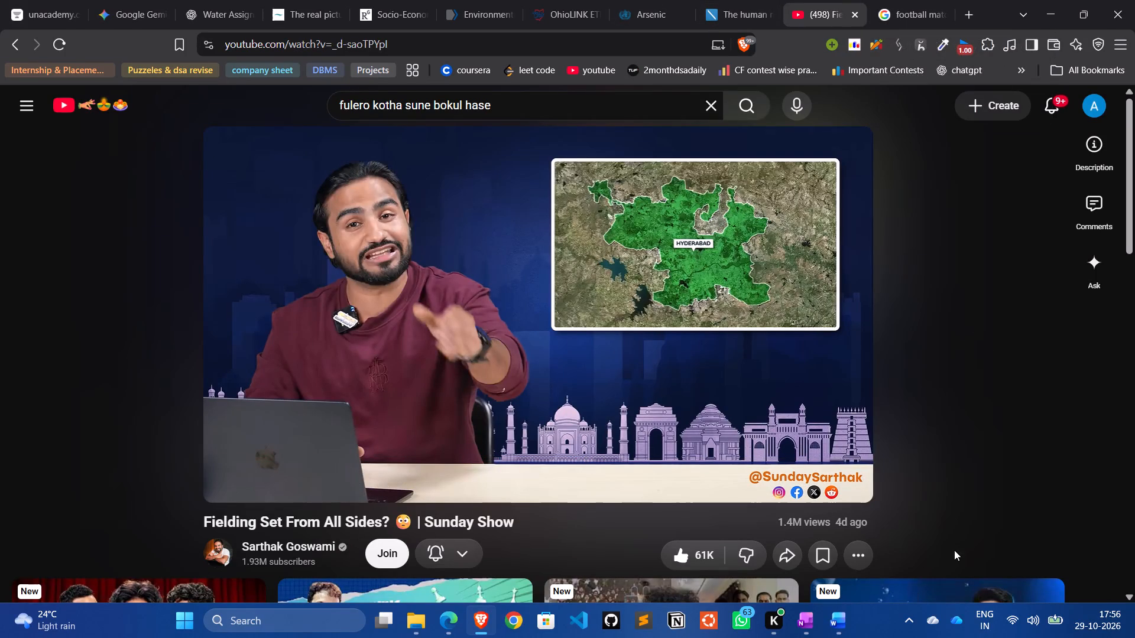
Switch to the Word assignment on arsenic contamination in West Bengal and review it from the title through the references.
{"action": "left_click", "coordinate": [832, 619]}
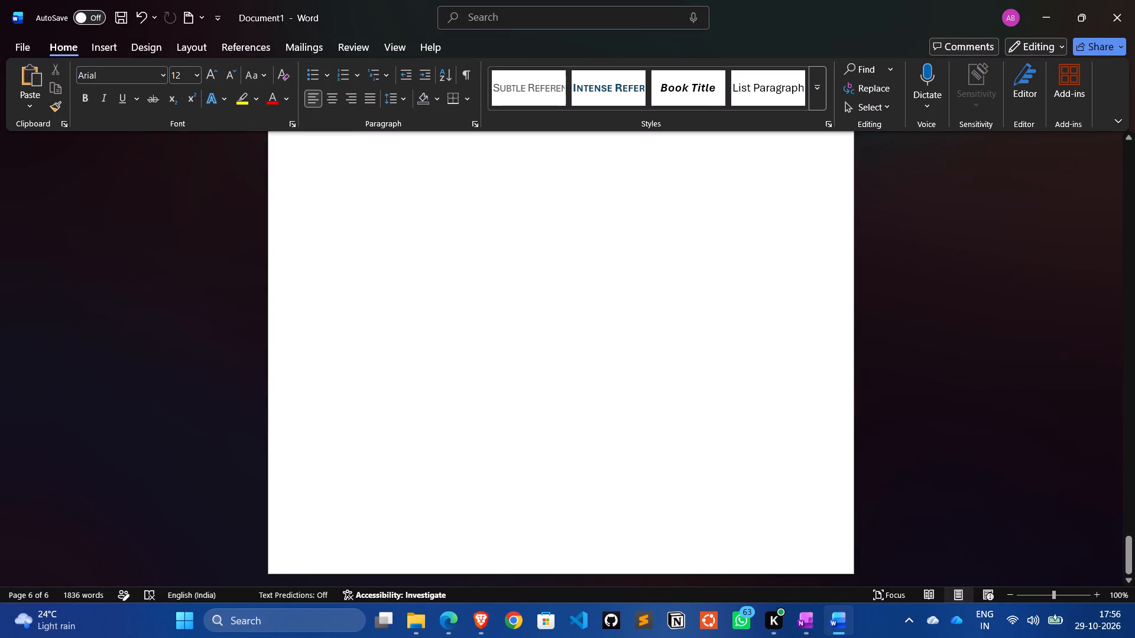
{"action": "scroll", "coordinate": [733, 426], "scroll_direction": "up", "scroll_amount": 9}
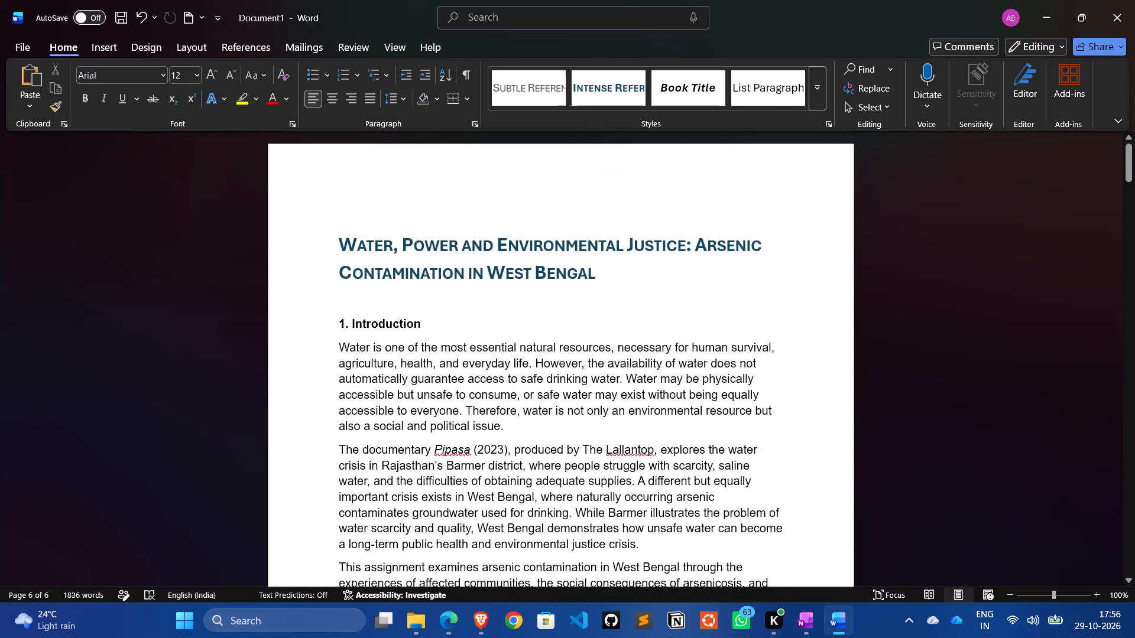
{"action": "scroll", "coordinate": [733, 426], "scroll_direction": "up", "scroll_amount": 1}
{"action": "scroll", "coordinate": [587, 377], "scroll_direction": "down", "scroll_amount": 3}
{"action": "scroll", "coordinate": [587, 377], "scroll_direction": "right", "scroll_amount": 1}
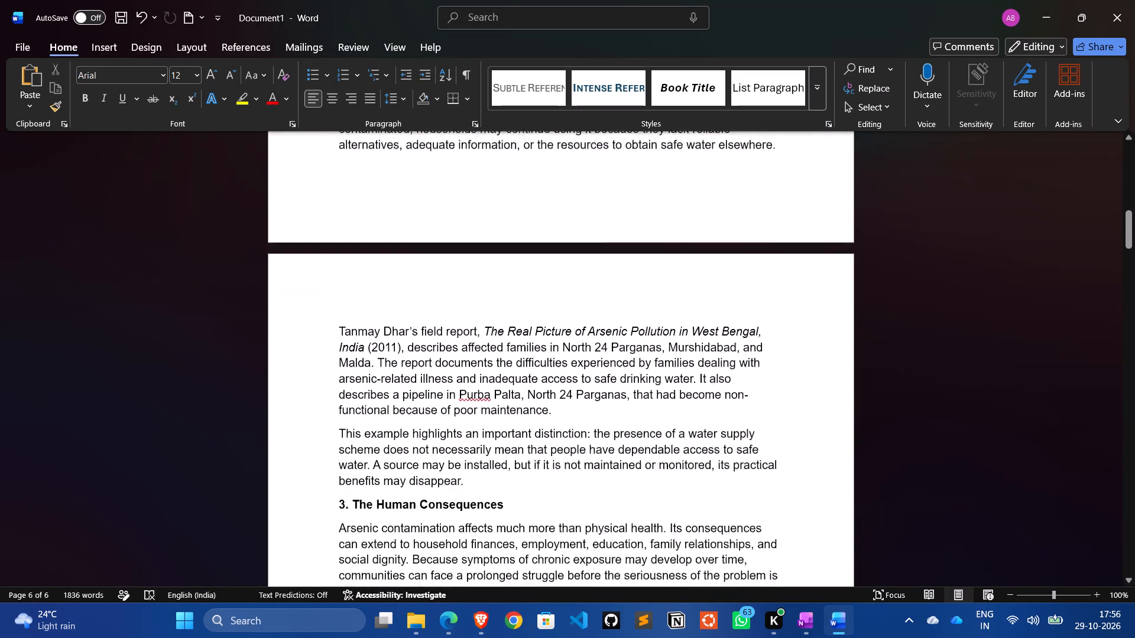
{"action": "scroll", "coordinate": [587, 377], "scroll_direction": "down", "scroll_amount": 3}
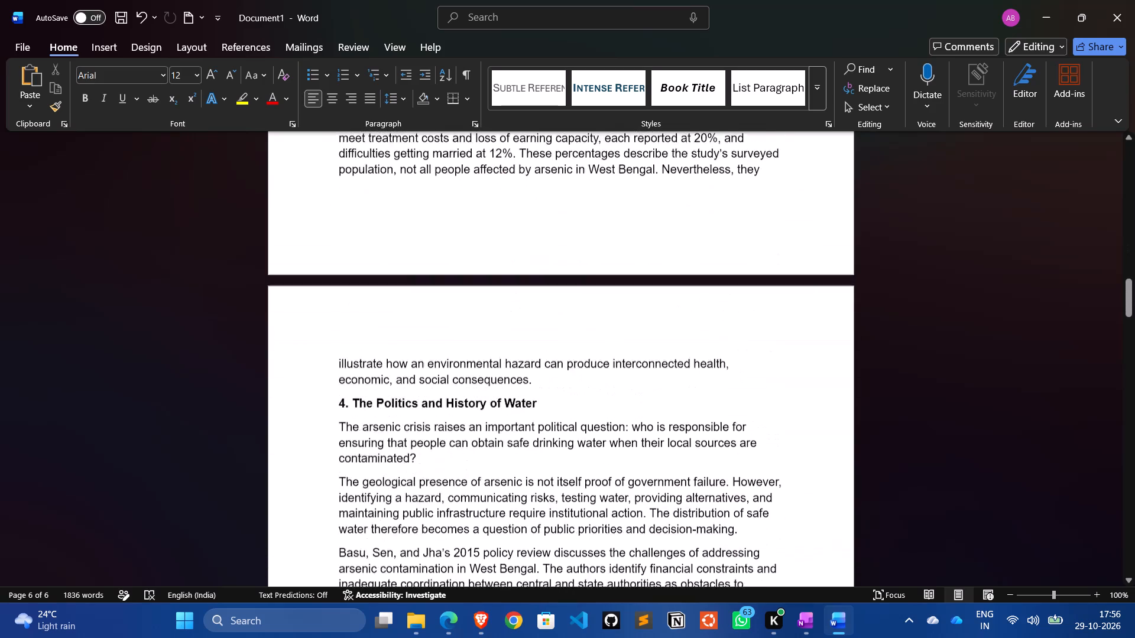
{"action": "scroll", "coordinate": [587, 377], "scroll_direction": "down", "scroll_amount": 2}
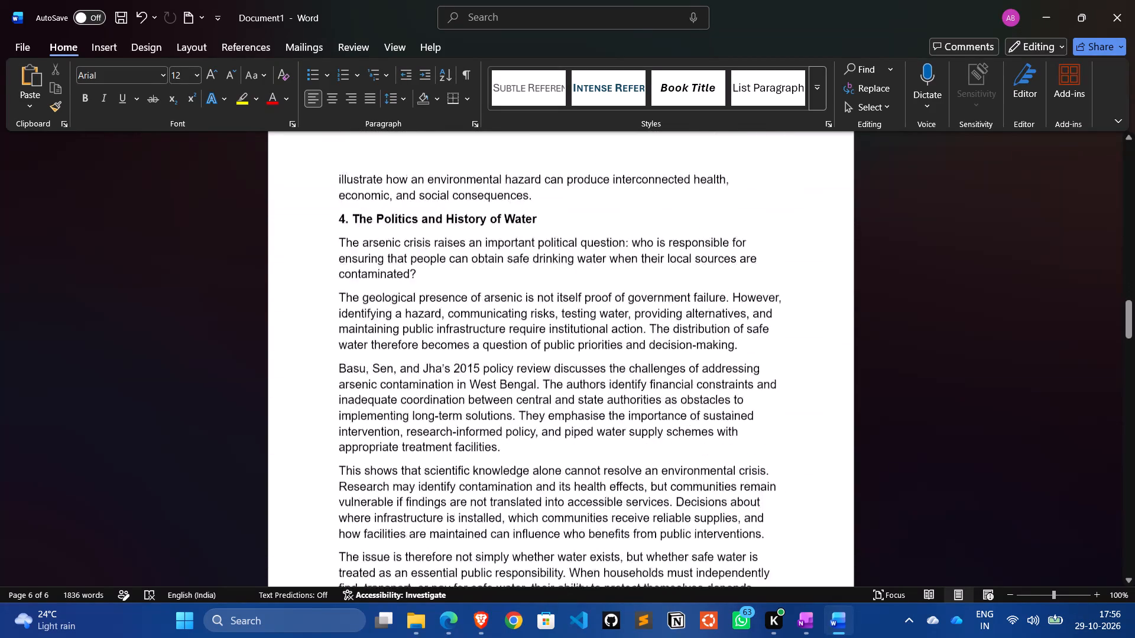
{"action": "scroll", "coordinate": [587, 377], "scroll_direction": "down", "scroll_amount": 2}
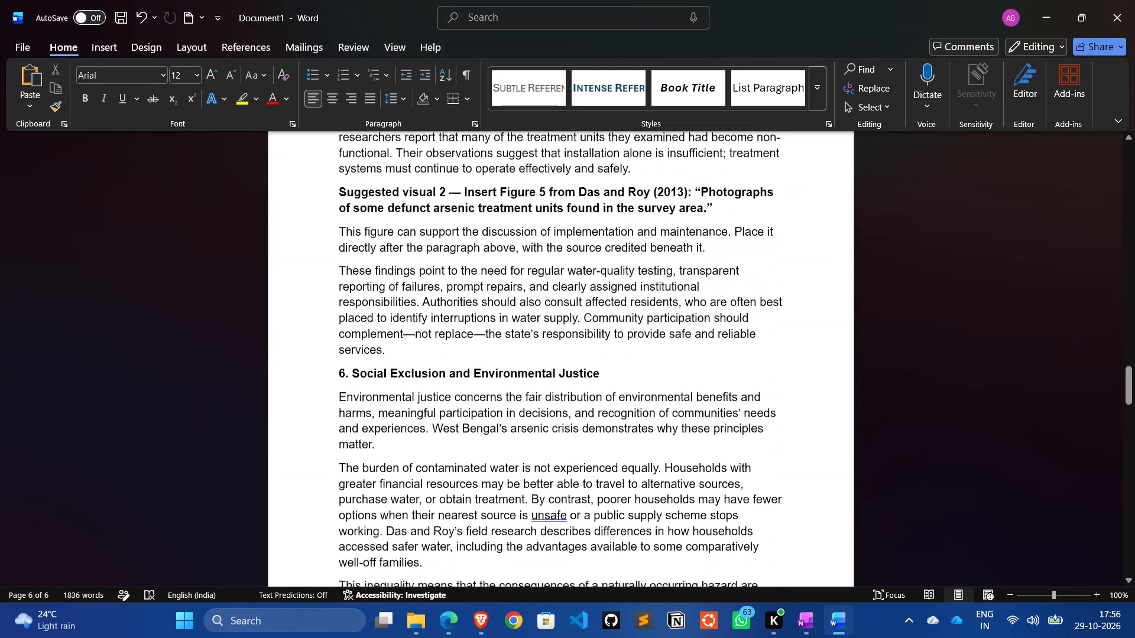
{"action": "scroll", "coordinate": [587, 377], "scroll_direction": "down", "scroll_amount": 6}
Set the font size to 11 for all text from the "1. Introduction" heading through the "References" heading.
{"action": "scroll", "coordinate": [587, 377], "scroll_direction": "up", "scroll_amount": 2}
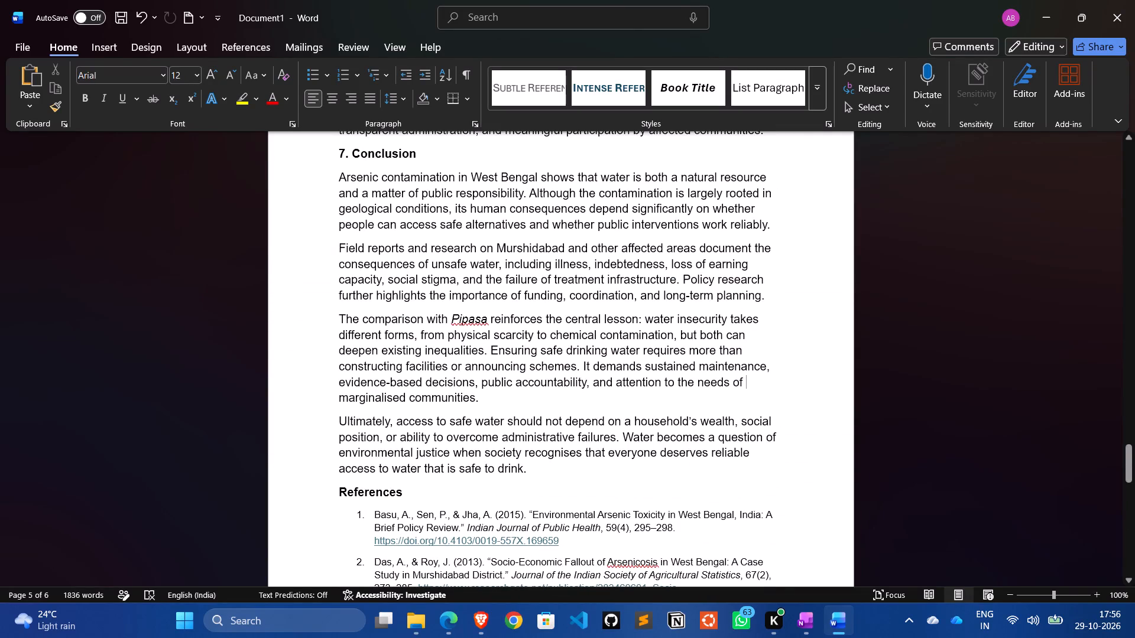
{"action": "left_click_drag", "start_coordinate": [403, 492], "coordinate": [354, 119]}
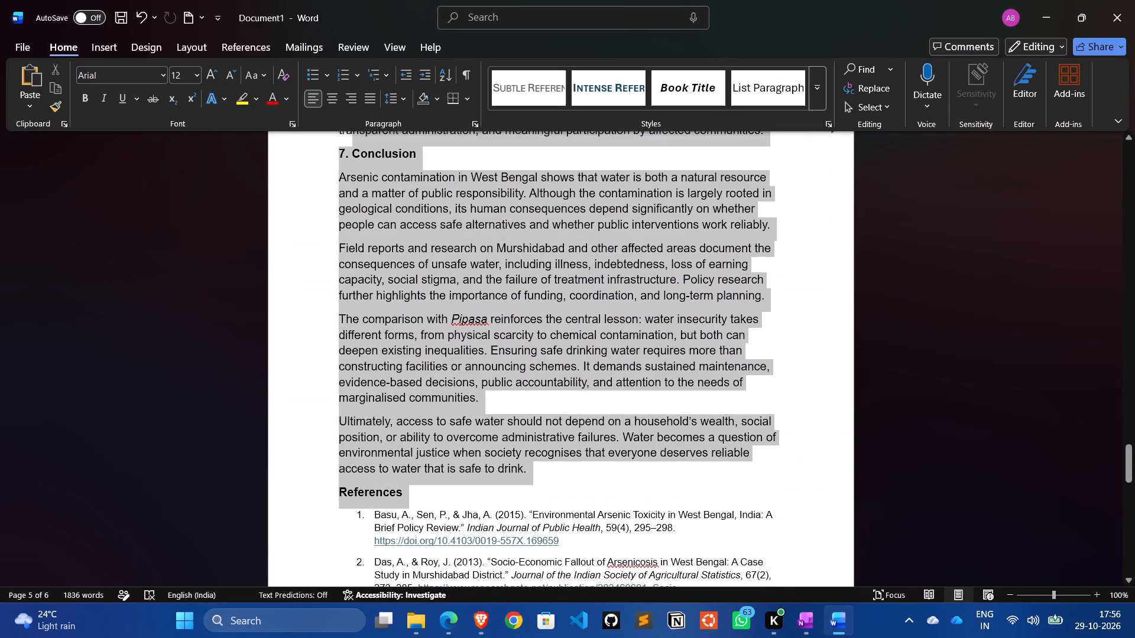
{"action": "left_click_drag", "start_coordinate": [354, 119], "coordinate": [354, 0]}
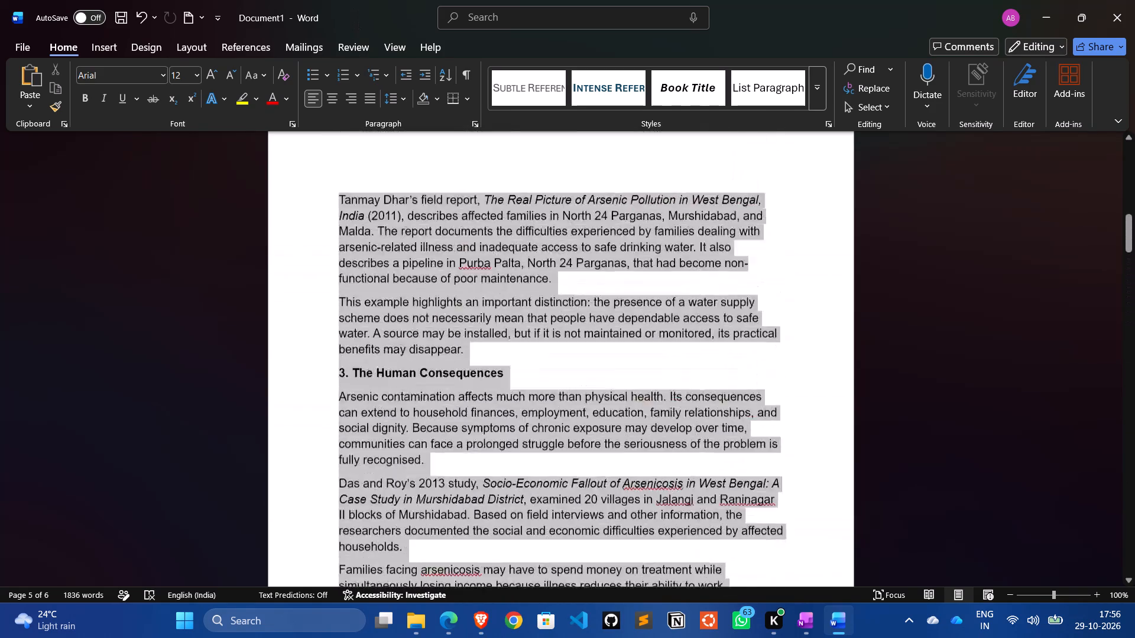
{"action": "left_click_drag", "start_coordinate": [354, 0], "coordinate": [341, 310]}
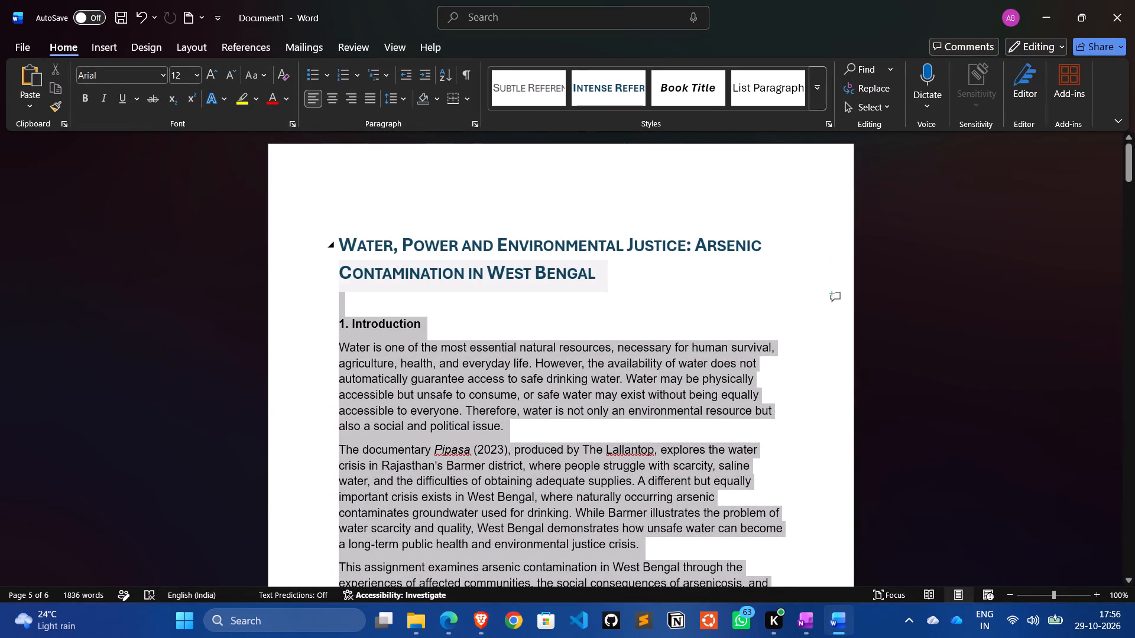
{"action": "left_click_drag", "start_coordinate": [341, 310], "coordinate": [341, 328]}
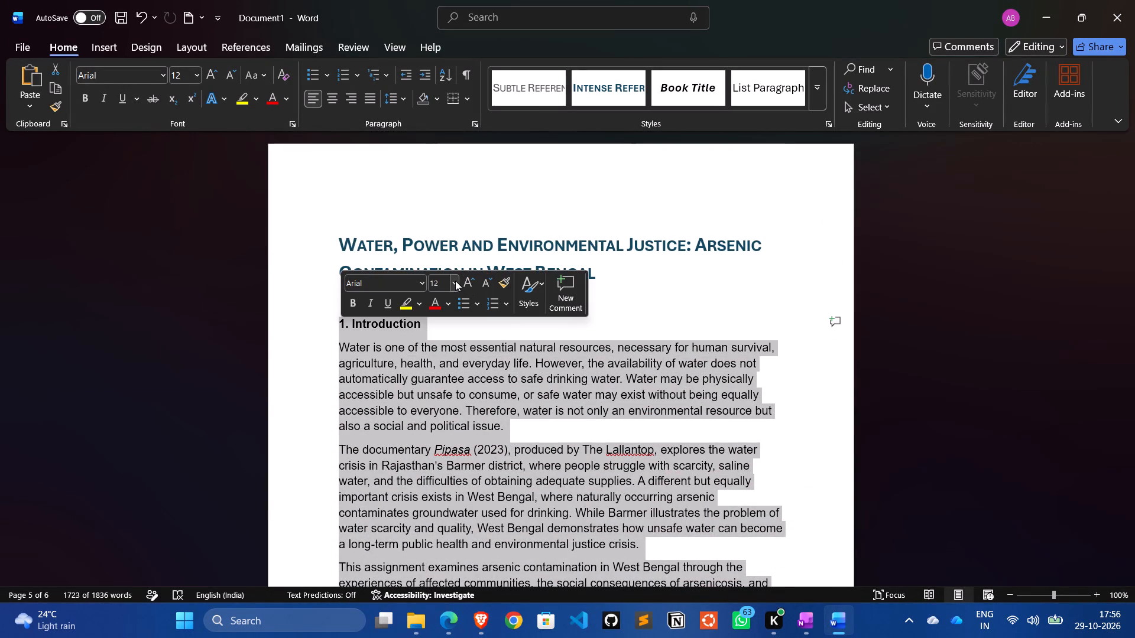
{"action": "left_click", "coordinate": [453, 281]}
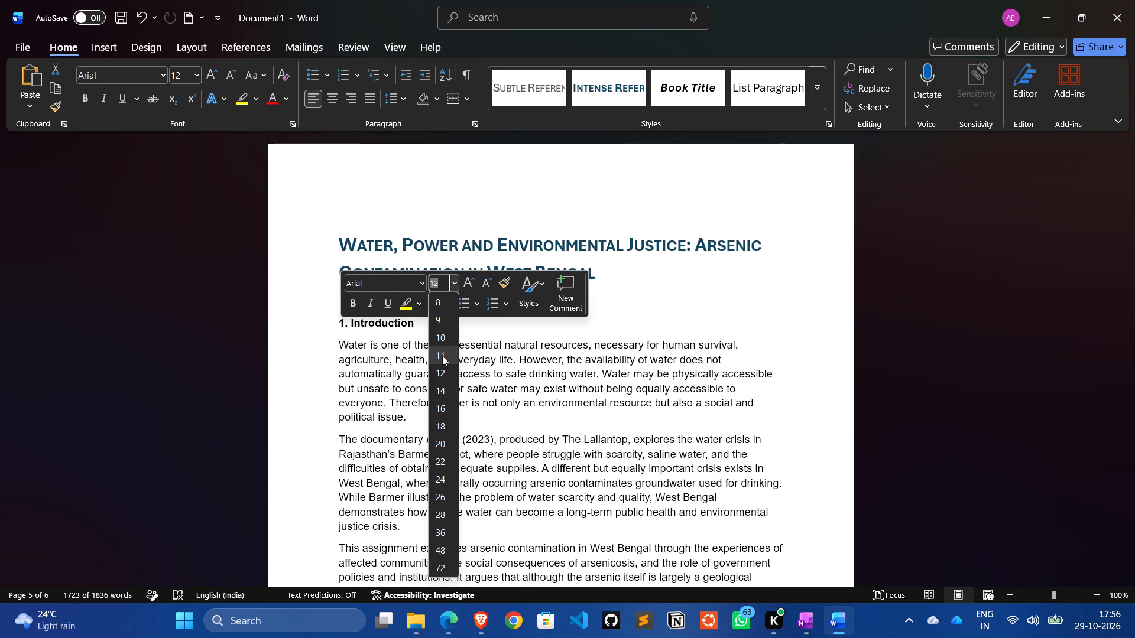
{"action": "left_click", "coordinate": [442, 356]}
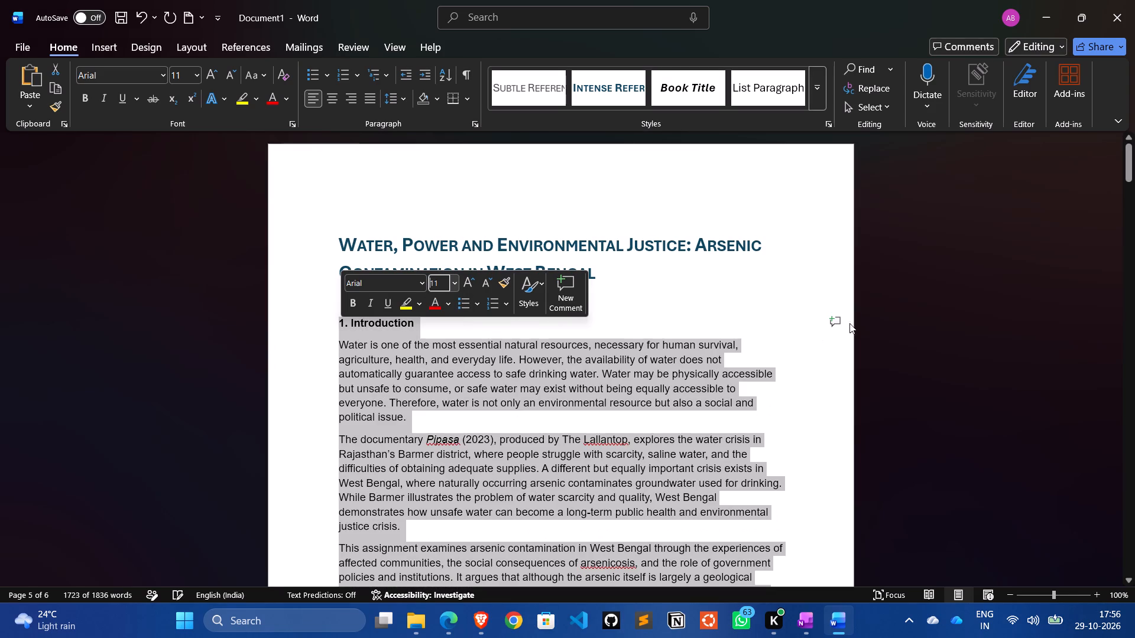
{"action": "left_click", "coordinate": [900, 321]}
Read through the resized assignment text, from the introduction to the politics and history of water section.
{"action": "scroll", "coordinate": [900, 321], "scroll_direction": "down", "scroll_amount": 2}
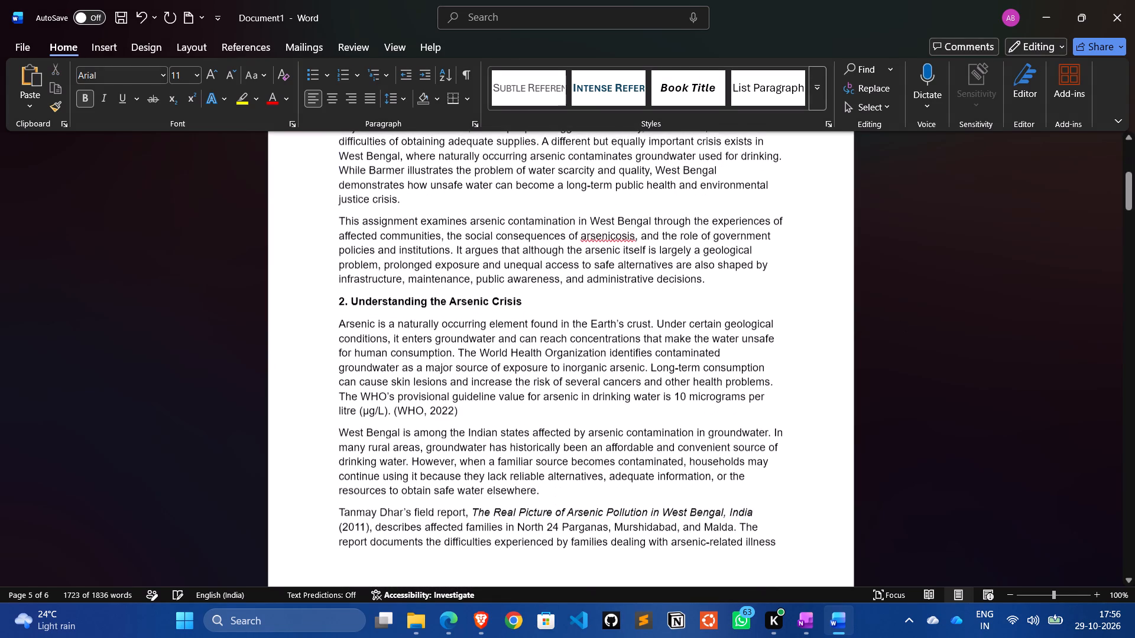
{"action": "scroll", "coordinate": [900, 321], "scroll_direction": "up", "scroll_amount": 2}
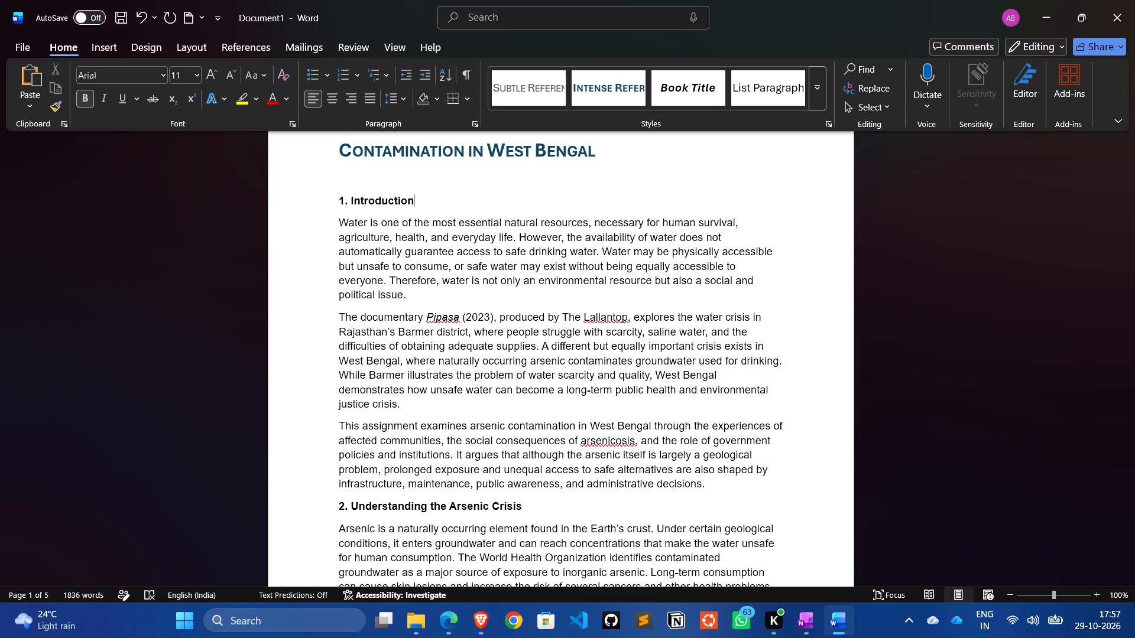
{"action": "scroll", "coordinate": [635, 453], "scroll_direction": "down", "scroll_amount": 1}
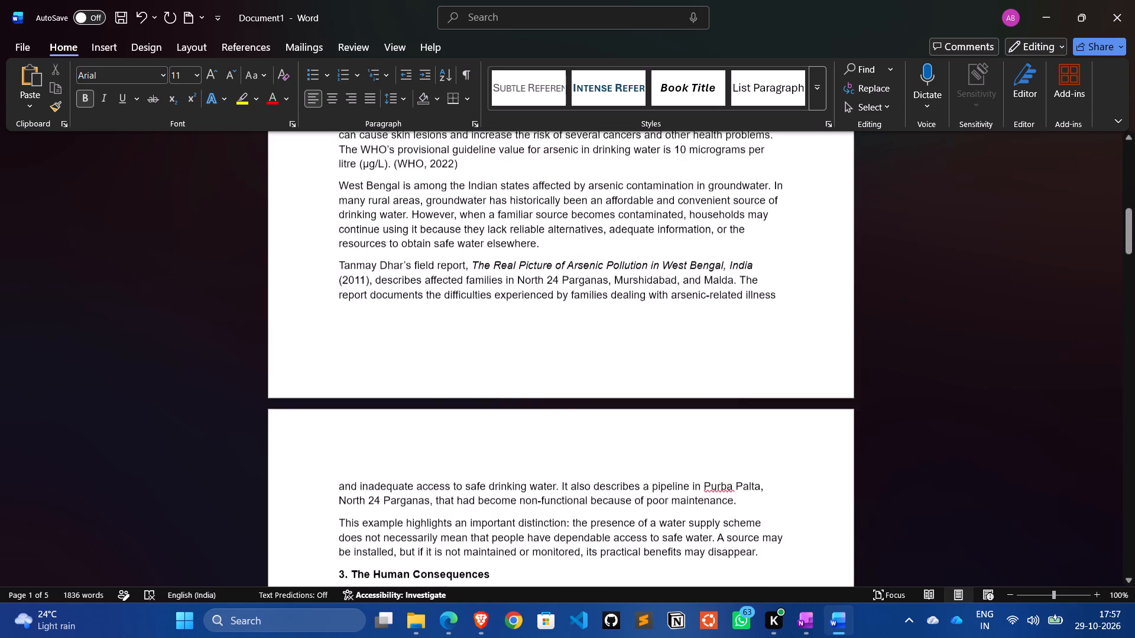
{"action": "scroll", "coordinate": [635, 453], "scroll_direction": "up", "scroll_amount": 2}
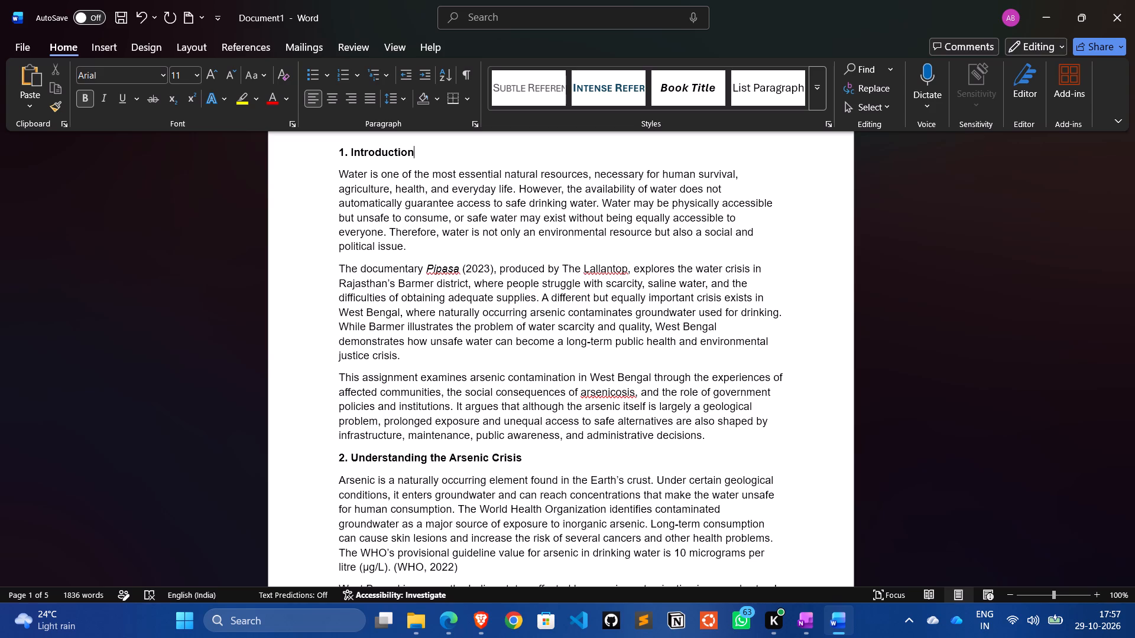
{"action": "scroll", "coordinate": [635, 453], "scroll_direction": "down", "scroll_amount": 2}
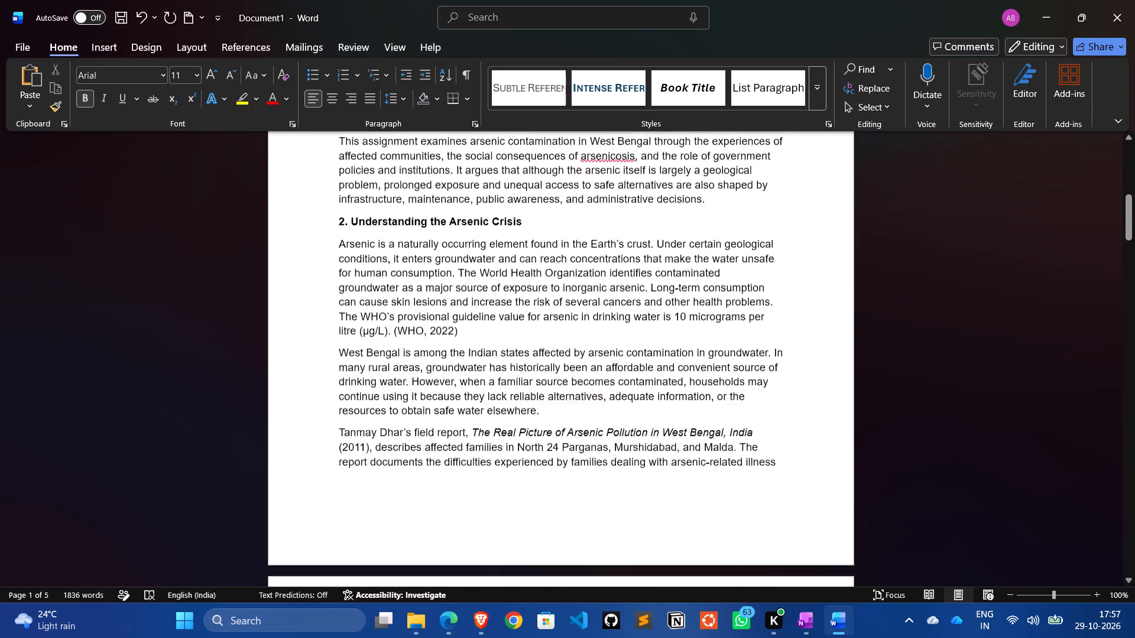
{"action": "scroll", "coordinate": [635, 453], "scroll_direction": "up", "scroll_amount": 1}
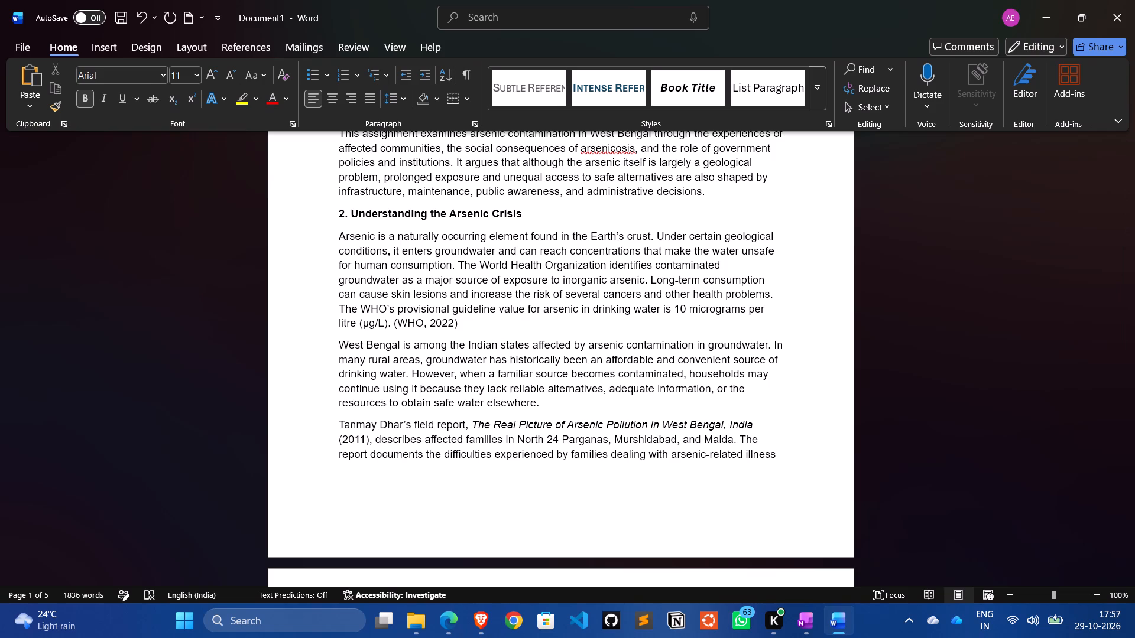
{"action": "scroll", "coordinate": [635, 453], "scroll_direction": "down", "scroll_amount": 3}
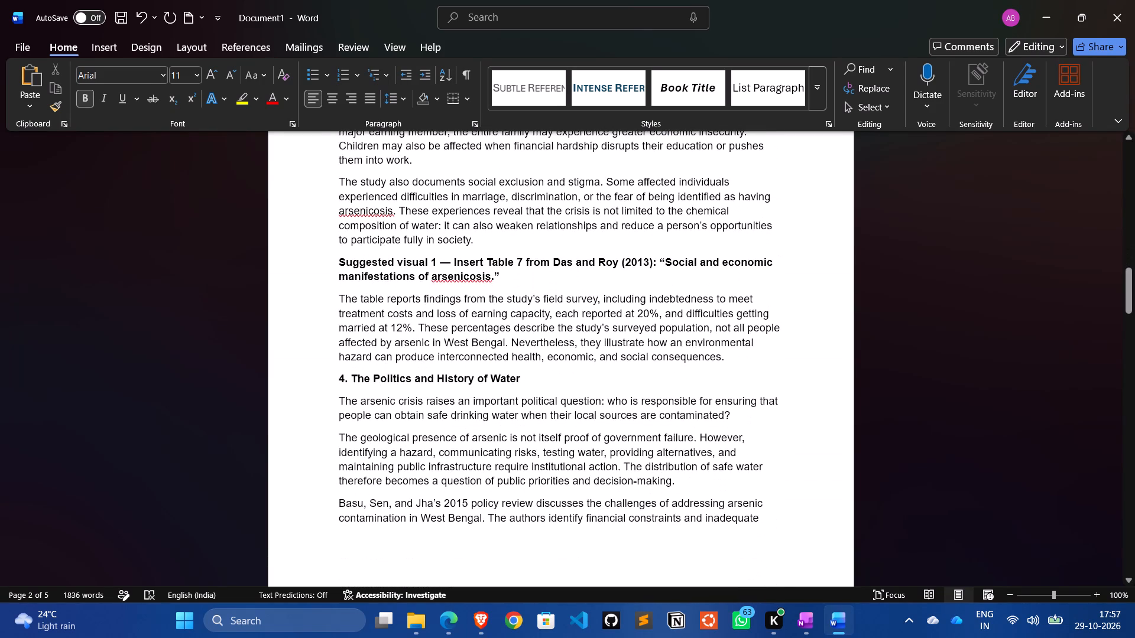
{"action": "scroll", "coordinate": [635, 453], "scroll_direction": "up", "scroll_amount": 5}
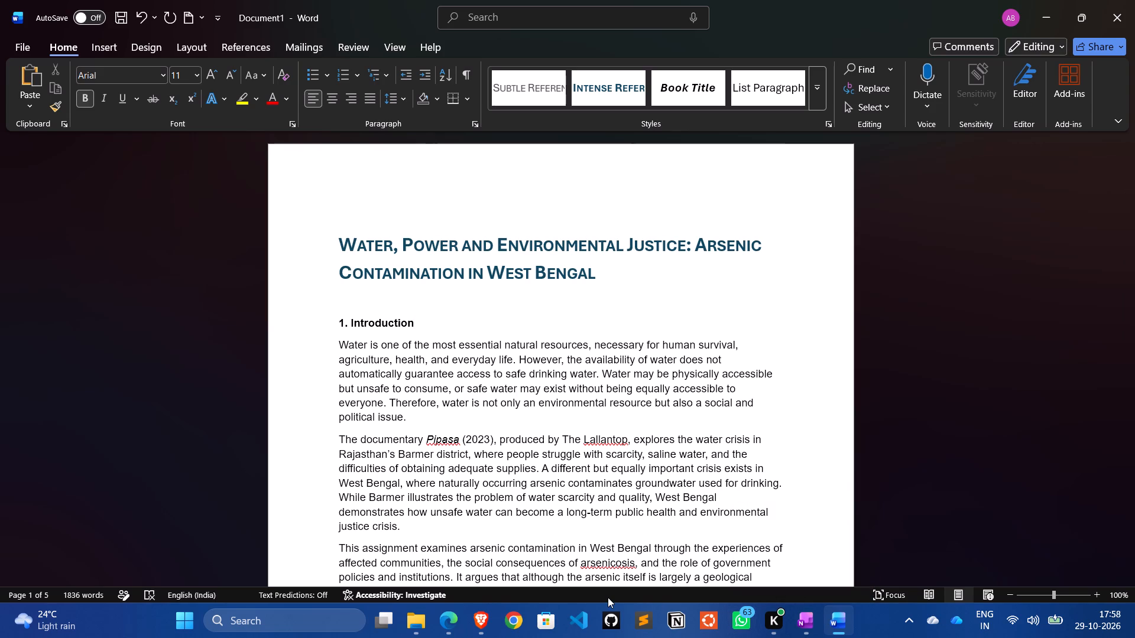
{"action": "left_click", "coordinate": [484, 623]}
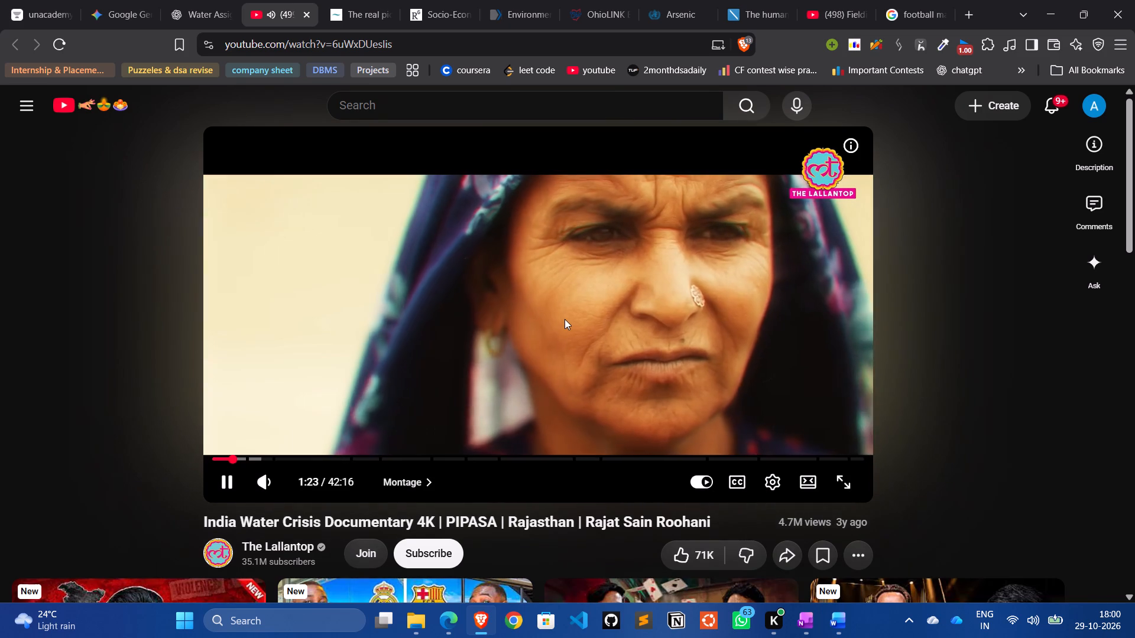
{"action": "left_click", "coordinate": [565, 319]}
{"action": "left_click", "coordinate": [565, 319]}
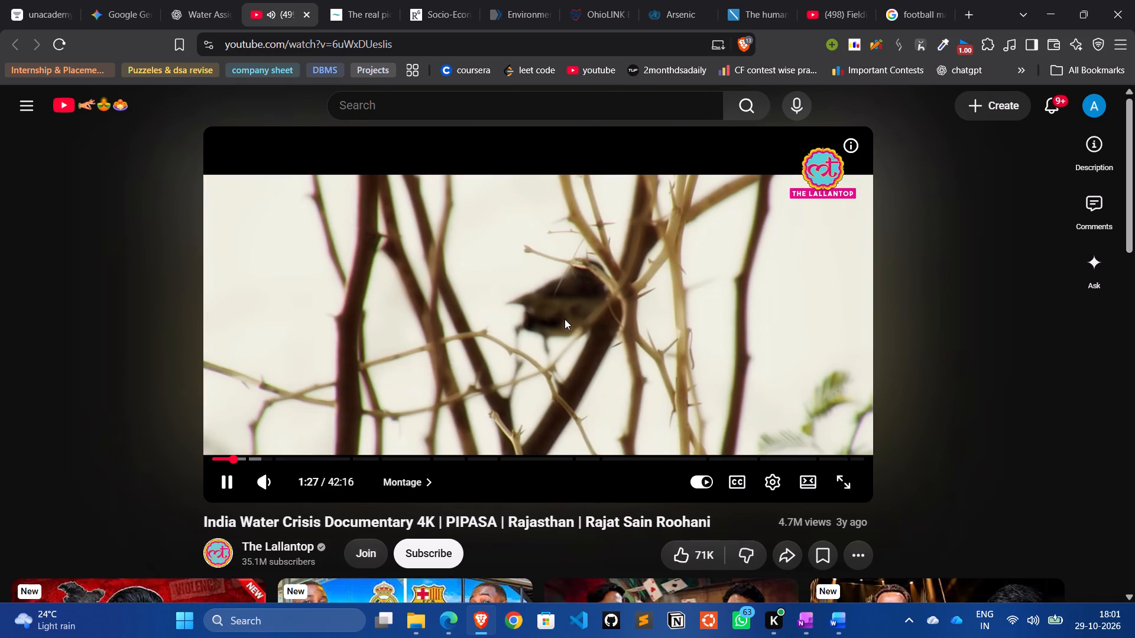
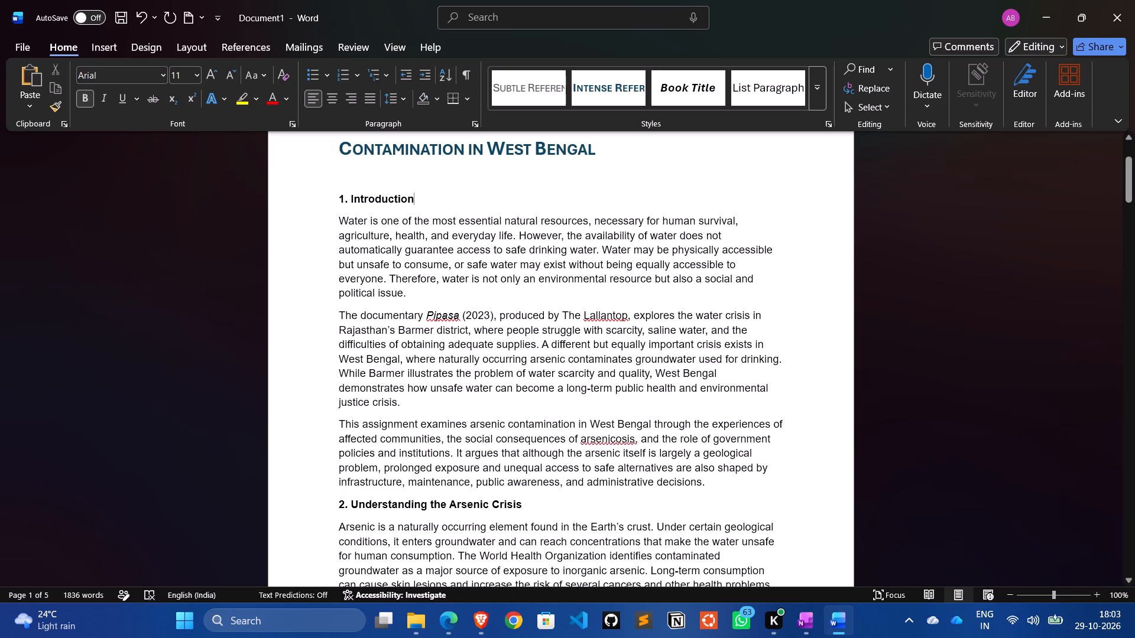
{"action": "left_click_drag", "start_coordinate": [705, 487], "coordinate": [339, 272]}
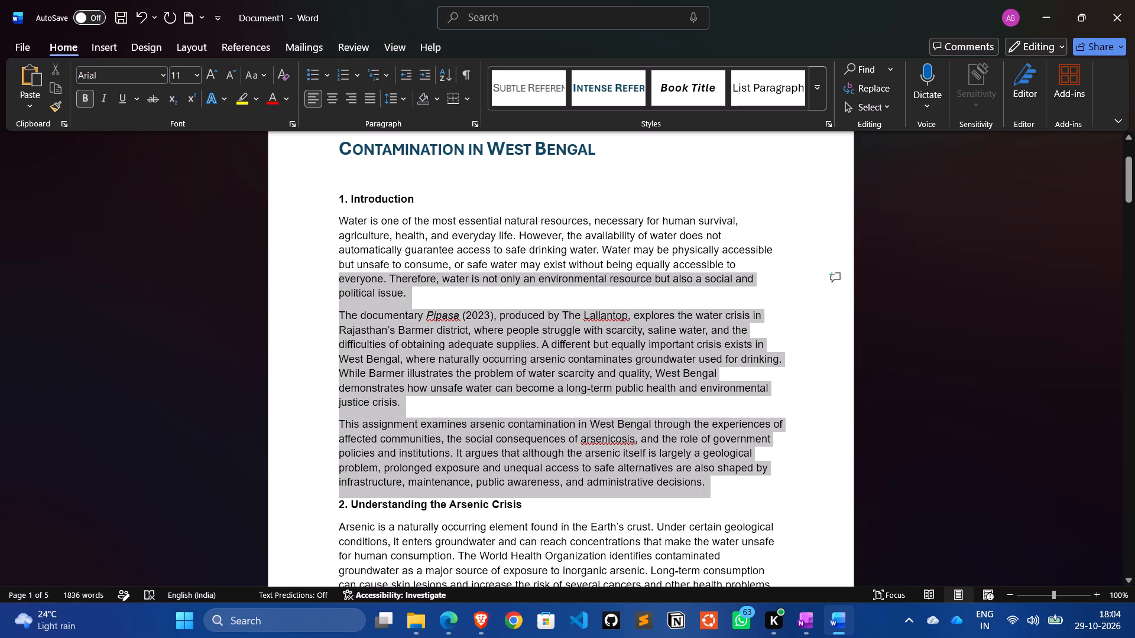
{"action": "left_click_drag", "start_coordinate": [339, 272], "coordinate": [339, 266]}
{"action": "left_click", "coordinate": [484, 372]}
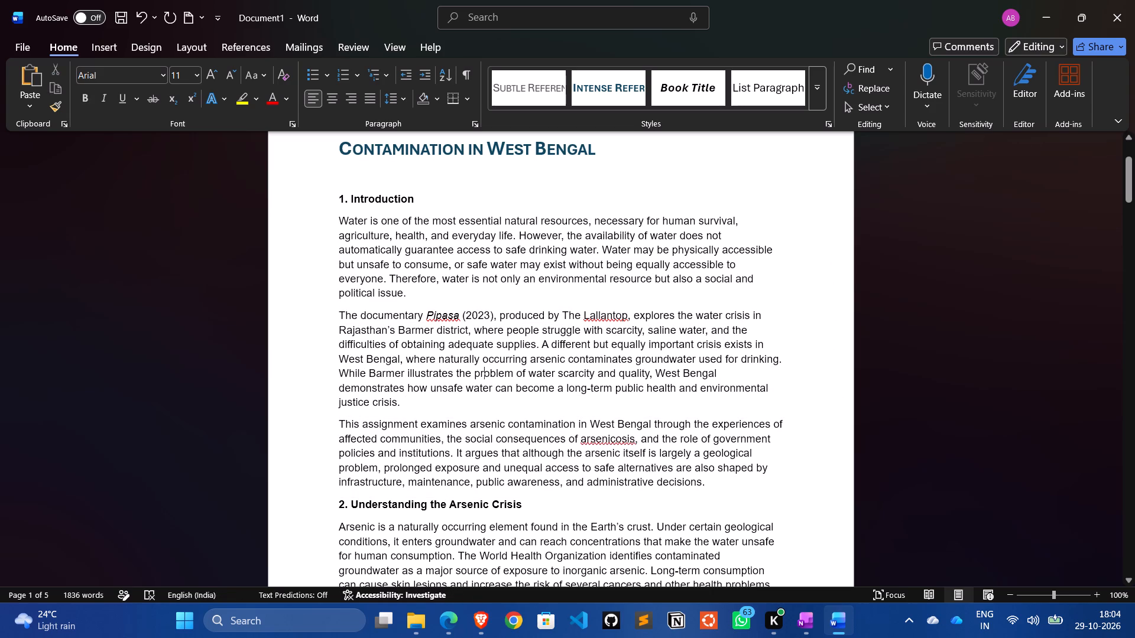
{"action": "left_click_drag", "start_coordinate": [709, 483], "coordinate": [280, 239]}
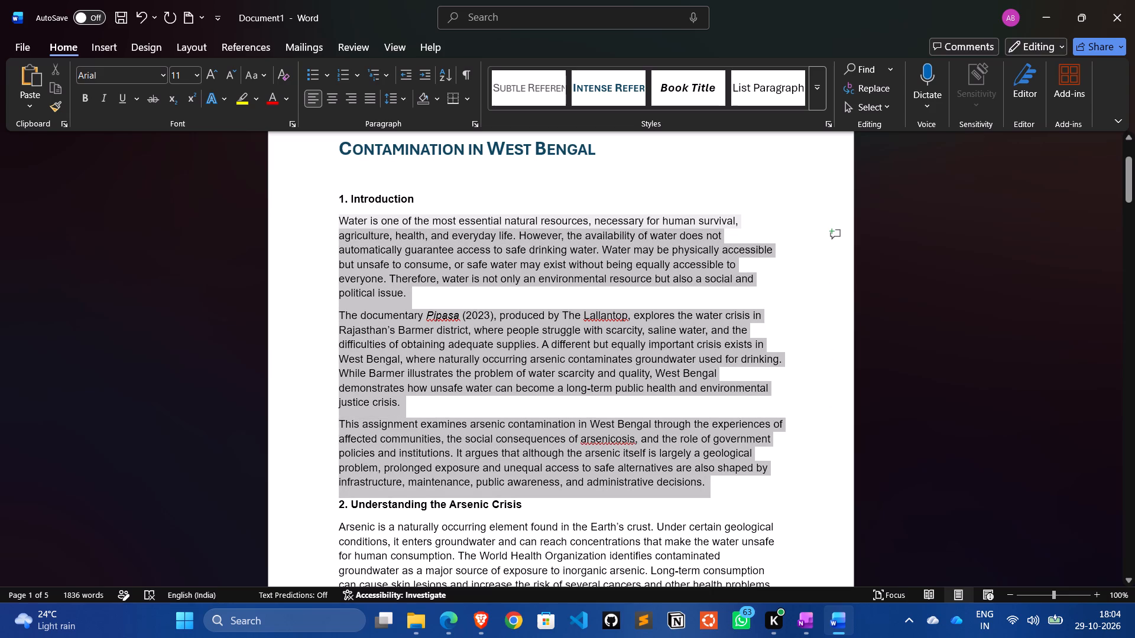
{"action": "left_click_drag", "start_coordinate": [280, 239], "coordinate": [339, 227]}
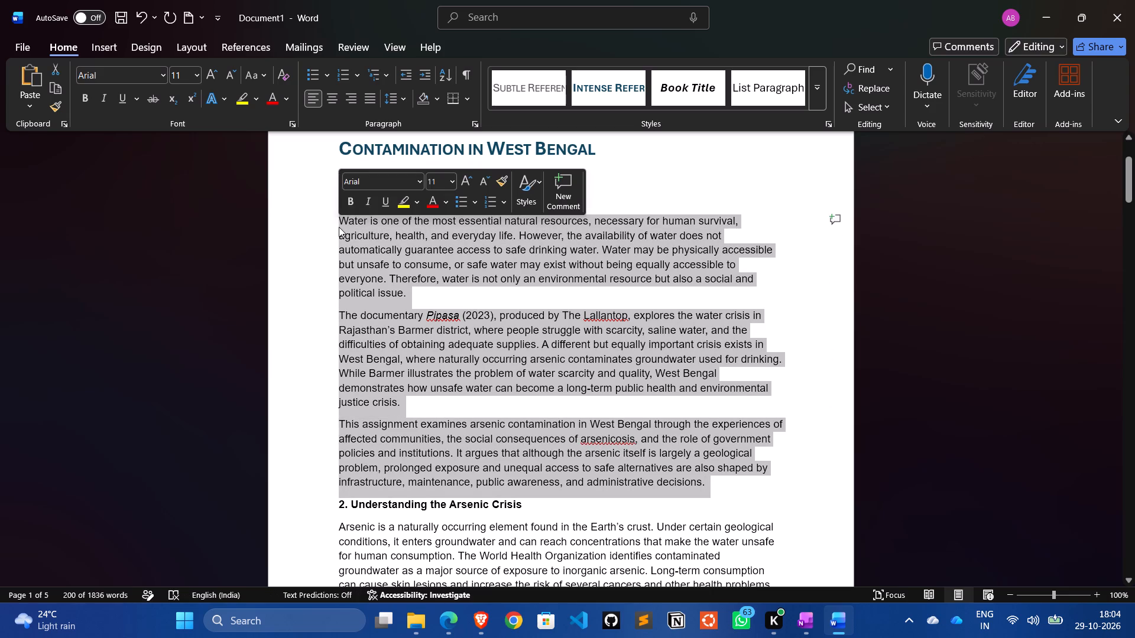
{"action": "key", "text": "ctrl+v"}
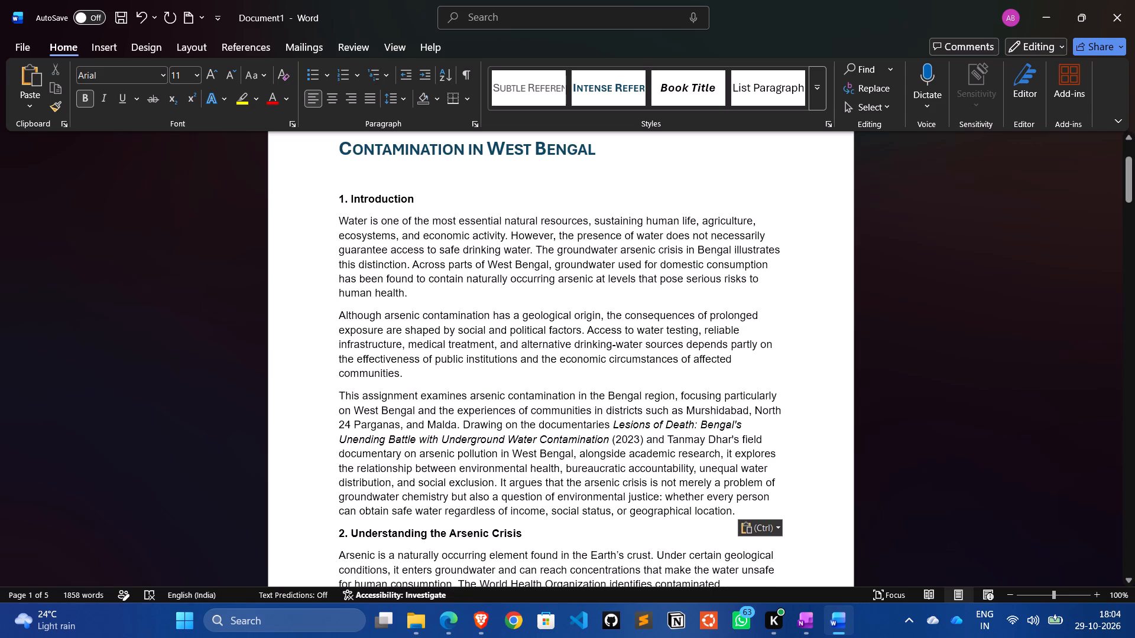
{"action": "left_click", "coordinate": [962, 471]}
Read the new introduction's closing paragraph and section 2, "Understanding the Arsenic Crisis", through to the start of section 3.
{"action": "scroll", "coordinate": [962, 471], "scroll_direction": "down", "scroll_amount": 1}
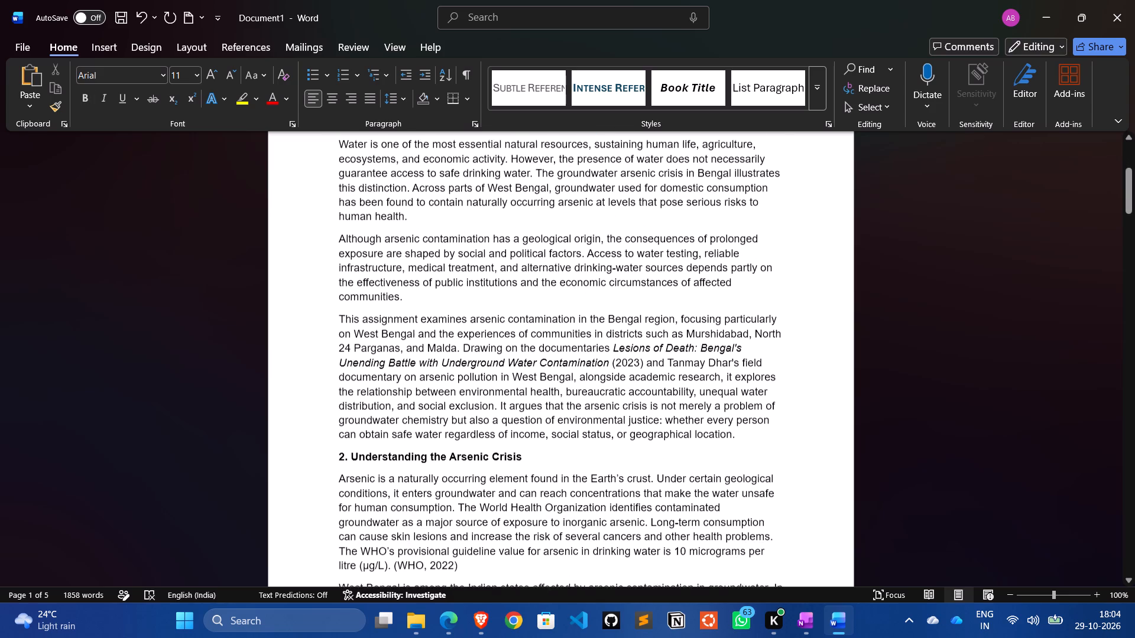
{"action": "scroll", "coordinate": [962, 471], "scroll_direction": "down", "scroll_amount": 1}
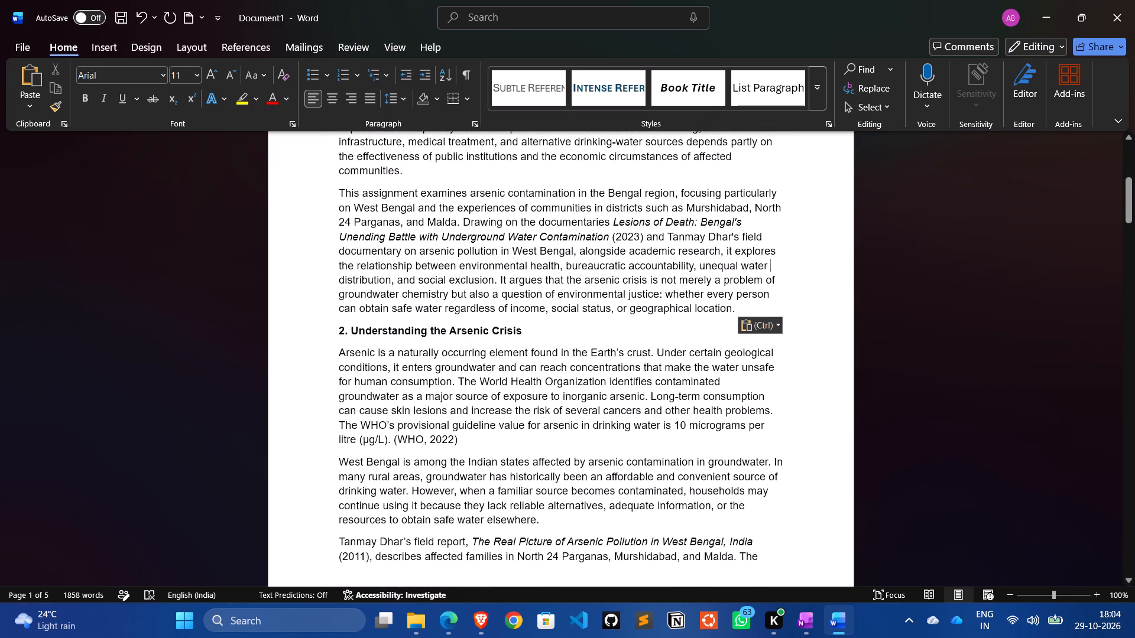
{"action": "scroll", "coordinate": [962, 471], "scroll_direction": "down", "scroll_amount": 2}
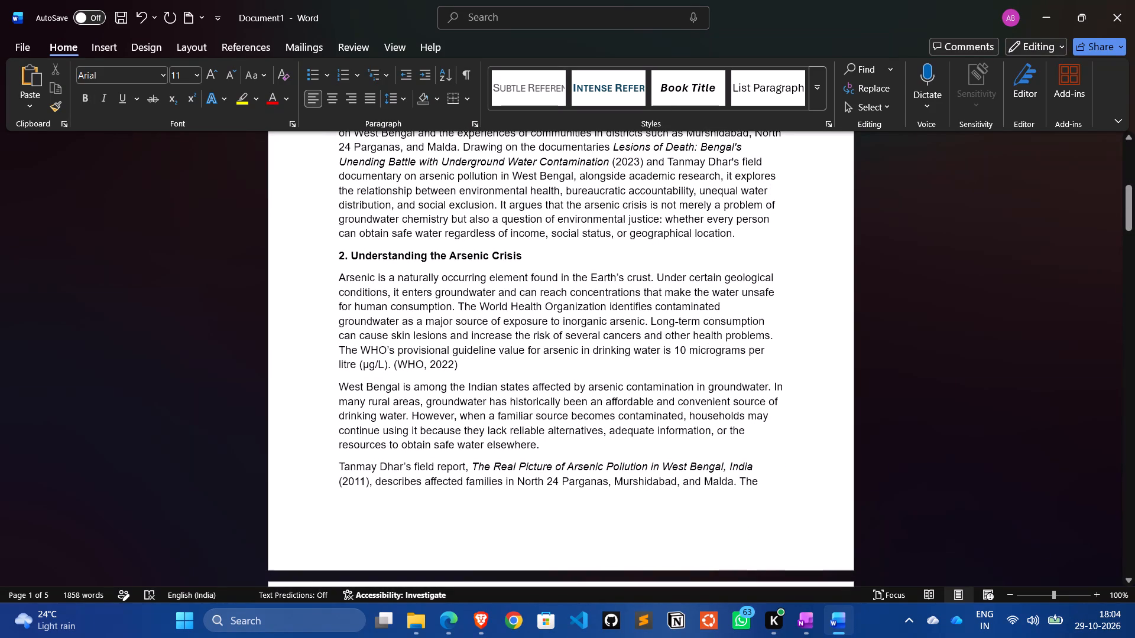
{"action": "scroll", "coordinate": [962, 471], "scroll_direction": "down", "scroll_amount": 1}
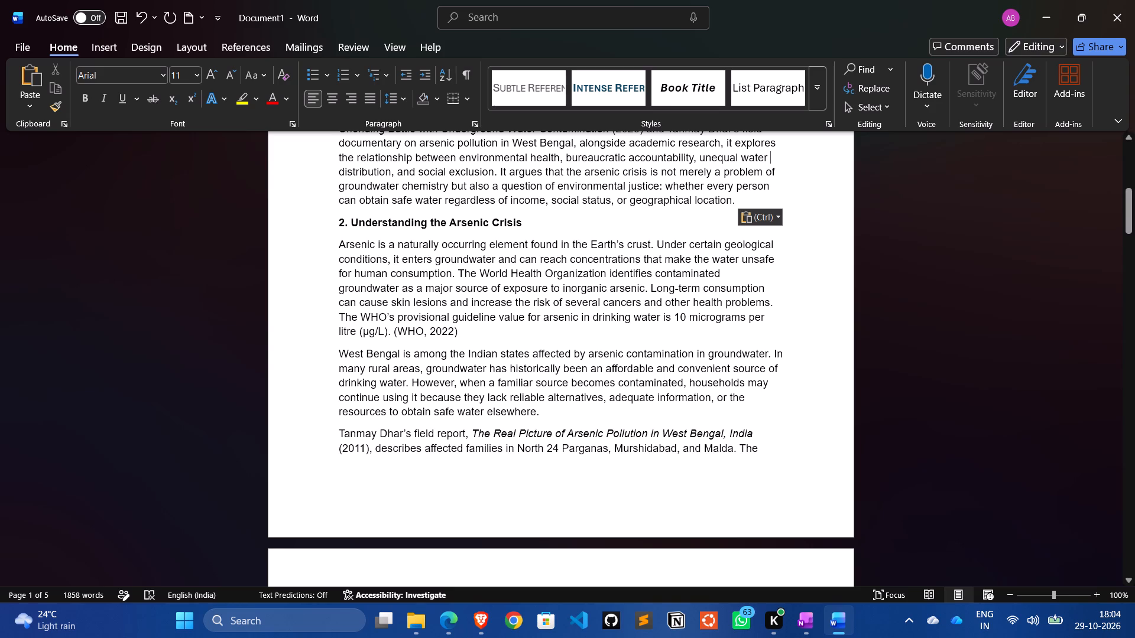
{"action": "scroll", "coordinate": [794, 464], "scroll_direction": "down", "scroll_amount": 1}
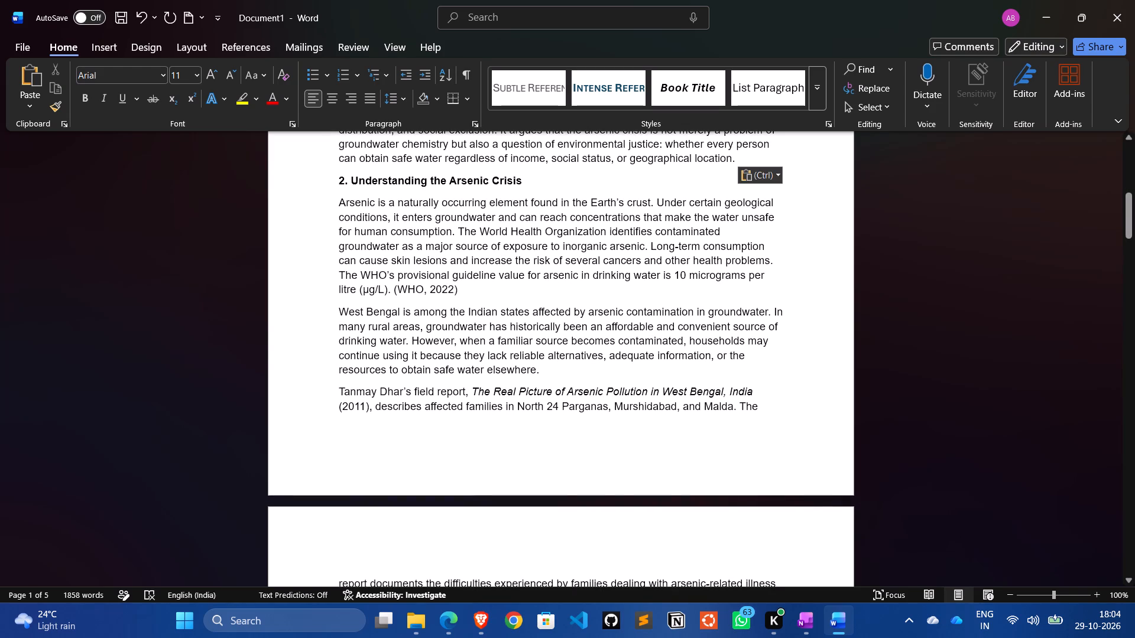
{"action": "scroll", "coordinate": [654, 467], "scroll_direction": "down", "scroll_amount": 1}
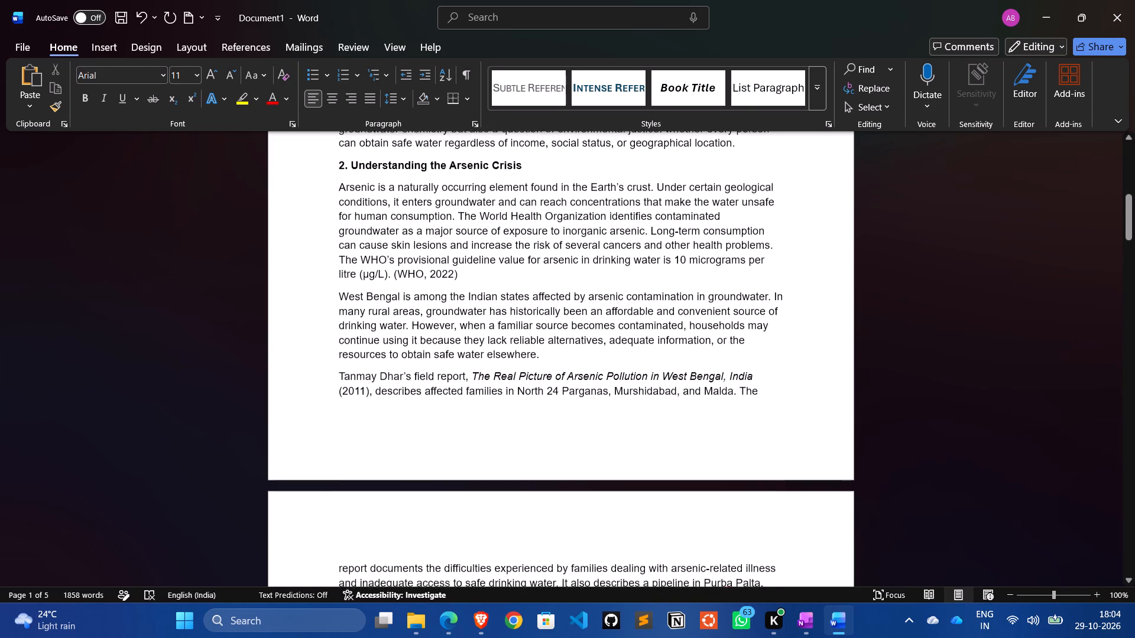
{"action": "scroll", "coordinate": [654, 467], "scroll_direction": "down", "scroll_amount": 1}
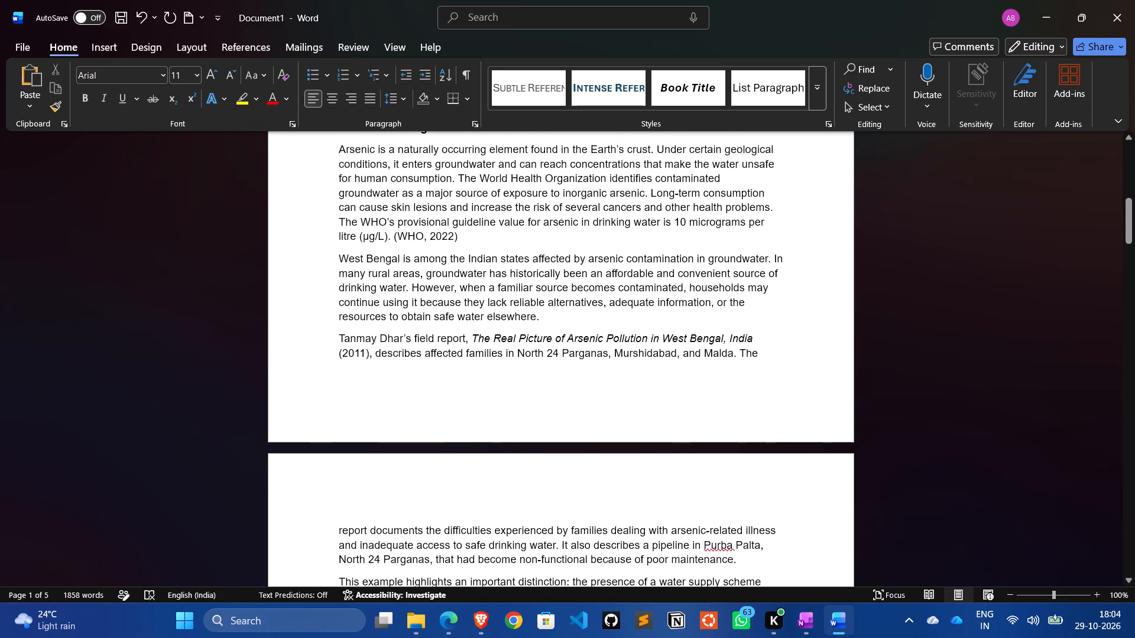
{"action": "scroll", "coordinate": [654, 467], "scroll_direction": "down", "scroll_amount": 2}
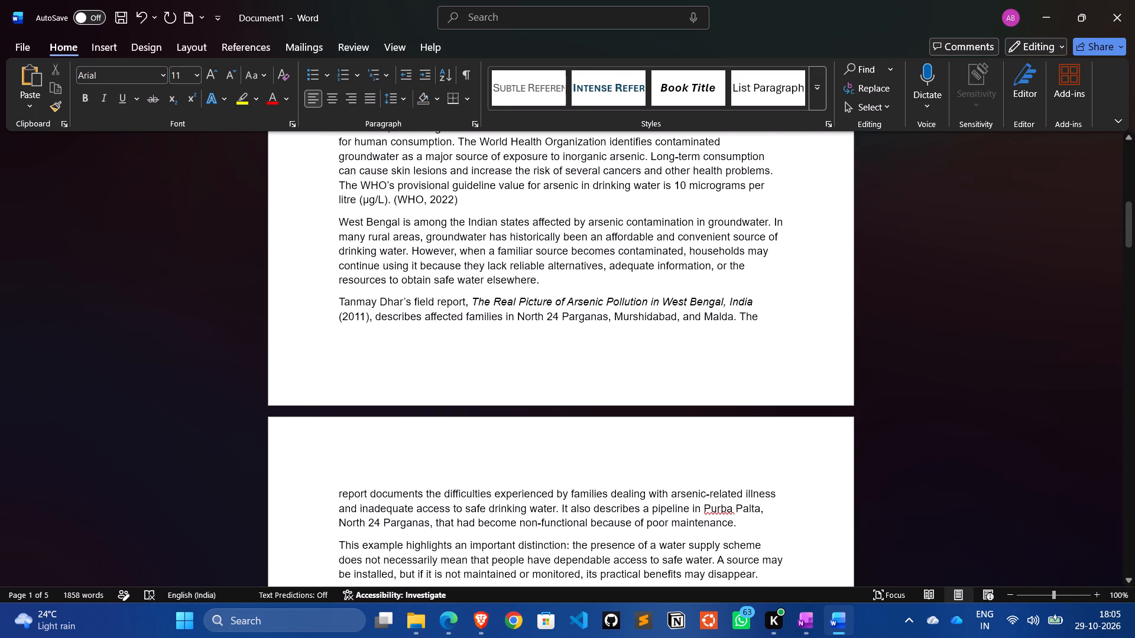
{"action": "scroll", "coordinate": [379, 343], "scroll_direction": "down", "scroll_amount": 1}
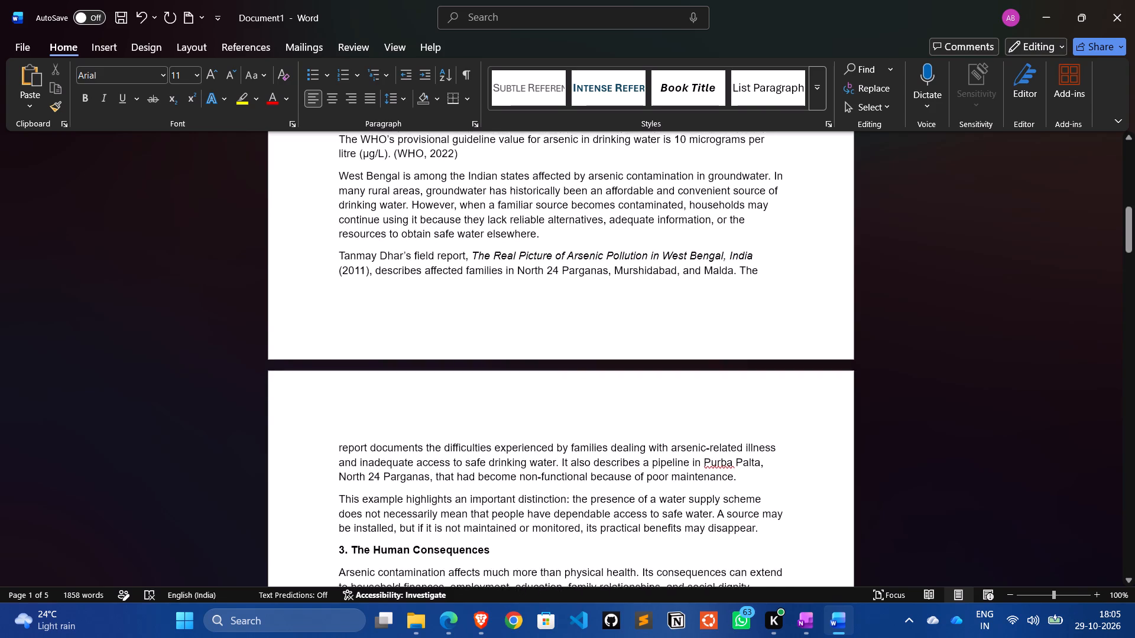
{"action": "scroll", "coordinate": [379, 343], "scroll_direction": "down", "scroll_amount": 1}
{"action": "scroll", "coordinate": [379, 343], "scroll_direction": "up", "scroll_amount": 2}
{"action": "scroll", "coordinate": [379, 343], "scroll_direction": "down", "scroll_amount": 1}
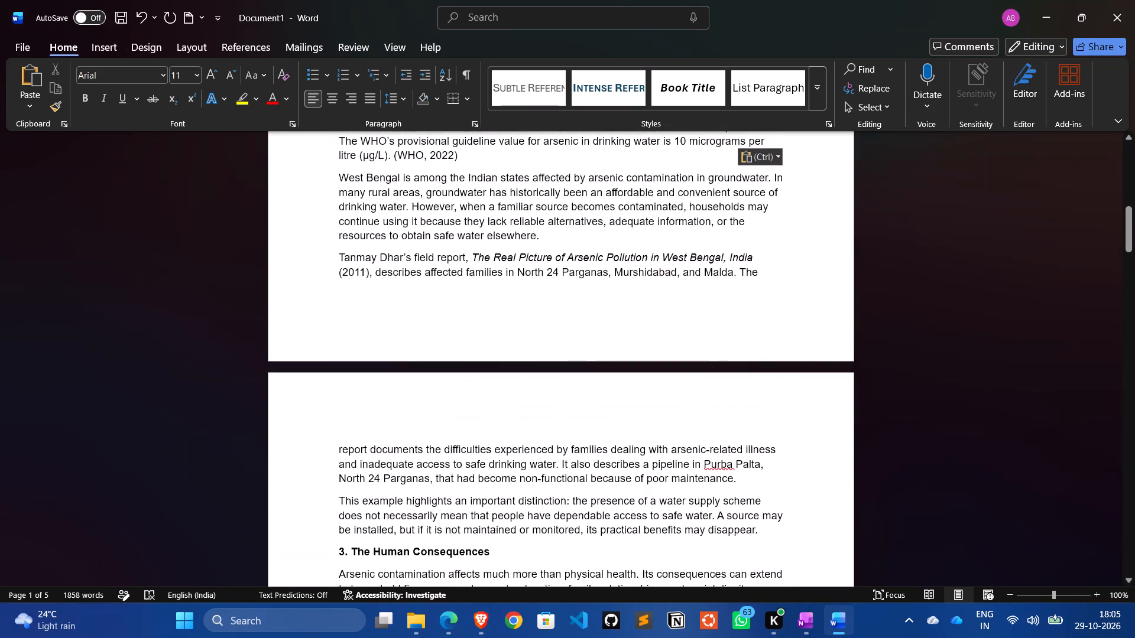
{"action": "scroll", "coordinate": [469, 382], "scroll_direction": "down", "scroll_amount": 1}
{"action": "scroll", "coordinate": [469, 382], "scroll_direction": "up", "scroll_amount": 1}
{"action": "scroll", "coordinate": [469, 382], "scroll_direction": "down", "scroll_amount": 1}
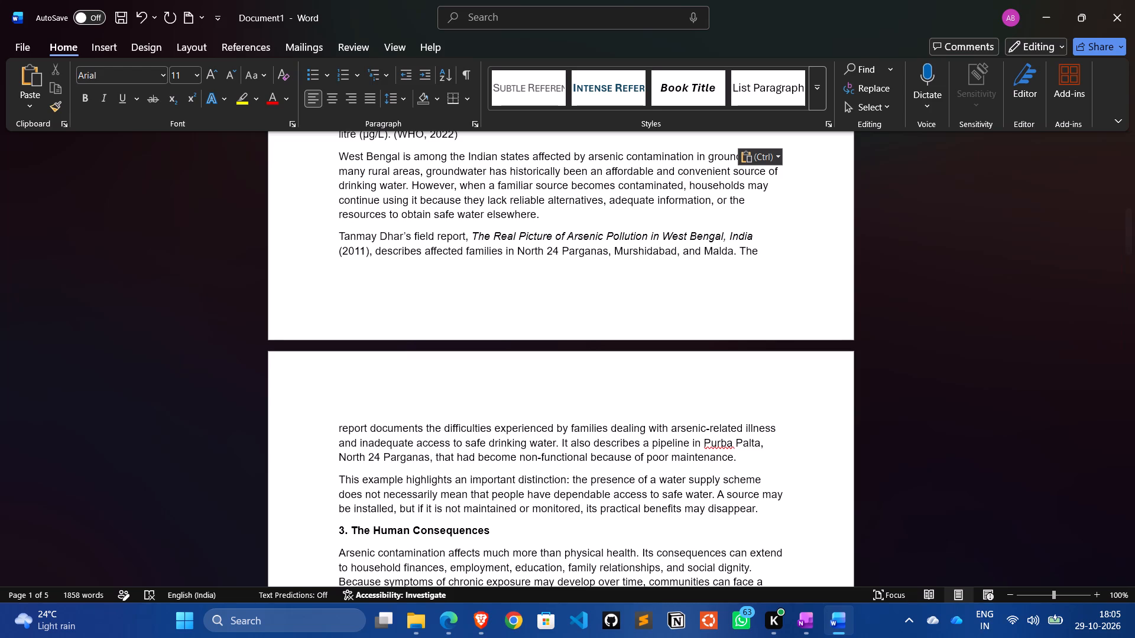
{"action": "scroll", "coordinate": [469, 382], "scroll_direction": "down", "scroll_amount": 1}
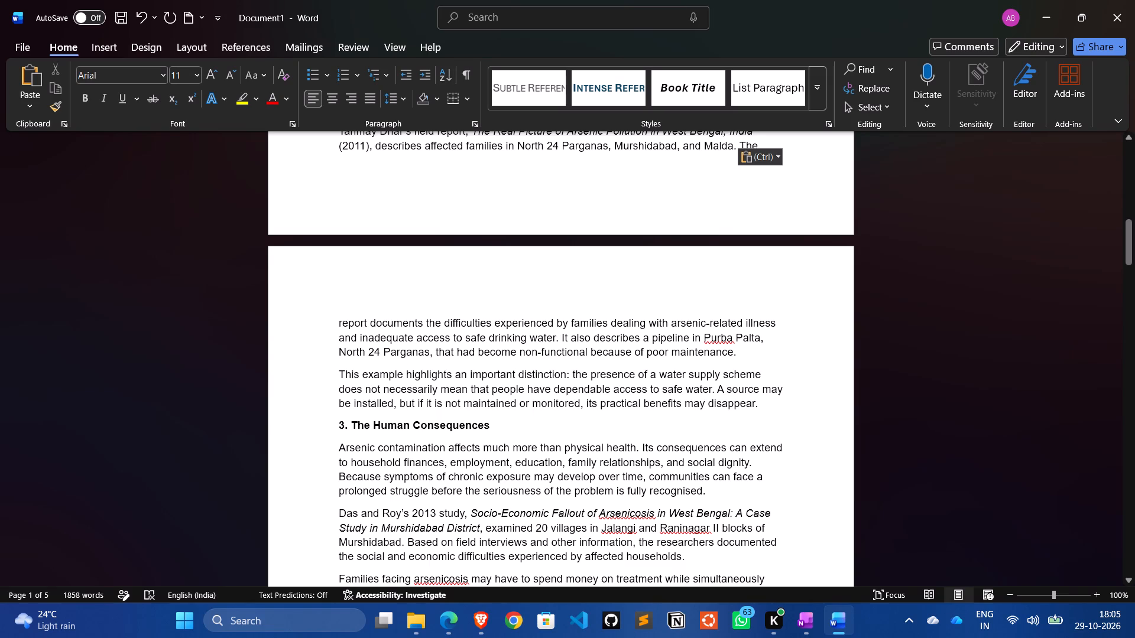
Add the flagged place name "Purba" in section 2's Purba Palta pipeline sentence to the spelling dictionary.
{"action": "right_click", "coordinate": [720, 345]}
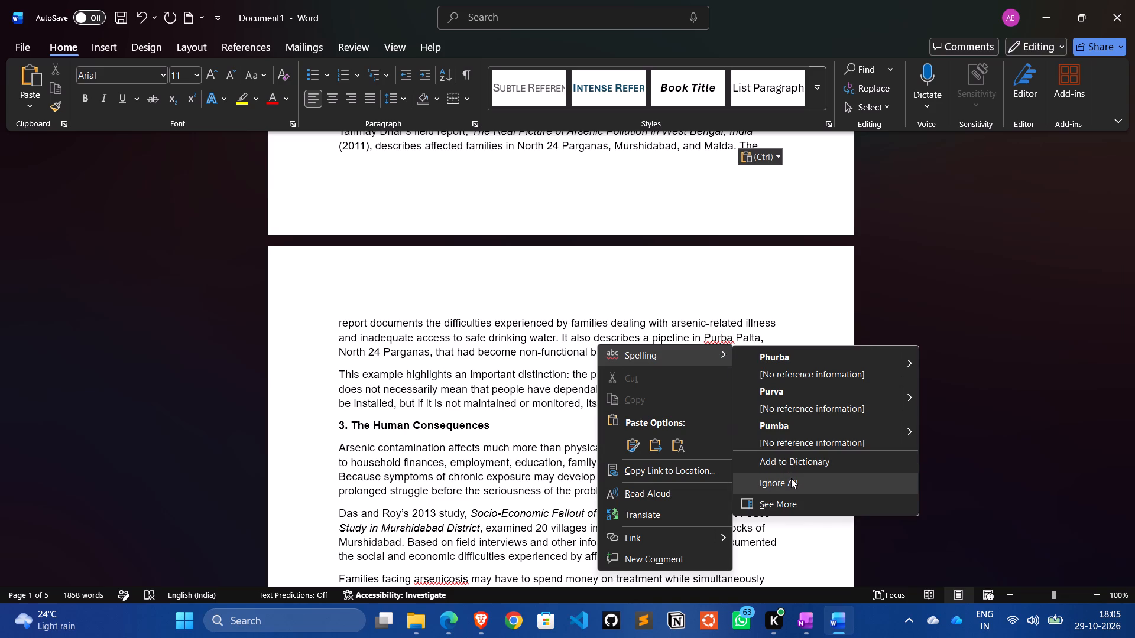
{"action": "left_click", "coordinate": [792, 461]}
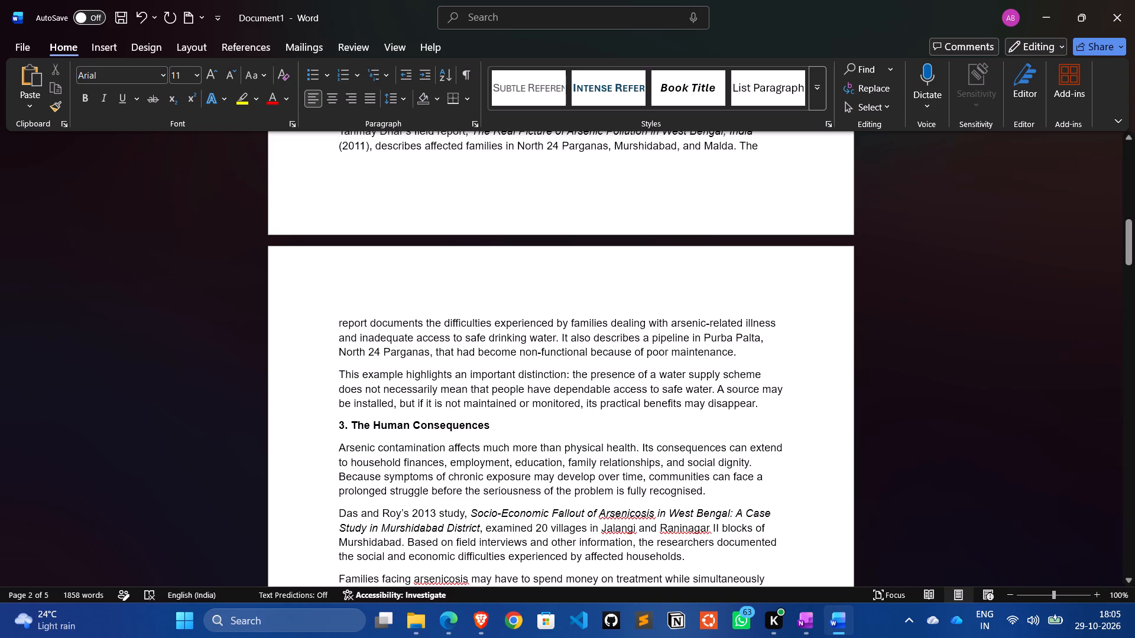
Read section 3, "The Human Consequences", through to the paragraph below the suggested Table 7 visual.
{"action": "scroll", "coordinate": [717, 437], "scroll_direction": "down", "scroll_amount": 1}
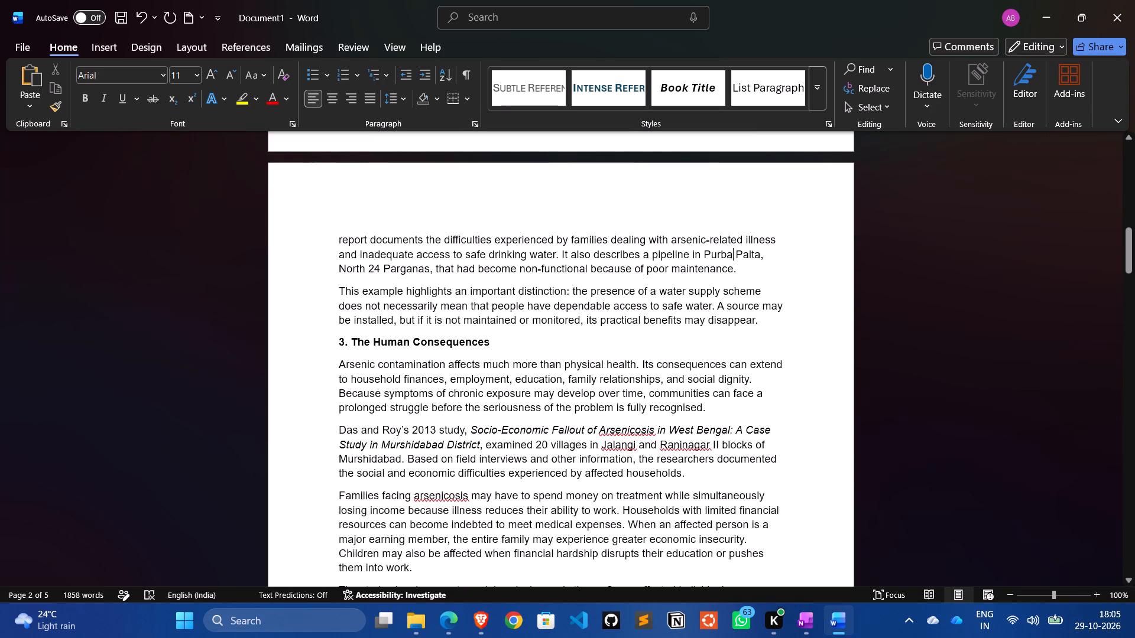
{"action": "scroll", "coordinate": [609, 360], "scroll_direction": "down", "scroll_amount": 1}
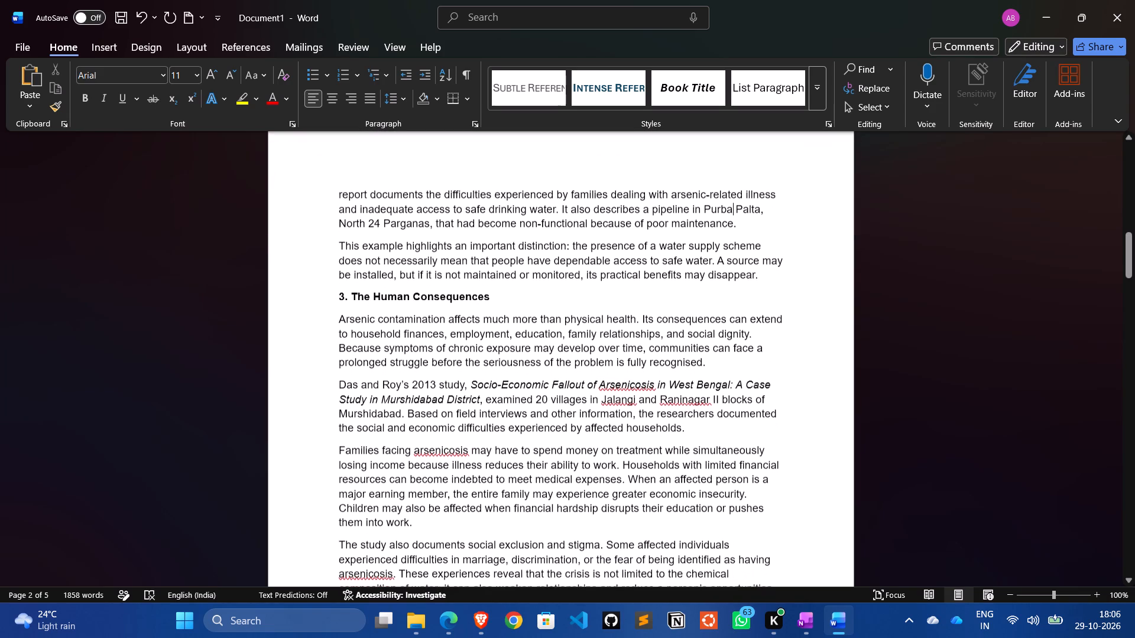
{"action": "scroll", "coordinate": [609, 360], "scroll_direction": "down", "scroll_amount": 1}
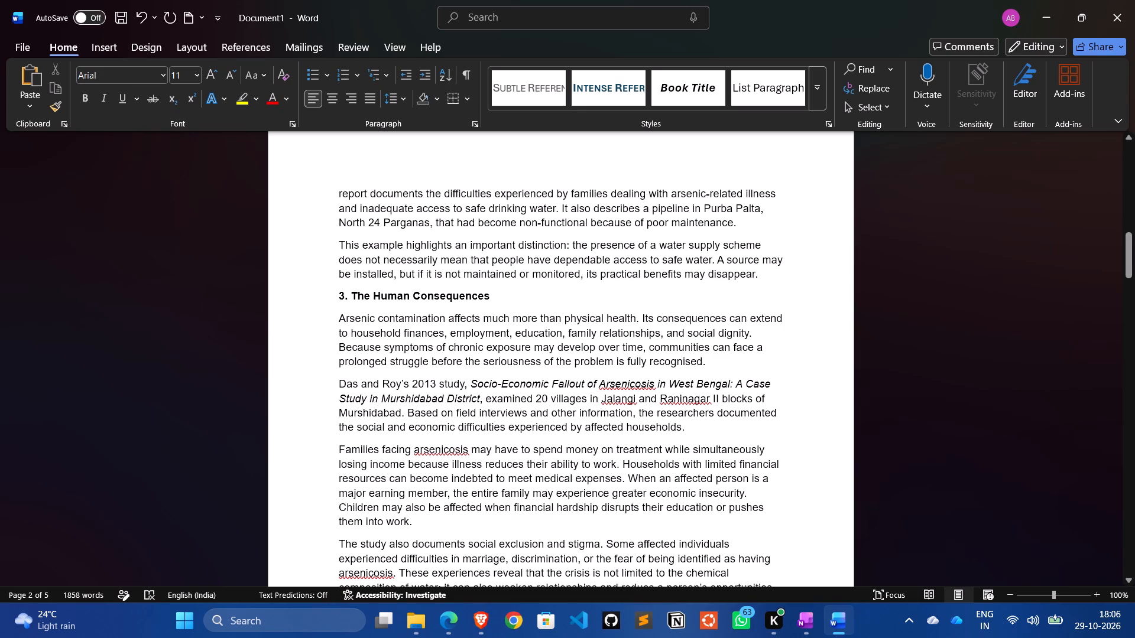
{"action": "scroll", "coordinate": [553, 330], "scroll_direction": "down", "scroll_amount": 1}
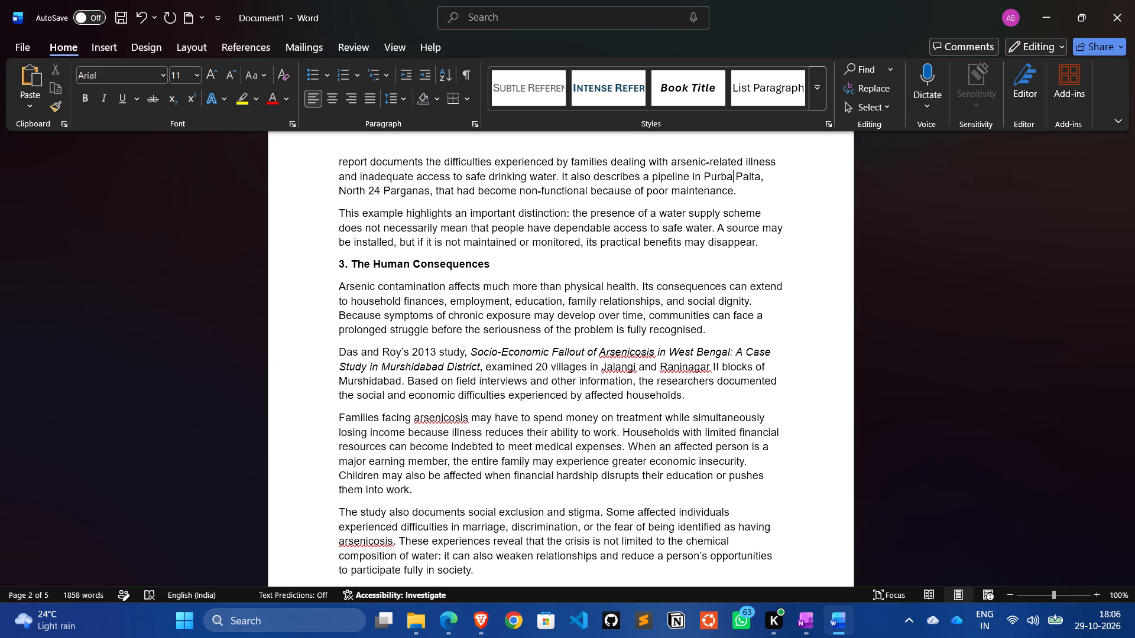
{"action": "scroll", "coordinate": [553, 330], "scroll_direction": "down", "scroll_amount": 1}
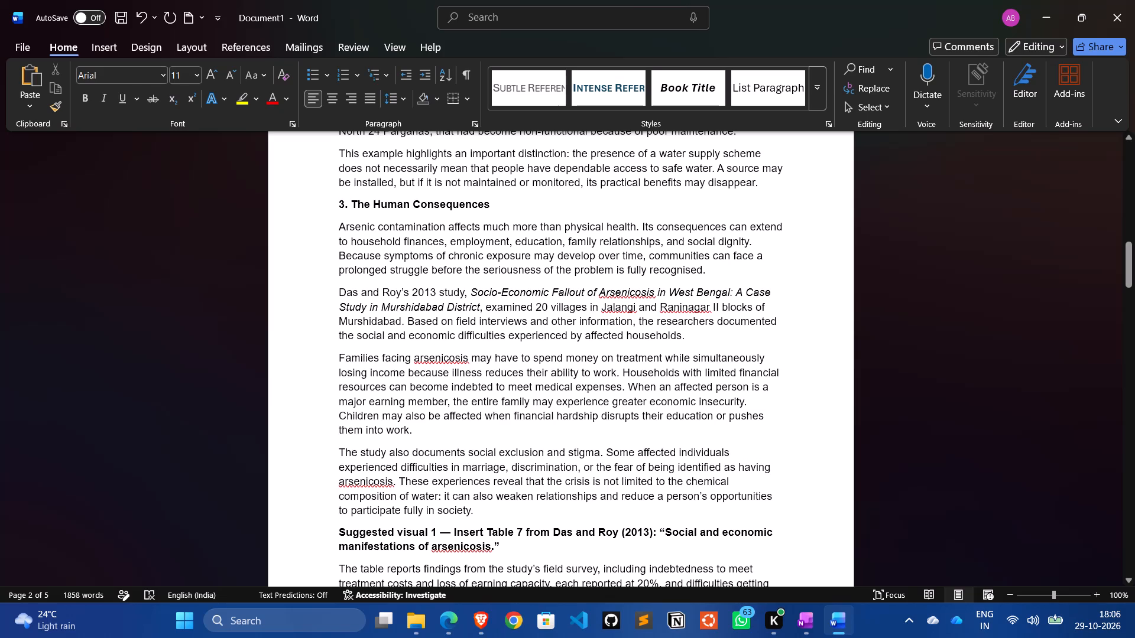
{"action": "scroll", "coordinate": [553, 330], "scroll_direction": "down", "scroll_amount": 1}
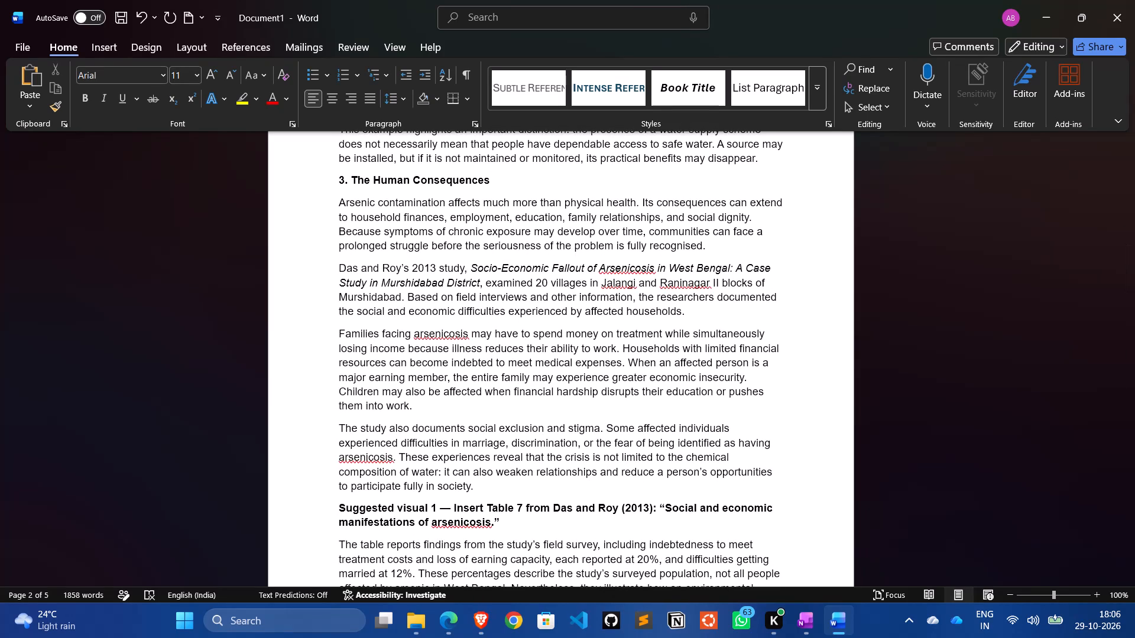
{"action": "scroll", "coordinate": [553, 330], "scroll_direction": "down", "scroll_amount": 1}
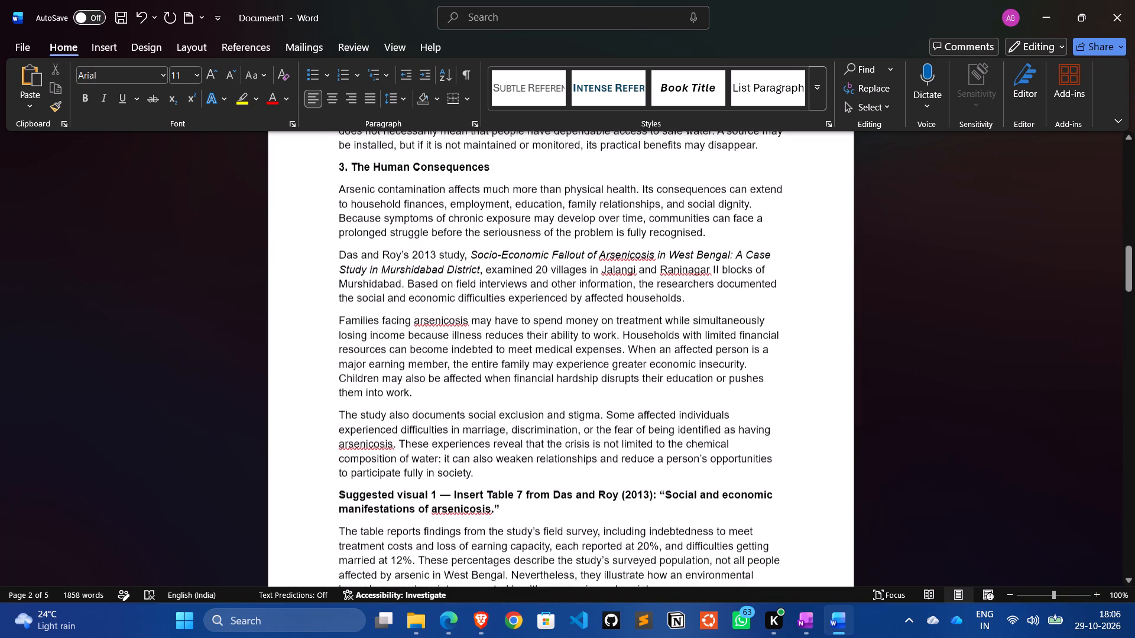
{"action": "scroll", "coordinate": [553, 330], "scroll_direction": "down", "scroll_amount": 1}
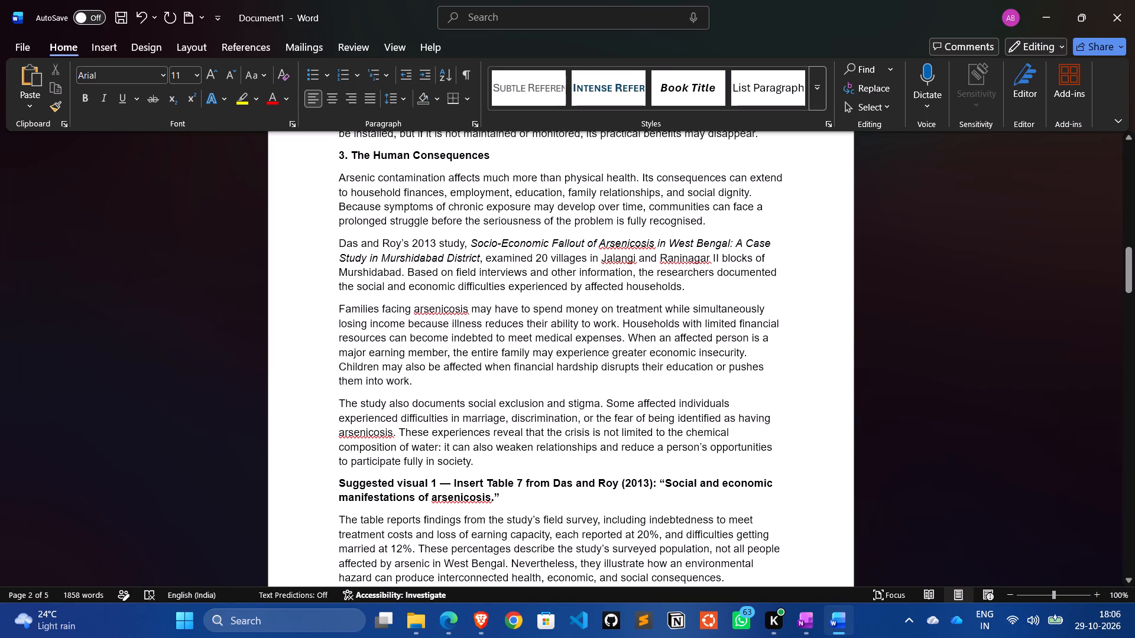
Add the flagged word "Arsenicosis" in the title of Das and Roy's 2013 study to the spelling dictionary.
{"action": "right_click", "coordinate": [621, 244]}
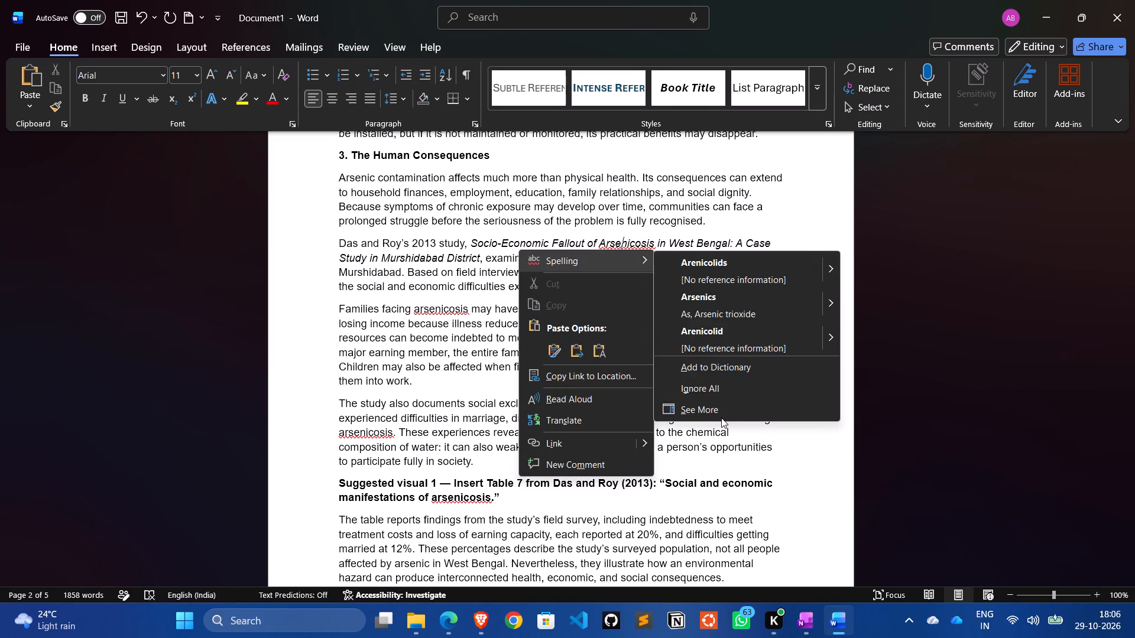
{"action": "left_click", "coordinate": [714, 367]}
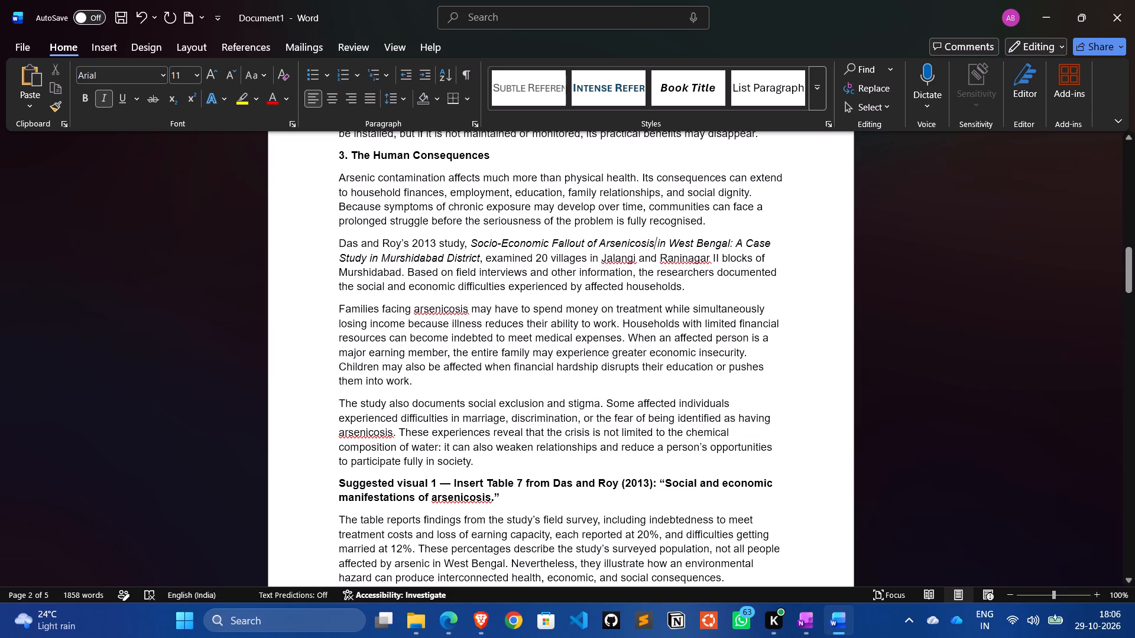
Add the flagged place names "Jalangi" and "Raninagar" in section 3's Das and Roy paragraph to the spelling dictionary.
{"action": "right_click", "coordinate": [616, 259]}
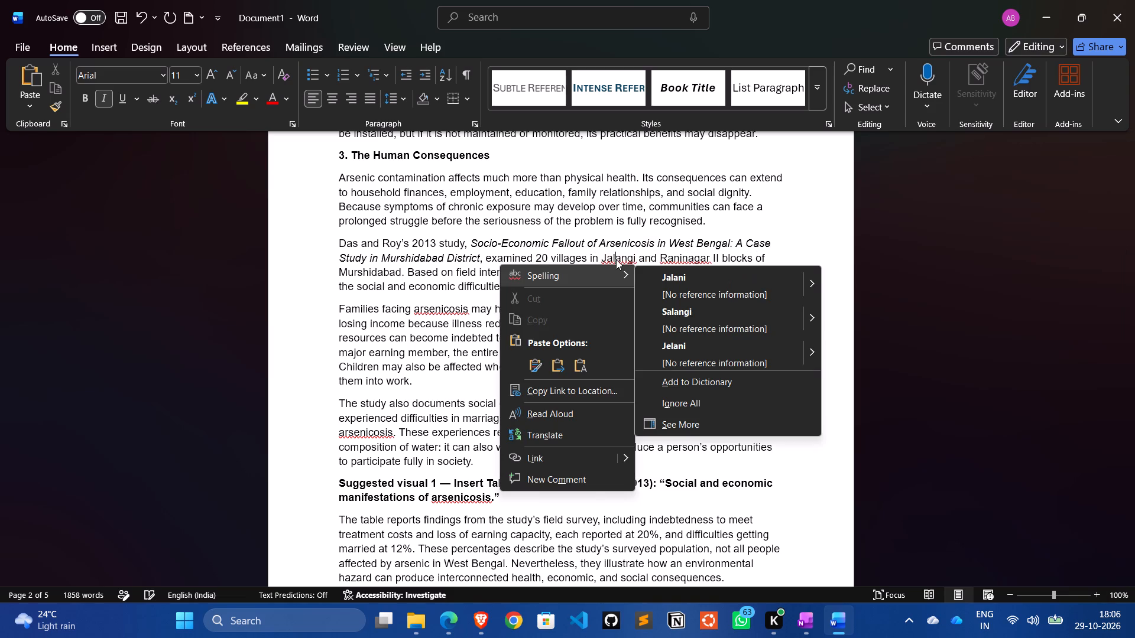
{"action": "left_click", "coordinate": [717, 383]}
{"action": "left_click", "coordinate": [688, 262]}
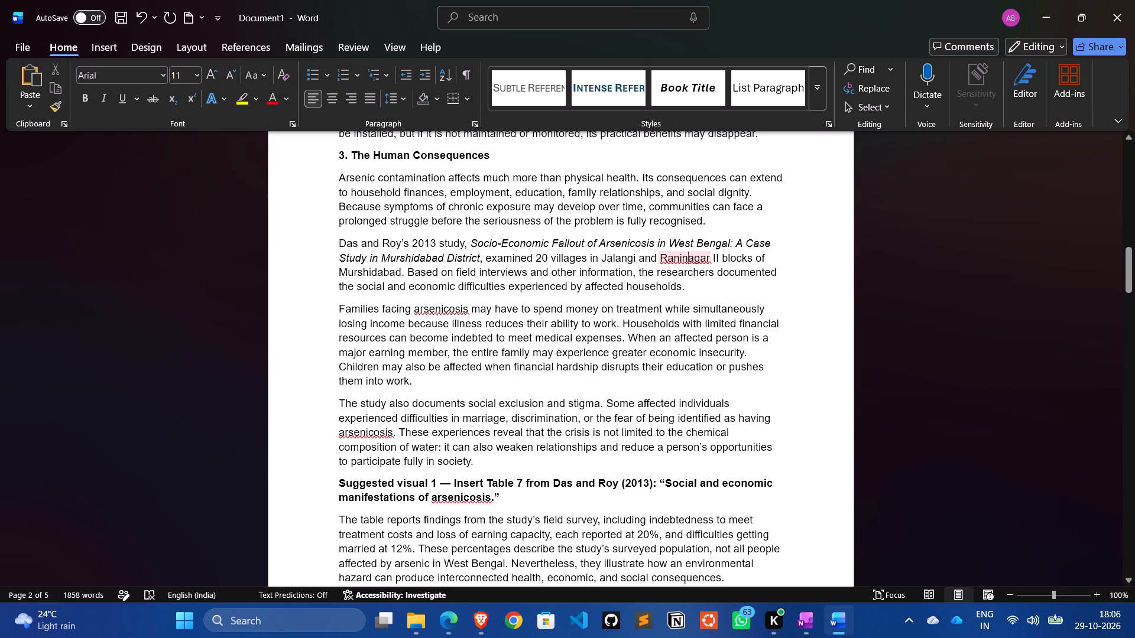
{"action": "right_click", "coordinate": [688, 262]}
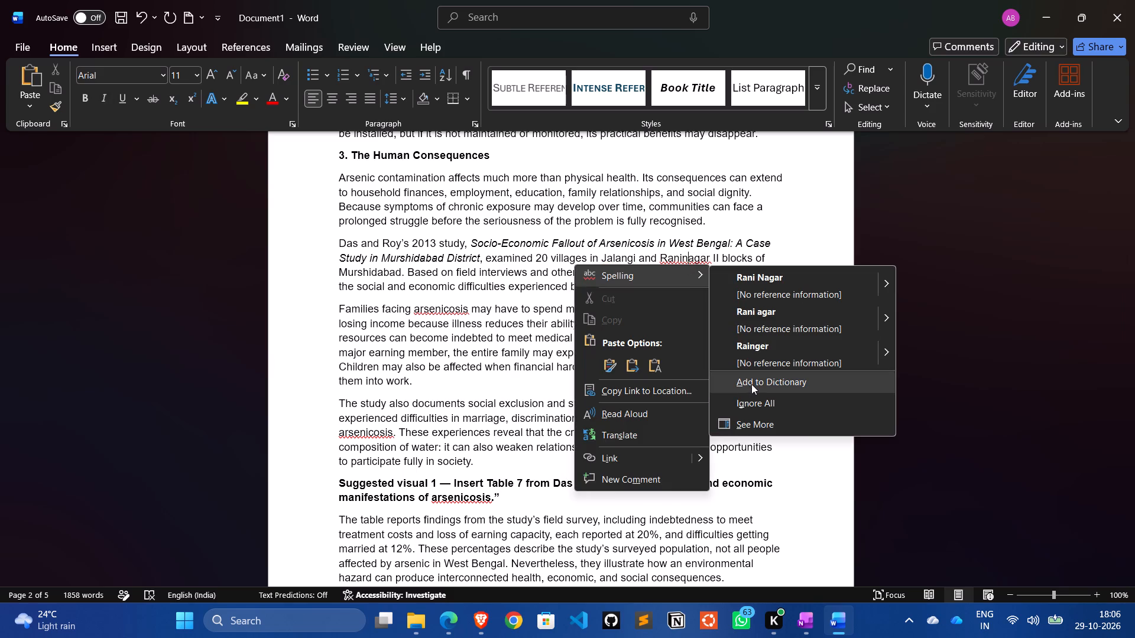
{"action": "left_click", "coordinate": [751, 383]}
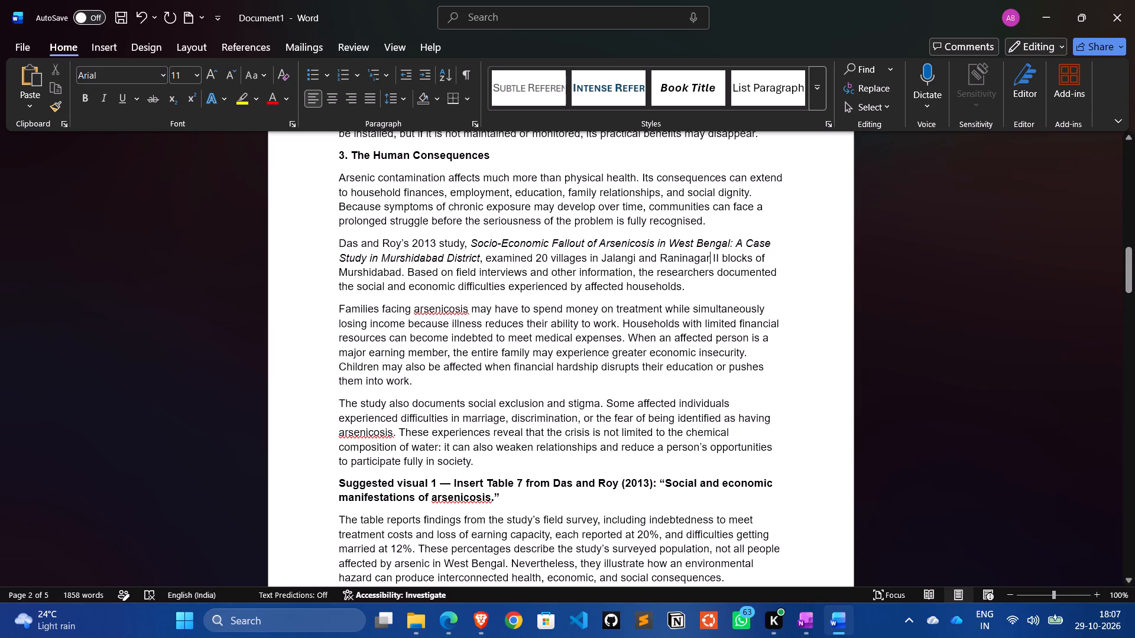
Underline section 3's sentence from "Das and Roy's 2013 study" through "Raninagar II blocks of Murshidabad", without bold.
{"action": "left_click_drag", "start_coordinate": [485, 261], "coordinate": [639, 254]}
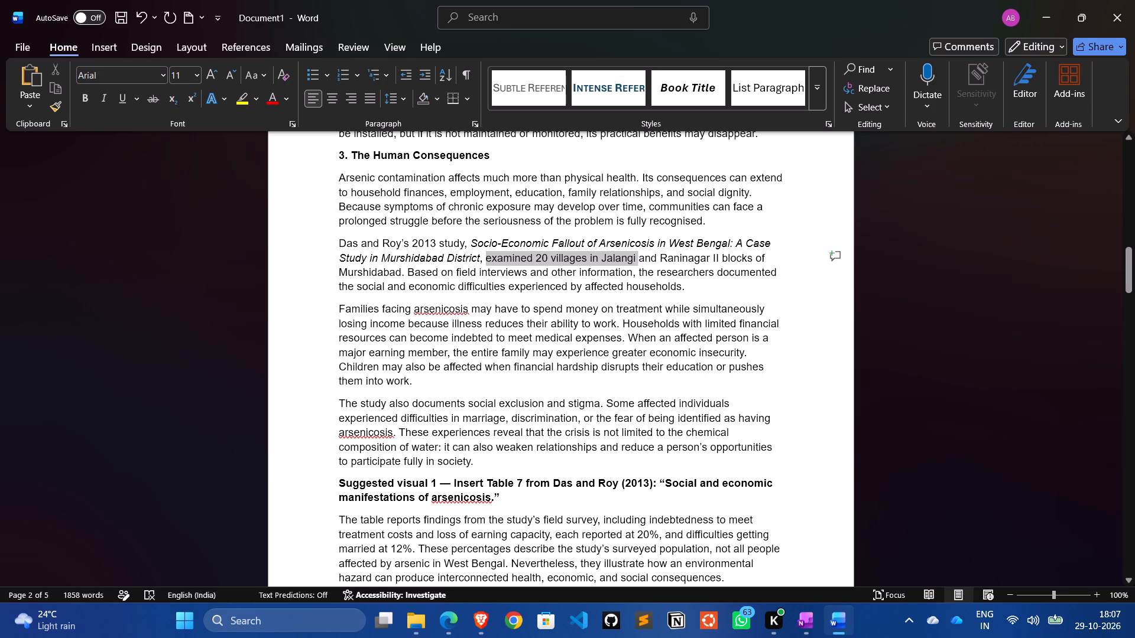
{"action": "left_click_drag", "start_coordinate": [639, 254], "coordinate": [482, 230]}
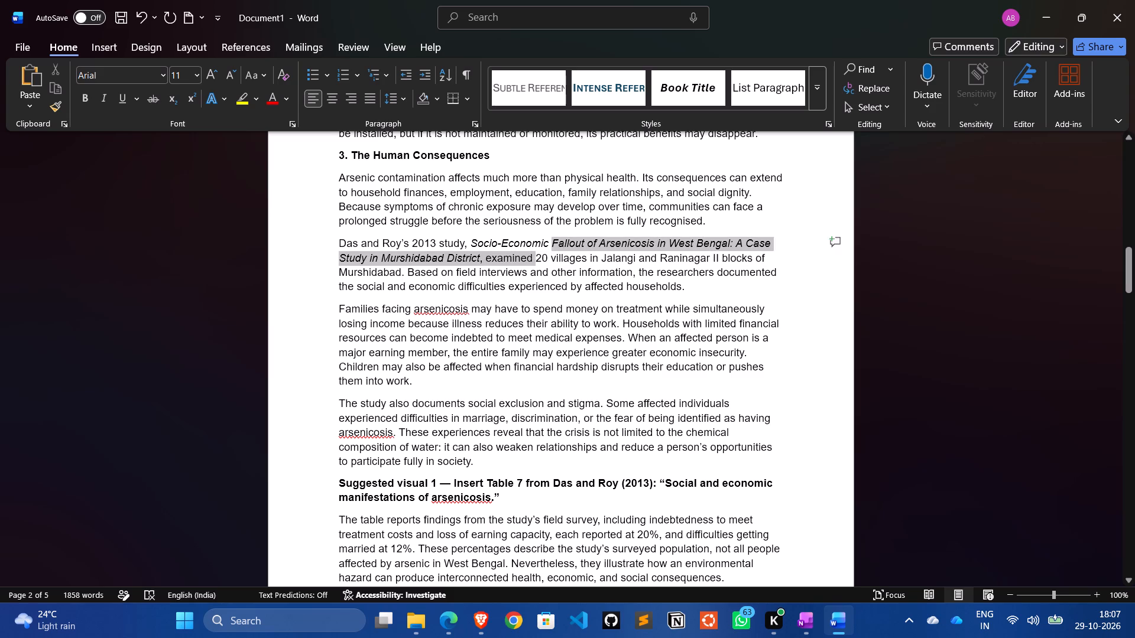
{"action": "left_click_drag", "start_coordinate": [482, 230], "coordinate": [401, 274]}
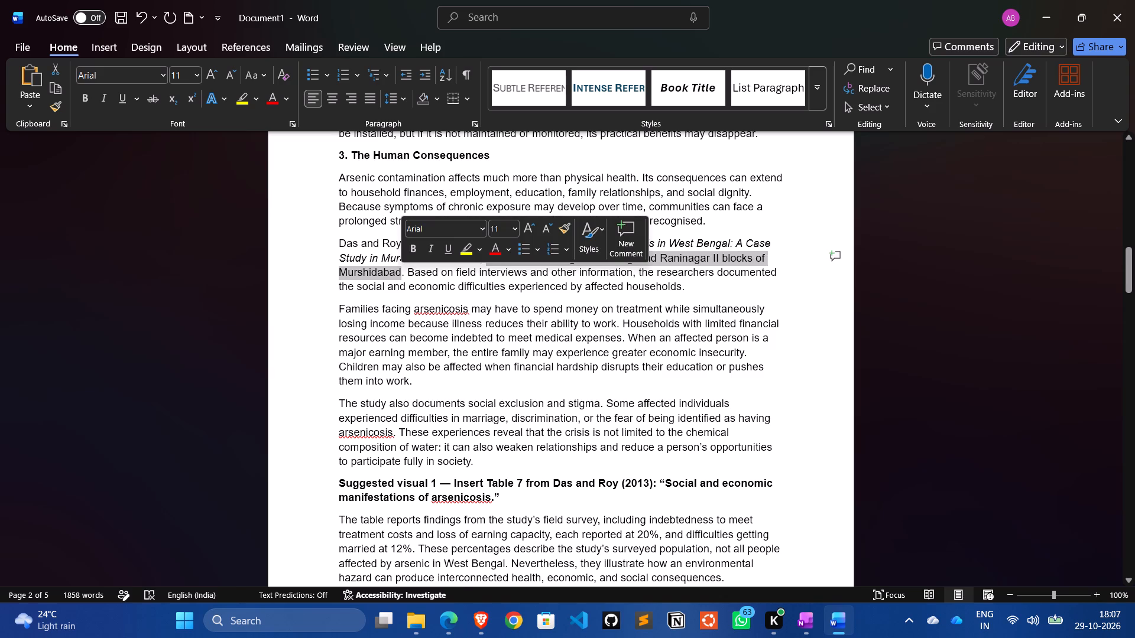
{"action": "left_click", "coordinate": [414, 249]}
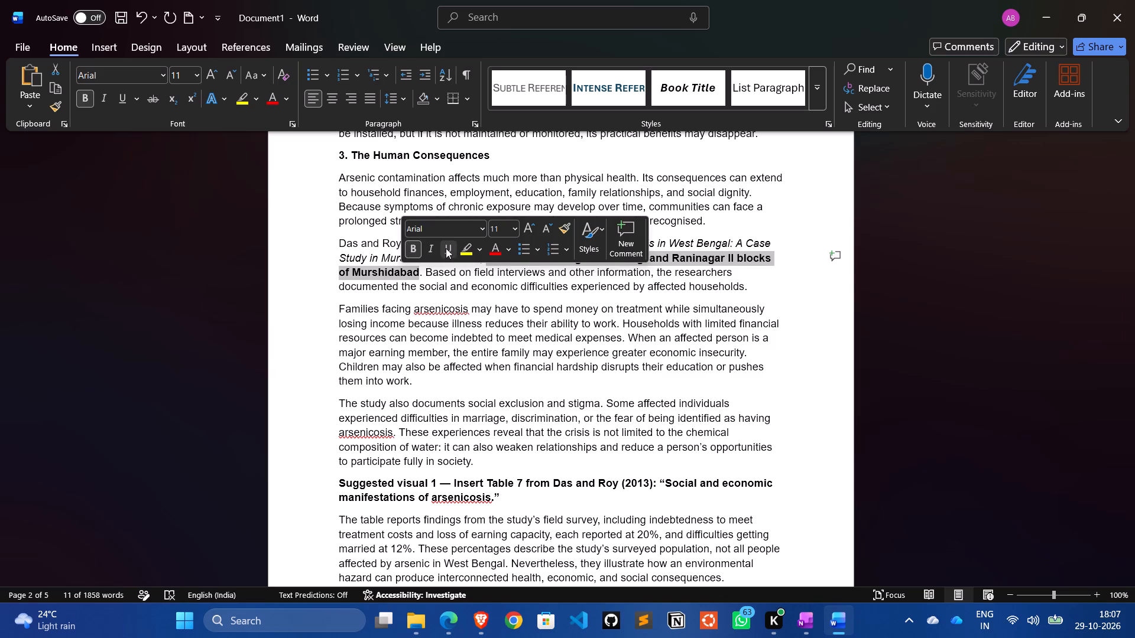
{"action": "left_click", "coordinate": [446, 248]}
{"action": "left_click", "coordinate": [411, 248]}
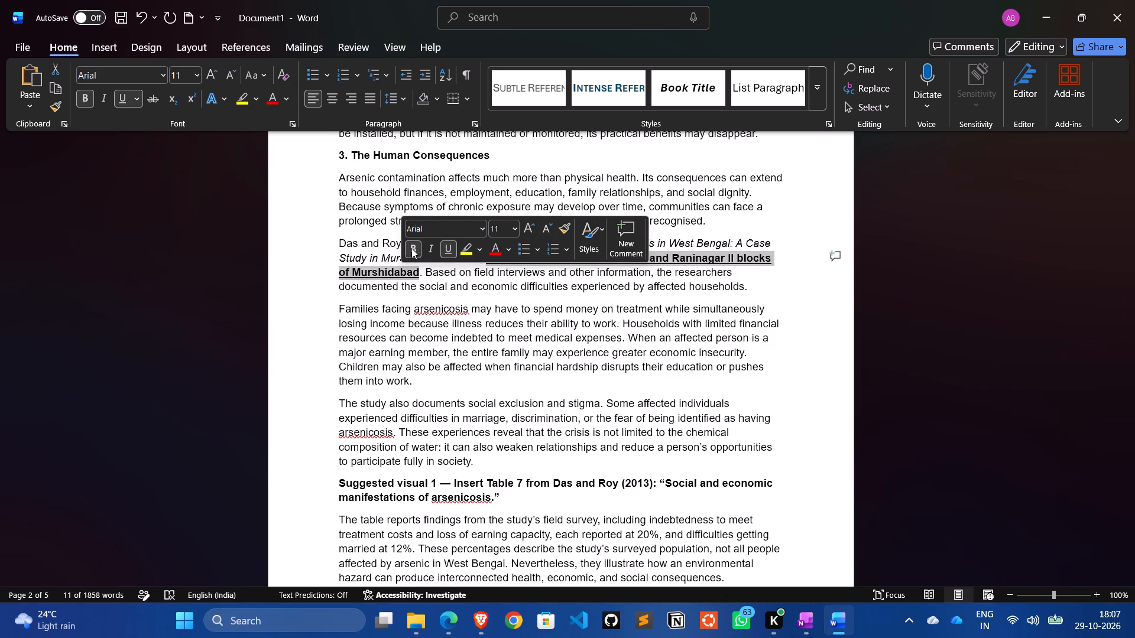
{"action": "left_click", "coordinate": [804, 349]}
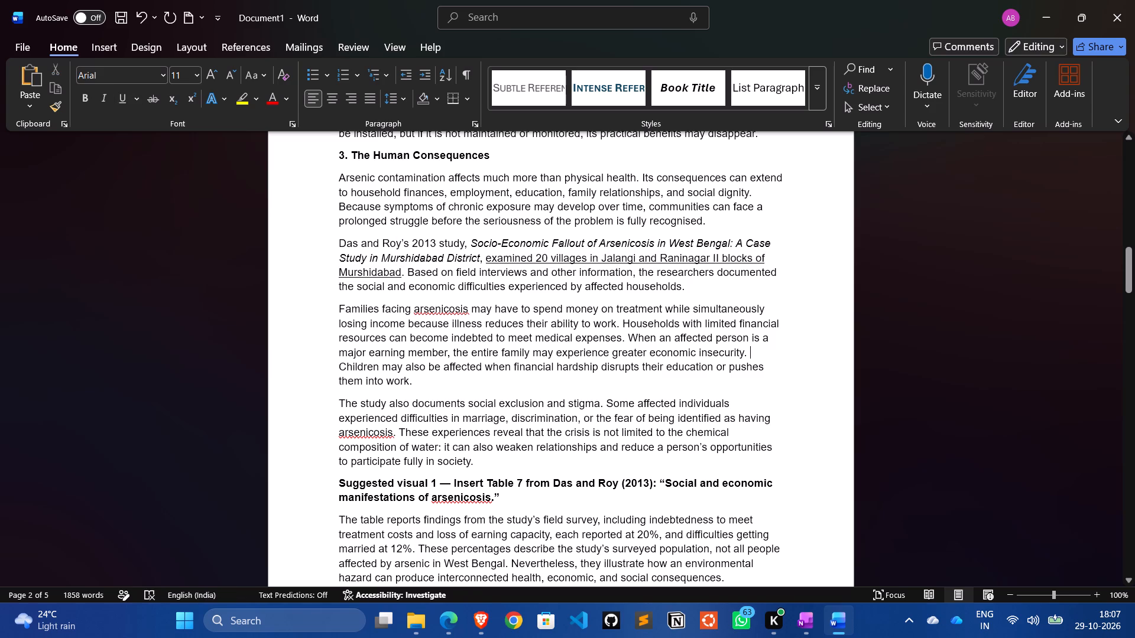
{"action": "left_click_drag", "start_coordinate": [339, 246], "coordinate": [390, 265]}
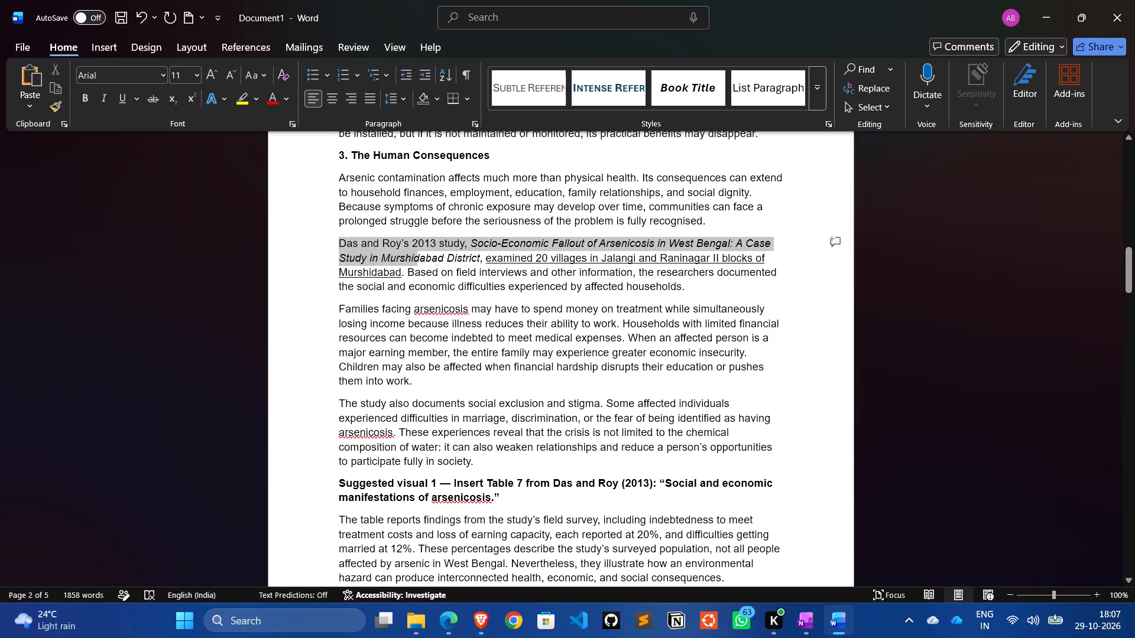
{"action": "left_click_drag", "start_coordinate": [390, 265], "coordinate": [471, 259]}
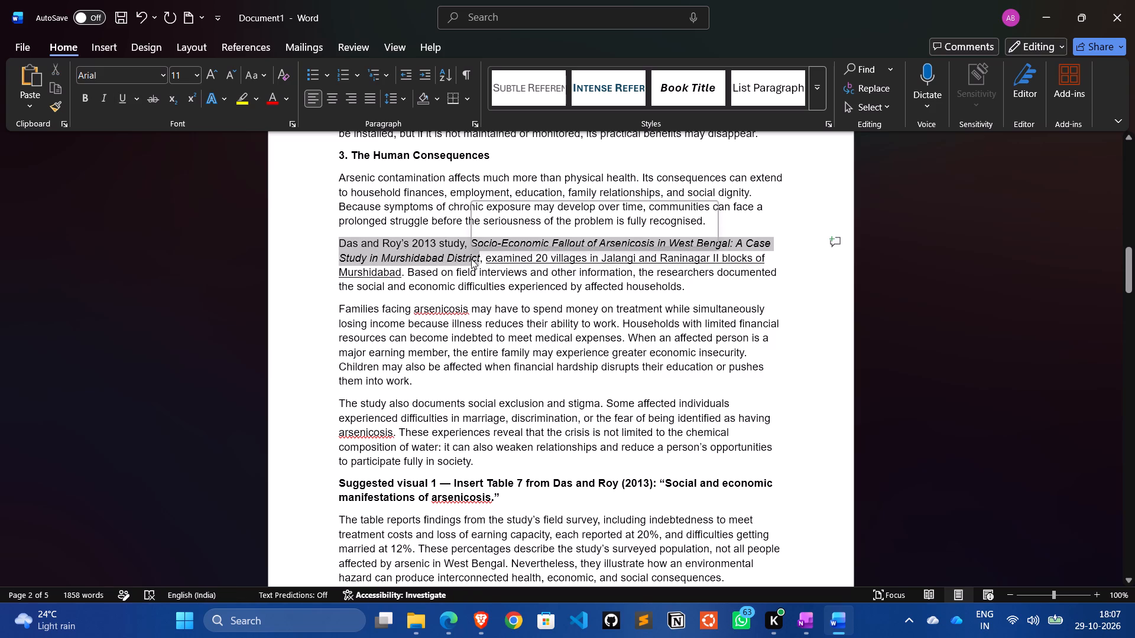
{"action": "left_click", "coordinate": [520, 230]}
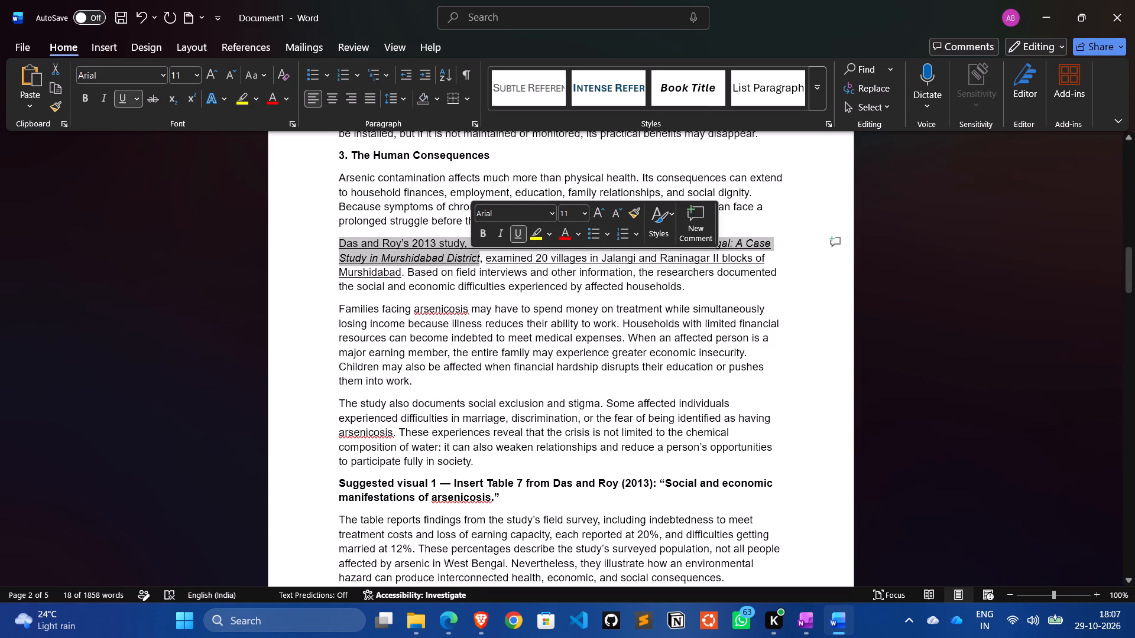
{"action": "left_click", "coordinate": [813, 307]}
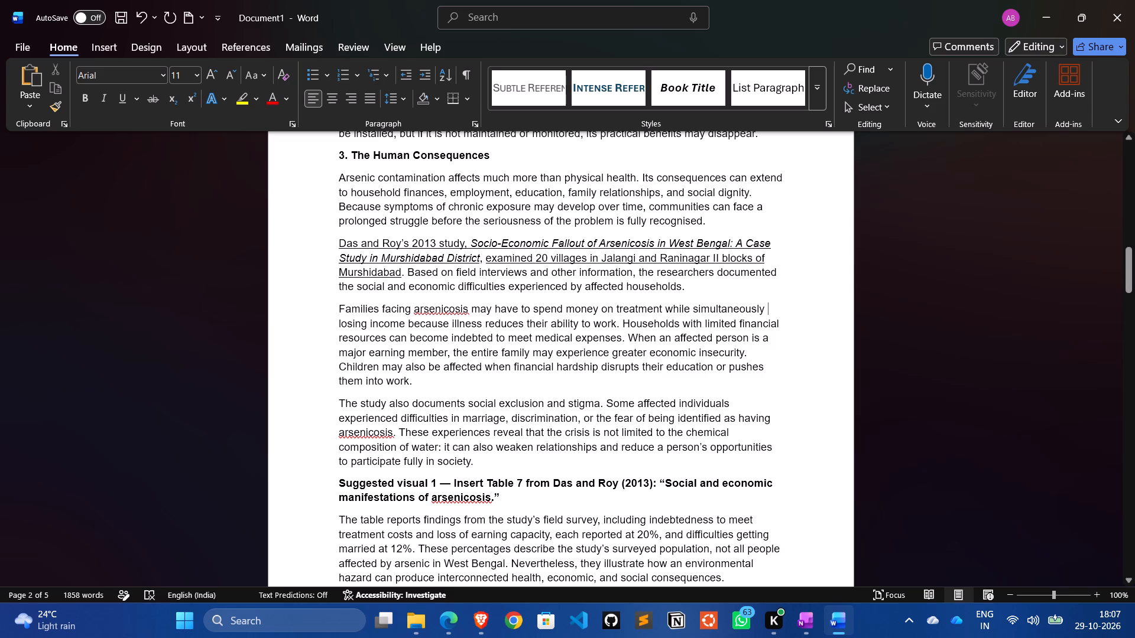
Replace the flagged "arsenicosis" with the suggested "Arsenicosis" in section 3's paragraphs on families' treatment costs and on social exclusion.
{"action": "left_click", "coordinate": [453, 310]}
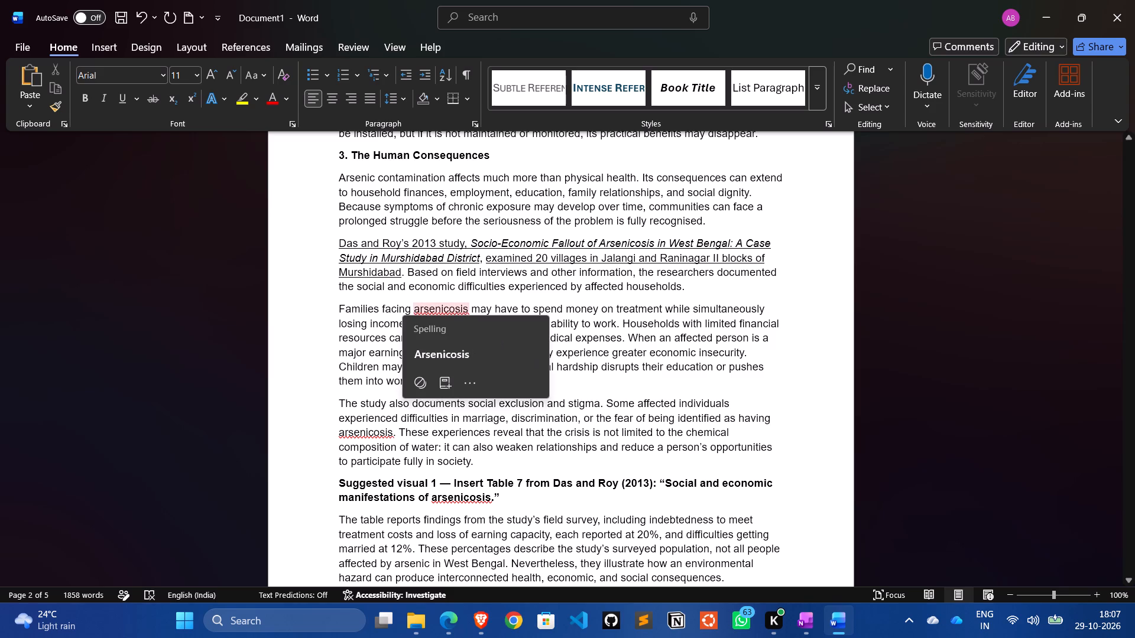
{"action": "left_click", "coordinate": [472, 357]}
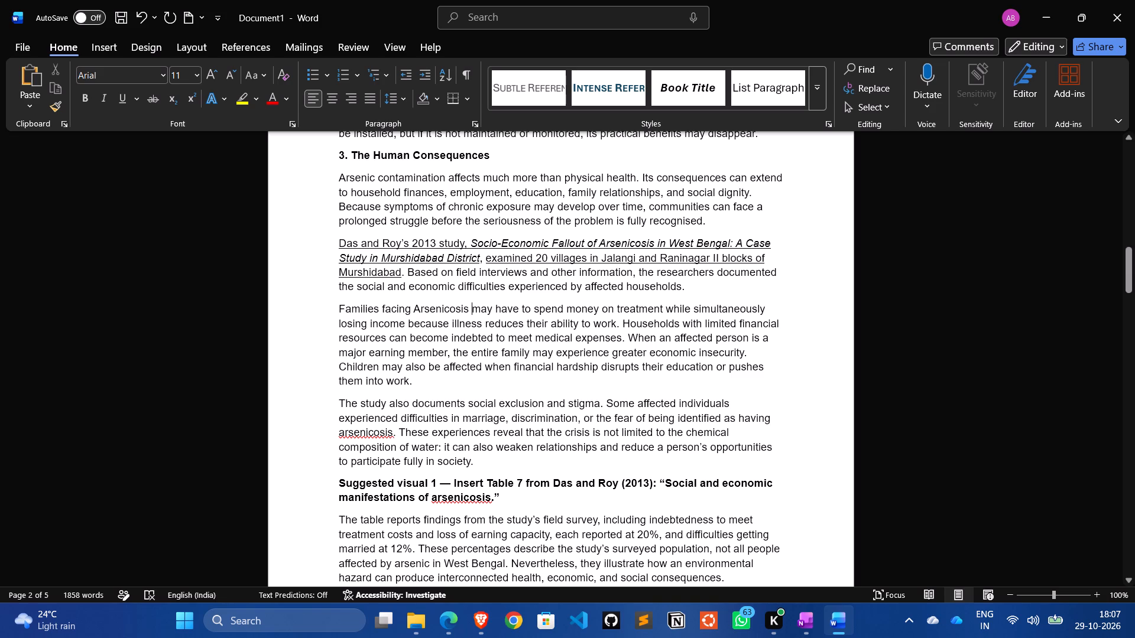
{"action": "scroll", "coordinate": [708, 345], "scroll_direction": "down", "scroll_amount": 1}
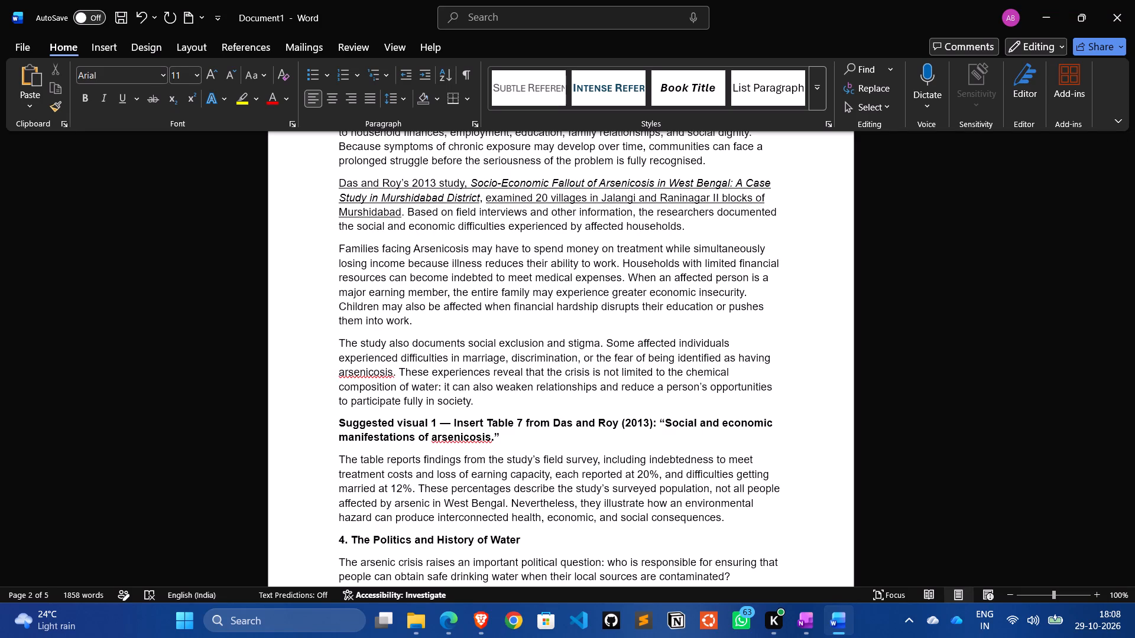
{"action": "scroll", "coordinate": [708, 345], "scroll_direction": "down", "scroll_amount": 1}
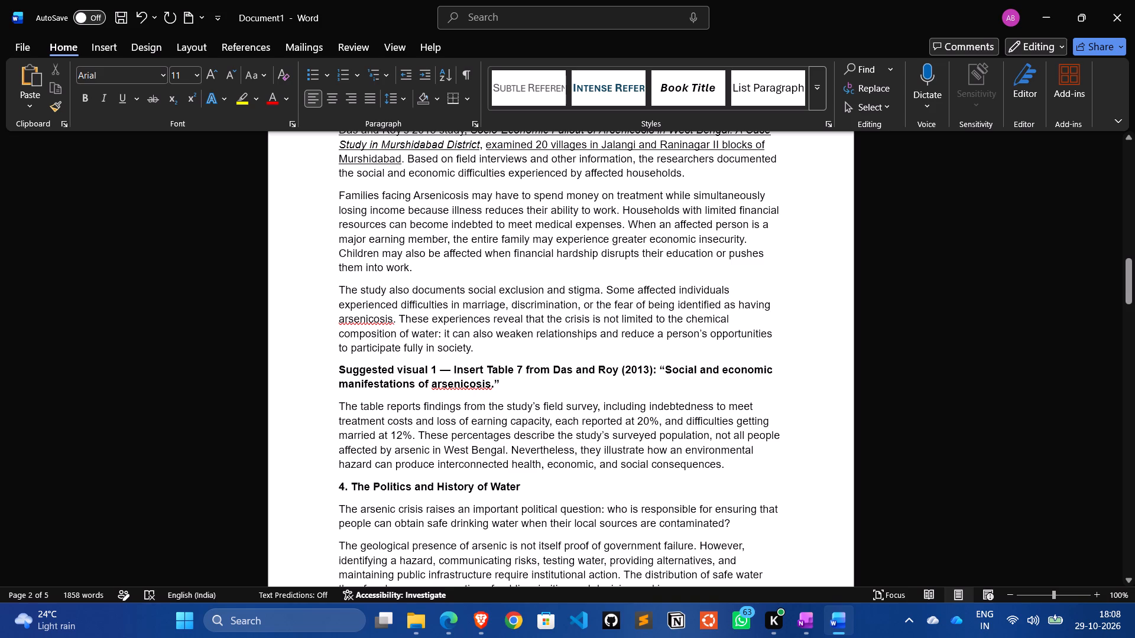
{"action": "left_click", "coordinate": [358, 324]}
{"action": "left_click", "coordinate": [373, 363]}
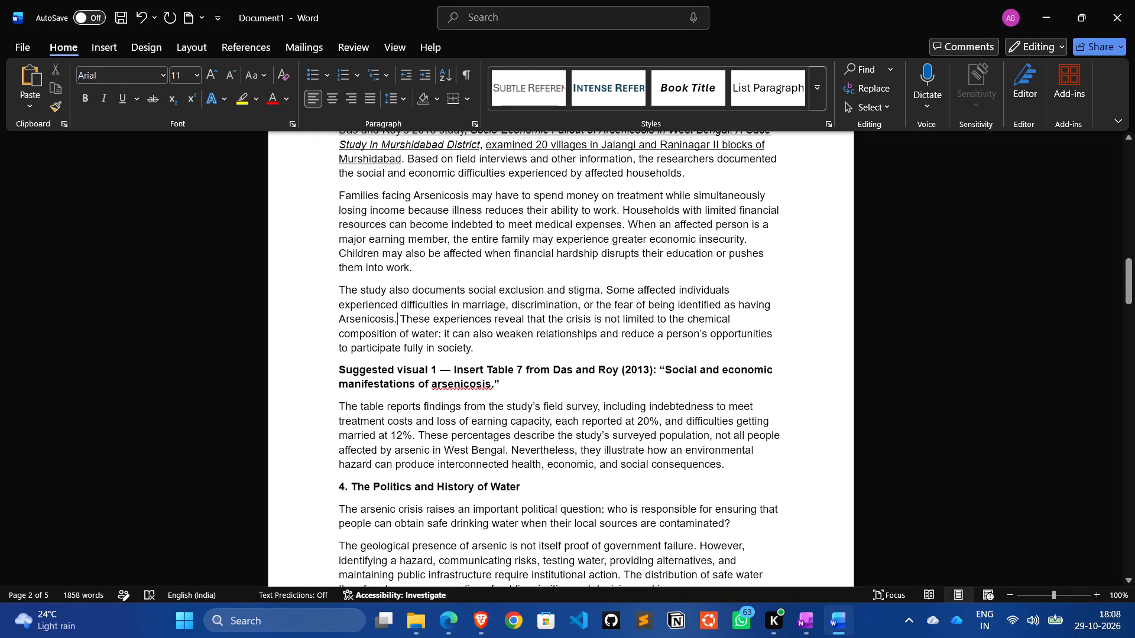
Switch to the Brave browser and find Table 7, "Social and economic manifestations of arsenicosis", in Das and Roy's paper on ResearchGate.
{"action": "scroll", "coordinate": [510, 424], "scroll_direction": "down", "scroll_amount": 1}
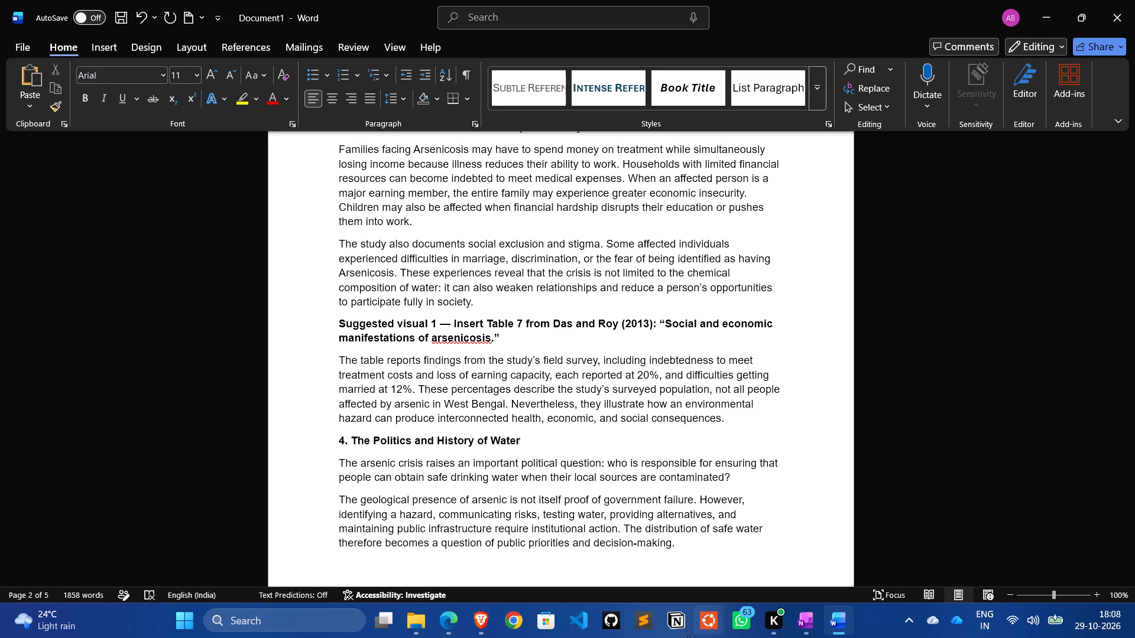
{"action": "left_click", "coordinate": [476, 618]}
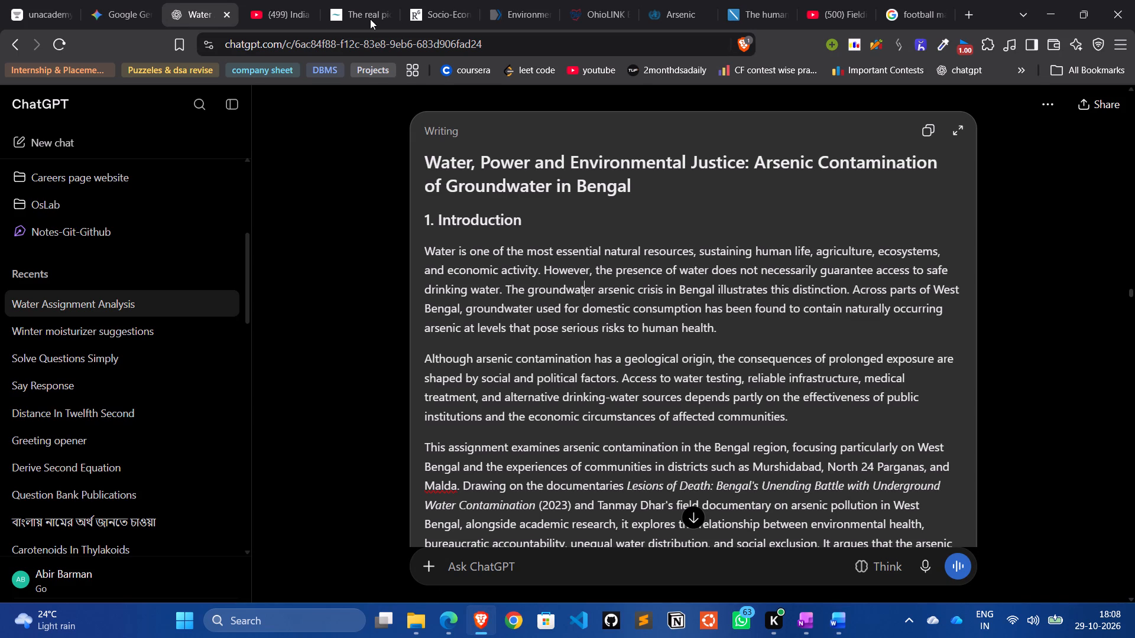
{"action": "left_click", "coordinate": [430, 14]}
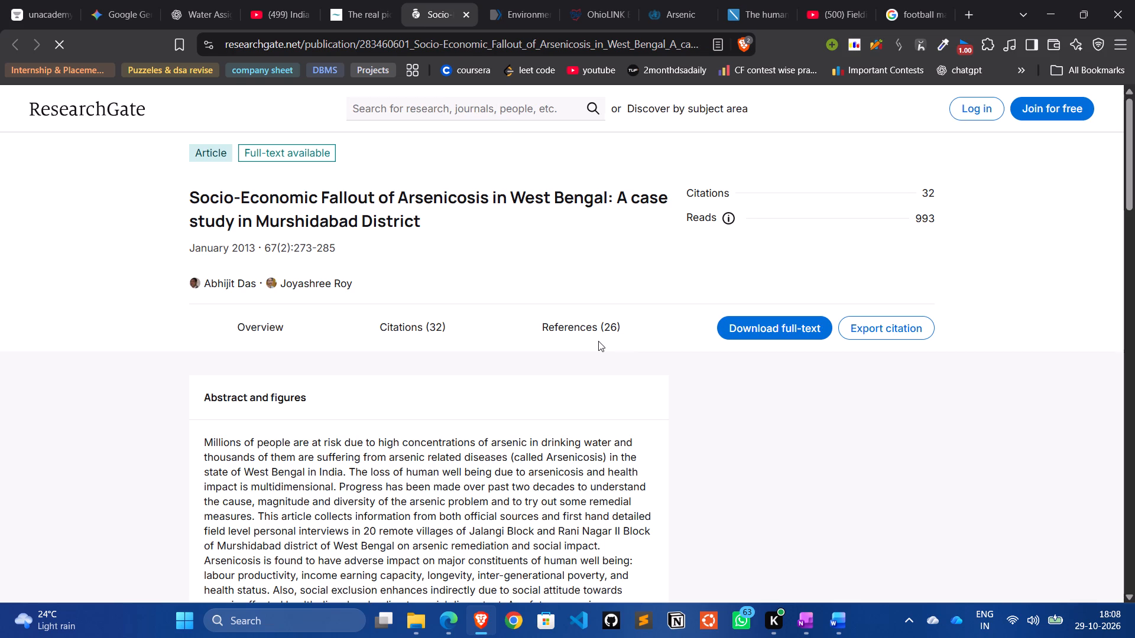
{"action": "scroll", "coordinate": [598, 341], "scroll_direction": "down", "scroll_amount": 6}
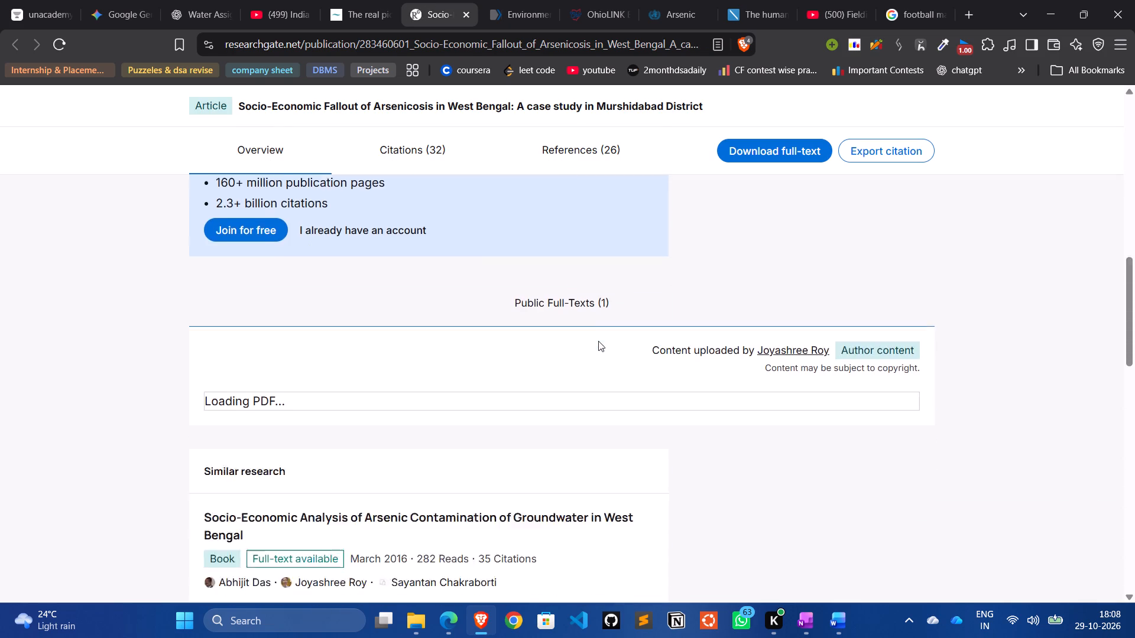
{"action": "scroll", "coordinate": [598, 341], "scroll_direction": "down", "scroll_amount": 3}
{"action": "scroll", "coordinate": [598, 341], "scroll_direction": "up", "scroll_amount": 9}
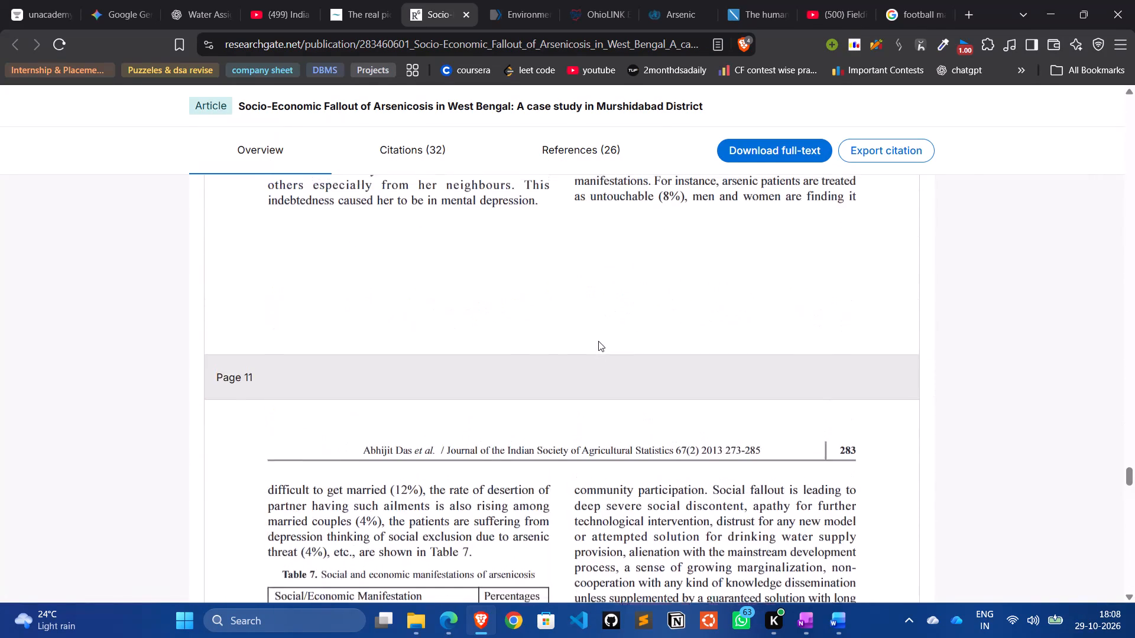
{"action": "scroll", "coordinate": [598, 341], "scroll_direction": "up", "scroll_amount": 4}
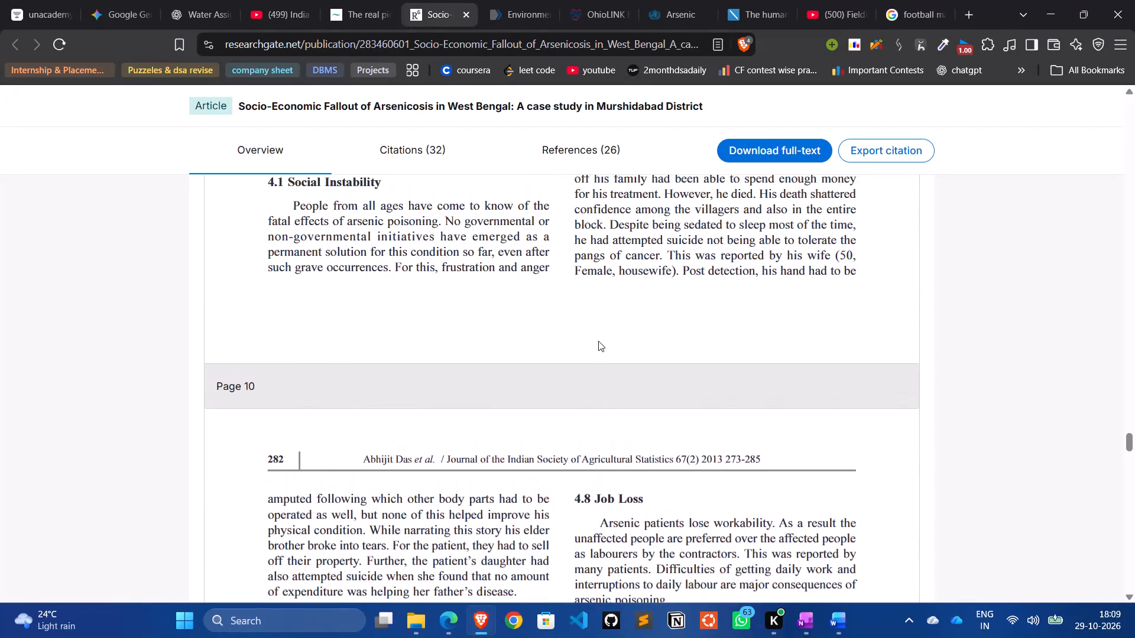
{"action": "scroll", "coordinate": [598, 341], "scroll_direction": "up", "scroll_amount": 2}
{"action": "scroll", "coordinate": [598, 341], "scroll_direction": "down", "scroll_amount": 2}
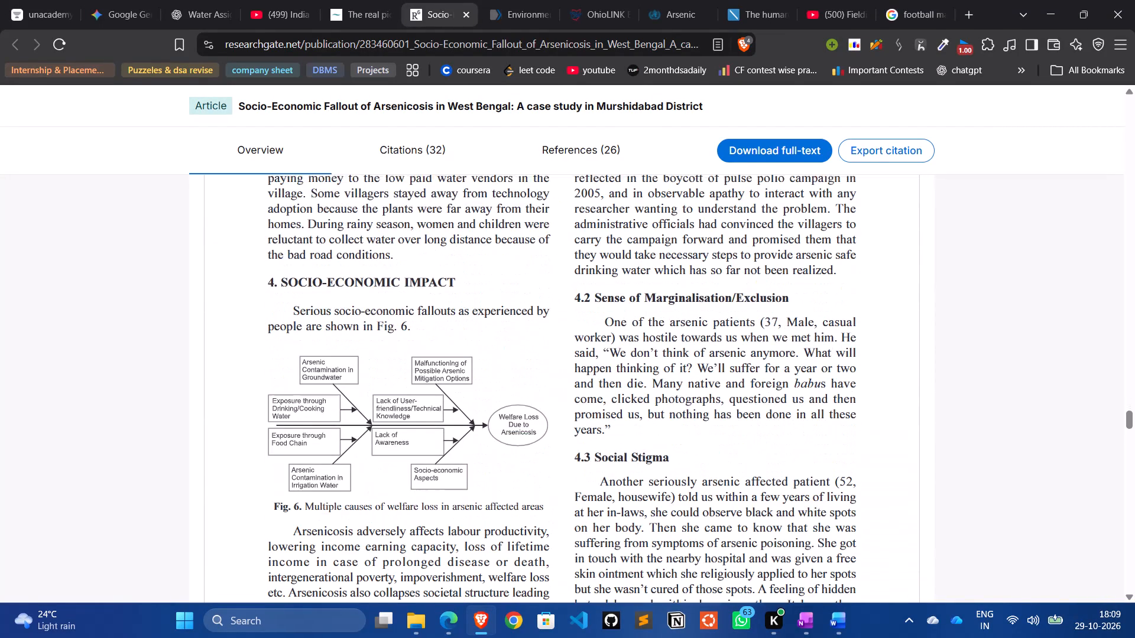
{"action": "scroll", "coordinate": [598, 341], "scroll_direction": "down", "scroll_amount": 3}
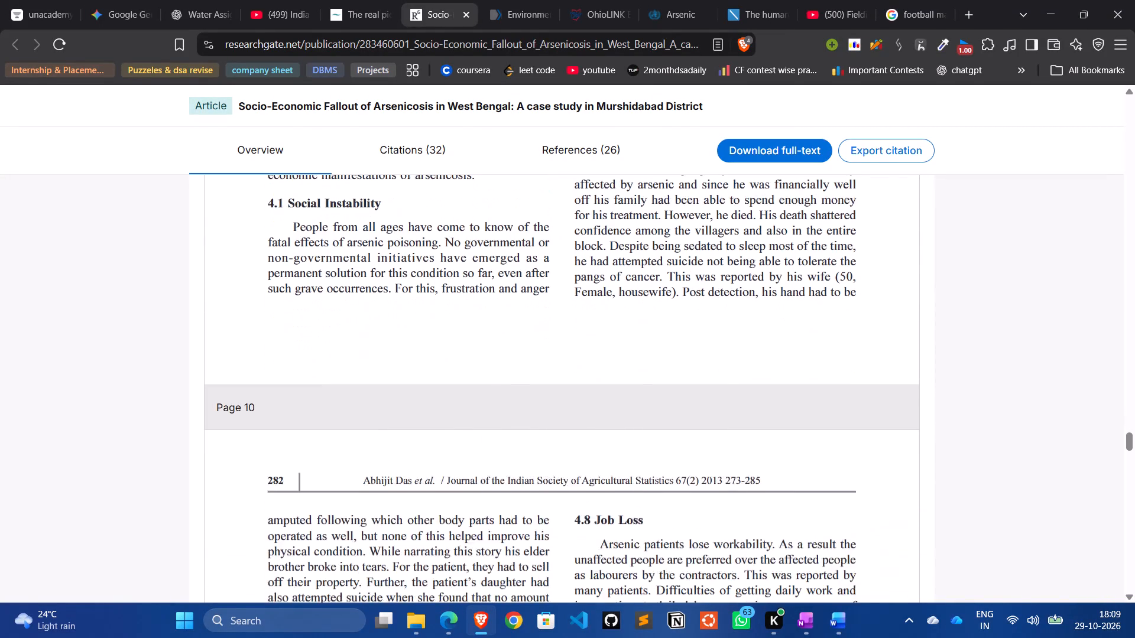
{"action": "scroll", "coordinate": [598, 341], "scroll_direction": "down", "scroll_amount": 1}
{"action": "scroll", "coordinate": [598, 341], "scroll_direction": "up", "scroll_amount": 5}
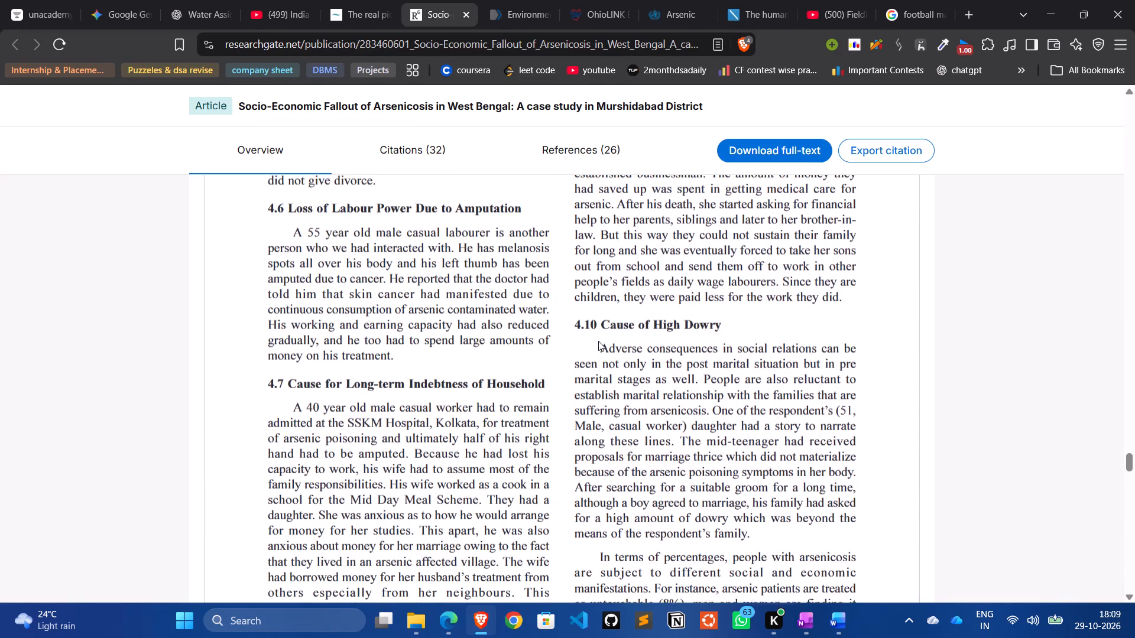
{"action": "scroll", "coordinate": [598, 341], "scroll_direction": "up", "scroll_amount": 4}
{"action": "scroll", "coordinate": [598, 341], "scroll_direction": "right", "scroll_amount": 1}
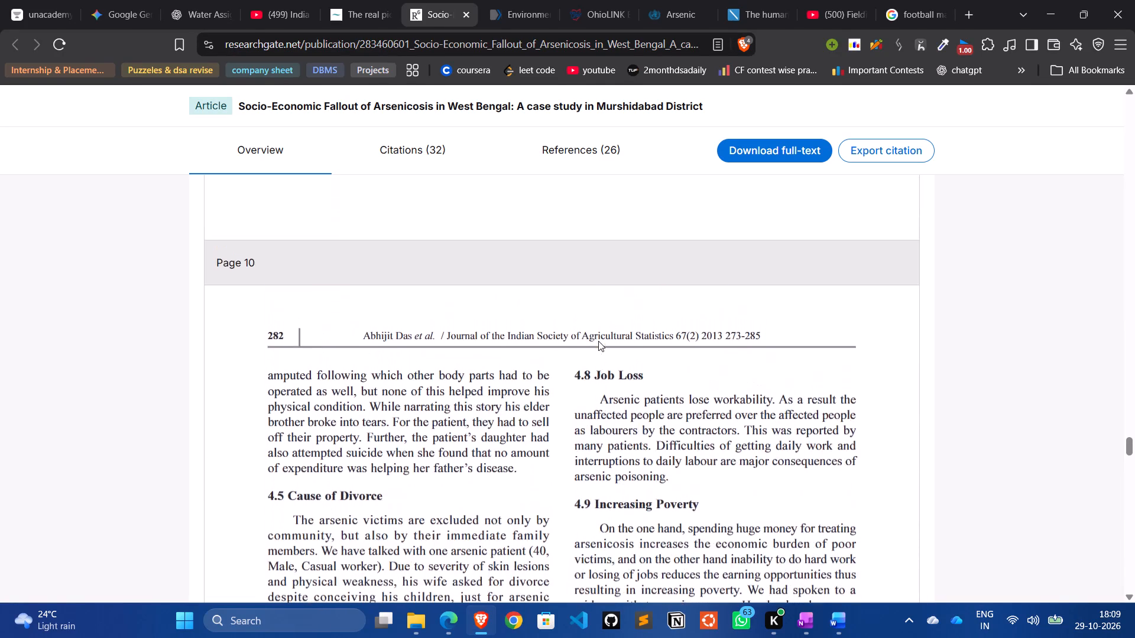
{"action": "scroll", "coordinate": [598, 341], "scroll_direction": "right", "scroll_amount": 1}
{"action": "scroll", "coordinate": [598, 341], "scroll_direction": "down", "scroll_amount": 1}
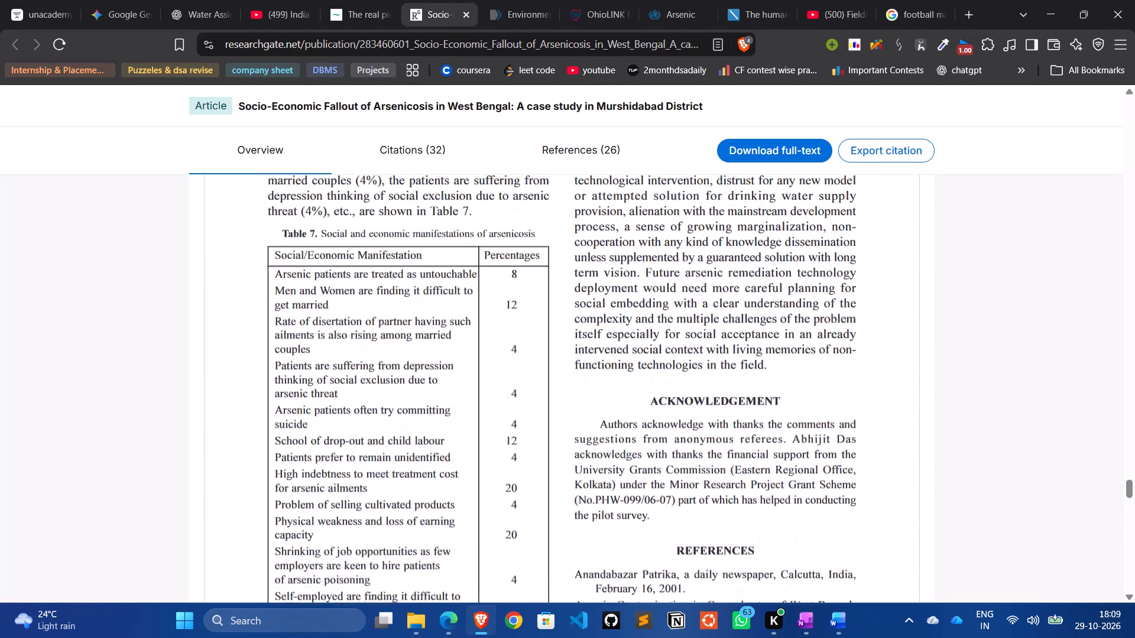
{"action": "scroll", "coordinate": [598, 341], "scroll_direction": "down", "scroll_amount": 1}
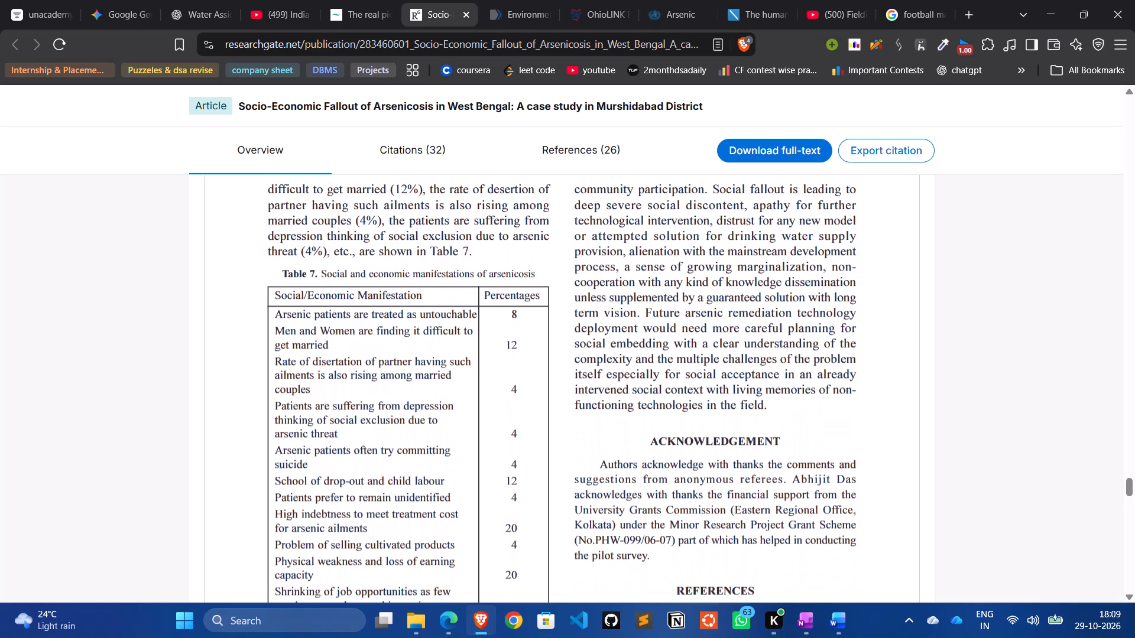
{"action": "scroll", "coordinate": [598, 341], "scroll_direction": "down", "scroll_amount": 1}
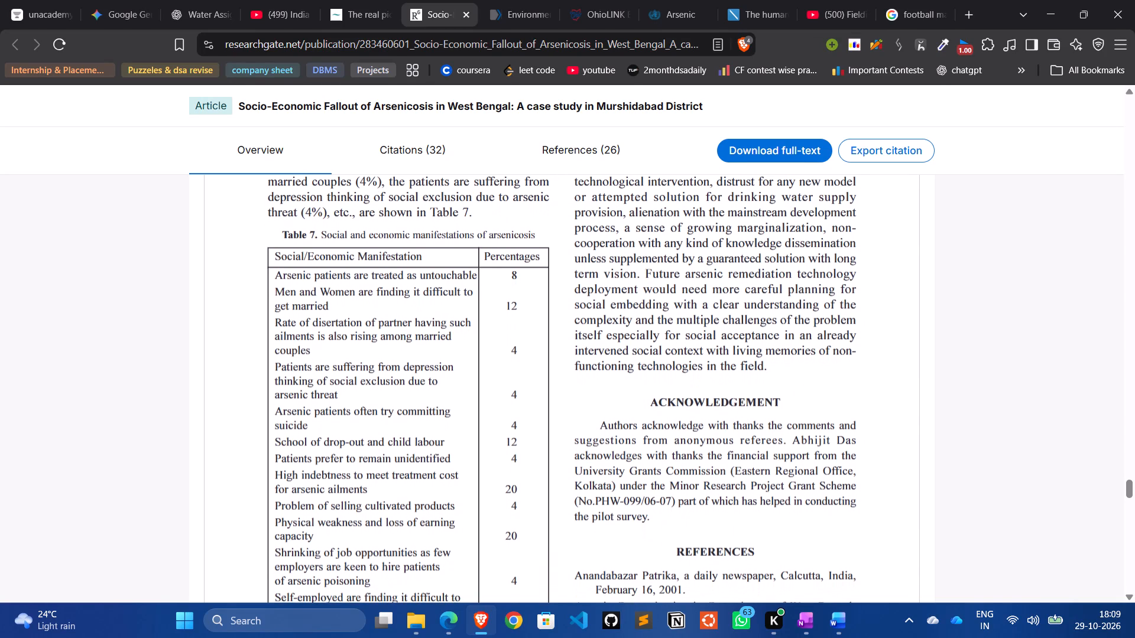
{"action": "scroll", "coordinate": [598, 341], "scroll_direction": "down", "scroll_amount": 1}
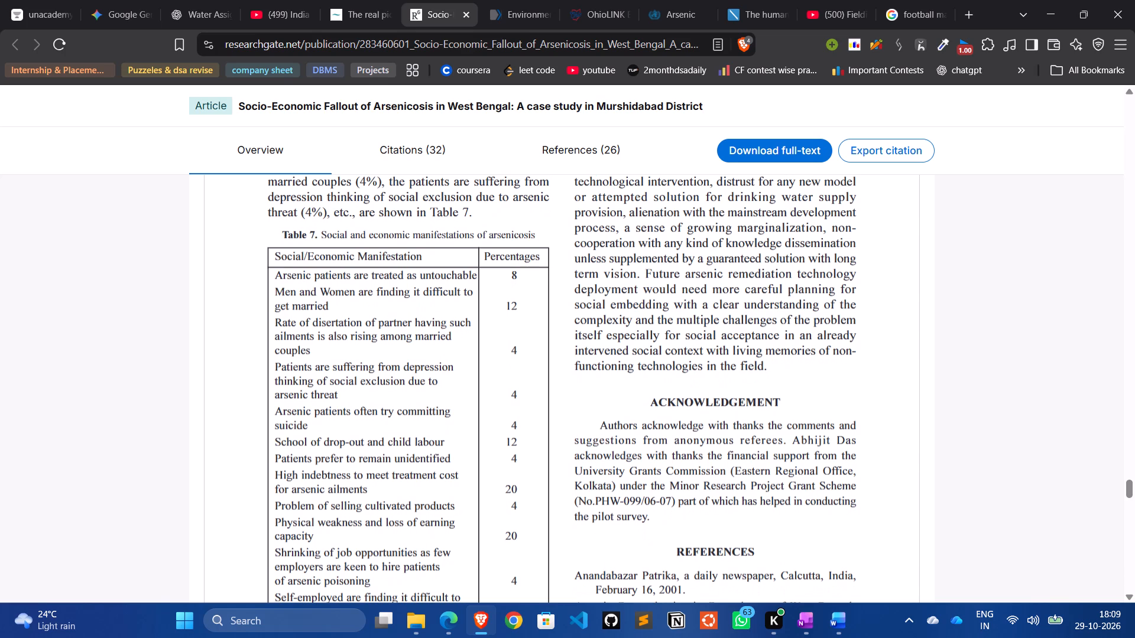
{"action": "scroll", "coordinate": [598, 341], "scroll_direction": "down", "scroll_amount": 1}
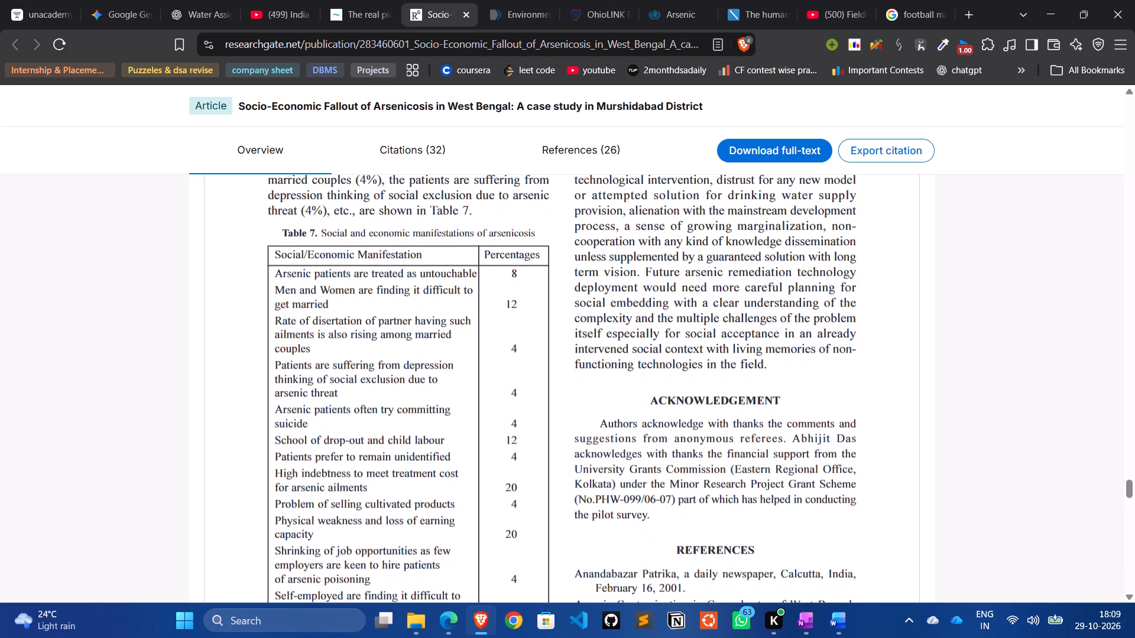
{"action": "scroll", "coordinate": [598, 341], "scroll_direction": "down", "scroll_amount": 1}
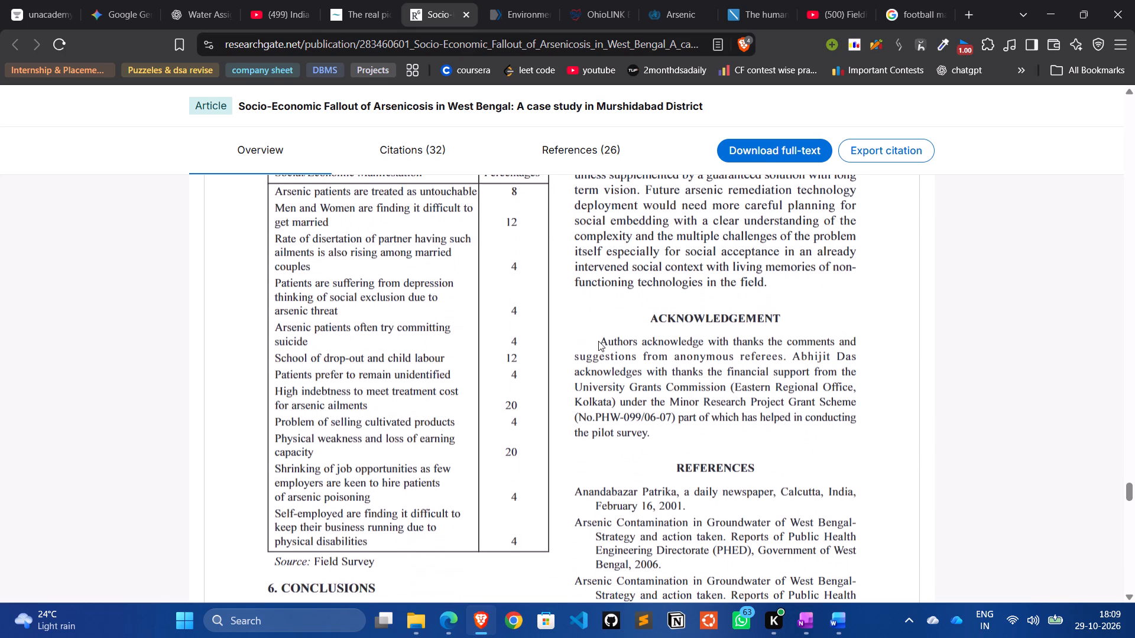
Capture a screen snip of the full Table 7, "Social and economic manifestations of arsenicosis", from its title to the source line.
{"action": "scroll", "coordinate": [598, 341], "scroll_direction": "up", "scroll_amount": 1}
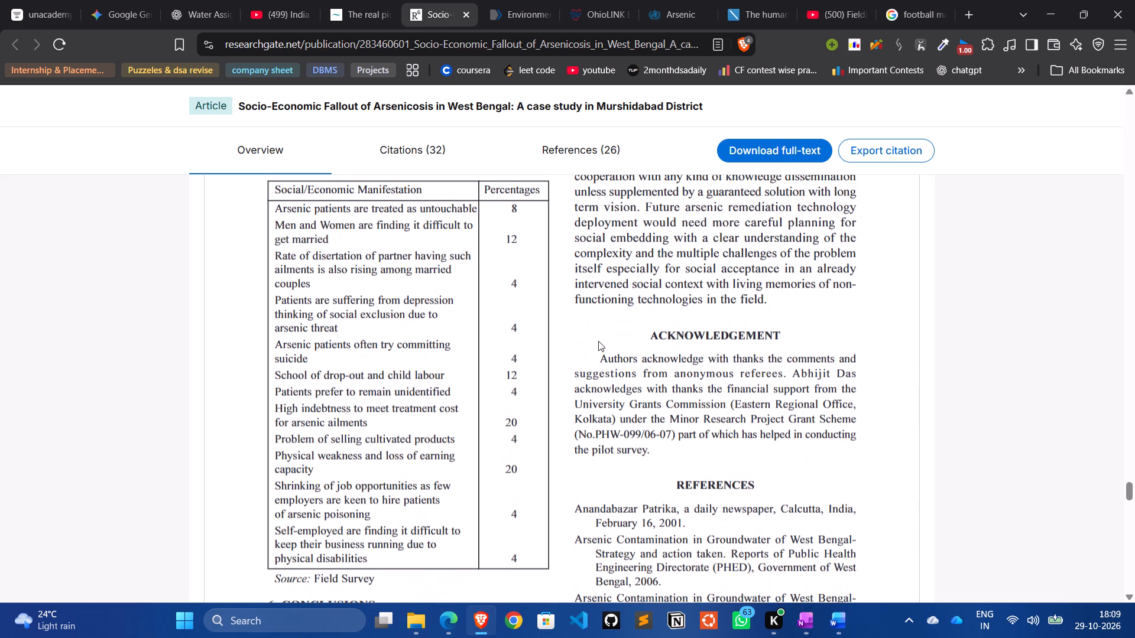
{"action": "scroll", "coordinate": [598, 341], "scroll_direction": "up", "scroll_amount": 1}
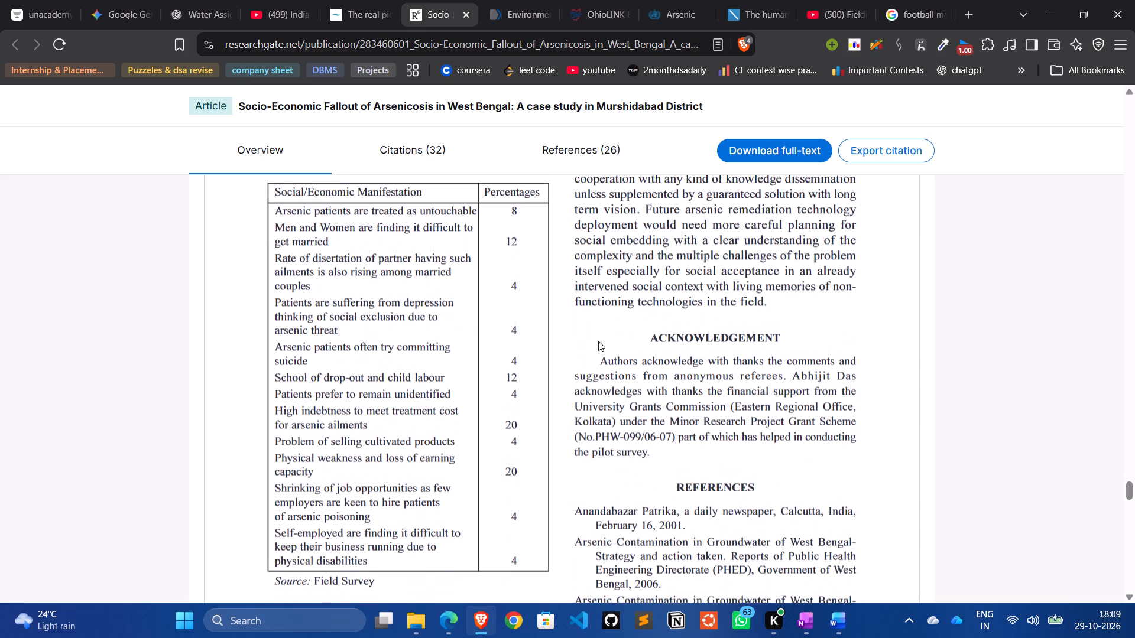
{"action": "scroll", "coordinate": [598, 341], "scroll_direction": "up", "scroll_amount": 2}
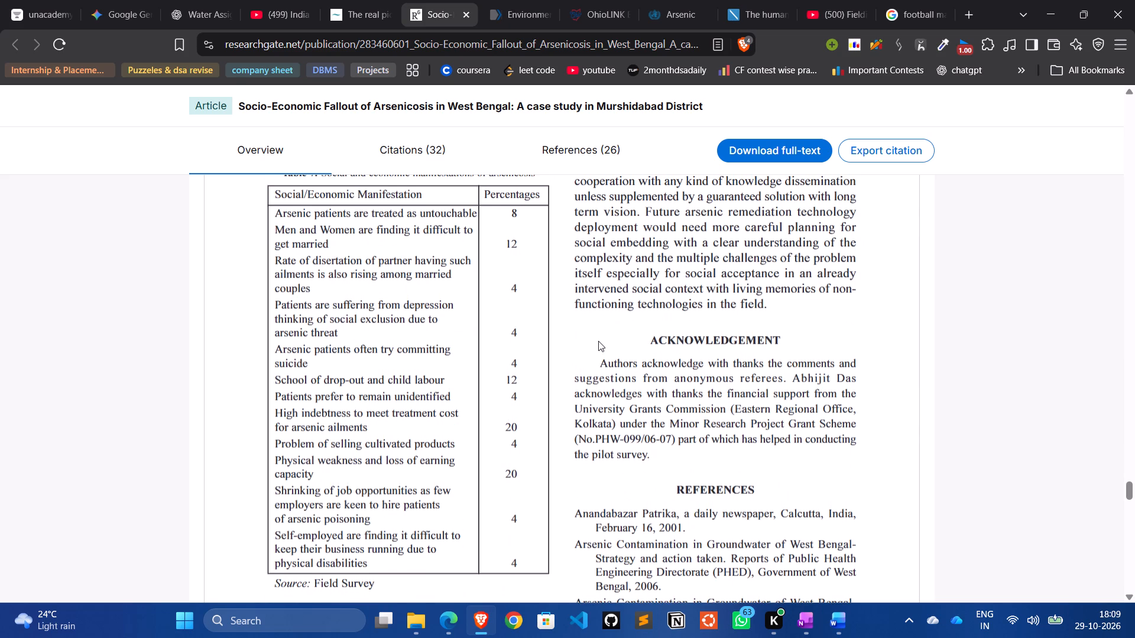
{"action": "scroll", "coordinate": [598, 341], "scroll_direction": "up", "scroll_amount": 2}
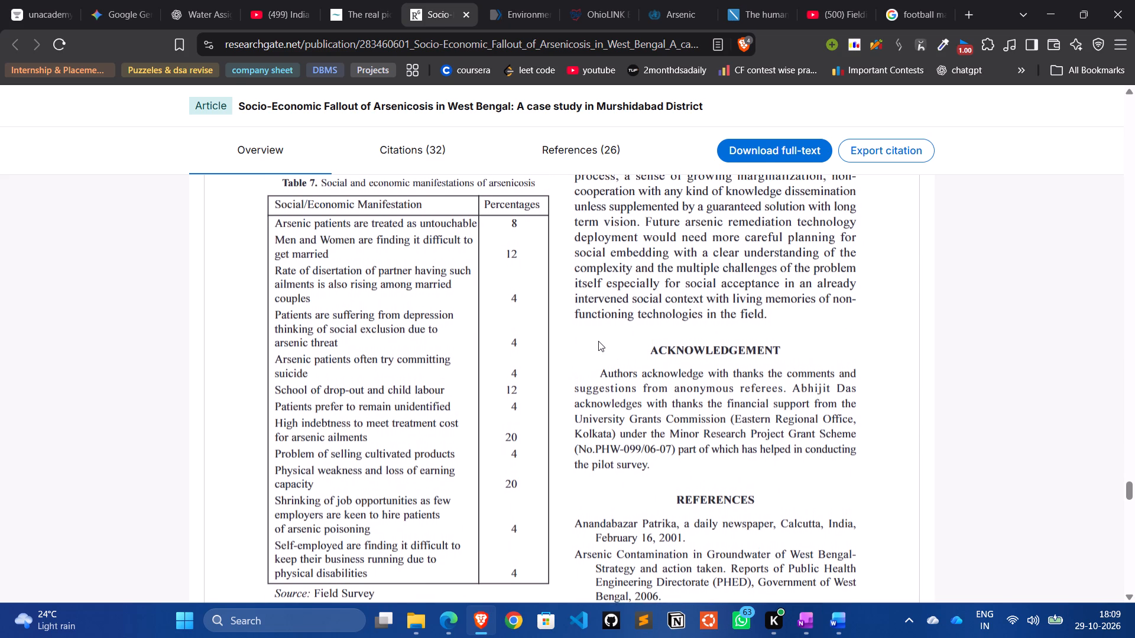
{"action": "scroll", "coordinate": [598, 341], "scroll_direction": "up", "scroll_amount": 1}
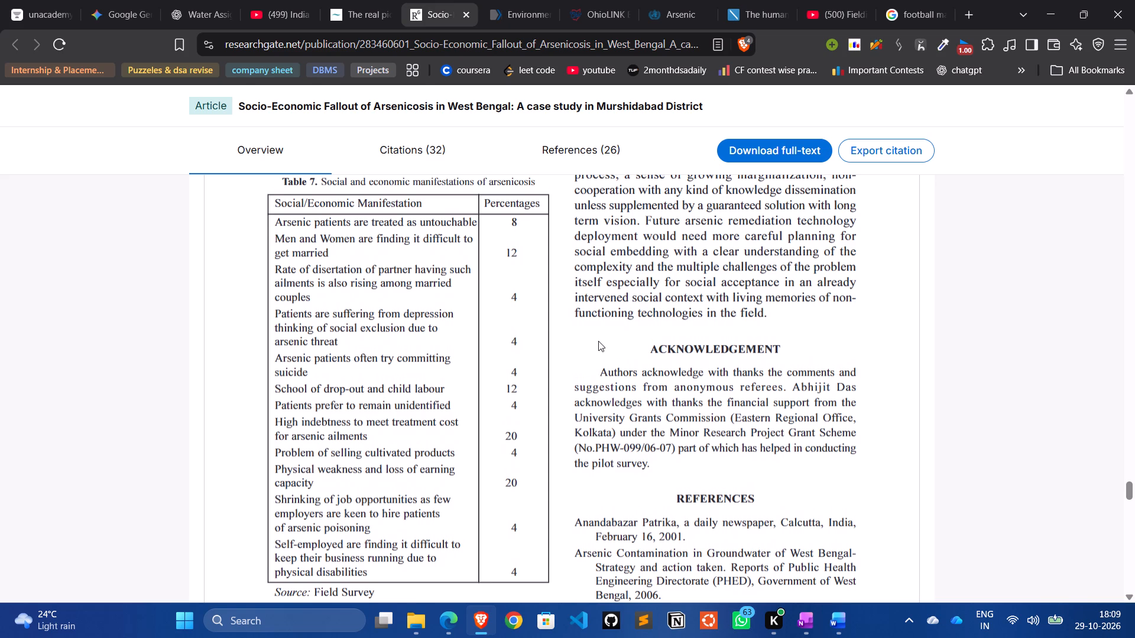
{"action": "key", "text": "Print"}
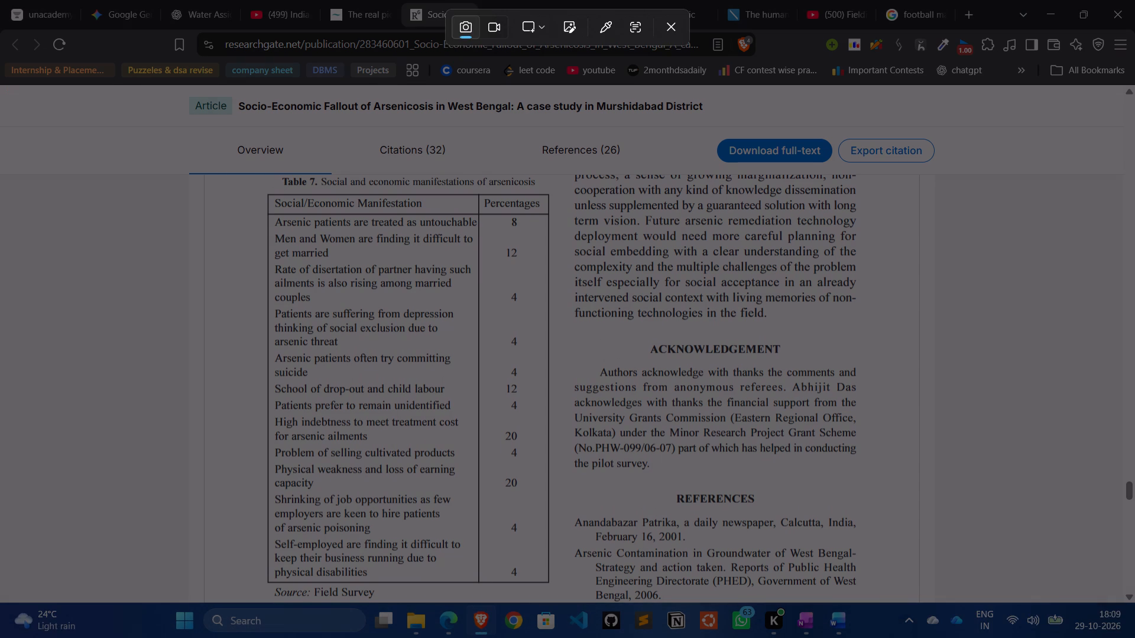
{"action": "left_click_drag", "start_coordinate": [249, 175], "coordinate": [504, 477]}
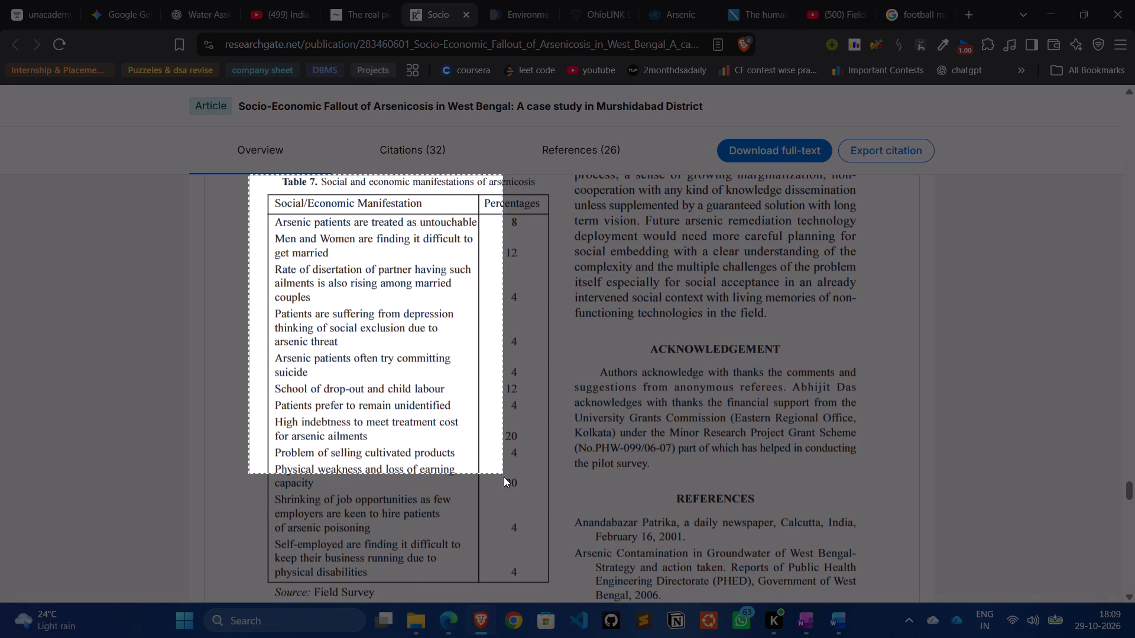
{"action": "left_click_drag", "start_coordinate": [504, 477], "coordinate": [555, 601]}
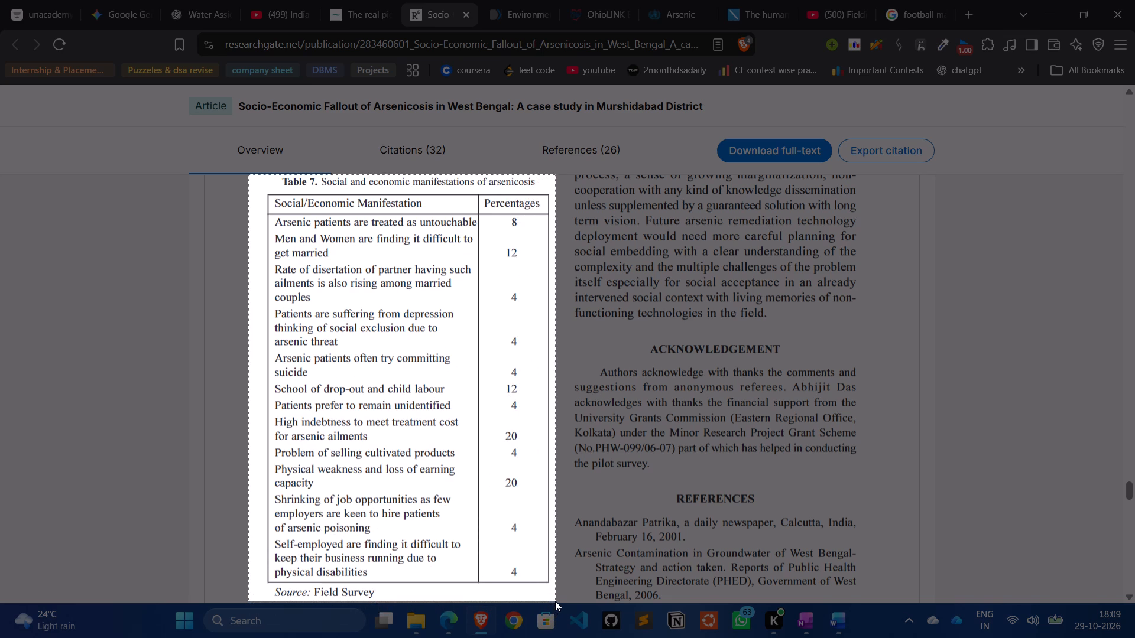
{"action": "left_click_drag", "start_coordinate": [555, 601], "coordinate": [559, 600]}
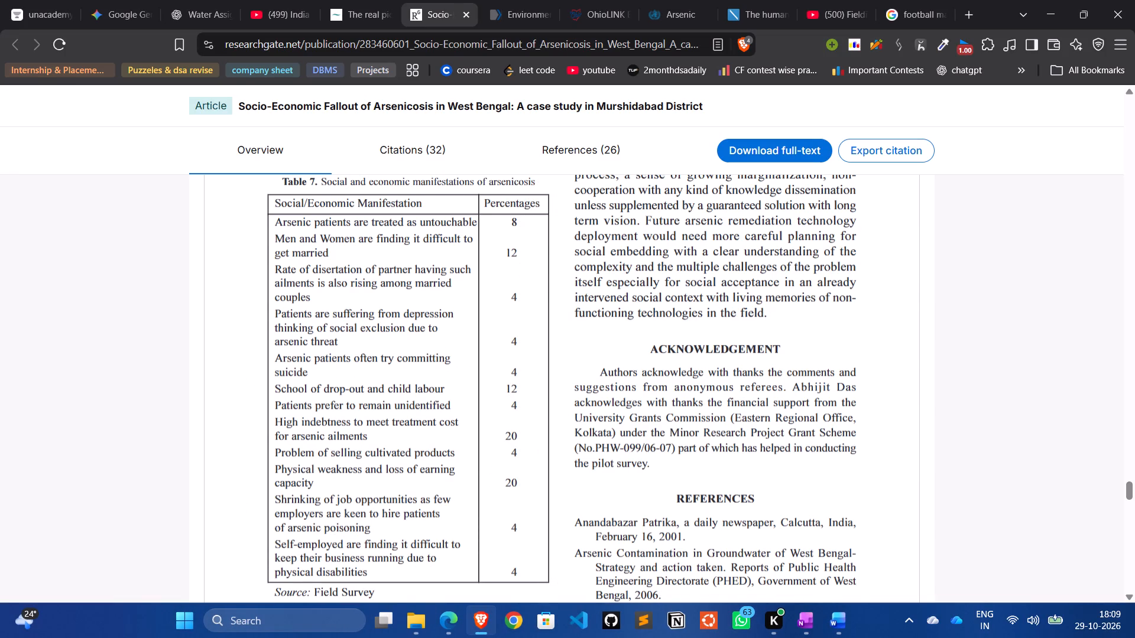
Look back through the paper's socio-economic impact case studies to the Fig. 6 diagram on causes of welfare loss.
{"action": "scroll", "coordinate": [752, 464], "scroll_direction": "up", "scroll_amount": 4}
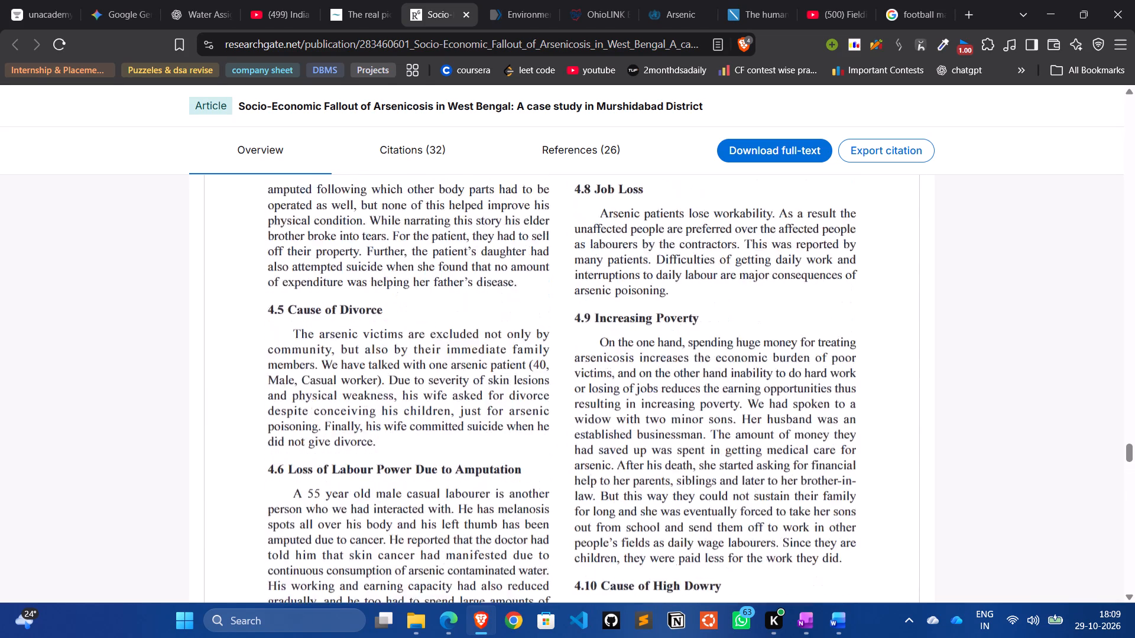
{"action": "scroll", "coordinate": [752, 464], "scroll_direction": "up", "scroll_amount": 4}
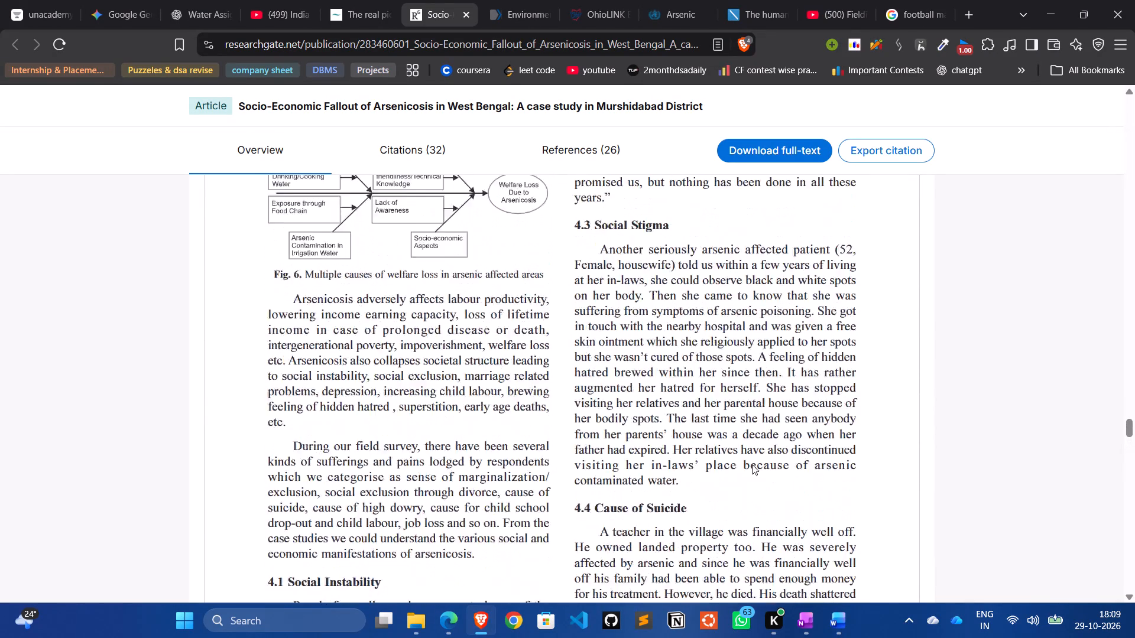
{"action": "scroll", "coordinate": [752, 464], "scroll_direction": "up", "scroll_amount": 1}
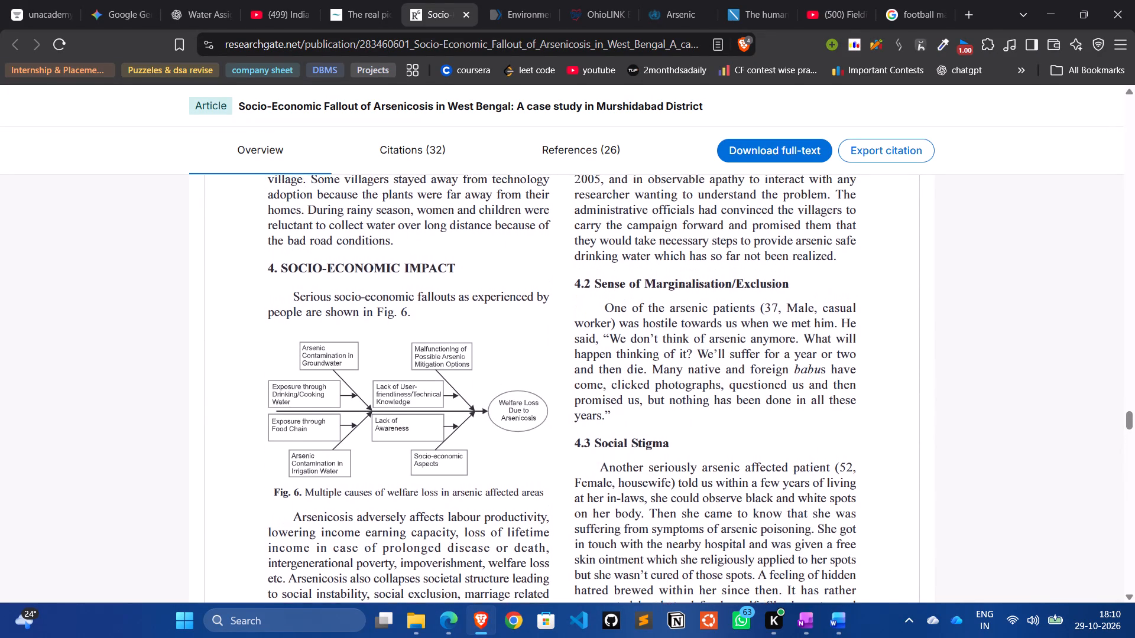
{"action": "scroll", "coordinate": [752, 464], "scroll_direction": "up", "scroll_amount": 2}
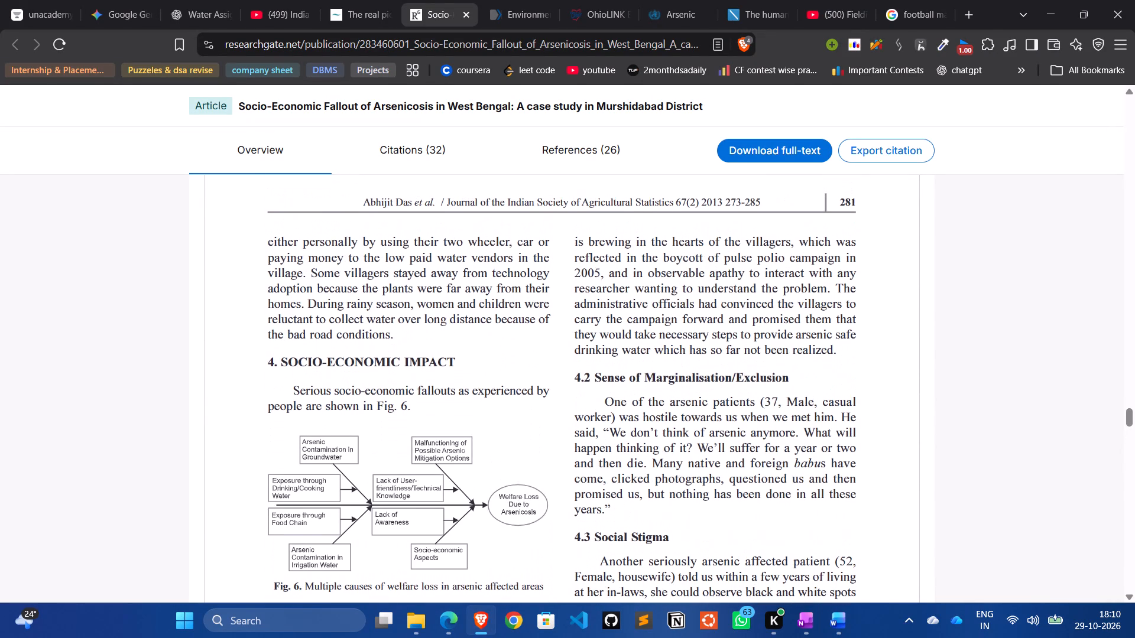
Look back through section 3 of the paper, examining the water-supply photographs and the Fig. 4 map of arsenic affected blocks in Murshidabad.
{"action": "scroll", "coordinate": [752, 464], "scroll_direction": "up", "scroll_amount": 3}
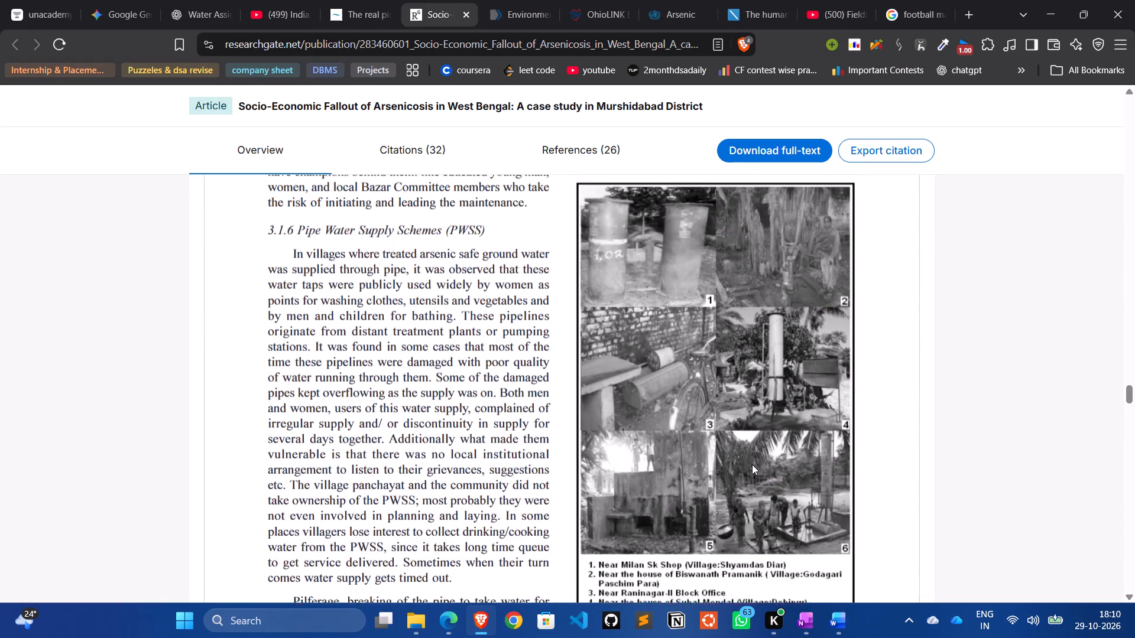
{"action": "scroll", "coordinate": [752, 464], "scroll_direction": "up", "scroll_amount": 7}
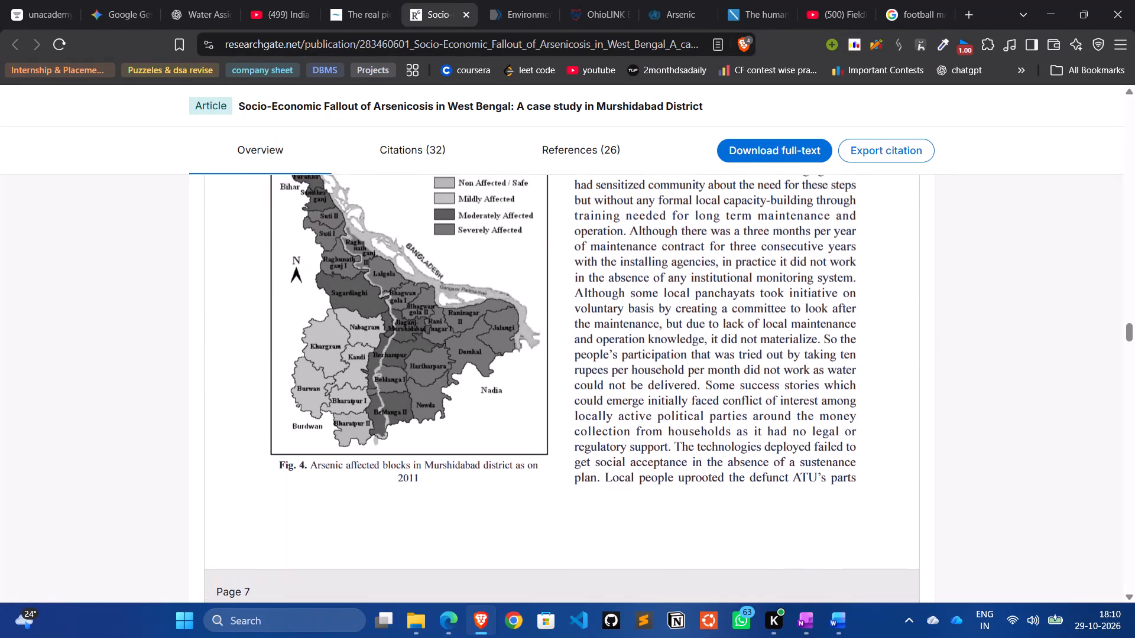
{"action": "scroll", "coordinate": [752, 464], "scroll_direction": "up", "scroll_amount": 1}
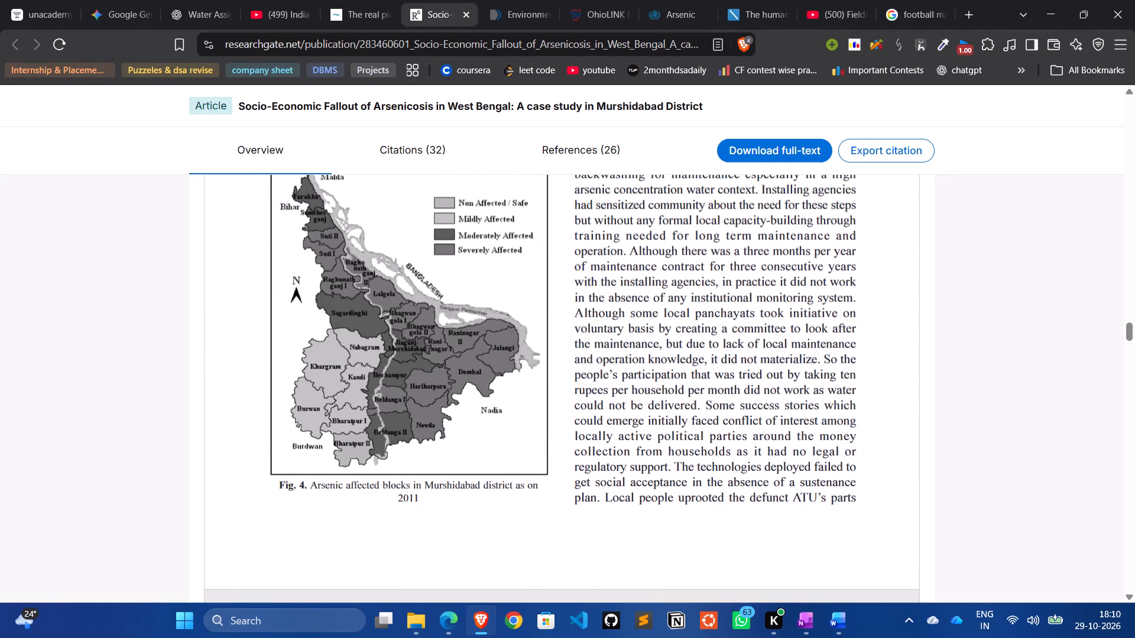
{"action": "scroll", "coordinate": [752, 464], "scroll_direction": "up", "scroll_amount": 2}
{"action": "scroll", "coordinate": [752, 464], "scroll_direction": "down", "scroll_amount": 1}
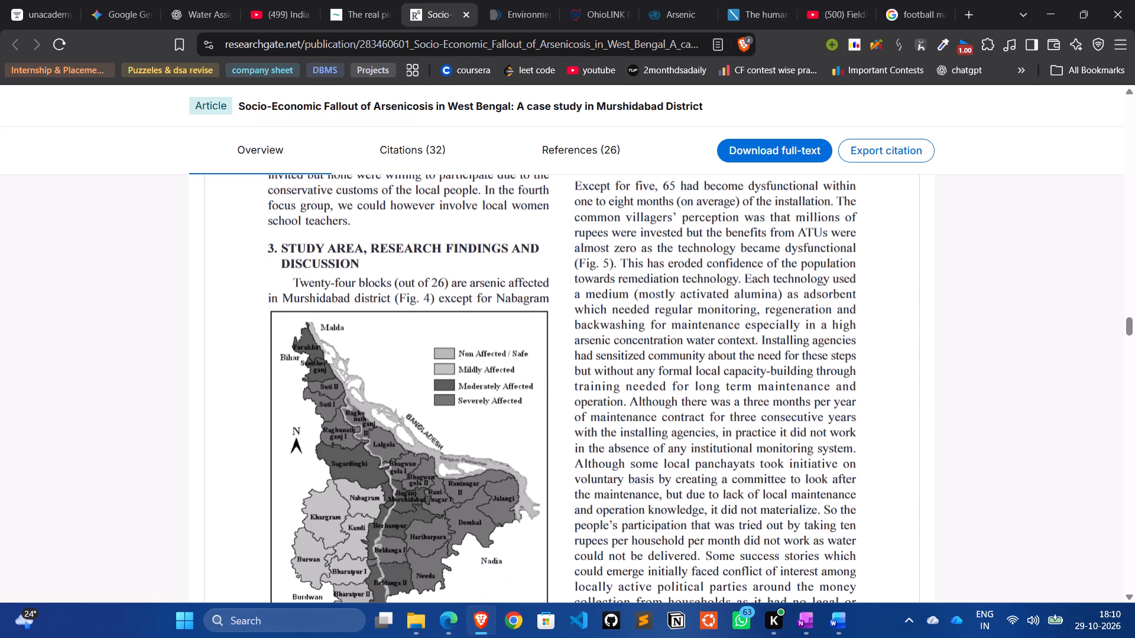
Examine the paper's Tables 6, 5 and 4 on focus groups and remediation measures, and the Fig. 3 discussion group photographs.
{"action": "scroll", "coordinate": [752, 464], "scroll_direction": "up", "scroll_amount": 3}
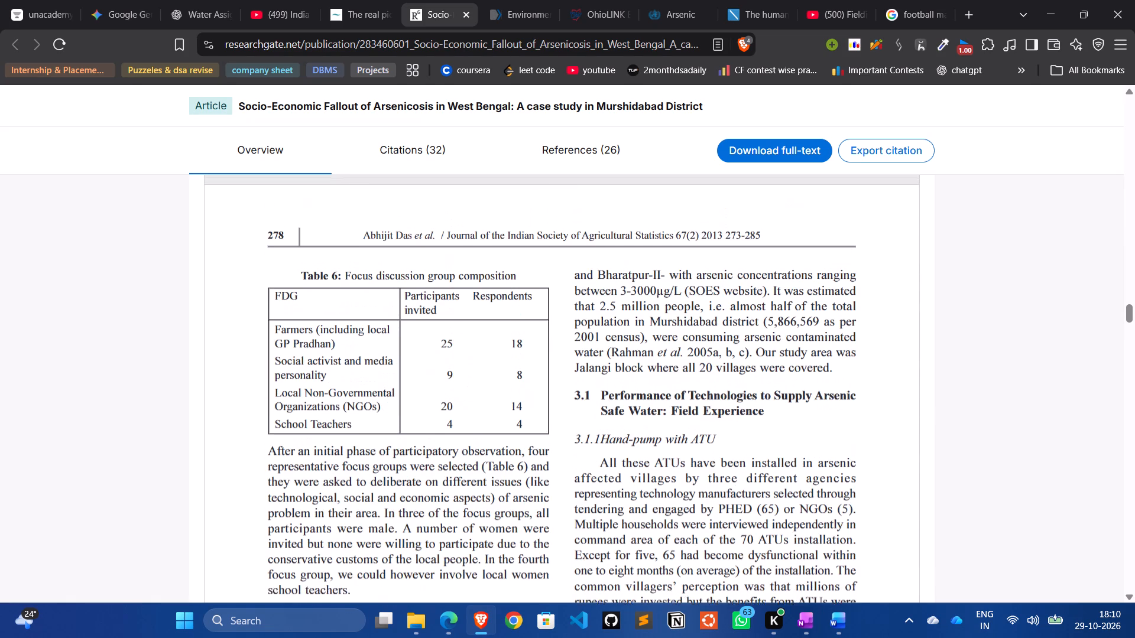
{"action": "scroll", "coordinate": [752, 464], "scroll_direction": "up", "scroll_amount": 2}
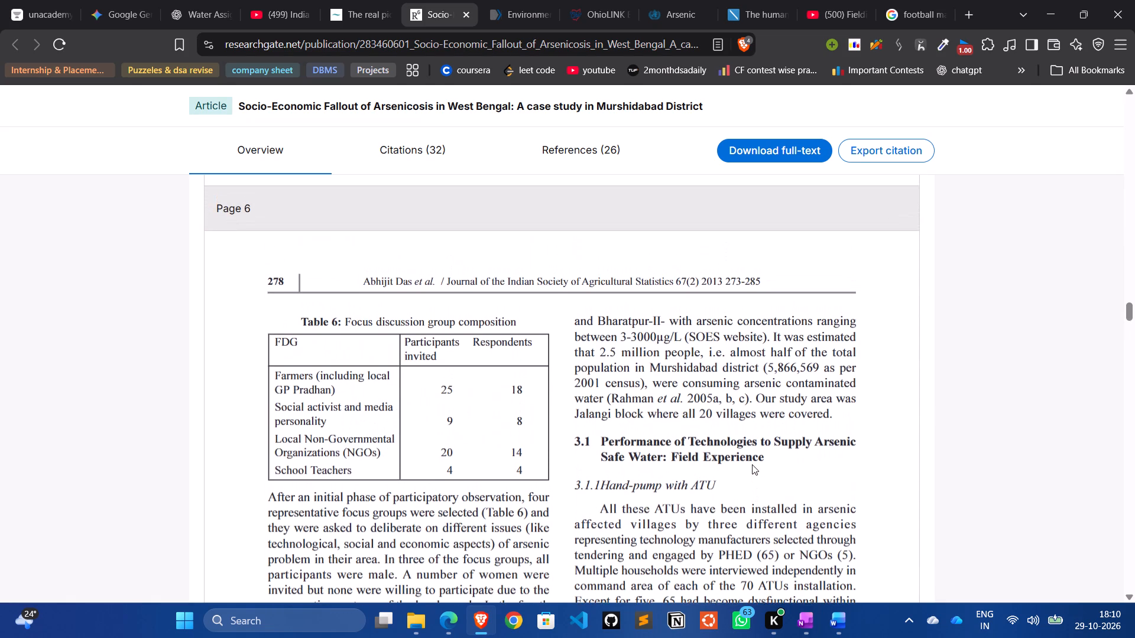
{"action": "scroll", "coordinate": [752, 464], "scroll_direction": "up", "scroll_amount": 4}
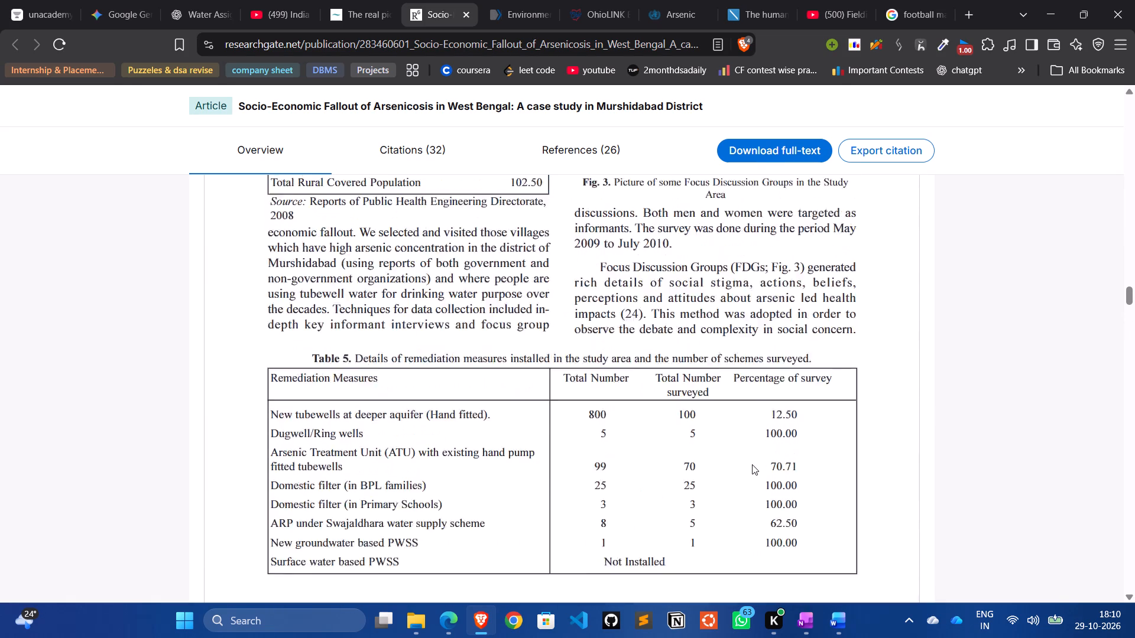
{"action": "scroll", "coordinate": [752, 464], "scroll_direction": "up", "scroll_amount": 2}
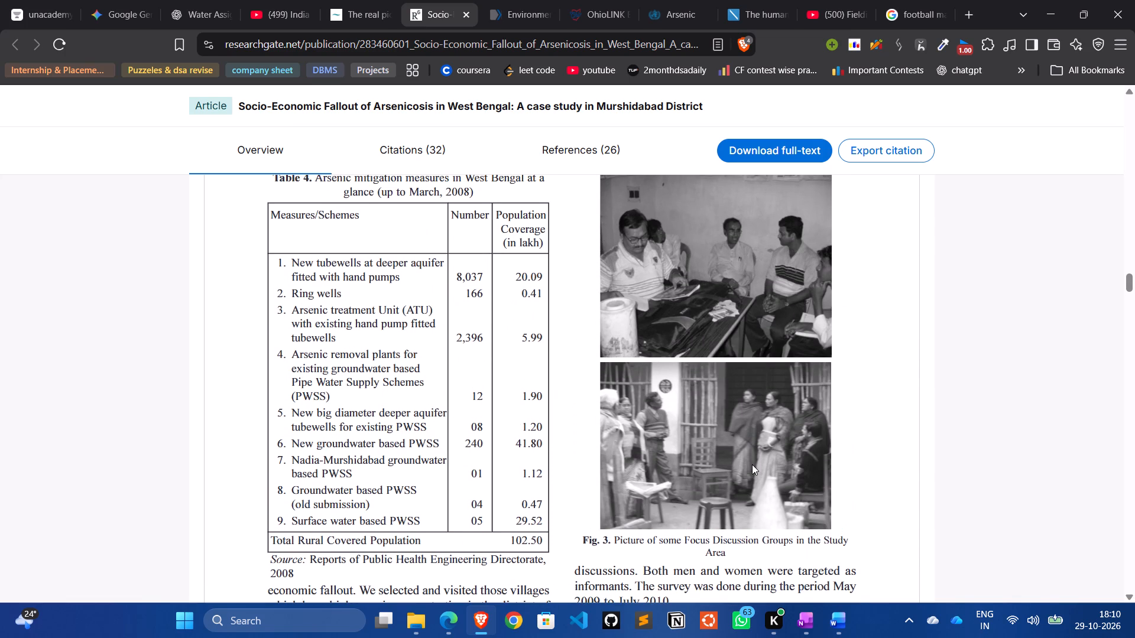
{"action": "scroll", "coordinate": [752, 464], "scroll_direction": "down", "scroll_amount": 1}
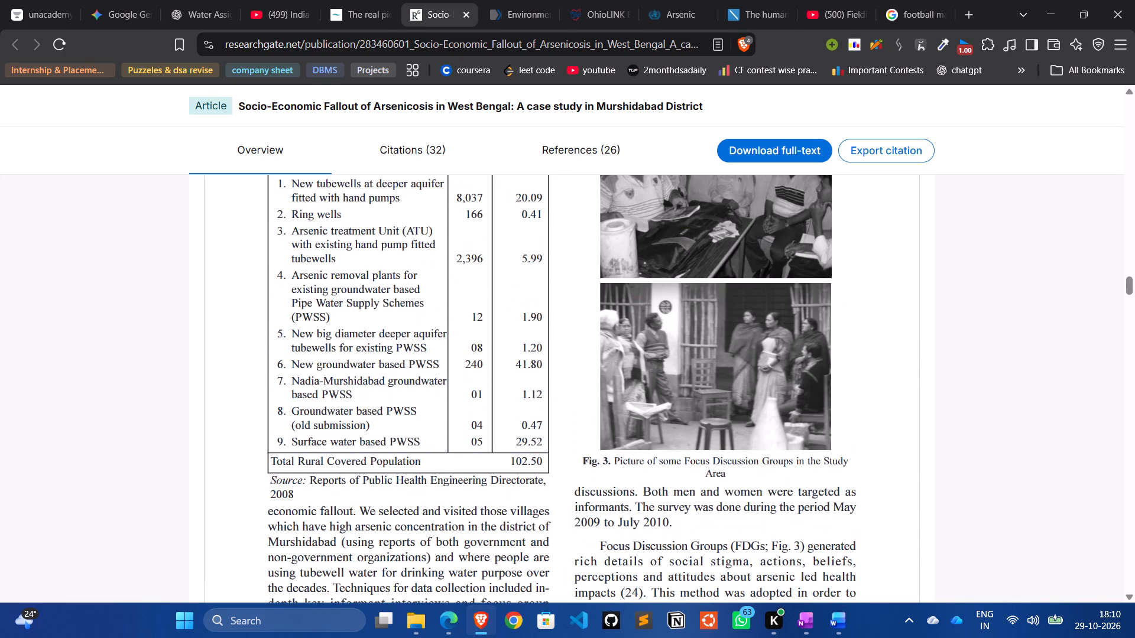
{"action": "scroll", "coordinate": [758, 504], "scroll_direction": "up", "scroll_amount": 1}
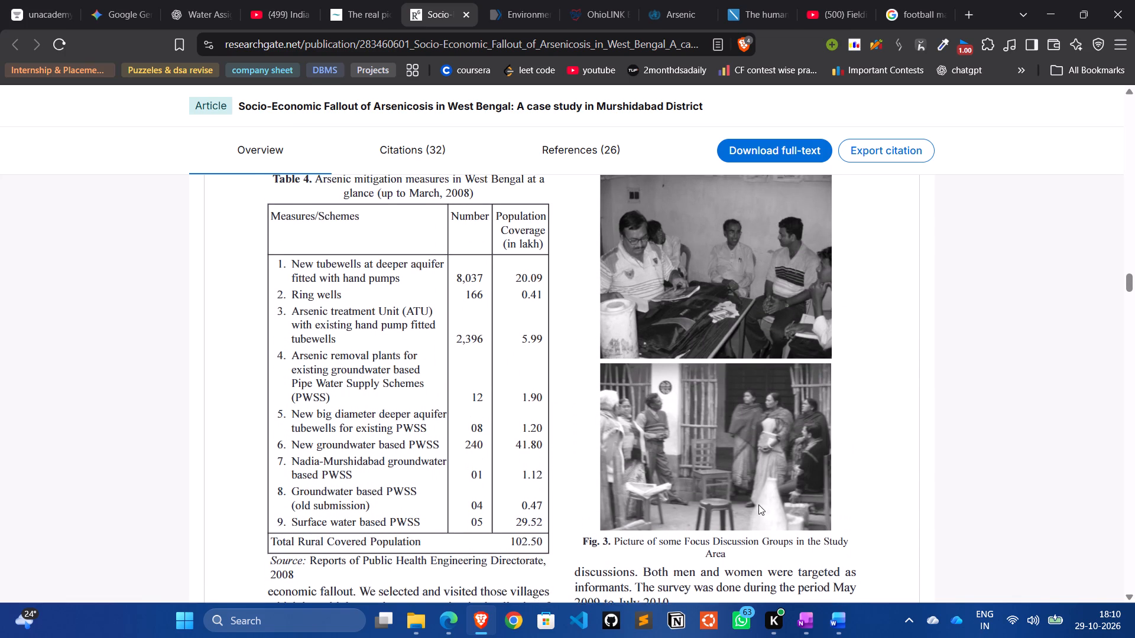
{"action": "scroll", "coordinate": [758, 504], "scroll_direction": "up", "scroll_amount": 3}
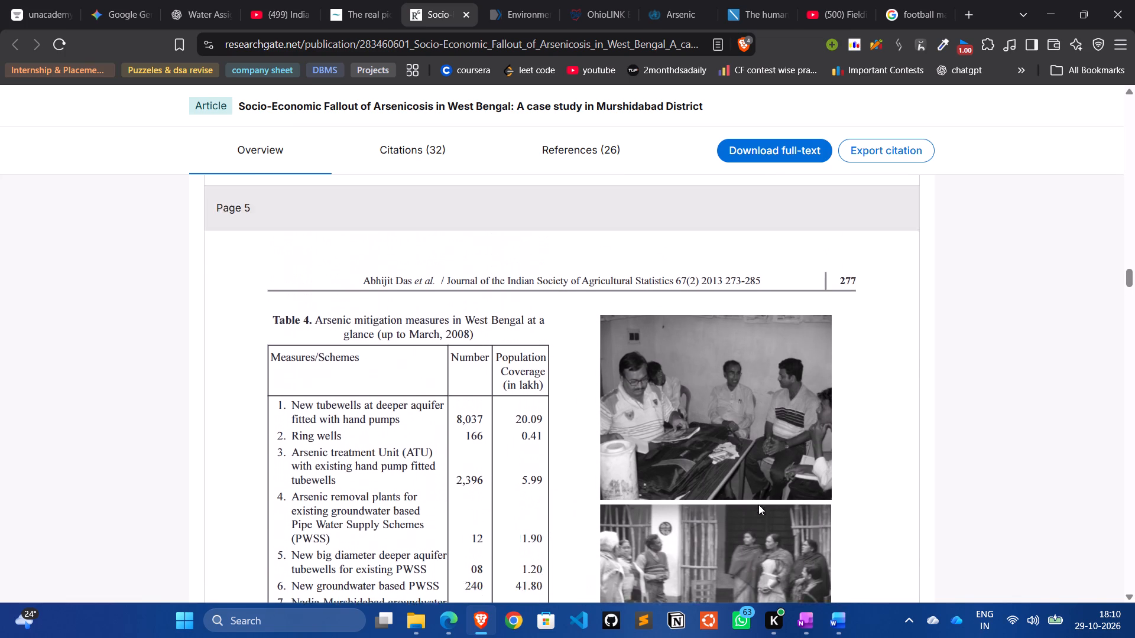
Examine Tables 3 and 2 on arsenic patients and the Fig. 2 and Fig. 1 malignancy charts as possible visuals.
{"action": "scroll", "coordinate": [758, 504], "scroll_direction": "up", "scroll_amount": 3}
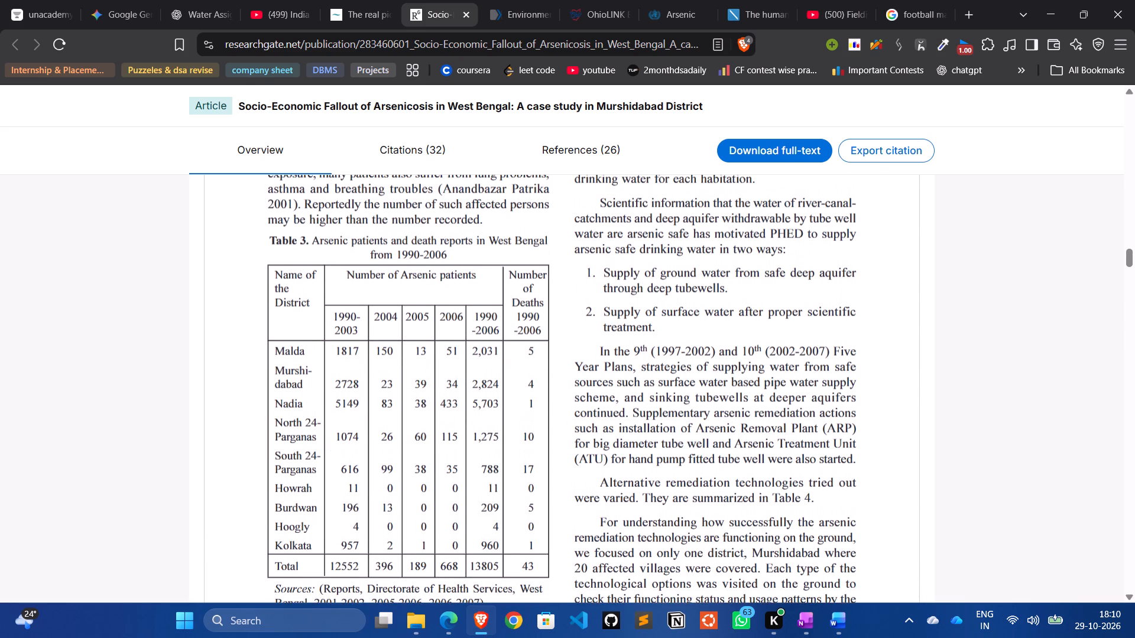
{"action": "scroll", "coordinate": [758, 504], "scroll_direction": "down", "scroll_amount": 1}
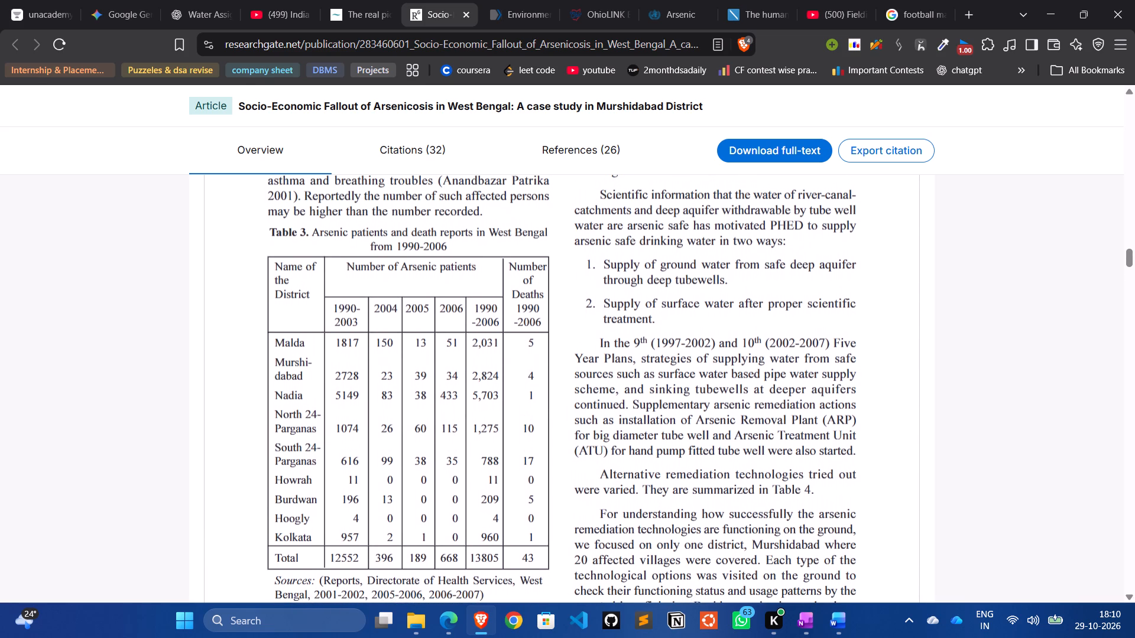
{"action": "scroll", "coordinate": [758, 504], "scroll_direction": "down", "scroll_amount": 2}
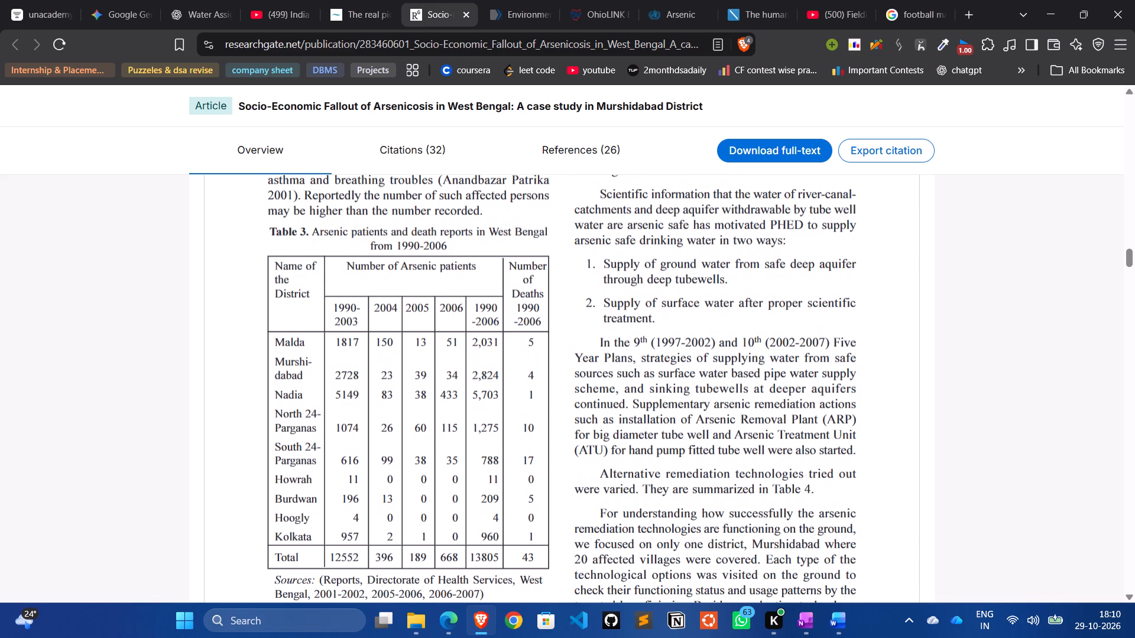
{"action": "scroll", "coordinate": [758, 504], "scroll_direction": "up", "scroll_amount": 4}
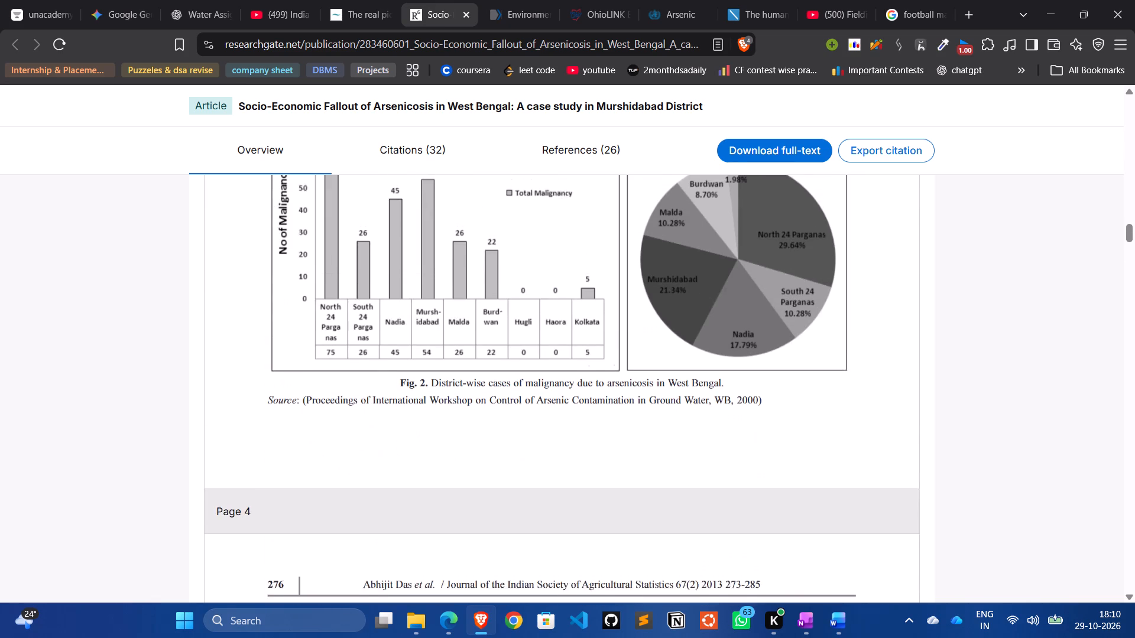
{"action": "scroll", "coordinate": [758, 504], "scroll_direction": "up", "scroll_amount": 2}
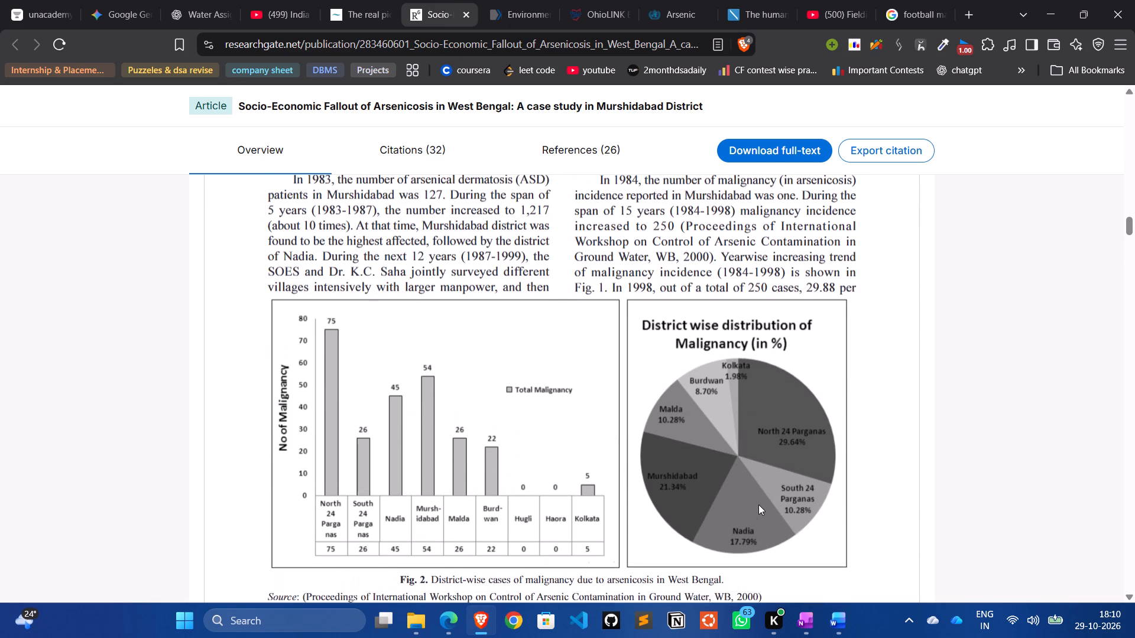
{"action": "scroll", "coordinate": [758, 504], "scroll_direction": "down", "scroll_amount": 1}
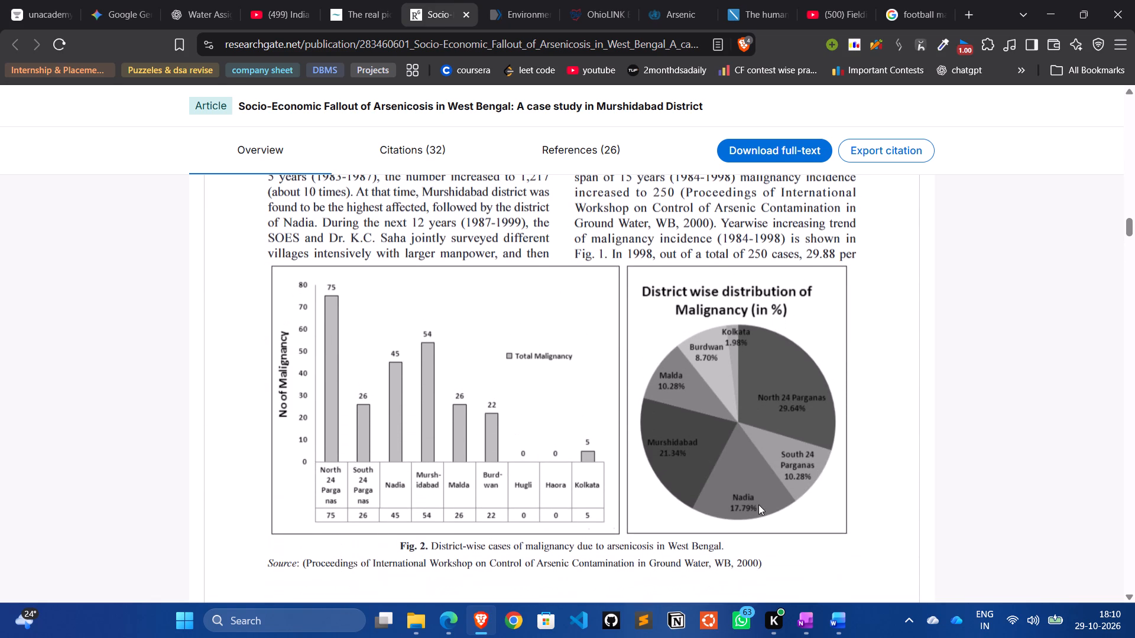
{"action": "scroll", "coordinate": [758, 504], "scroll_direction": "down", "scroll_amount": 1}
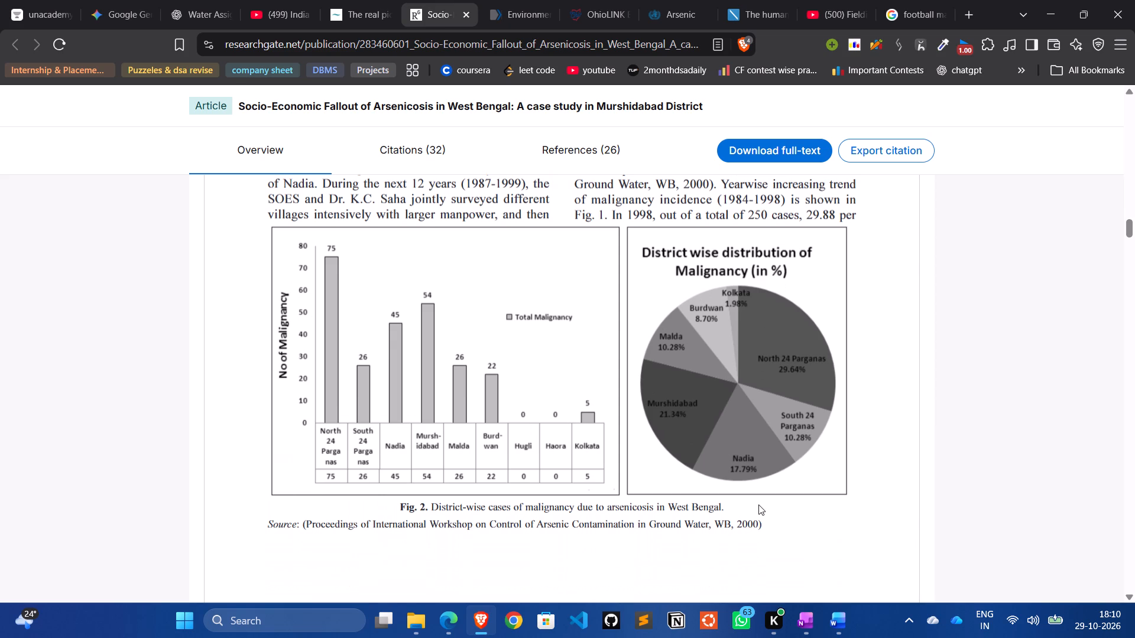
{"action": "scroll", "coordinate": [758, 504], "scroll_direction": "up", "scroll_amount": 3}
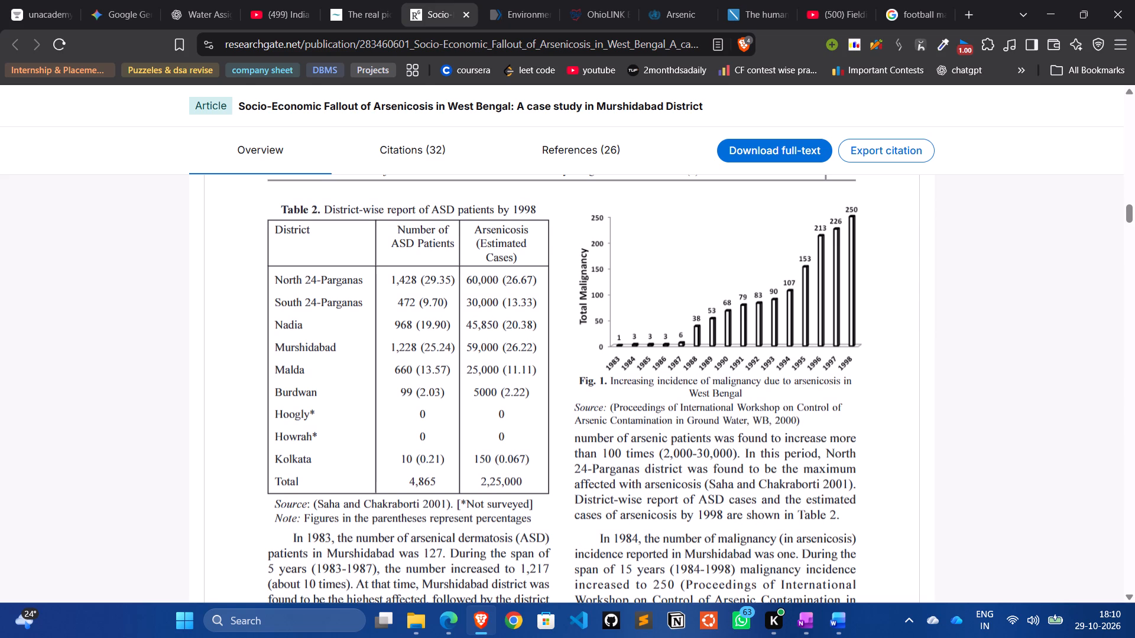
{"action": "scroll", "coordinate": [758, 504], "scroll_direction": "up", "scroll_amount": 1}
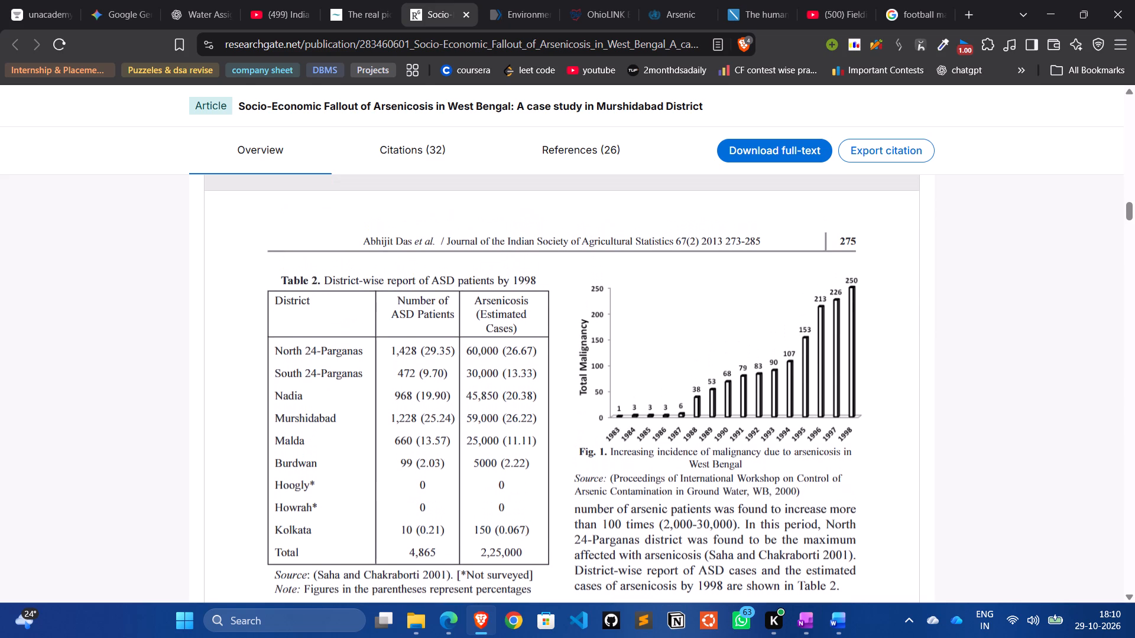
Go back to the paper's first page and view its title, summary and keywords.
{"action": "scroll", "coordinate": [758, 504], "scroll_direction": "up", "scroll_amount": 5}
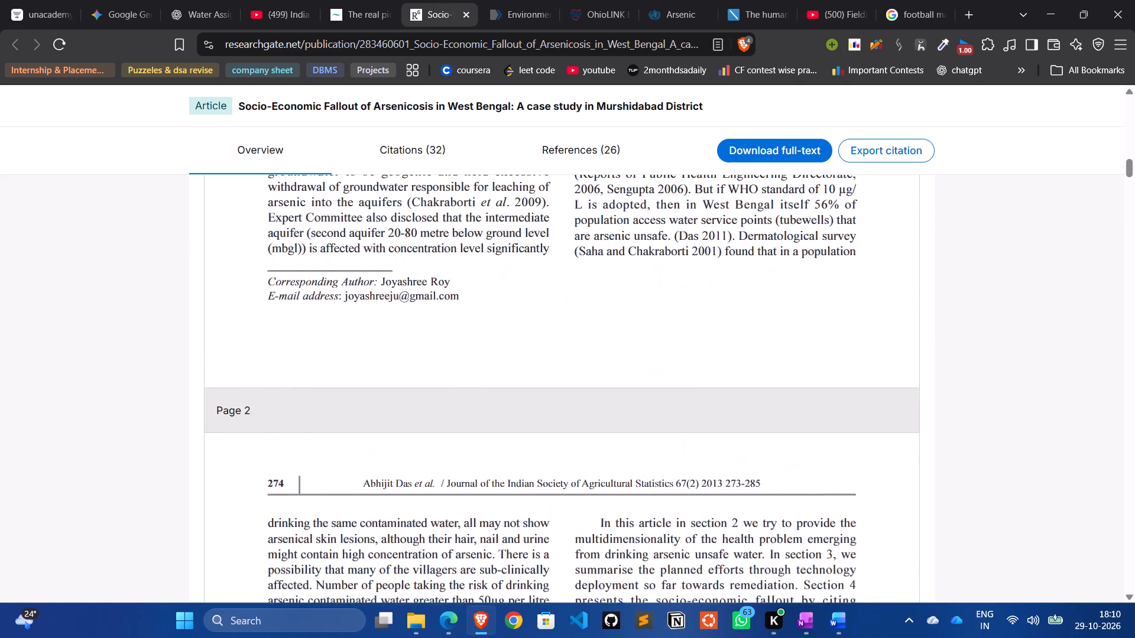
{"action": "scroll", "coordinate": [758, 504], "scroll_direction": "up", "scroll_amount": 2}
{"action": "scroll", "coordinate": [758, 504], "scroll_direction": "down", "scroll_amount": 5}
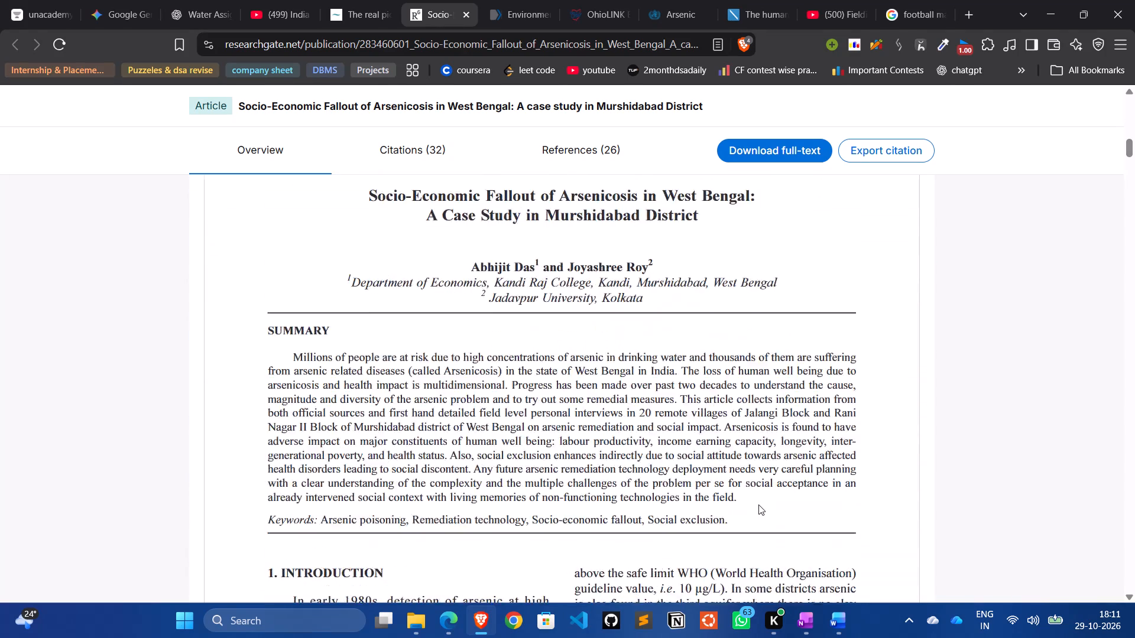
Capture a screenshot of the Fig. 1 chart of increasing malignancy incidence in West Bengal, including its caption and source line.
{"action": "scroll", "coordinate": [758, 504], "scroll_direction": "down", "scroll_amount": 7}
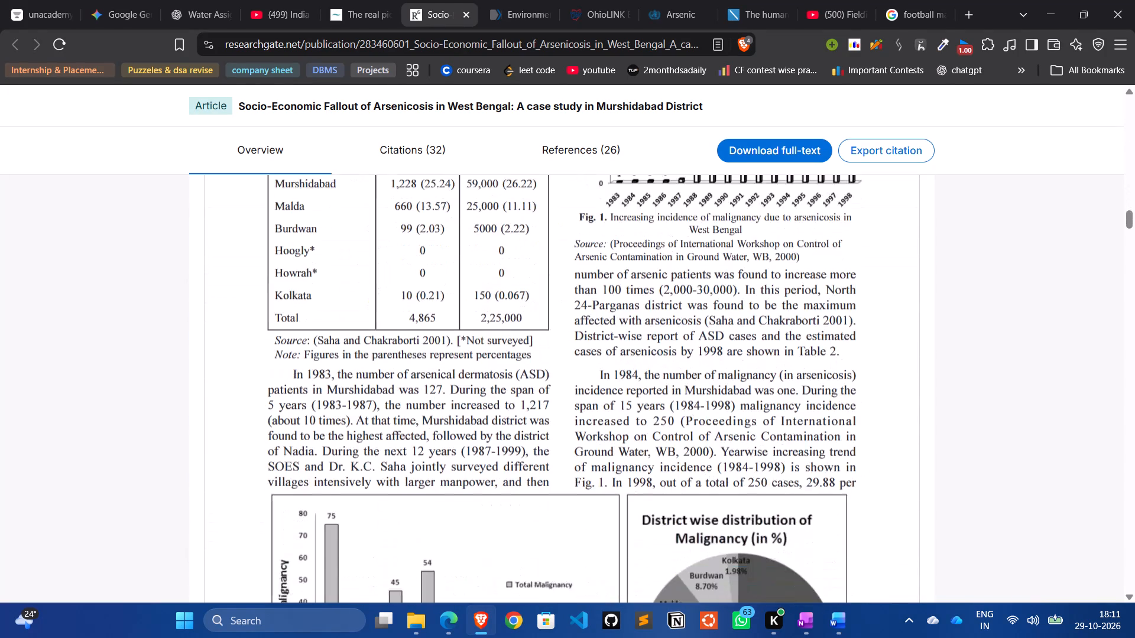
{"action": "scroll", "coordinate": [758, 504], "scroll_direction": "up", "scroll_amount": 3}
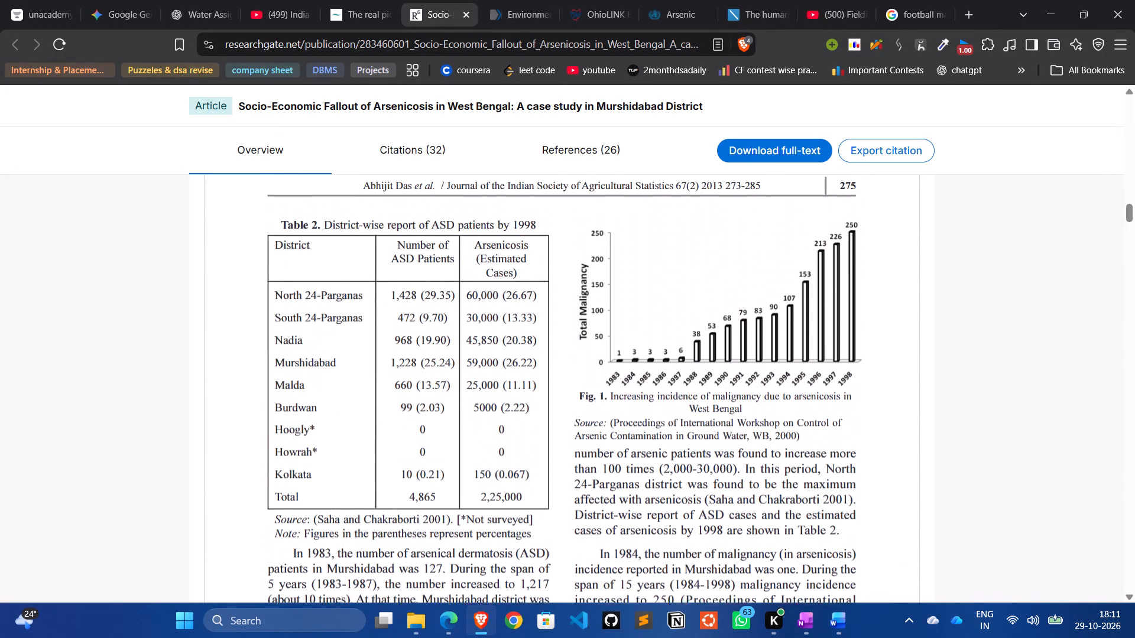
{"action": "scroll", "coordinate": [758, 504], "scroll_direction": "up", "scroll_amount": 1}
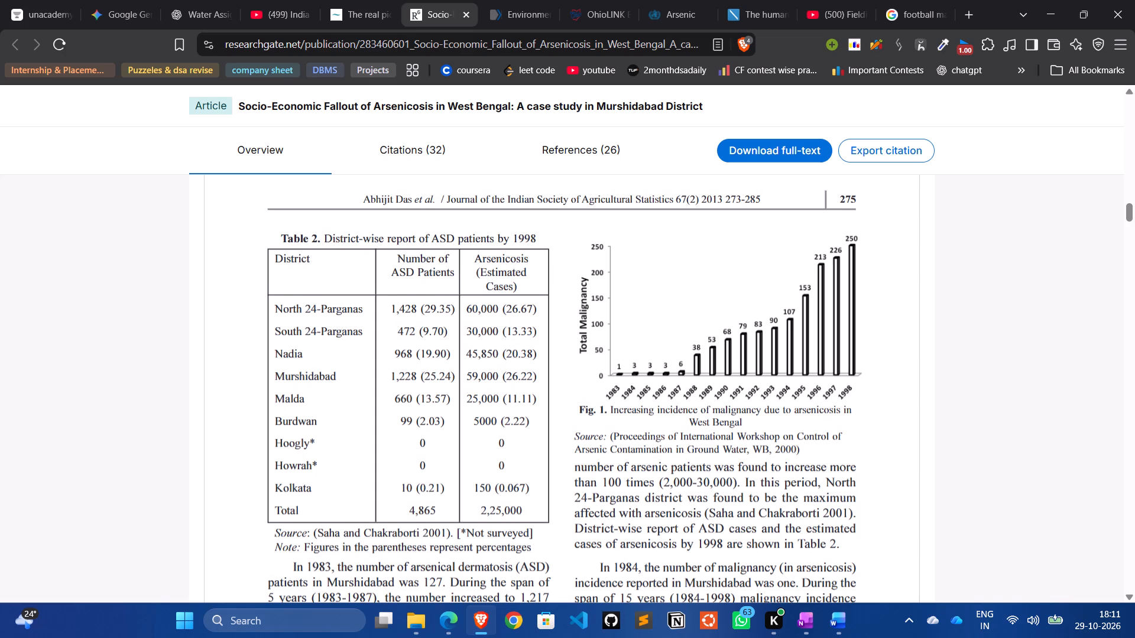
{"action": "key", "text": "Print"}
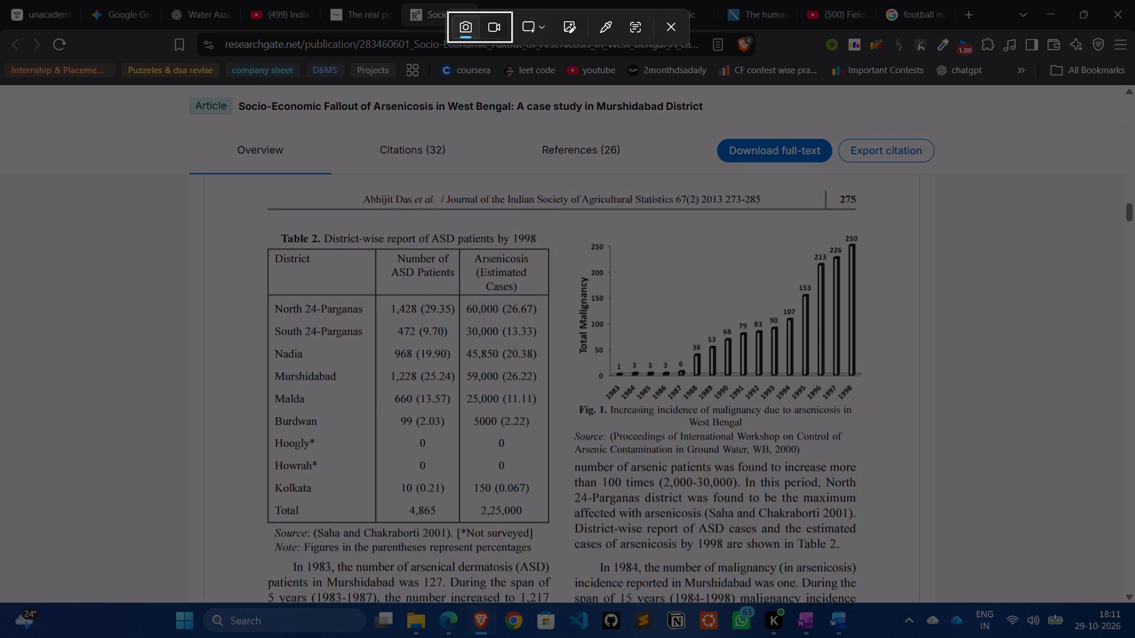
{"action": "left_click_drag", "start_coordinate": [560, 215], "coordinate": [884, 439]}
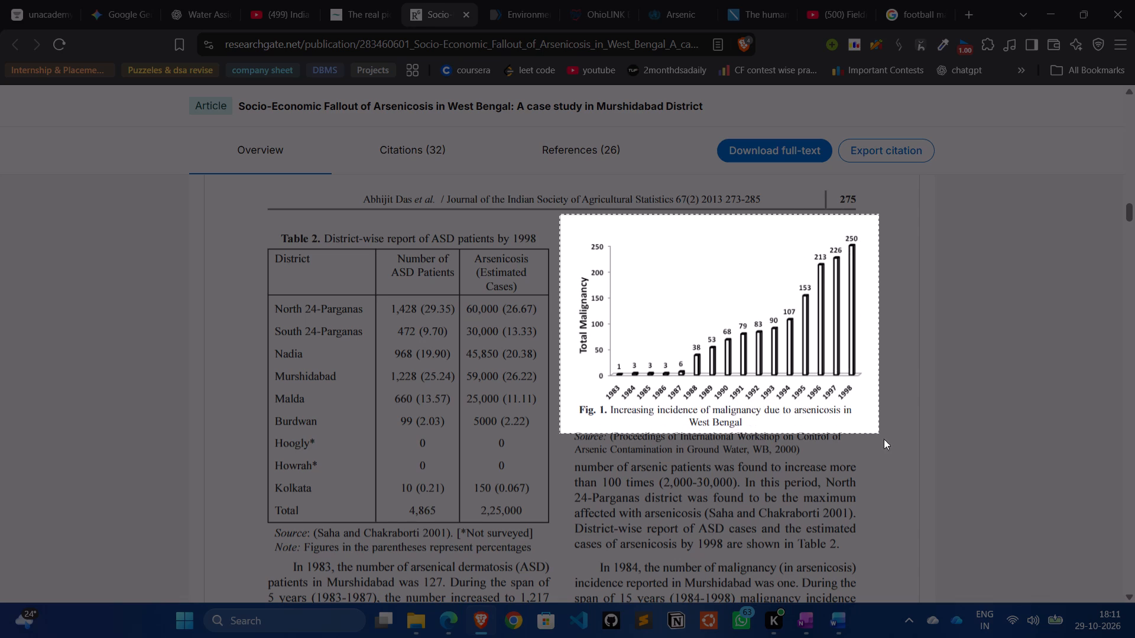
{"action": "left_click_drag", "start_coordinate": [884, 439], "coordinate": [890, 455]}
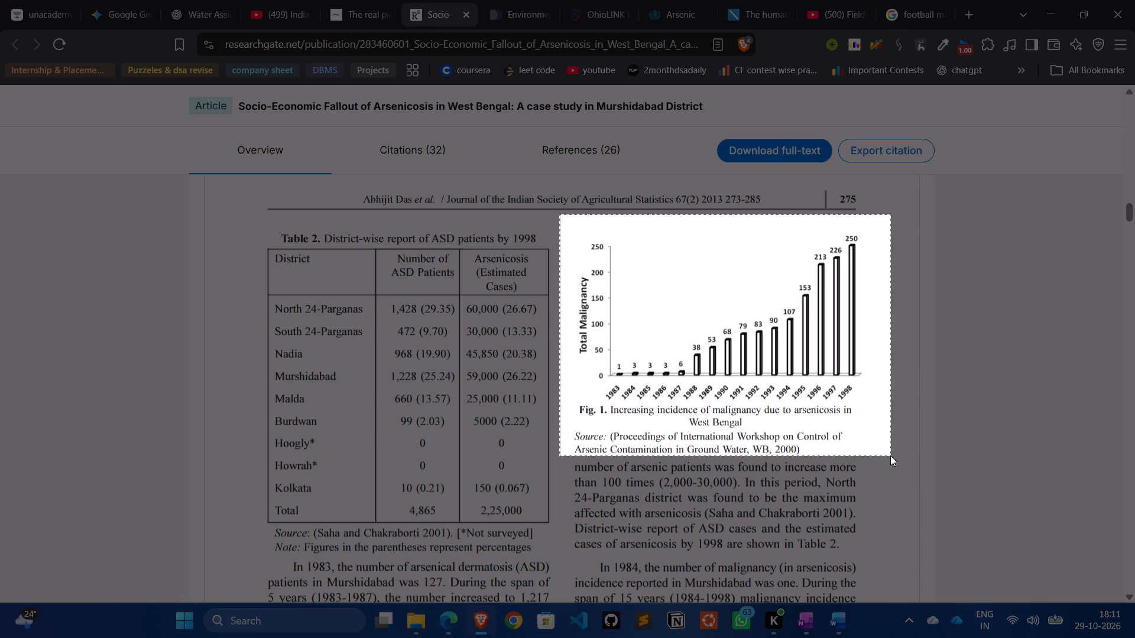
{"action": "left_click_drag", "start_coordinate": [890, 455], "coordinate": [868, 461]}
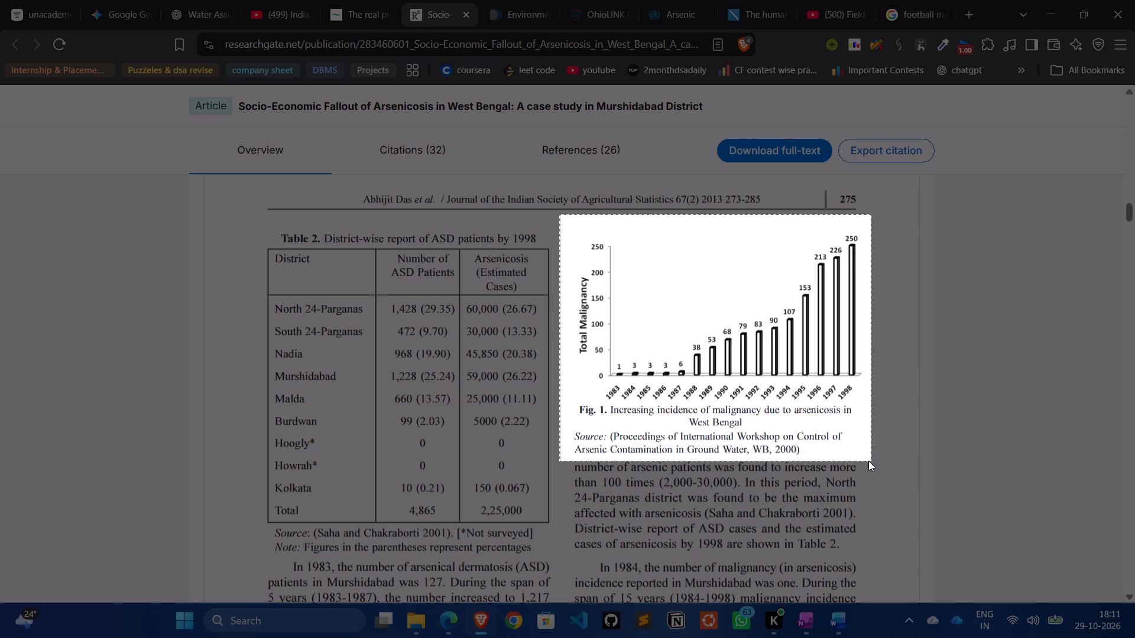
{"action": "left_click_drag", "start_coordinate": [868, 461], "coordinate": [867, 458]}
Capture a screenshot of the Fig. 2 pie chart titled "District wise distribution of Malignancy (in %)", cropped to its frame.
{"action": "scroll", "coordinate": [867, 458], "scroll_direction": "down", "scroll_amount": 2}
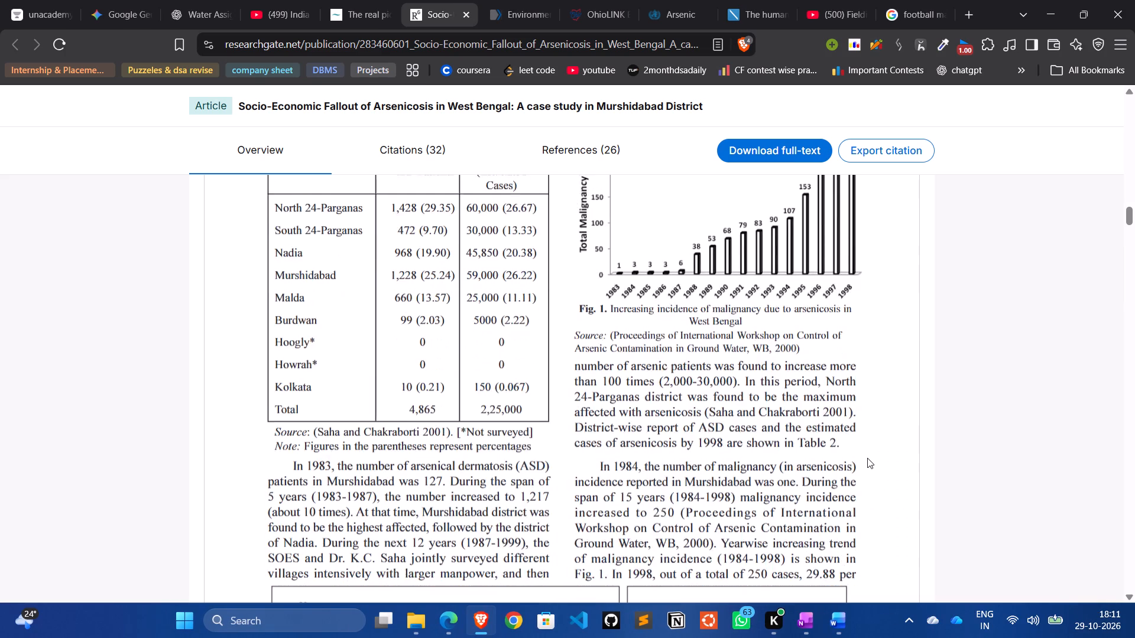
{"action": "scroll", "coordinate": [867, 458], "scroll_direction": "down", "scroll_amount": 1}
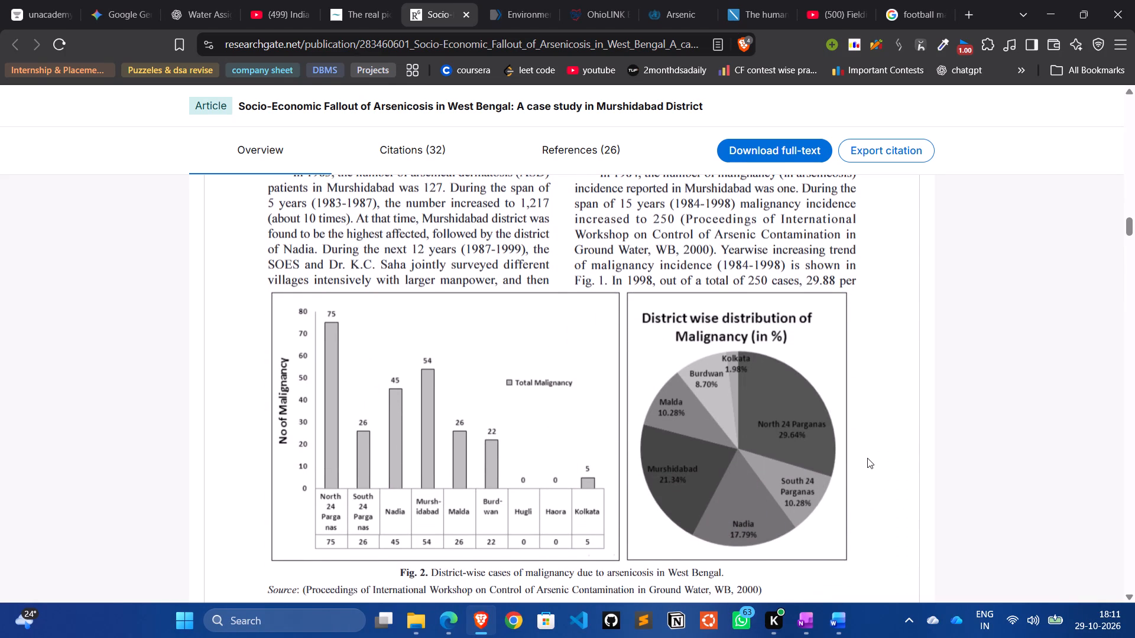
{"action": "scroll", "coordinate": [867, 458], "scroll_direction": "up", "scroll_amount": 1}
{"action": "scroll", "coordinate": [867, 458], "scroll_direction": "right", "scroll_amount": 2}
{"action": "scroll", "coordinate": [867, 458], "scroll_direction": "down", "scroll_amount": 1}
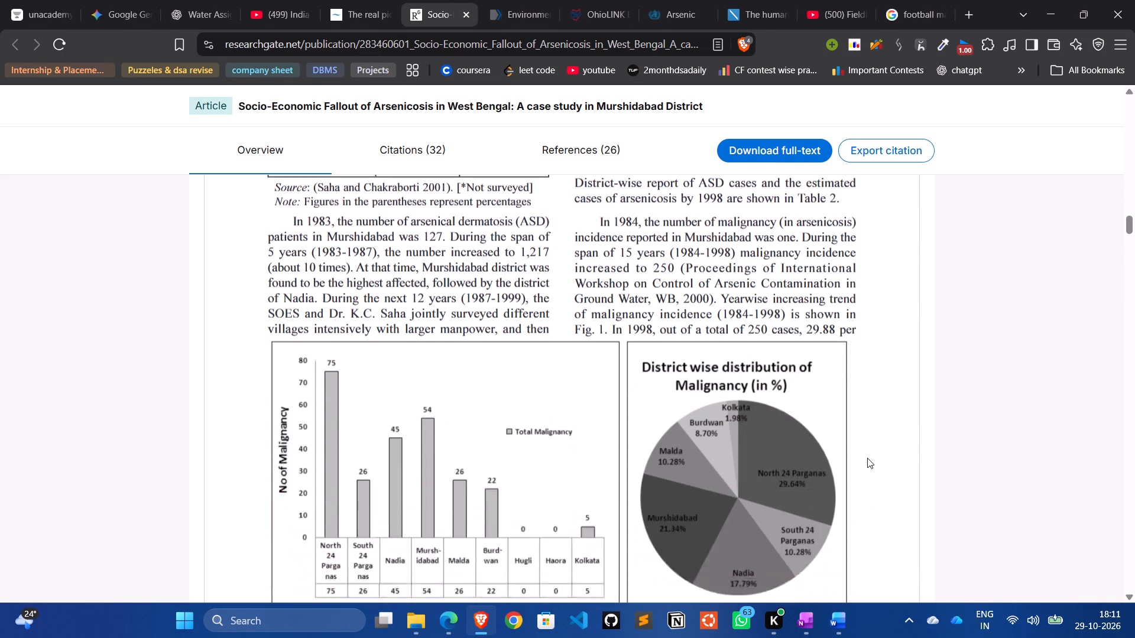
{"action": "scroll", "coordinate": [867, 458], "scroll_direction": "up", "scroll_amount": 1}
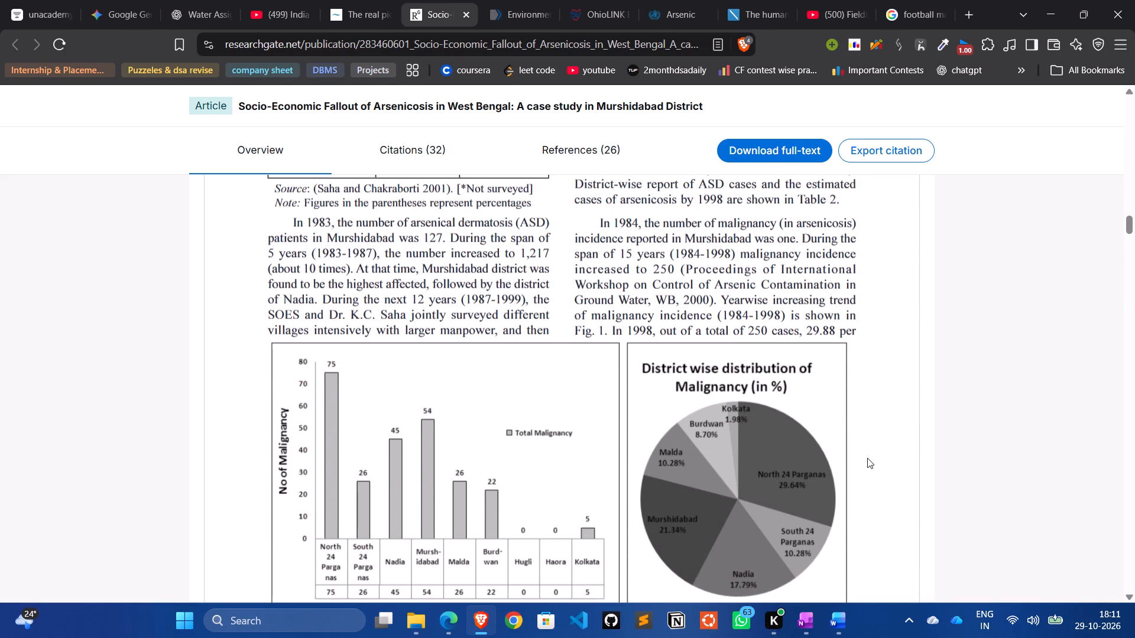
{"action": "scroll", "coordinate": [867, 458], "scroll_direction": "down", "scroll_amount": 2}
{"action": "scroll", "coordinate": [867, 458], "scroll_direction": "up", "scroll_amount": 1}
{"action": "scroll", "coordinate": [867, 458], "scroll_direction": "down", "scroll_amount": 1}
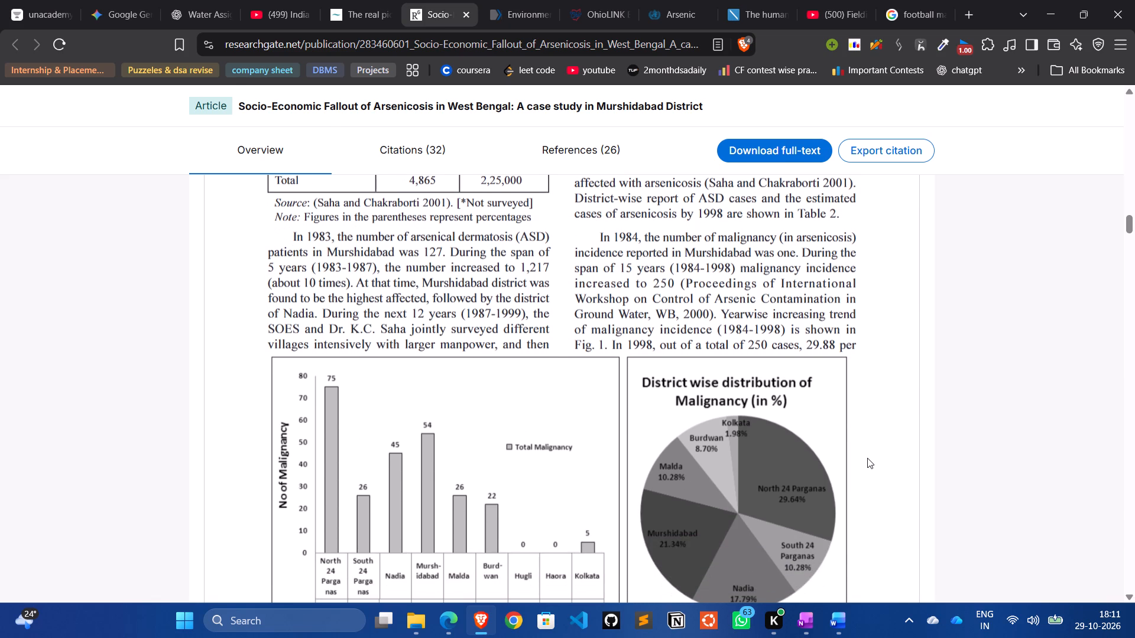
{"action": "scroll", "coordinate": [867, 458], "scroll_direction": "down", "scroll_amount": 1}
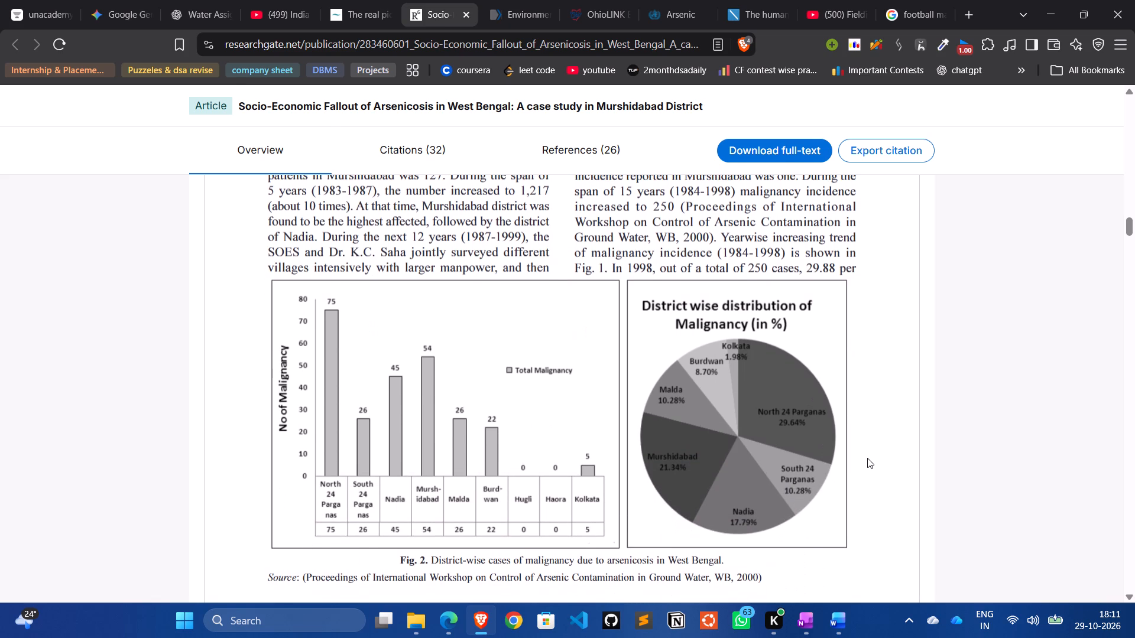
{"action": "key", "text": "Print"}
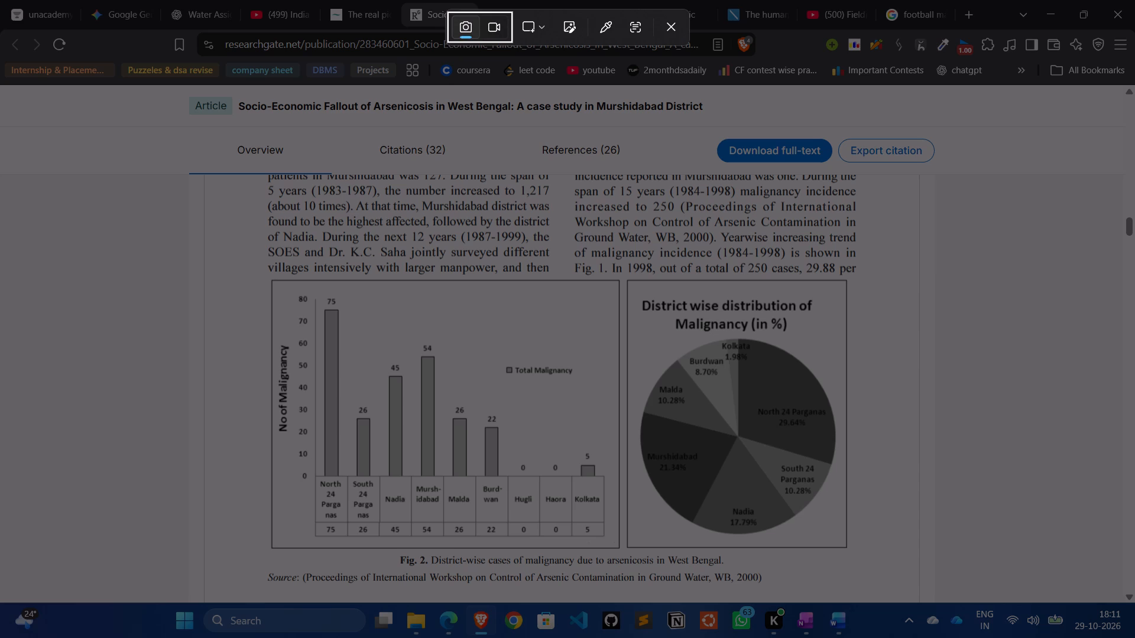
{"action": "left_click_drag", "start_coordinate": [626, 279], "coordinate": [902, 606]}
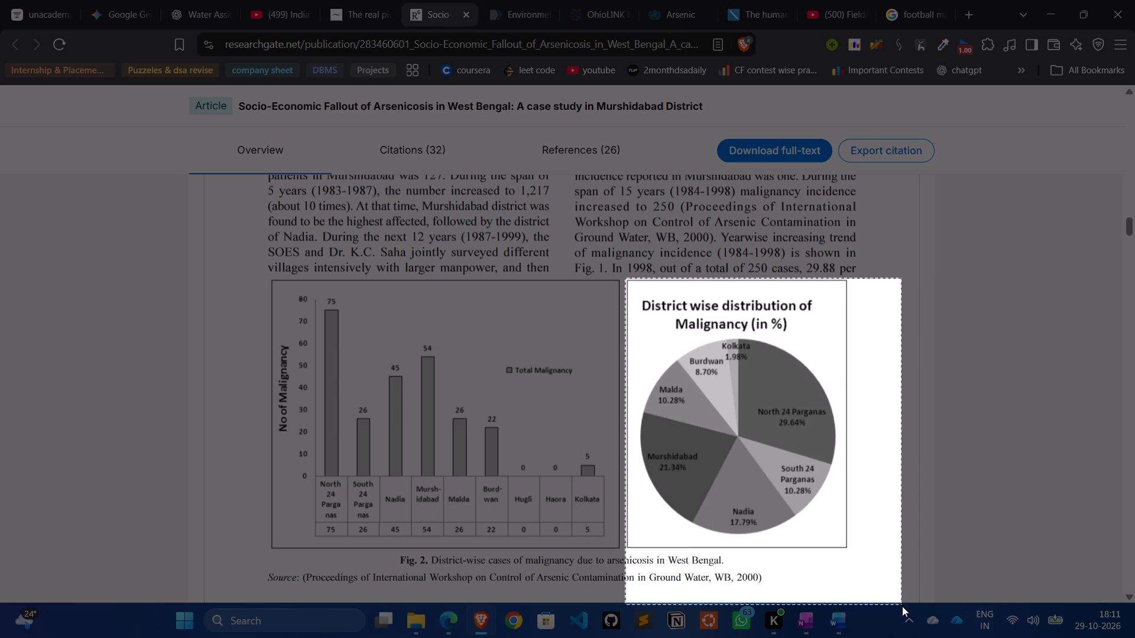
{"action": "left_click_drag", "start_coordinate": [902, 606], "coordinate": [852, 553]}
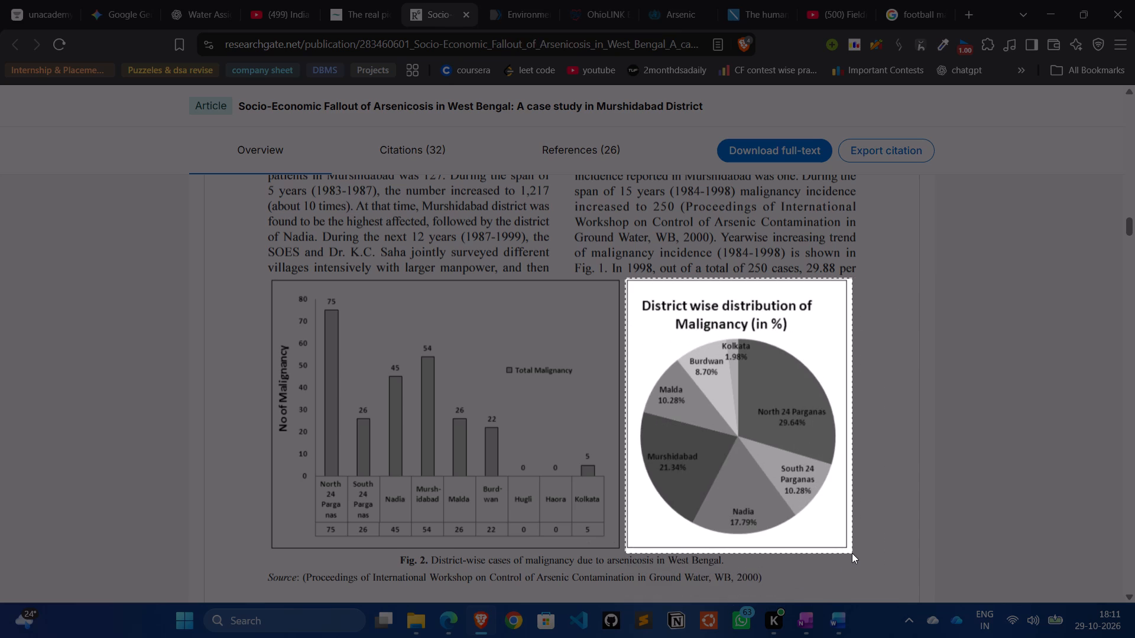
{"action": "left_click_drag", "start_coordinate": [852, 553], "coordinate": [848, 549]}
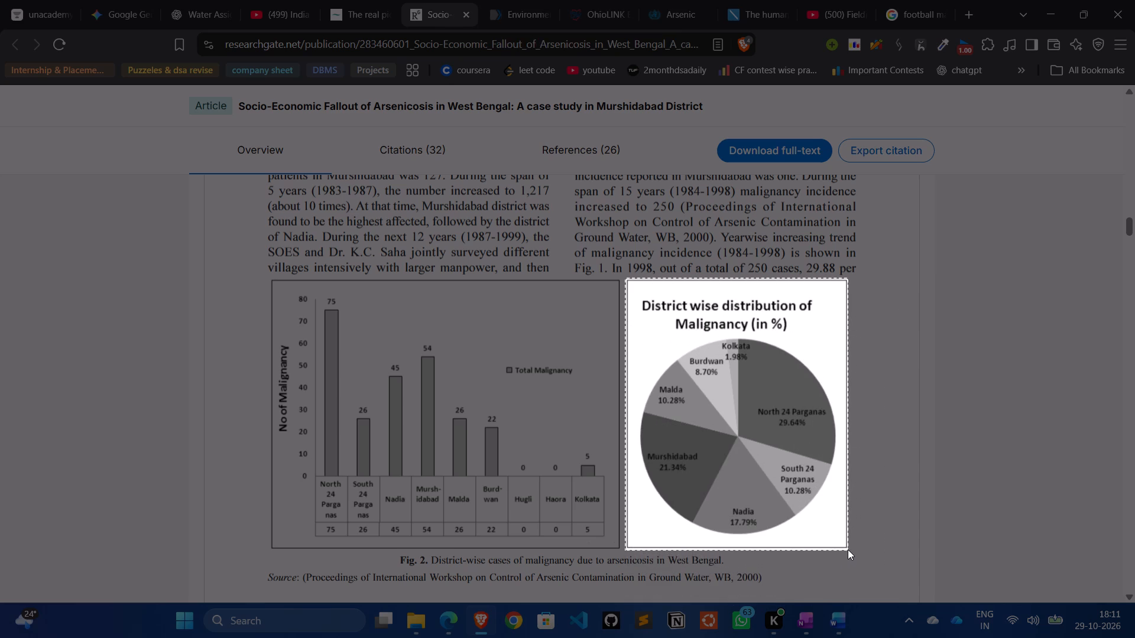
{"action": "left_click_drag", "start_coordinate": [848, 549], "coordinate": [847, 549]}
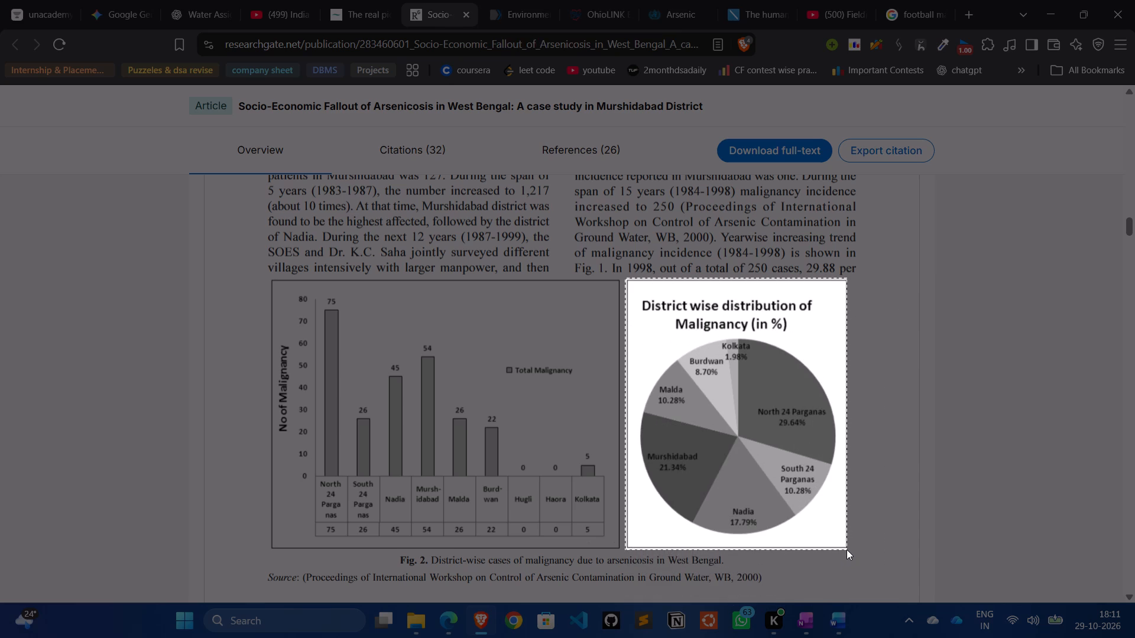
{"action": "left_click_drag", "start_coordinate": [847, 549], "coordinate": [850, 552]}
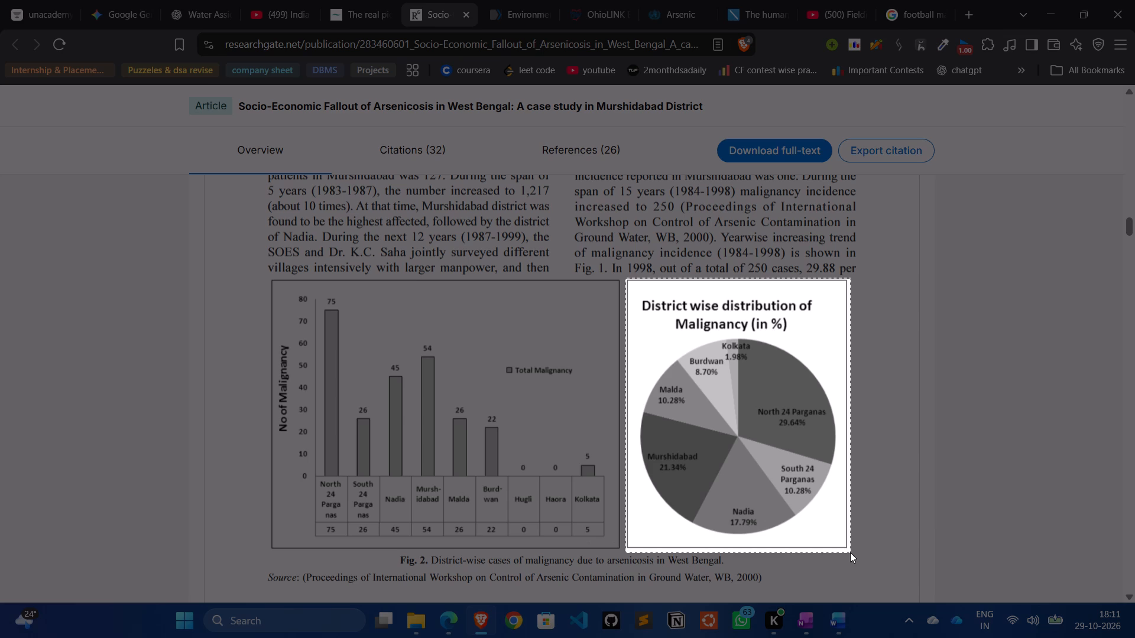
{"action": "left_click_drag", "start_coordinate": [850, 552], "coordinate": [849, 552]}
{"action": "left_click_drag", "start_coordinate": [849, 552], "coordinate": [847, 550]}
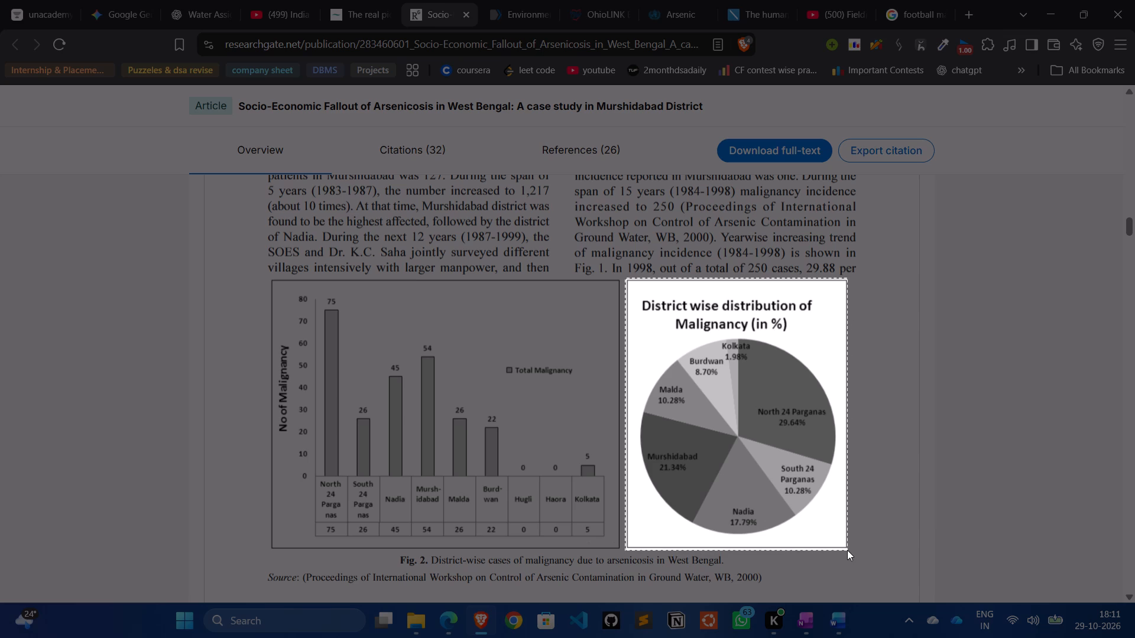
{"action": "left_click_drag", "start_coordinate": [847, 550], "coordinate": [848, 550]}
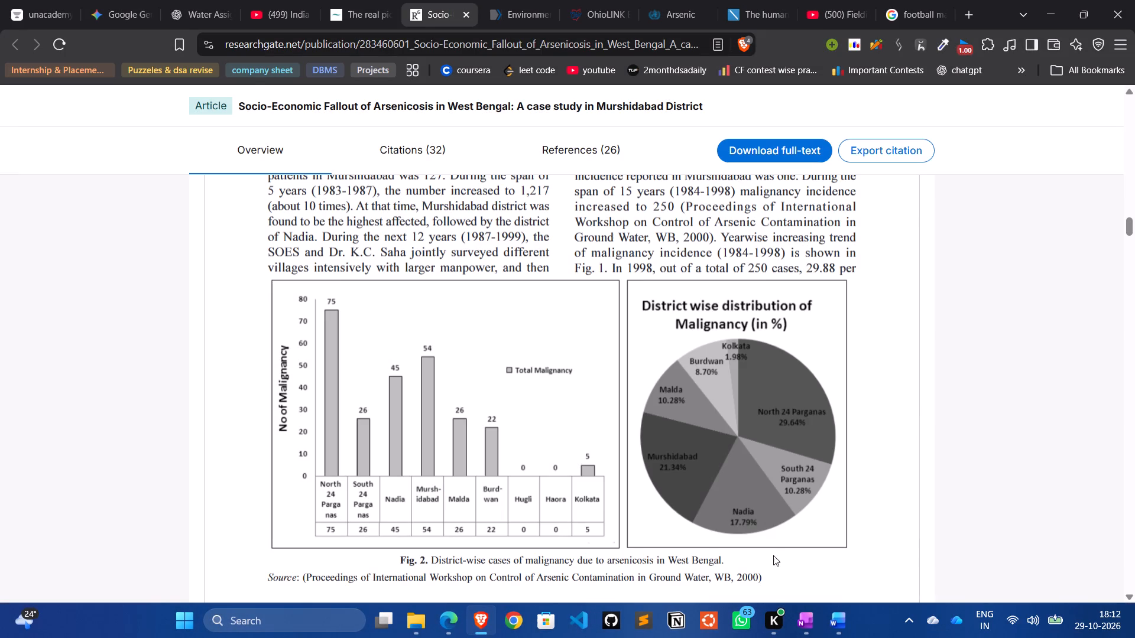
Look again at Table 2 and the Fig. 1 and Fig. 2 charts, and return to the top of the article page.
{"action": "scroll", "coordinate": [428, 574], "scroll_direction": "up", "scroll_amount": 2}
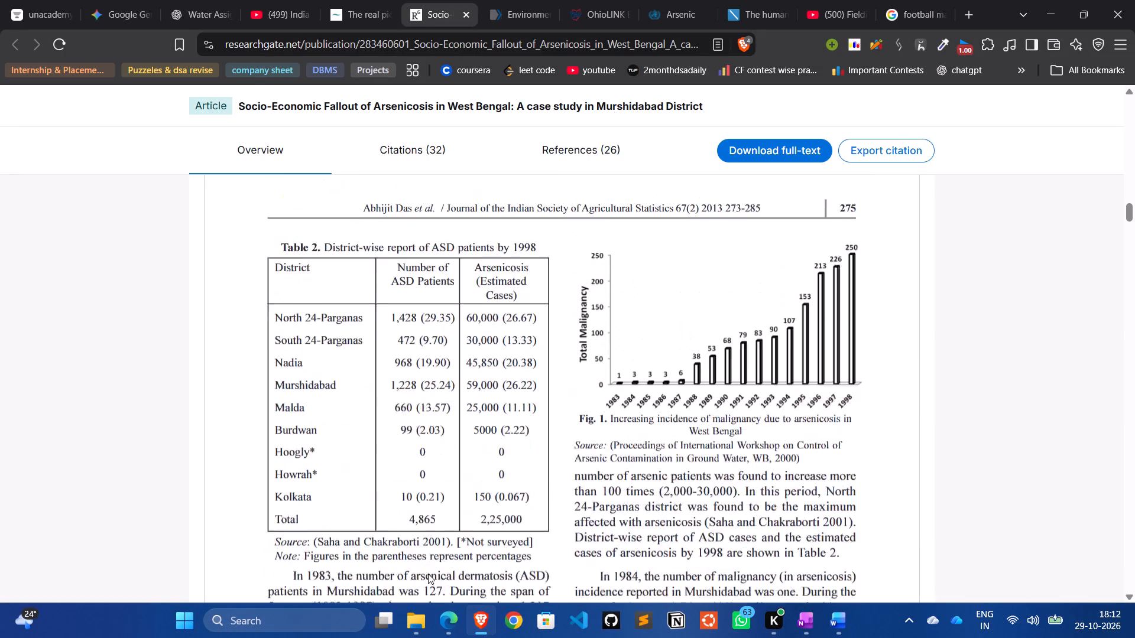
{"action": "scroll", "coordinate": [428, 574], "scroll_direction": "down", "scroll_amount": 2}
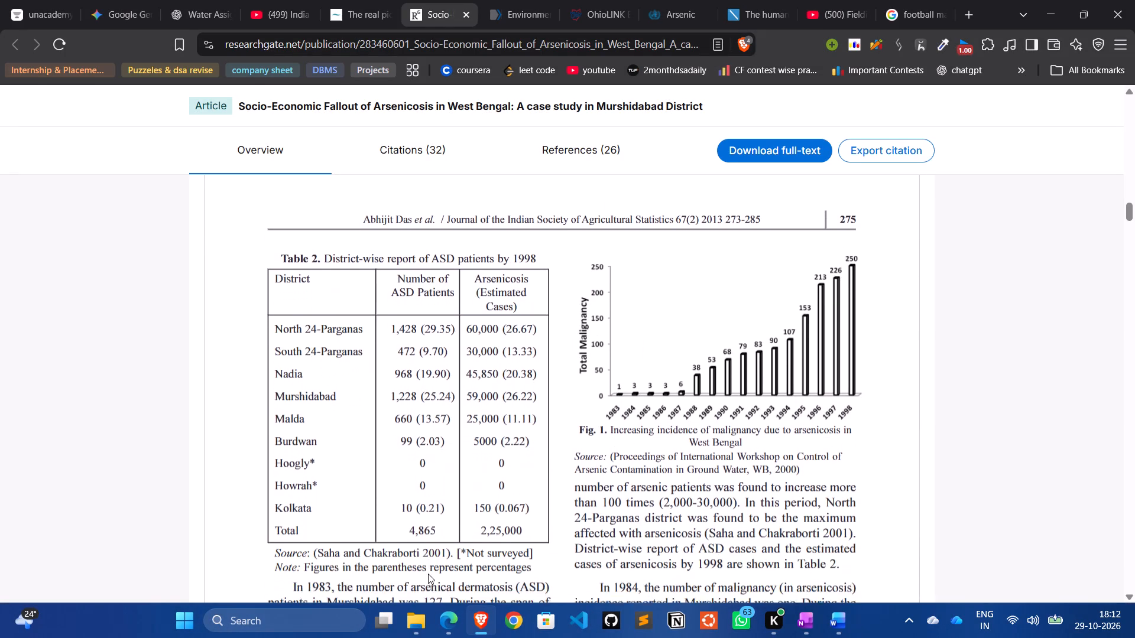
{"action": "scroll", "coordinate": [428, 574], "scroll_direction": "down", "scroll_amount": 2}
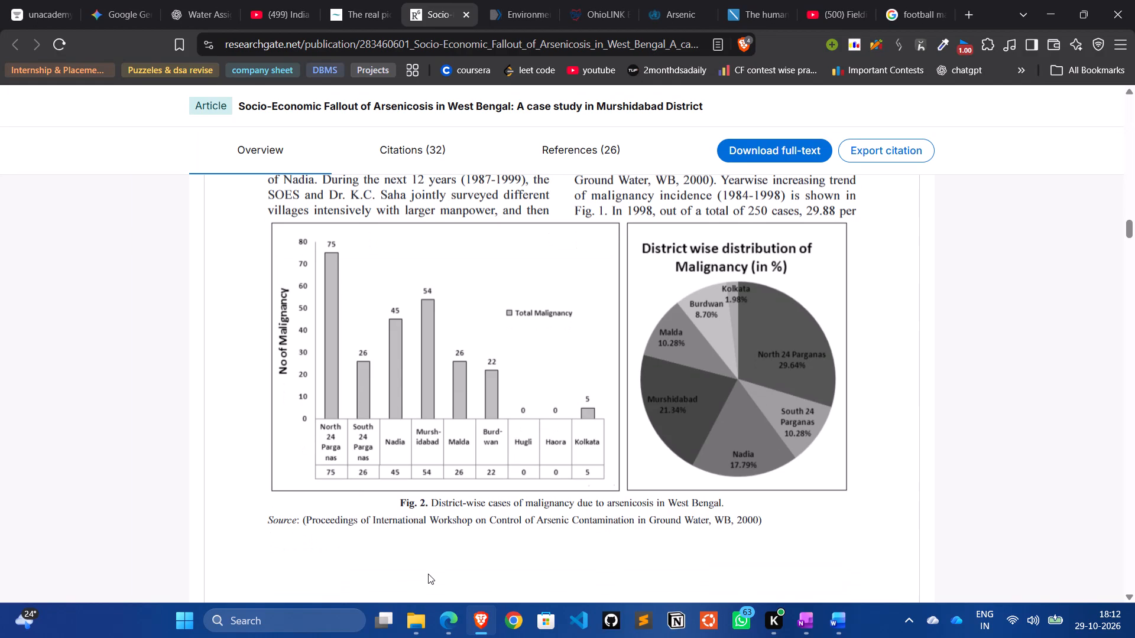
{"action": "key", "text": "Home"}
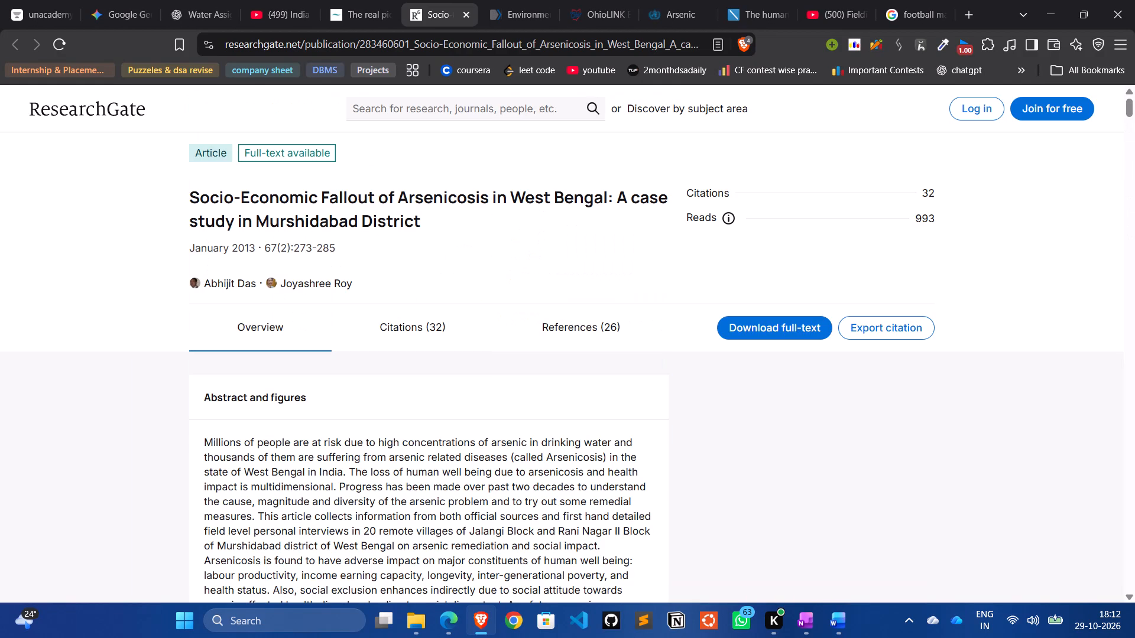
Capture a screenshot of only the Fig. 2 caption and its source line beneath the malignancy charts.
{"action": "scroll", "coordinate": [428, 574], "scroll_direction": "down", "scroll_amount": 7}
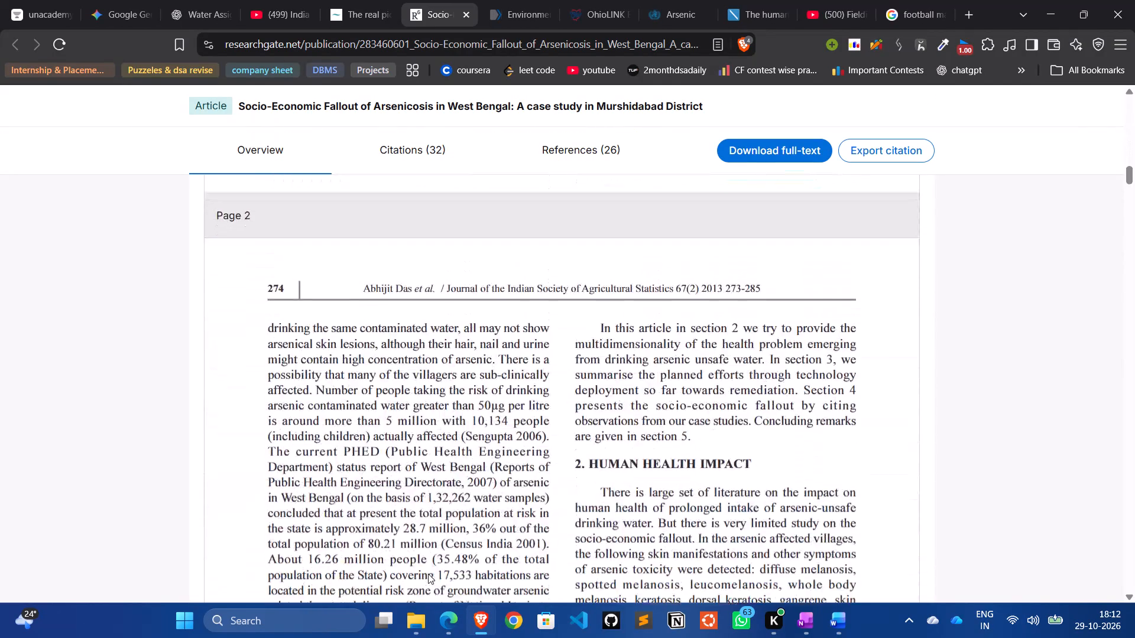
{"action": "scroll", "coordinate": [428, 574], "scroll_direction": "down", "scroll_amount": 3}
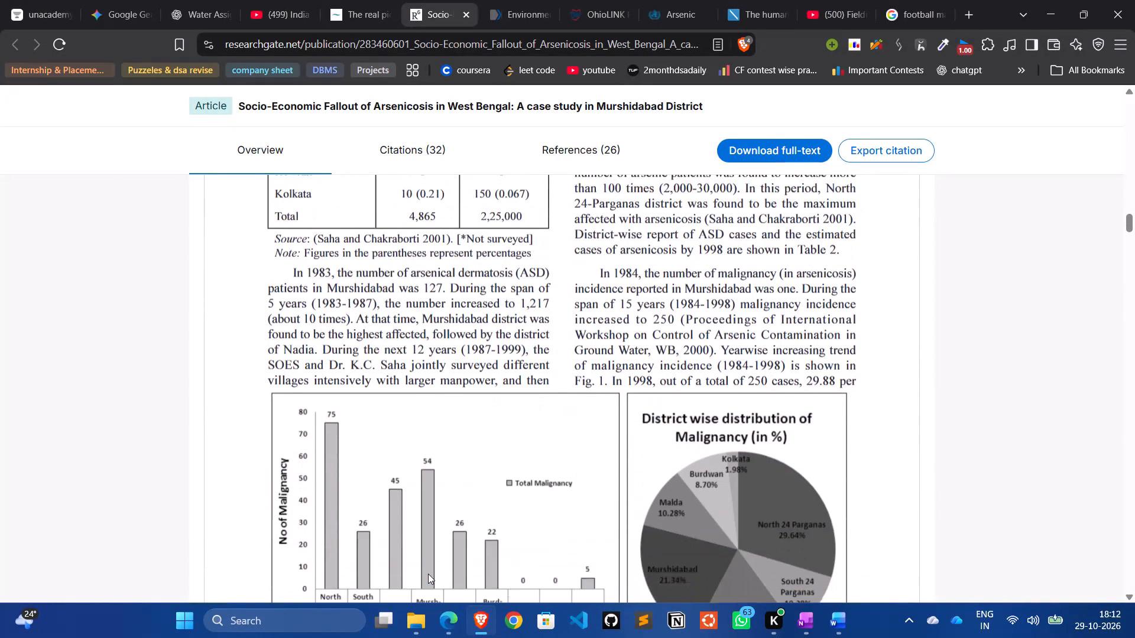
{"action": "scroll", "coordinate": [428, 574], "scroll_direction": "down", "scroll_amount": 2}
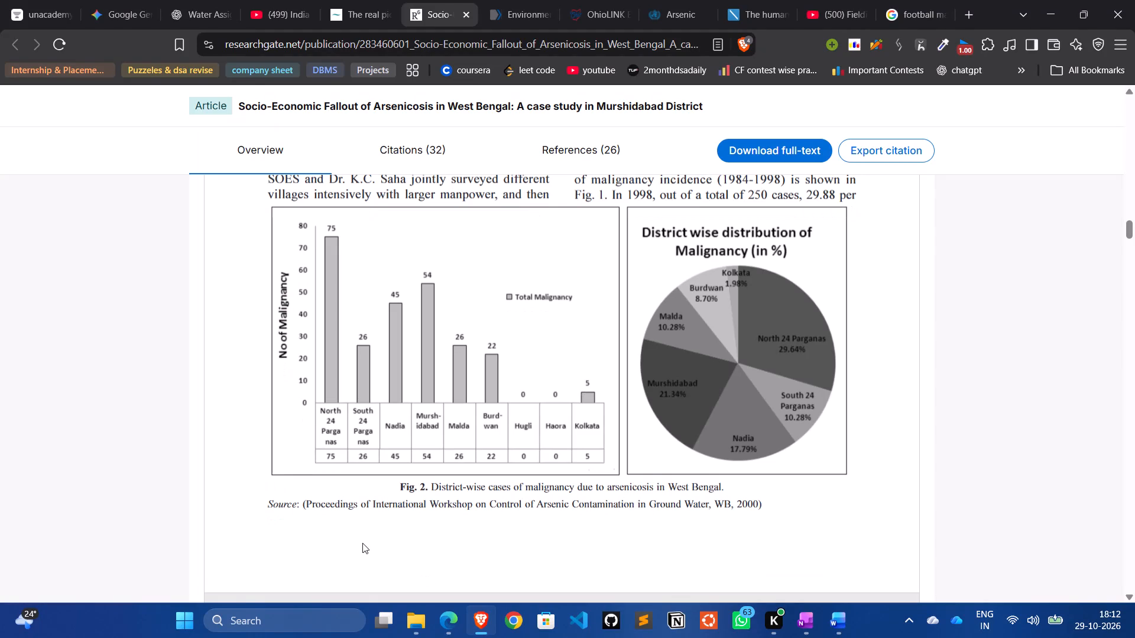
{"action": "key", "text": "Print"}
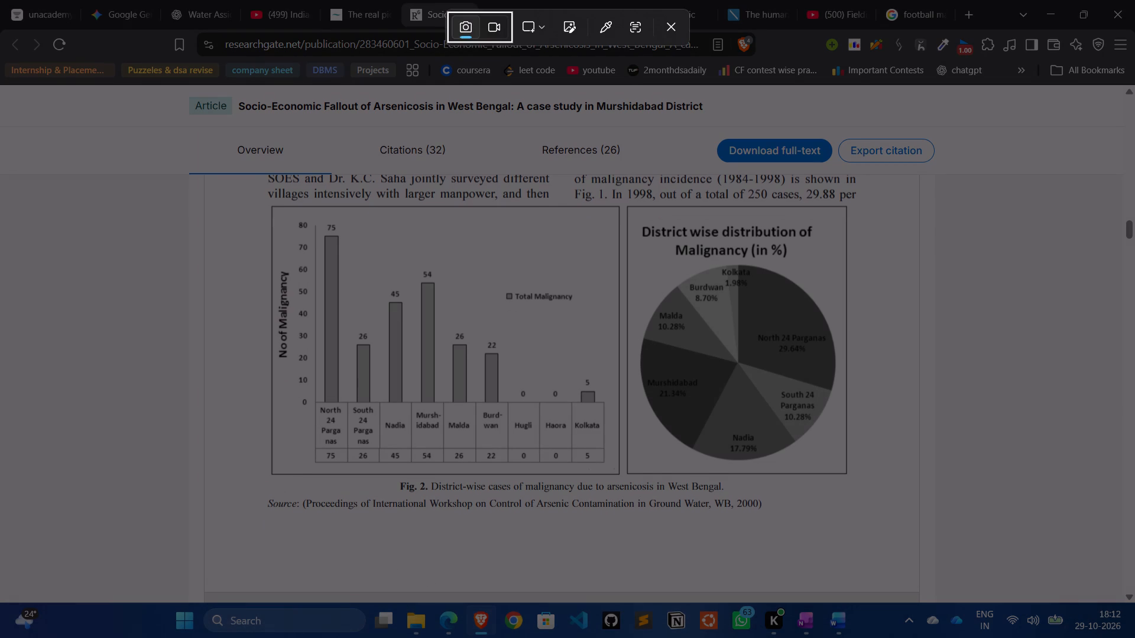
{"action": "left_click_drag", "start_coordinate": [267, 475], "coordinate": [721, 533]}
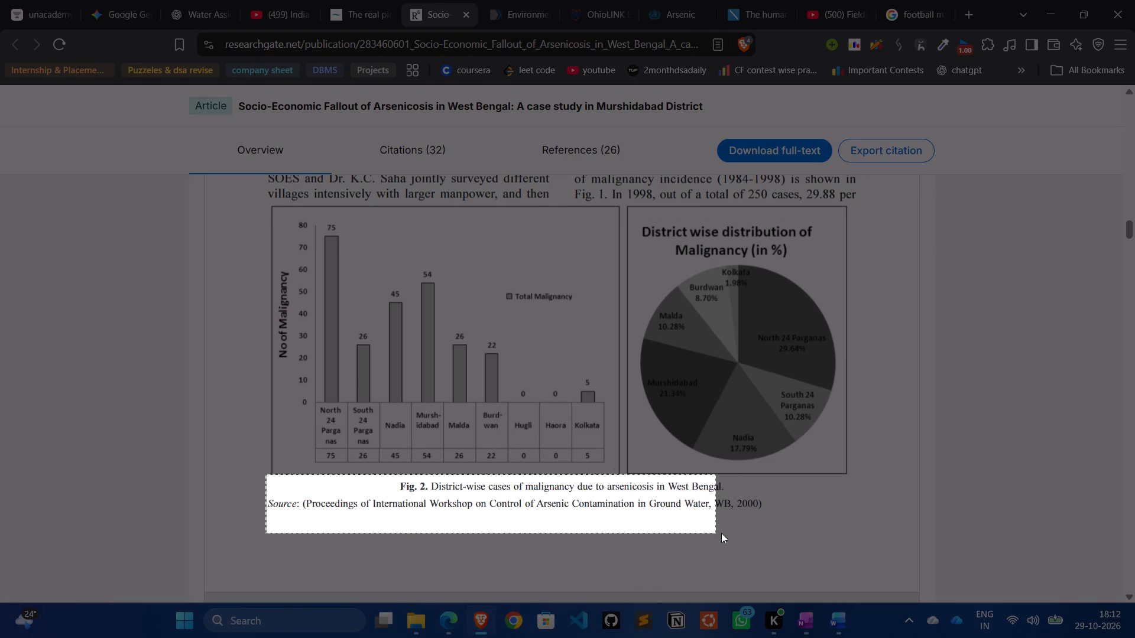
{"action": "left_click_drag", "start_coordinate": [721, 533], "coordinate": [766, 532]}
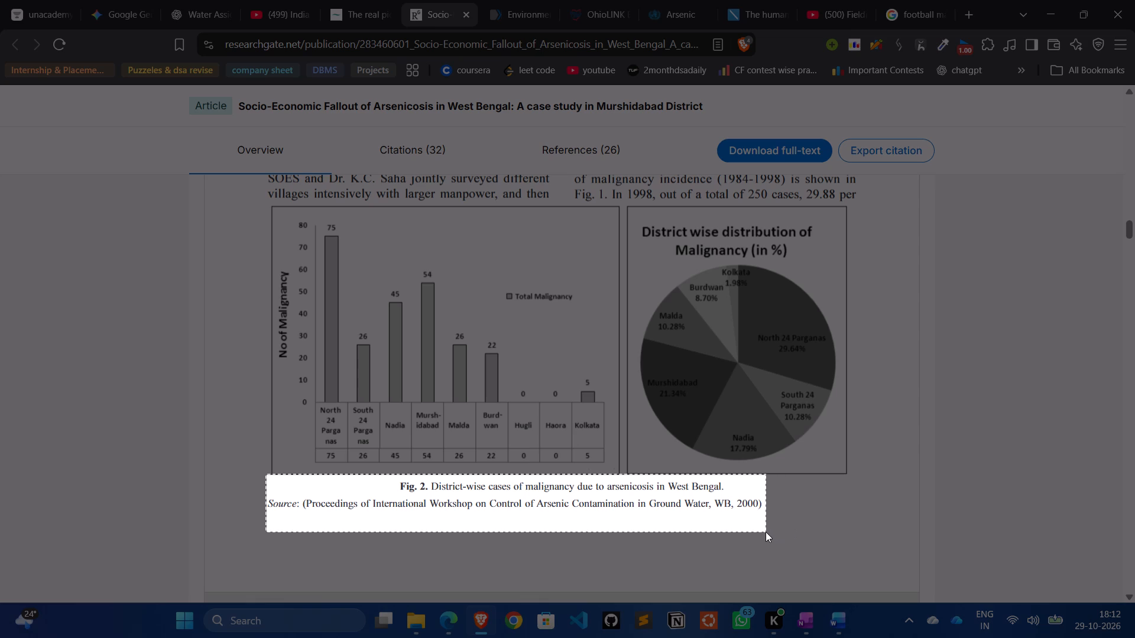
{"action": "left_click_drag", "start_coordinate": [766, 532], "coordinate": [765, 532]}
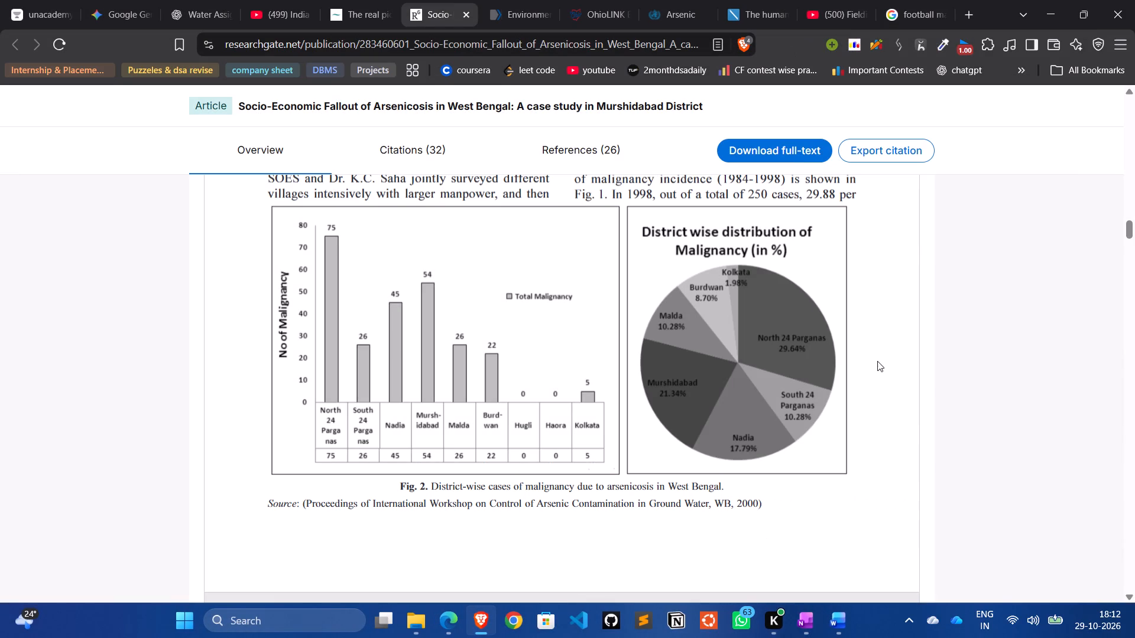
Switch to Word and delete the bold "Suggested visual 1" placeholder about Table 7 from Das and Roy (2013).
{"action": "left_click", "coordinate": [835, 619]}
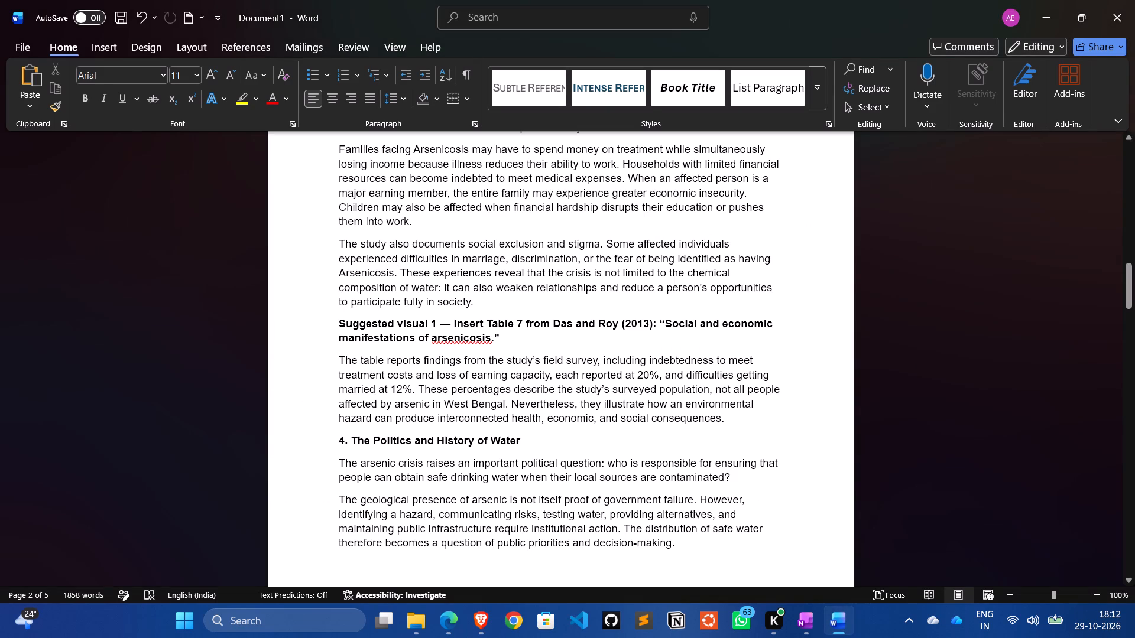
{"action": "left_click_drag", "start_coordinate": [498, 337], "coordinate": [346, 326]}
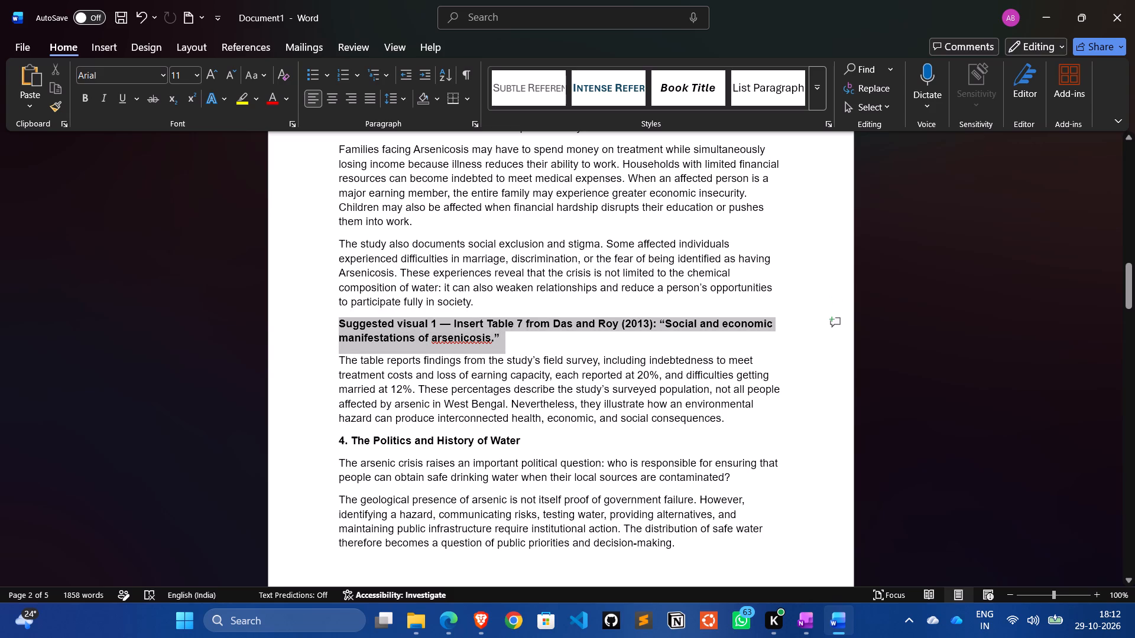
{"action": "left_click_drag", "start_coordinate": [346, 326], "coordinate": [335, 326]}
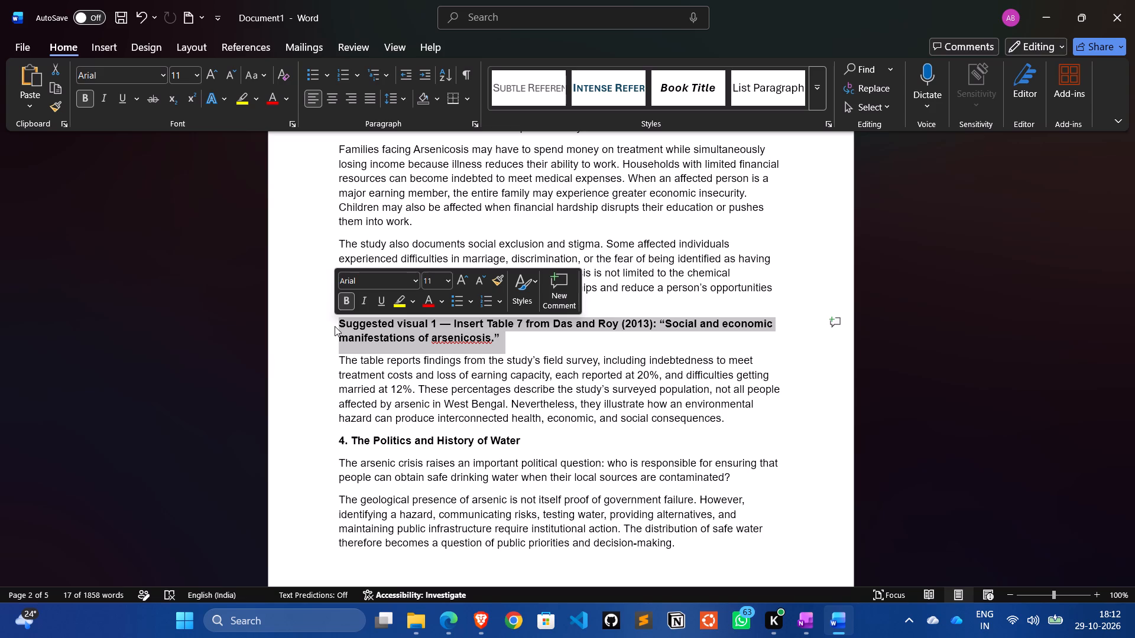
{"action": "key", "text": "BackSpace"}
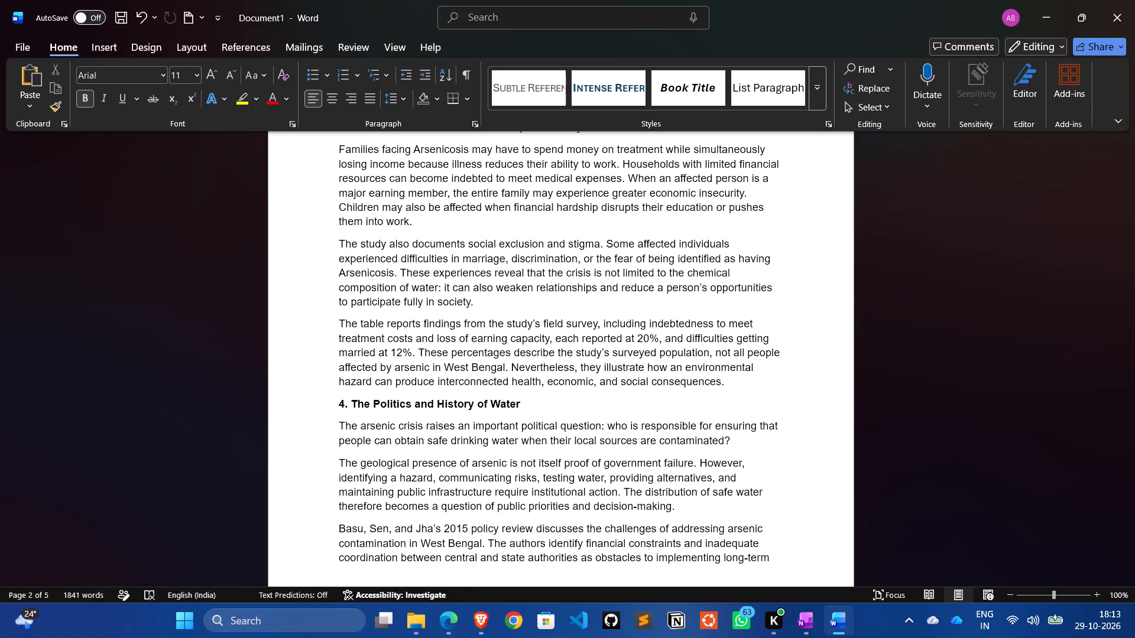
Insert the Table 7 screenshot, Screenshot 2026-10-29 180953.png, from the Gallery on a new line below the social exclusion and stigma paragraph.
{"action": "left_click", "coordinate": [478, 302]}
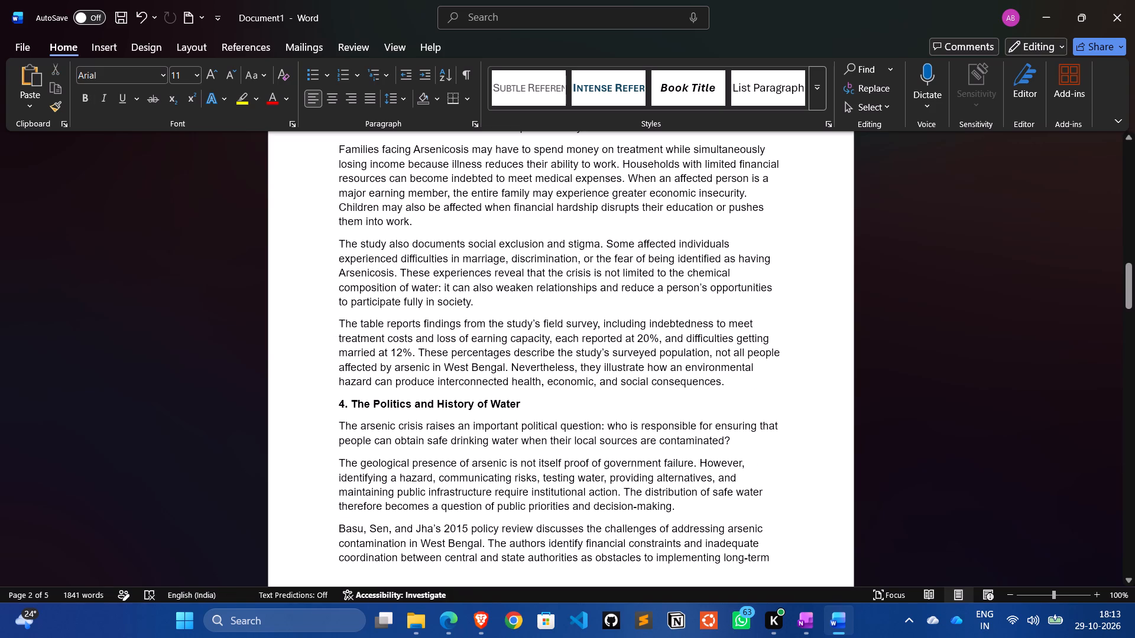
{"action": "key", "text": "Return"}
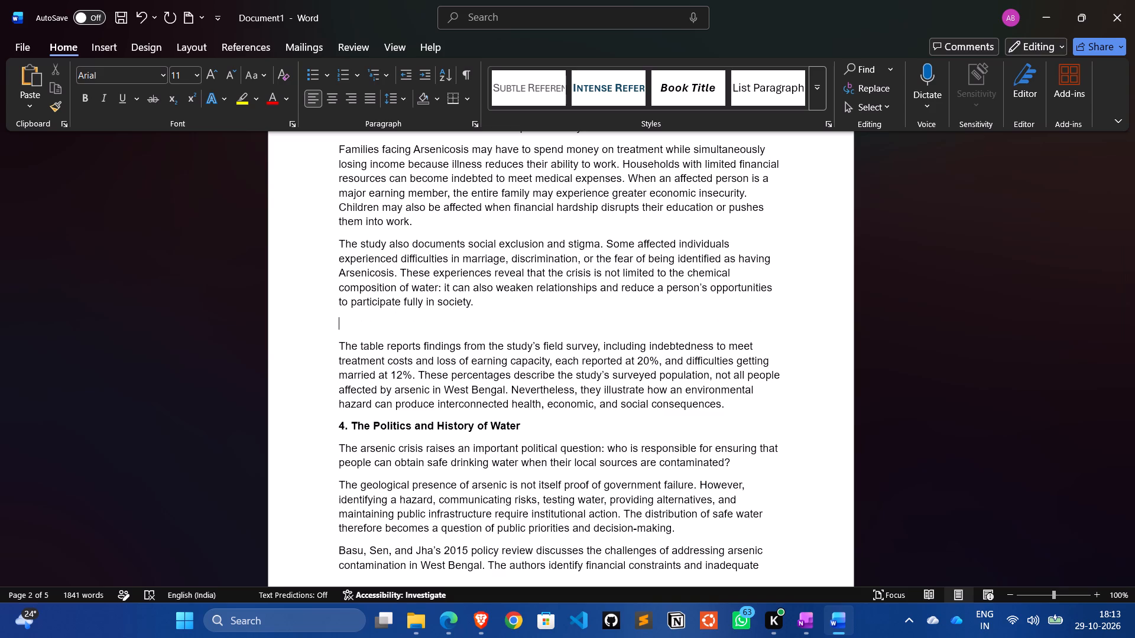
{"action": "right_click", "coordinate": [355, 327]}
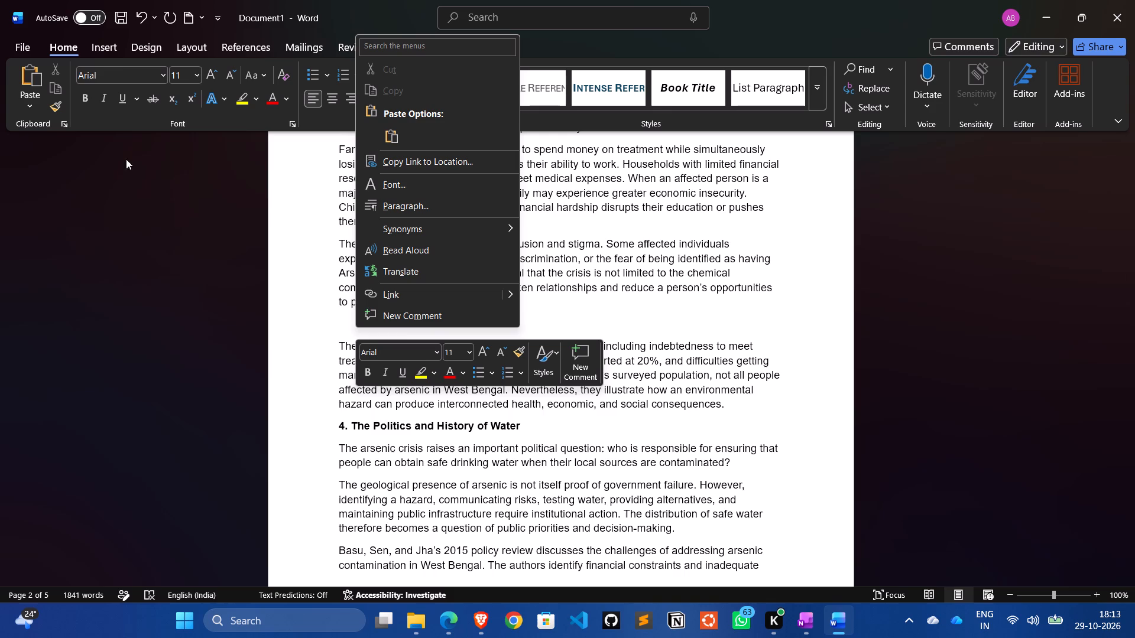
{"action": "left_click", "coordinate": [97, 45]}
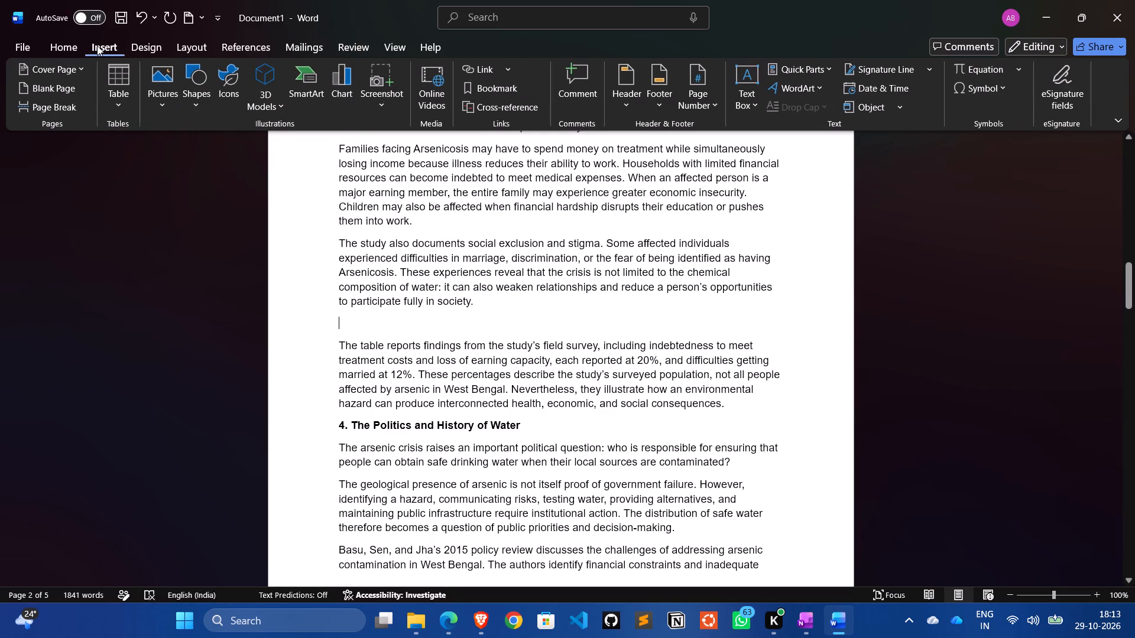
{"action": "left_click", "coordinate": [164, 86]}
{"action": "left_click", "coordinate": [179, 148]}
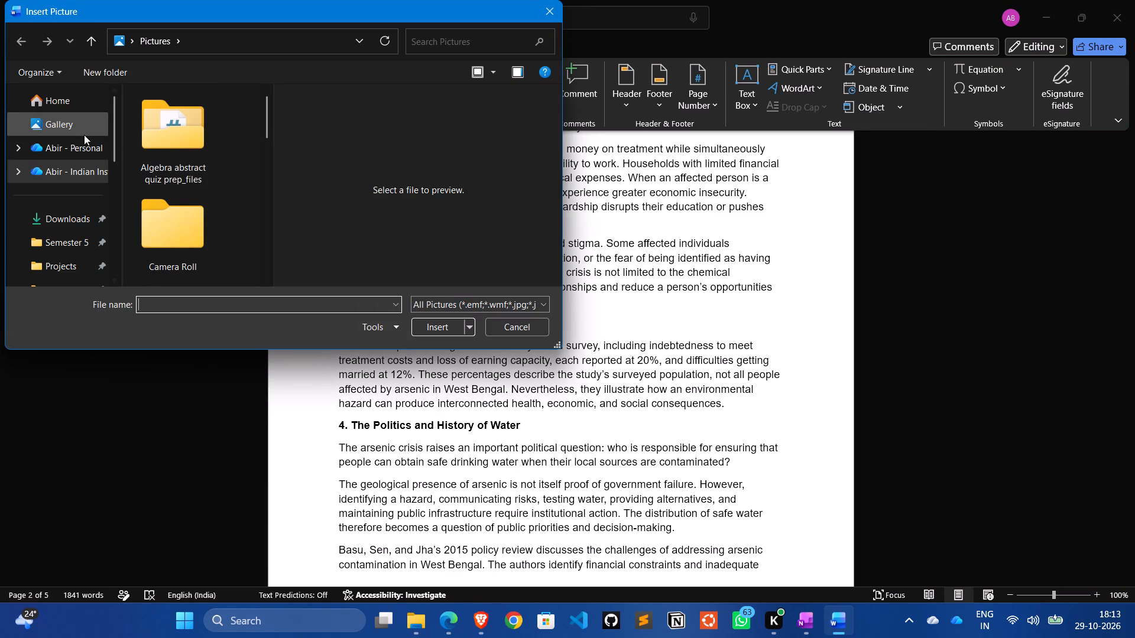
{"action": "left_click", "coordinate": [77, 135]}
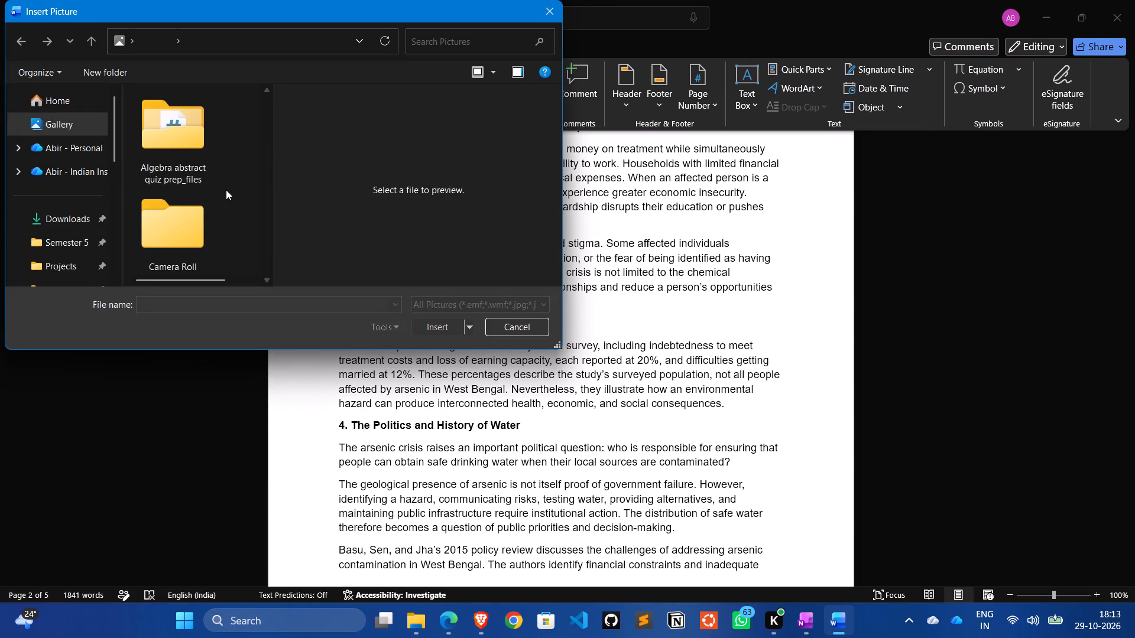
{"action": "scroll", "coordinate": [186, 229], "scroll_direction": "down", "scroll_amount": 1}
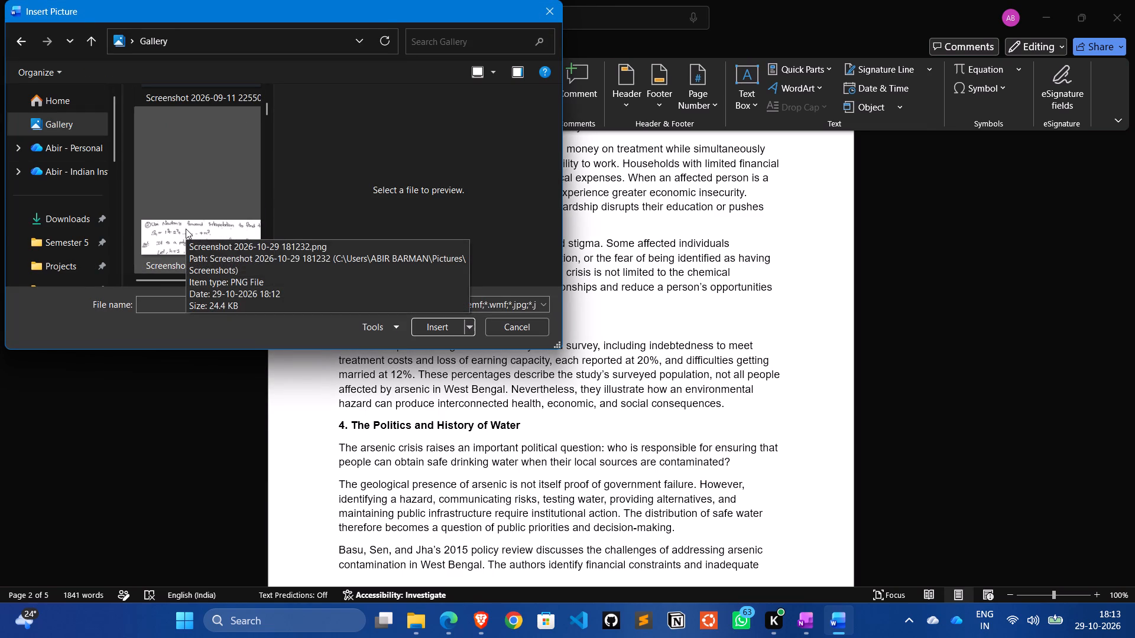
{"action": "scroll", "coordinate": [202, 177], "scroll_direction": "up", "scroll_amount": 1}
{"action": "scroll", "coordinate": [202, 177], "scroll_direction": "down", "scroll_amount": 1}
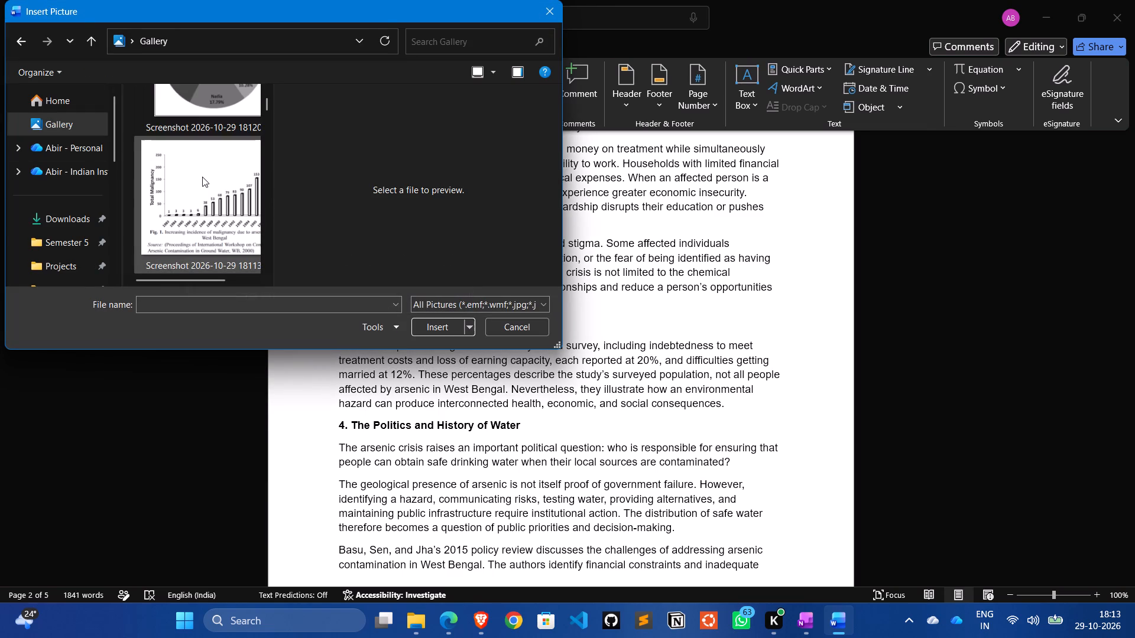
{"action": "left_click", "coordinate": [195, 176]}
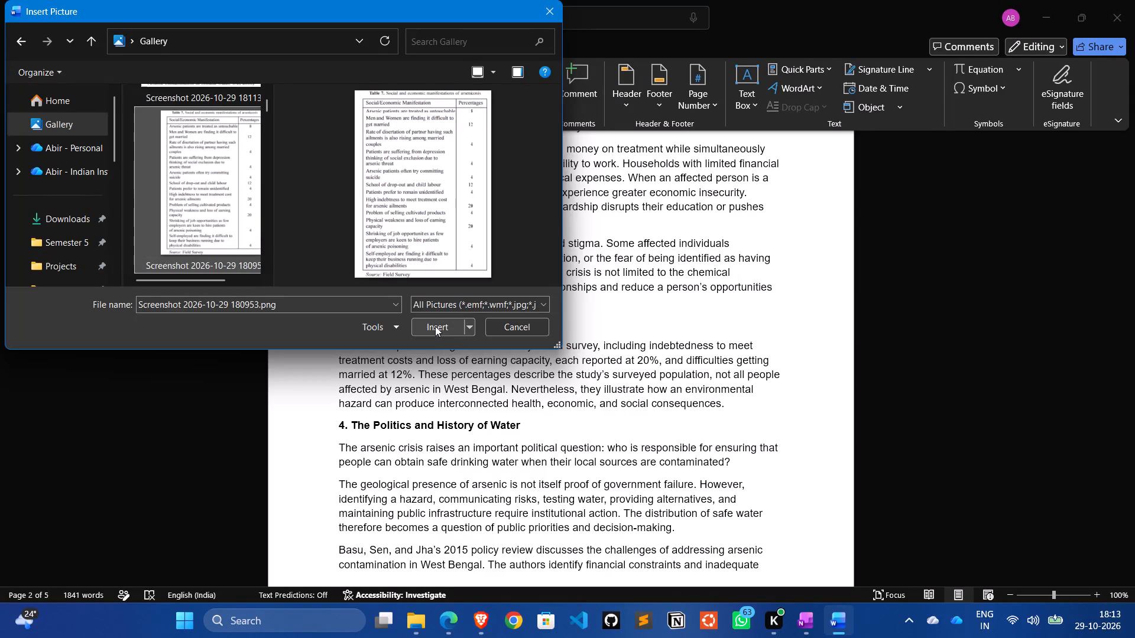
{"action": "left_click", "coordinate": [435, 326]}
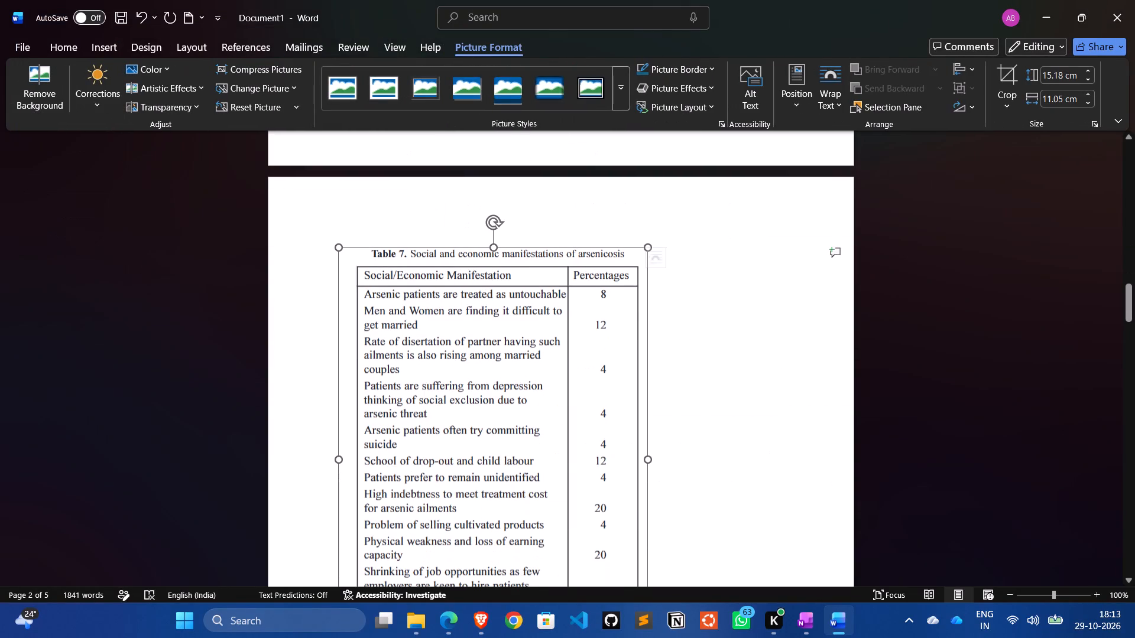
Shrink the Table 7 picture to about 6.16 cm high and 4.81 cm wide.
{"action": "scroll", "coordinate": [435, 326], "scroll_direction": "down", "scroll_amount": 3}
{"action": "scroll", "coordinate": [435, 326], "scroll_direction": "up", "scroll_amount": 3}
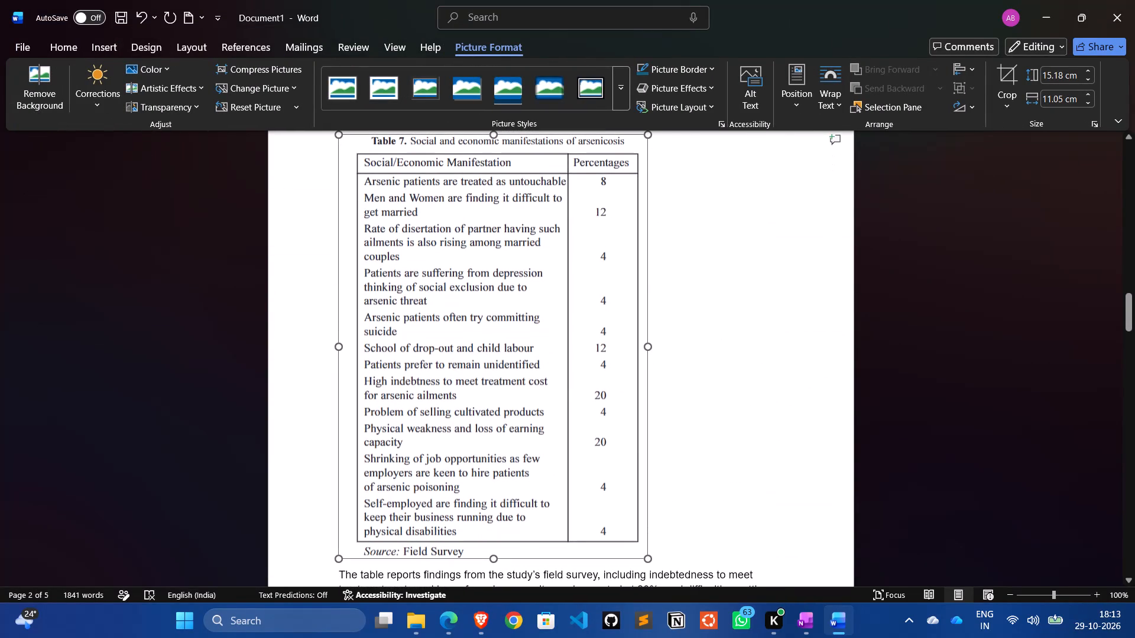
{"action": "left_click_drag", "start_coordinate": [648, 559], "coordinate": [625, 523]}
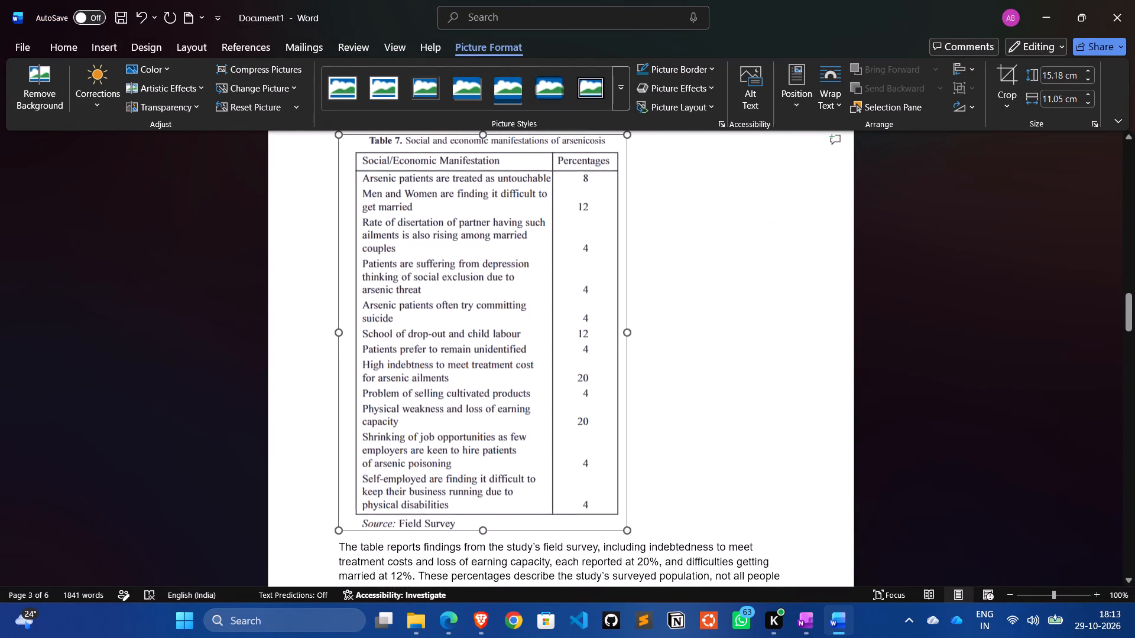
{"action": "left_click_drag", "start_coordinate": [625, 523], "coordinate": [441, 234]}
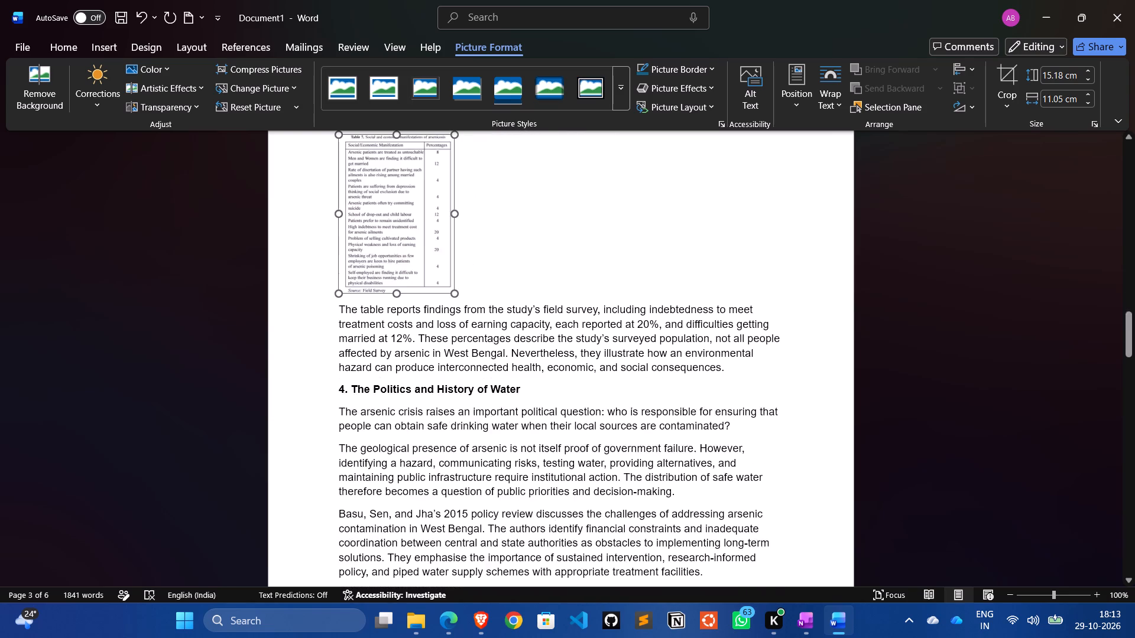
{"action": "left_click_drag", "start_coordinate": [441, 234], "coordinate": [447, 206]}
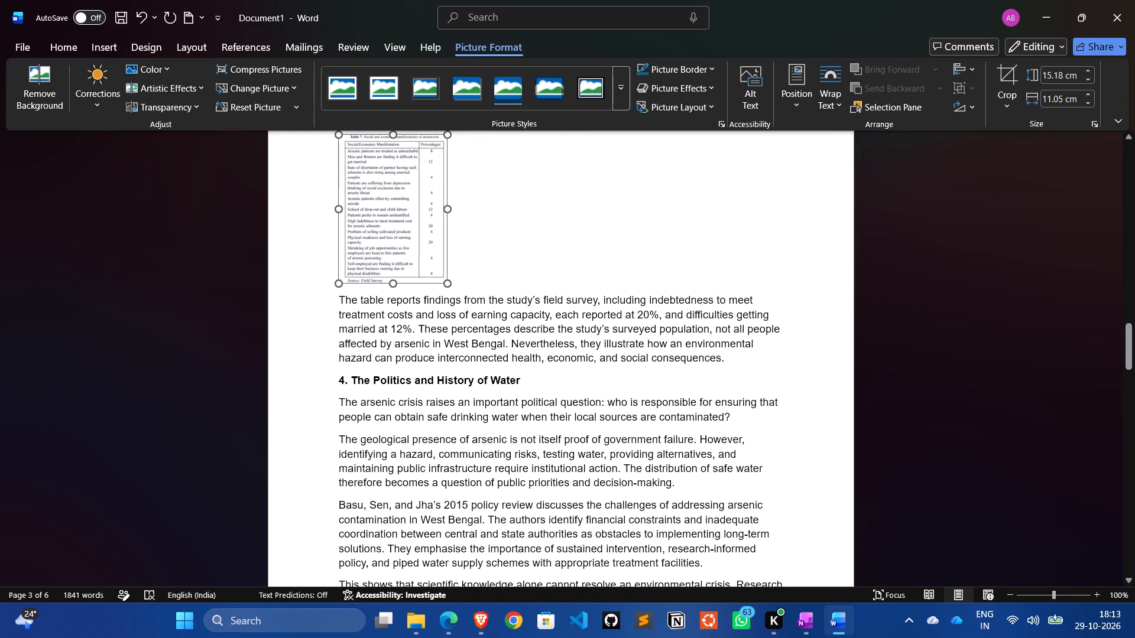
{"action": "left_click_drag", "start_coordinate": [447, 206], "coordinate": [464, 217]}
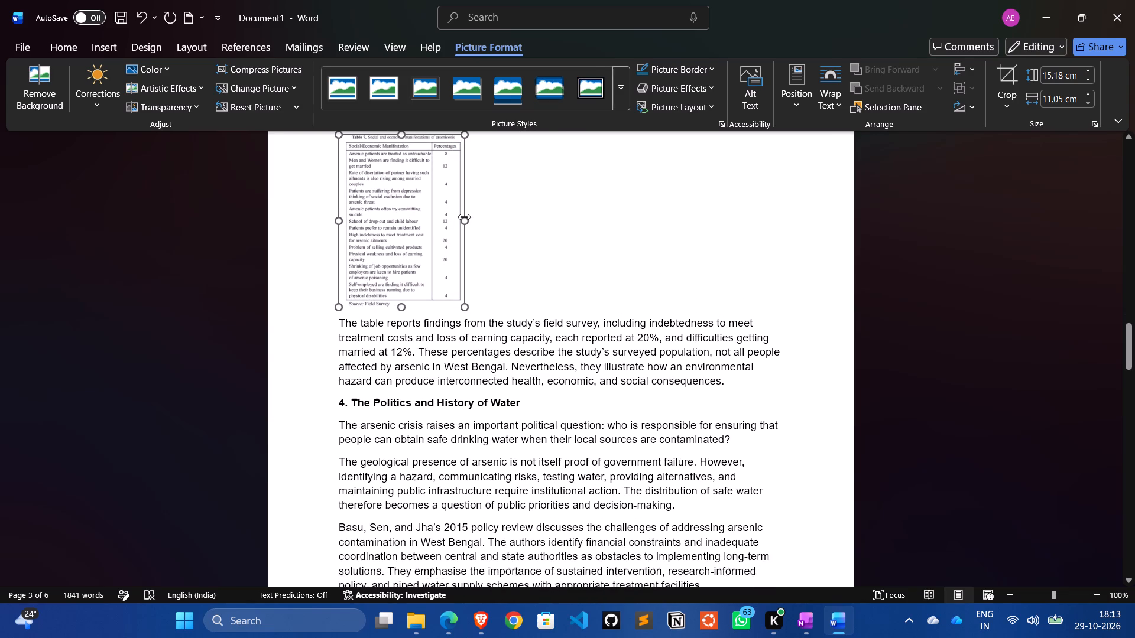
{"action": "left_click_drag", "start_coordinate": [466, 222], "coordinate": [468, 222]}
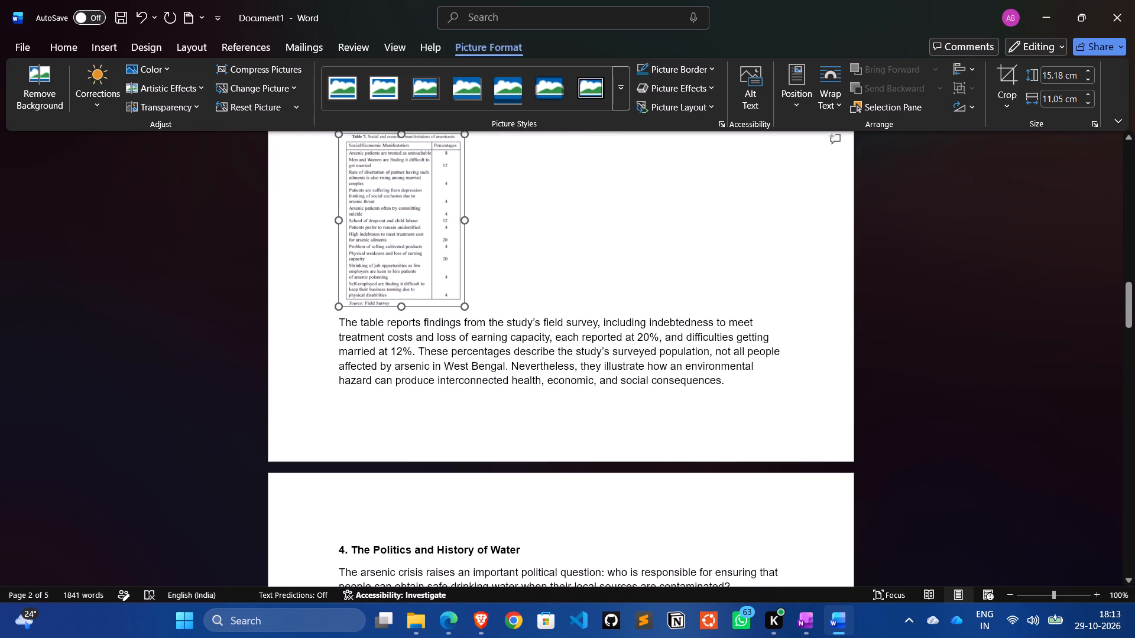
{"action": "left_click_drag", "start_coordinate": [468, 222], "coordinate": [500, 233]}
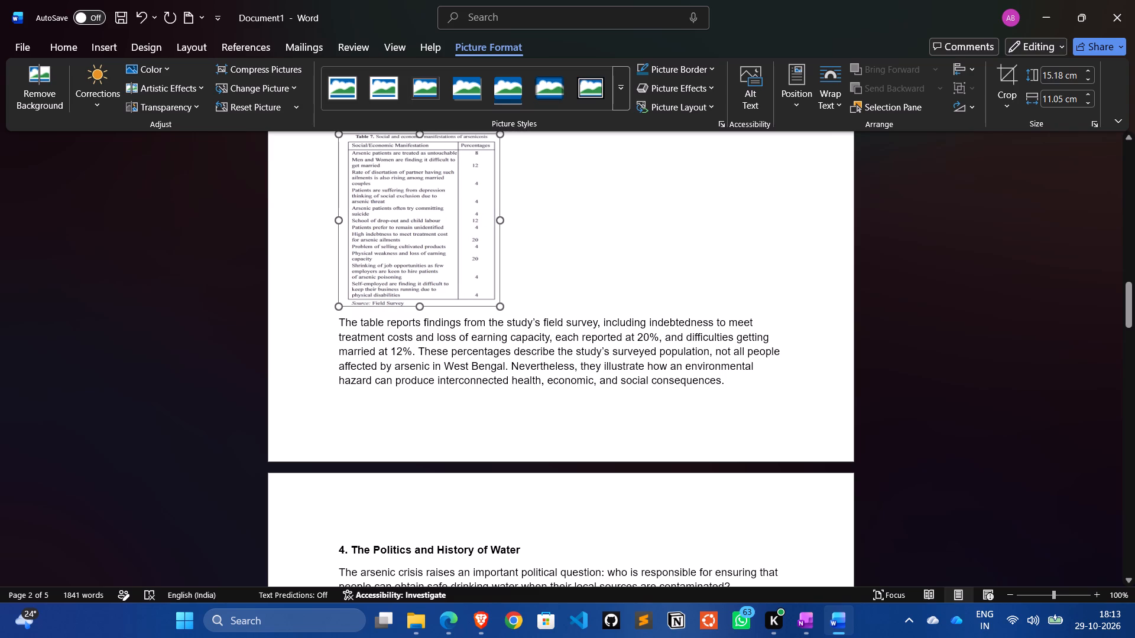
{"action": "left_click_drag", "start_coordinate": [500, 233], "coordinate": [513, 233]}
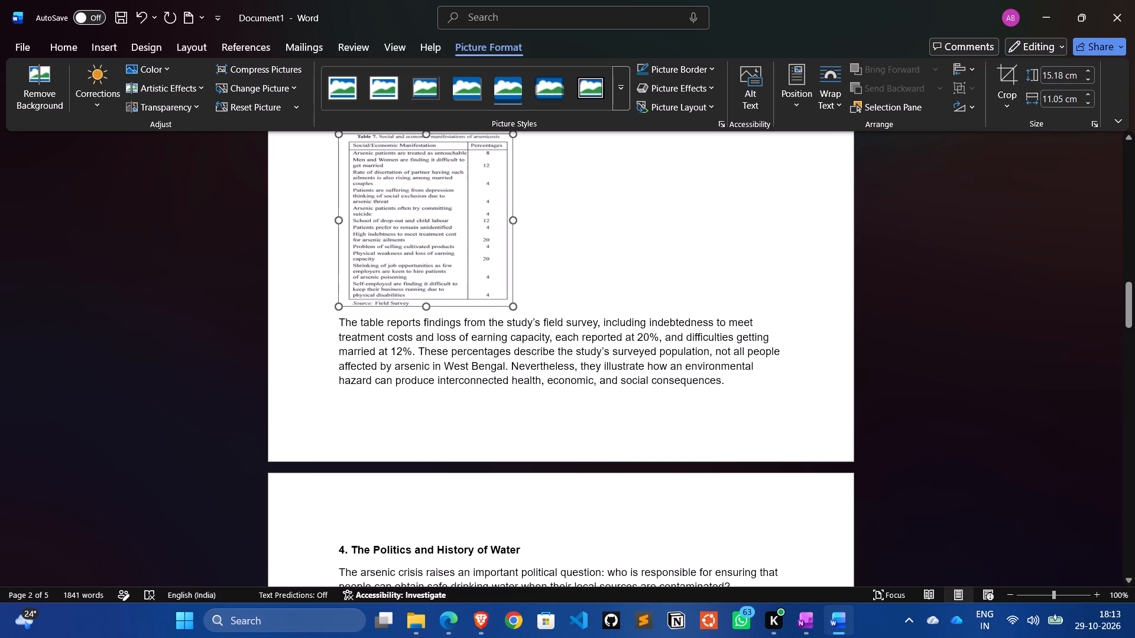
{"action": "left_click_drag", "start_coordinate": [513, 233], "coordinate": [485, 244]}
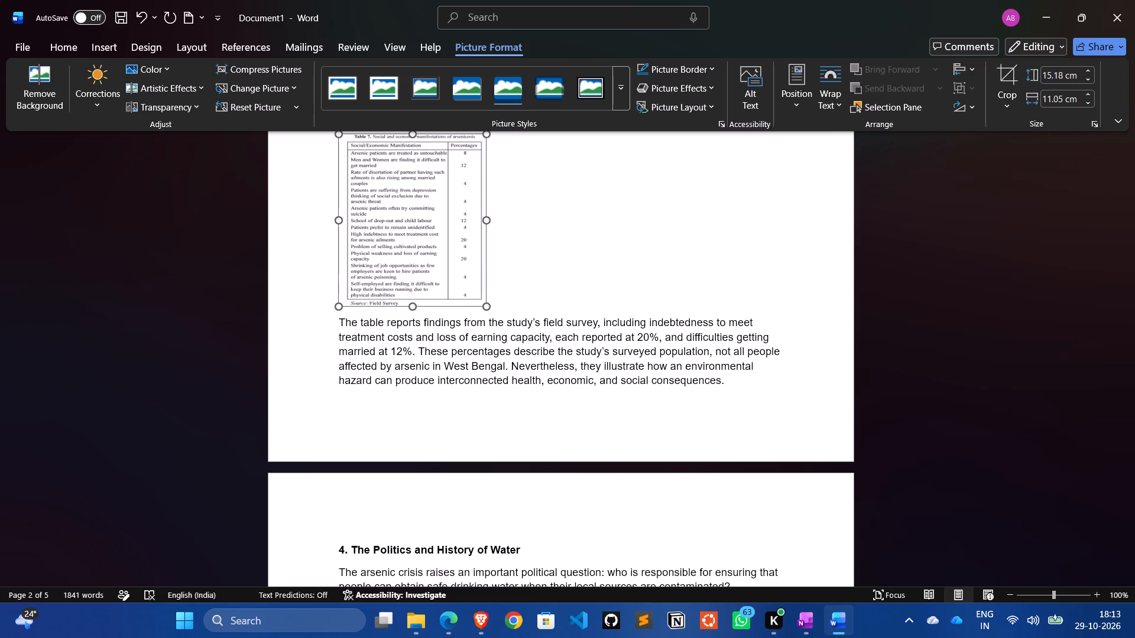
{"action": "left_click_drag", "start_coordinate": [485, 244], "coordinate": [474, 243]}
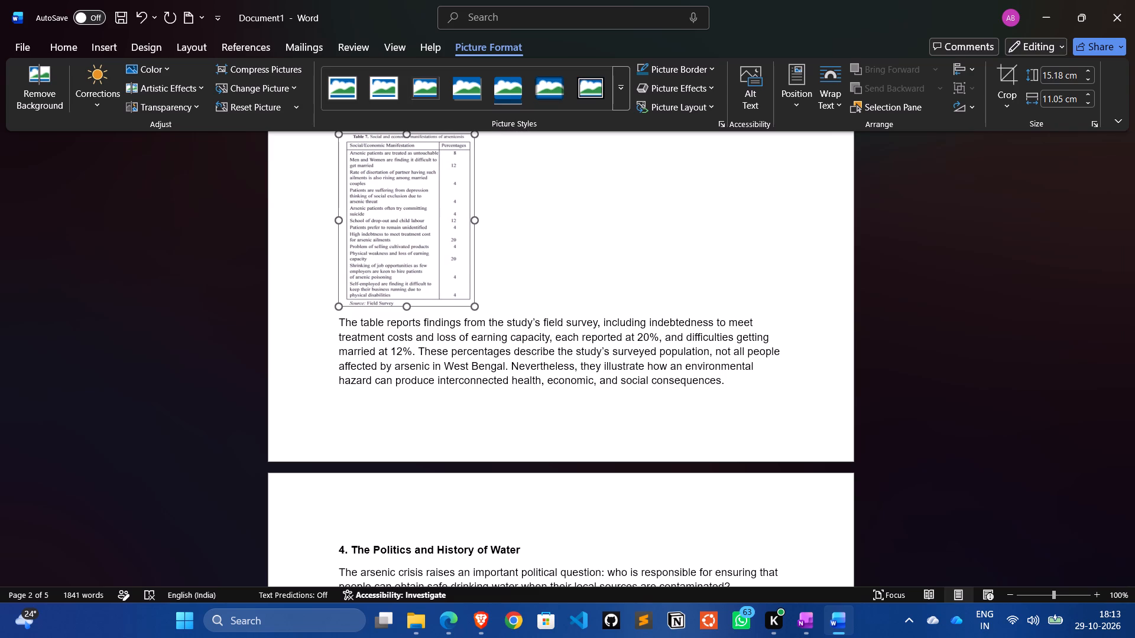
{"action": "left_click_drag", "start_coordinate": [474, 243], "coordinate": [473, 244]}
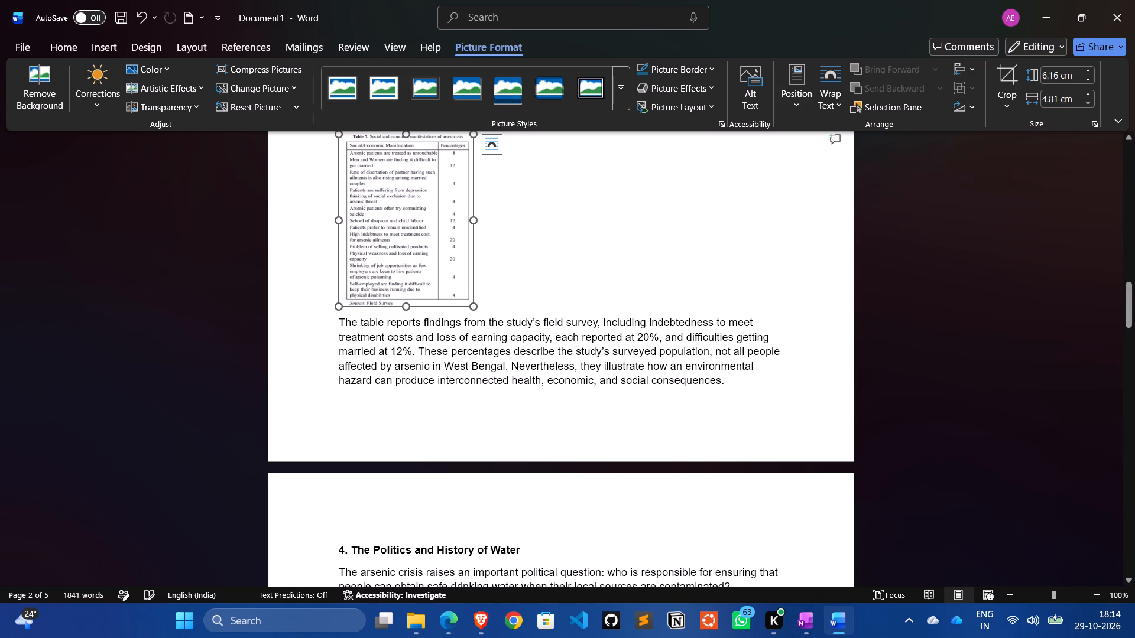
{"action": "left_click", "coordinate": [538, 241]}
Enlarge the Table 7 picture to roughly two-fifths of the text width, keeping it on page 2 below the stigma paragraph.
{"action": "scroll", "coordinate": [538, 241], "scroll_direction": "up", "scroll_amount": 1}
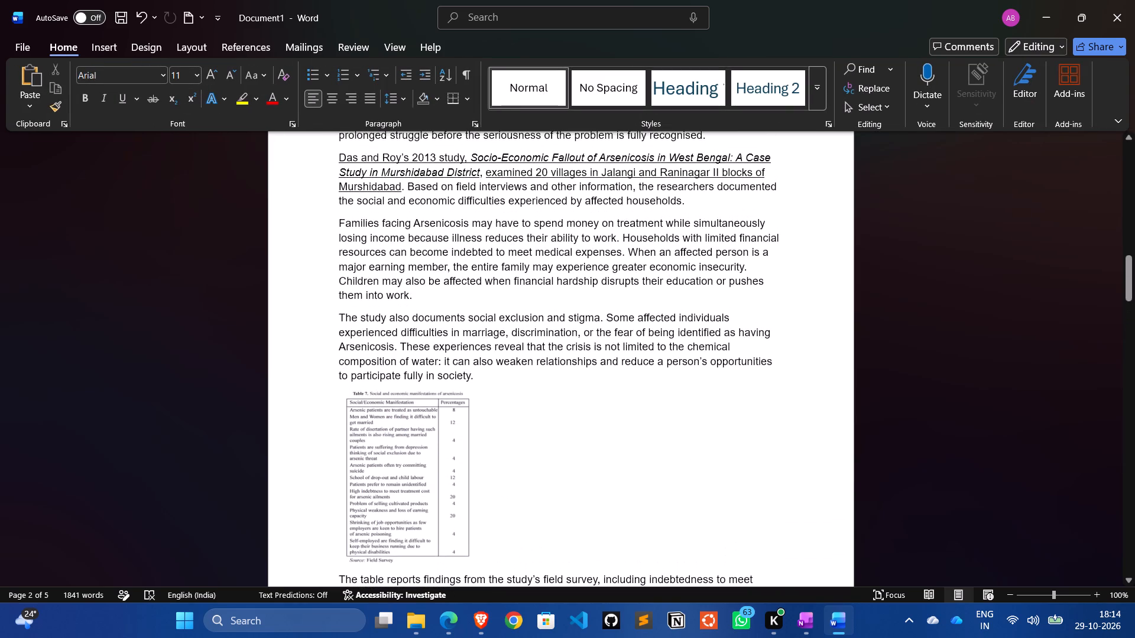
{"action": "scroll", "coordinate": [538, 241], "scroll_direction": "up", "scroll_amount": 3}
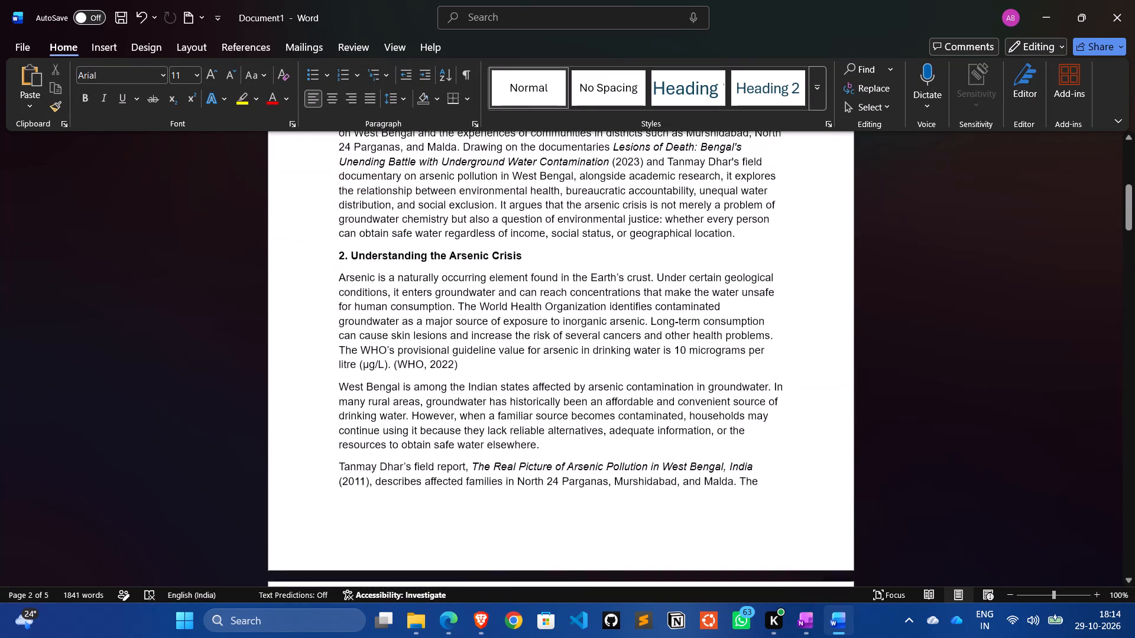
{"action": "scroll", "coordinate": [538, 241], "scroll_direction": "down", "scroll_amount": 5}
{"action": "scroll", "coordinate": [538, 241], "scroll_direction": "right", "scroll_amount": 1}
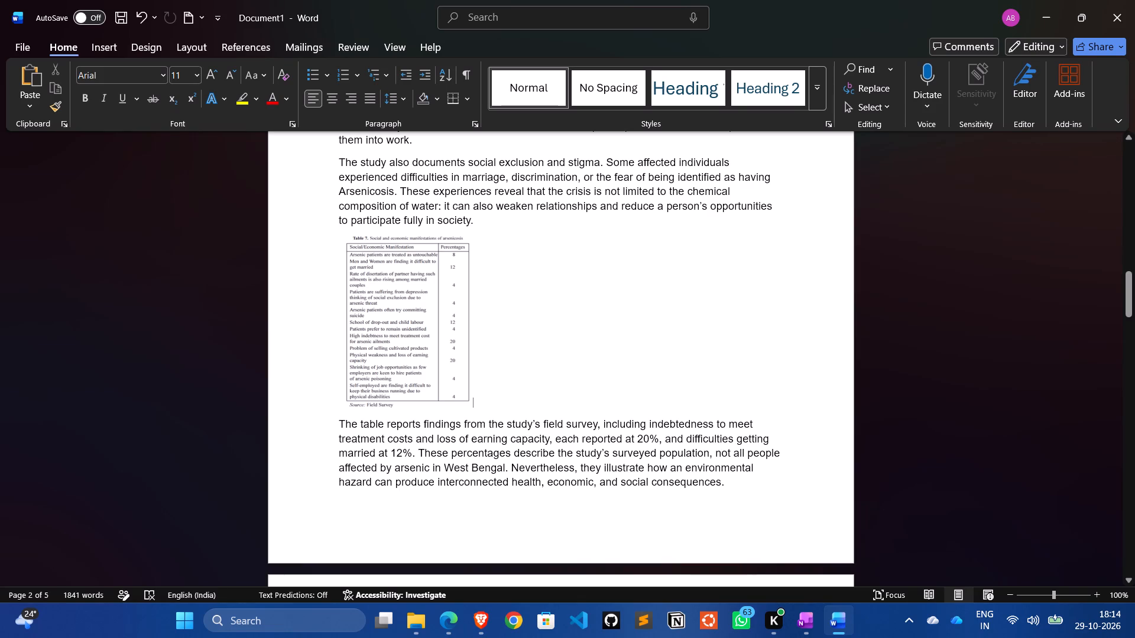
{"action": "left_click", "coordinate": [431, 346]}
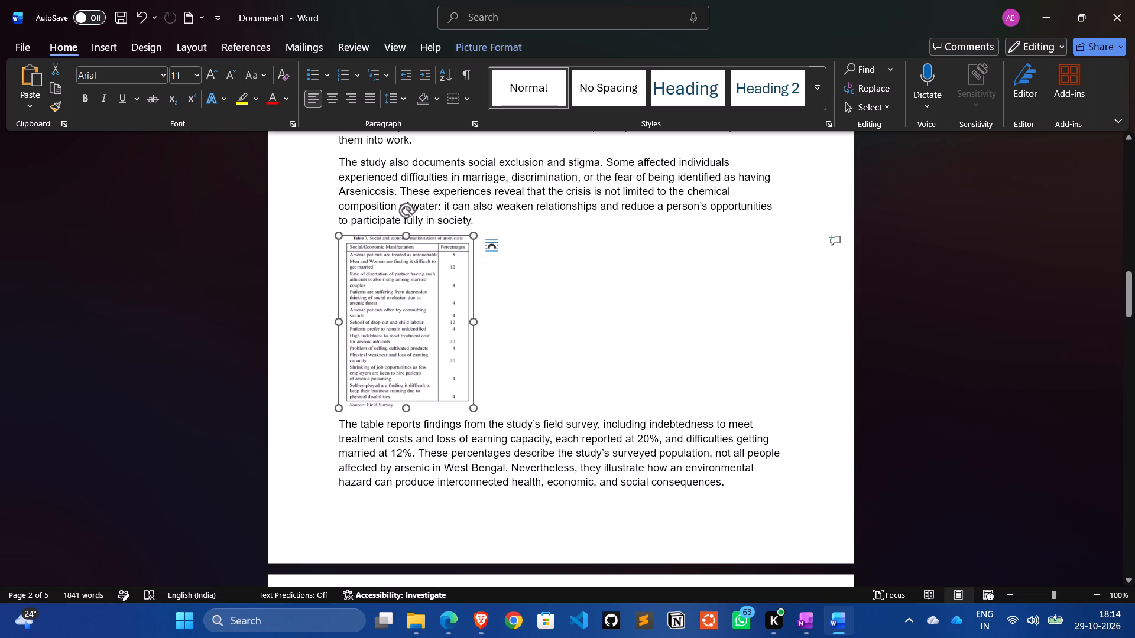
{"action": "left_click_drag", "start_coordinate": [471, 408], "coordinate": [484, 421]}
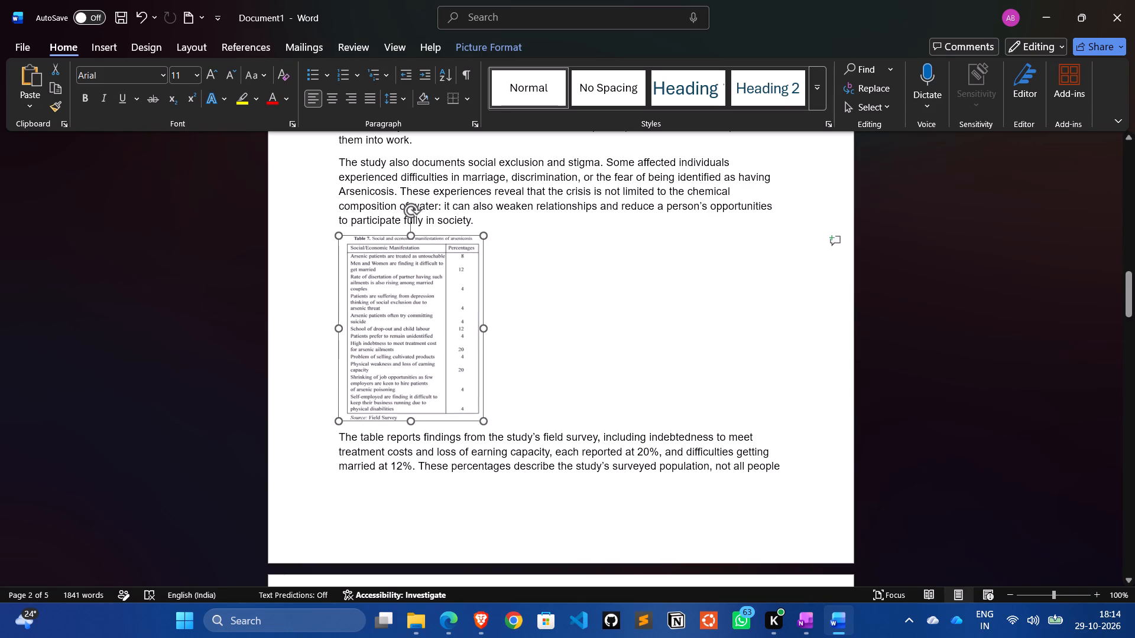
{"action": "left_click_drag", "start_coordinate": [484, 421], "coordinate": [504, 436]}
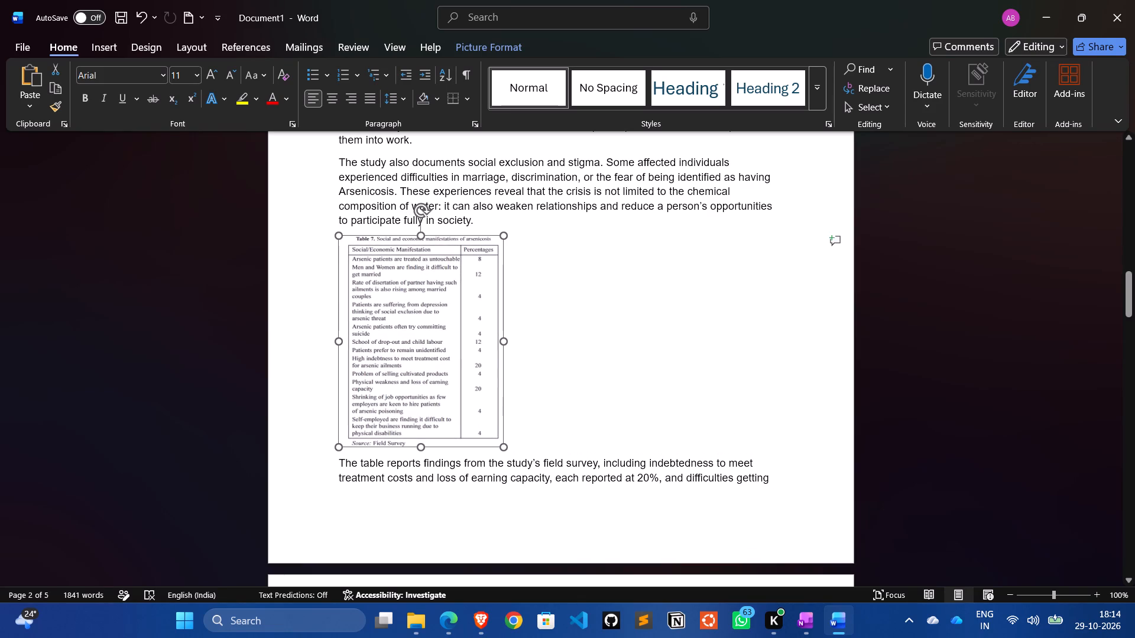
{"action": "left_click_drag", "start_coordinate": [504, 436], "coordinate": [506, 439]}
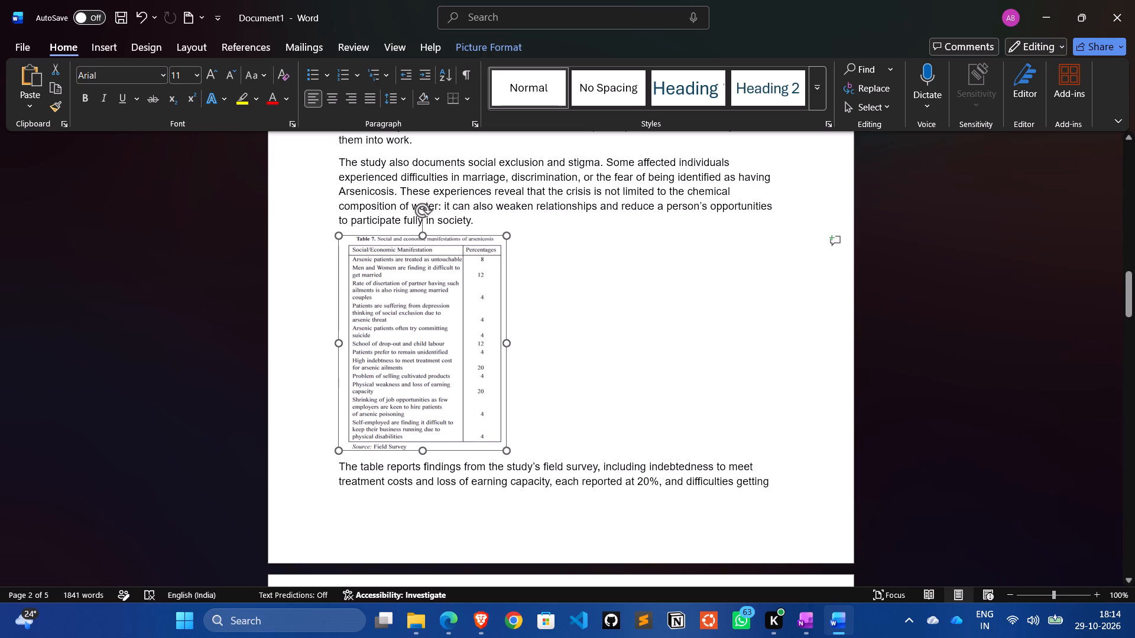
{"action": "left_click_drag", "start_coordinate": [506, 439], "coordinate": [510, 443]}
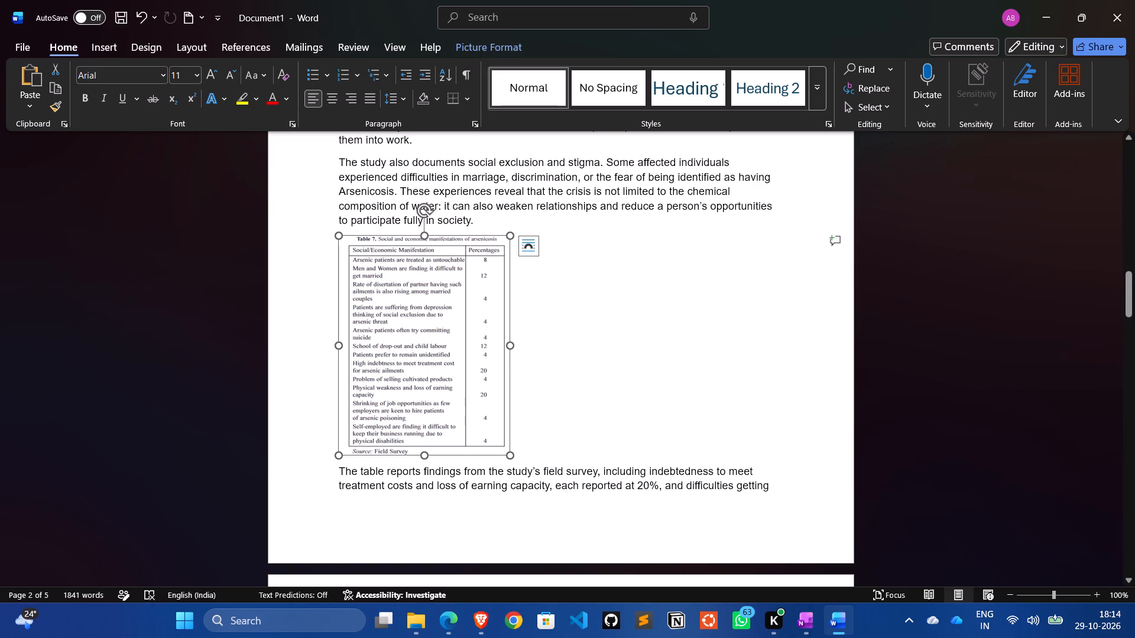
{"action": "left_click", "coordinate": [424, 235]}
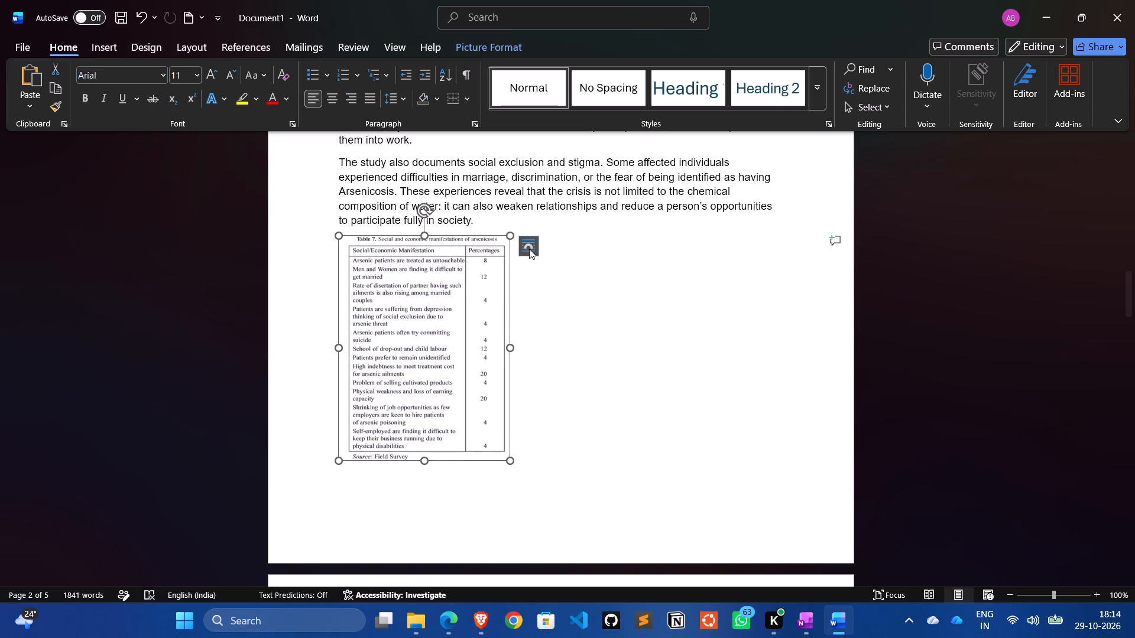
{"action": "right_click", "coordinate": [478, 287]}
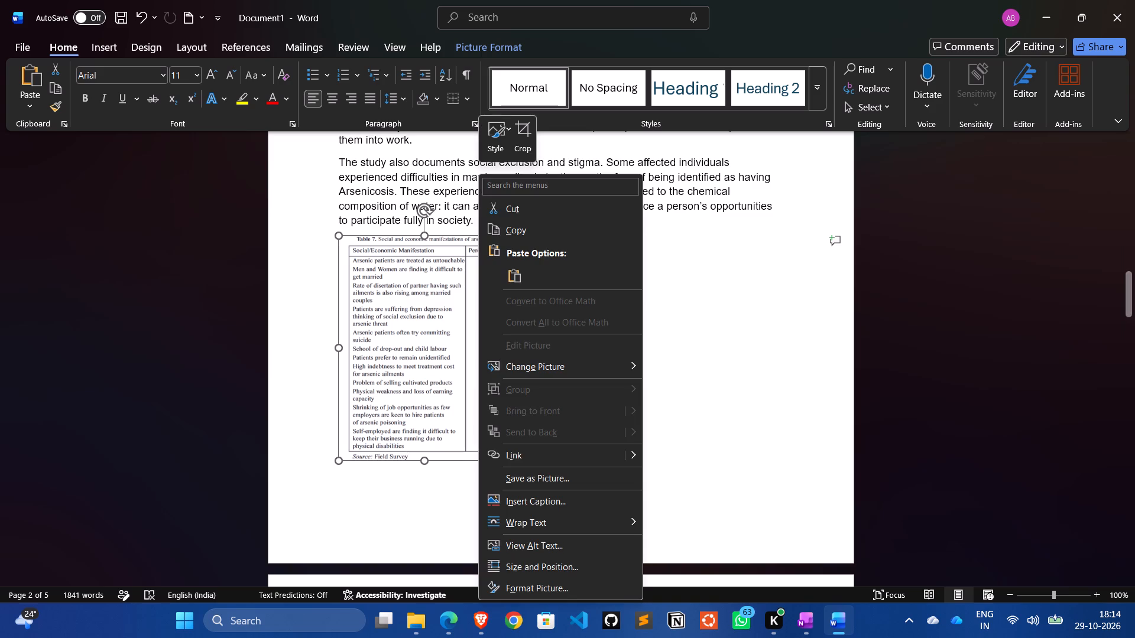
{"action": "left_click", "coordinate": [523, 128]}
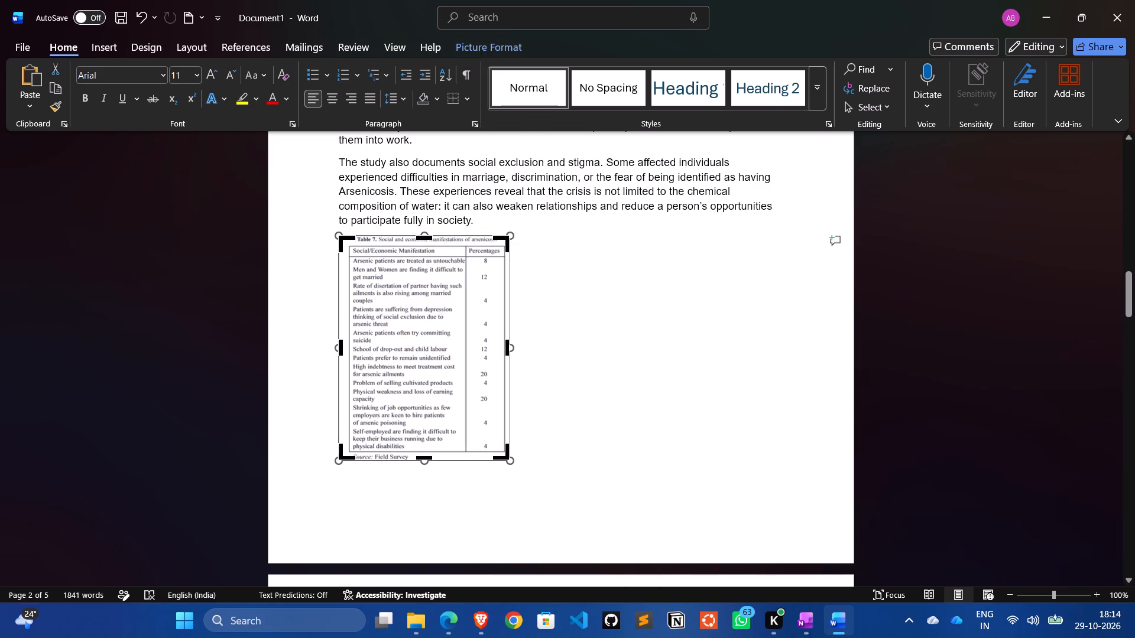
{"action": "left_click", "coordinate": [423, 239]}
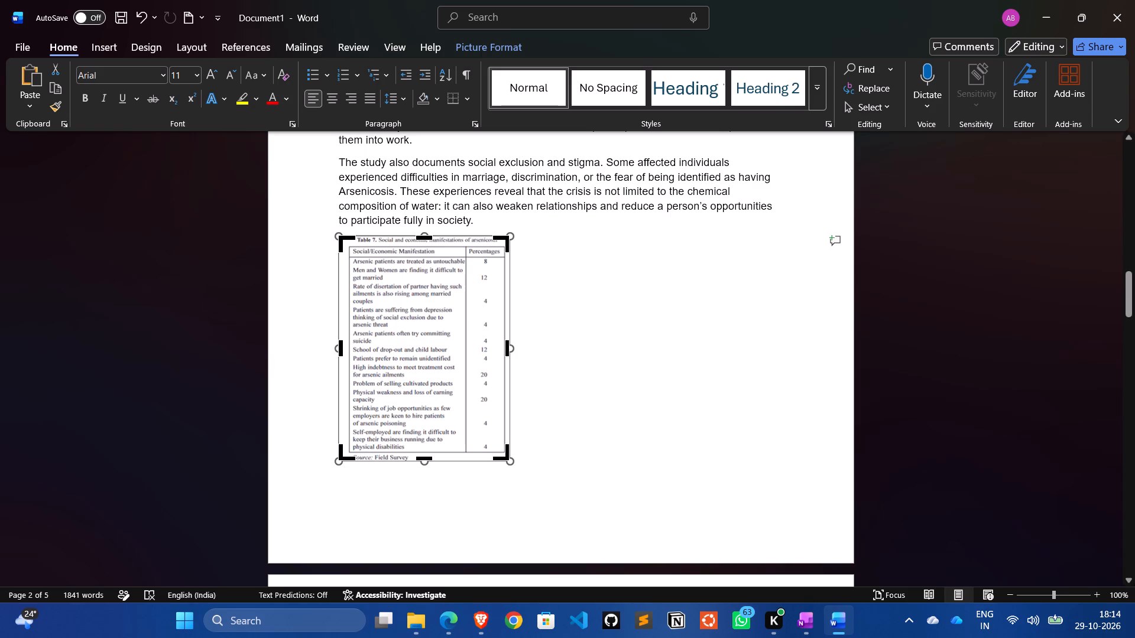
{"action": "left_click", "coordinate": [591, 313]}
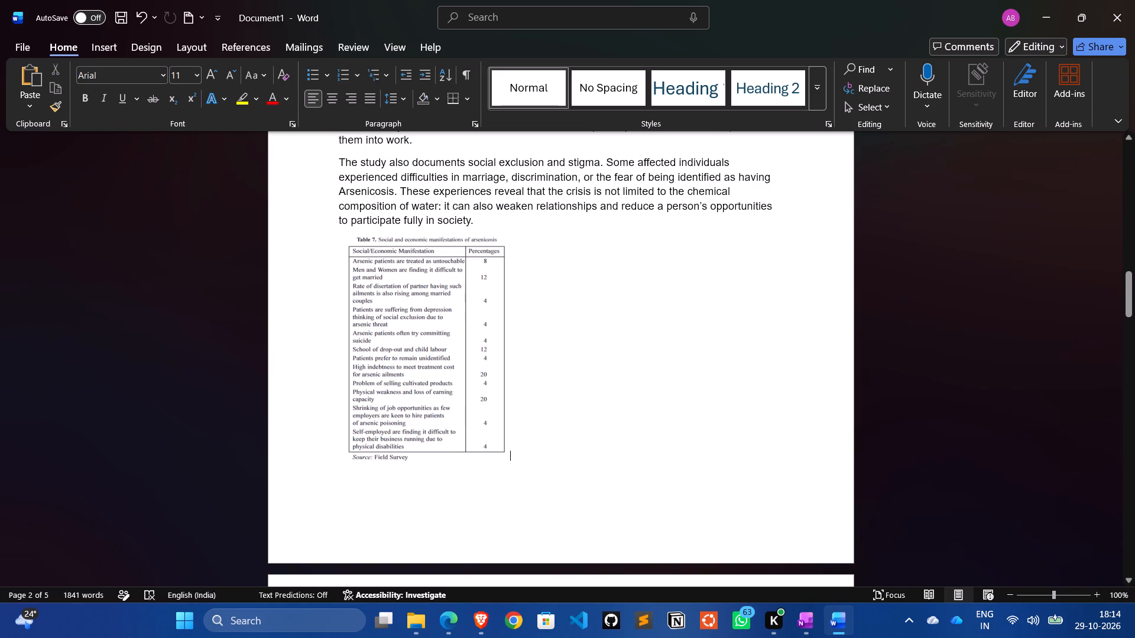
Shrink the Table 7 picture to about one-third of the text width so the following paragraph starts on page 2.
{"action": "left_click_drag", "start_coordinate": [439, 386], "coordinate": [482, 391]}
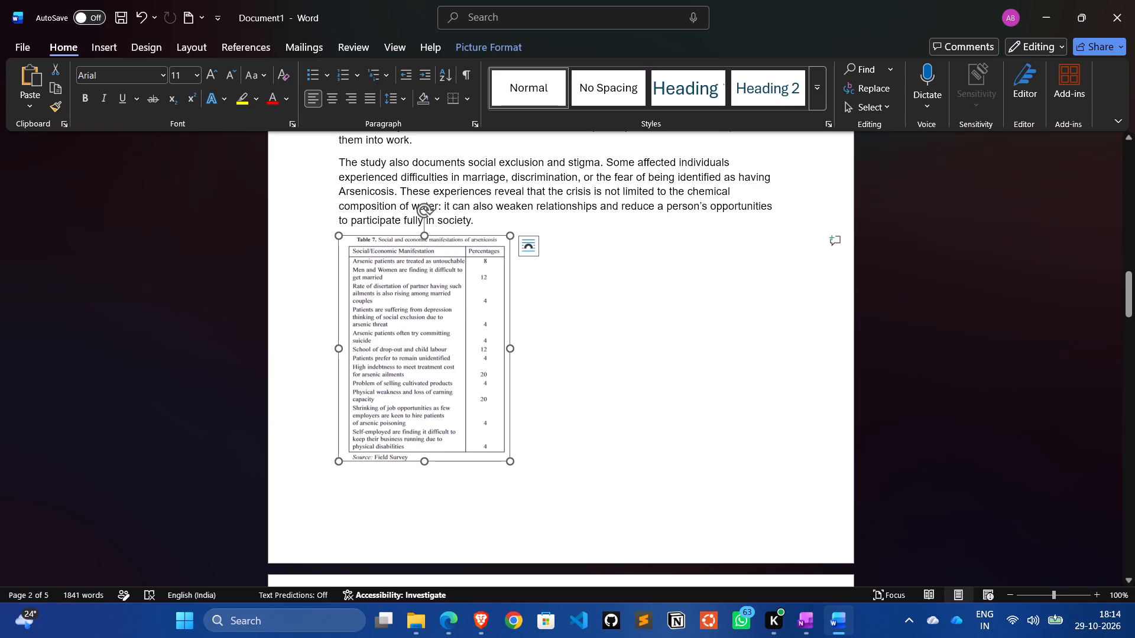
{"action": "left_click_drag", "start_coordinate": [510, 463], "coordinate": [499, 451]}
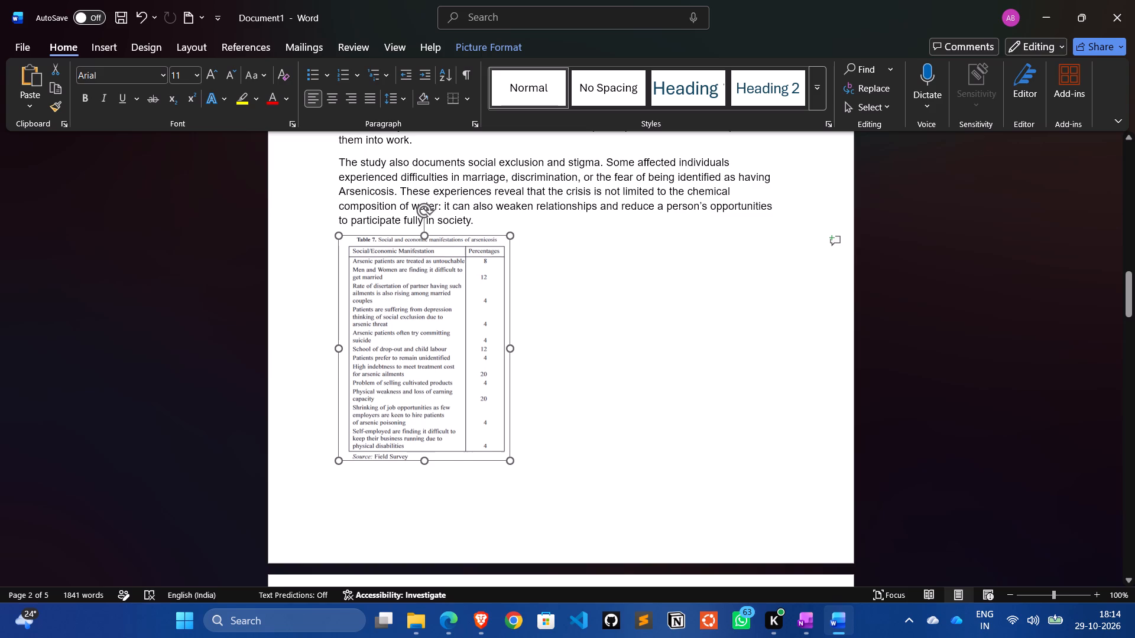
{"action": "left_click_drag", "start_coordinate": [499, 451], "coordinate": [487, 437]}
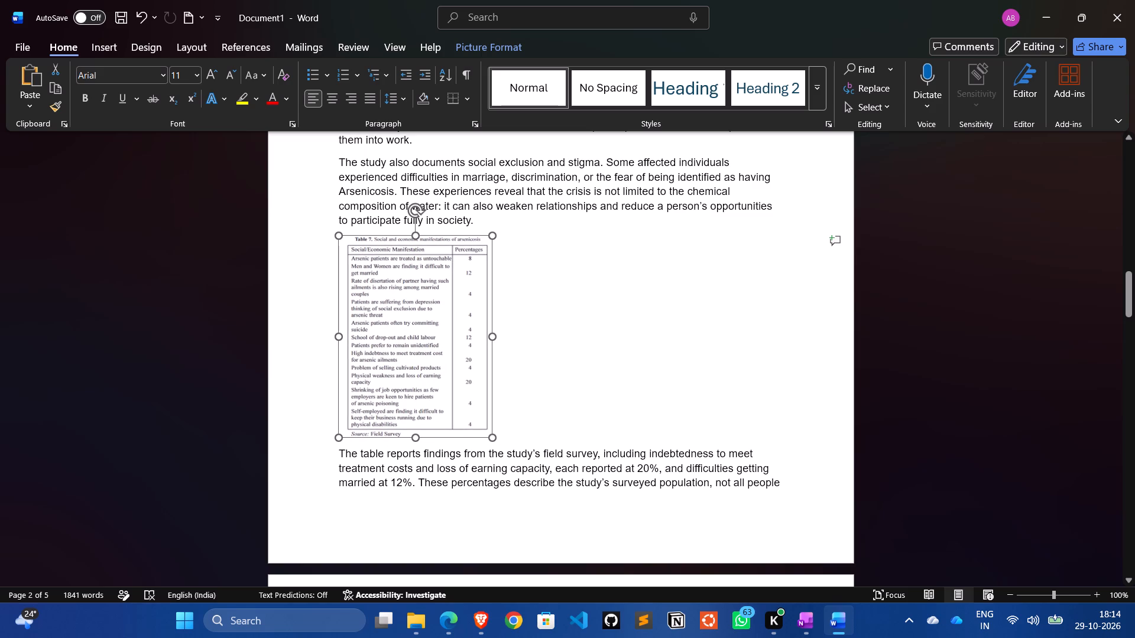
{"action": "left_click_drag", "start_coordinate": [487, 437], "coordinate": [487, 438]}
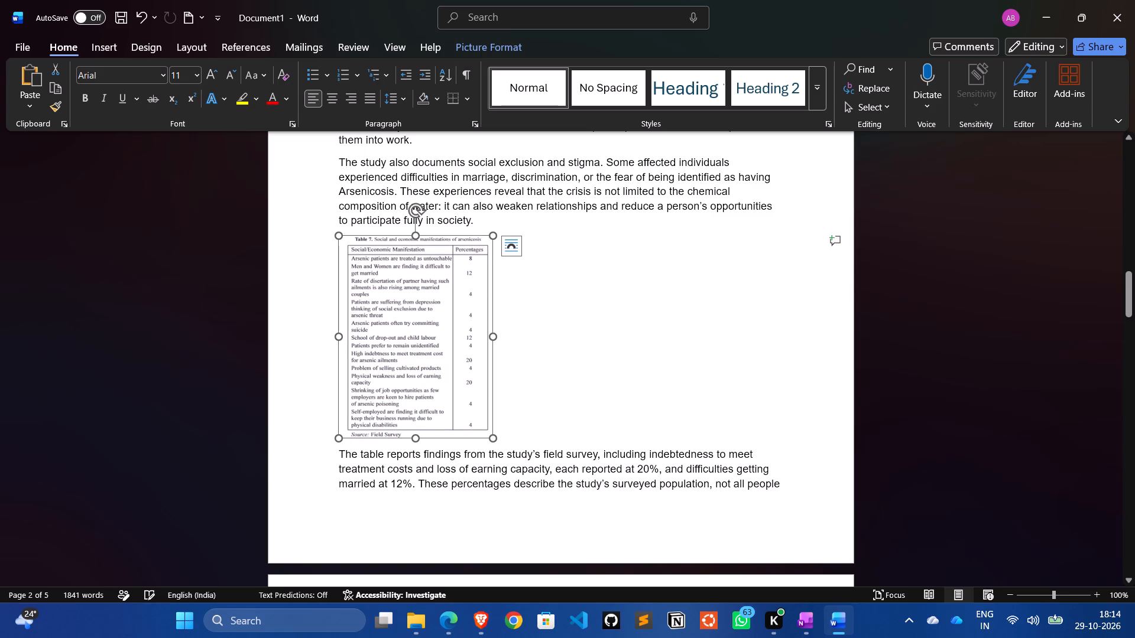
{"action": "left_click", "coordinate": [685, 403]}
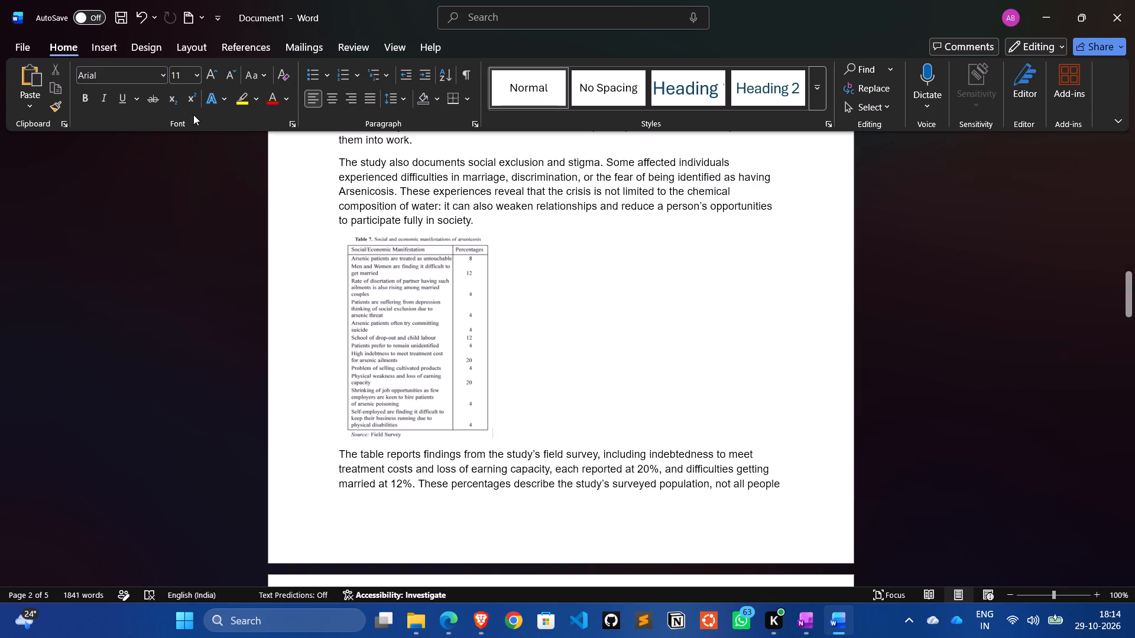
Insert the Fig. 1 malignancy chart, Screenshot 2026-10-29 181133.png, from the Gallery directly after the Table 7 picture.
{"action": "left_click", "coordinate": [106, 46]}
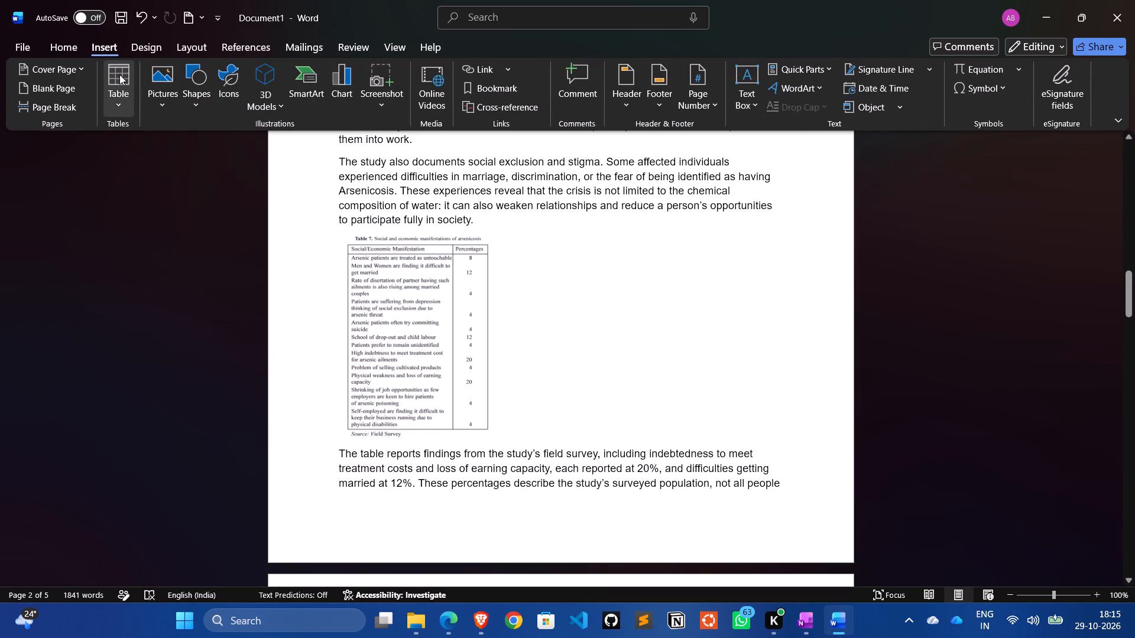
{"action": "left_click", "coordinate": [164, 69]}
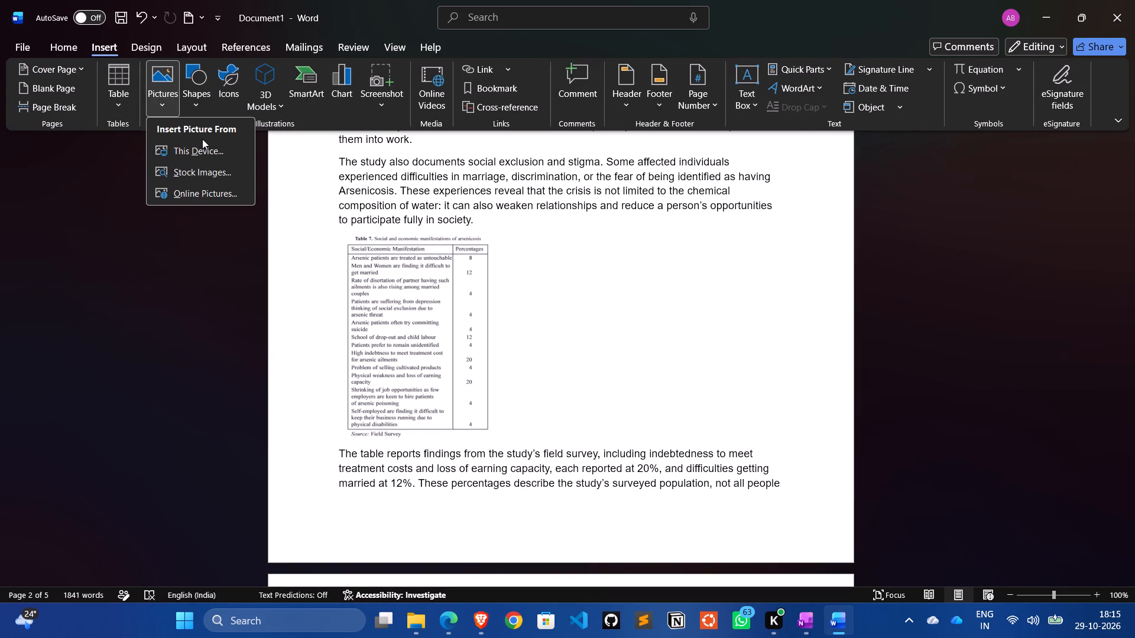
{"action": "left_click", "coordinate": [192, 152]}
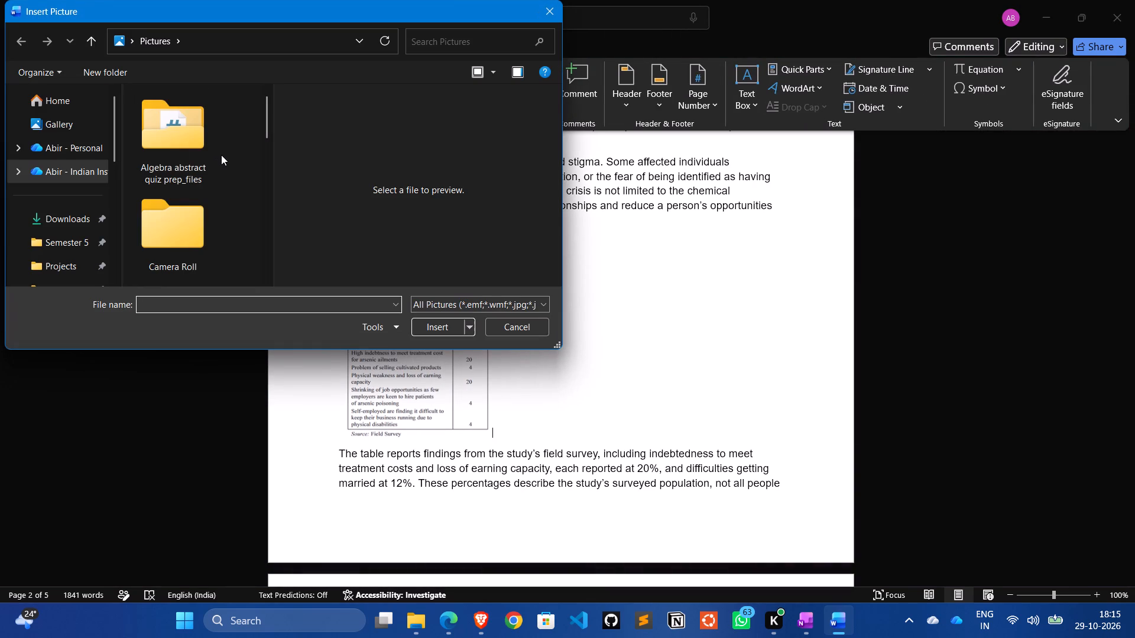
{"action": "left_click", "coordinate": [57, 124]}
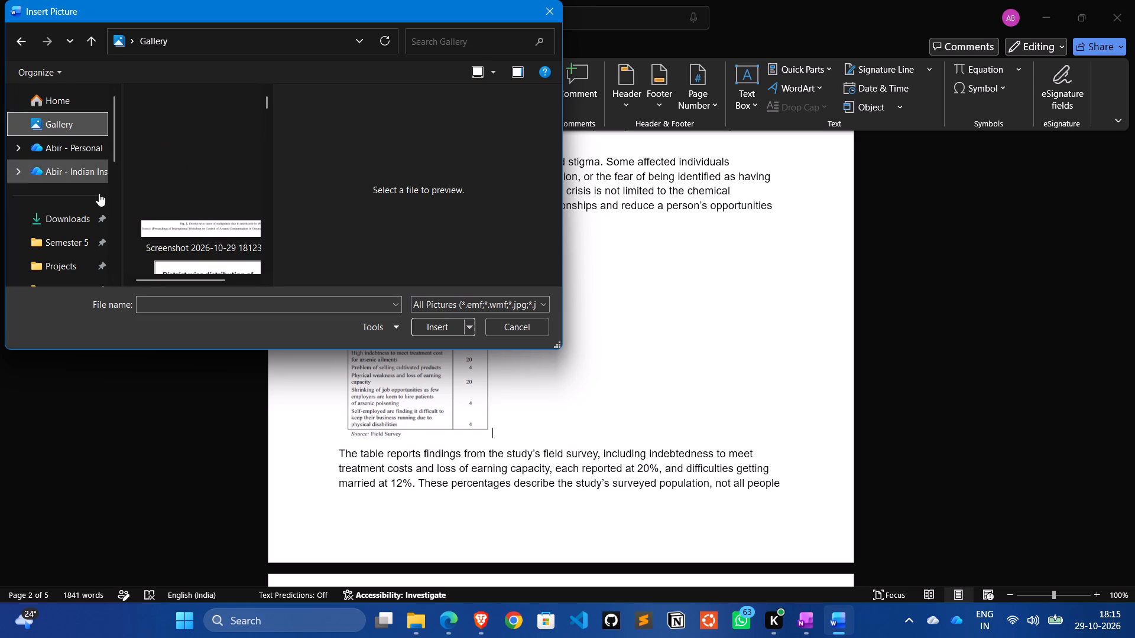
{"action": "scroll", "coordinate": [122, 219], "scroll_direction": "down", "scroll_amount": 1}
{"action": "scroll", "coordinate": [203, 215], "scroll_direction": "down", "scroll_amount": 1}
{"action": "scroll", "coordinate": [203, 215], "scroll_direction": "up", "scroll_amount": 1}
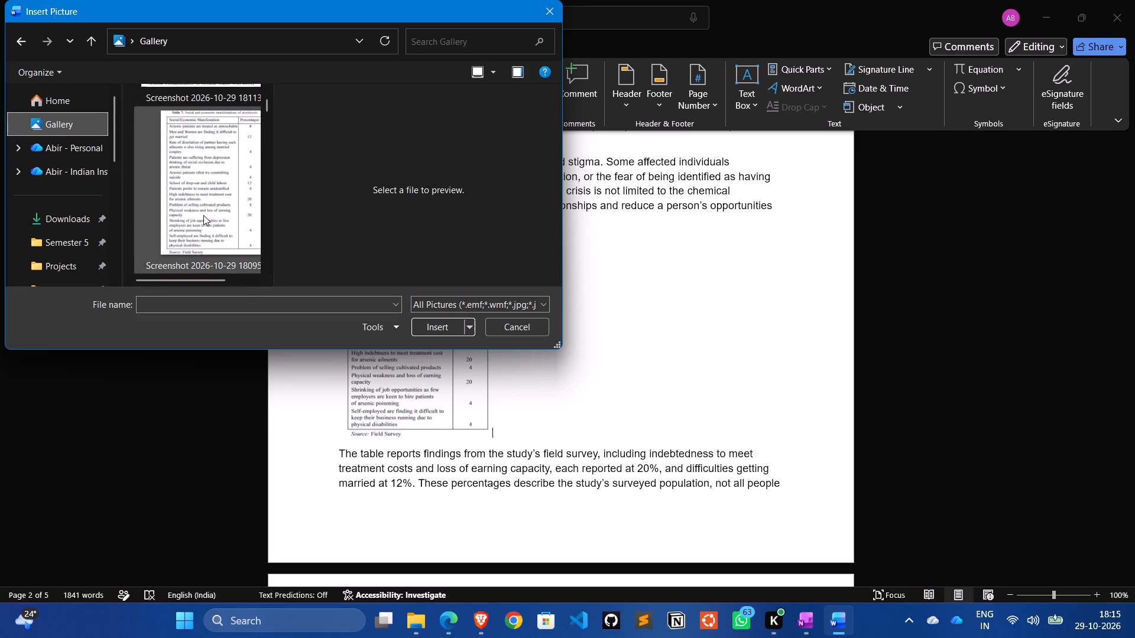
{"action": "scroll", "coordinate": [203, 215], "scroll_direction": "up", "scroll_amount": 1}
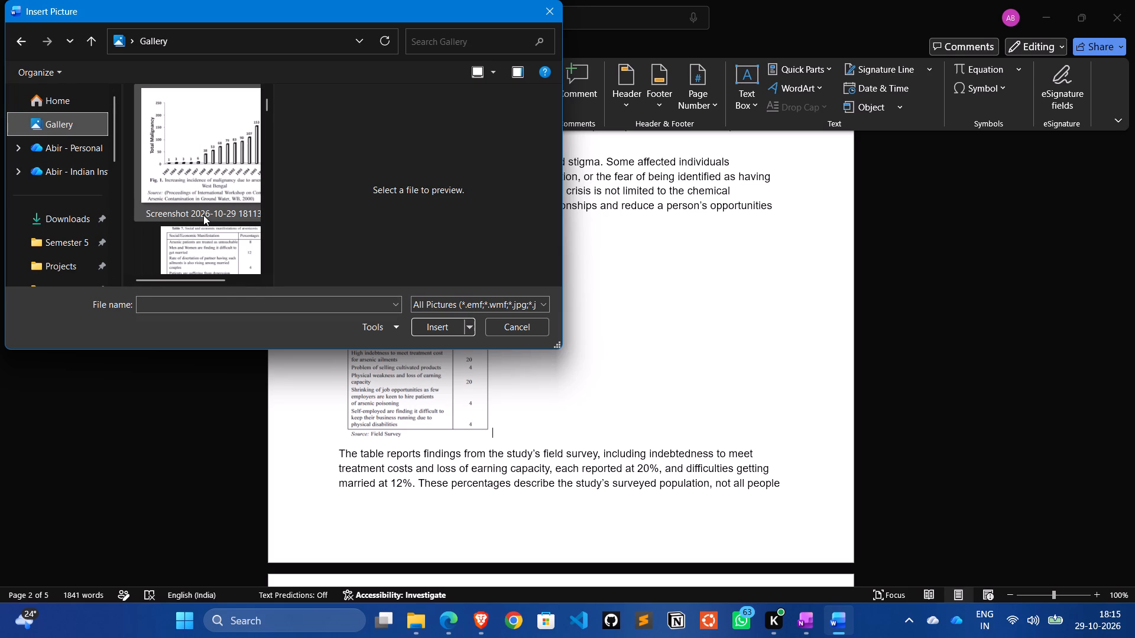
{"action": "left_click", "coordinate": [229, 135]}
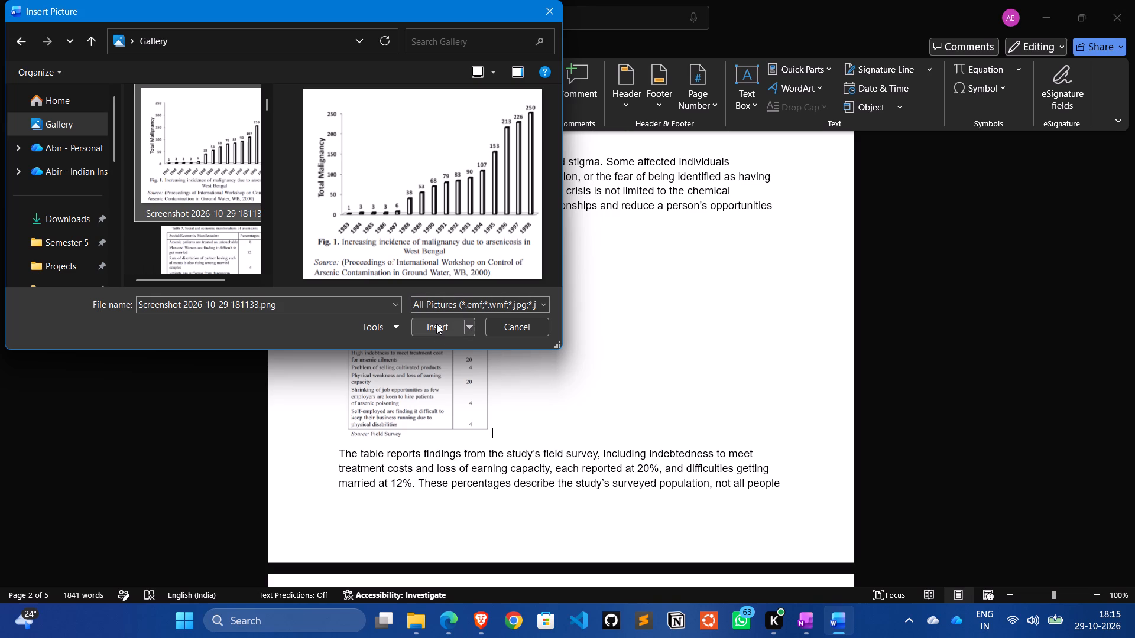
{"action": "left_click", "coordinate": [436, 324]}
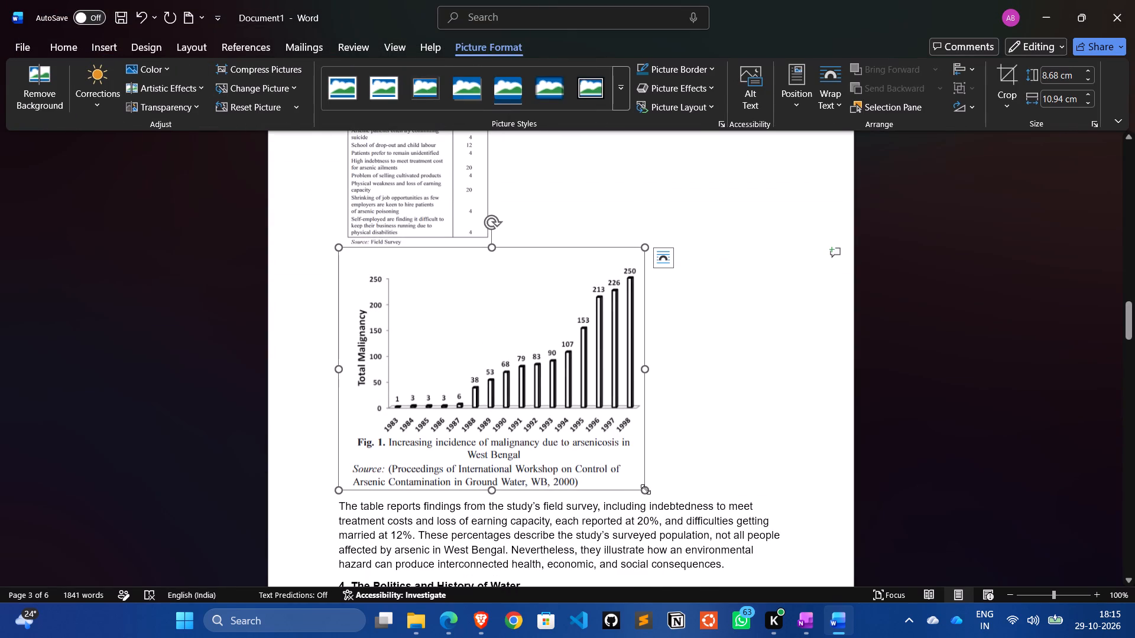
Shrink the Fig. 1 chart to about 4.32 cm high and 5.44 cm wide so it sits beside Table 7.
{"action": "left_click_drag", "start_coordinate": [646, 489], "coordinate": [534, 380]}
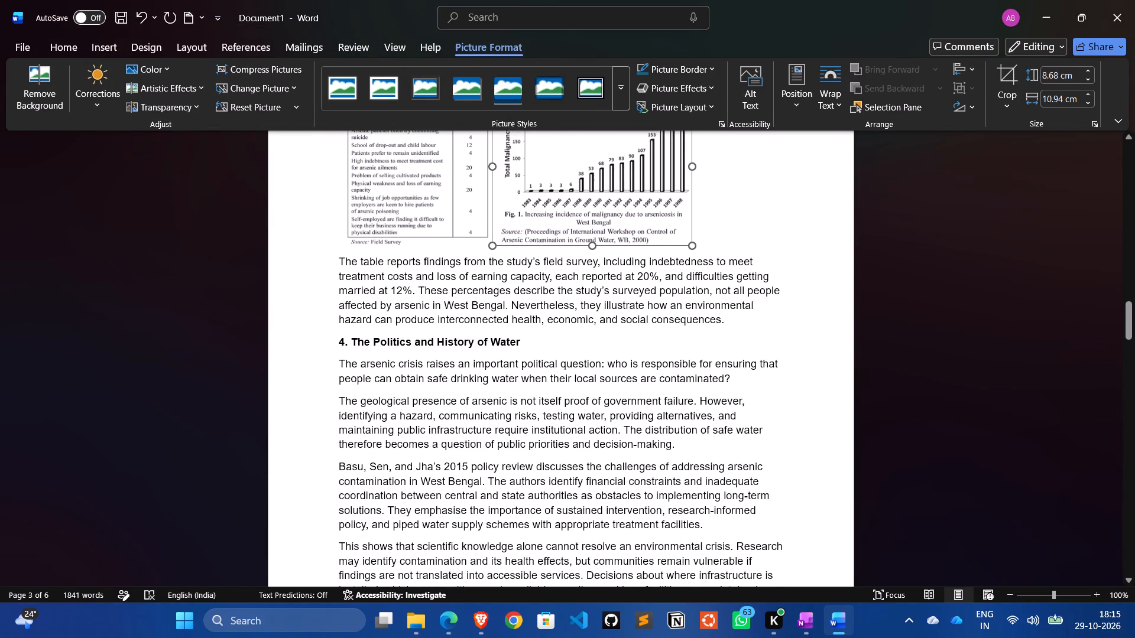
{"action": "left_click_drag", "start_coordinate": [534, 380], "coordinate": [518, 366]}
{"action": "scroll", "coordinate": [728, 445], "scroll_direction": "up", "scroll_amount": 1}
{"action": "scroll", "coordinate": [728, 445], "scroll_direction": "down", "scroll_amount": 1}
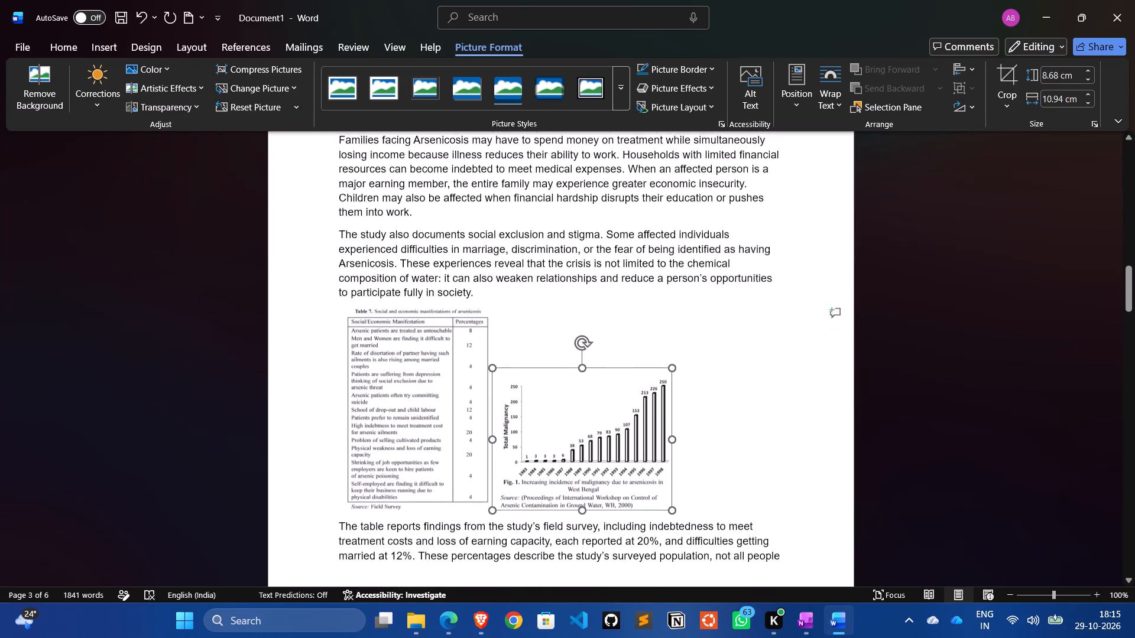
{"action": "scroll", "coordinate": [728, 445], "scroll_direction": "down", "scroll_amount": 1}
{"action": "left_click_drag", "start_coordinate": [673, 491], "coordinate": [673, 490]}
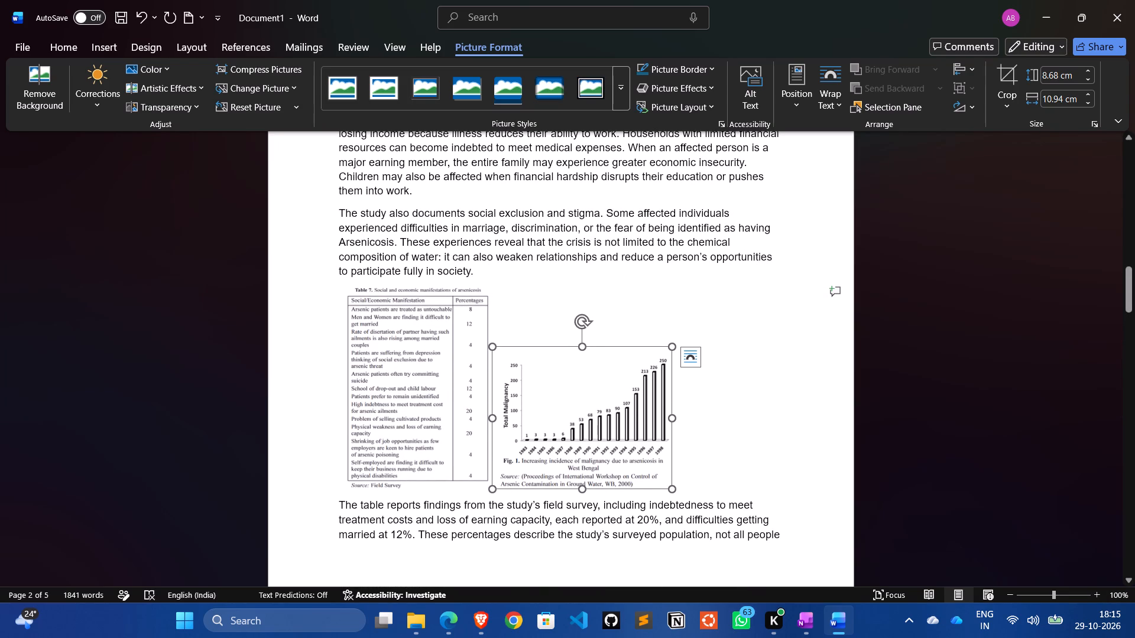
{"action": "left_click_drag", "start_coordinate": [673, 490], "coordinate": [637, 467]}
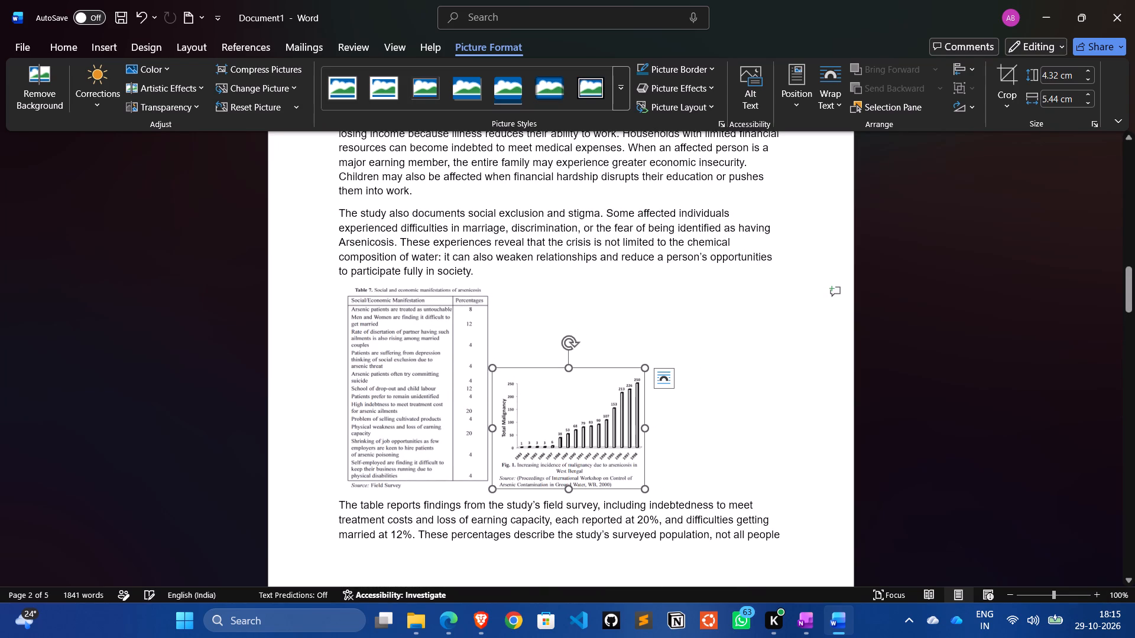
{"action": "left_click", "coordinate": [913, 427]}
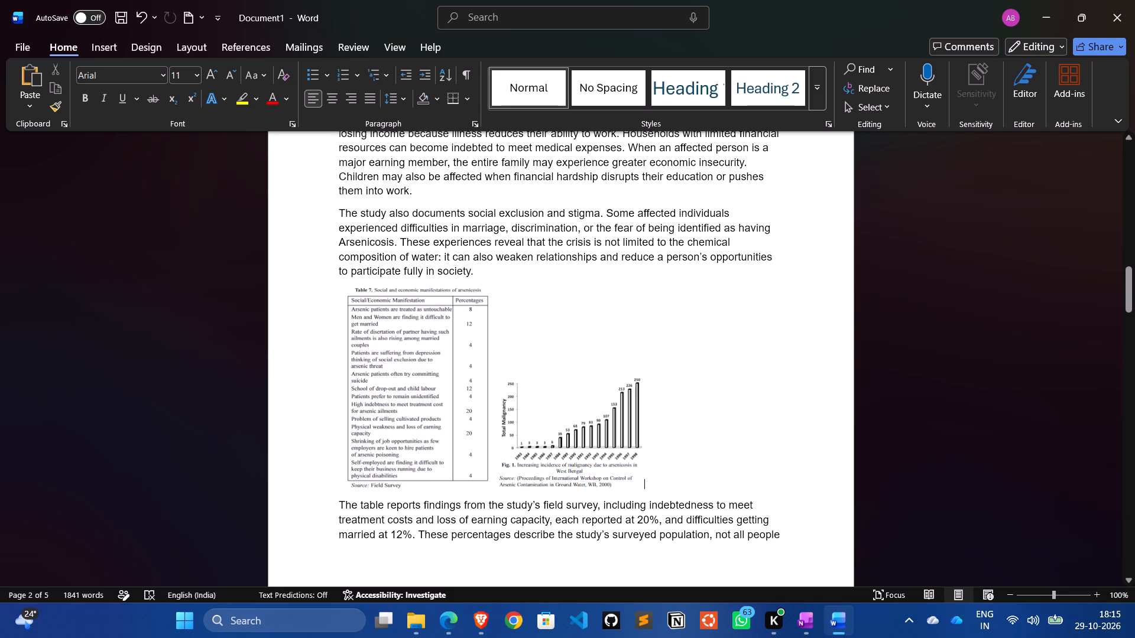
Stretch the Fig. 1 chart to about half the text width and nearly the height of the adjacent Table 7 picture.
{"action": "left_click", "coordinate": [620, 413]}
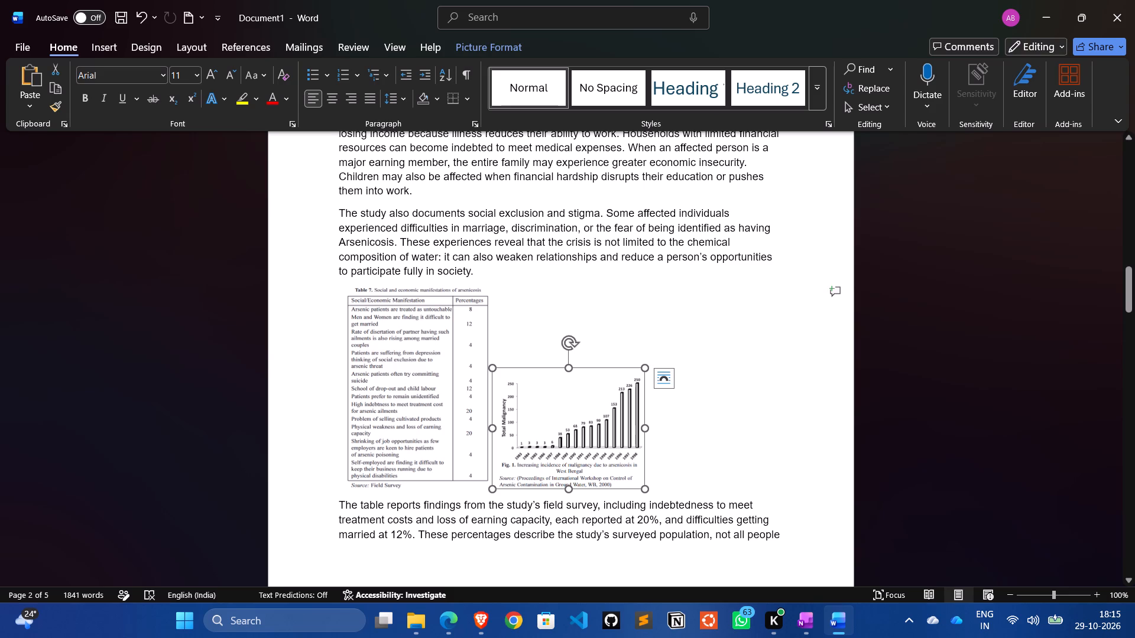
{"action": "left_click_drag", "start_coordinate": [582, 424], "coordinate": [613, 455]}
{"action": "left_click_drag", "start_coordinate": [569, 369], "coordinate": [569, 344]}
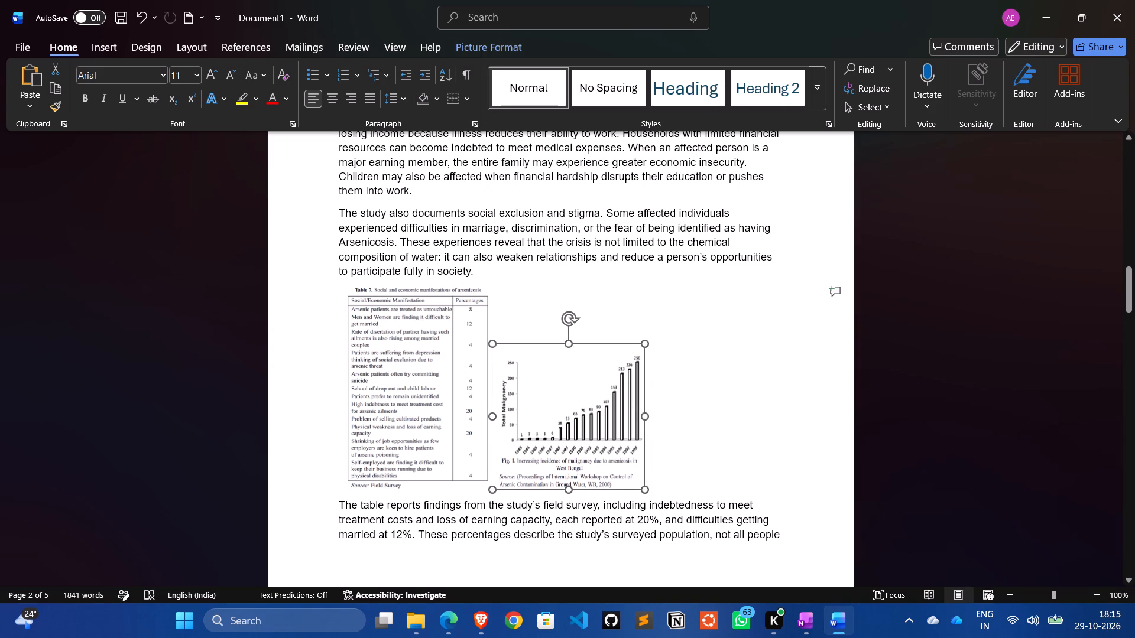
{"action": "left_click_drag", "start_coordinate": [569, 344], "coordinate": [575, 338]}
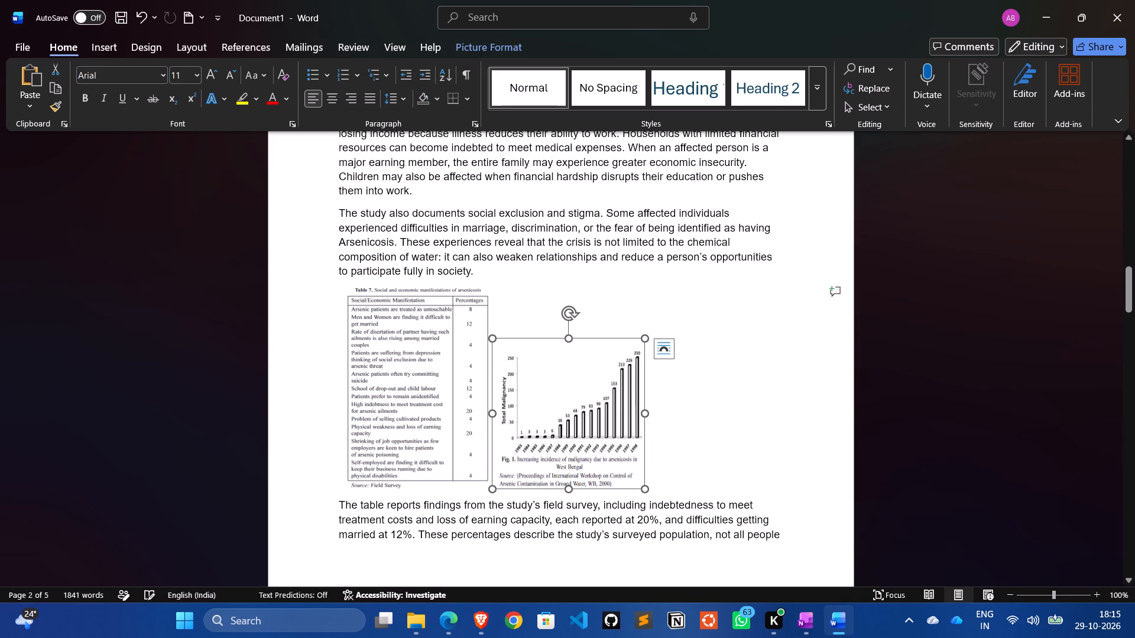
{"action": "left_click_drag", "start_coordinate": [646, 412], "coordinate": [667, 411]}
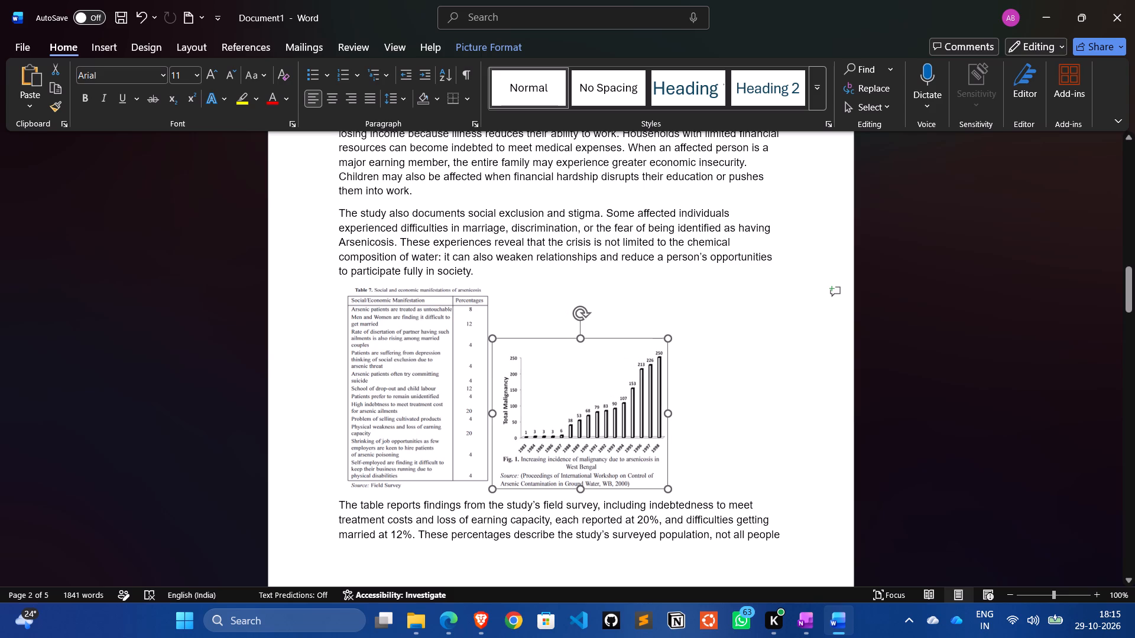
{"action": "left_click_drag", "start_coordinate": [667, 411], "coordinate": [697, 412]}
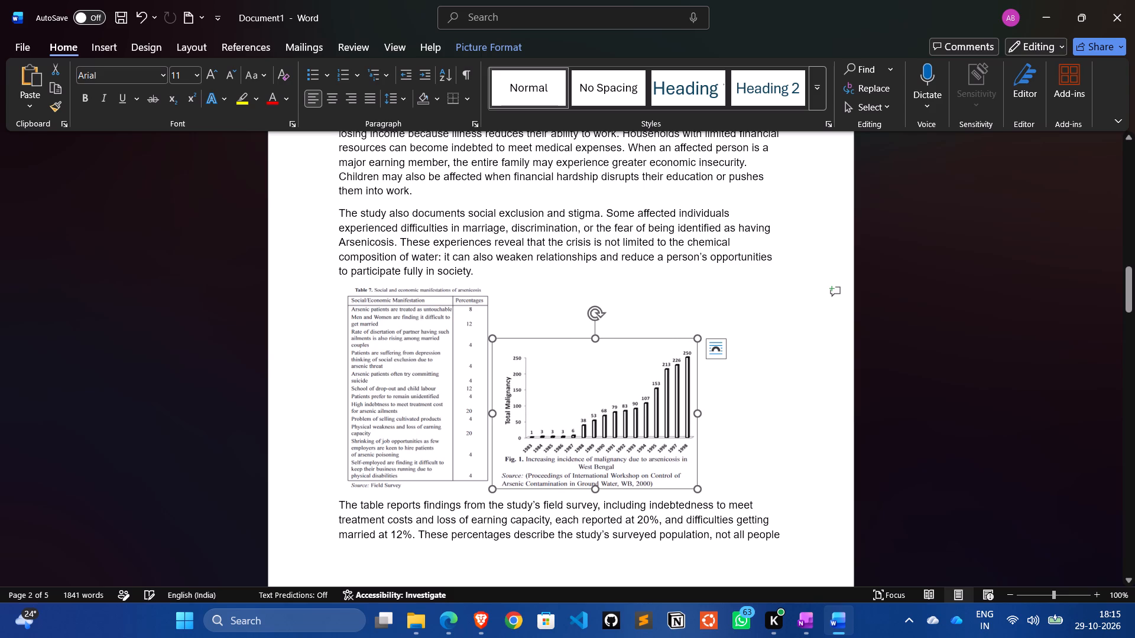
{"action": "left_click_drag", "start_coordinate": [593, 338], "coordinate": [595, 306]}
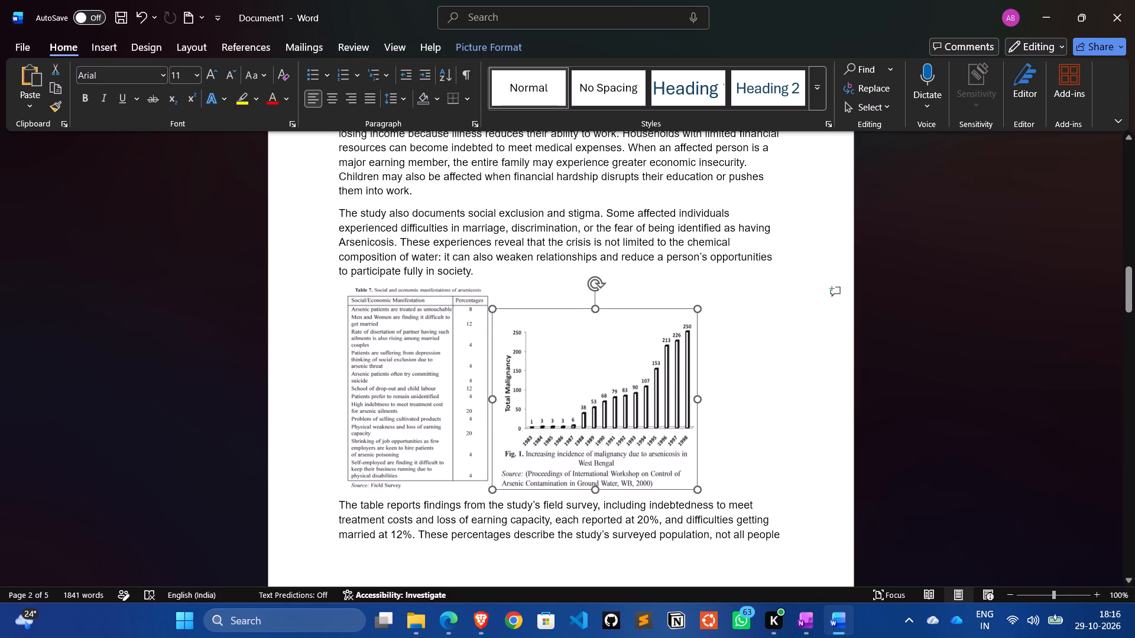
{"action": "left_click_drag", "start_coordinate": [595, 306], "coordinate": [597, 306]}
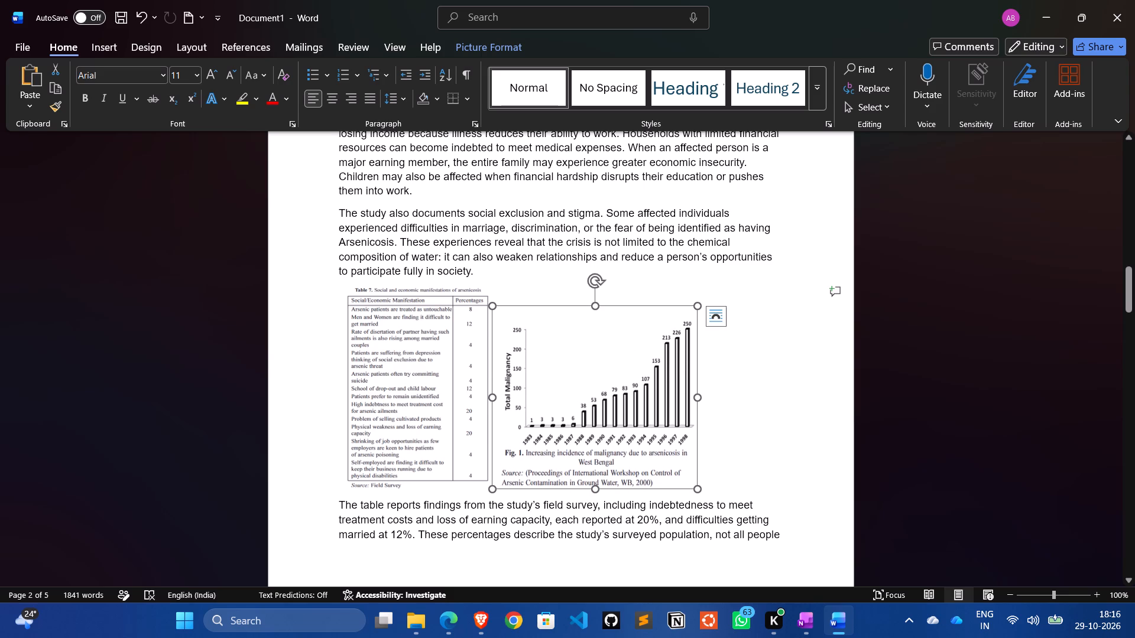
{"action": "left_click_drag", "start_coordinate": [698, 398], "coordinate": [709, 398]}
{"action": "left_click_drag", "start_coordinate": [650, 399], "coordinate": [659, 397]}
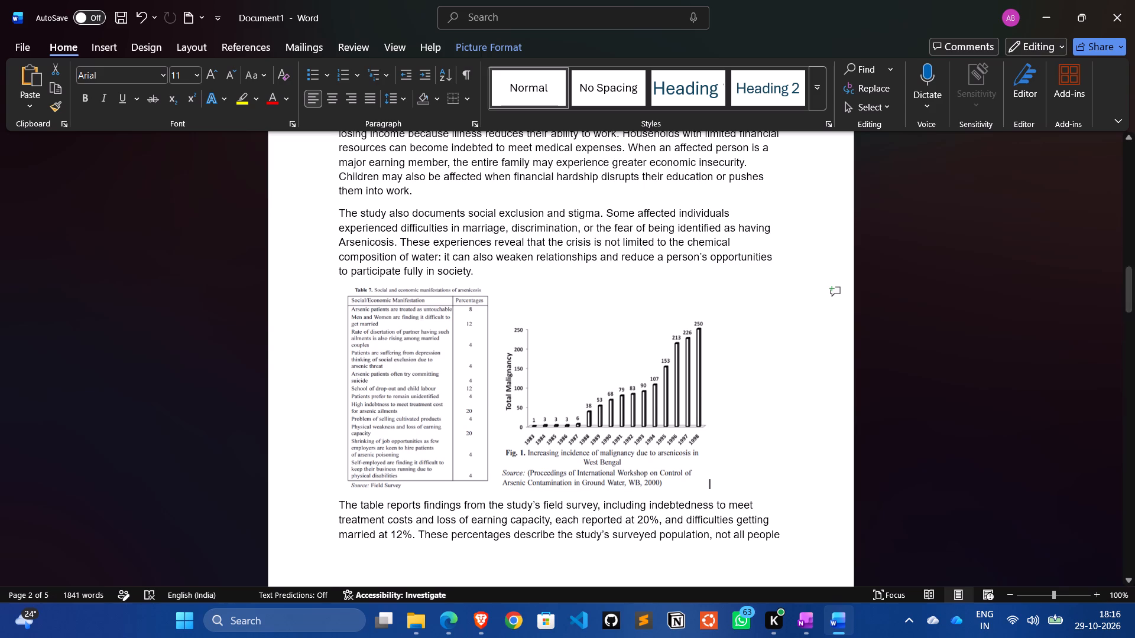
{"action": "left_click", "coordinate": [763, 442]}
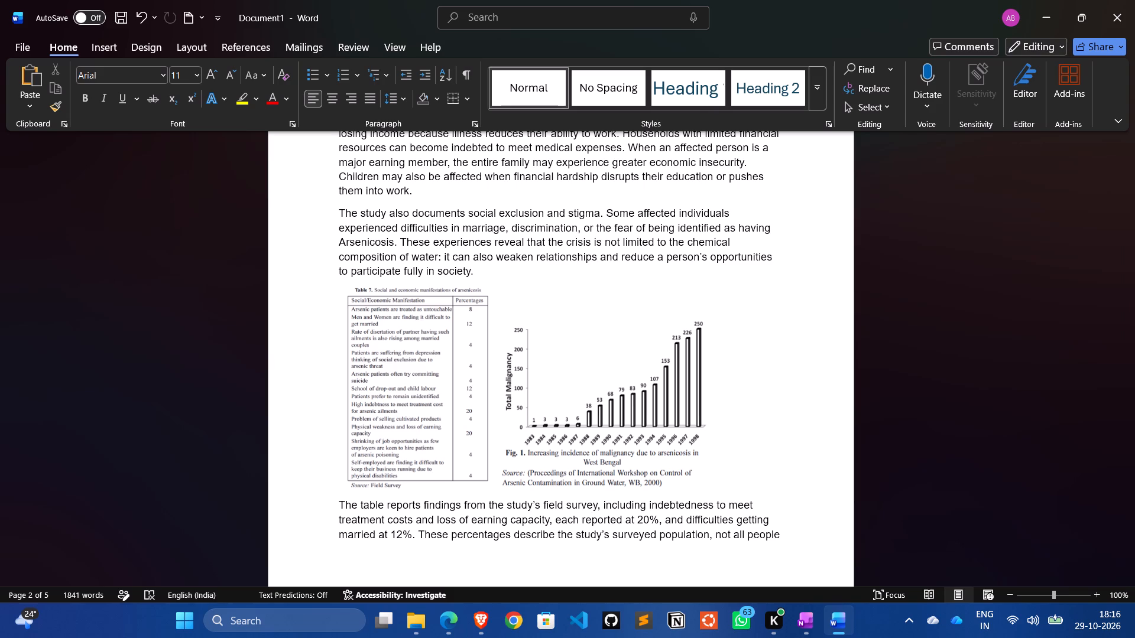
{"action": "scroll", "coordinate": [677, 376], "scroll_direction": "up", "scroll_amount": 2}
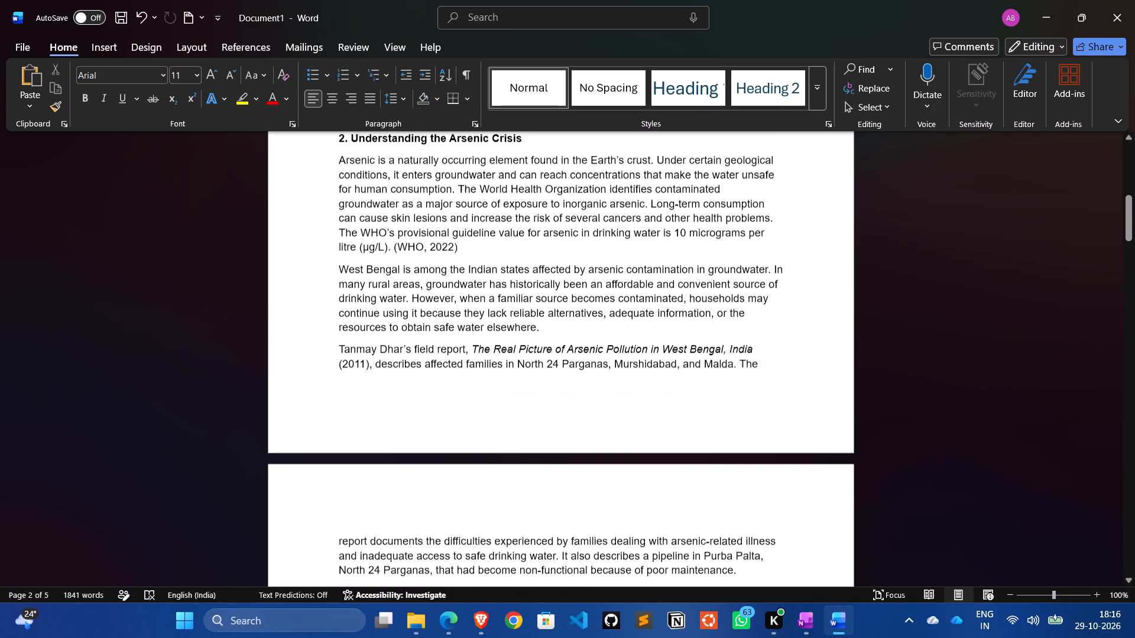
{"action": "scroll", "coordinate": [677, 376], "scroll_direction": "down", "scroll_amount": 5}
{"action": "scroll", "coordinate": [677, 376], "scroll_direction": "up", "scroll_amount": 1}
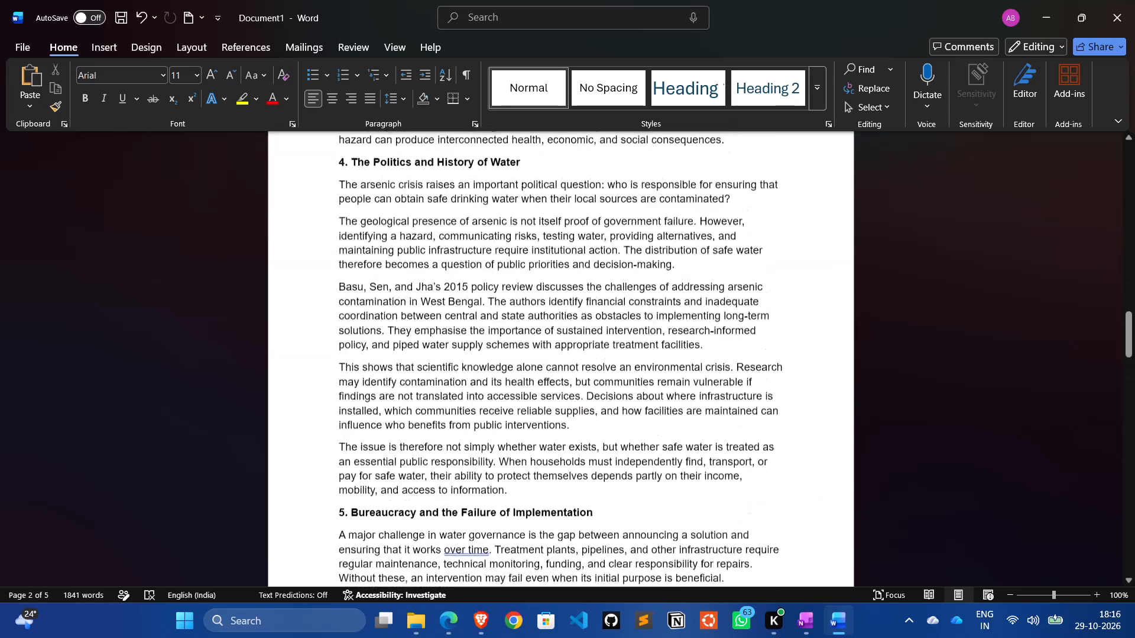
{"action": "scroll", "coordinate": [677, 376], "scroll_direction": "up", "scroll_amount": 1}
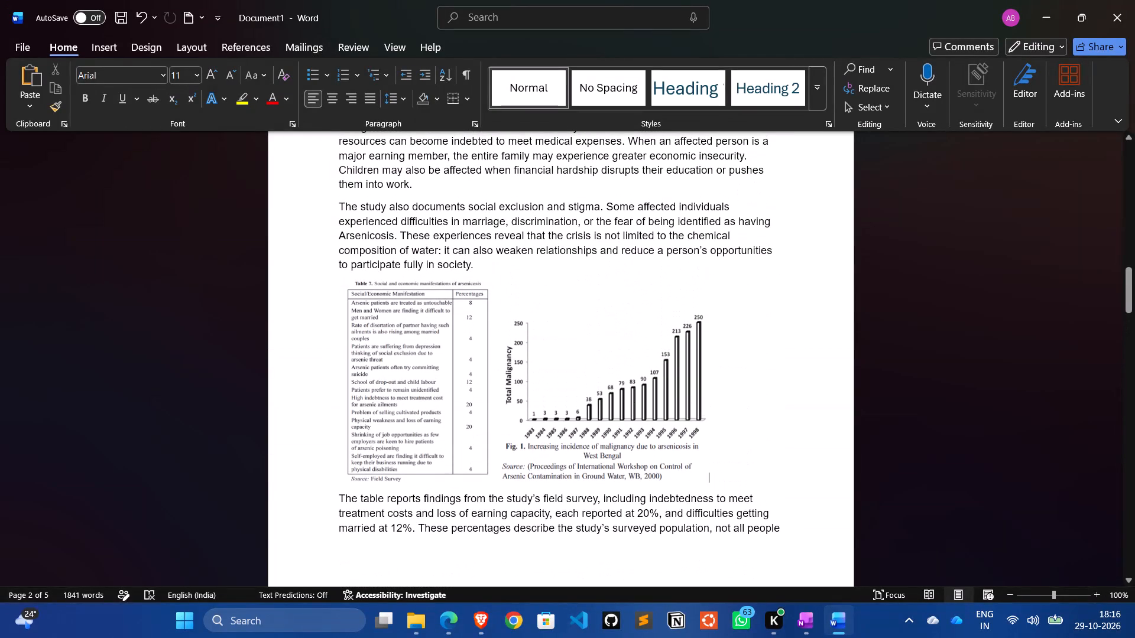
Switch to Brave and search the web for canva in a new tab.
{"action": "left_click", "coordinate": [487, 611]}
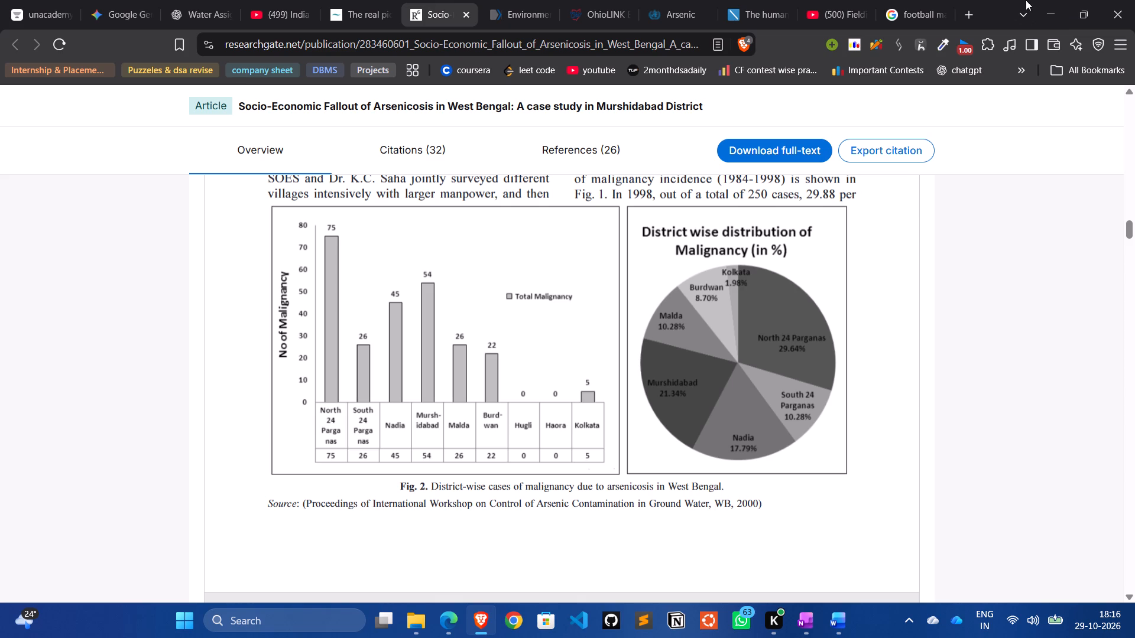
{"action": "left_click", "coordinate": [968, 15]}
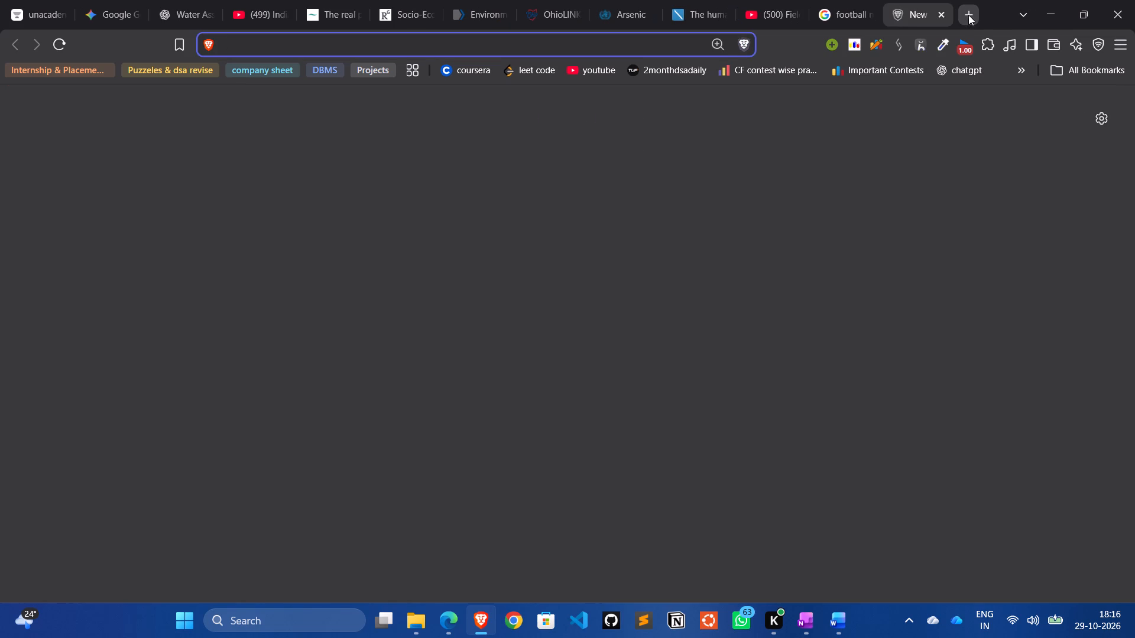
{"action": "key", "text": "c"}
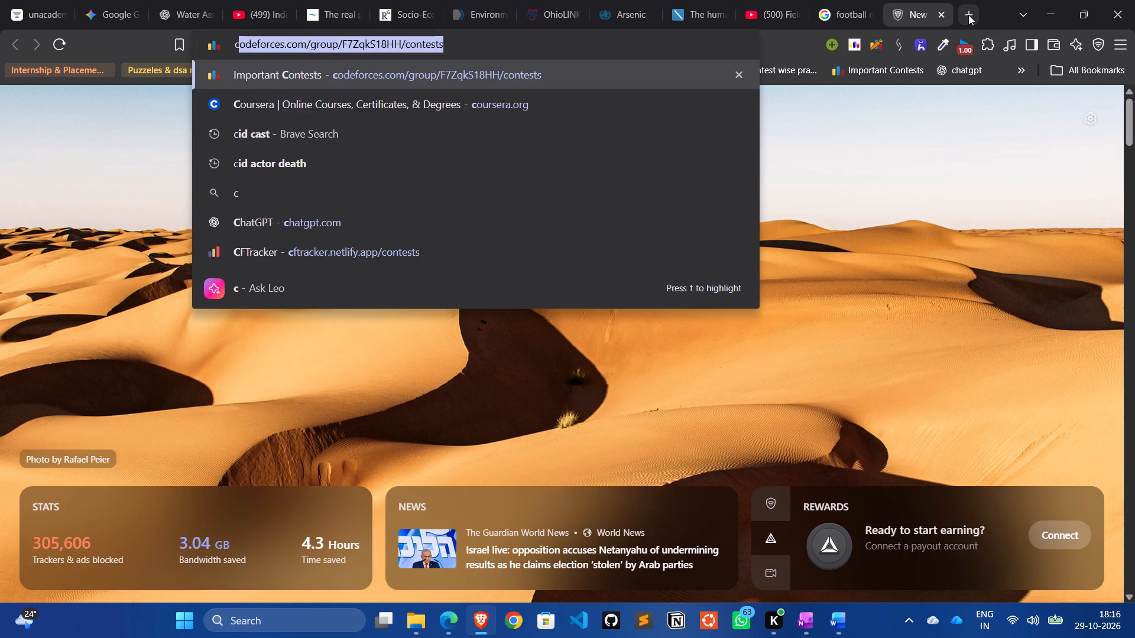
{"action": "type", "text": "nva"}
{"action": "key", "text": "BackSpace"}
{"action": "key", "text": "BackSpace"}
{"action": "key", "text": "BackSpace"}
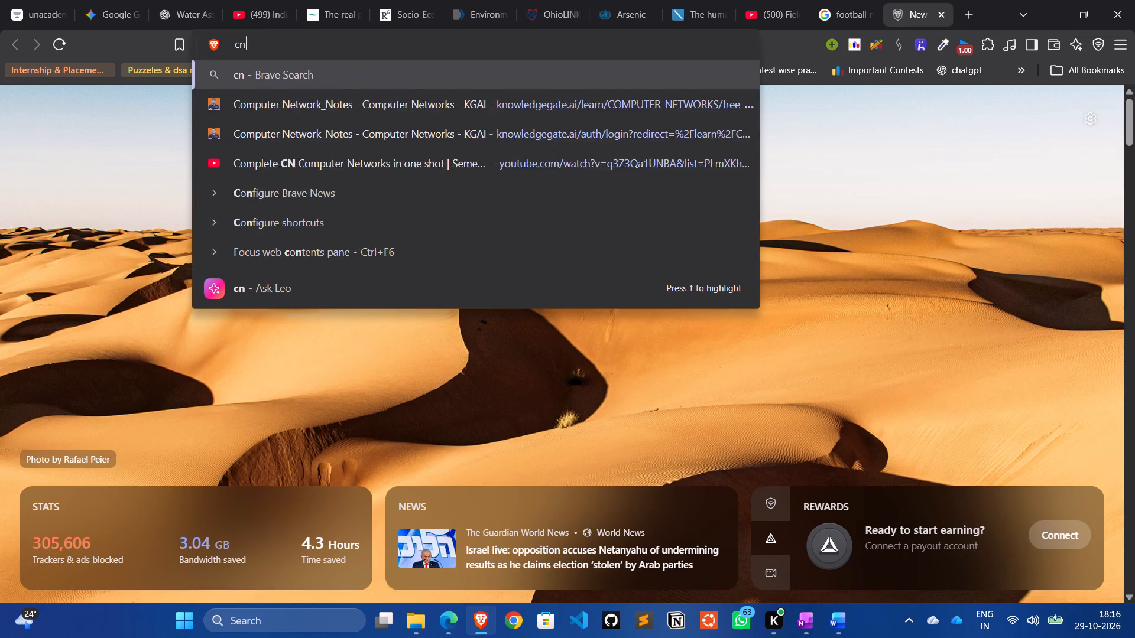
{"action": "key", "text": "a"}
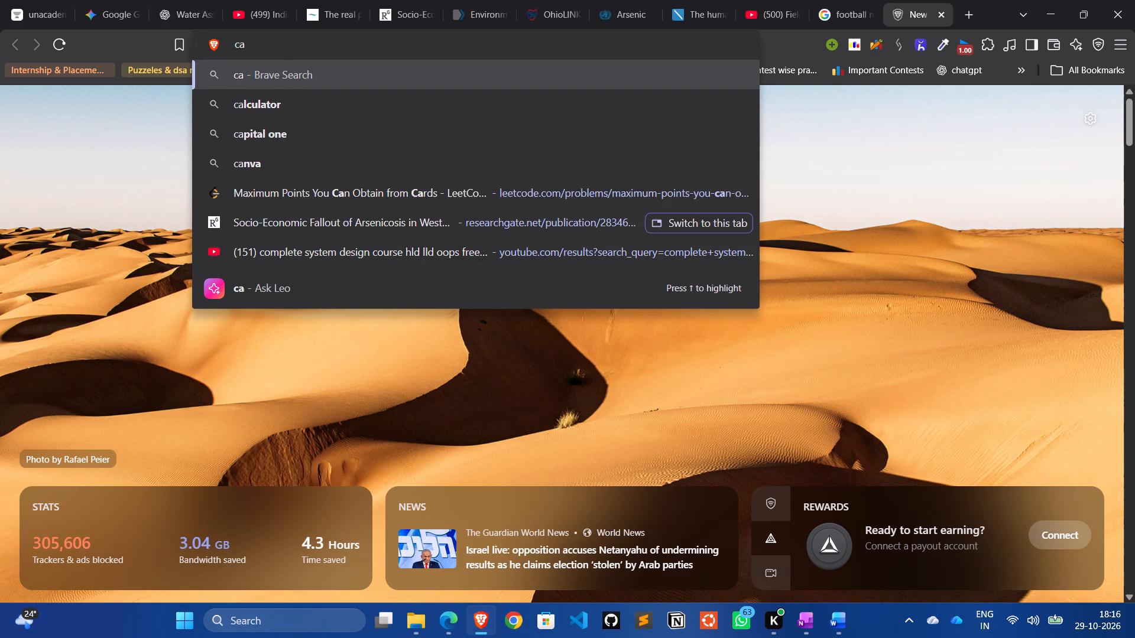
{"action": "type", "text": "nva"}
{"action": "key", "text": "Return"}
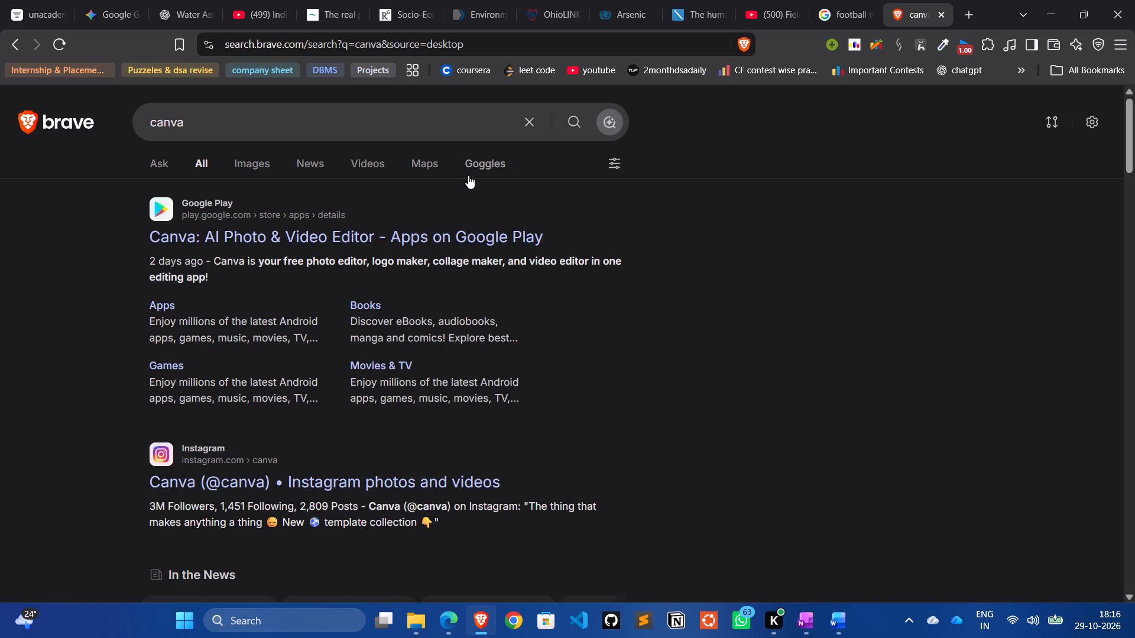
Open Canva's features page from the search results and start logging in to Canva.
{"action": "scroll", "coordinate": [457, 417], "scroll_direction": "down", "scroll_amount": 2}
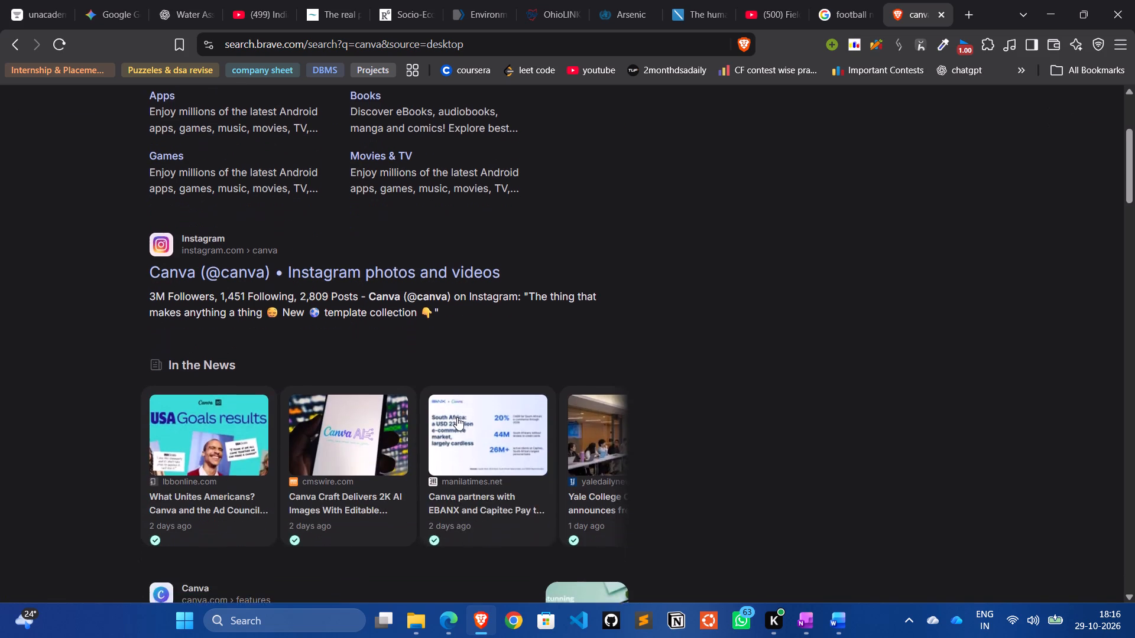
{"action": "scroll", "coordinate": [457, 417], "scroll_direction": "down", "scroll_amount": 1}
{"action": "left_click", "coordinate": [381, 577]}
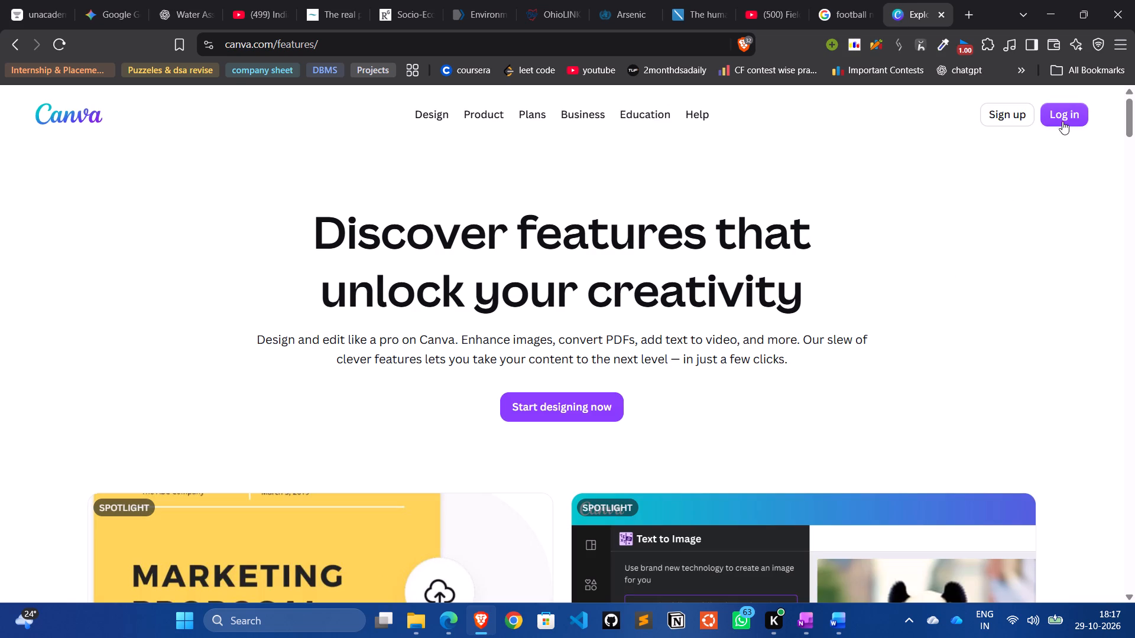
{"action": "left_click", "coordinate": [1062, 116]}
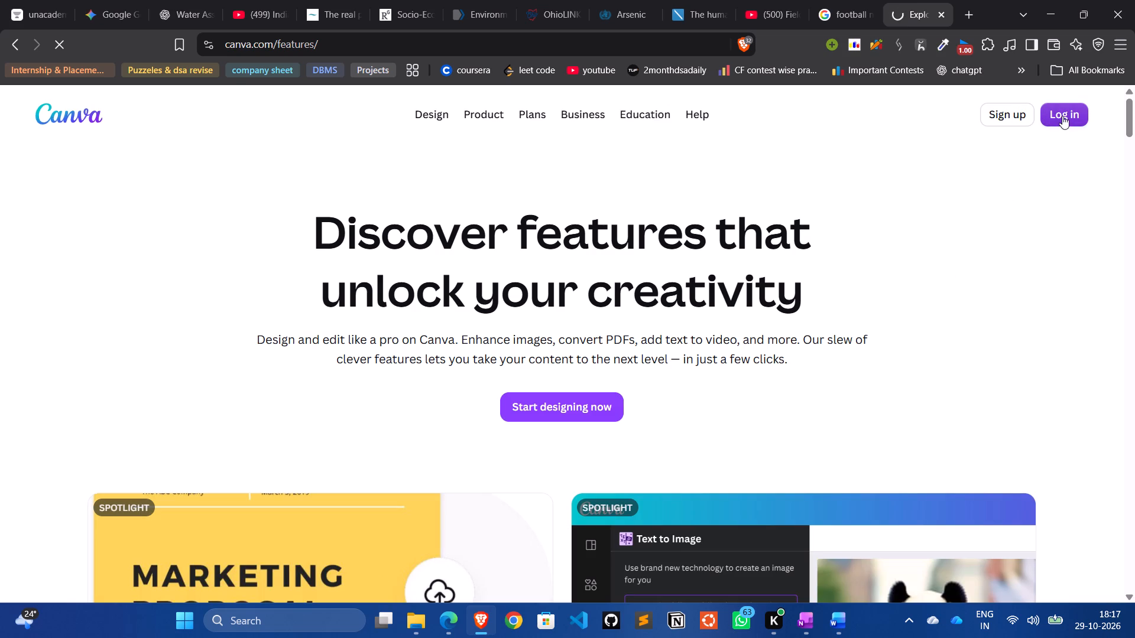
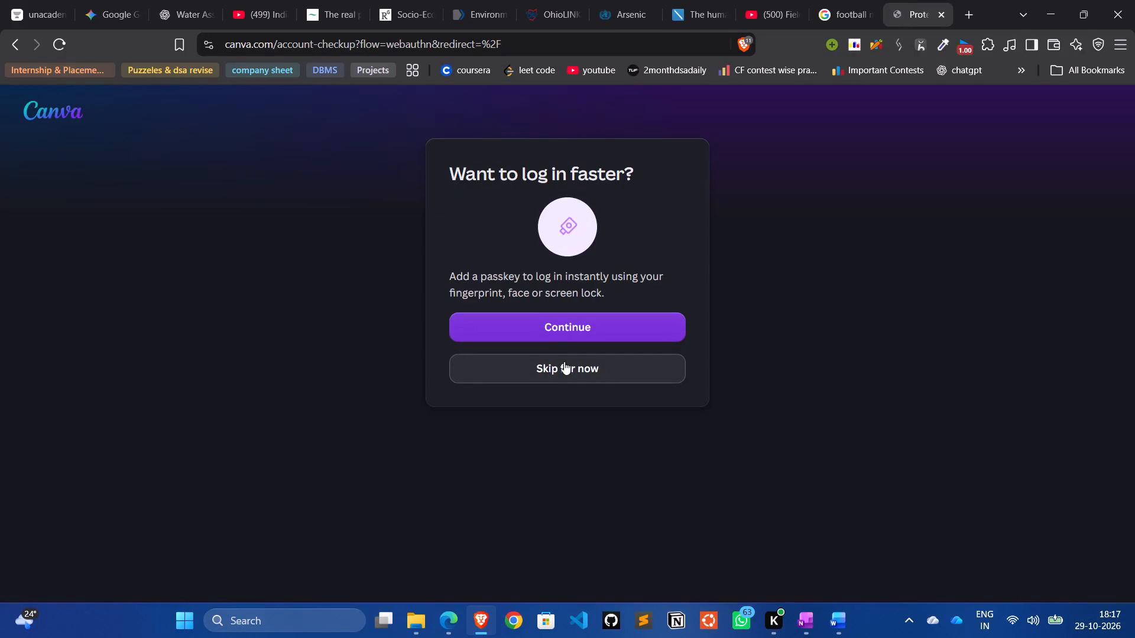
Skip the passkey setup and dismiss the Canva Business trial offer.
{"action": "left_click", "coordinate": [566, 377]}
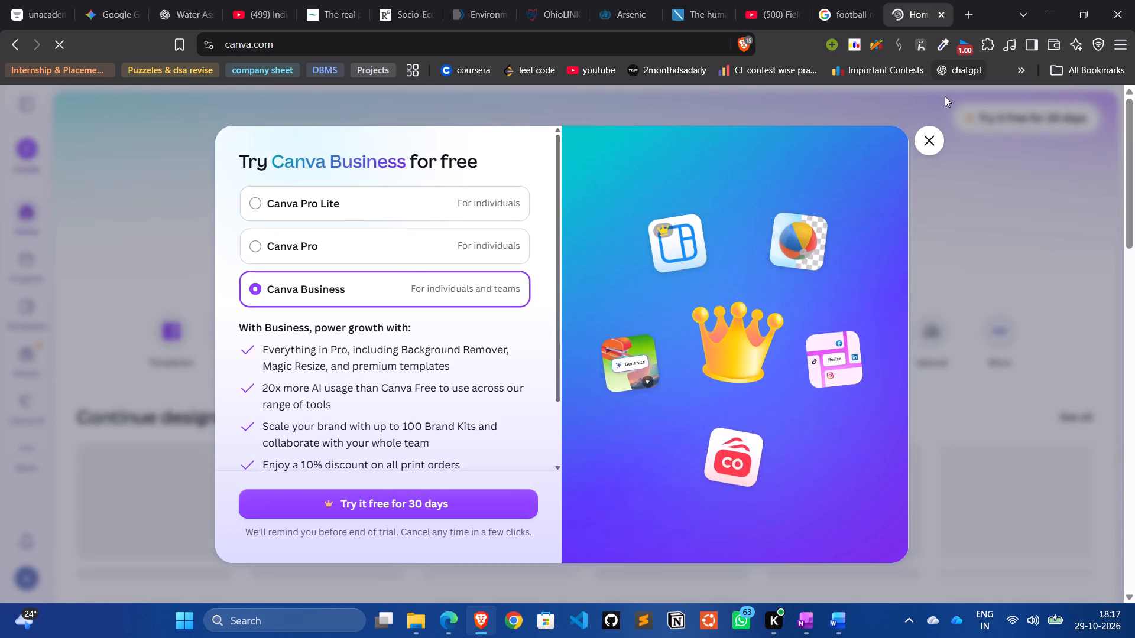
{"action": "left_click", "coordinate": [925, 139]}
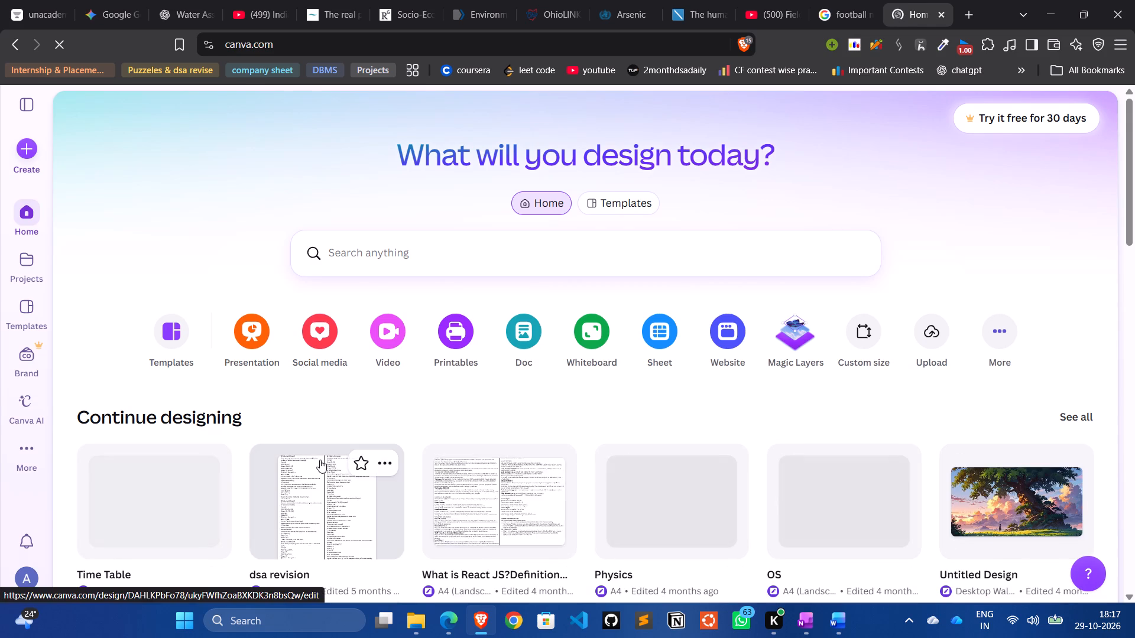
Create a blank A4 portrait document in Canva and close the Canva home tab.
{"action": "scroll", "coordinate": [320, 460], "scroll_direction": "down", "scroll_amount": 1}
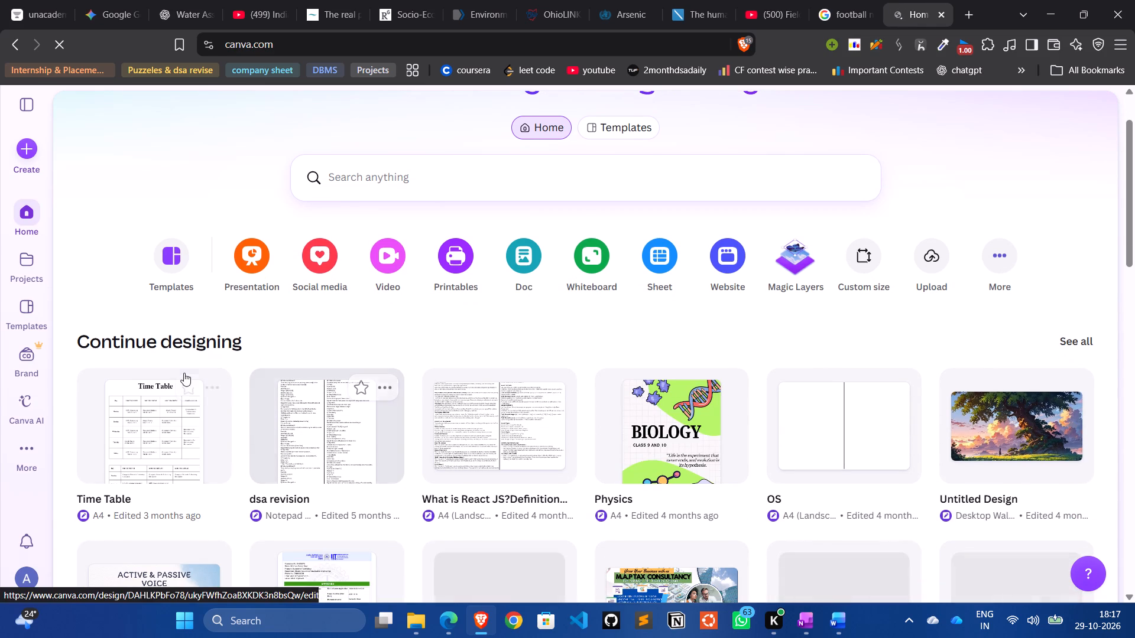
{"action": "left_click", "coordinate": [27, 148]}
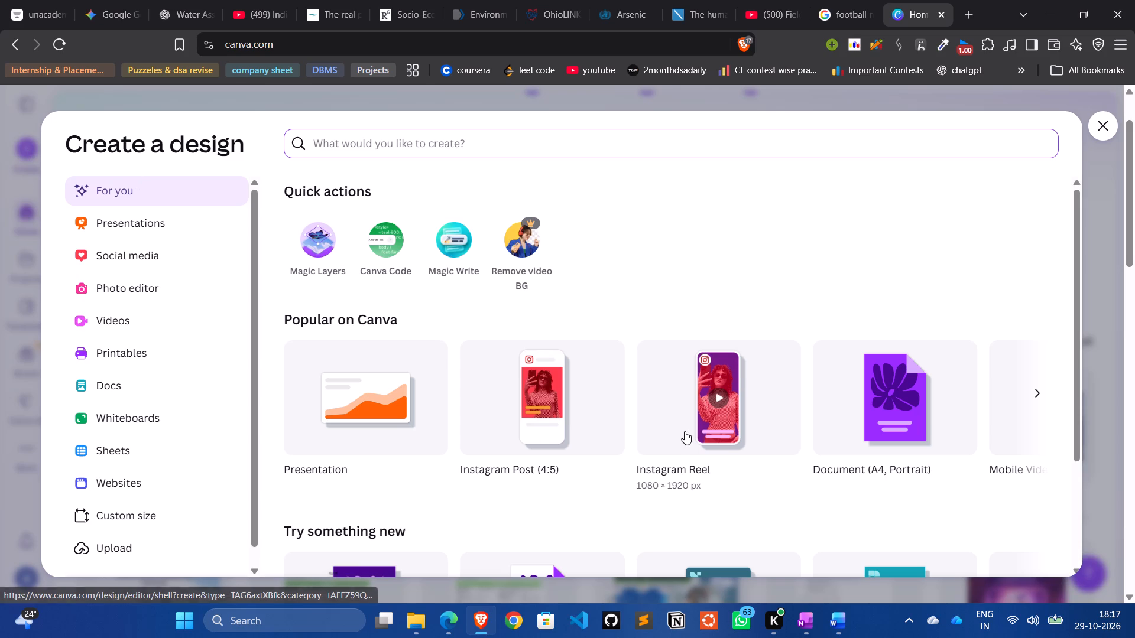
{"action": "left_click", "coordinate": [893, 396]}
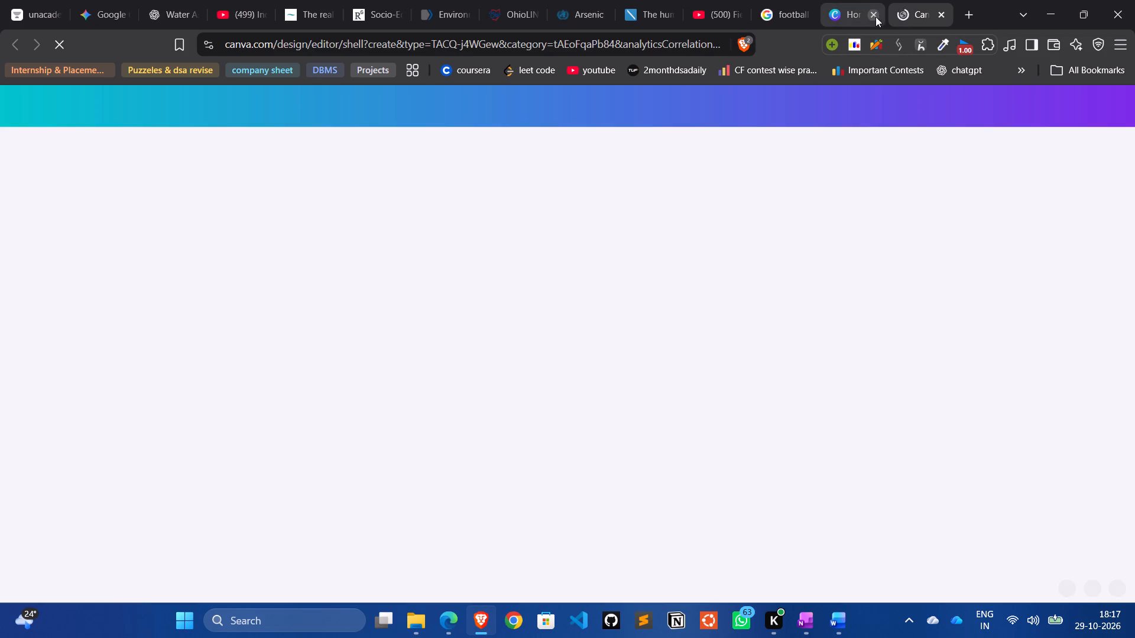
{"action": "left_click", "coordinate": [873, 17]}
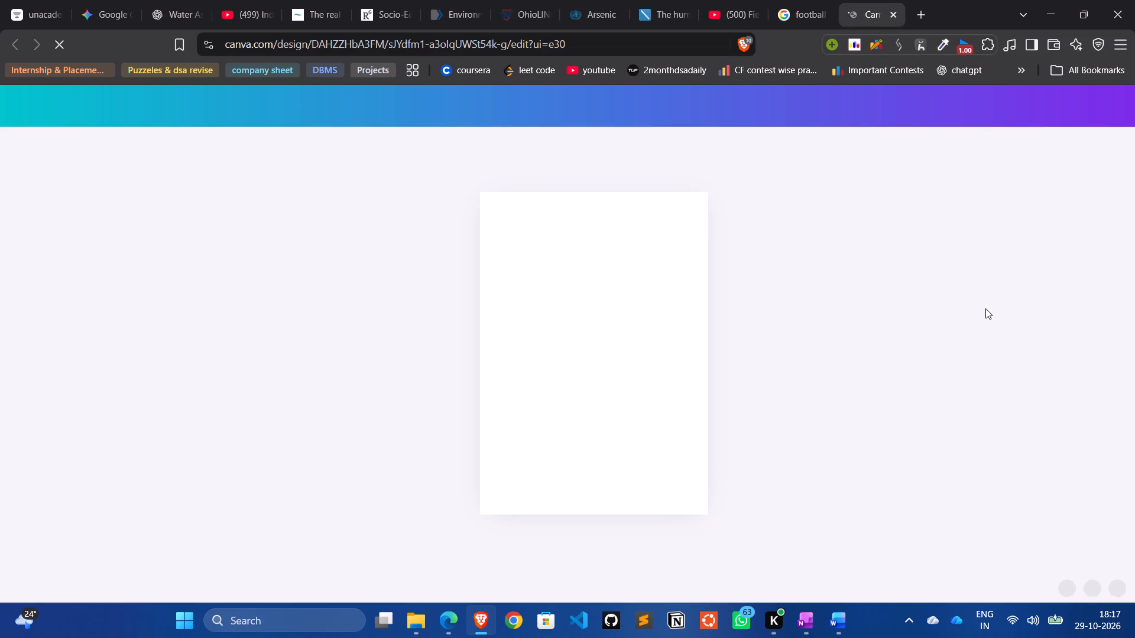
Switch to the Word document and copy its entire contents, including the references.
{"action": "left_click", "coordinate": [833, 619]}
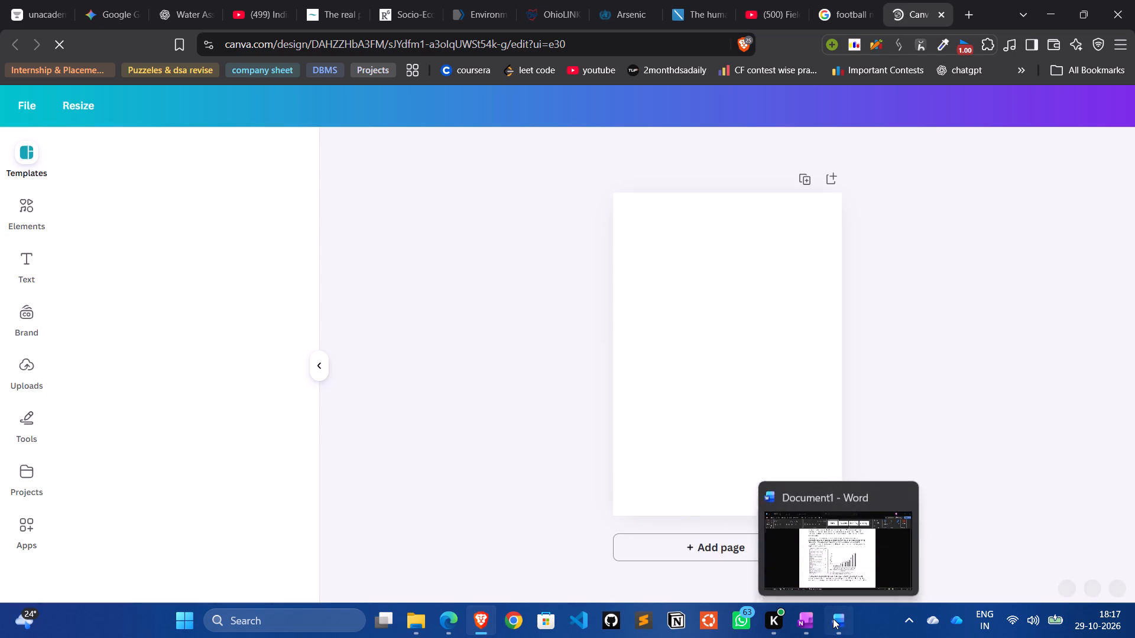
{"action": "left_click", "coordinate": [614, 332]}
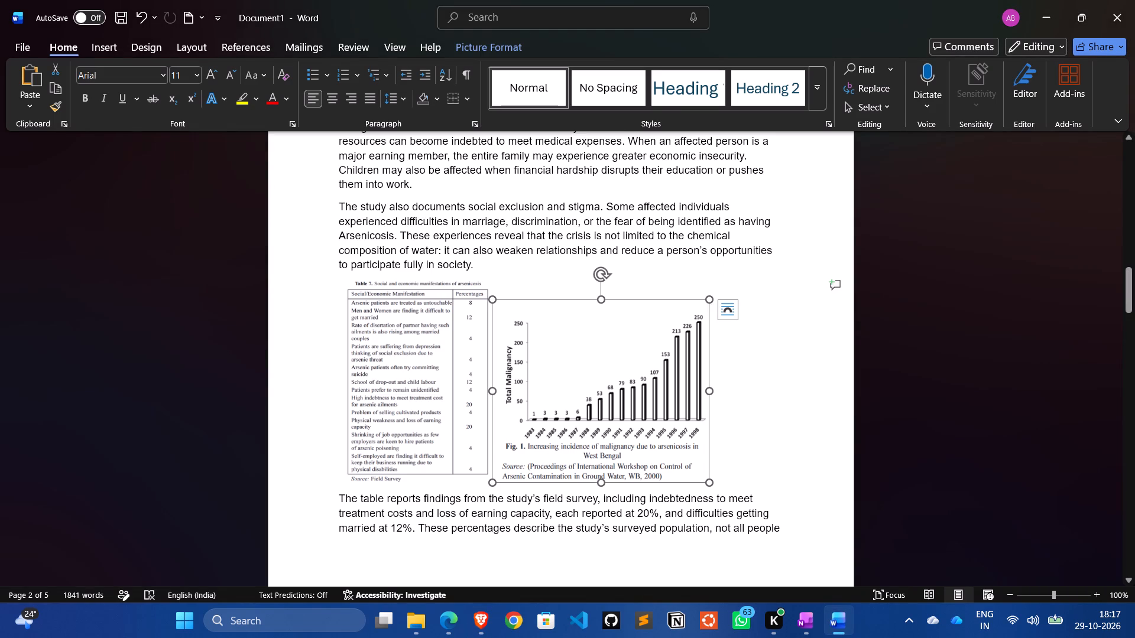
{"action": "left_click", "coordinate": [697, 244]}
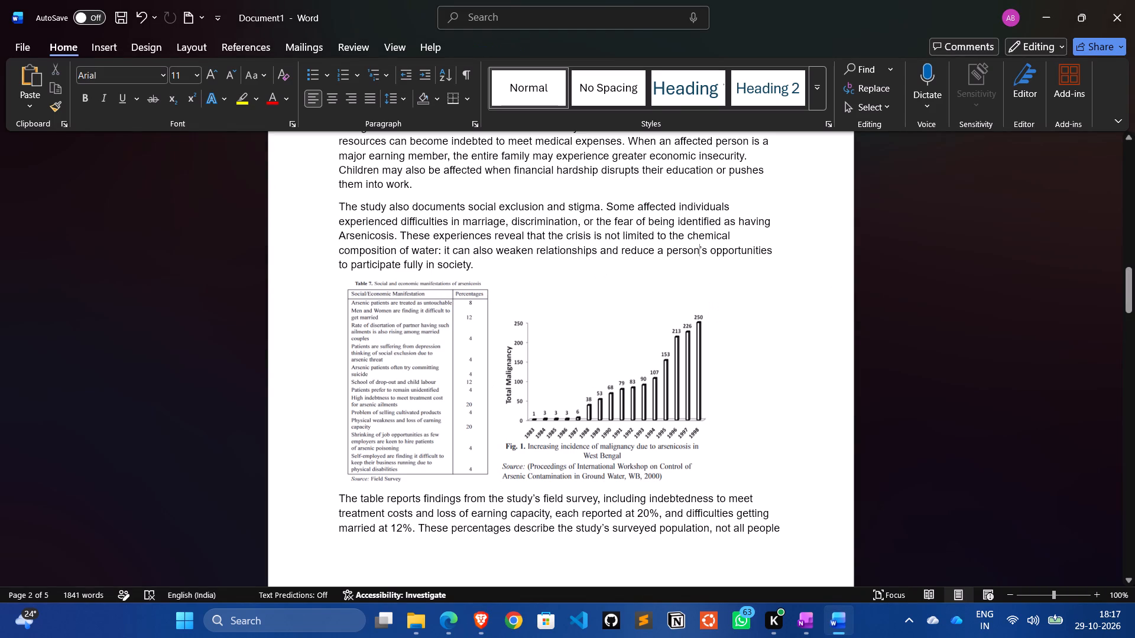
{"action": "key", "text": "ctrl+a"}
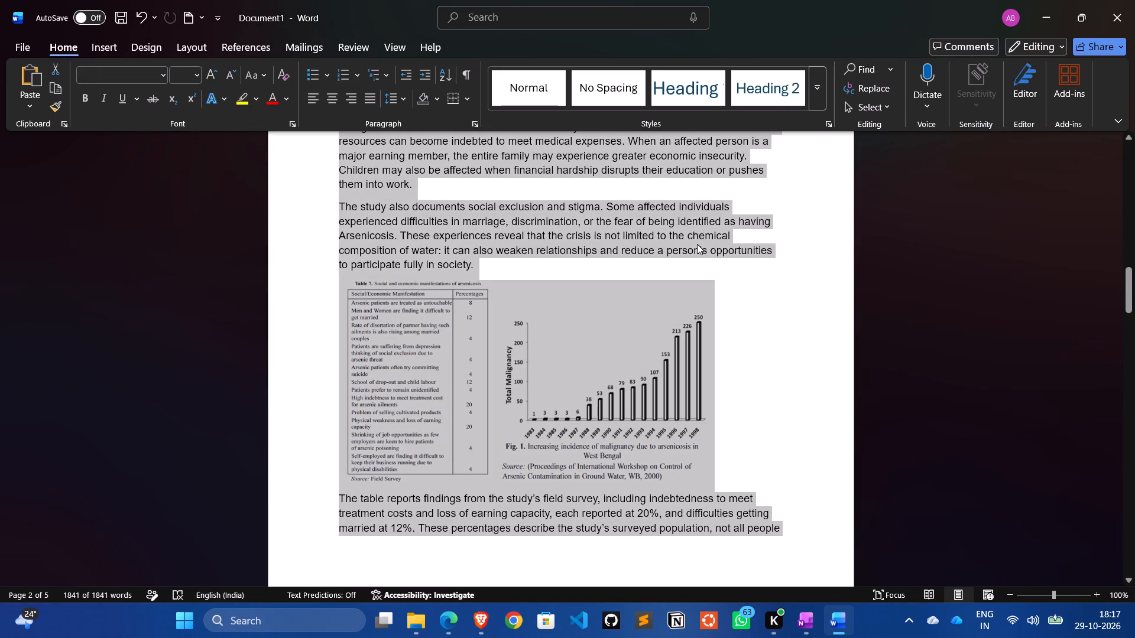
{"action": "scroll", "coordinate": [697, 244], "scroll_direction": "down", "scroll_amount": 10}
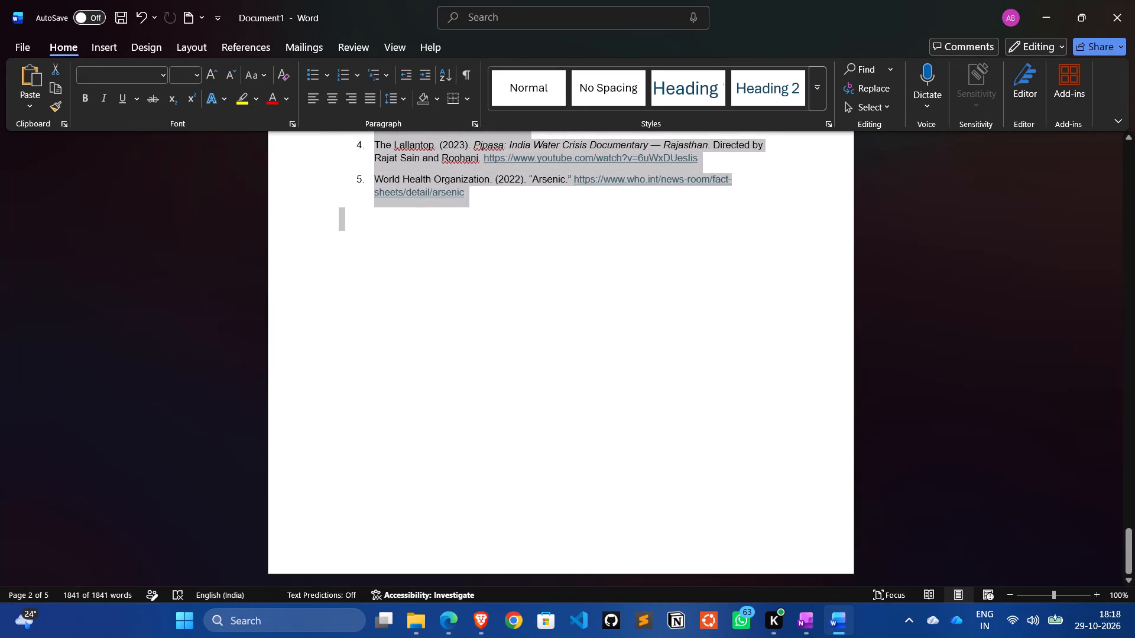
{"action": "key", "text": "ctrl+c"}
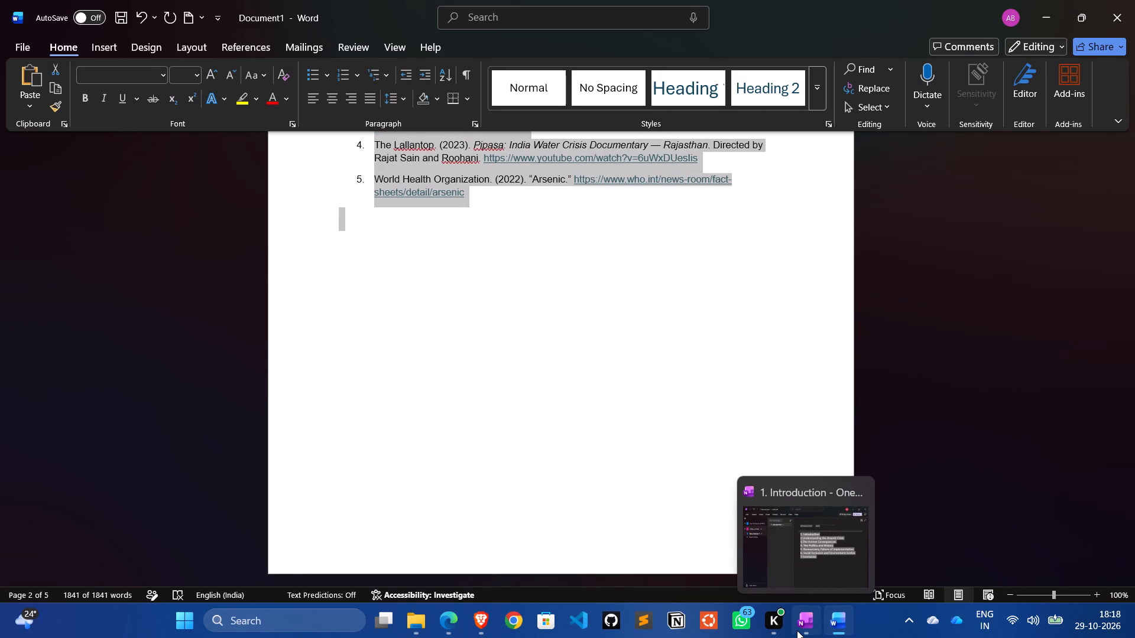
Switch back to Canva in Brave and paste the copied assignment onto the blank A4 page.
{"action": "left_click", "coordinate": [484, 623]}
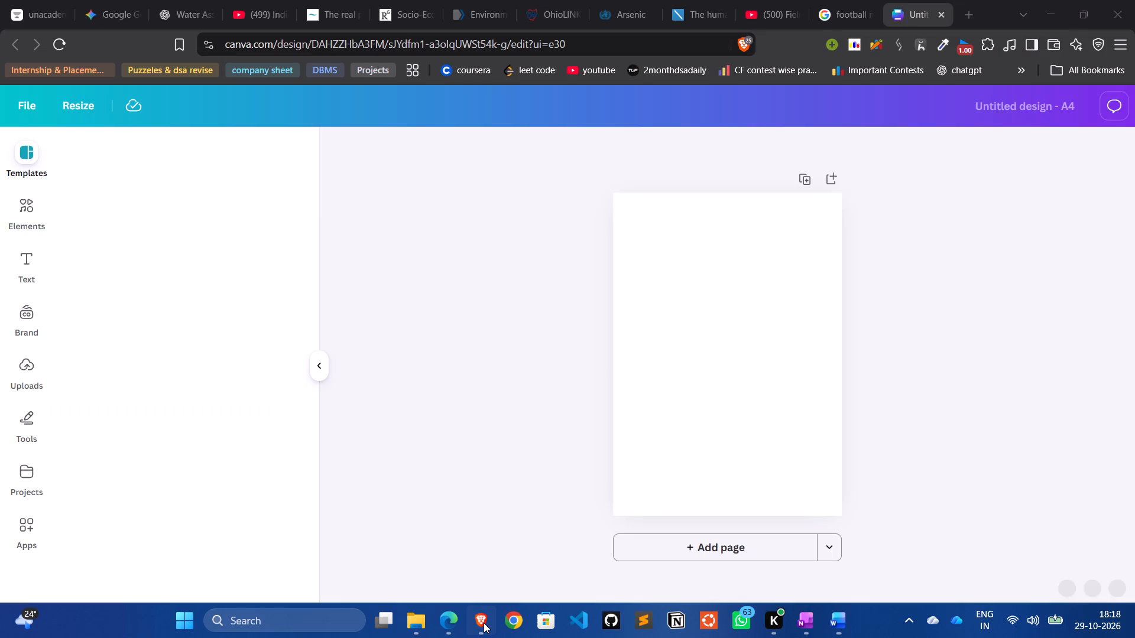
{"action": "left_click", "coordinate": [667, 224]}
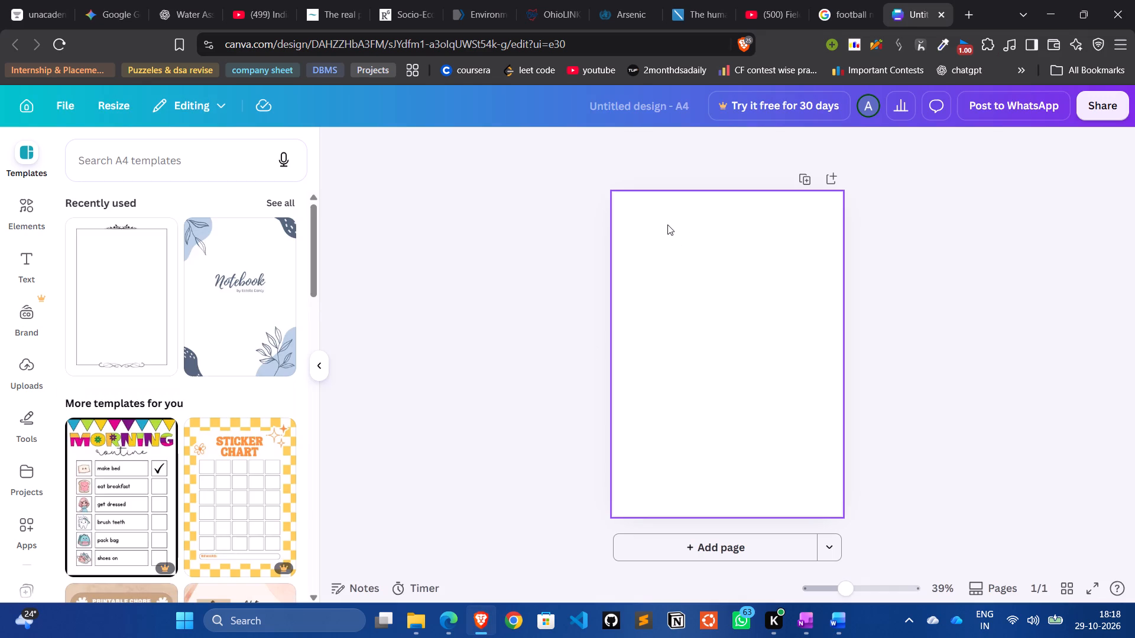
{"action": "left_click", "coordinate": [667, 224]}
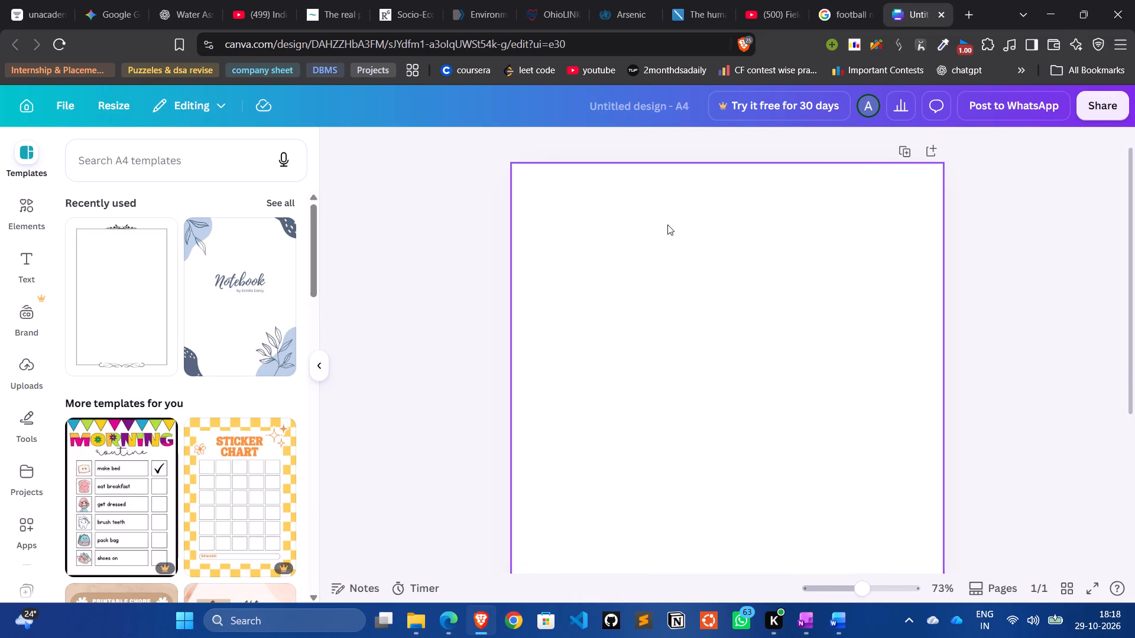
{"action": "left_click", "coordinate": [318, 366]}
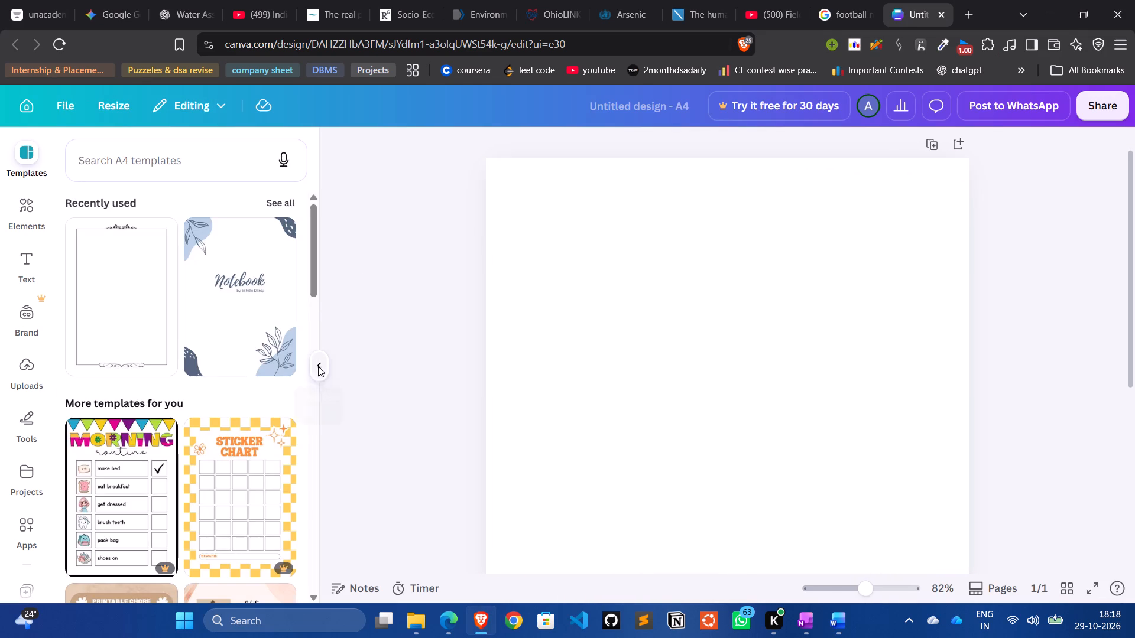
{"action": "scroll", "coordinate": [521, 330], "scroll_direction": "up", "scroll_amount": 2}
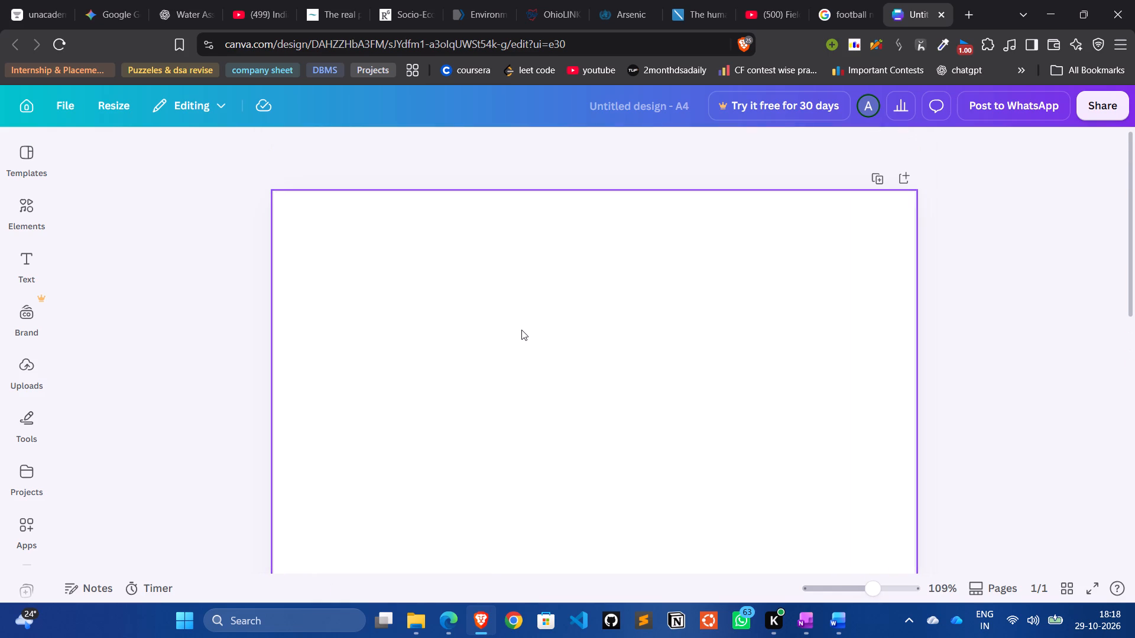
{"action": "left_click", "coordinate": [416, 301]}
{"action": "left_click", "coordinate": [440, 361]}
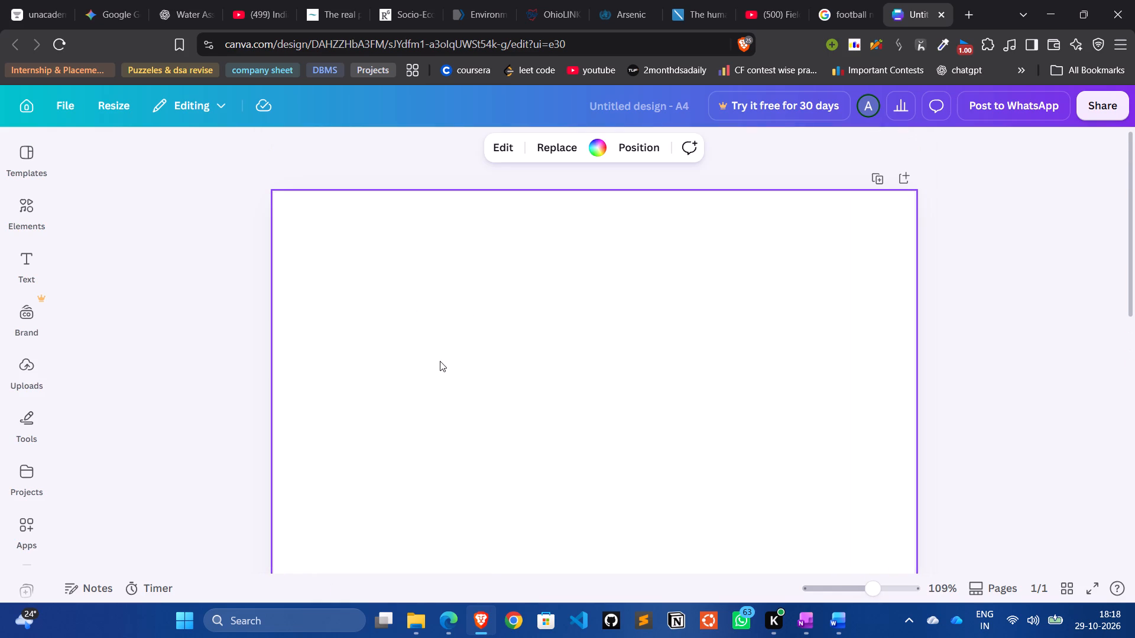
{"action": "left_click", "coordinate": [440, 361]}
{"action": "key", "text": "ctrl+v"}
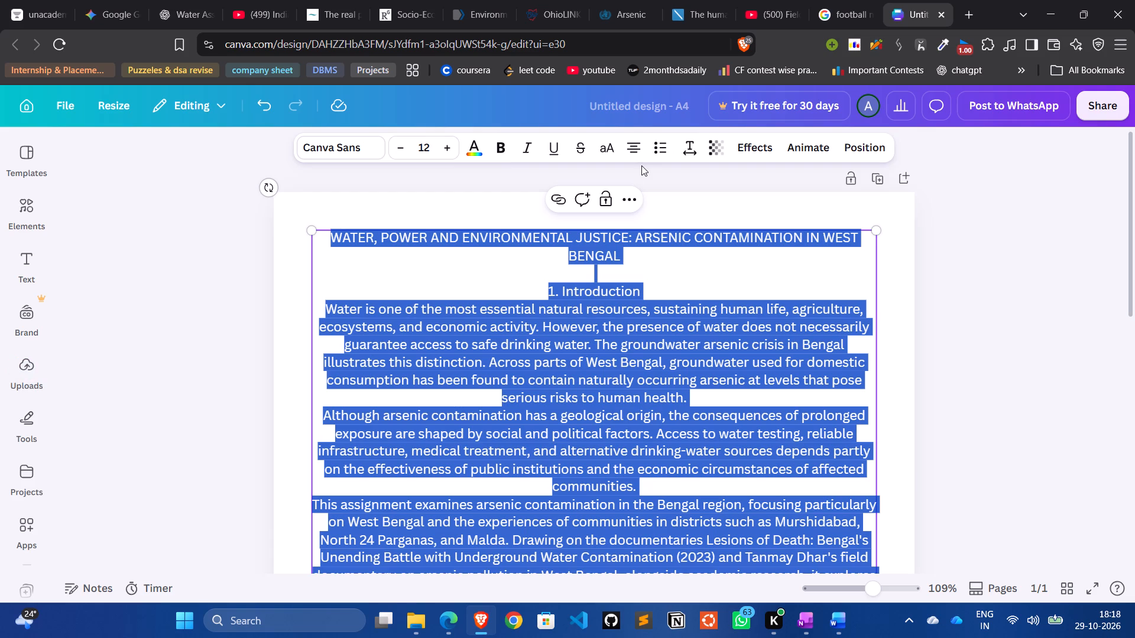
Left-align all of the pasted assignment text and deselect it.
{"action": "left_click", "coordinate": [626, 196]}
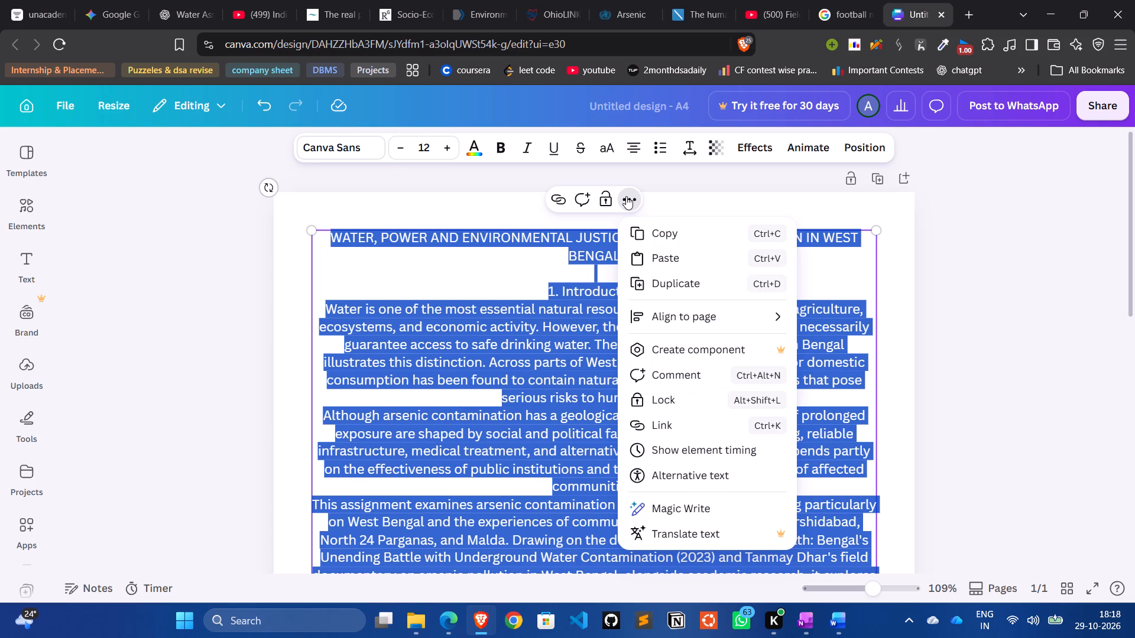
{"action": "left_click", "coordinate": [638, 145]}
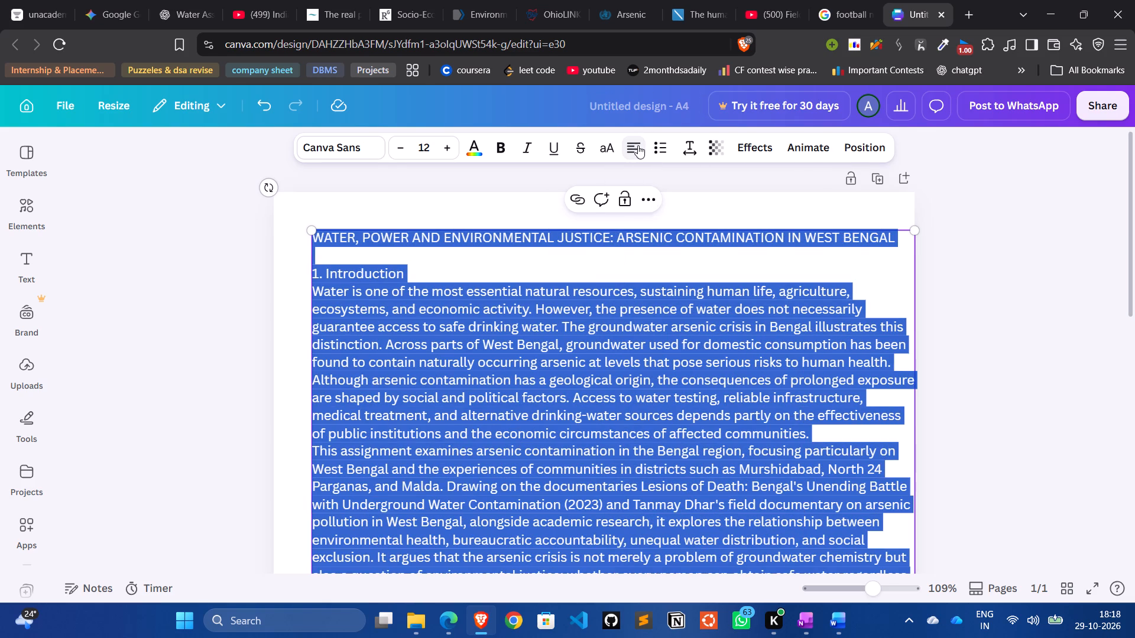
{"action": "left_click", "coordinate": [951, 344]}
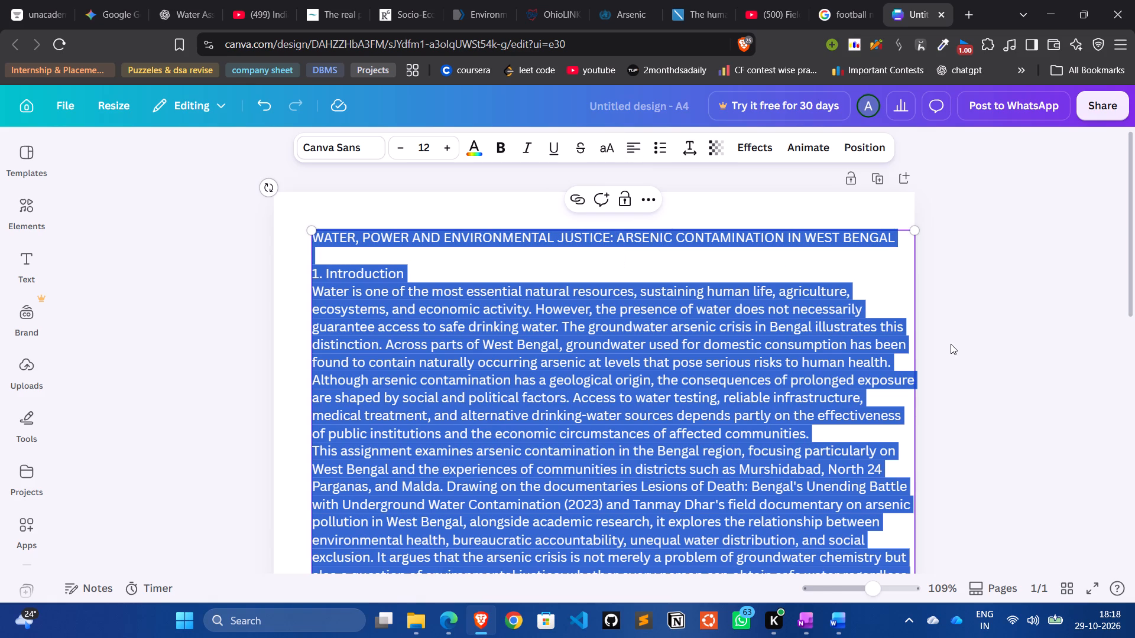
{"action": "left_click", "coordinate": [951, 344]}
Examine how the pasted assignment text fits on the A4 page, from the title to the page's lower edge.
{"action": "scroll", "coordinate": [951, 344], "scroll_direction": "down", "scroll_amount": 4}
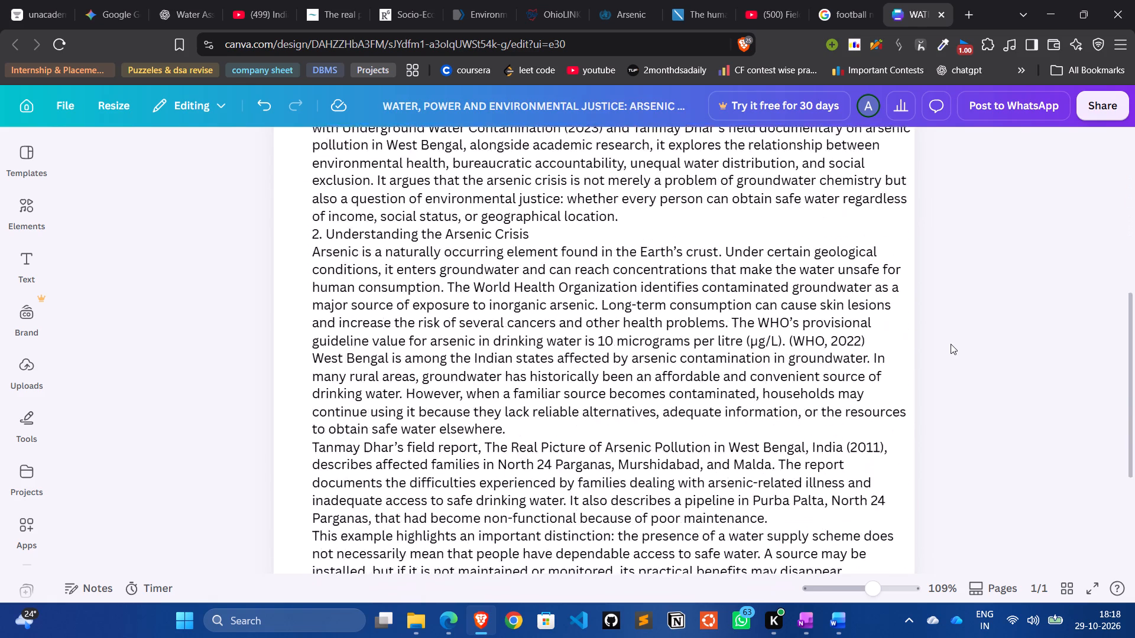
{"action": "scroll", "coordinate": [951, 344], "scroll_direction": "down", "scroll_amount": 6}
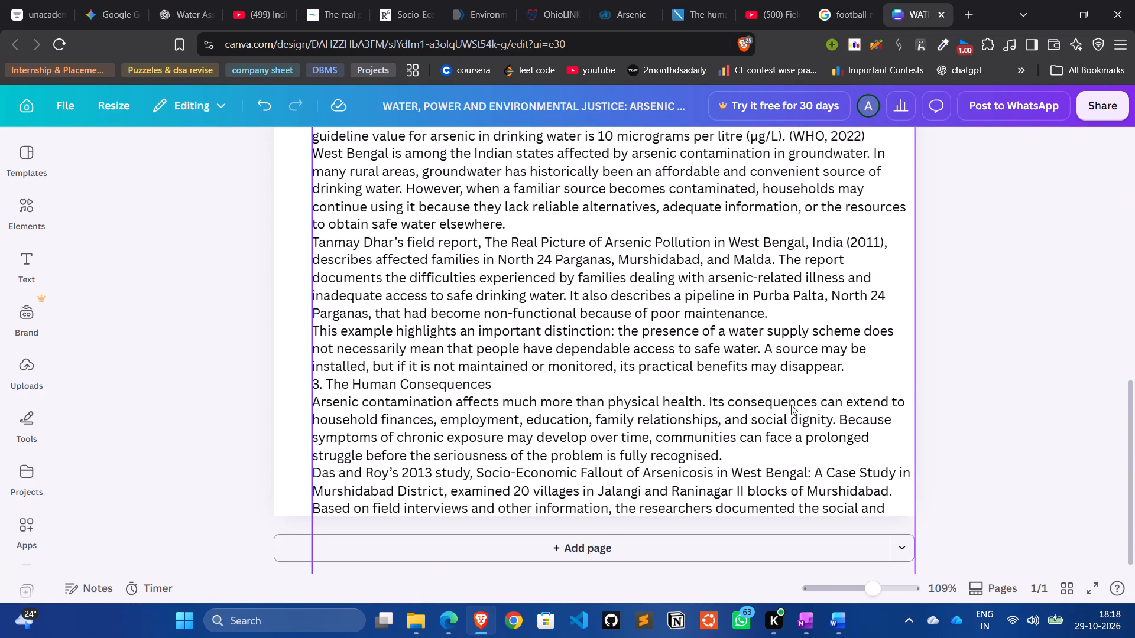
{"action": "scroll", "coordinate": [791, 405], "scroll_direction": "up", "scroll_amount": 2}
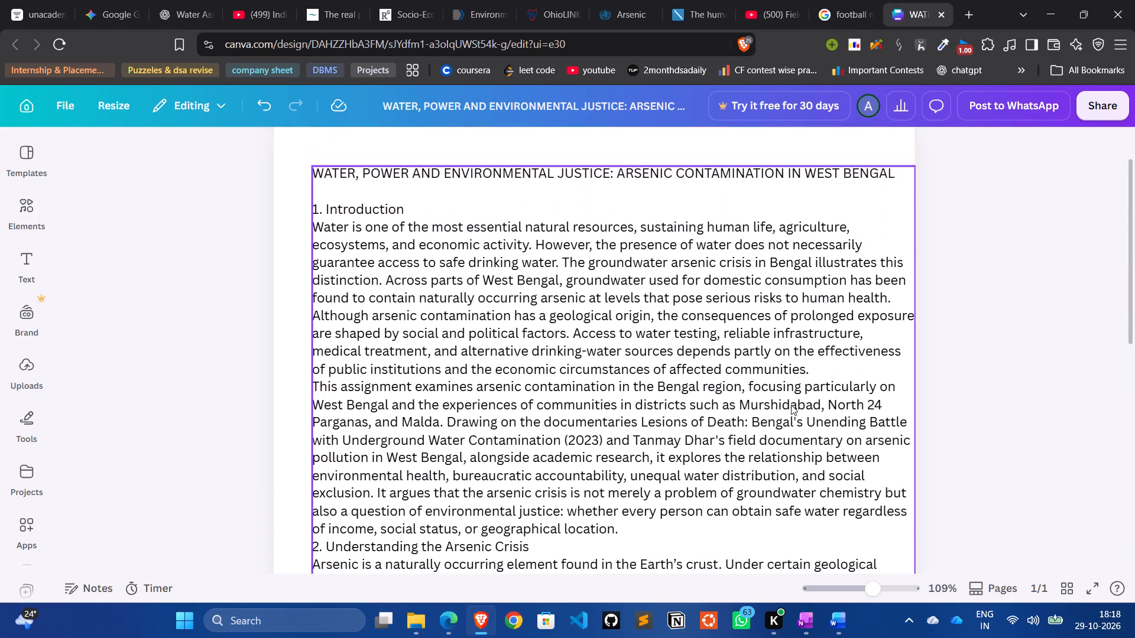
{"action": "scroll", "coordinate": [791, 405], "scroll_direction": "up", "scroll_amount": 1}
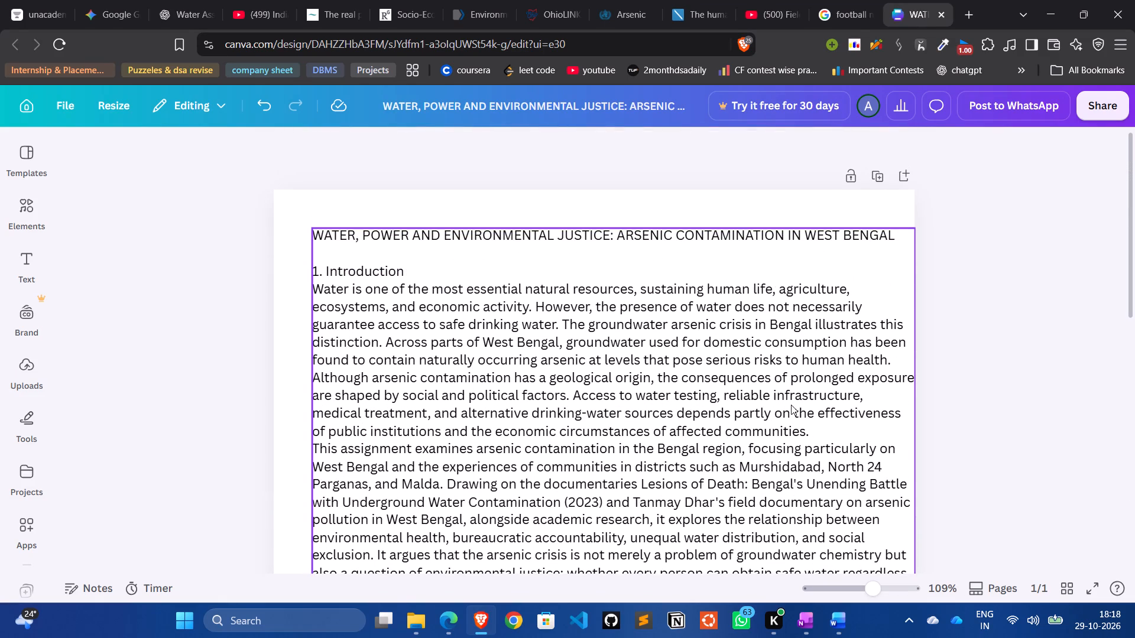
{"action": "scroll", "coordinate": [791, 405], "scroll_direction": "down", "scroll_amount": 3}
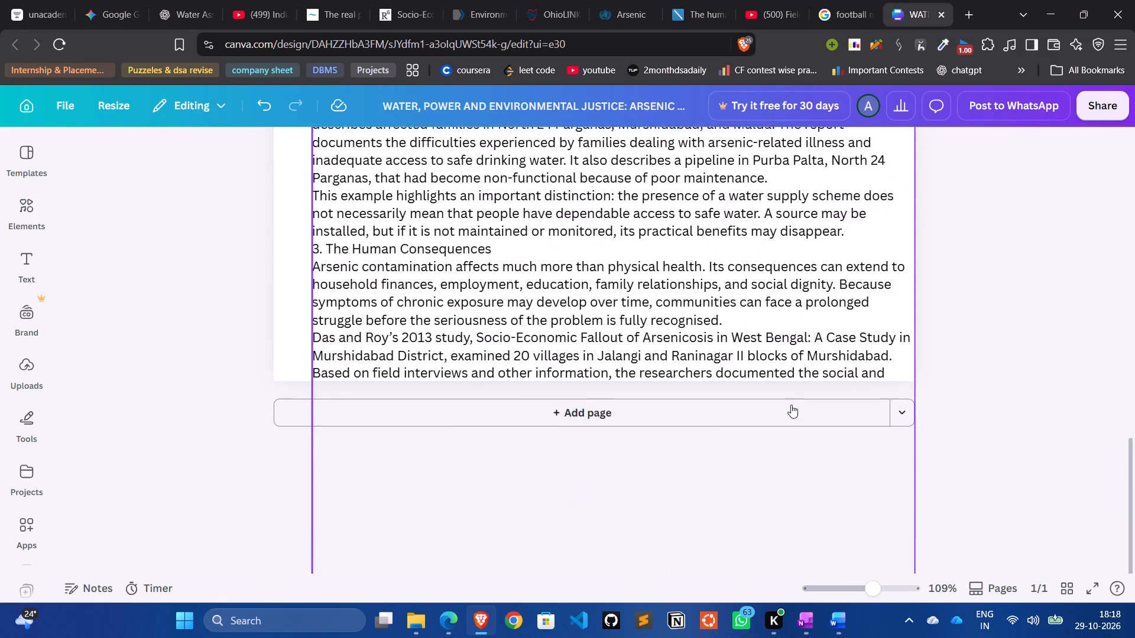
{"action": "scroll", "coordinate": [791, 405], "scroll_direction": "down", "scroll_amount": 3}
{"action": "left_click", "coordinate": [910, 414]}
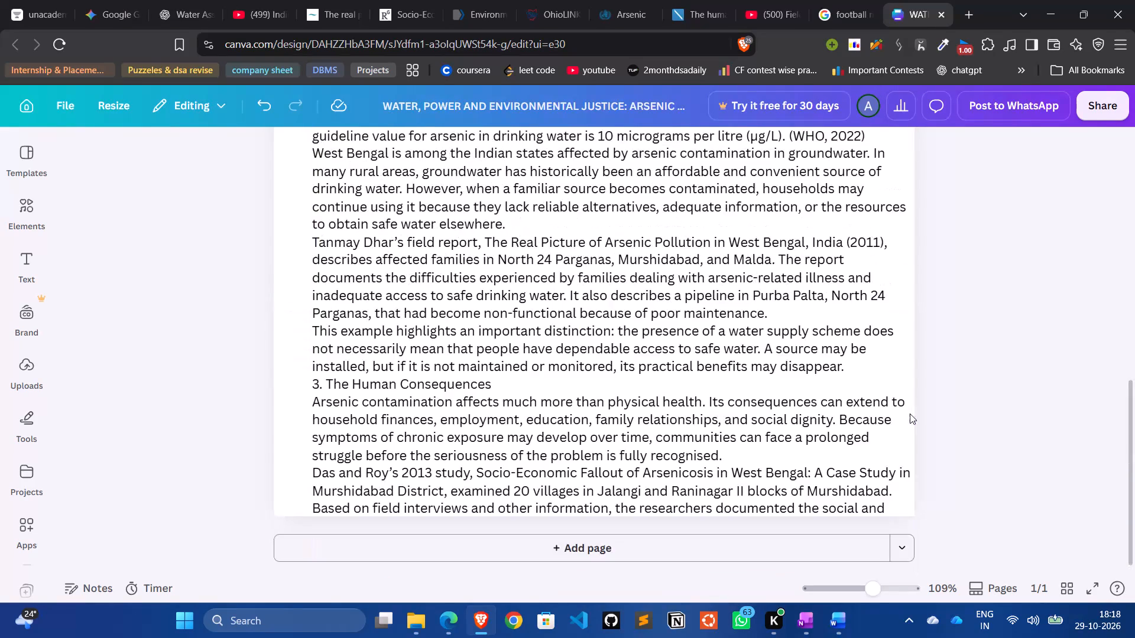
{"action": "left_click", "coordinate": [967, 398]}
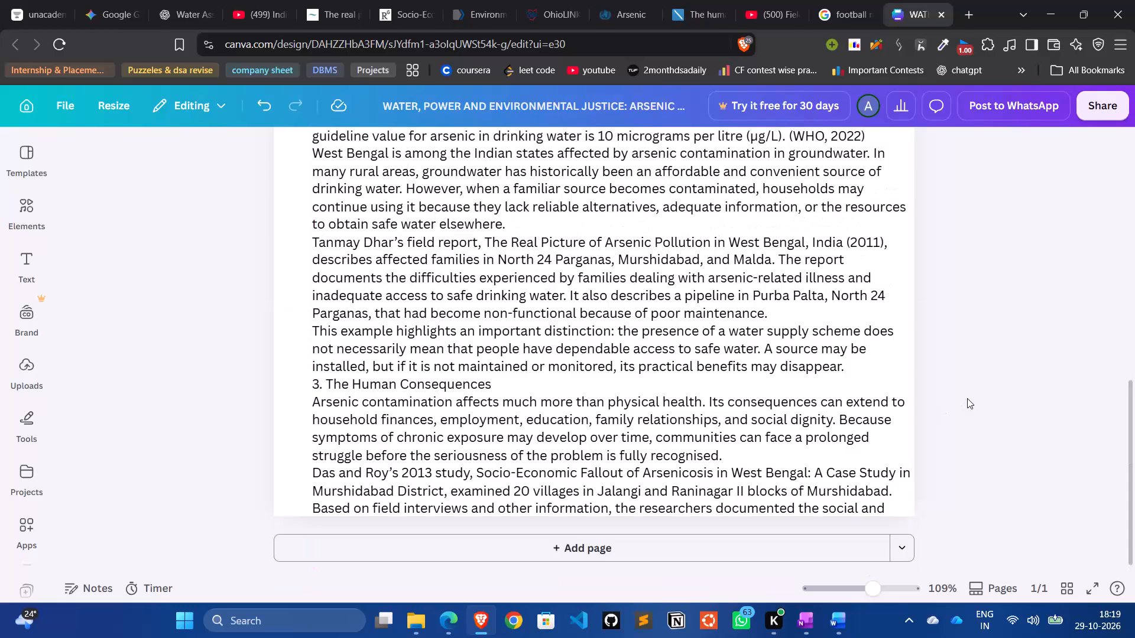
Add a second blank page to the Canva design.
{"action": "left_click", "coordinate": [657, 554]}
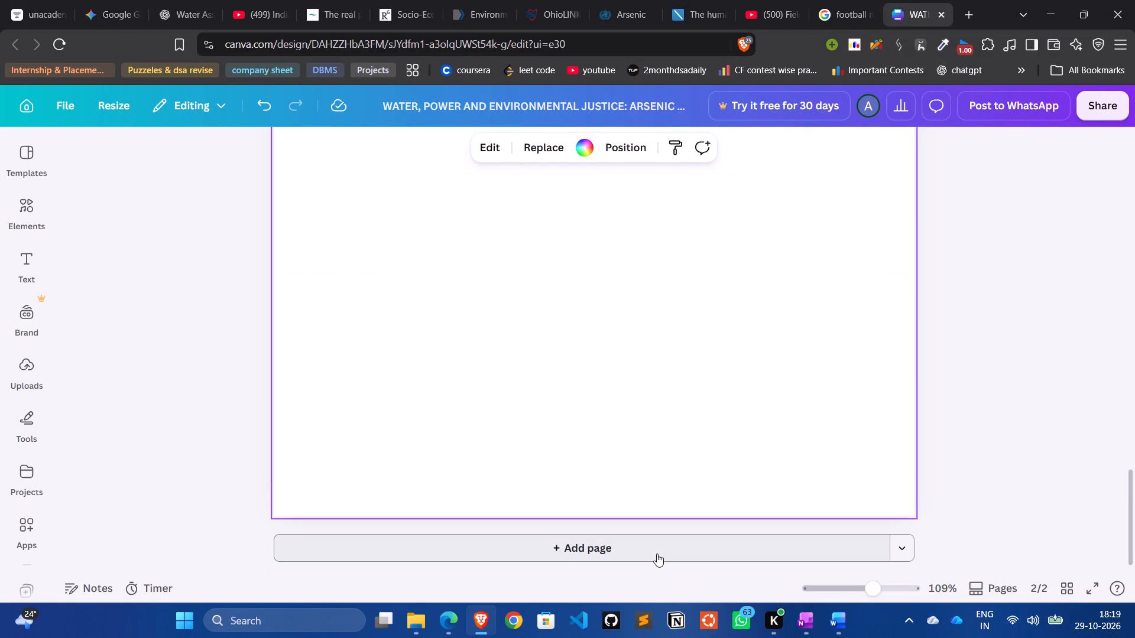
Delete the text box holding the pasted assignment from page 1 of the A4 design.
{"action": "scroll", "coordinate": [657, 554], "scroll_direction": "up", "scroll_amount": 7}
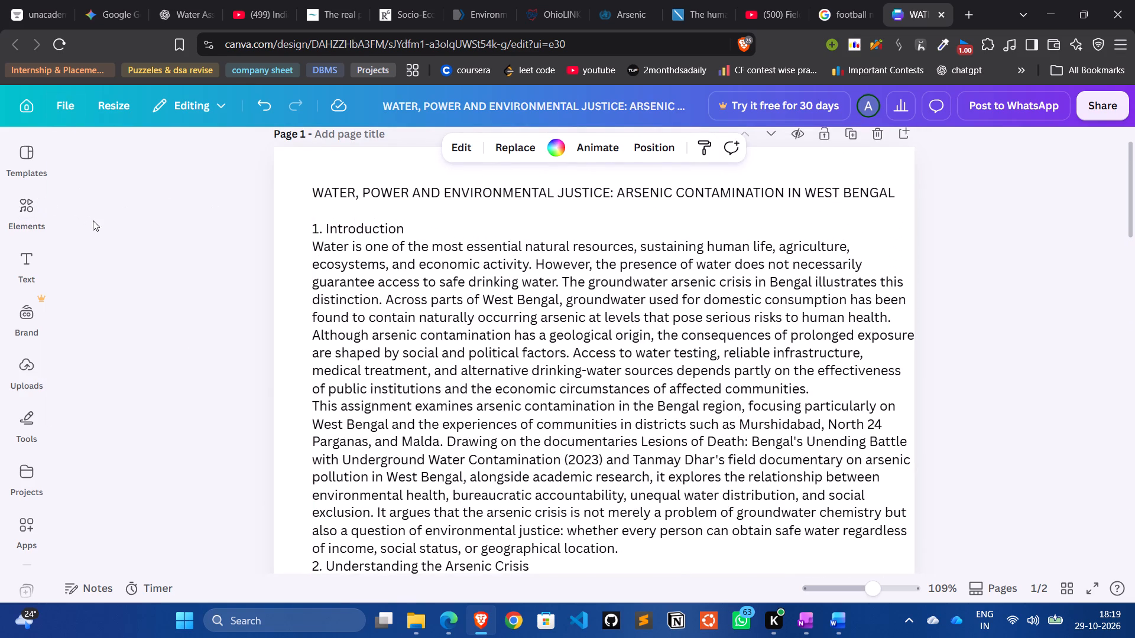
{"action": "scroll", "coordinate": [12, 207], "scroll_direction": "right", "scroll_amount": 4}
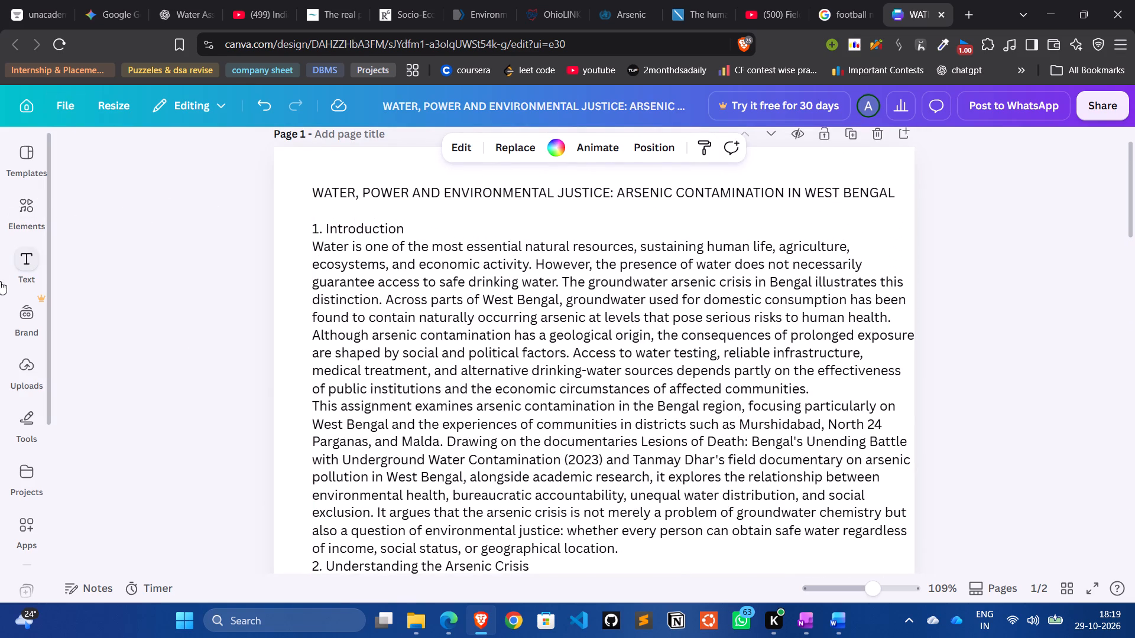
{"action": "scroll", "coordinate": [0, 295], "scroll_direction": "right", "scroll_amount": 3}
{"action": "scroll", "coordinate": [158, 400], "scroll_direction": "up", "scroll_amount": 5}
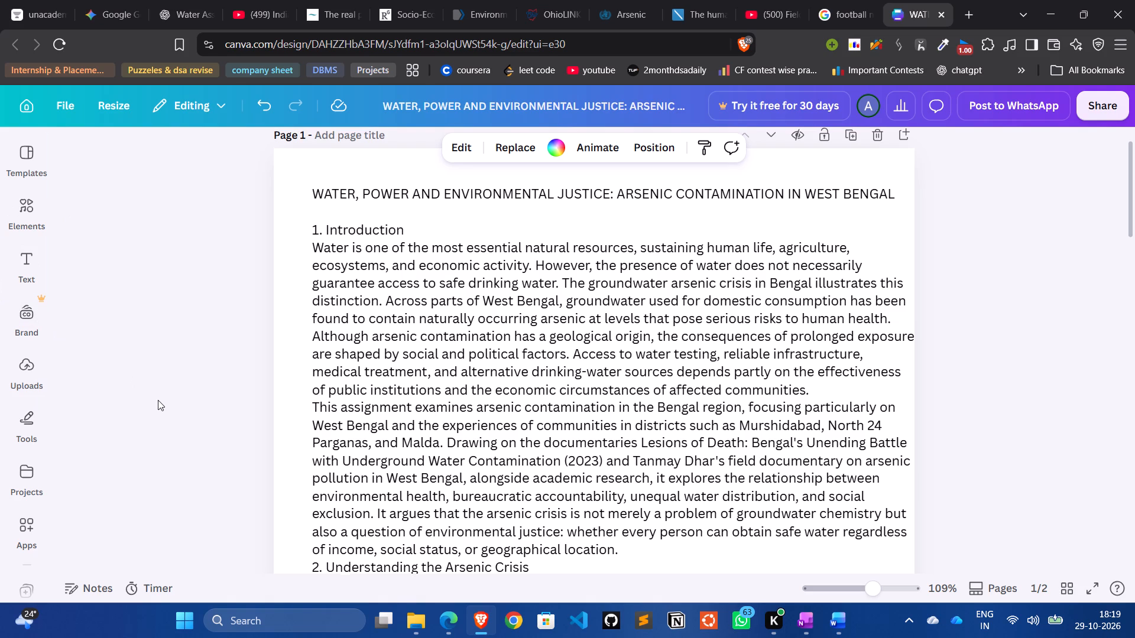
{"action": "scroll", "coordinate": [158, 400], "scroll_direction": "up", "scroll_amount": 1}
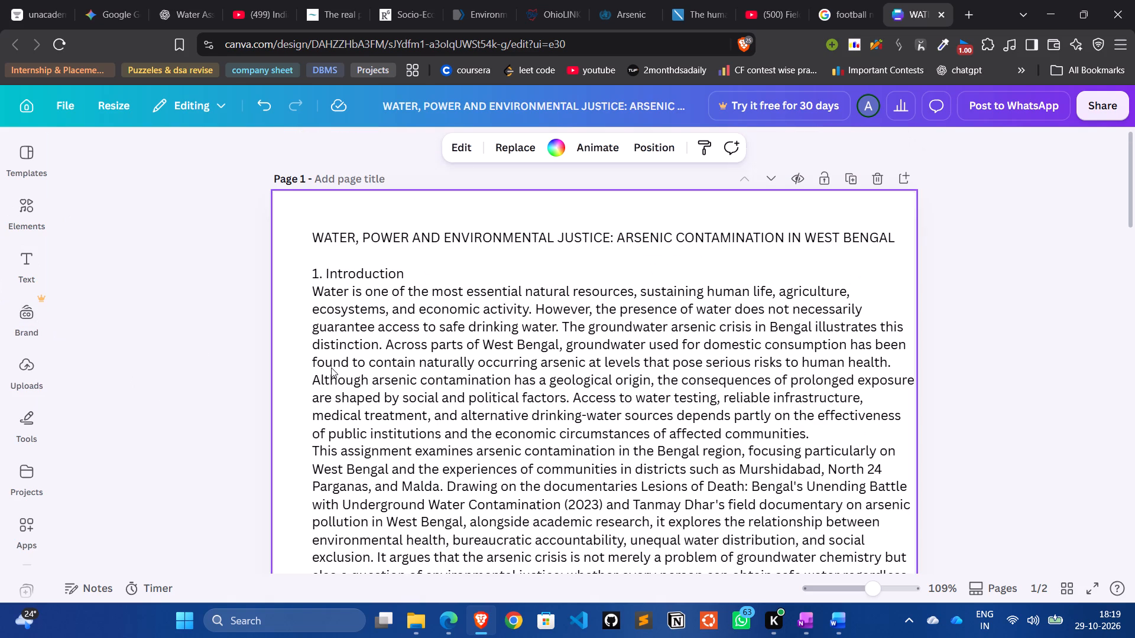
{"action": "left_click", "coordinate": [331, 367]}
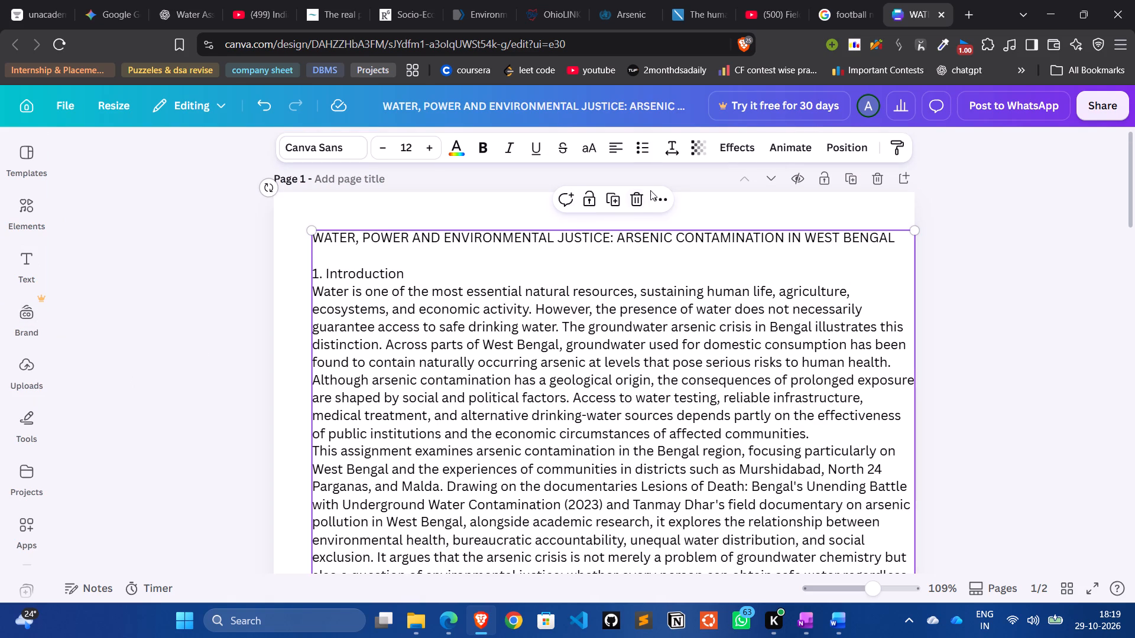
{"action": "left_click", "coordinate": [634, 196]}
Return to the Canva home page, search for "word document" and look through the matching templates and designs.
{"action": "scroll", "coordinate": [465, 253], "scroll_direction": "up", "scroll_amount": 4}
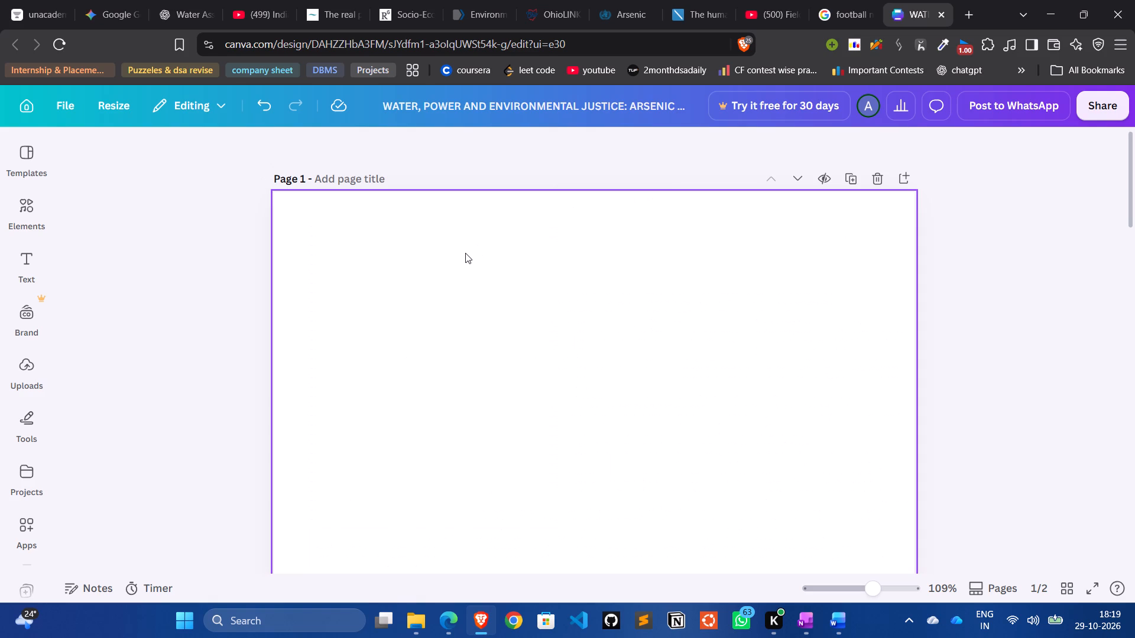
{"action": "scroll", "coordinate": [465, 253], "scroll_direction": "down", "scroll_amount": 8}
{"action": "scroll", "coordinate": [465, 253], "scroll_direction": "up", "scroll_amount": 4}
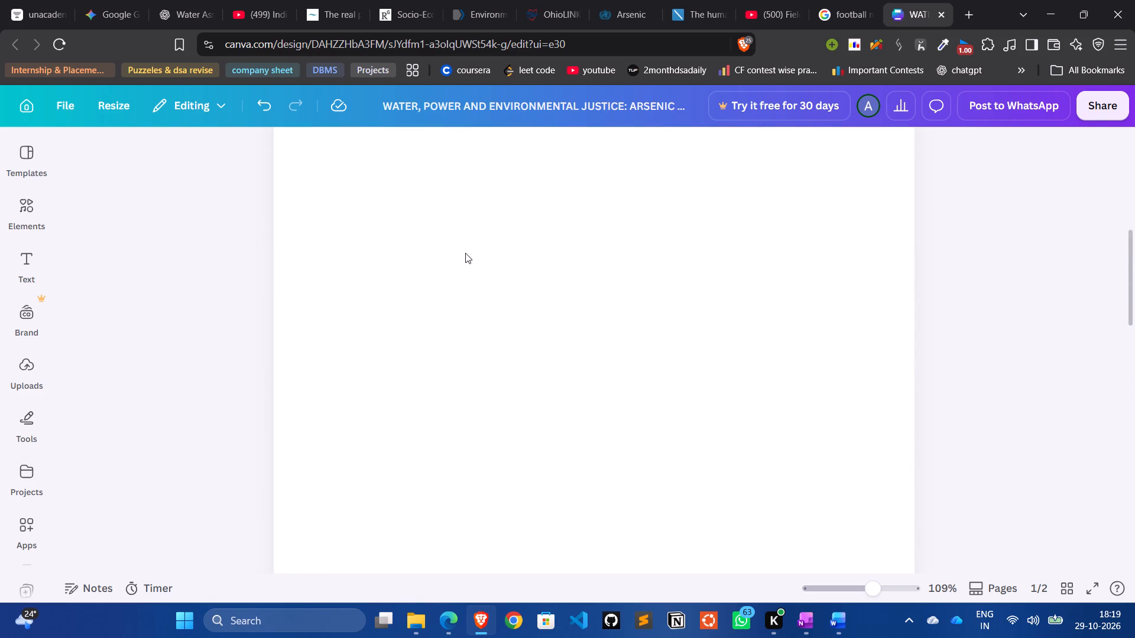
{"action": "scroll", "coordinate": [465, 253], "scroll_direction": "up", "scroll_amount": 3}
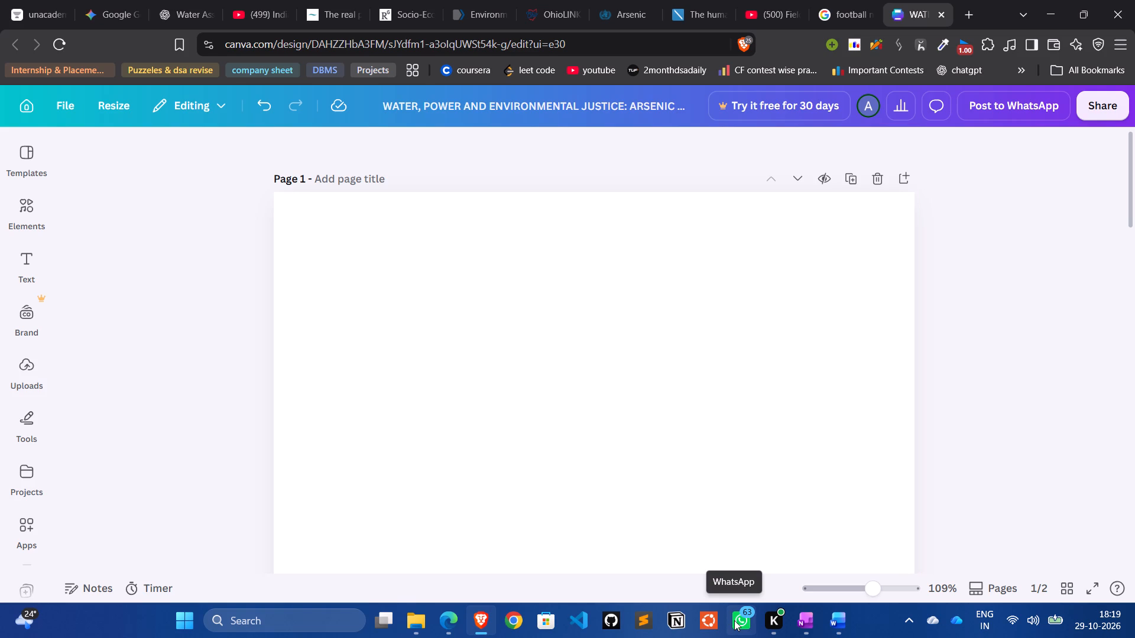
{"action": "left_click", "coordinate": [25, 107]}
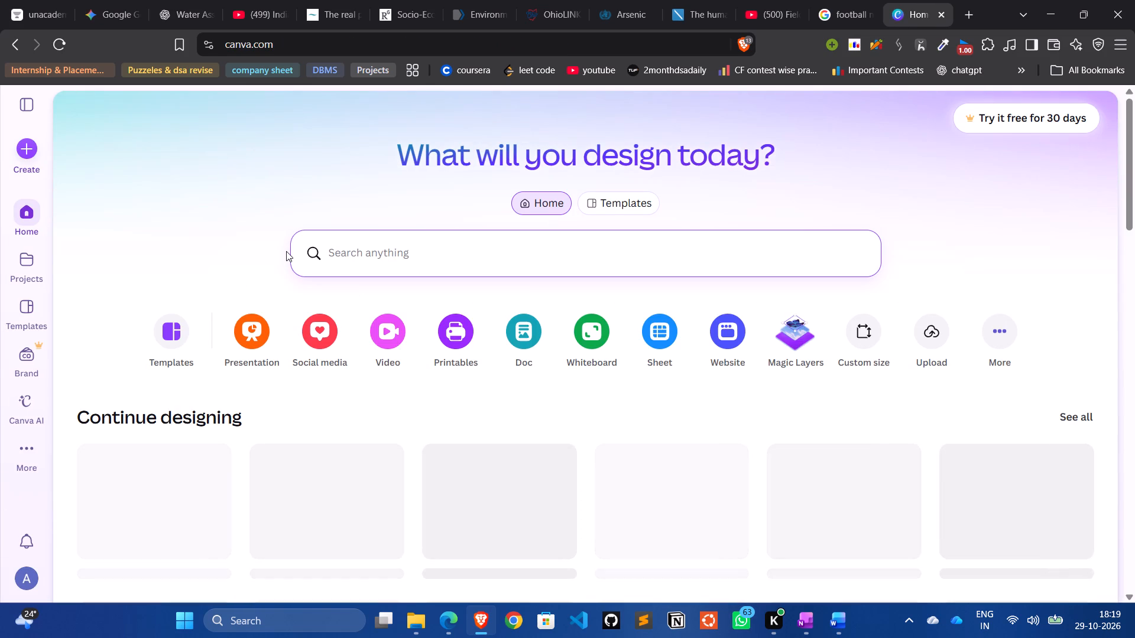
{"action": "type", "text": "wor"}
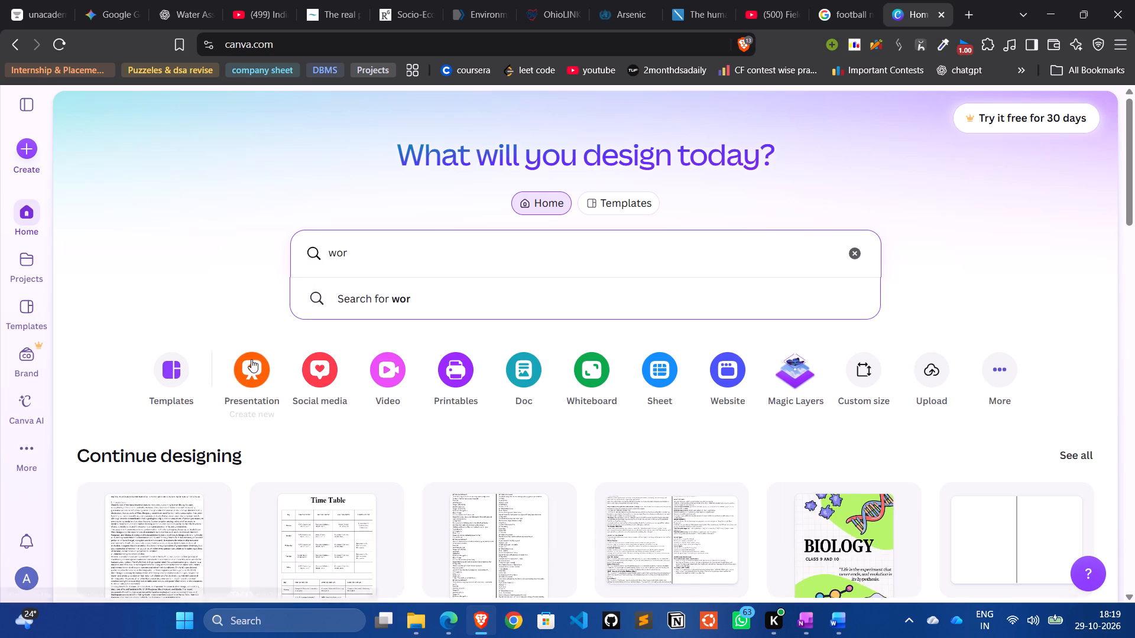
{"action": "key", "text": "d"}
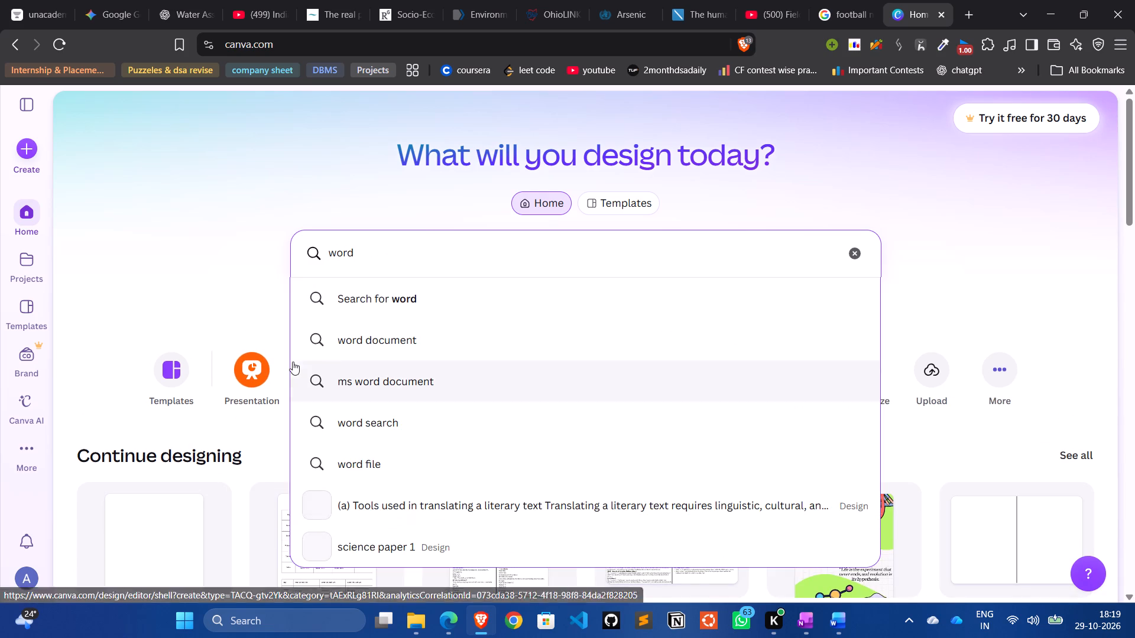
{"action": "left_click", "coordinate": [350, 346]}
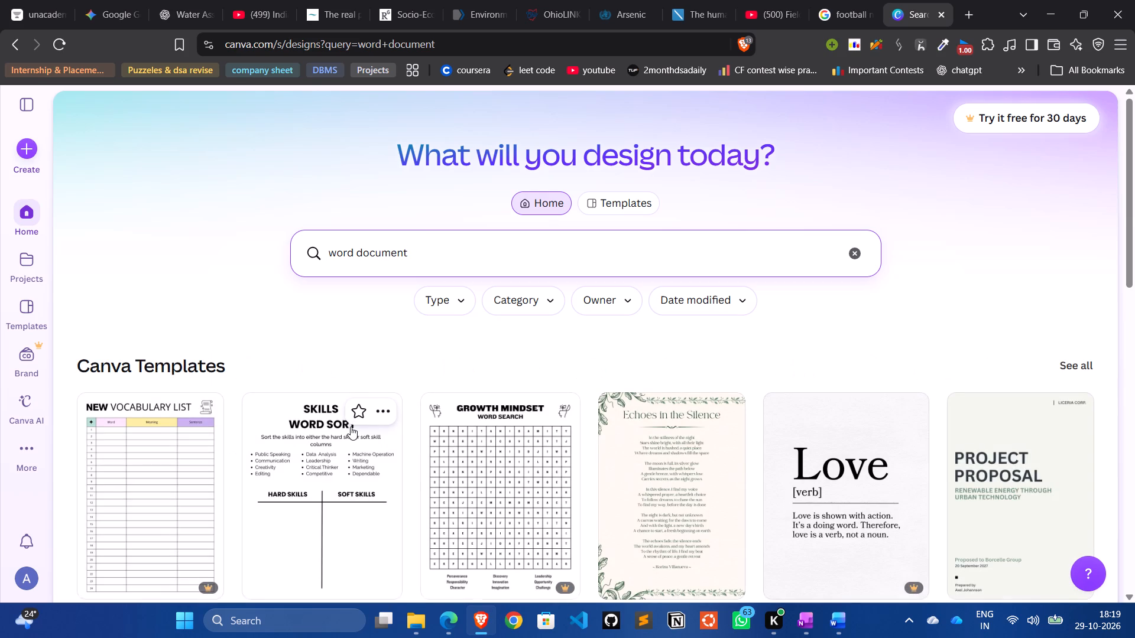
{"action": "scroll", "coordinate": [421, 476], "scroll_direction": "down", "scroll_amount": 3}
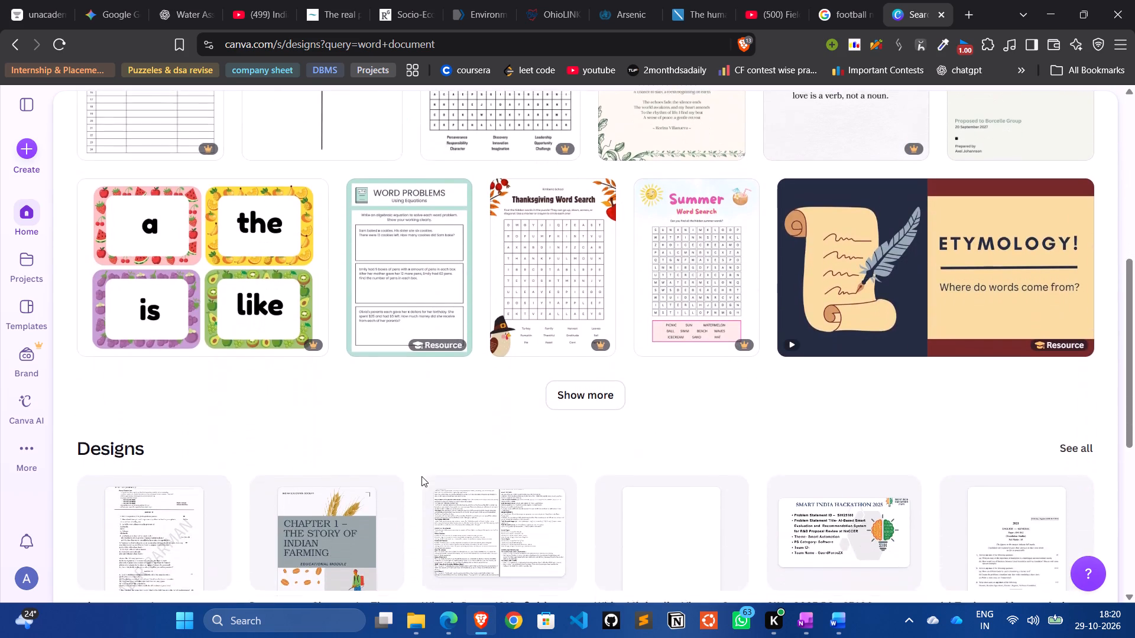
{"action": "scroll", "coordinate": [421, 476], "scroll_direction": "up", "scroll_amount": 5}
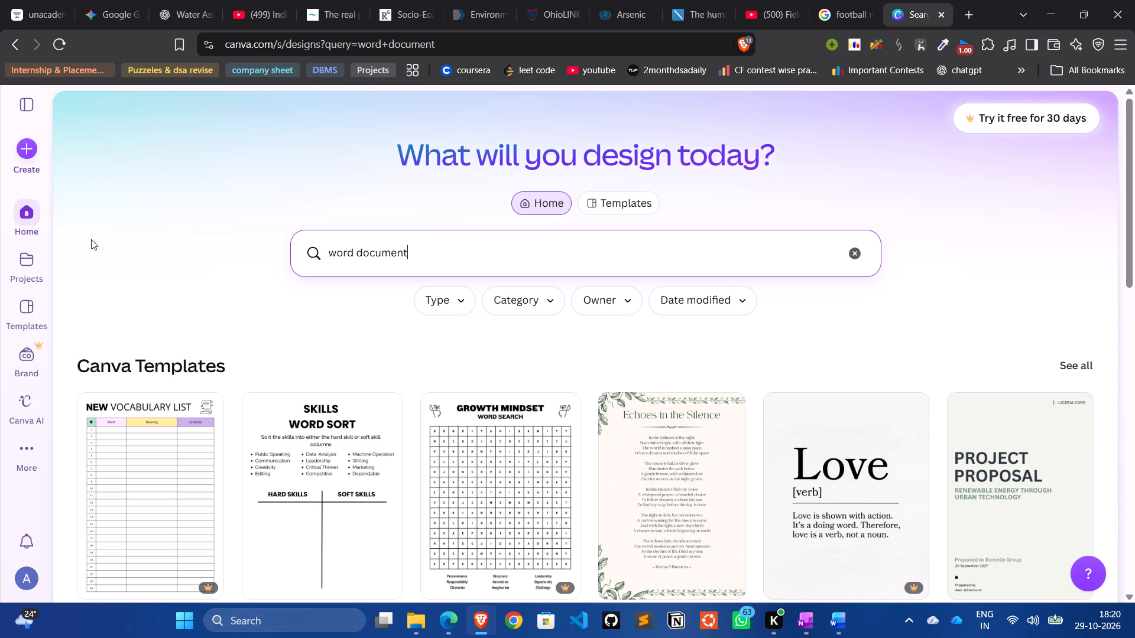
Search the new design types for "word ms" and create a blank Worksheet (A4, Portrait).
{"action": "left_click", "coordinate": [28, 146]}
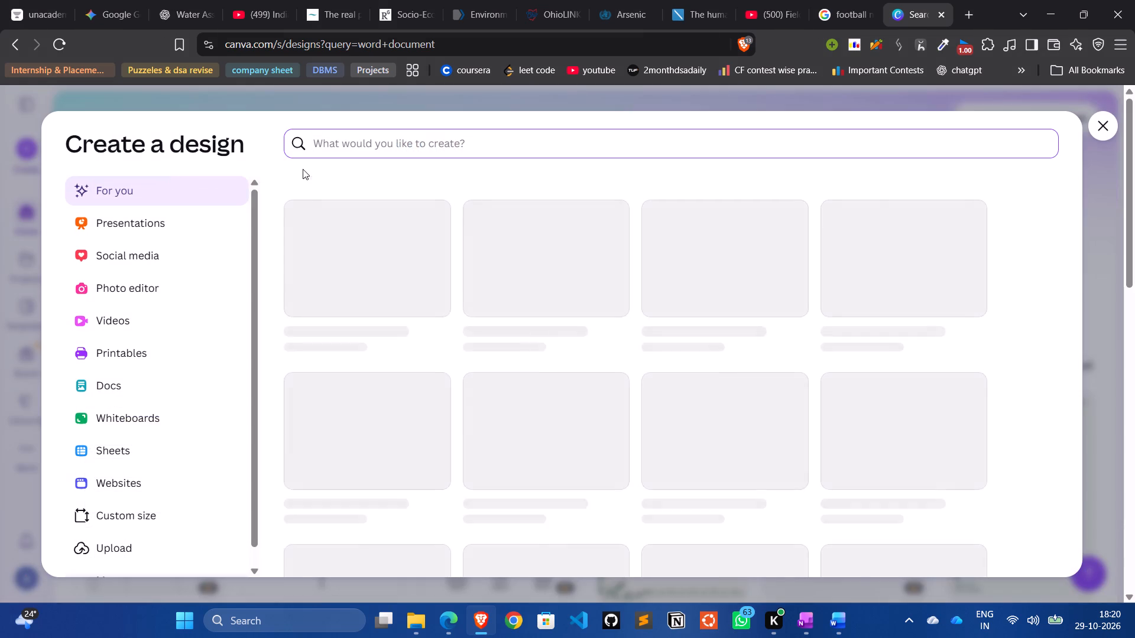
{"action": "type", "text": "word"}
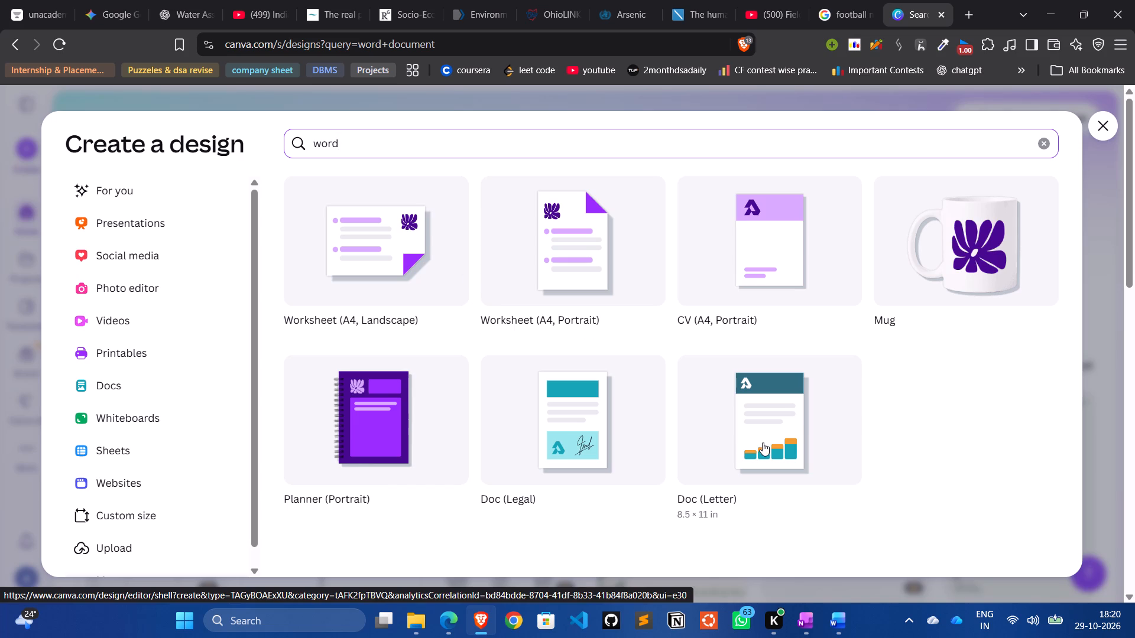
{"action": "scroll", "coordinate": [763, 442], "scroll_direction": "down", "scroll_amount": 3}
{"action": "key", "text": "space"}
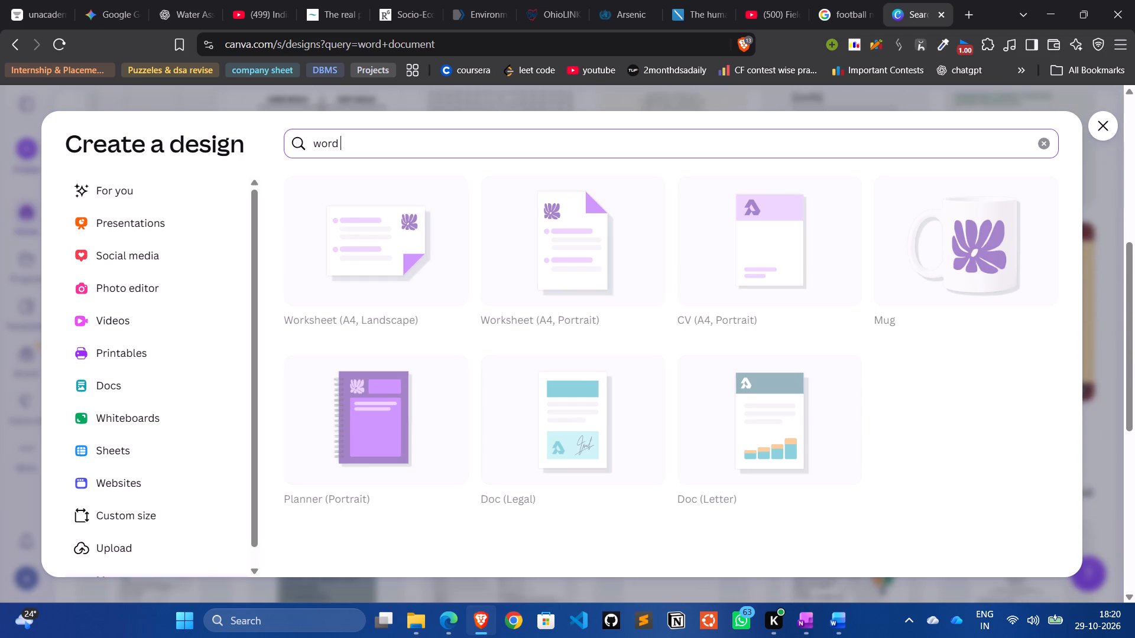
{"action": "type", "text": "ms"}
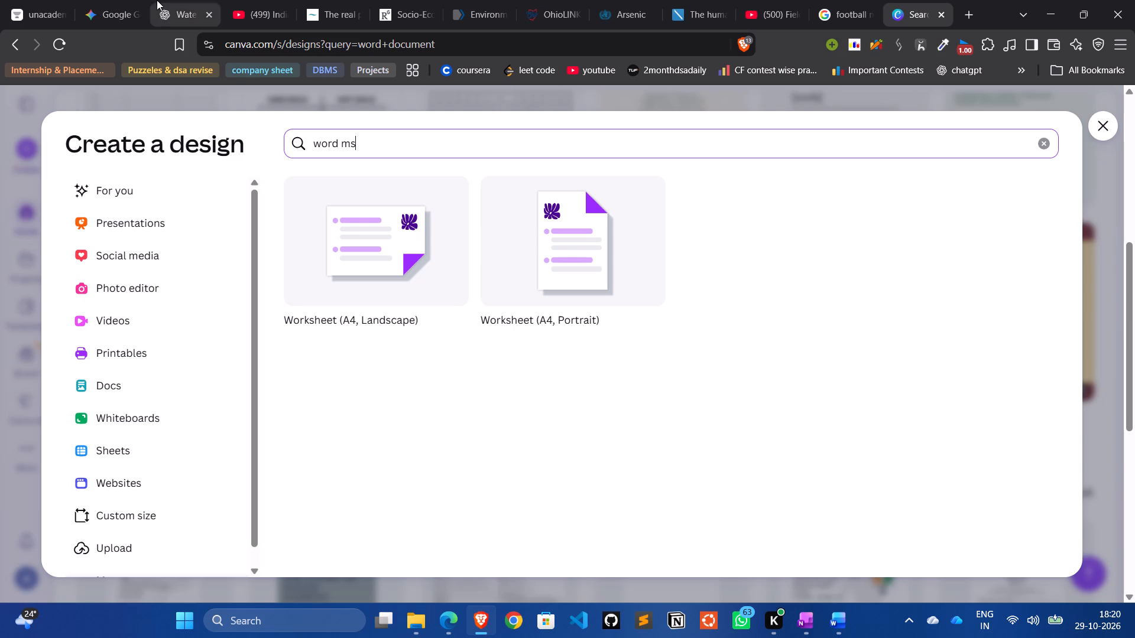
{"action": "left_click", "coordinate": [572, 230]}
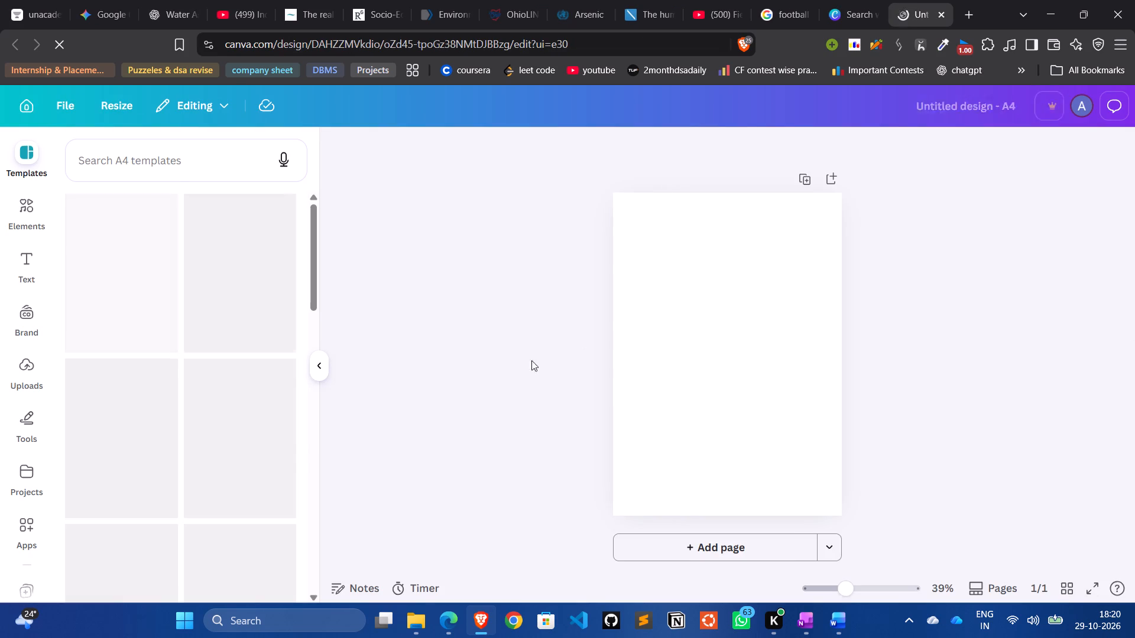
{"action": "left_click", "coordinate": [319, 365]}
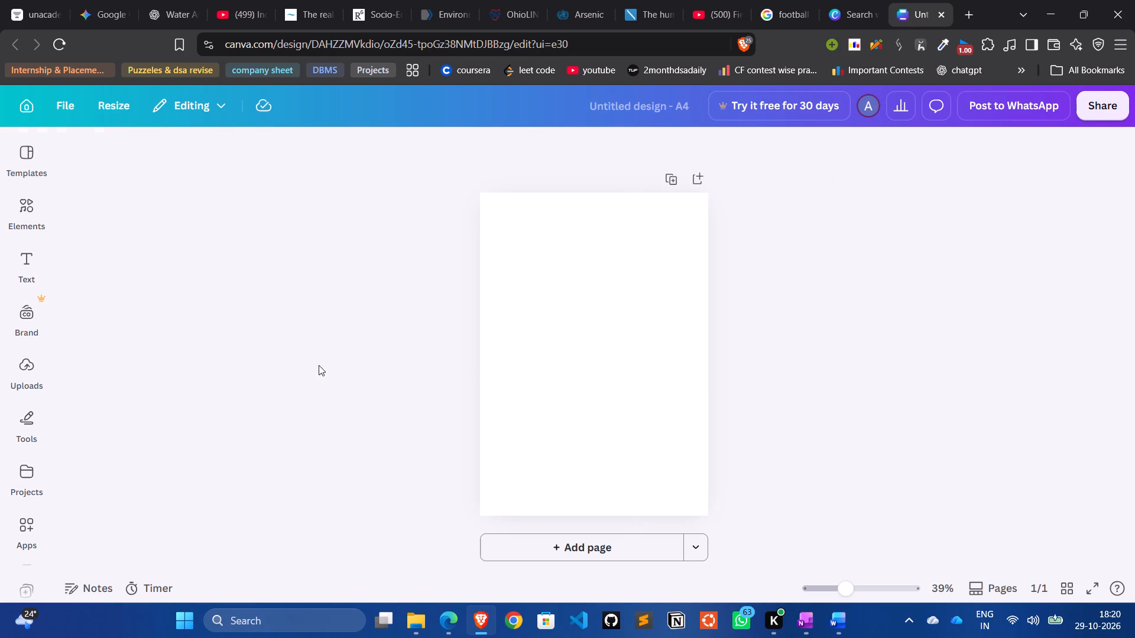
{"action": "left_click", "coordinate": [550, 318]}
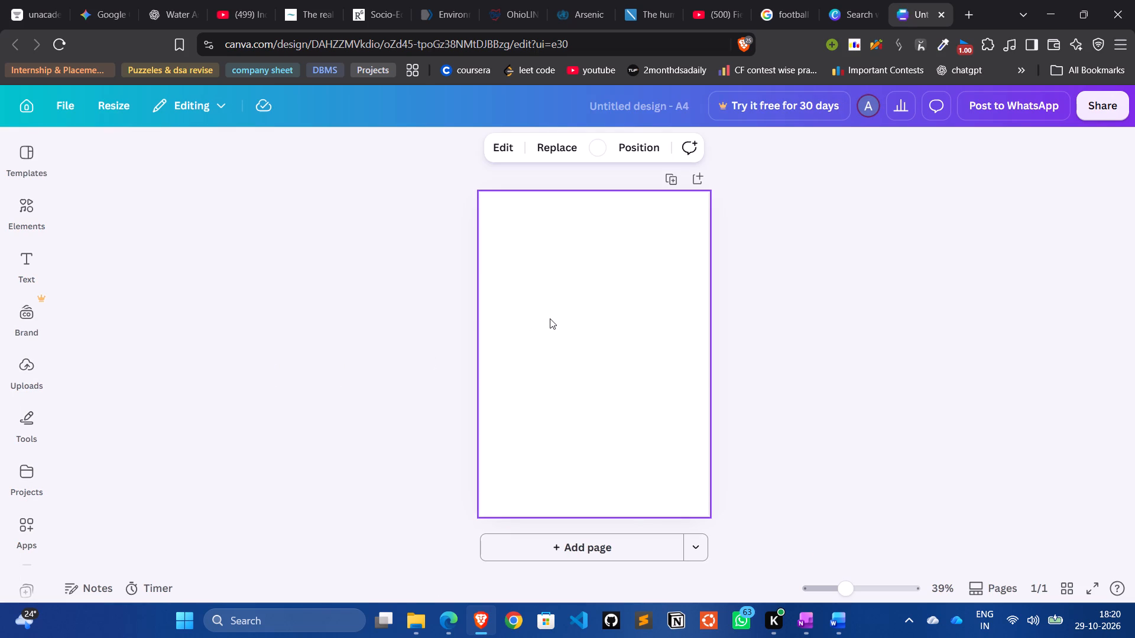
Create a new blank Canva Doc from the home page and paste the copied assignment into it.
{"action": "left_click", "coordinate": [16, 113]}
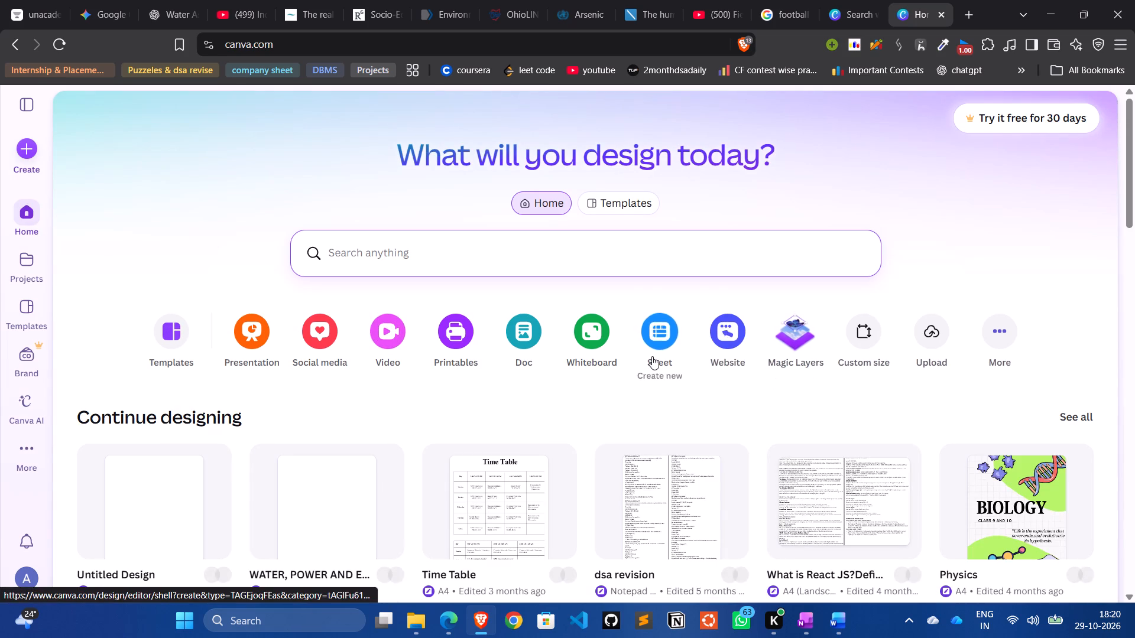
{"action": "left_click", "coordinate": [527, 325]}
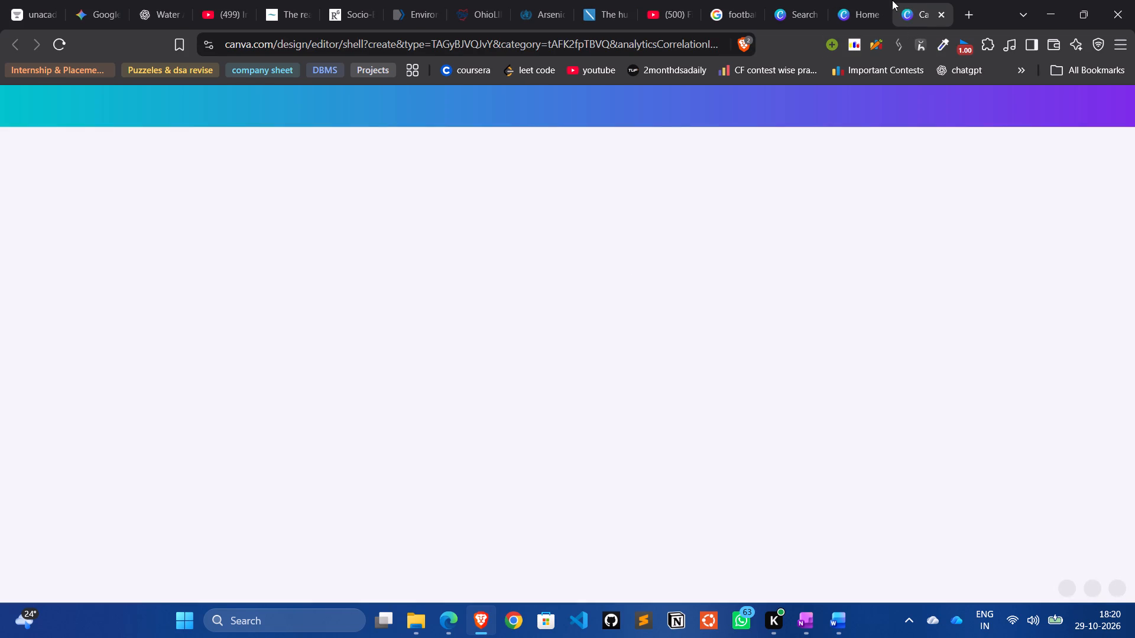
{"action": "left_click", "coordinate": [876, 18]}
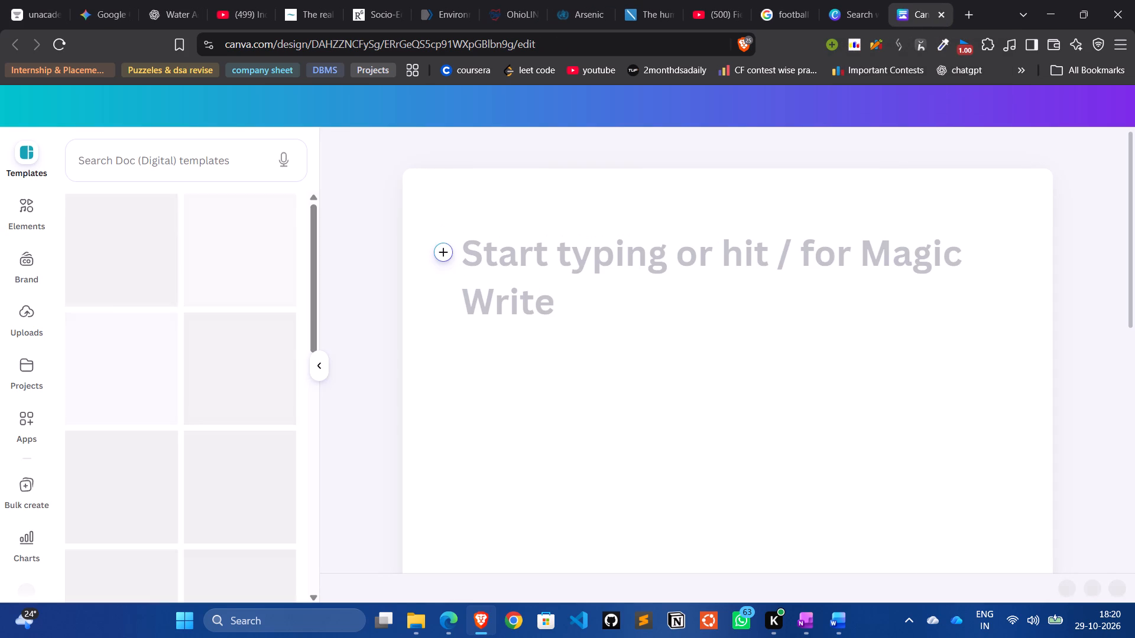
{"action": "left_click", "coordinate": [315, 361]}
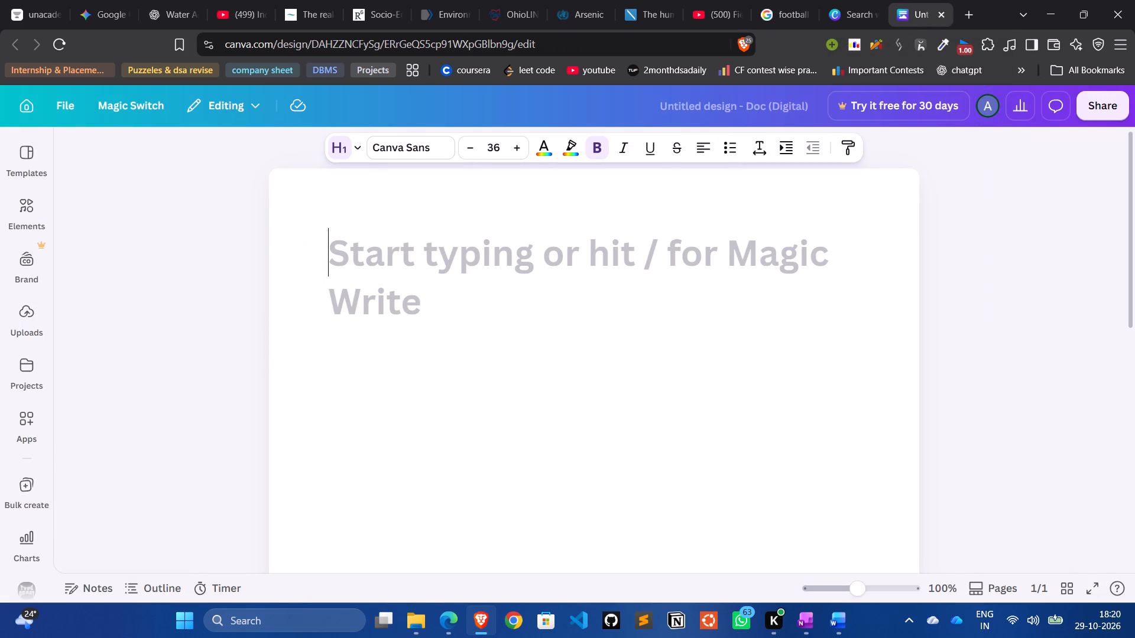
{"action": "key", "text": "ctrl+v"}
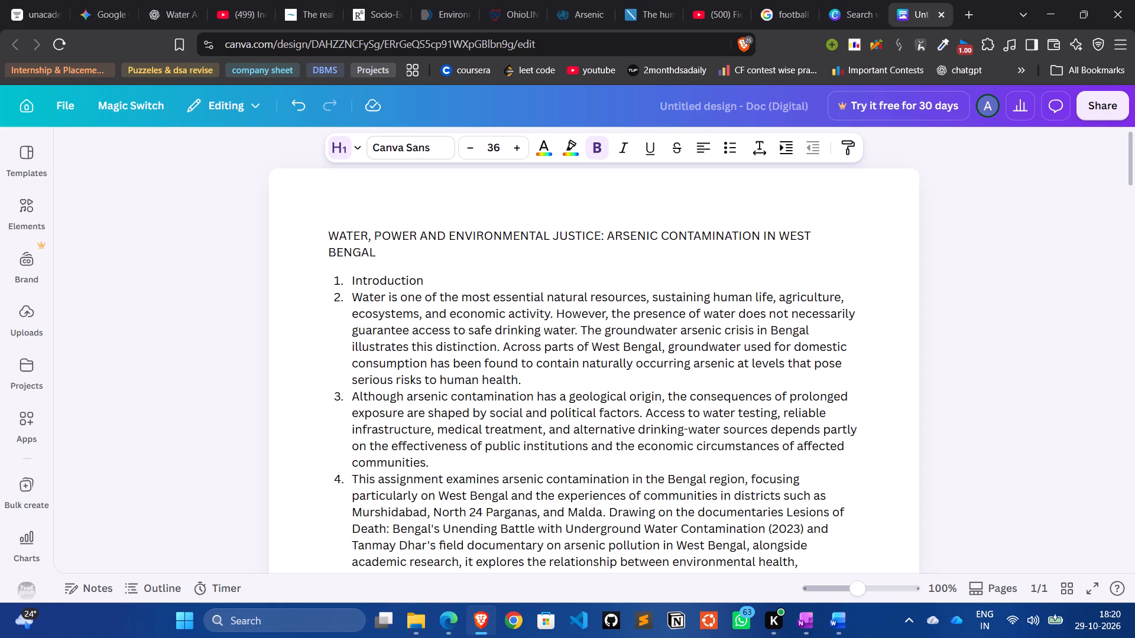
Examine how the pasted assignment is formatted in the Doc, from the title through the numbered sections to the references.
{"action": "scroll", "coordinate": [428, 361], "scroll_direction": "up", "scroll_amount": 12}
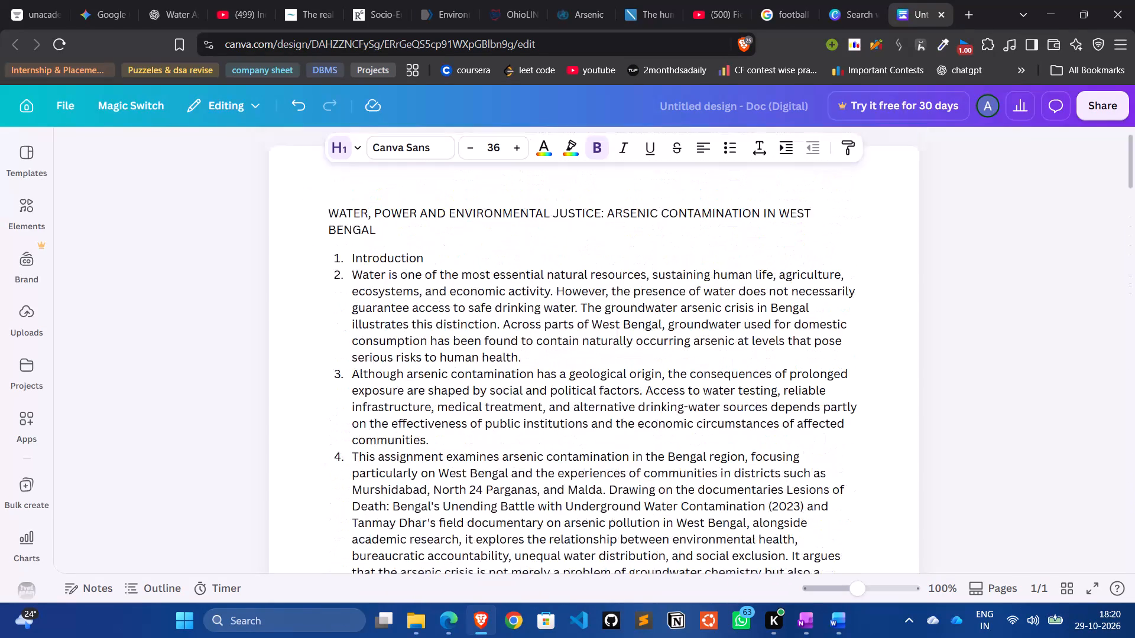
{"action": "scroll", "coordinate": [428, 361], "scroll_direction": "down", "scroll_amount": 7}
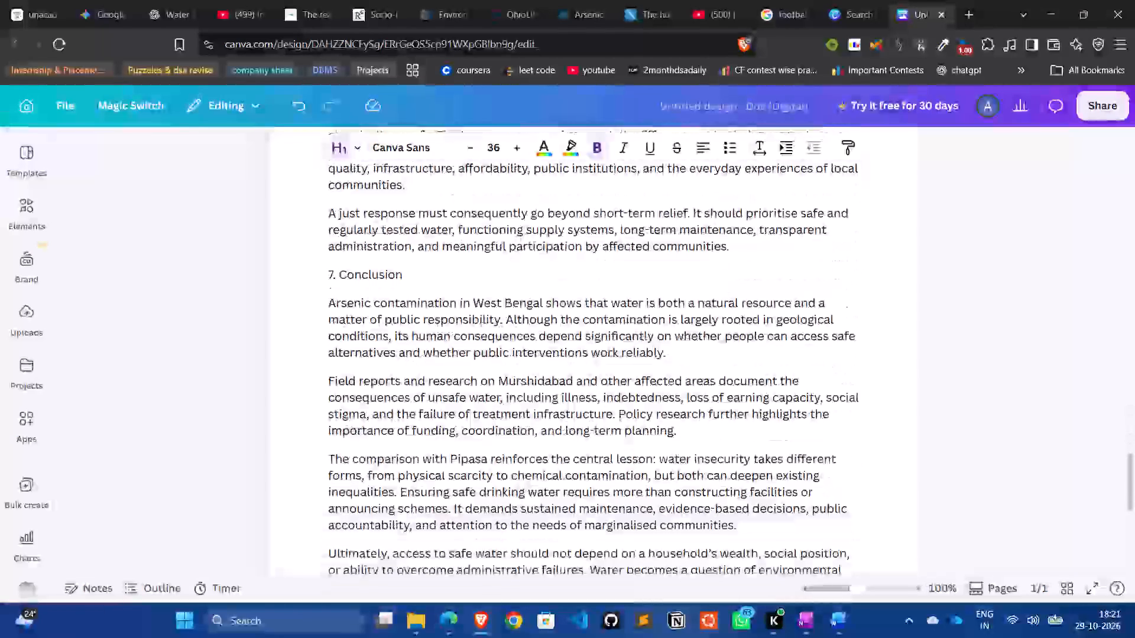
{"action": "scroll", "coordinate": [428, 361], "scroll_direction": "down", "scroll_amount": 2}
{"action": "scroll", "coordinate": [428, 361], "scroll_direction": "up", "scroll_amount": 1}
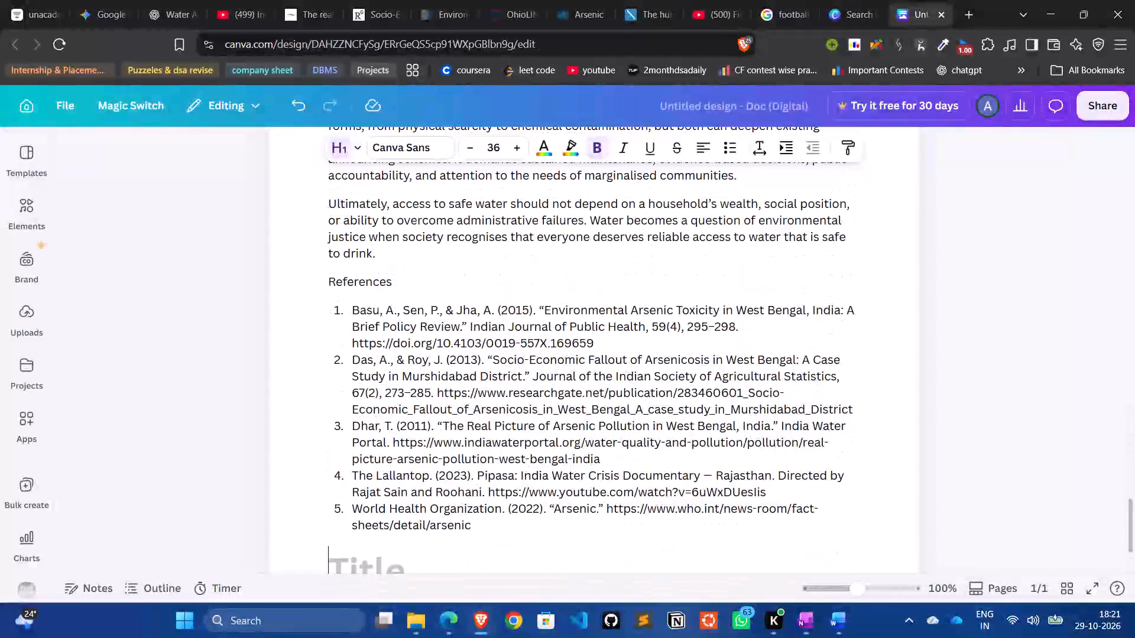
{"action": "scroll", "coordinate": [428, 361], "scroll_direction": "up", "scroll_amount": 12}
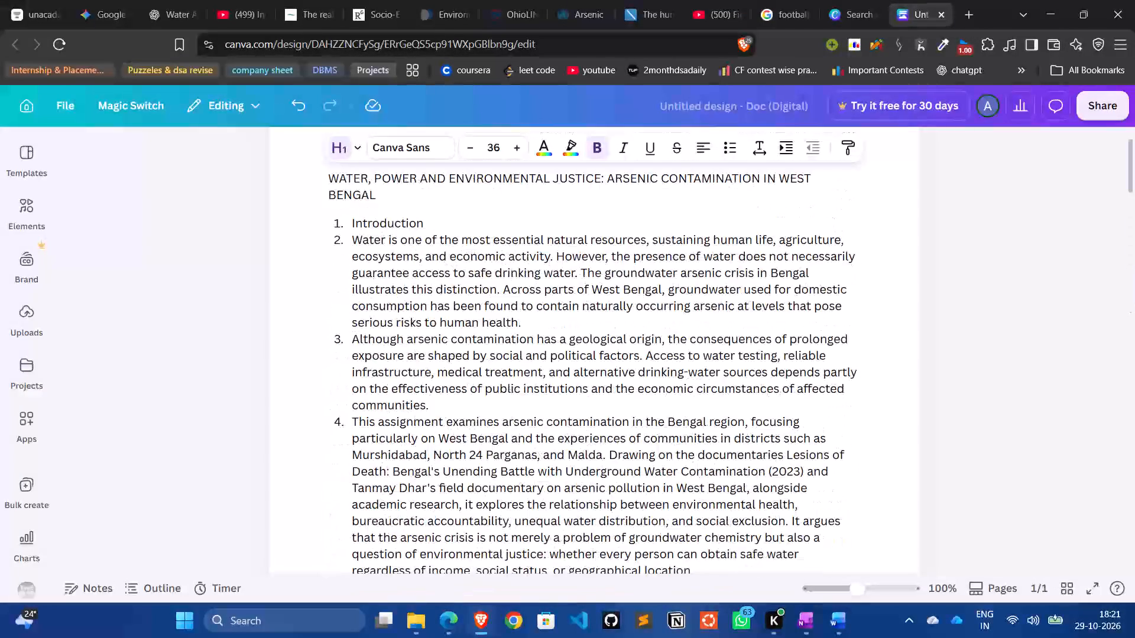
{"action": "scroll", "coordinate": [428, 361], "scroll_direction": "down", "scroll_amount": 1}
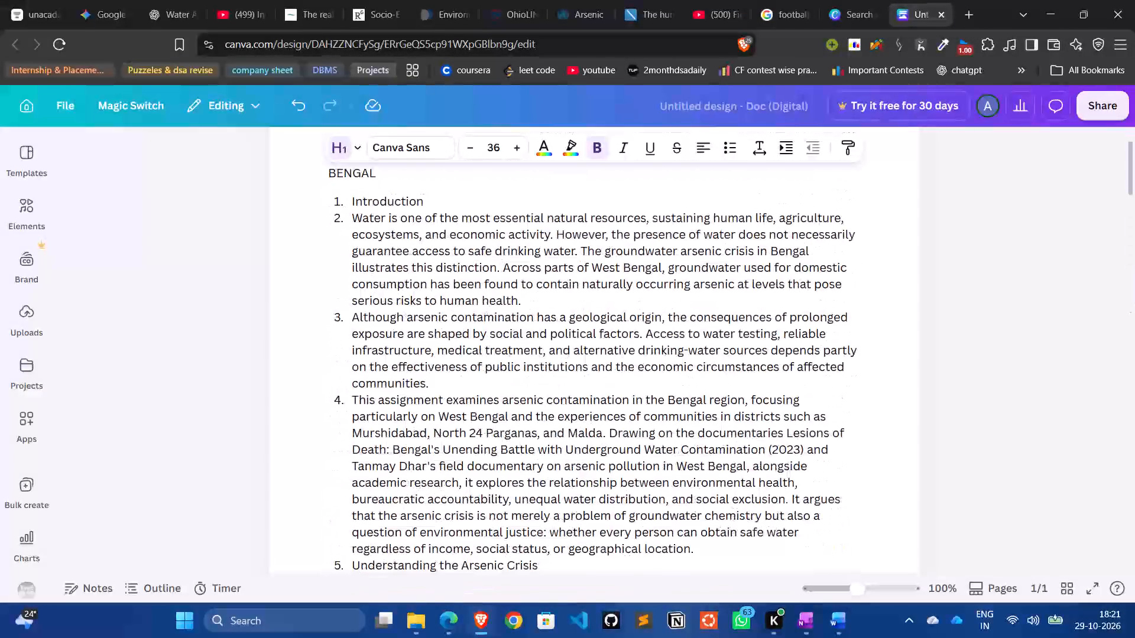
{"action": "scroll", "coordinate": [428, 361], "scroll_direction": "up", "scroll_amount": 2}
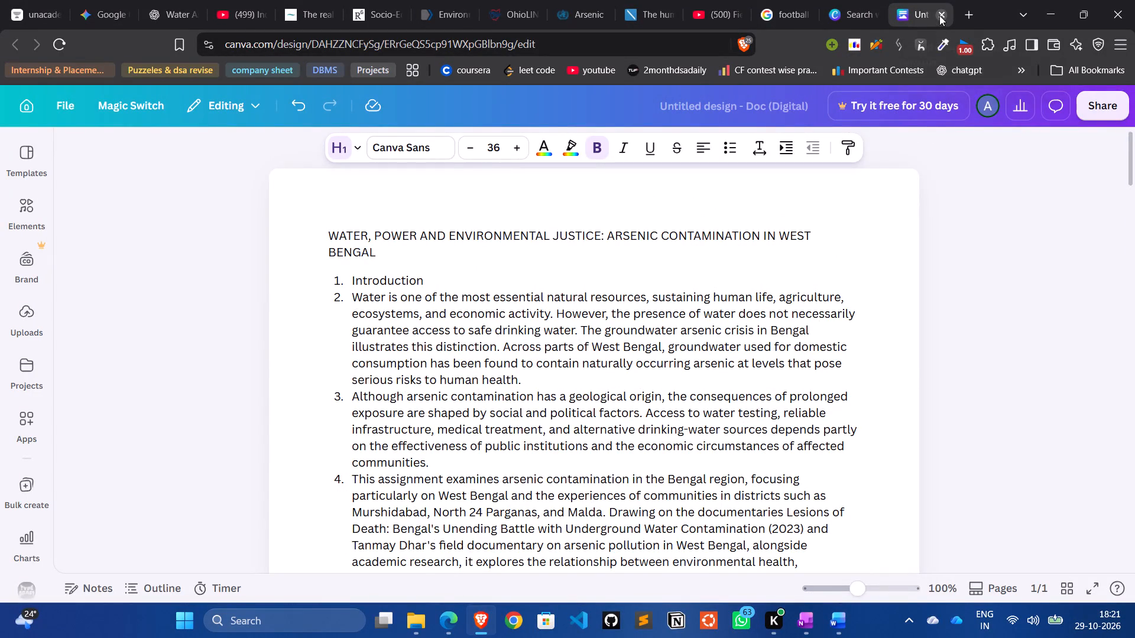
Close the remaining Canva tabs and switch to the assignment document in Word.
{"action": "left_click", "coordinate": [939, 15]}
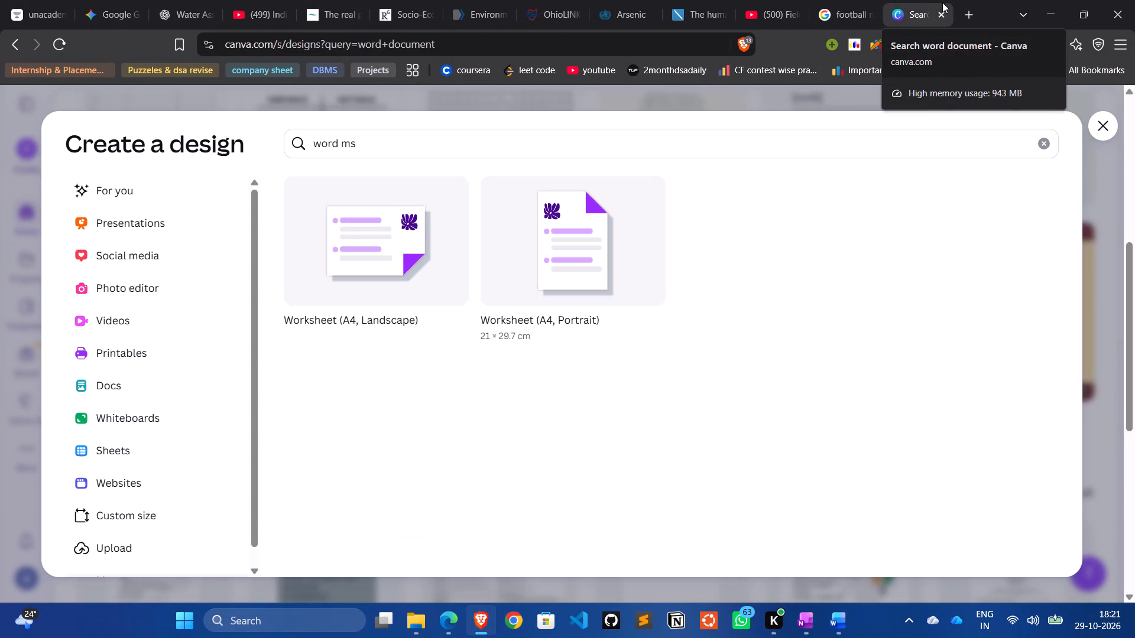
{"action": "left_click", "coordinate": [941, 6]}
{"action": "left_click", "coordinate": [941, 12]}
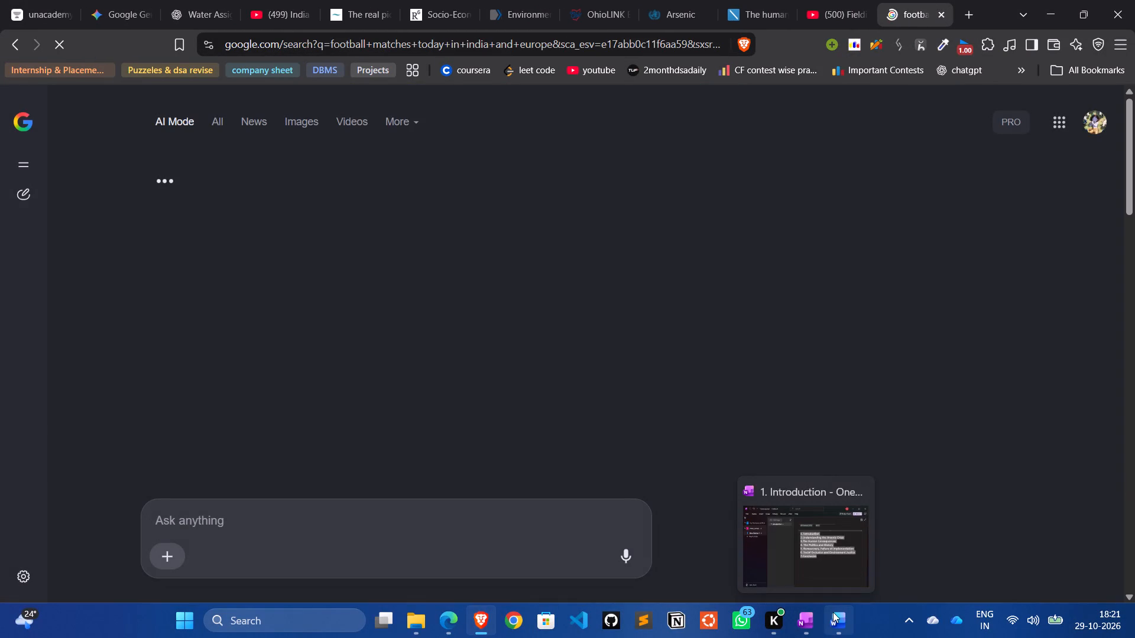
{"action": "left_click", "coordinate": [836, 613]}
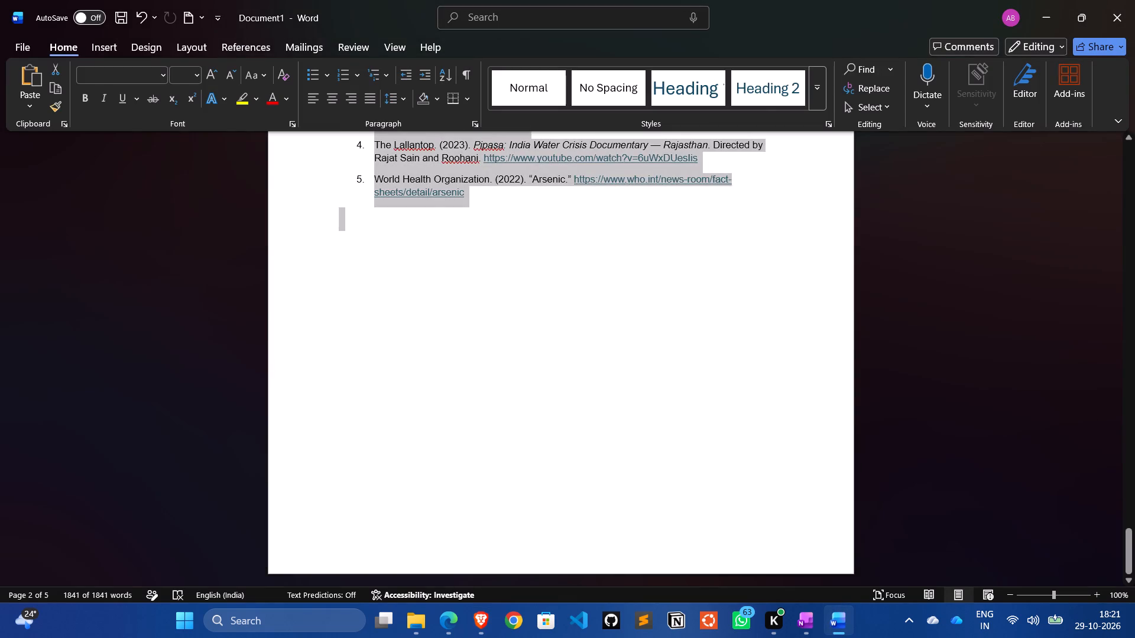
Shrink the Fig. 1 malignancy chart beside Table 7 proportionally, and stretch its width so the caption stays legible.
{"action": "scroll", "coordinate": [715, 431], "scroll_direction": "up", "scroll_amount": 2}
{"action": "left_click", "coordinate": [744, 367]}
{"action": "scroll", "coordinate": [744, 367], "scroll_direction": "up", "scroll_amount": 2}
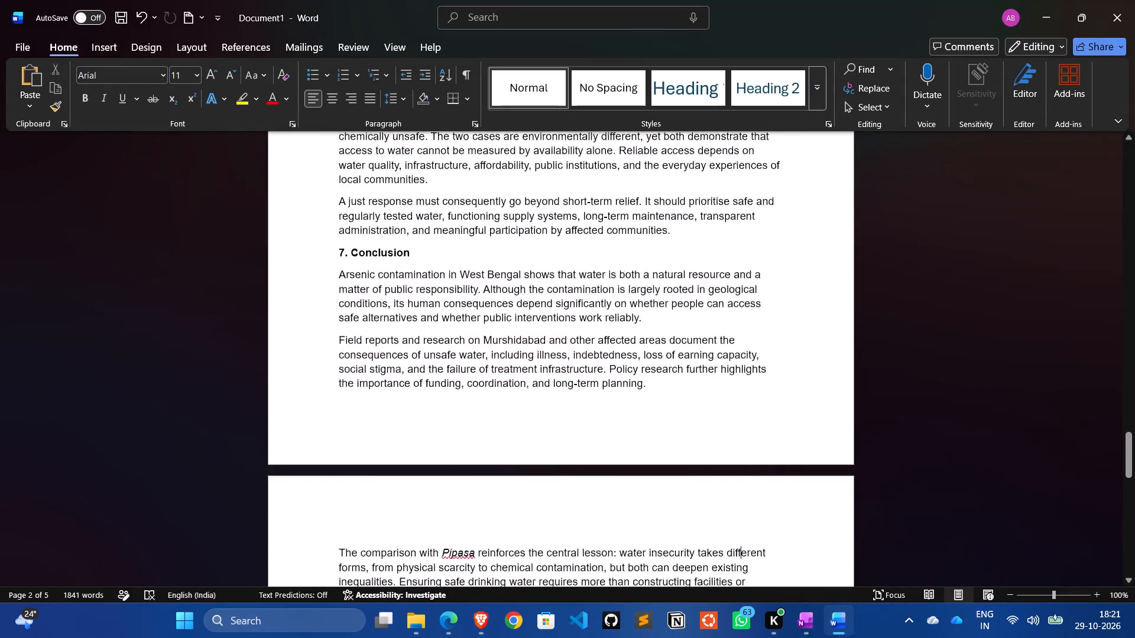
{"action": "scroll", "coordinate": [744, 367], "scroll_direction": "up", "scroll_amount": 2}
{"action": "scroll", "coordinate": [744, 367], "scroll_direction": "down", "scroll_amount": 2}
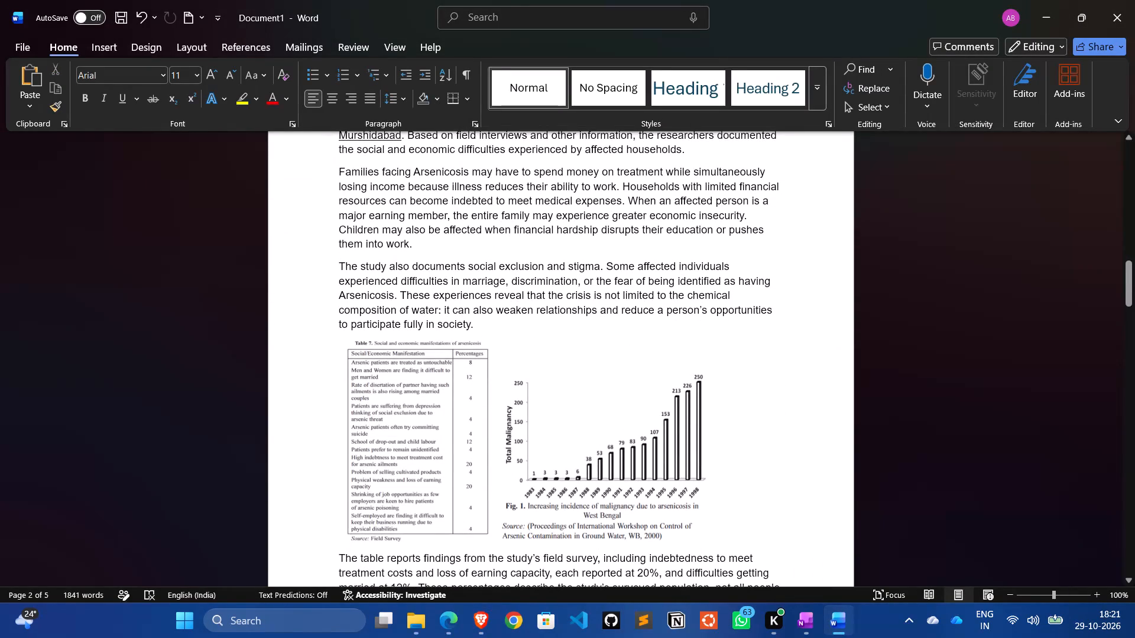
{"action": "left_click", "coordinate": [659, 430]}
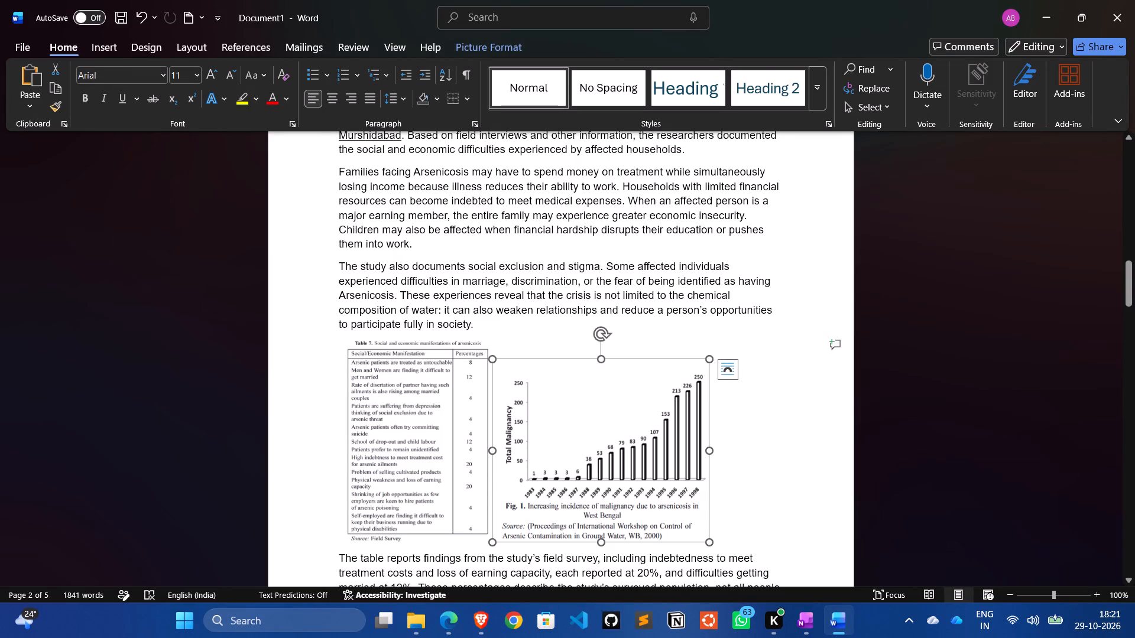
{"action": "left_click_drag", "start_coordinate": [709, 543], "coordinate": [695, 536]}
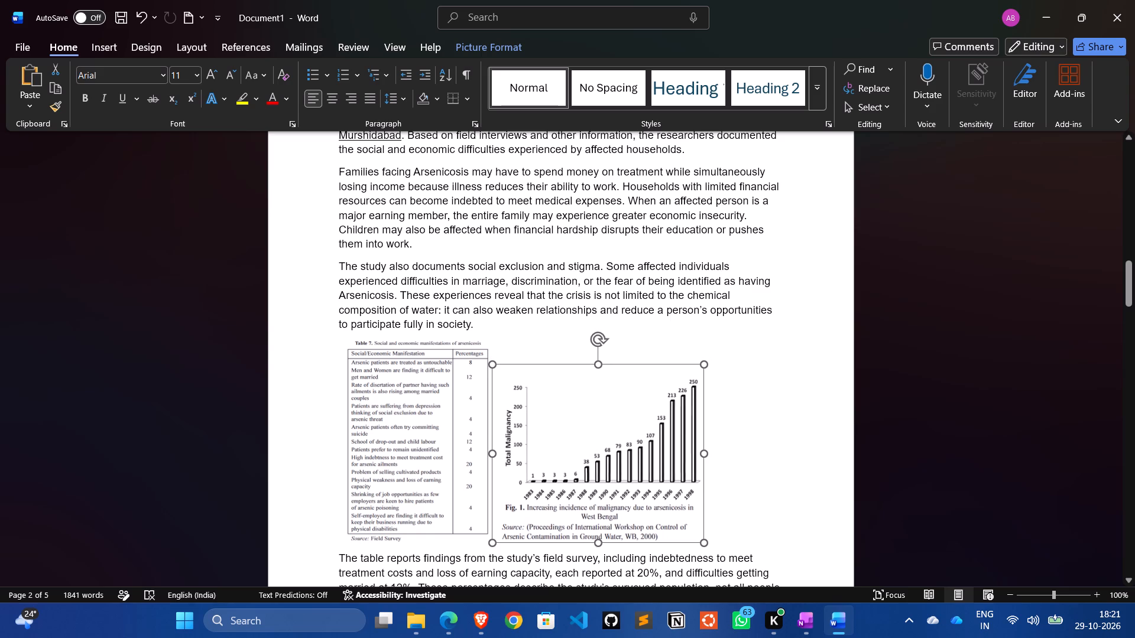
{"action": "left_click_drag", "start_coordinate": [695, 536], "coordinate": [692, 534]}
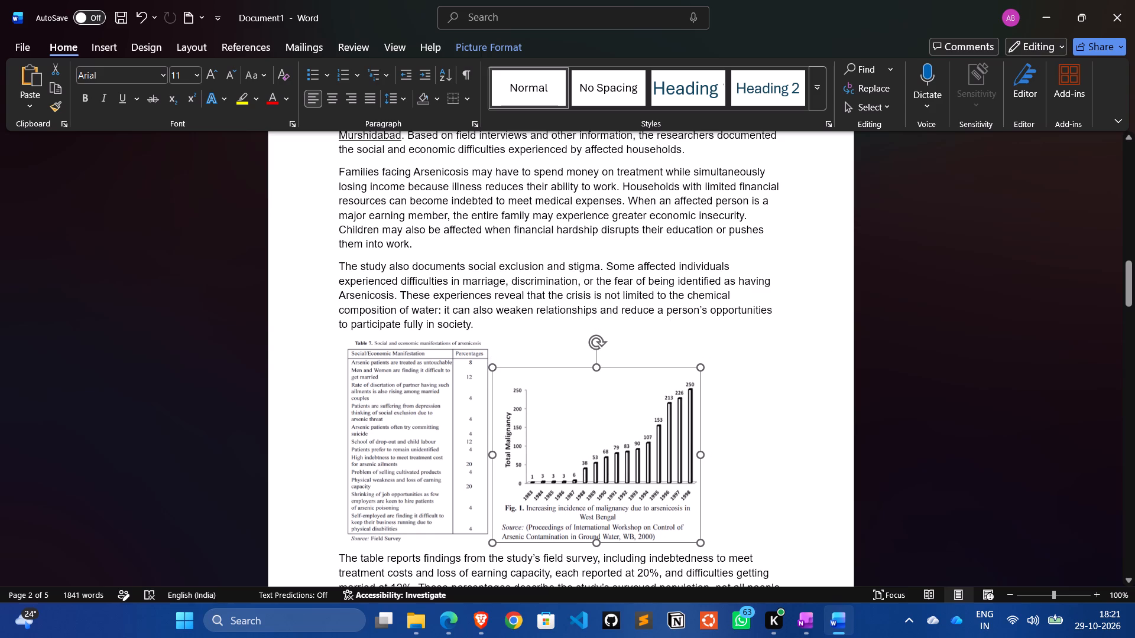
{"action": "left_click_drag", "start_coordinate": [692, 534], "coordinate": [618, 471]}
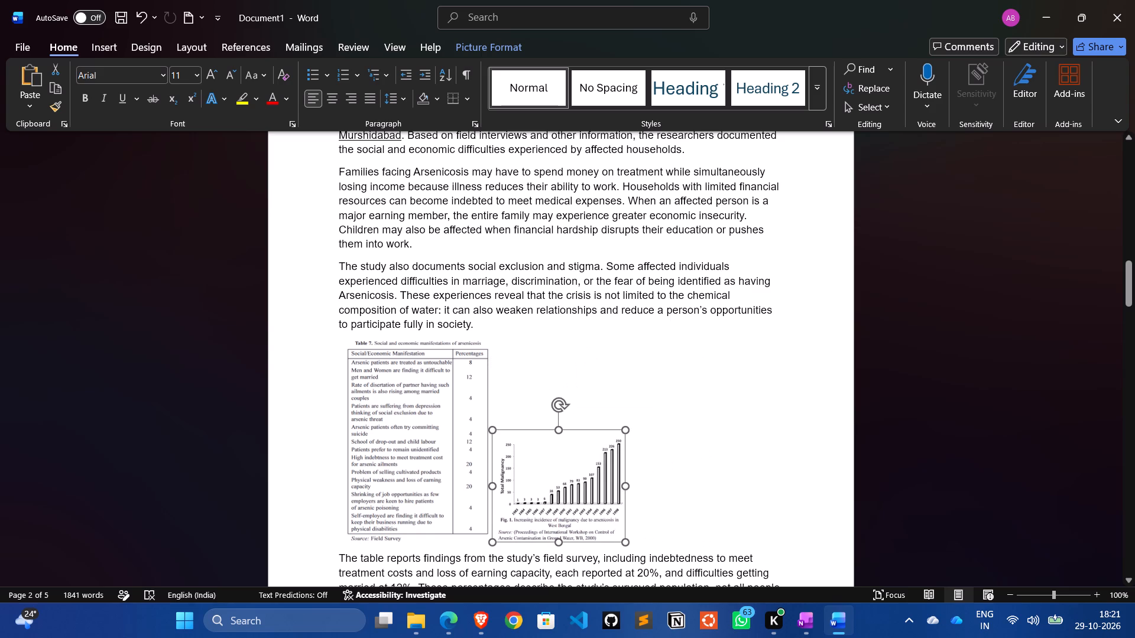
{"action": "left_click_drag", "start_coordinate": [618, 471], "coordinate": [636, 486]}
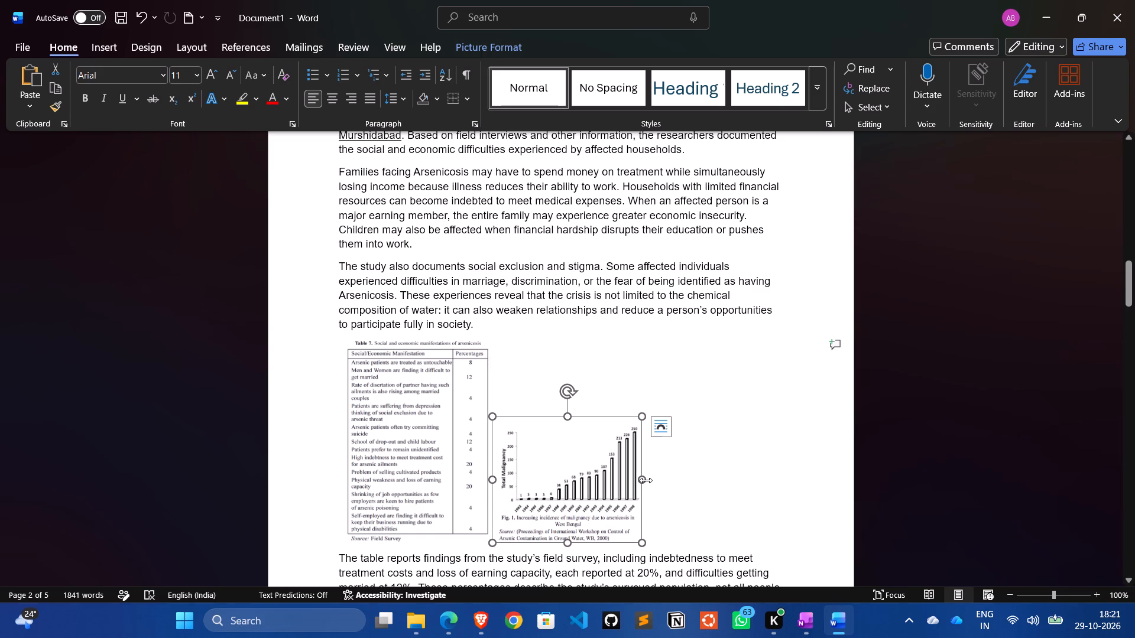
{"action": "left_click_drag", "start_coordinate": [646, 480], "coordinate": [675, 483]}
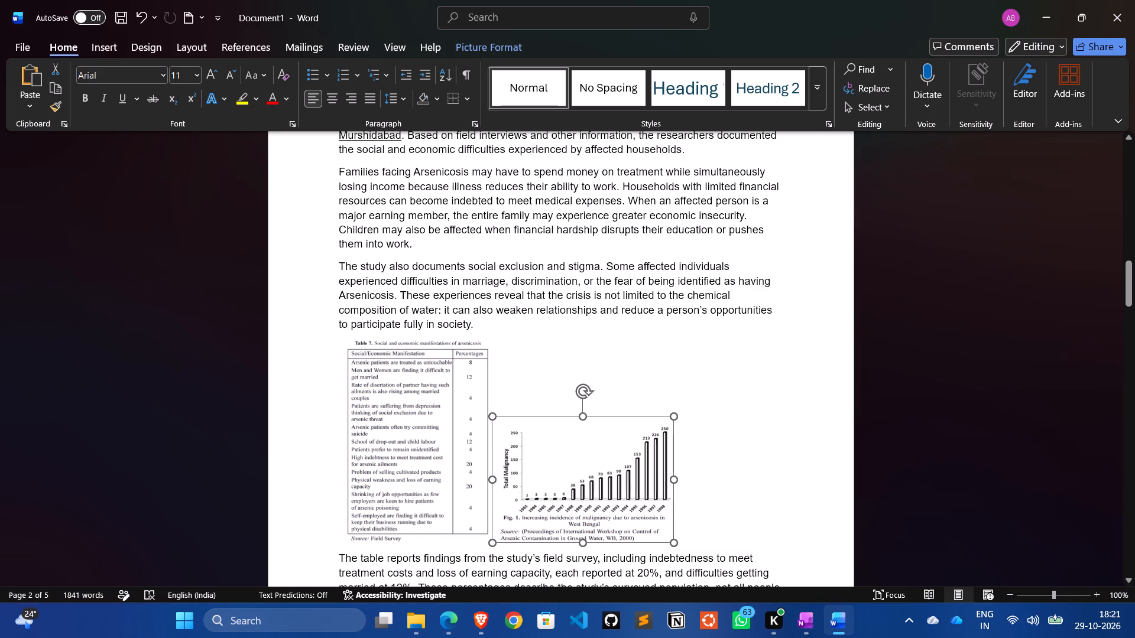
{"action": "left_click_drag", "start_coordinate": [675, 483], "coordinate": [677, 487]}
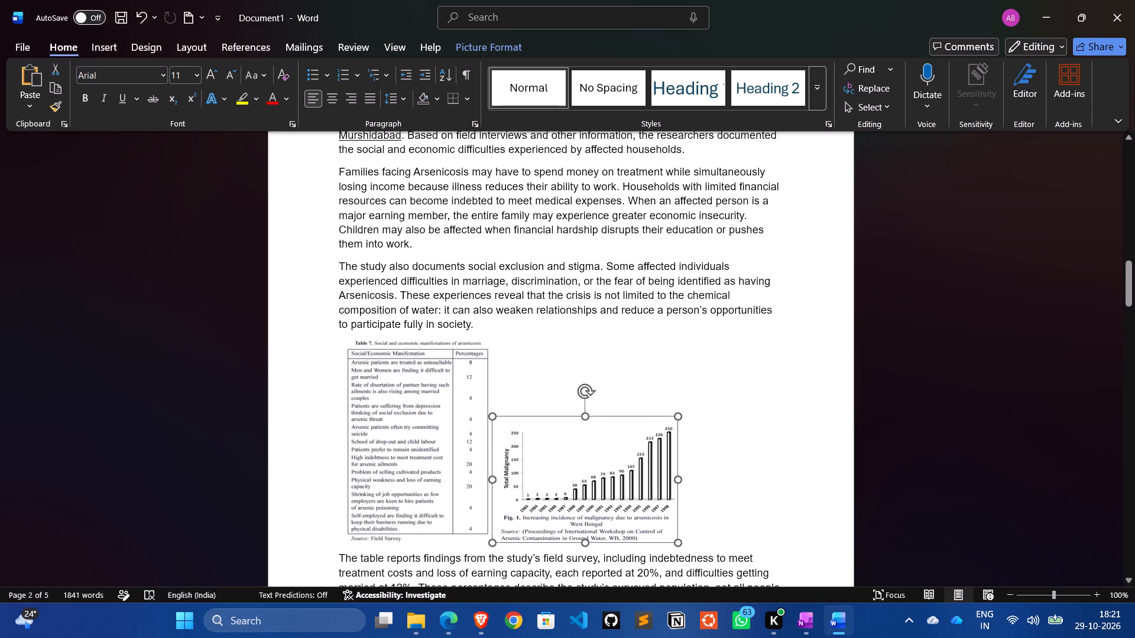
{"action": "left_click_drag", "start_coordinate": [677, 487], "coordinate": [677, 488]}
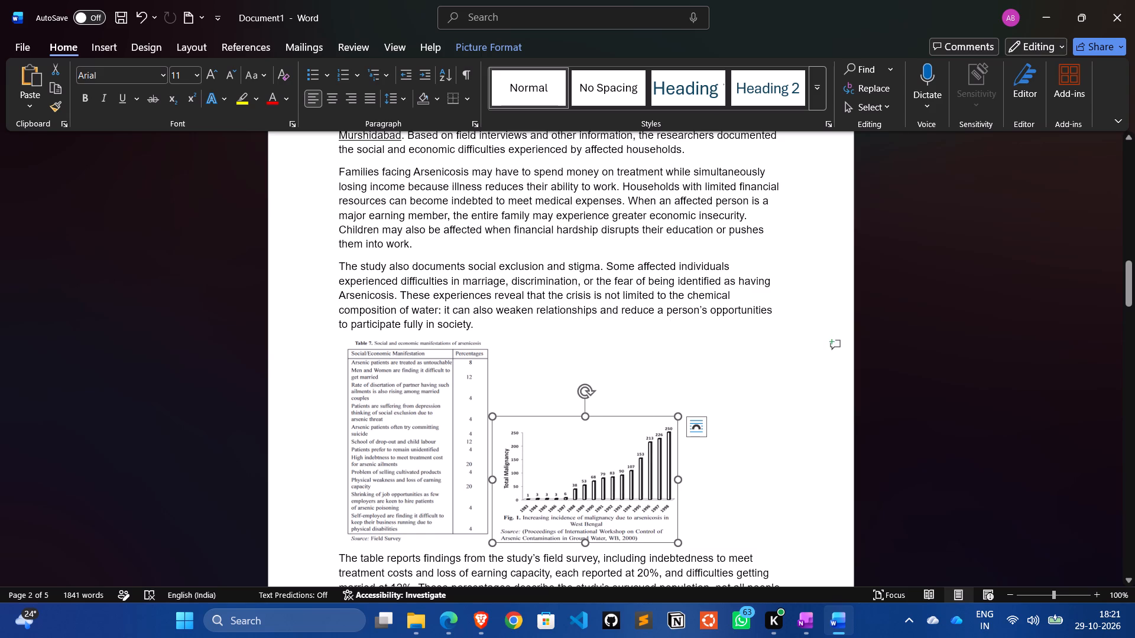
Insert six spaces between the Table 7 image and the Fig. 1 chart to separate them.
{"action": "left_click", "coordinate": [485, 542]}
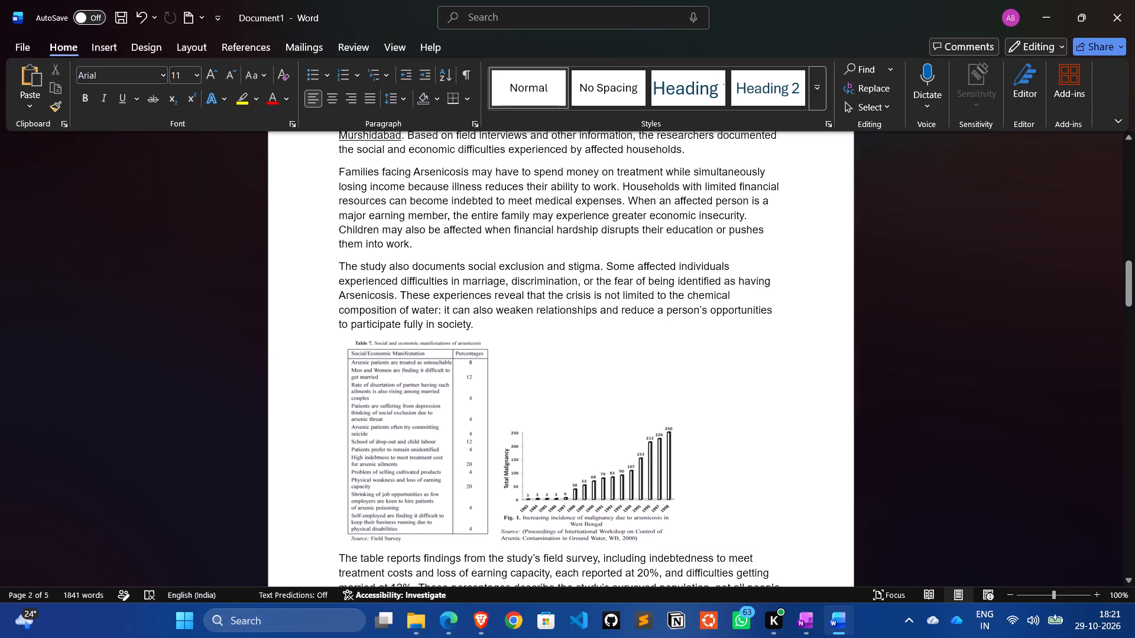
{"action": "key", "text": "space"}
{"action": "key", "text": "space"}
{"action": "key", "text": "space"}
{"action": "key", "text": "space"}
{"action": "key", "text": "space"}
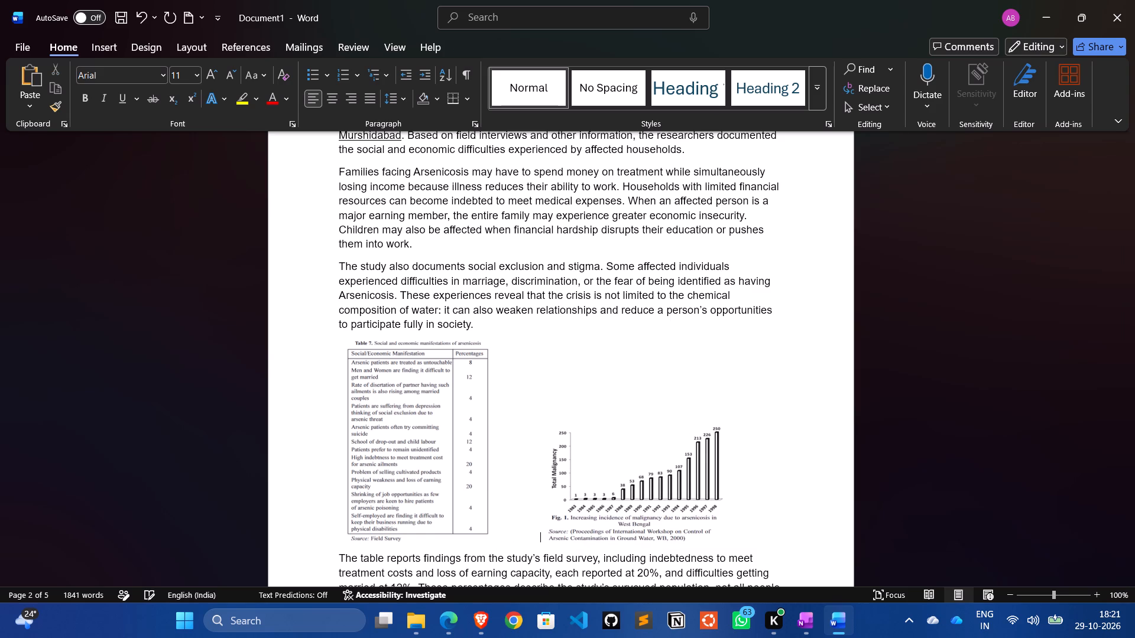
{"action": "key", "text": "space"}
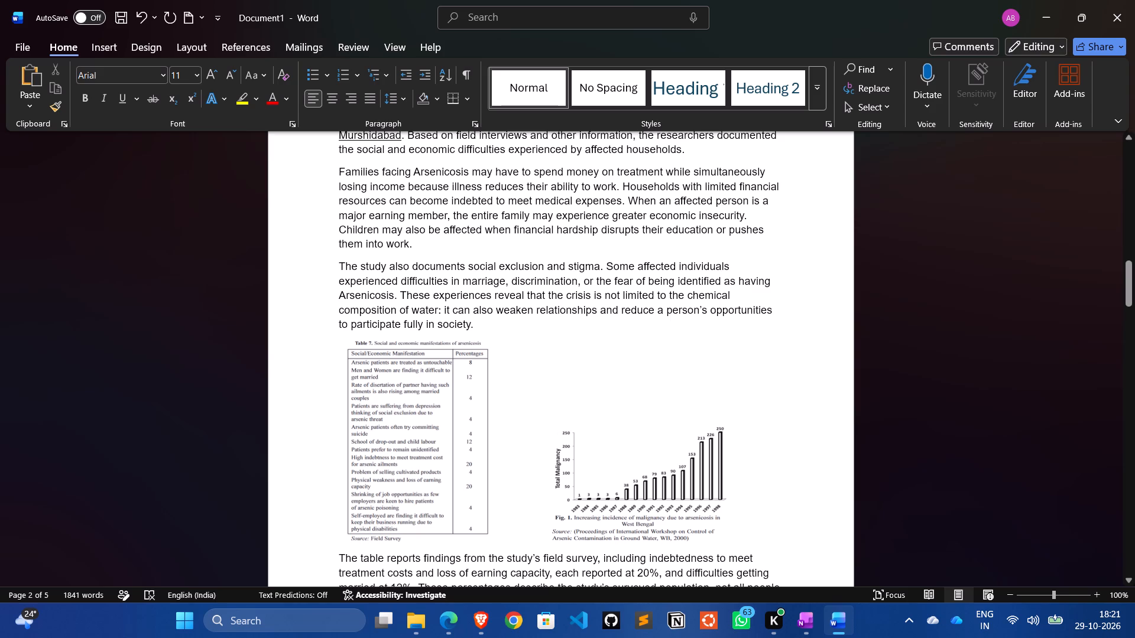
Enlarge the Fig. 1 chart proportionally almost to the text's right margin and remove one space before it.
{"action": "left_click", "coordinate": [614, 493]}
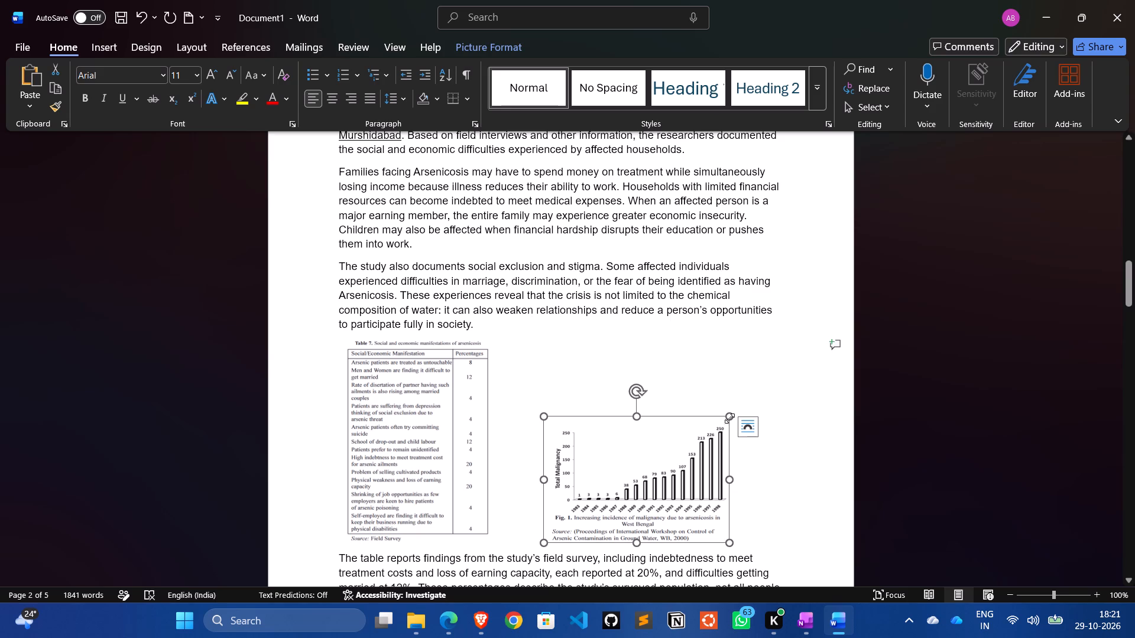
{"action": "left_click_drag", "start_coordinate": [729, 416], "coordinate": [733, 406]}
{"action": "left_click_drag", "start_coordinate": [733, 406], "coordinate": [691, 388]}
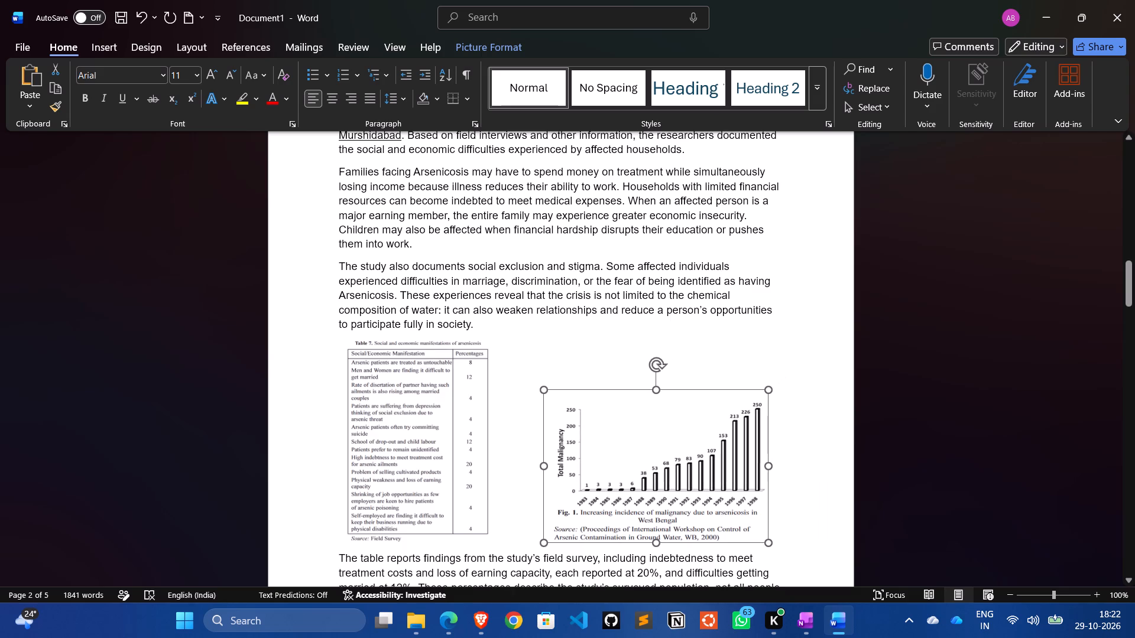
{"action": "left_click_drag", "start_coordinate": [691, 388], "coordinate": [692, 388]}
{"action": "left_click", "coordinate": [603, 487]}
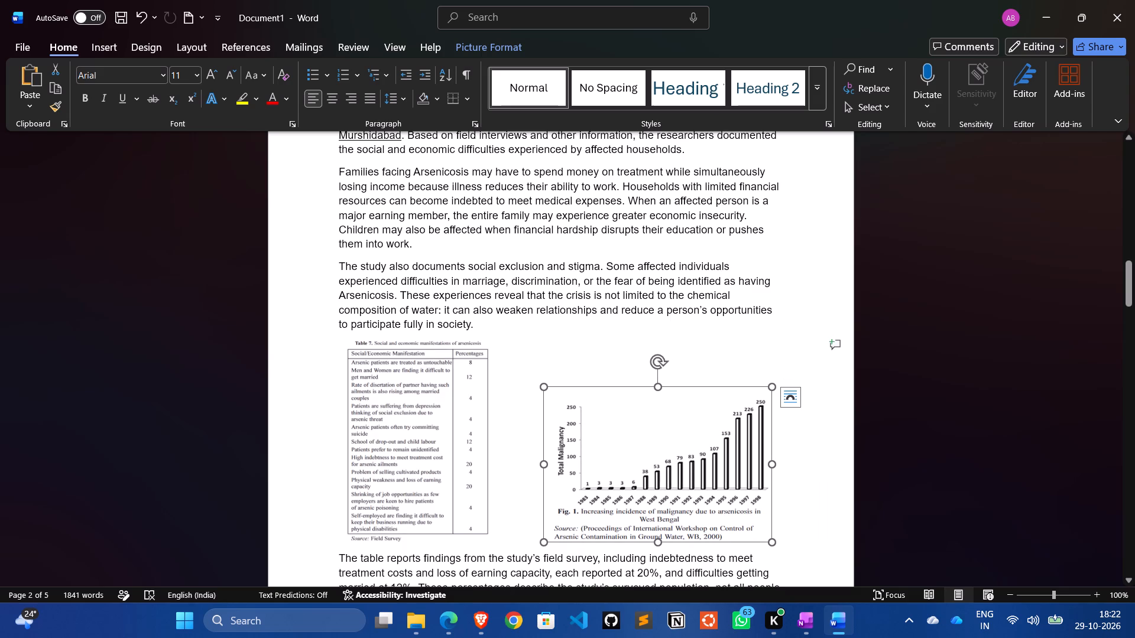
{"action": "left_click", "coordinate": [537, 542]}
{"action": "key", "text": "BackSpace"}
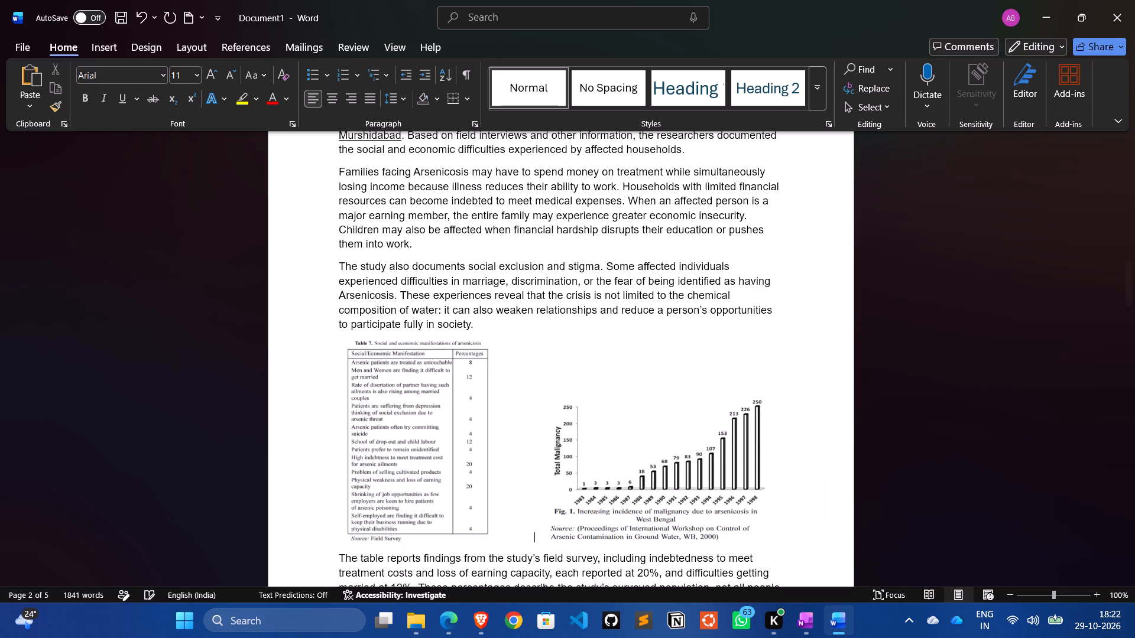
Widen the Table 7 image slightly in two passes, removing three spaces from the gap before the chart in between.
{"action": "left_click", "coordinate": [476, 526]}
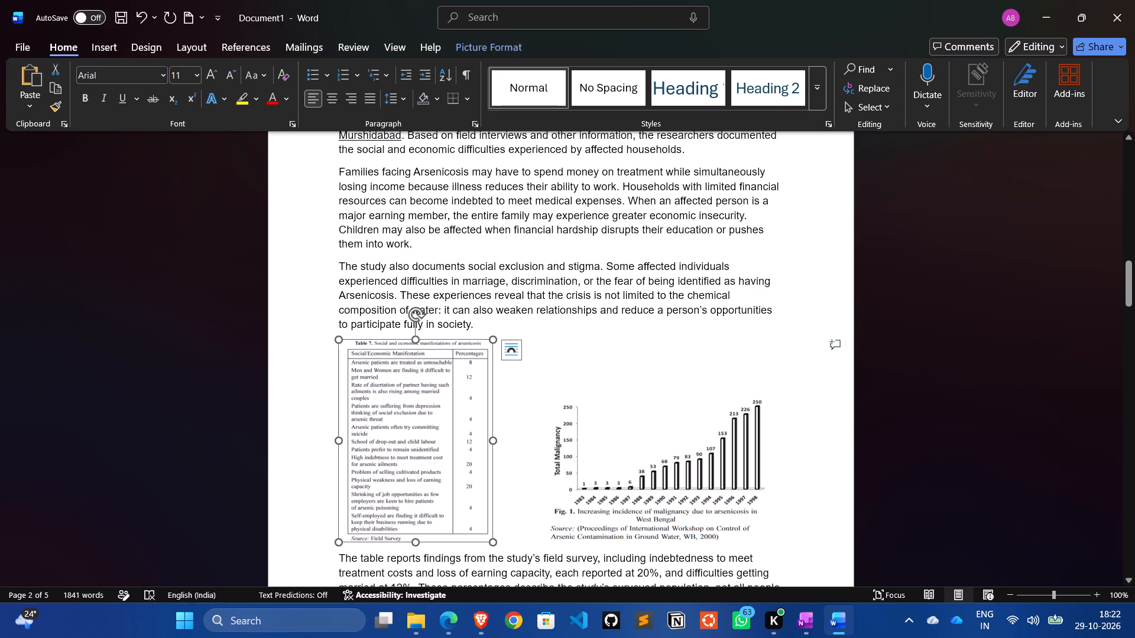
{"action": "left_click_drag", "start_coordinate": [492, 436], "coordinate": [505, 436]}
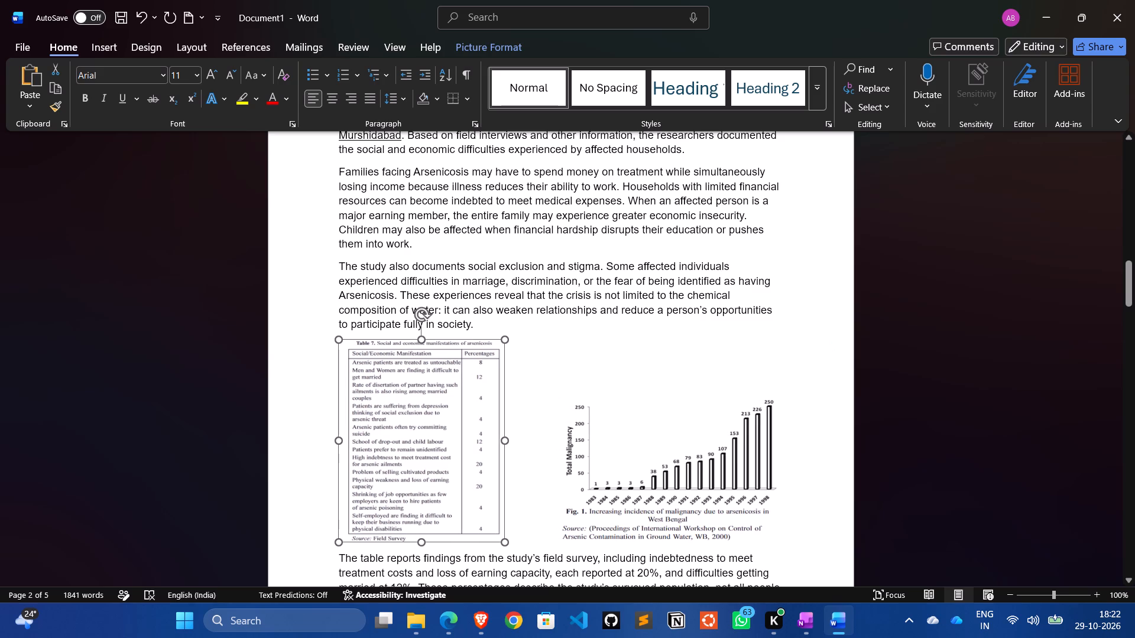
{"action": "left_click_drag", "start_coordinate": [505, 436], "coordinate": [504, 438]}
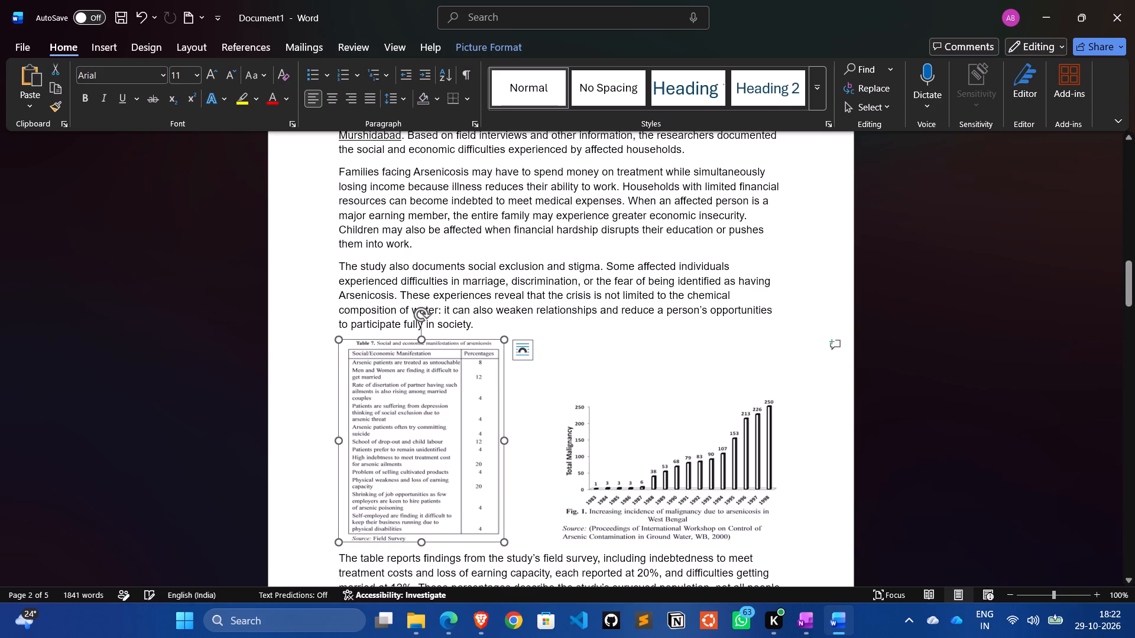
{"action": "left_click", "coordinate": [537, 526]}
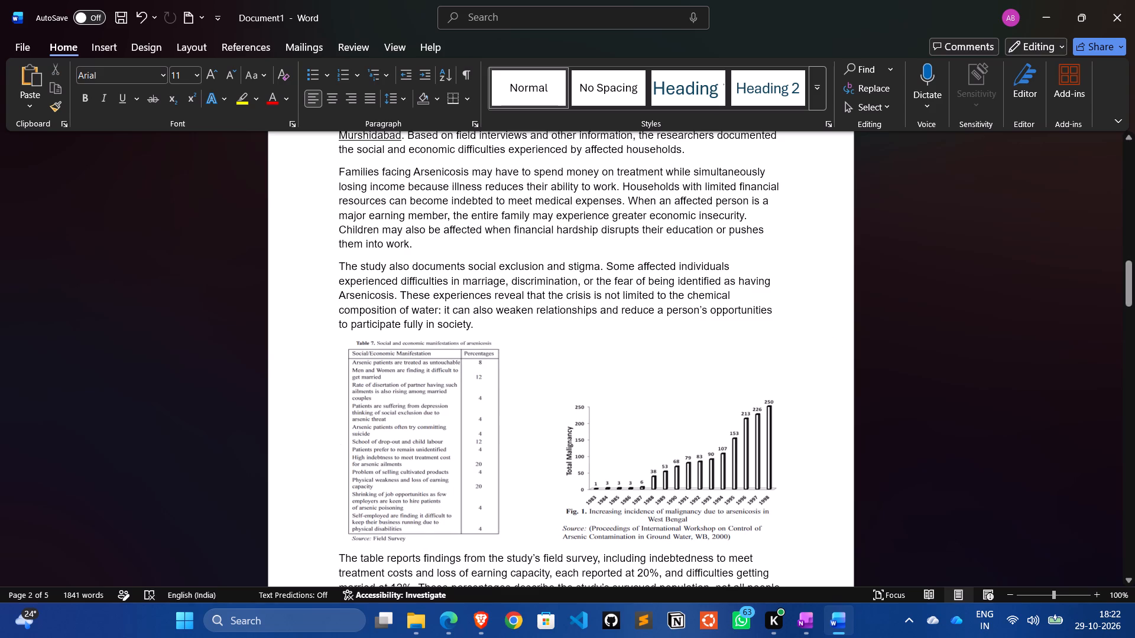
{"action": "key", "text": "BackSpace"}
{"action": "key", "text": "BackSpace"}
{"action": "key", "text": "BackSpace"}
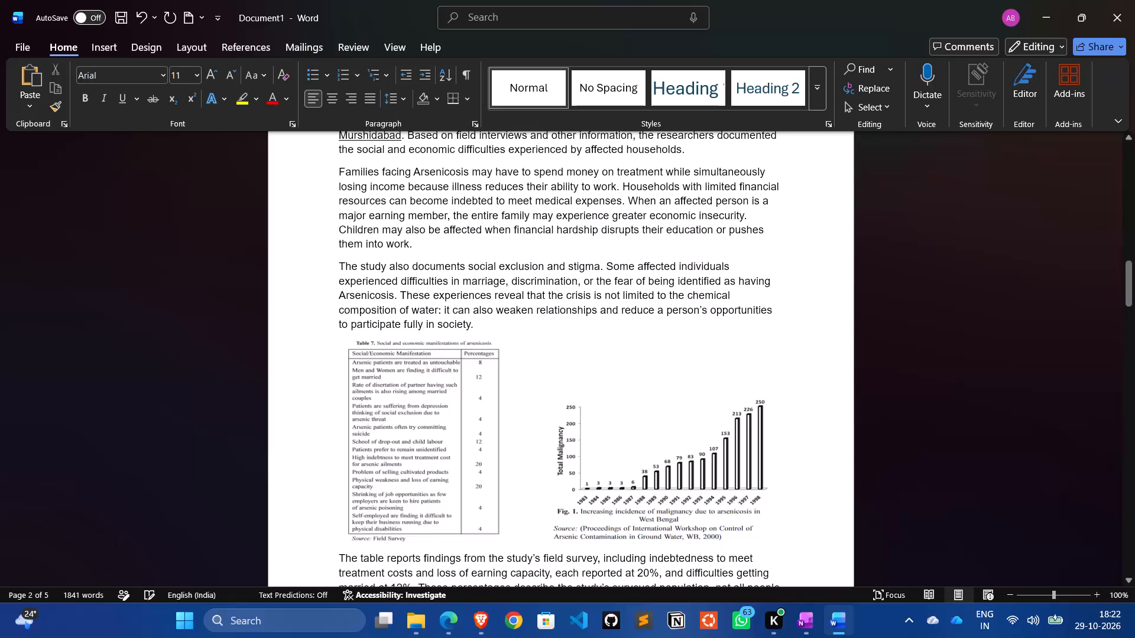
{"action": "left_click", "coordinate": [490, 470]}
{"action": "left_click_drag", "start_coordinate": [508, 438], "coordinate": [514, 438]}
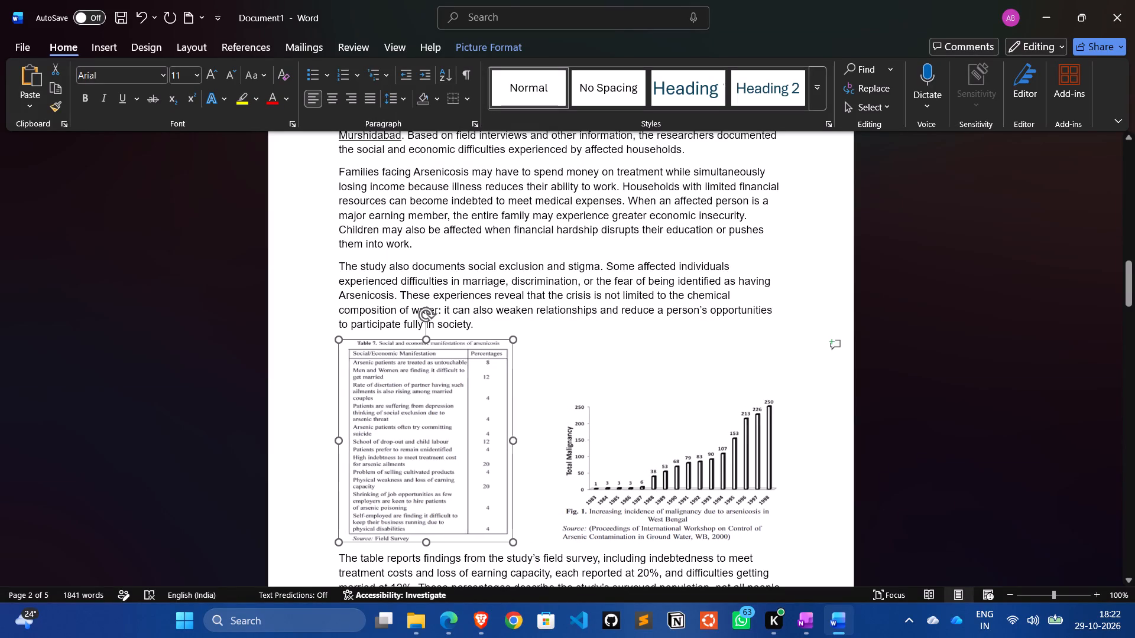
{"action": "left_click_drag", "start_coordinate": [514, 438], "coordinate": [514, 441]}
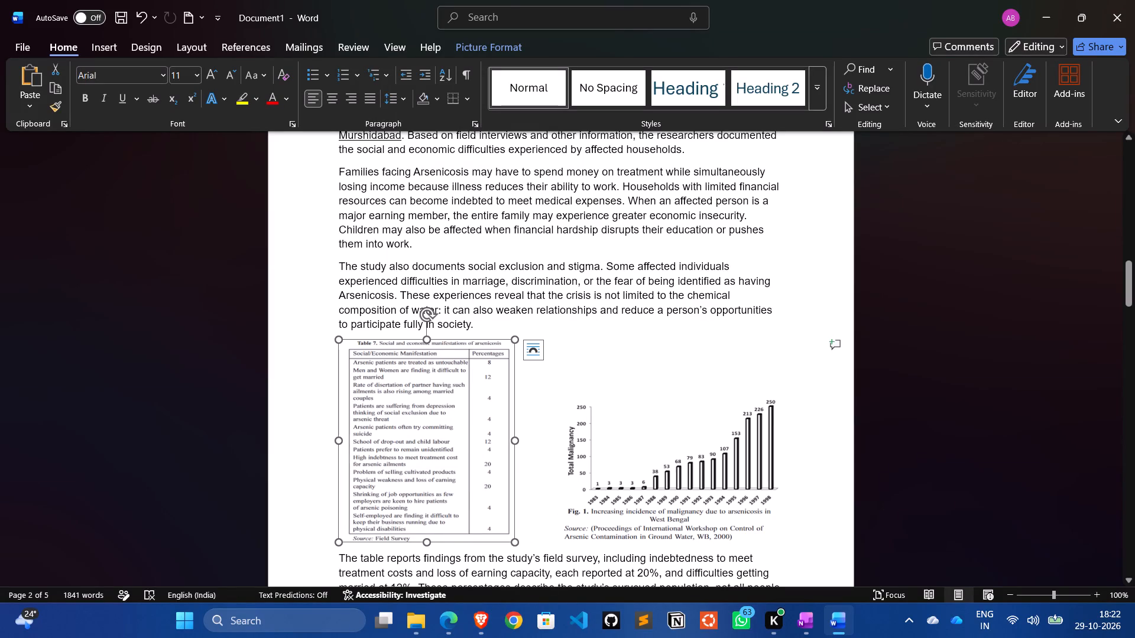
Fine-tune the Fig. 1 chart's size proportionally so it stays beside the table and ends at the text's right margin.
{"action": "left_click", "coordinate": [611, 382]}
{"action": "left_click", "coordinate": [620, 447]}
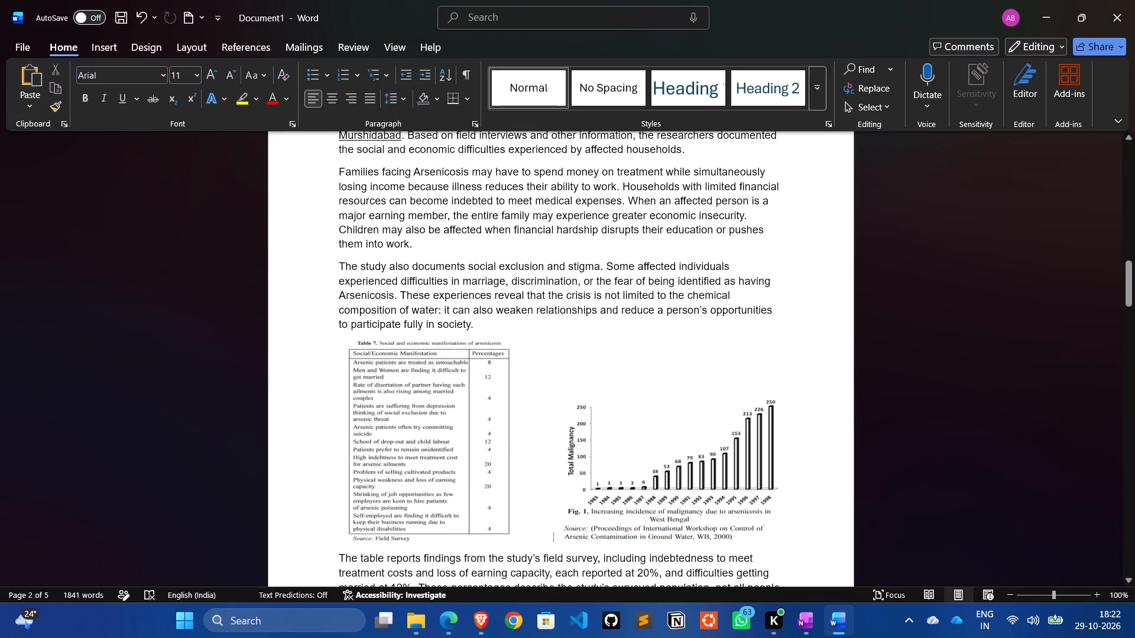
{"action": "left_click_drag", "start_coordinate": [554, 385], "coordinate": [542, 368]}
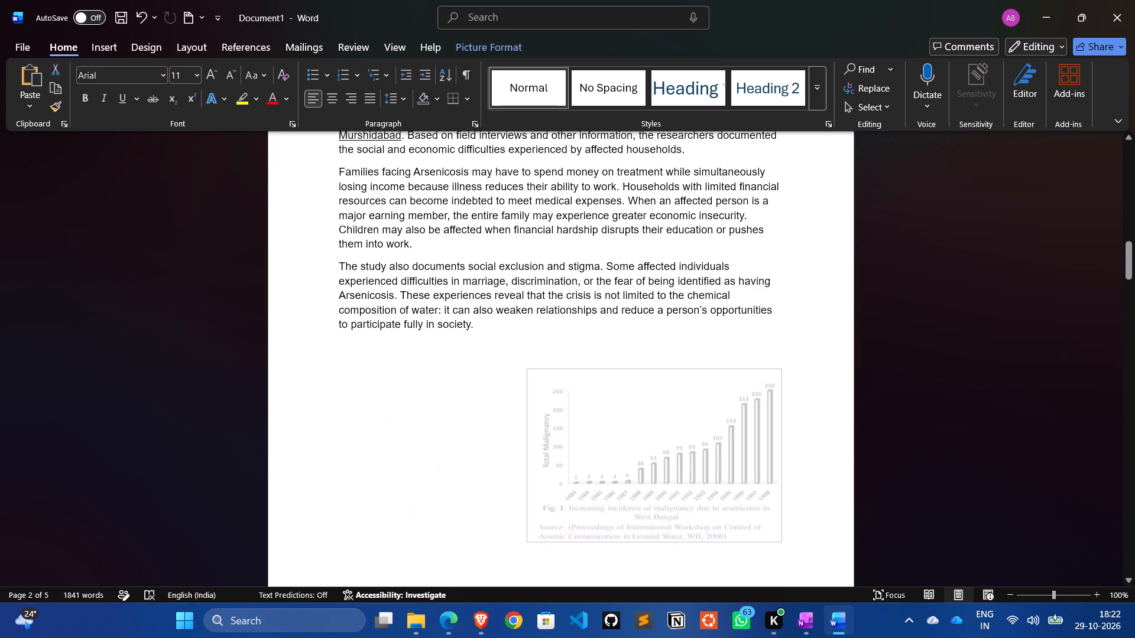
{"action": "left_click_drag", "start_coordinate": [542, 368], "coordinate": [567, 380]}
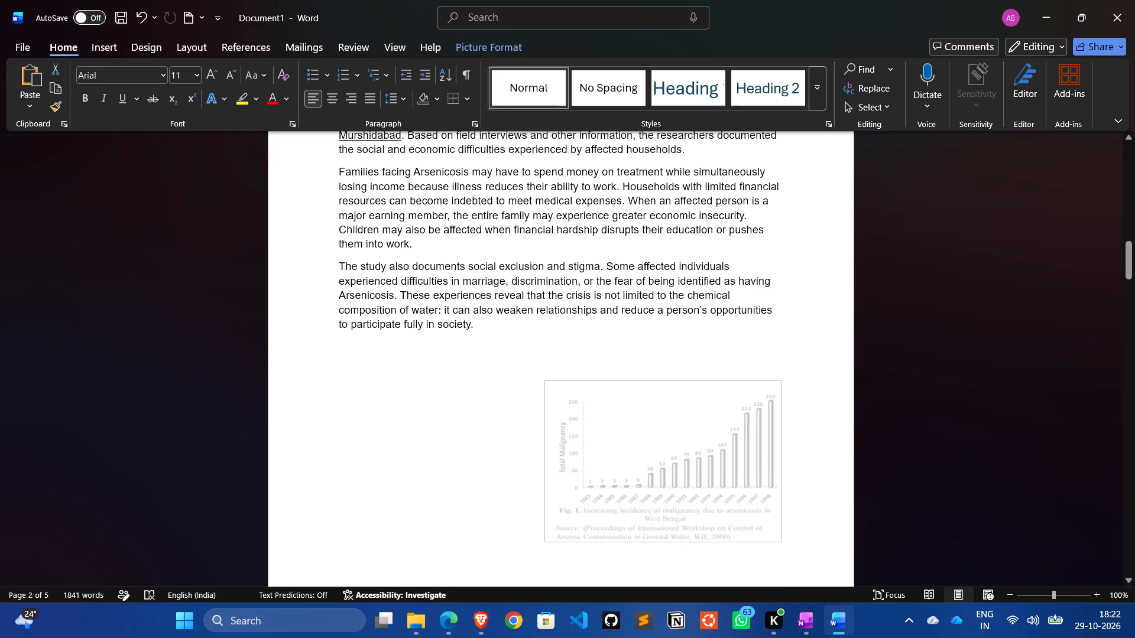
{"action": "left_click_drag", "start_coordinate": [567, 380], "coordinate": [578, 388]}
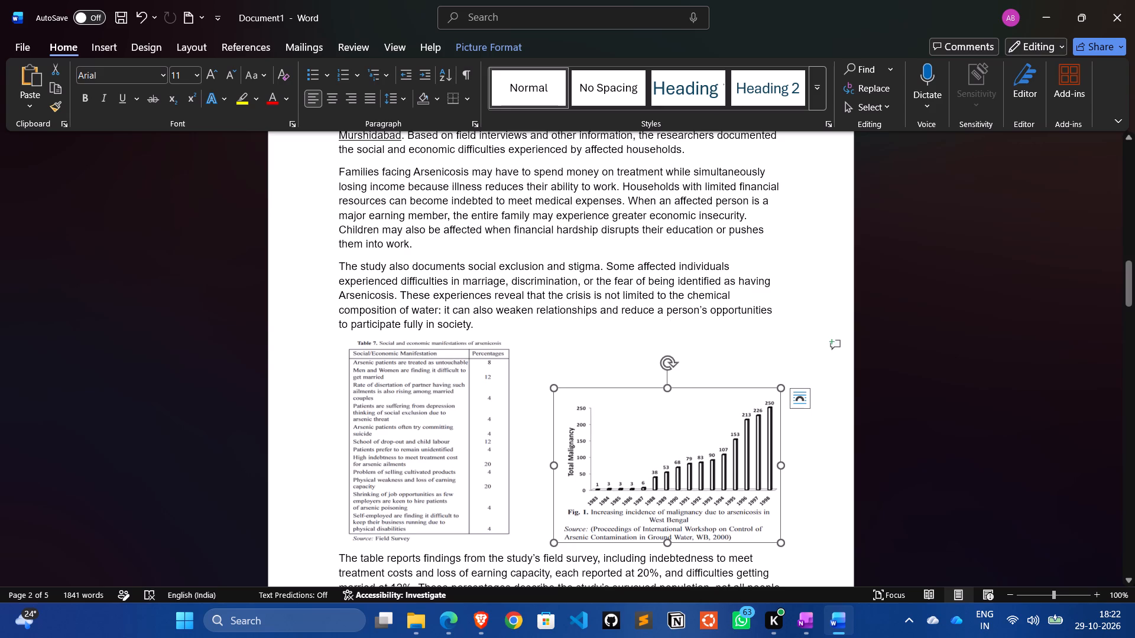
{"action": "left_click", "coordinate": [900, 379]}
Check how the resized table and chart sit on the page and review the preceding text of section 3.
{"action": "scroll", "coordinate": [900, 379], "scroll_direction": "down", "scroll_amount": 1}
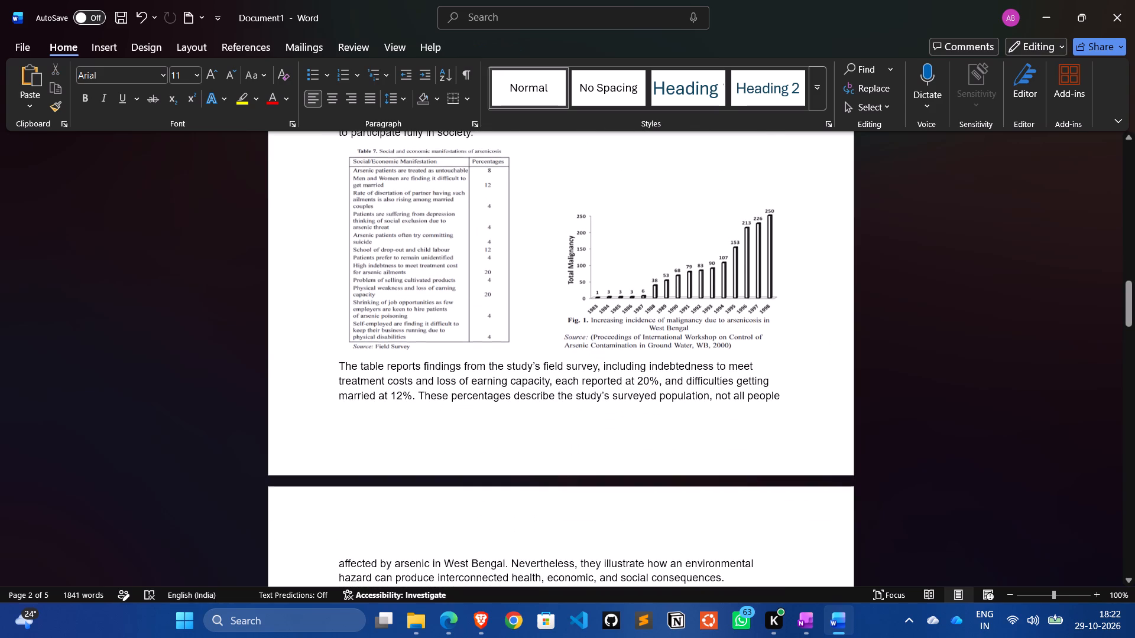
{"action": "scroll", "coordinate": [900, 379], "scroll_direction": "up", "scroll_amount": 1}
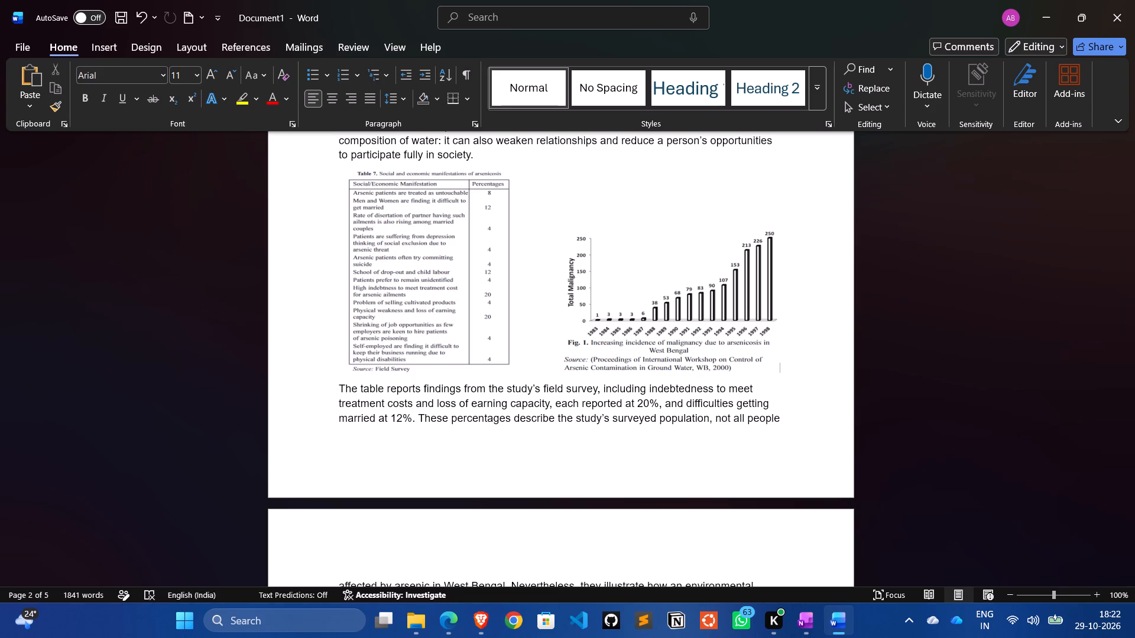
{"action": "scroll", "coordinate": [820, 343], "scroll_direction": "up", "scroll_amount": 1}
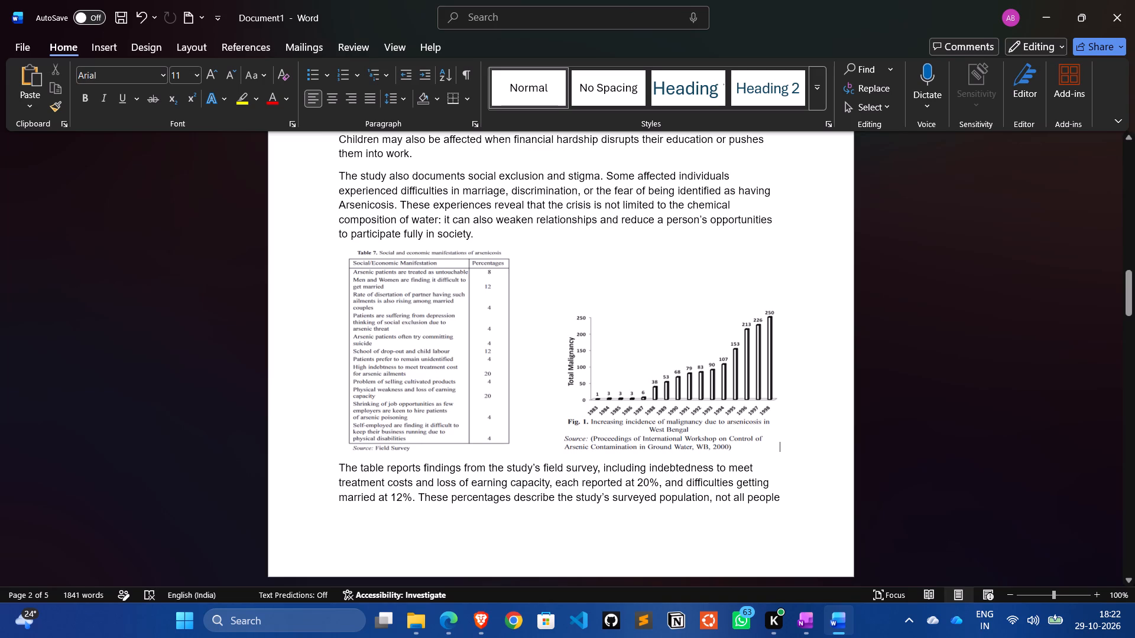
{"action": "left_click", "coordinate": [948, 384]}
{"action": "scroll", "coordinate": [672, 423], "scroll_direction": "up", "scroll_amount": 1}
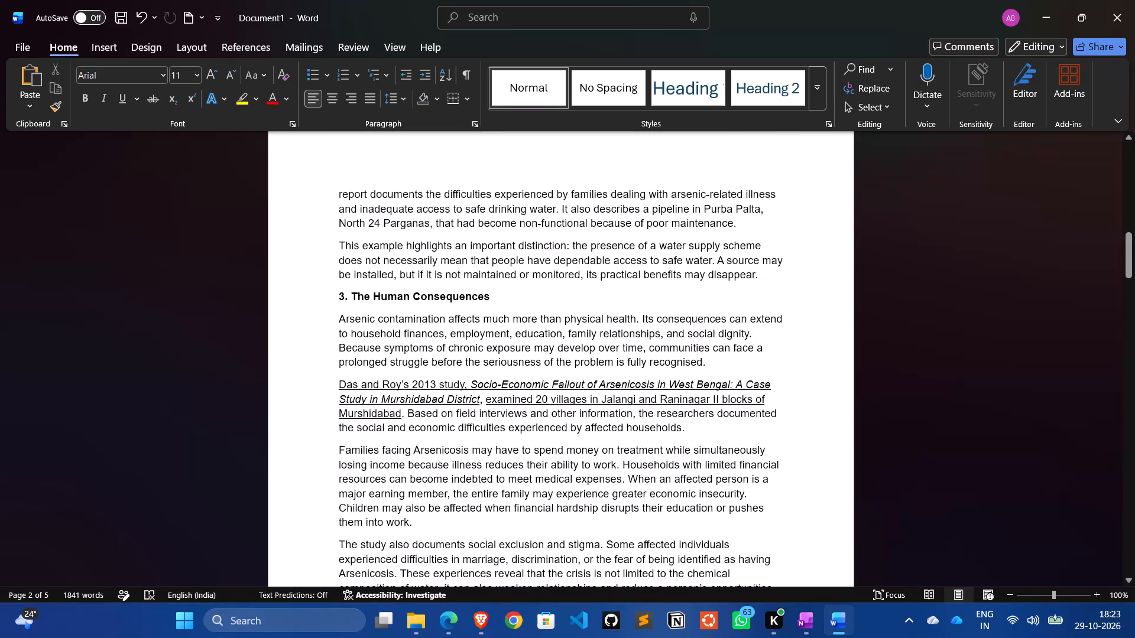
Review the whole document from the title through section 6, checking the page breaks, the suggested-visual note and the table and chart placement.
{"action": "scroll", "coordinate": [672, 423], "scroll_direction": "up", "scroll_amount": 1}
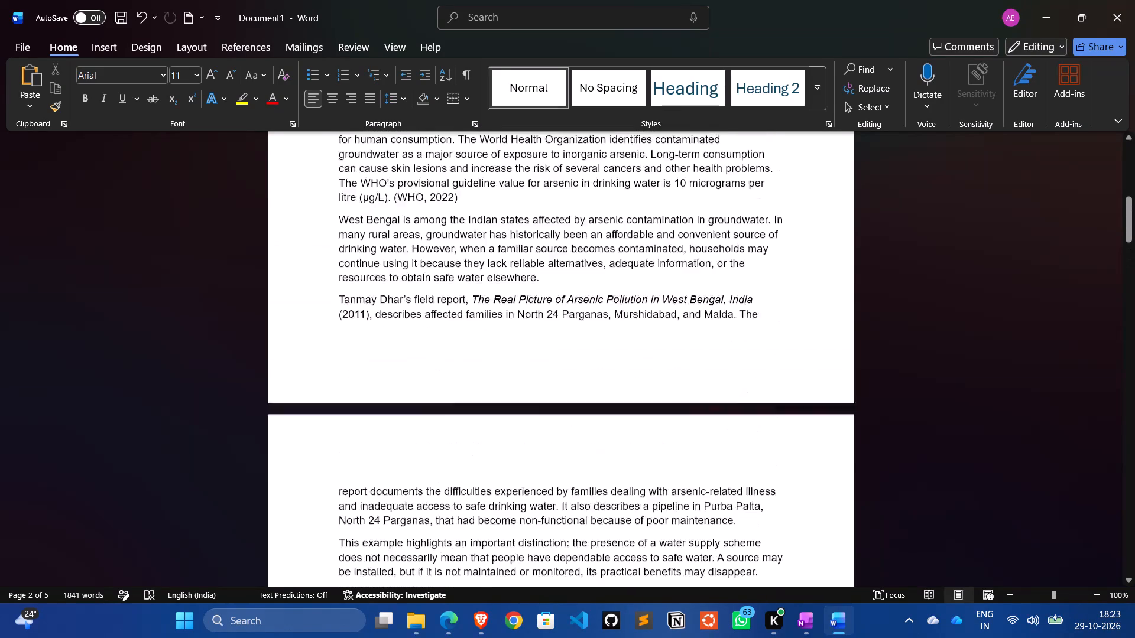
{"action": "scroll", "coordinate": [672, 423], "scroll_direction": "up", "scroll_amount": 1}
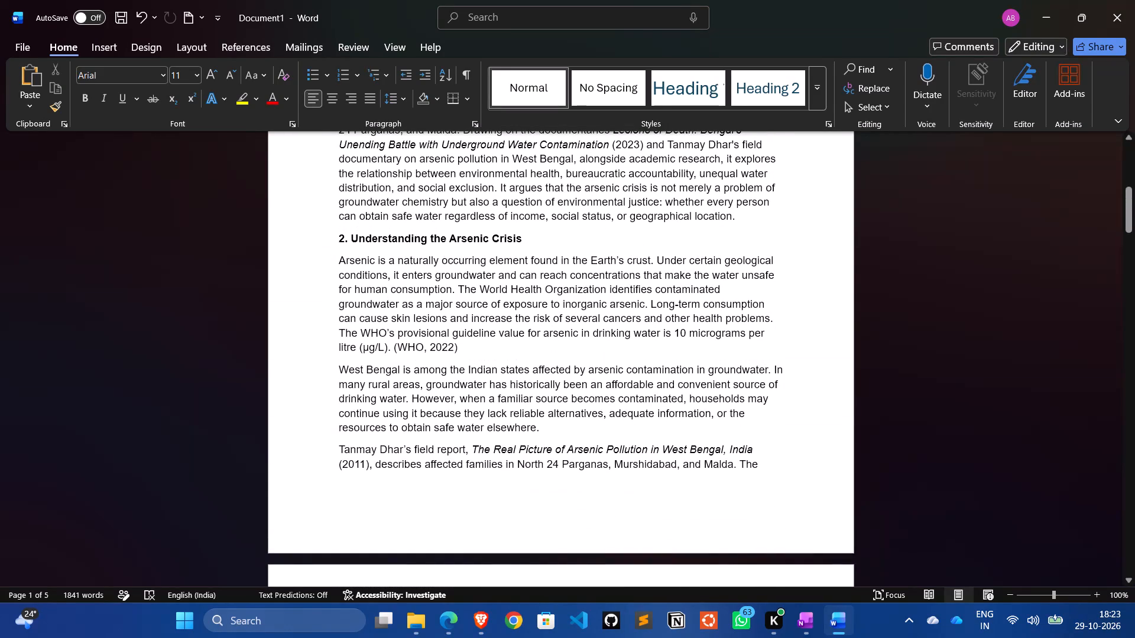
{"action": "scroll", "coordinate": [672, 423], "scroll_direction": "down", "scroll_amount": 5}
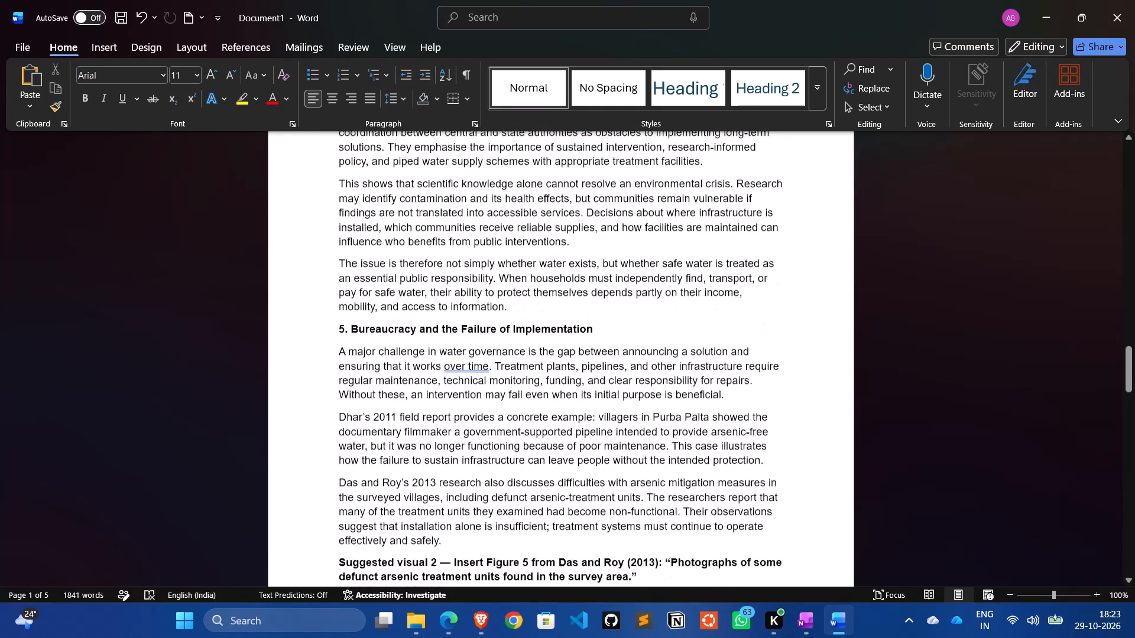
{"action": "scroll", "coordinate": [672, 423], "scroll_direction": "down", "scroll_amount": 4}
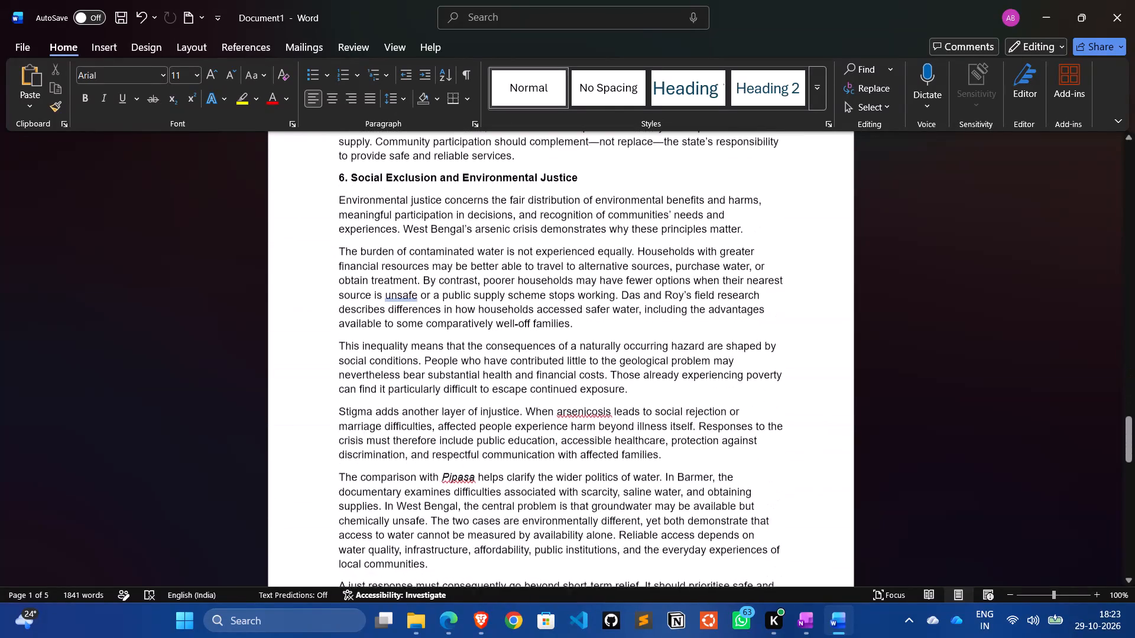
{"action": "scroll", "coordinate": [672, 423], "scroll_direction": "down", "scroll_amount": 2}
{"action": "scroll", "coordinate": [672, 423], "scroll_direction": "up", "scroll_amount": 4}
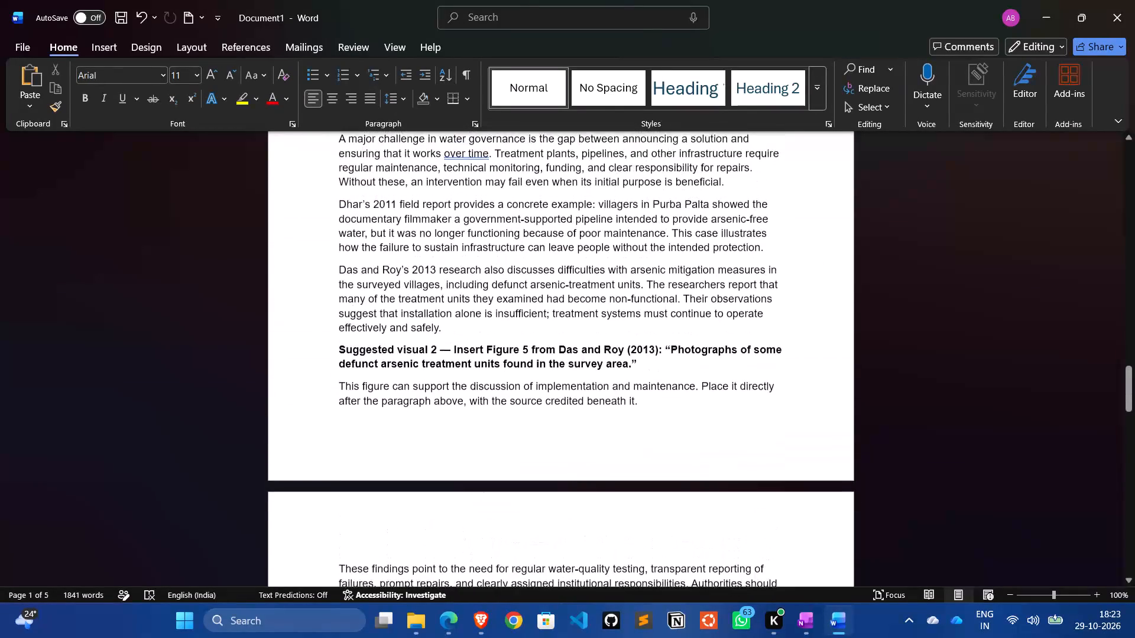
{"action": "scroll", "coordinate": [672, 423], "scroll_direction": "up", "scroll_amount": 4}
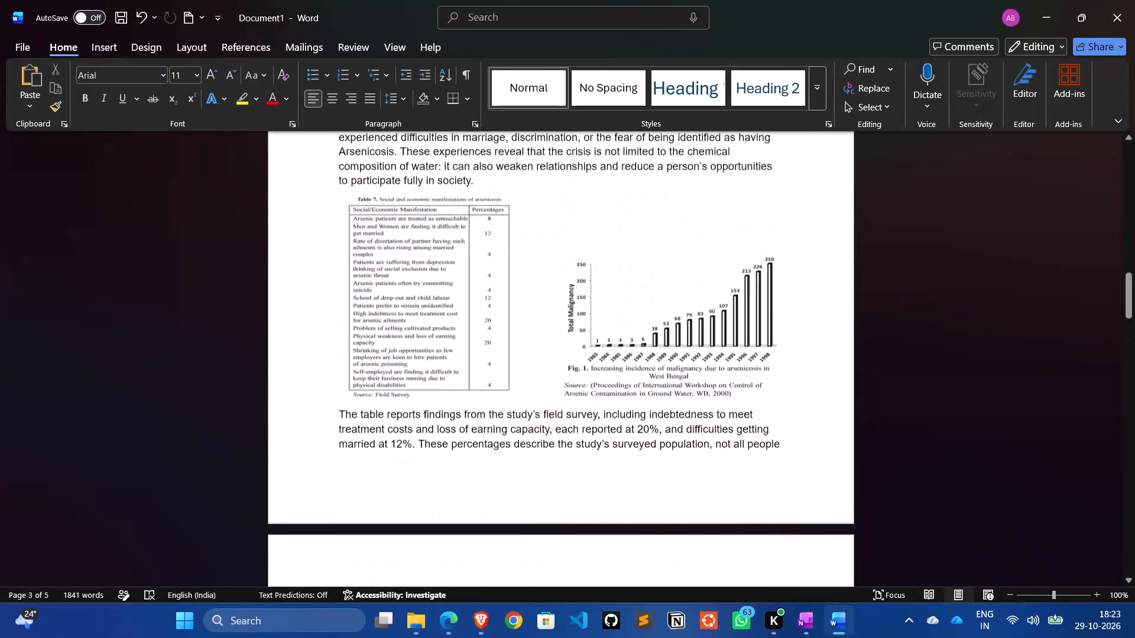
{"action": "scroll", "coordinate": [672, 423], "scroll_direction": "up", "scroll_amount": 2}
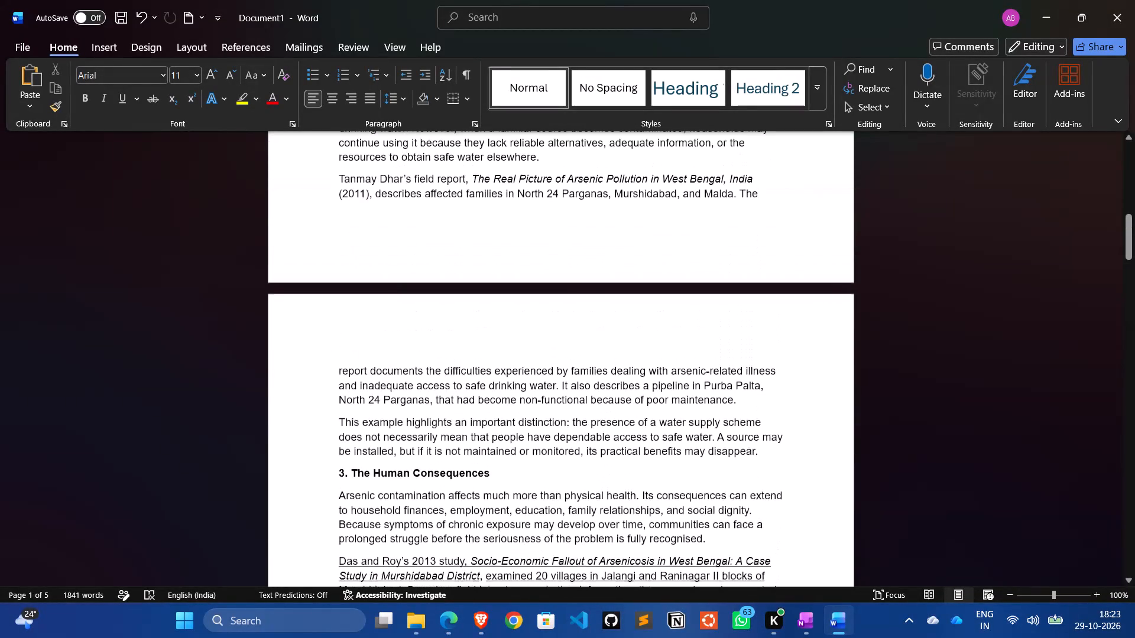
{"action": "scroll", "coordinate": [672, 423], "scroll_direction": "up", "scroll_amount": 2}
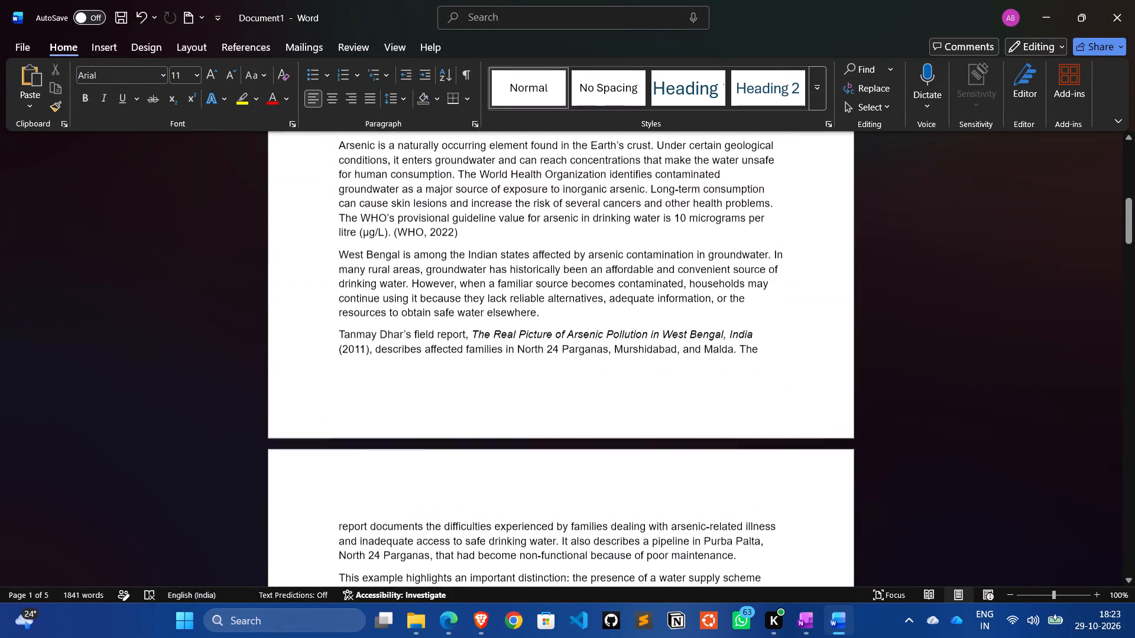
{"action": "scroll", "coordinate": [672, 423], "scroll_direction": "up", "scroll_amount": 1}
{"action": "scroll", "coordinate": [672, 423], "scroll_direction": "down", "scroll_amount": 1}
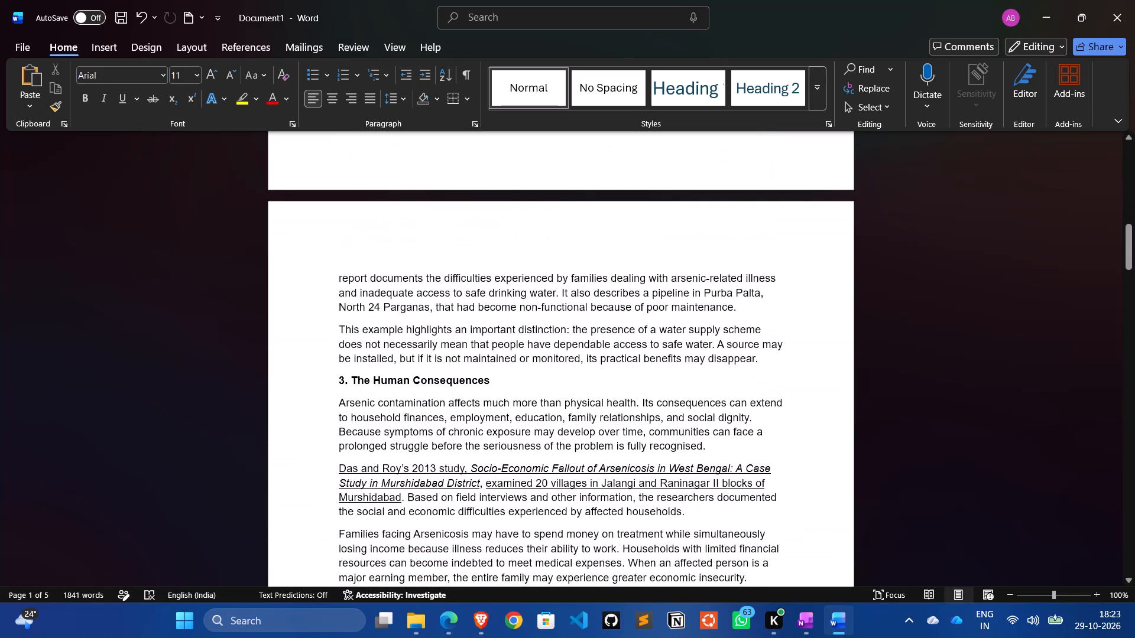
{"action": "scroll", "coordinate": [672, 423], "scroll_direction": "up", "scroll_amount": 2}
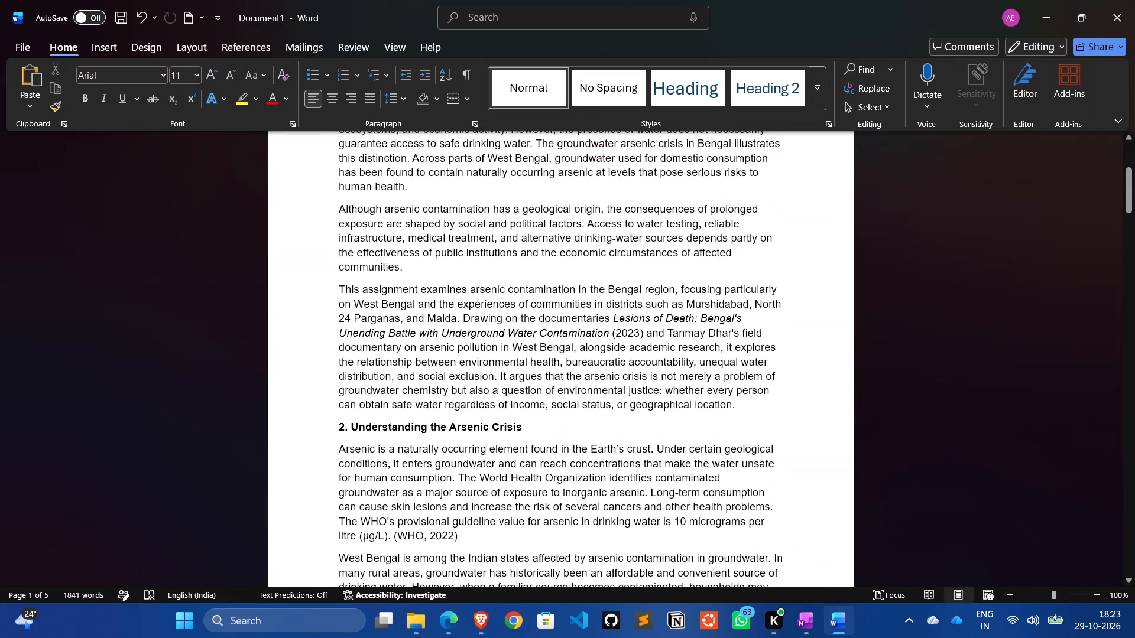
{"action": "scroll", "coordinate": [672, 423], "scroll_direction": "up", "scroll_amount": 1}
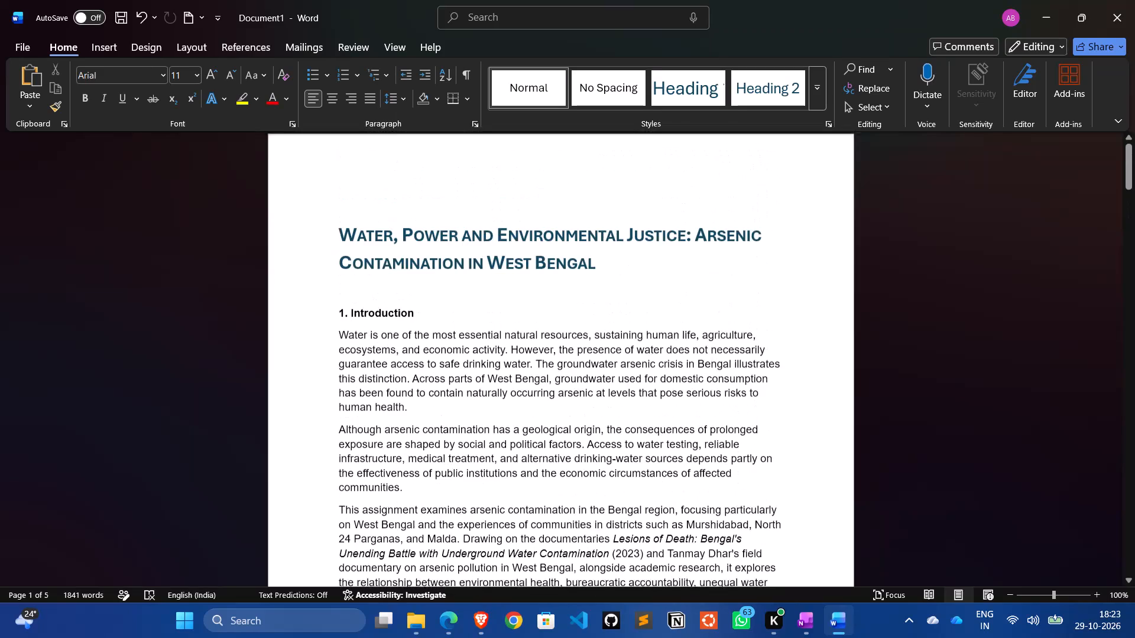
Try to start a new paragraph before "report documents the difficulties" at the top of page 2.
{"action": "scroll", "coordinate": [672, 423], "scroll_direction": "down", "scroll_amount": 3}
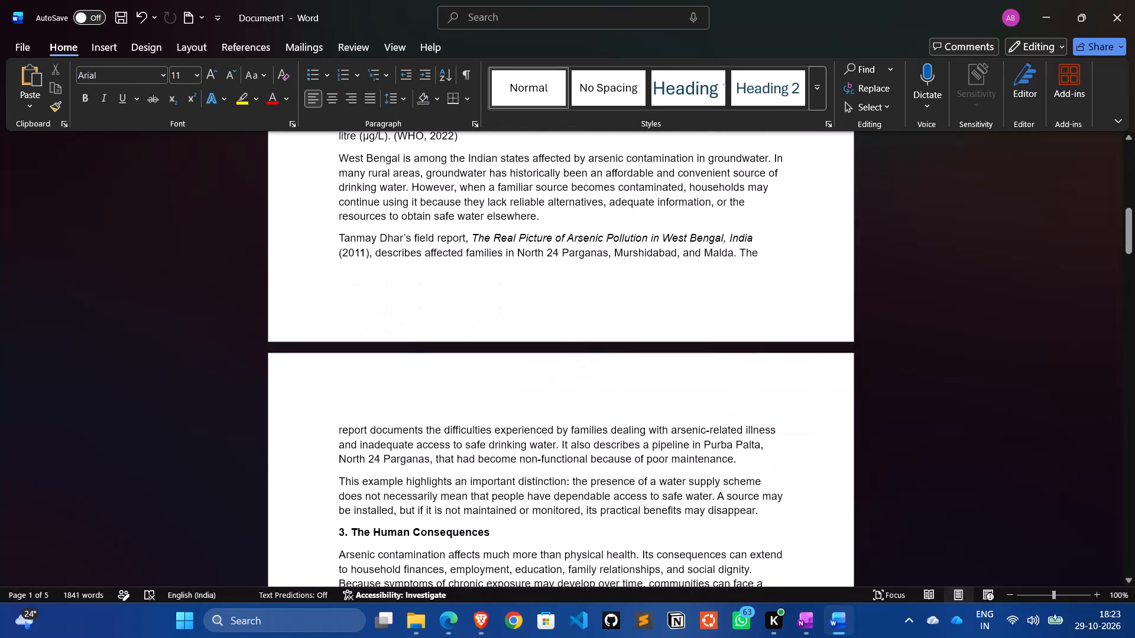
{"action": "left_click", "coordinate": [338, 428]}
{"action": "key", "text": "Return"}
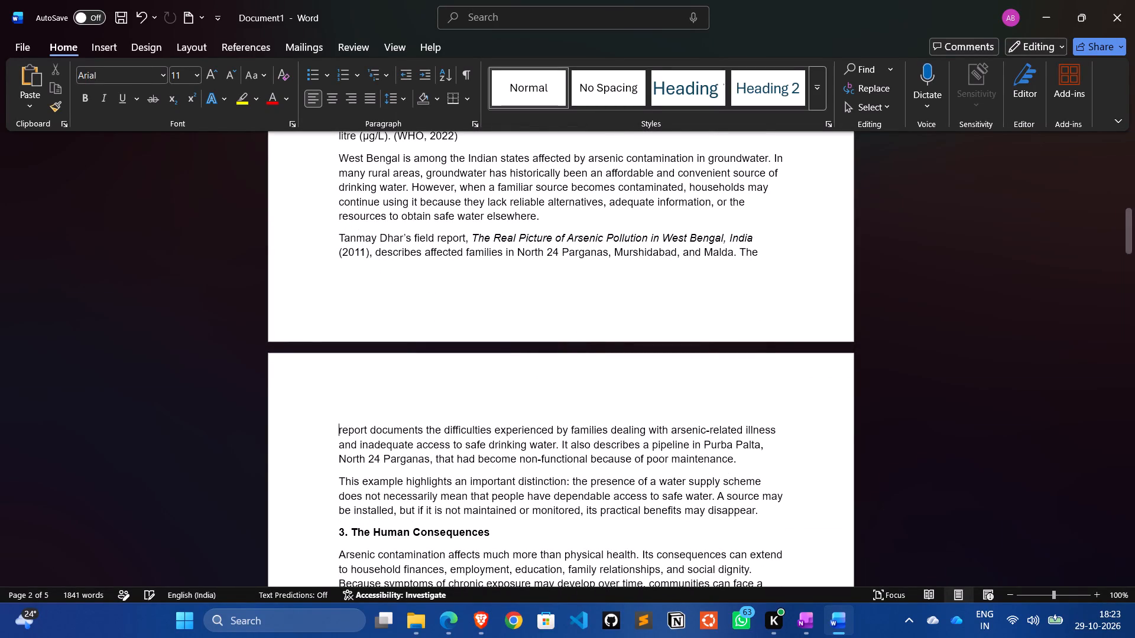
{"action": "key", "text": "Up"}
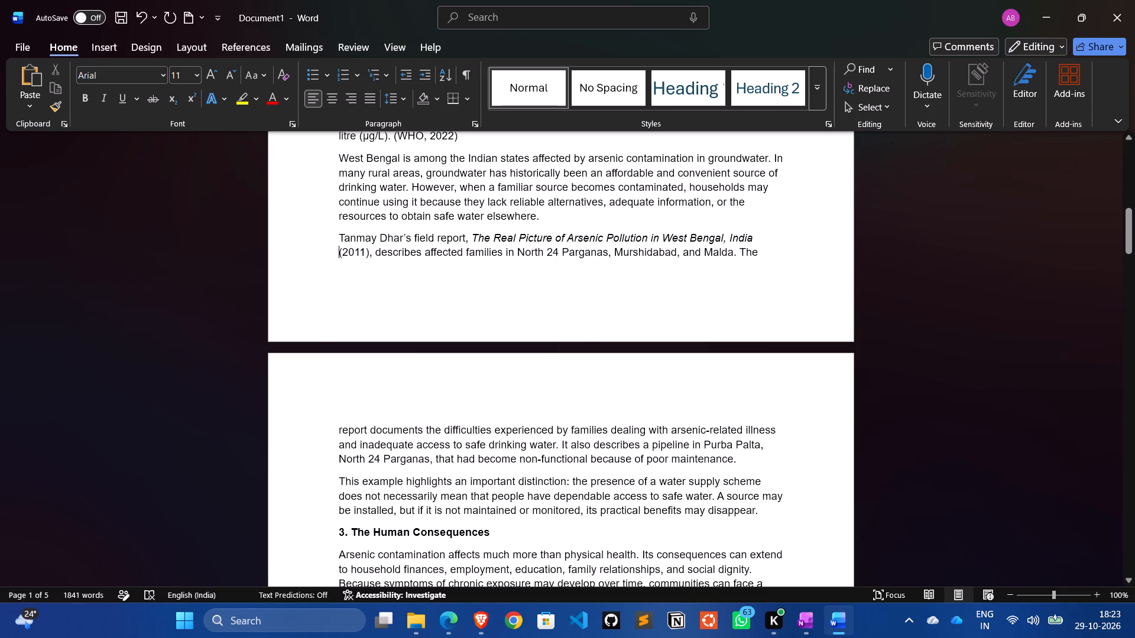
Set the insertion point at the start of page 2, then capture Fig. 2's two charts with caption and source from the ResearchGate article in Brave.
{"action": "left_click", "coordinate": [336, 431]}
{"action": "left_click", "coordinate": [485, 617]}
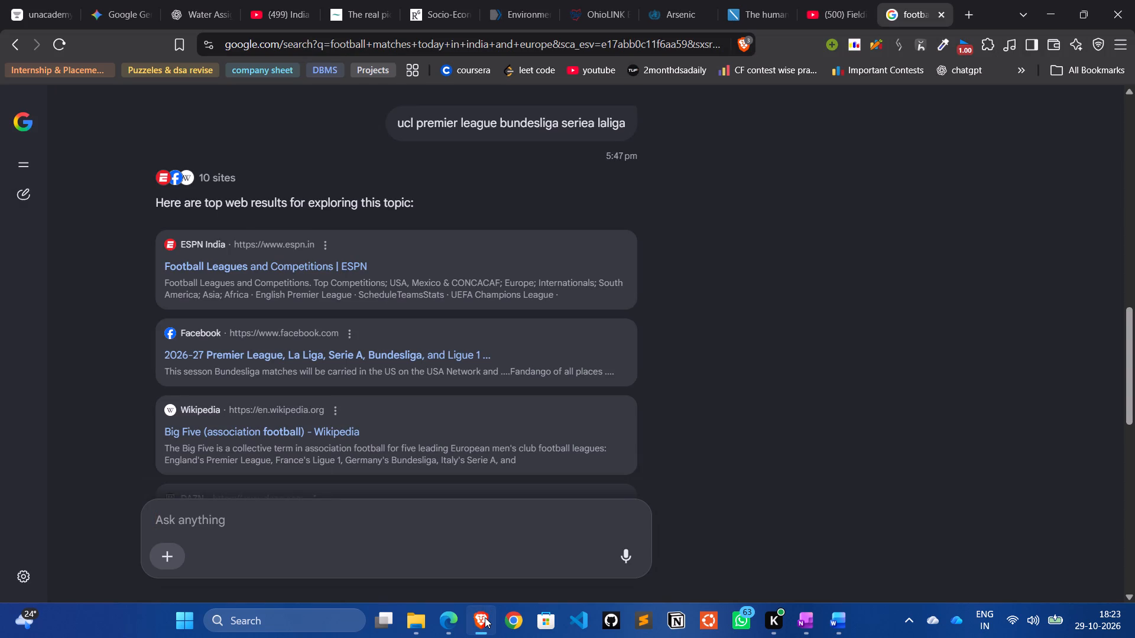
{"action": "left_click", "coordinate": [667, 9]}
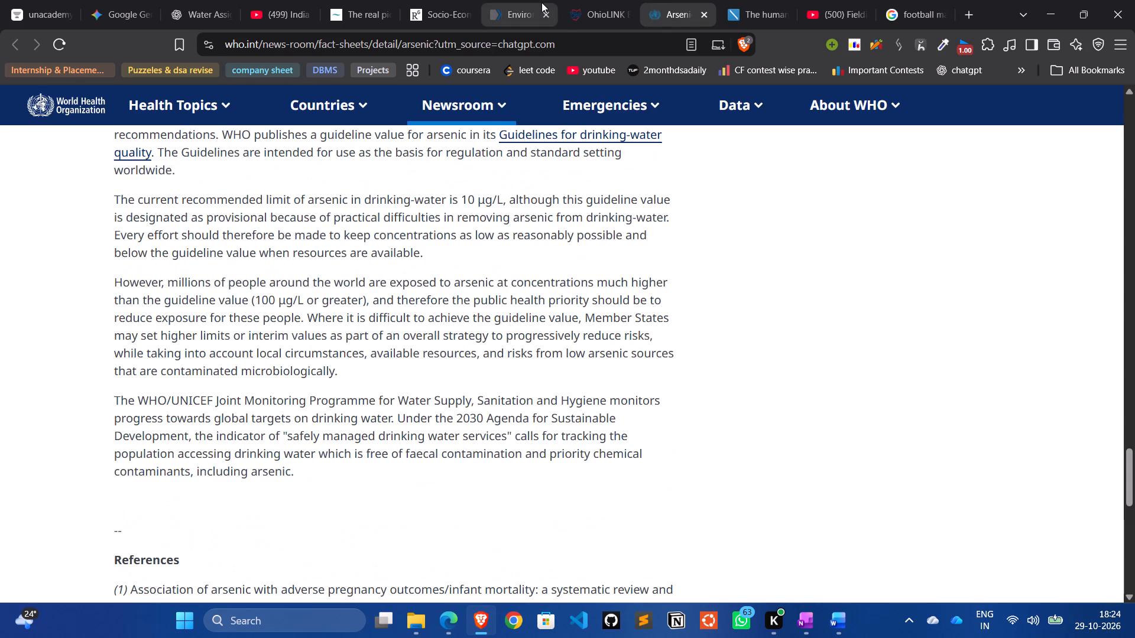
{"action": "left_click", "coordinate": [434, 4]}
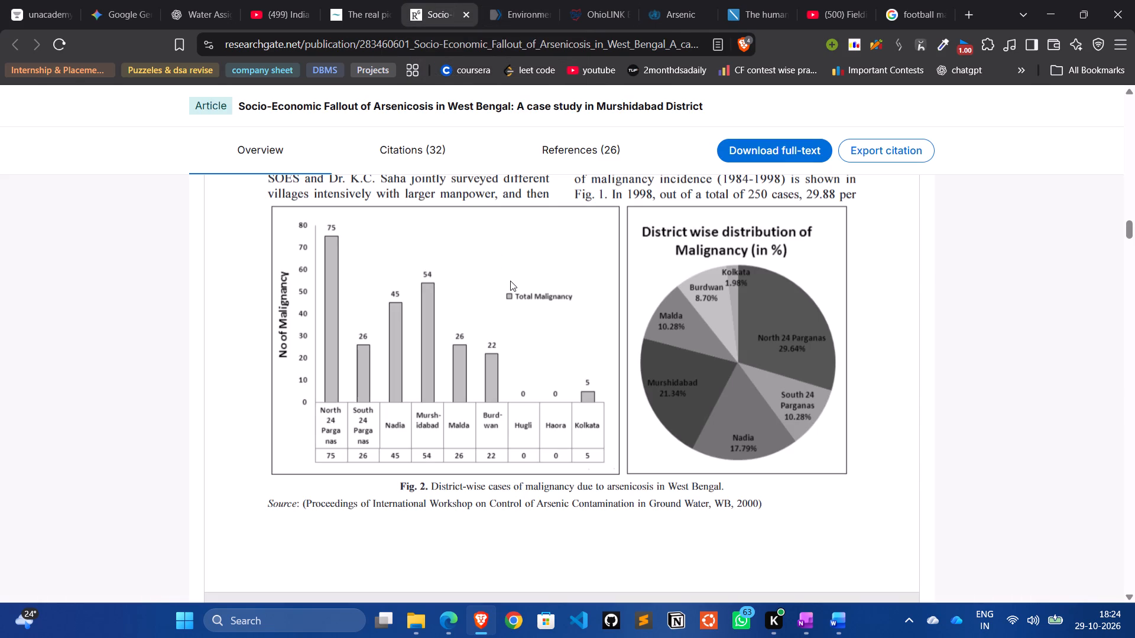
{"action": "key", "text": "Print"}
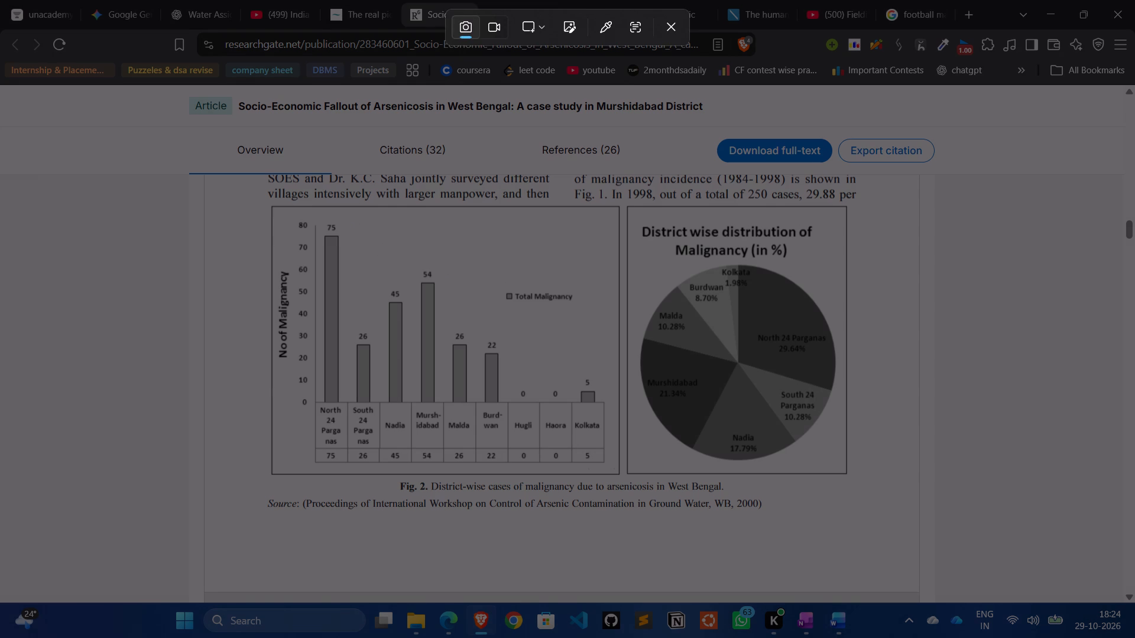
{"action": "left_click_drag", "start_coordinate": [269, 202], "coordinate": [694, 521]}
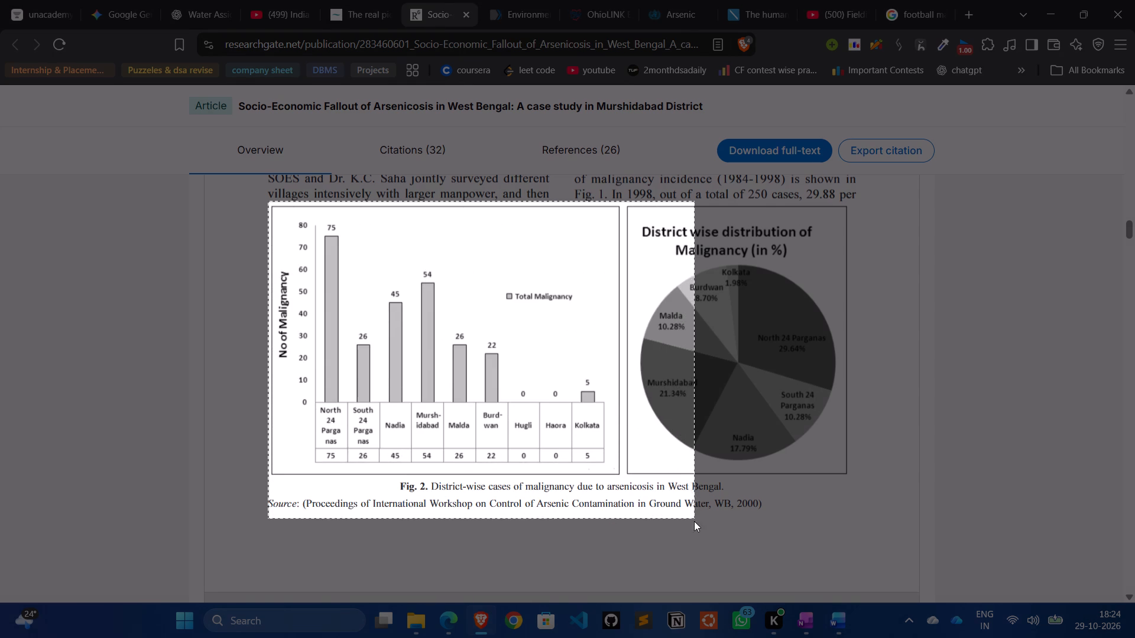
{"action": "left_click_drag", "start_coordinate": [694, 521], "coordinate": [902, 511]}
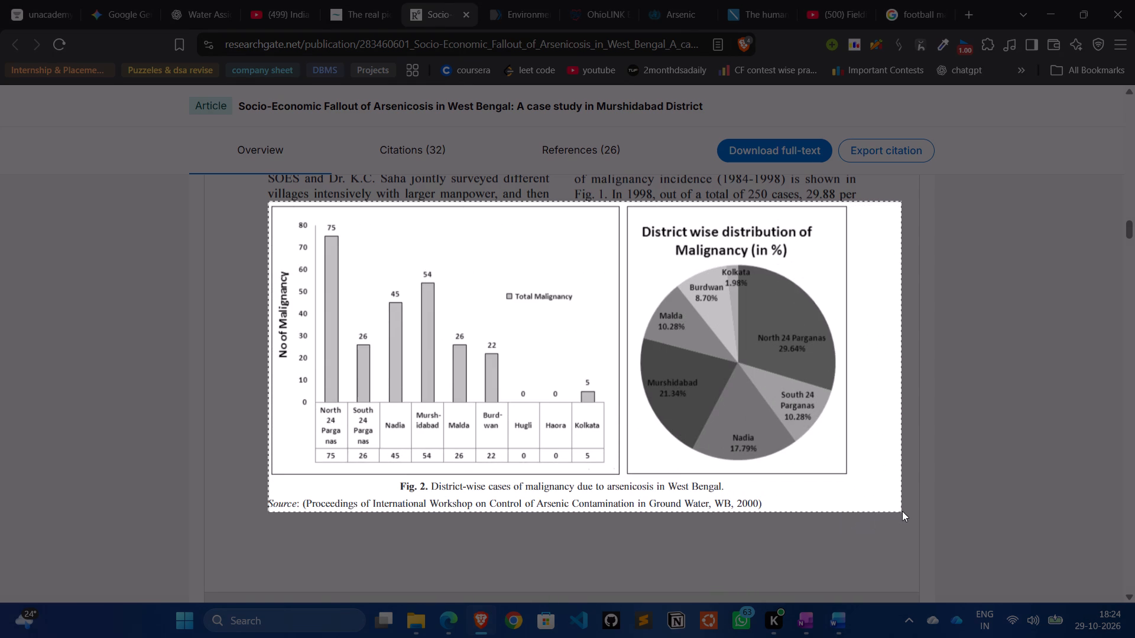
{"action": "left_click_drag", "start_coordinate": [902, 511], "coordinate": [848, 510]}
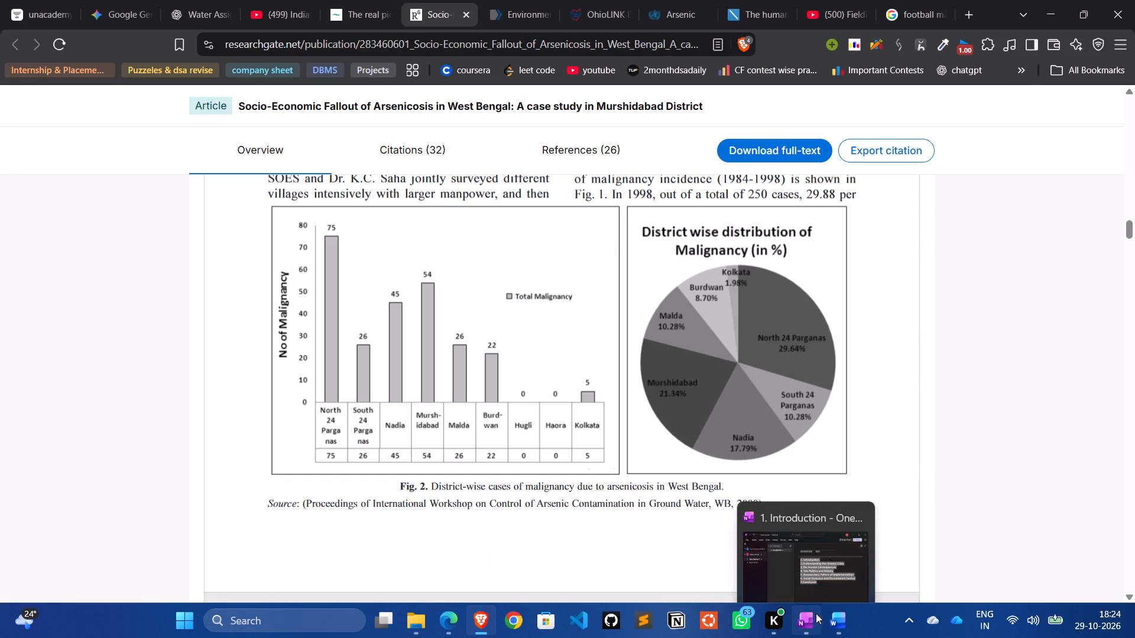
Back in Word, insert the picture Screenshot 2026-10-29 182421.png from the Gallery before "report documents" at the top of page 2.
{"action": "left_click", "coordinate": [838, 619]}
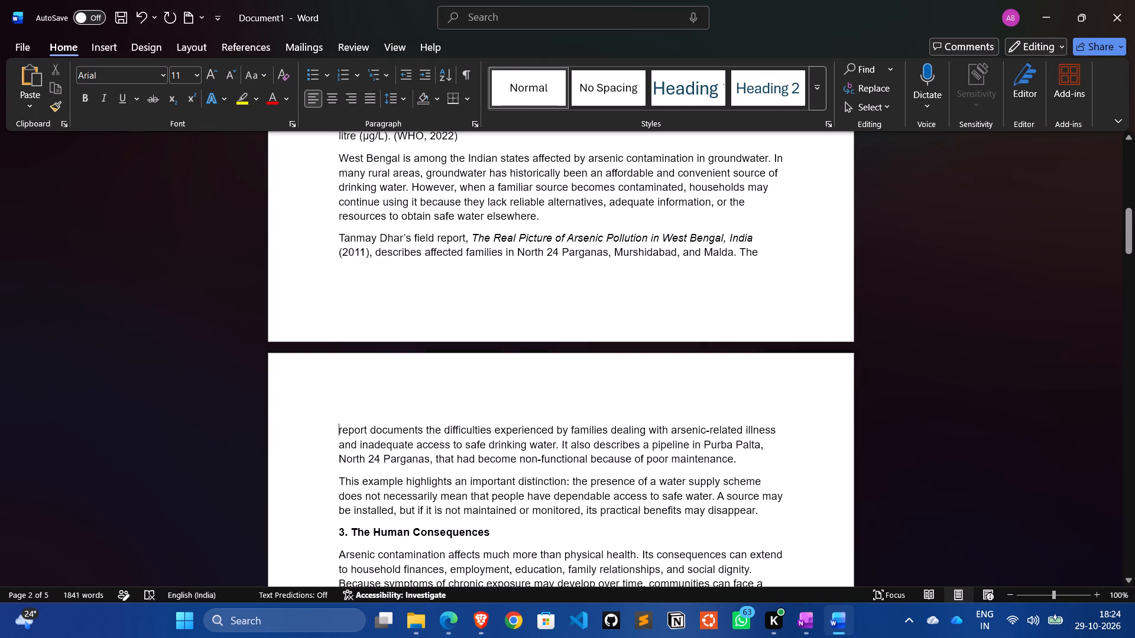
{"action": "left_click", "coordinate": [109, 43]}
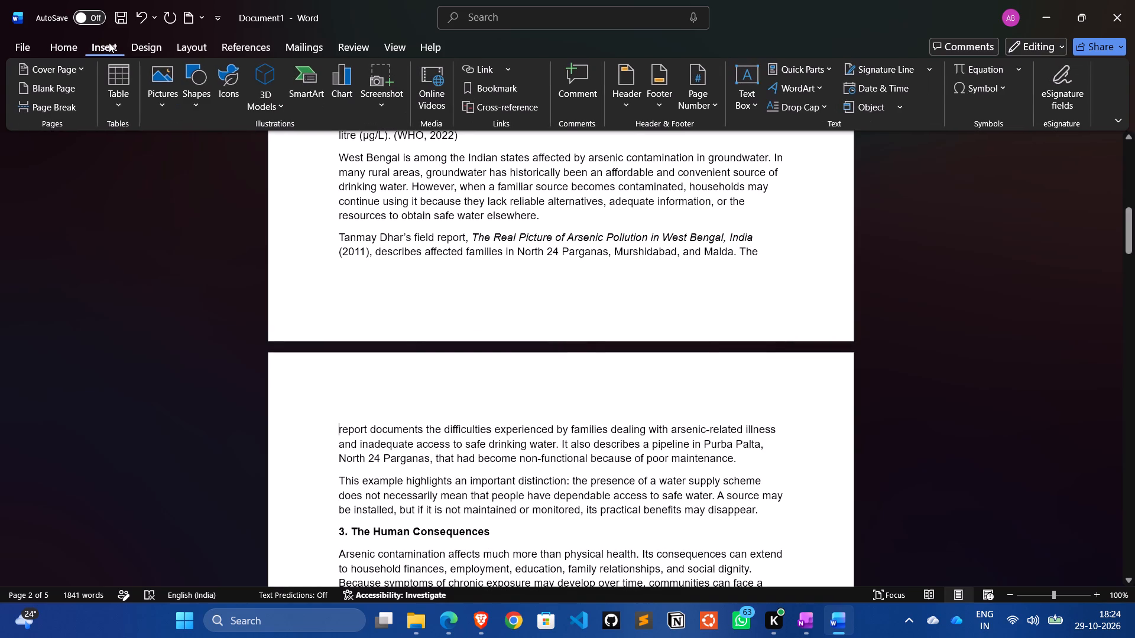
{"action": "left_click", "coordinate": [156, 87]}
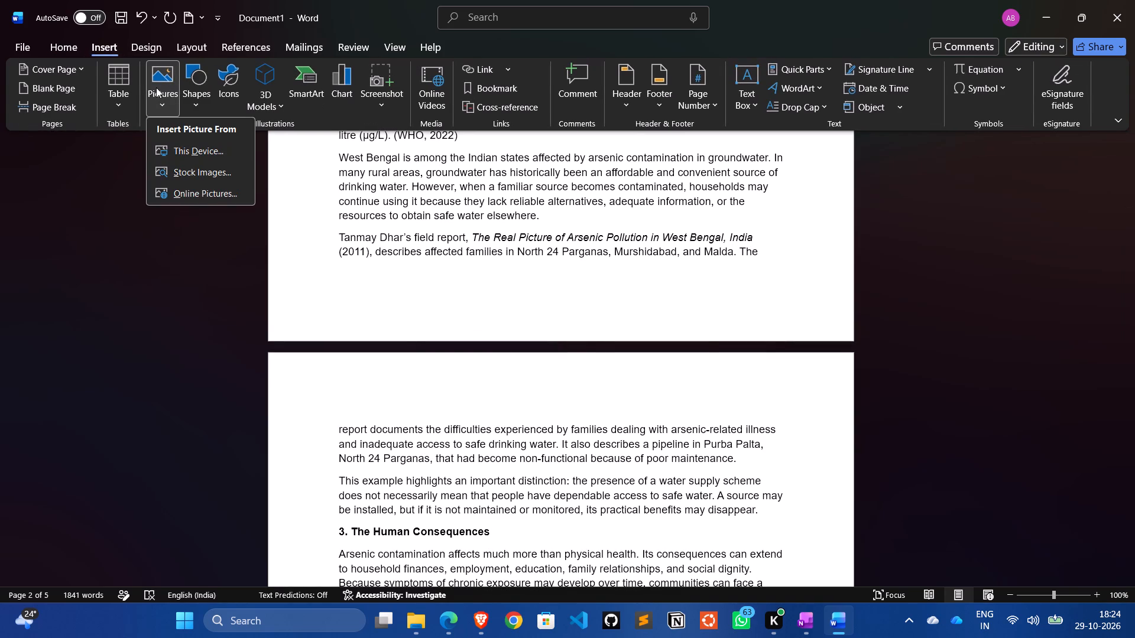
{"action": "left_click", "coordinate": [181, 147]}
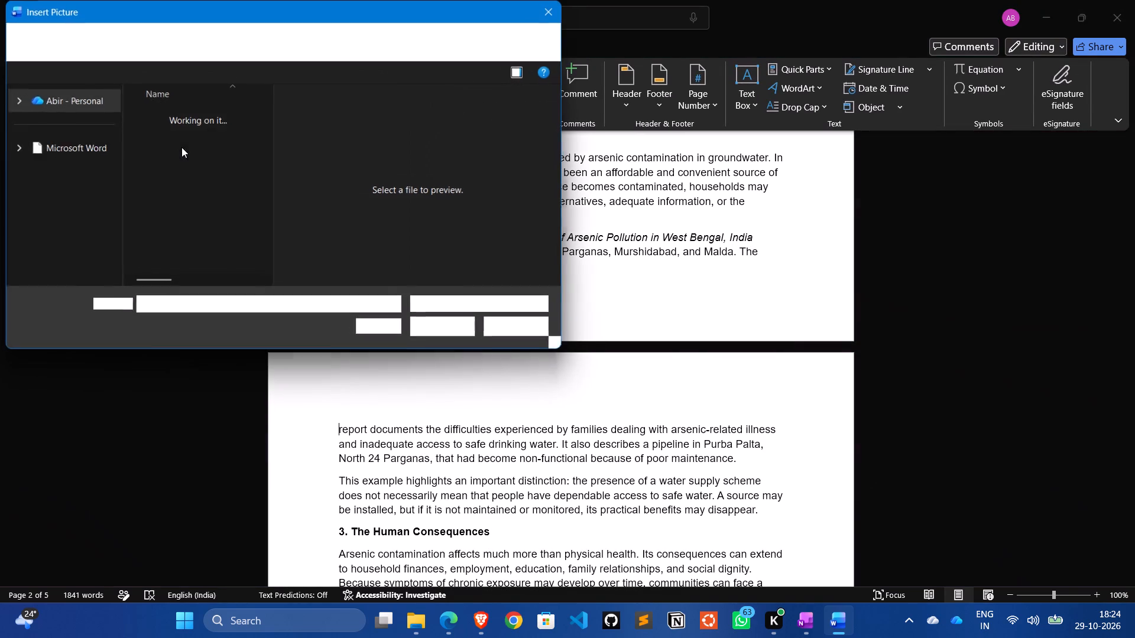
{"action": "left_click", "coordinate": [61, 115]}
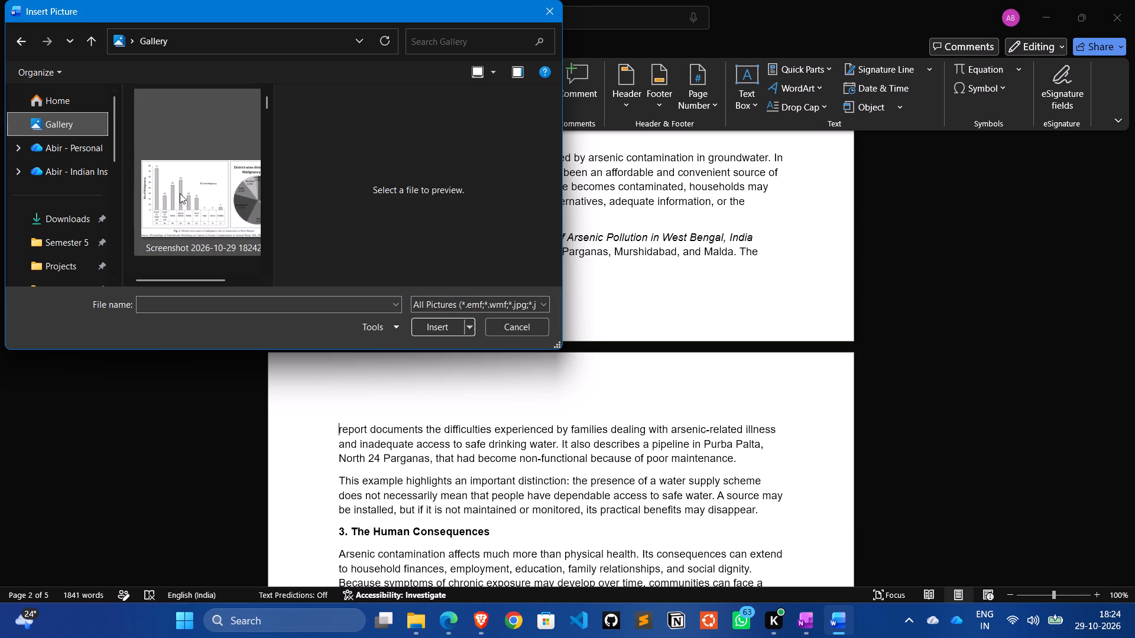
{"action": "left_click", "coordinate": [184, 196]}
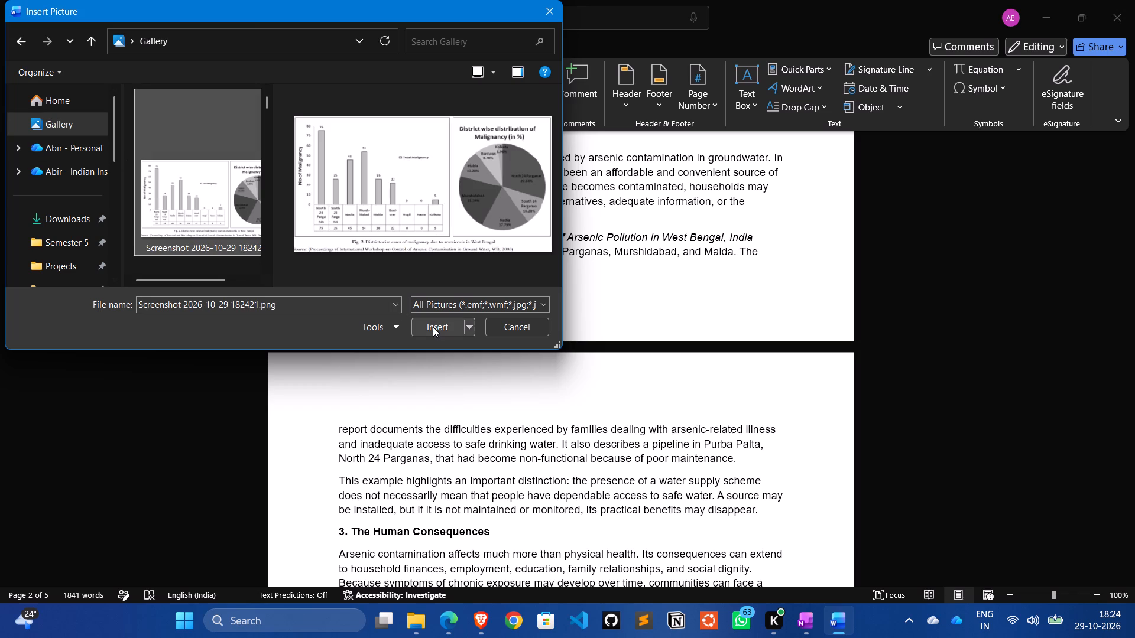
{"action": "left_click", "coordinate": [433, 327]}
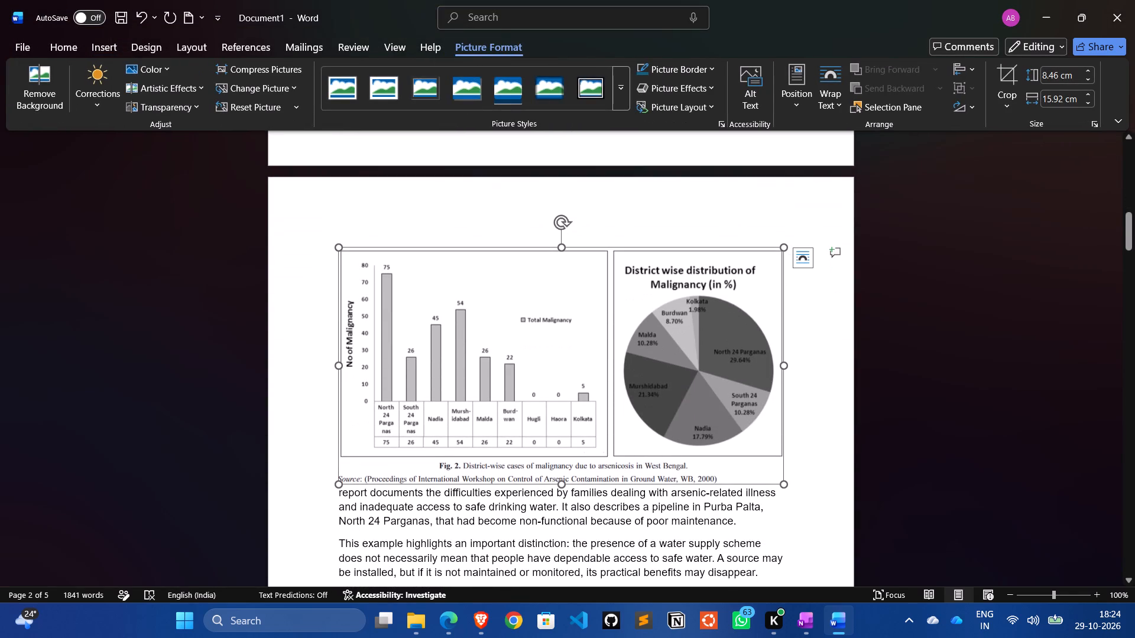
Shrink the Fig. 2 picture proportionally to about four fifths of the text width.
{"action": "left_click_drag", "start_coordinate": [786, 486], "coordinate": [722, 434]}
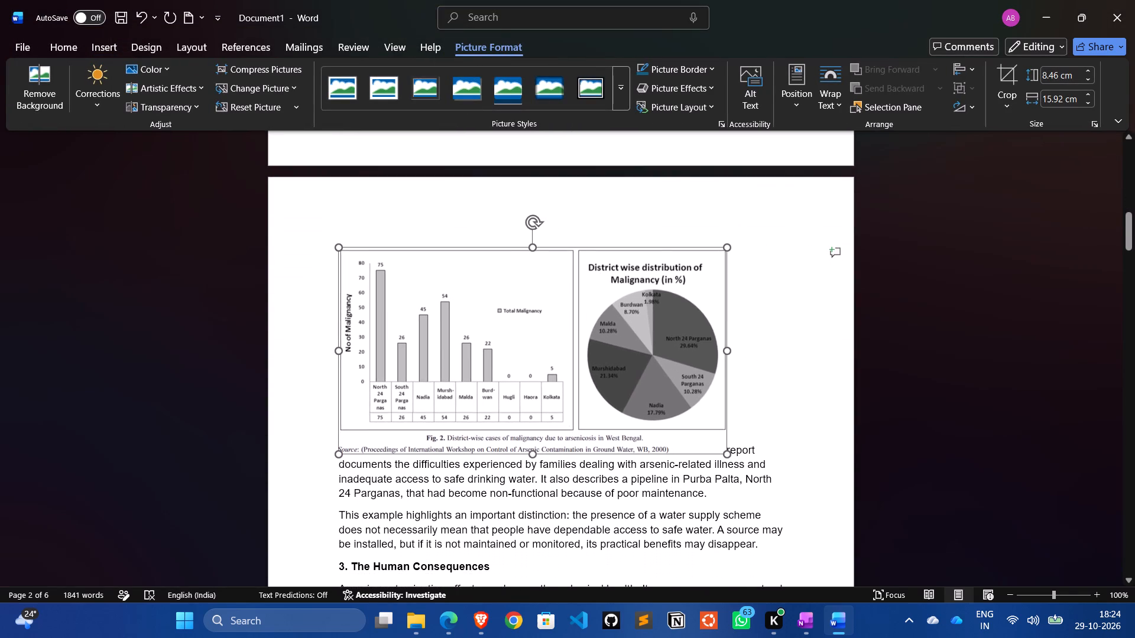
{"action": "left_click_drag", "start_coordinate": [722, 434], "coordinate": [692, 412]}
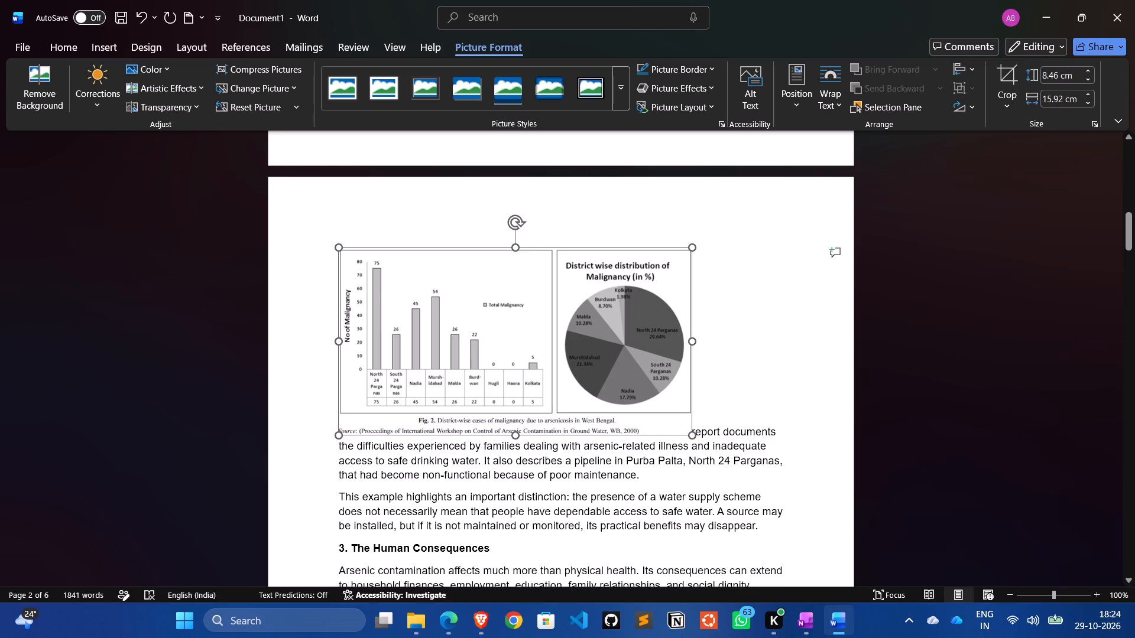
{"action": "left_click_drag", "start_coordinate": [692, 412], "coordinate": [690, 412]}
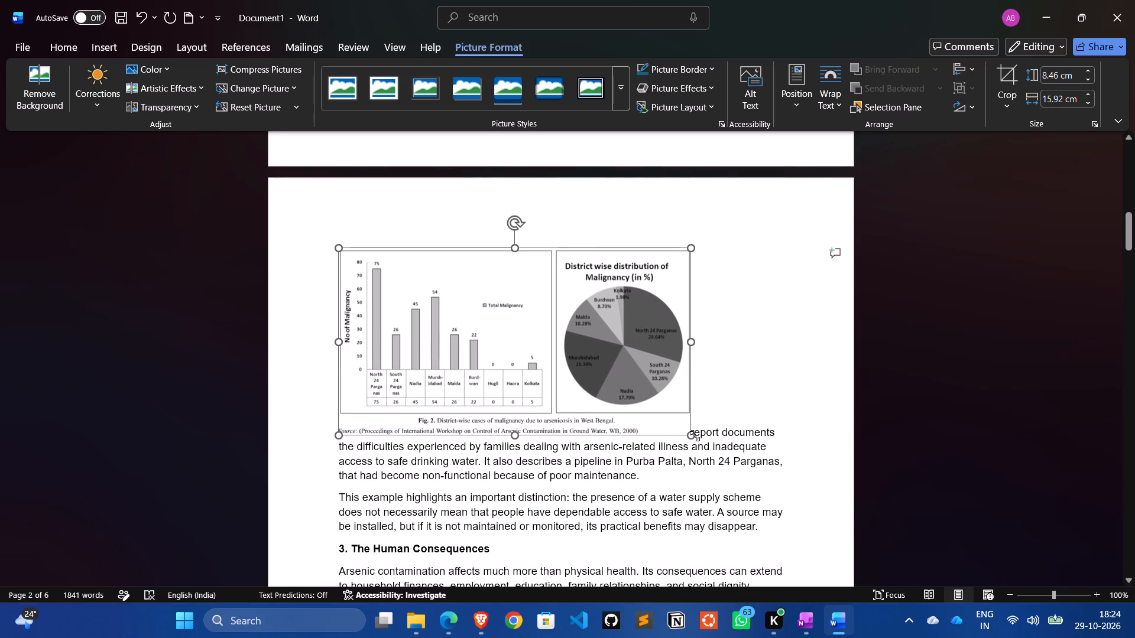
Move the text beginning "report documents the difficulties" into a new paragraph below the Fig. 2 picture.
{"action": "left_click", "coordinate": [702, 435]}
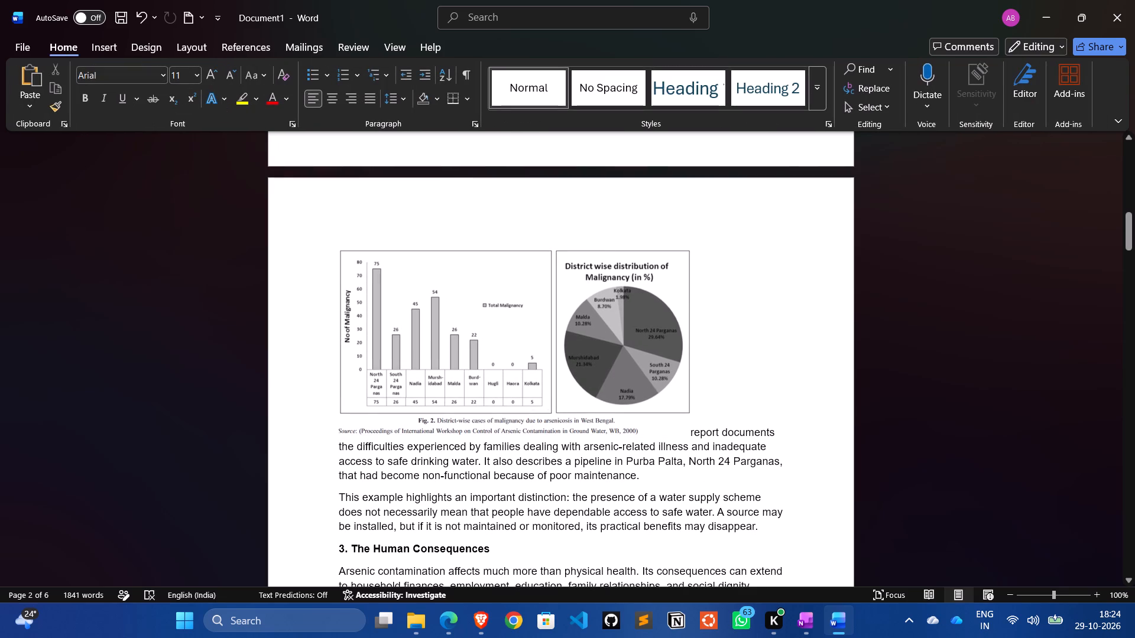
{"action": "key", "text": "Left"}
{"action": "key", "text": "Left"}
{"action": "key", "text": "Return"}
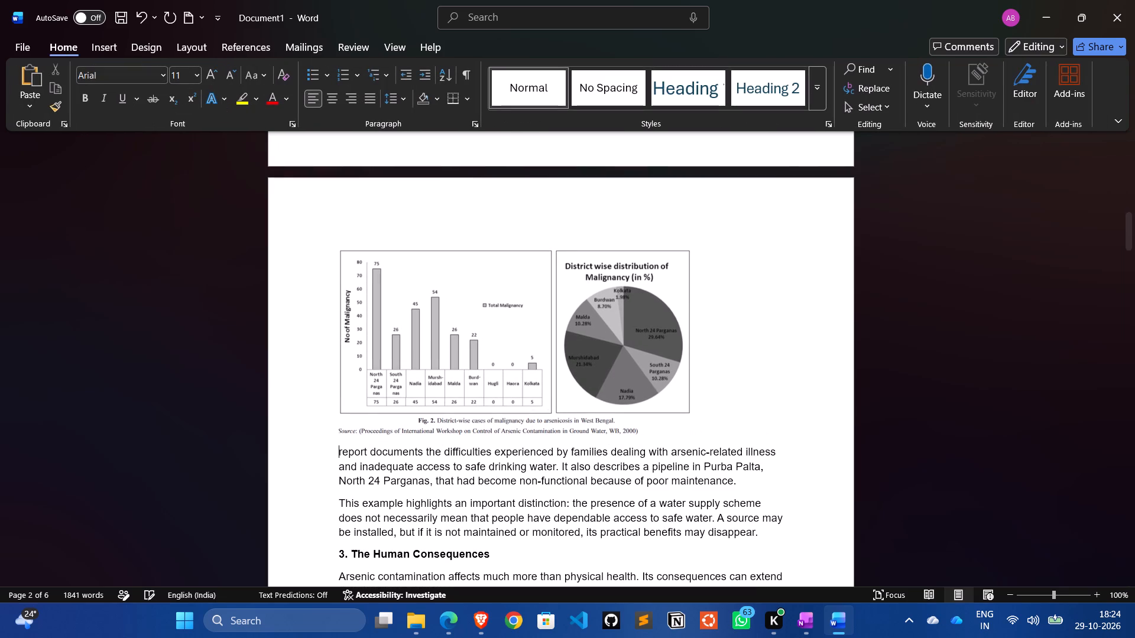
Enlarge the Fig. 2 picture at the top of page 2 proportionally to about nine tenths of the text width.
{"action": "left_click", "coordinate": [663, 343]}
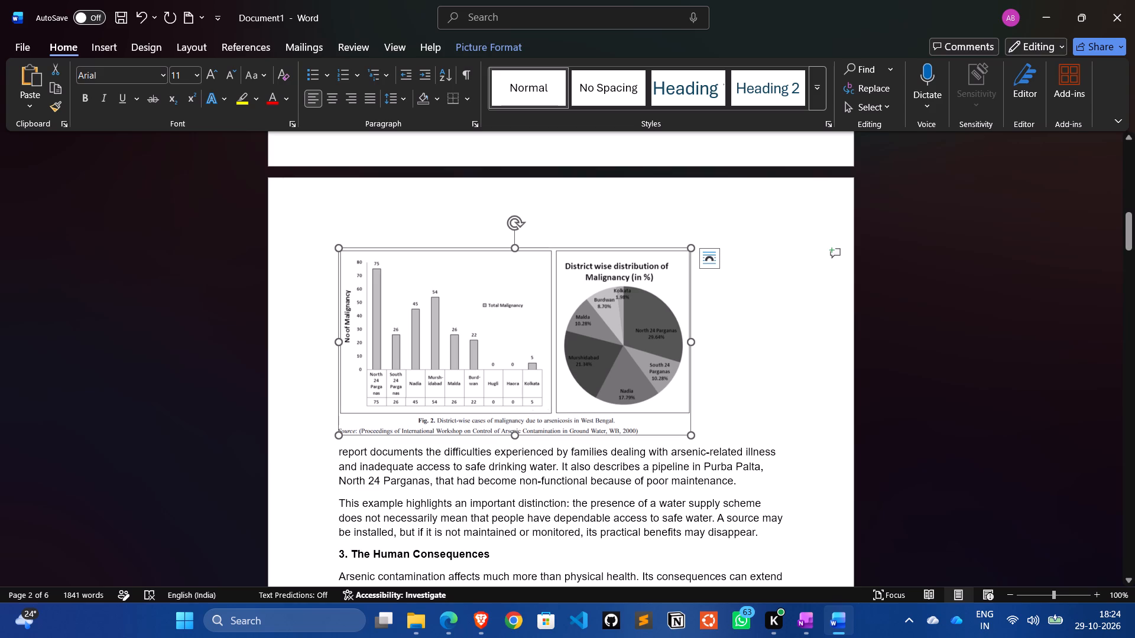
{"action": "left_click_drag", "start_coordinate": [691, 435], "coordinate": [719, 438]}
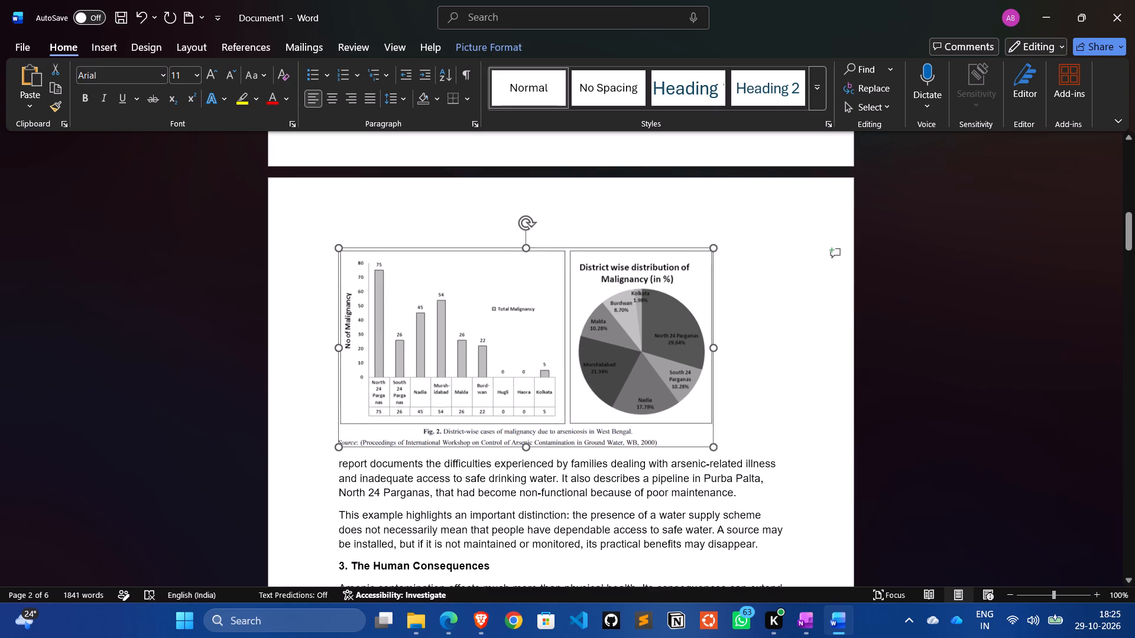
{"action": "left_click_drag", "start_coordinate": [719, 438], "coordinate": [747, 439]}
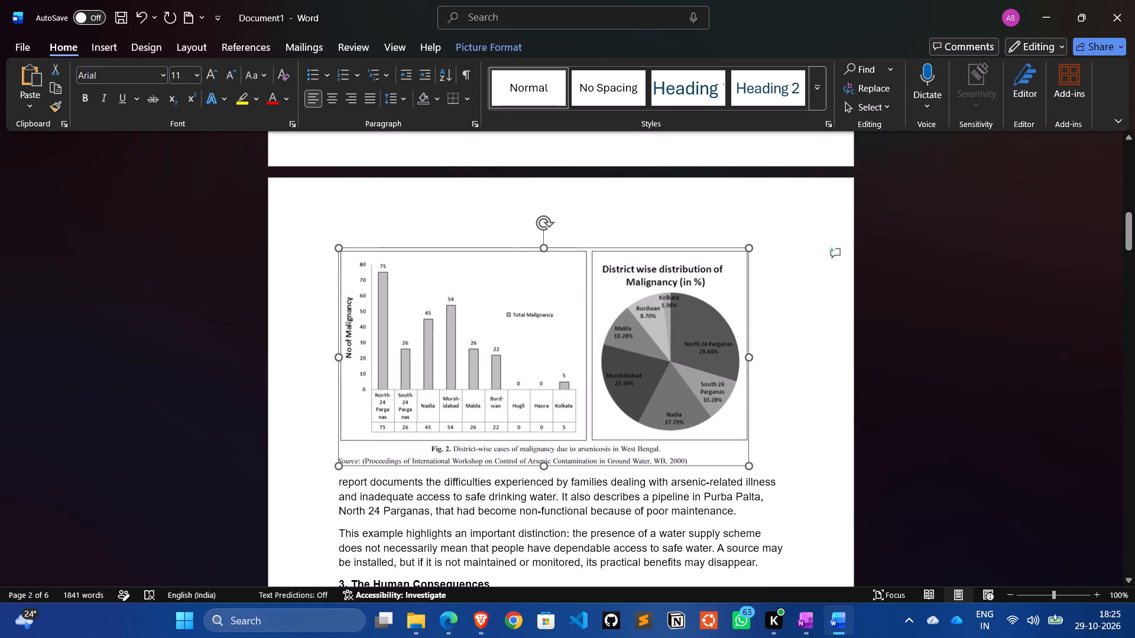
{"action": "left_click_drag", "start_coordinate": [747, 439], "coordinate": [740, 434]}
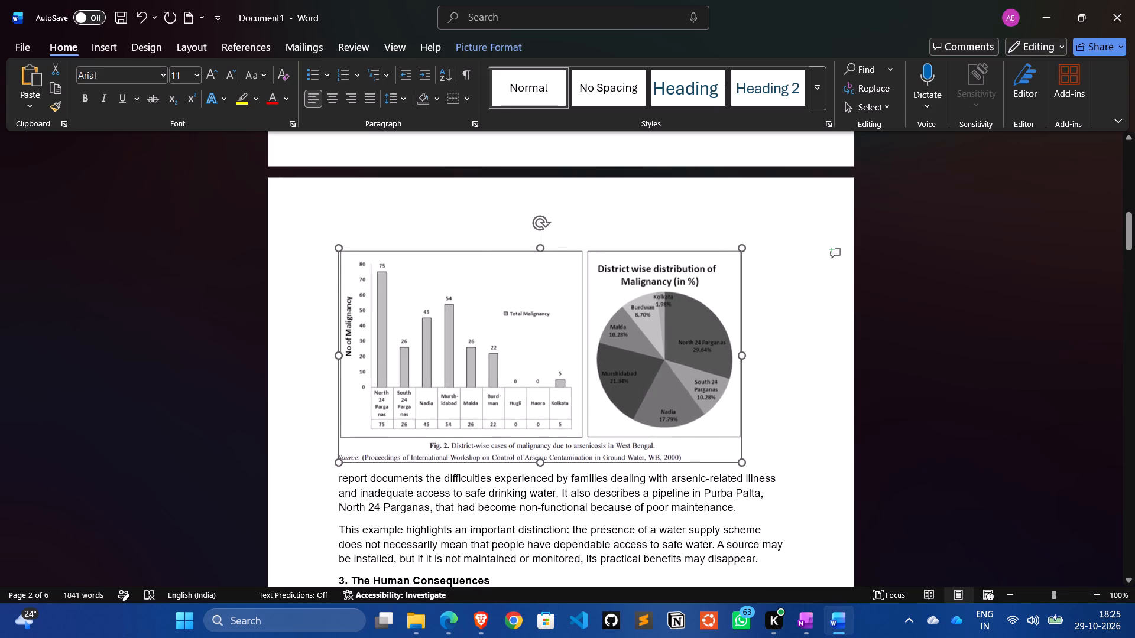
{"action": "left_click_drag", "start_coordinate": [740, 434], "coordinate": [733, 428]}
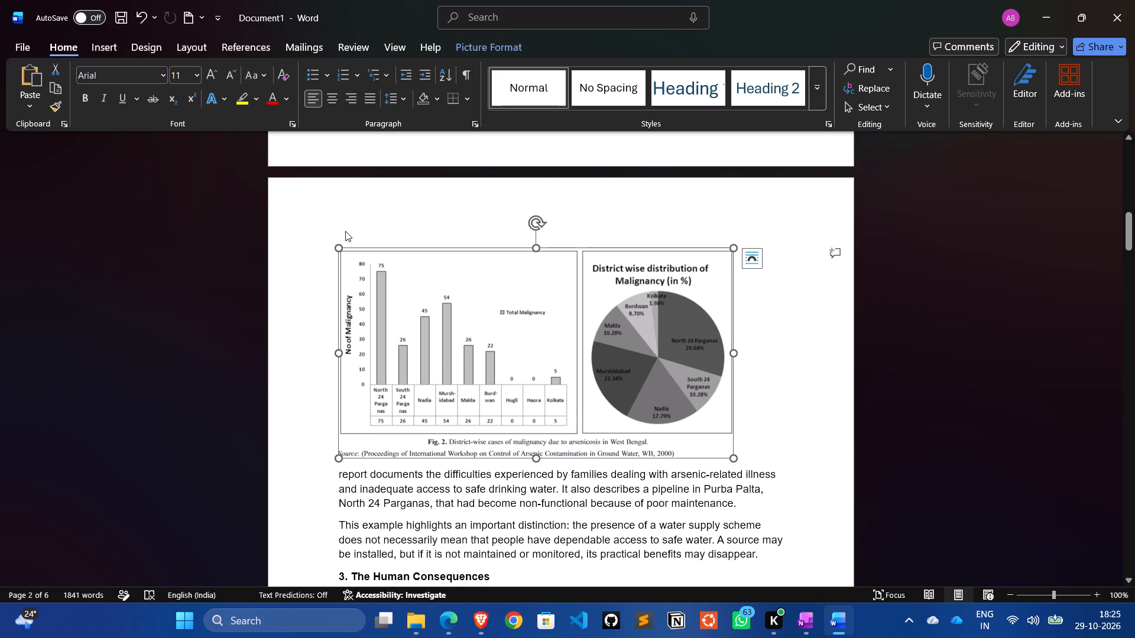
{"action": "left_click", "coordinate": [343, 232]}
{"action": "left_click", "coordinate": [339, 248]}
Review the page layout from section 2 through the References list and back to the break before Table 7 and Fig. 1.
{"action": "scroll", "coordinate": [631, 200], "scroll_direction": "up", "scroll_amount": 1}
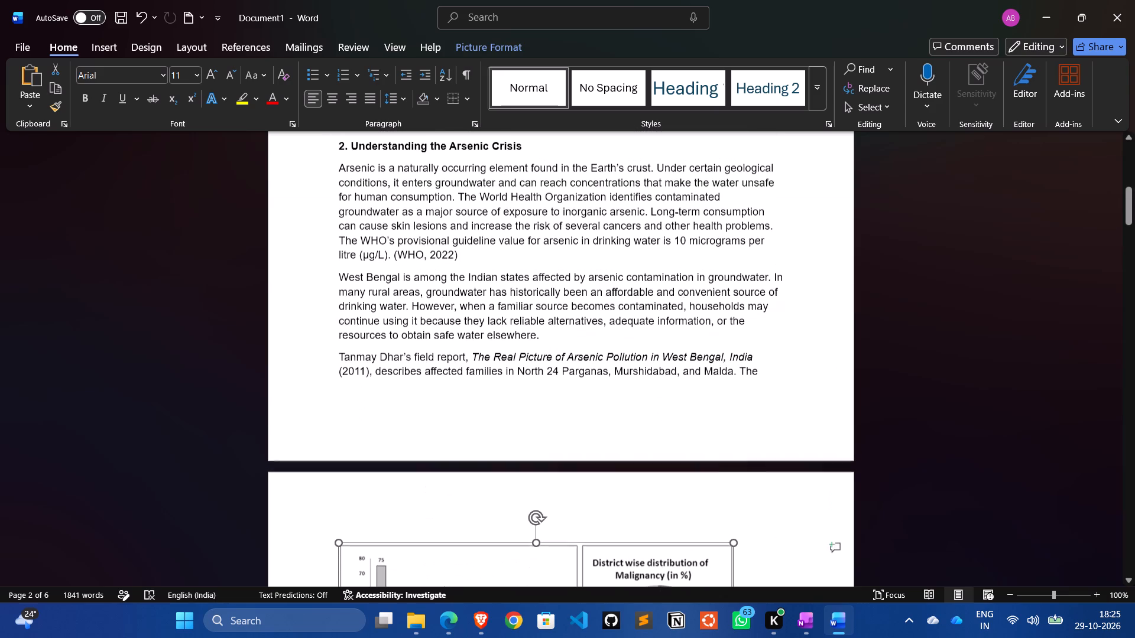
{"action": "left_click", "coordinate": [432, 398]}
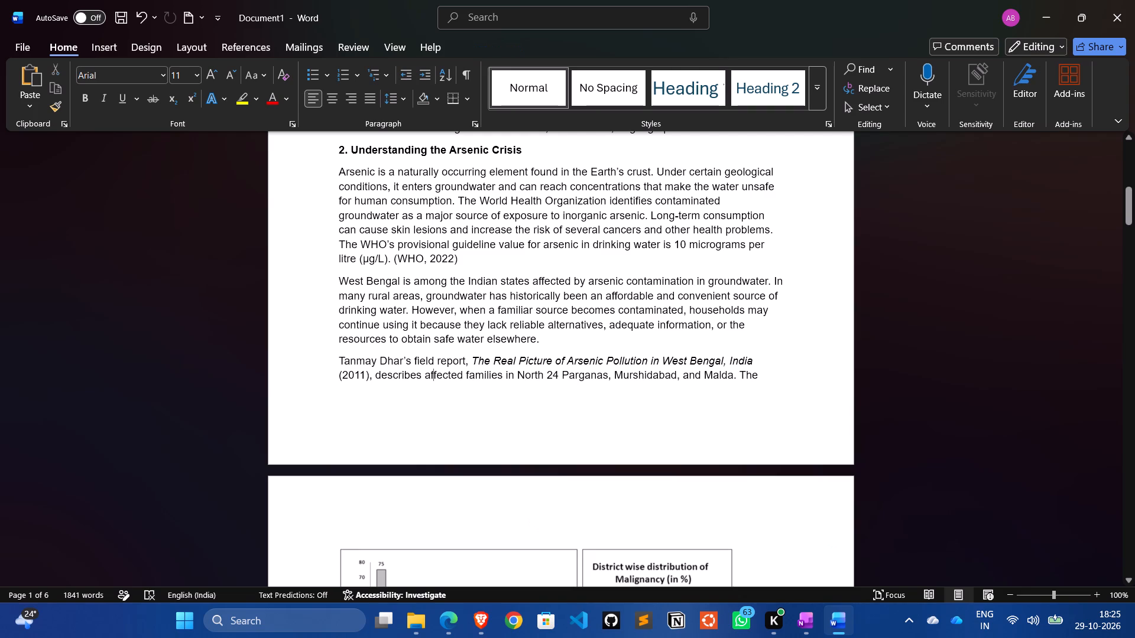
{"action": "scroll", "coordinate": [680, 415], "scroll_direction": "down", "scroll_amount": 5}
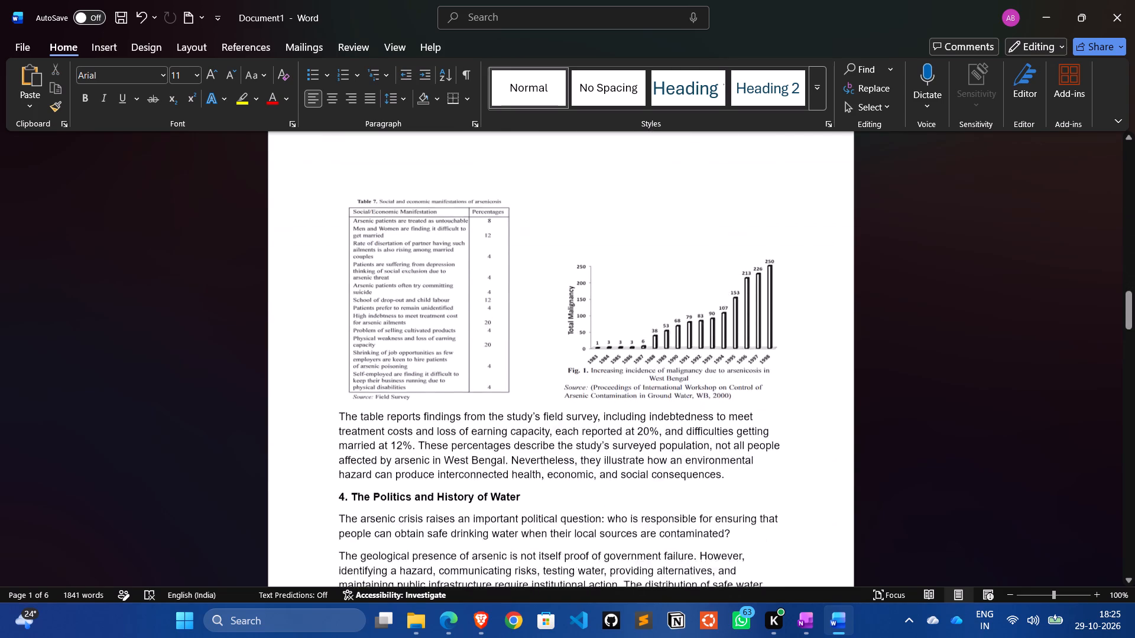
{"action": "scroll", "coordinate": [680, 415], "scroll_direction": "up", "scroll_amount": 2}
{"action": "scroll", "coordinate": [680, 415], "scroll_direction": "down", "scroll_amount": 6}
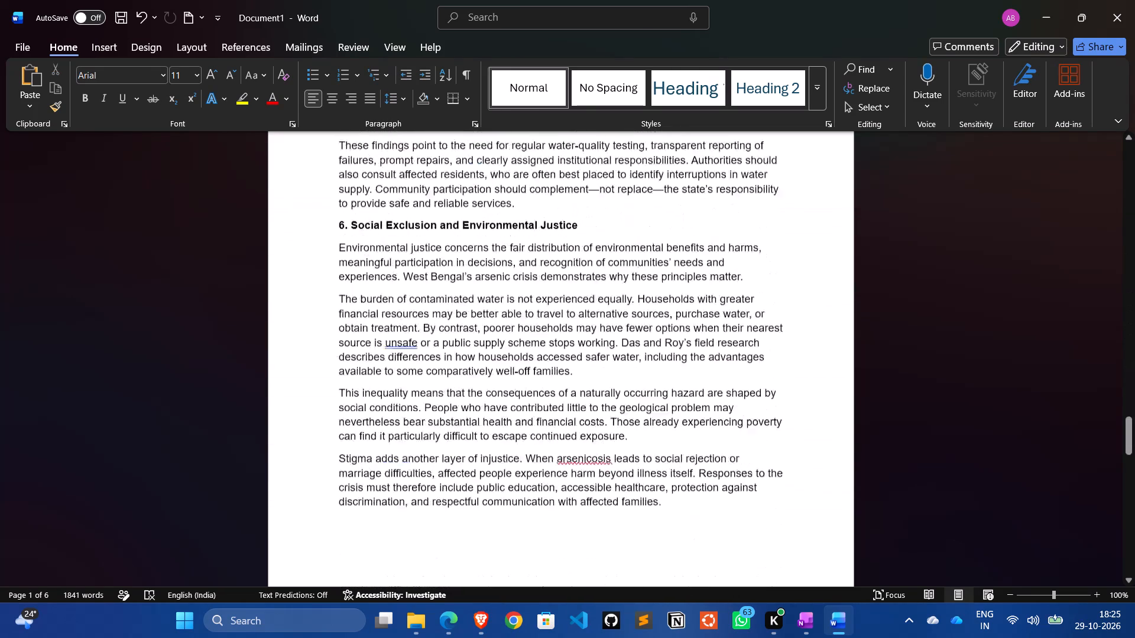
{"action": "scroll", "coordinate": [680, 415], "scroll_direction": "down", "scroll_amount": 5}
{"action": "scroll", "coordinate": [680, 415], "scroll_direction": "up", "scroll_amount": 2}
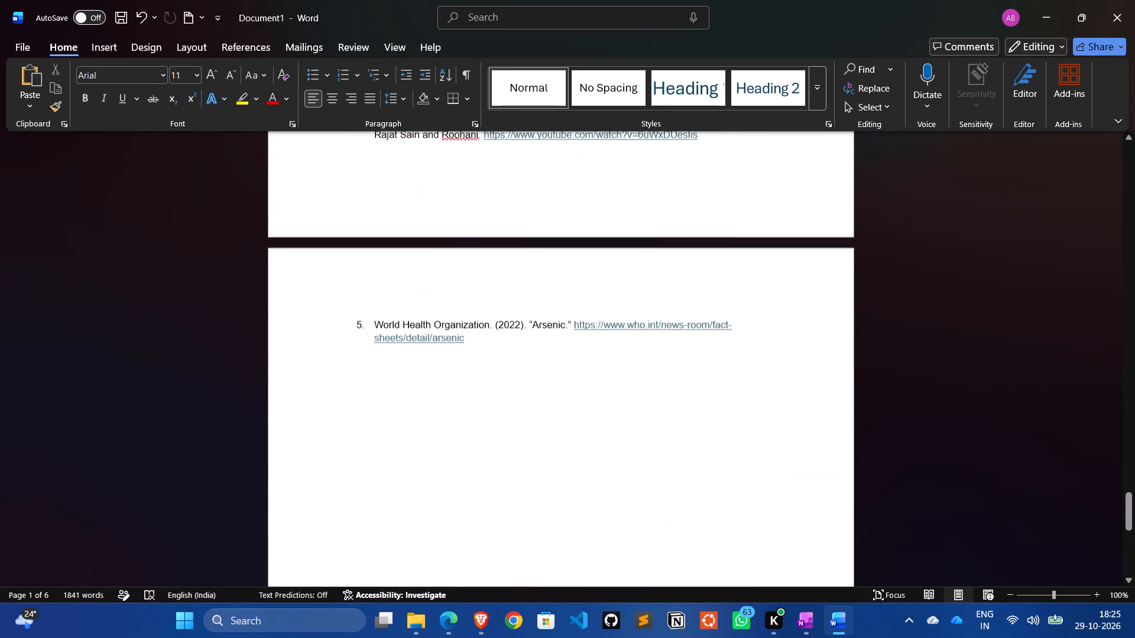
{"action": "scroll", "coordinate": [680, 415], "scroll_direction": "up", "scroll_amount": 4}
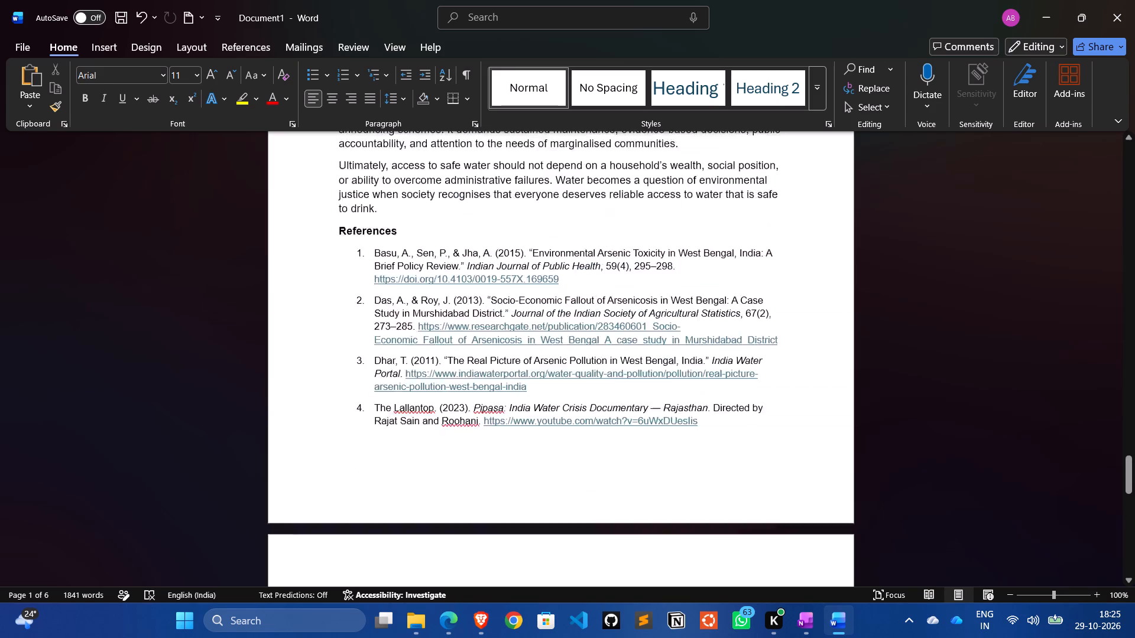
{"action": "scroll", "coordinate": [680, 415], "scroll_direction": "up", "scroll_amount": 6}
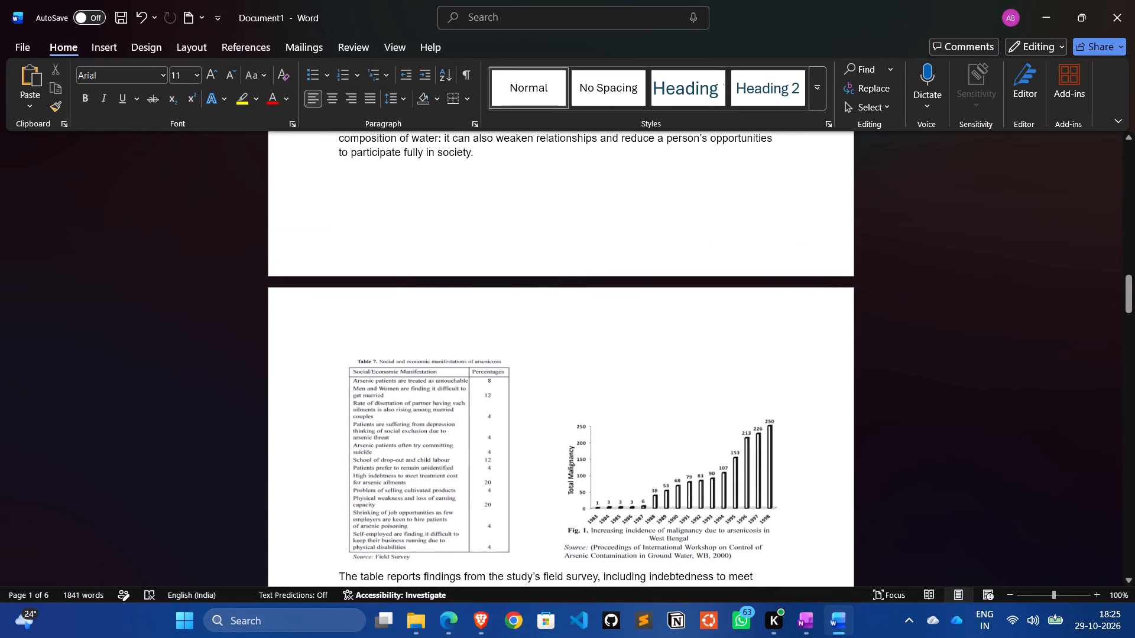
{"action": "left_click", "coordinate": [375, 229]}
{"action": "left_click", "coordinate": [478, 164]}
Read through the whole document from the title to the References list, checking page breaks, figures and leftover visual suggestions.
{"action": "scroll", "coordinate": [462, 427], "scroll_direction": "down", "scroll_amount": 2}
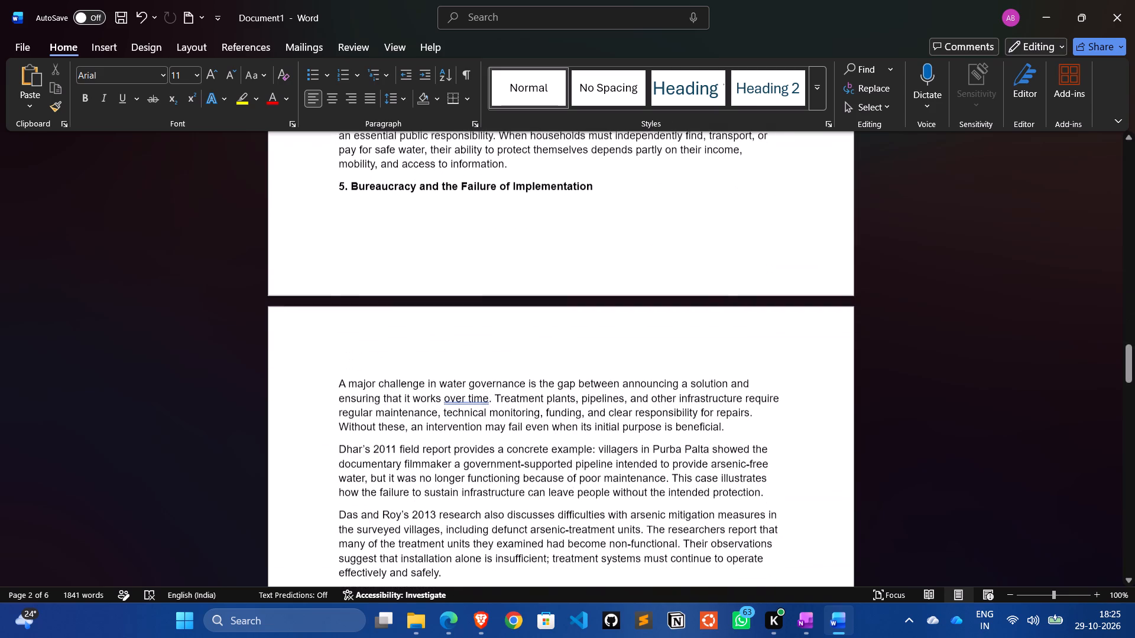
{"action": "scroll", "coordinate": [462, 427], "scroll_direction": "down", "scroll_amount": 3}
{"action": "scroll", "coordinate": [462, 427], "scroll_direction": "up", "scroll_amount": 7}
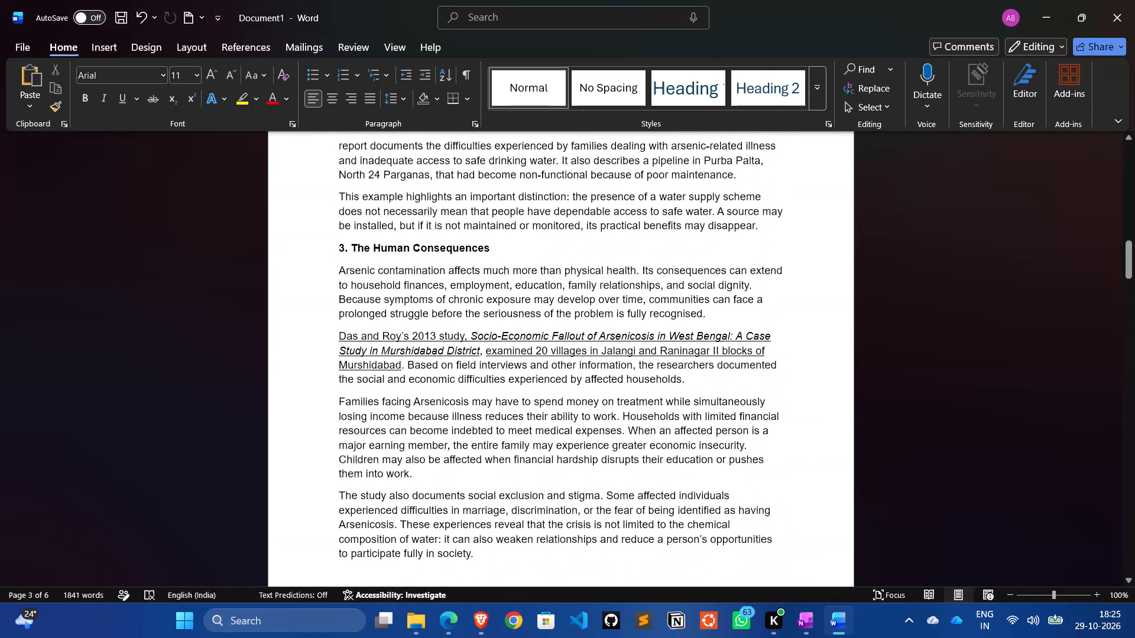
{"action": "scroll", "coordinate": [462, 427], "scroll_direction": "up", "scroll_amount": 3}
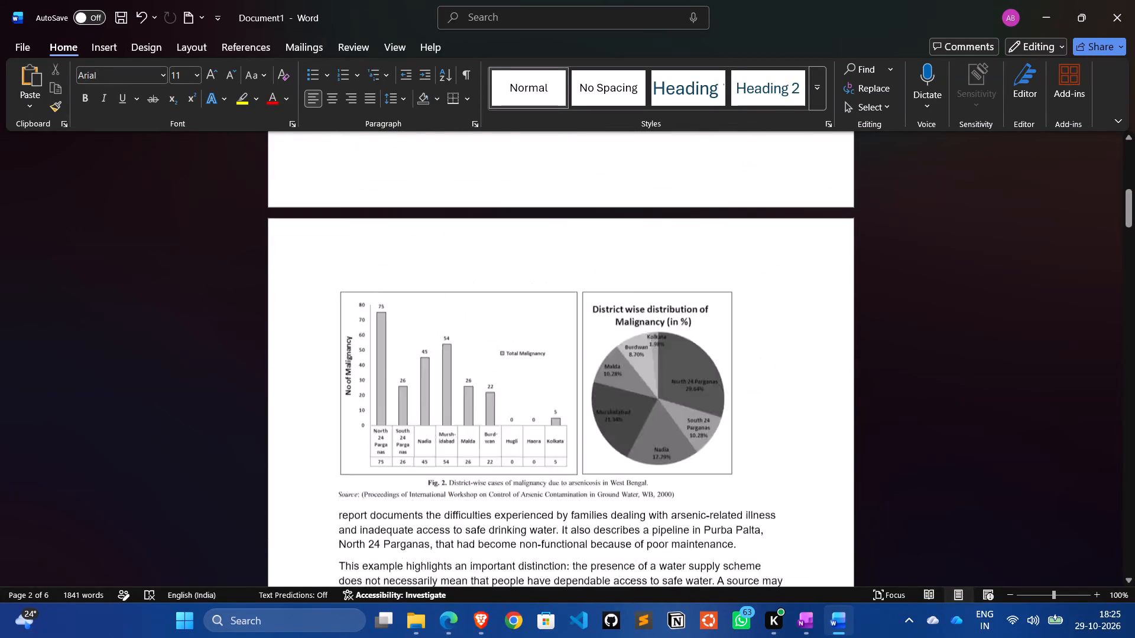
{"action": "scroll", "coordinate": [462, 427], "scroll_direction": "up", "scroll_amount": 3}
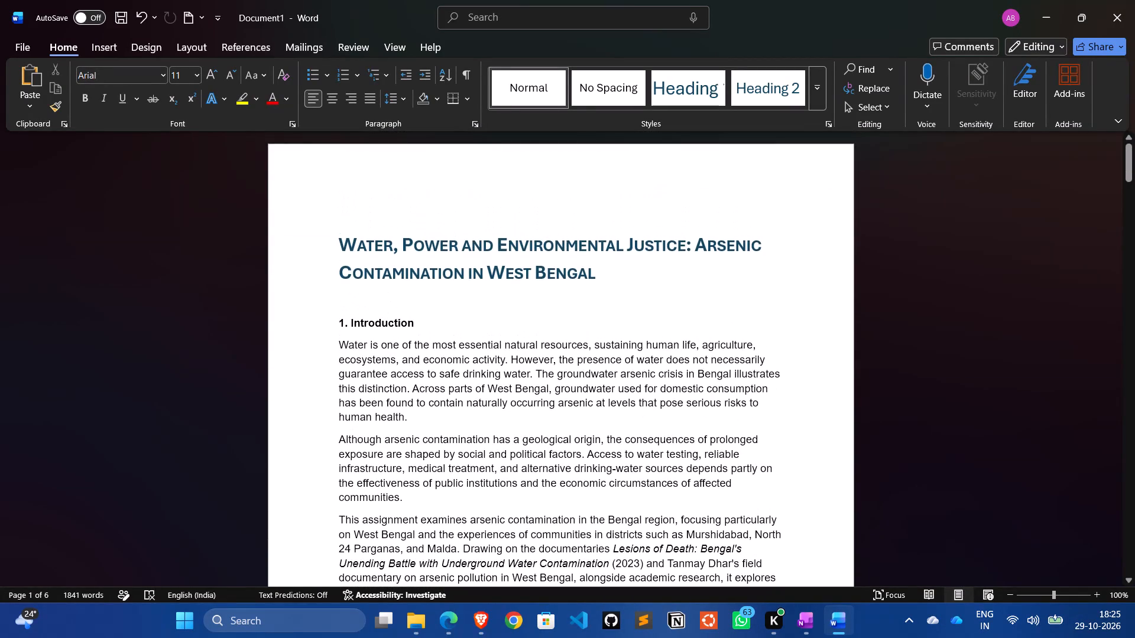
{"action": "scroll", "coordinate": [462, 427], "scroll_direction": "down", "scroll_amount": 2}
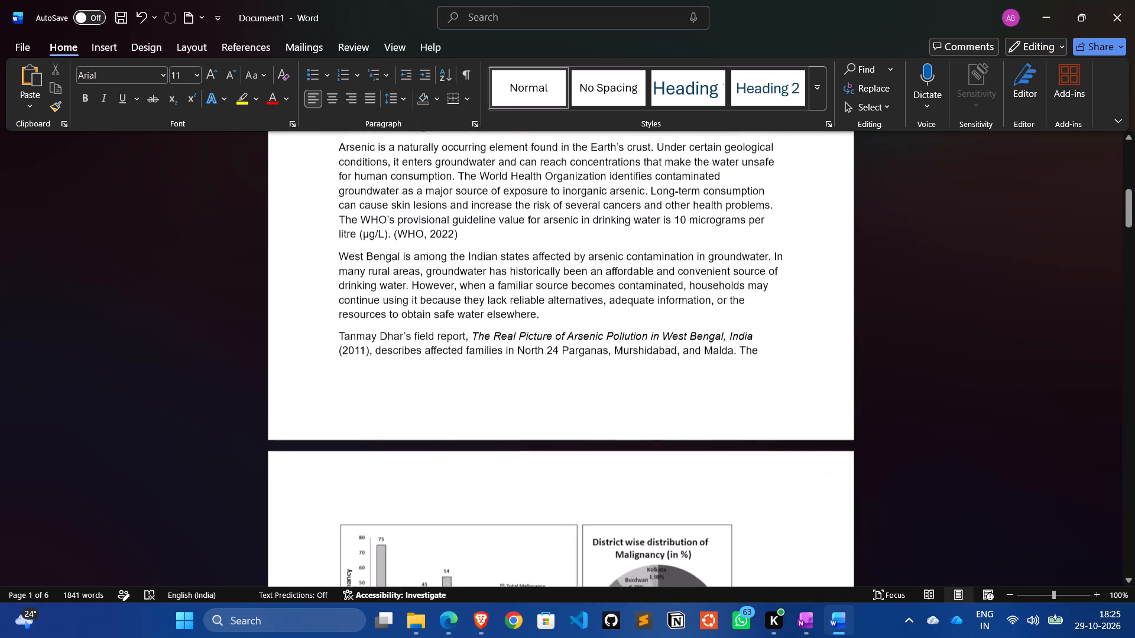
{"action": "scroll", "coordinate": [462, 427], "scroll_direction": "down", "scroll_amount": 3}
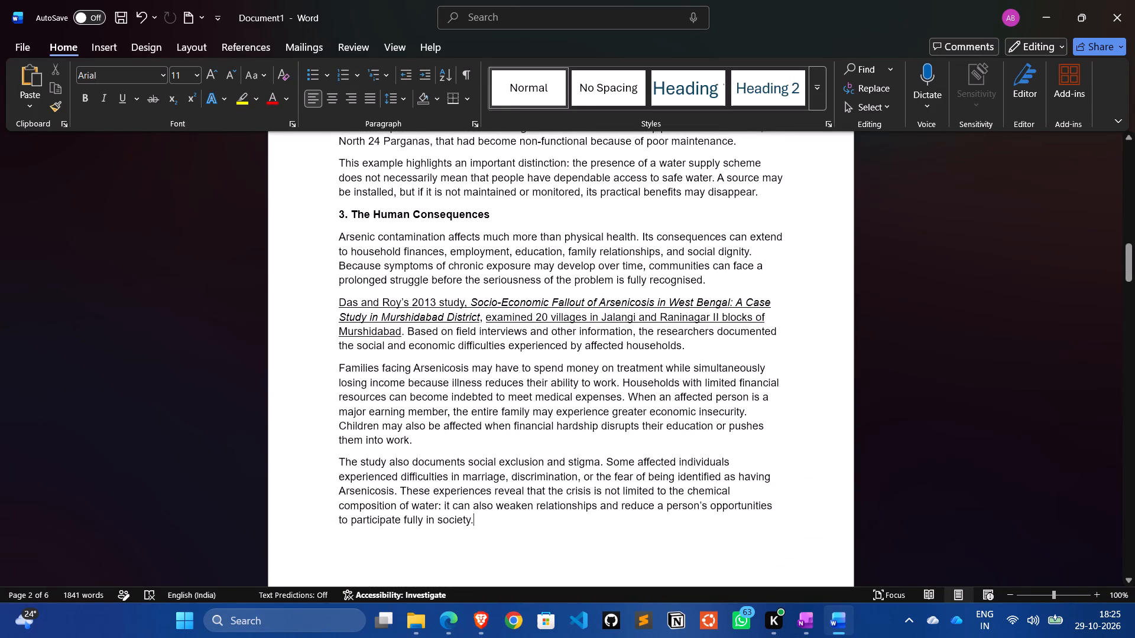
{"action": "scroll", "coordinate": [462, 427], "scroll_direction": "down", "scroll_amount": 3}
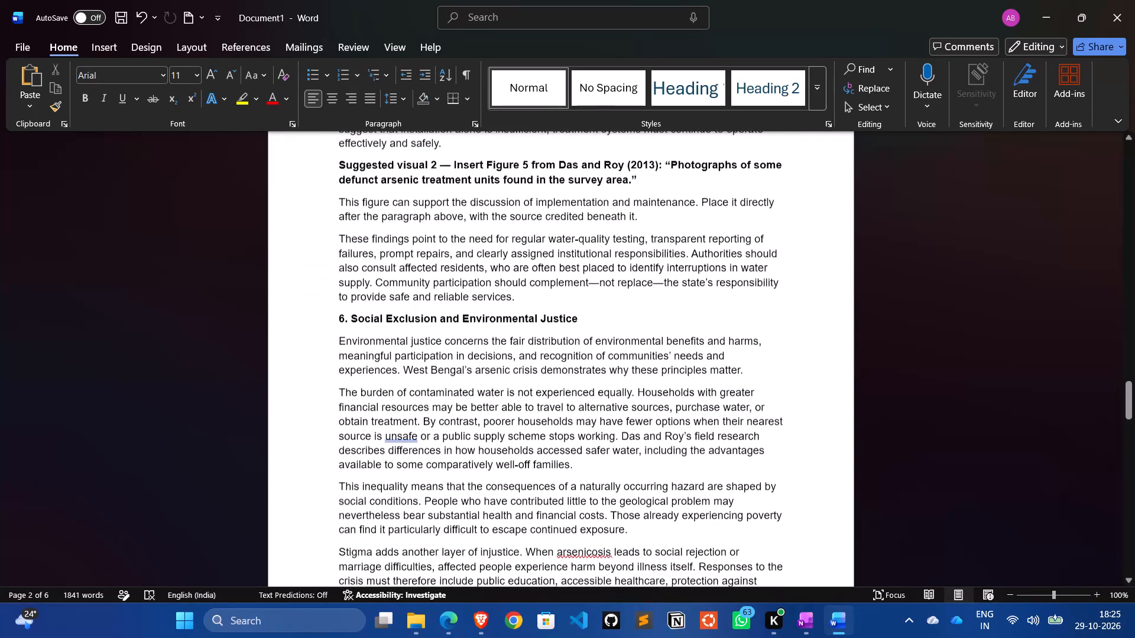
{"action": "scroll", "coordinate": [462, 427], "scroll_direction": "down", "scroll_amount": 3}
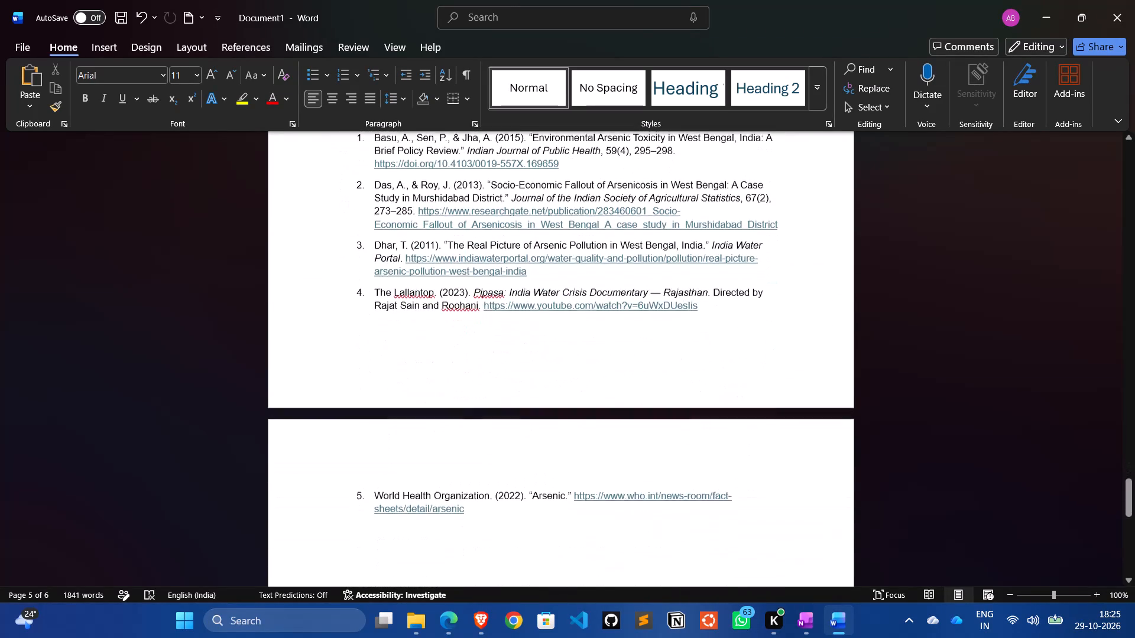
{"action": "scroll", "coordinate": [462, 427], "scroll_direction": "down", "scroll_amount": 1}
Delete reference 4, The Lallantop (2023) Pipasa documentary entry, from the References list.
{"action": "scroll", "coordinate": [462, 427], "scroll_direction": "up", "scroll_amount": 1}
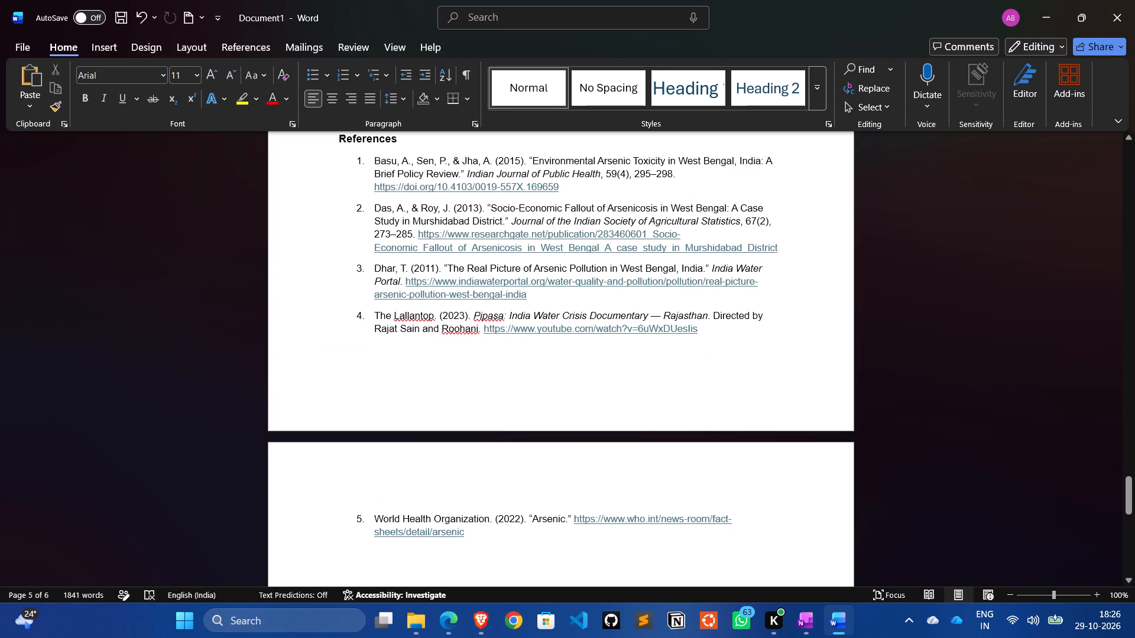
{"action": "left_click_drag", "start_coordinate": [703, 337], "coordinate": [290, 300]}
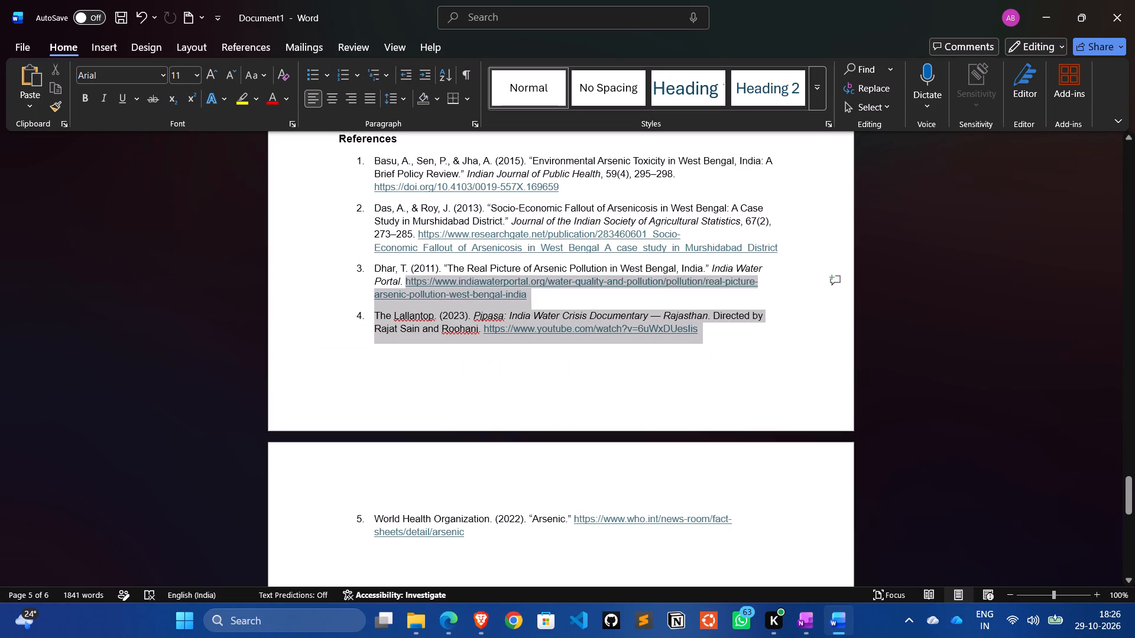
{"action": "left_click_drag", "start_coordinate": [290, 300], "coordinate": [326, 317]}
{"action": "key", "text": "BackSpace"}
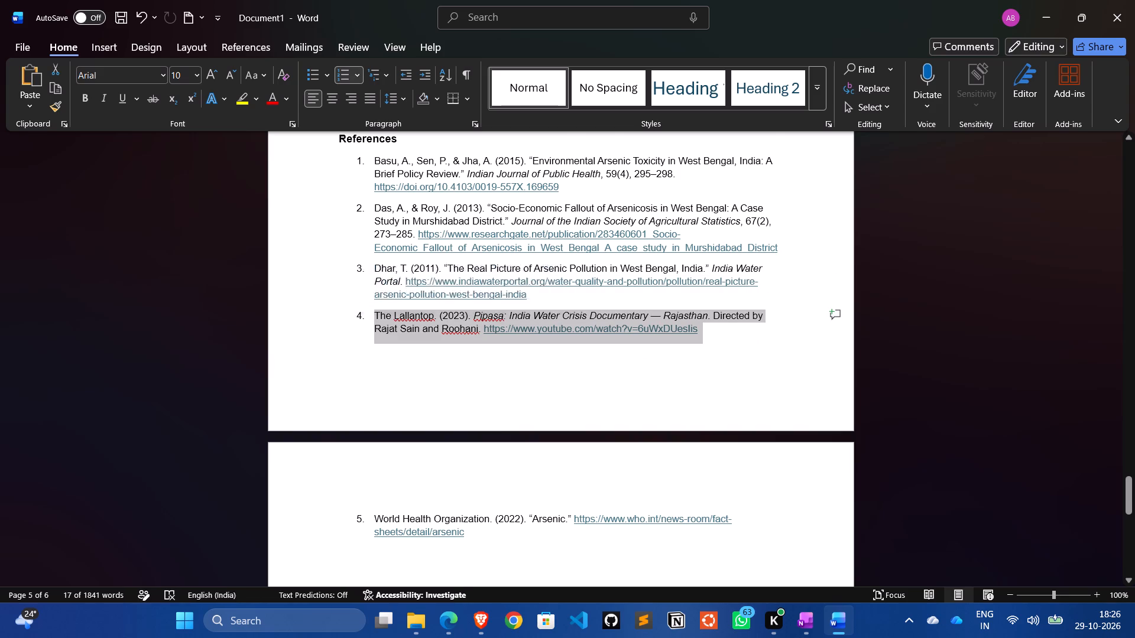
{"action": "scroll", "coordinate": [326, 317], "scroll_direction": "down", "scroll_amount": 3}
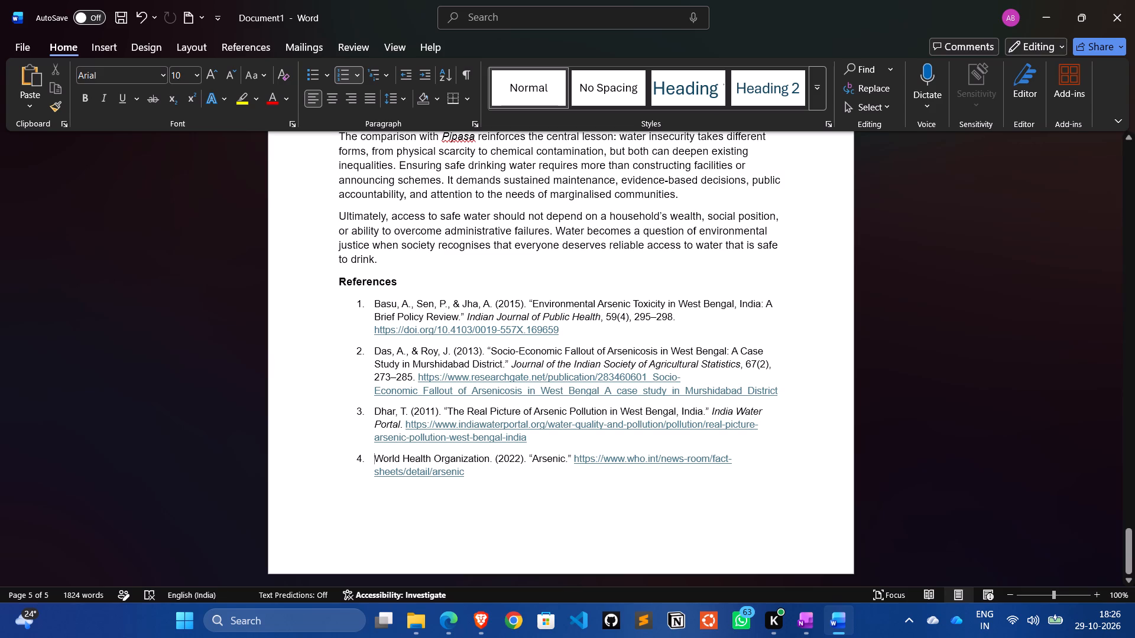
Review the Conclusion section above the References list, including its comparison with Pipasa.
{"action": "scroll", "coordinate": [595, 510], "scroll_direction": "up", "scroll_amount": 3}
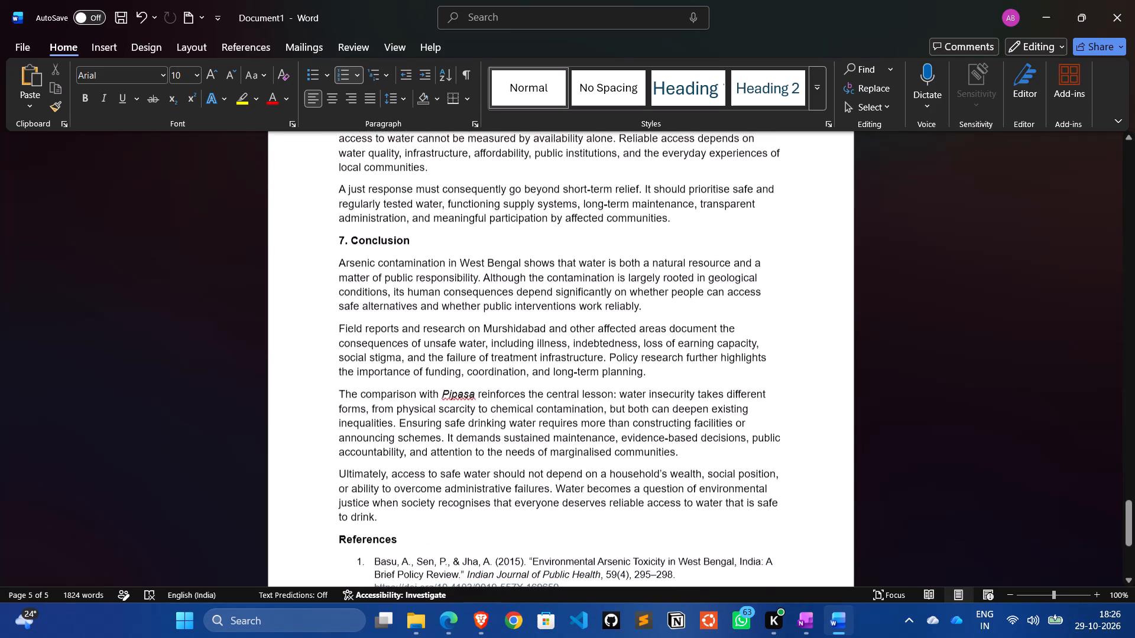
{"action": "scroll", "coordinate": [595, 510], "scroll_direction": "down", "scroll_amount": 1}
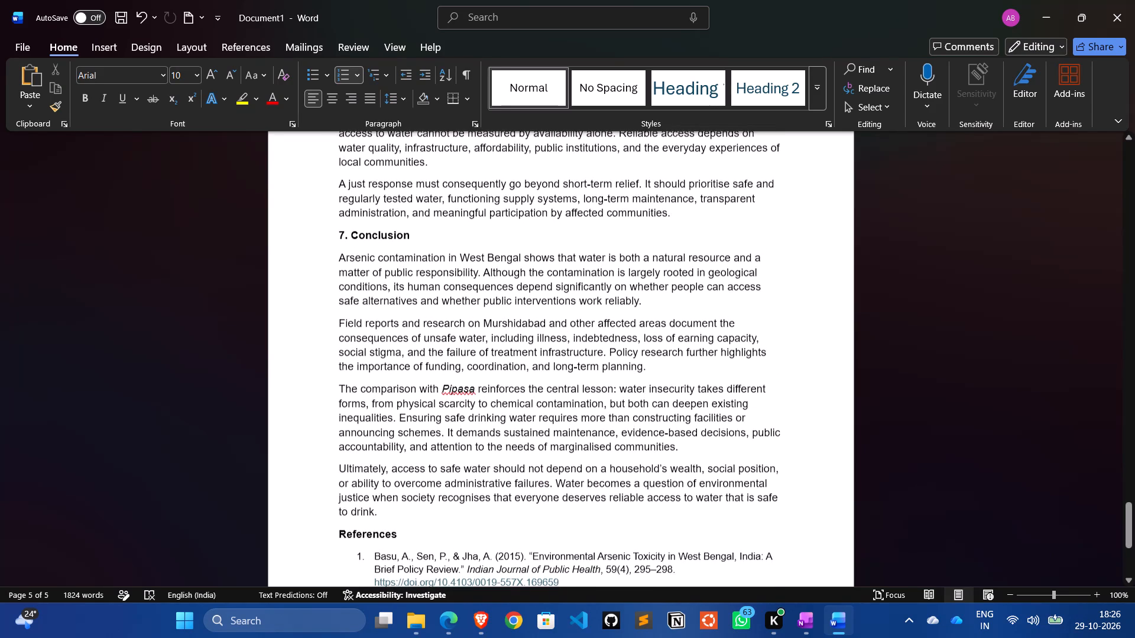
{"action": "scroll", "coordinate": [595, 510], "scroll_direction": "down", "scroll_amount": 1}
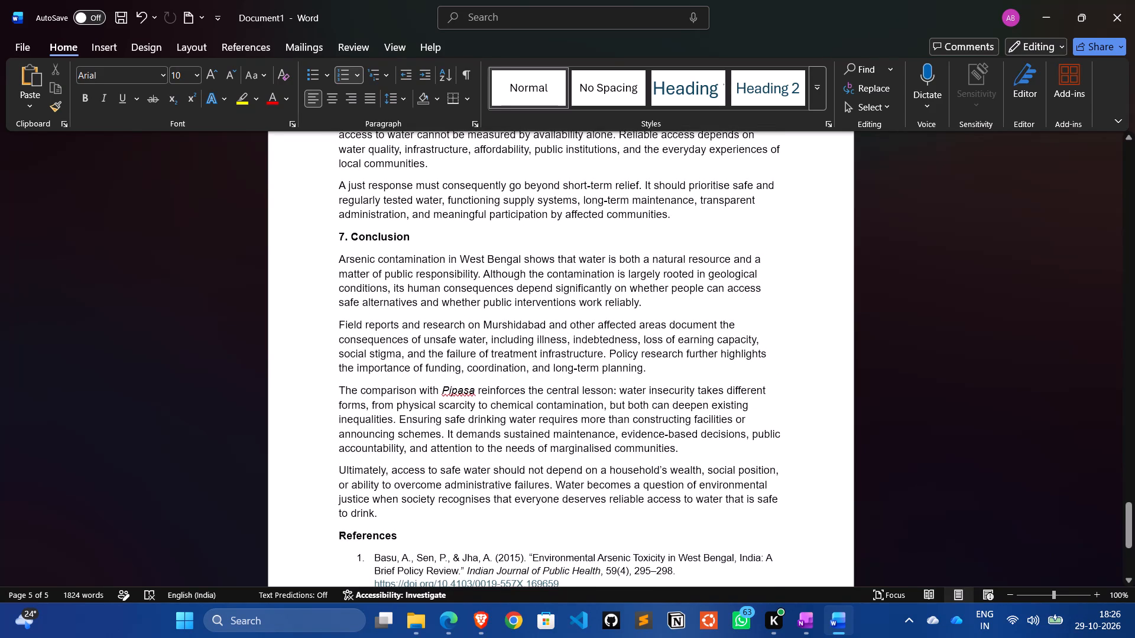
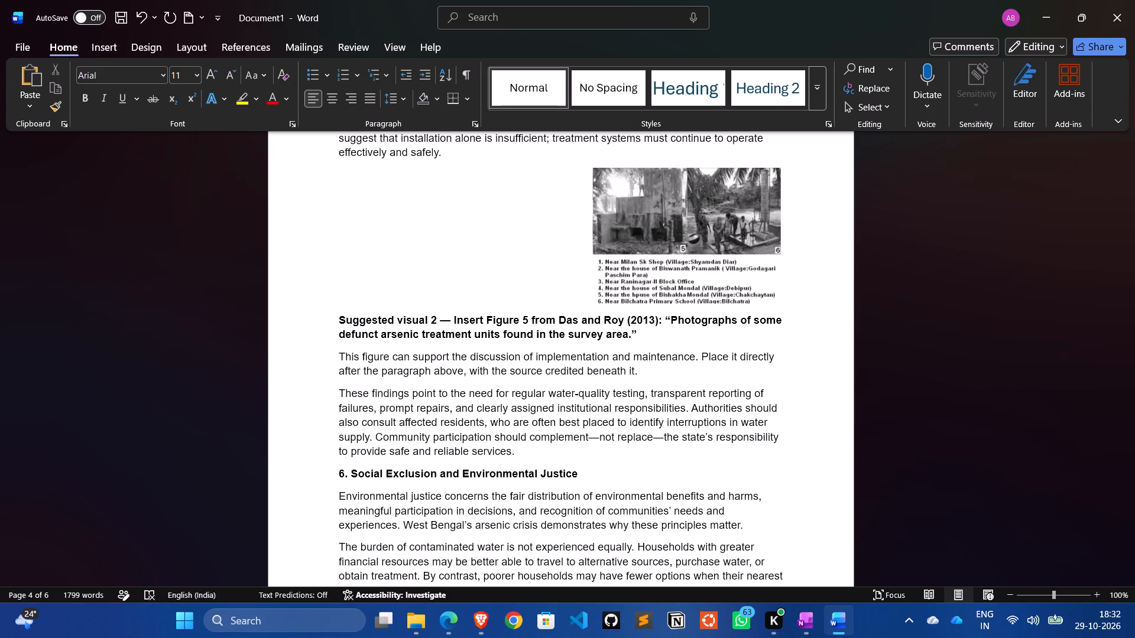
Insert the four-photo image "Screenshot 2026-10-29 183042.png" from the Gallery just before the existing treatment-unit picture above "Suggested visual 2".
{"action": "scroll", "coordinate": [501, 300], "scroll_direction": "up", "scroll_amount": 1}
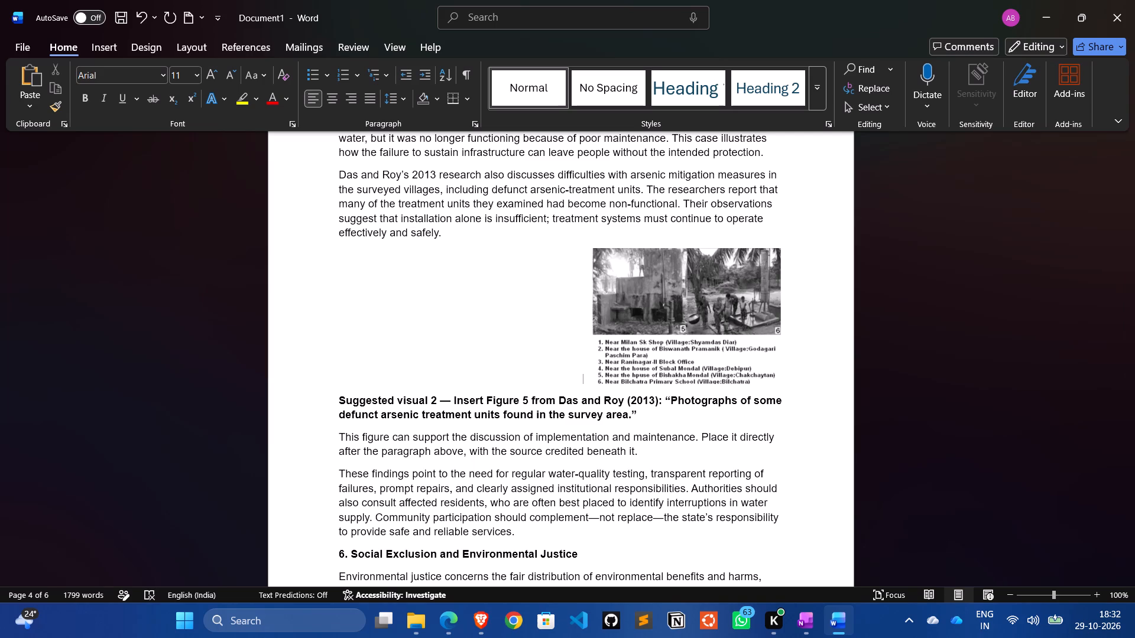
{"action": "scroll", "coordinate": [501, 300], "scroll_direction": "up", "scroll_amount": 2}
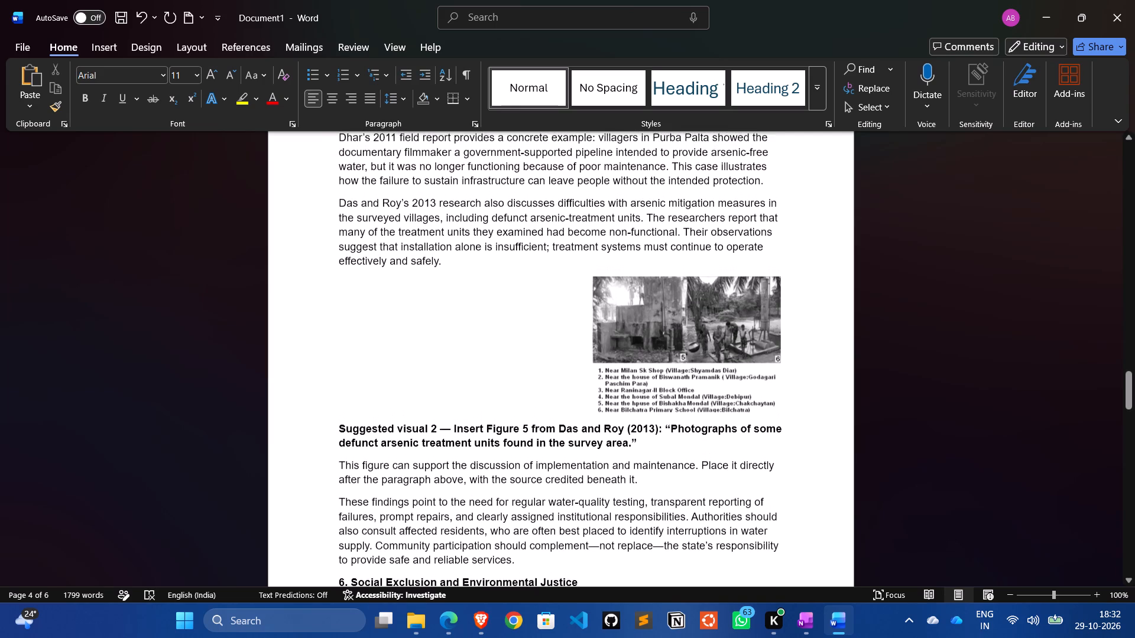
{"action": "scroll", "coordinate": [501, 300], "scroll_direction": "up", "scroll_amount": 1}
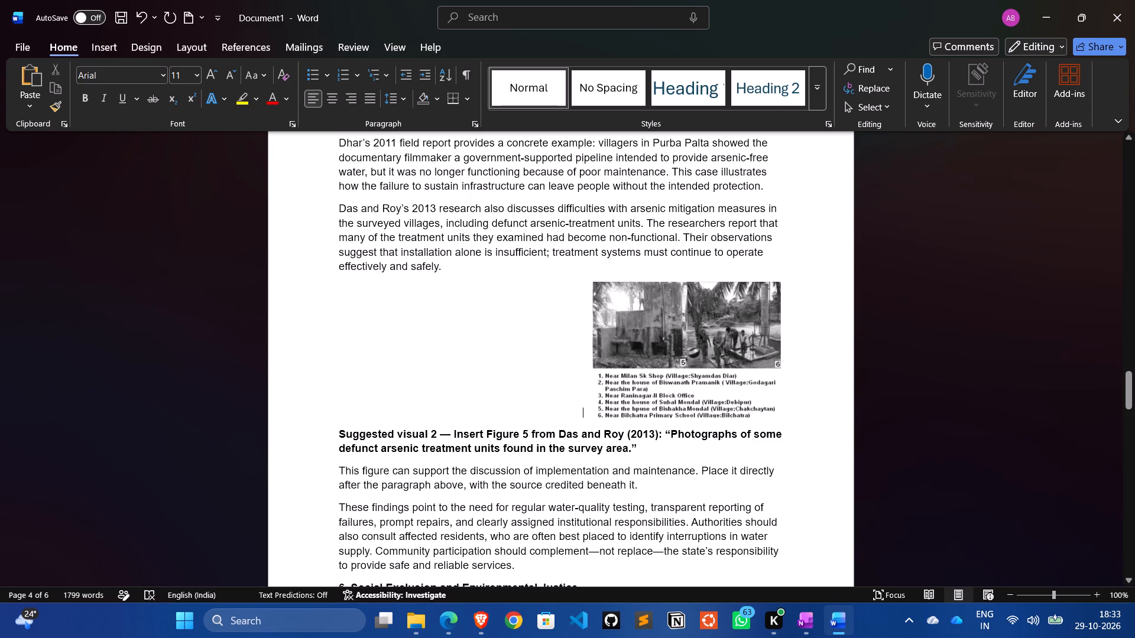
{"action": "left_click", "coordinate": [108, 52]}
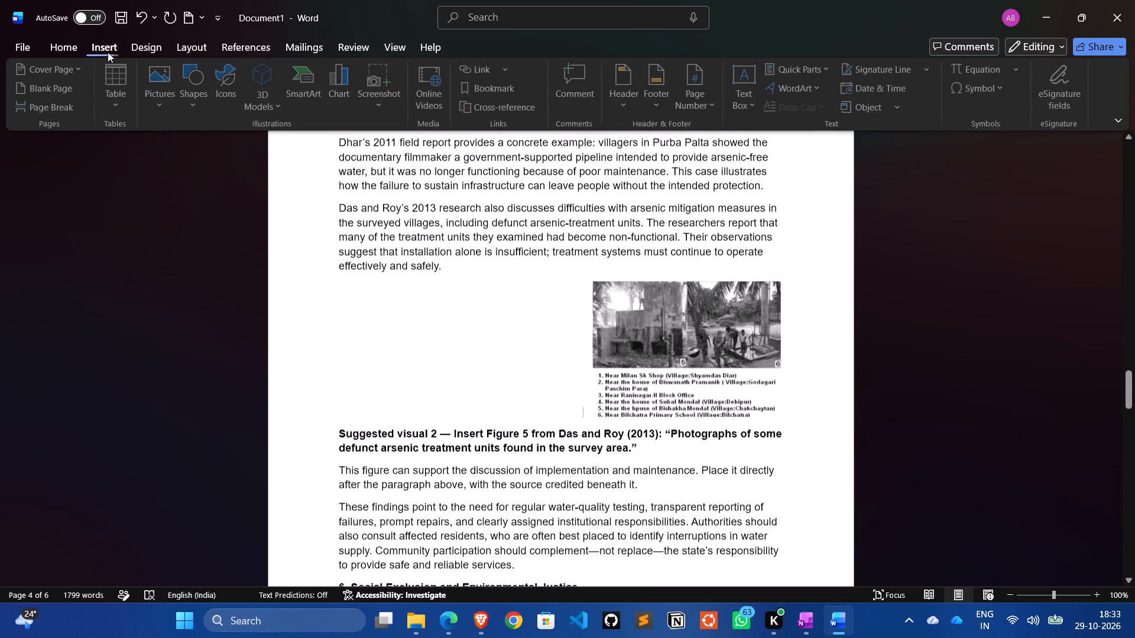
{"action": "left_click", "coordinate": [164, 81]}
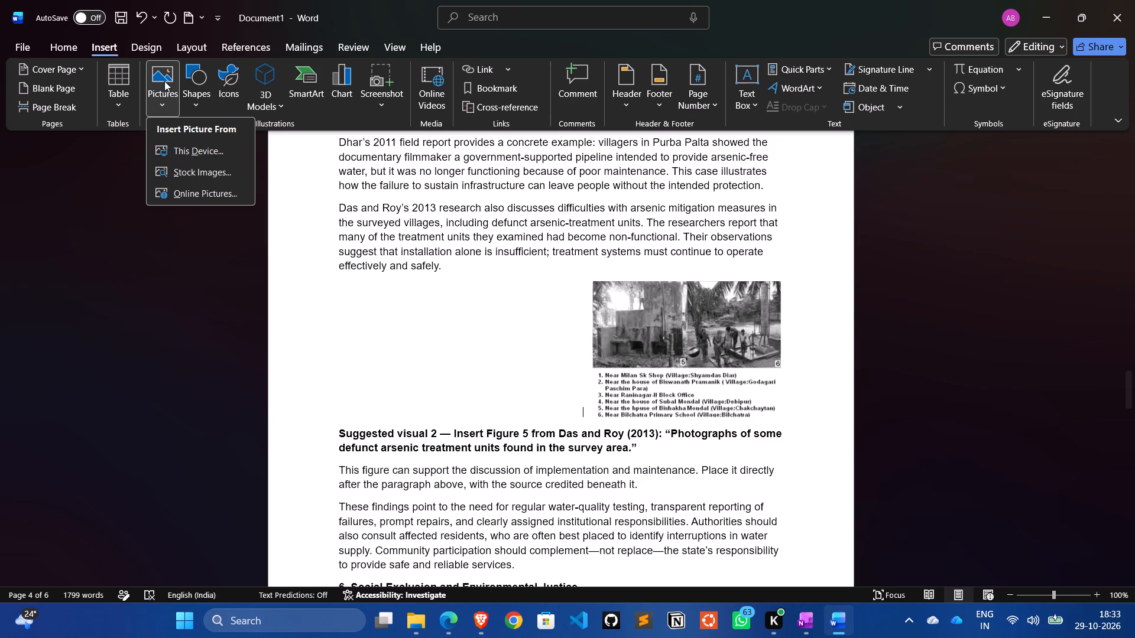
{"action": "left_click", "coordinate": [193, 151]}
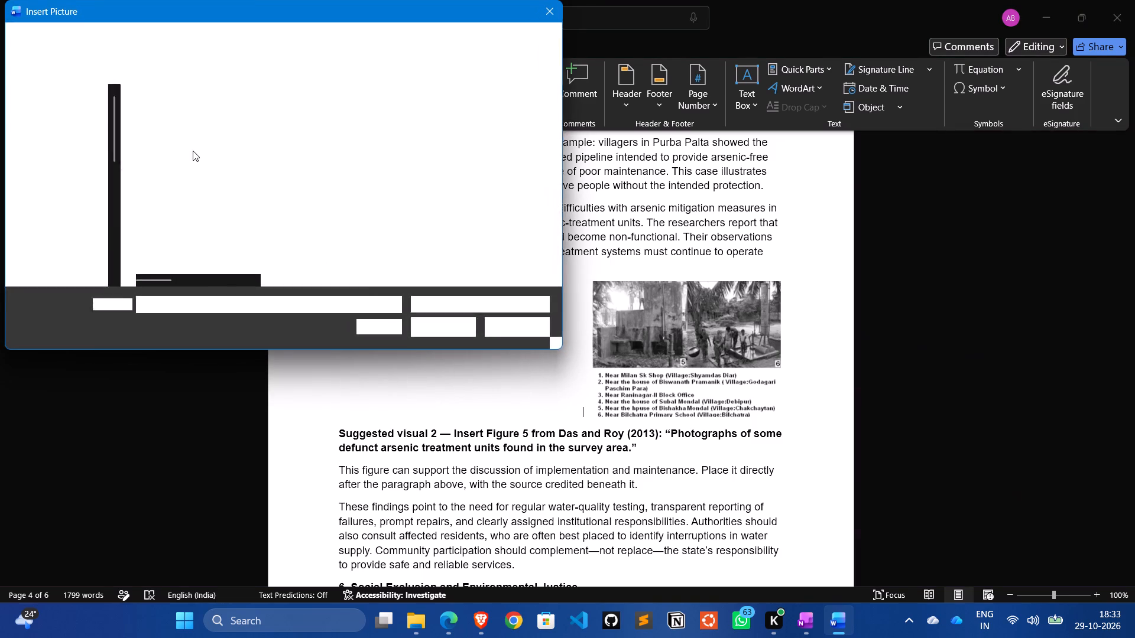
{"action": "left_click", "coordinate": [69, 125]}
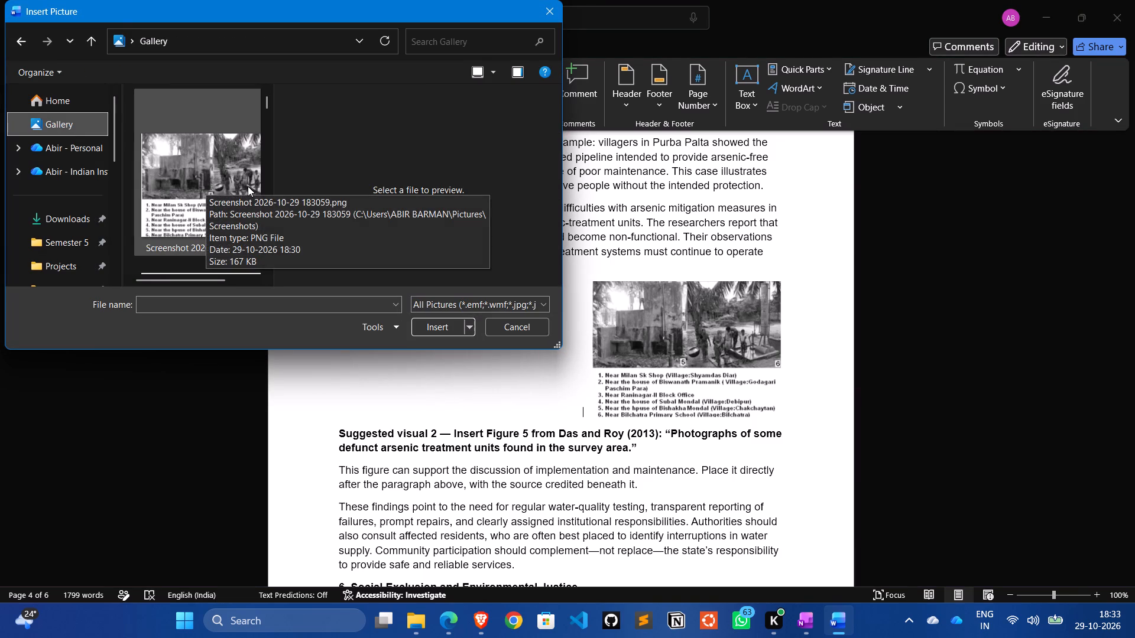
{"action": "scroll", "coordinate": [248, 186], "scroll_direction": "down", "scroll_amount": 1}
{"action": "scroll", "coordinate": [242, 180], "scroll_direction": "up", "scroll_amount": 1}
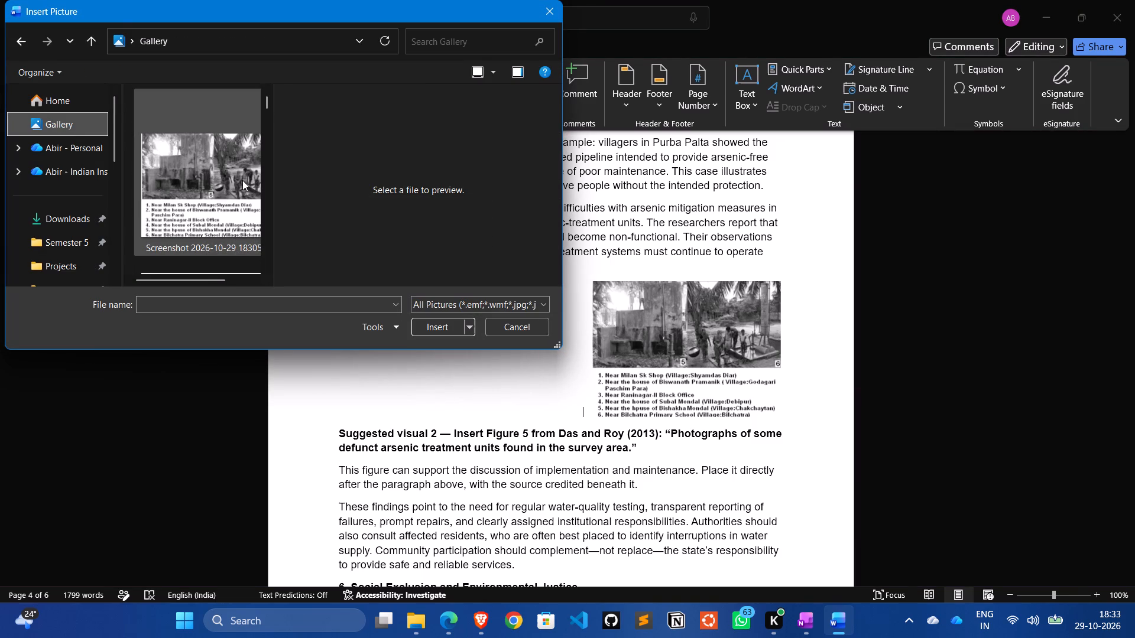
{"action": "scroll", "coordinate": [242, 180], "scroll_direction": "up", "scroll_amount": 1}
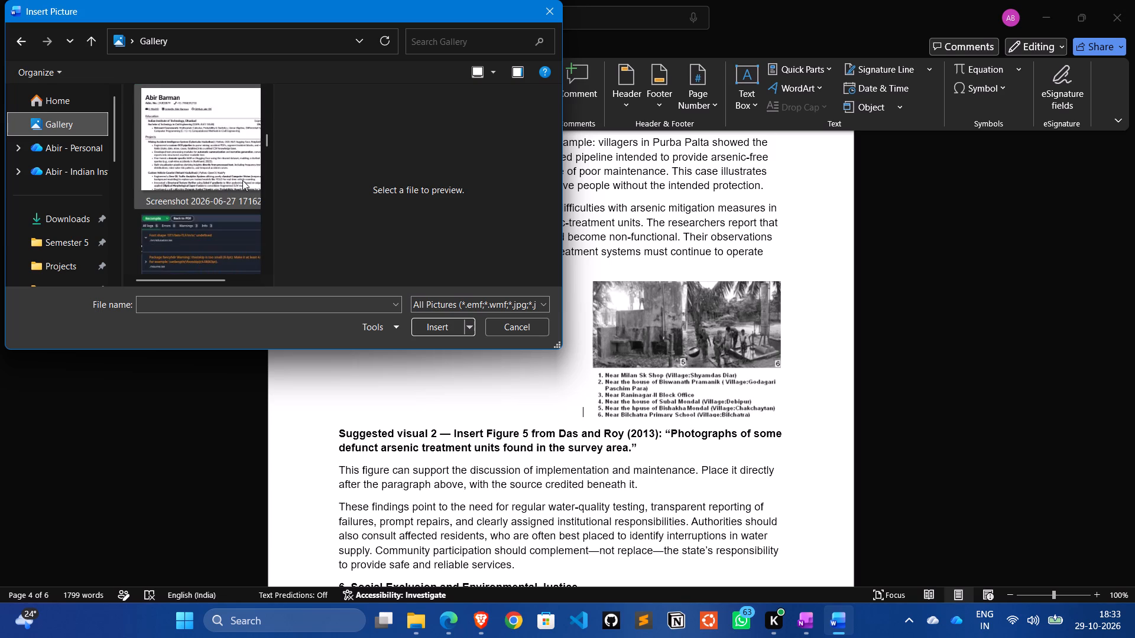
{"action": "scroll", "coordinate": [242, 180], "scroll_direction": "up", "scroll_amount": 9}
{"action": "right_click", "coordinate": [242, 180]}
{"action": "scroll", "coordinate": [242, 180], "scroll_direction": "up", "scroll_amount": 1}
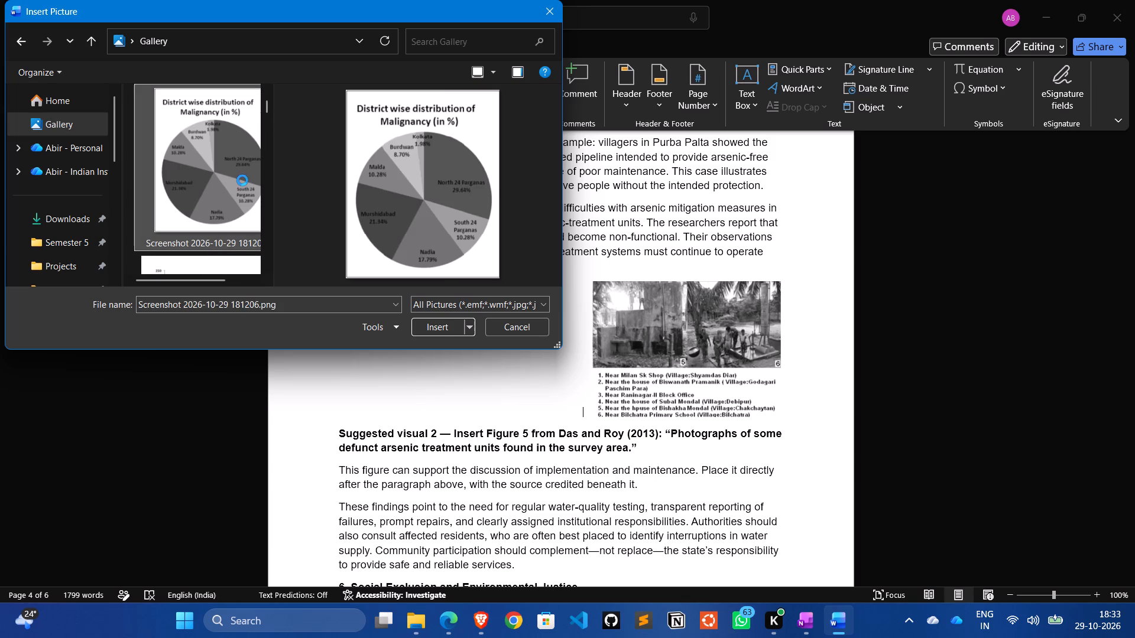
{"action": "scroll", "coordinate": [242, 180], "scroll_direction": "up", "scroll_amount": 8}
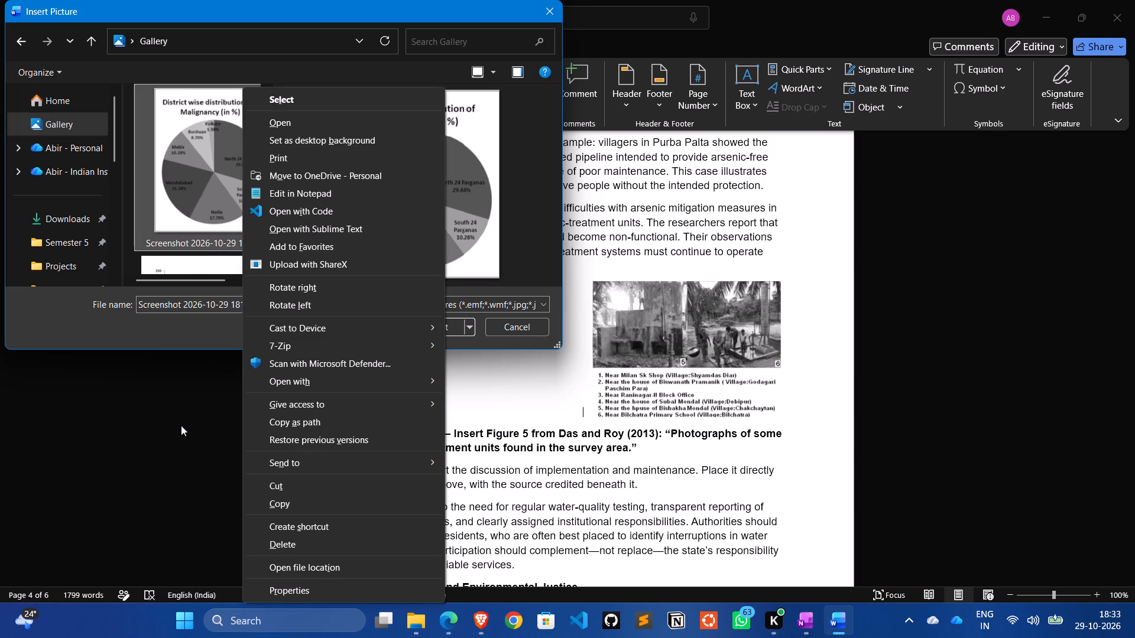
{"action": "left_click", "coordinate": [181, 425]}
{"action": "scroll", "coordinate": [218, 154], "scroll_direction": "up", "scroll_amount": 1}
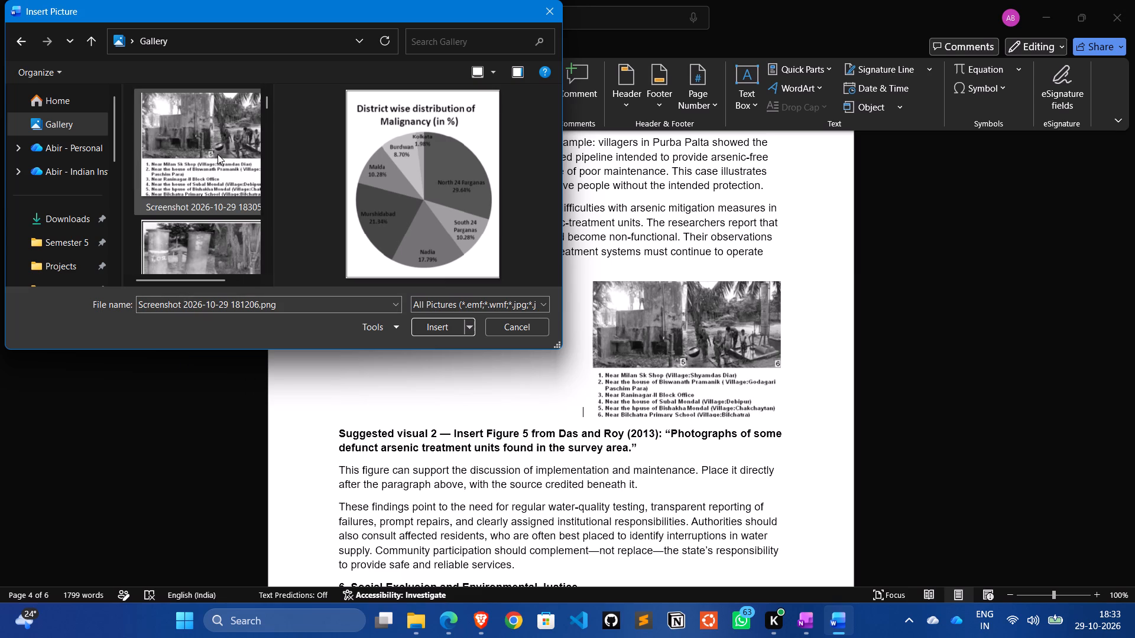
{"action": "left_click", "coordinate": [222, 226]}
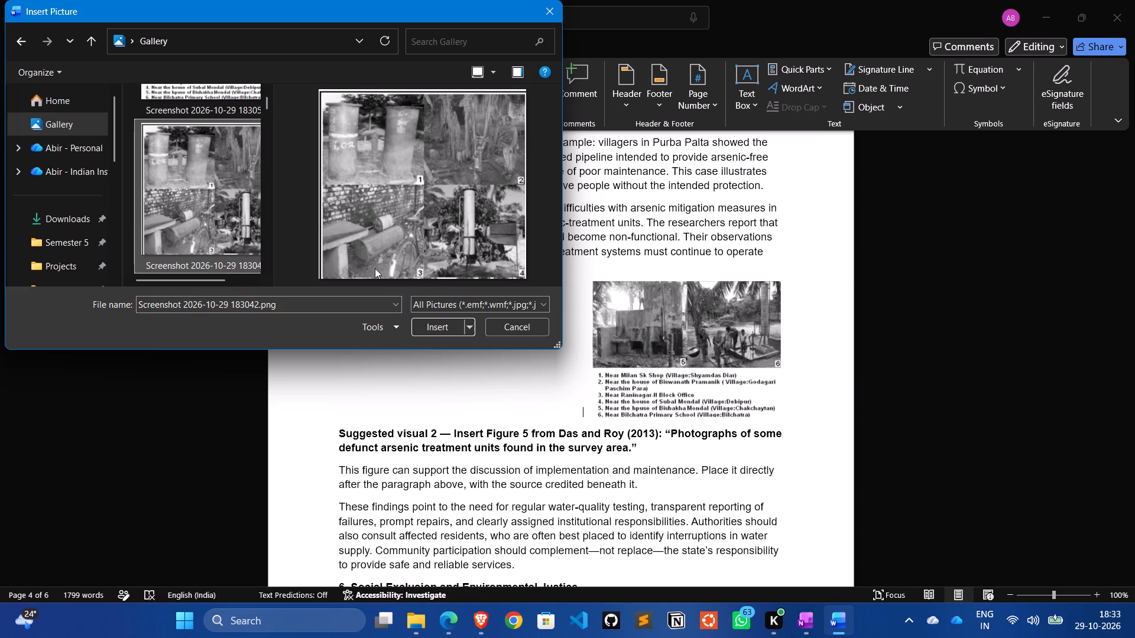
{"action": "left_click", "coordinate": [440, 324]}
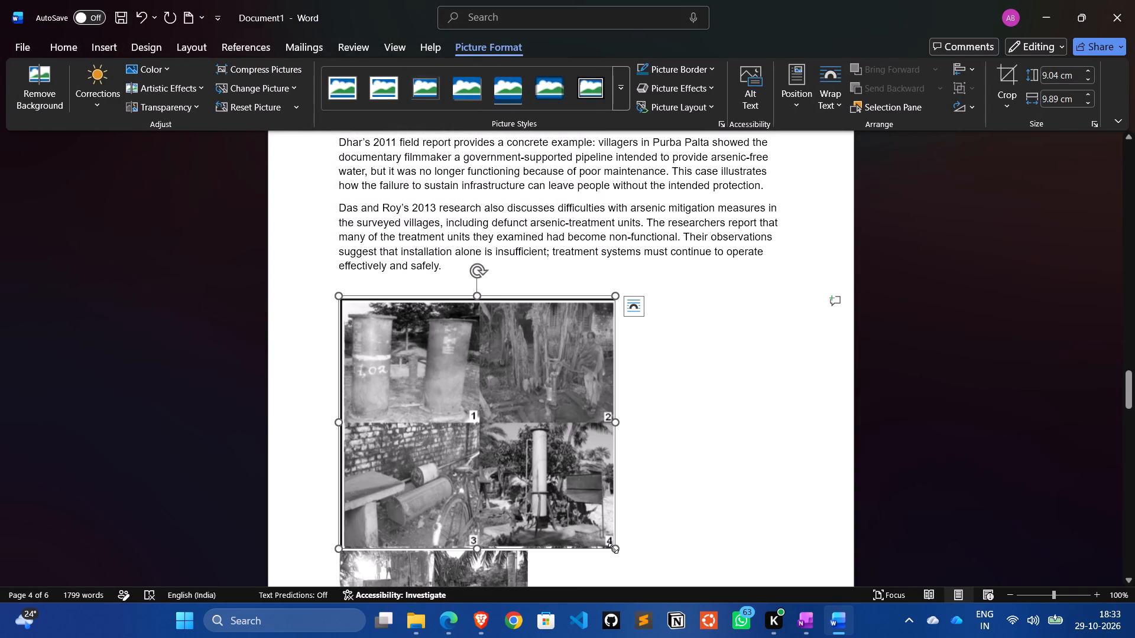
Shrink the inserted four-photo picture proportionally to about 5.57 cm high by 6.09 cm wide.
{"action": "left_click_drag", "start_coordinate": [613, 548], "coordinate": [498, 470]}
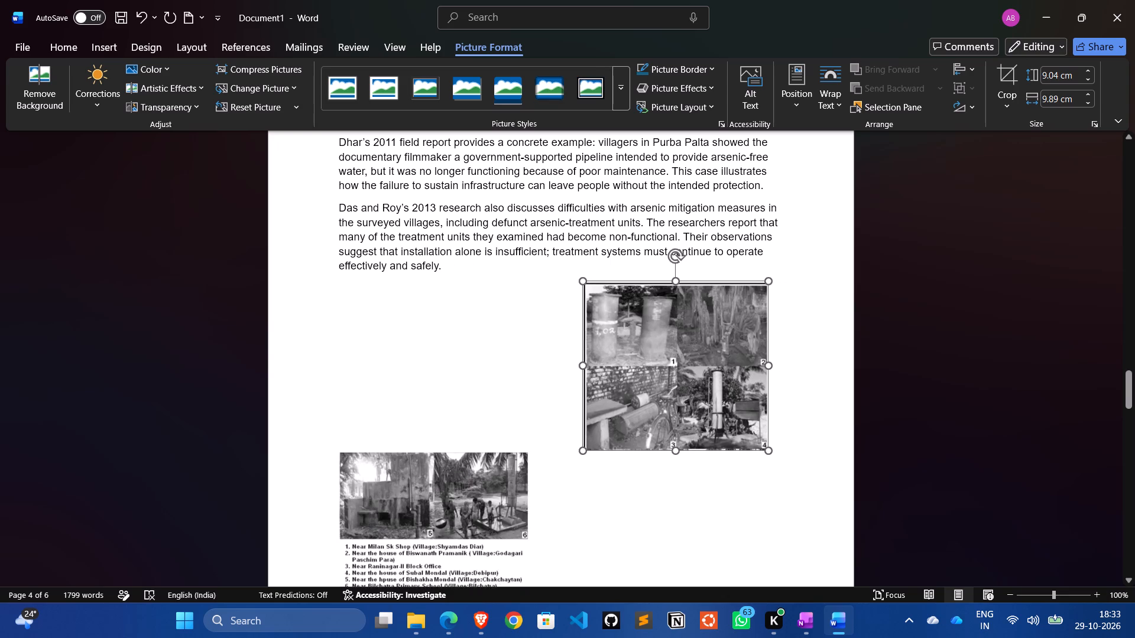
{"action": "left_click_drag", "start_coordinate": [498, 470], "coordinate": [515, 480]}
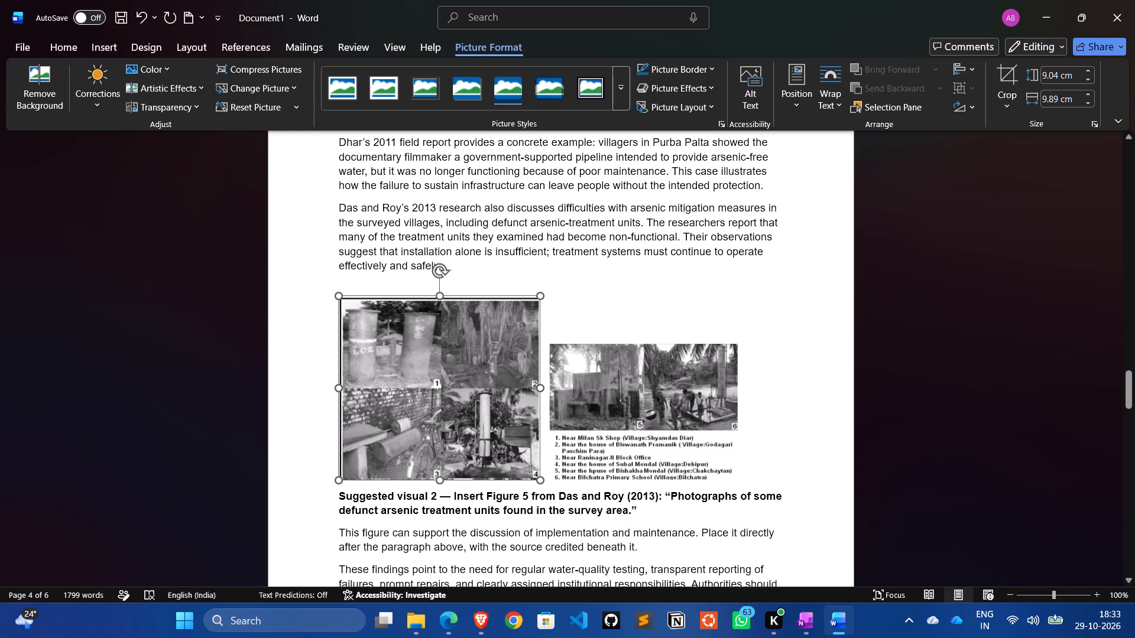
{"action": "left_click_drag", "start_coordinate": [515, 480], "coordinate": [515, 480]}
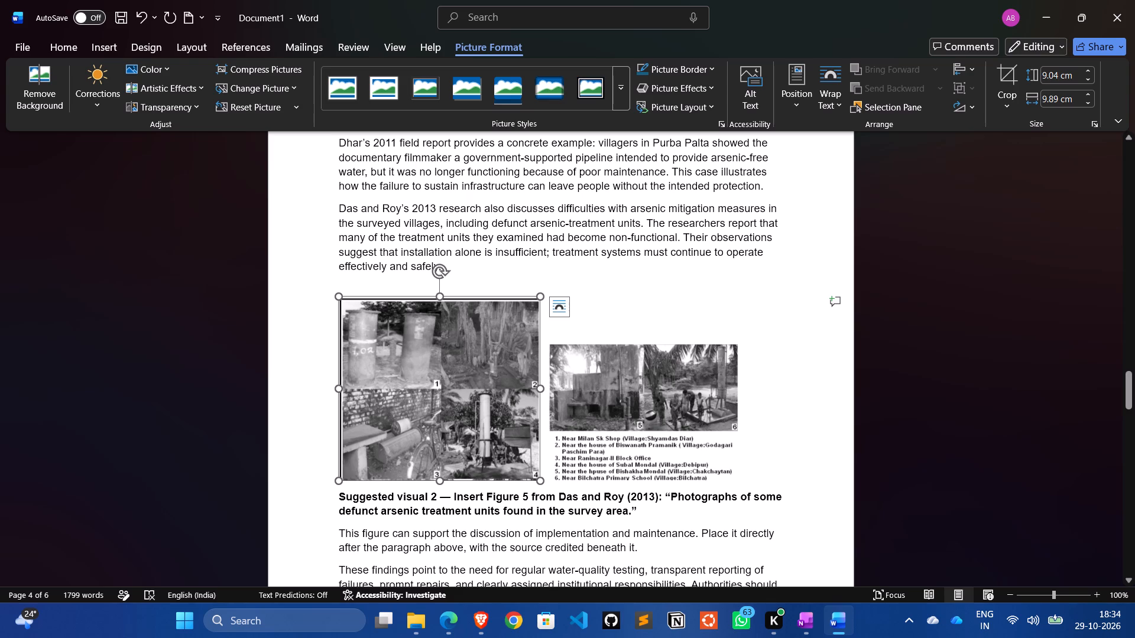
{"action": "left_click_drag", "start_coordinate": [538, 480], "coordinate": [535, 479]}
{"action": "left_click_drag", "start_coordinate": [535, 479], "coordinate": [520, 471]}
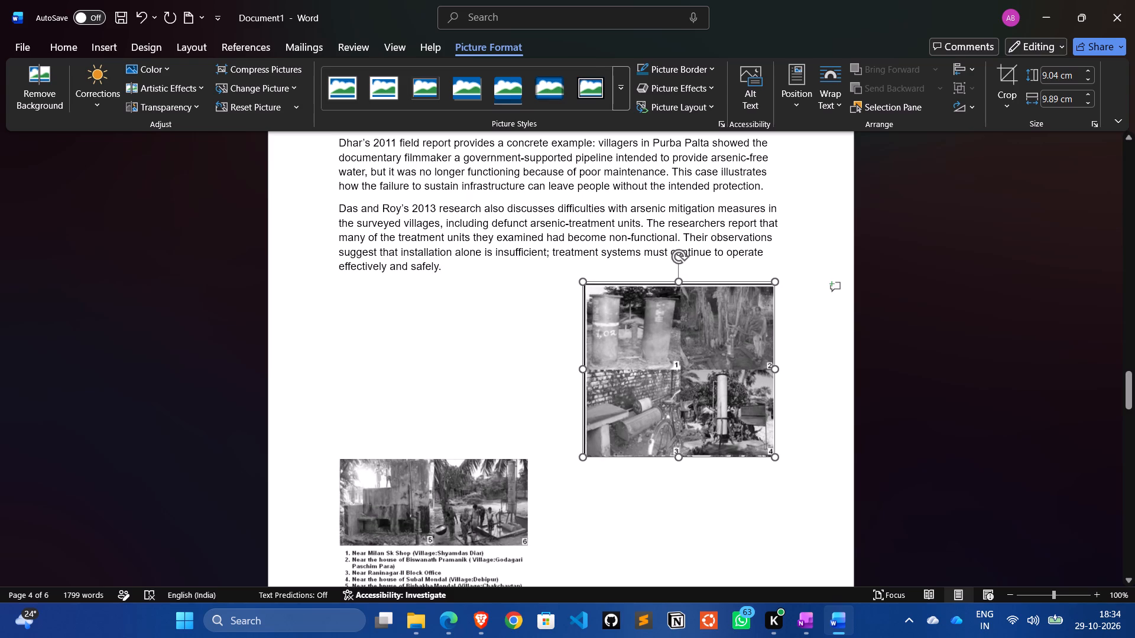
{"action": "left_click_drag", "start_coordinate": [520, 471], "coordinate": [484, 452]}
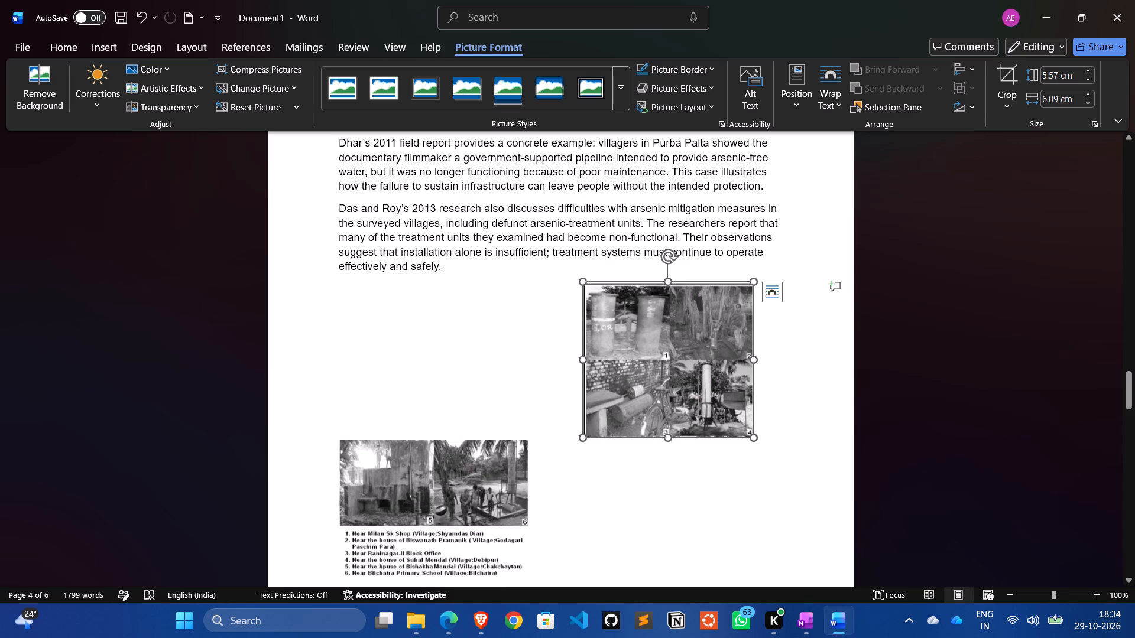
Delete the blank spaces in front of the four-photo picture, back to the end of "effectively and safely.".
{"action": "left_click", "coordinate": [571, 428]}
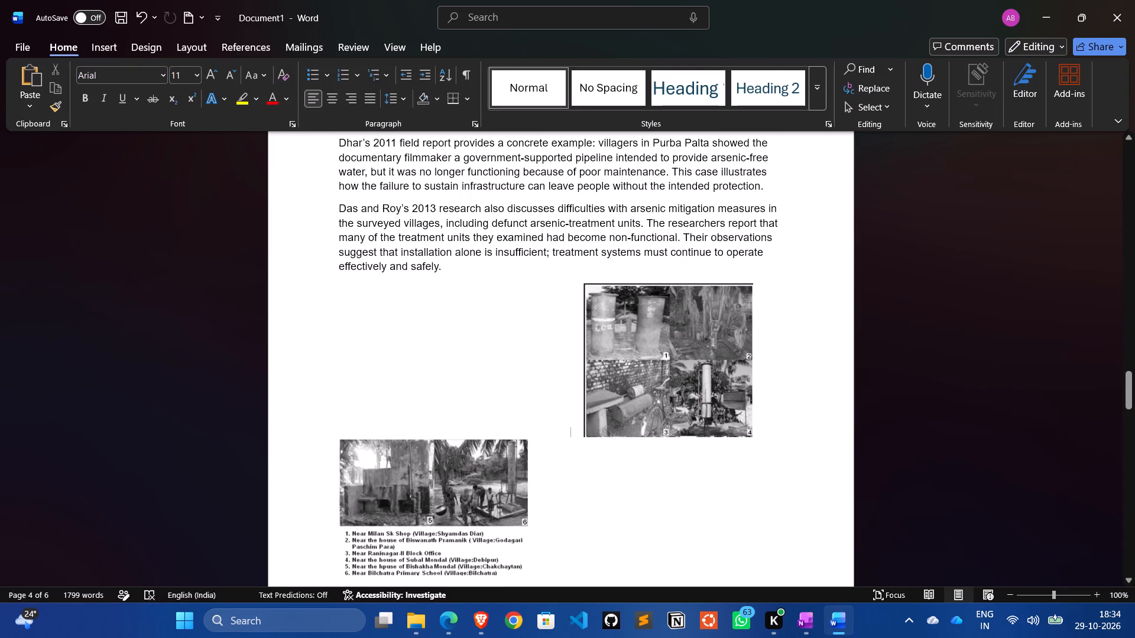
{"action": "key", "text": "BackSpace"}
{"action": "key", "text": "BackSpace"}
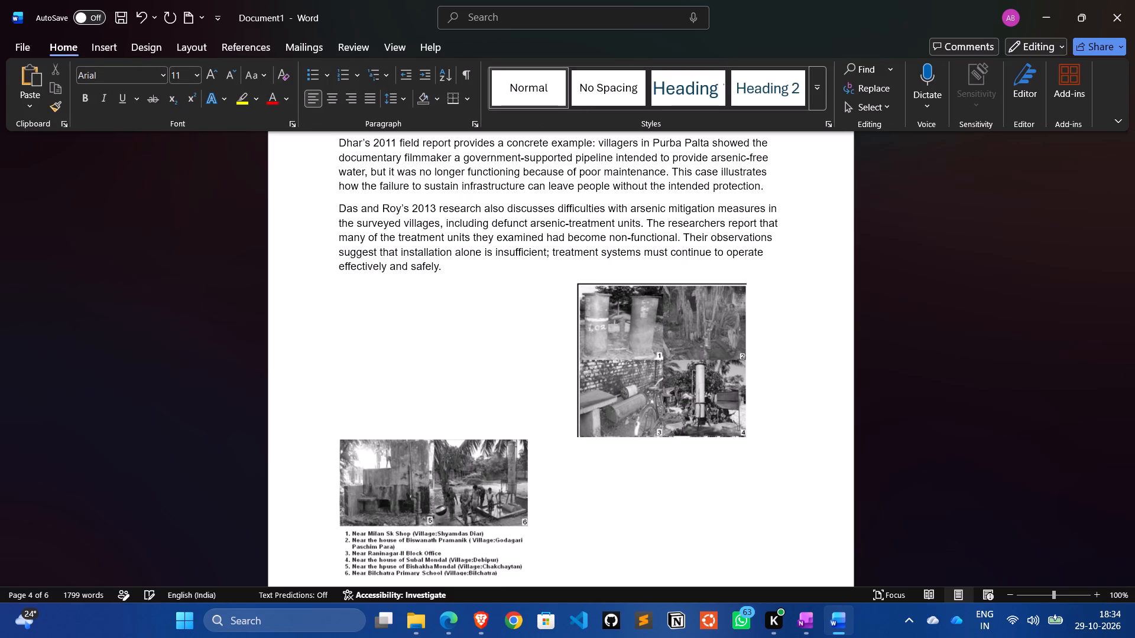
{"action": "key", "text": "Right"}
{"action": "key", "text": "Right"}
{"action": "key", "text": "Right"}
{"action": "key", "text": "Right"}
{"action": "key", "text": "BackSpace"}
{"action": "key", "text": "BackSpace"}
{"action": "key", "text": "BackSpace"}
{"action": "key", "text": "BackSpace"}
{"action": "key", "text": "BackSpace"}
{"action": "key", "text": "BackSpace"}
{"action": "key", "text": "BackSpace"}
{"action": "key", "text": "BackSpace"}
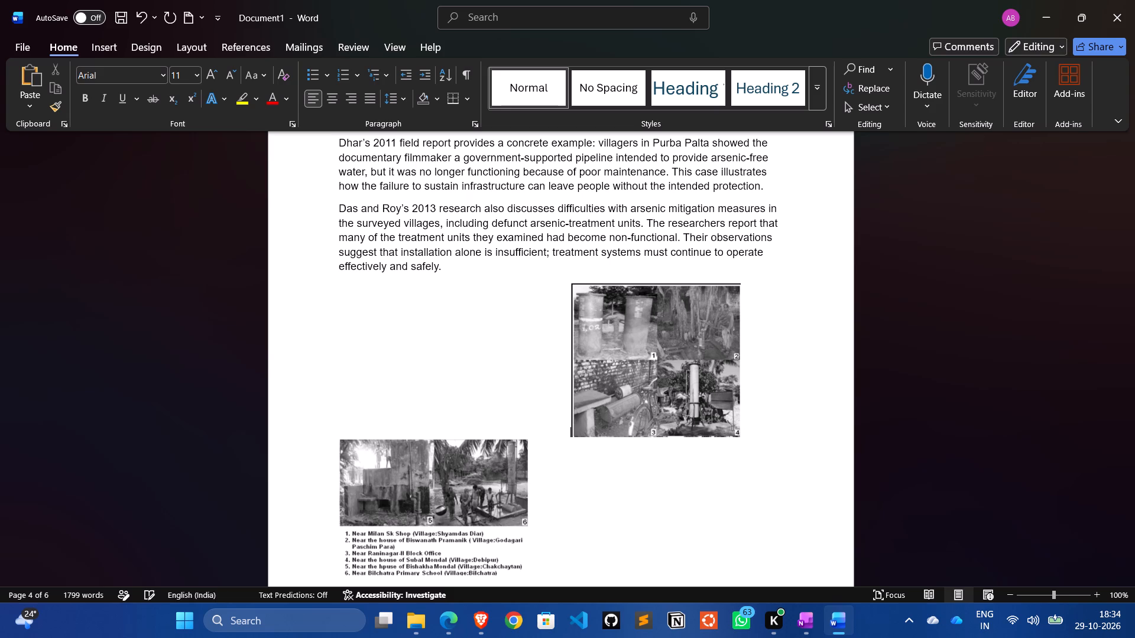
{"action": "key", "text": "BackSpace"}
{"action": "key", "text": "BackSpace"}
{"action": "key", "text": "BackSpace"}
{"action": "key", "text": "BackSpace"}
{"action": "key", "text": "BackSpace"}
{"action": "key", "text": "BackSpace"}
{"action": "key", "text": "BackSpace"}
{"action": "key", "text": "BackSpace"}
{"action": "key", "text": "BackSpace"}
{"action": "key", "text": "BackSpace"}
{"action": "key", "text": "BackSpace"}
{"action": "key", "text": "BackSpace"}
{"action": "key", "text": "BackSpace"}
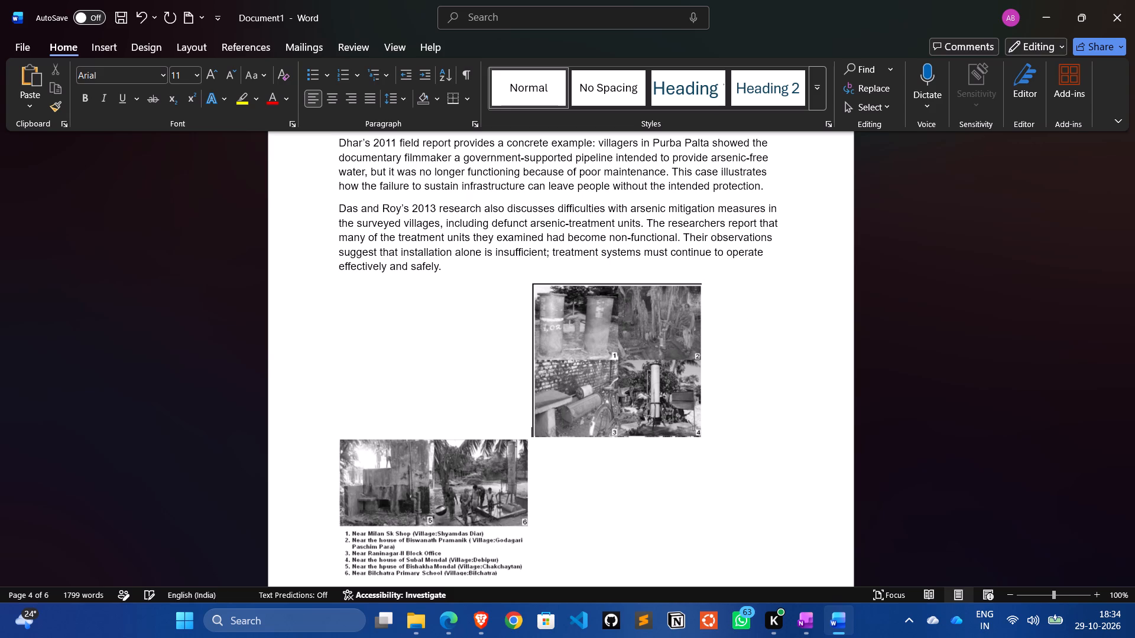
{"action": "key", "text": "BackSpace"}
{"action": "key", "text": "BackSpace"}
{"action": "key", "text": "BackSpace"}
{"action": "key", "text": "BackSpace"}
{"action": "key", "text": "BackSpace"}
{"action": "key", "text": "BackSpace"}
{"action": "key", "text": "BackSpace"}
{"action": "key", "text": "BackSpace"}
{"action": "key", "text": "BackSpace"}
{"action": "key", "text": "BackSpace"}
{"action": "key", "text": "BackSpace"}
{"action": "key", "text": "BackSpace"}
{"action": "key", "text": "BackSpace"}
{"action": "key", "text": "BackSpace"}
{"action": "key", "text": "BackSpace"}
{"action": "key", "text": "BackSpace"}
{"action": "key", "text": "BackSpace"}
{"action": "key", "text": "BackSpace"}
{"action": "key", "text": "BackSpace"}
{"action": "key", "text": "BackSpace"}
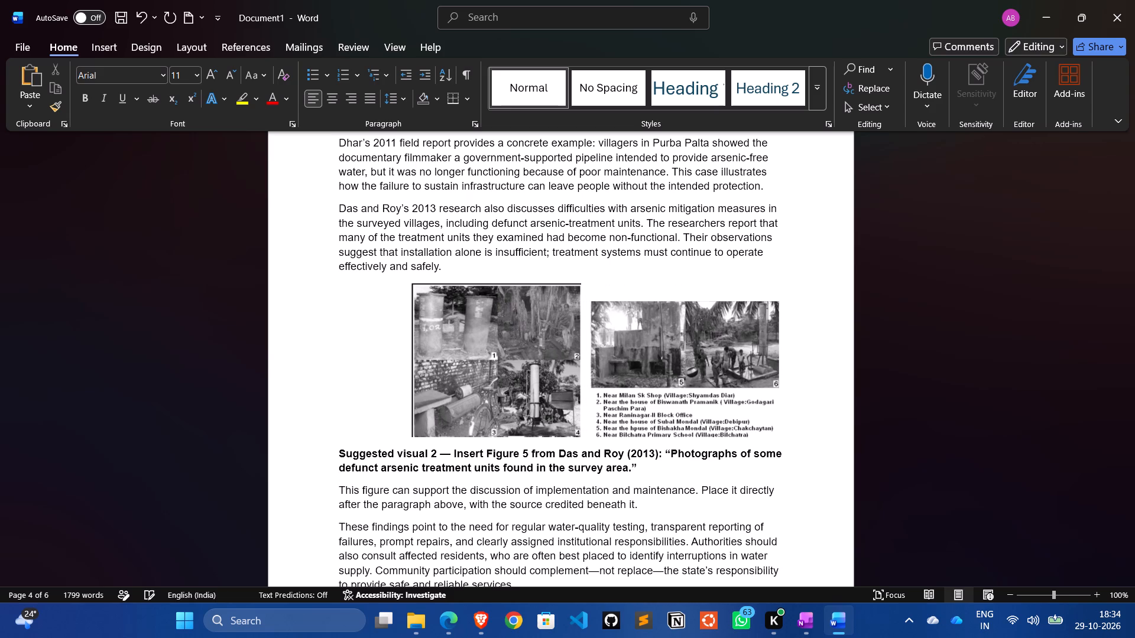
{"action": "key", "text": "BackSpace"}
{"action": "key", "text": "BackSpace"}
{"action": "key", "text": "BackSpace"}
{"action": "key", "text": "BackSpace"}
{"action": "key", "text": "BackSpace"}
{"action": "key", "text": "BackSpace"}
{"action": "key", "text": "BackSpace"}
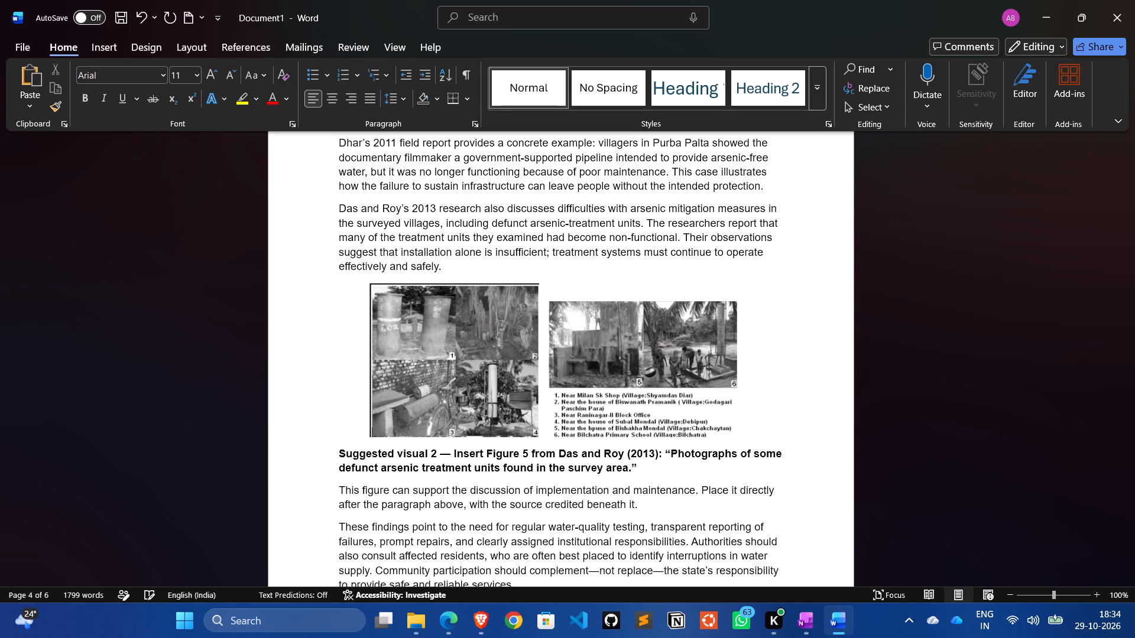
{"action": "key", "text": "BackSpace"}
{"action": "key", "text": "BackSpace"}
{"action": "key", "text": "BackSpace"}
{"action": "key", "text": "BackSpace"}
{"action": "key", "text": "BackSpace"}
{"action": "key", "text": "BackSpace"}
{"action": "key", "text": "BackSpace"}
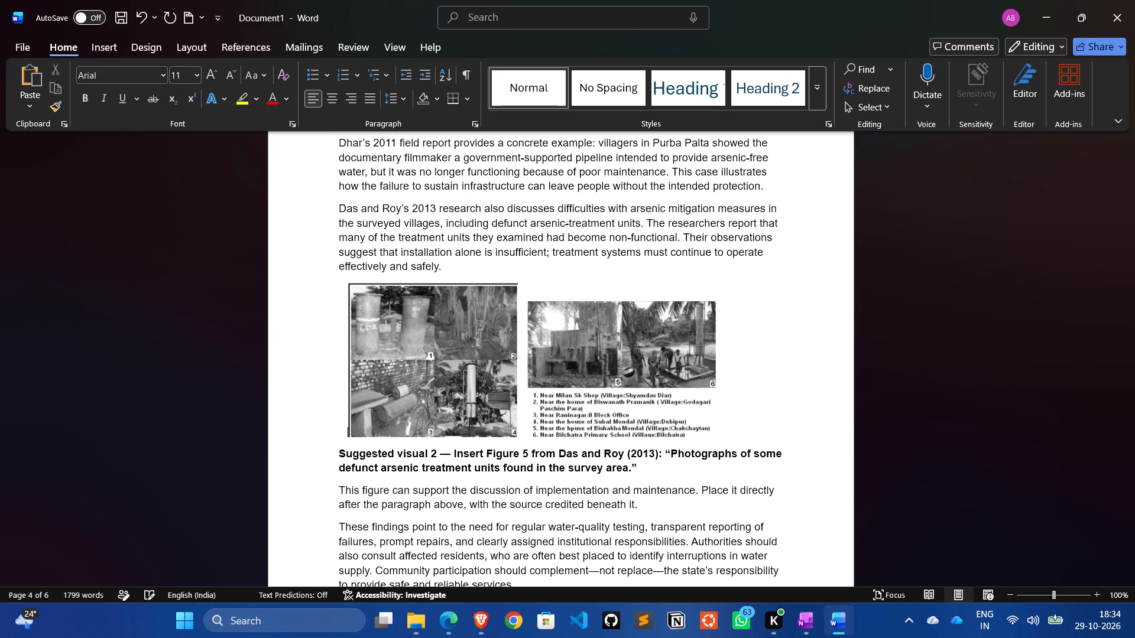
{"action": "key", "text": "BackSpace"}
{"action": "key", "text": "BackSpace"}
{"action": "key", "text": "BackSpace"}
{"action": "key", "text": "BackSpace"}
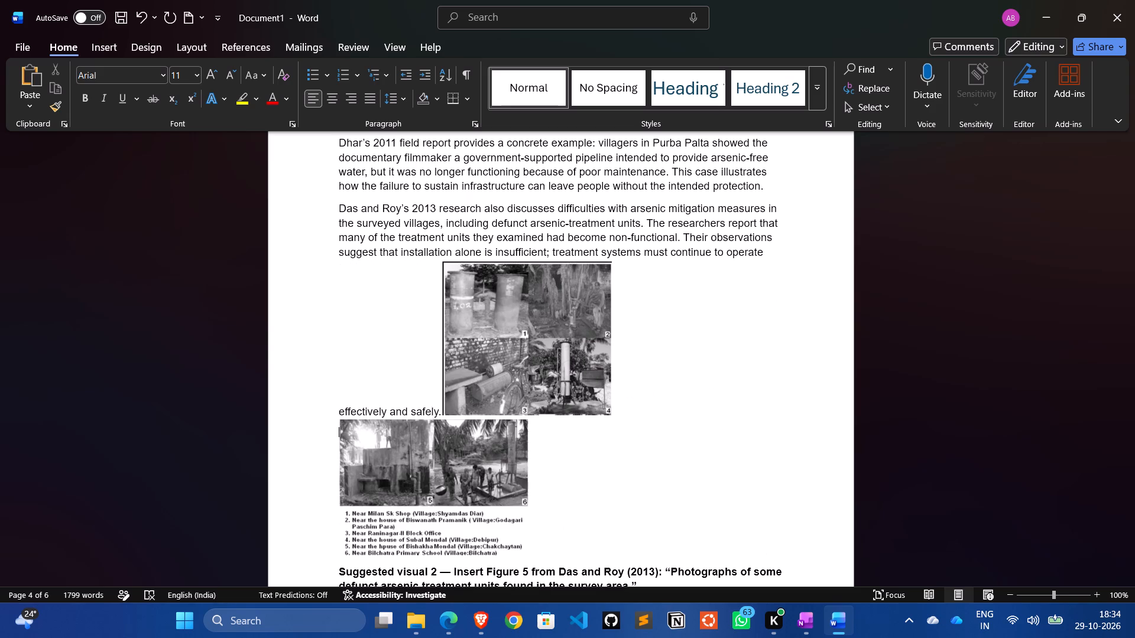
Start a new paragraph after "effectively and safely." so both treatment-unit pictures sit side by side on their own line.
{"action": "key", "text": "Right"}
{"action": "key", "text": "space"}
{"action": "key", "text": "BackSpace"}
{"action": "left_click", "coordinate": [439, 411]}
{"action": "key", "text": "Right"}
{"action": "key", "text": "space"}
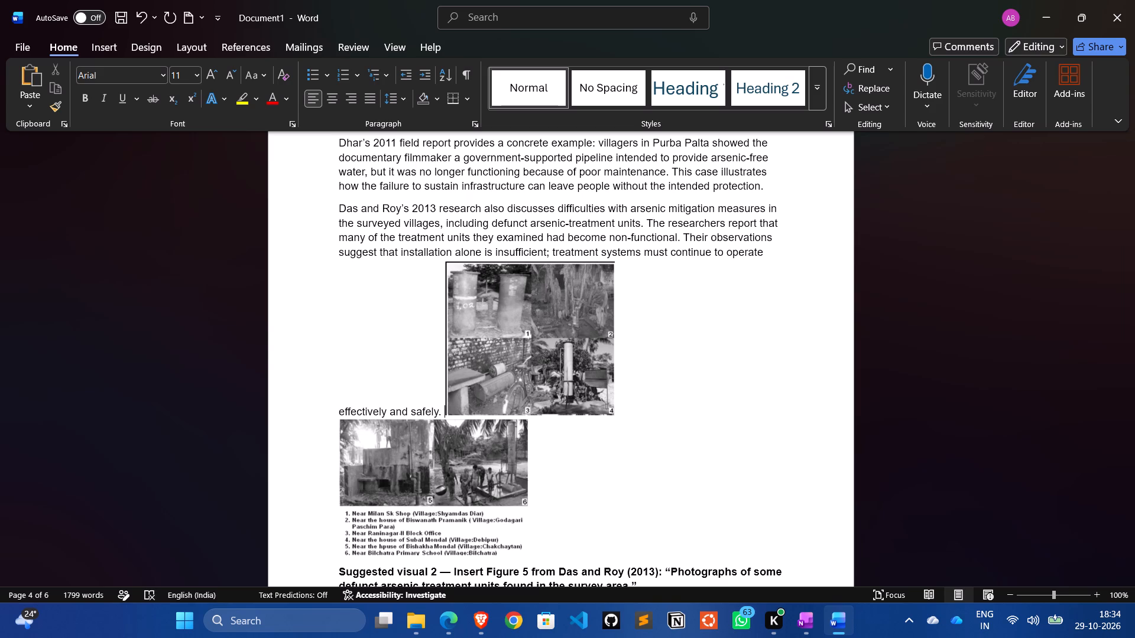
{"action": "key", "text": "Return"}
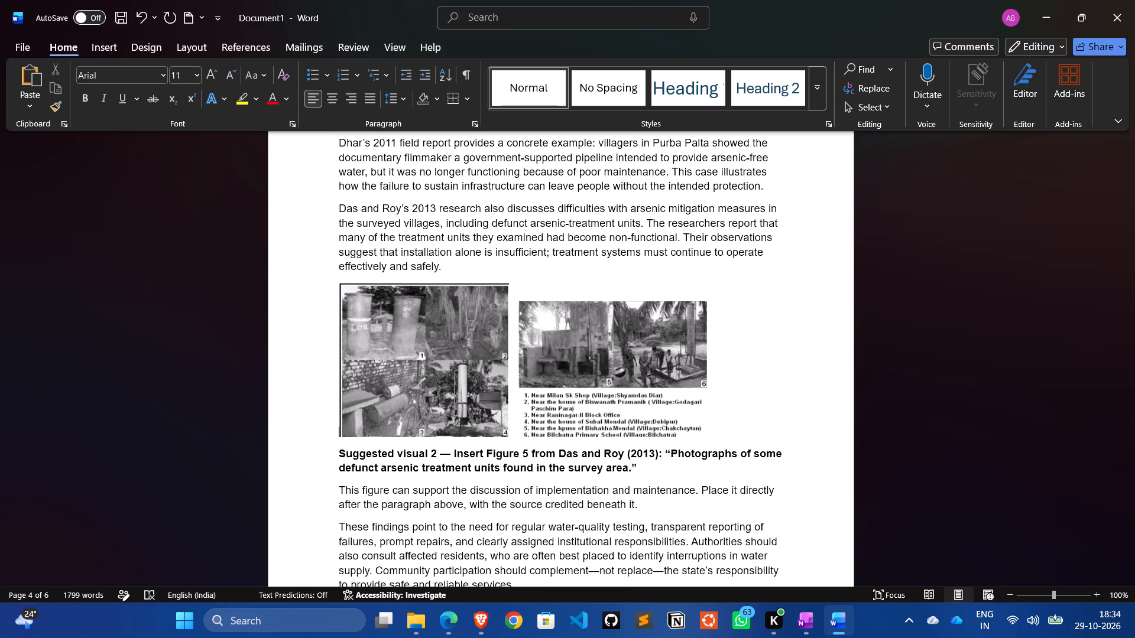
Shrink the four-photo picture proportionally until its height matches the treatment-unit picture beside it.
{"action": "left_click", "coordinate": [458, 383]}
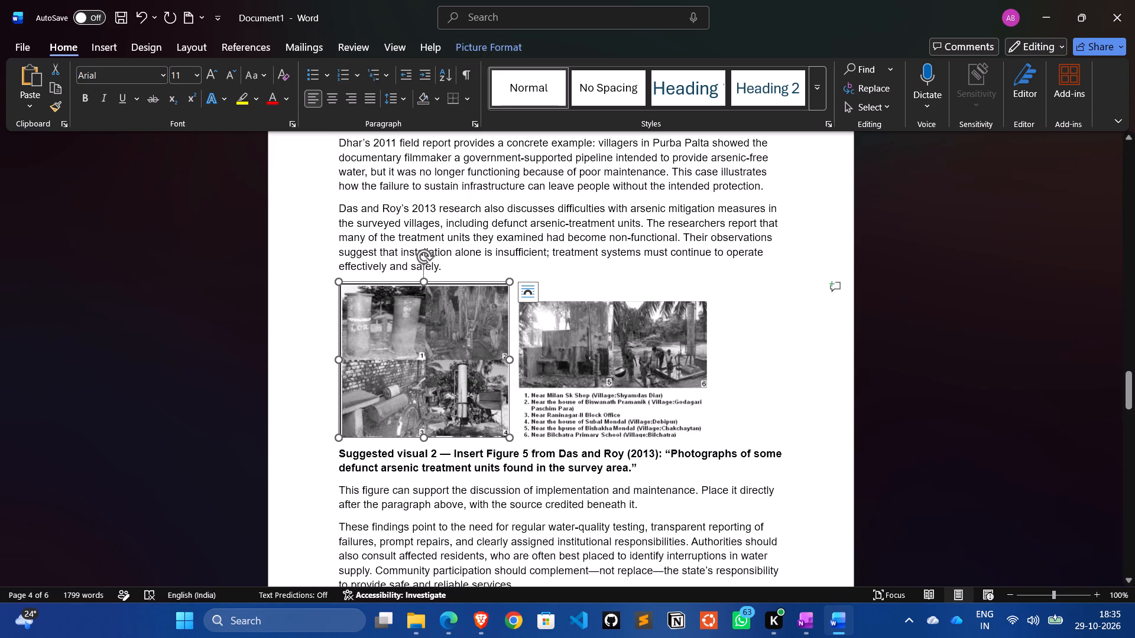
{"action": "left_click_drag", "start_coordinate": [508, 281], "coordinate": [494, 310]}
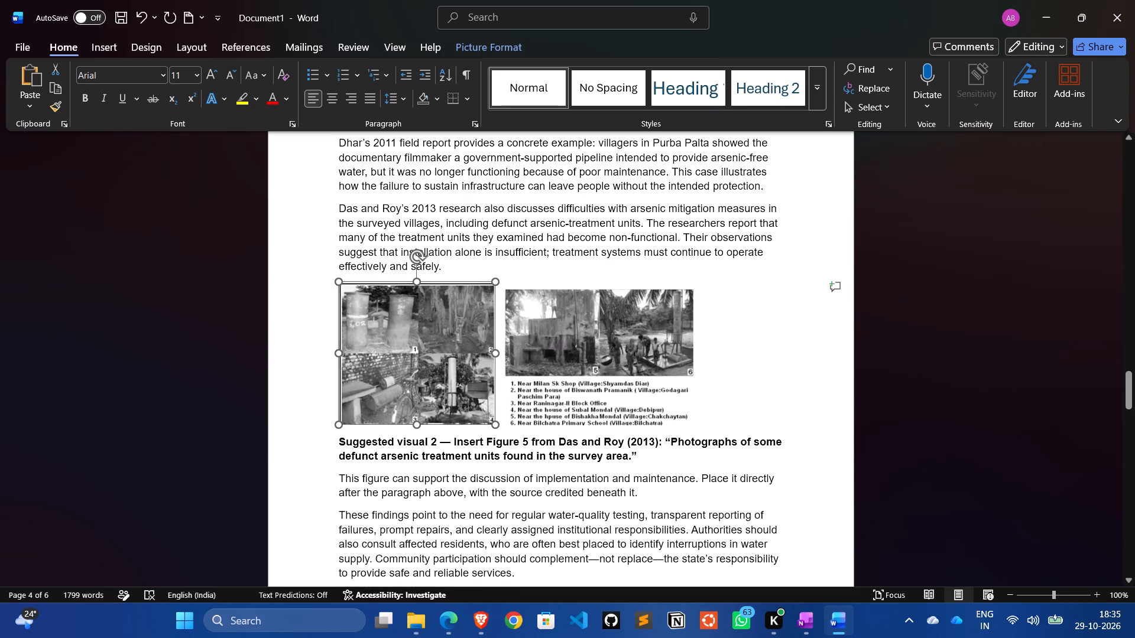
{"action": "left_click_drag", "start_coordinate": [494, 310], "coordinate": [486, 316]}
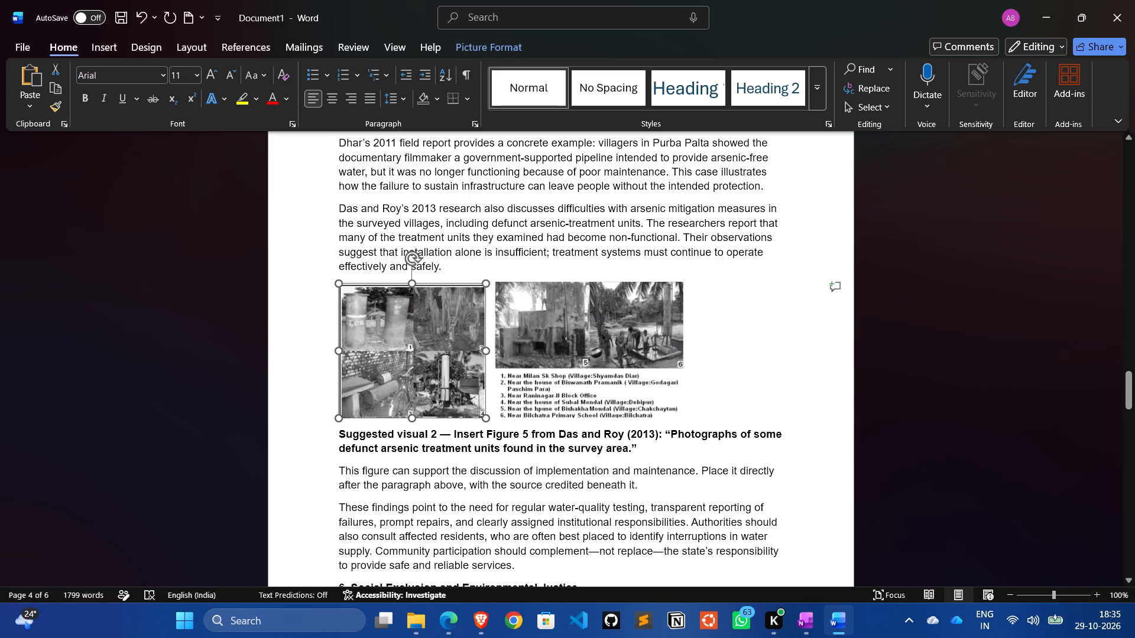
{"action": "left_click_drag", "start_coordinate": [486, 316], "coordinate": [487, 317]}
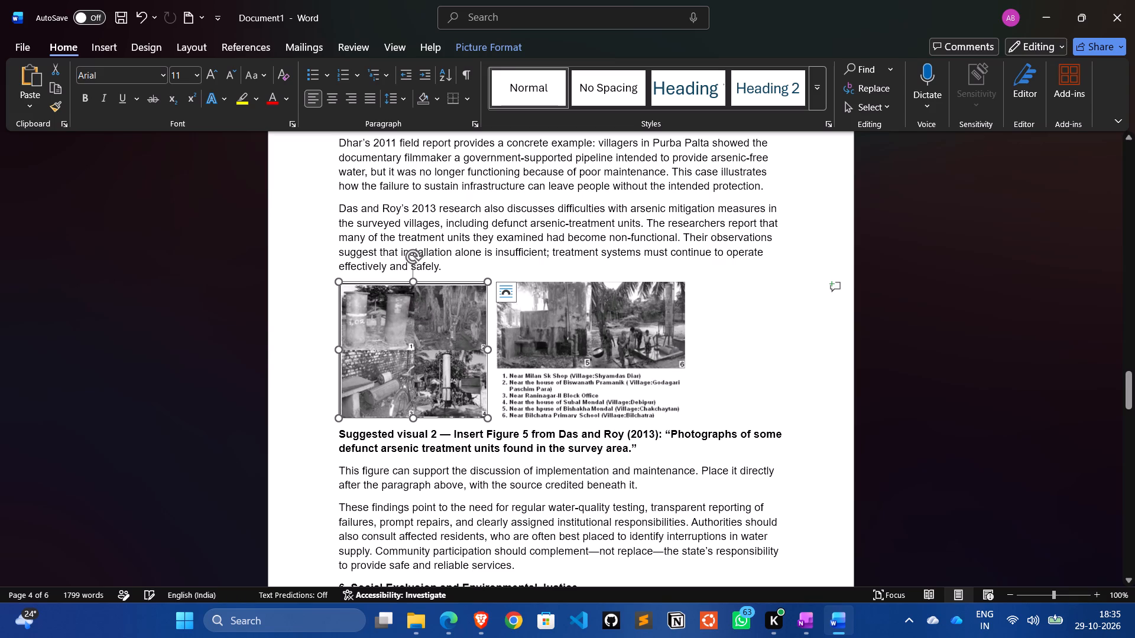
{"action": "left_click", "coordinate": [906, 347]}
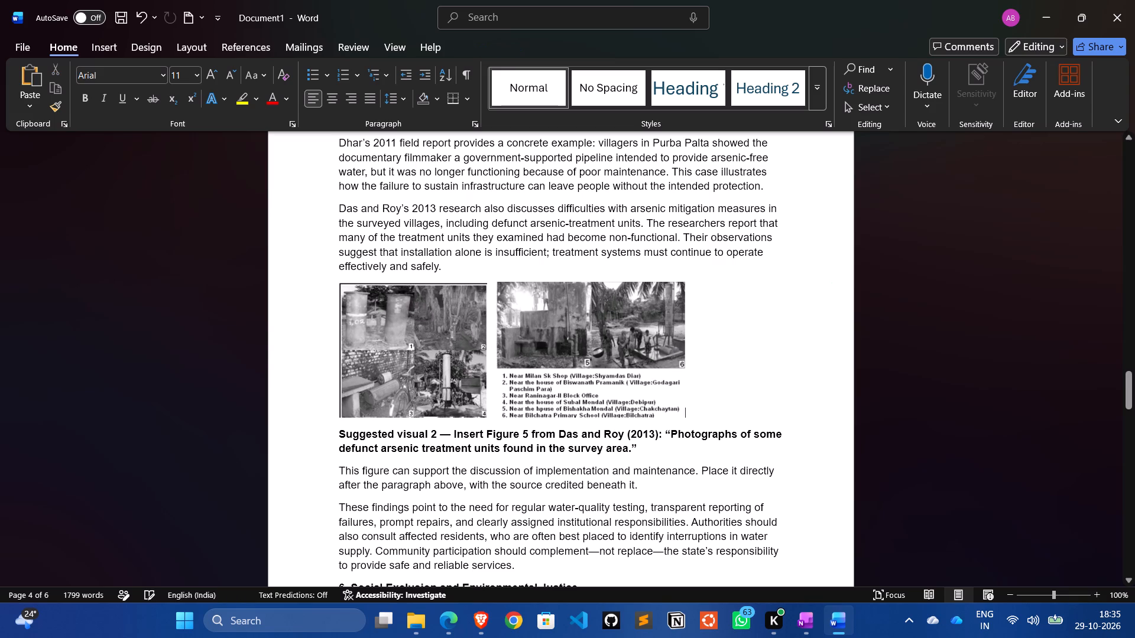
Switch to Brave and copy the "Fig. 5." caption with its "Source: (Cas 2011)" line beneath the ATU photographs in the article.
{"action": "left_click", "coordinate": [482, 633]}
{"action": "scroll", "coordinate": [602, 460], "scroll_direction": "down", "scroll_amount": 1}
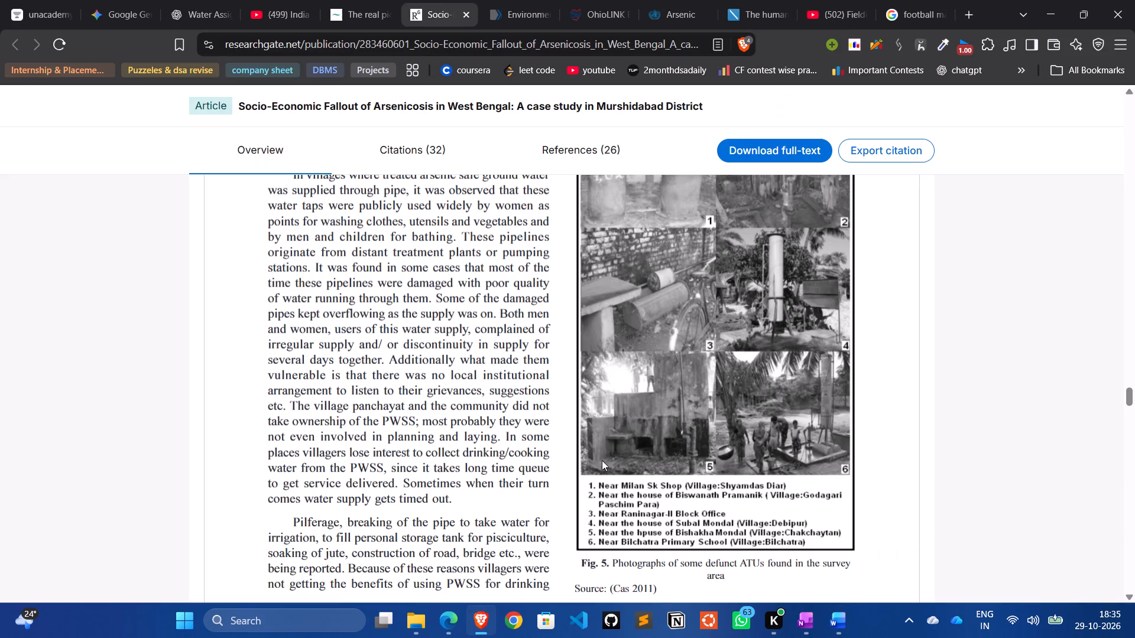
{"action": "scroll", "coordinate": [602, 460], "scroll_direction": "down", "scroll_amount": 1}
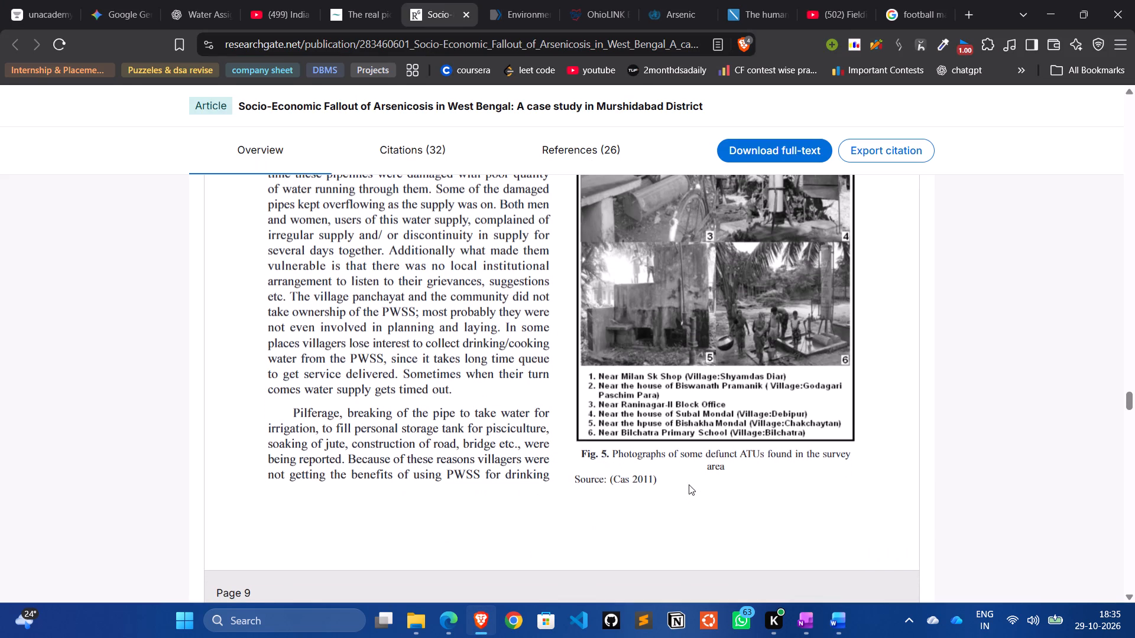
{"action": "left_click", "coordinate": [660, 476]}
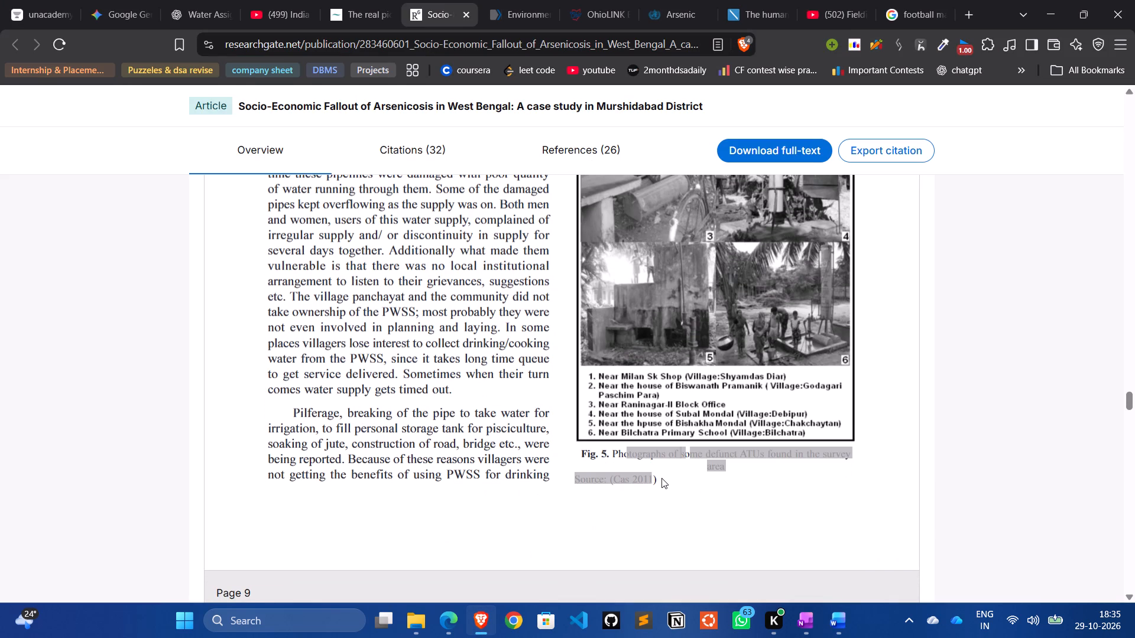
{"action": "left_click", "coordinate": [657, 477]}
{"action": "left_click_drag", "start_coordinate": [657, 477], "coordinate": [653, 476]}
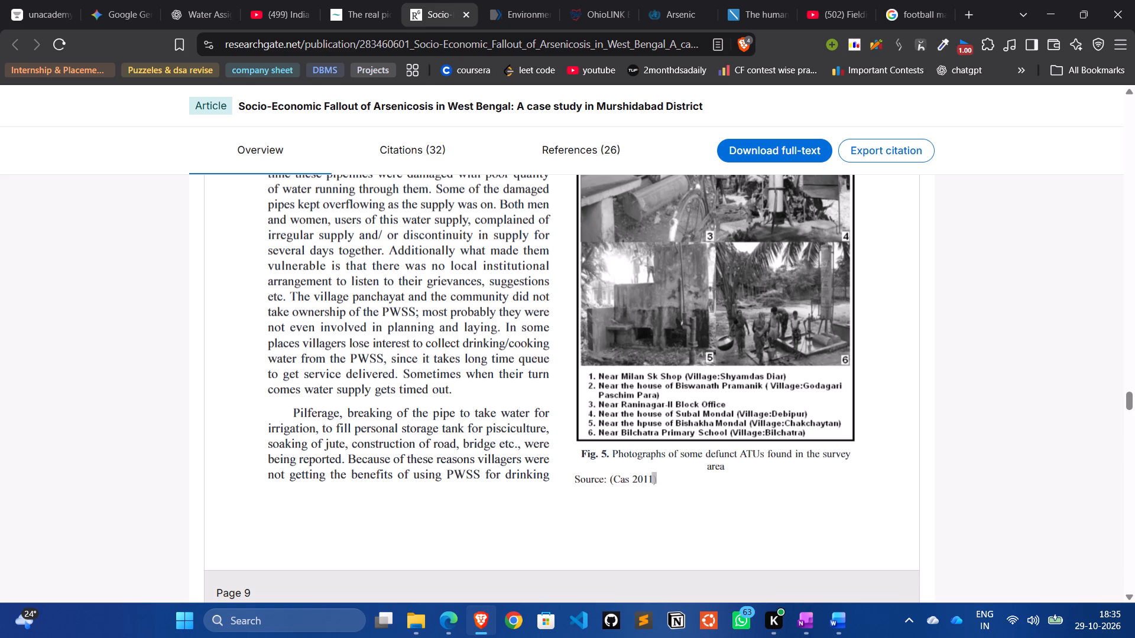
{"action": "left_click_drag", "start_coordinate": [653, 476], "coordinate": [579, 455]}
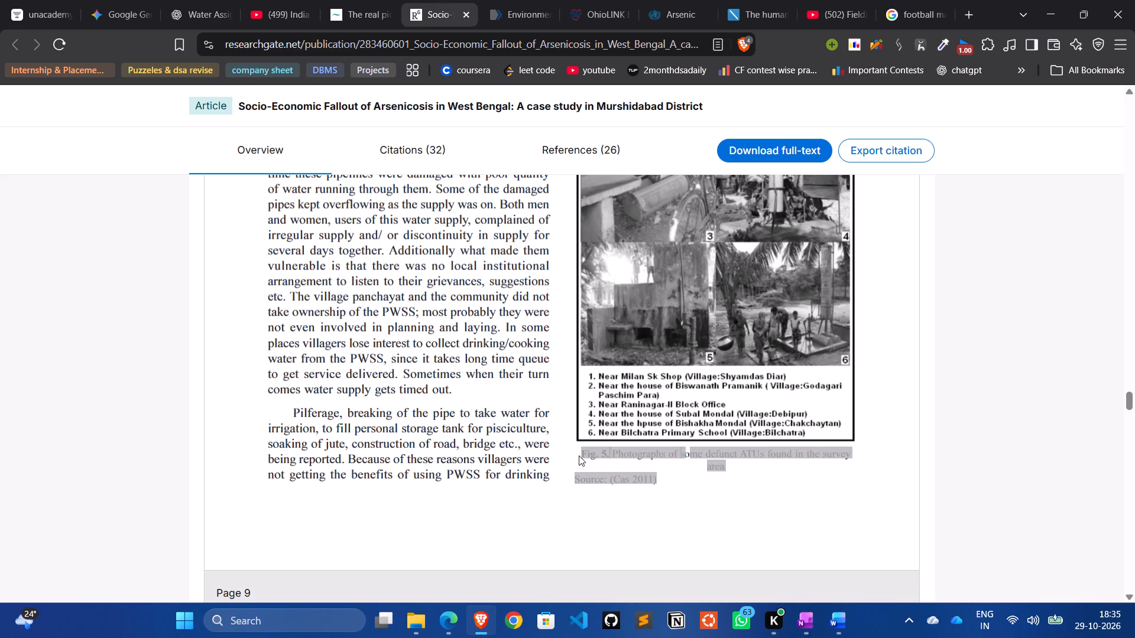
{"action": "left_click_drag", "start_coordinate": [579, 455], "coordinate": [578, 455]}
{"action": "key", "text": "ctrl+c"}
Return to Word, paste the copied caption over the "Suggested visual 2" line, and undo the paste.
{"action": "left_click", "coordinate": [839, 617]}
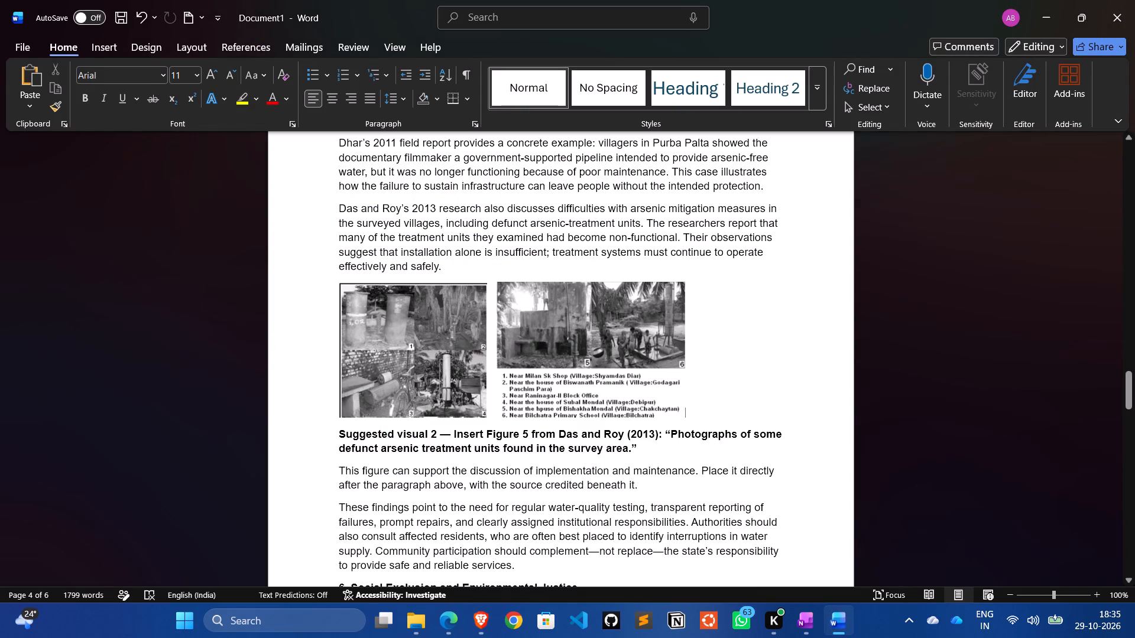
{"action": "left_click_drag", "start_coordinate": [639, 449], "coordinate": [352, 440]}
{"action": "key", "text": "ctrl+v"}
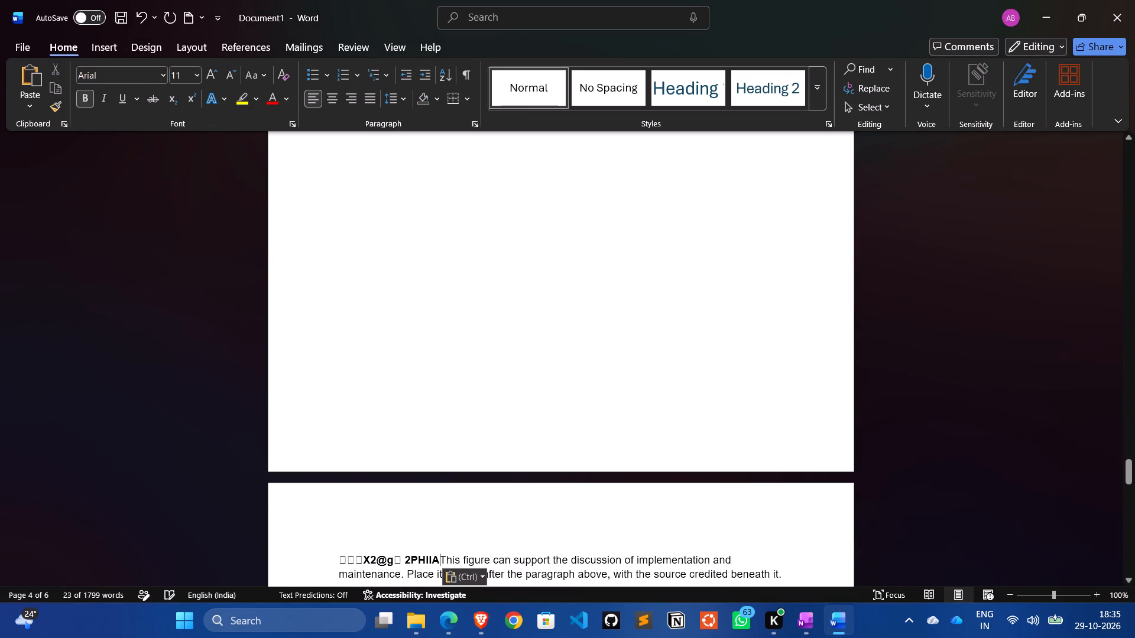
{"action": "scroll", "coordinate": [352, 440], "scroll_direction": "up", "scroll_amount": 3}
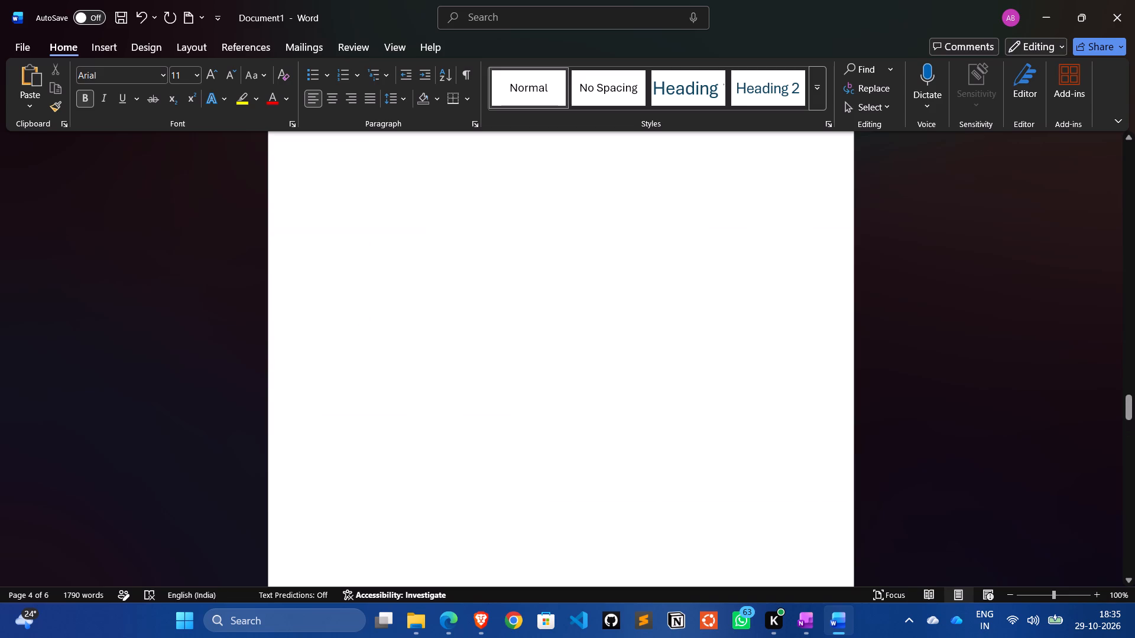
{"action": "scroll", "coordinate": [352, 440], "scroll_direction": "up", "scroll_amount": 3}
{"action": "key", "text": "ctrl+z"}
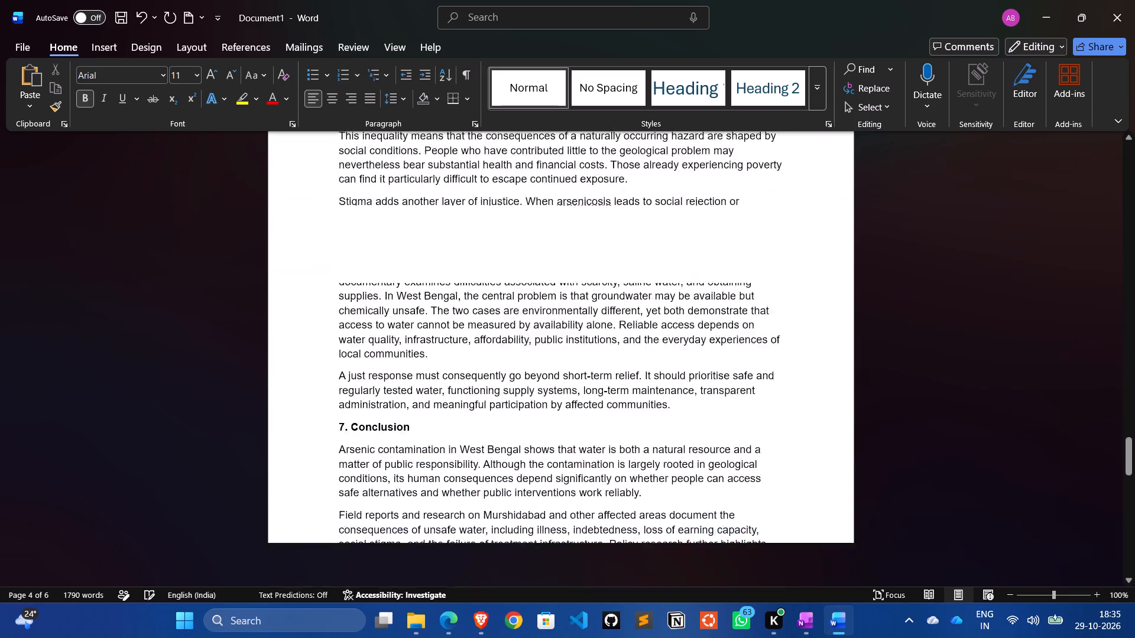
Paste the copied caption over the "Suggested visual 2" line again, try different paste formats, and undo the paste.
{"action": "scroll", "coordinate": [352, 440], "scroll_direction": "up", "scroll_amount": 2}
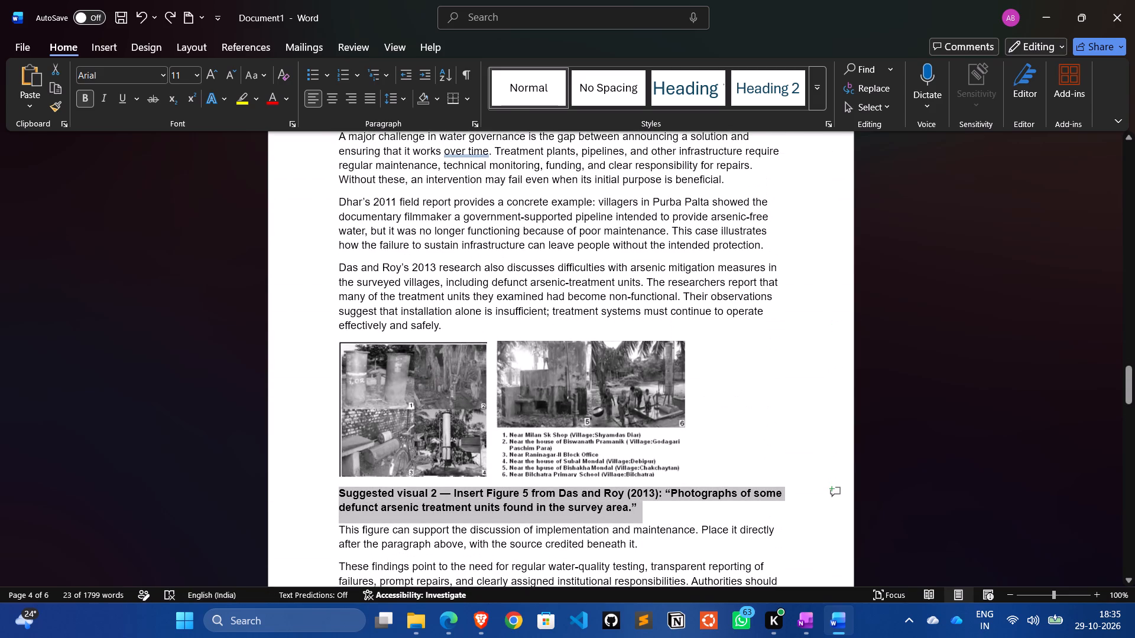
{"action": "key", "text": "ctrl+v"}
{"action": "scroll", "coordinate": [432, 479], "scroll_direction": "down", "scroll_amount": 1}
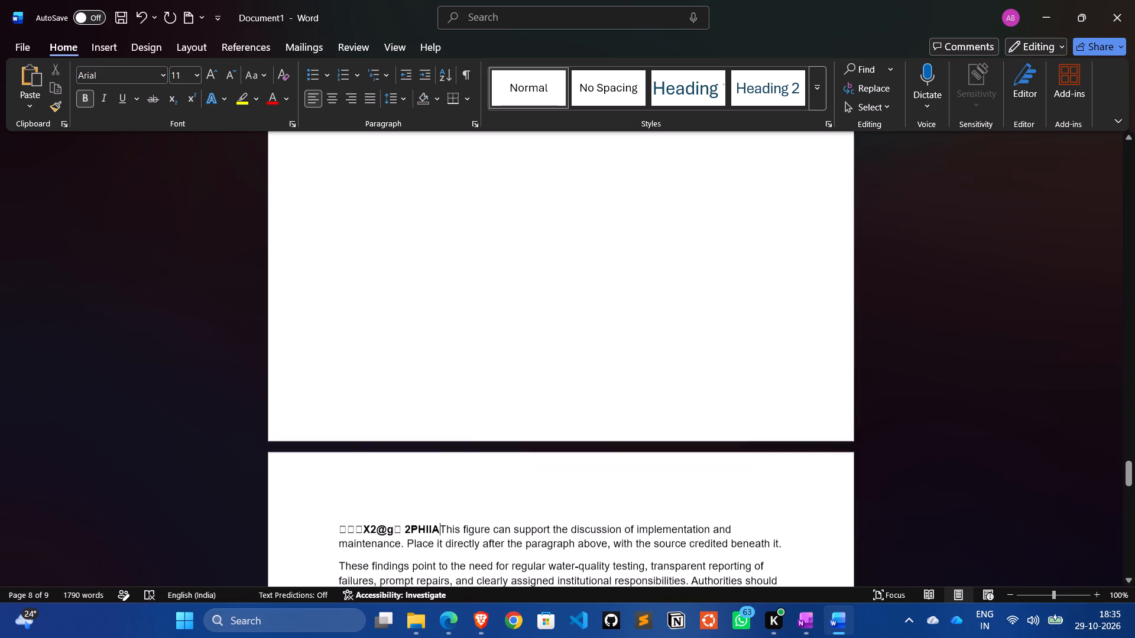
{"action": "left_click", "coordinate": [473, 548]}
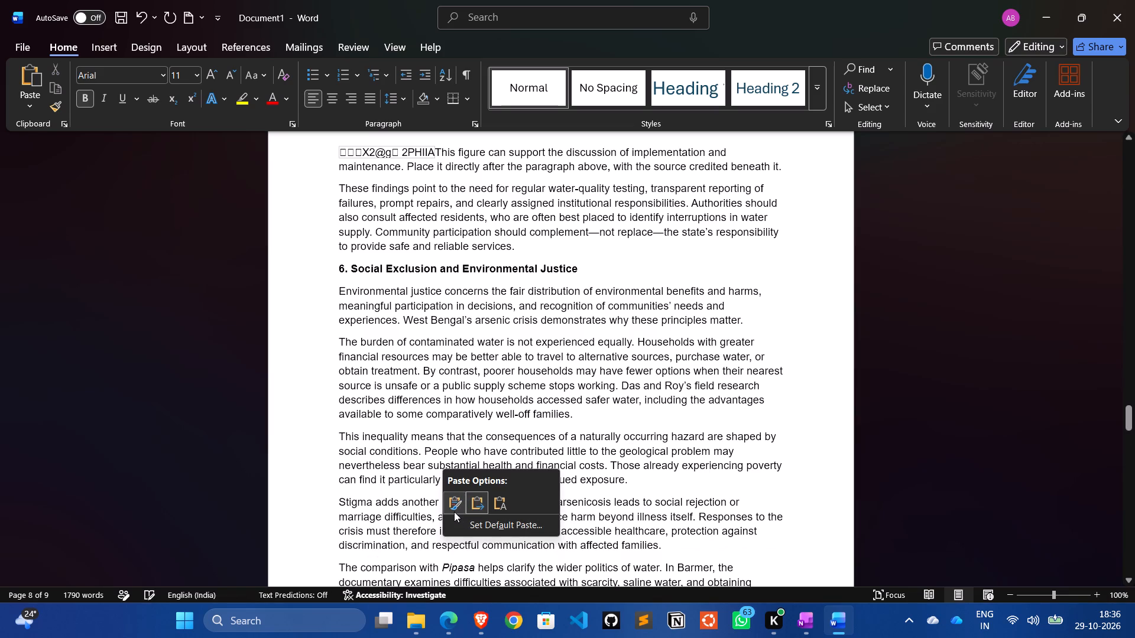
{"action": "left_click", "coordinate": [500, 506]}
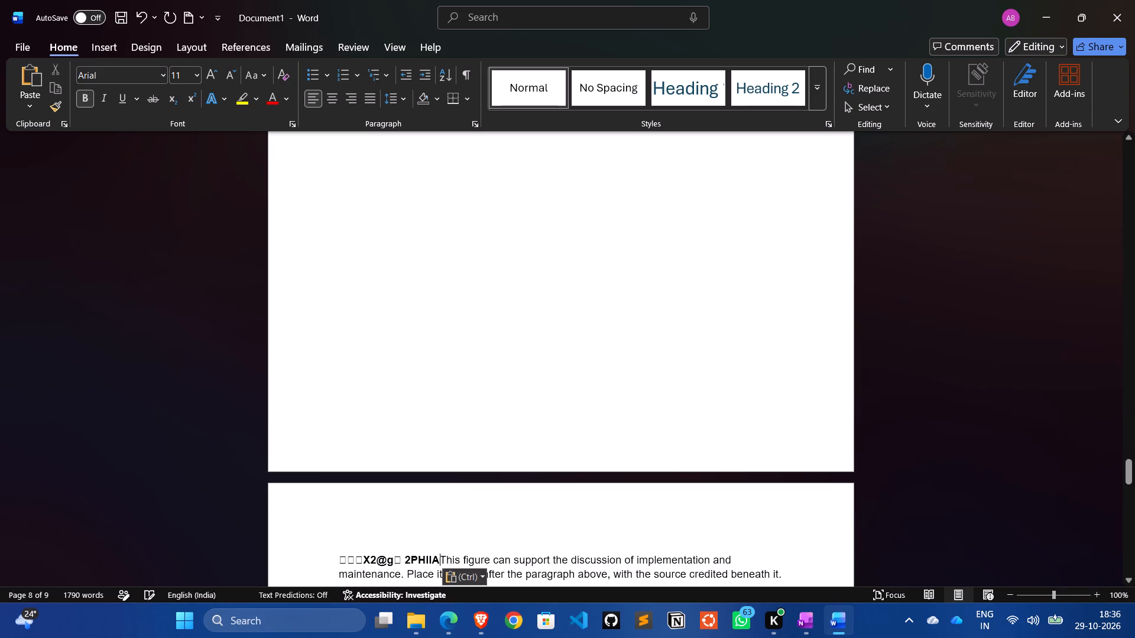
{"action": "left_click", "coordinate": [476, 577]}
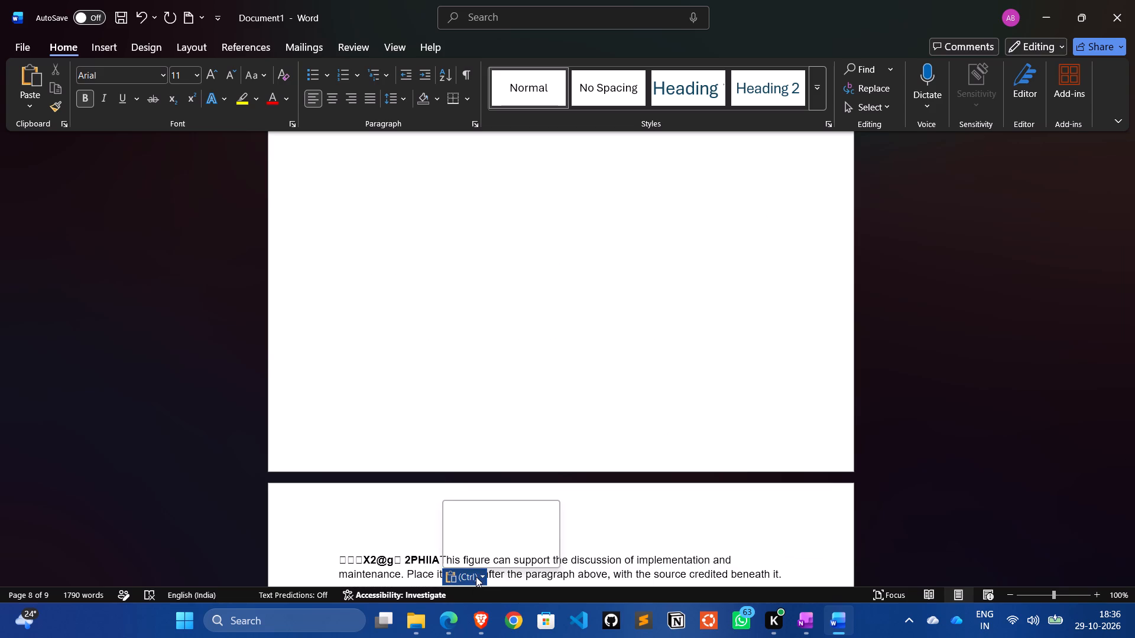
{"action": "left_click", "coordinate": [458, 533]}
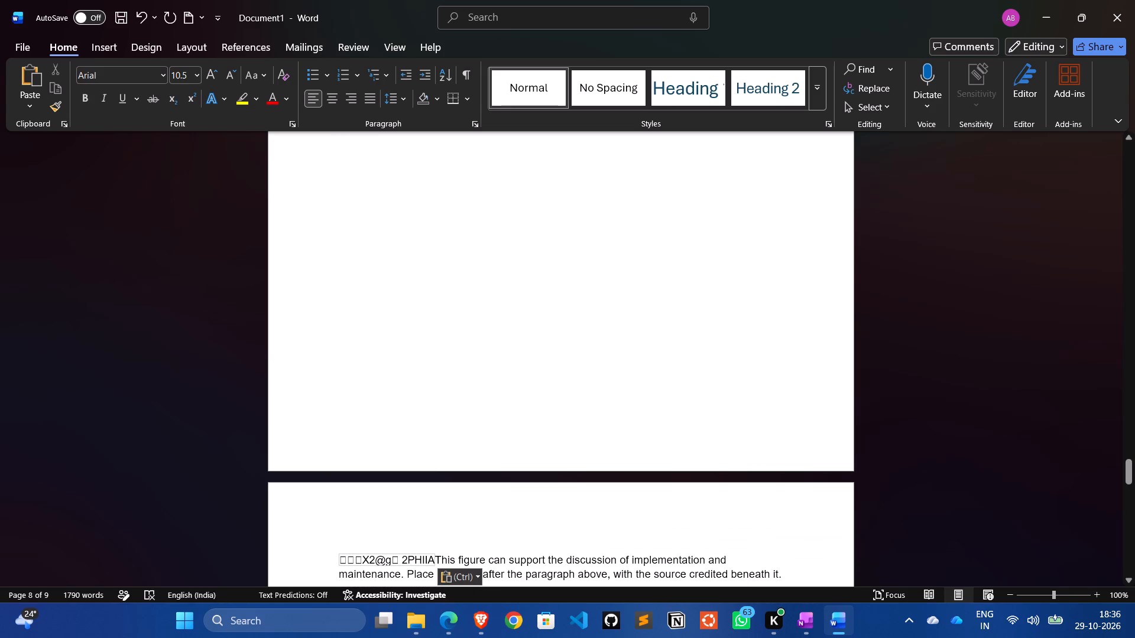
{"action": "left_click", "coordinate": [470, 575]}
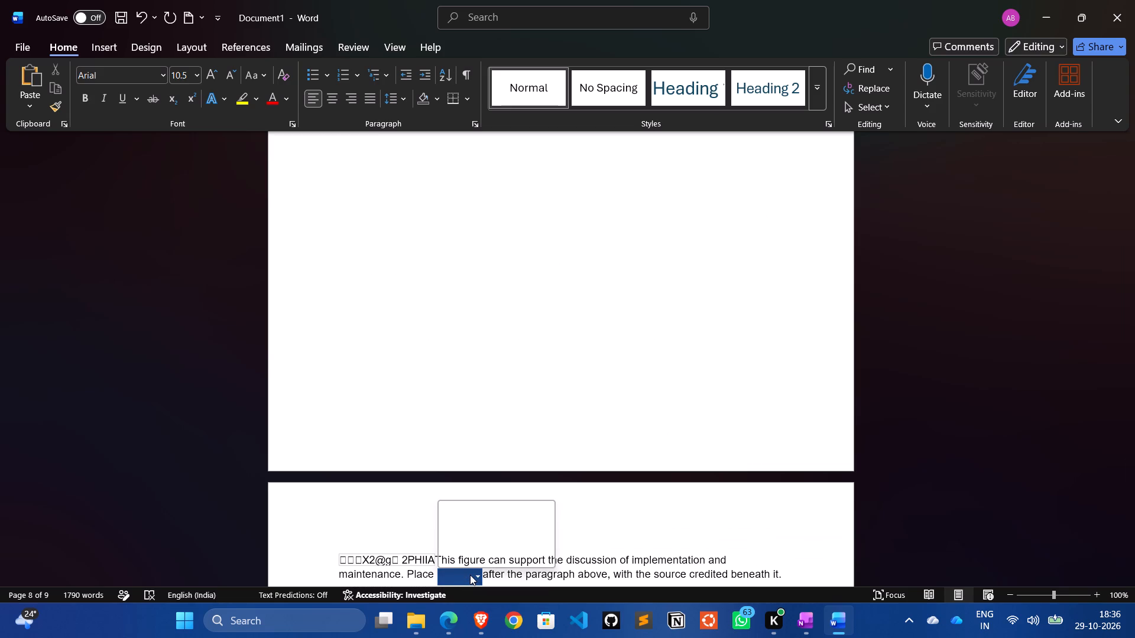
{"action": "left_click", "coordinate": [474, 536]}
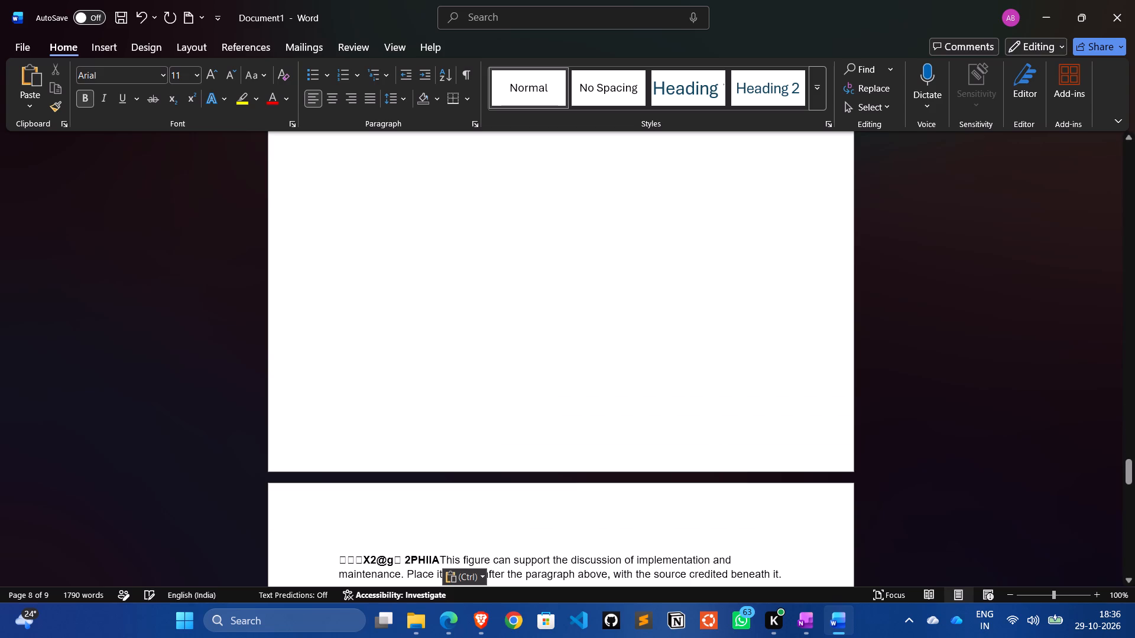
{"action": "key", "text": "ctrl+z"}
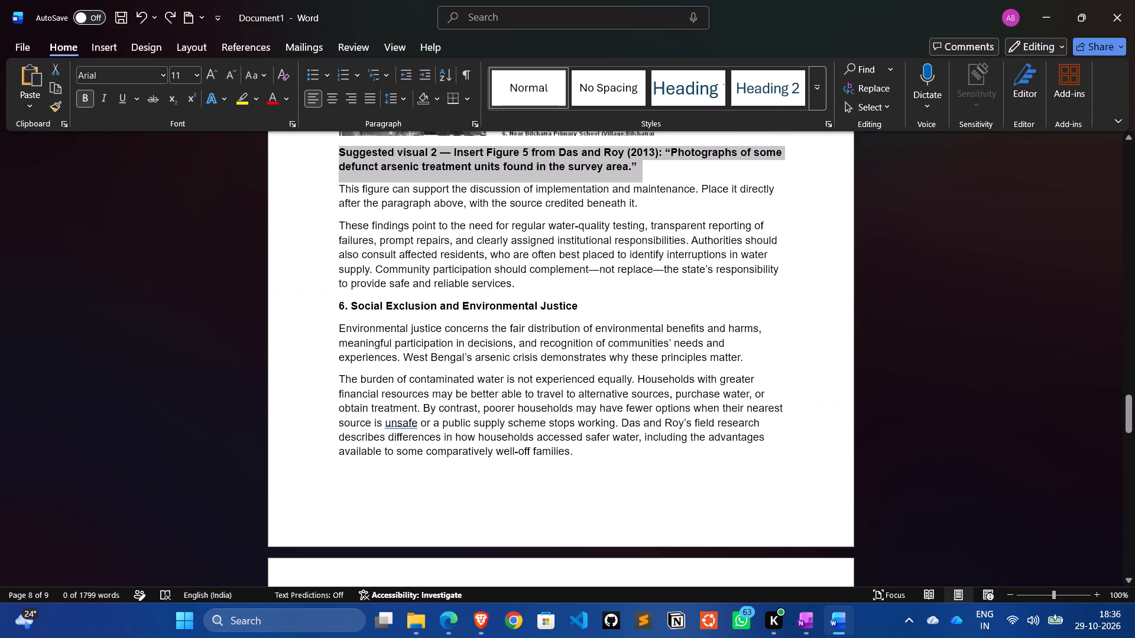
Delete "Suggested visual 2 — Insert Figure 5 from Das and Roy (2013):" and the opening quotation mark so the caption starts at "Photographs".
{"action": "scroll", "coordinate": [474, 536], "scroll_direction": "up", "scroll_amount": 1}
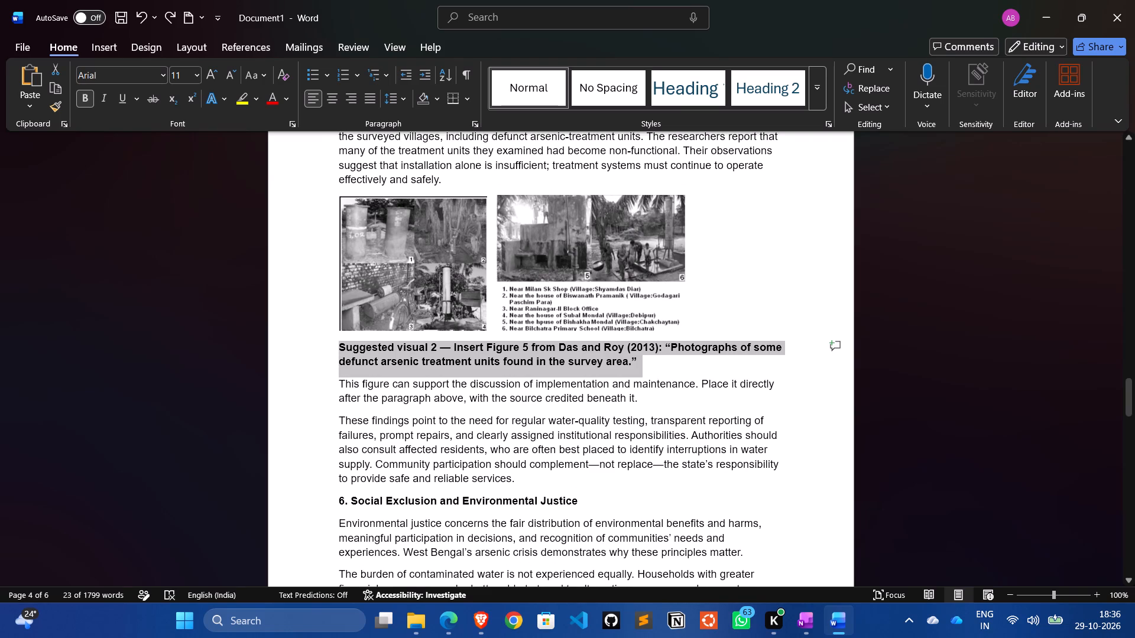
{"action": "left_click", "coordinate": [665, 344]}
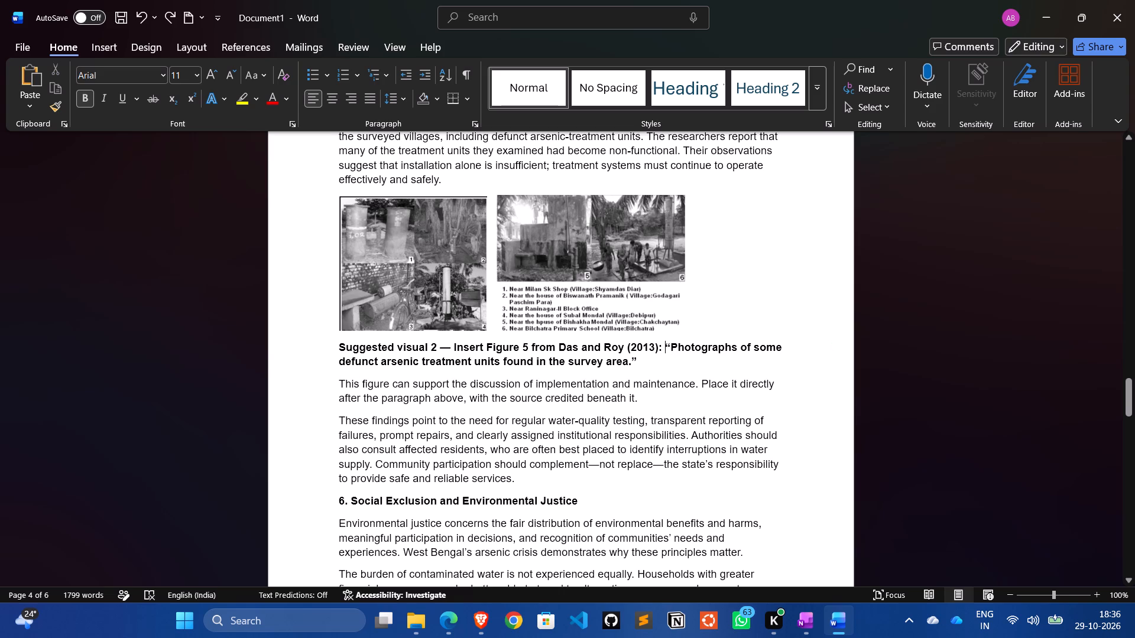
{"action": "left_click", "coordinate": [667, 346]}
{"action": "key", "text": "Right"}
{"action": "key", "text": "BackSpace"}
{"action": "key", "text": "BackSpace"}
{"action": "key", "text": "BackSpace"}
{"action": "key", "text": "BackSpace"}
{"action": "key", "text": "BackSpace"}
{"action": "key", "text": "BackSpace"}
{"action": "key", "text": "BackSpace"}
{"action": "key", "text": "BackSpace"}
{"action": "key", "text": "BackSpace"}
{"action": "key", "text": "BackSpace"}
{"action": "key", "text": "BackSpace"}
{"action": "key", "text": "BackSpace"}
{"action": "key", "text": "BackSpace"}
{"action": "key", "text": "BackSpace"}
{"action": "key", "text": "BackSpace"}
{"action": "key", "text": "BackSpace"}
{"action": "key", "text": "BackSpace"}
{"action": "key", "text": "BackSpace"}
{"action": "key", "text": "BackSpace"}
{"action": "key", "text": "BackSpace"}
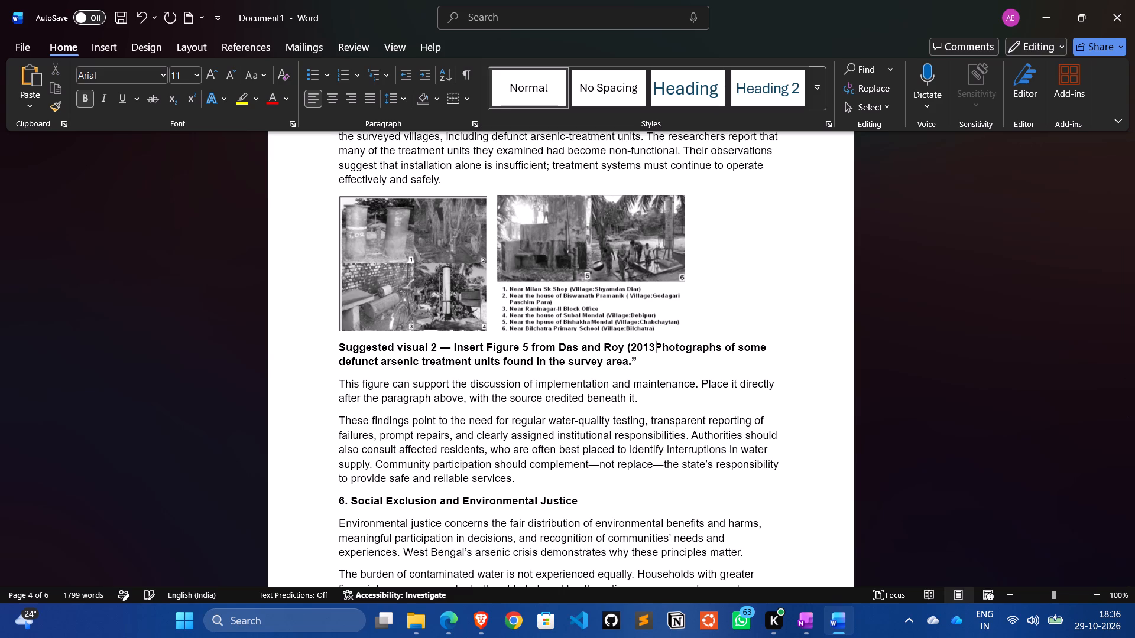
{"action": "key", "text": "BackSpace"}
{"action": "key", "text": "BackSpace"}
{"action": "key", "text": "BackSpace"}
{"action": "key", "text": "BackSpace"}
{"action": "key", "text": "BackSpace"}
{"action": "key", "text": "BackSpace"}
{"action": "key", "text": "BackSpace"}
{"action": "key", "text": "BackSpace"}
{"action": "key", "text": "BackSpace"}
{"action": "key", "text": "BackSpace"}
{"action": "key", "text": "BackSpace"}
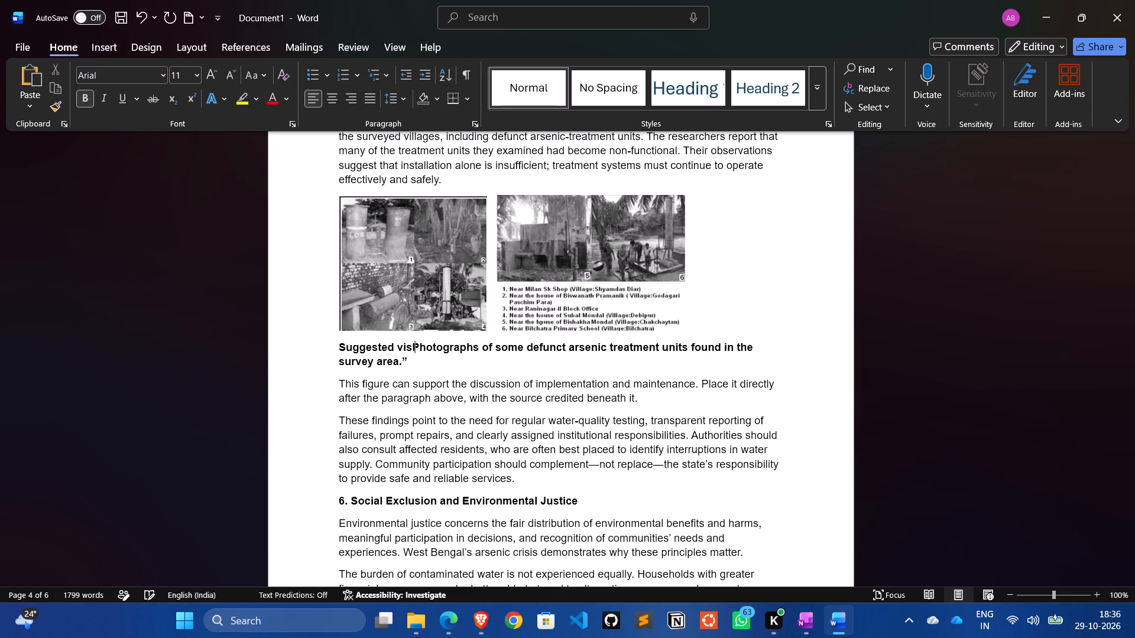
{"action": "key", "text": "BackSpace"}
{"action": "key", "text": "BackSpace"}
{"action": "key", "text": "BackSpace"}
{"action": "key", "text": "BackSpace"}
{"action": "key", "text": "BackSpace"}
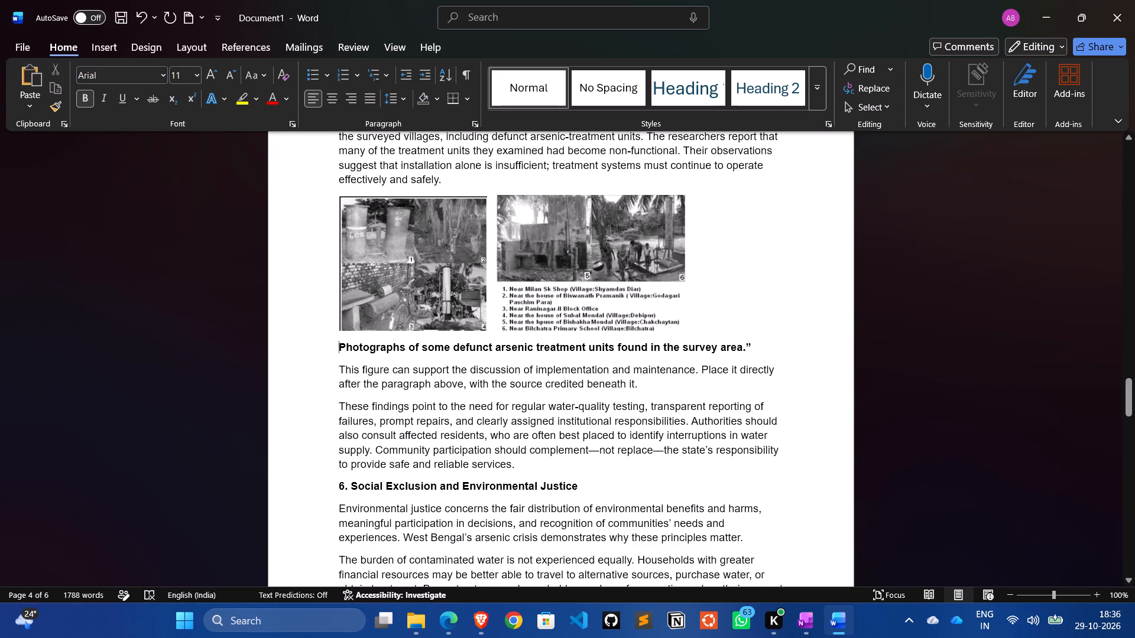
Italicise the photograph caption beneath the defunct treatment unit images and set its font size to 9.
{"action": "left_click_drag", "start_coordinate": [749, 348], "coordinate": [484, 341]}
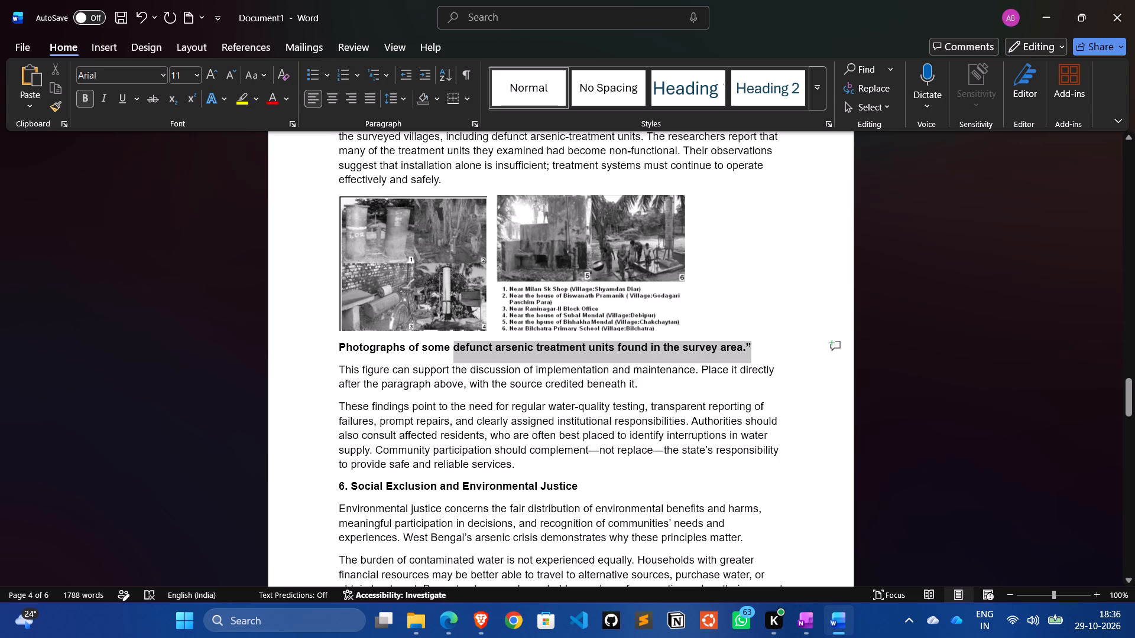
{"action": "left_click_drag", "start_coordinate": [484, 341], "coordinate": [329, 352]}
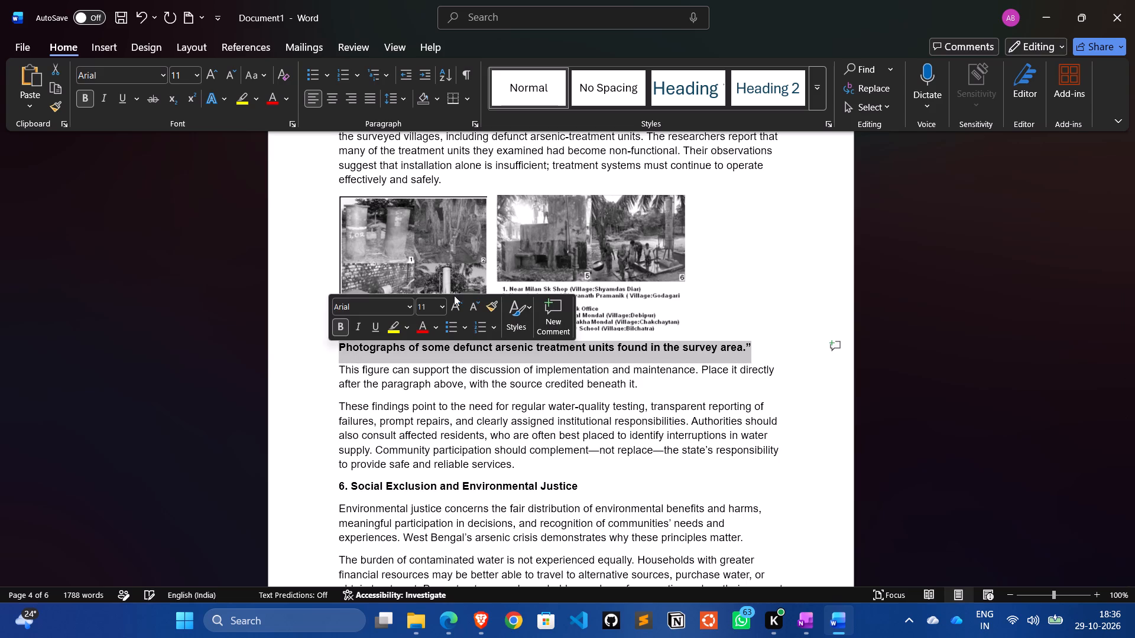
{"action": "left_click", "coordinate": [360, 327]}
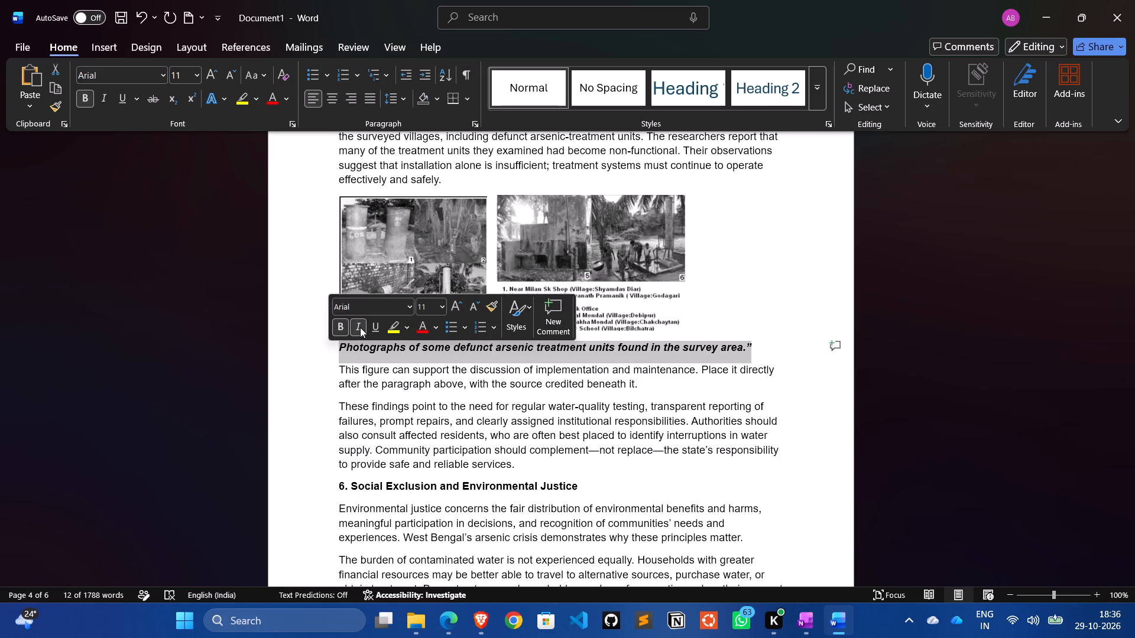
{"action": "left_click", "coordinate": [442, 302]}
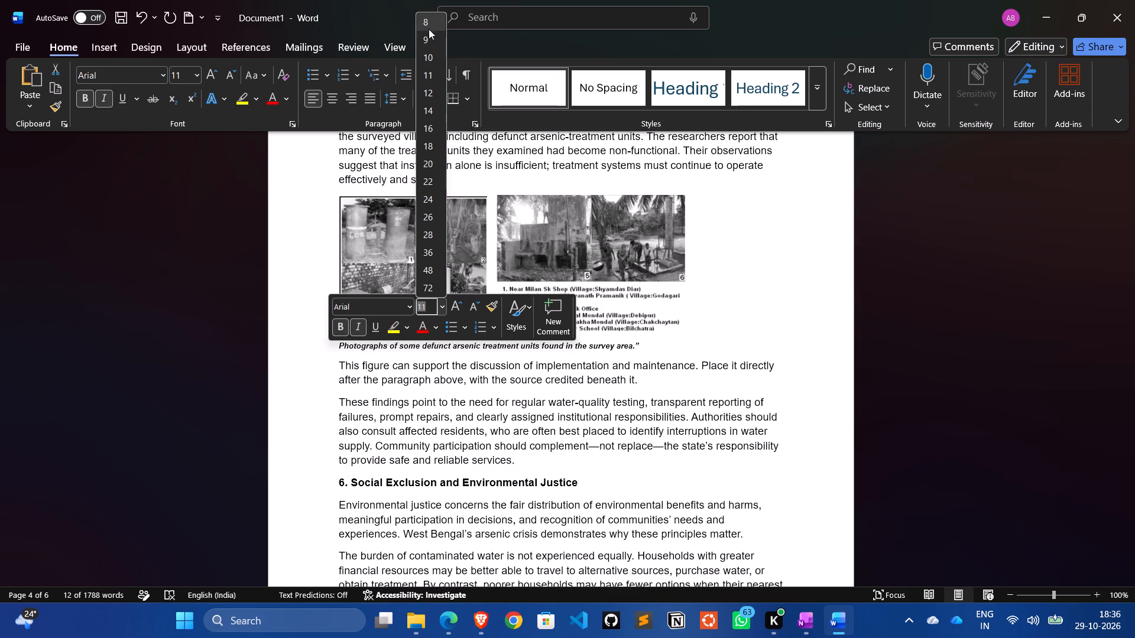
{"action": "left_click", "coordinate": [429, 35]}
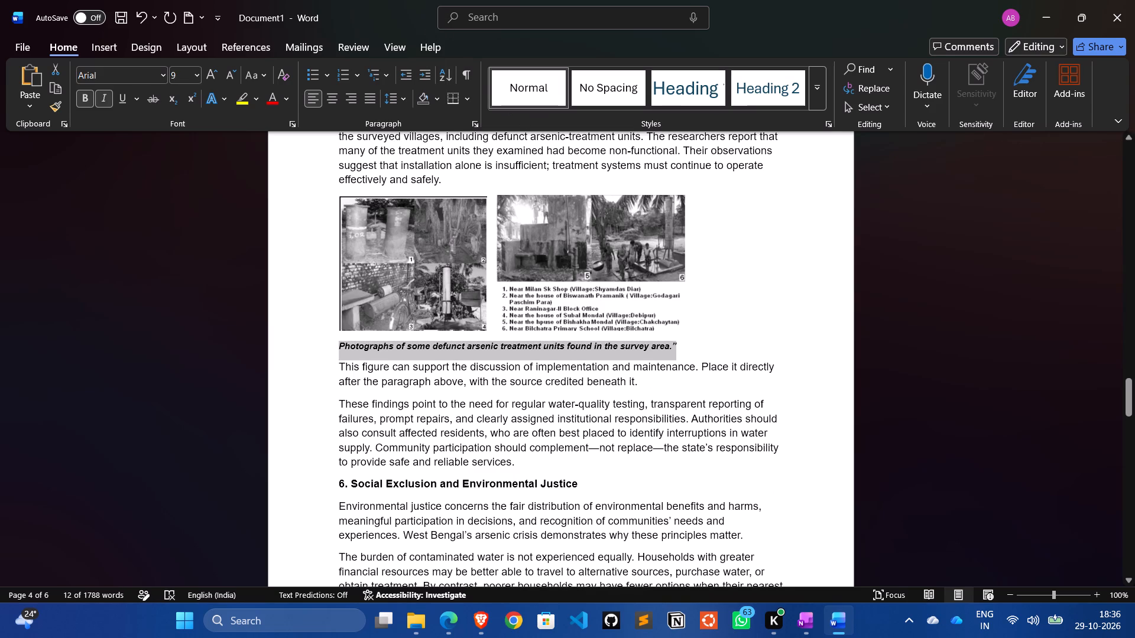
Add "Fig. " before "Photographs" in the caption and delete the closing quotation mark at its end.
{"action": "left_click", "coordinate": [344, 344]}
{"action": "key", "text": "Left"}
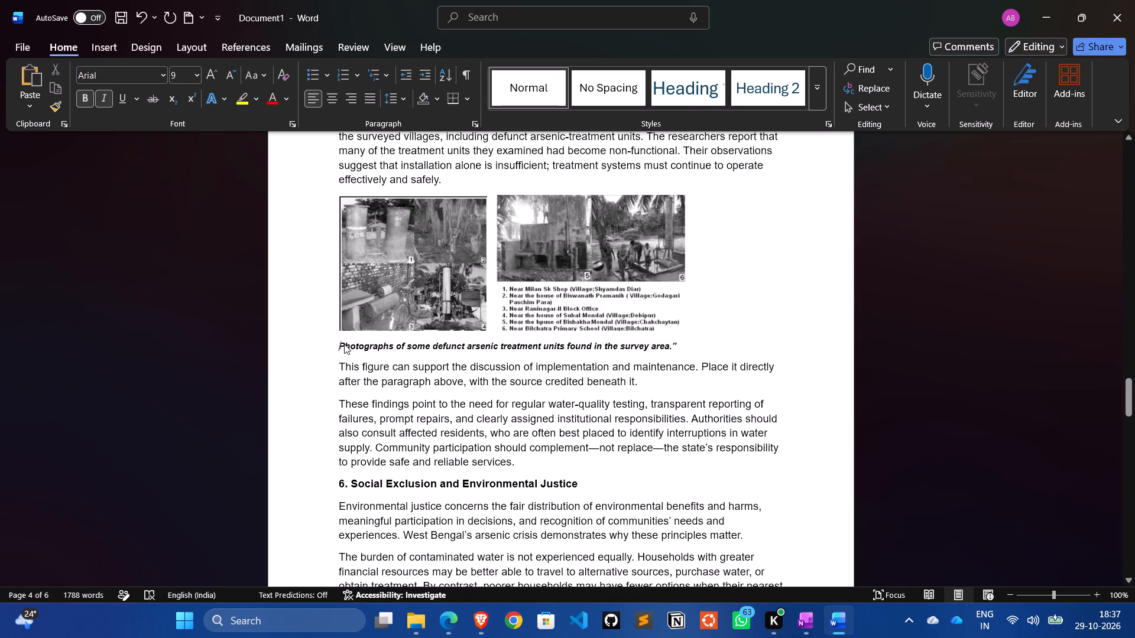
{"action": "key", "text": "f"}
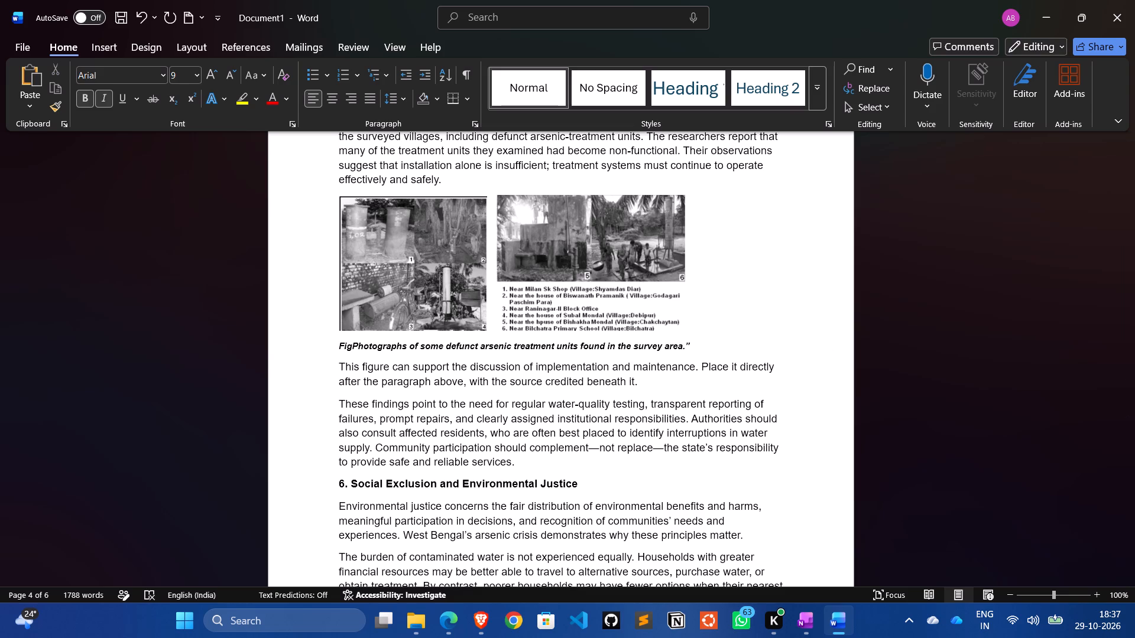
{"action": "type", "text": "."}
{"action": "key", "text": "space"}
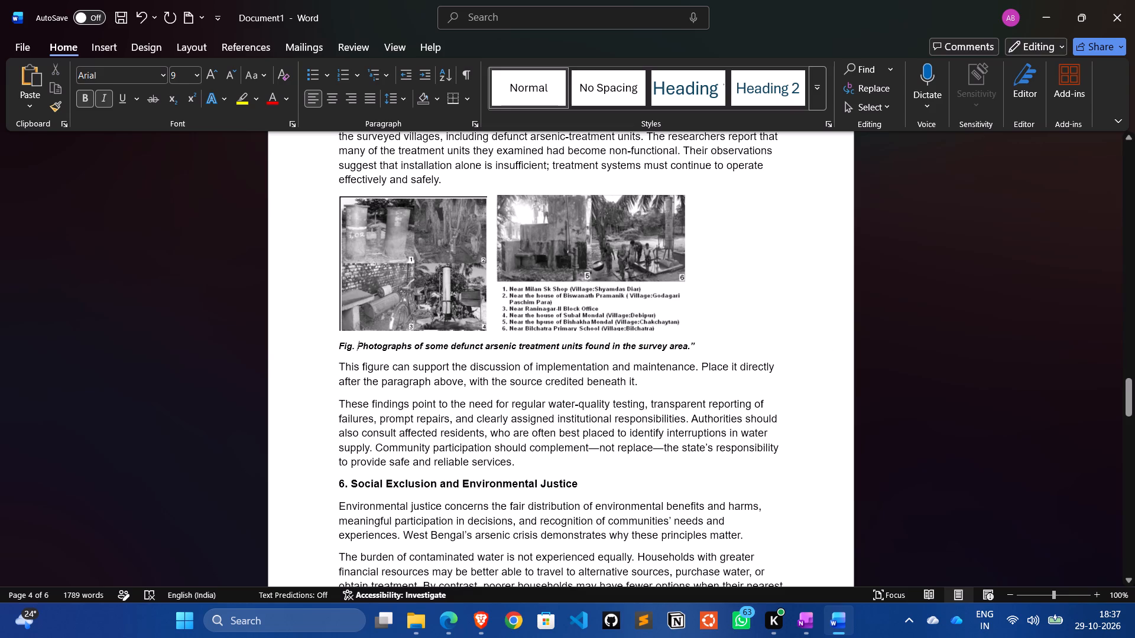
{"action": "left_click", "coordinate": [916, 327]}
{"action": "left_click", "coordinate": [696, 346]}
{"action": "key", "text": "BackSpace"}
Review the reference list and the source lines of the earlier figures in the document.
{"action": "scroll", "coordinate": [828, 375], "scroll_direction": "down", "scroll_amount": 1}
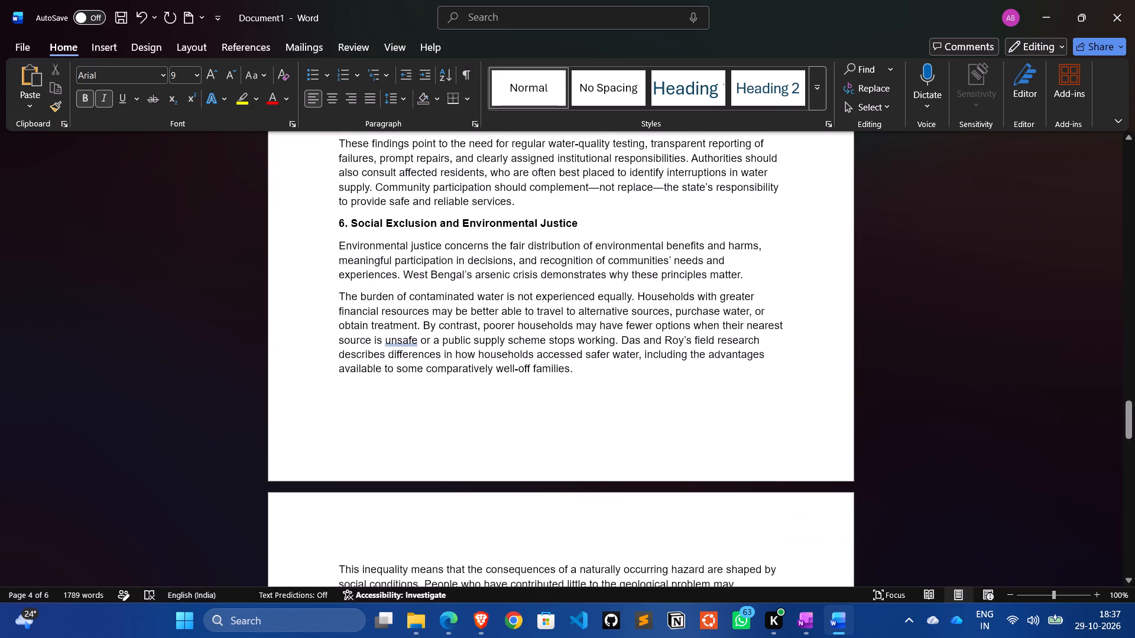
{"action": "scroll", "coordinate": [828, 375], "scroll_direction": "down", "scroll_amount": 2}
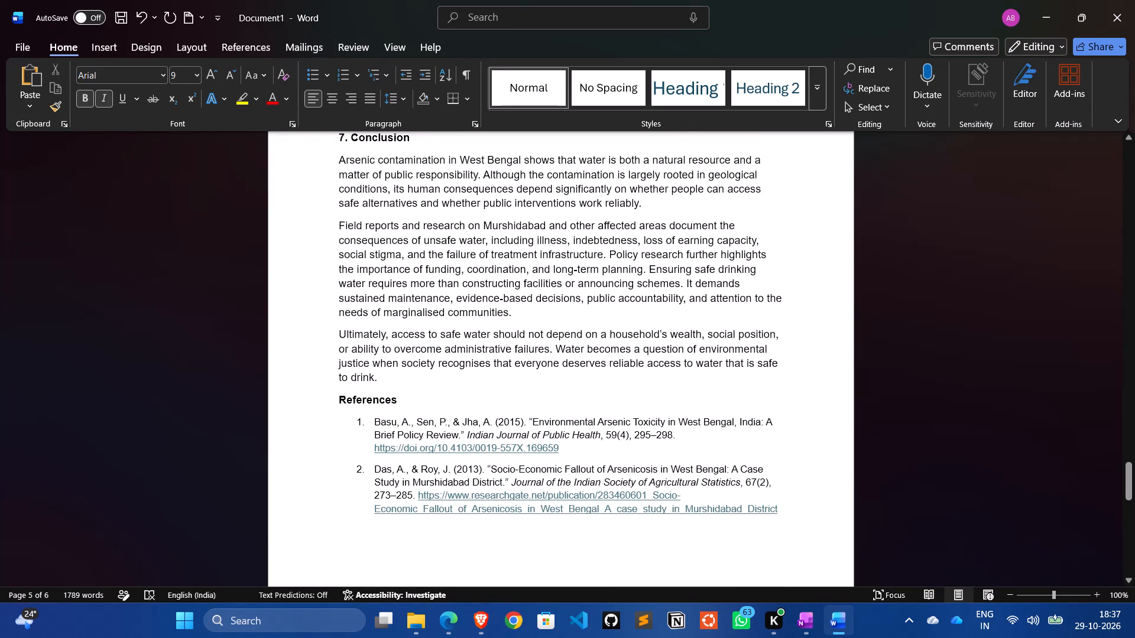
{"action": "scroll", "coordinate": [828, 375], "scroll_direction": "down", "scroll_amount": 1}
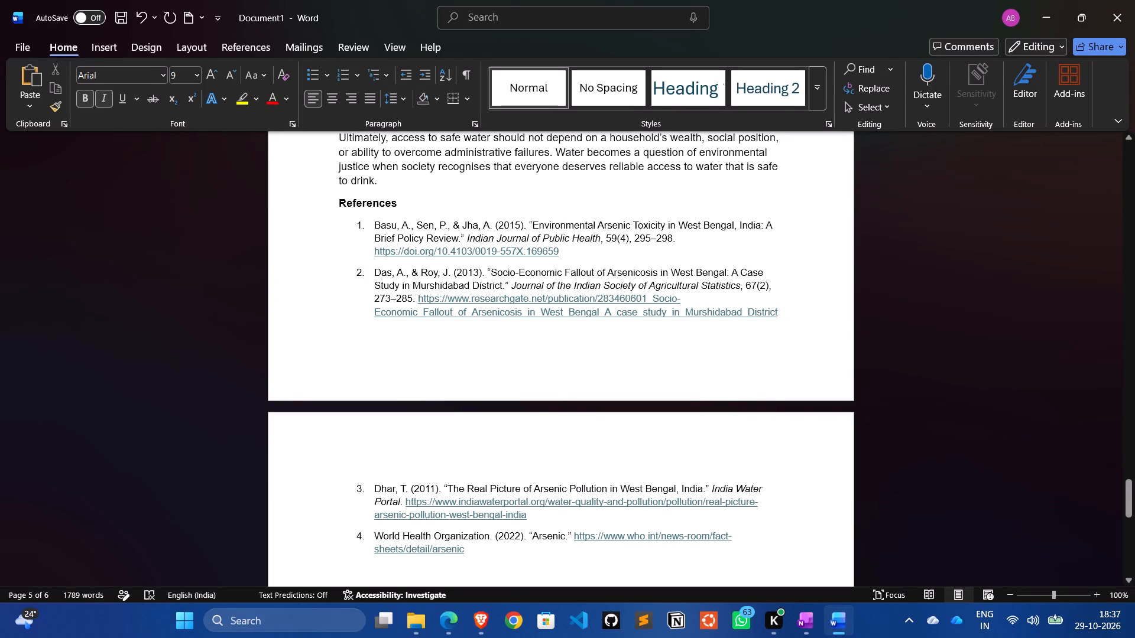
{"action": "scroll", "coordinate": [603, 277], "scroll_direction": "up", "scroll_amount": 5}
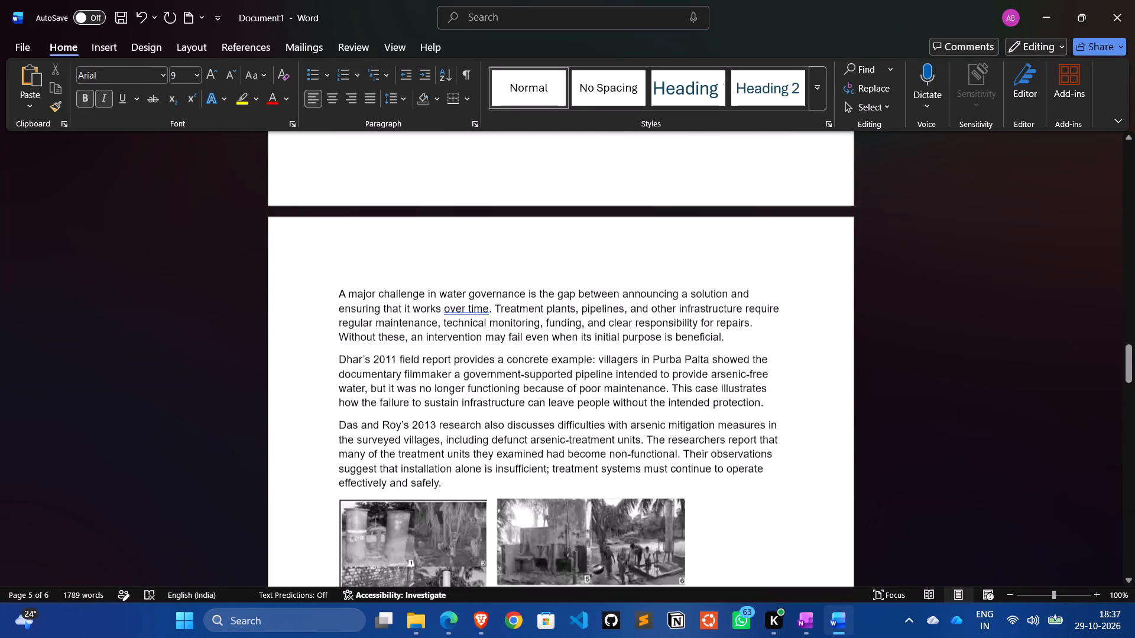
{"action": "scroll", "coordinate": [603, 277], "scroll_direction": "up", "scroll_amount": 6}
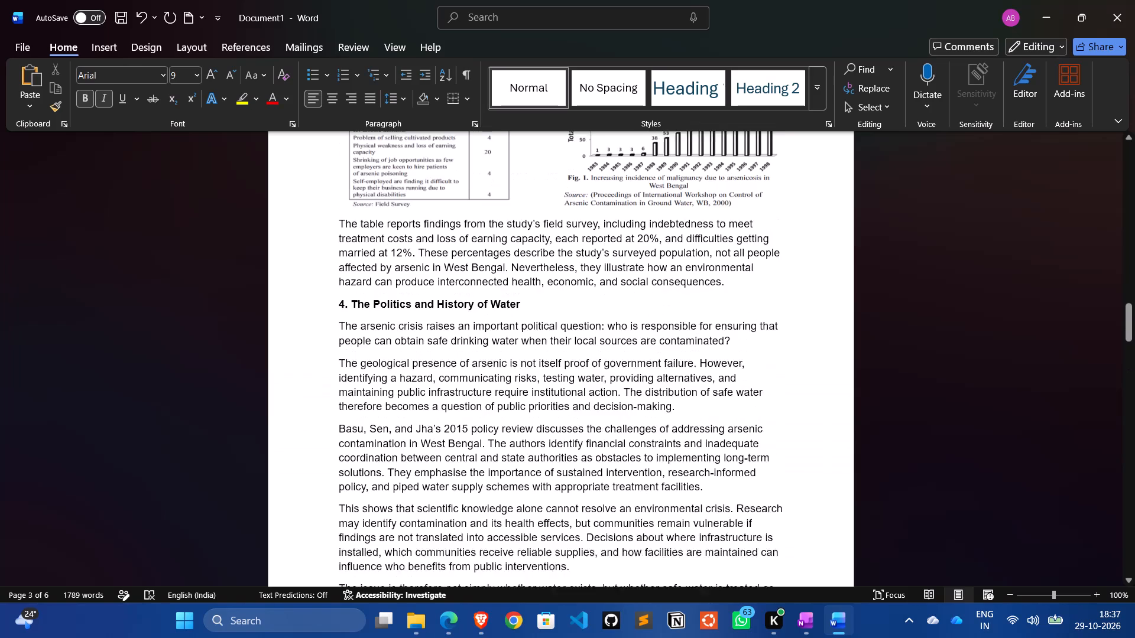
{"action": "scroll", "coordinate": [603, 277], "scroll_direction": "down", "scroll_amount": 4}
{"action": "scroll", "coordinate": [603, 277], "scroll_direction": "up", "scroll_amount": 1}
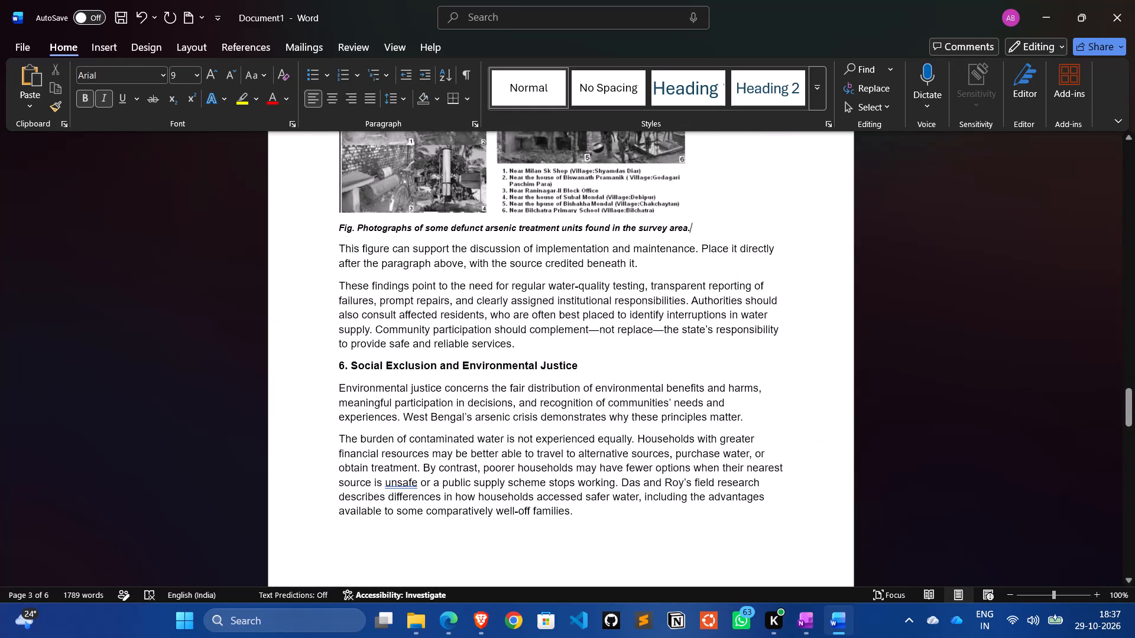
Append a bracketed "(Source: )" credit to the end of the photograph caption, leaving the source name blank.
{"action": "key", "text": "space"}
{"action": "type", "text": "()"}
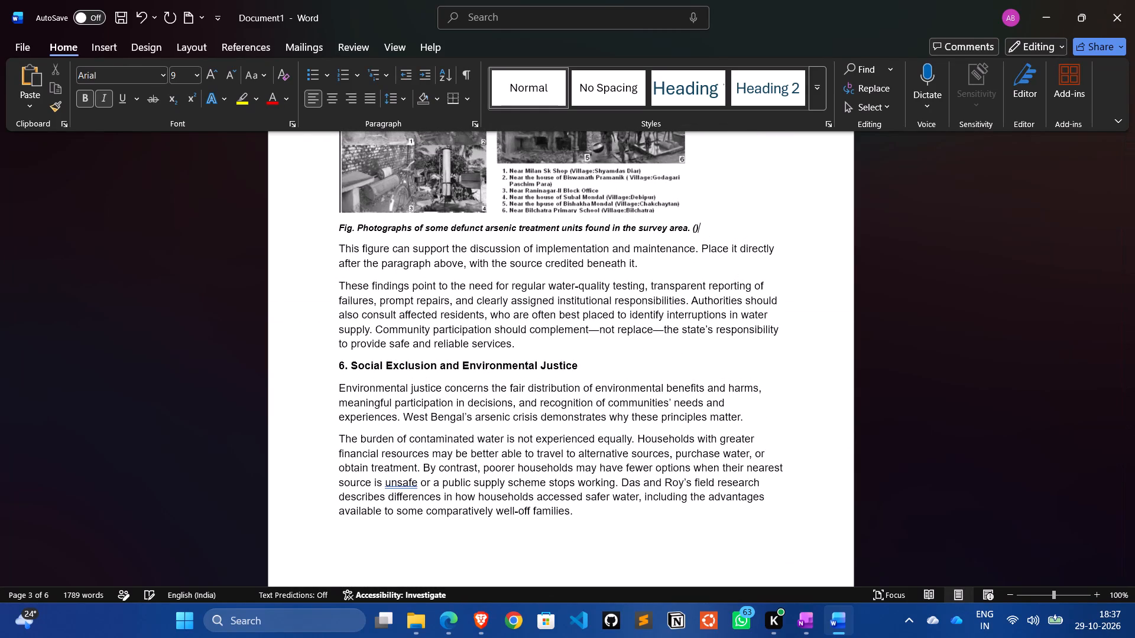
{"action": "key", "text": "Left"}
{"action": "key", "text": "space"}
{"action": "key", "text": "BackSpace"}
{"action": "type", "text": ":"}
{"action": "key", "text": "space"}
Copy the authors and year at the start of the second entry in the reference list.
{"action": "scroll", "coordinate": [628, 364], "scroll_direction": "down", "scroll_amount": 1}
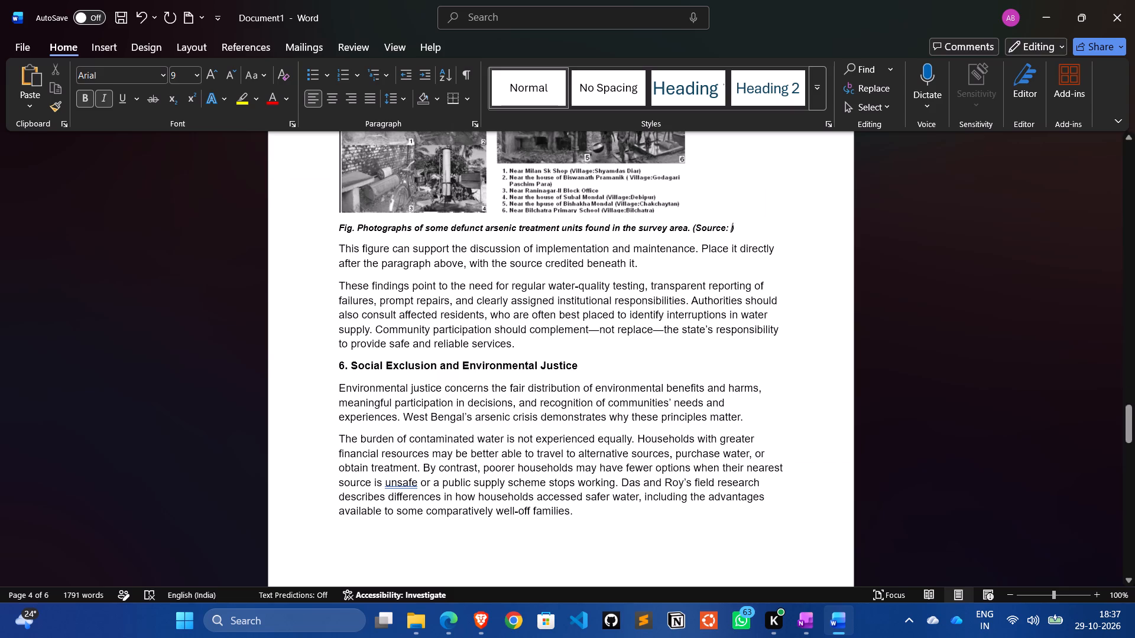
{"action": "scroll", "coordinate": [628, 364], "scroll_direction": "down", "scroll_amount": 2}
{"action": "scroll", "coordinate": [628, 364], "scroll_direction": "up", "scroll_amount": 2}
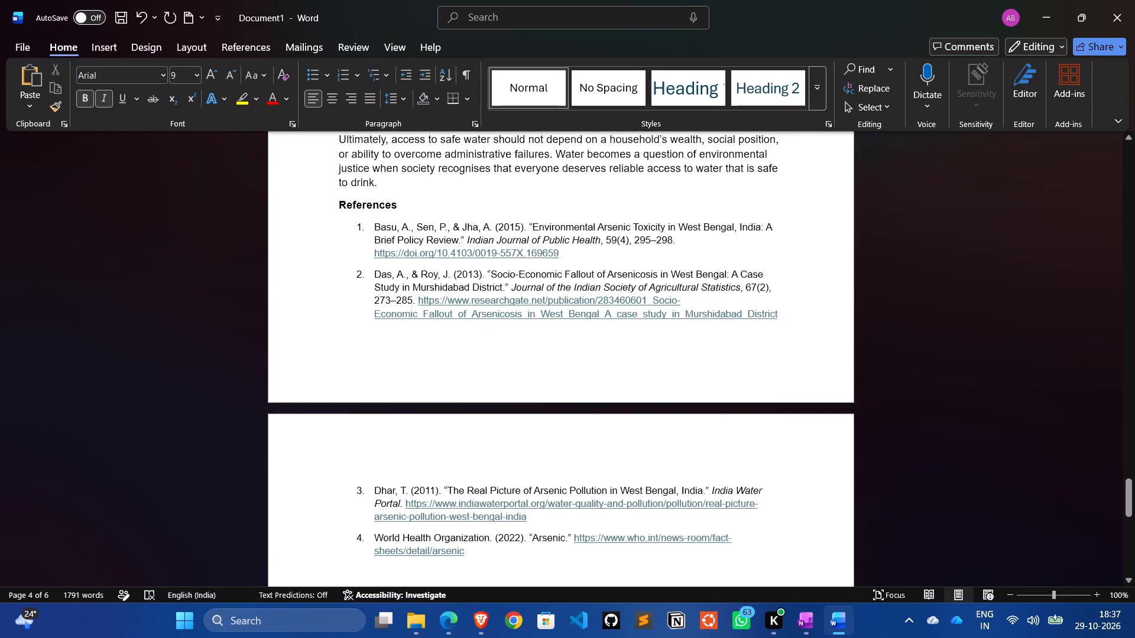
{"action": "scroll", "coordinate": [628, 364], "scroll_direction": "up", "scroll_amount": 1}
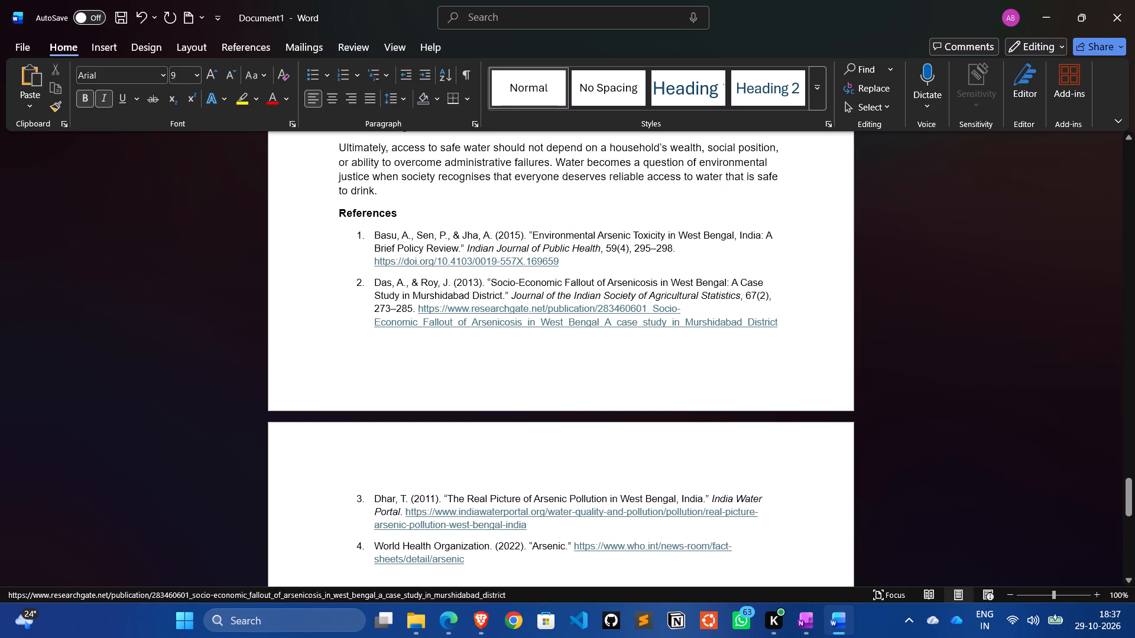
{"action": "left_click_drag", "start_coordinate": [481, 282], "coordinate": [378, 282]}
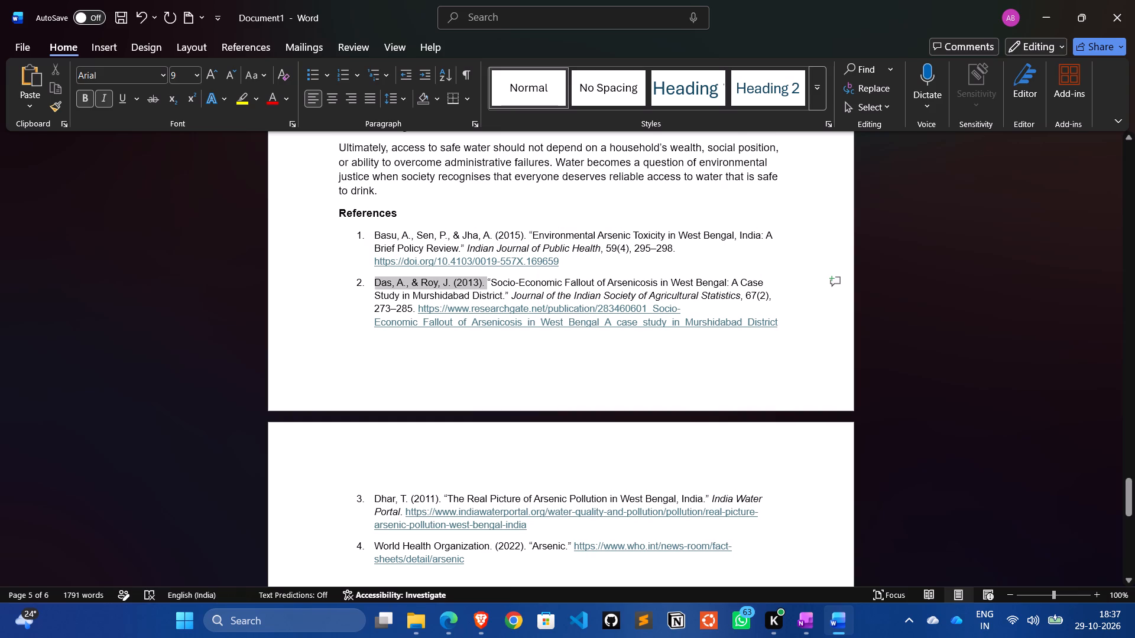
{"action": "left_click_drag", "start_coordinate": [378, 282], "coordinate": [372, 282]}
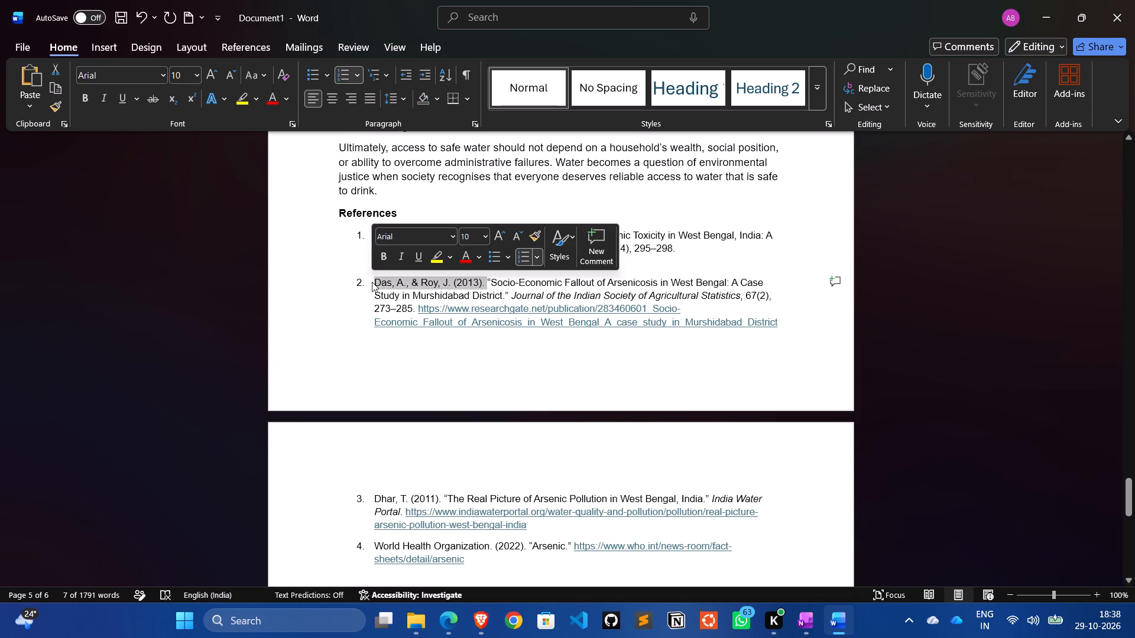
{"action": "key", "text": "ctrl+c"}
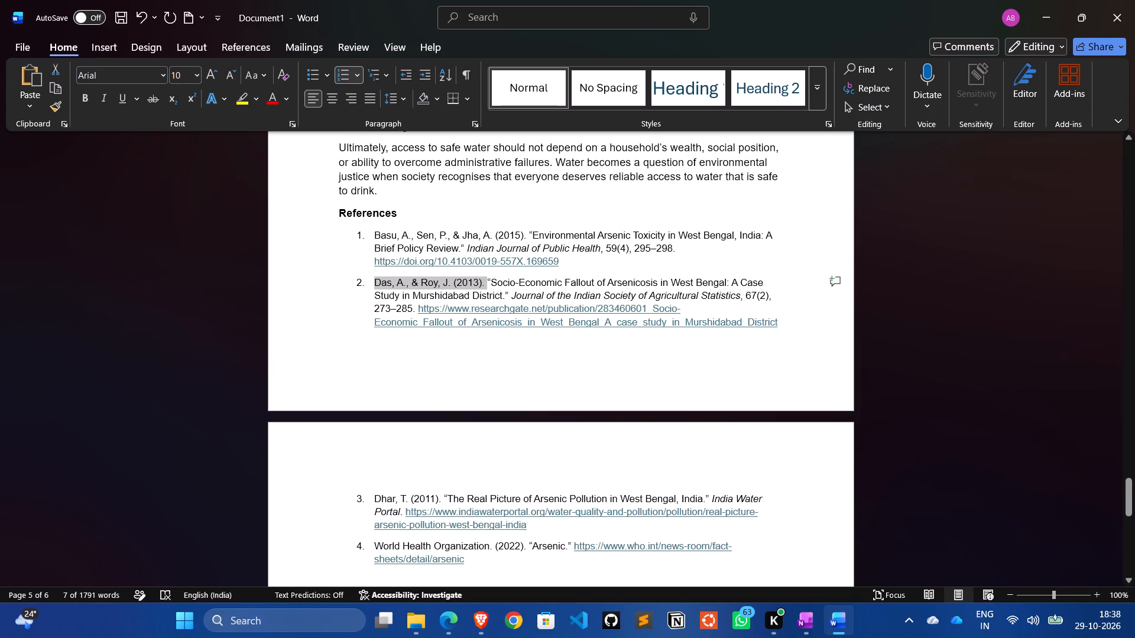
Fill the blank source credit in the photograph caption with "Cas 2011", checking it against the Fig. 5 source line in the browser article.
{"action": "left_click", "coordinate": [989, 314]}
{"action": "scroll", "coordinate": [989, 314], "scroll_direction": "up", "scroll_amount": 4}
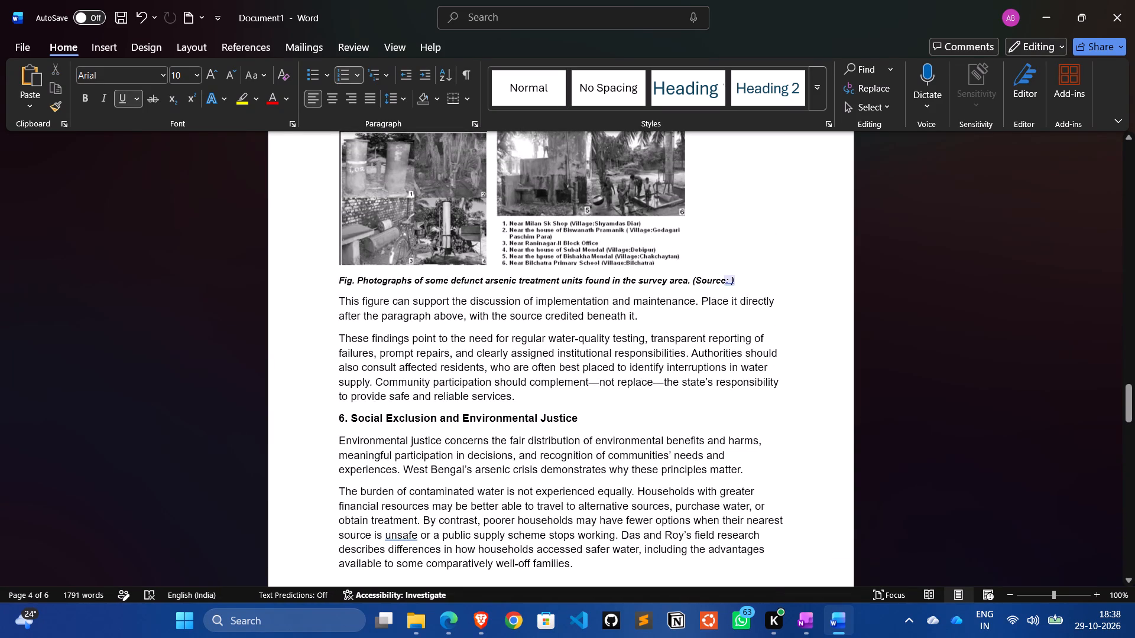
{"action": "left_click", "coordinate": [732, 280]}
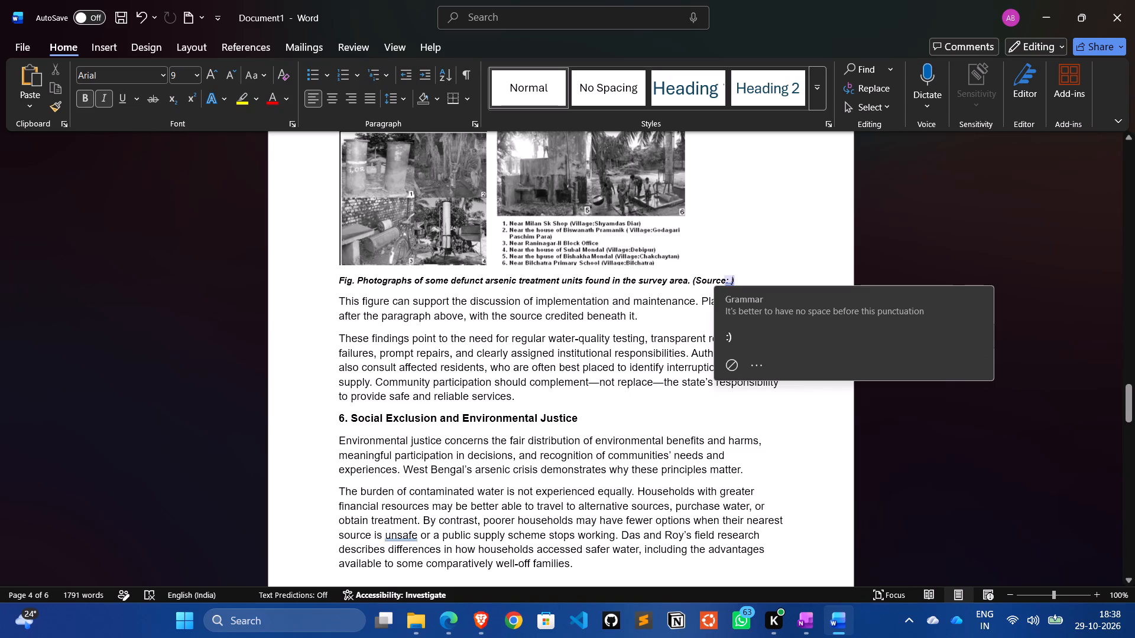
{"action": "left_click", "coordinate": [478, 621]}
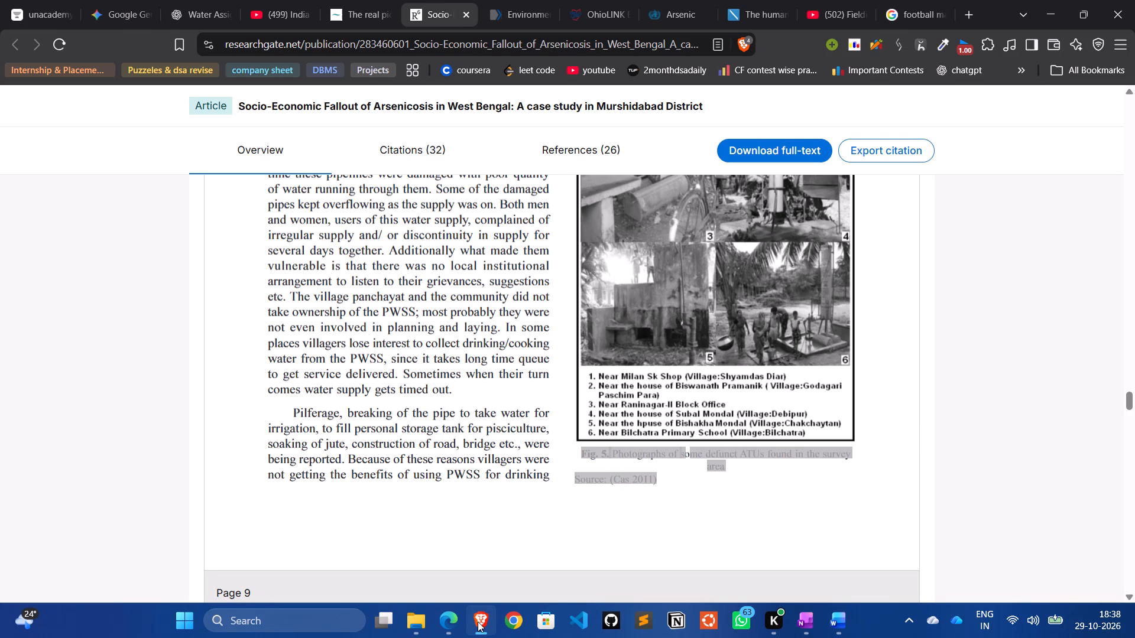
{"action": "left_click", "coordinate": [622, 553]}
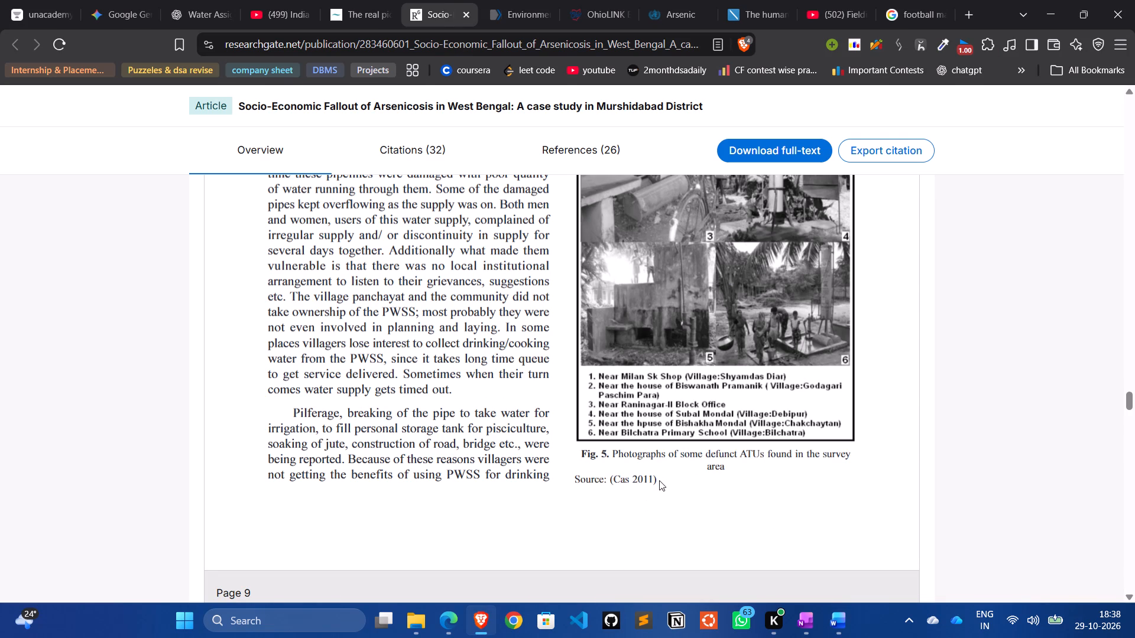
{"action": "left_click_drag", "start_coordinate": [659, 480], "coordinate": [613, 481]}
{"action": "left_click", "coordinate": [817, 556]}
{"action": "scroll", "coordinate": [817, 556], "scroll_direction": "down", "scroll_amount": 1}
{"action": "scroll", "coordinate": [817, 556], "scroll_direction": "up", "scroll_amount": 1}
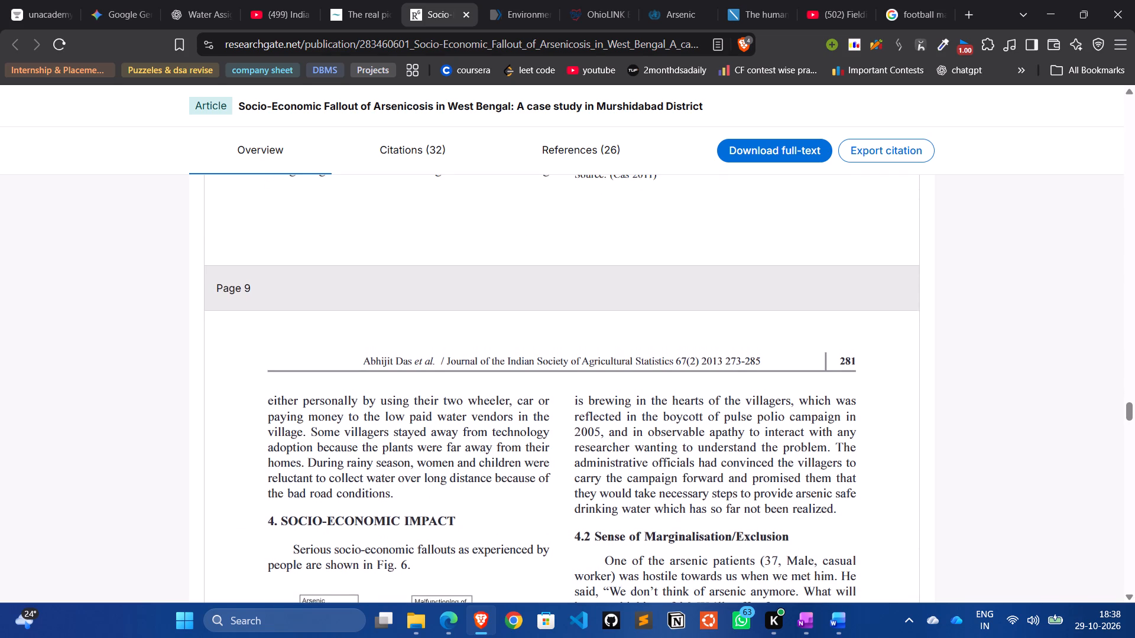
{"action": "left_click", "coordinate": [836, 619]}
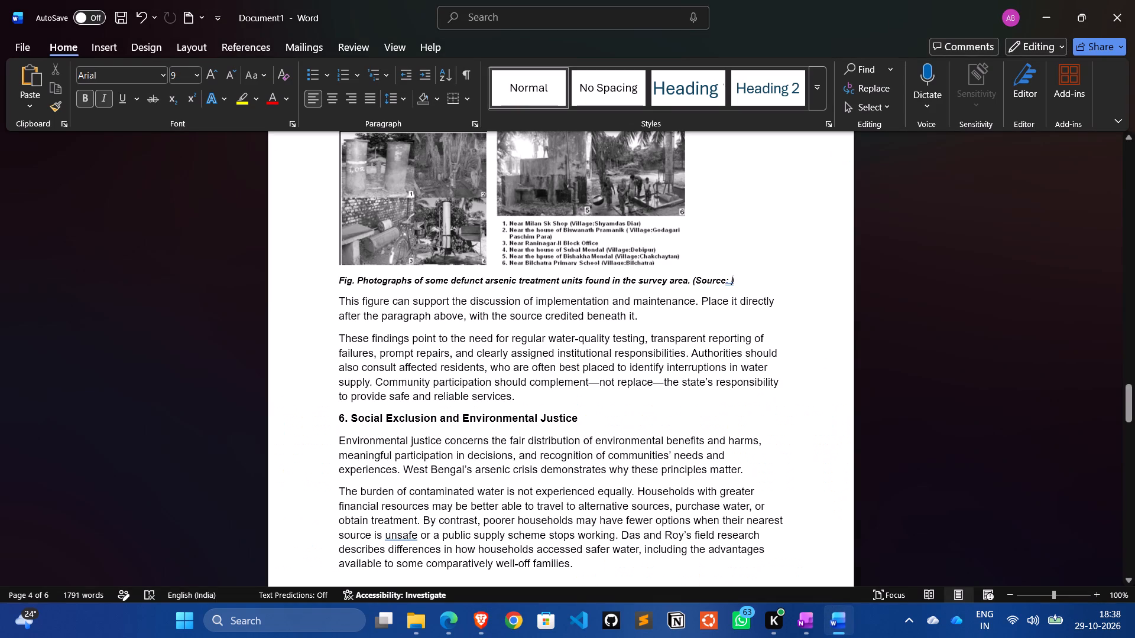
{"action": "key", "text": "c"}
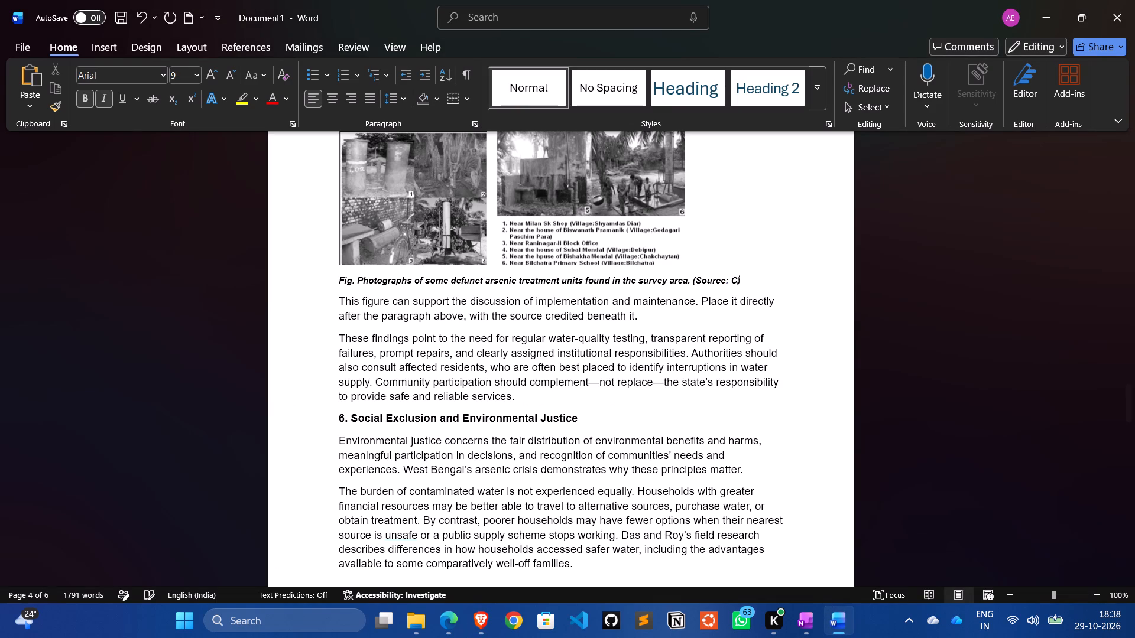
{"action": "type", "text": "as"}
{"action": "key", "text": "space"}
{"action": "type", "text": "2011"}
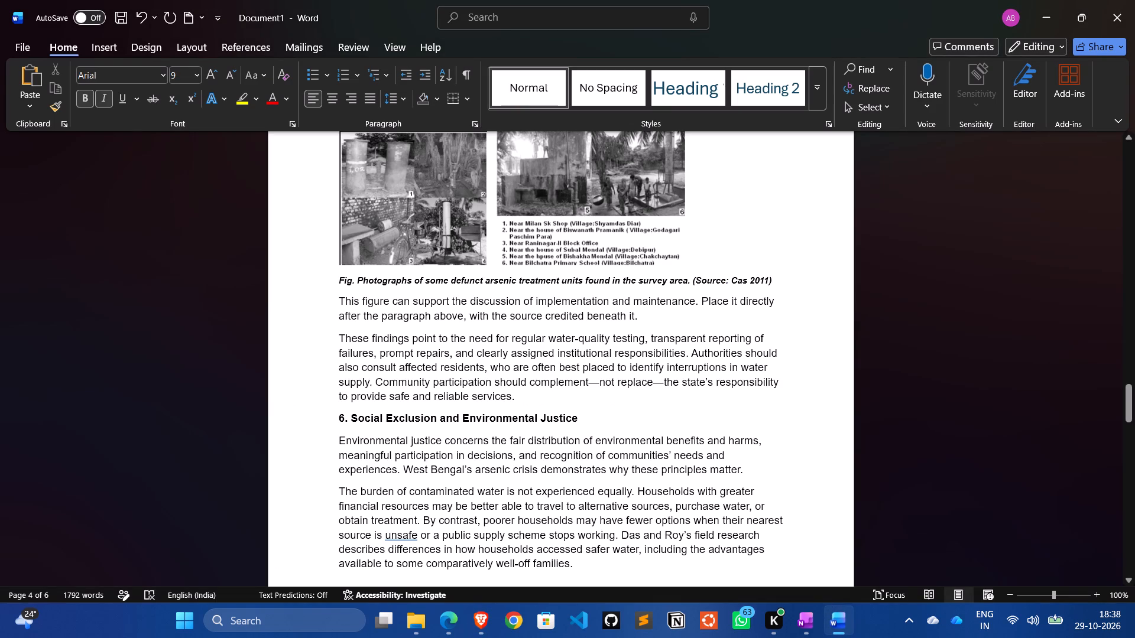
{"action": "left_click", "coordinate": [475, 613]}
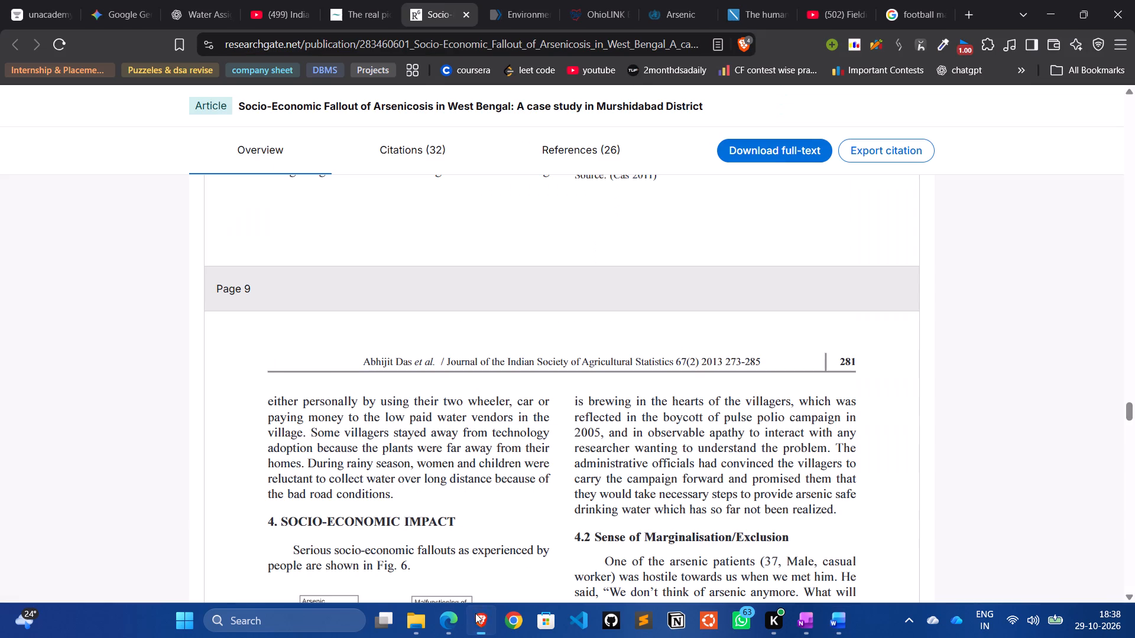
{"action": "scroll", "coordinate": [475, 613], "scroll_direction": "up", "scroll_amount": 1}
{"action": "scroll", "coordinate": [565, 478], "scroll_direction": "up", "scroll_amount": 2}
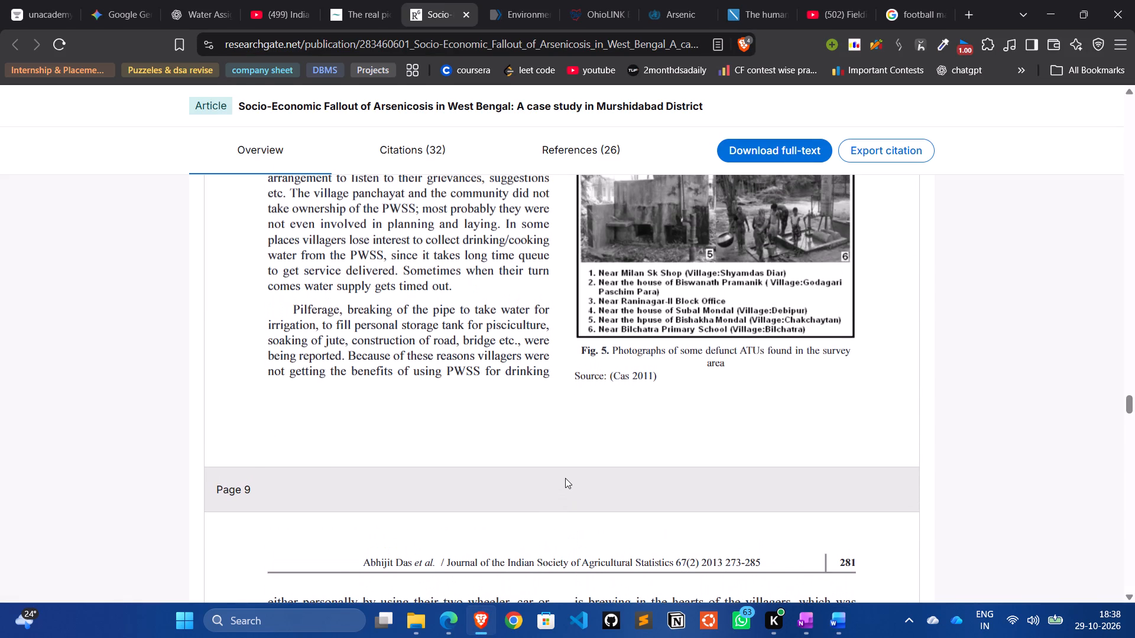
{"action": "left_click", "coordinate": [835, 611]}
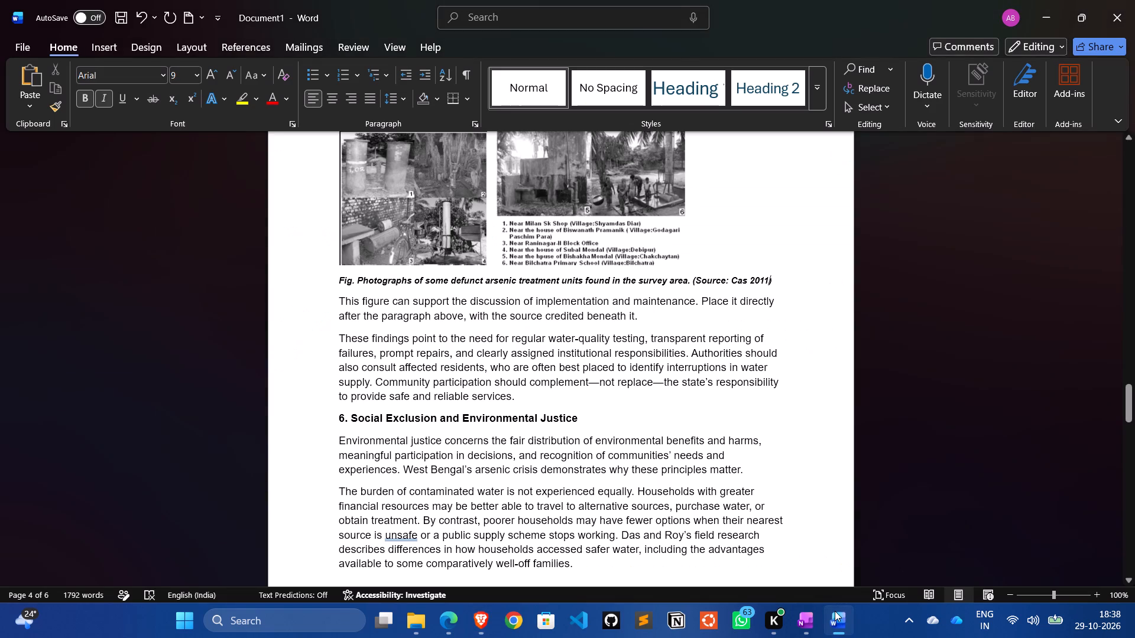
Delete the placement-instruction paragraph beginning "This figure can support the discussion" beneath the photograph caption.
{"action": "scroll", "coordinate": [709, 397], "scroll_direction": "up", "scroll_amount": 1}
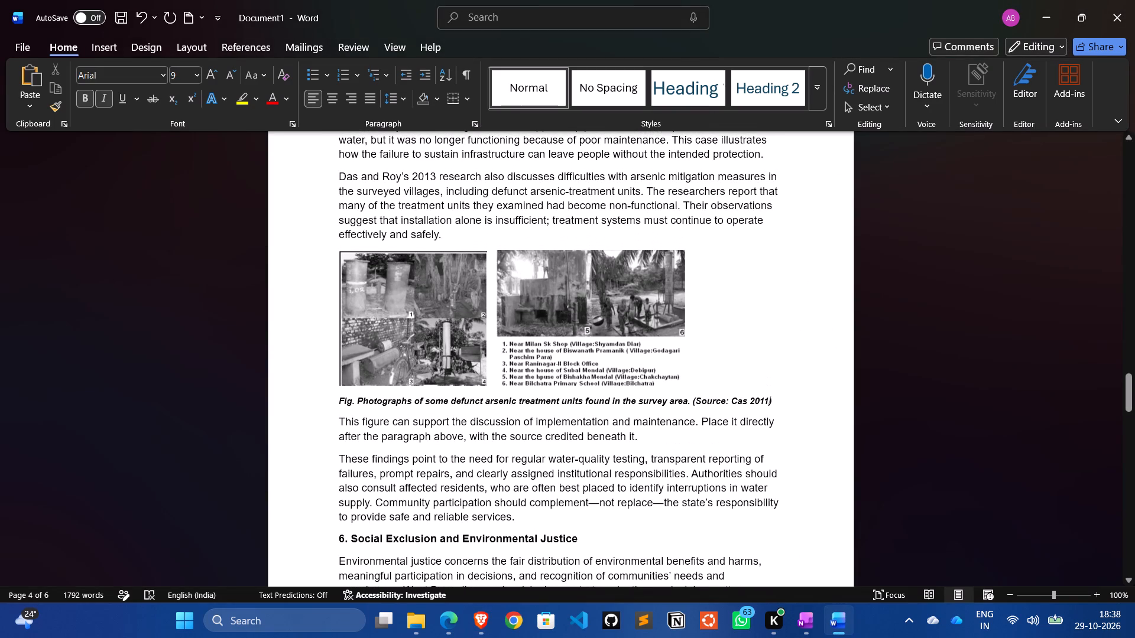
{"action": "left_click_drag", "start_coordinate": [651, 438], "coordinate": [335, 416]}
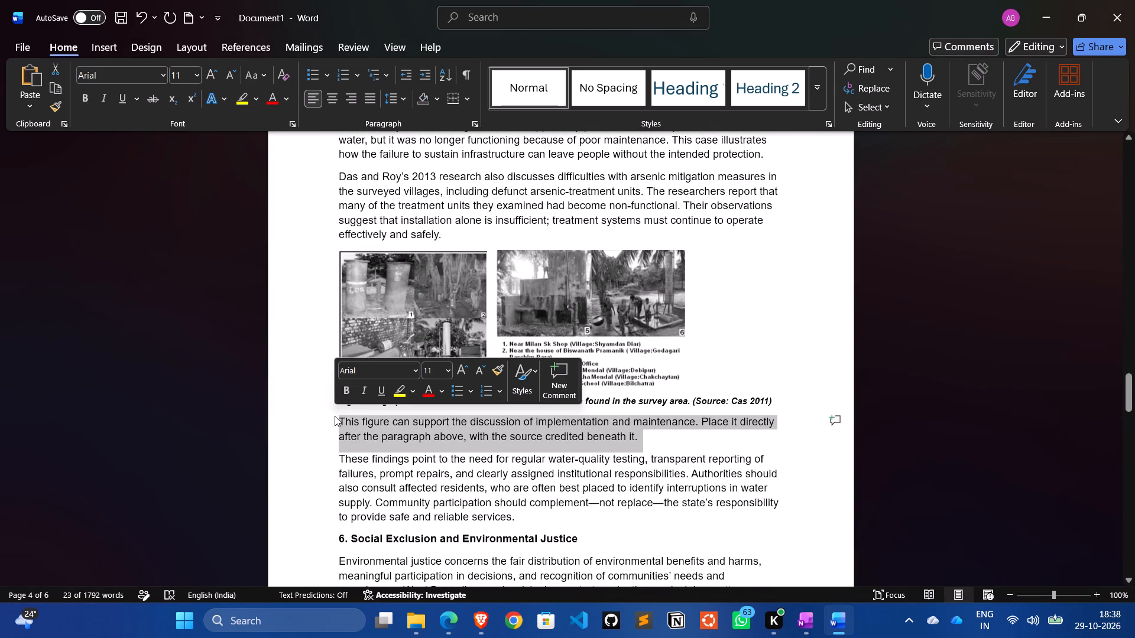
{"action": "key", "text": "BackSpace"}
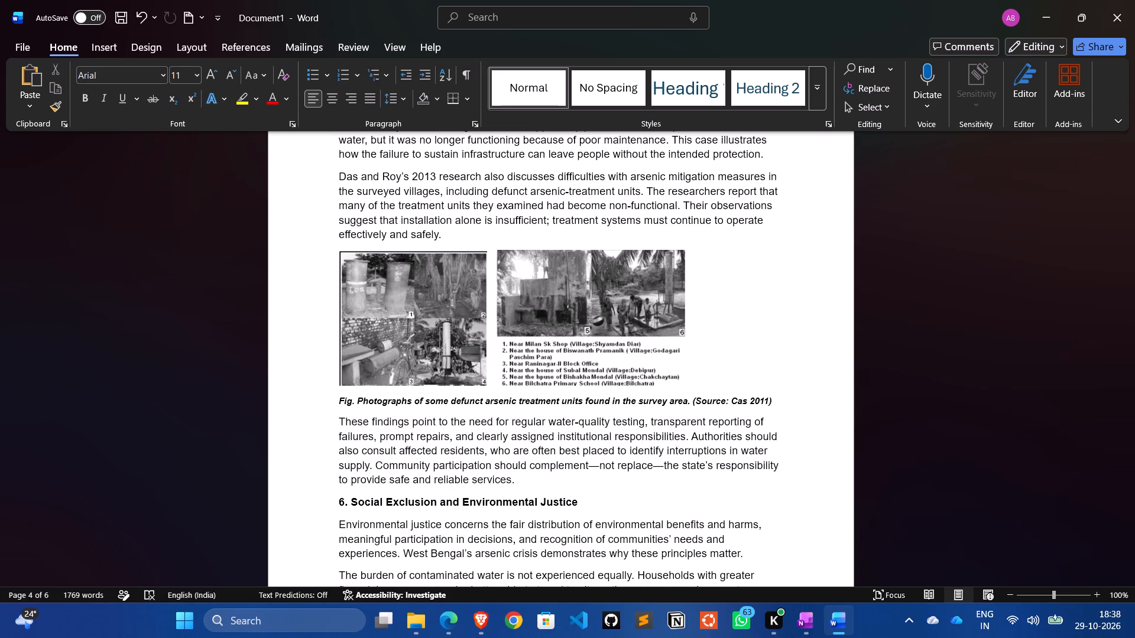
Apply the grammar suggestion that adds a comma after "unsafe" in the second paragraph of section 6.
{"action": "scroll", "coordinate": [335, 416], "scroll_direction": "down", "scroll_amount": 2}
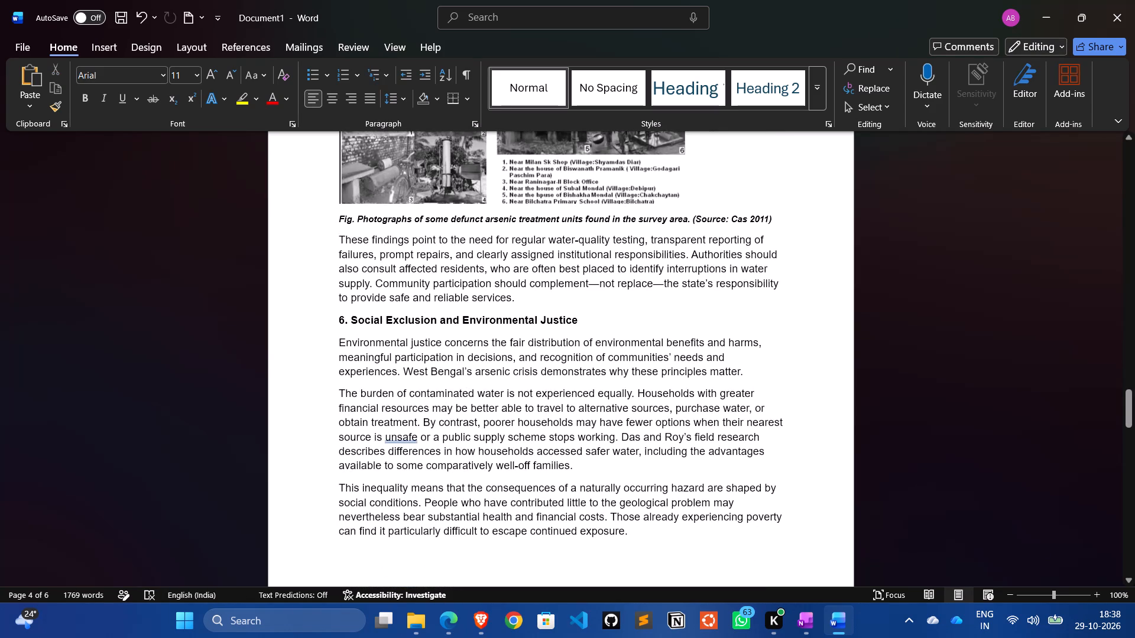
{"action": "scroll", "coordinate": [335, 416], "scroll_direction": "down", "scroll_amount": 1}
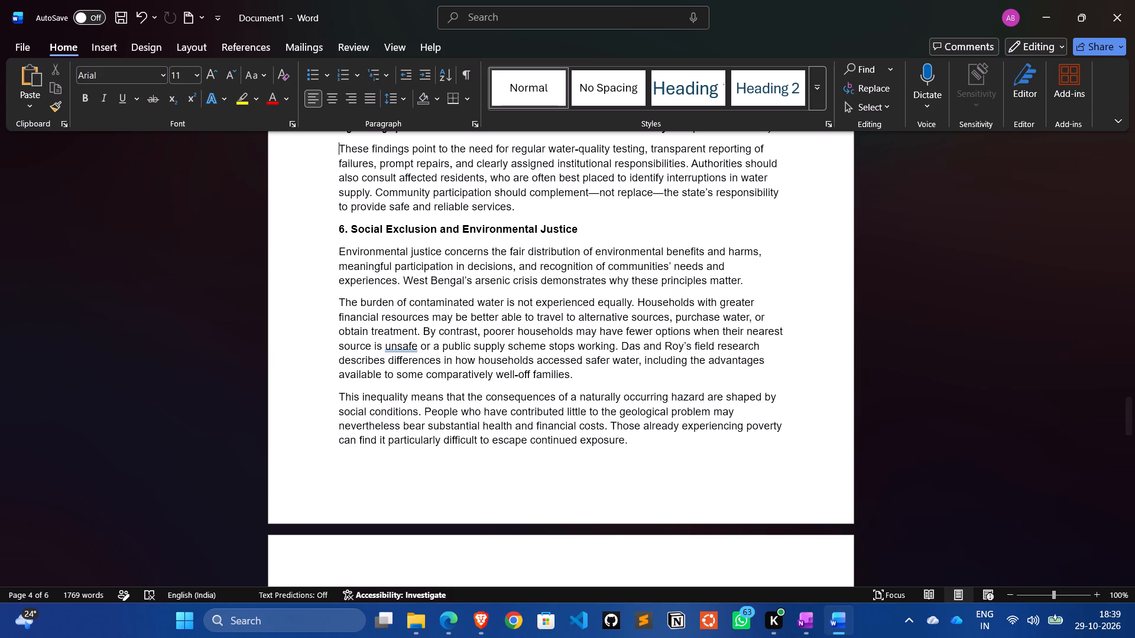
{"action": "left_click", "coordinate": [401, 347]}
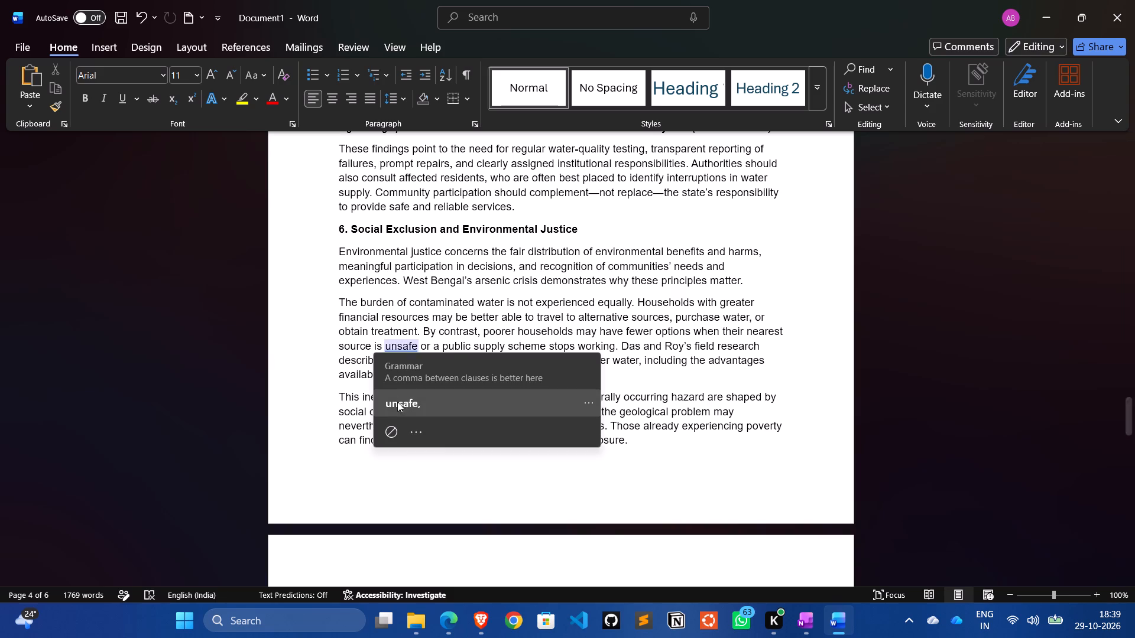
{"action": "left_click", "coordinate": [396, 406]}
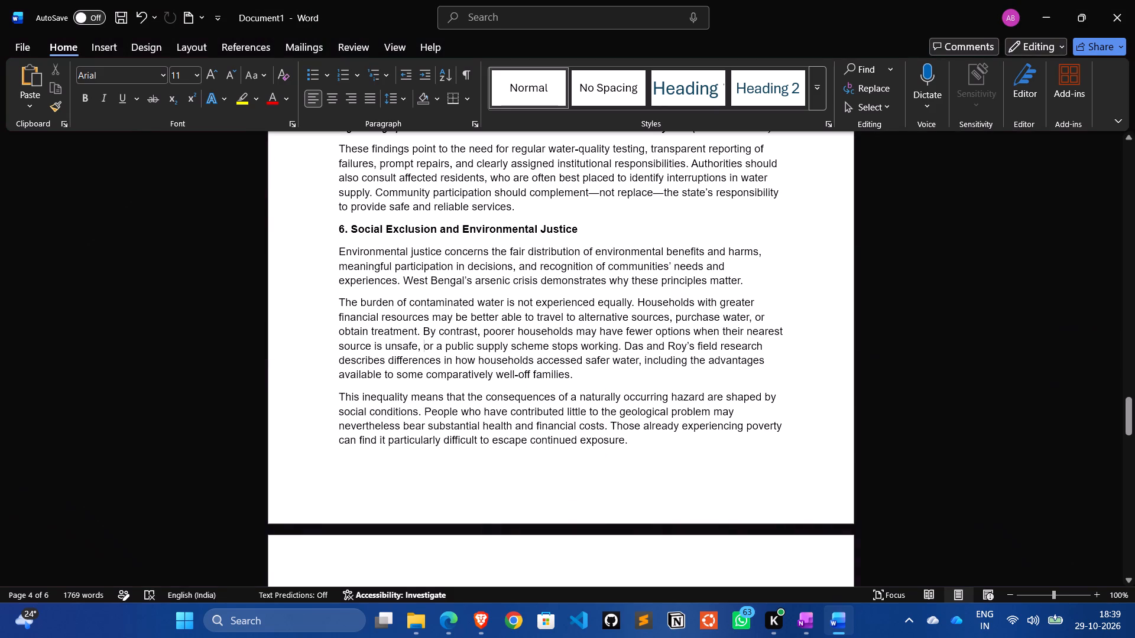
Apply the spelling suggestion "Arsenicosis" to the flagged word in the paragraph beginning "Stigma adds another layer of injustice".
{"action": "scroll", "coordinate": [617, 425], "scroll_direction": "down", "scroll_amount": 1}
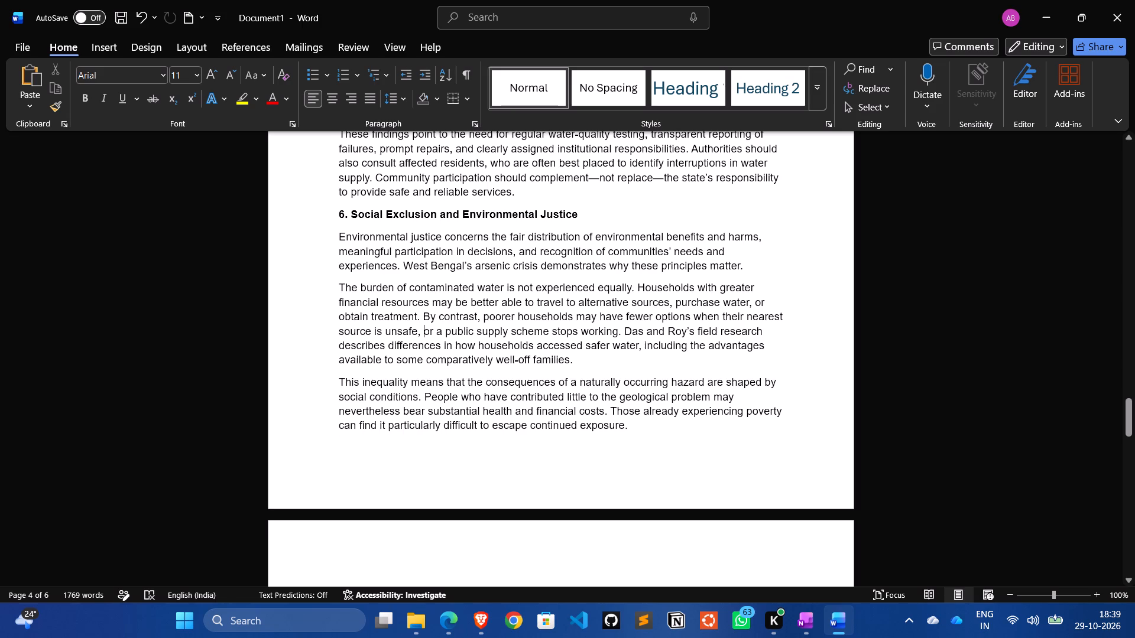
{"action": "scroll", "coordinate": [617, 425], "scroll_direction": "down", "scroll_amount": 3}
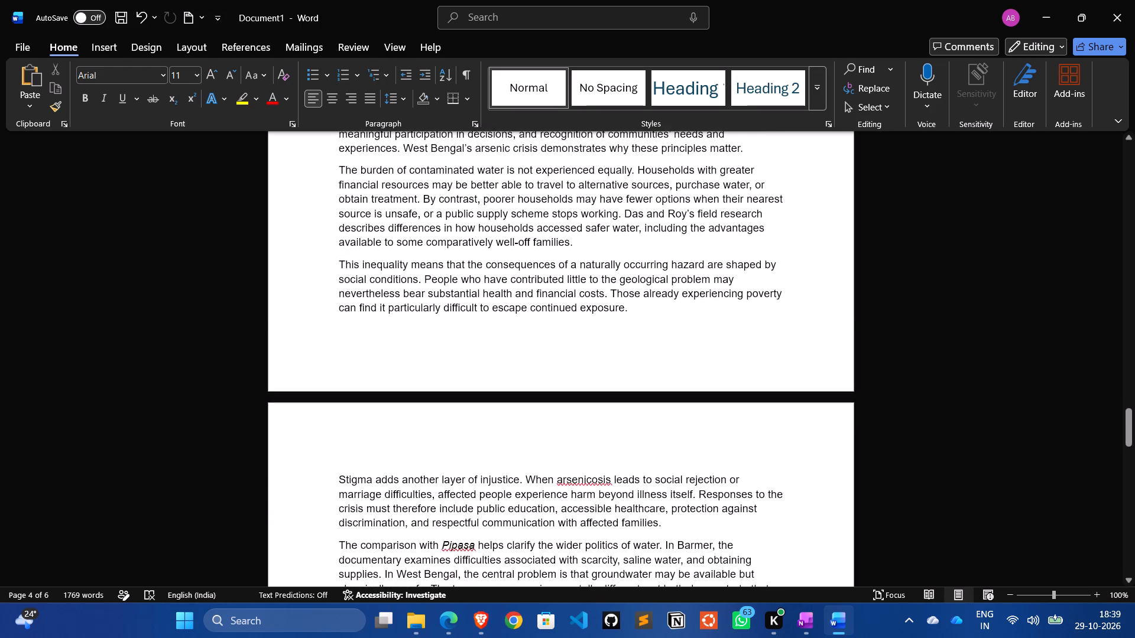
{"action": "scroll", "coordinate": [617, 425], "scroll_direction": "down", "scroll_amount": 1}
{"action": "scroll", "coordinate": [617, 425], "scroll_direction": "up", "scroll_amount": 1}
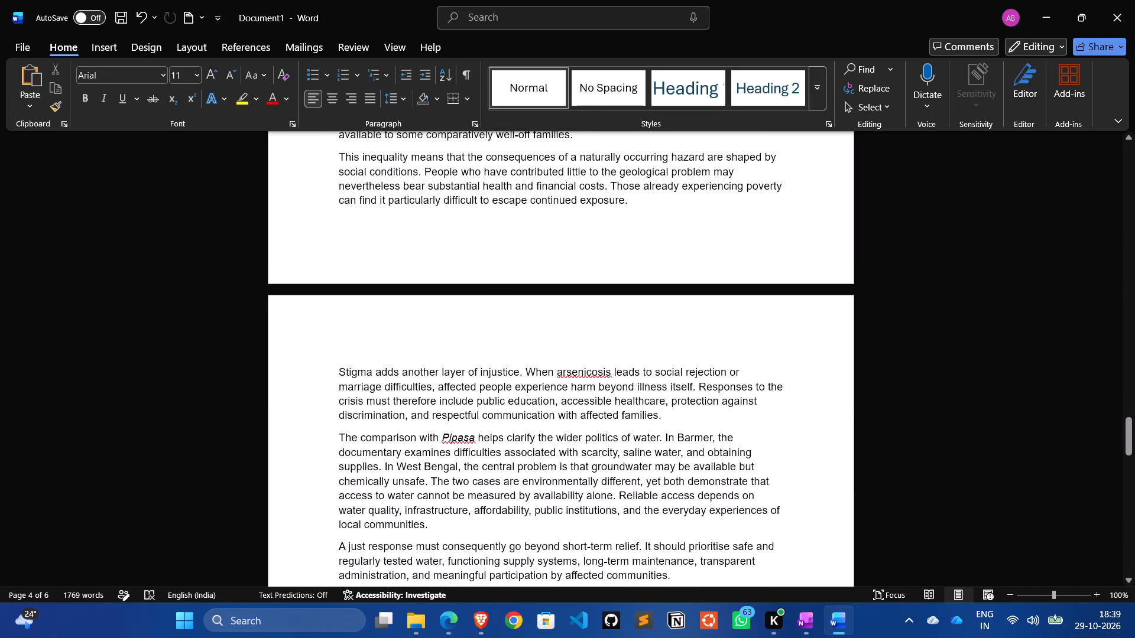
{"action": "left_click", "coordinate": [575, 372]}
{"action": "left_click", "coordinate": [573, 419]}
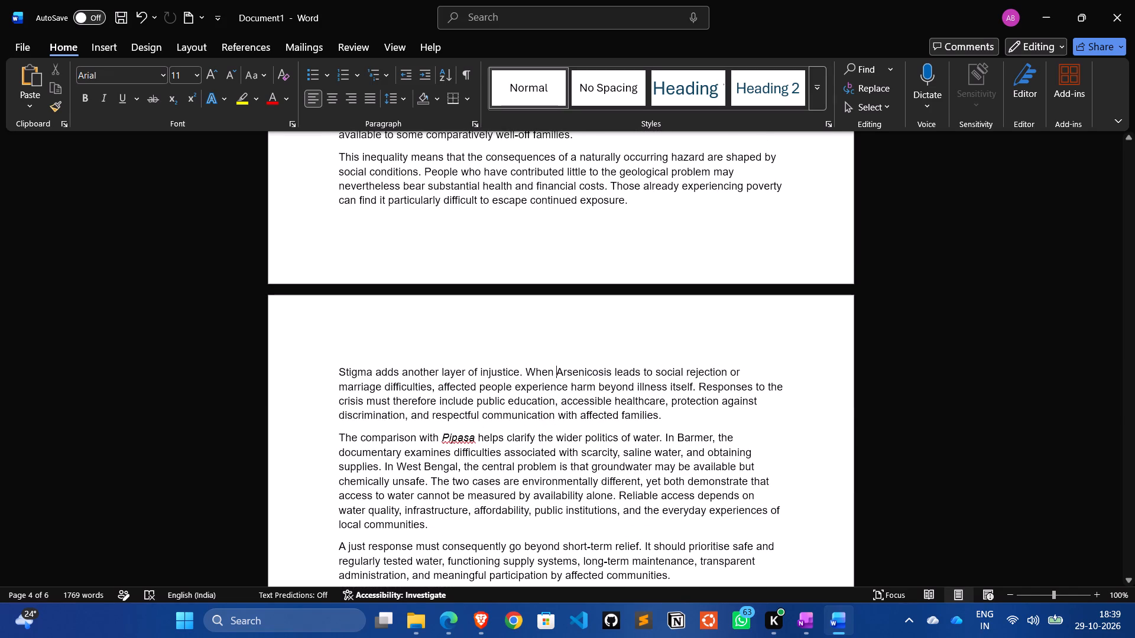
Check the spelling suggestions for "Pipasa" and read through the section 6 paragraphs and the start of the conclusion.
{"action": "left_click", "coordinate": [460, 441]}
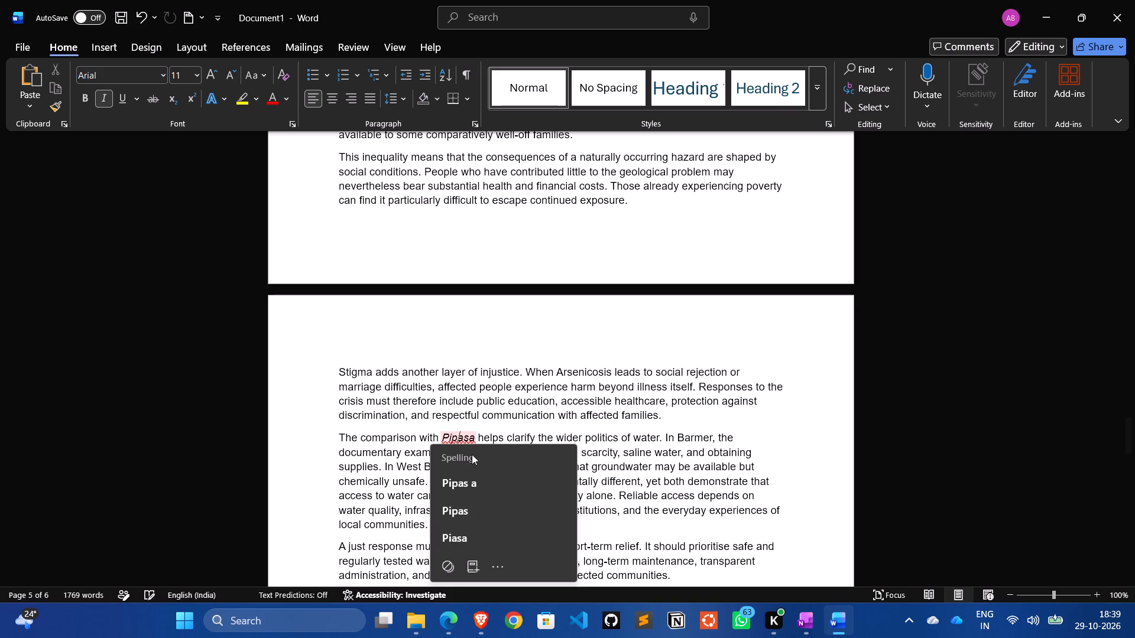
{"action": "scroll", "coordinate": [561, 411], "scroll_direction": "down", "scroll_amount": 1}
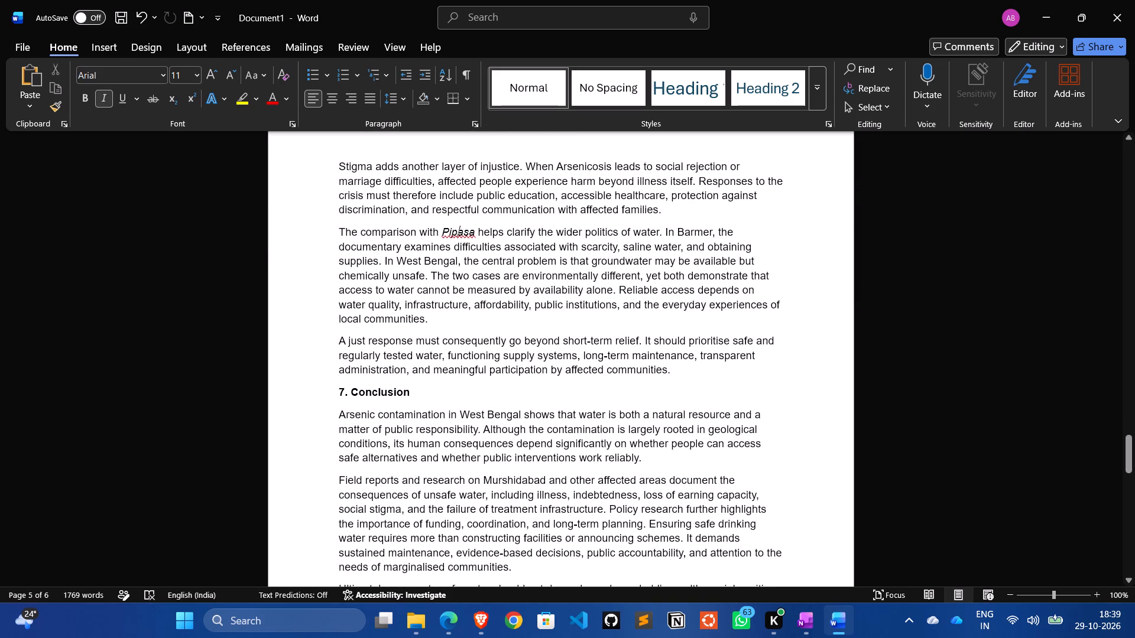
{"action": "scroll", "coordinate": [561, 411], "scroll_direction": "up", "scroll_amount": 1}
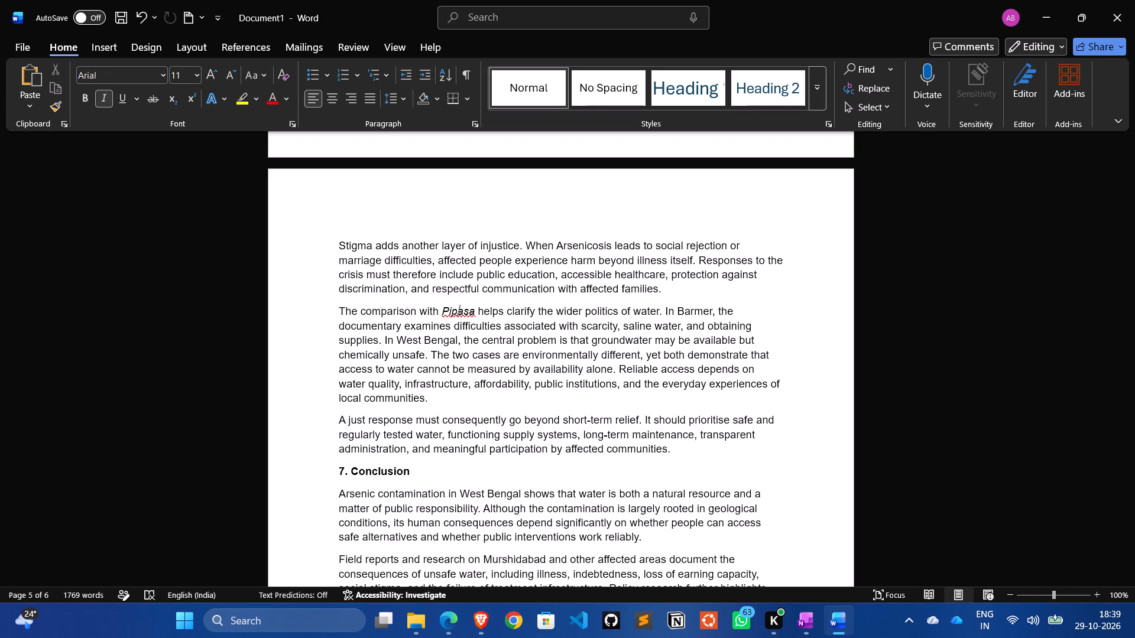
{"action": "scroll", "coordinate": [561, 411], "scroll_direction": "up", "scroll_amount": 2}
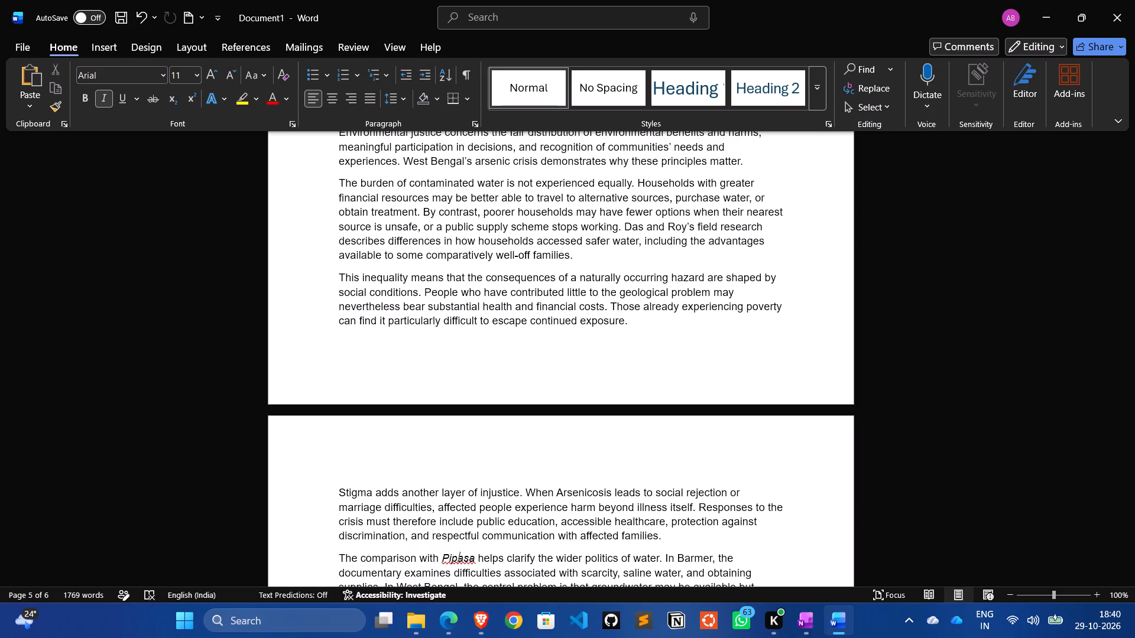
{"action": "scroll", "coordinate": [561, 411], "scroll_direction": "down", "scroll_amount": 2}
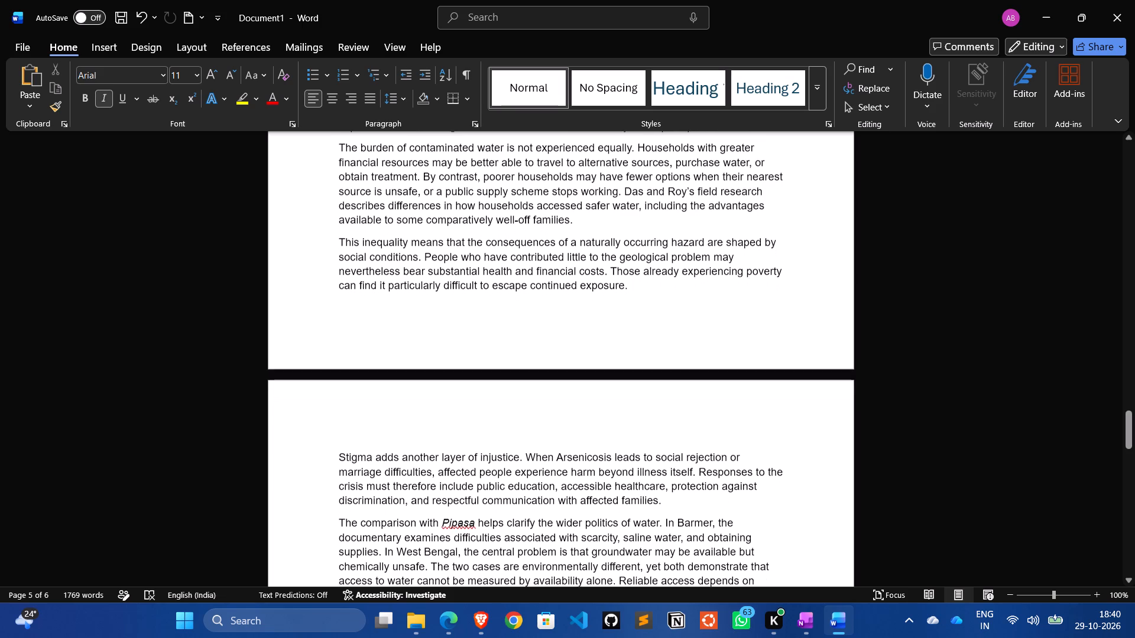
{"action": "scroll", "coordinate": [561, 411], "scroll_direction": "down", "scroll_amount": 2}
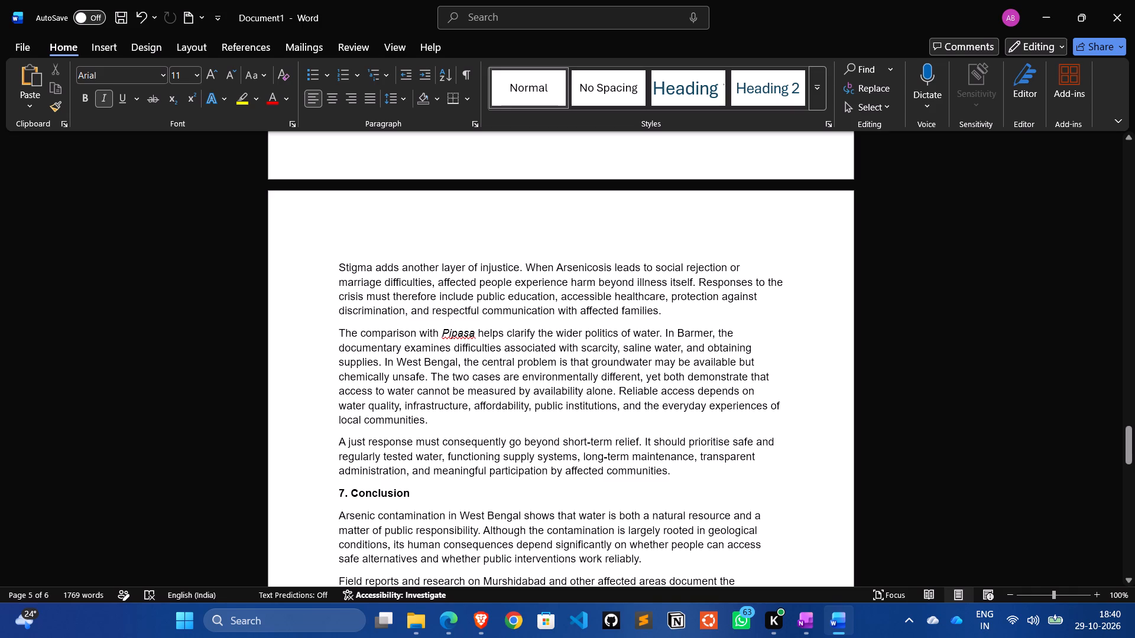
Delete the section 6 paragraph beginning "The comparison with Pipasa helps clarify the wider politics of water".
{"action": "left_click_drag", "start_coordinate": [674, 472], "coordinate": [613, 439]}
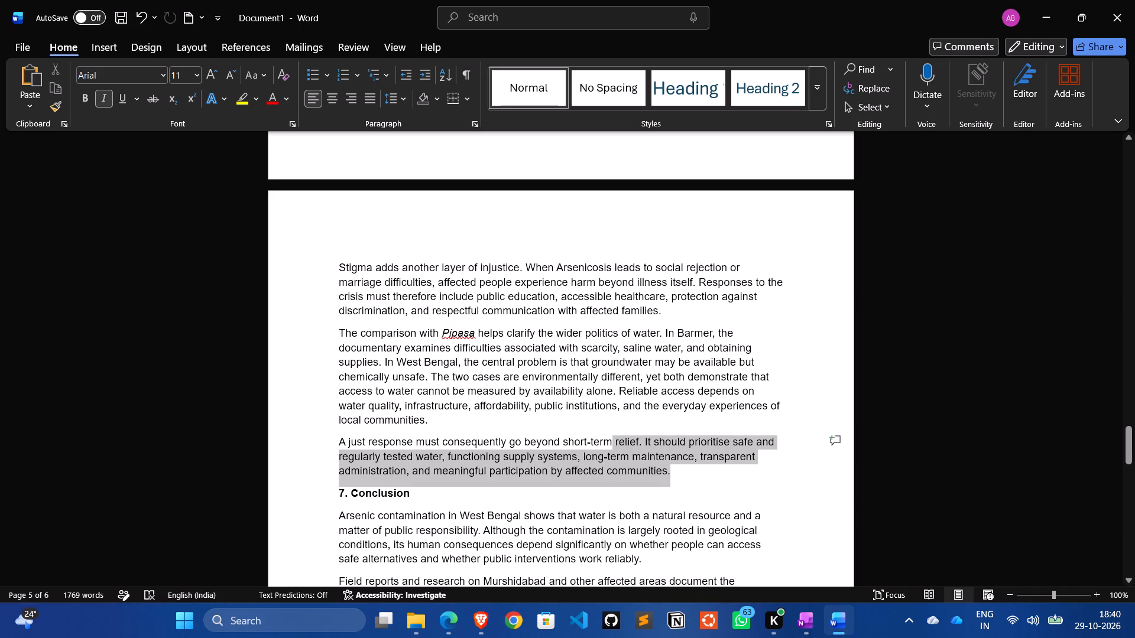
{"action": "left_click_drag", "start_coordinate": [613, 439], "coordinate": [638, 428]}
{"action": "left_click_drag", "start_coordinate": [638, 428], "coordinate": [630, 438]}
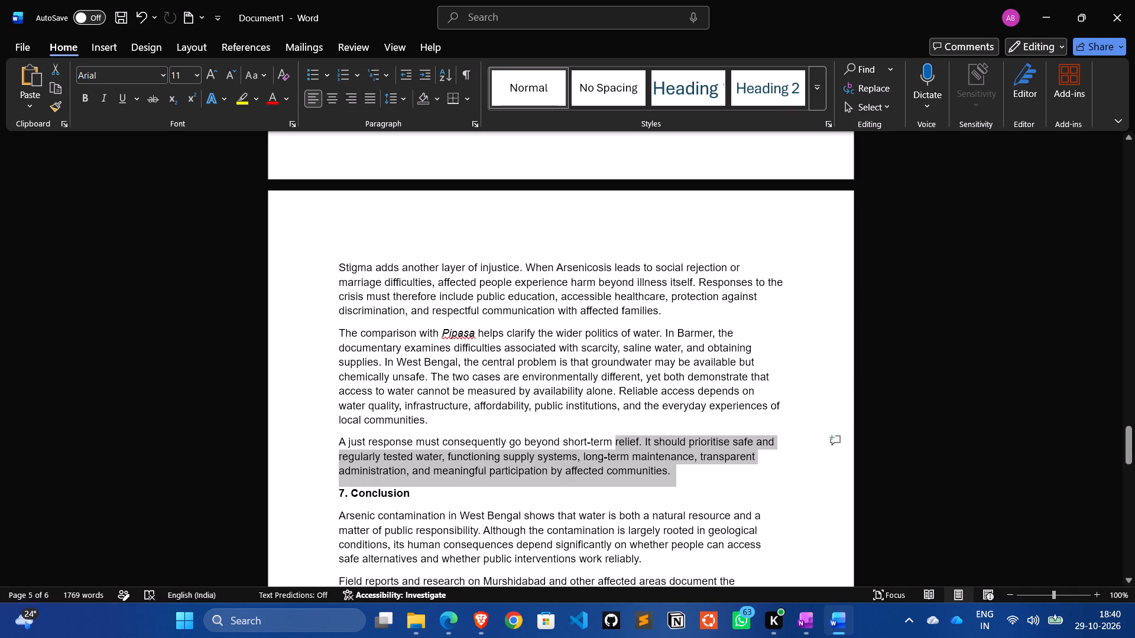
{"action": "left_click_drag", "start_coordinate": [447, 427], "coordinate": [325, 333]}
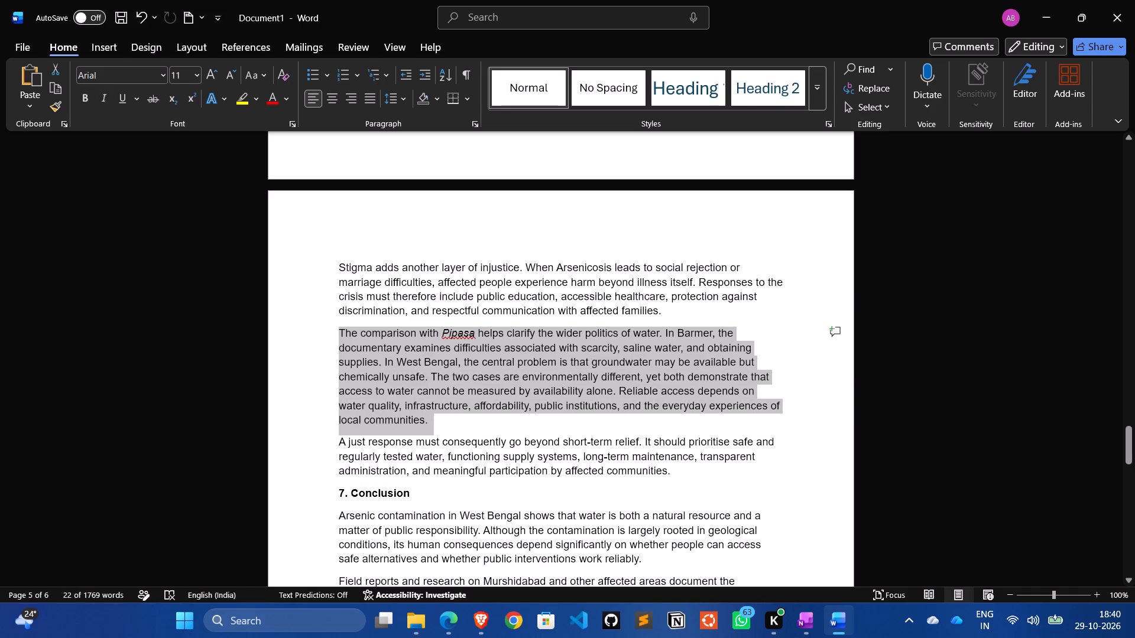
{"action": "left_click_drag", "start_coordinate": [325, 333], "coordinate": [324, 331]}
{"action": "key", "text": "BackSpace"}
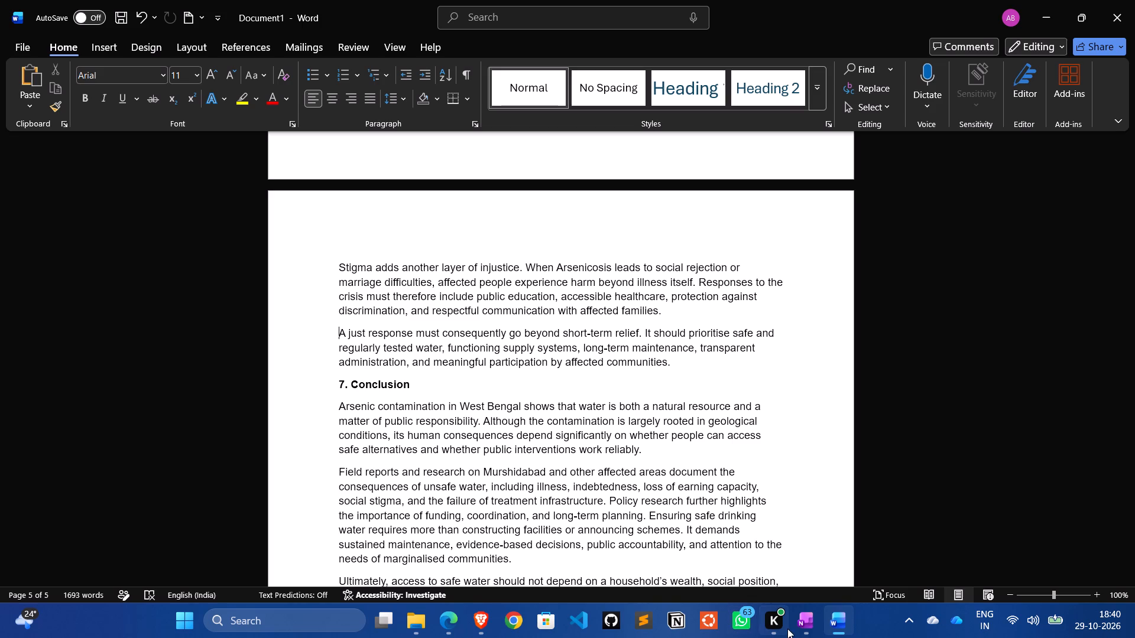
Switch to the Brave browser and skim the ResearchGate arsenicosis paper from page 9 down past its references to the similar research.
{"action": "left_click", "coordinate": [484, 614]}
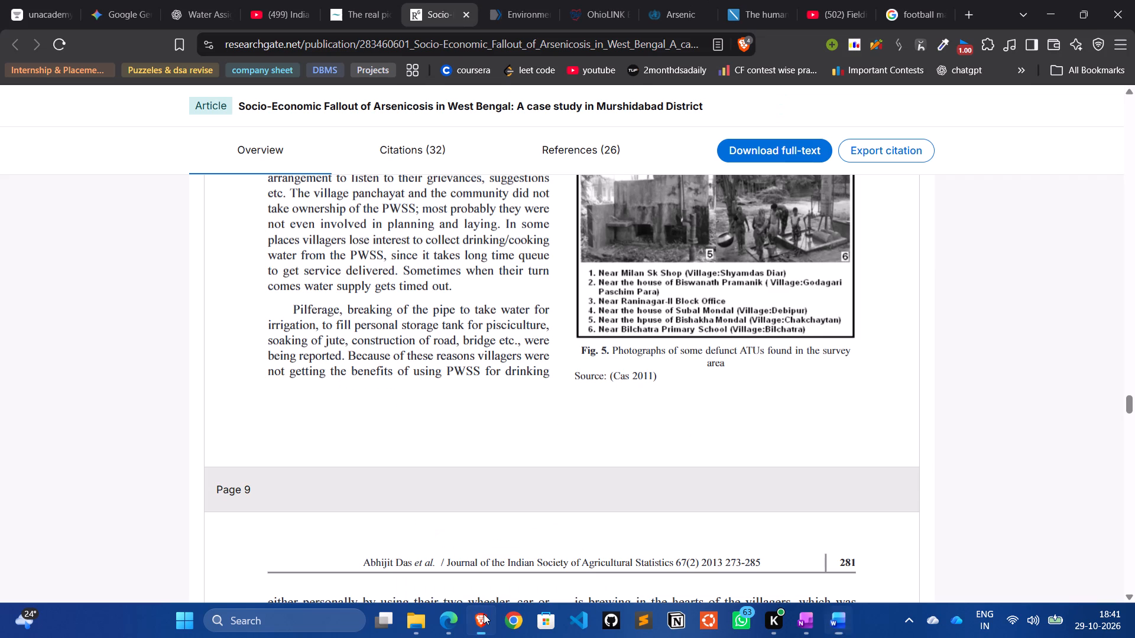
{"action": "scroll", "coordinate": [479, 408], "scroll_direction": "down", "scroll_amount": 5}
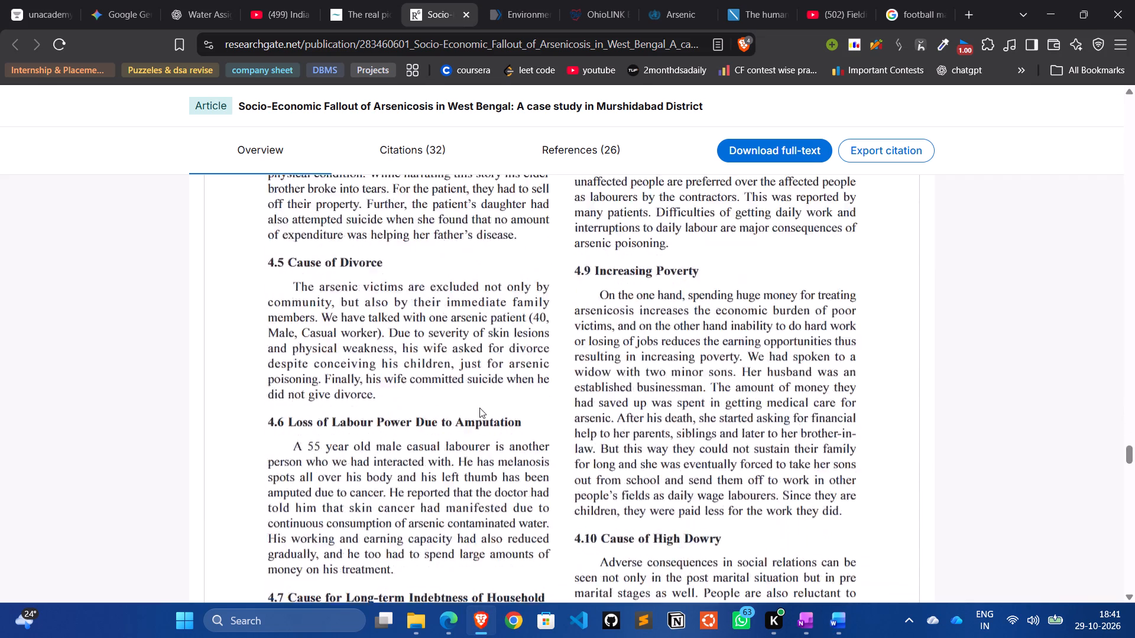
{"action": "scroll", "coordinate": [479, 408], "scroll_direction": "down", "scroll_amount": 8}
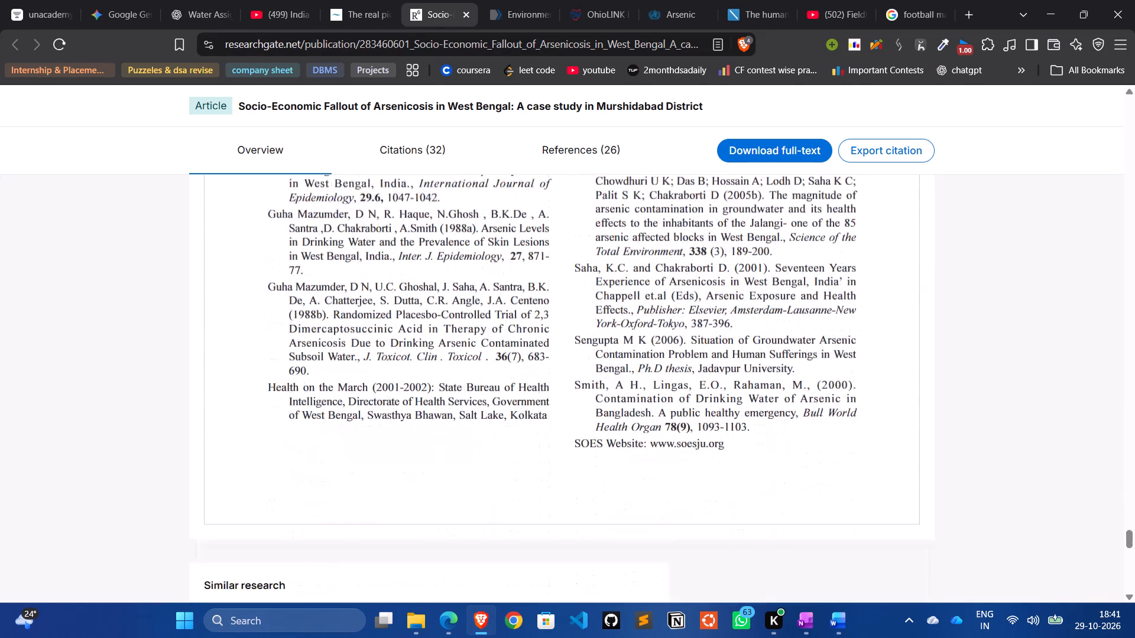
{"action": "scroll", "coordinate": [479, 408], "scroll_direction": "down", "scroll_amount": 4}
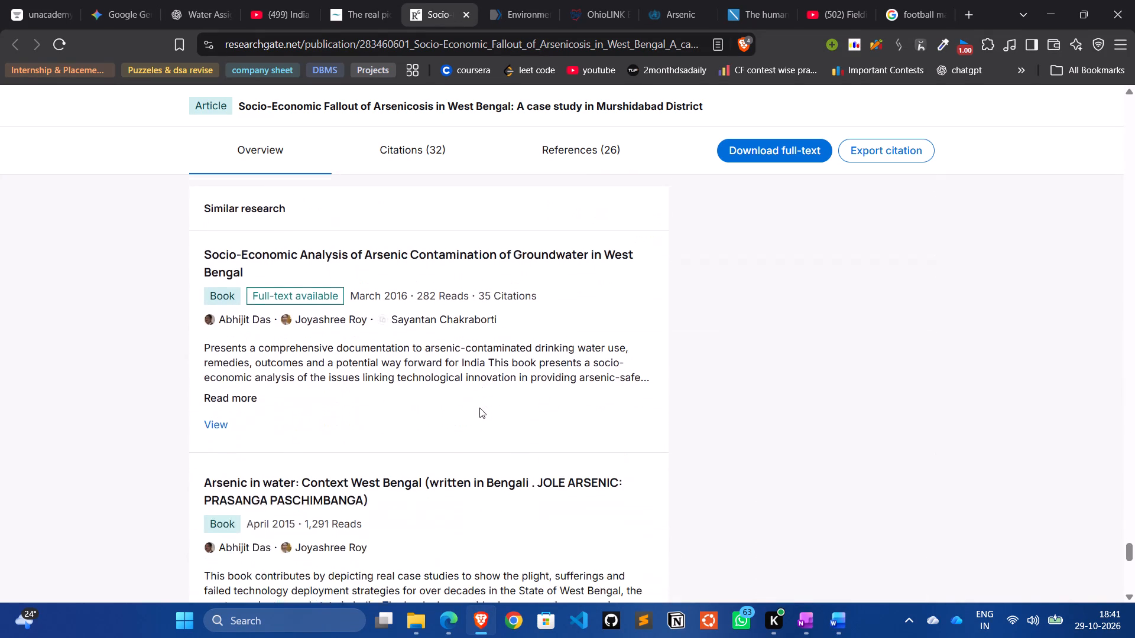
{"action": "scroll", "coordinate": [479, 408], "scroll_direction": "down", "scroll_amount": 1}
Look back through the ResearchGate paper's case studies, maps, photographs and tables up to its title and abstract.
{"action": "scroll", "coordinate": [479, 408], "scroll_direction": "up", "scroll_amount": 2}
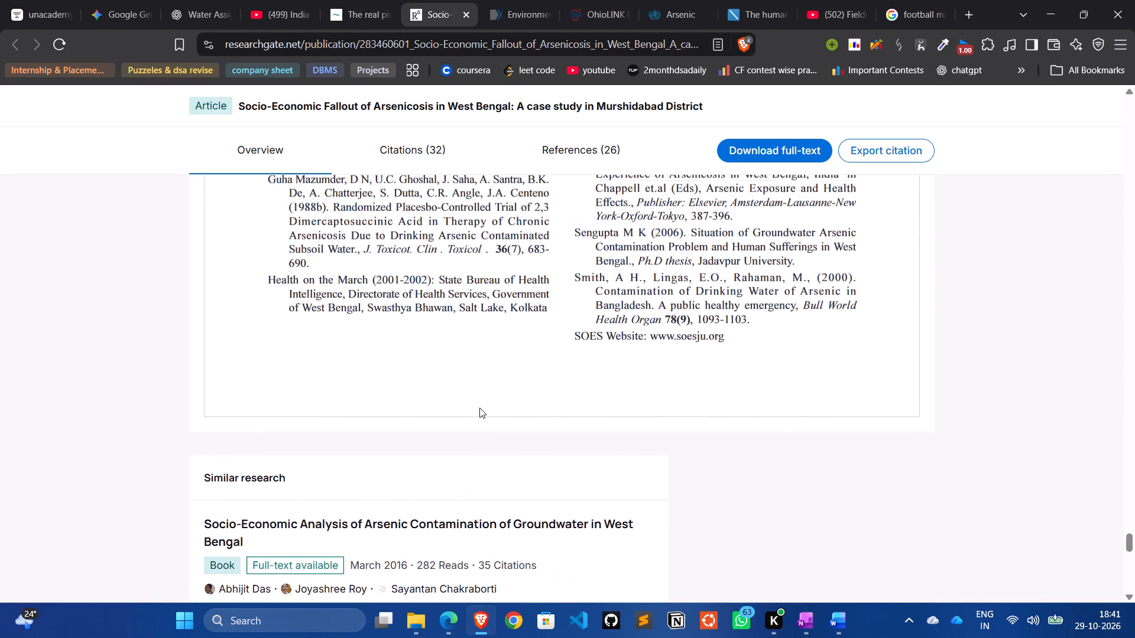
{"action": "scroll", "coordinate": [479, 408], "scroll_direction": "up", "scroll_amount": 5}
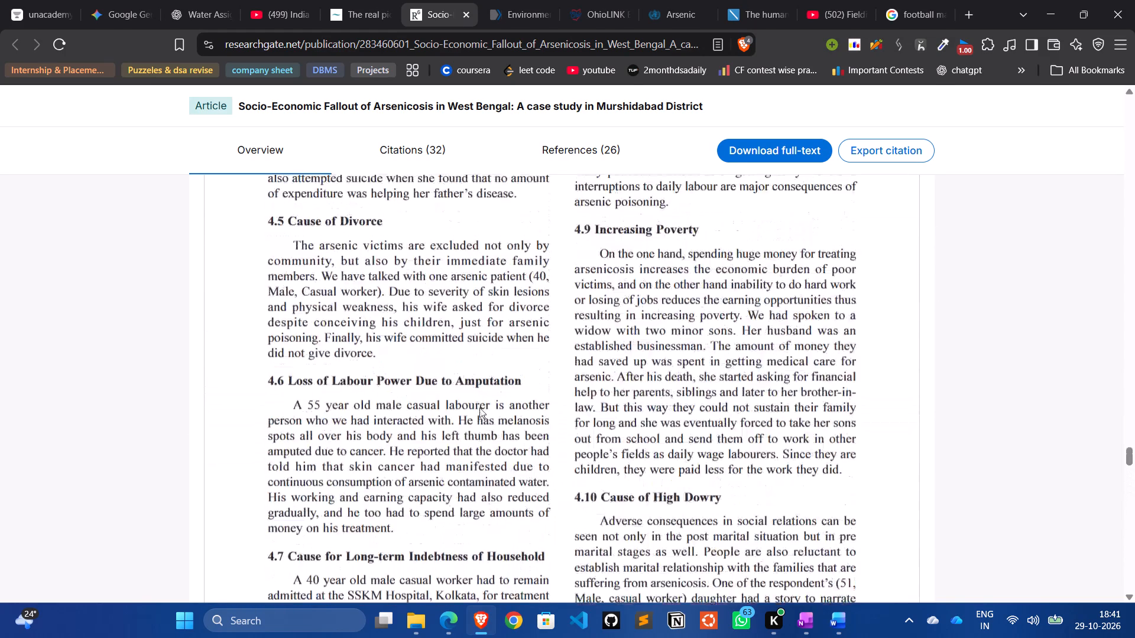
{"action": "scroll", "coordinate": [479, 408], "scroll_direction": "up", "scroll_amount": 2}
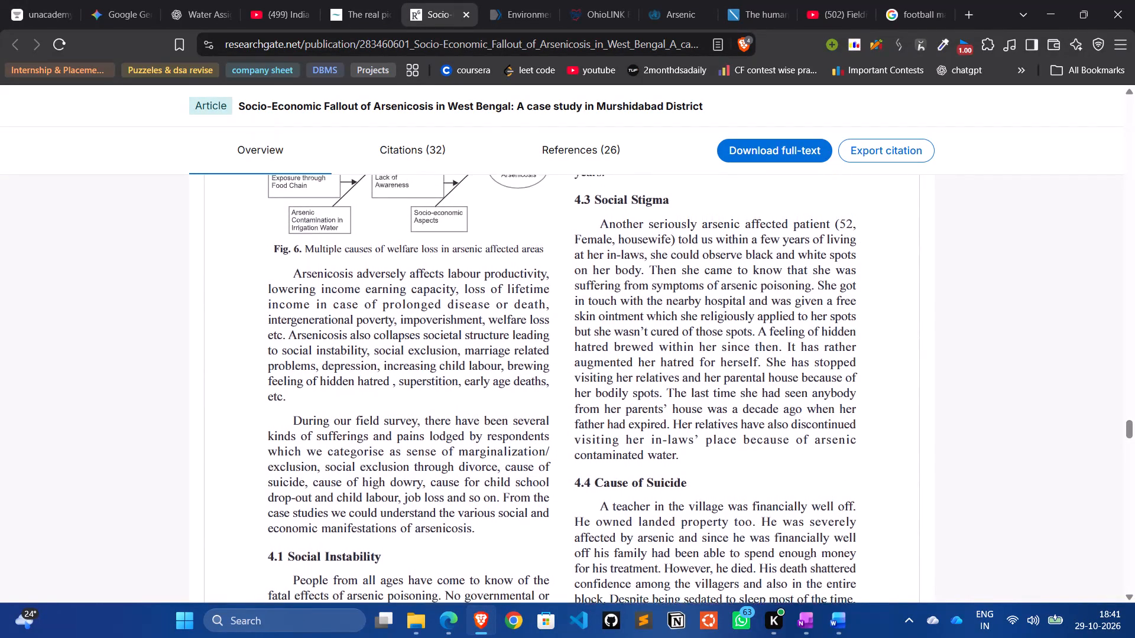
{"action": "scroll", "coordinate": [479, 408], "scroll_direction": "up", "scroll_amount": 3}
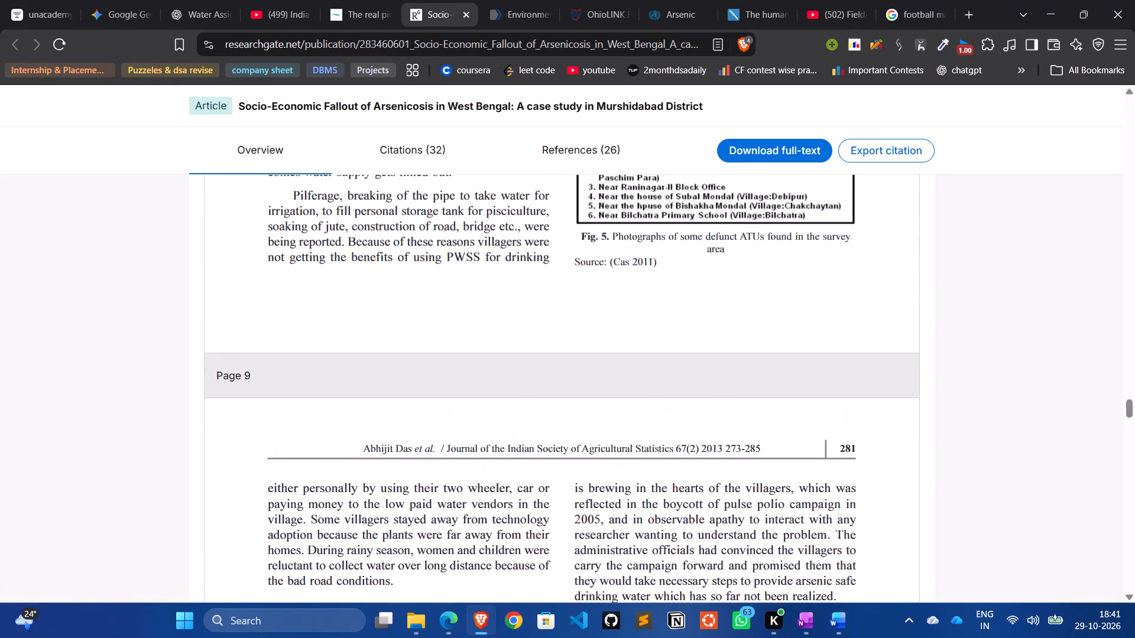
{"action": "scroll", "coordinate": [479, 408], "scroll_direction": "up", "scroll_amount": 4}
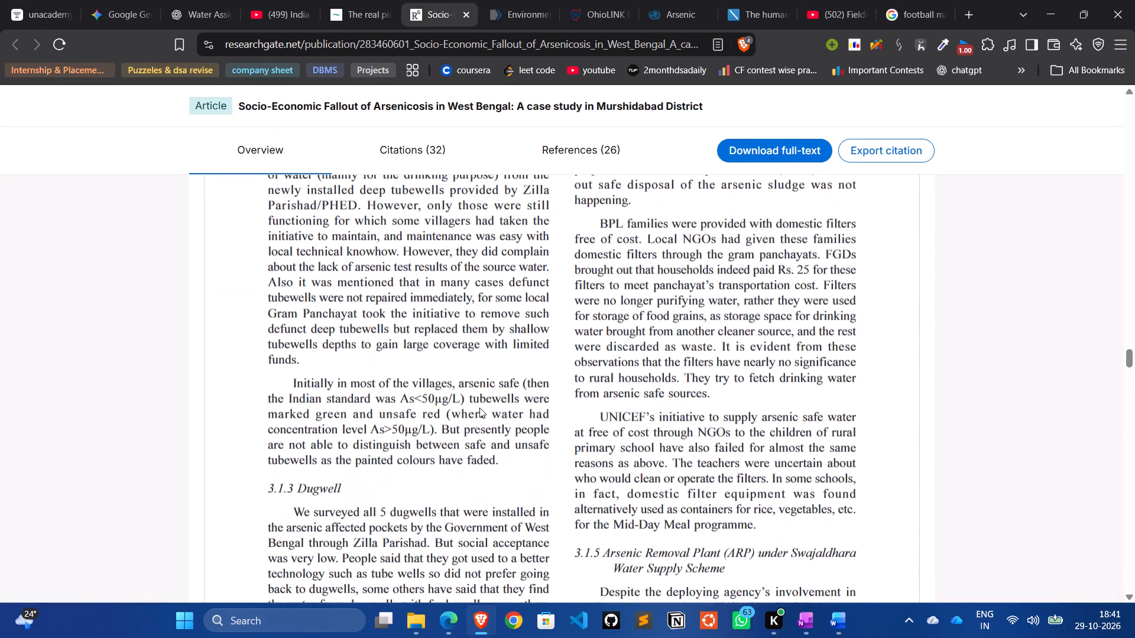
{"action": "scroll", "coordinate": [479, 408], "scroll_direction": "up", "scroll_amount": 2}
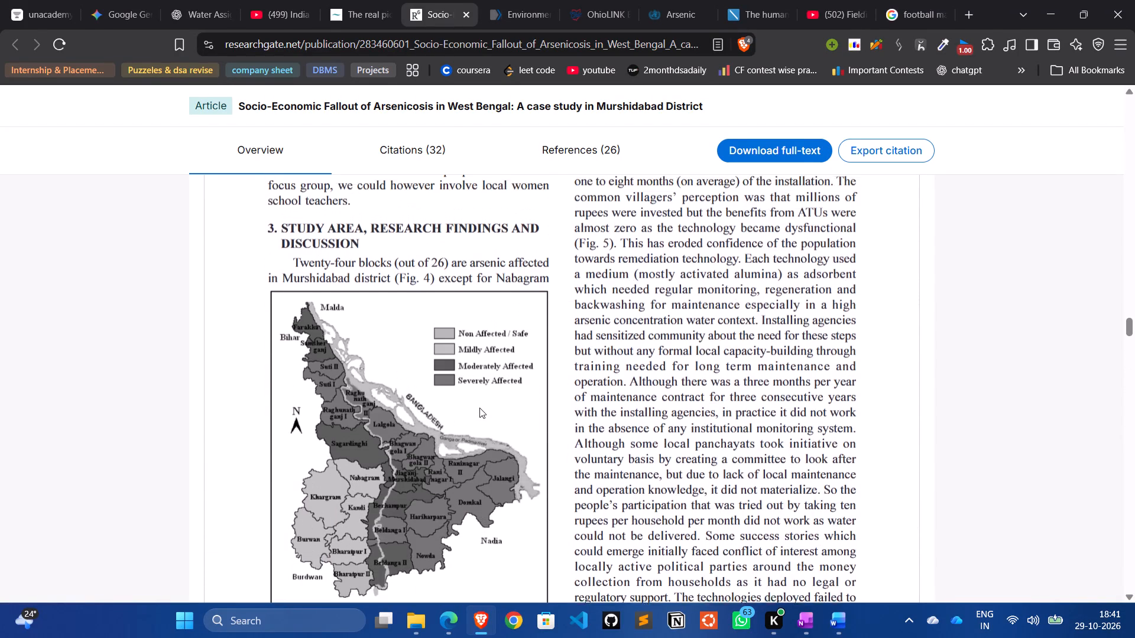
{"action": "scroll", "coordinate": [479, 408], "scroll_direction": "up", "scroll_amount": 3}
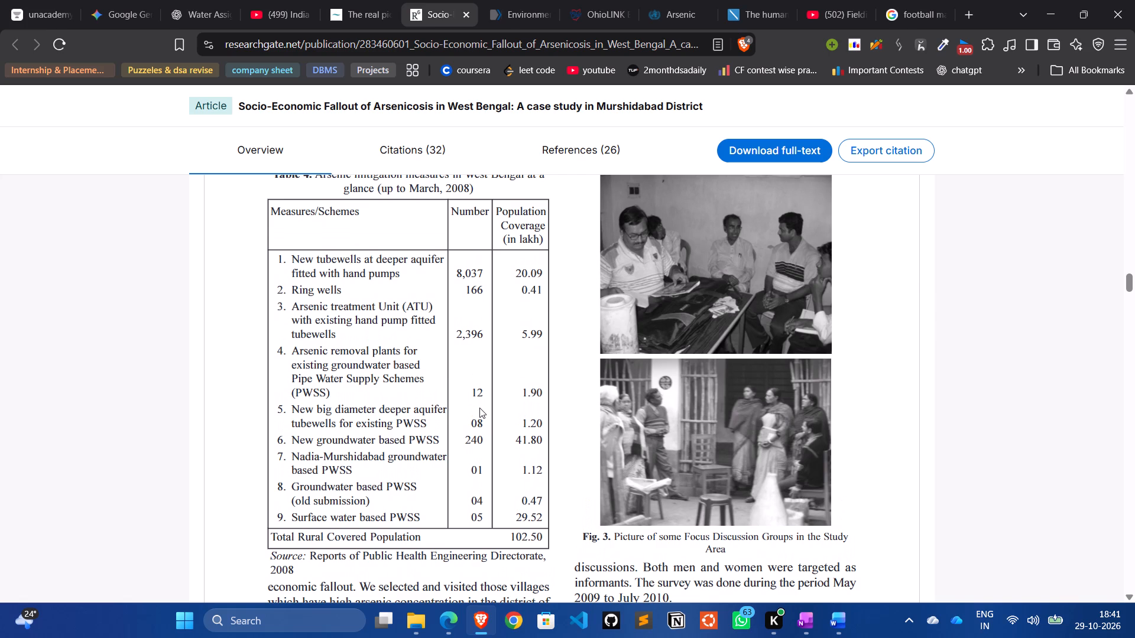
{"action": "scroll", "coordinate": [479, 408], "scroll_direction": "up", "scroll_amount": 4}
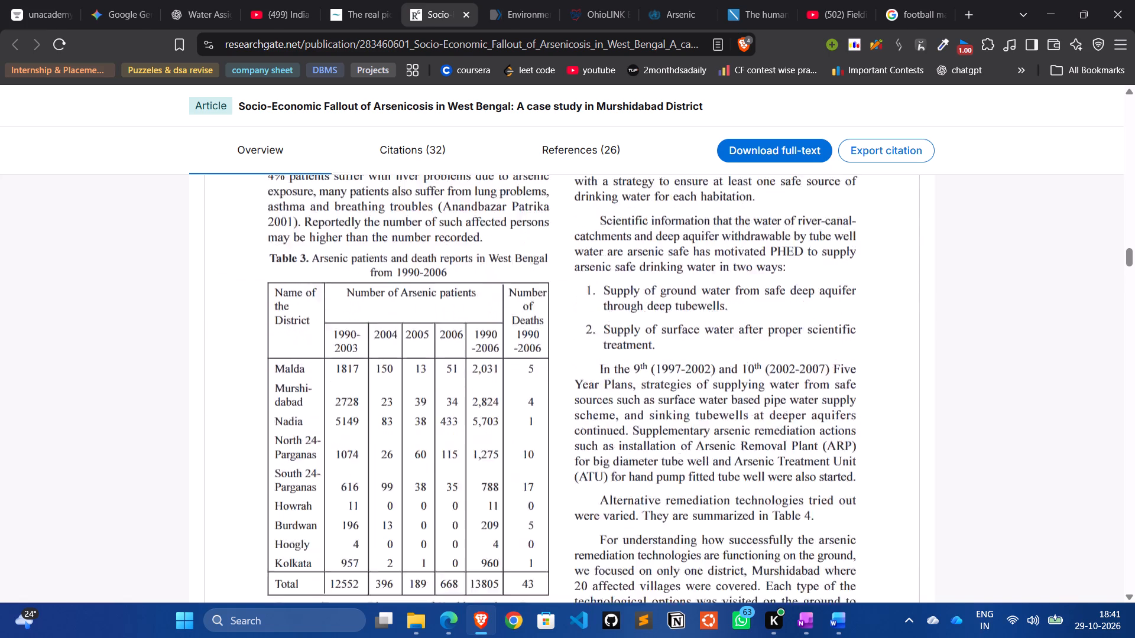
{"action": "scroll", "coordinate": [479, 408], "scroll_direction": "up", "scroll_amount": 3}
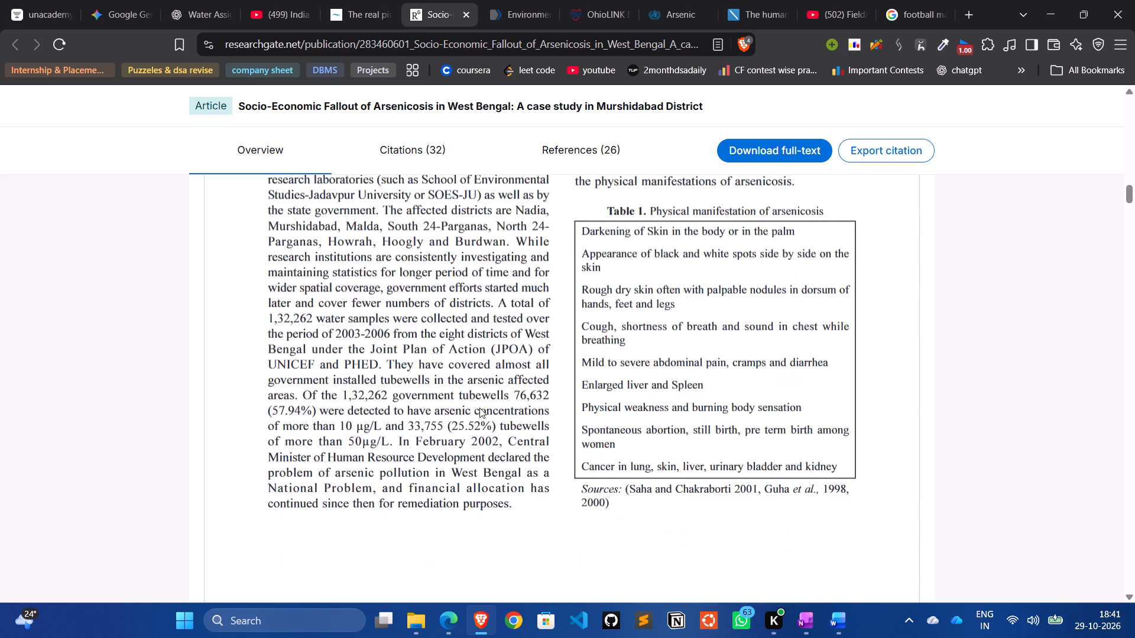
{"action": "scroll", "coordinate": [479, 408], "scroll_direction": "up", "scroll_amount": 4}
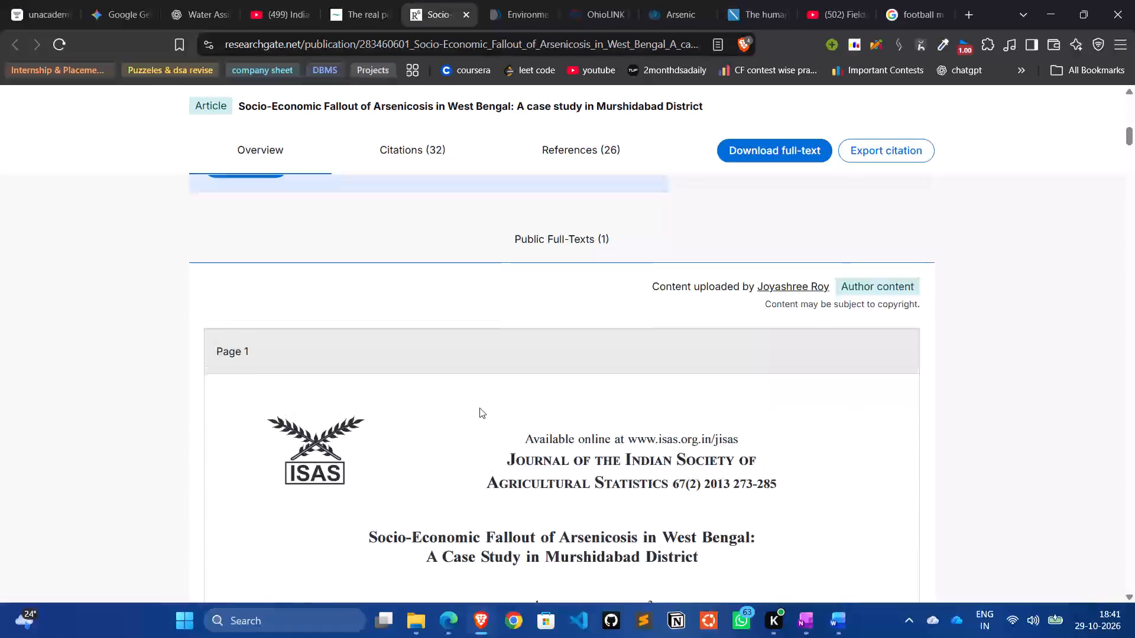
{"action": "scroll", "coordinate": [479, 408], "scroll_direction": "up", "scroll_amount": 1}
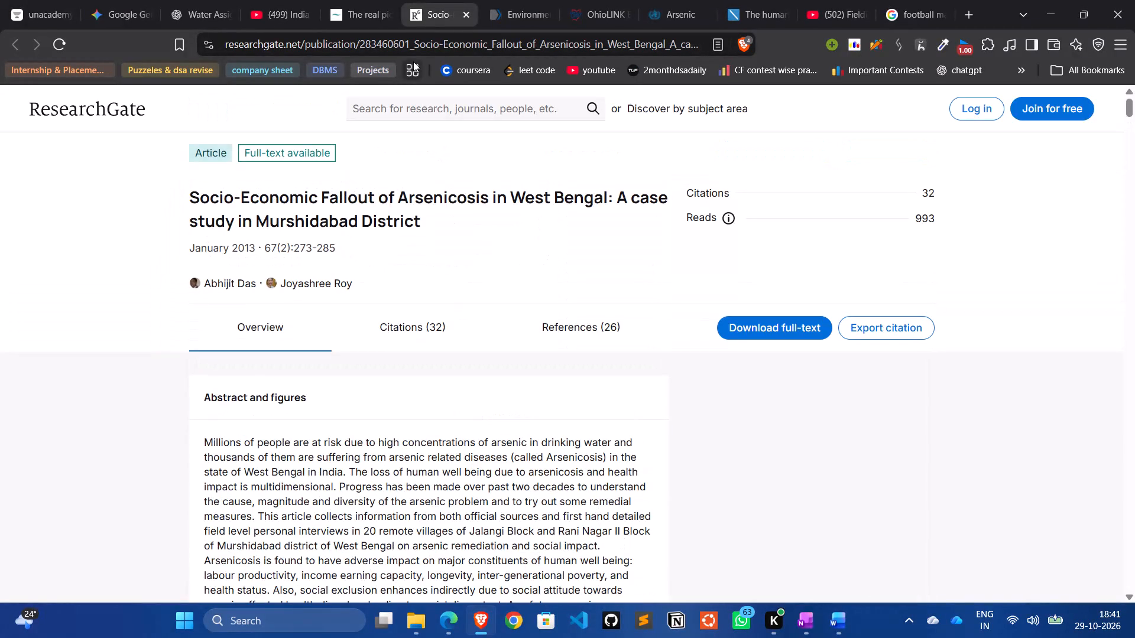
Open the India Water Portal article on arsenic pollution in West Bengal and look through its text, images and related stories.
{"action": "left_click", "coordinate": [342, 12]}
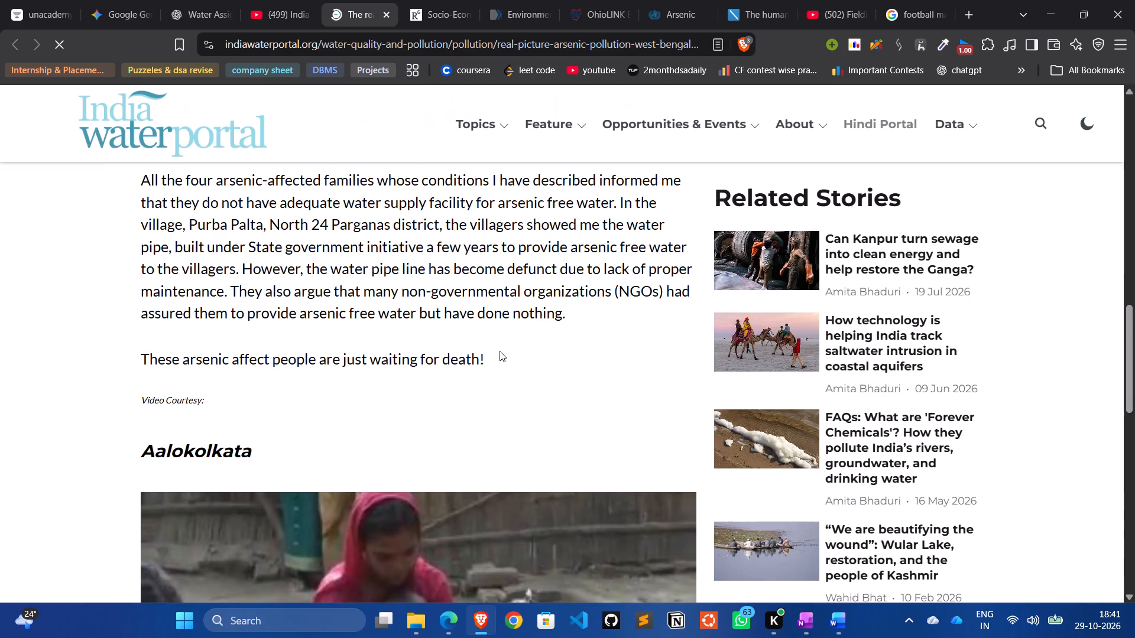
{"action": "scroll", "coordinate": [500, 351], "scroll_direction": "down", "scroll_amount": 1}
{"action": "scroll", "coordinate": [500, 351], "scroll_direction": "up", "scroll_amount": 3}
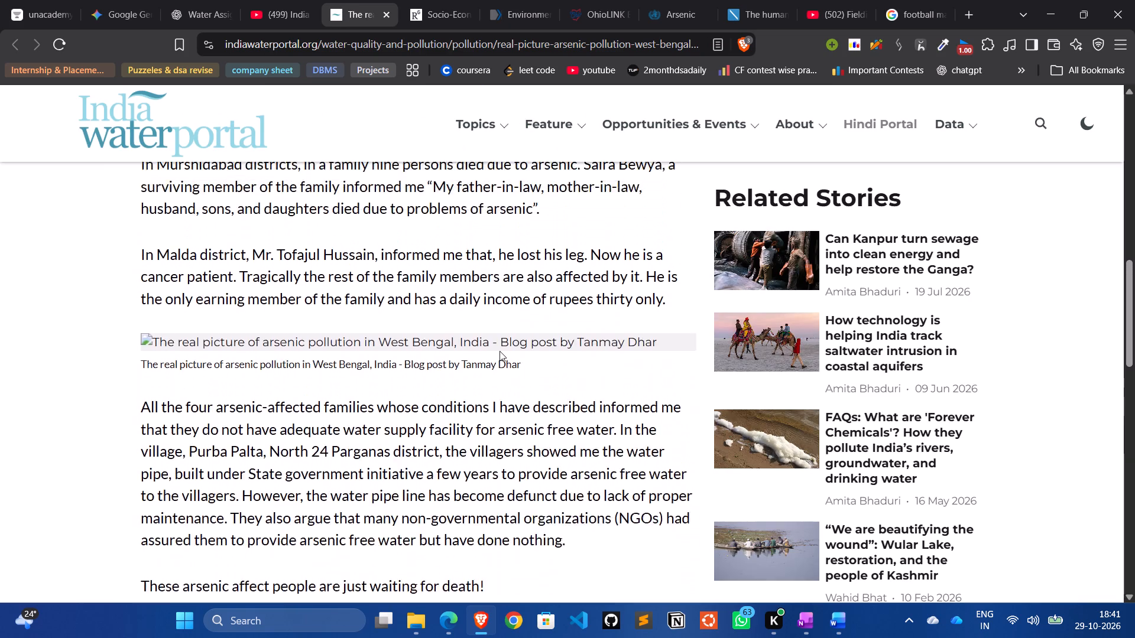
{"action": "scroll", "coordinate": [500, 351], "scroll_direction": "down", "scroll_amount": 1}
{"action": "scroll", "coordinate": [500, 351], "scroll_direction": "up", "scroll_amount": 5}
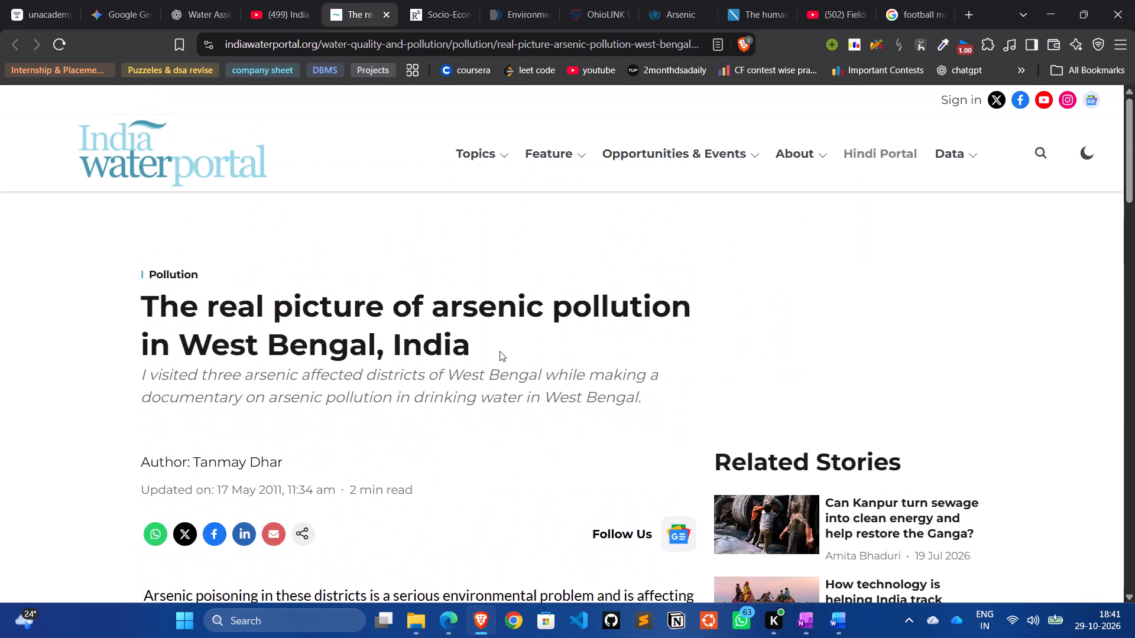
{"action": "scroll", "coordinate": [500, 351], "scroll_direction": "down", "scroll_amount": 8}
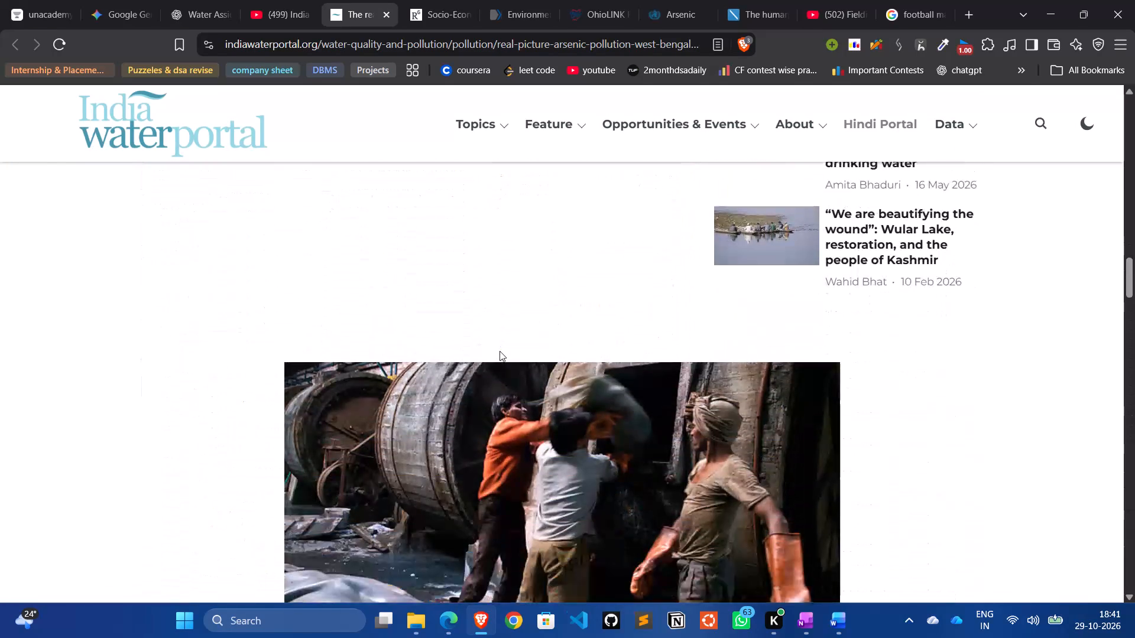
{"action": "scroll", "coordinate": [500, 351], "scroll_direction": "down", "scroll_amount": 5}
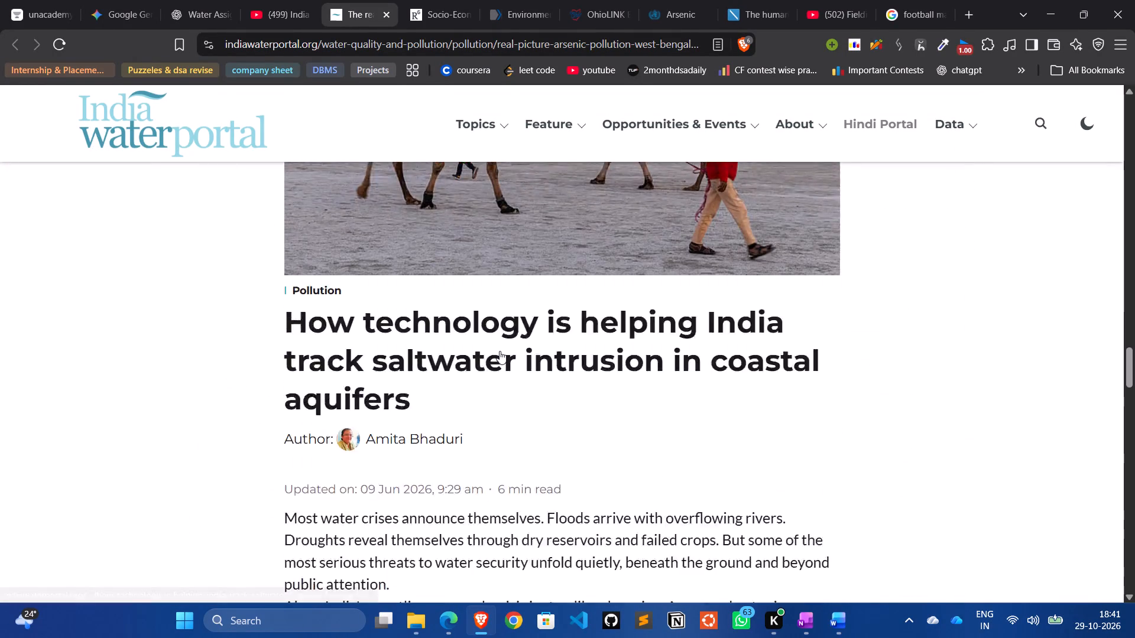
{"action": "scroll", "coordinate": [500, 351], "scroll_direction": "down", "scroll_amount": 7}
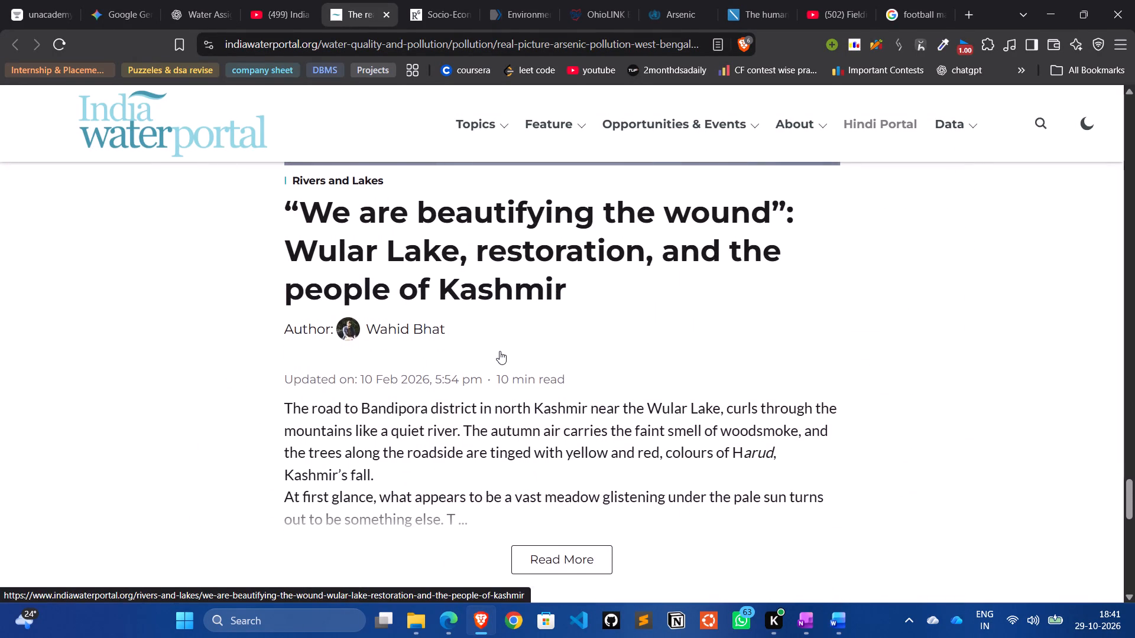
{"action": "scroll", "coordinate": [500, 351], "scroll_direction": "down", "scroll_amount": 5}
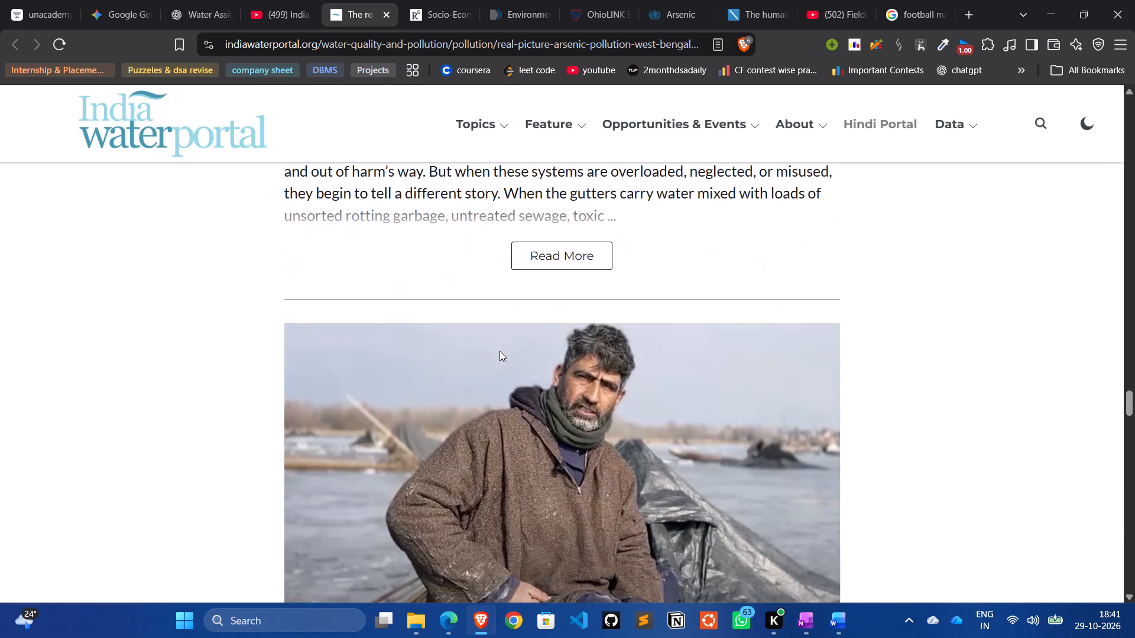
Try to view the article's blog-post image above the "All the four arsenic-affected families" paragraph enlarged, and reload the page to recheck it.
{"action": "scroll", "coordinate": [500, 351], "scroll_direction": "up", "scroll_amount": 11}
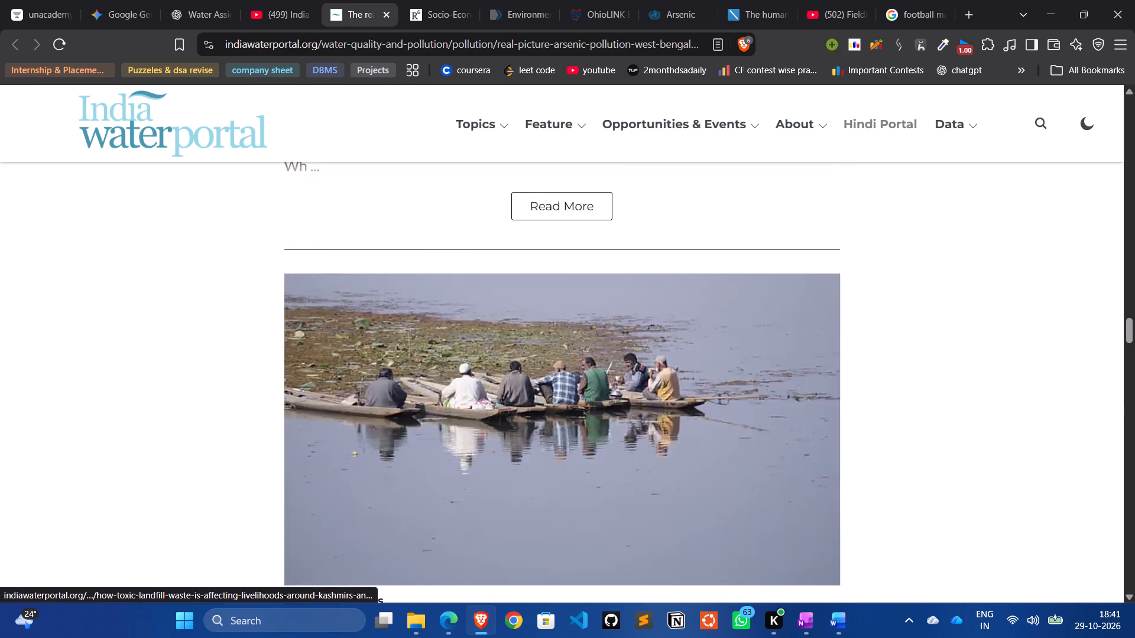
{"action": "scroll", "coordinate": [500, 351], "scroll_direction": "up", "scroll_amount": 3}
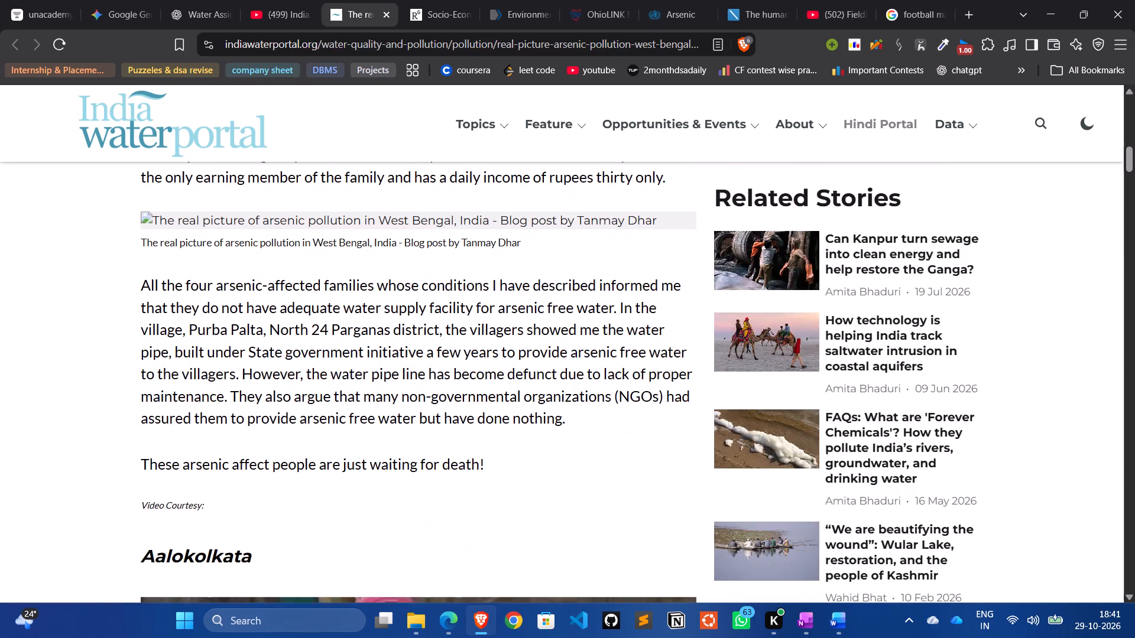
{"action": "scroll", "coordinate": [500, 351], "scroll_direction": "up", "scroll_amount": 1}
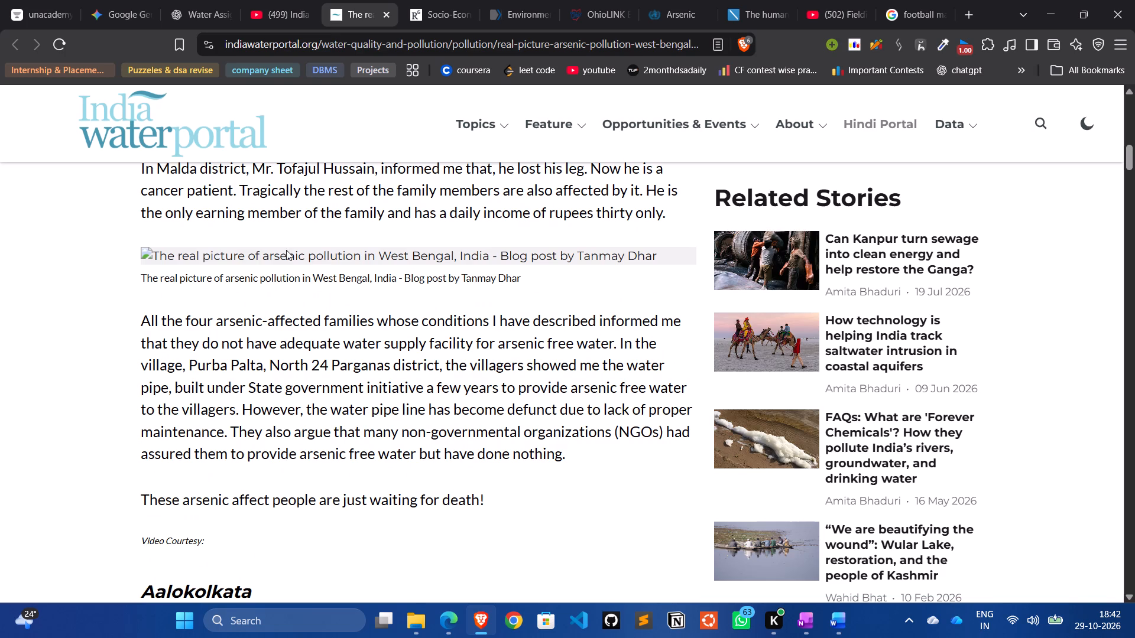
{"action": "left_click", "coordinate": [148, 254]}
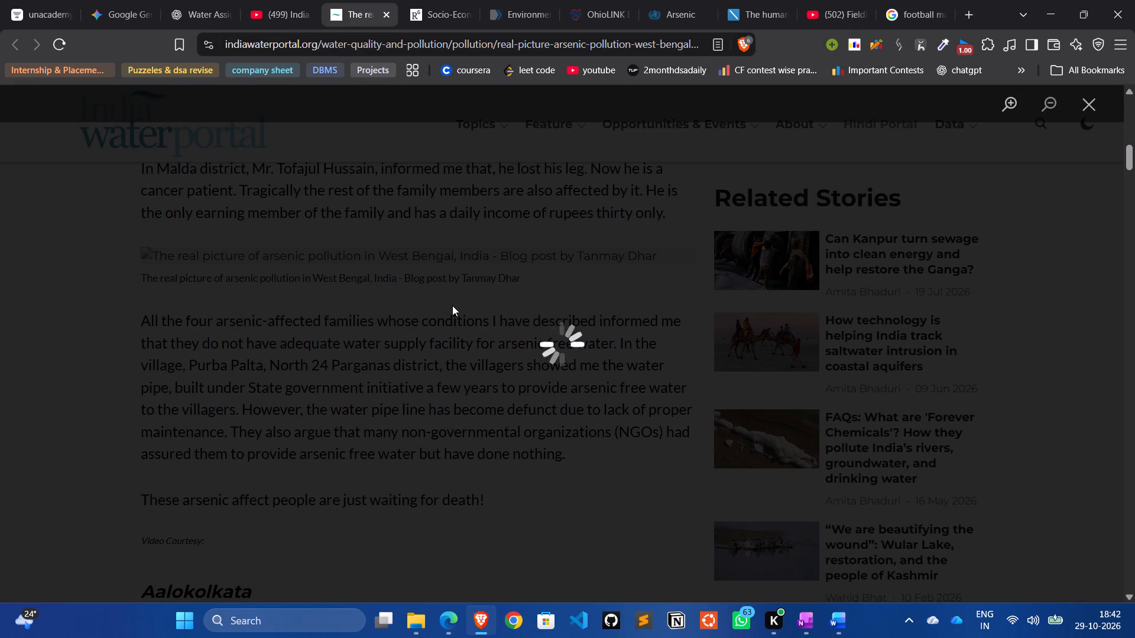
{"action": "left_click", "coordinate": [59, 51]}
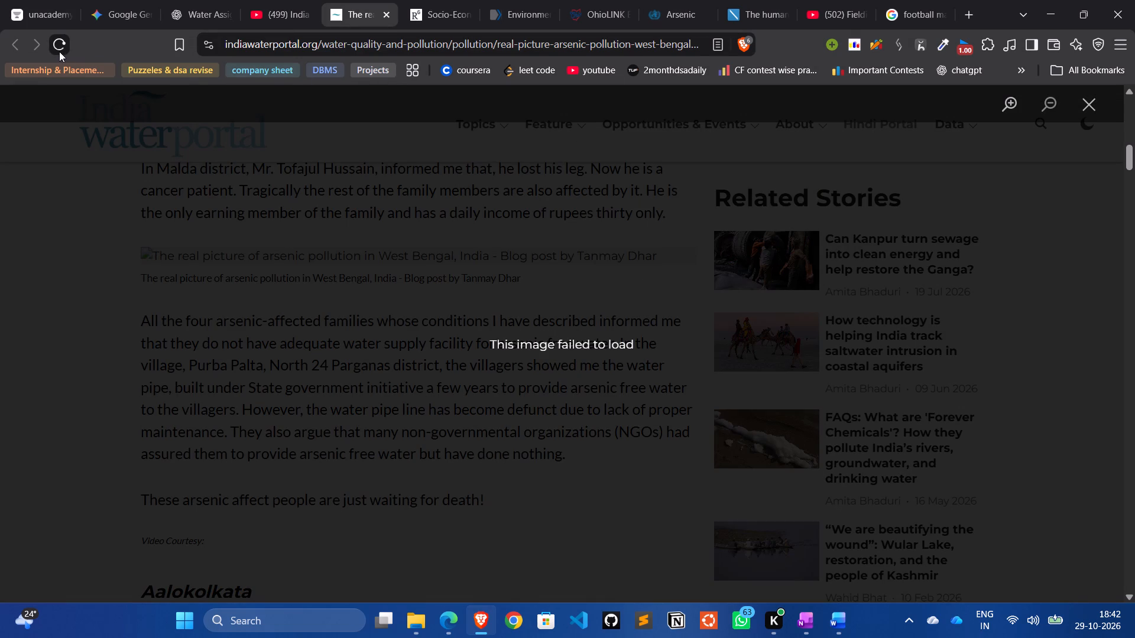
{"action": "scroll", "coordinate": [417, 222], "scroll_direction": "up", "scroll_amount": 1}
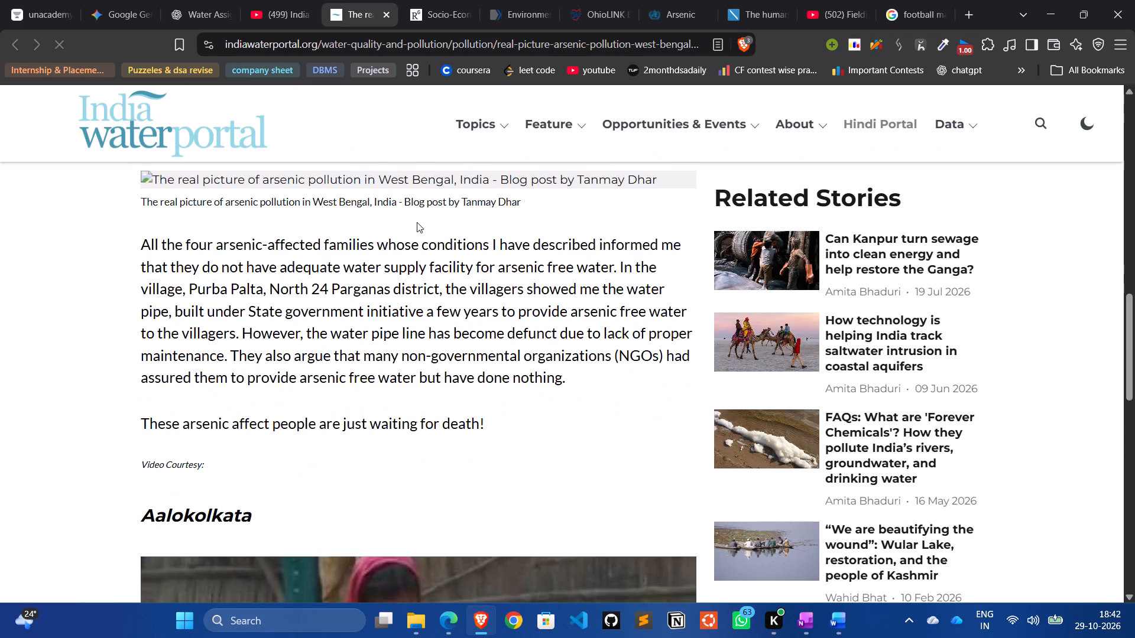
{"action": "scroll", "coordinate": [417, 222], "scroll_direction": "up", "scroll_amount": 1}
{"action": "scroll", "coordinate": [417, 222], "scroll_direction": "down", "scroll_amount": 2}
{"action": "scroll", "coordinate": [417, 222], "scroll_direction": "up", "scroll_amount": 1}
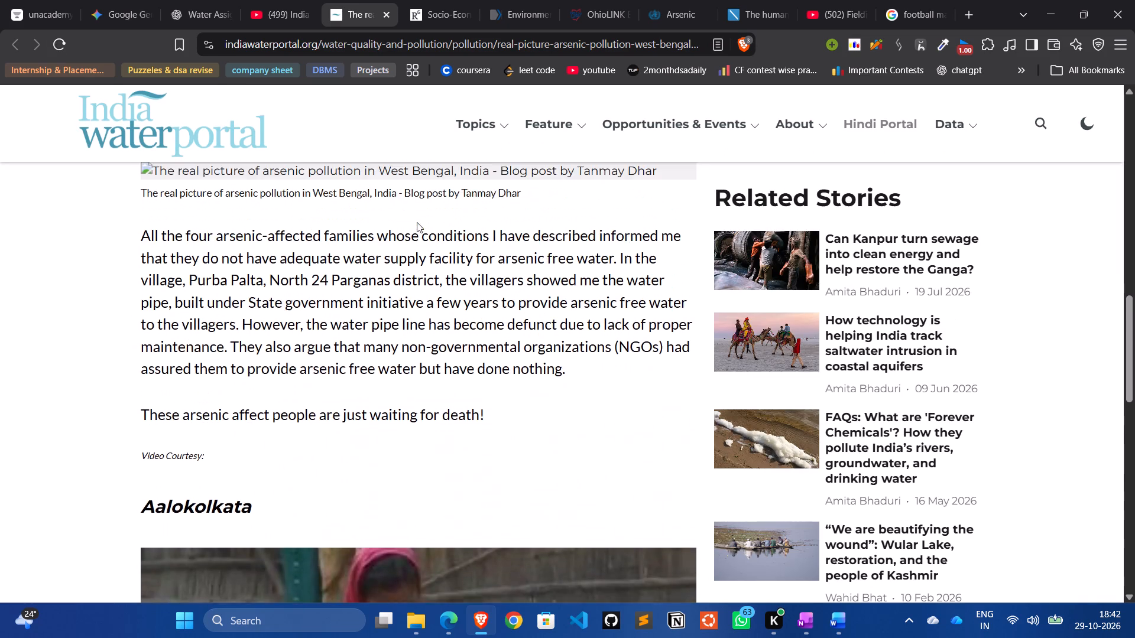
{"action": "scroll", "coordinate": [417, 222], "scroll_direction": "up", "scroll_amount": 1}
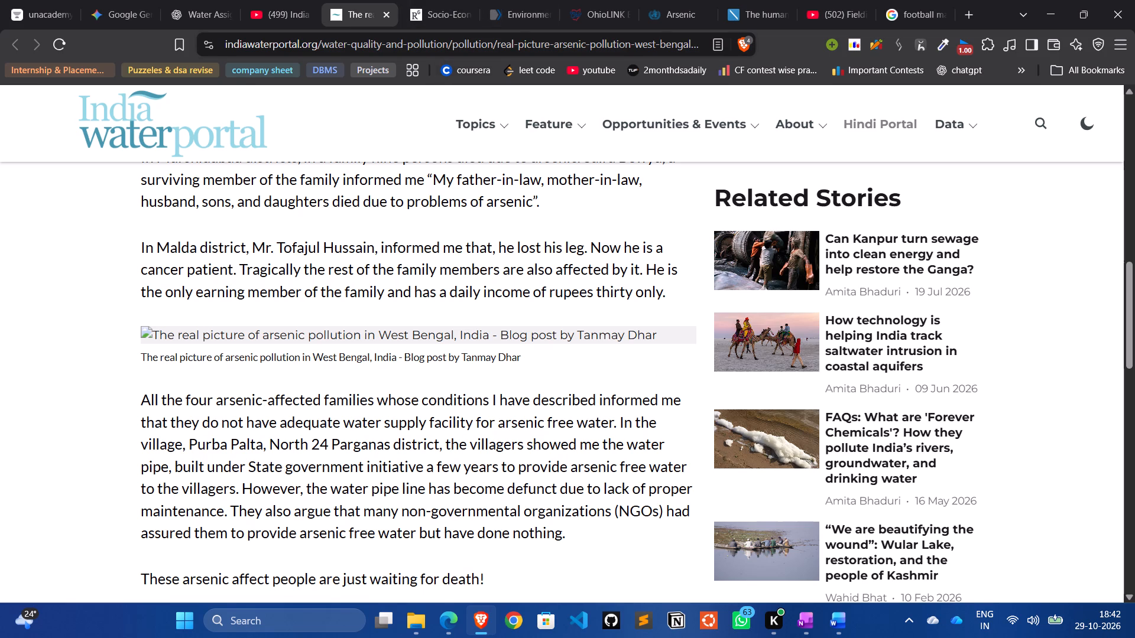
Open the PubMed record for "Environmental arsenic toxicity in West Bengal, India: A brief policy review" and look through its abstract, similar articles and citing papers.
{"action": "left_click", "coordinate": [514, 14]}
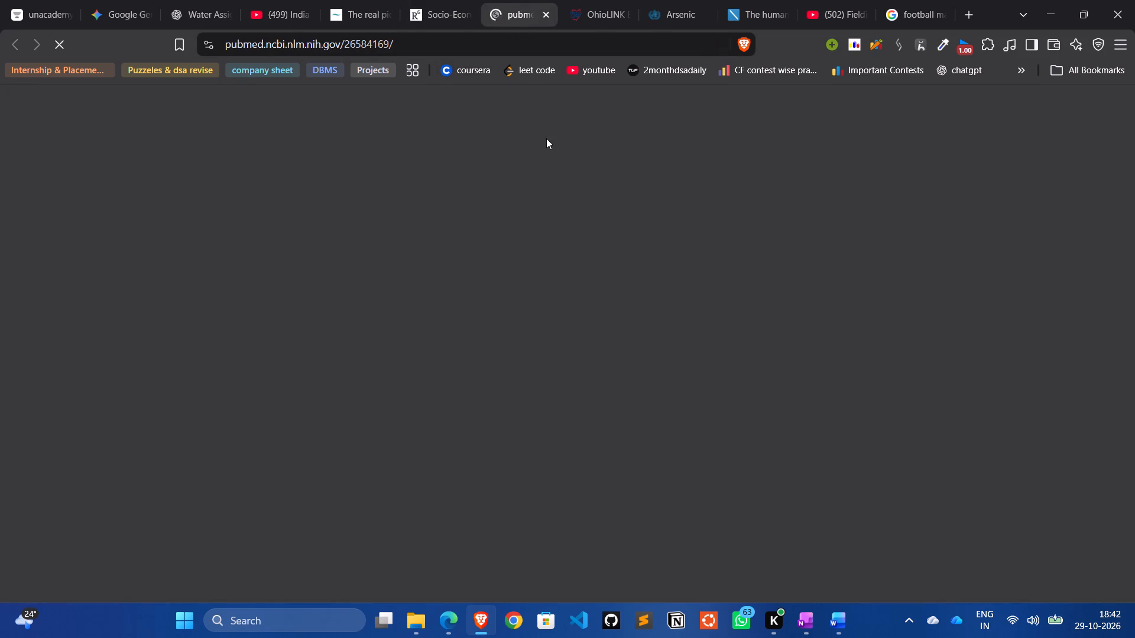
{"action": "scroll", "coordinate": [593, 362], "scroll_direction": "down", "scroll_amount": 1}
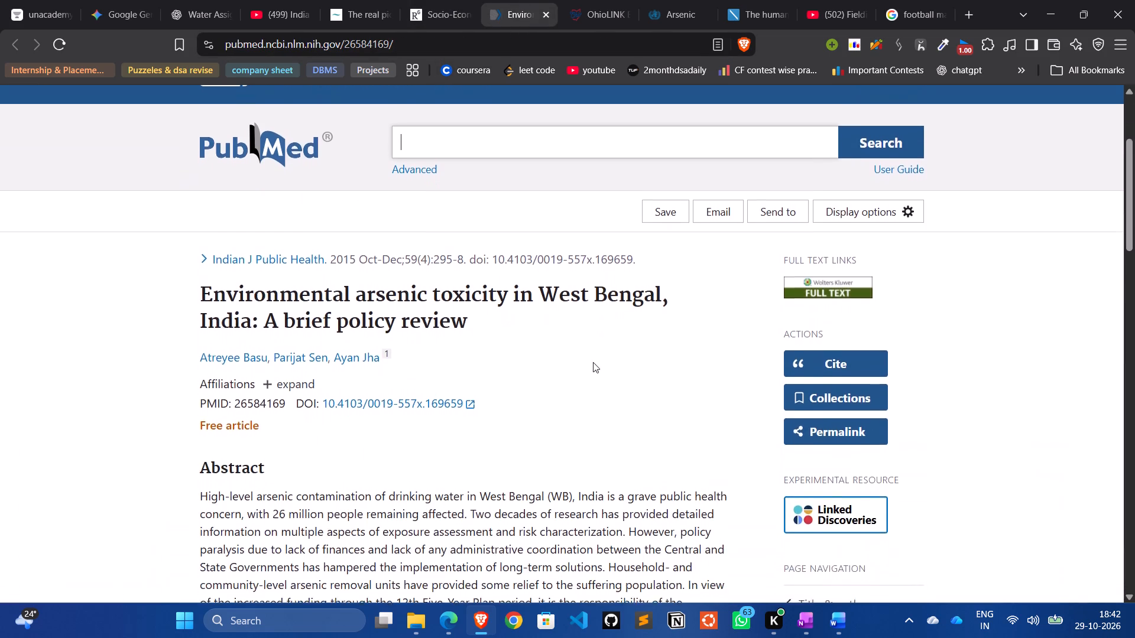
{"action": "scroll", "coordinate": [593, 362], "scroll_direction": "down", "scroll_amount": 1}
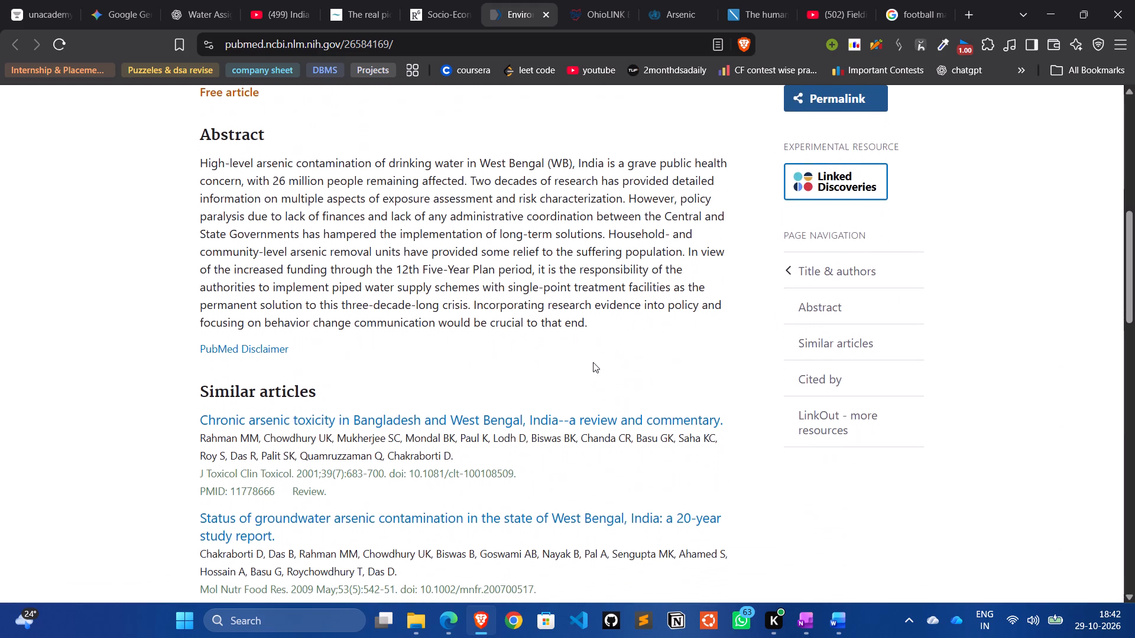
{"action": "scroll", "coordinate": [593, 362], "scroll_direction": "down", "scroll_amount": 3}
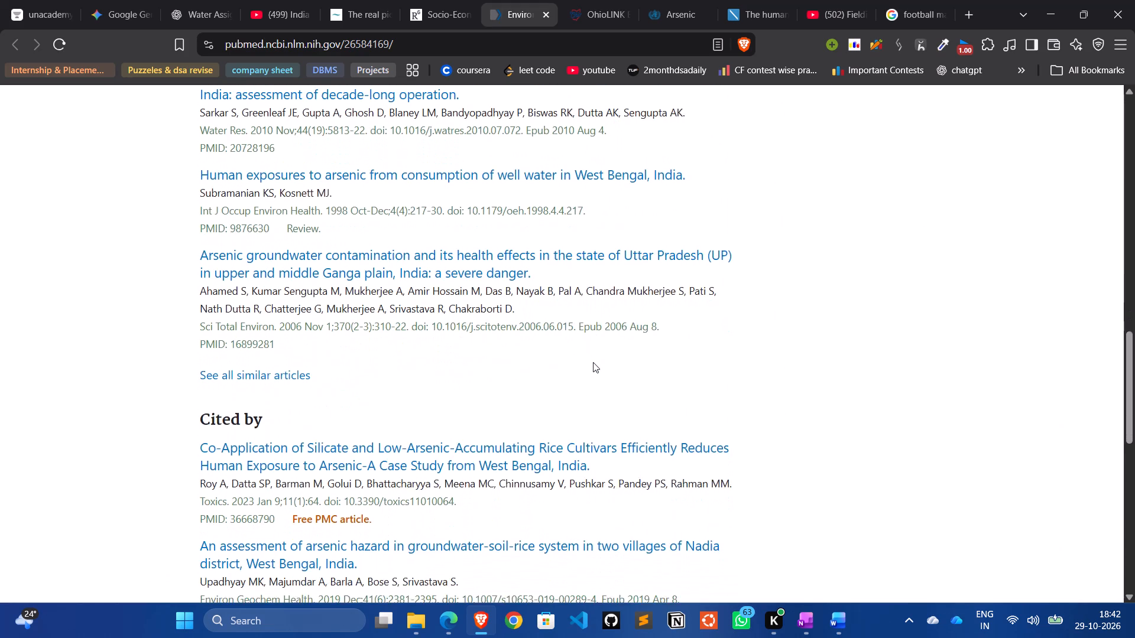
{"action": "scroll", "coordinate": [593, 362], "scroll_direction": "down", "scroll_amount": 2}
{"action": "scroll", "coordinate": [593, 362], "scroll_direction": "up", "scroll_amount": 4}
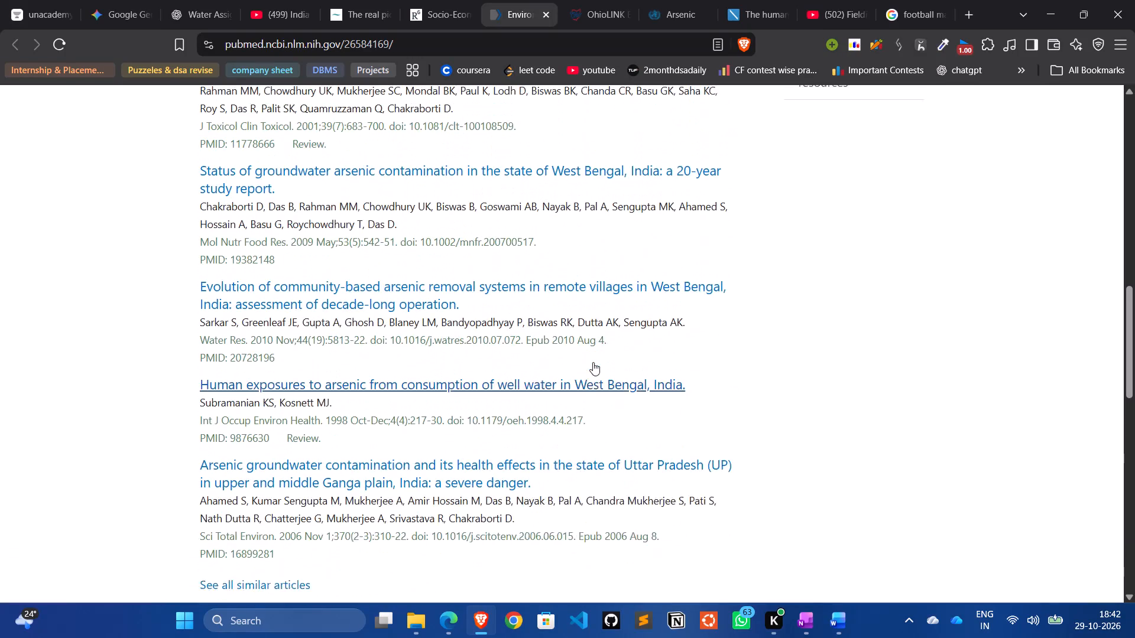
{"action": "scroll", "coordinate": [593, 362], "scroll_direction": "up", "scroll_amount": 1}
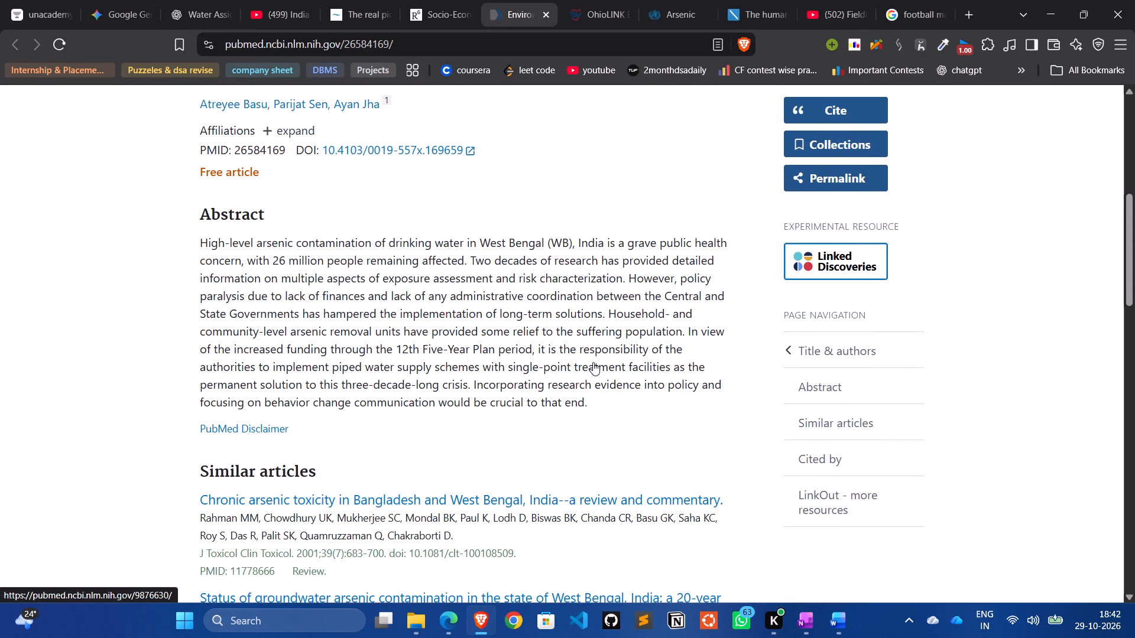
{"action": "scroll", "coordinate": [593, 362], "scroll_direction": "up", "scroll_amount": 1}
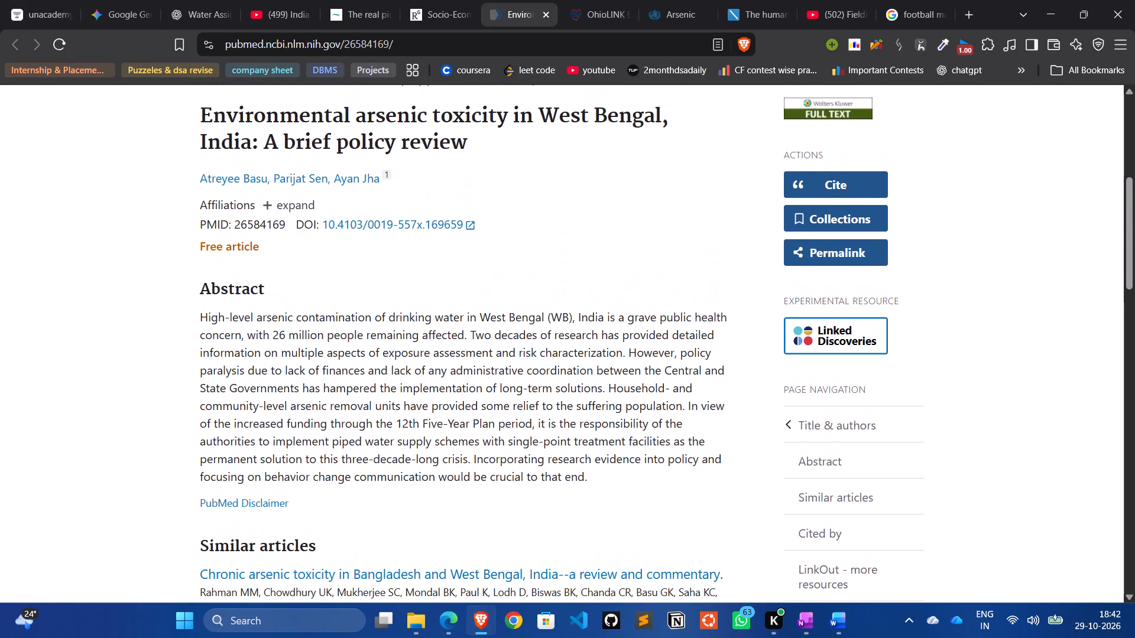
Recheck the PubMed record from its abstract through similar articles and citing papers down to the full-text sources.
{"action": "scroll", "coordinate": [593, 362], "scroll_direction": "down", "scroll_amount": 1}
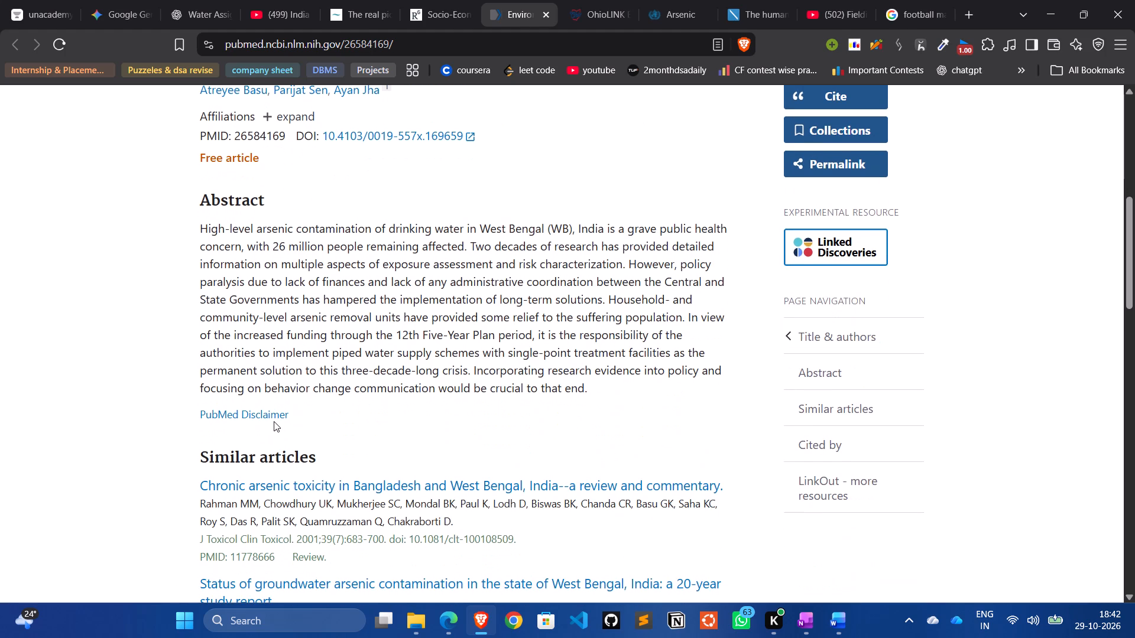
{"action": "scroll", "coordinate": [310, 346], "scroll_direction": "up", "scroll_amount": 1}
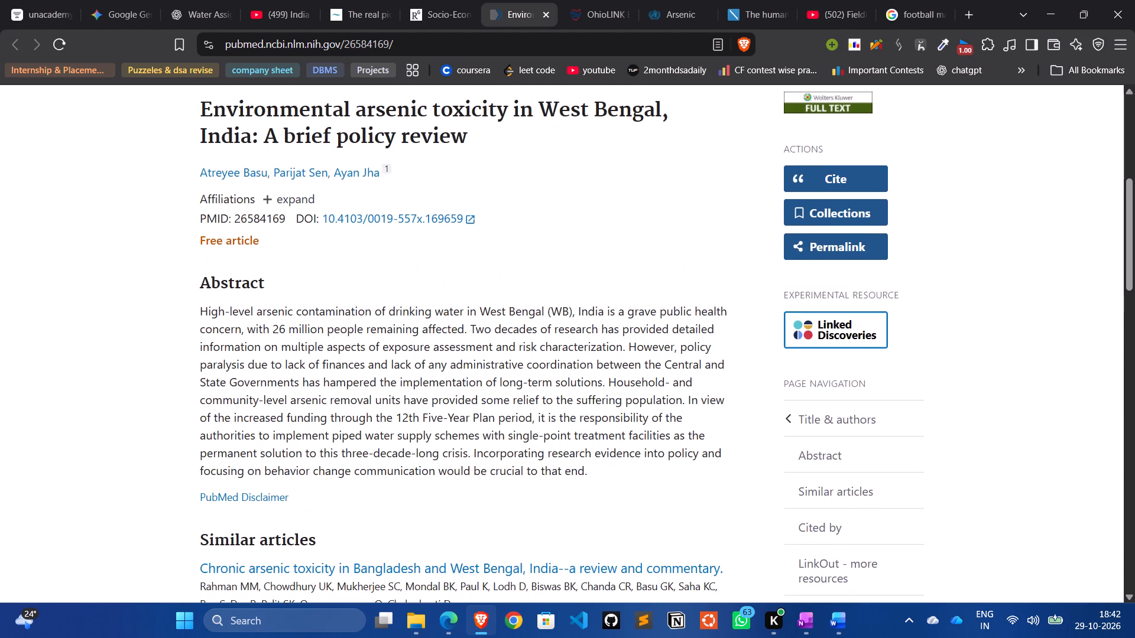
{"action": "scroll", "coordinate": [310, 346], "scroll_direction": "up", "scroll_amount": 2}
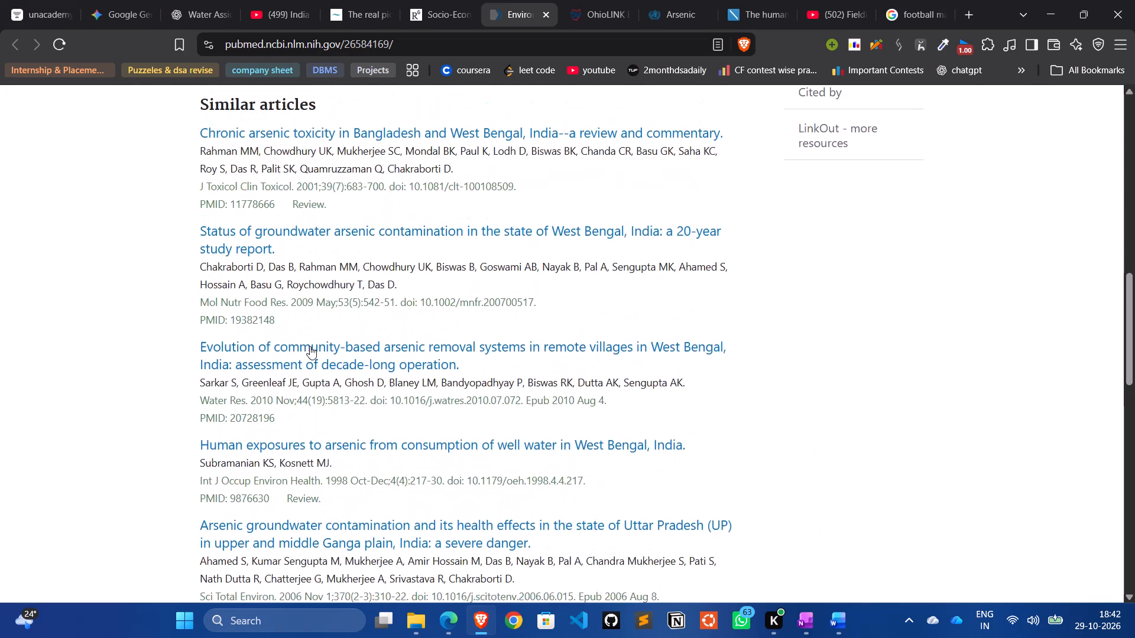
{"action": "scroll", "coordinate": [310, 346], "scroll_direction": "down", "scroll_amount": 3}
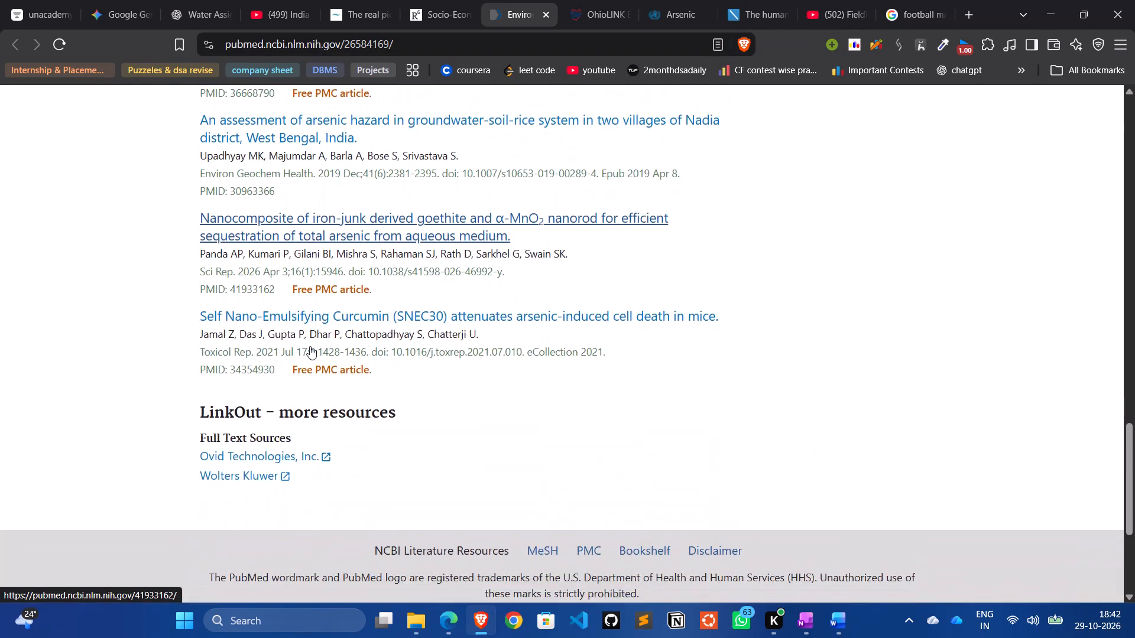
{"action": "scroll", "coordinate": [310, 346], "scroll_direction": "down", "scroll_amount": 1}
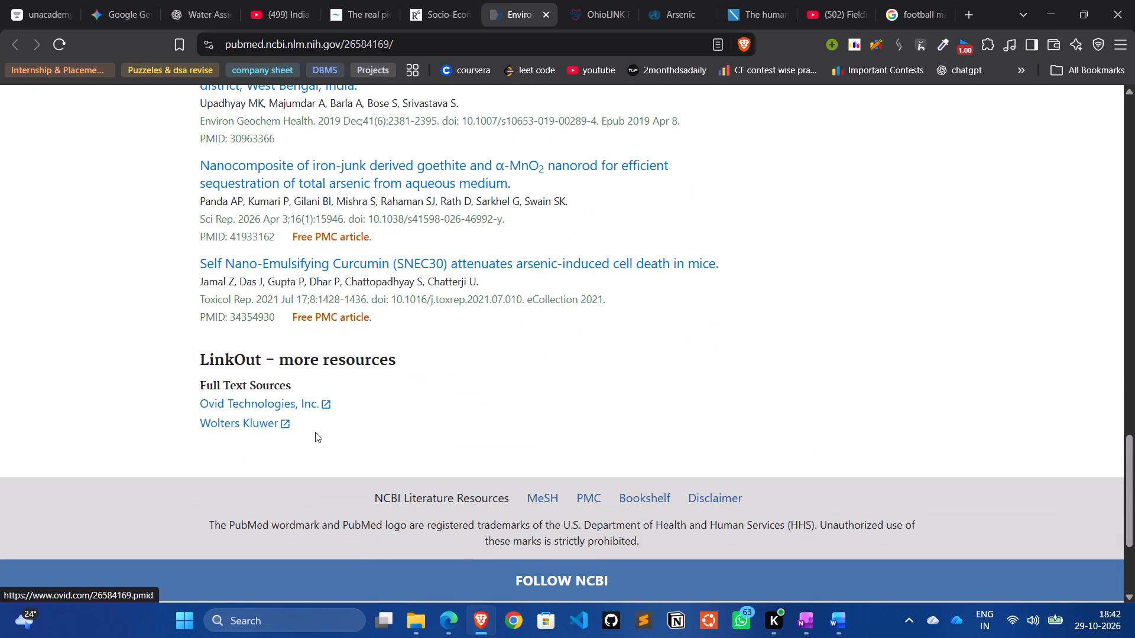
{"action": "scroll", "coordinate": [315, 432], "scroll_direction": "up", "scroll_amount": 1}
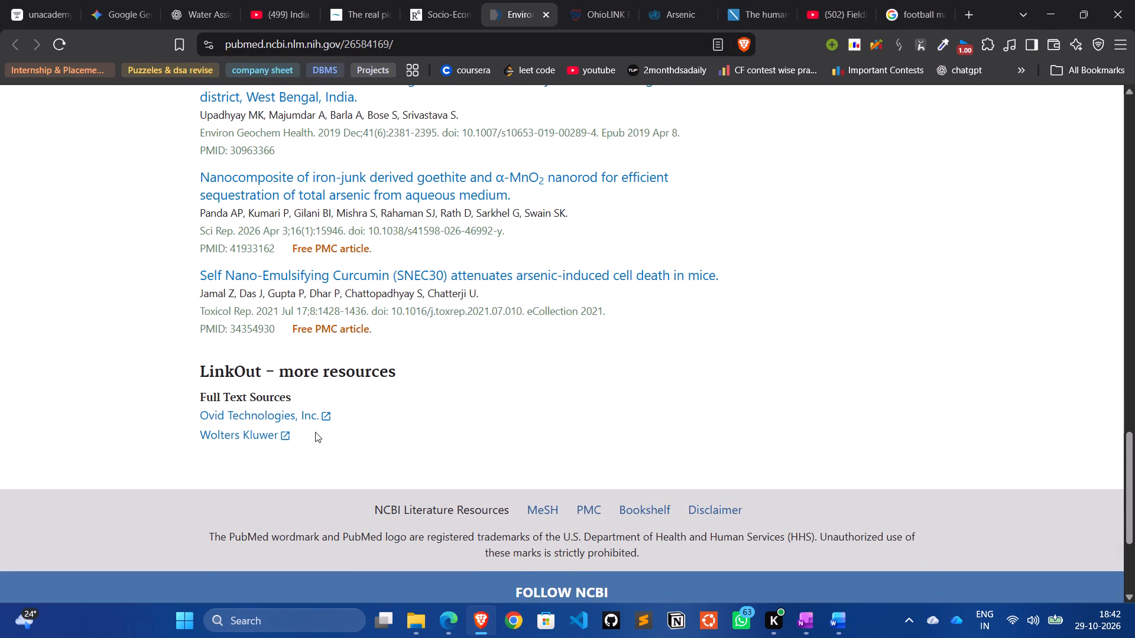
Open the policy review's full text on Ovid and skim it down to the references and keywords, returning to the title.
{"action": "left_click", "coordinate": [279, 418]}
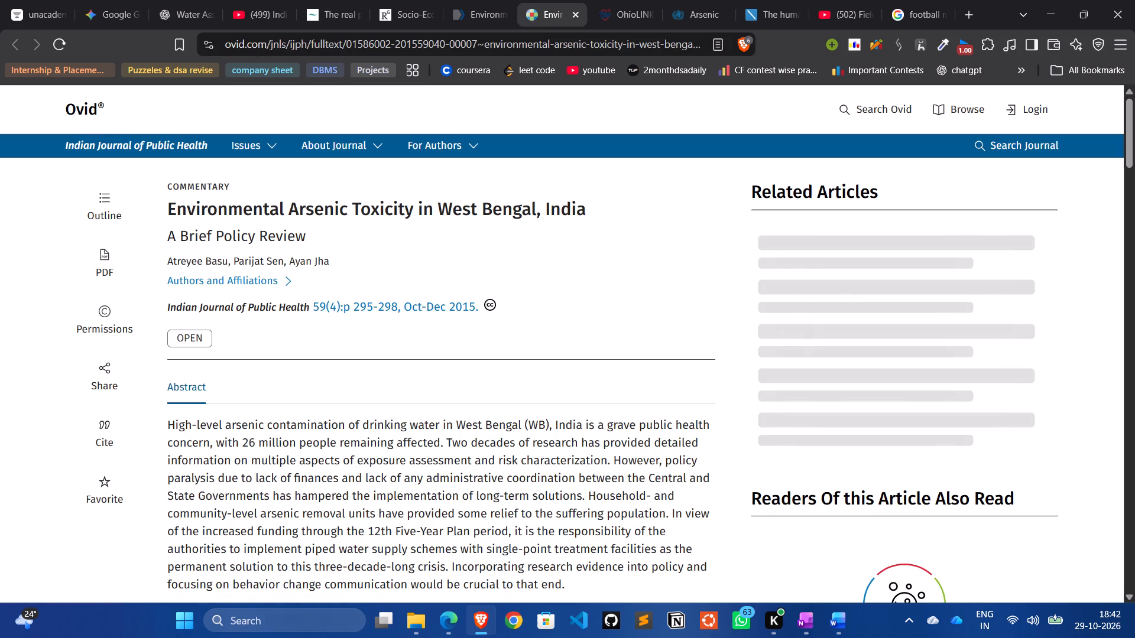
{"action": "scroll", "coordinate": [271, 526], "scroll_direction": "down", "scroll_amount": 1}
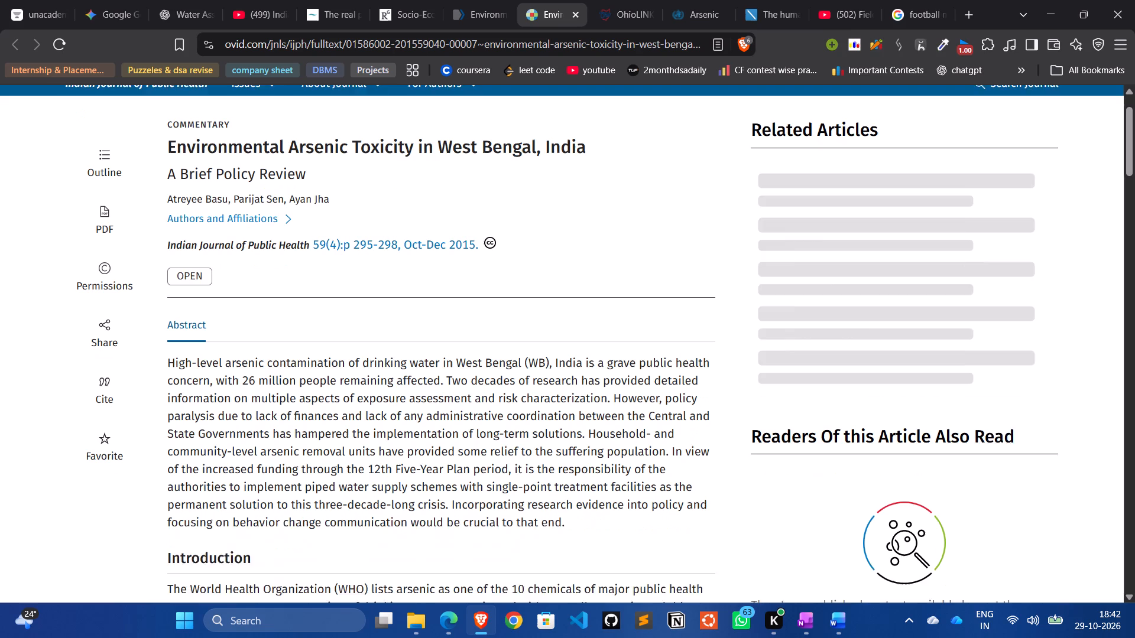
{"action": "scroll", "coordinate": [271, 526], "scroll_direction": "down", "scroll_amount": 4}
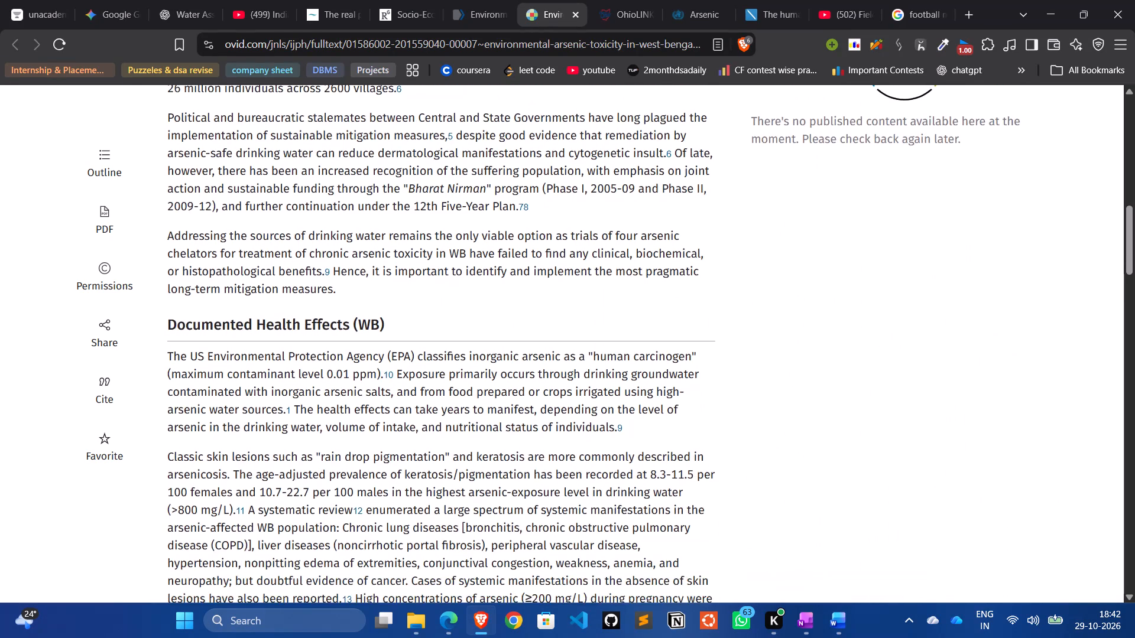
{"action": "scroll", "coordinate": [271, 526], "scroll_direction": "down", "scroll_amount": 4}
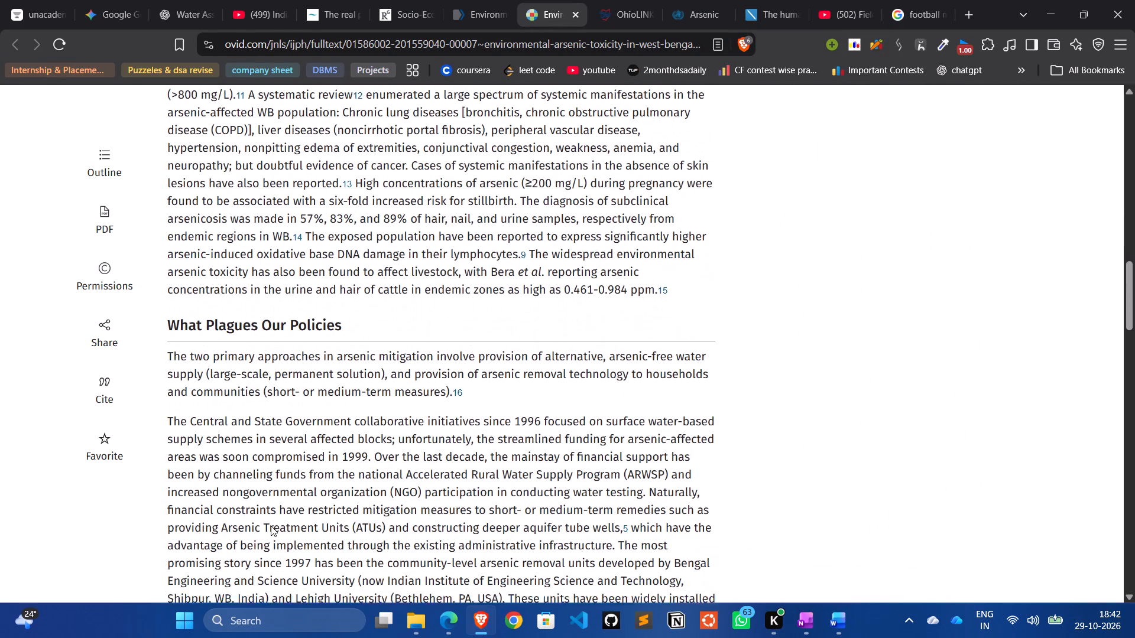
{"action": "scroll", "coordinate": [271, 526], "scroll_direction": "down", "scroll_amount": 4}
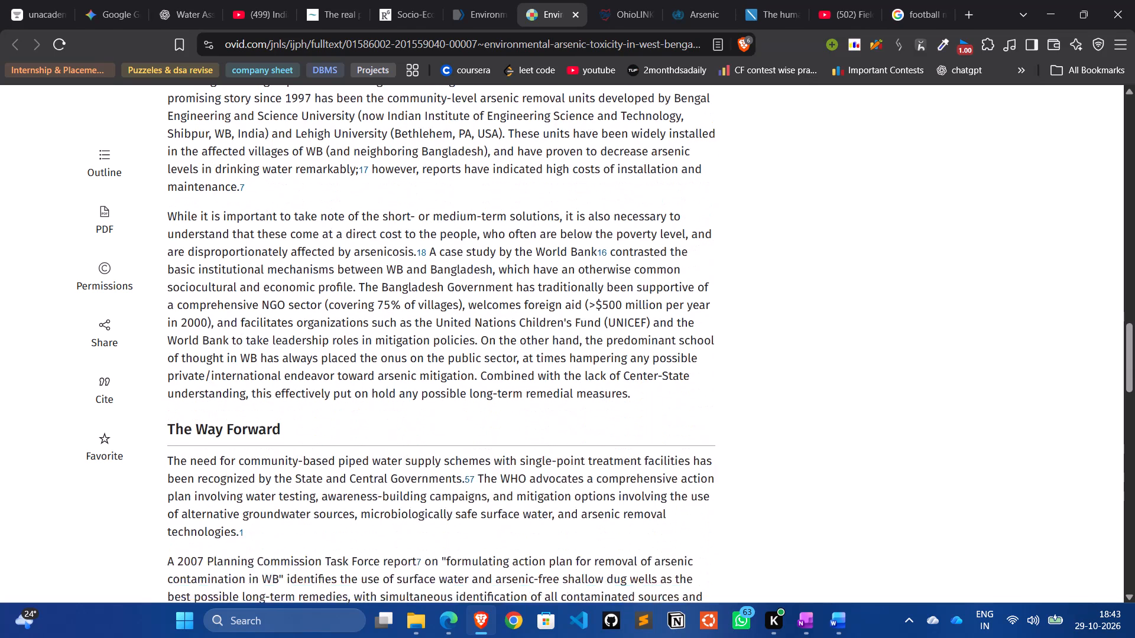
{"action": "scroll", "coordinate": [271, 526], "scroll_direction": "down", "scroll_amount": 3}
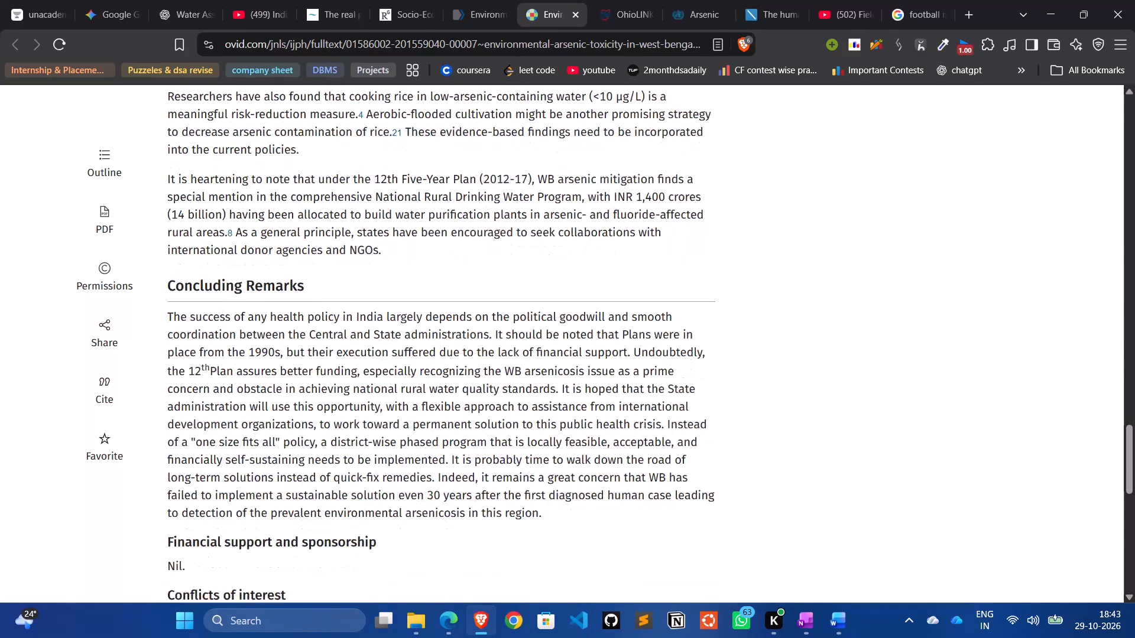
{"action": "scroll", "coordinate": [271, 526], "scroll_direction": "down", "scroll_amount": 3}
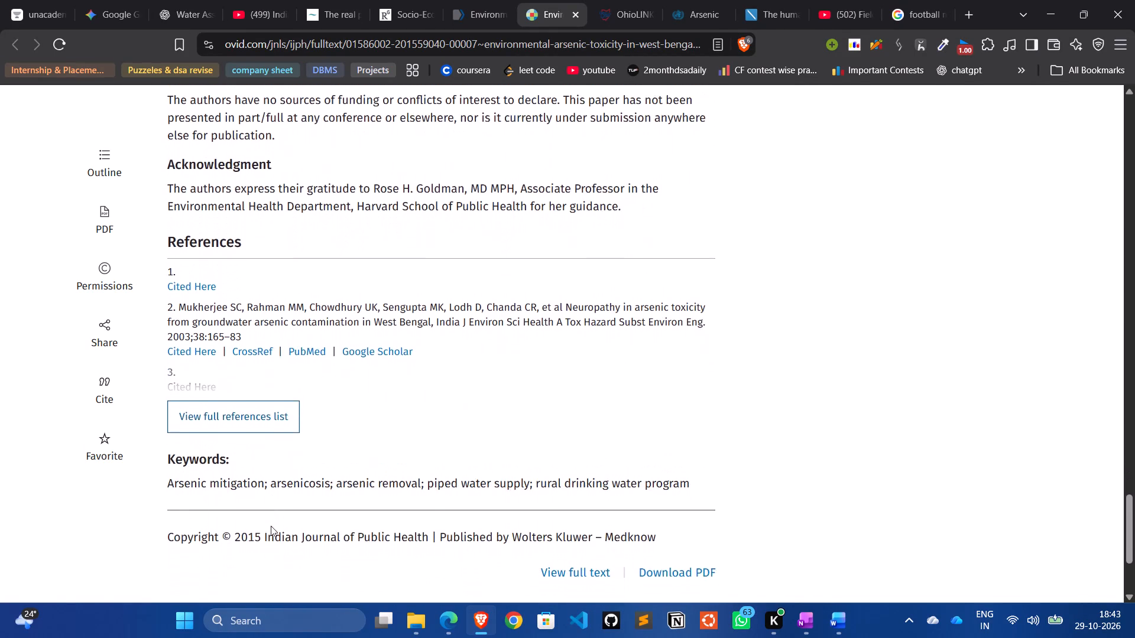
{"action": "scroll", "coordinate": [271, 526], "scroll_direction": "down", "scroll_amount": 1}
{"action": "scroll", "coordinate": [271, 526], "scroll_direction": "up", "scroll_amount": 1}
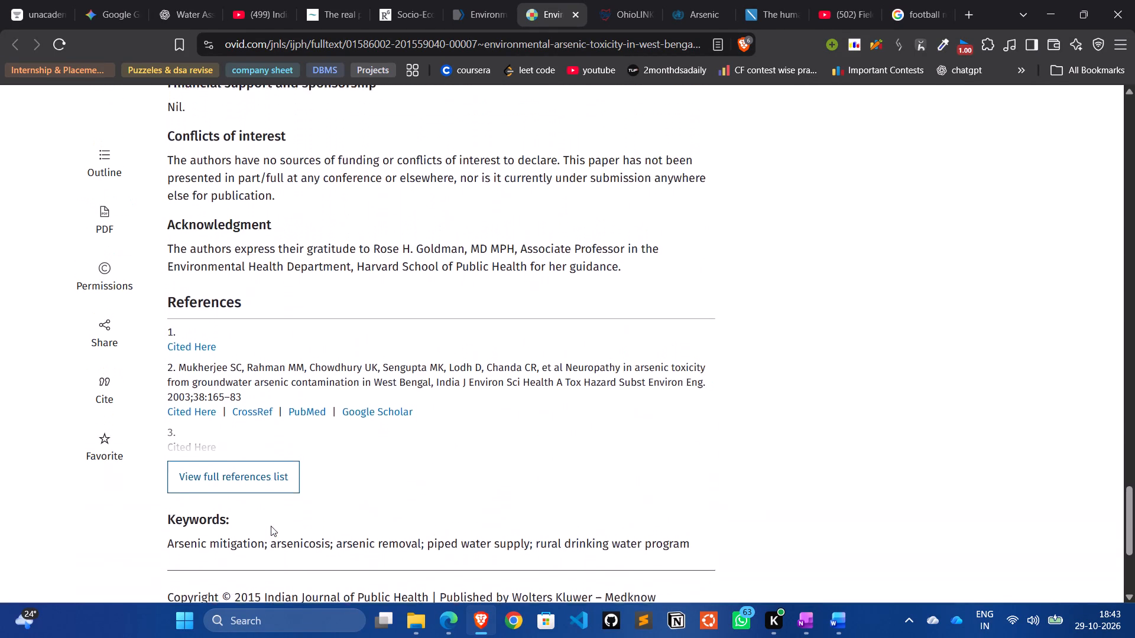
{"action": "scroll", "coordinate": [271, 526], "scroll_direction": "up", "scroll_amount": 9}
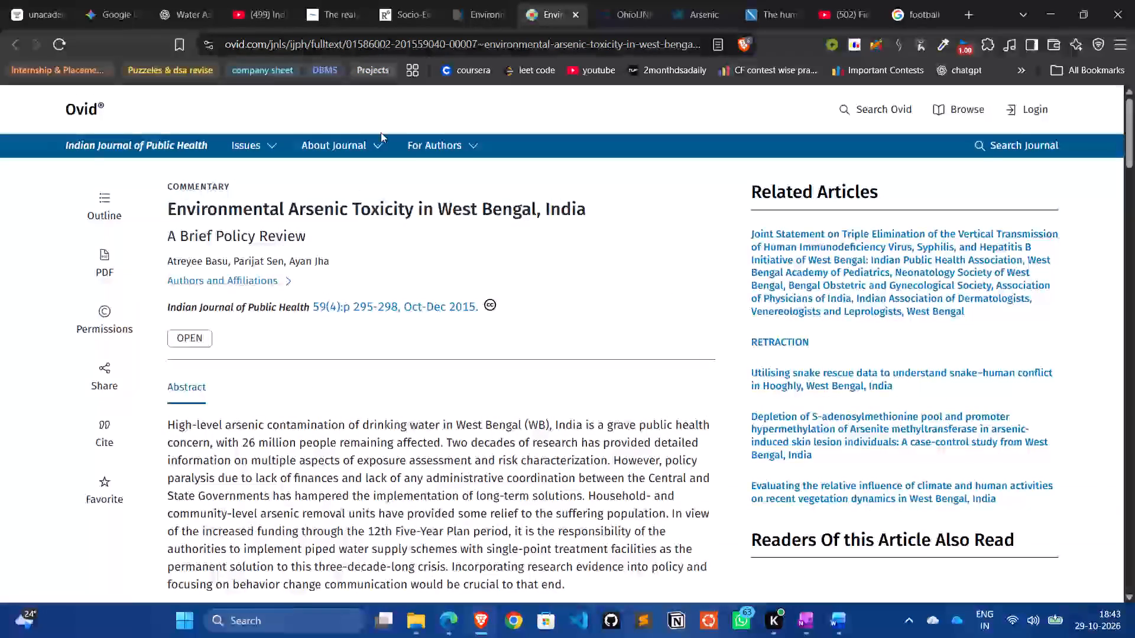
Read the Ovid article's sections from Introduction through health effects, policy problems and The Way Forward to Concluding Remarks.
{"action": "scroll", "coordinate": [431, 337], "scroll_direction": "down", "scroll_amount": 2}
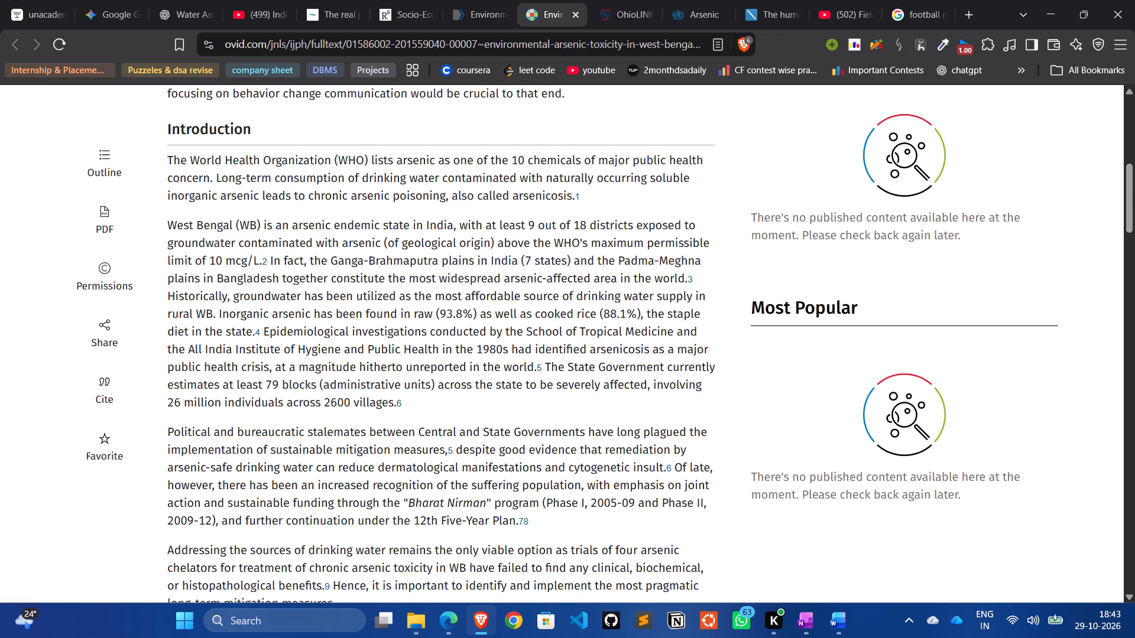
{"action": "scroll", "coordinate": [431, 337], "scroll_direction": "down", "scroll_amount": 4}
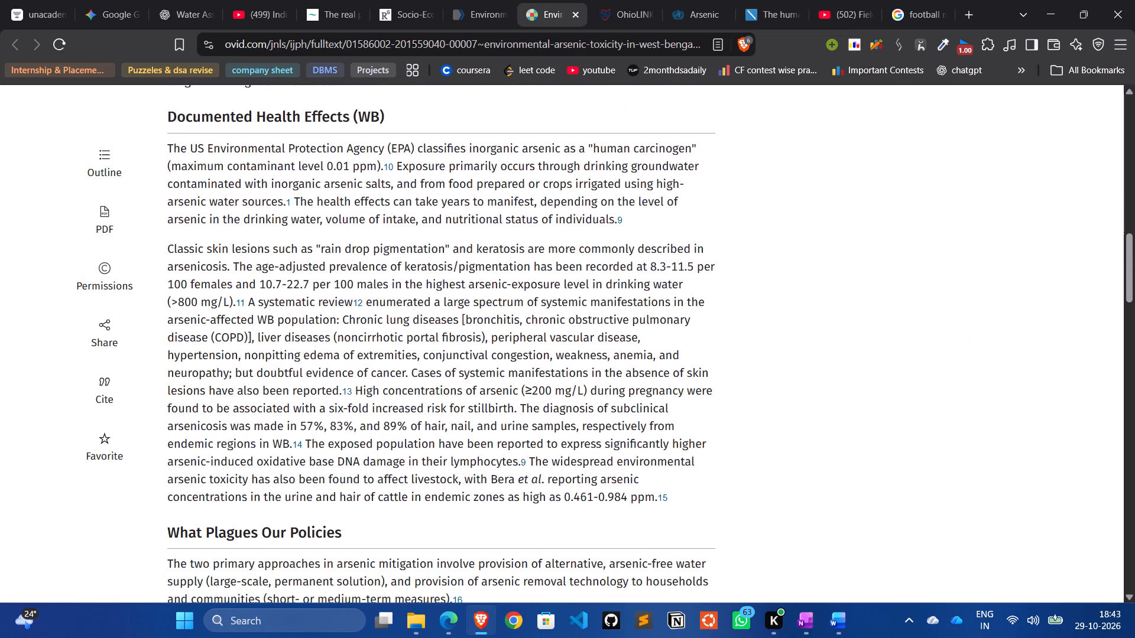
{"action": "scroll", "coordinate": [431, 337], "scroll_direction": "down", "scroll_amount": 1}
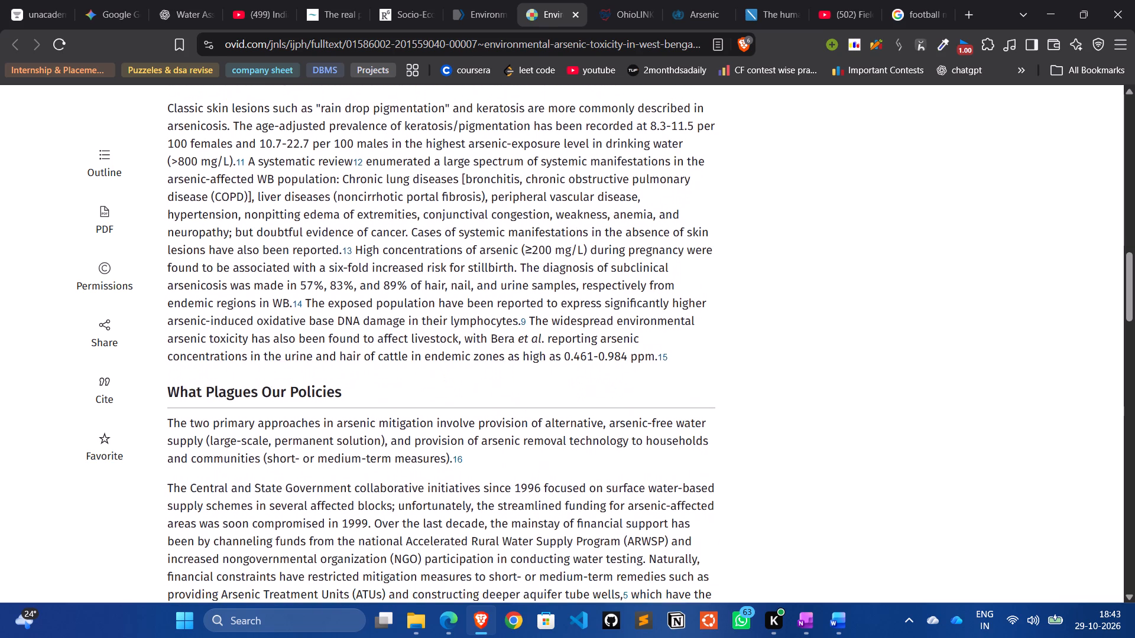
{"action": "scroll", "coordinate": [431, 337], "scroll_direction": "down", "scroll_amount": 3}
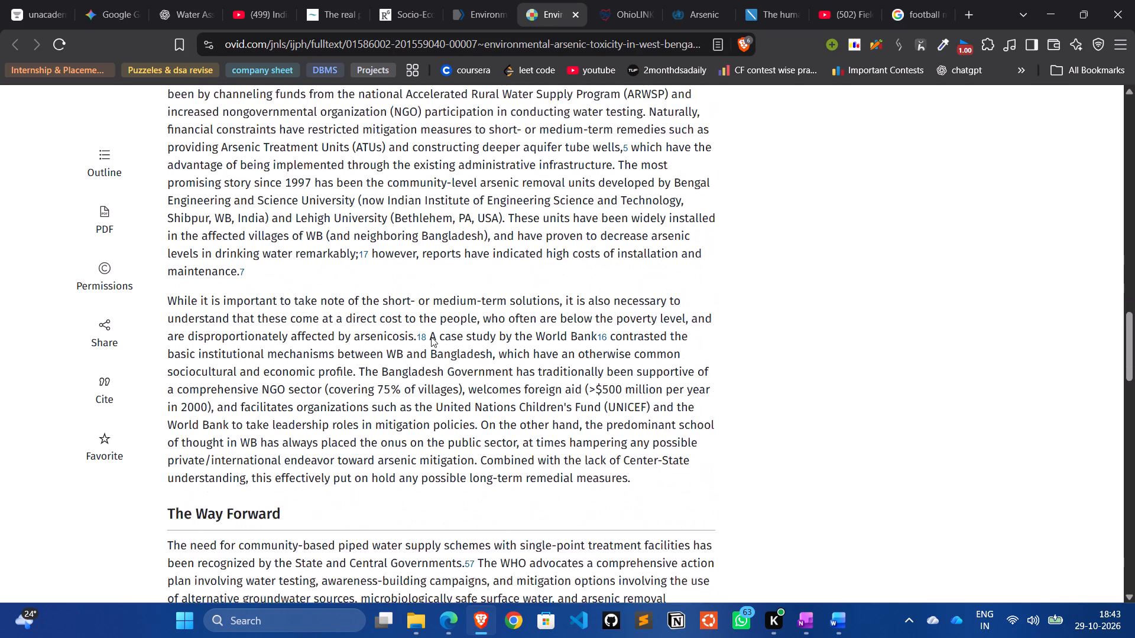
{"action": "scroll", "coordinate": [431, 337], "scroll_direction": "down", "scroll_amount": 2}
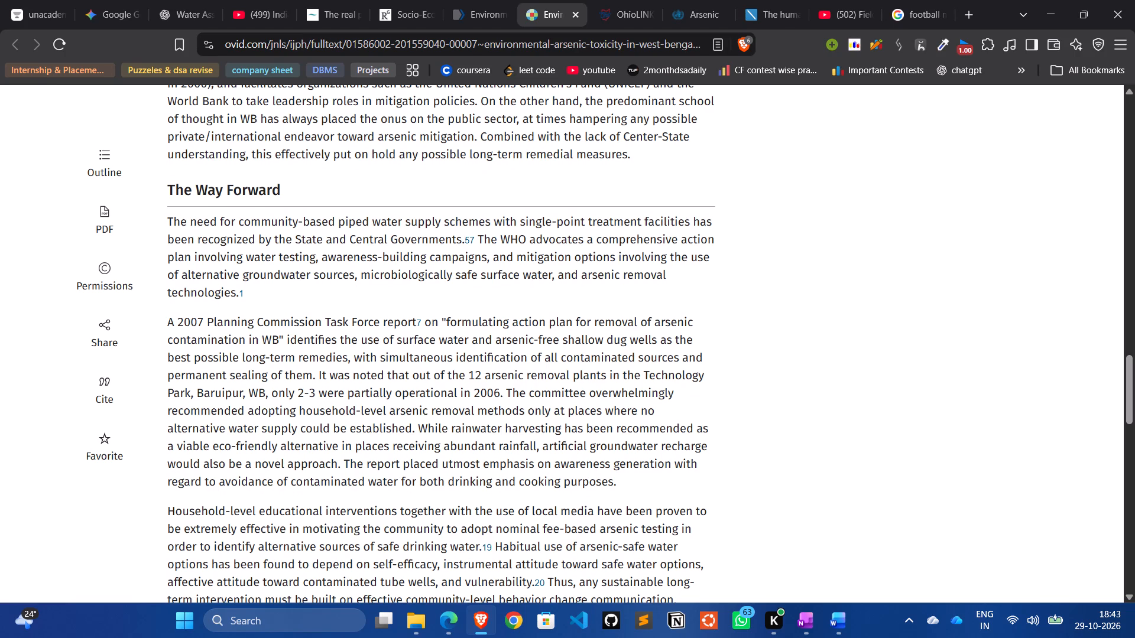
{"action": "scroll", "coordinate": [431, 337], "scroll_direction": "down", "scroll_amount": 1}
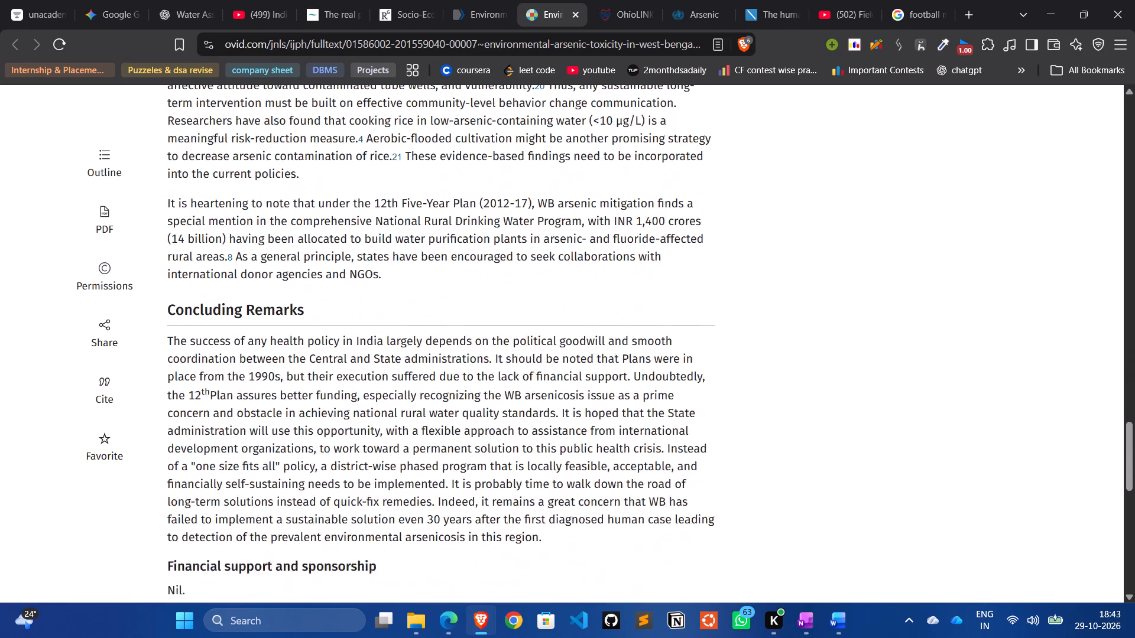
Reread the Concluding Remarks and the mitigation and funding paragraphs of the article, going back up to The Way Forward.
{"action": "scroll", "coordinate": [431, 337], "scroll_direction": "up", "scroll_amount": 1}
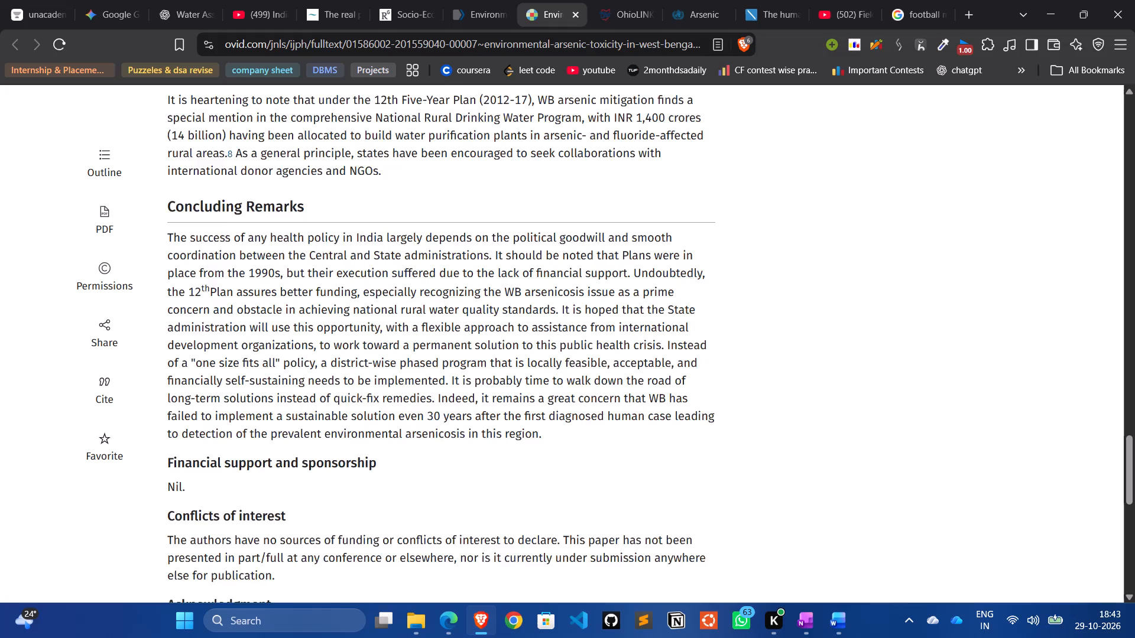
{"action": "scroll", "coordinate": [431, 337], "scroll_direction": "up", "scroll_amount": 1}
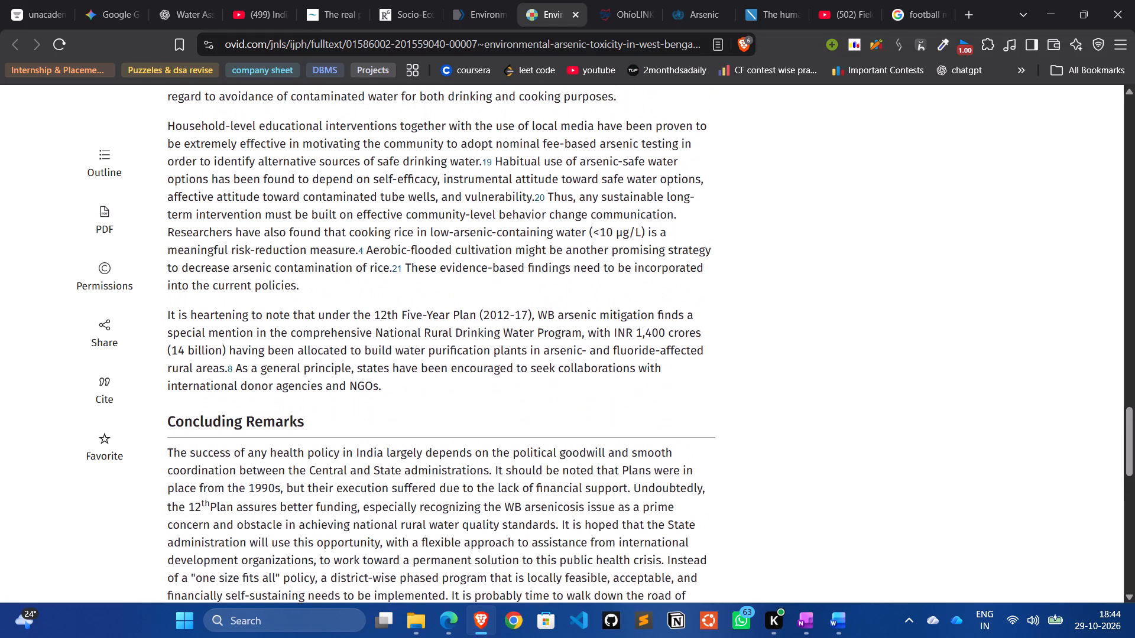
{"action": "scroll", "coordinate": [431, 337], "scroll_direction": "up", "scroll_amount": 1}
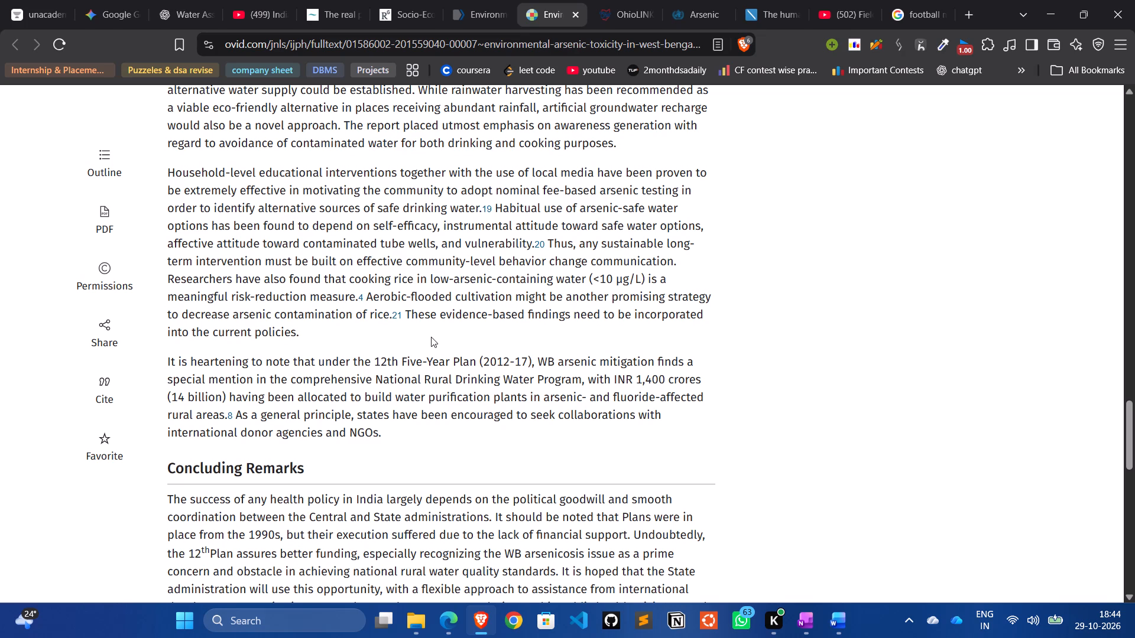
{"action": "scroll", "coordinate": [431, 337], "scroll_direction": "down", "scroll_amount": 1}
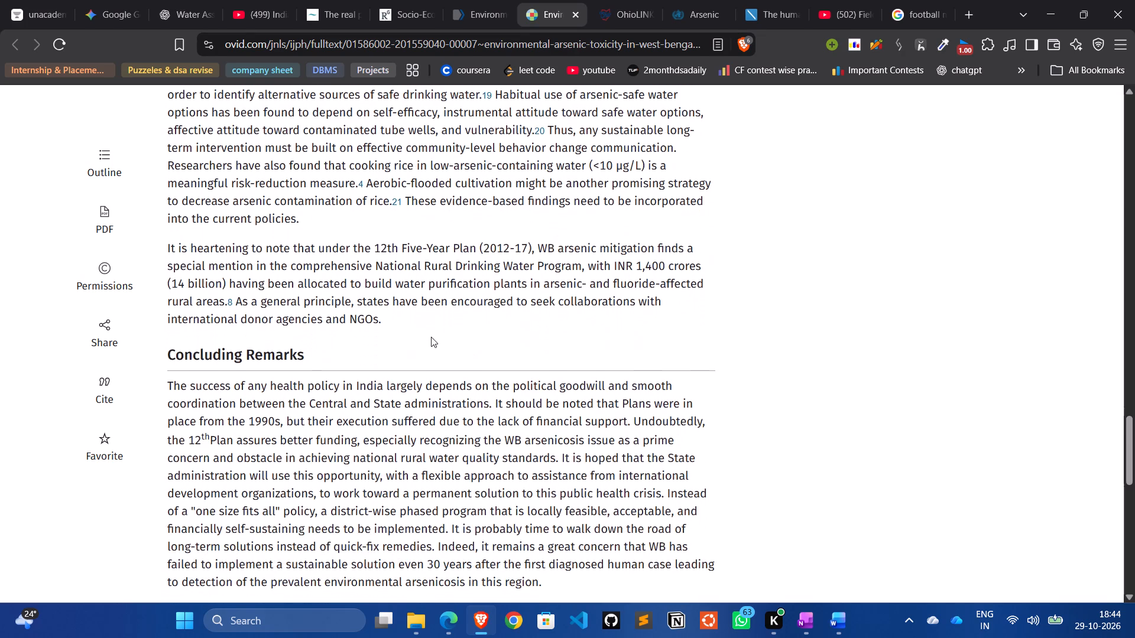
{"action": "scroll", "coordinate": [431, 337], "scroll_direction": "down", "scroll_amount": 2}
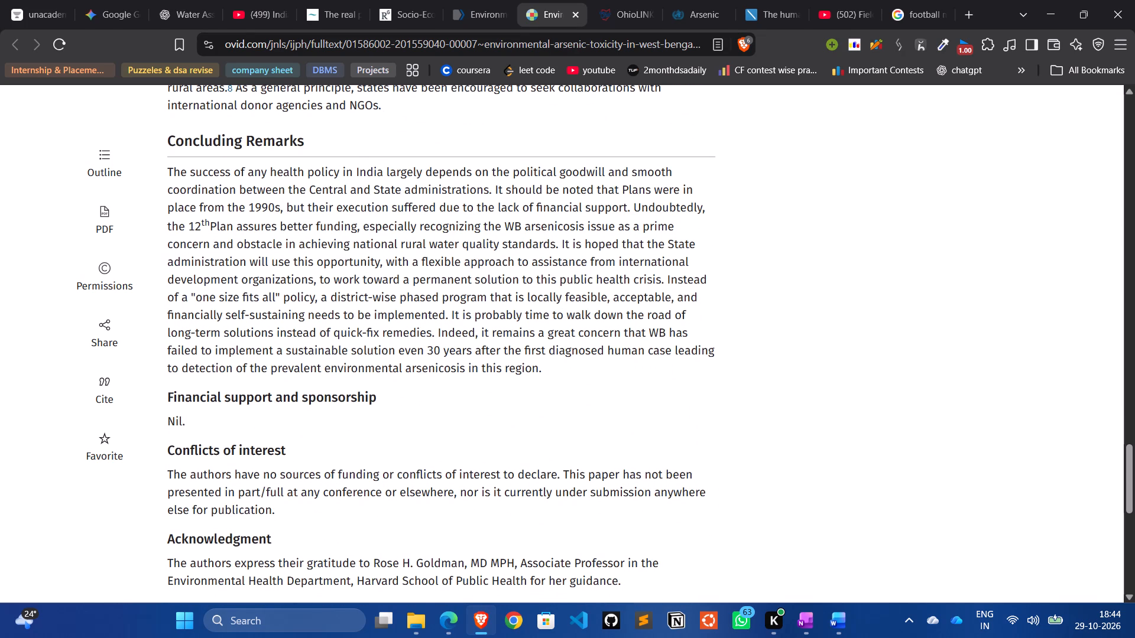
{"action": "scroll", "coordinate": [431, 337], "scroll_direction": "up", "scroll_amount": 5}
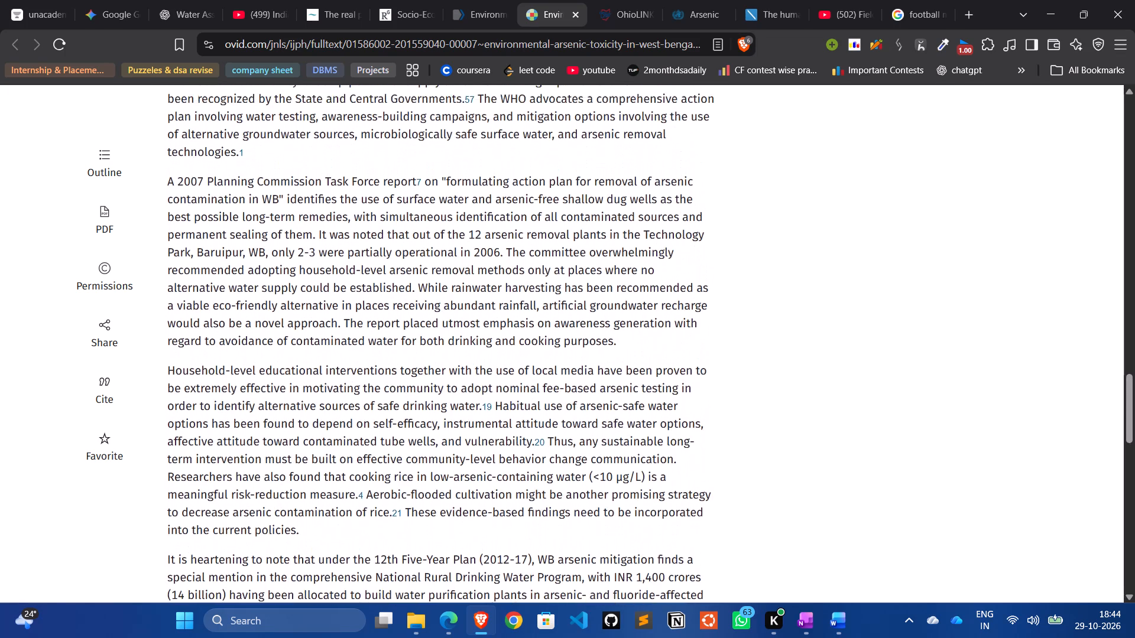
{"action": "scroll", "coordinate": [431, 337], "scroll_direction": "up", "scroll_amount": 3}
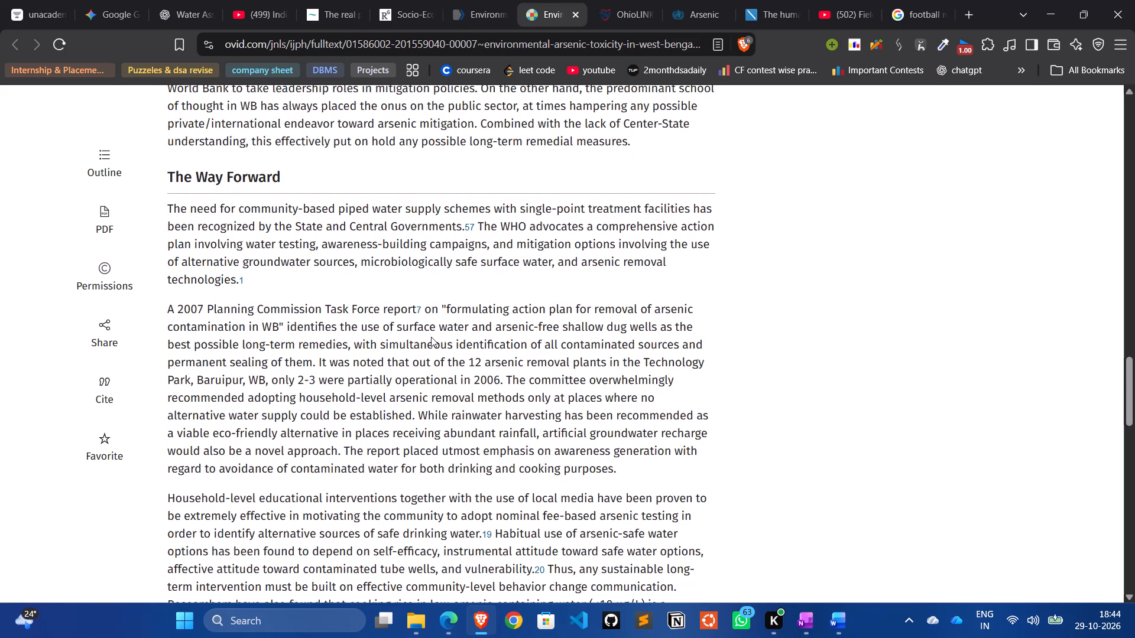
{"action": "scroll", "coordinate": [431, 337], "scroll_direction": "up", "scroll_amount": 3}
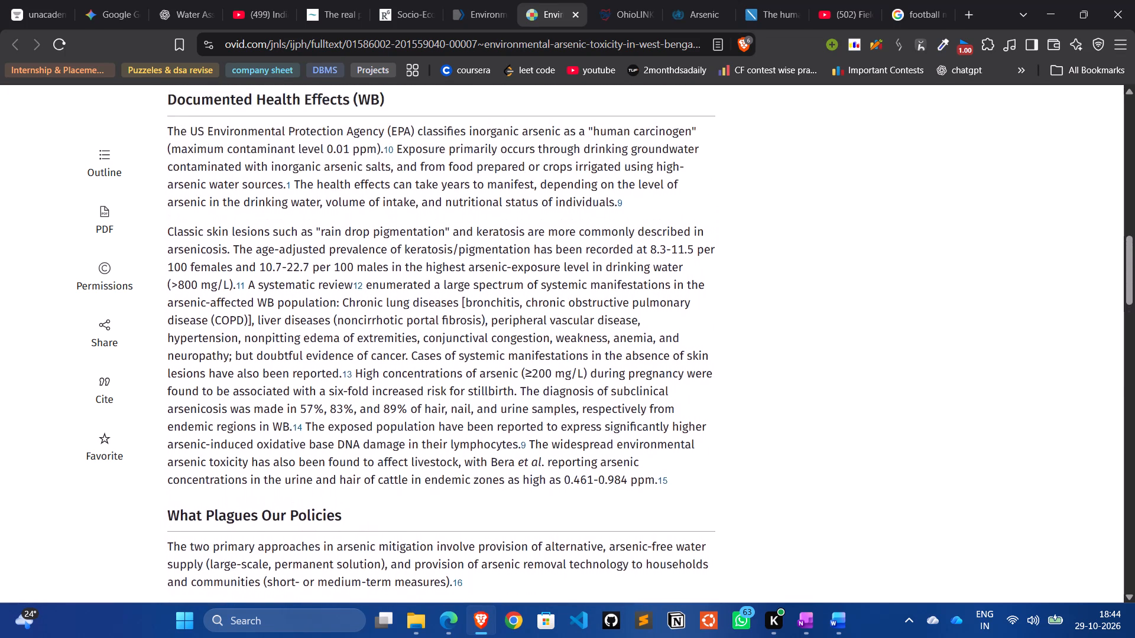
{"action": "scroll", "coordinate": [431, 337], "scroll_direction": "up", "scroll_amount": 3}
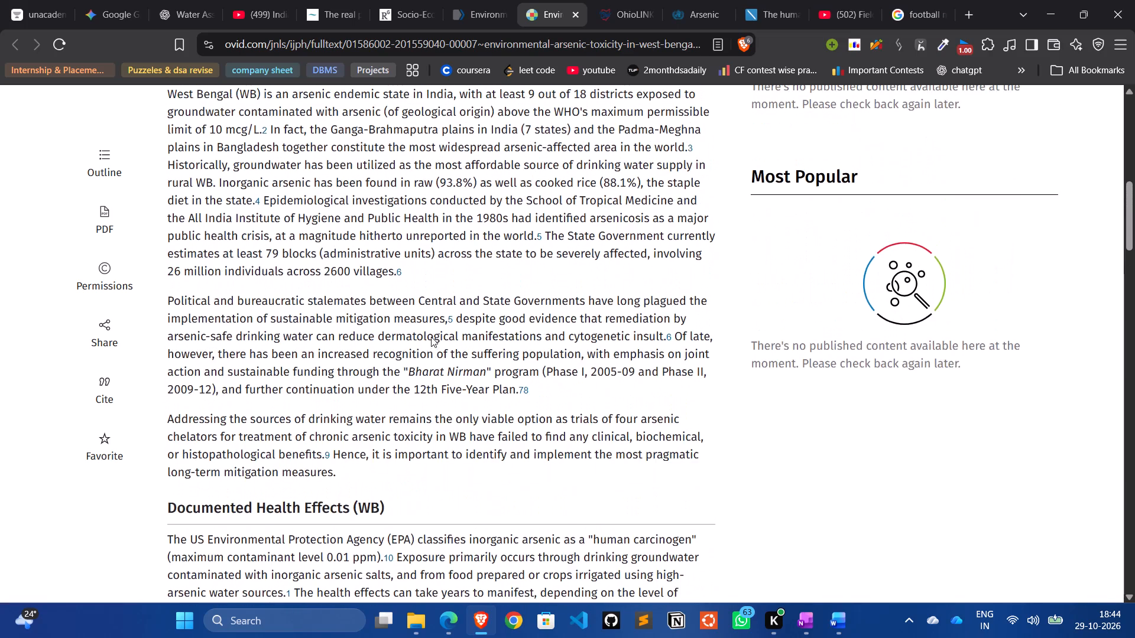
{"action": "scroll", "coordinate": [431, 337], "scroll_direction": "up", "scroll_amount": 4}
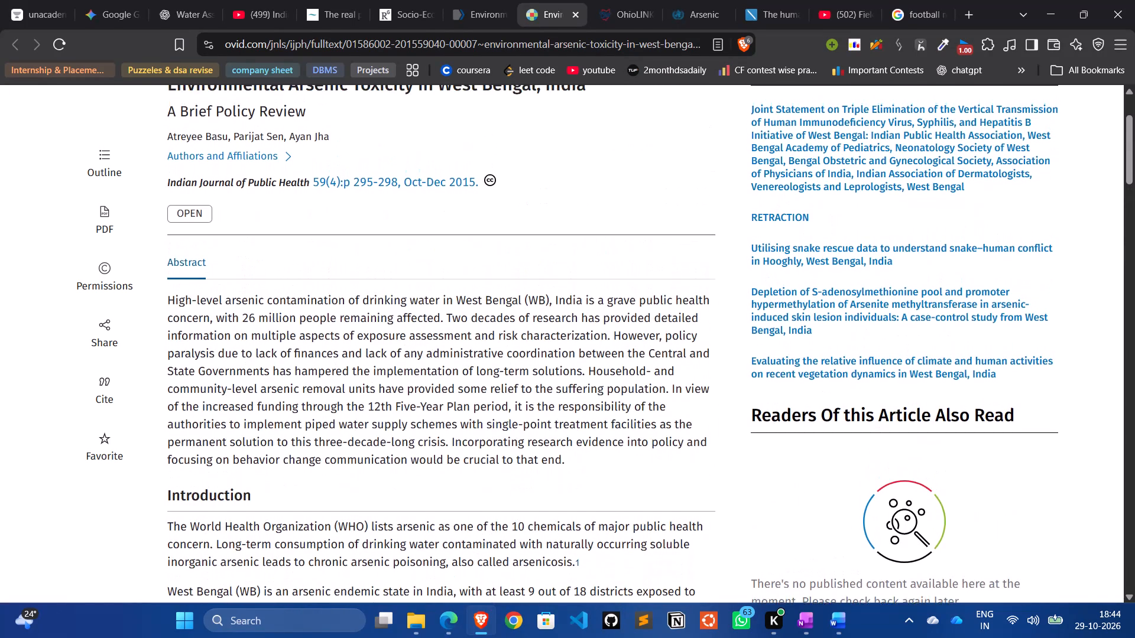
{"action": "scroll", "coordinate": [431, 337], "scroll_direction": "up", "scroll_amount": 1}
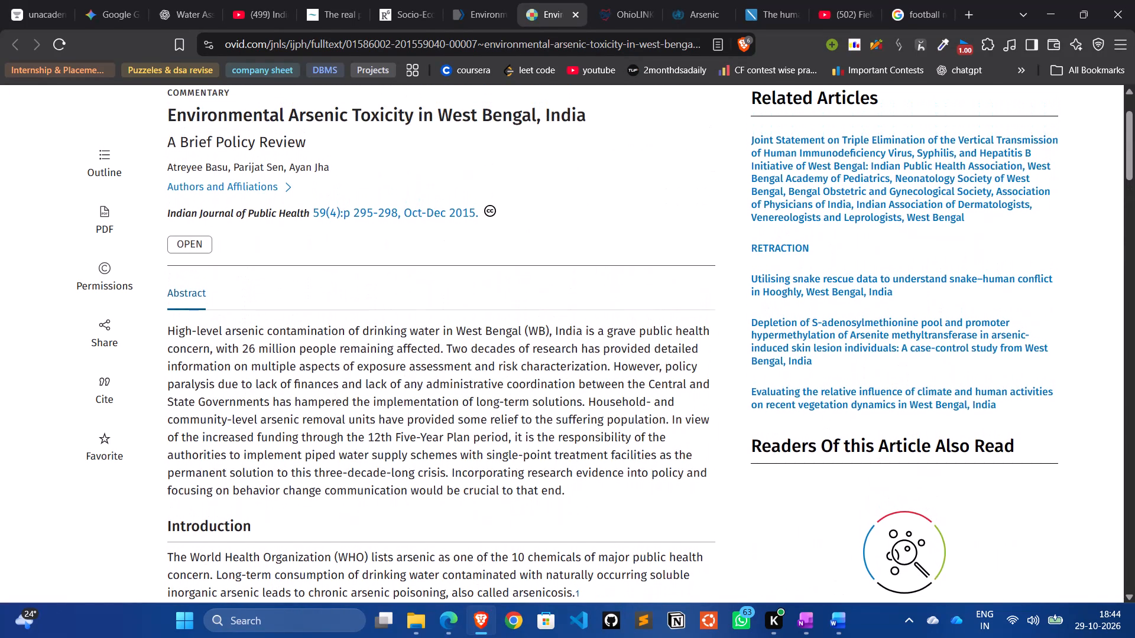
{"action": "scroll", "coordinate": [431, 337], "scroll_direction": "down", "scroll_amount": 1}
{"action": "scroll", "coordinate": [431, 337], "scroll_direction": "up", "scroll_amount": 2}
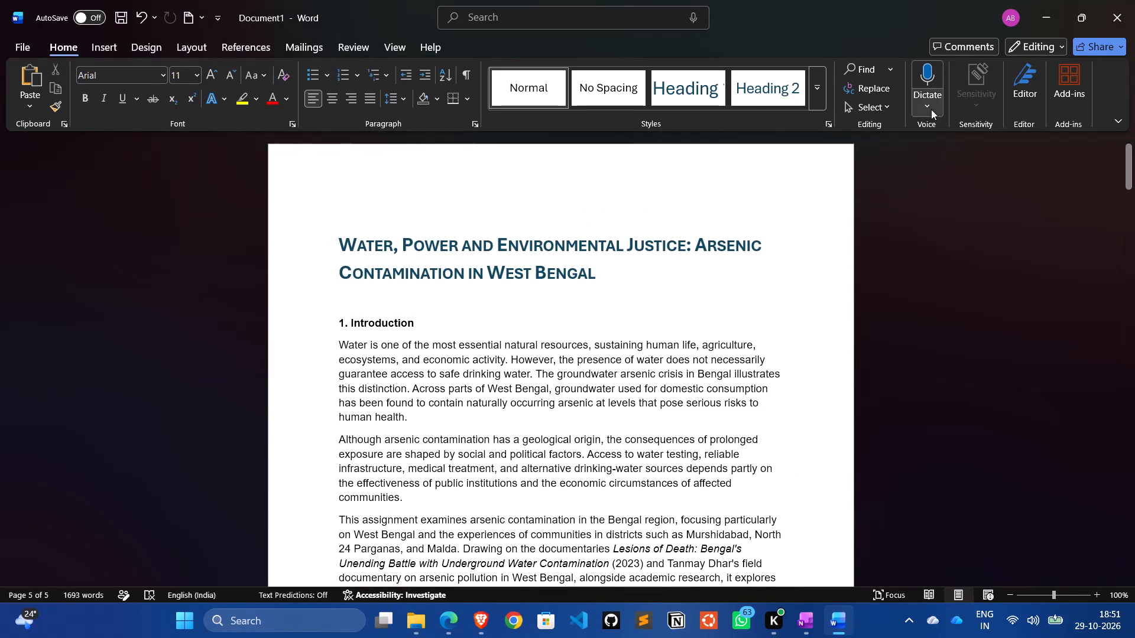
{"action": "left_click", "coordinate": [1105, 48]}
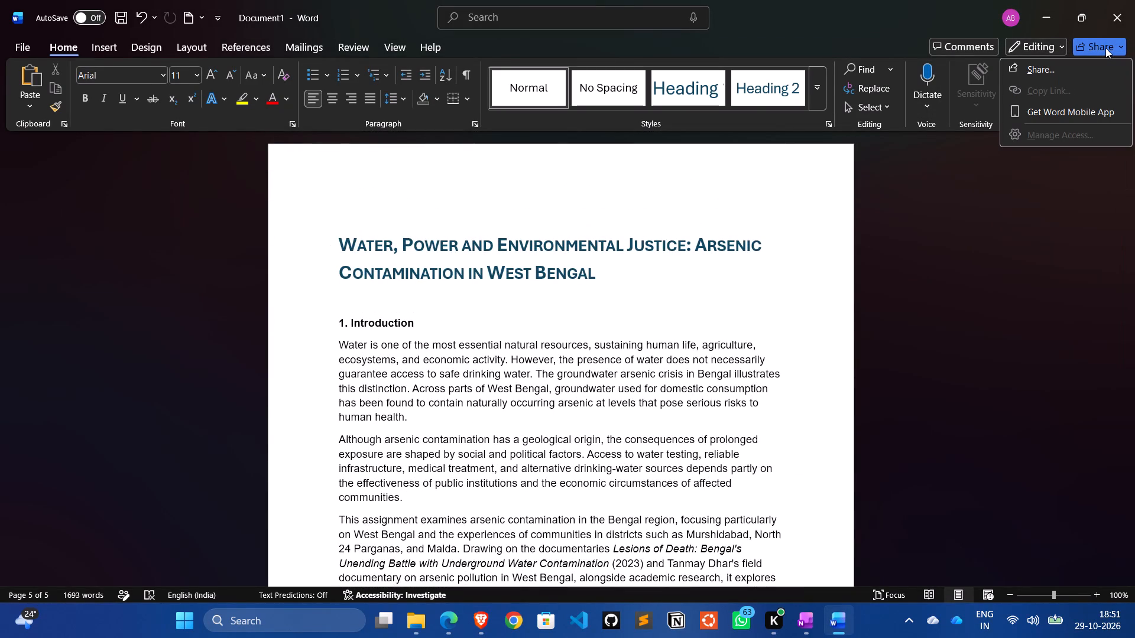
{"action": "left_click", "coordinate": [1056, 66]}
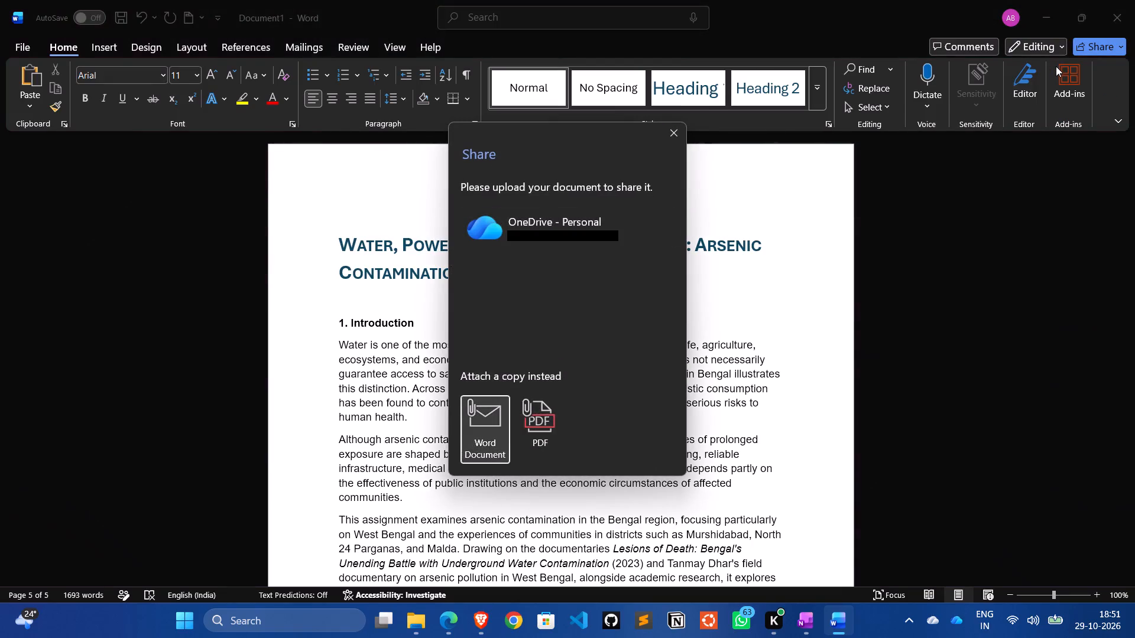
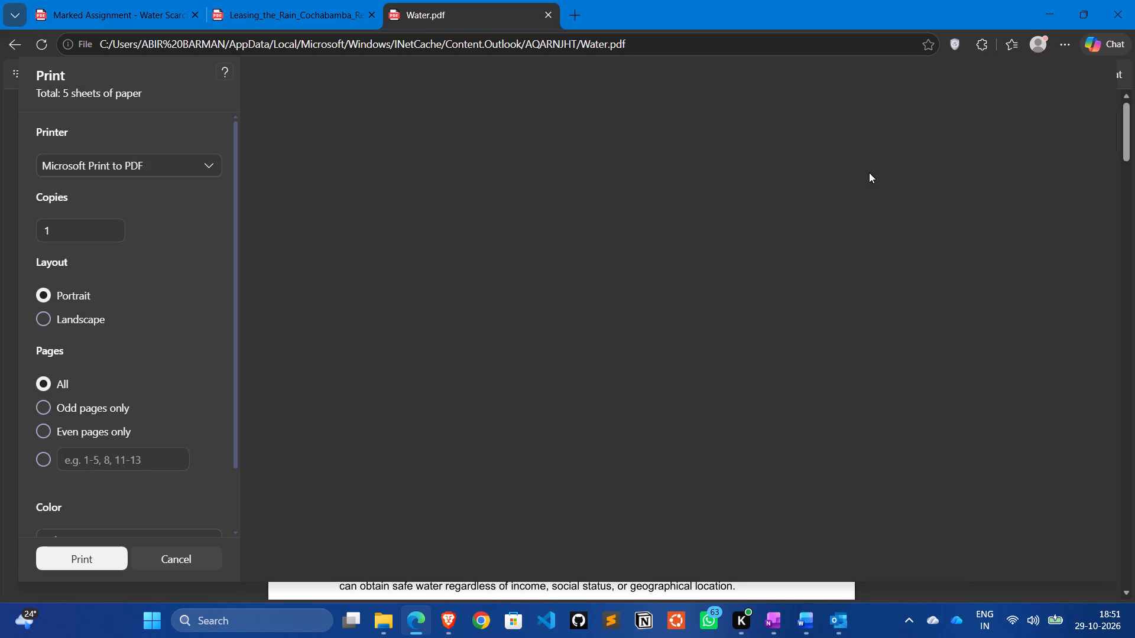
Print the arsenic assignment Water.pdf to a PDF document, with Downloads as the destination folder, and open its file name for entry.
{"action": "scroll", "coordinate": [99, 452], "scroll_direction": "down", "scroll_amount": 3}
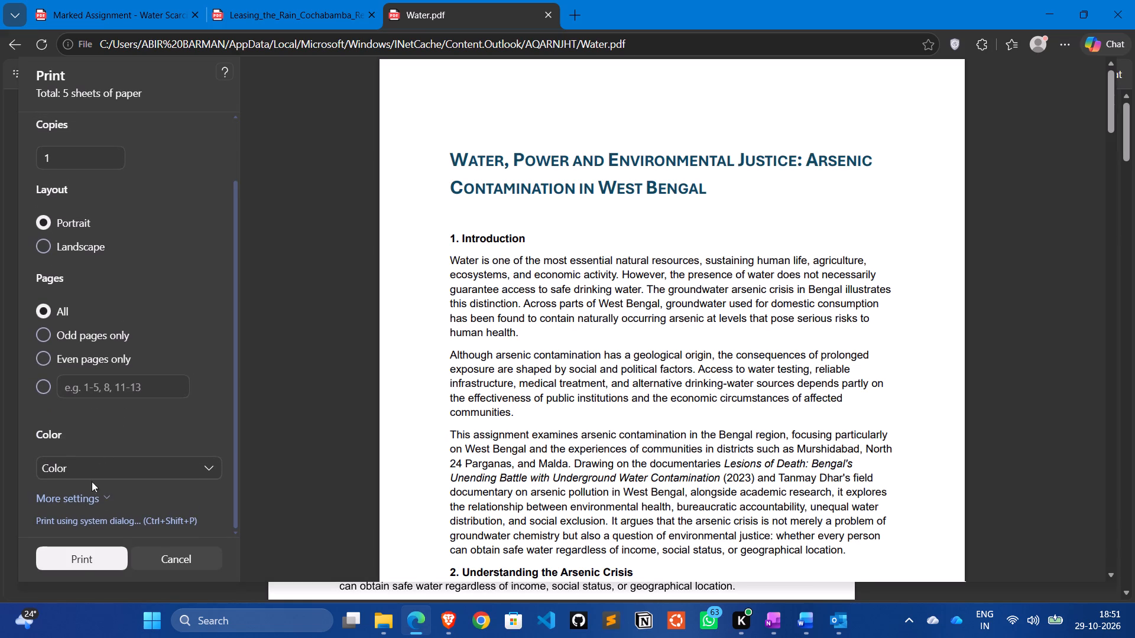
{"action": "left_click", "coordinate": [76, 559]}
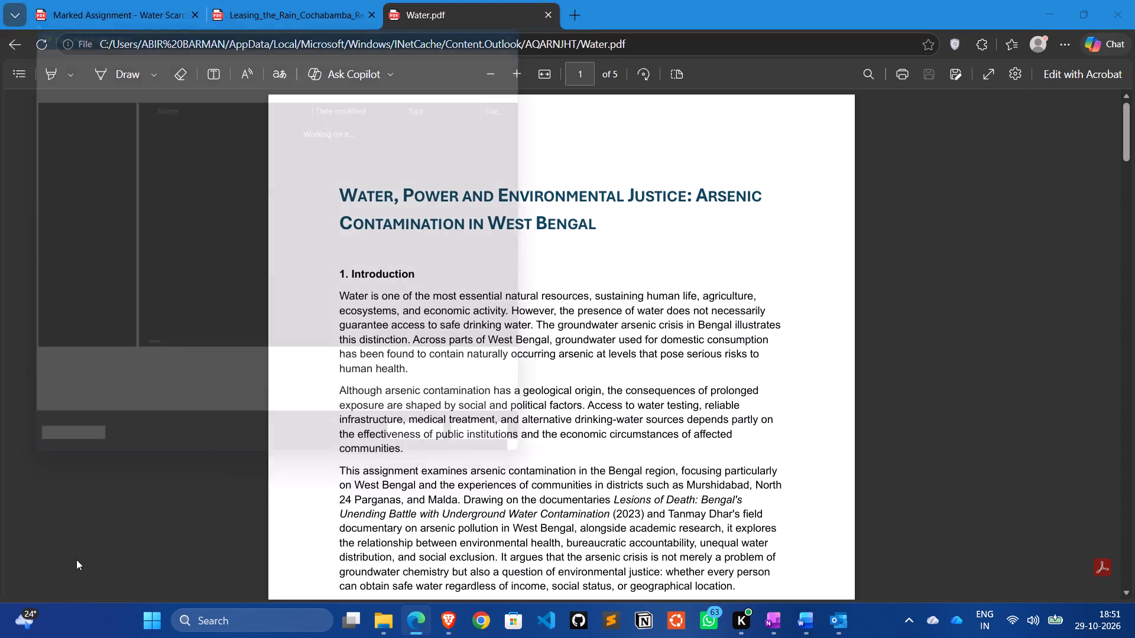
{"action": "left_click", "coordinate": [72, 220]}
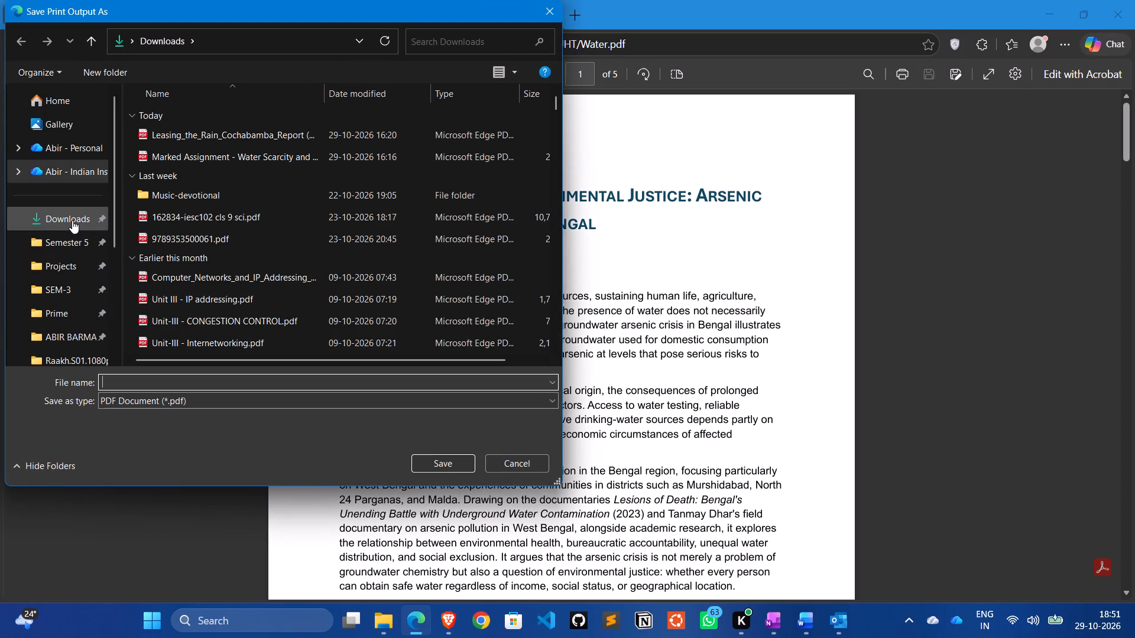
{"action": "left_click", "coordinate": [434, 461]}
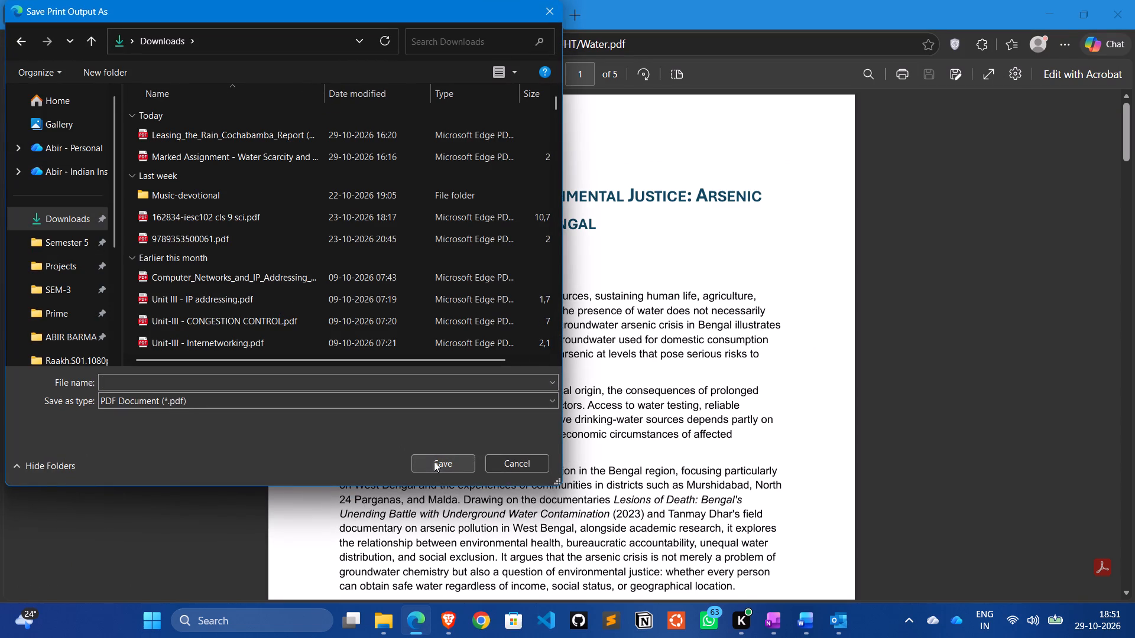
{"action": "left_click", "coordinate": [439, 461]}
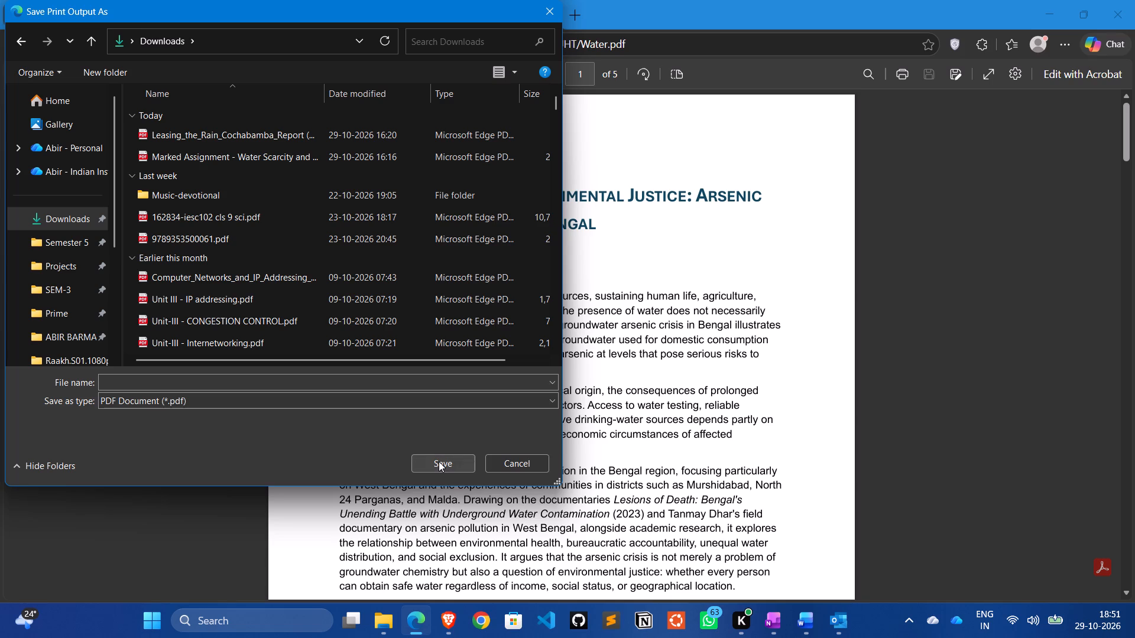
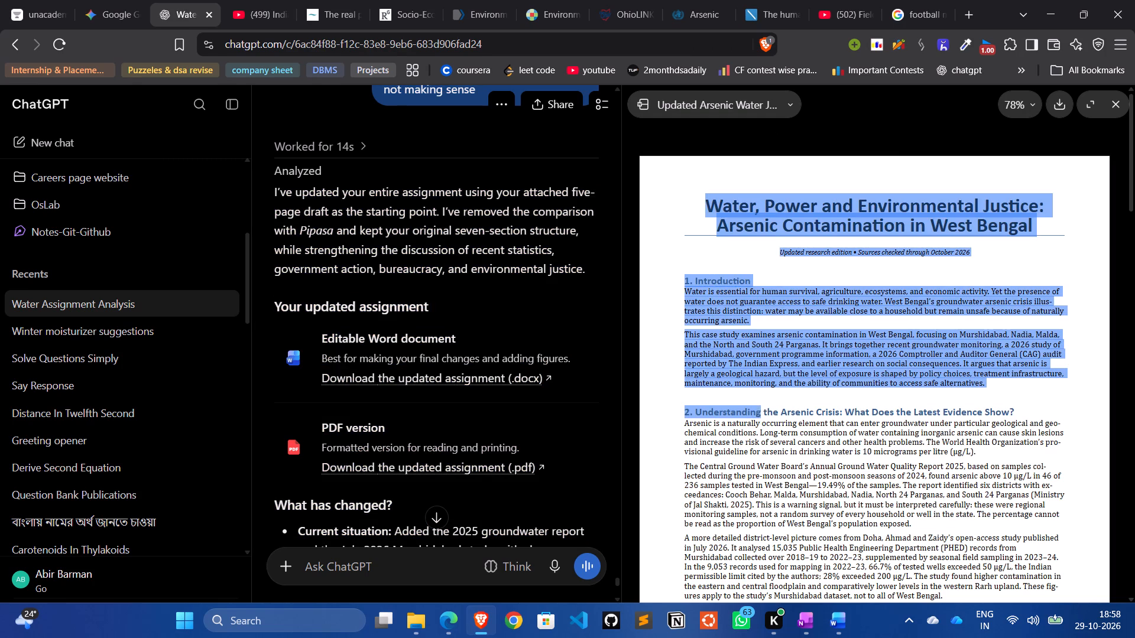
{"action": "left_click_drag", "start_coordinate": [761, 411], "coordinate": [879, 602]}
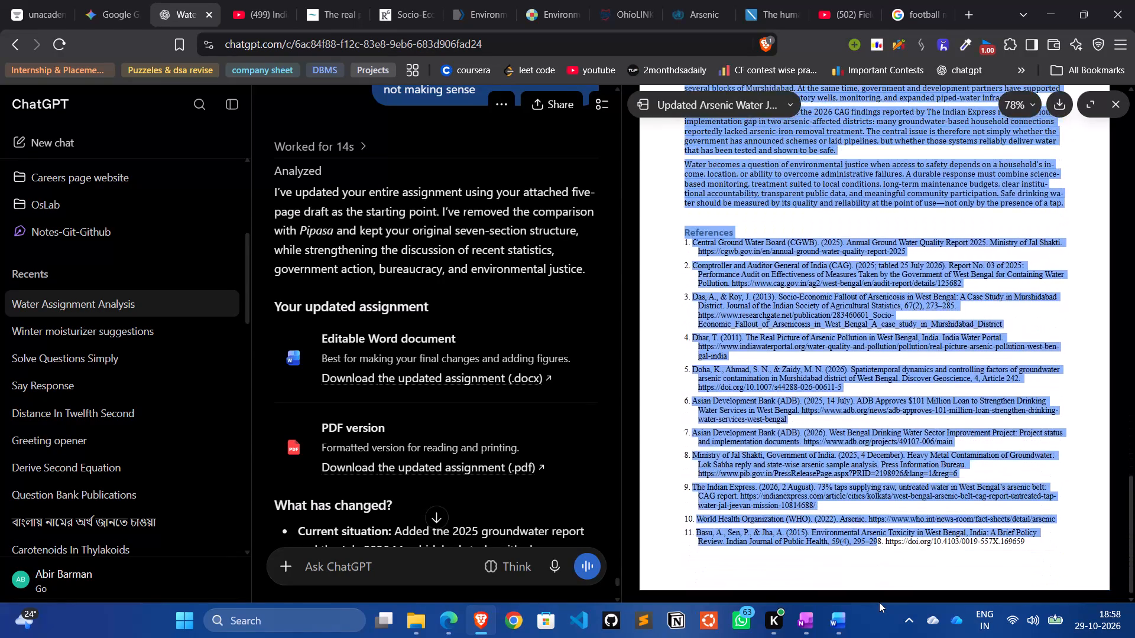
{"action": "left_click_drag", "start_coordinate": [879, 602], "coordinate": [1007, 539]}
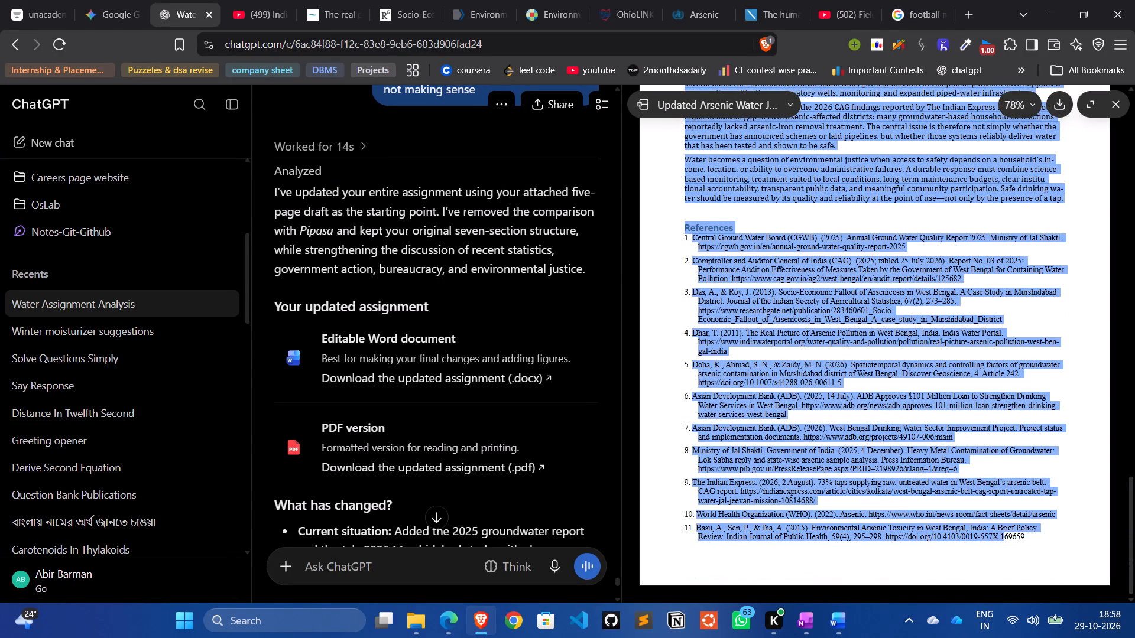
{"action": "left_click_drag", "start_coordinate": [1007, 539], "coordinate": [1053, 541]}
{"action": "key", "text": "ctrl+c"}
Switch to Word and replace the entire contents of Document1 with the copied assignment text.
{"action": "left_click", "coordinate": [835, 623]}
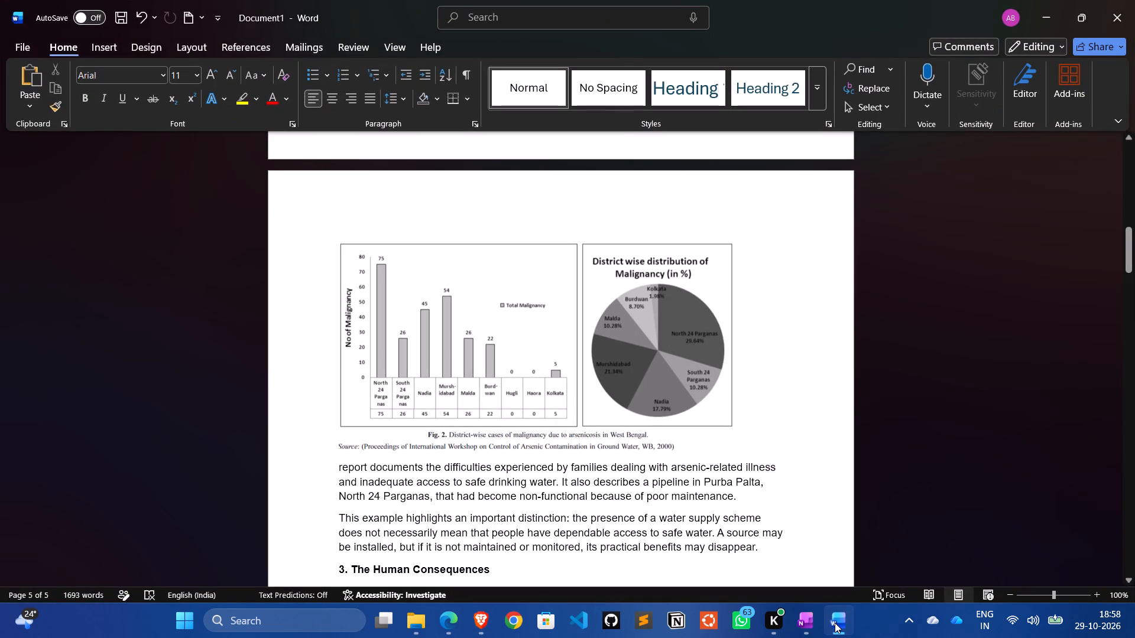
{"action": "left_click", "coordinate": [779, 424]}
{"action": "key", "text": "ctrl+a"}
{"action": "key", "text": "ctrl+v"}
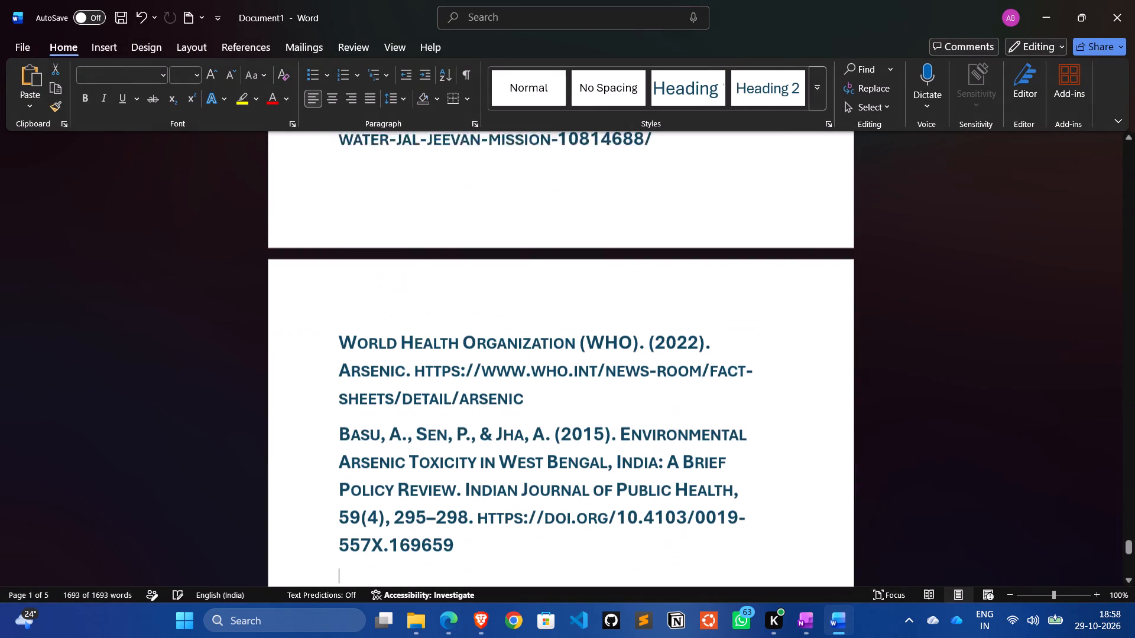
{"action": "scroll", "coordinate": [779, 424], "scroll_direction": "up", "scroll_amount": 20}
{"action": "scroll", "coordinate": [779, 424], "scroll_direction": "up", "scroll_amount": 12}
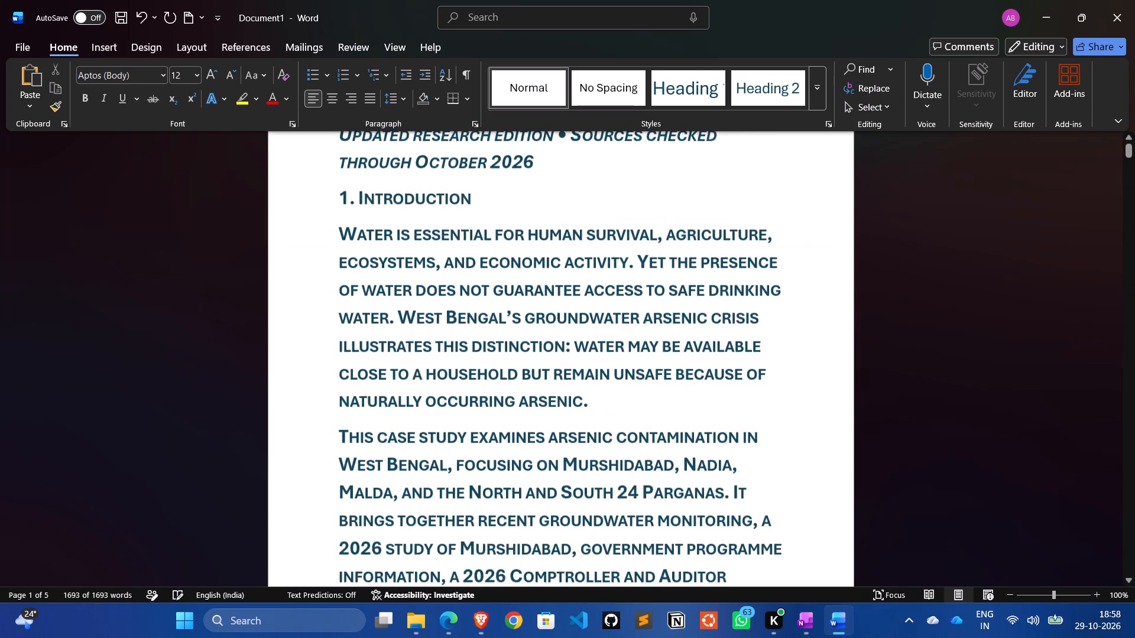
{"action": "scroll", "coordinate": [779, 424], "scroll_direction": "up", "scroll_amount": 6}
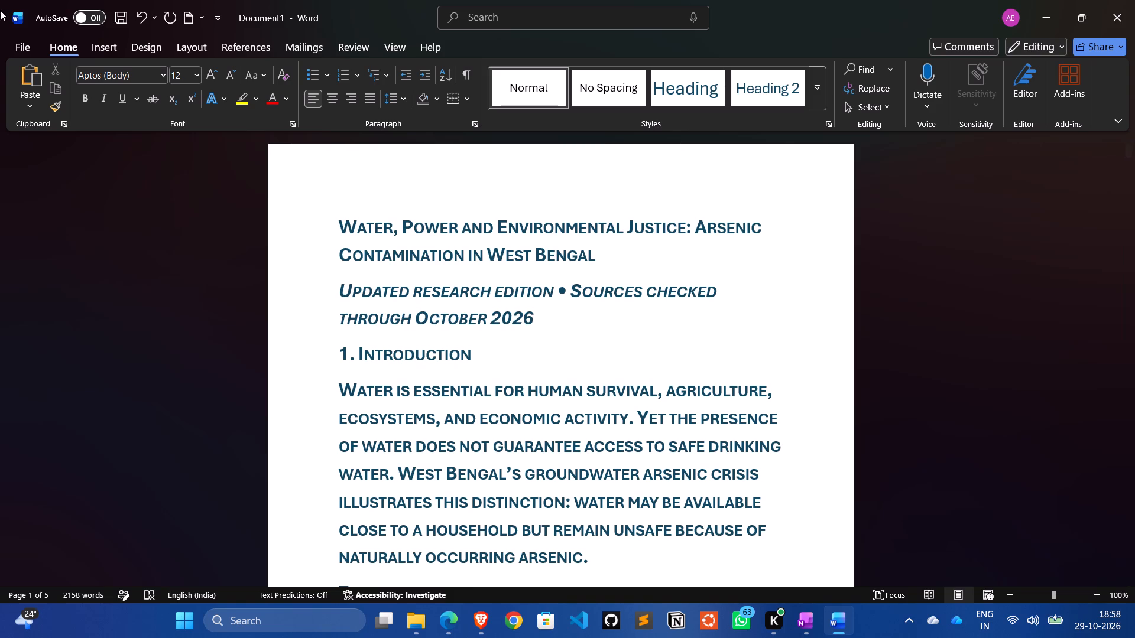
Create a new blank Word document.
{"action": "left_click", "coordinate": [22, 46]}
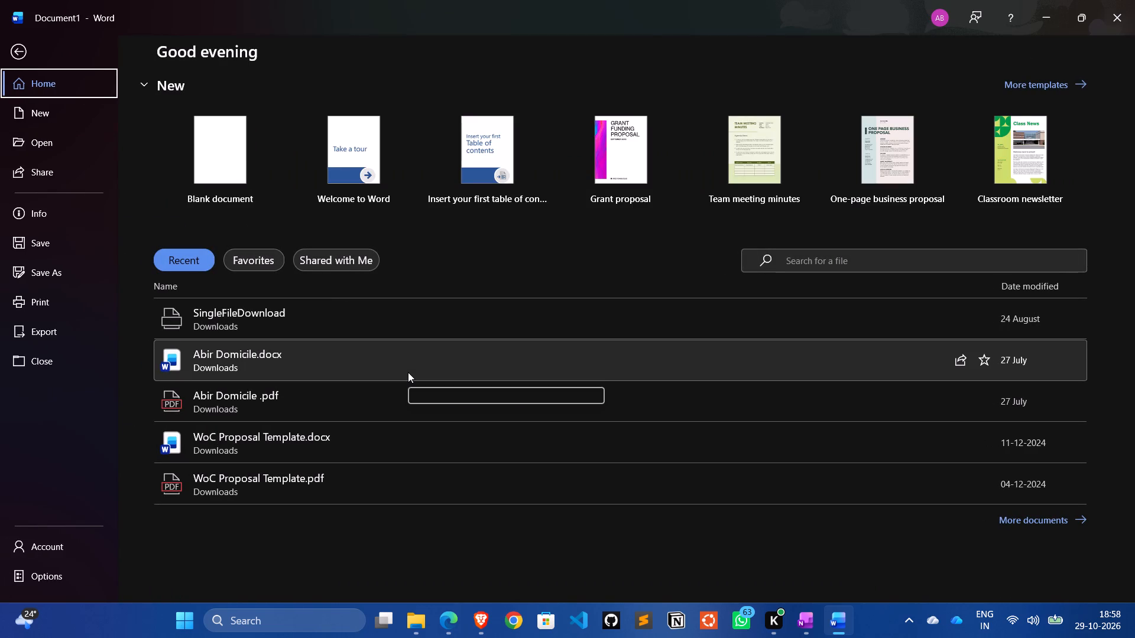
{"action": "left_click", "coordinate": [229, 141]}
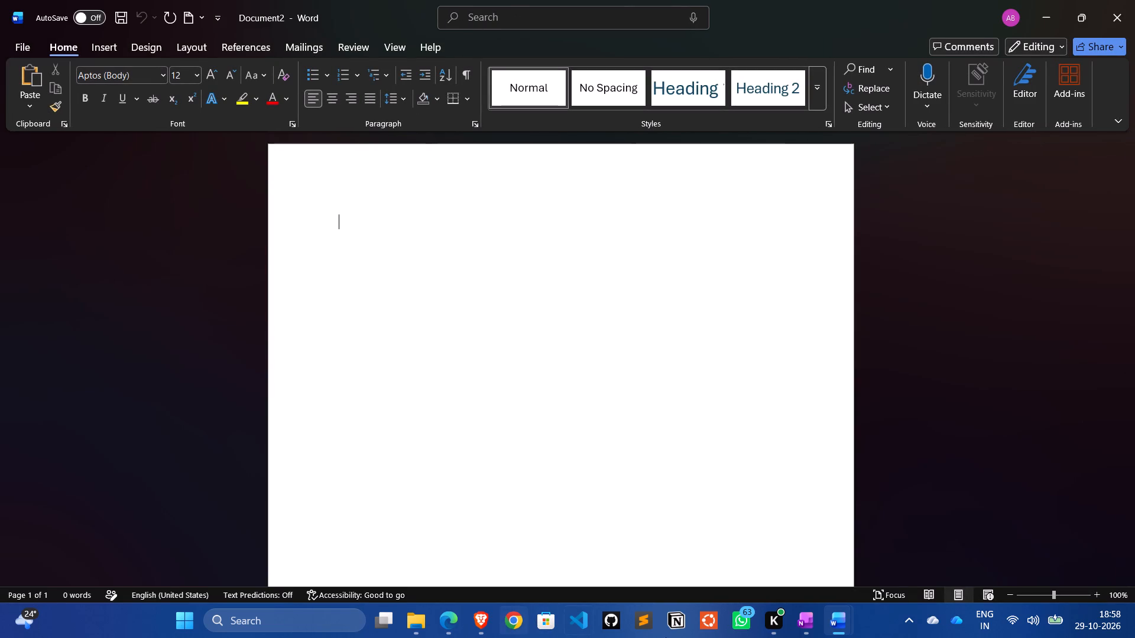
{"action": "left_click", "coordinate": [479, 608]}
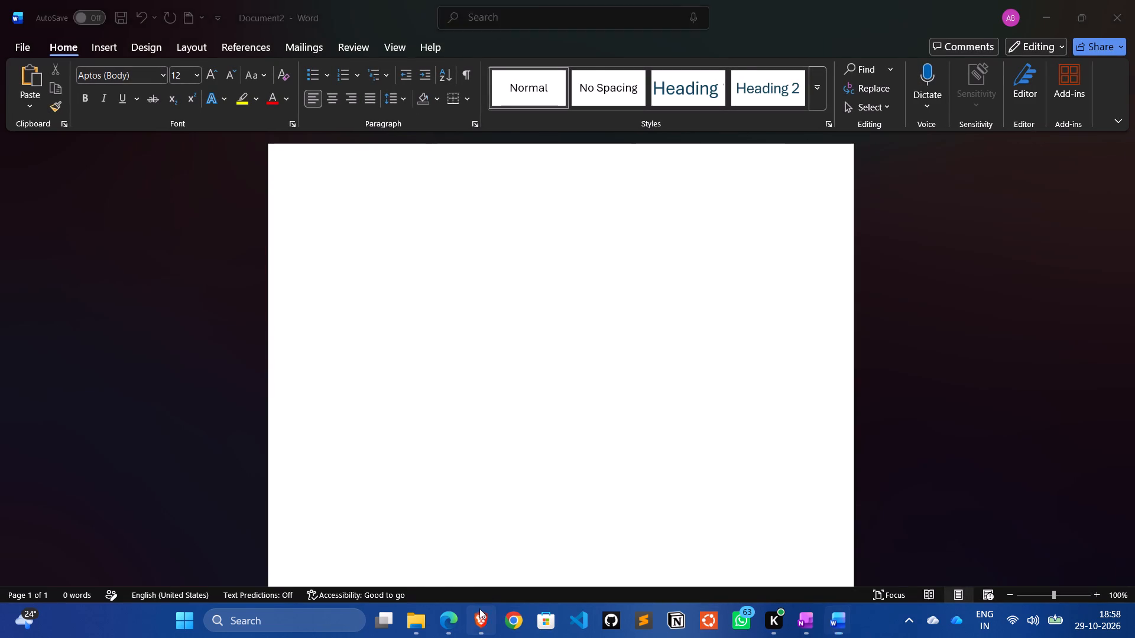
{"action": "left_click", "coordinate": [441, 382]}
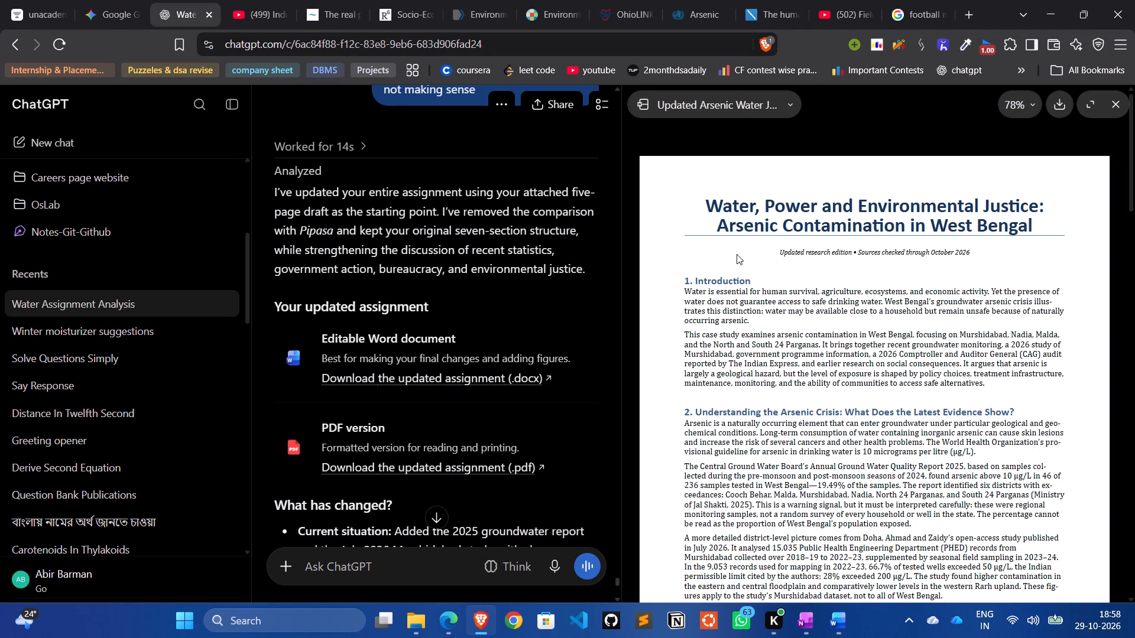
{"action": "left_click", "coordinate": [722, 281]}
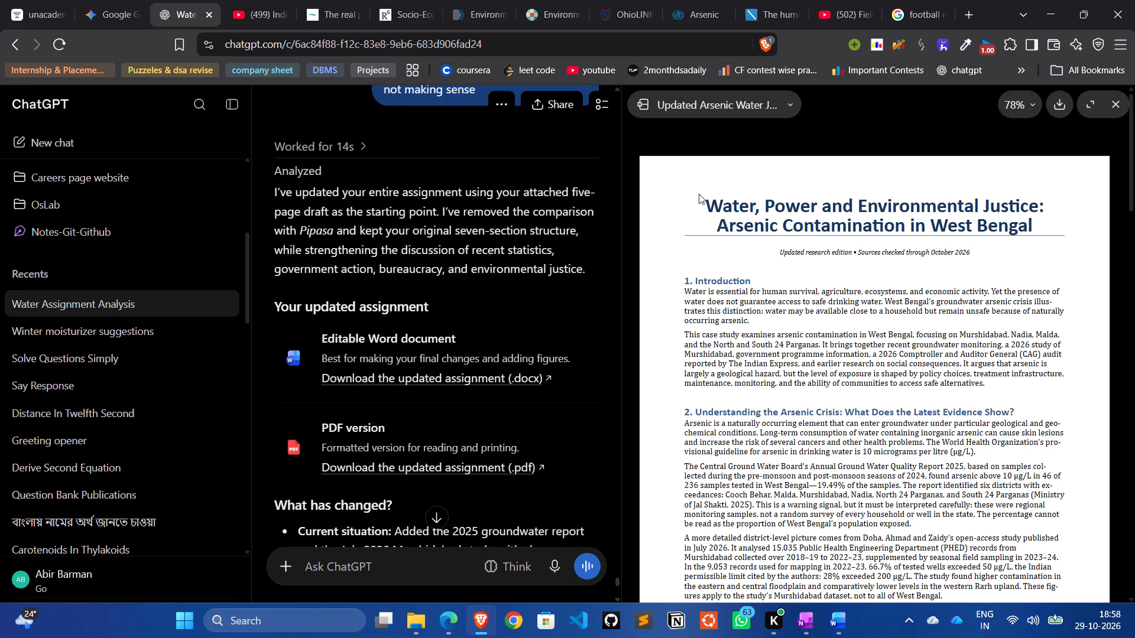
{"action": "left_click_drag", "start_coordinate": [699, 194], "coordinate": [830, 279]}
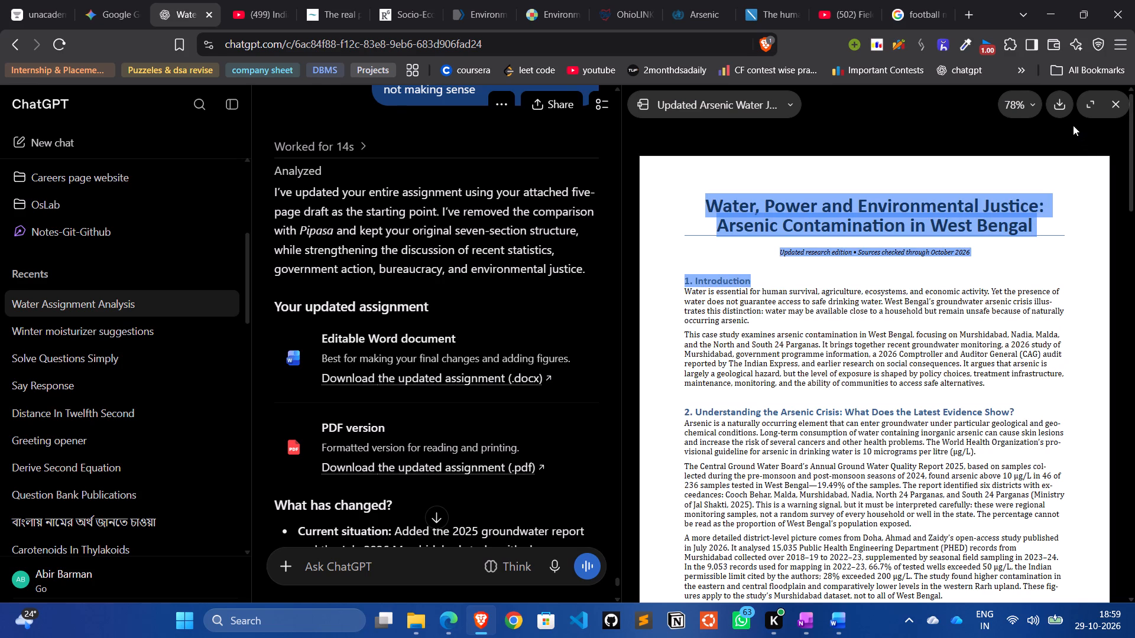
{"action": "left_click", "coordinate": [1063, 107]}
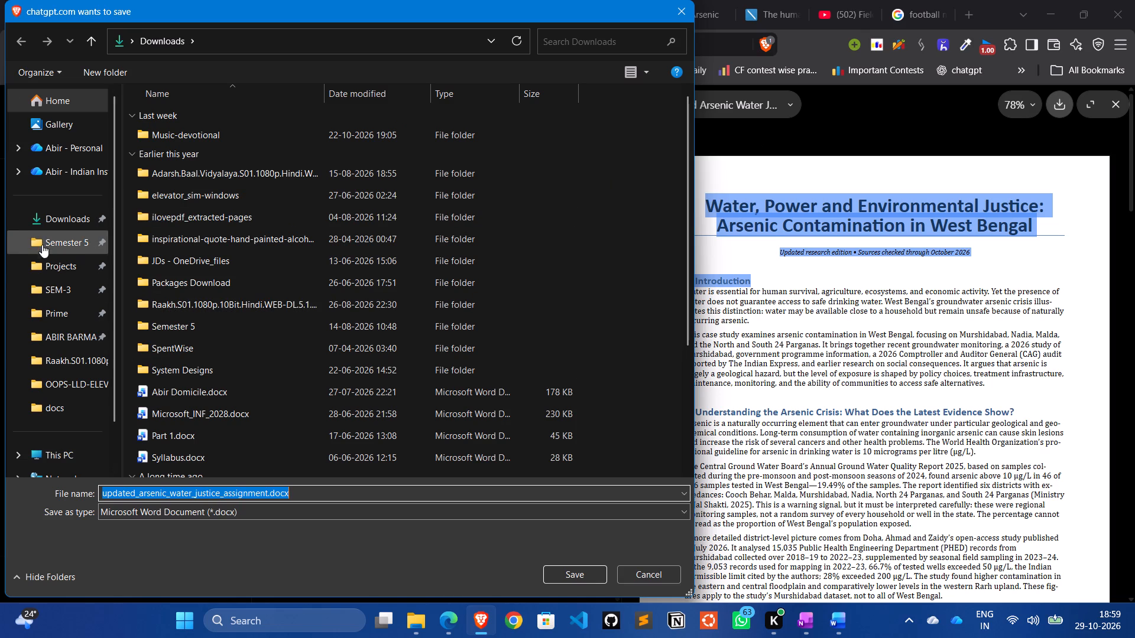
{"action": "left_click", "coordinate": [57, 225]}
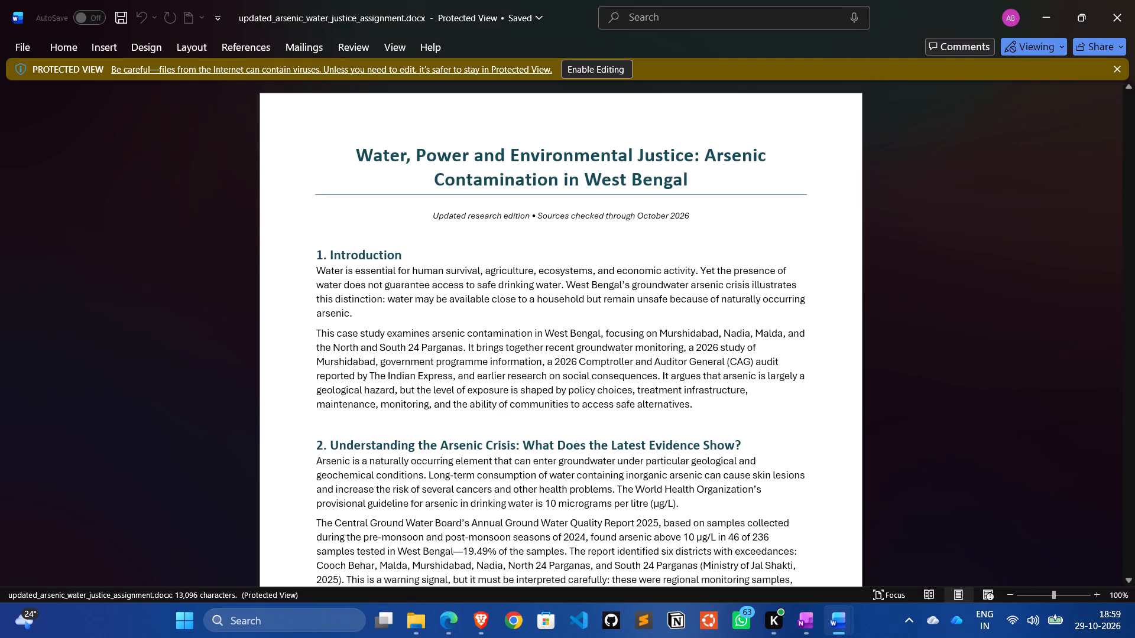
{"action": "left_click", "coordinate": [1053, 45]}
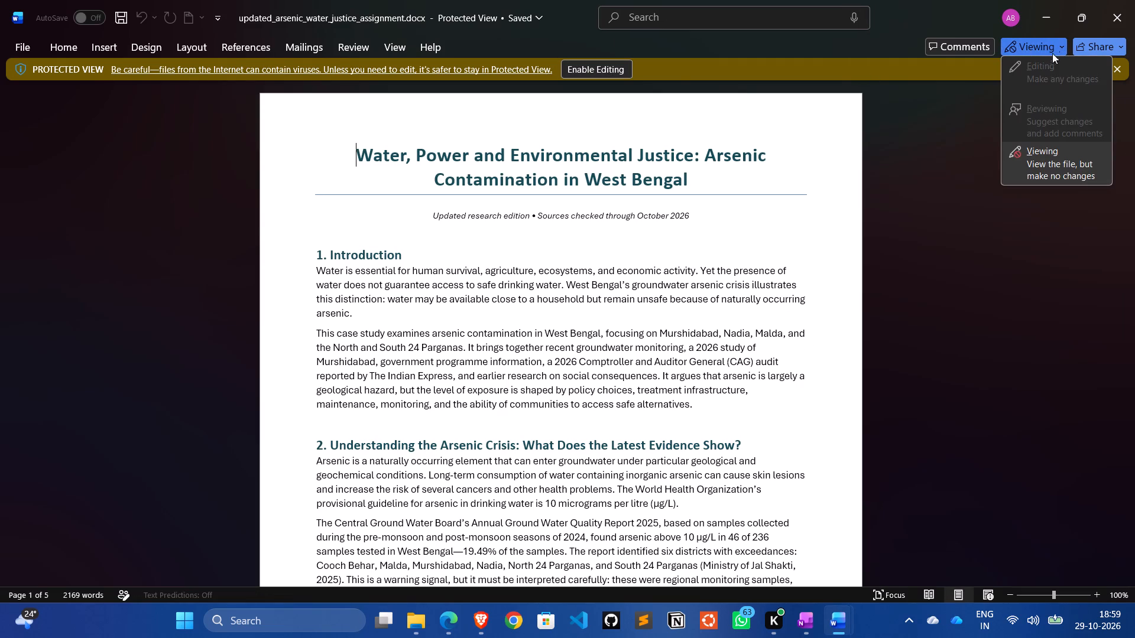
{"action": "left_click", "coordinate": [1055, 159]}
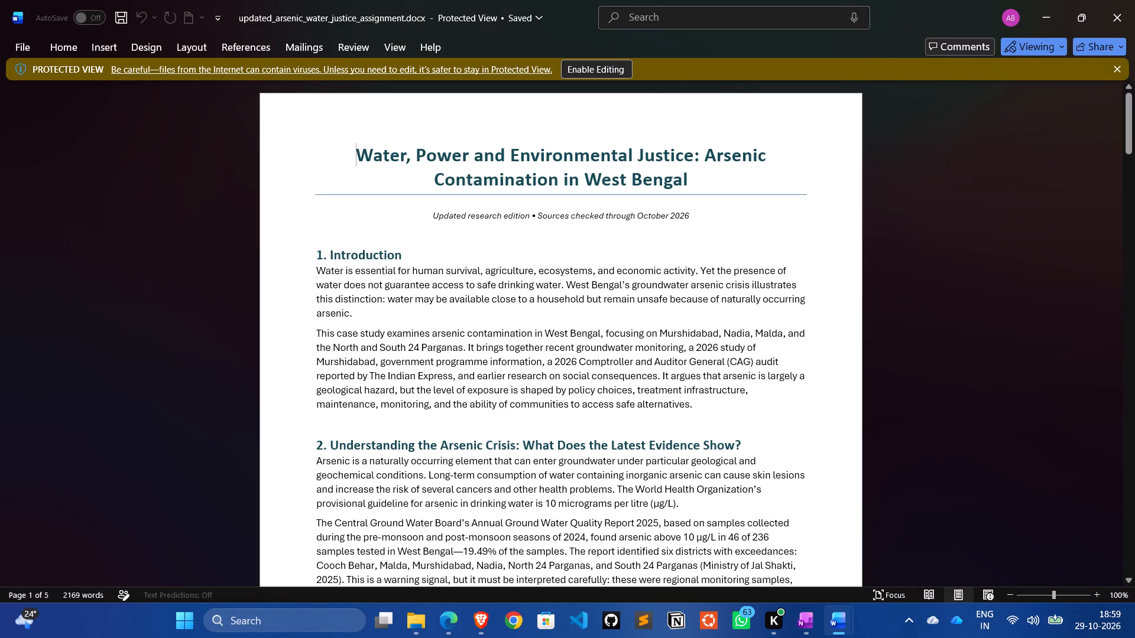
{"action": "left_click", "coordinate": [616, 67]}
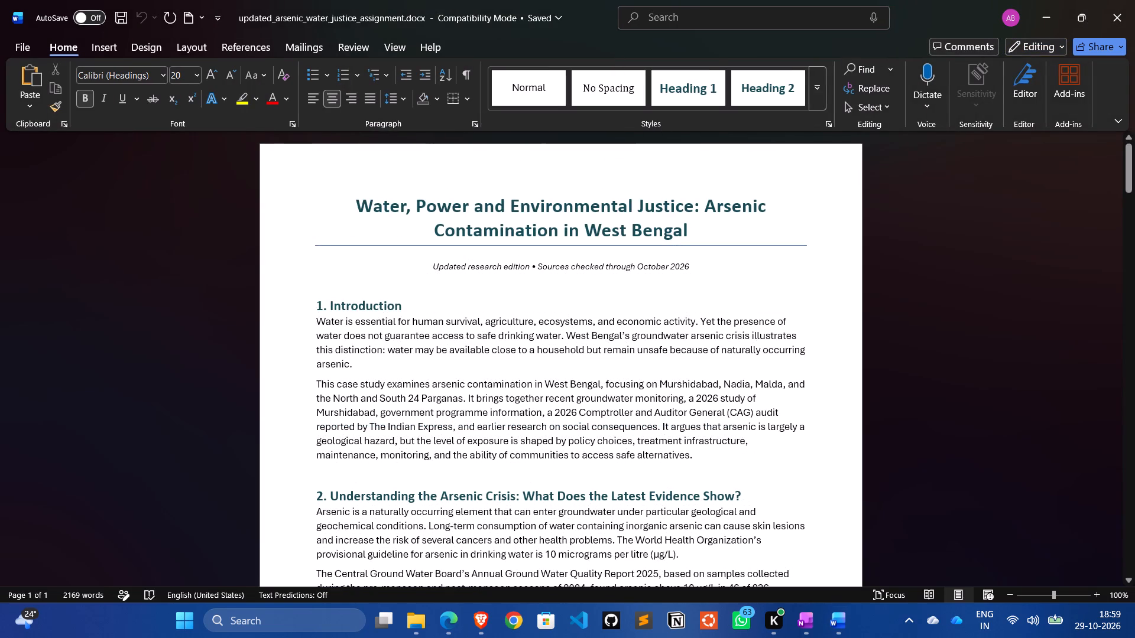
Recolour the whole document title, Water, Power and Environmental Justice: Arsenic Contamination in West Bengal, with a darker blue theme colour.
{"action": "scroll", "coordinate": [596, 423], "scroll_direction": "up", "scroll_amount": 3}
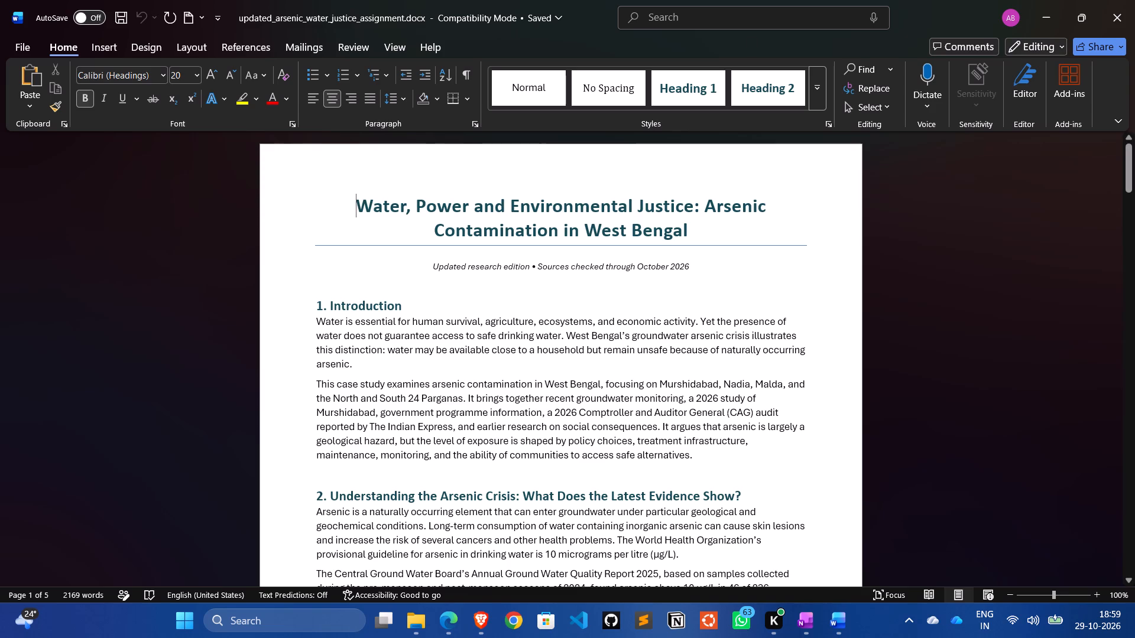
{"action": "left_click", "coordinate": [672, 232]}
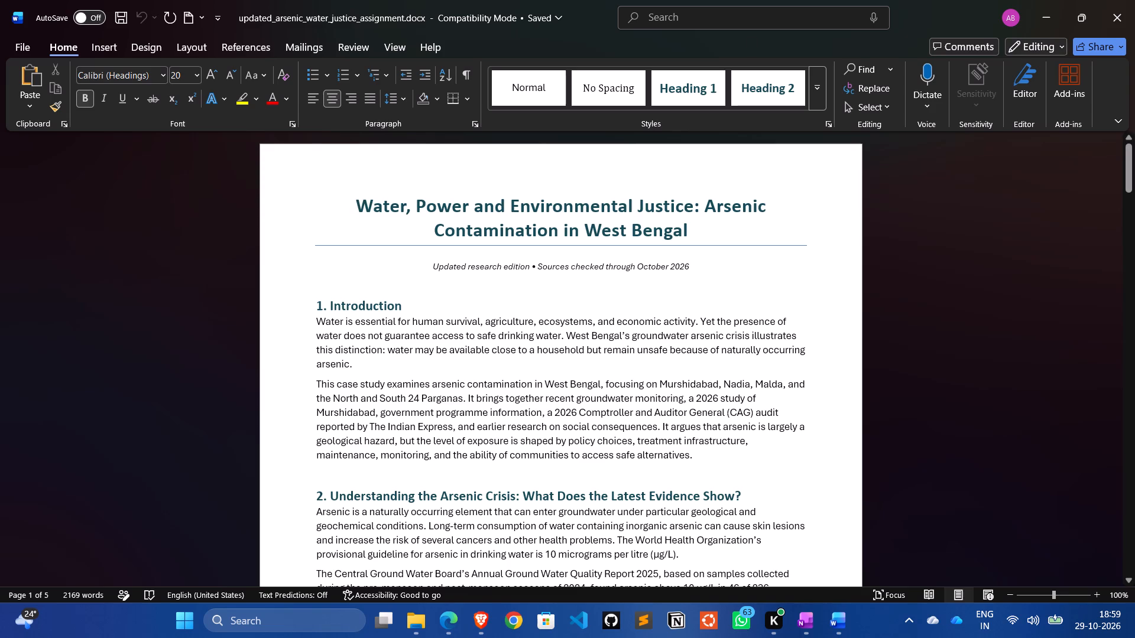
{"action": "left_click", "coordinate": [703, 230]}
{"action": "left_click", "coordinate": [703, 230]}
{"action": "left_click_drag", "start_coordinate": [703, 230], "coordinate": [440, 185]}
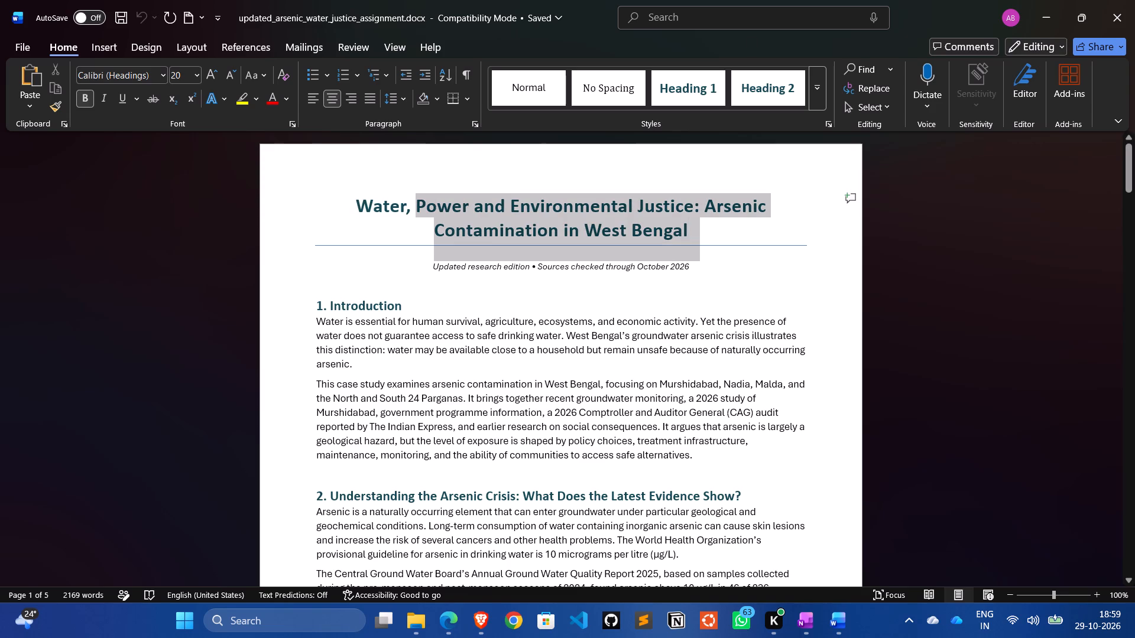
{"action": "left_click_drag", "start_coordinate": [440, 185], "coordinate": [348, 203]}
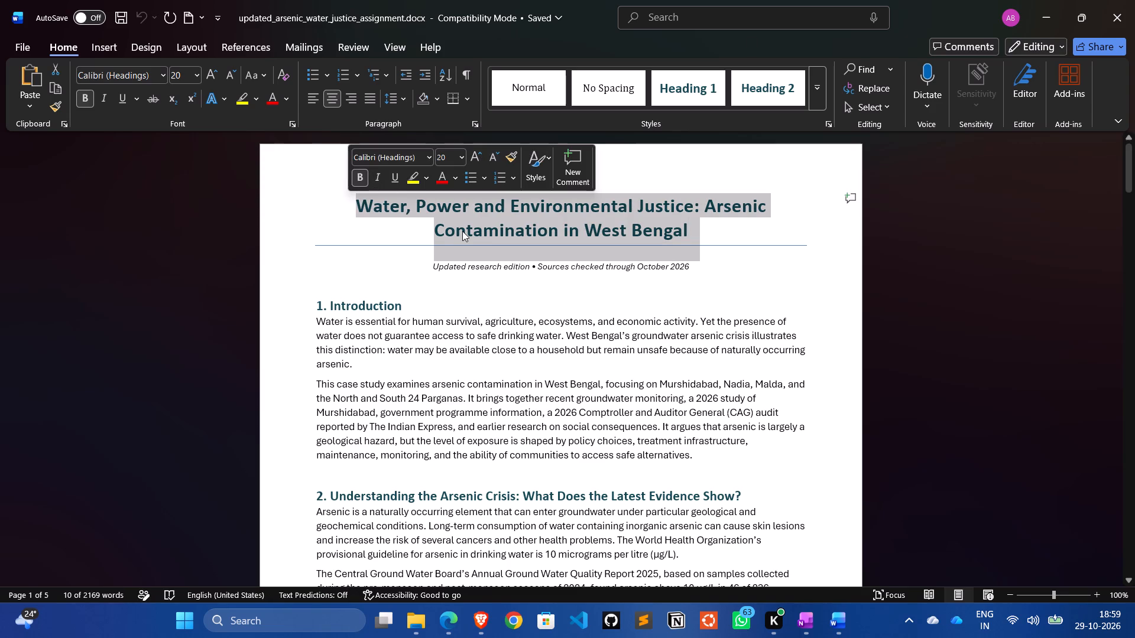
{"action": "left_click", "coordinate": [458, 174]}
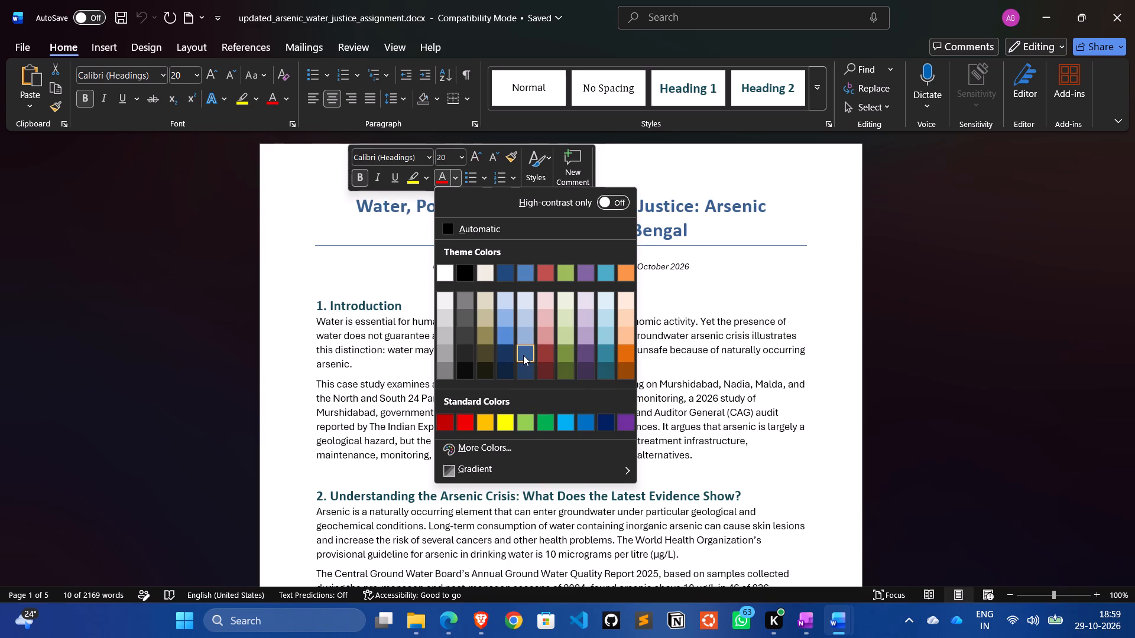
{"action": "left_click", "coordinate": [523, 355]}
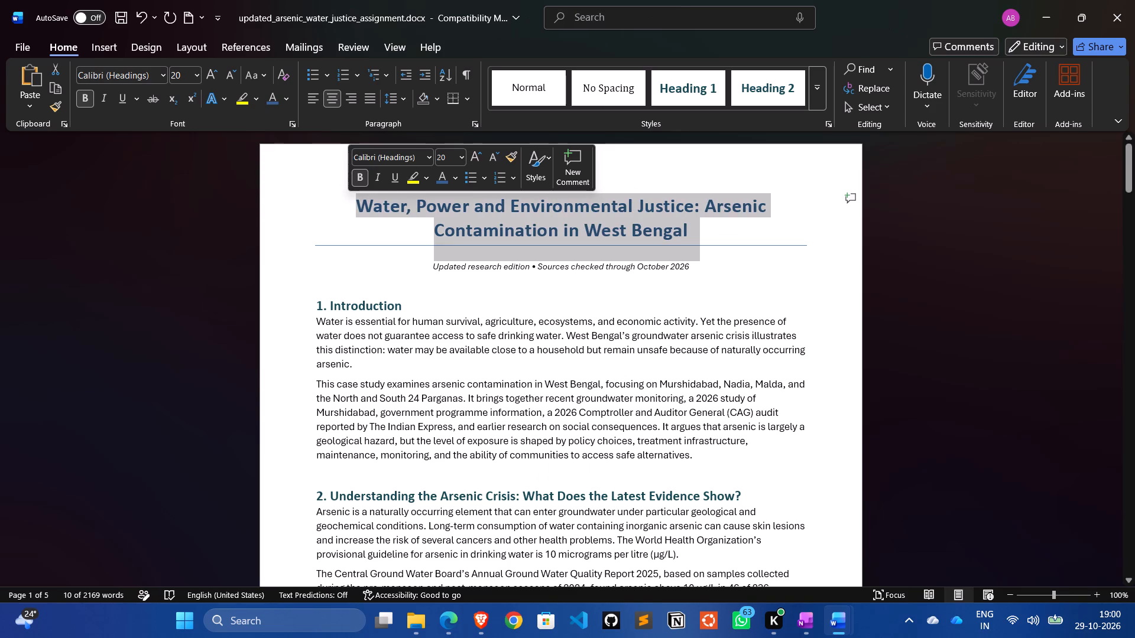
{"action": "left_click", "coordinate": [902, 268]}
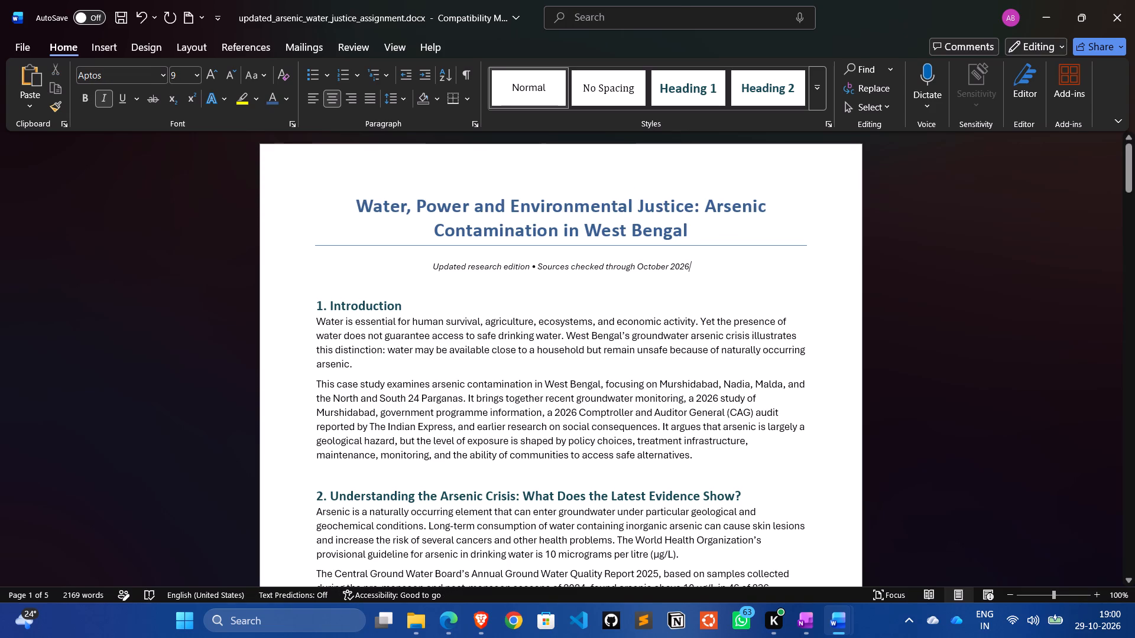
Add an empty paragraph directly above the Table 7 visual placeholder in section 3, The Human Consequences.
{"action": "scroll", "coordinate": [997, 442], "scroll_direction": "down", "scroll_amount": 2}
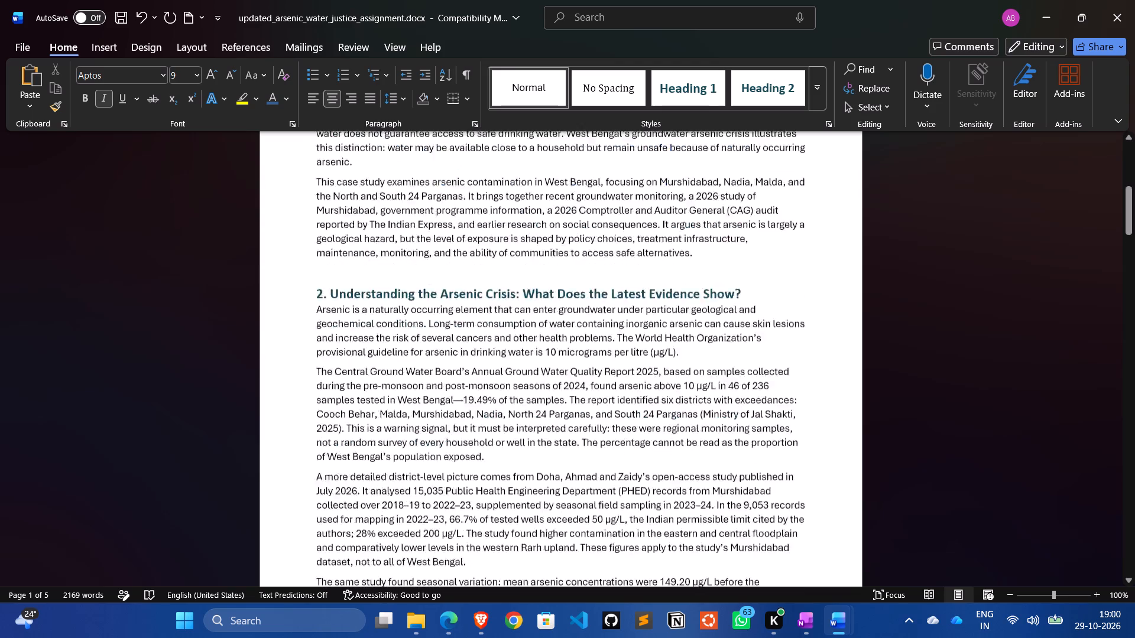
{"action": "scroll", "coordinate": [997, 442], "scroll_direction": "down", "scroll_amount": 1}
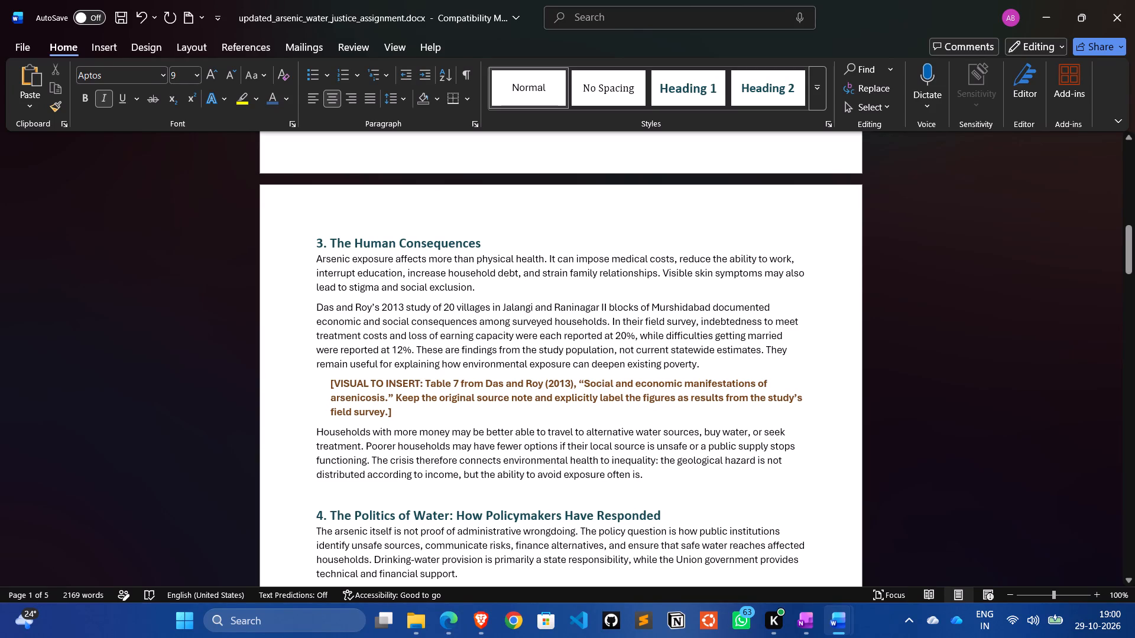
{"action": "left_click", "coordinate": [108, 52]}
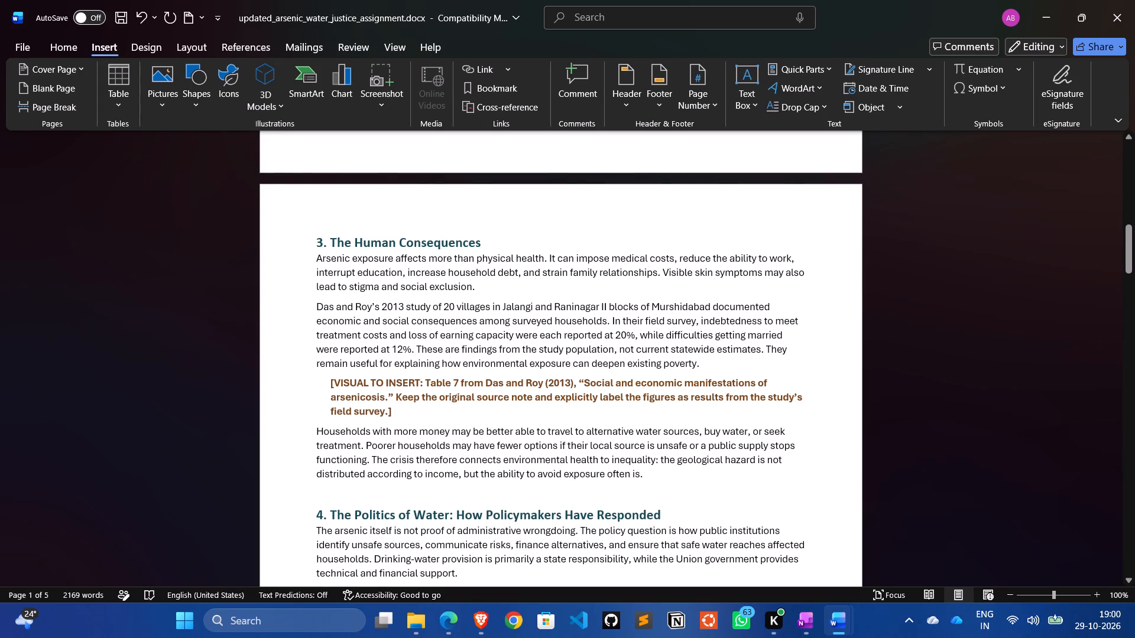
{"action": "left_click", "coordinate": [714, 364]}
{"action": "key", "text": "Return"}
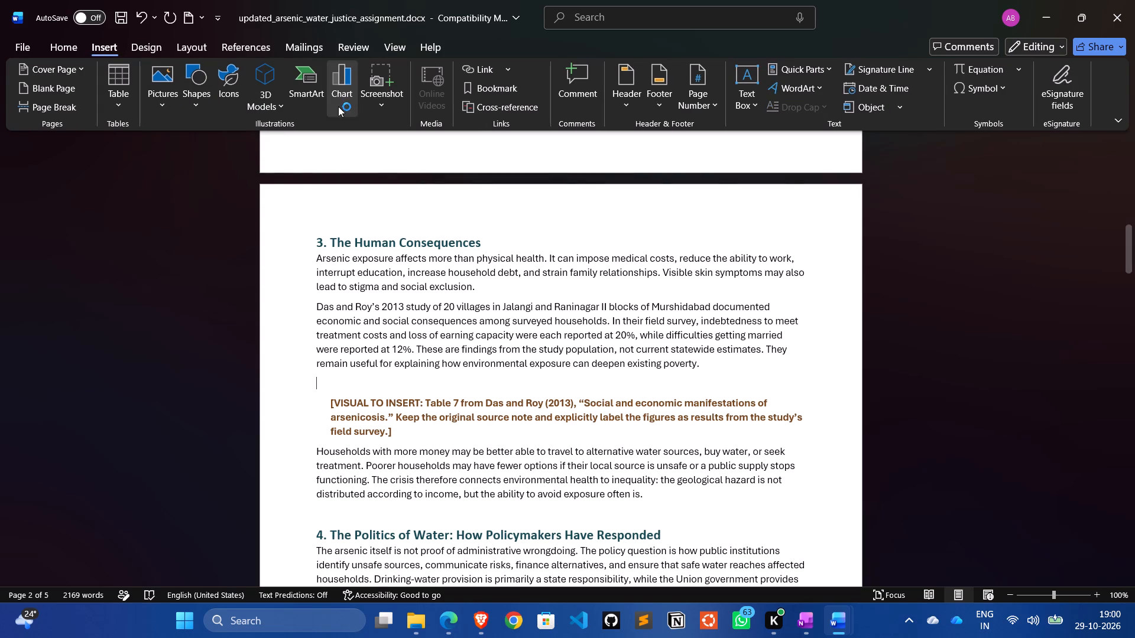
Insert the Table 7 picture, Screenshot 2026-10-29 180953.png, from the device's Gallery into the empty paragraph.
{"action": "left_click", "coordinate": [156, 87]}
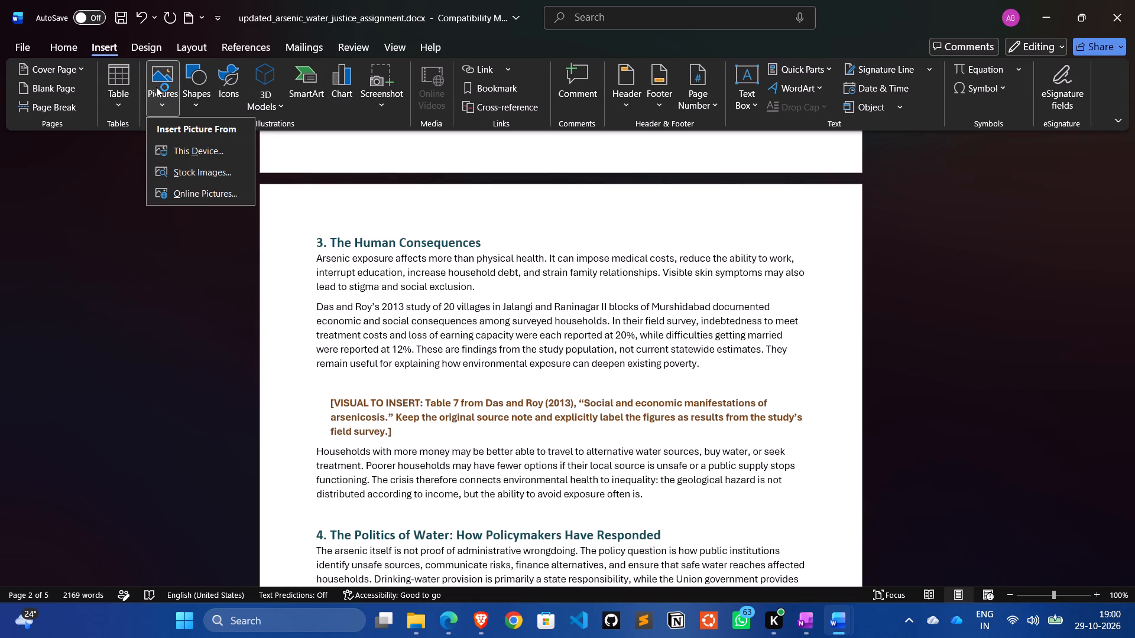
{"action": "left_click", "coordinate": [180, 152]}
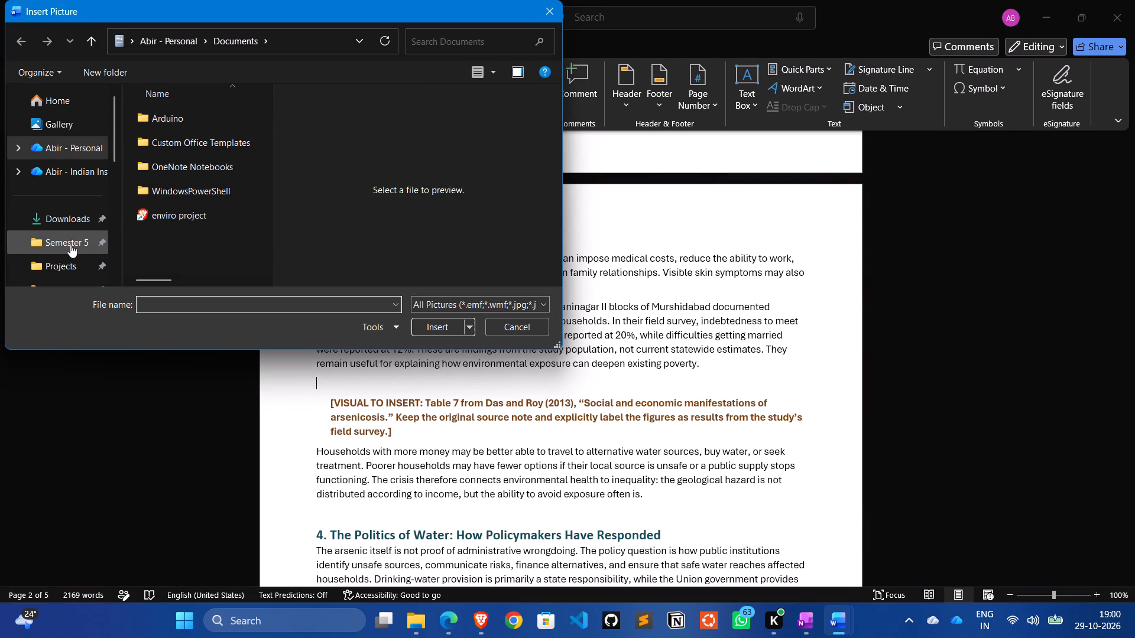
{"action": "left_click", "coordinate": [66, 129]}
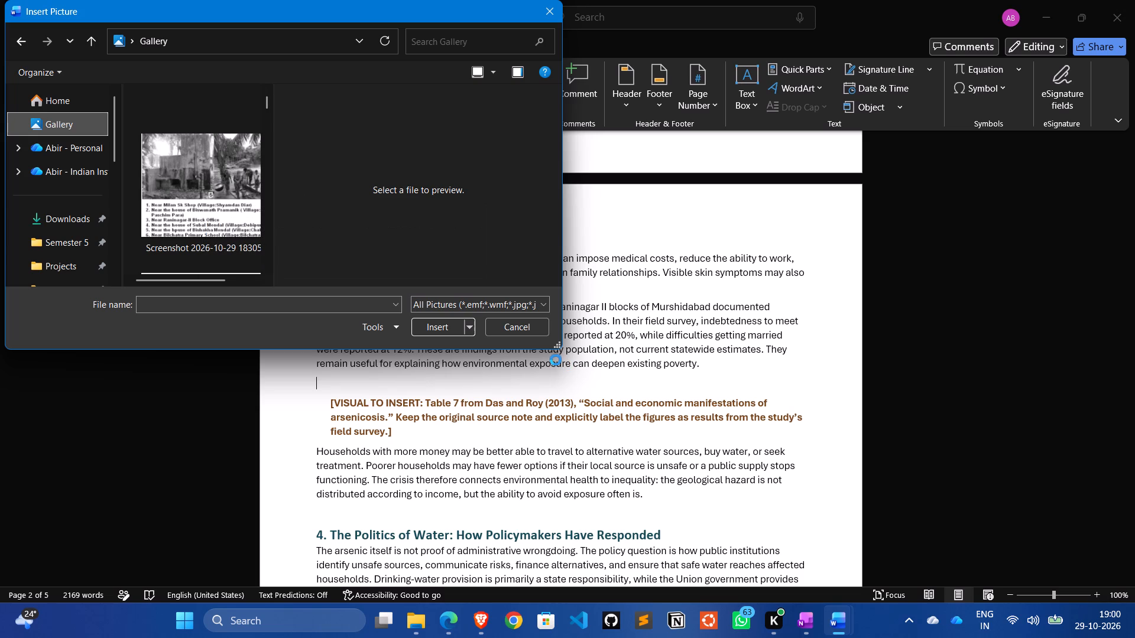
{"action": "left_click_drag", "start_coordinate": [561, 349], "coordinate": [661, 527]}
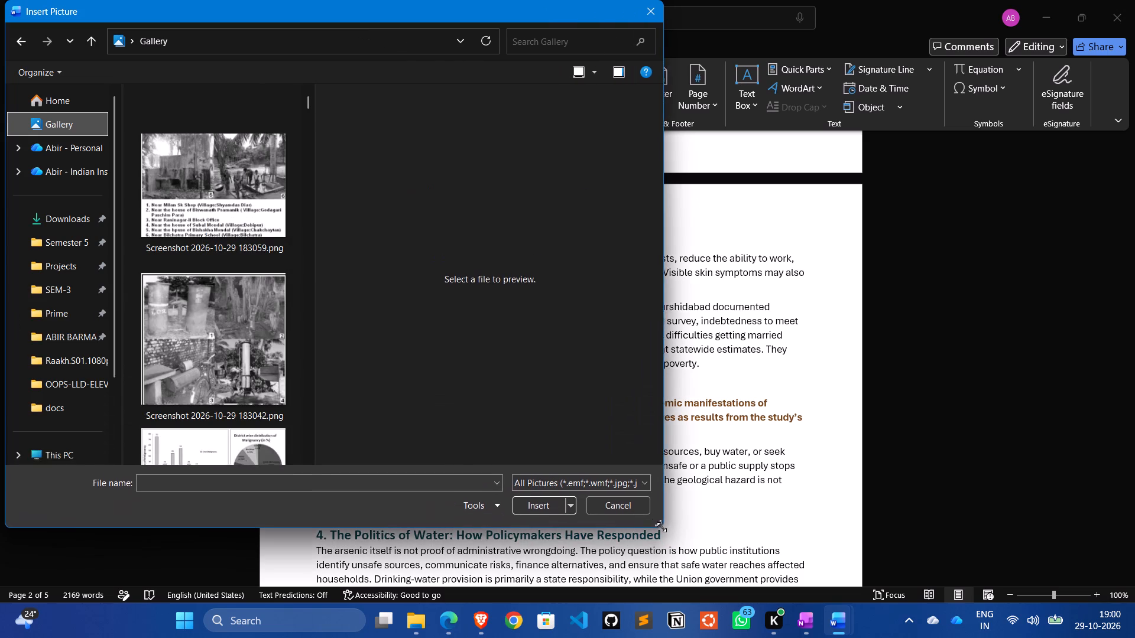
{"action": "left_click_drag", "start_coordinate": [661, 527], "coordinate": [639, 506]}
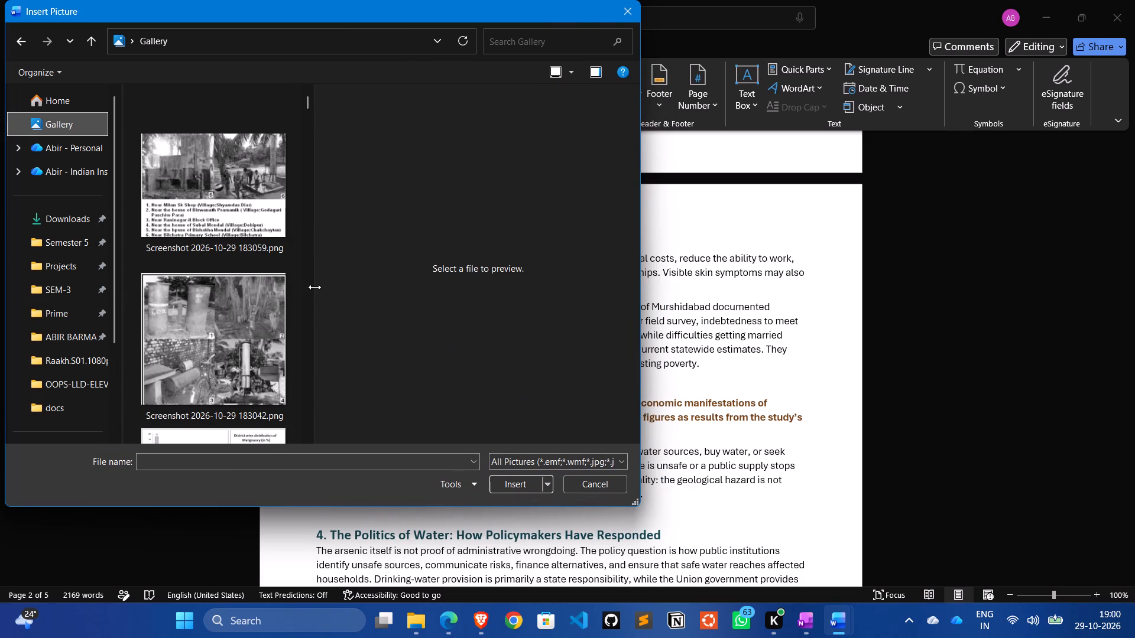
{"action": "left_click_drag", "start_coordinate": [314, 287], "coordinate": [469, 297]}
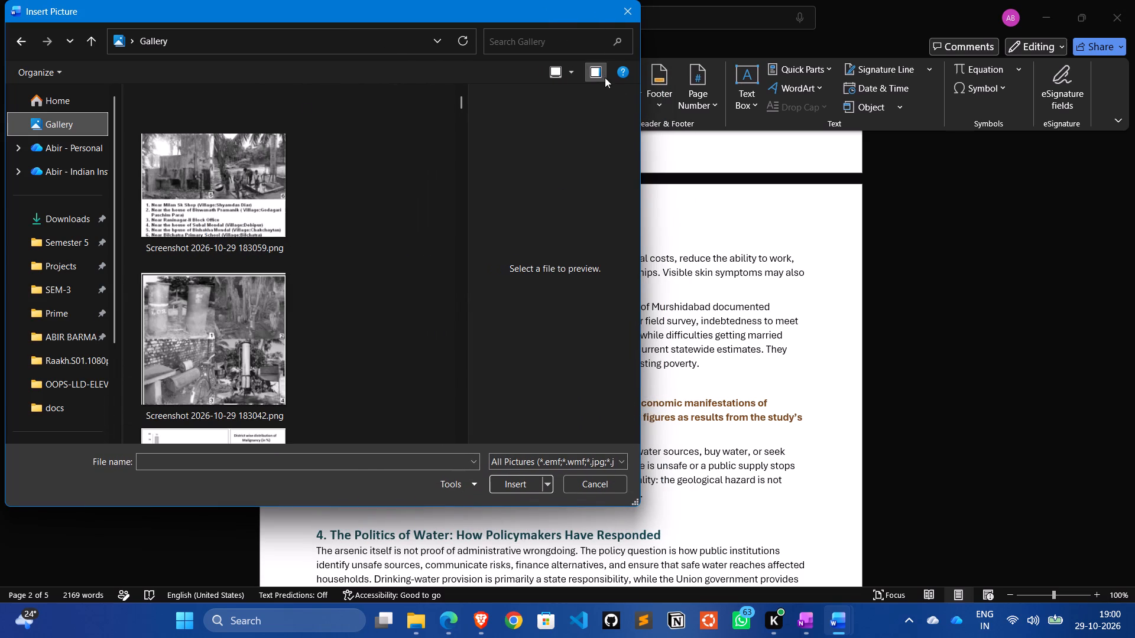
{"action": "left_click", "coordinate": [599, 72]}
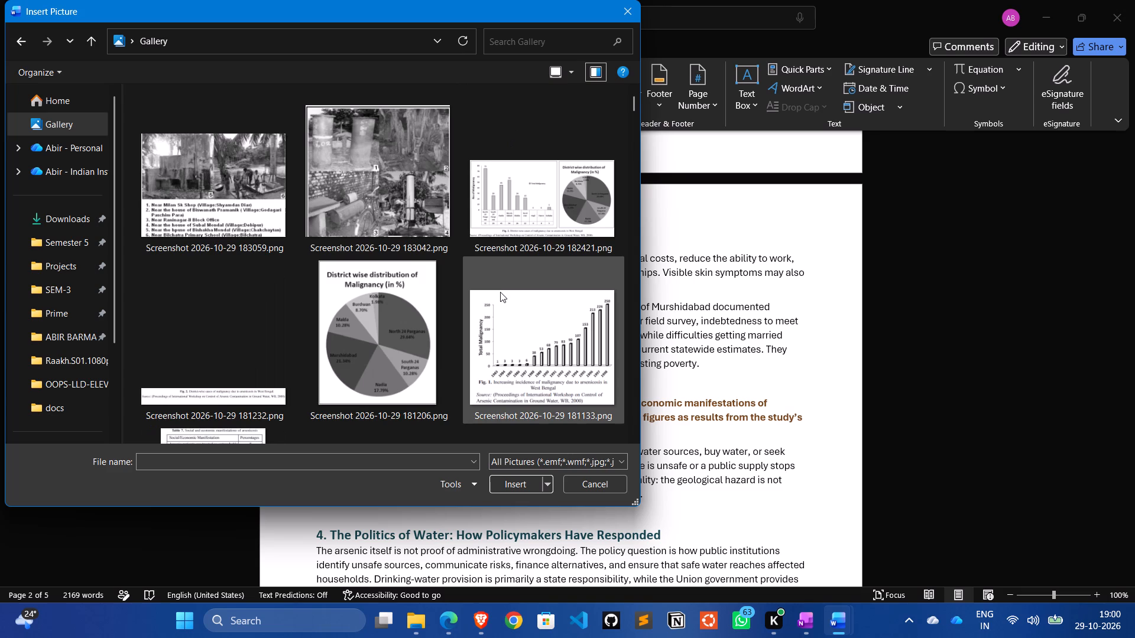
{"action": "scroll", "coordinate": [500, 292], "scroll_direction": "down", "scroll_amount": 1}
{"action": "scroll", "coordinate": [500, 292], "scroll_direction": "up", "scroll_amount": 1}
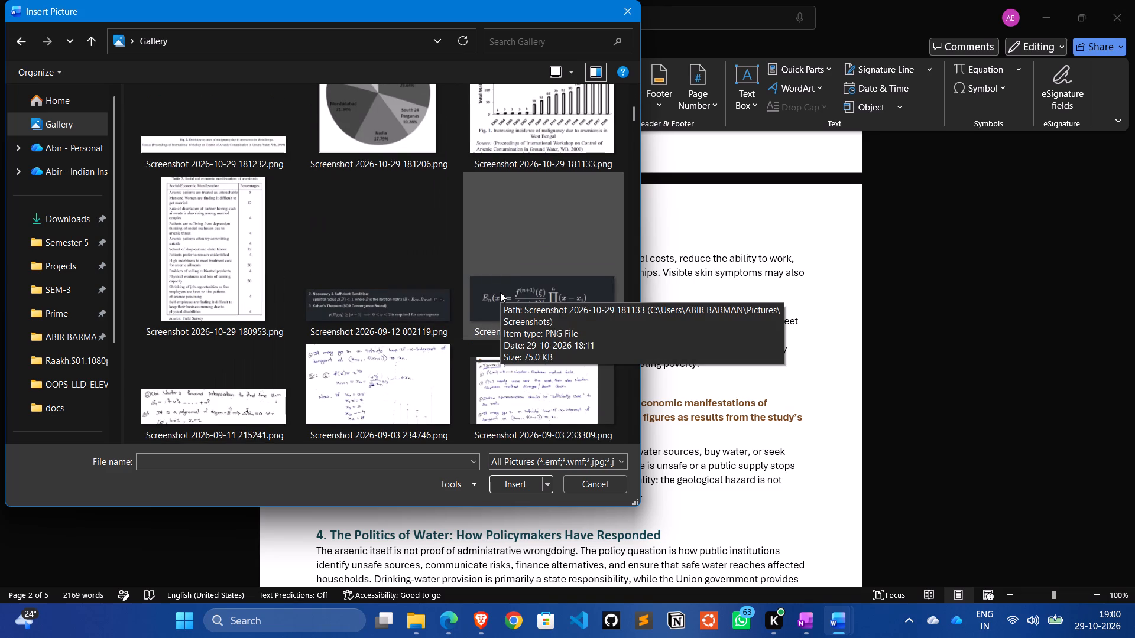
{"action": "scroll", "coordinate": [500, 292], "scroll_direction": "up", "scroll_amount": 1}
{"action": "left_click", "coordinate": [245, 230]}
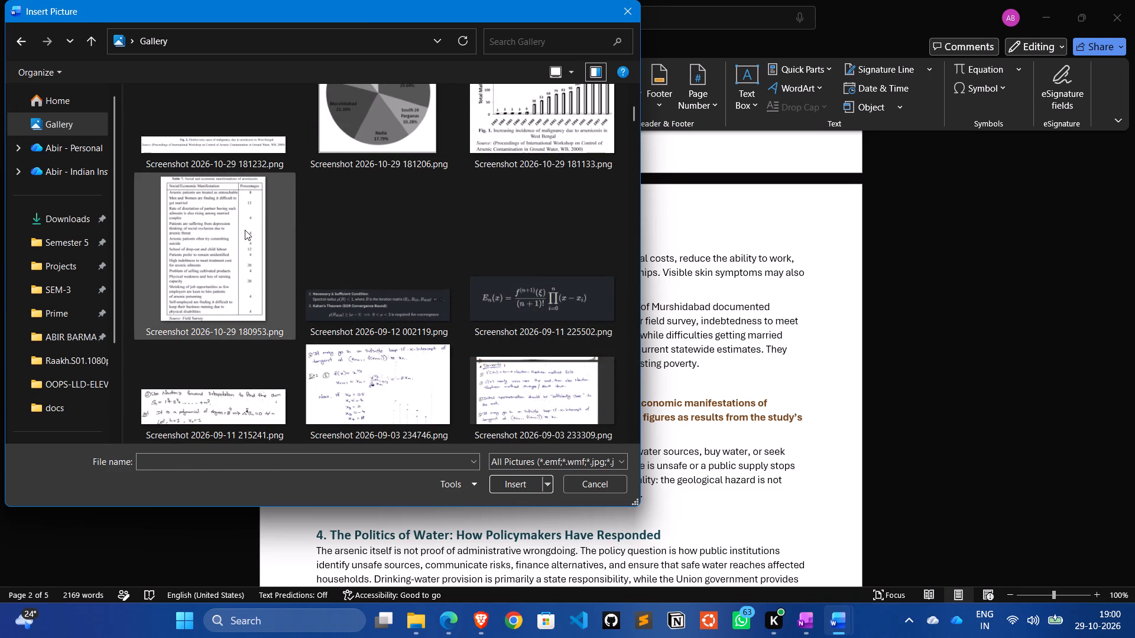
{"action": "left_click", "coordinate": [516, 484]}
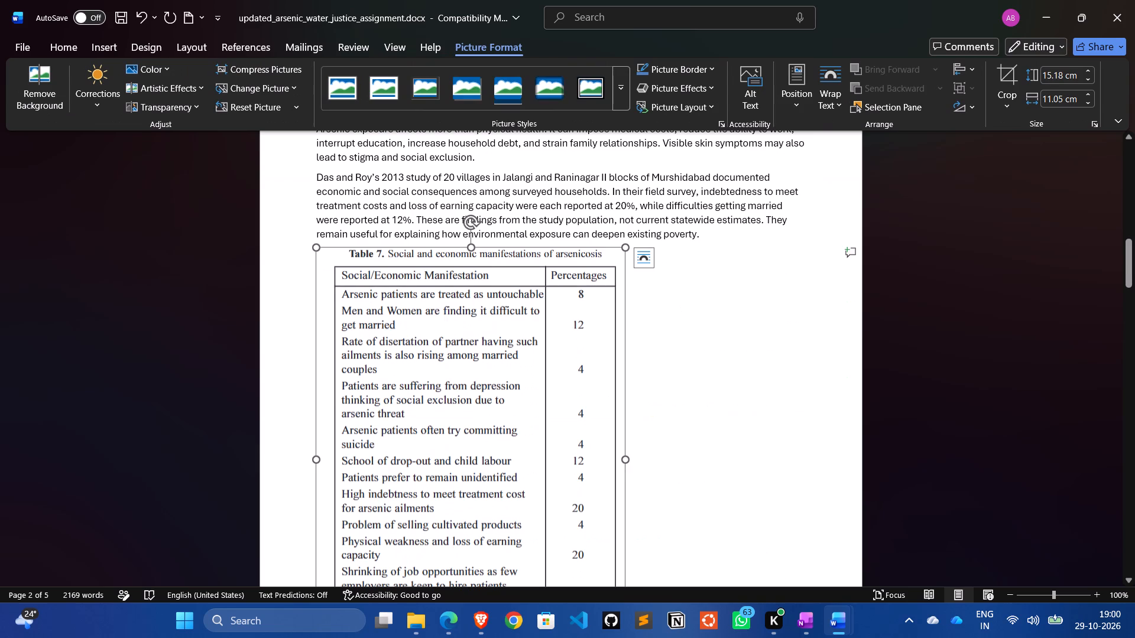
Shrink the Table 7 picture proportionally to about 5.6 cm high and 4.1 cm wide.
{"action": "scroll", "coordinate": [708, 504], "scroll_direction": "down", "scroll_amount": 2}
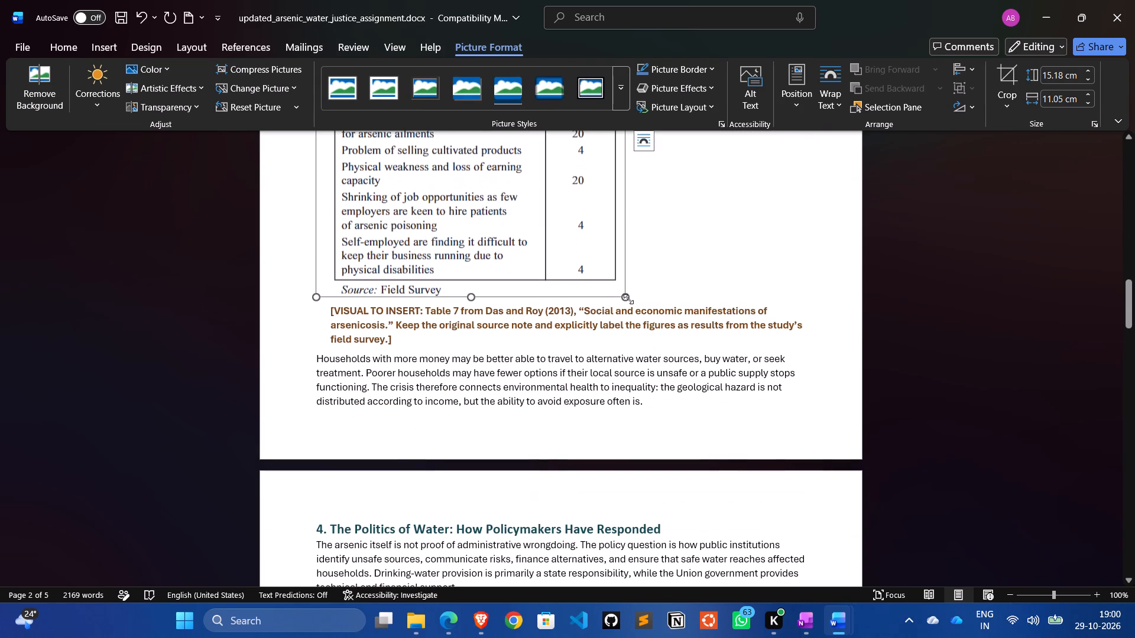
{"action": "left_click_drag", "start_coordinate": [628, 299], "coordinate": [560, 123]}
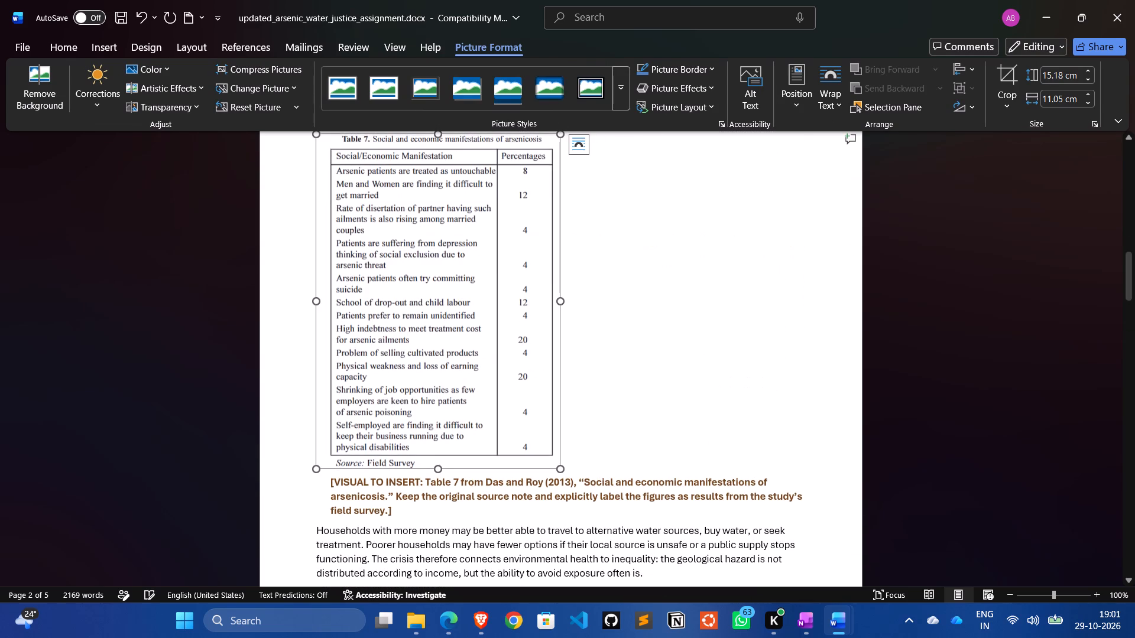
{"action": "scroll", "coordinate": [688, 349], "scroll_direction": "up", "scroll_amount": 1}
{"action": "scroll", "coordinate": [688, 349], "scroll_direction": "down", "scroll_amount": 2}
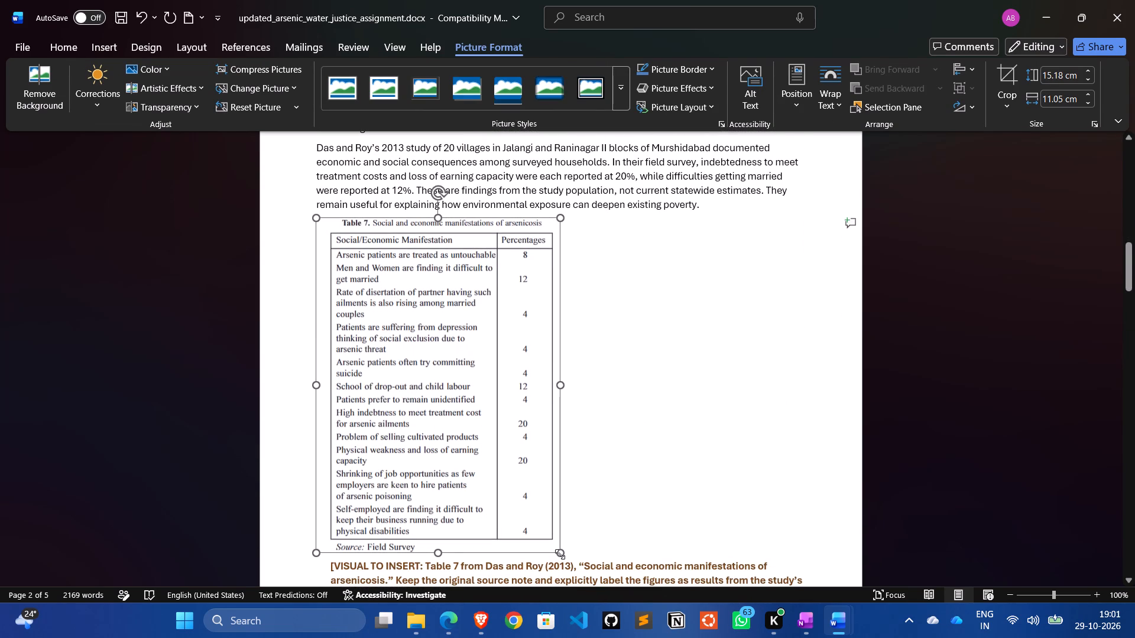
{"action": "left_click_drag", "start_coordinate": [560, 554], "coordinate": [380, 409]}
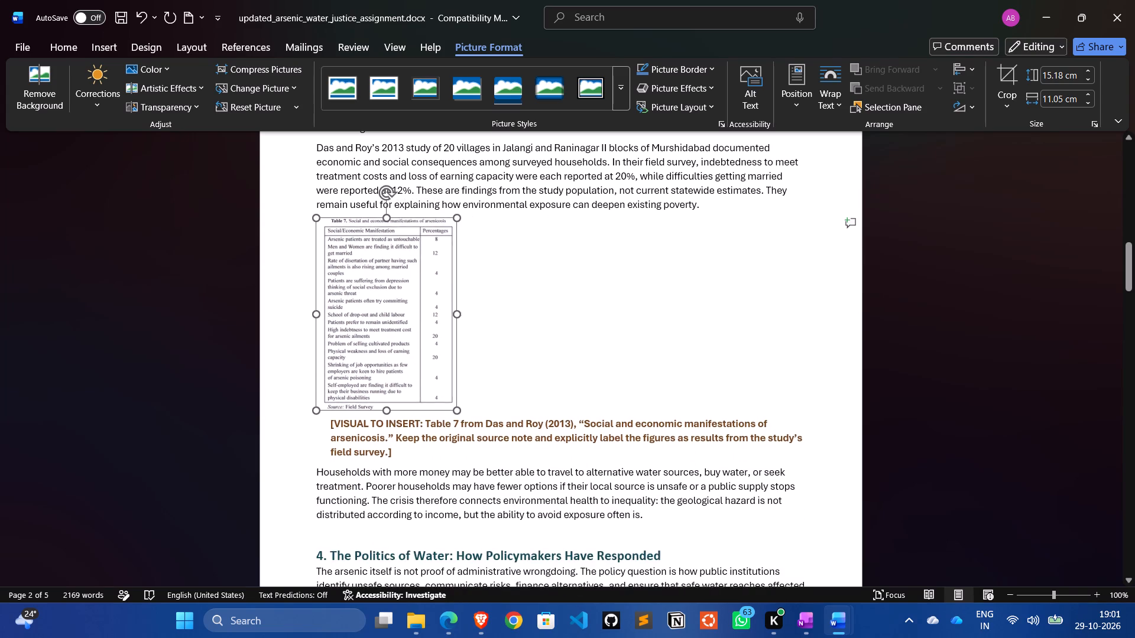
{"action": "left_click_drag", "start_coordinate": [380, 409], "coordinate": [417, 376]}
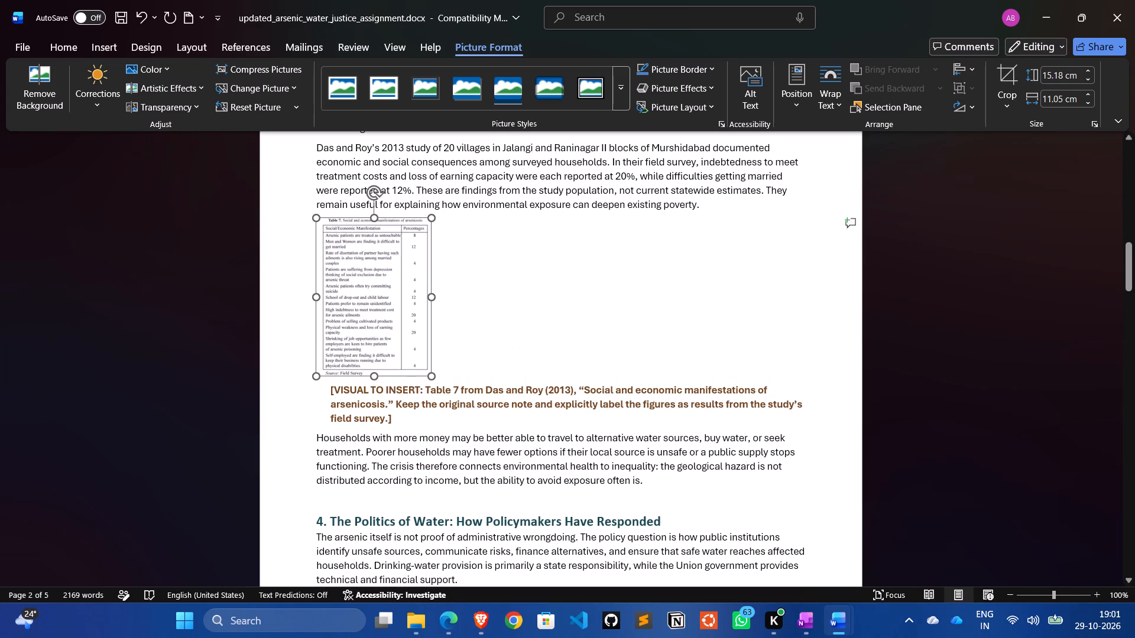
{"action": "left_click_drag", "start_coordinate": [417, 376], "coordinate": [416, 373]}
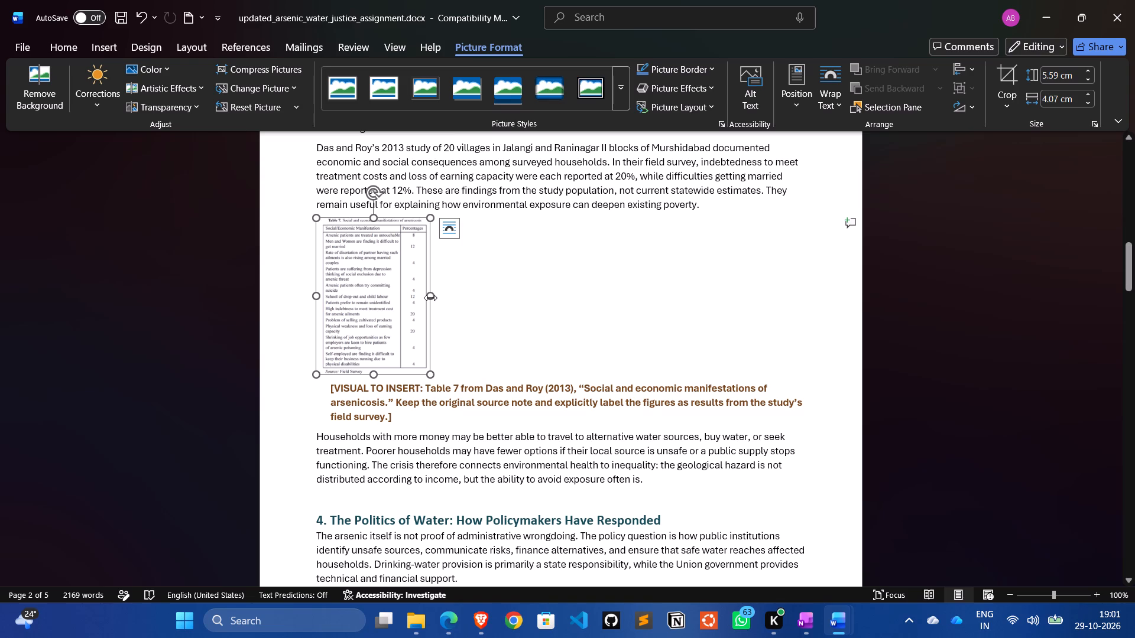
Widen and slightly enlarge the Table 7 picture to about 6.2 cm high and 6.6 cm wide.
{"action": "left_click_drag", "start_coordinate": [430, 298], "coordinate": [491, 316]}
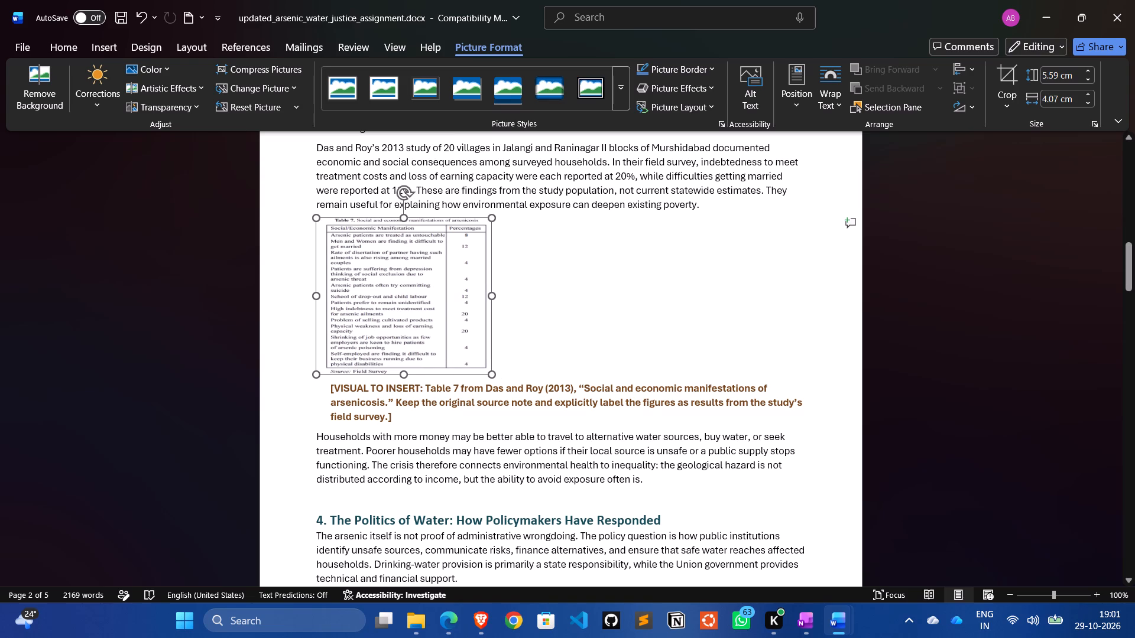
{"action": "left_click_drag", "start_coordinate": [491, 316], "coordinate": [483, 318]}
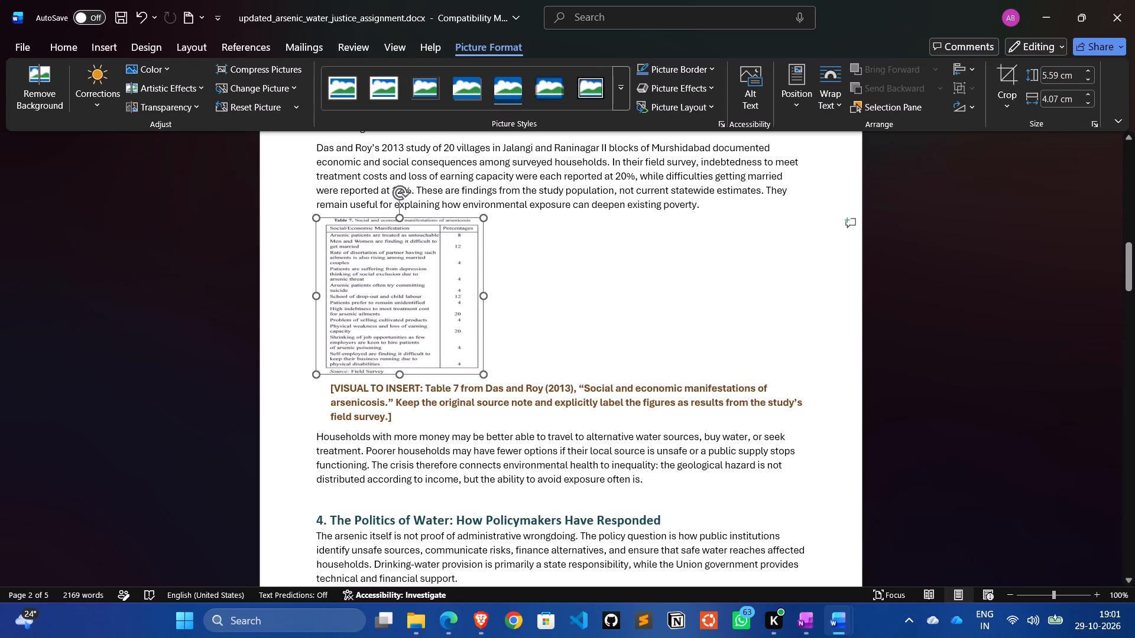
{"action": "left_click_drag", "start_coordinate": [483, 318], "coordinate": [487, 319]}
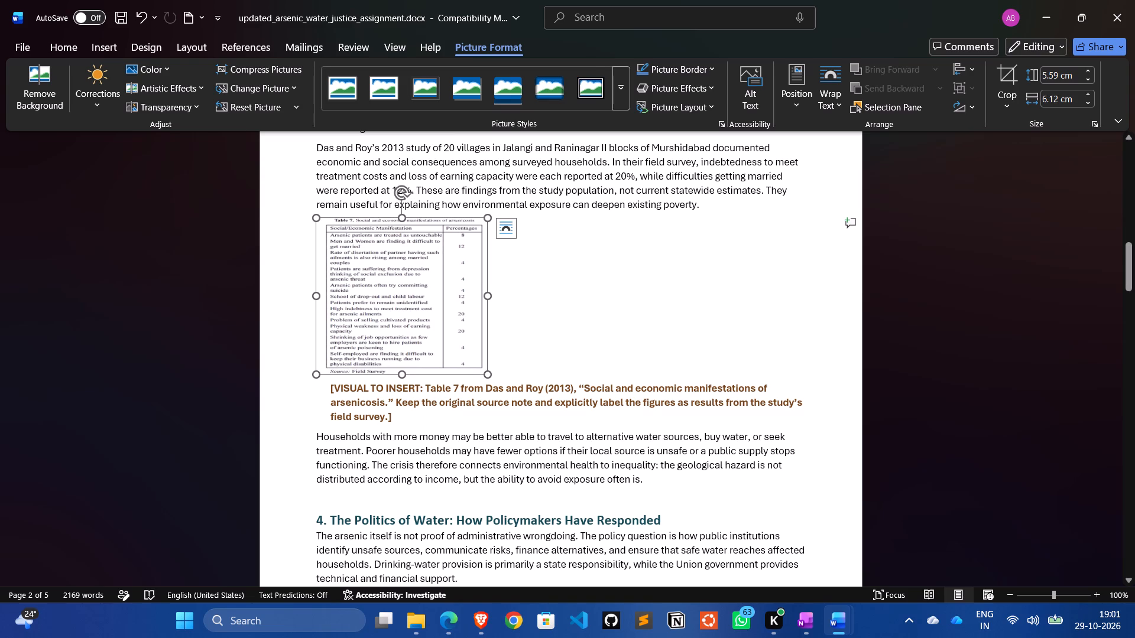
{"action": "left_click_drag", "start_coordinate": [413, 337], "coordinate": [423, 337]}
{"action": "left_click_drag", "start_coordinate": [488, 374], "coordinate": [507, 390]}
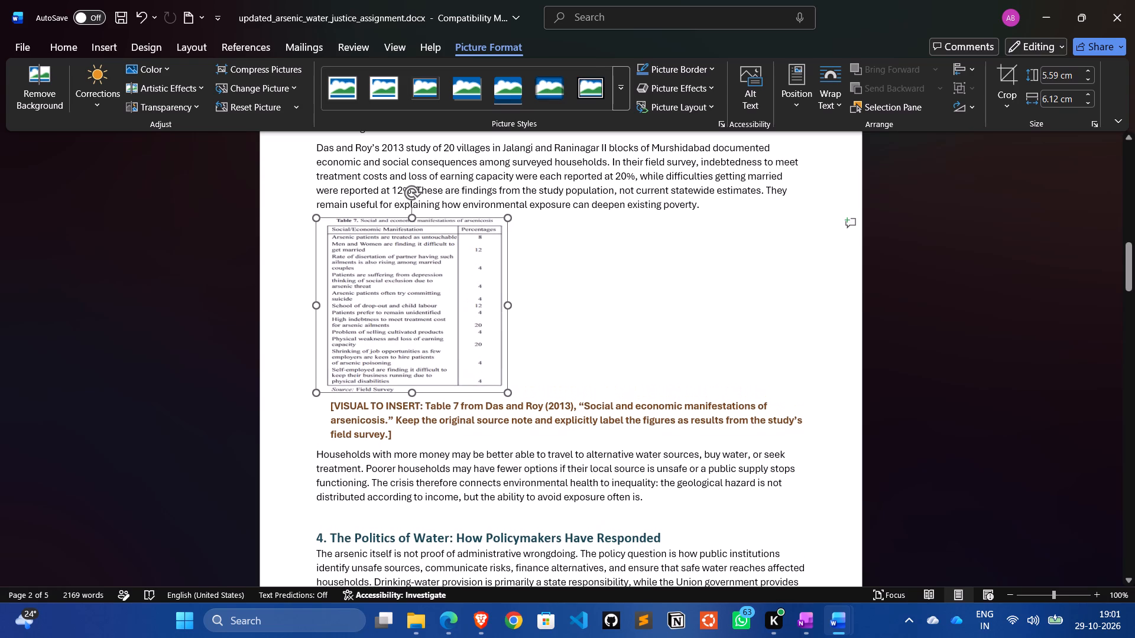
{"action": "left_click_drag", "start_coordinate": [507, 390], "coordinate": [494, 385]}
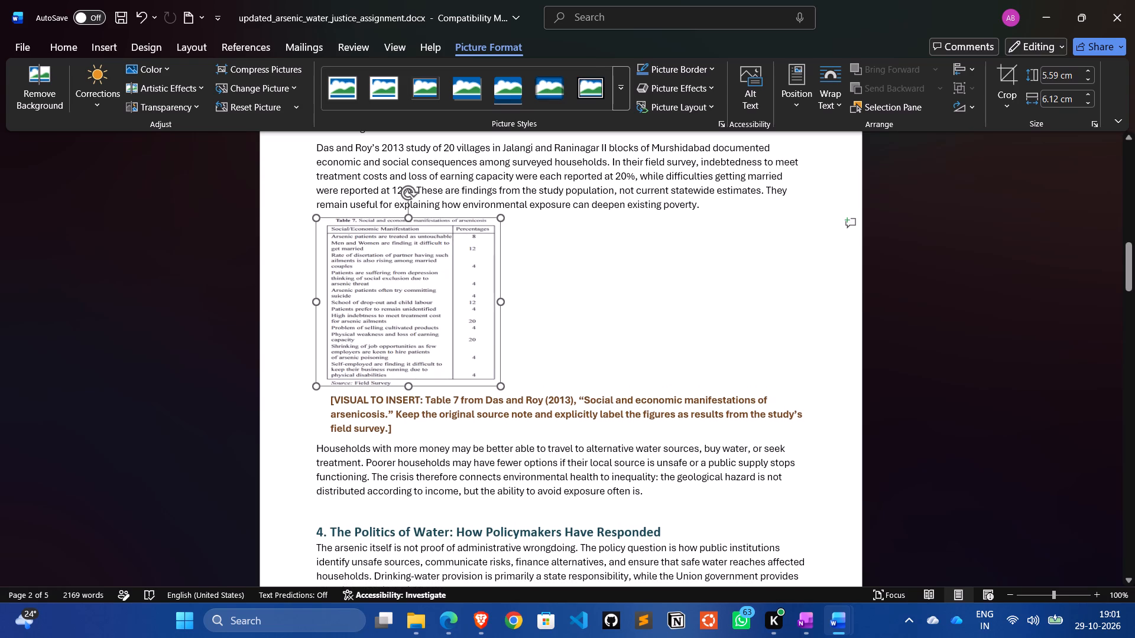
{"action": "left_click_drag", "start_coordinate": [494, 385], "coordinate": [494, 386]}
{"action": "left_click", "coordinate": [407, 386]}
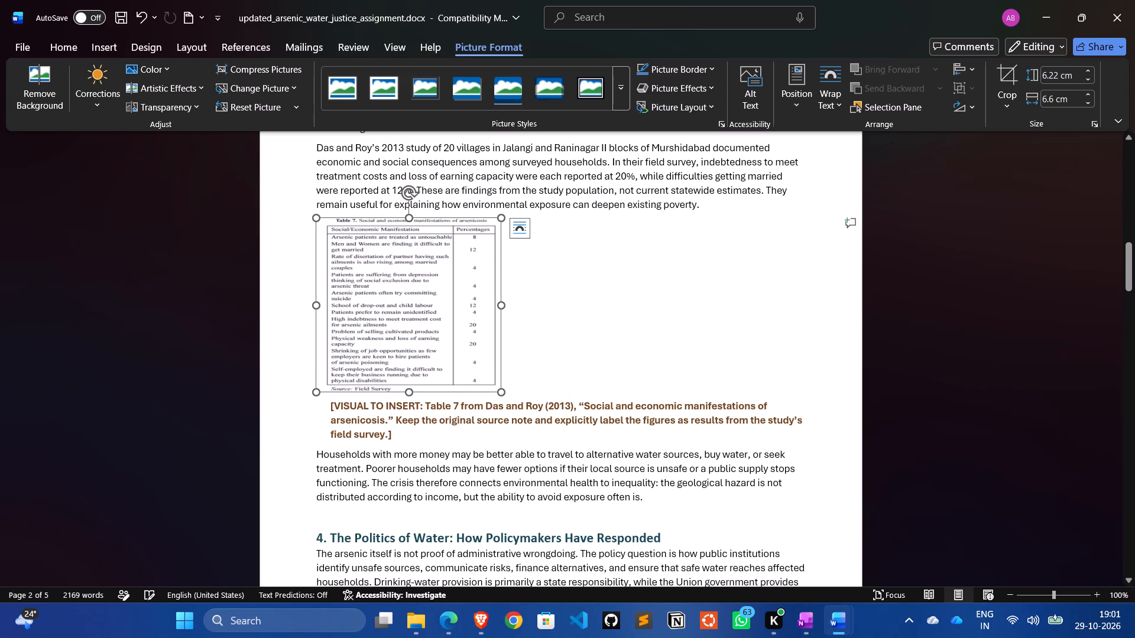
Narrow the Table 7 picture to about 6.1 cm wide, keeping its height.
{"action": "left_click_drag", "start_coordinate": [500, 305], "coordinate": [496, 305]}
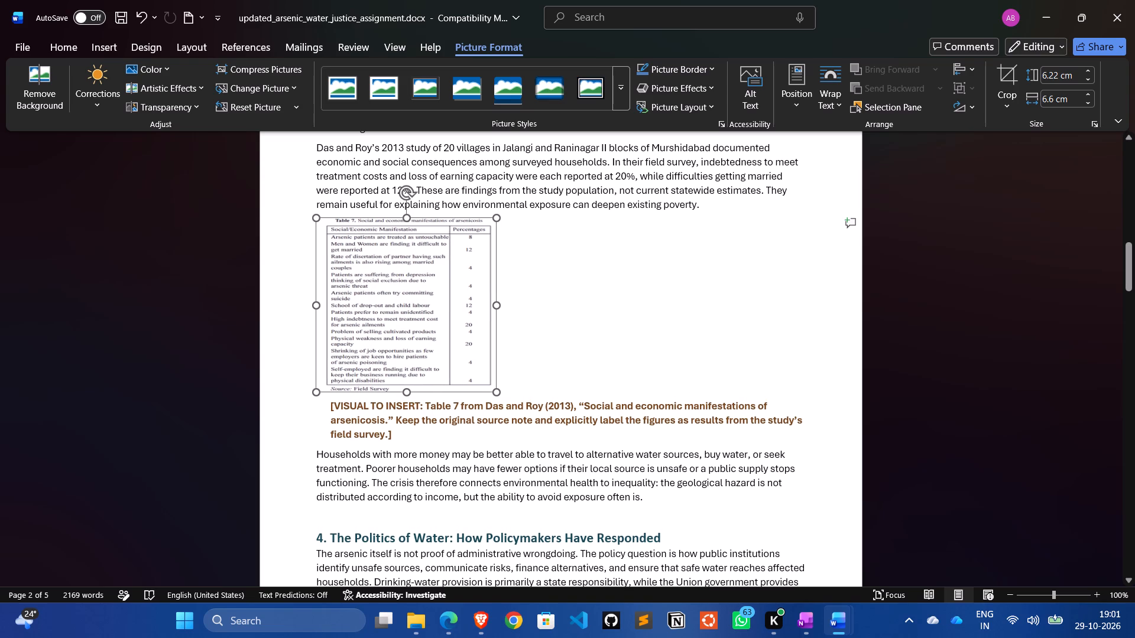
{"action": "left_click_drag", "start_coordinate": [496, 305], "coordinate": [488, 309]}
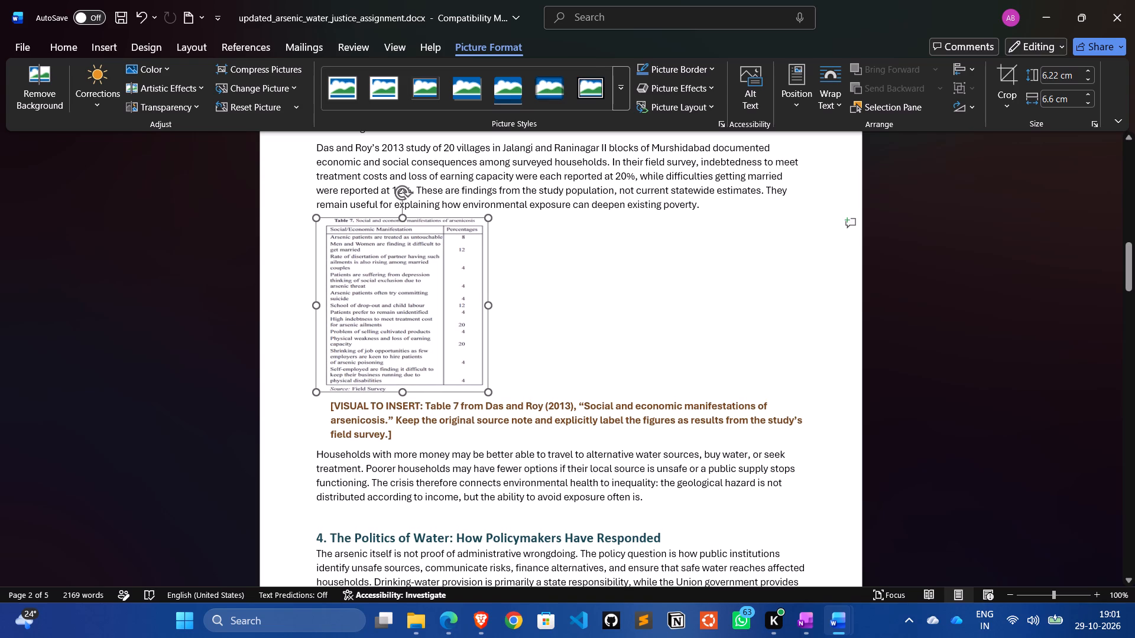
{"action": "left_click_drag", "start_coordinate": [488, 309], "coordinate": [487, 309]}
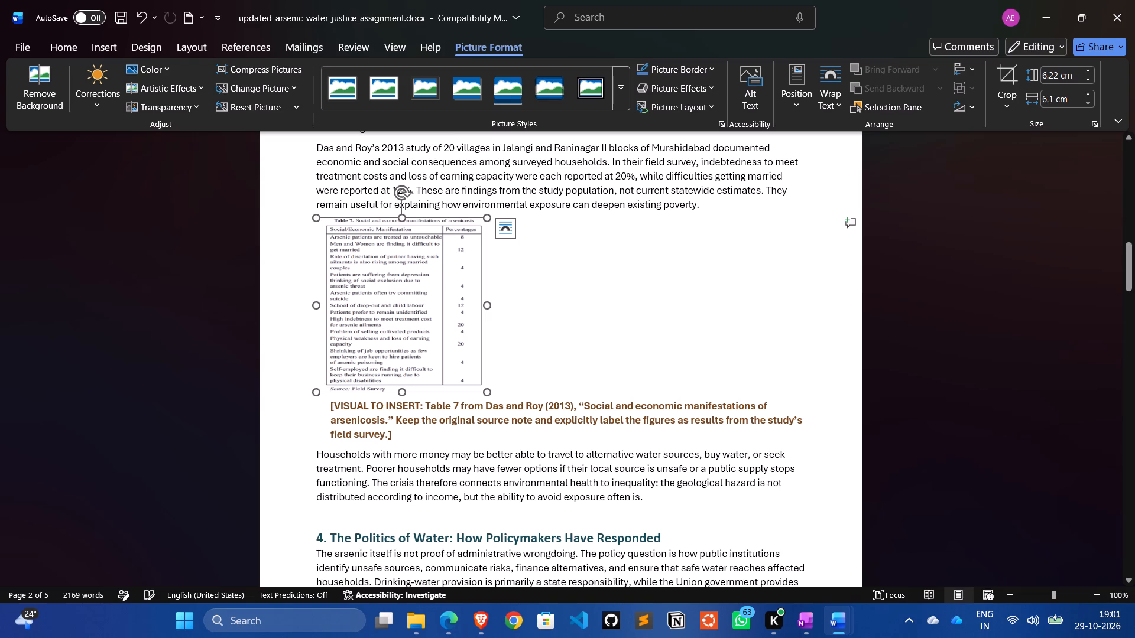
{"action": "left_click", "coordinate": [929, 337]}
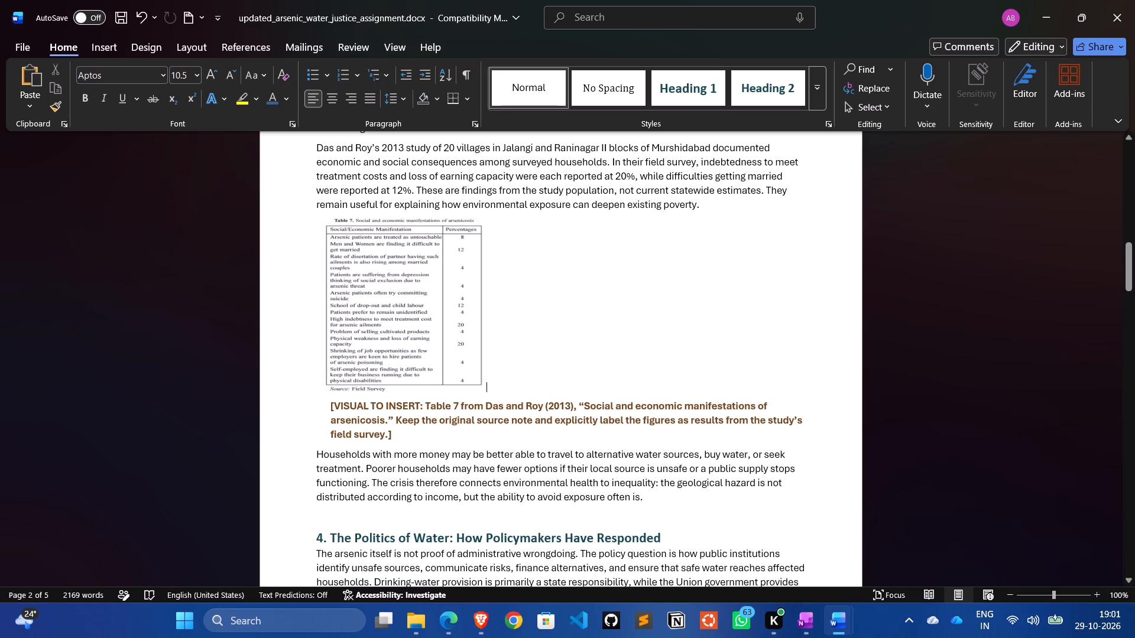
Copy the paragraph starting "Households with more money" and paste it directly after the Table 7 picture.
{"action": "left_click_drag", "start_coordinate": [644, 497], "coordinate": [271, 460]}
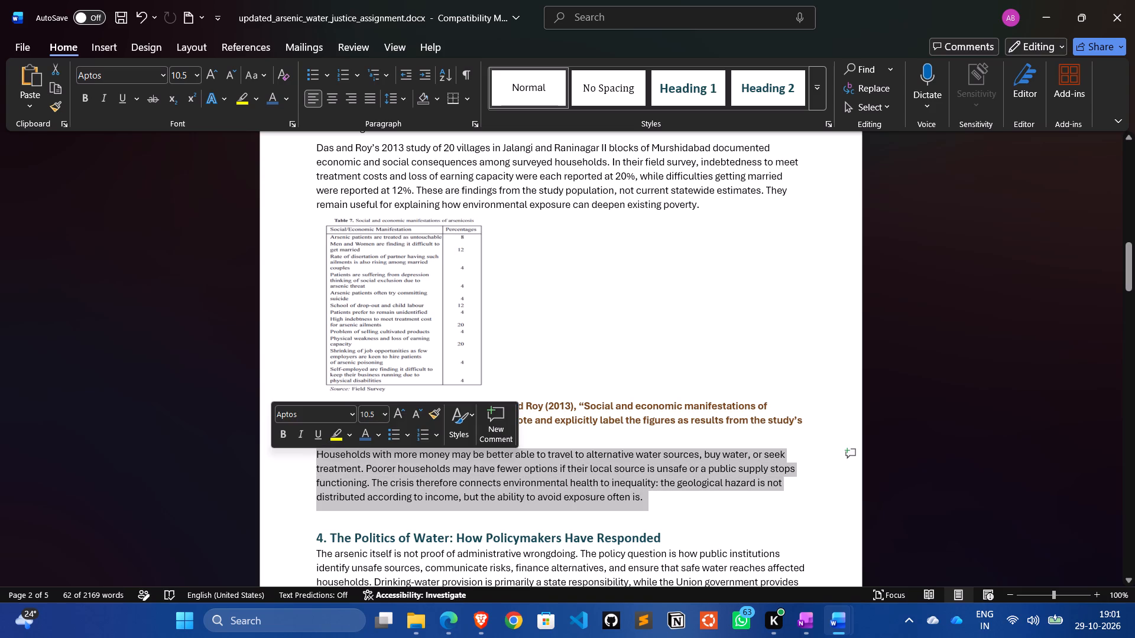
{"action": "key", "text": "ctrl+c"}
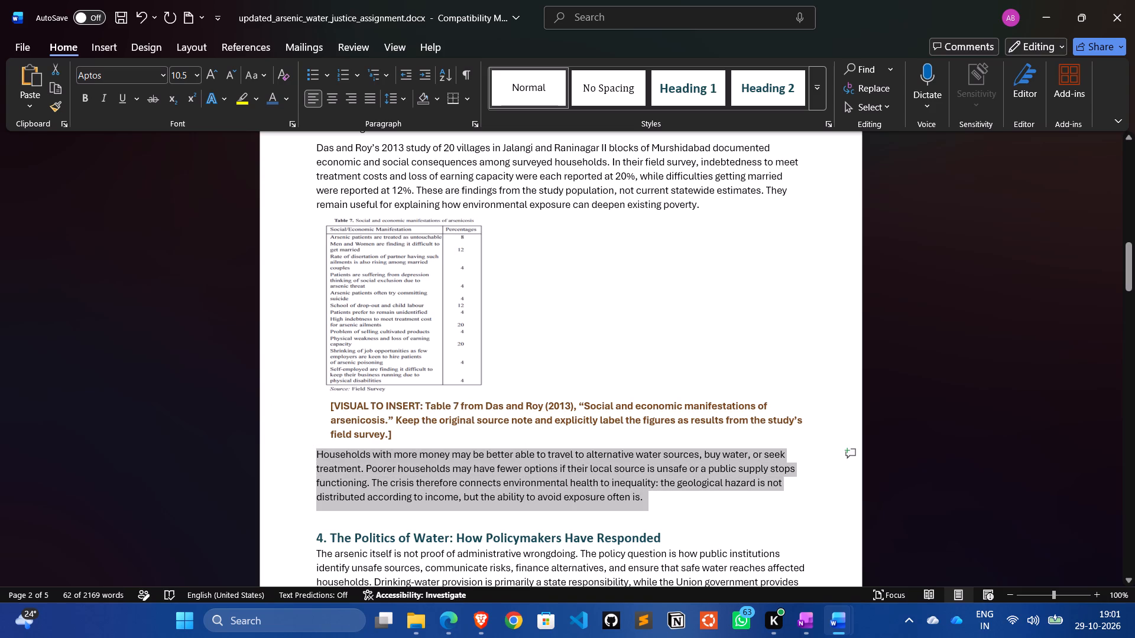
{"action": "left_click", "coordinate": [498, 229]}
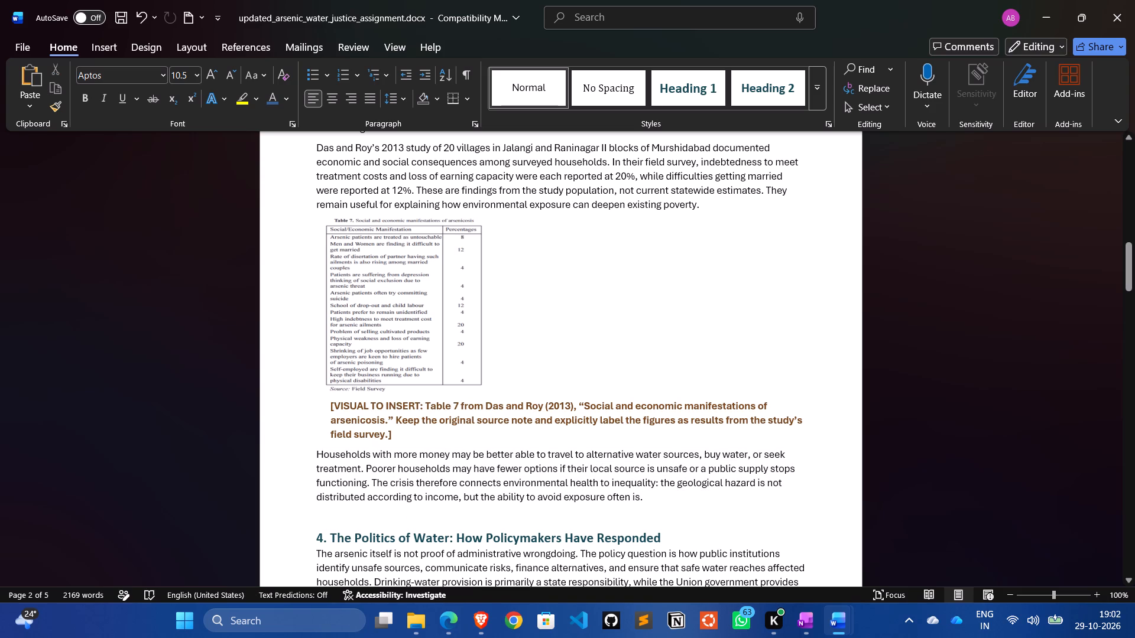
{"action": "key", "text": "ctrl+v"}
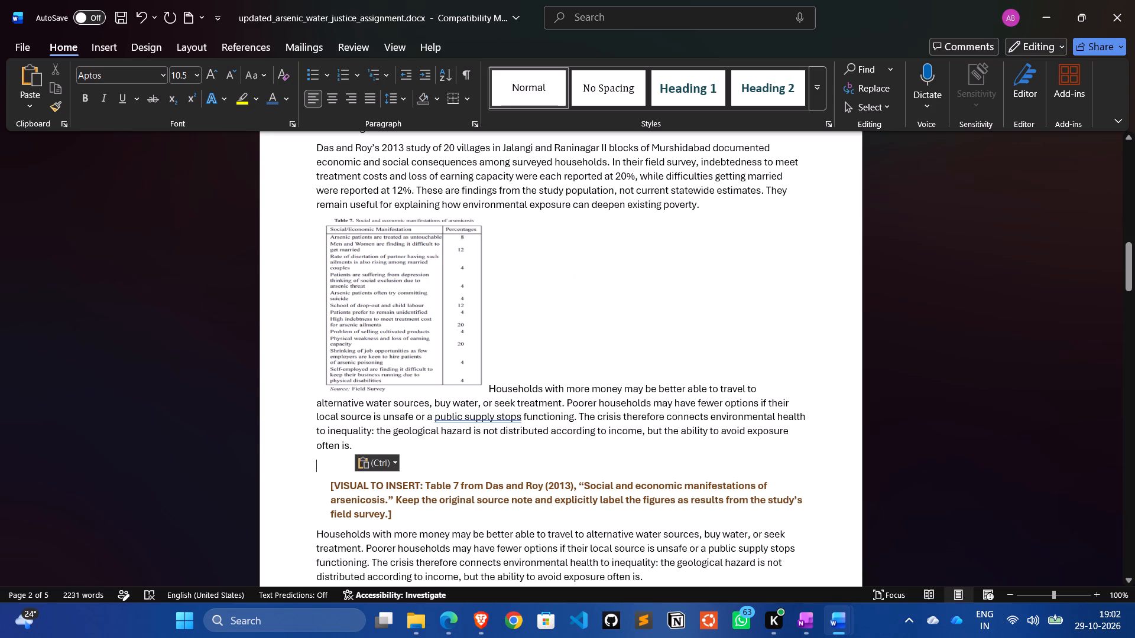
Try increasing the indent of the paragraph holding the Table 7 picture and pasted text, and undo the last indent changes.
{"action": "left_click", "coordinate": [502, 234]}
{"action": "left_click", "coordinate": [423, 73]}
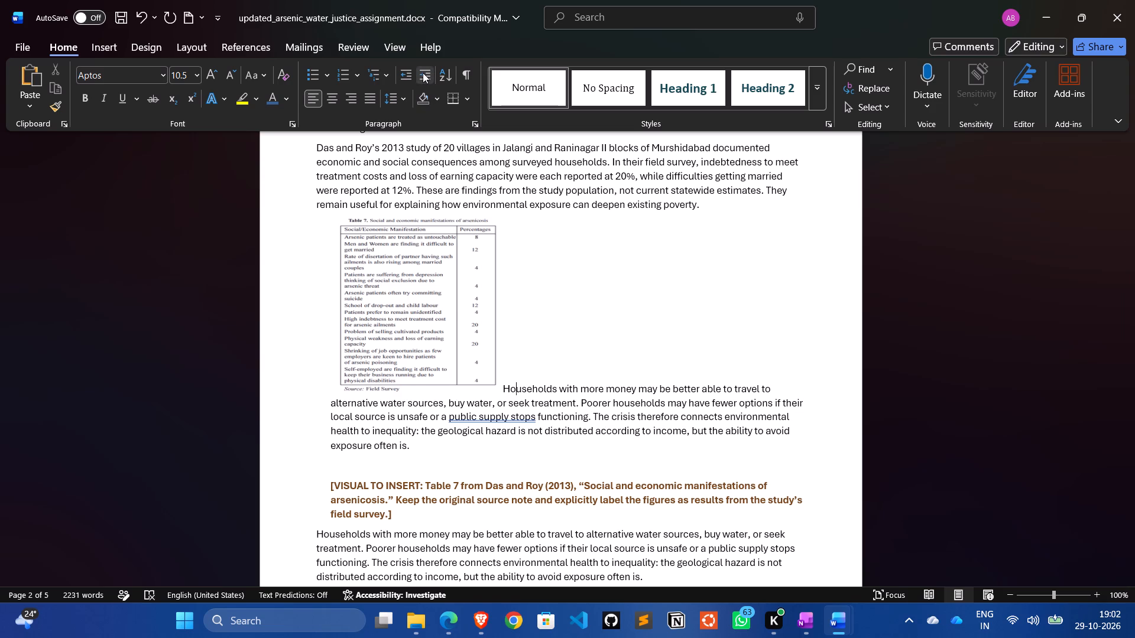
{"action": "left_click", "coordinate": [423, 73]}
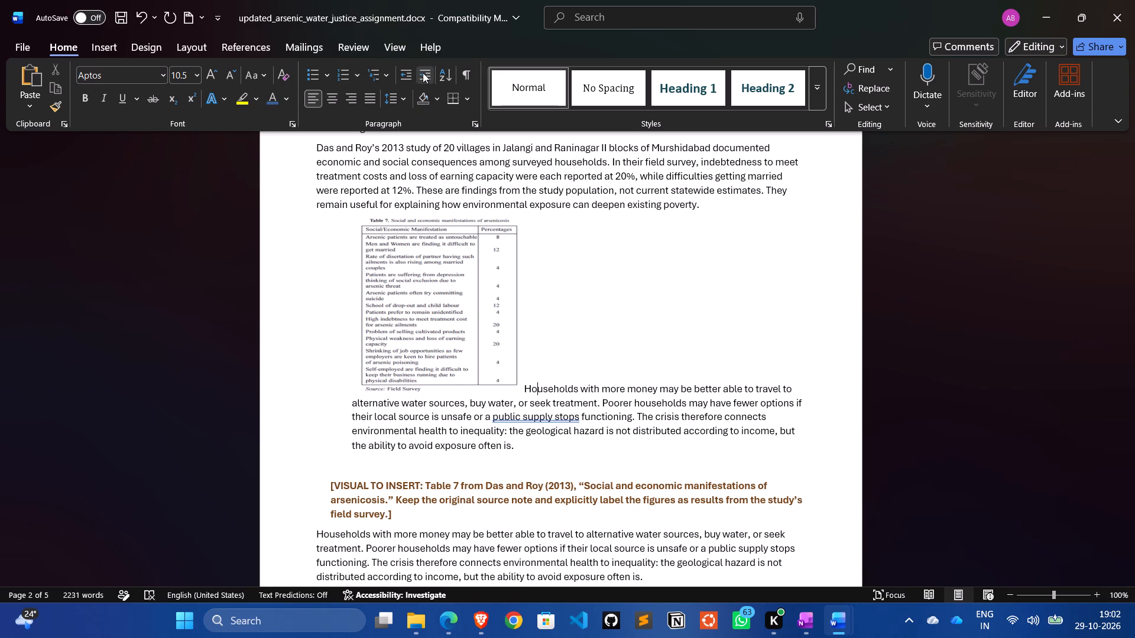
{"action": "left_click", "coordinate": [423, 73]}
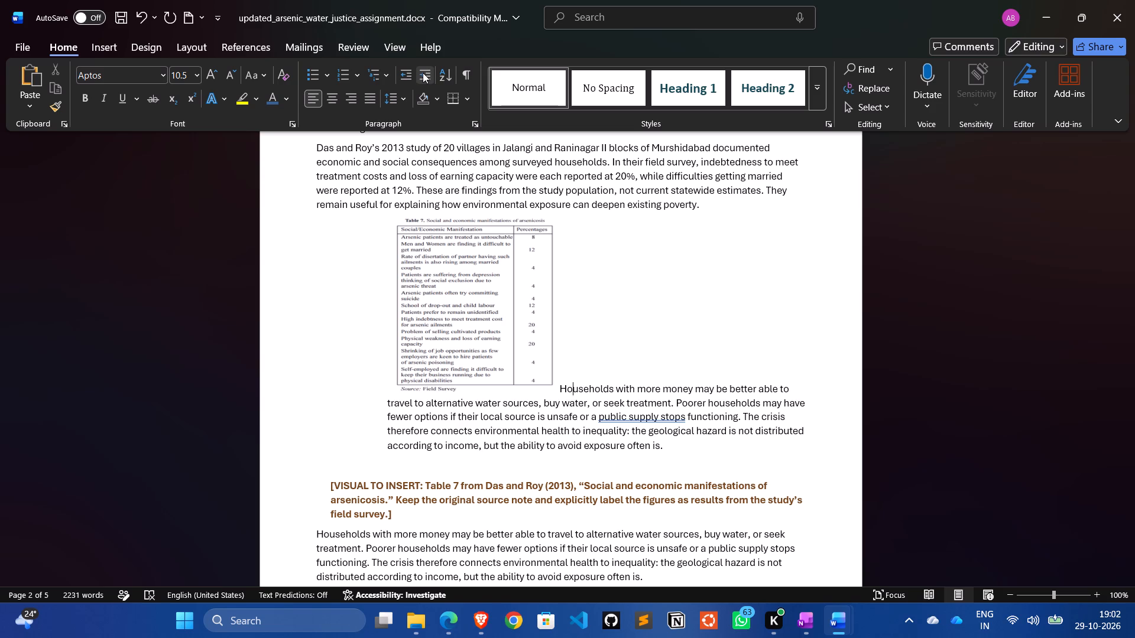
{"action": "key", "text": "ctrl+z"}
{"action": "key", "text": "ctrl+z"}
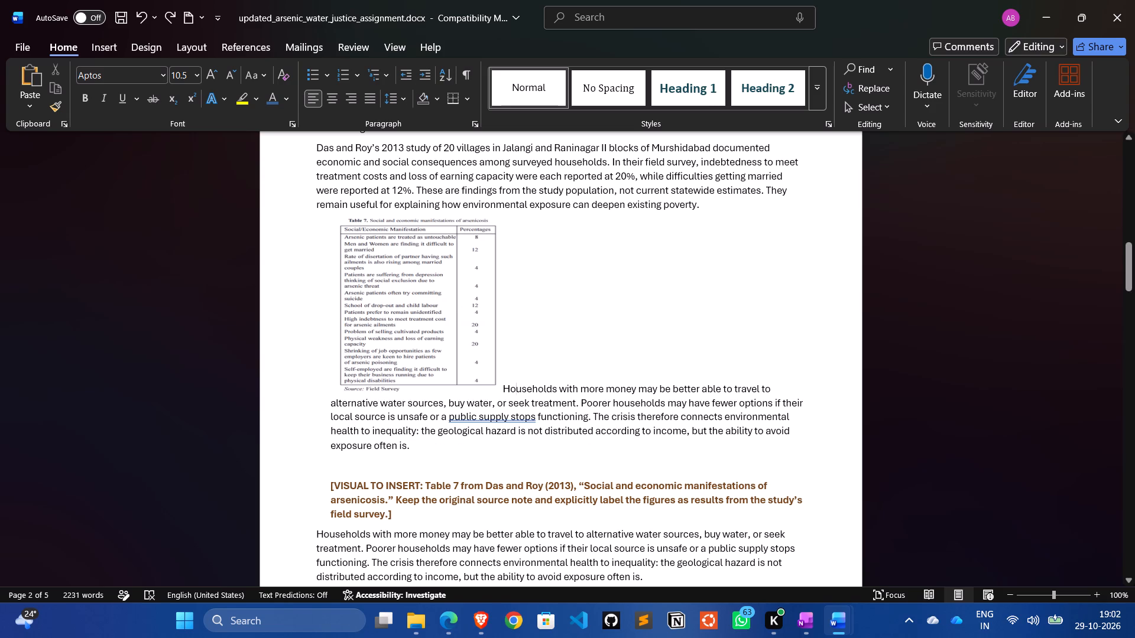
Delete the Table 7 picture in front of the pasted "Households with more money" text.
{"action": "left_click", "coordinate": [501, 384]}
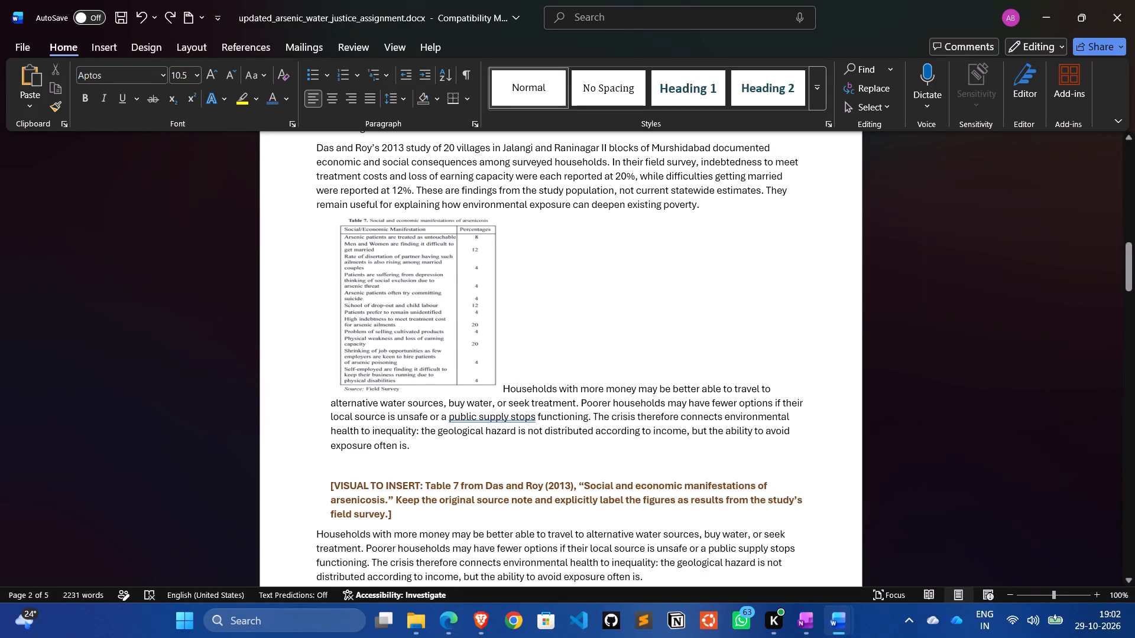
{"action": "key", "text": "BackSpace"}
{"action": "key", "text": "BackSpace"}
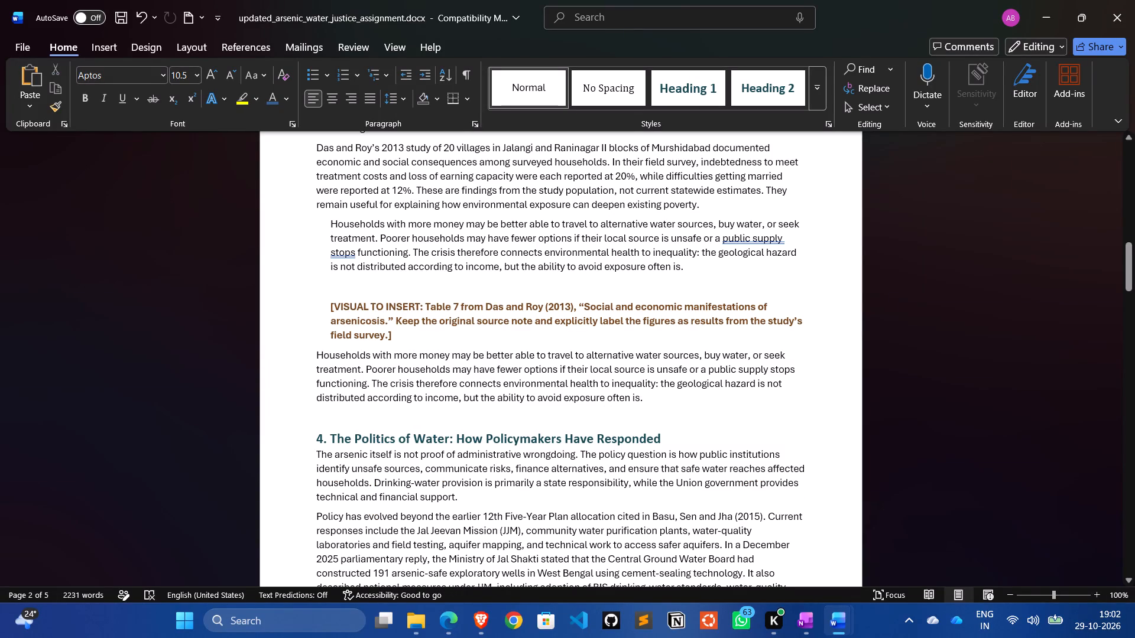
Delete the pasted "Households with more money" copy and the empty paragraph above the Table 7 placeholder.
{"action": "left_click_drag", "start_coordinate": [712, 266], "coordinate": [428, 215]}
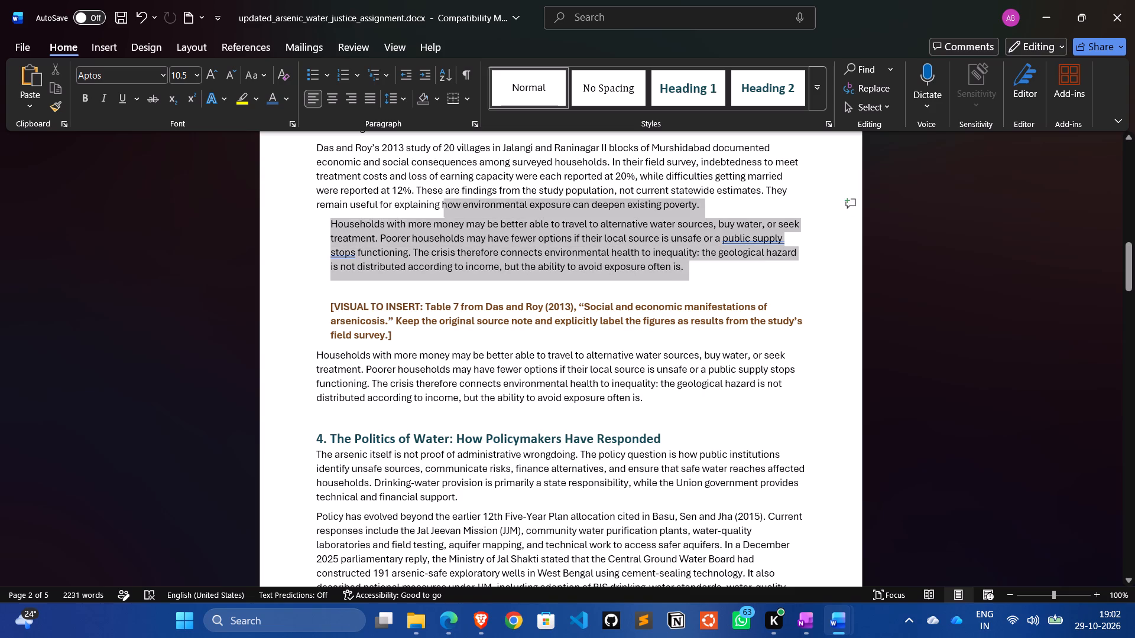
{"action": "left_click_drag", "start_coordinate": [428, 215], "coordinate": [301, 224]}
{"action": "key", "text": "BackSpace"}
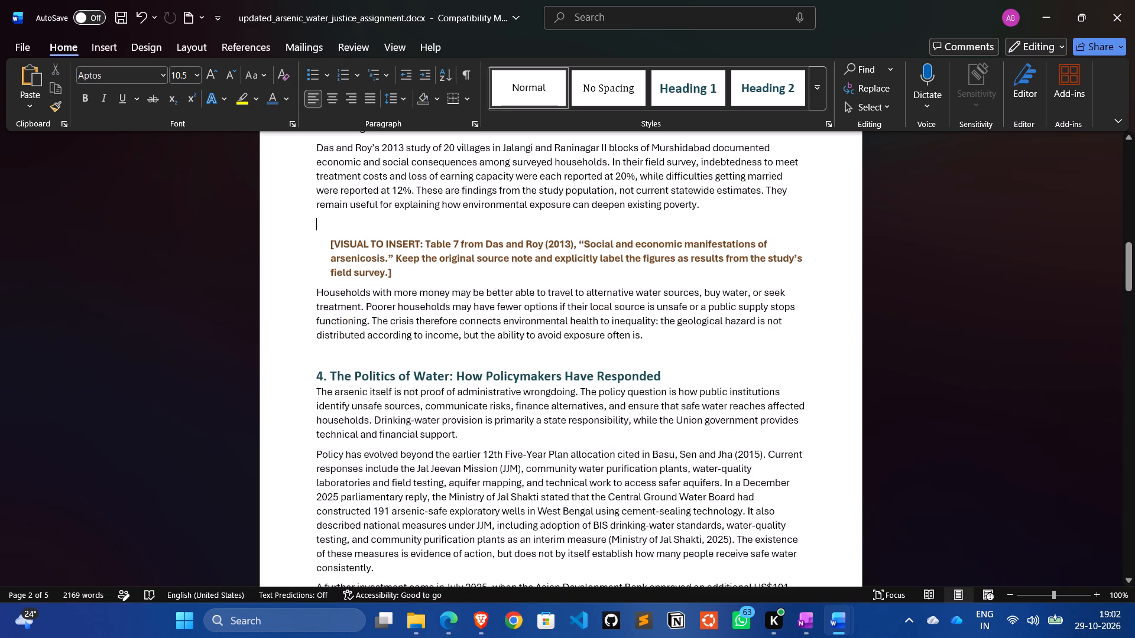
{"action": "key", "text": "BackSpace"}
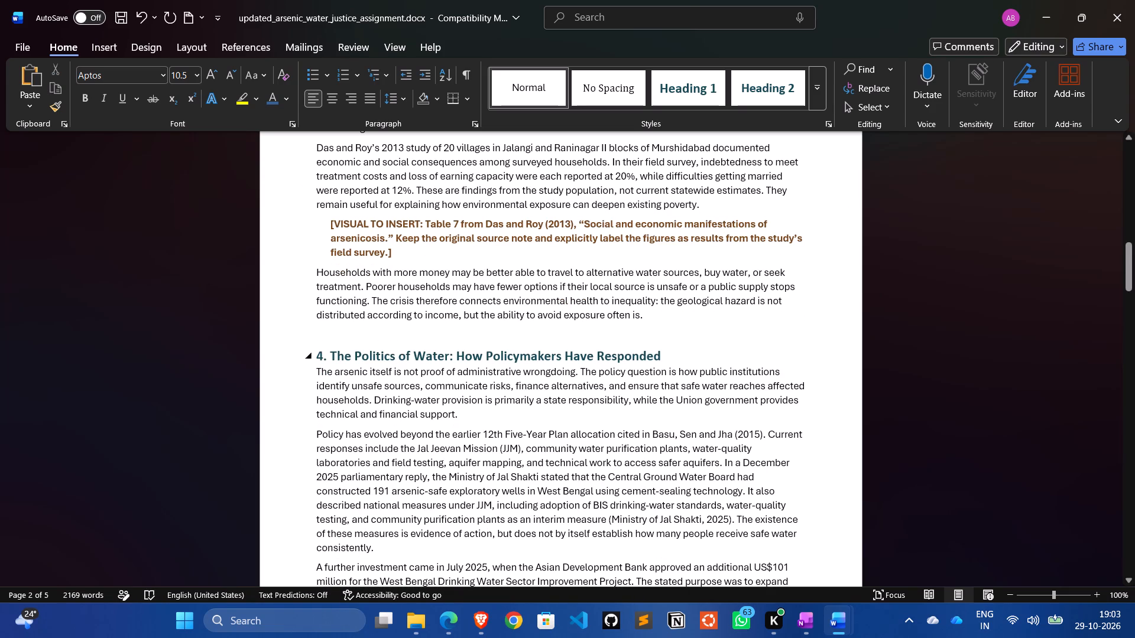
Increase the left indent of section 3's Das and Roy paragraph, Table 7 placeholder and "Households" paragraph, freeing nearly a third of the text width.
{"action": "left_click_drag", "start_coordinate": [646, 314], "coordinate": [617, 288]}
{"action": "scroll", "coordinate": [617, 288], "scroll_direction": "up", "scroll_amount": 1}
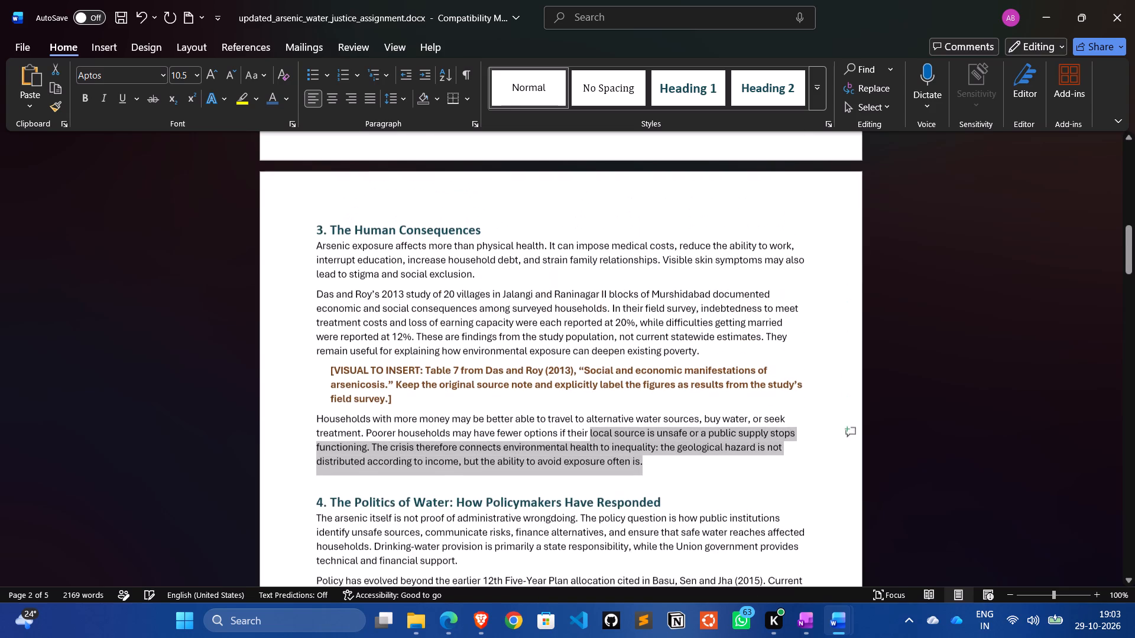
{"action": "scroll", "coordinate": [617, 288], "scroll_direction": "down", "scroll_amount": 1}
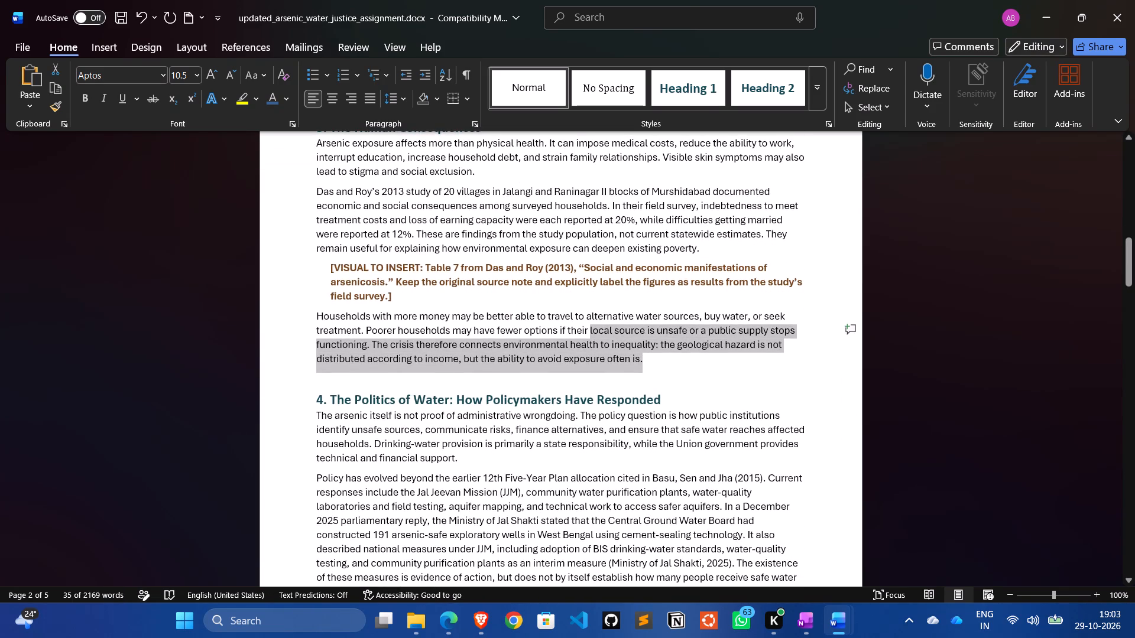
{"action": "left_click", "coordinate": [645, 364]}
{"action": "left_click_drag", "start_coordinate": [645, 364], "coordinate": [338, 221]}
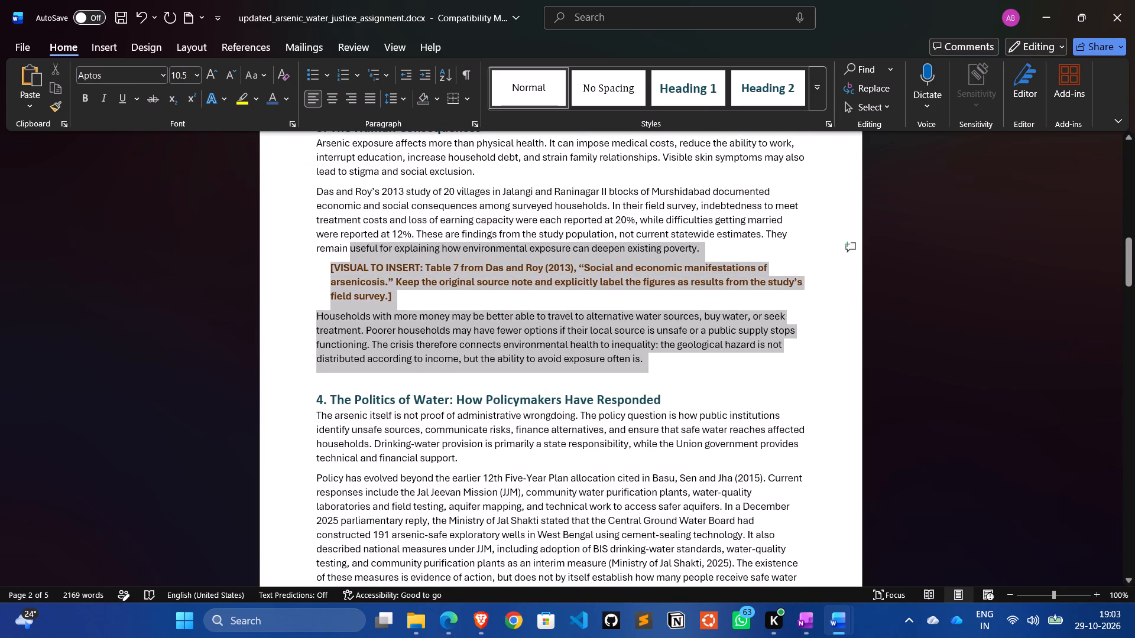
{"action": "left_click_drag", "start_coordinate": [338, 221], "coordinate": [317, 196]}
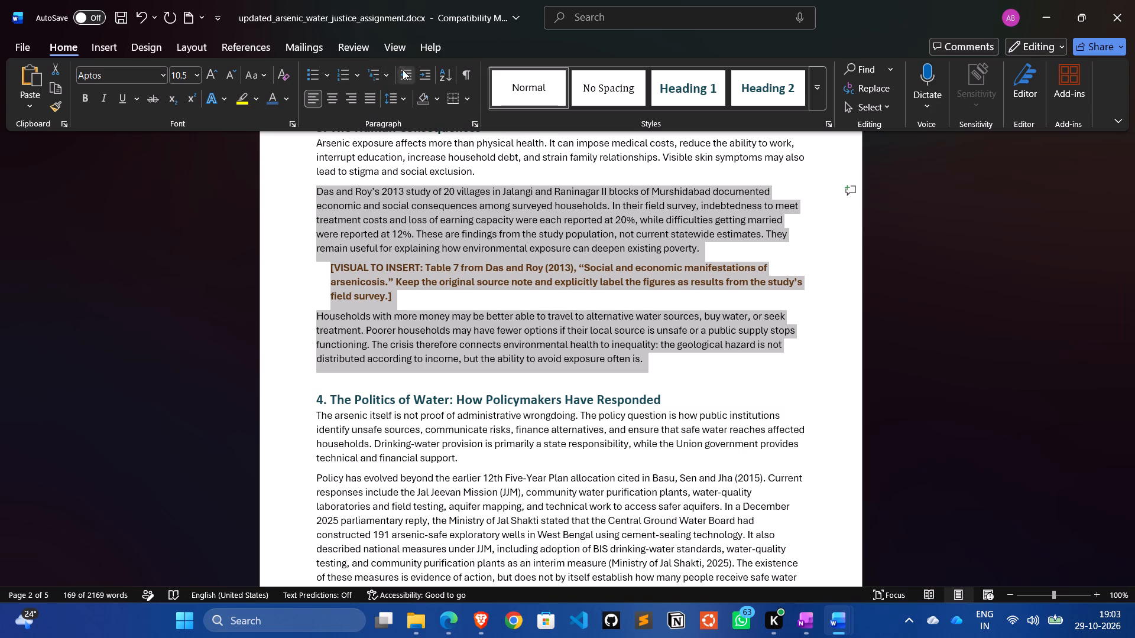
{"action": "left_click", "coordinate": [426, 69]}
{"action": "left_click", "coordinate": [426, 69]}
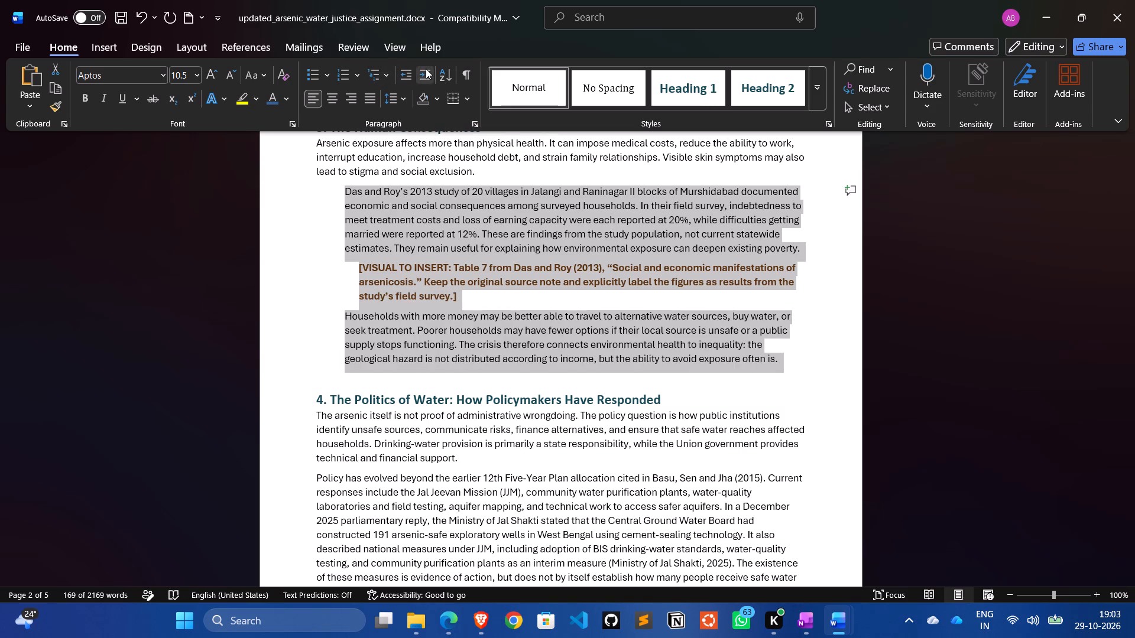
{"action": "left_click", "coordinate": [426, 69]}
{"action": "left_click", "coordinate": [426, 69]}
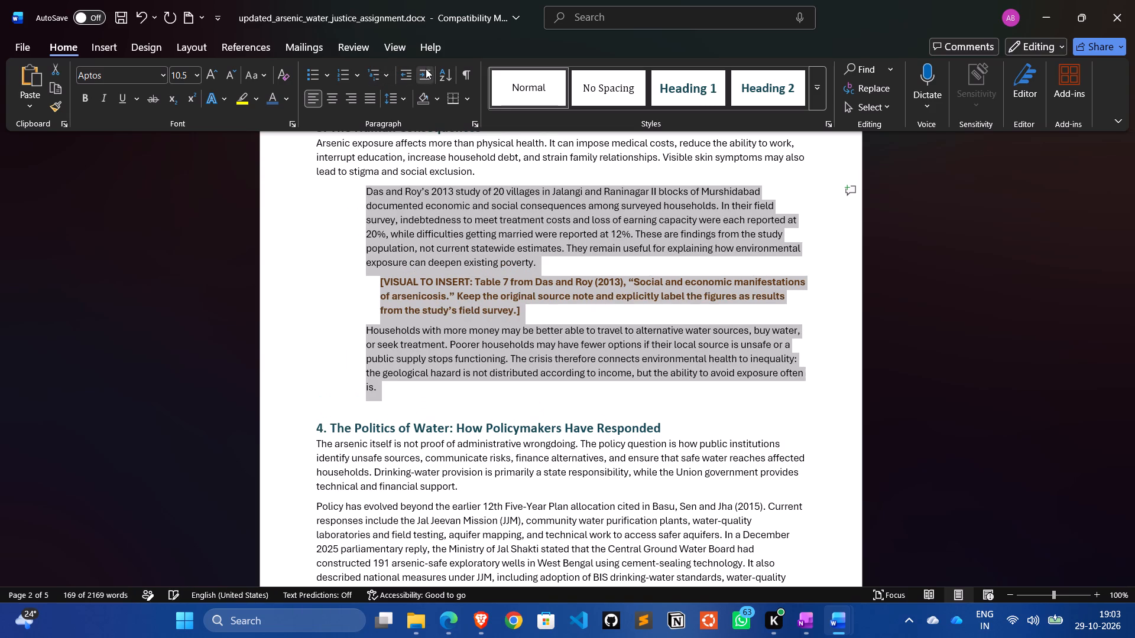
{"action": "left_click", "coordinate": [426, 69]}
{"action": "left_click", "coordinate": [426, 69]}
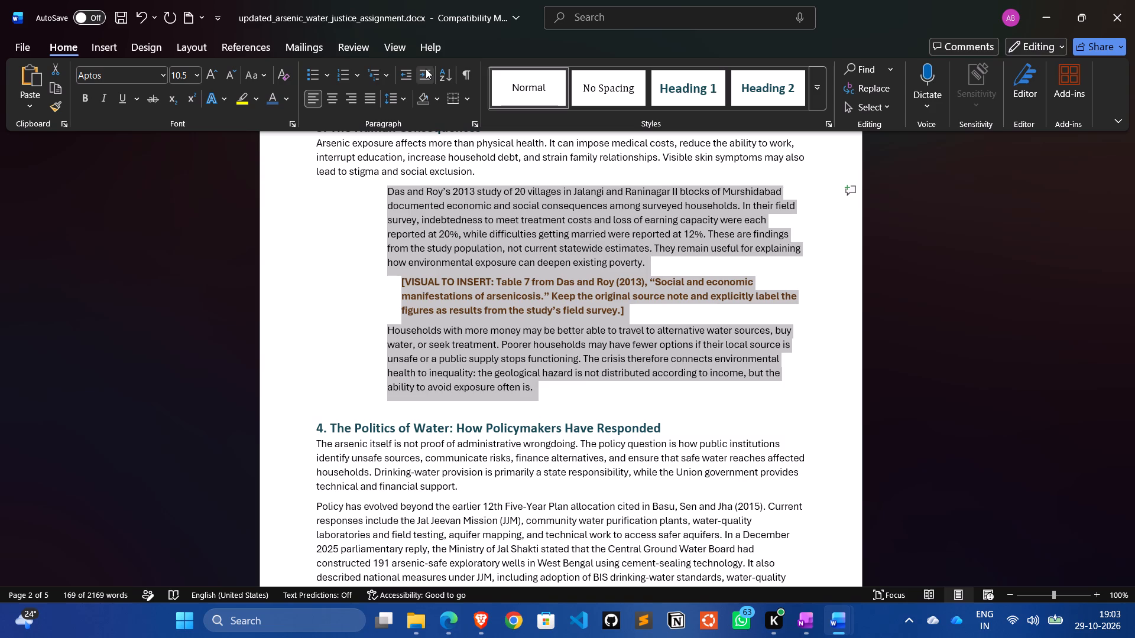
{"action": "left_click", "coordinate": [426, 69]}
{"action": "left_click", "coordinate": [426, 69]}
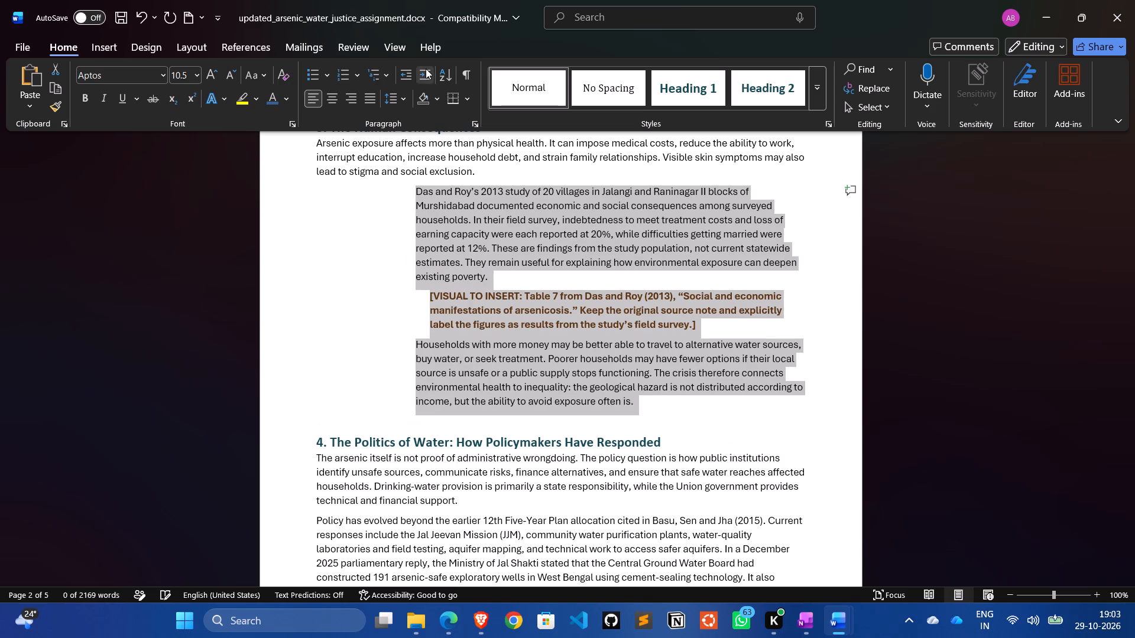
{"action": "left_click", "coordinate": [426, 69]}
{"action": "left_click", "coordinate": [426, 69]}
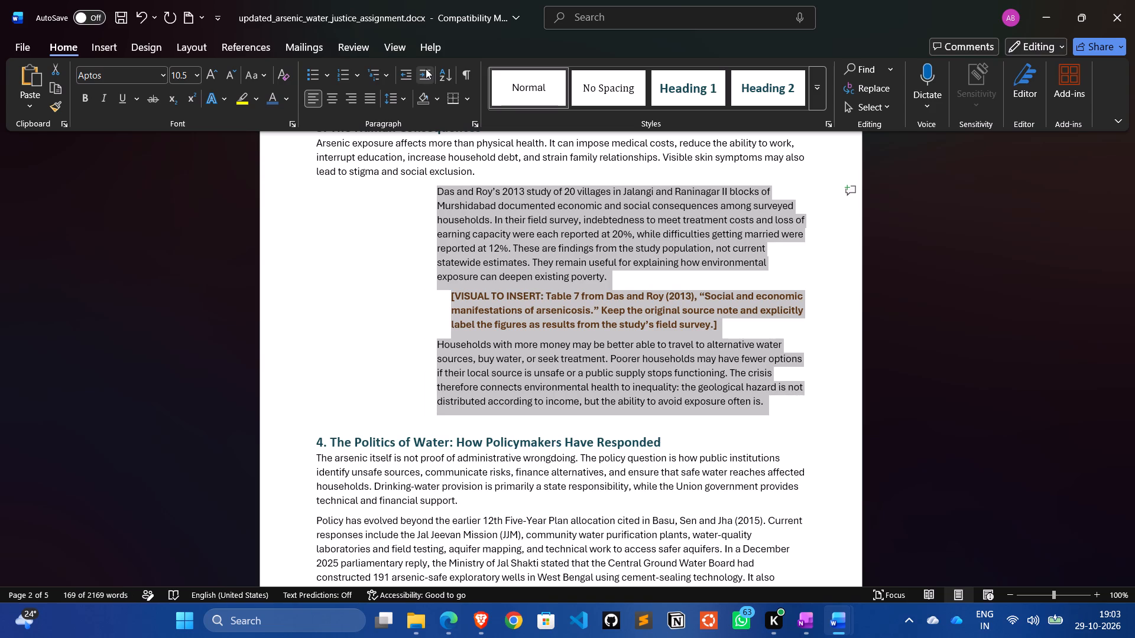
{"action": "left_click", "coordinate": [426, 69]}
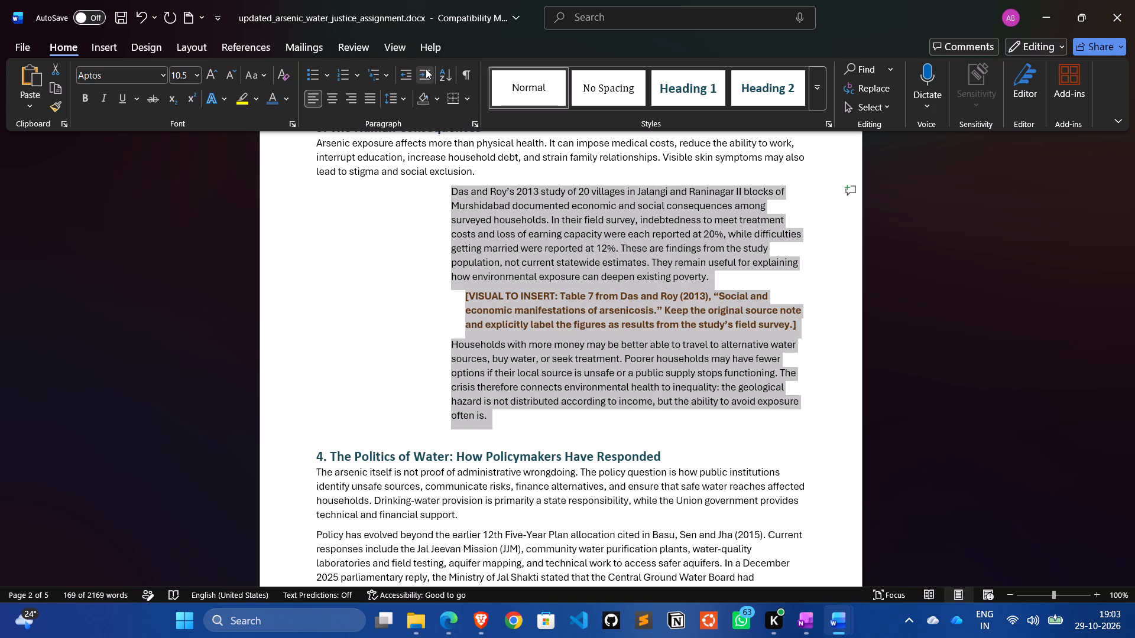
{"action": "left_click", "coordinate": [421, 73]}
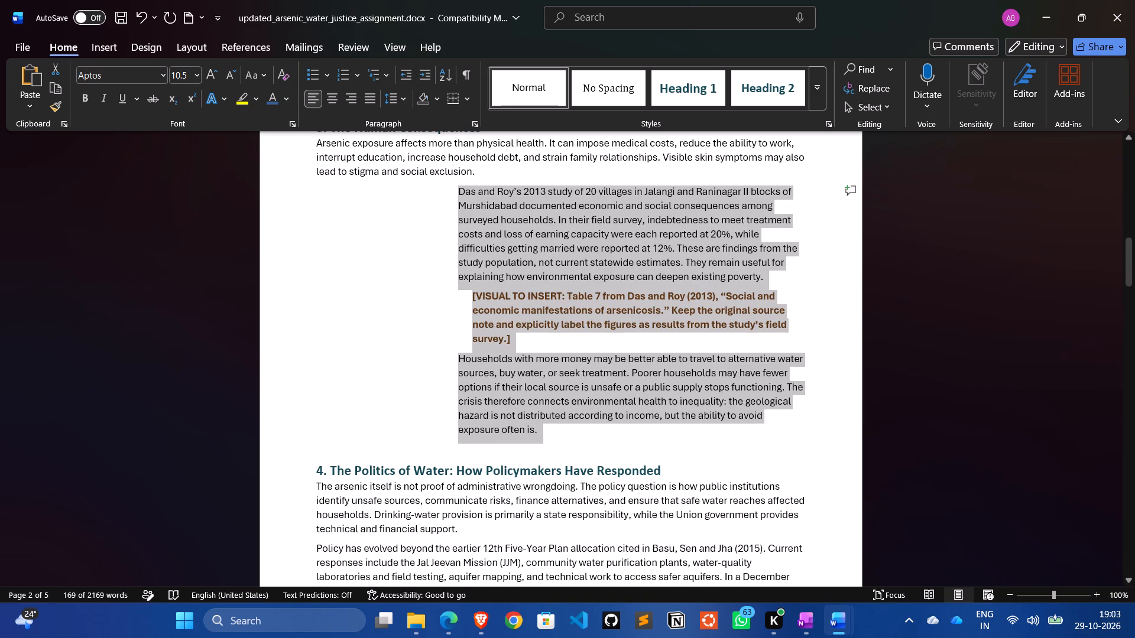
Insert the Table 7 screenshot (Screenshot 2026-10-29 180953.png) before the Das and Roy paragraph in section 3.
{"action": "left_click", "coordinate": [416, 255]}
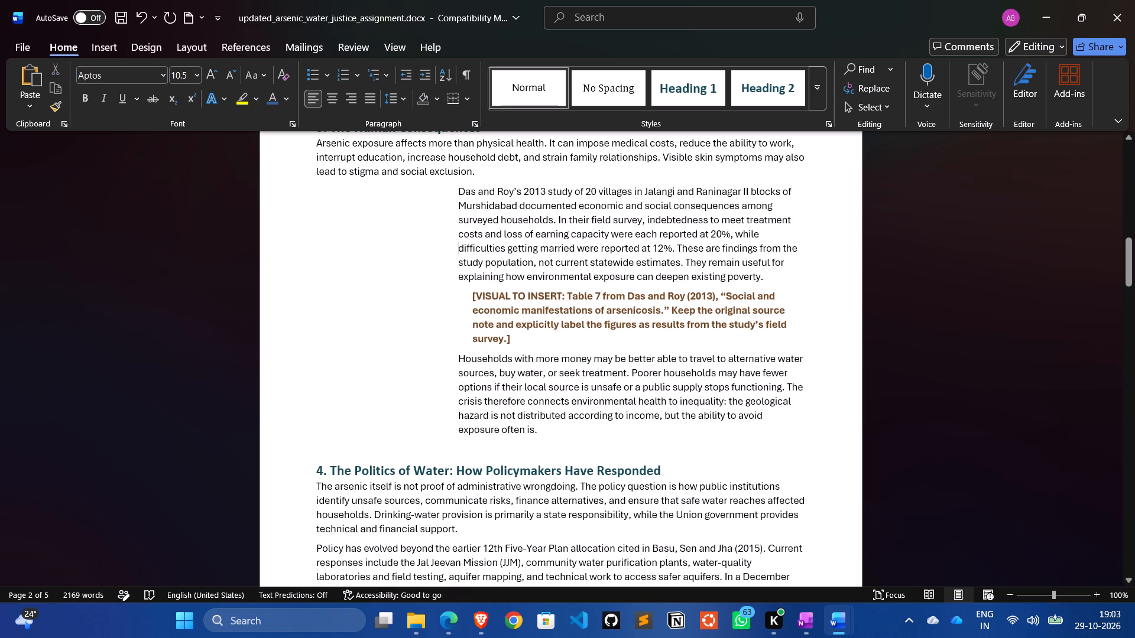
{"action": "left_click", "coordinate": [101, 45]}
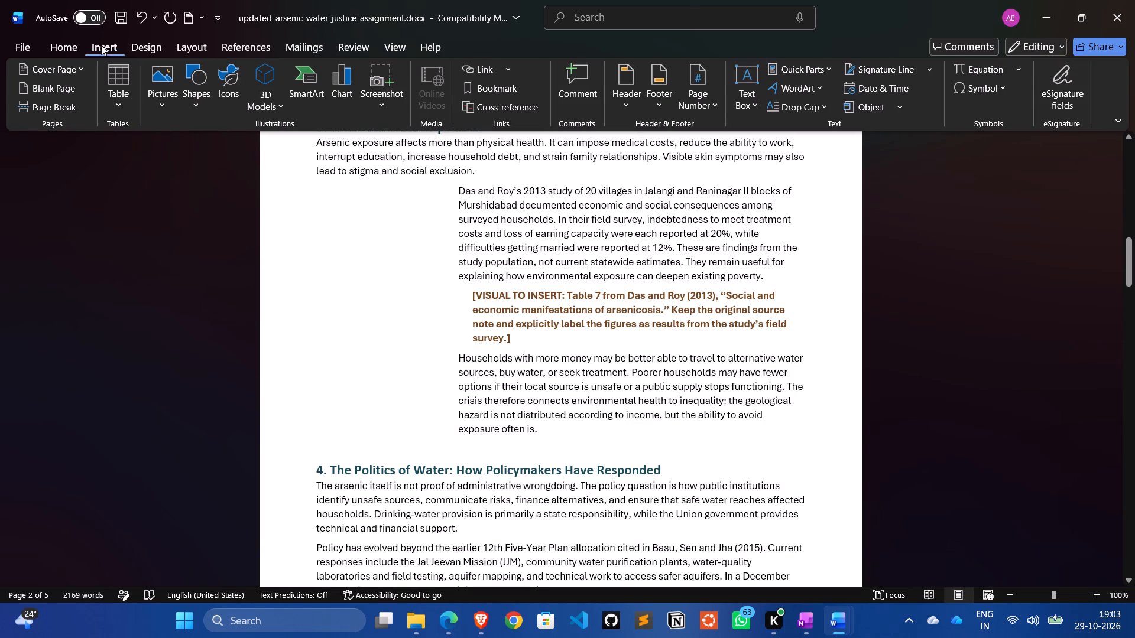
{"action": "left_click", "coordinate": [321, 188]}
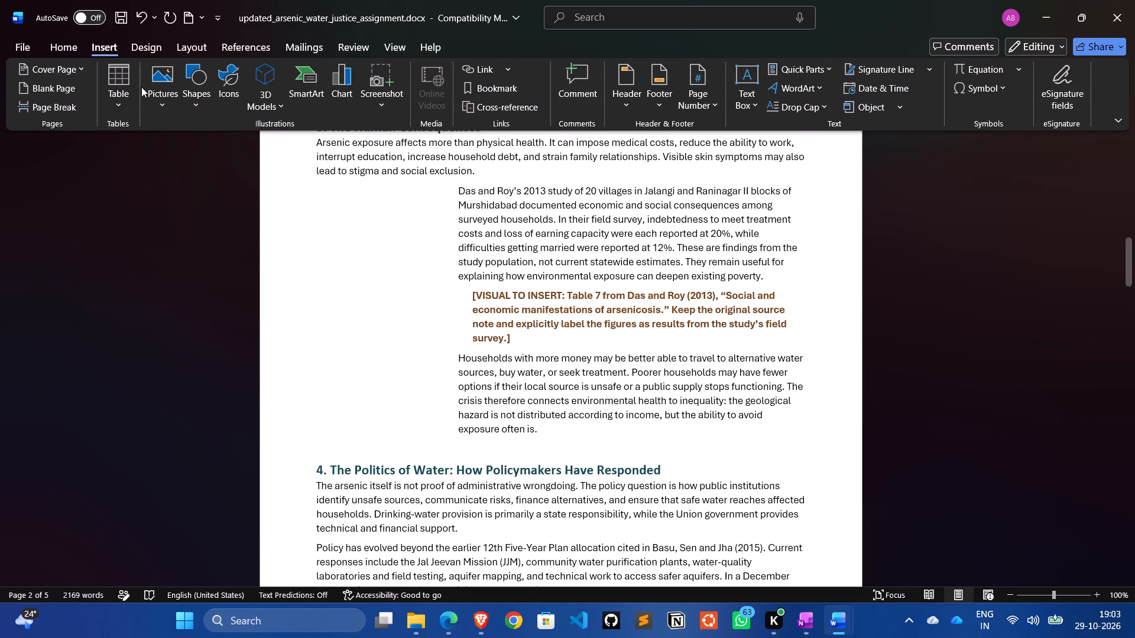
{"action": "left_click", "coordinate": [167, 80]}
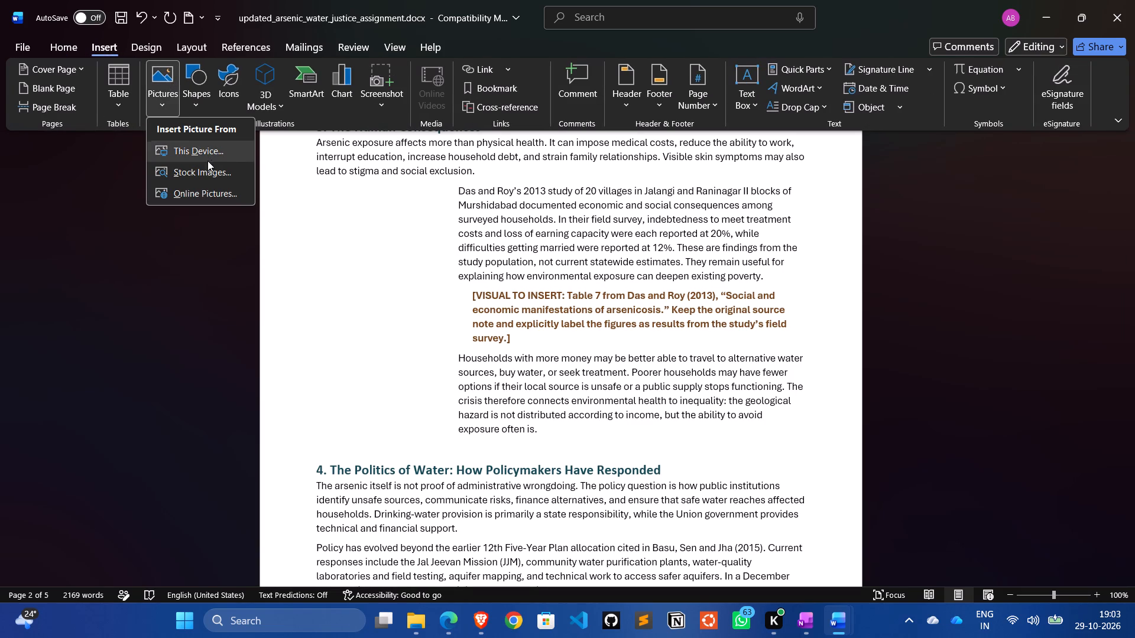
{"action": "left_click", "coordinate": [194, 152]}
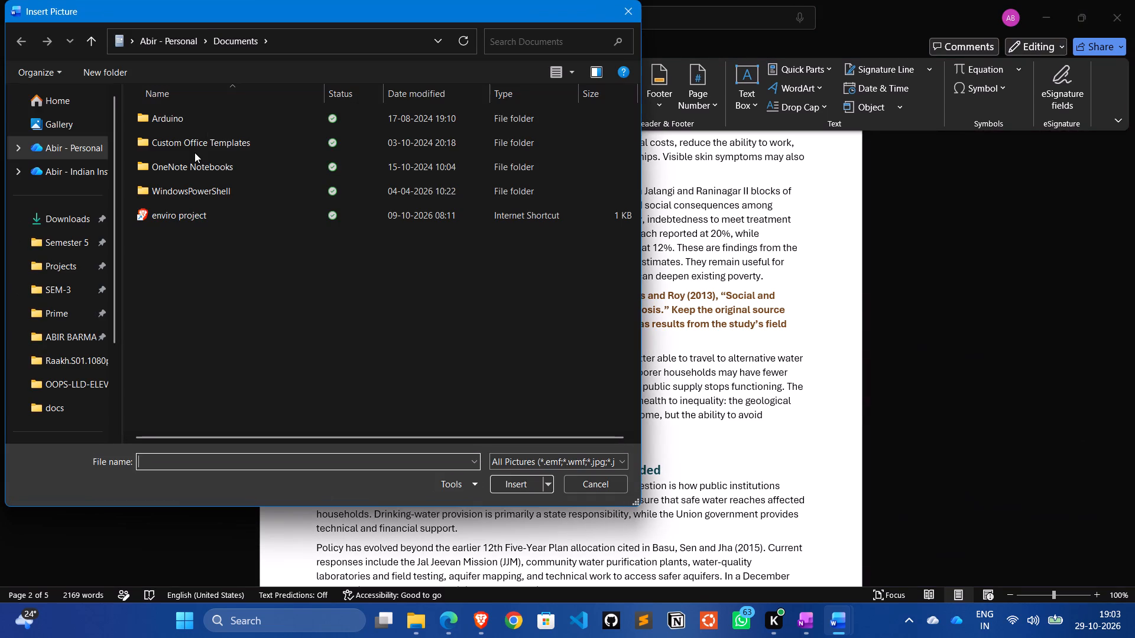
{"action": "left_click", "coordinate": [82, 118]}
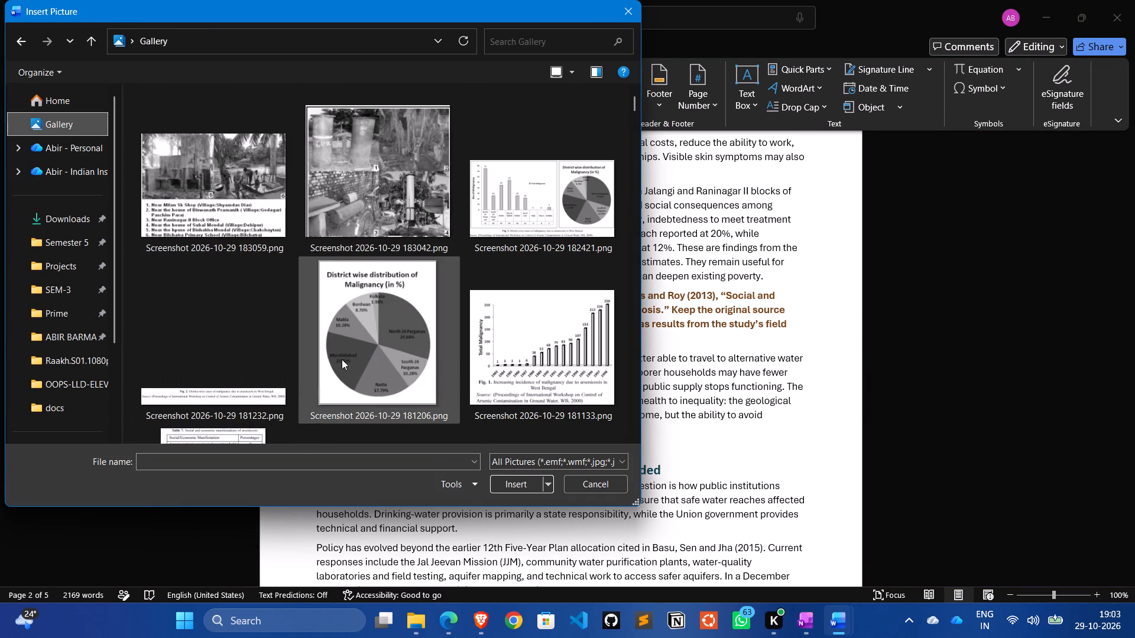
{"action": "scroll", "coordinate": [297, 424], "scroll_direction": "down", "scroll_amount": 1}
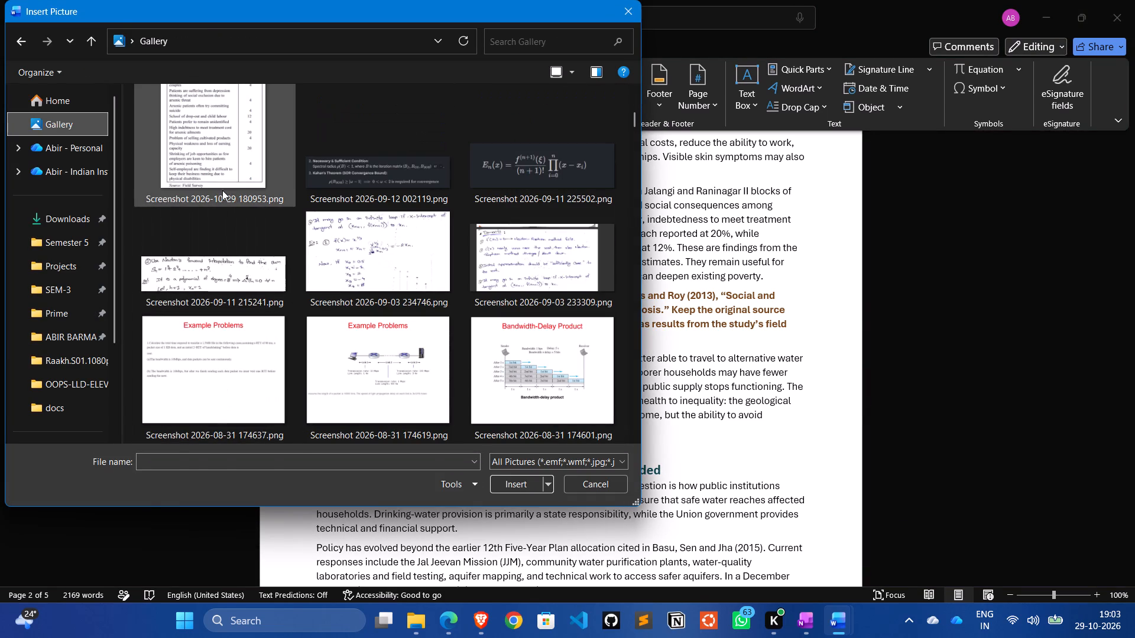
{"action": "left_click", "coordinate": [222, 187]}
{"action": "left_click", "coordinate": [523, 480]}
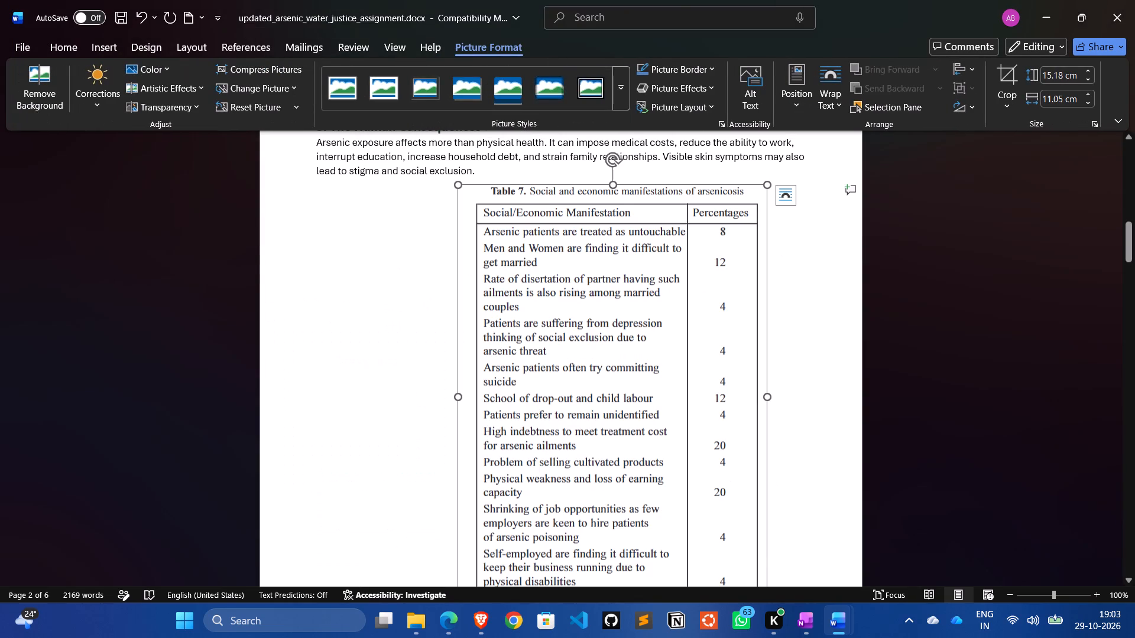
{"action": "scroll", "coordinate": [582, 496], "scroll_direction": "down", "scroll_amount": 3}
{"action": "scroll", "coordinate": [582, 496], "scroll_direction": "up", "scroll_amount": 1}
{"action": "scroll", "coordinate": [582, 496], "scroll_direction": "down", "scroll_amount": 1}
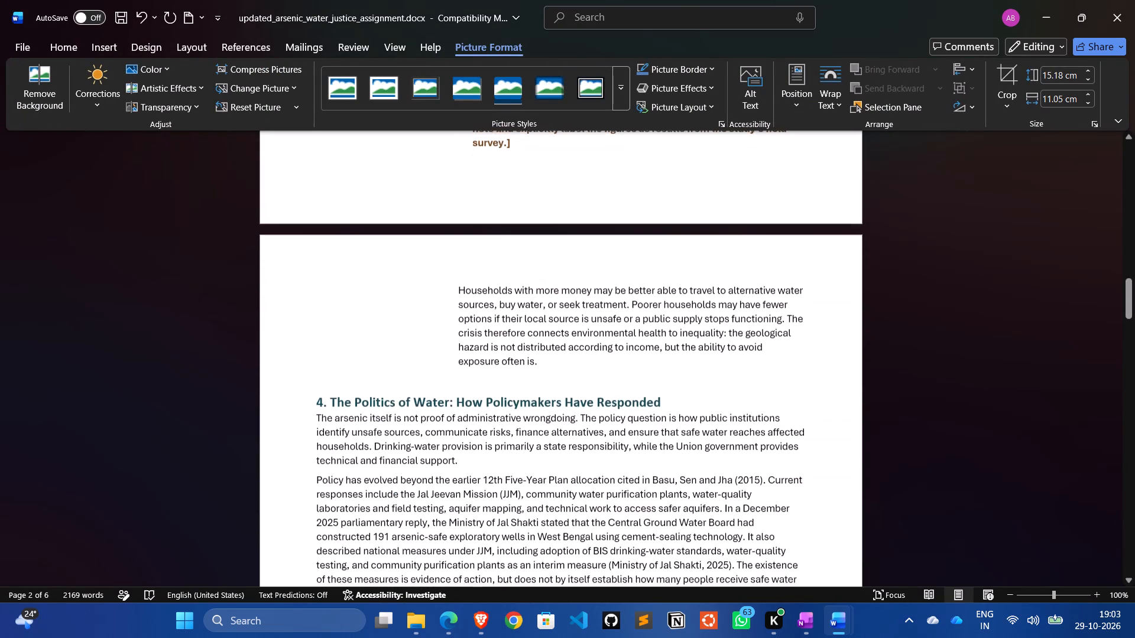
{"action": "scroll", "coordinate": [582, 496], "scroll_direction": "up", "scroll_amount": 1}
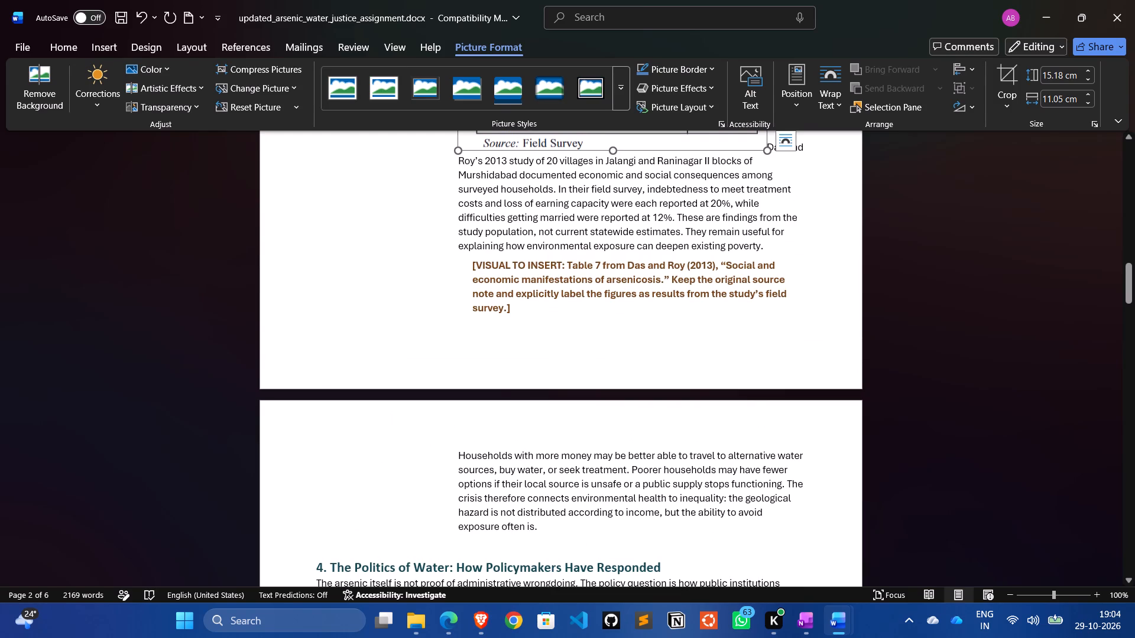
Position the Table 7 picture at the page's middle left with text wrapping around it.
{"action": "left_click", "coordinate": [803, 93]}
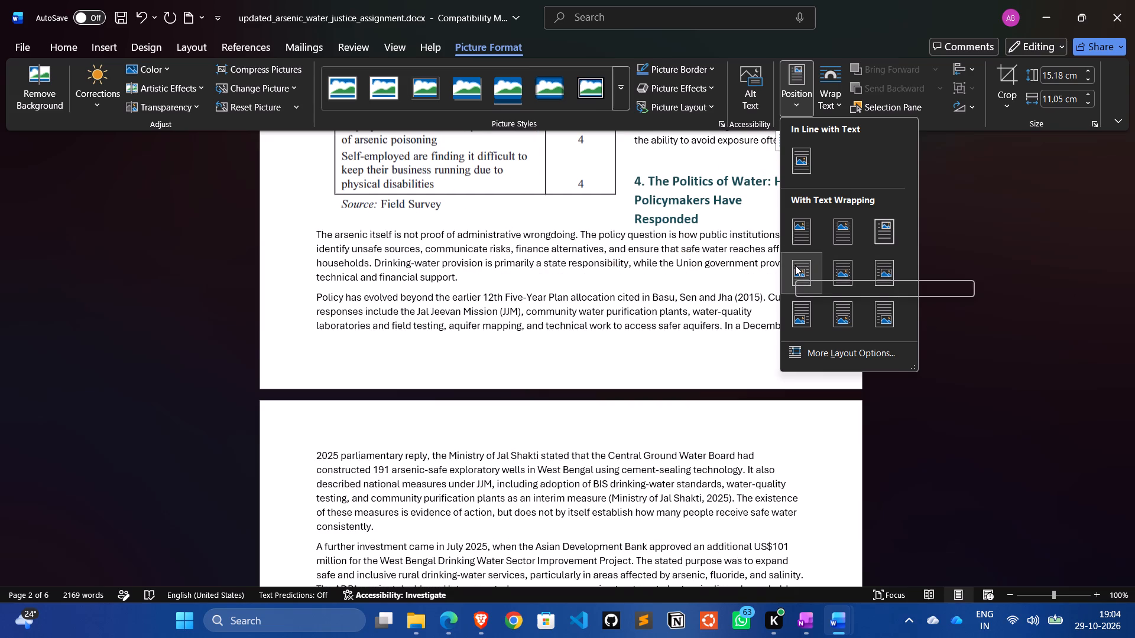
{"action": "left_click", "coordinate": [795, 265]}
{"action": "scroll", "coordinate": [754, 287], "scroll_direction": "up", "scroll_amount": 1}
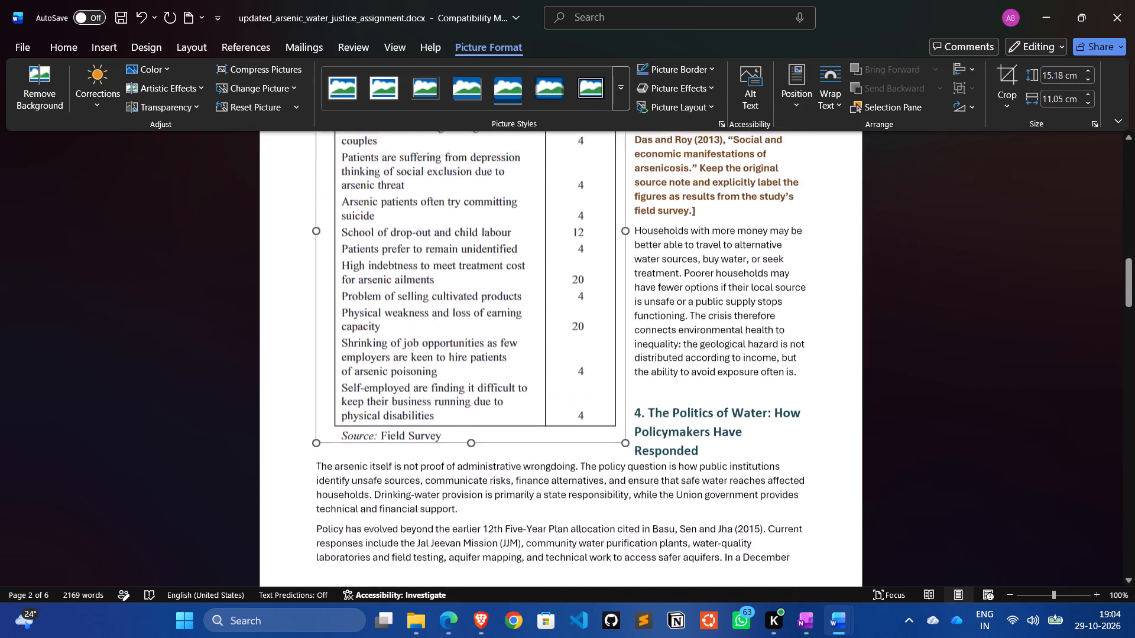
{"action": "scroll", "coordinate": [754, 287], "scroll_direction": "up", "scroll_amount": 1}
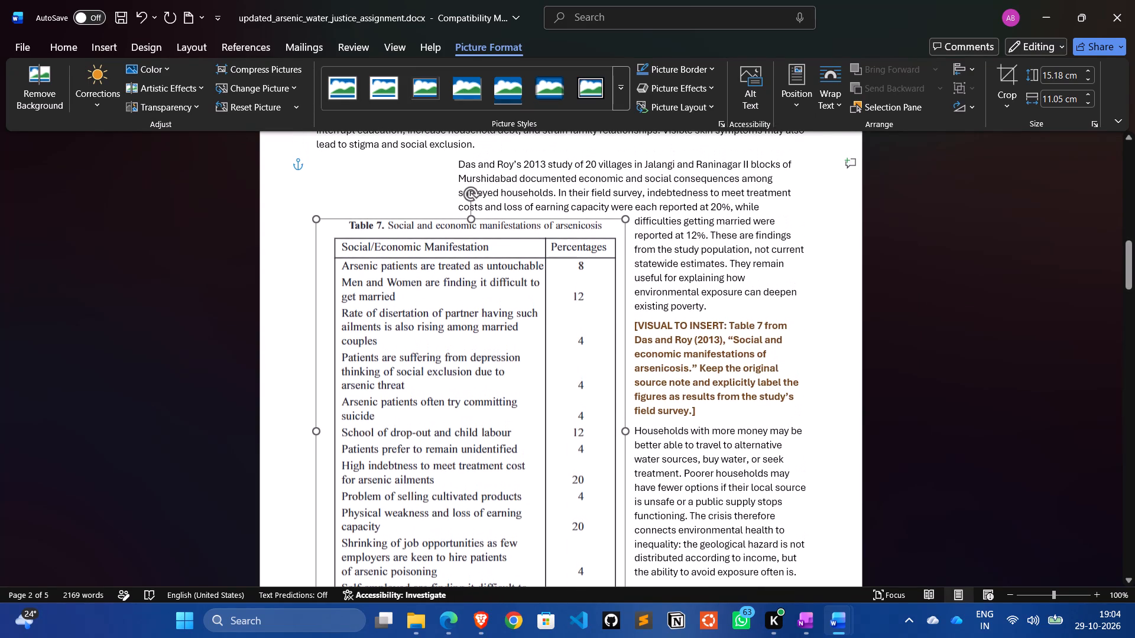
Undo the picture insertion, section 3's indents and the earlier edits, back to an empty unindented paragraph above the Table 7 placeholder.
{"action": "key", "text": "ctrl+z"}
{"action": "key", "text": "ctrl+z"}
{"action": "key", "text": "ctrl+z"}
{"action": "key", "text": "ctrl+z"}
{"action": "key", "text": "ctrl+z"}
{"action": "key", "text": "ctrl+z"}
{"action": "key", "text": "ctrl+z"}
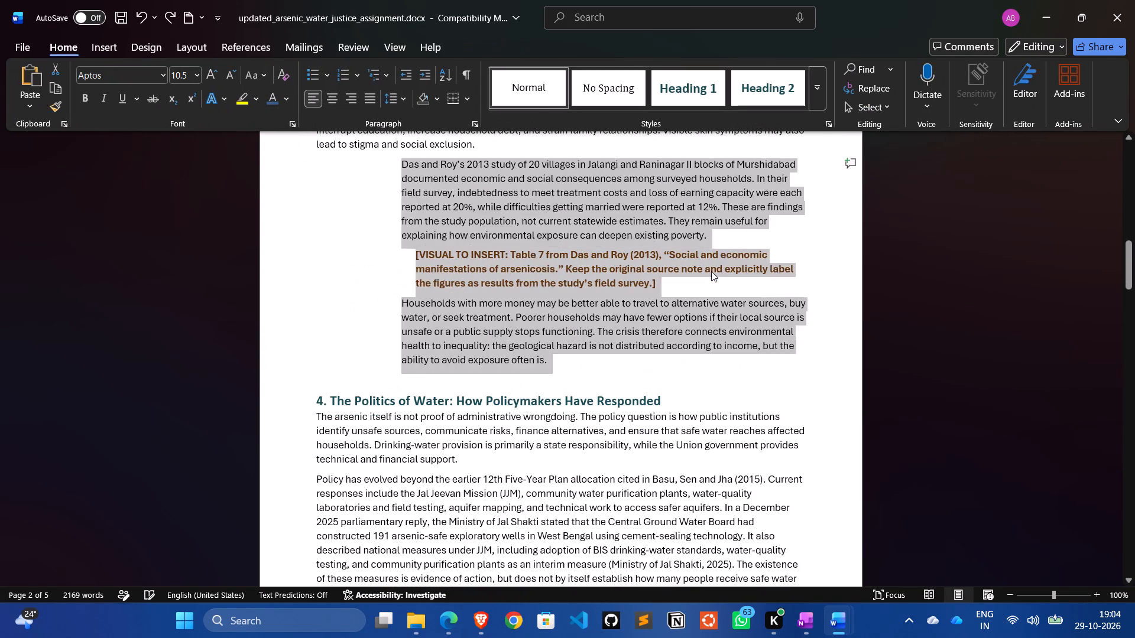
{"action": "key", "text": "ctrl+z"}
{"action": "key", "text": "ctrl+z"}
{"action": "key", "text": "ctrl+z"}
{"action": "key", "text": "ctrl+z"}
{"action": "key", "text": "ctrl+z"}
{"action": "key", "text": "ctrl+z"}
{"action": "key", "text": "ctrl+z"}
{"action": "key", "text": "ctrl+z"}
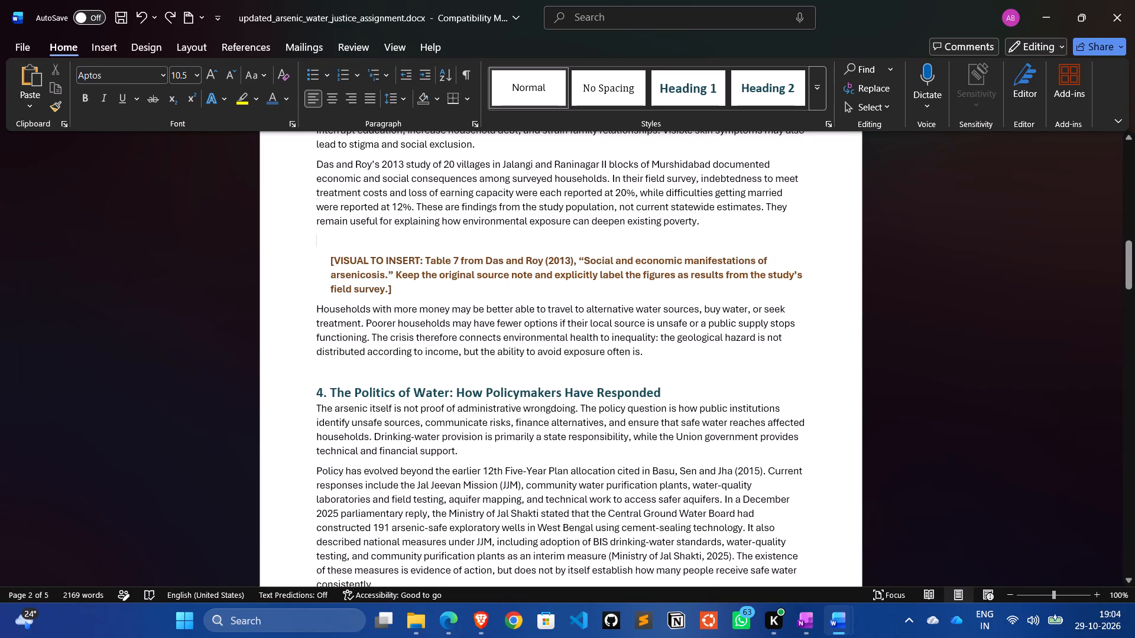
Insert the Table 7 screenshot (Screenshot 2026-10-29 180953.png) in the empty paragraph above its placeholder.
{"action": "left_click", "coordinate": [112, 48]}
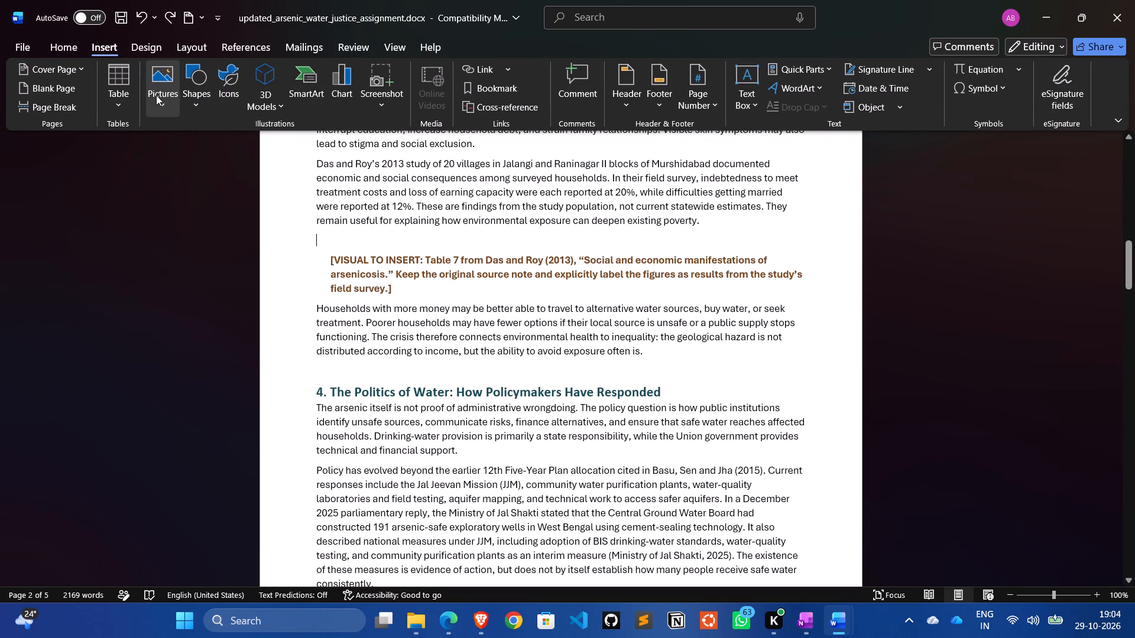
{"action": "left_click", "coordinate": [153, 93]}
{"action": "left_click", "coordinate": [177, 157]}
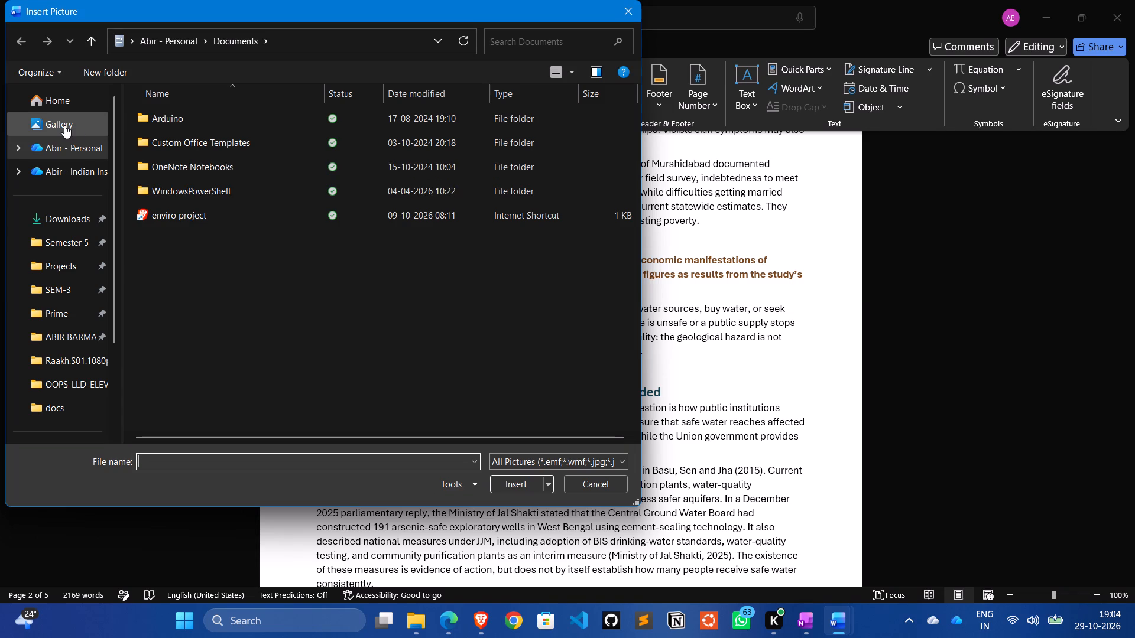
{"action": "left_click", "coordinate": [64, 125]}
{"action": "scroll", "coordinate": [348, 306], "scroll_direction": "down", "scroll_amount": 1}
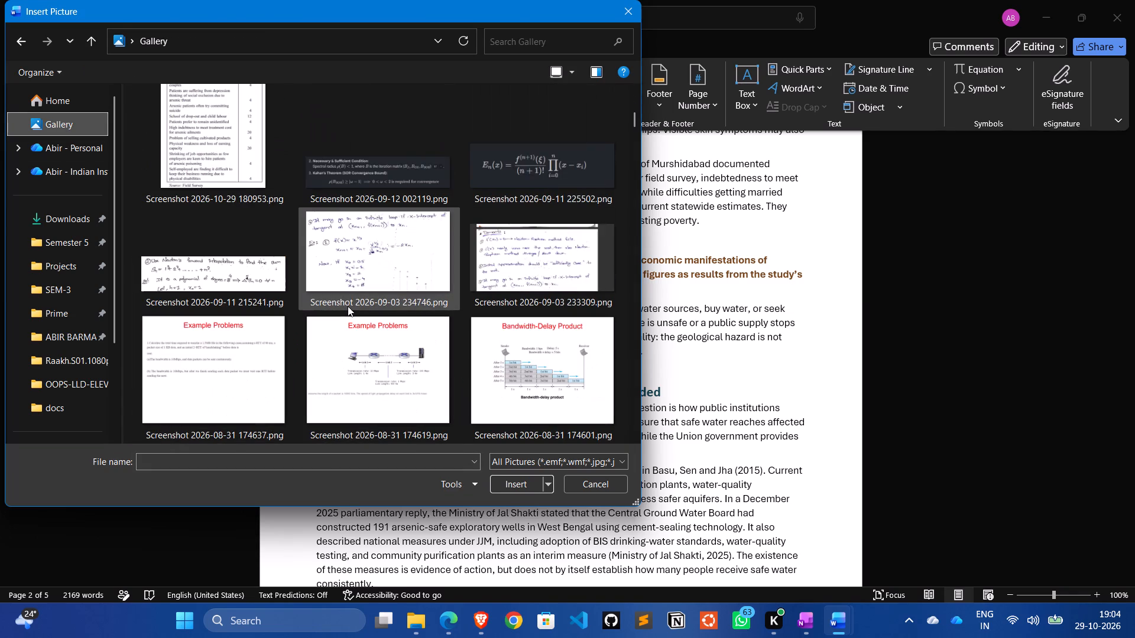
{"action": "left_click", "coordinate": [221, 147]}
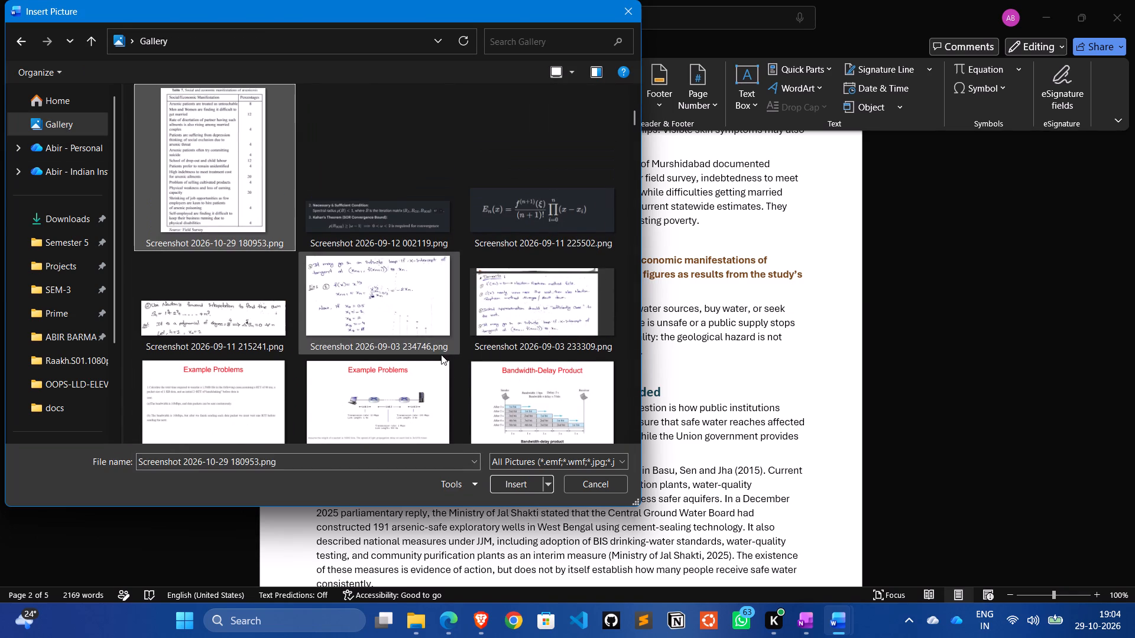
{"action": "left_click", "coordinate": [517, 480]}
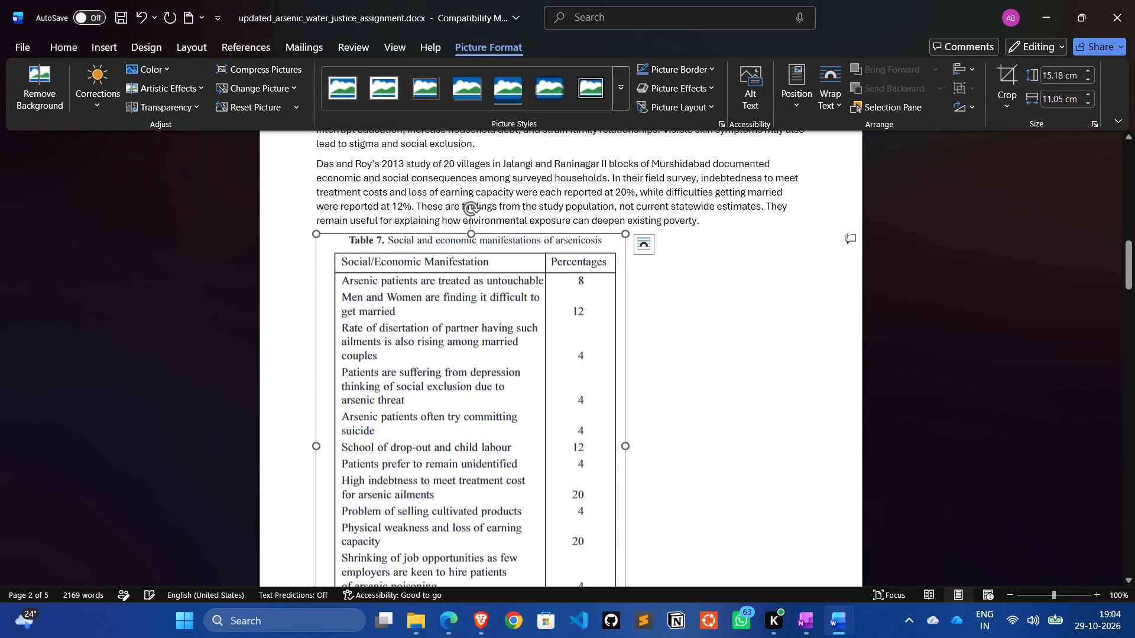
Position the Table 7 picture at the page's top left with text wrapping around it.
{"action": "left_click", "coordinate": [785, 83]}
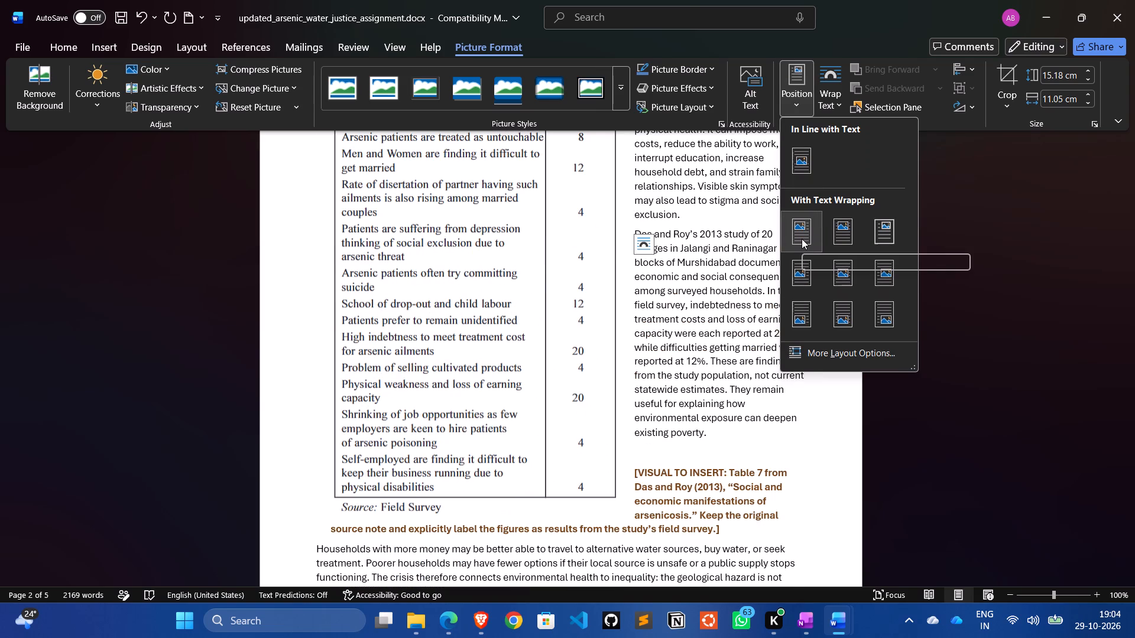
{"action": "left_click", "coordinate": [802, 239]}
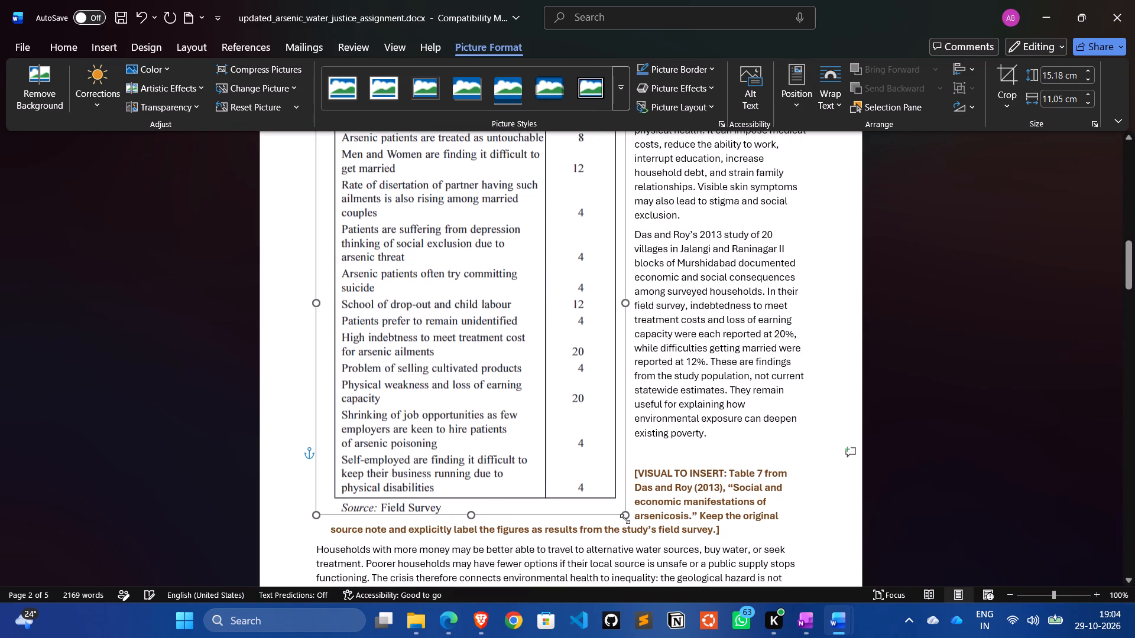
Shrink the Table 7 picture proportionally to about 8.23 cm high and 5.99 cm wide beside section 3's text.
{"action": "left_click_drag", "start_coordinate": [624, 518], "coordinate": [504, 319]}
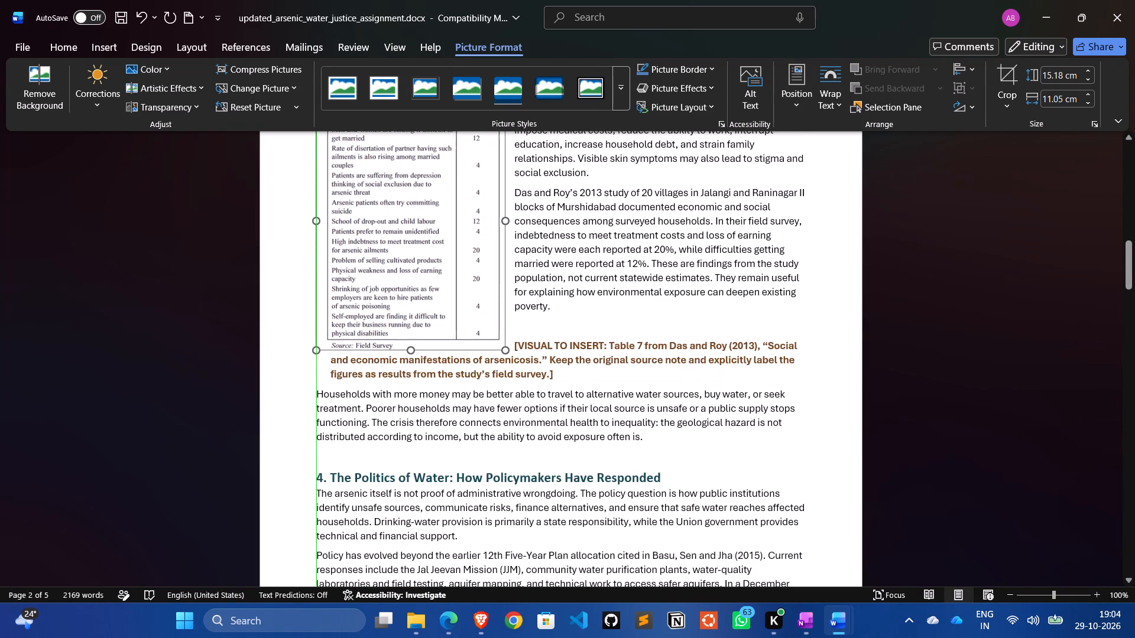
{"action": "left_click_drag", "start_coordinate": [504, 319], "coordinate": [502, 292]}
{"action": "scroll", "coordinate": [1003, 416], "scroll_direction": "up", "scroll_amount": 2}
{"action": "scroll", "coordinate": [1003, 416], "scroll_direction": "down", "scroll_amount": 1}
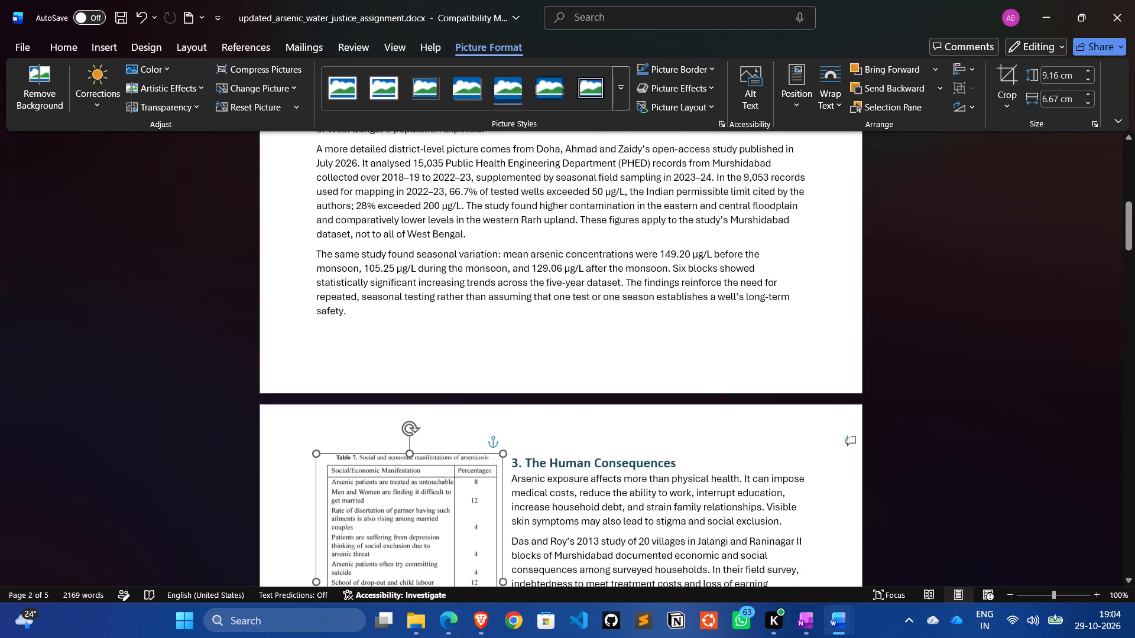
{"action": "scroll", "coordinate": [1003, 416], "scroll_direction": "down", "scroll_amount": 2}
{"action": "scroll", "coordinate": [1003, 416], "scroll_direction": "up", "scroll_amount": 1}
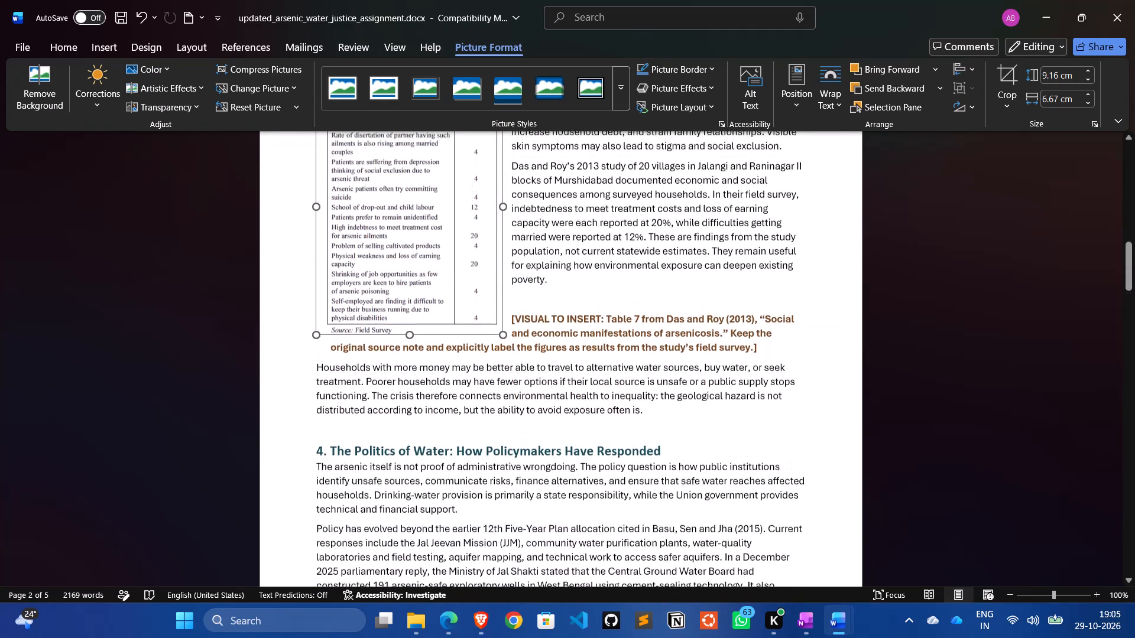
{"action": "left_click_drag", "start_coordinate": [504, 338], "coordinate": [482, 311]}
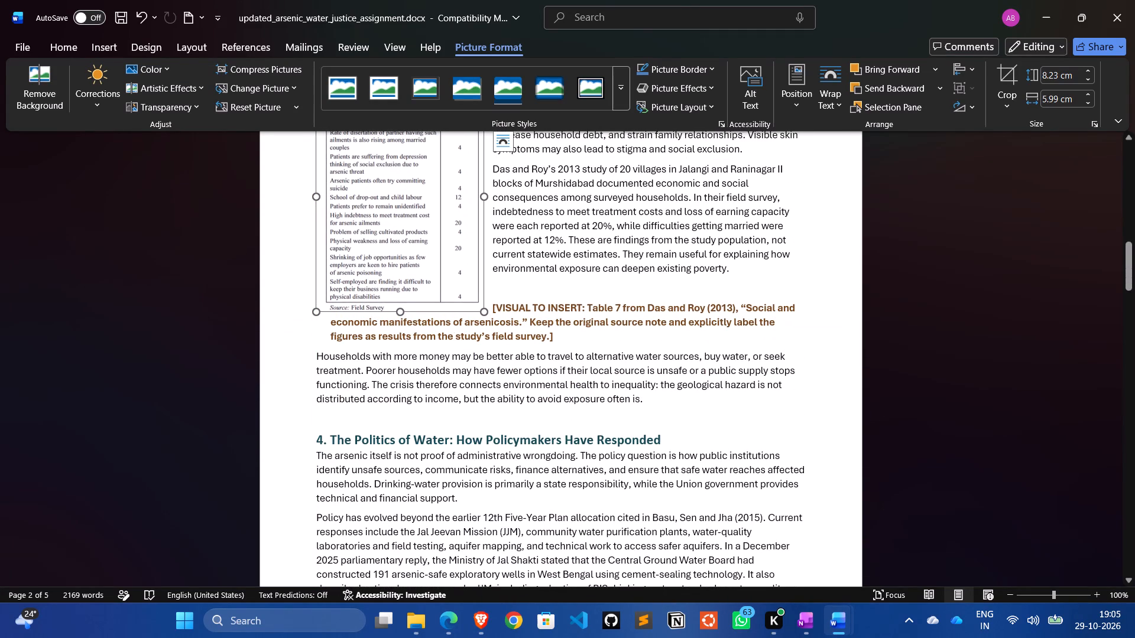
Replace the number 7 in the Table 7 placeholder with a colon, making it read "Table : from Das and Roy (2013)".
{"action": "left_click_drag", "start_coordinate": [559, 341], "coordinate": [532, 322]}
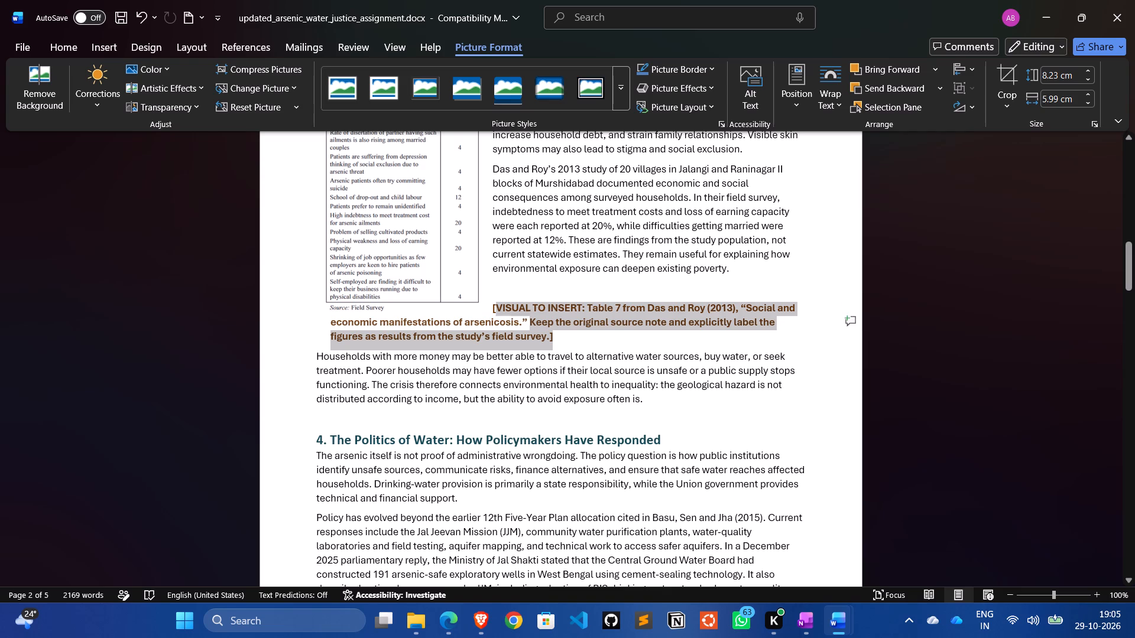
{"action": "left_click_drag", "start_coordinate": [532, 322], "coordinate": [607, 338]}
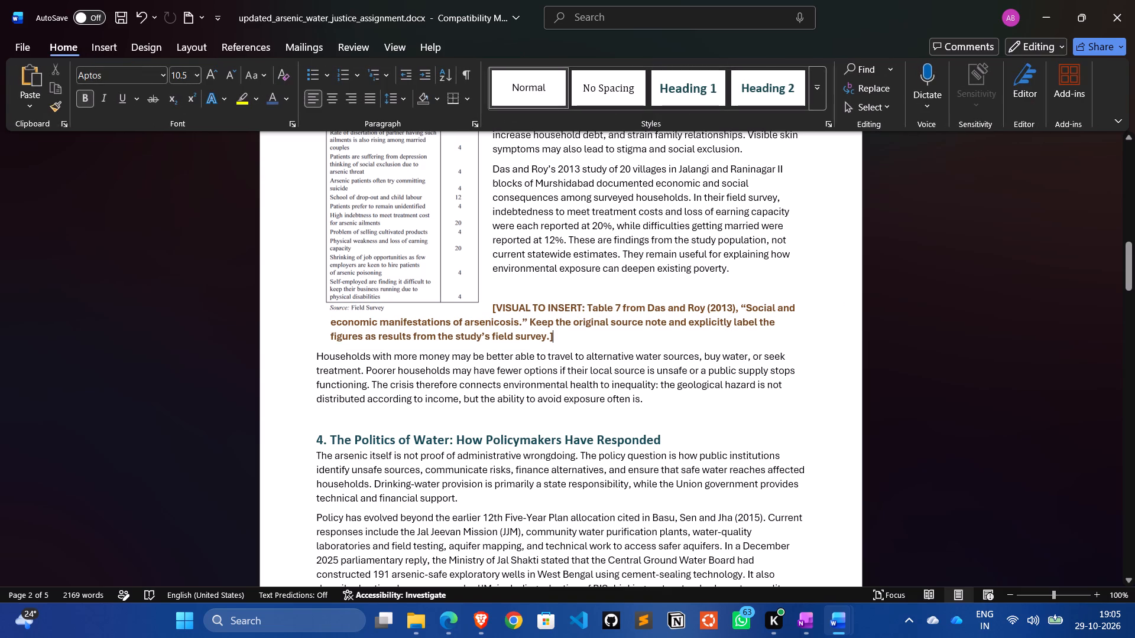
{"action": "left_click", "coordinate": [622, 308]}
{"action": "key", "text": "BackSpace"}
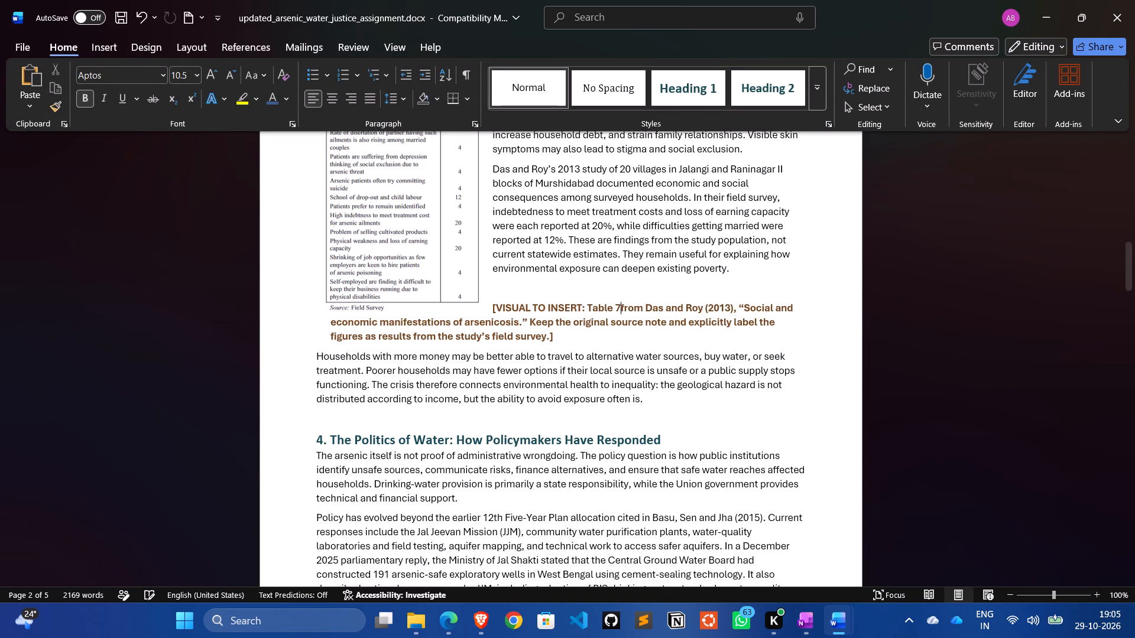
{"action": "key", "text": "BackSpace"}
{"action": "key", "text": "BackSpace"}
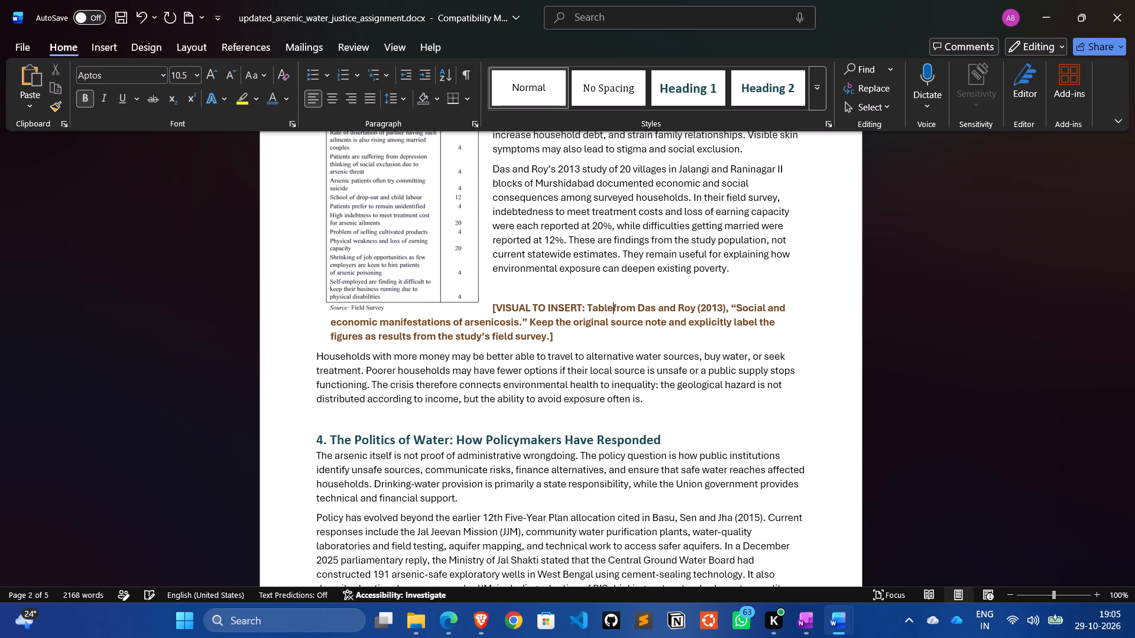
{"action": "key", "text": "space"}
{"action": "type", "text": ":"}
{"action": "key", "text": "space"}
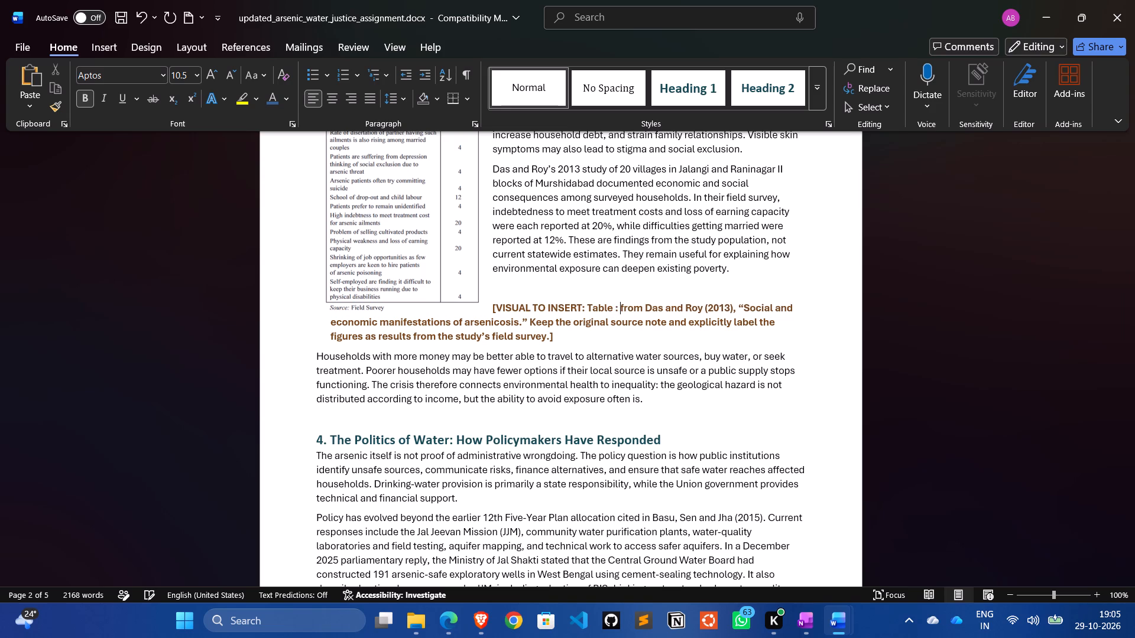
Delete the opening "[VISUAL TO INSERT: " from the placeholder so that it begins with "Table :".
{"action": "left_click", "coordinate": [587, 307]}
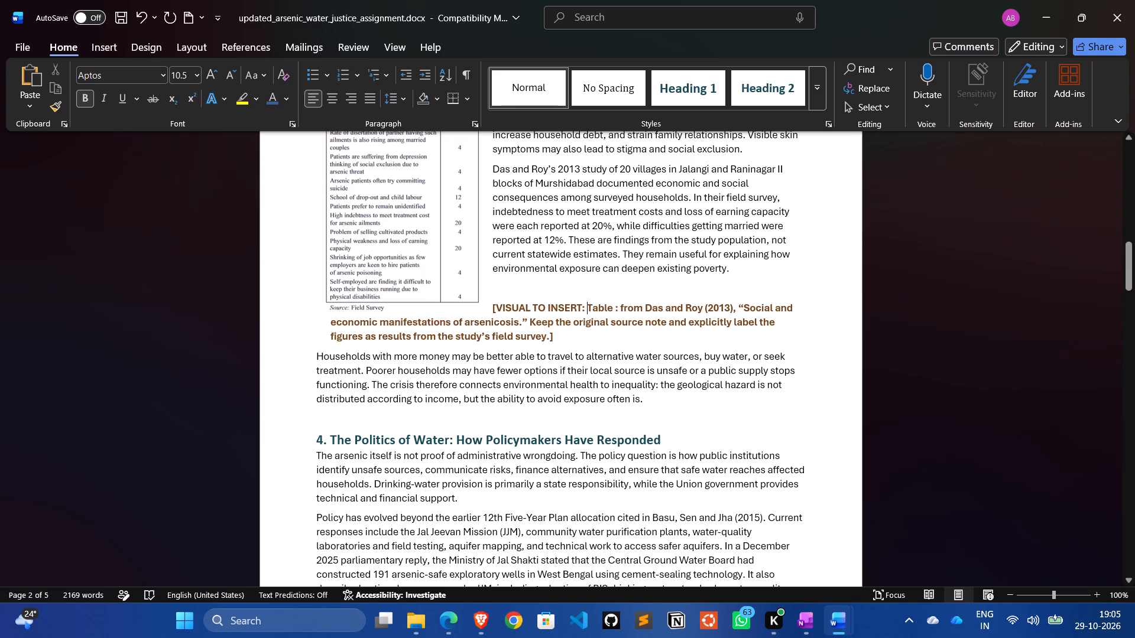
{"action": "key", "text": "BackSpace"}
{"action": "key", "text": "BackSpace"}
{"action": "key", "text": "BackSpace"}
{"action": "key", "text": "BackSpace"}
{"action": "key", "text": "BackSpace"}
{"action": "key", "text": "BackSpace"}
{"action": "key", "text": "BackSpace"}
{"action": "key", "text": "BackSpace"}
{"action": "key", "text": "BackSpace"}
{"action": "key", "text": "BackSpace"}
{"action": "key", "text": "BackSpace"}
{"action": "key", "text": "BackSpace"}
{"action": "key", "text": "BackSpace"}
{"action": "key", "text": "BackSpace"}
{"action": "key", "text": "BackSpace"}
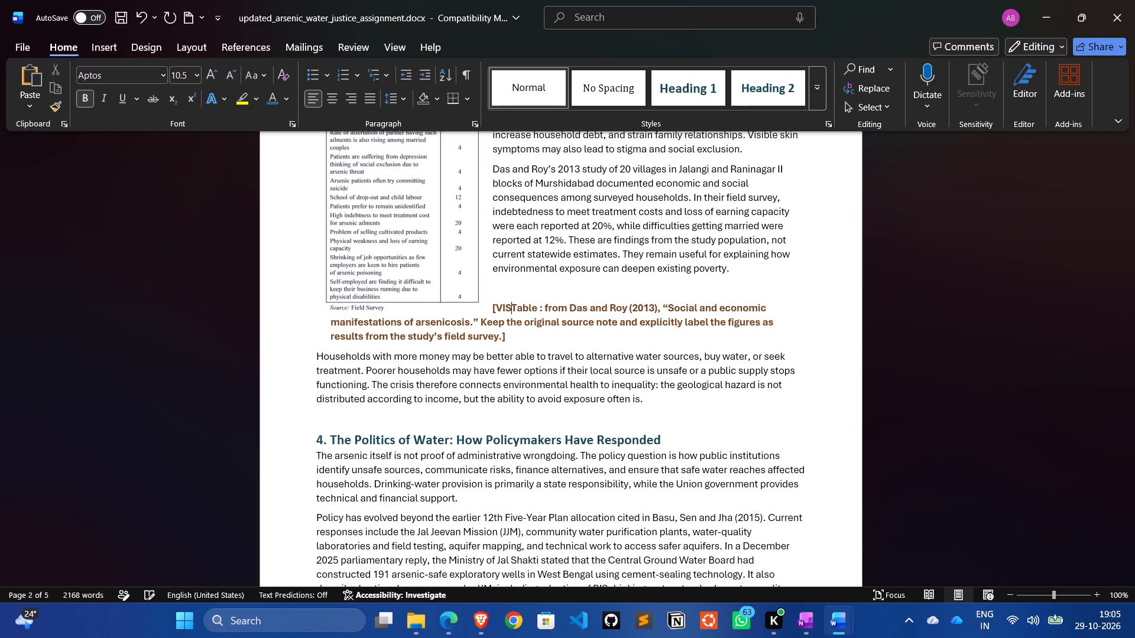
{"action": "key", "text": "BackSpace"}
{"action": "key", "text": "BackSpace"}
{"action": "key", "text": "BackSpace"}
{"action": "key", "text": "BackSpace"}
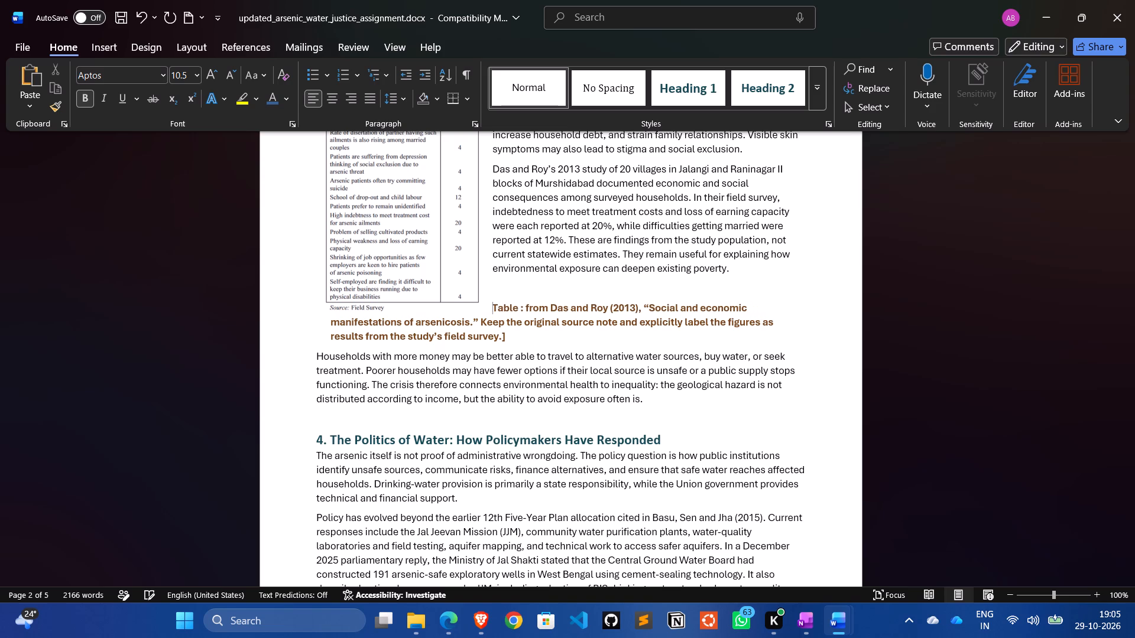
Delete the closing quotation mark and the instruction beginning "Keep the original source note", so the caption ends at "arsenicosis.".
{"action": "left_click", "coordinate": [507, 340]}
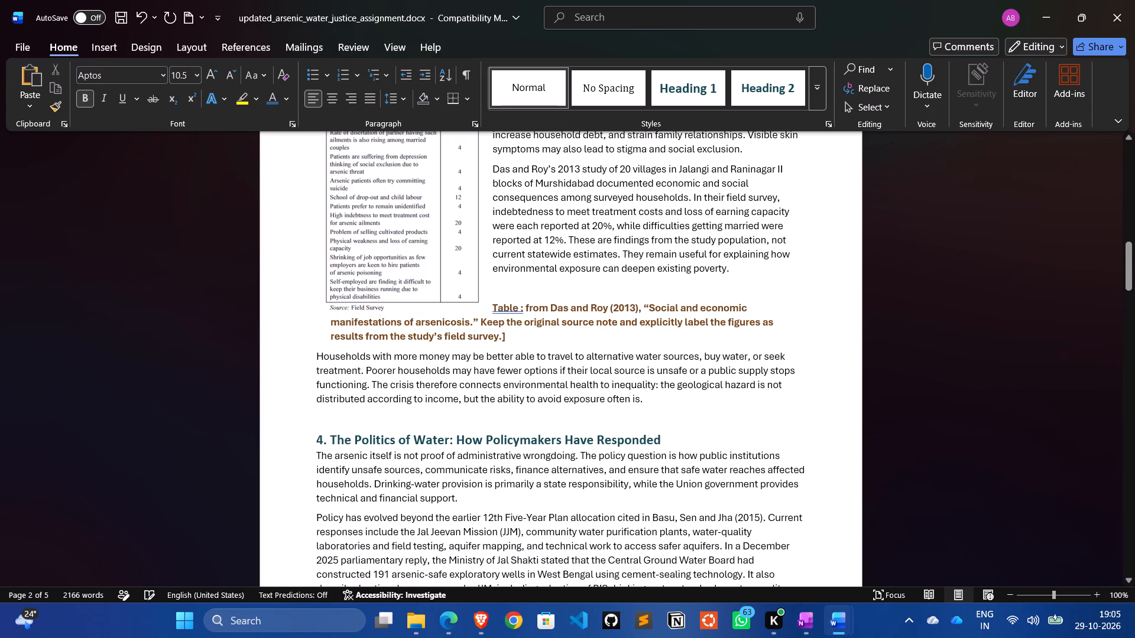
{"action": "key", "text": "BackSpace"}
{"action": "key", "text": "BackSpace"}
{"action": "key", "text": "BackSpace"}
{"action": "key", "text": "BackSpace"}
{"action": "key", "text": "BackSpace"}
{"action": "key", "text": "BackSpace"}
{"action": "key", "text": "BackSpace"}
{"action": "key", "text": "BackSpace"}
{"action": "key", "text": "BackSpace"}
{"action": "key", "text": "BackSpace"}
{"action": "key", "text": "BackSpace"}
{"action": "key", "text": "BackSpace"}
{"action": "key", "text": "BackSpace"}
{"action": "key", "text": "BackSpace"}
{"action": "key", "text": "BackSpace"}
{"action": "key", "text": "BackSpace"}
{"action": "key", "text": "BackSpace"}
{"action": "key", "text": "BackSpace"}
{"action": "key", "text": "BackSpace"}
{"action": "key", "text": "BackSpace"}
{"action": "key", "text": "BackSpace"}
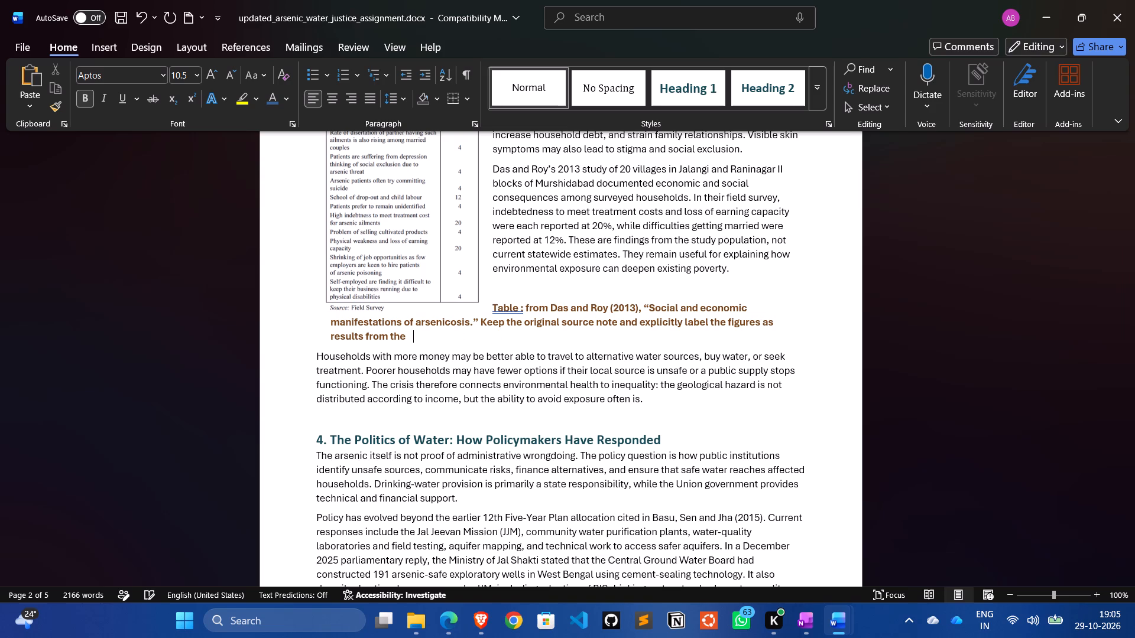
{"action": "key", "text": "BackSpace"}
{"action": "key", "text": "BackSpace"}
{"action": "key", "text": "BackSpace"}
{"action": "key", "text": "BackSpace"}
{"action": "key", "text": "BackSpace"}
{"action": "key", "text": "BackSpace"}
{"action": "key", "text": "BackSpace"}
{"action": "key", "text": "BackSpace"}
{"action": "key", "text": "BackSpace"}
{"action": "key", "text": "BackSpace"}
{"action": "key", "text": "BackSpace"}
{"action": "key", "text": "BackSpace"}
{"action": "key", "text": "BackSpace"}
{"action": "key", "text": "BackSpace"}
{"action": "key", "text": "BackSpace"}
{"action": "key", "text": "BackSpace"}
{"action": "key", "text": "BackSpace"}
{"action": "key", "text": "BackSpace"}
{"action": "key", "text": "BackSpace"}
{"action": "key", "text": "BackSpace"}
{"action": "key", "text": "BackSpace"}
{"action": "key", "text": "BackSpace"}
{"action": "key", "text": "BackSpace"}
{"action": "key", "text": "BackSpace"}
{"action": "key", "text": "BackSpace"}
{"action": "key", "text": "BackSpace"}
{"action": "key", "text": "BackSpace"}
{"action": "key", "text": "BackSpace"}
{"action": "key", "text": "BackSpace"}
{"action": "key", "text": "BackSpace"}
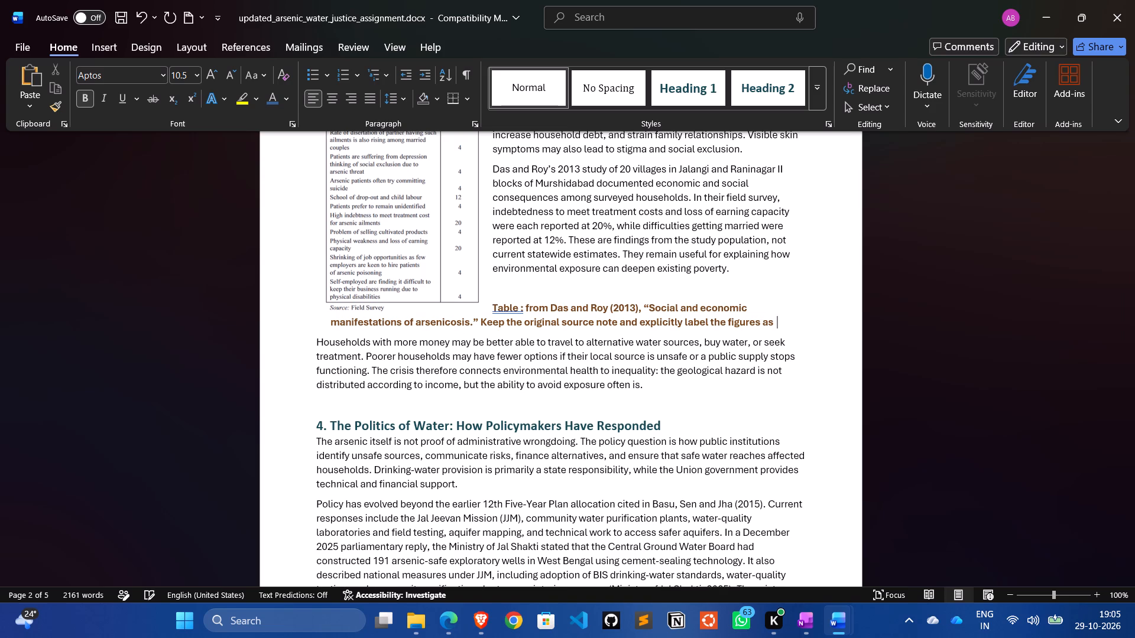
{"action": "key", "text": "BackSpace"}
{"action": "key", "text": "BackSpace"}
{"action": "key", "text": "BackSpace"}
{"action": "key", "text": "BackSpace"}
{"action": "key", "text": "BackSpace"}
{"action": "key", "text": "BackSpace"}
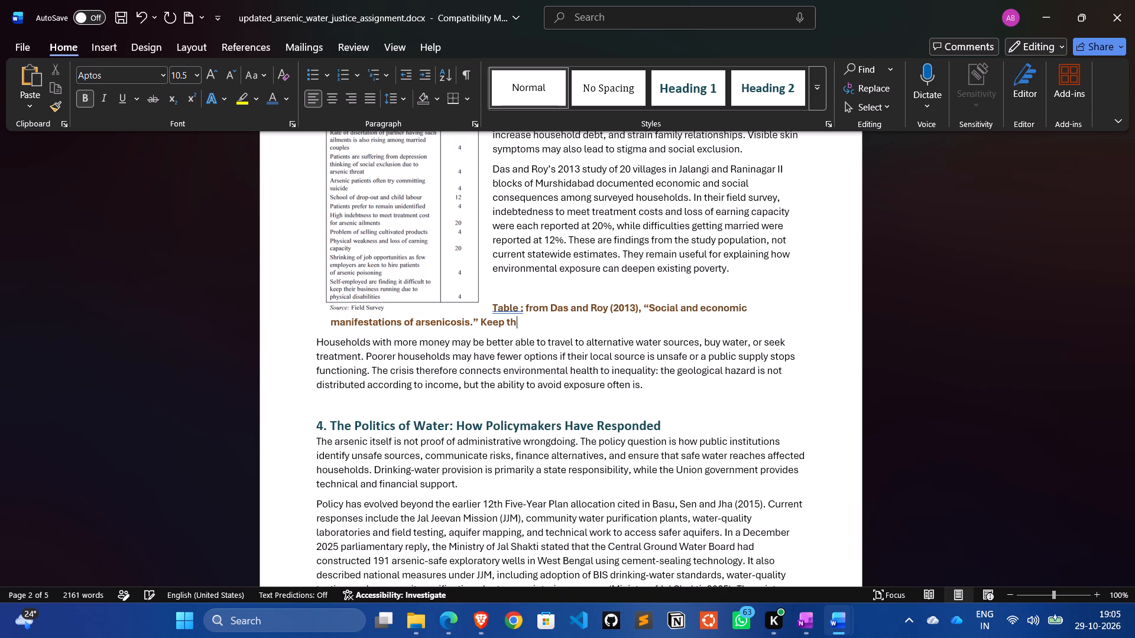
{"action": "key", "text": "BackSpace"}
{"action": "key", "text": "BackSpace"}
{"action": "key", "text": "BackSpace"}
{"action": "key", "text": "BackSpace"}
Remove the opening quotation mark before "Social" and capitalise "Arsenicosis" in the table caption.
{"action": "left_click", "coordinate": [648, 308]}
{"action": "key", "text": "BackSpace"}
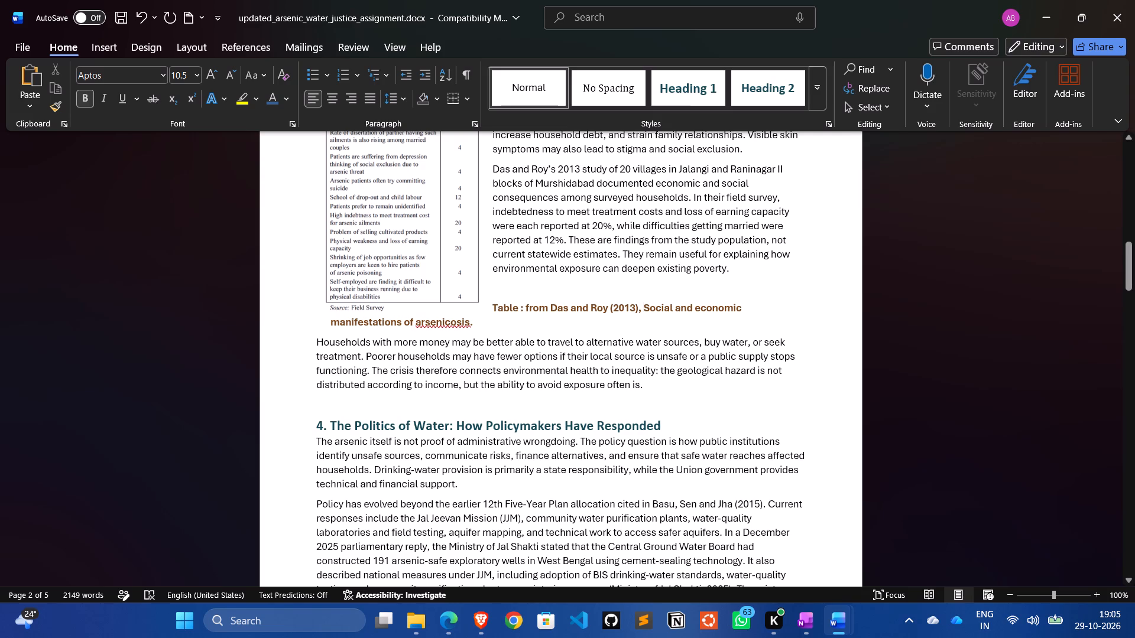
{"action": "left_click", "coordinate": [484, 323]}
{"action": "left_click", "coordinate": [450, 324]}
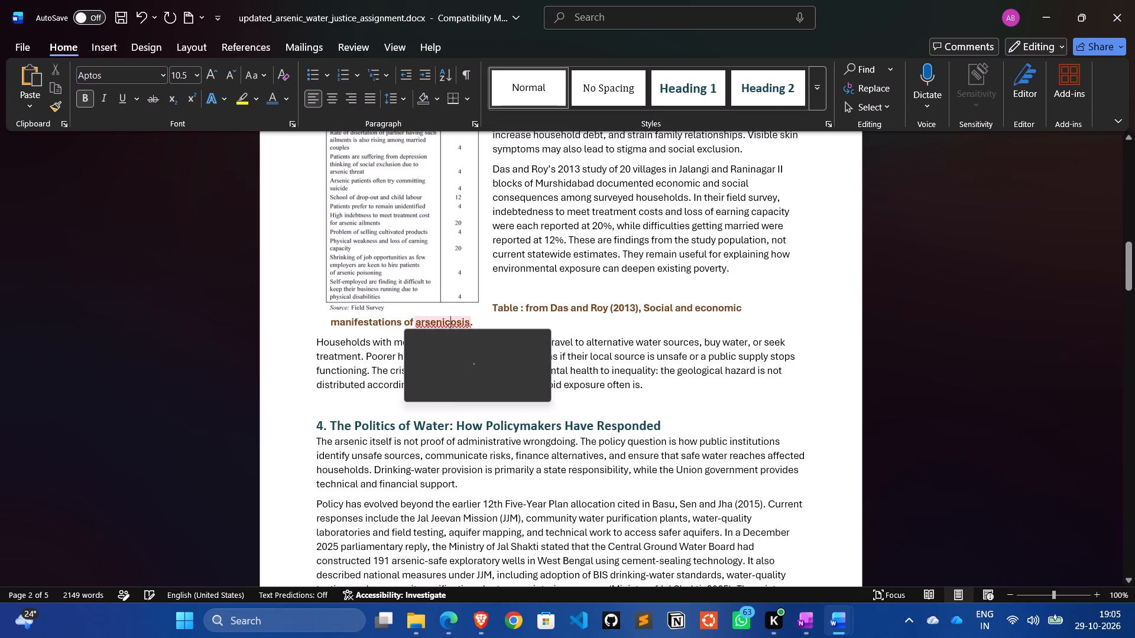
{"action": "left_click", "coordinate": [441, 365]}
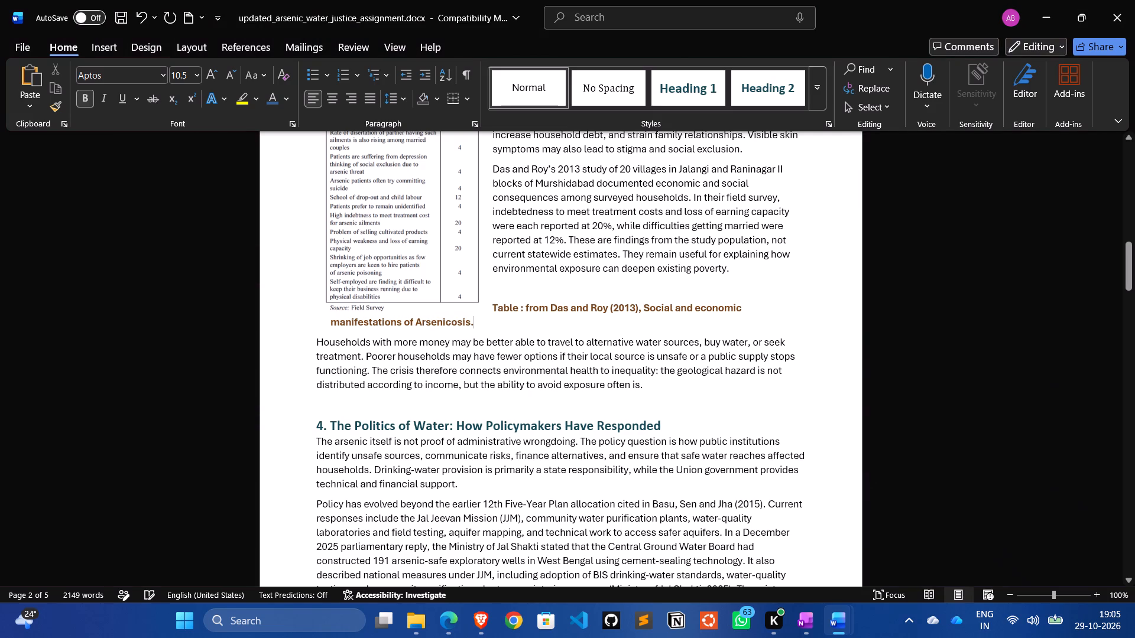
Append "Source :" at the end of the table caption.
{"action": "key", "text": "space"}
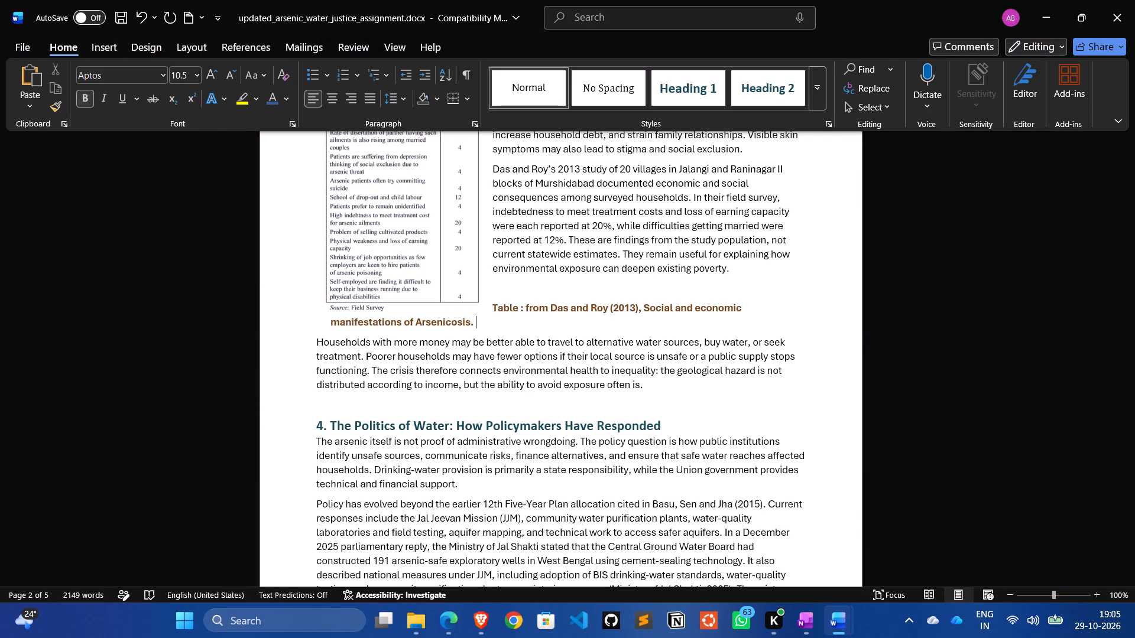
{"action": "key", "text": "s"}
{"action": "key", "text": "space"}
{"action": "type", "text": ":"}
{"action": "key", "text": "space"}
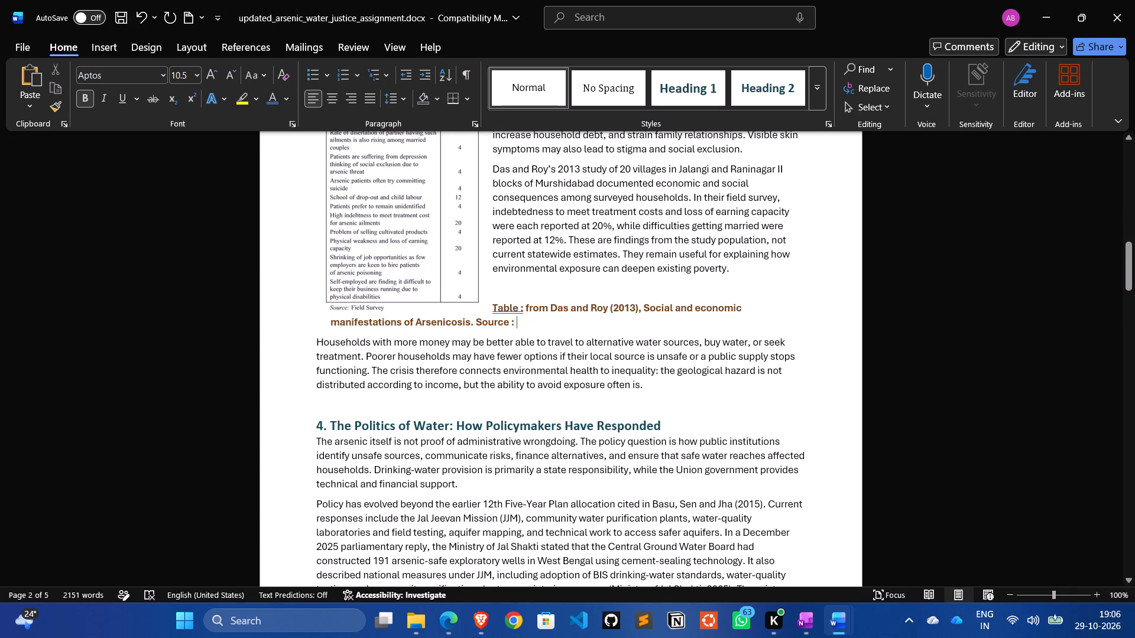
Move "Das and Roy (2013)," from the caption's beginning to after "Source :" and delete the leftover "from".
{"action": "left_click_drag", "start_coordinate": [644, 309], "coordinate": [534, 309]}
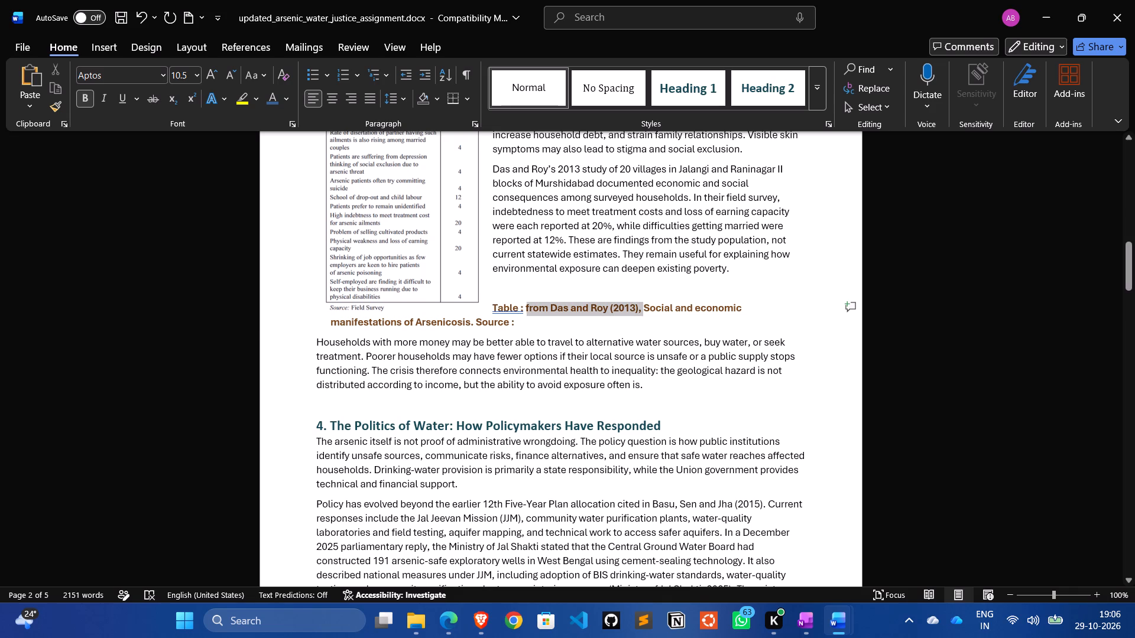
{"action": "left_click_drag", "start_coordinate": [534, 309], "coordinate": [548, 307]}
{"action": "key", "text": "ctrl+x"}
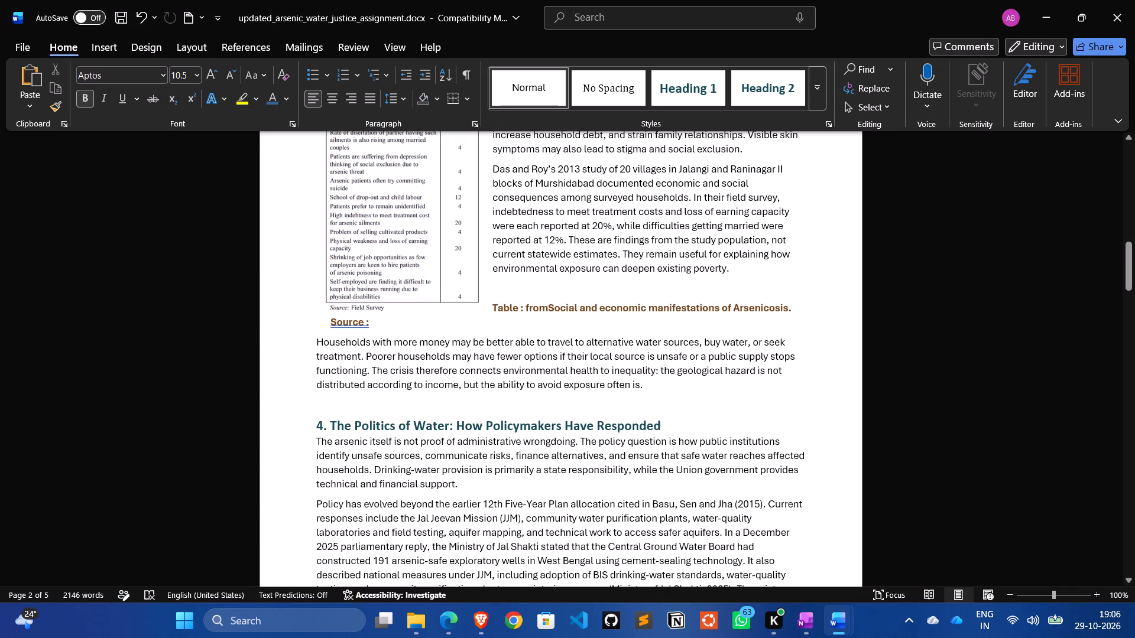
{"action": "left_click", "coordinate": [369, 322]}
{"action": "key", "text": "space"}
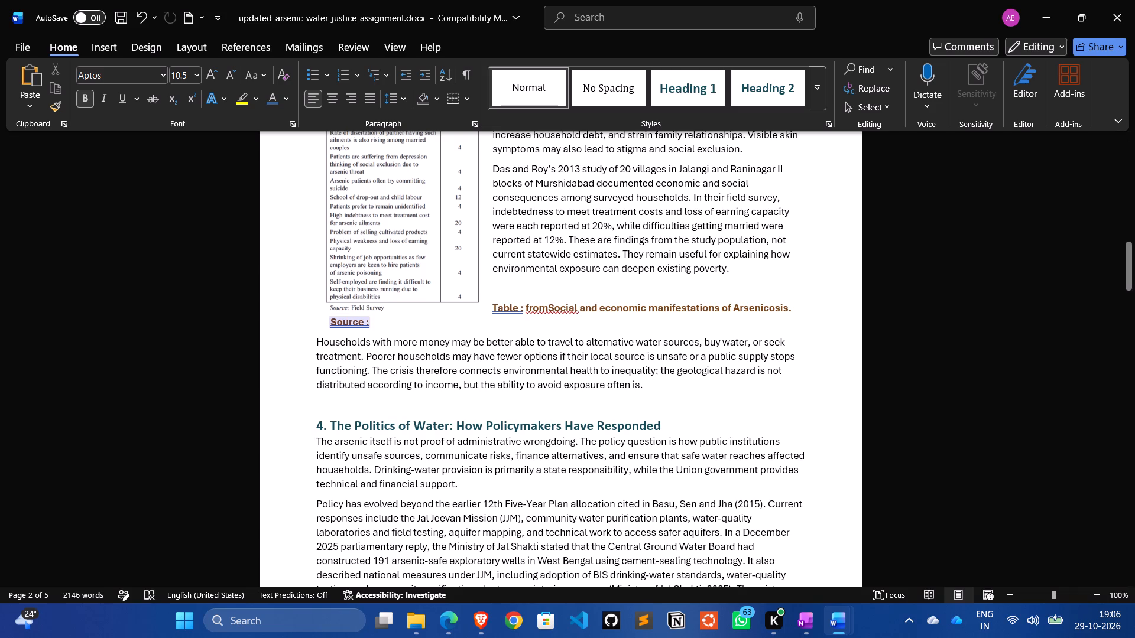
{"action": "key", "text": "ctrl+v"}
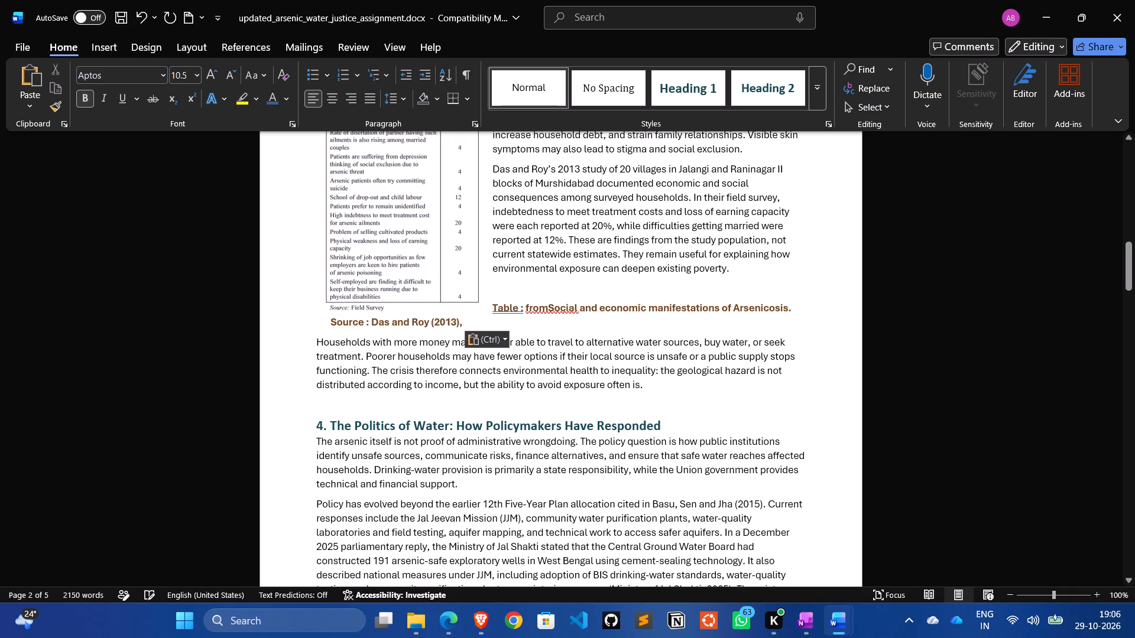
{"action": "left_click", "coordinate": [548, 310]}
{"action": "key", "text": "BackSpace"}
{"action": "key", "text": "BackSpace"}
{"action": "key", "text": "BackSpace"}
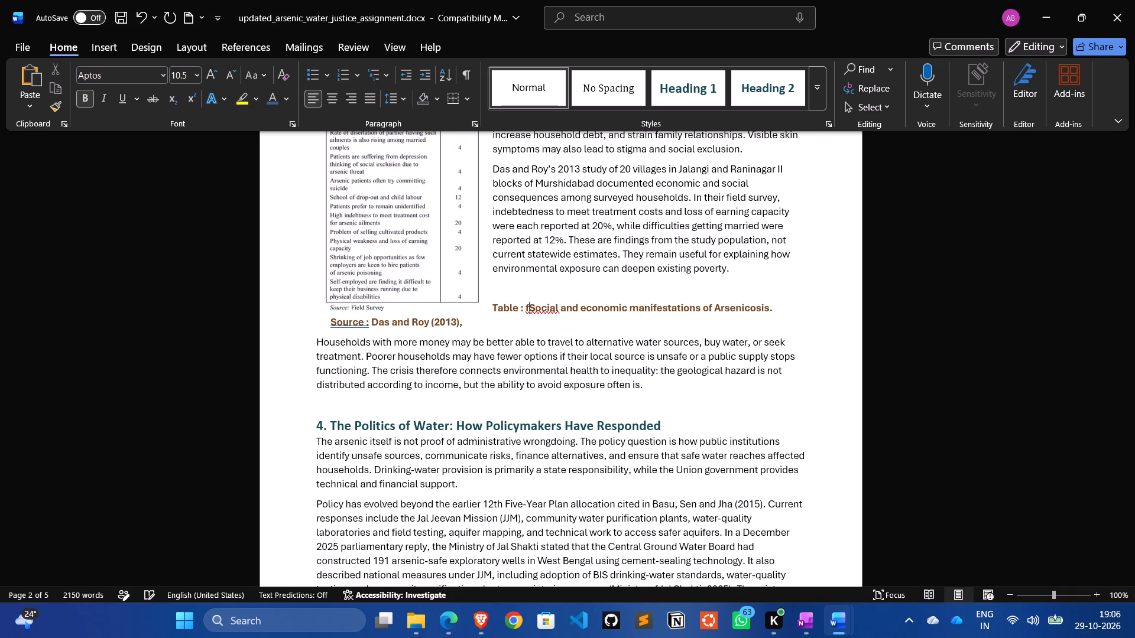
{"action": "key", "text": "BackSpace"}
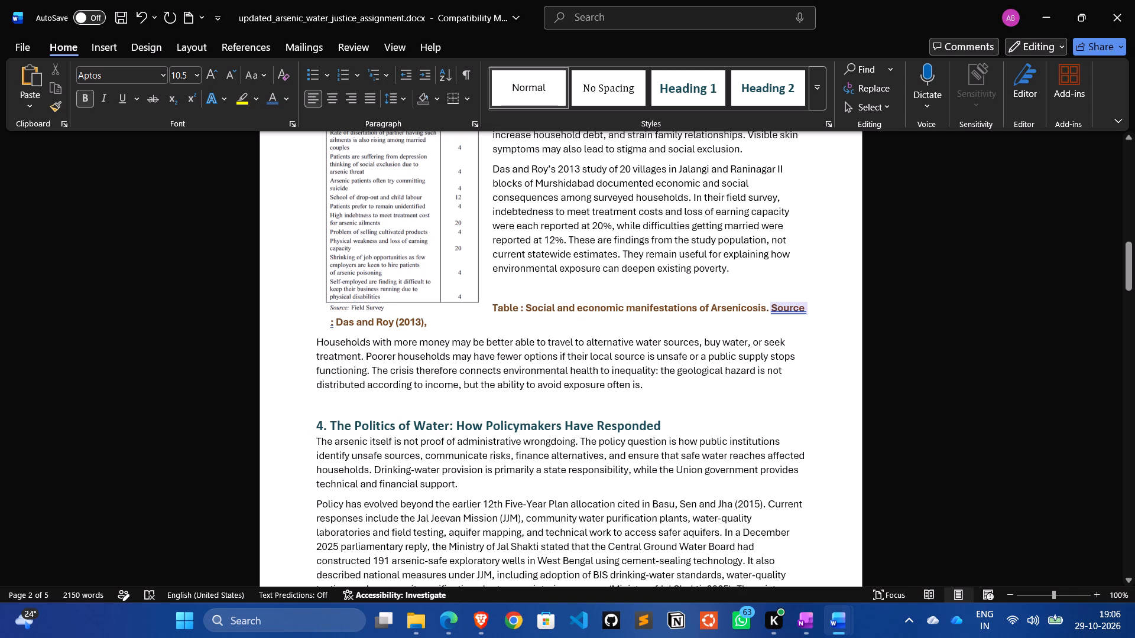
Remove the spaces before the colons in the caption so they read "Source:" and "Table:".
{"action": "left_click", "coordinate": [776, 310]}
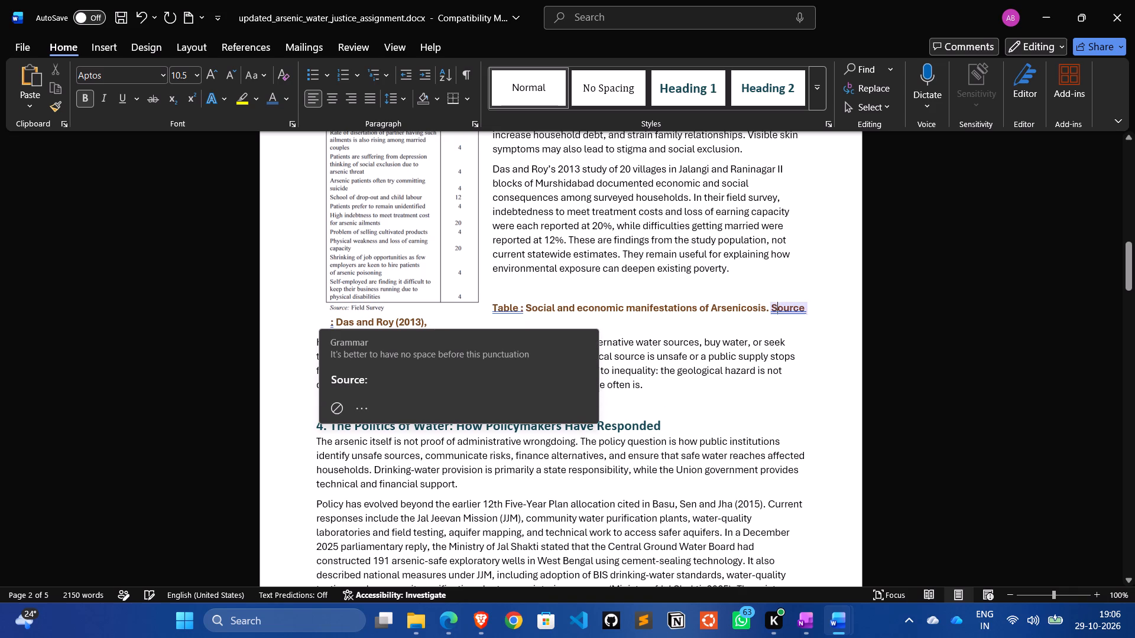
{"action": "left_click", "coordinate": [343, 377]}
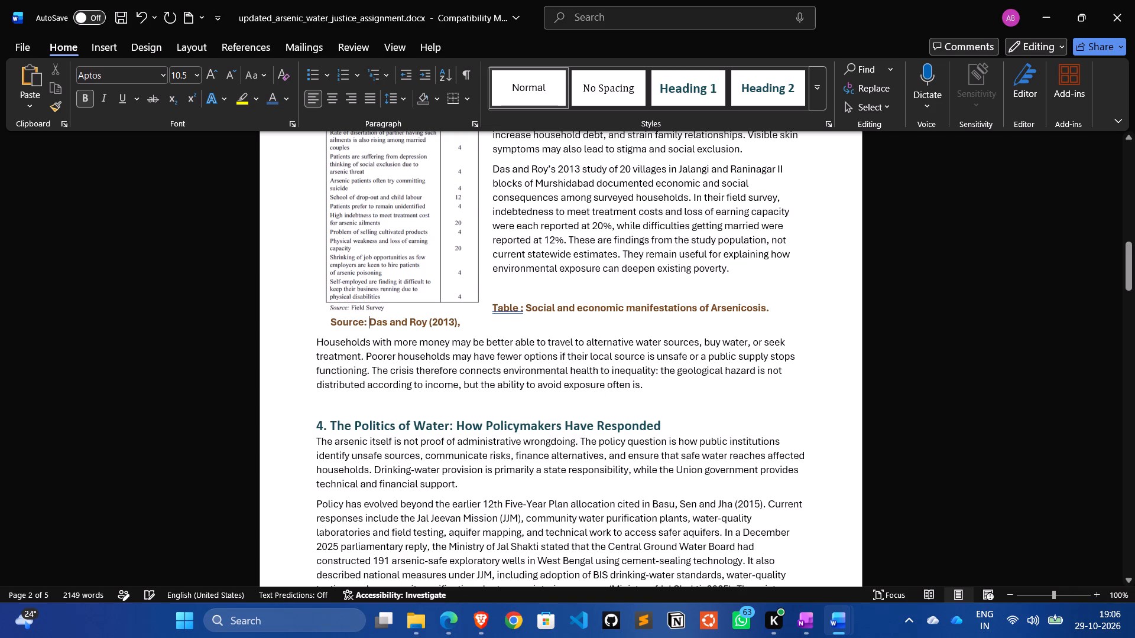
{"action": "left_click", "coordinate": [507, 311]}
{"action": "left_click", "coordinate": [511, 366]}
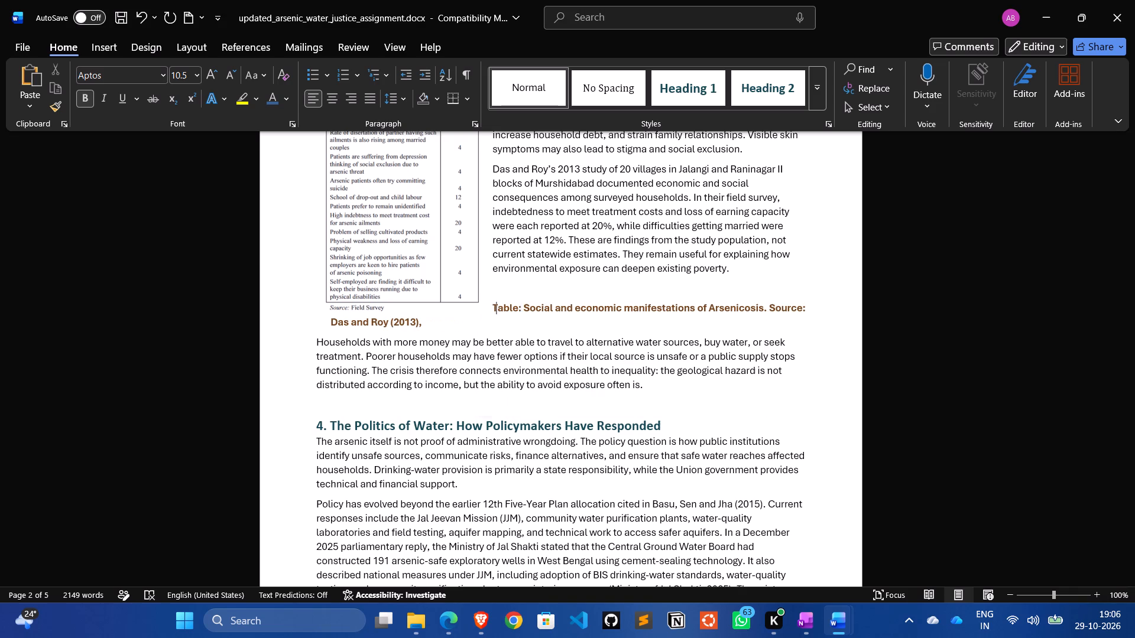
Format the whole table caption as bold italic at 10 pt.
{"action": "left_click_drag", "start_coordinate": [426, 323], "coordinate": [493, 308]}
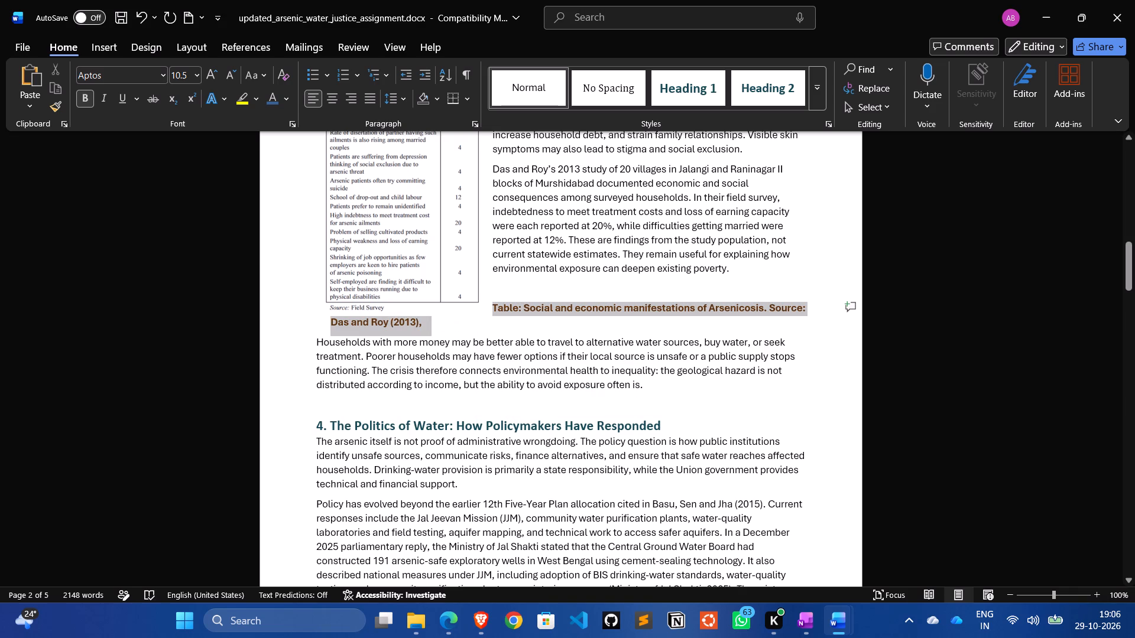
{"action": "left_click_drag", "start_coordinate": [493, 308], "coordinate": [492, 308]}
{"action": "left_click", "coordinate": [519, 279]}
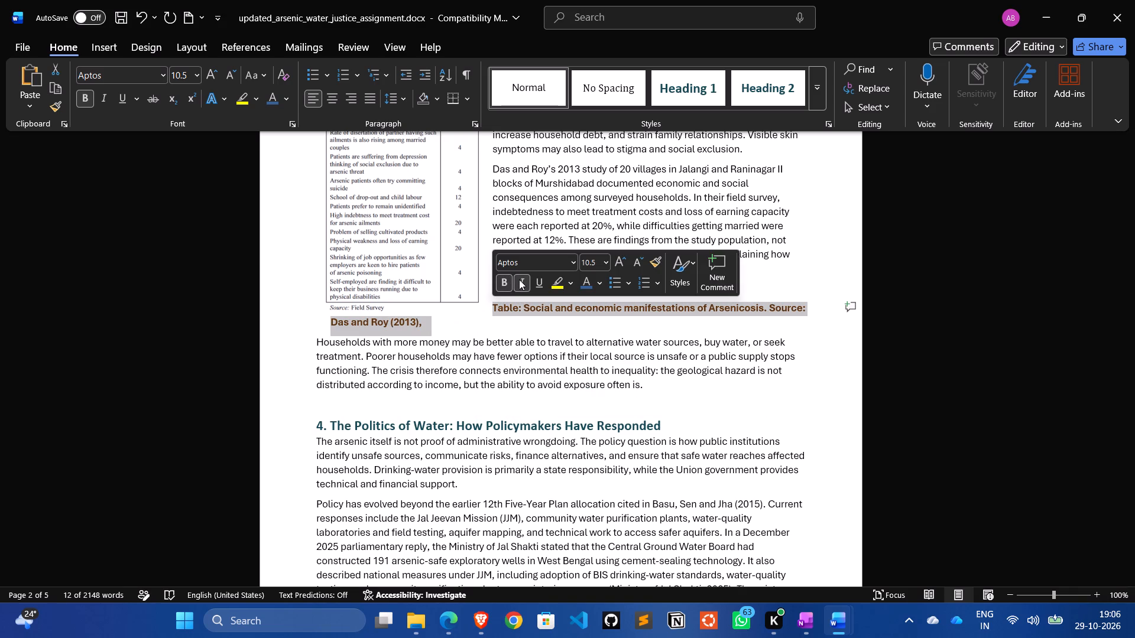
{"action": "left_click", "coordinate": [505, 281]}
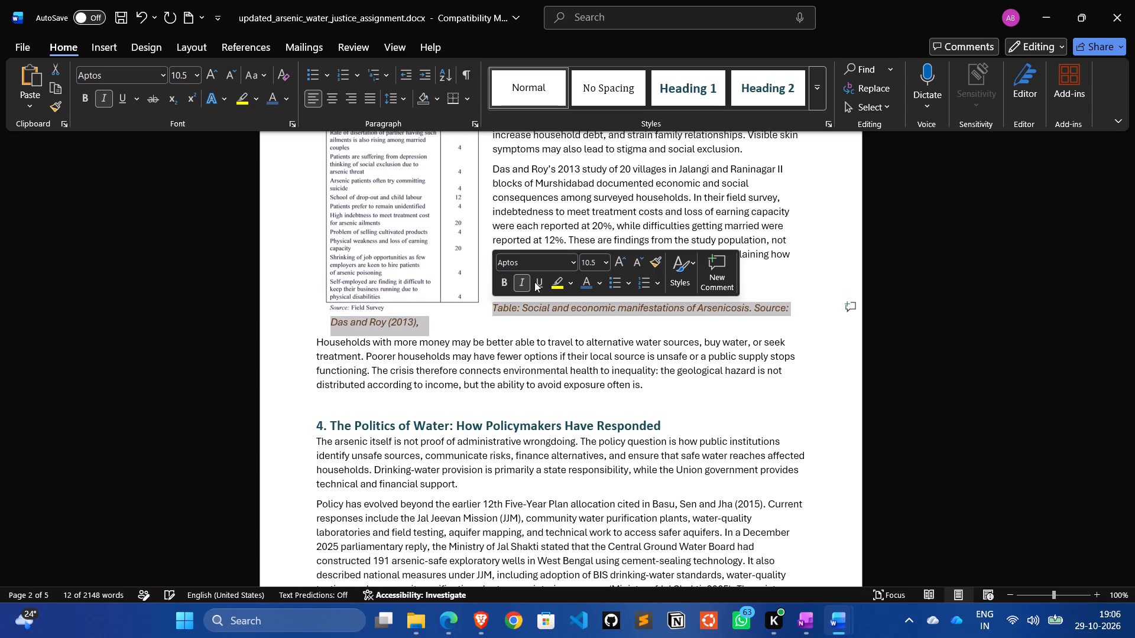
{"action": "left_click", "coordinate": [603, 262]}
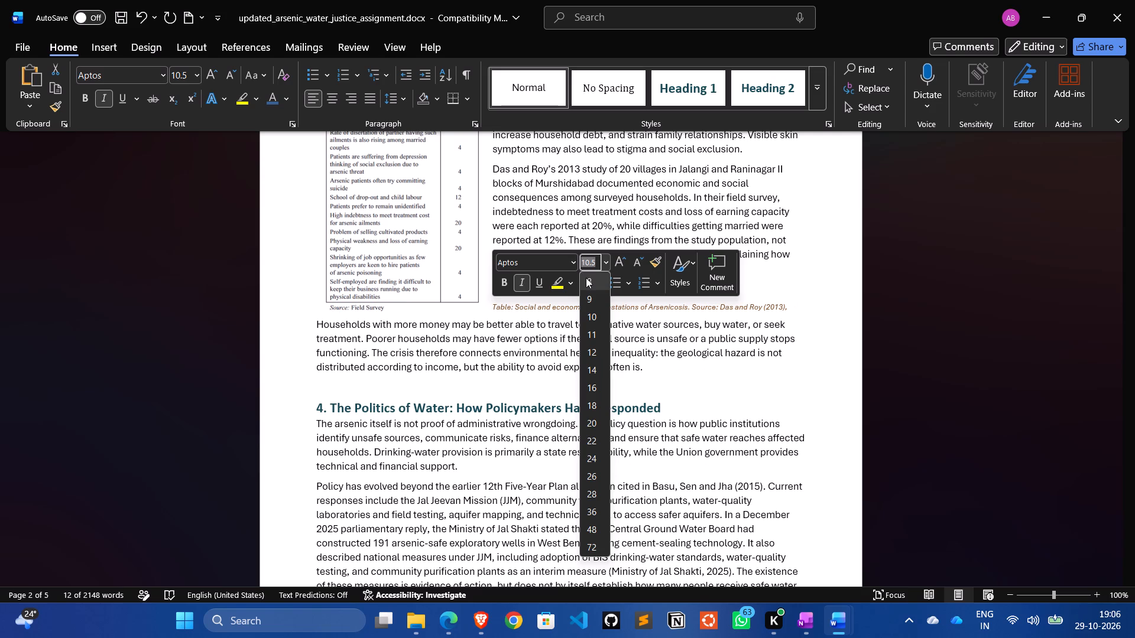
{"action": "left_click", "coordinate": [592, 315]}
{"action": "left_click", "coordinate": [504, 281]}
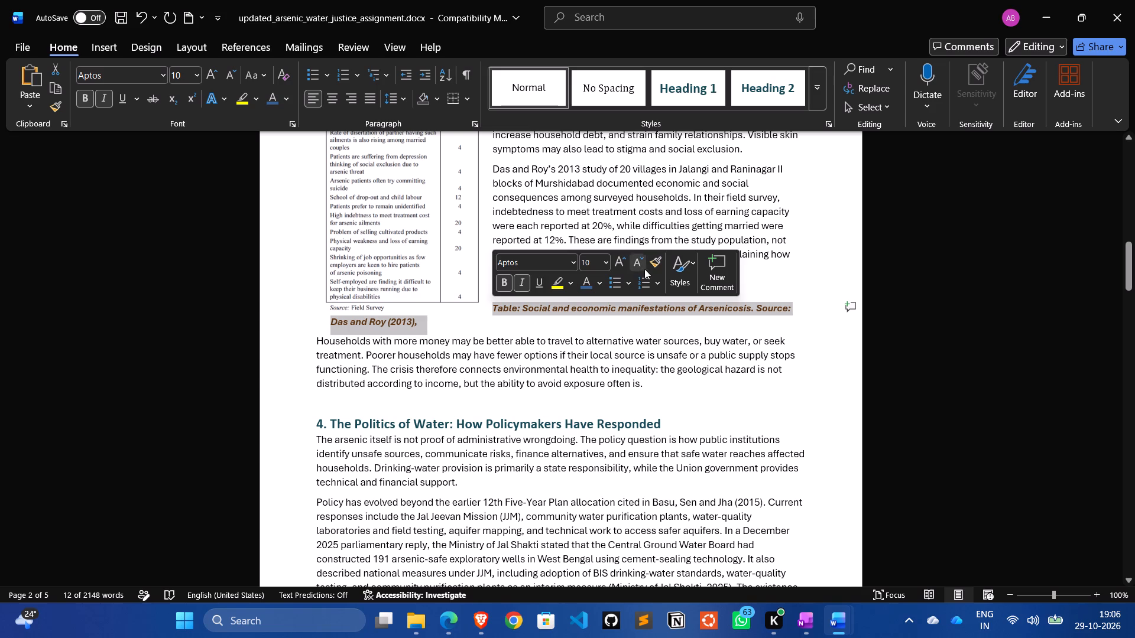
Colour the table caption with the darker blue theme colour and set its font size to 8 pt.
{"action": "left_click", "coordinate": [657, 259]}
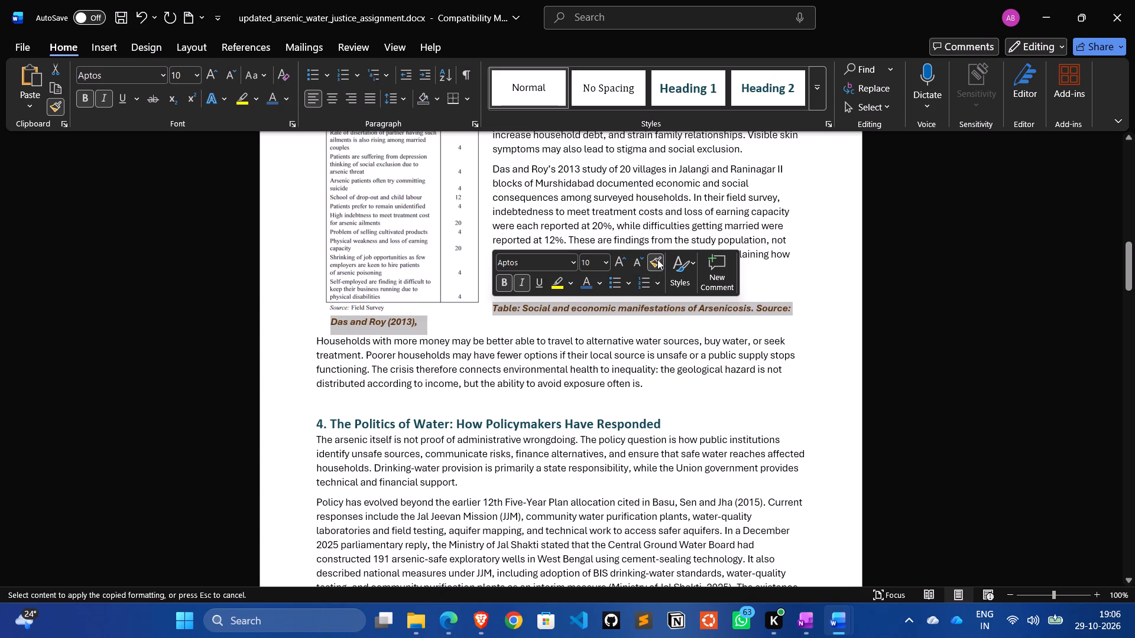
{"action": "left_click", "coordinate": [599, 282]}
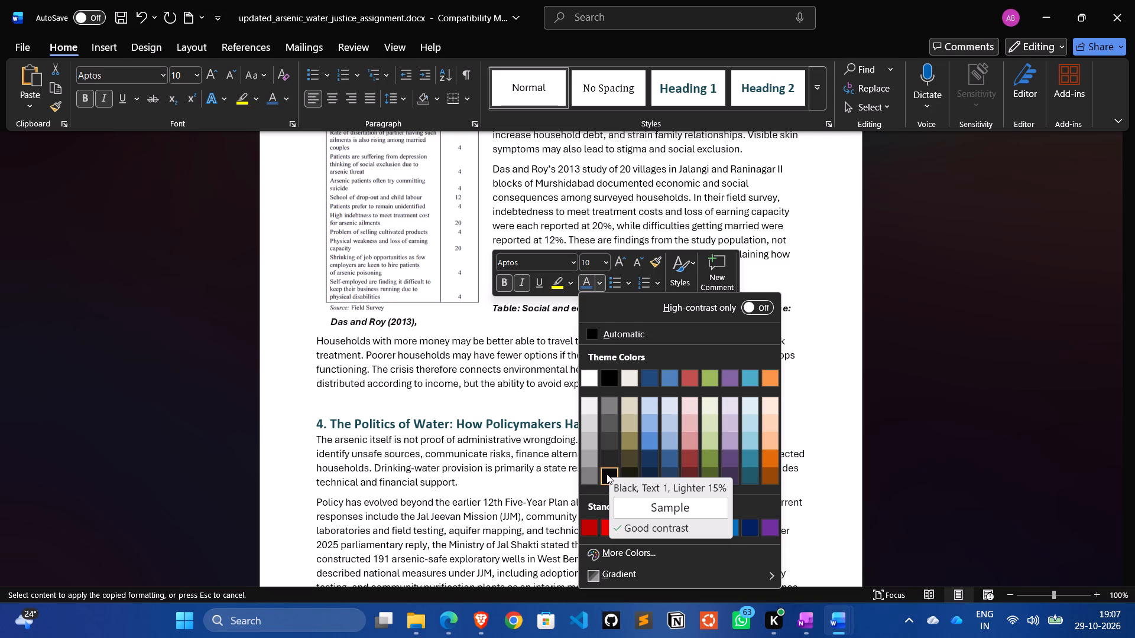
{"action": "left_click", "coordinate": [648, 463]}
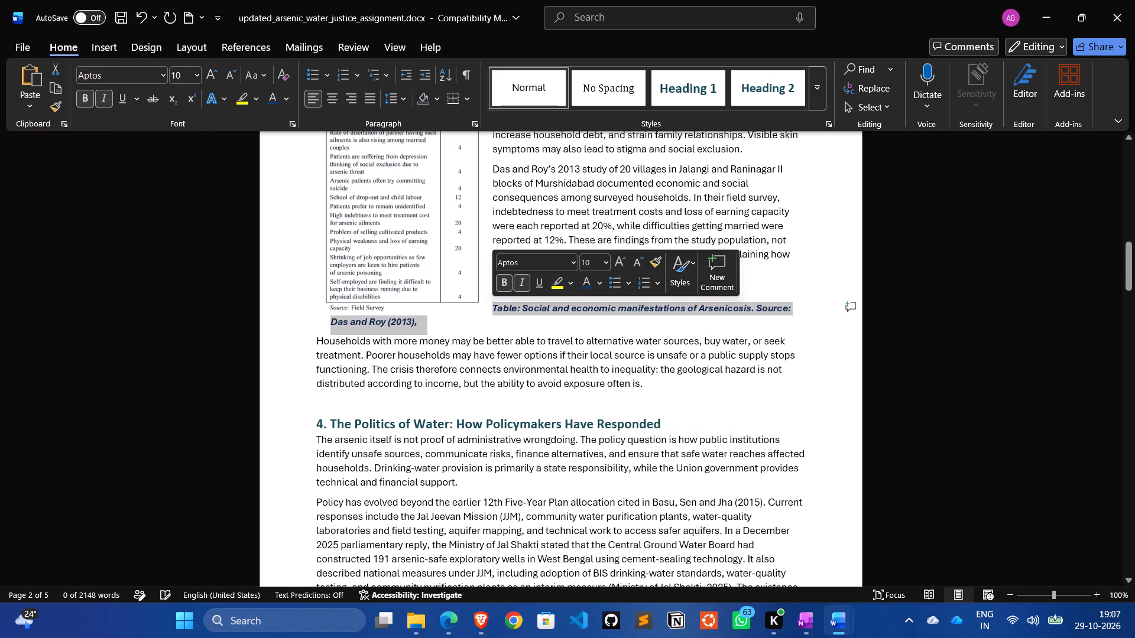
{"action": "left_click", "coordinate": [606, 266]}
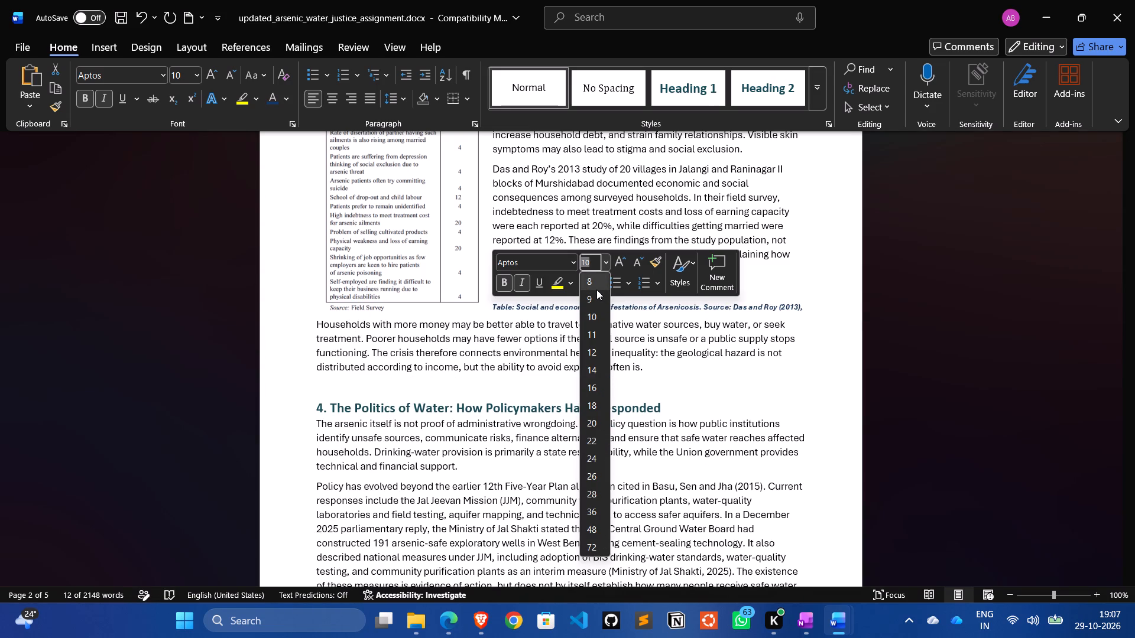
{"action": "left_click", "coordinate": [596, 289]}
{"action": "left_click", "coordinate": [899, 350]}
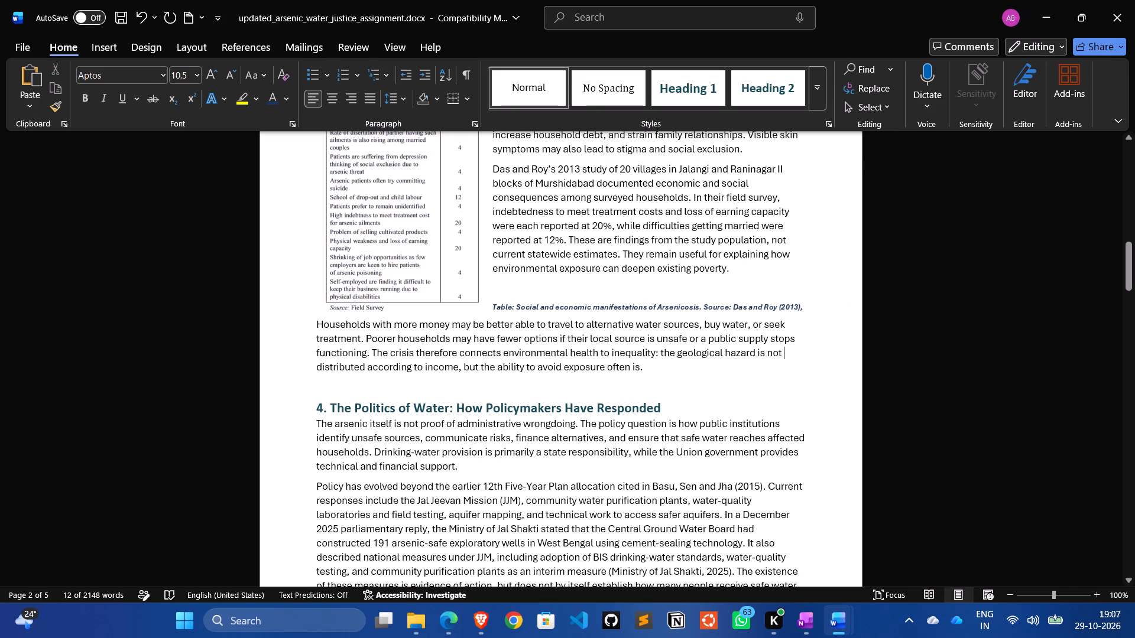
Change the table caption's font to Arial and keep its size at 8 pt.
{"action": "scroll", "coordinate": [899, 350], "scroll_direction": "up", "scroll_amount": 1}
{"action": "scroll", "coordinate": [899, 350], "scroll_direction": "down", "scroll_amount": 1}
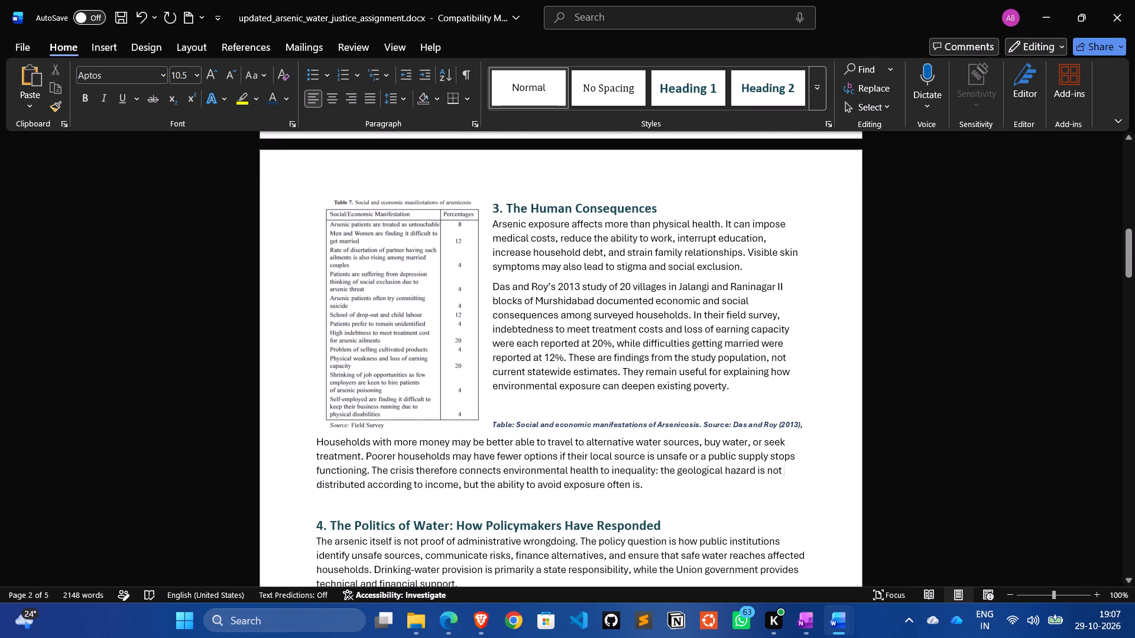
{"action": "scroll", "coordinate": [899, 350], "scroll_direction": "down", "scroll_amount": 1}
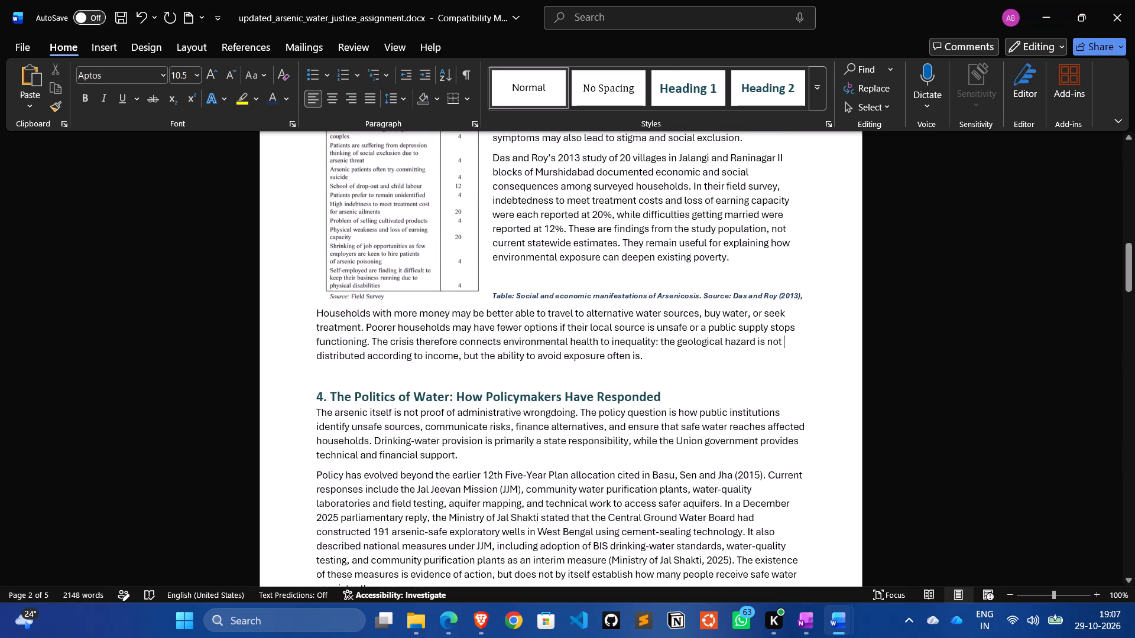
{"action": "left_click_drag", "start_coordinate": [803, 300], "coordinate": [469, 297]}
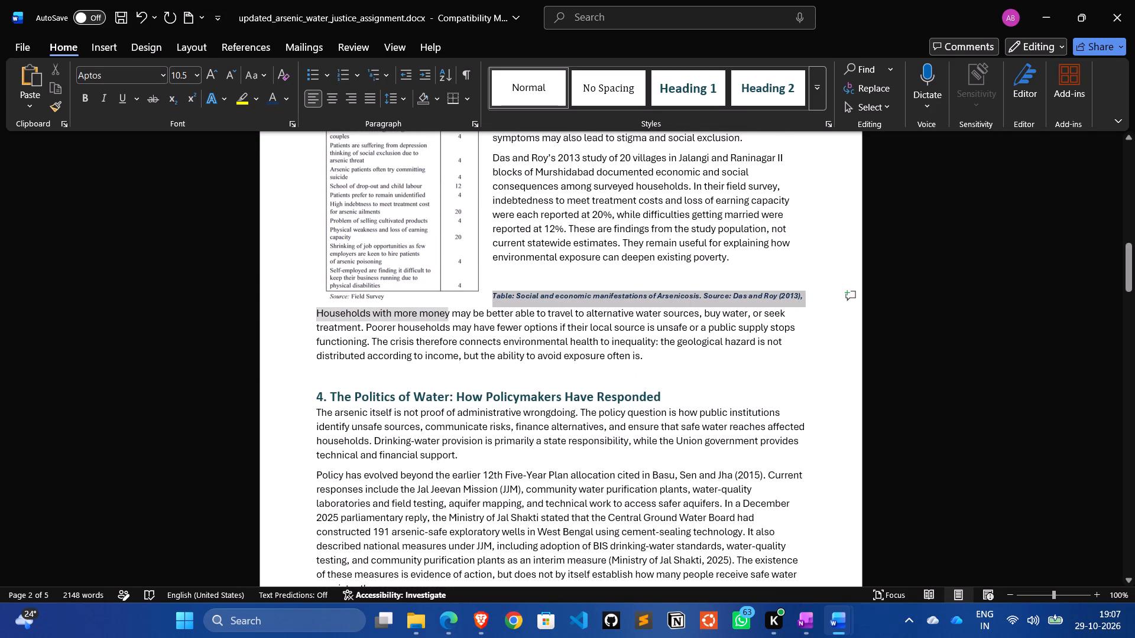
{"action": "left_click_drag", "start_coordinate": [469, 297], "coordinate": [485, 291]}
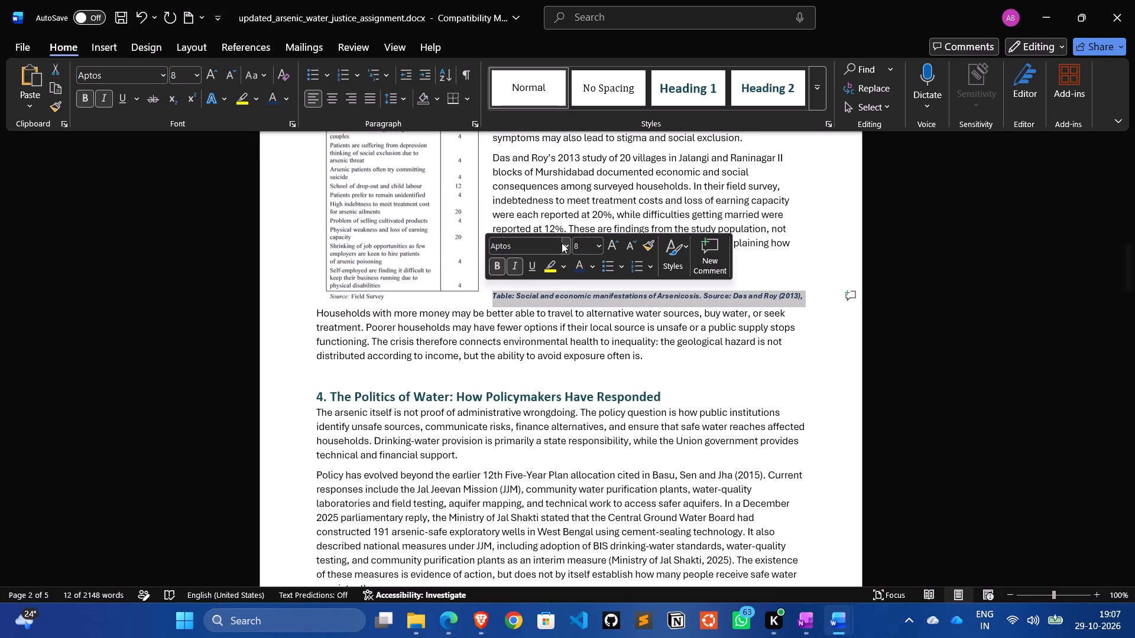
{"action": "left_click", "coordinate": [567, 245]}
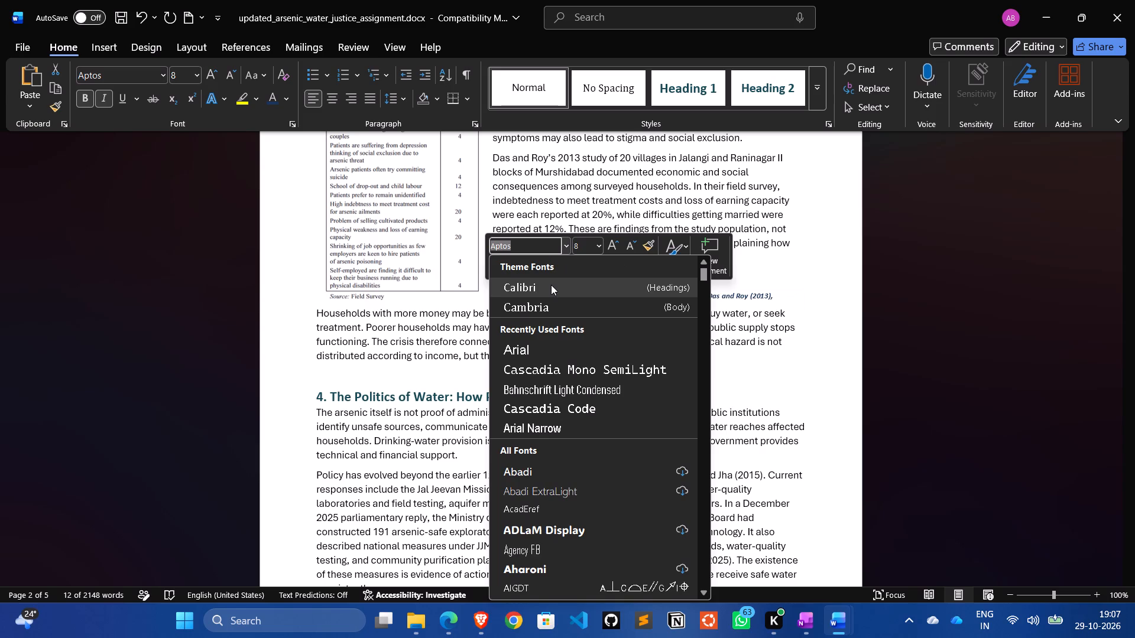
{"action": "left_click", "coordinate": [526, 349]}
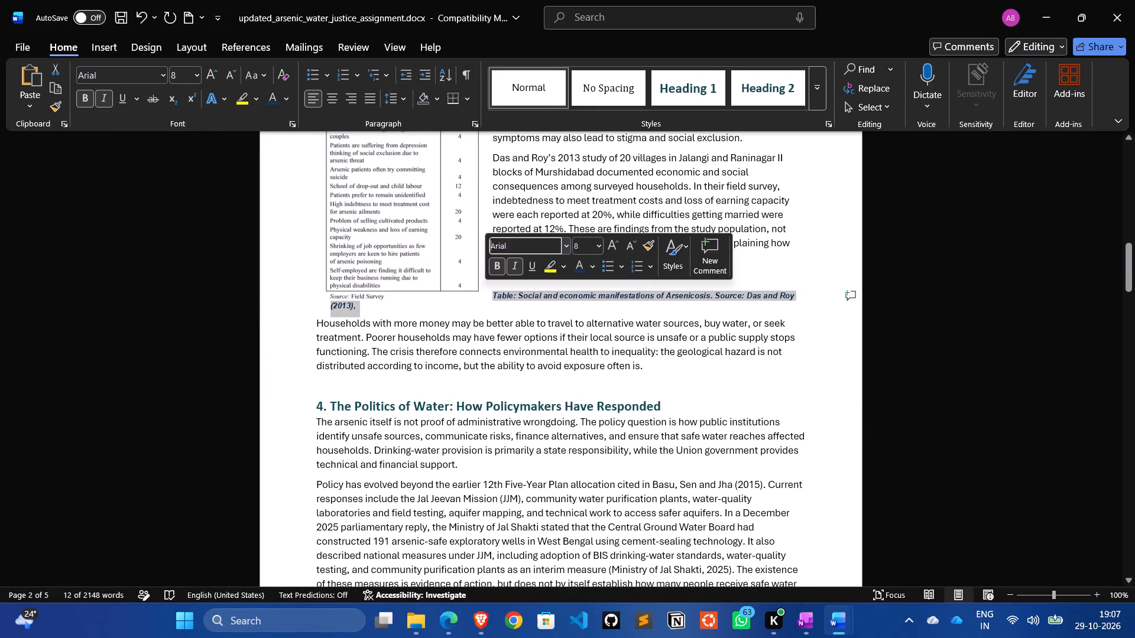
{"action": "left_click", "coordinate": [596, 248]}
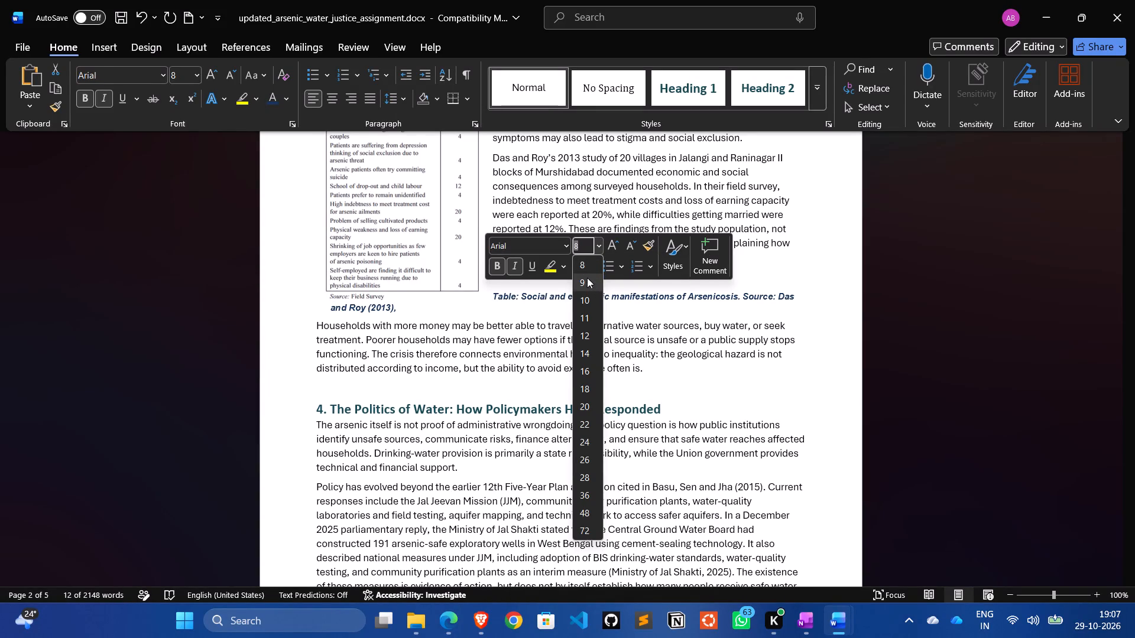
{"action": "left_click", "coordinate": [585, 269]}
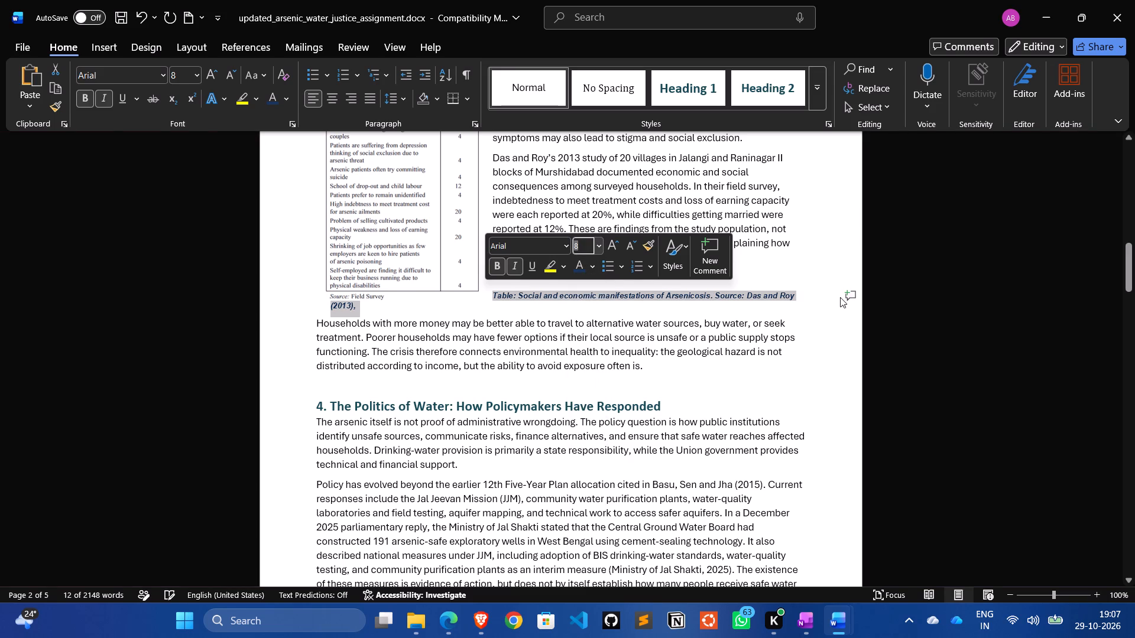
{"action": "left_click", "coordinate": [972, 336]}
Delete the blank space above the table caption so it sits directly below the Das and Roy paragraph.
{"action": "scroll", "coordinate": [972, 336], "scroll_direction": "up", "scroll_amount": 1}
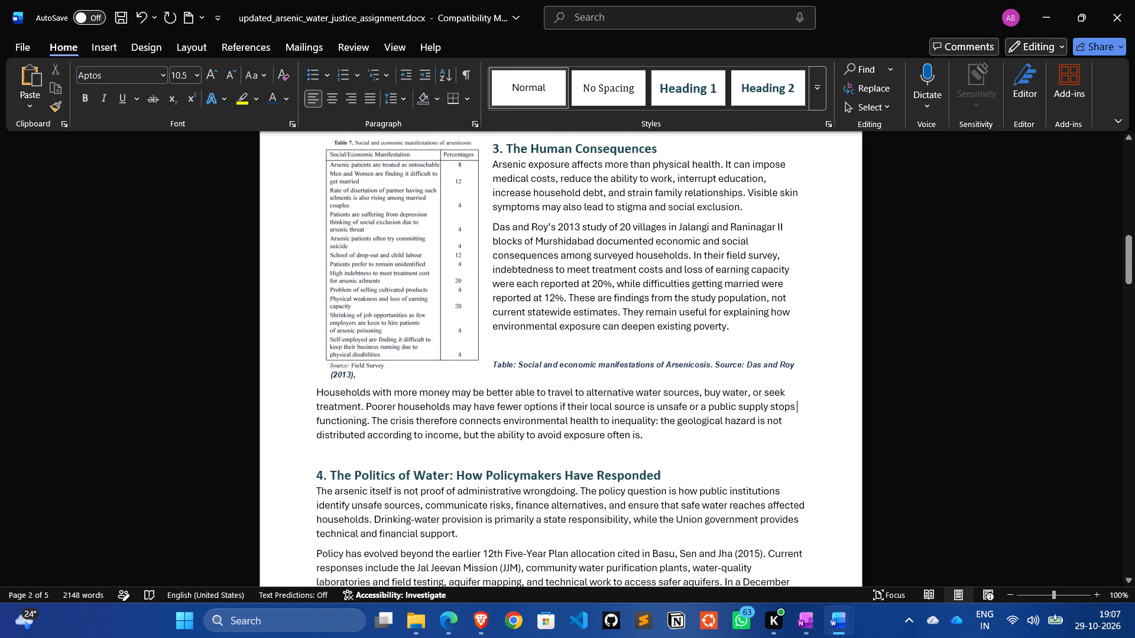
{"action": "left_click", "coordinate": [491, 366]}
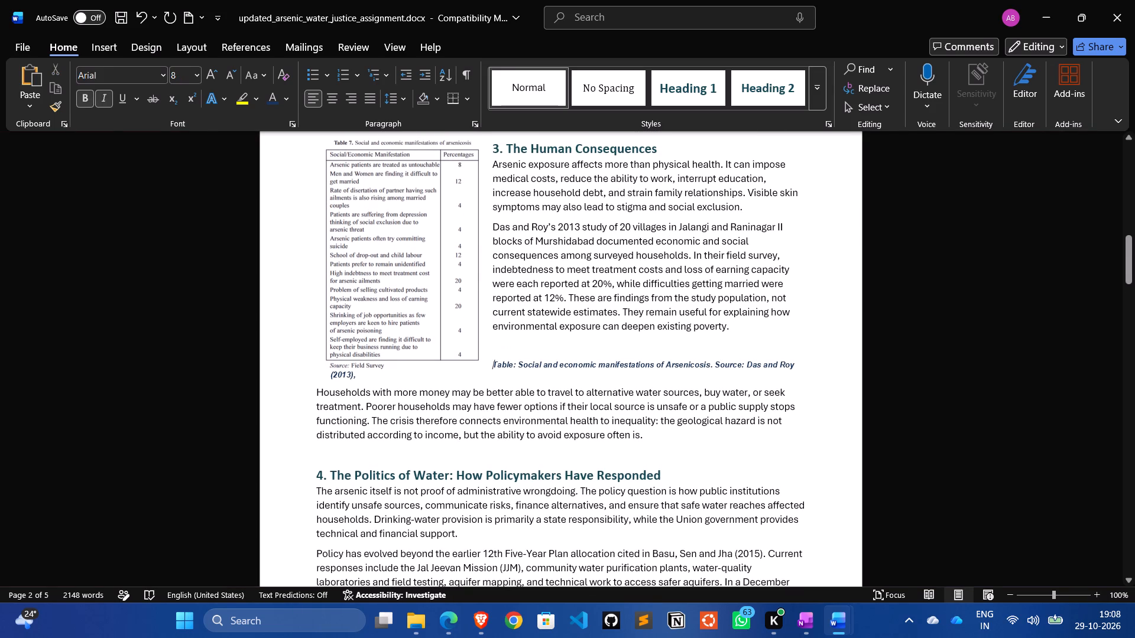
{"action": "key", "text": "BackSpace"}
{"action": "key", "text": "BackSpace"}
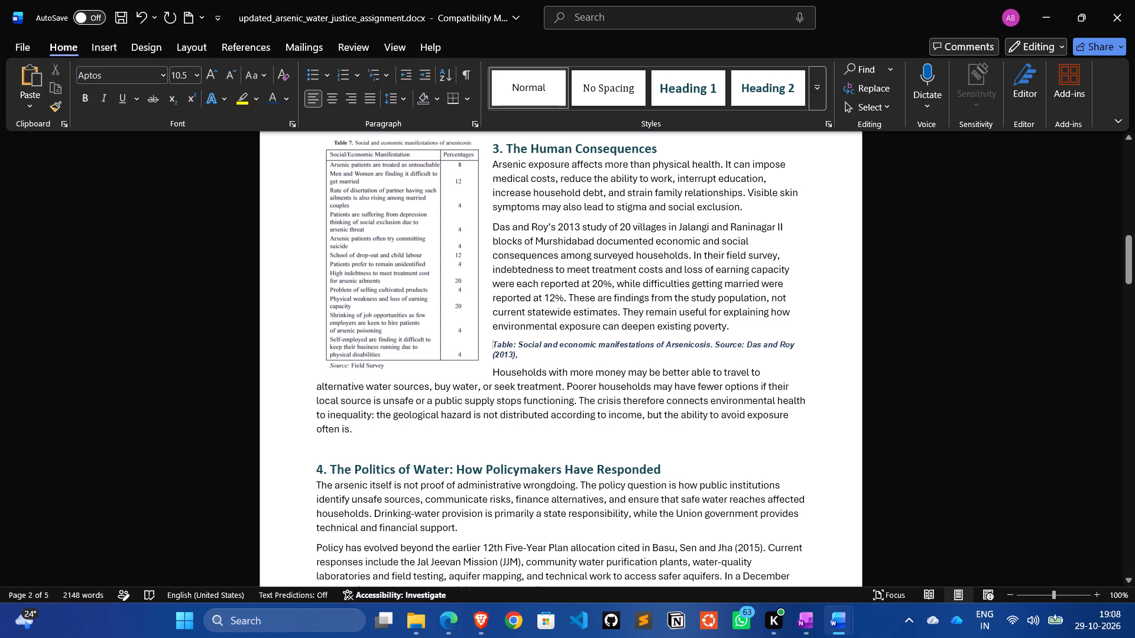
Insert a blank line before the "Households with more money" paragraph to push it below the table picture.
{"action": "left_click", "coordinate": [930, 356]}
{"action": "left_click", "coordinate": [491, 371]}
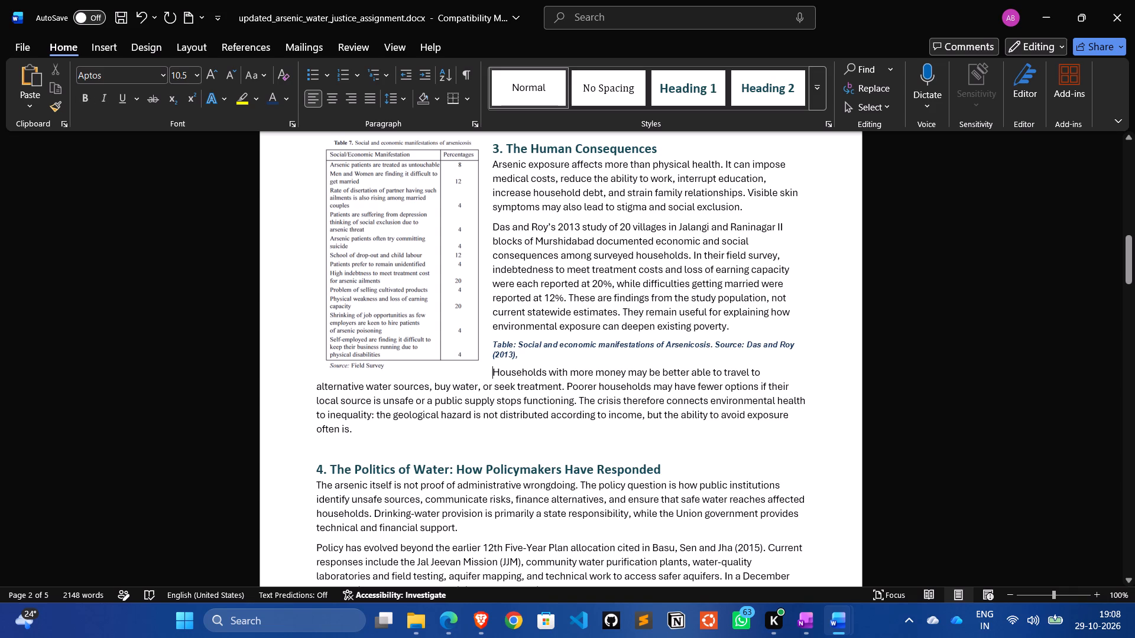
{"action": "key", "text": "Return"}
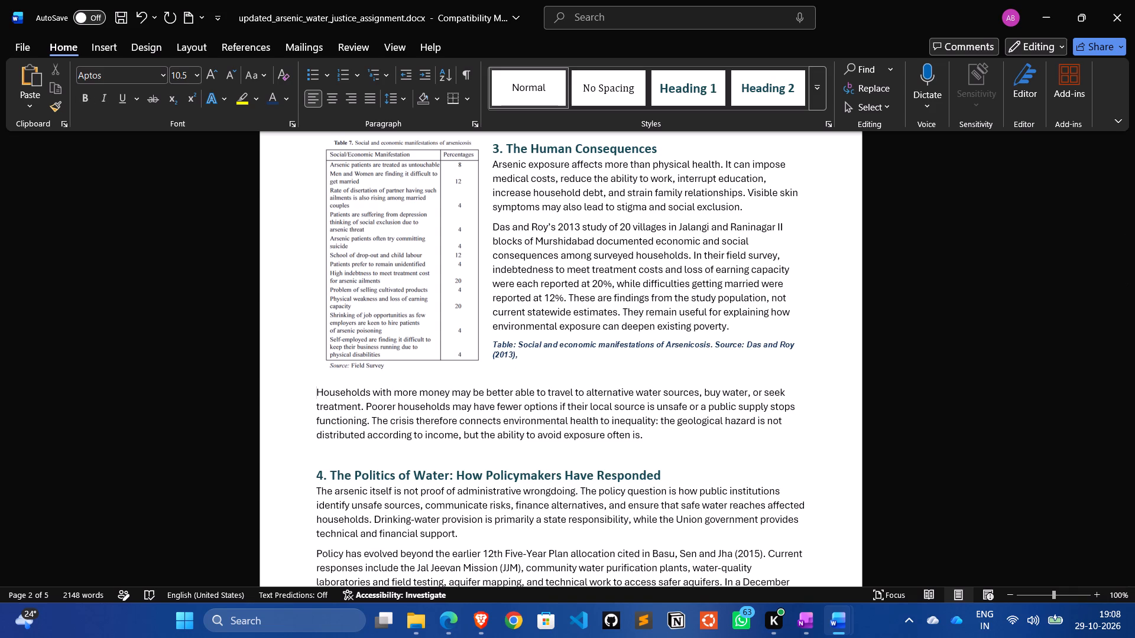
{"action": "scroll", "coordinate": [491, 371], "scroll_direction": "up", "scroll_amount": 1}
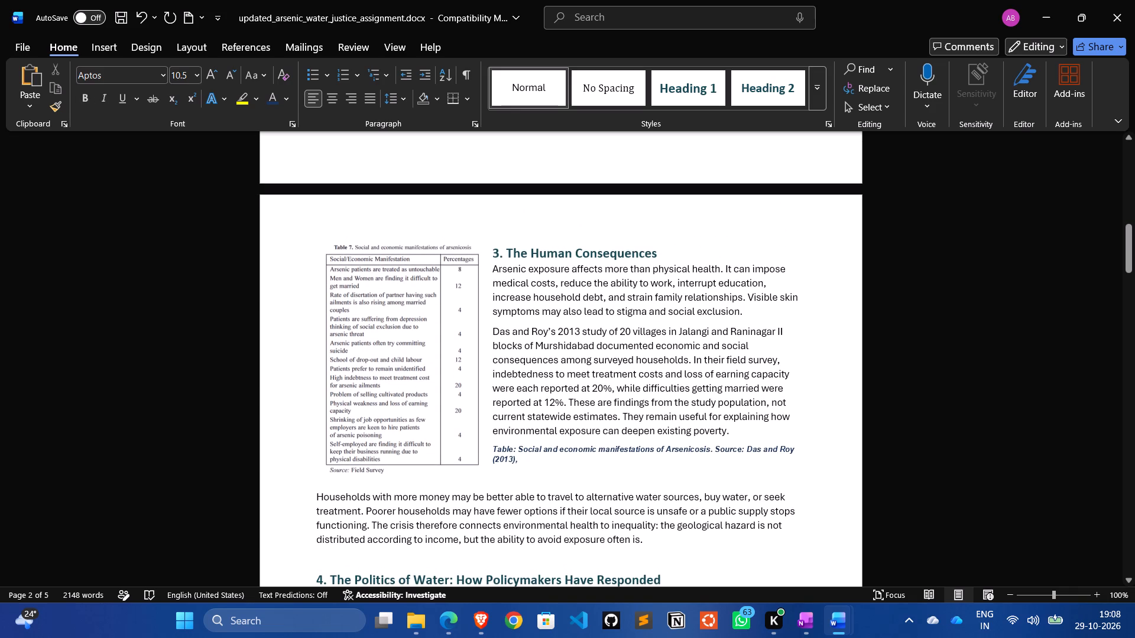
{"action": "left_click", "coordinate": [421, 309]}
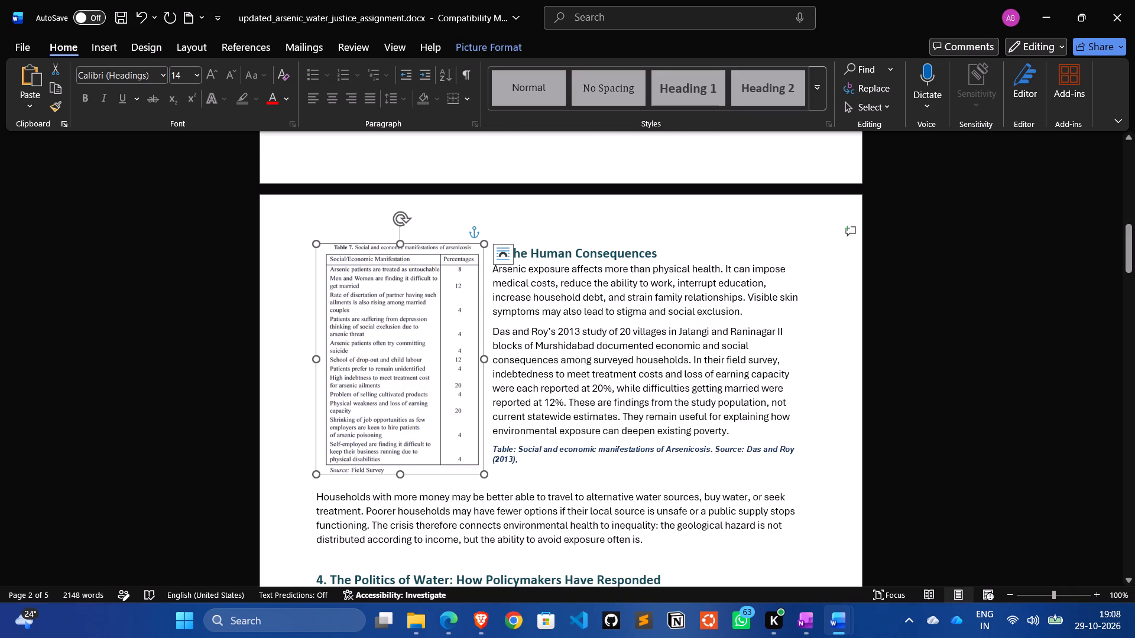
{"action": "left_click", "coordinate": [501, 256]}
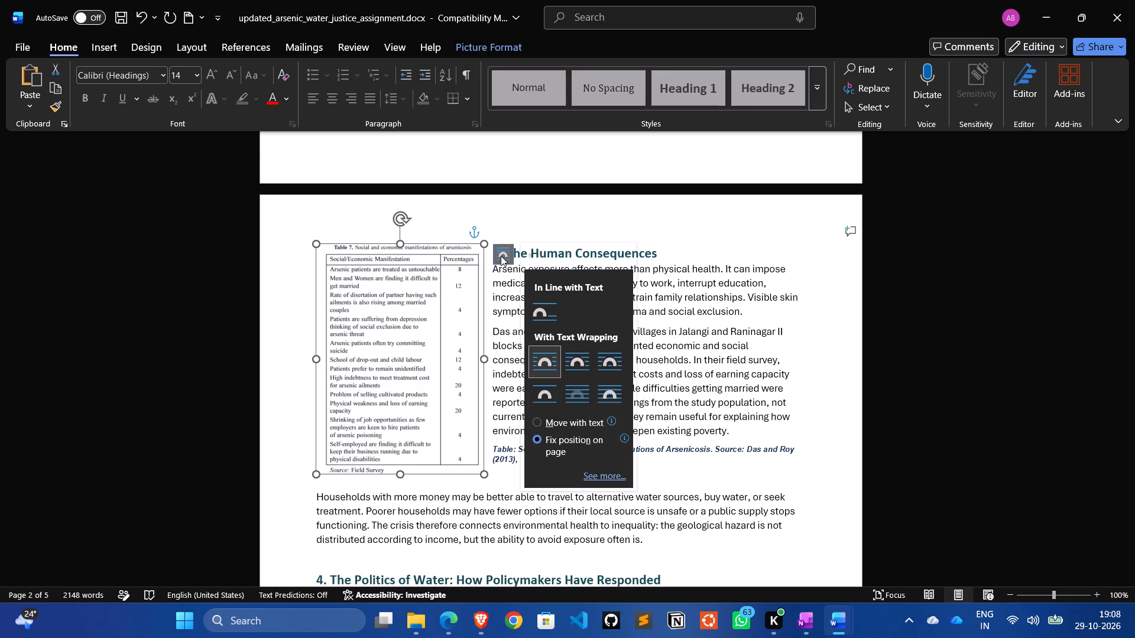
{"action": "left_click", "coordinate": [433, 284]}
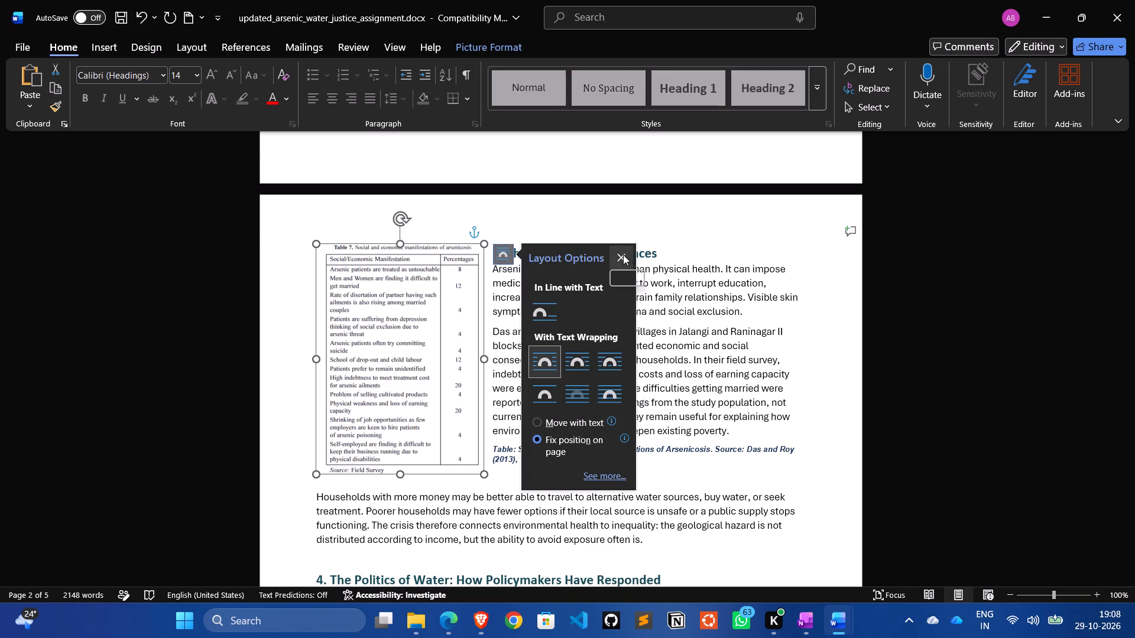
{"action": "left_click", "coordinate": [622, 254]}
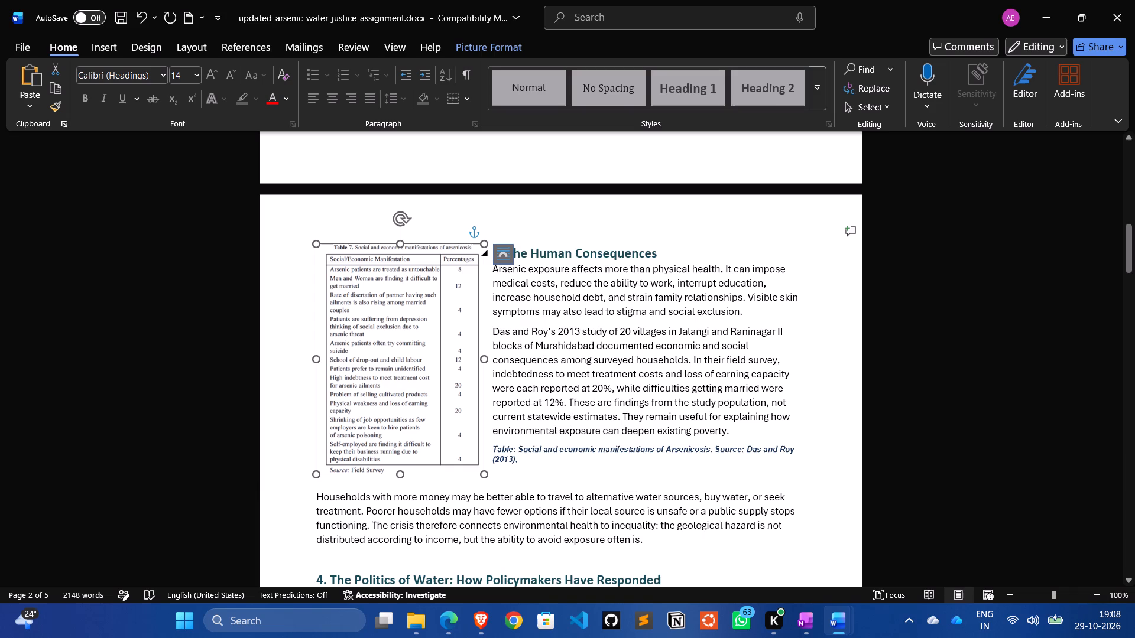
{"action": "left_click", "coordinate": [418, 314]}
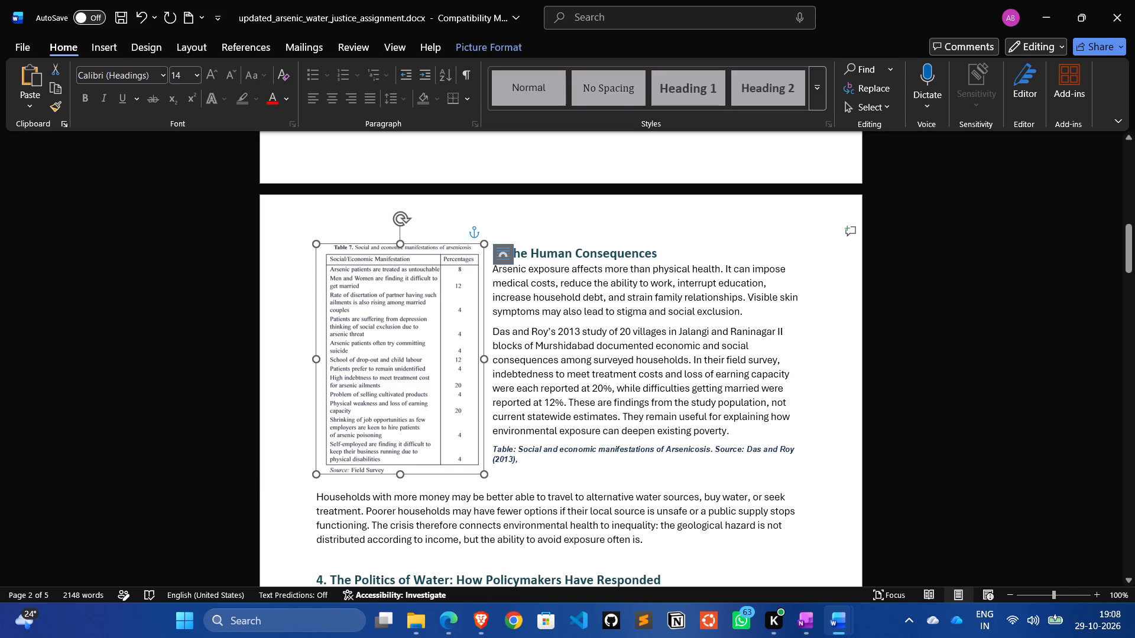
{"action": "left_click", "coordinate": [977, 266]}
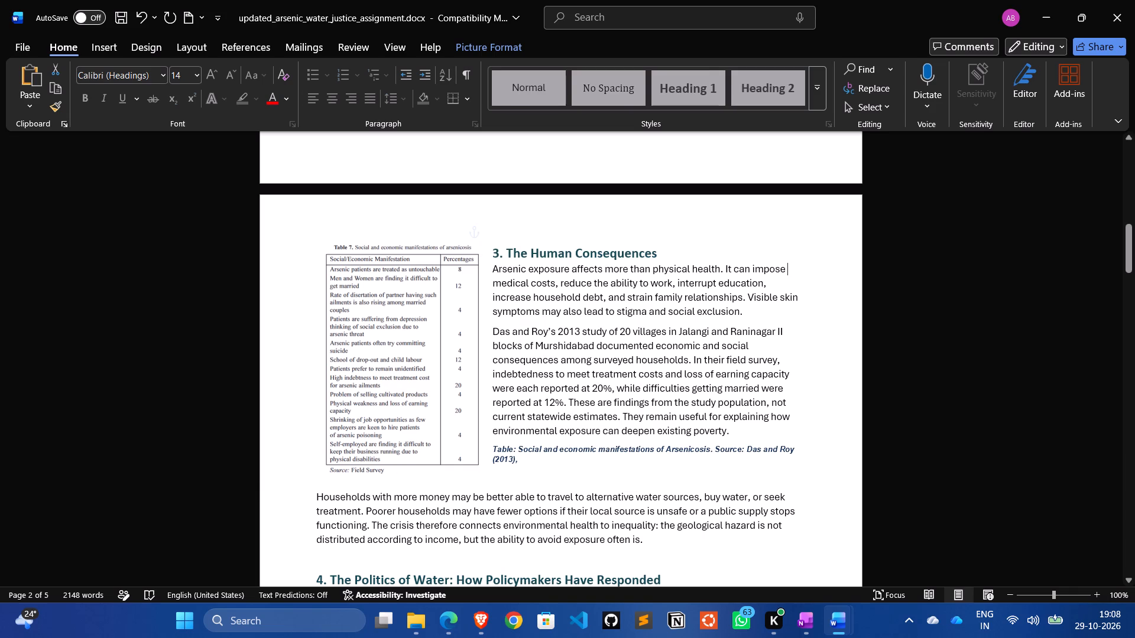
Crop the "Table 7. Social and economic manifestations of arsenicosis" title line off the top of the table picture.
{"action": "left_click", "coordinate": [450, 334]}
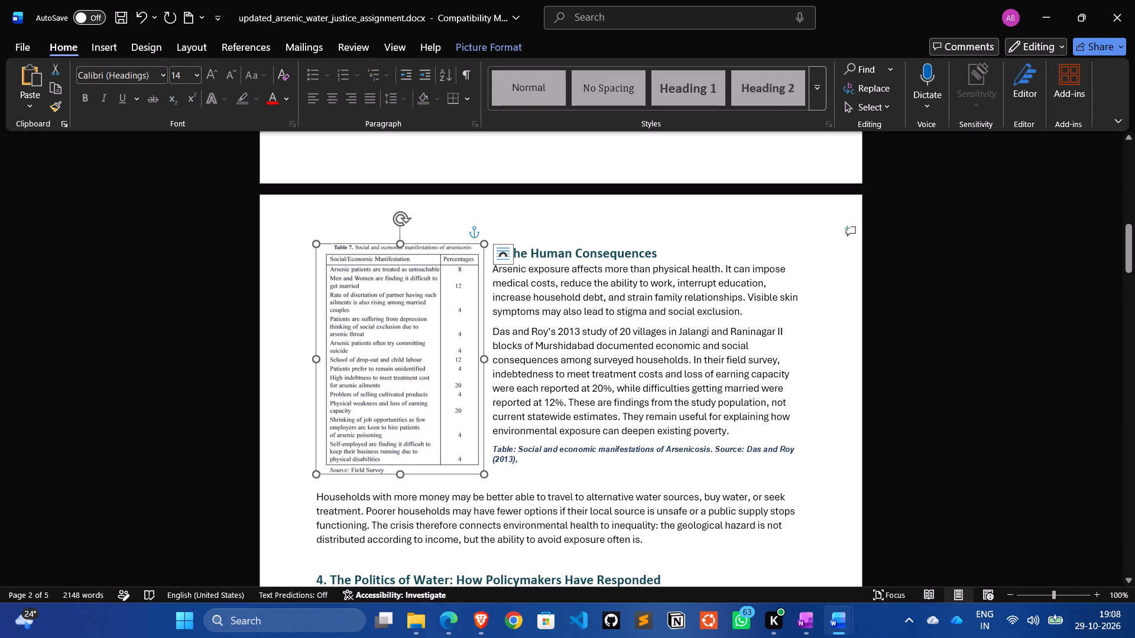
{"action": "right_click", "coordinate": [428, 331]}
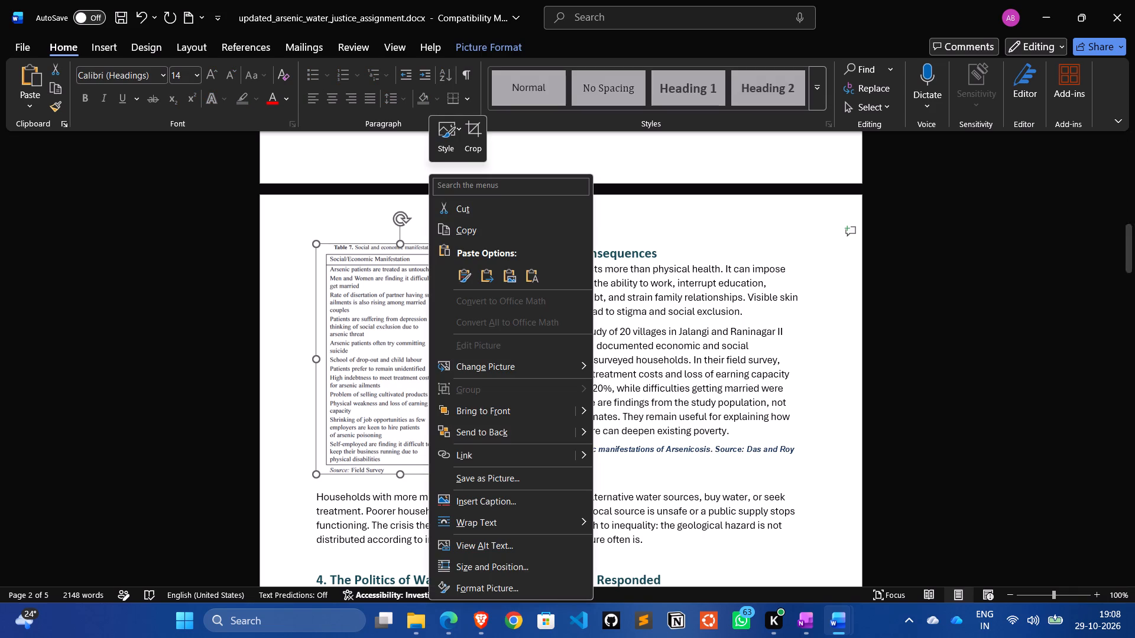
{"action": "left_click", "coordinate": [474, 132]}
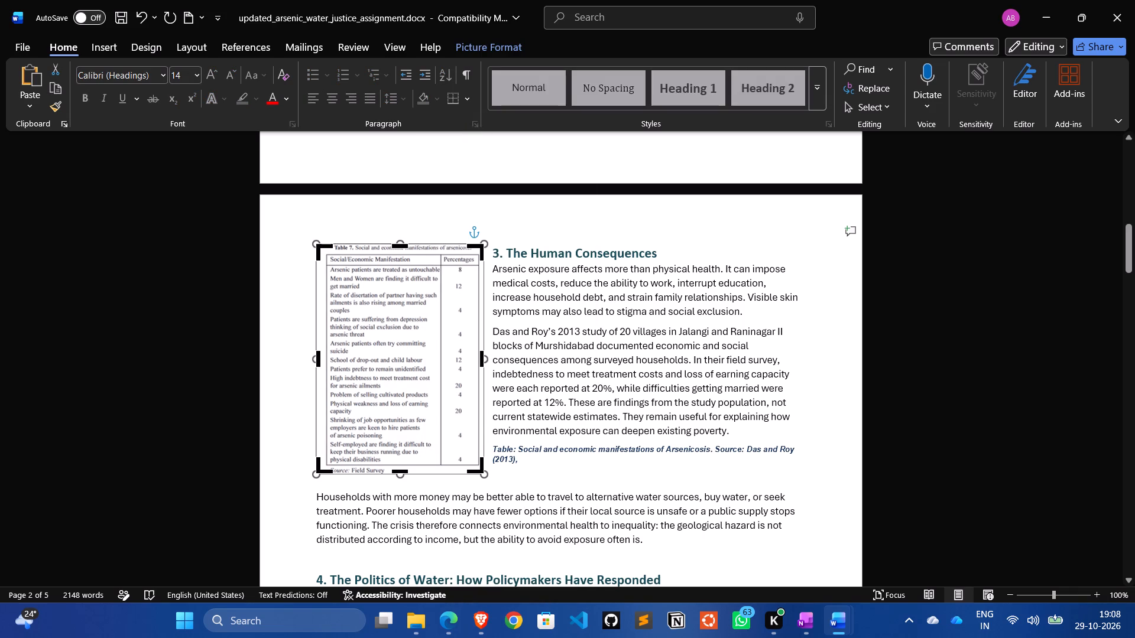
{"action": "left_click_drag", "start_coordinate": [403, 246], "coordinate": [403, 251]}
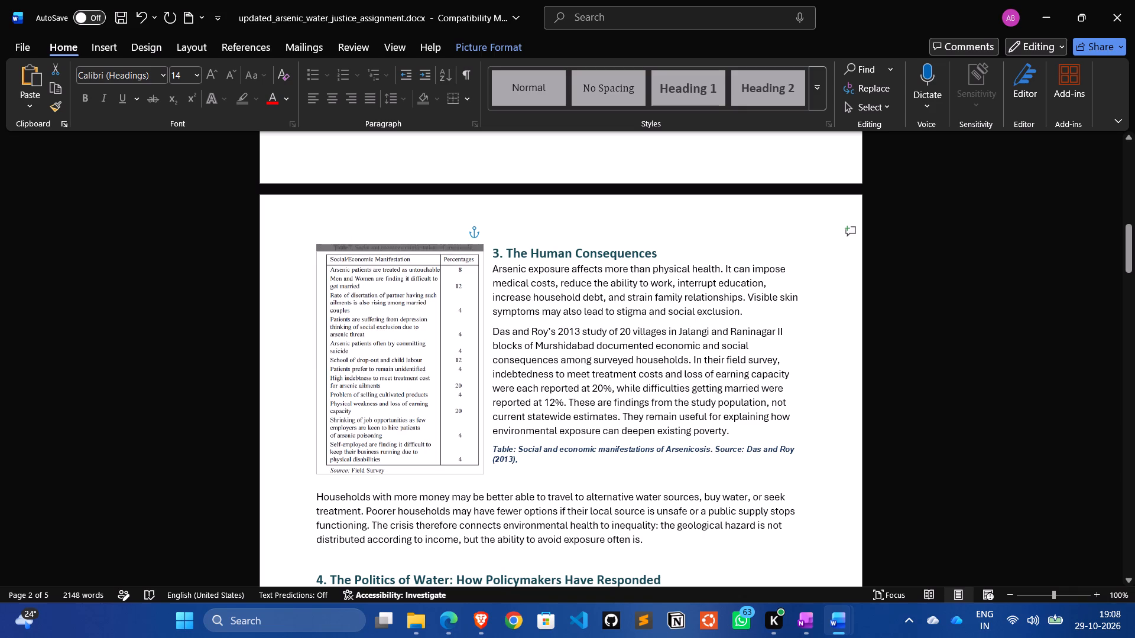
{"action": "left_click_drag", "start_coordinate": [403, 251], "coordinate": [405, 253]}
{"action": "left_click_drag", "start_coordinate": [405, 253], "coordinate": [405, 253]}
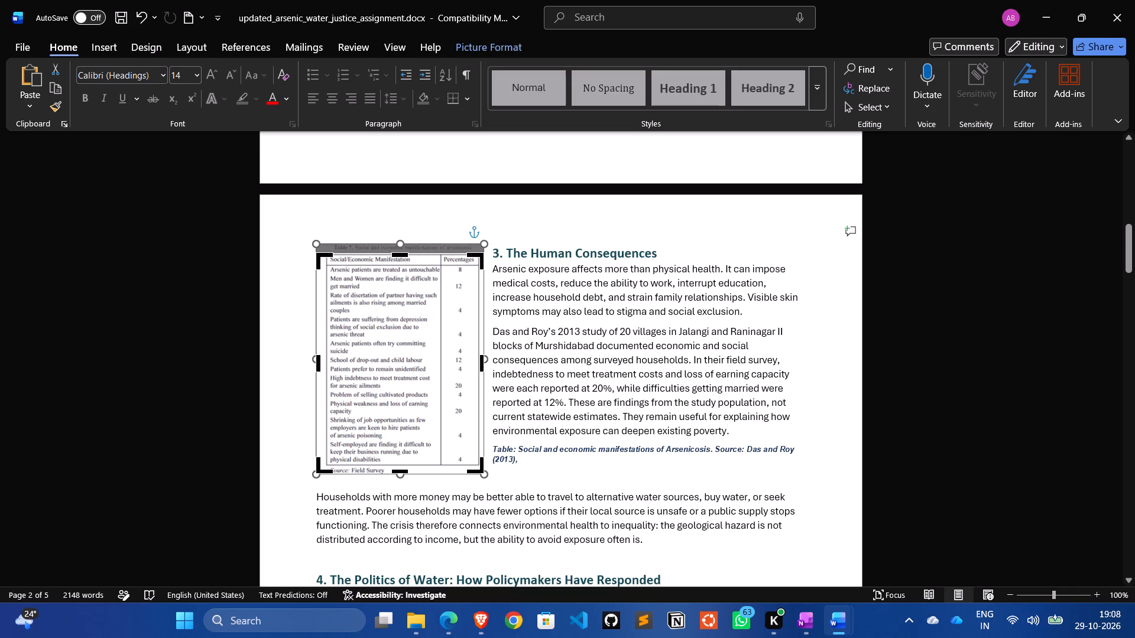
{"action": "key", "text": "Return"}
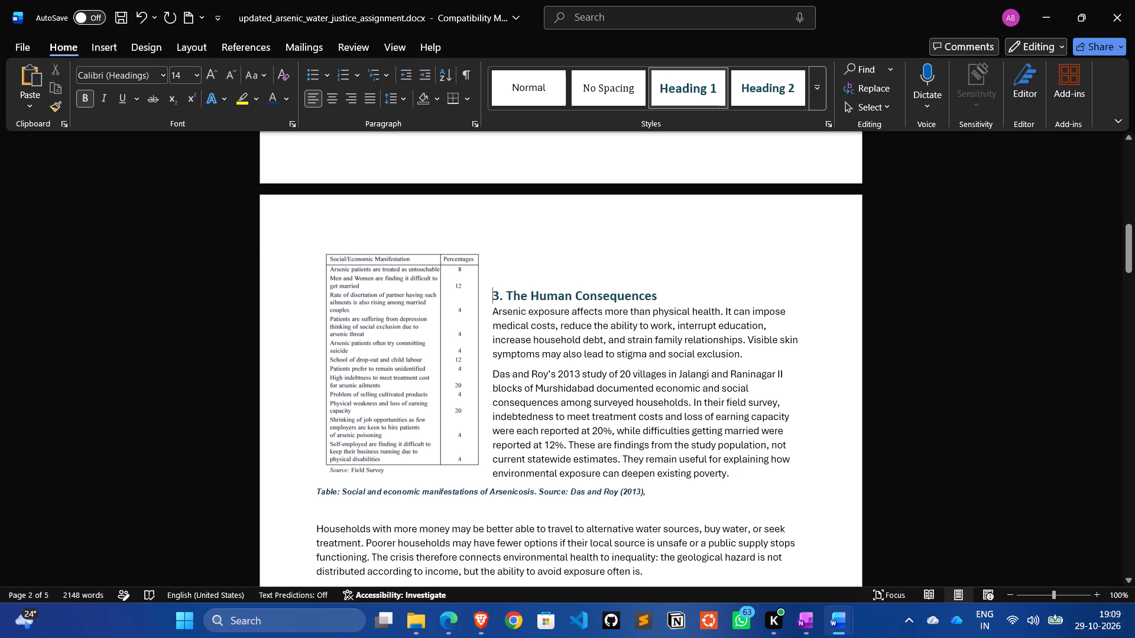
Enlarge the cropped table picture slightly from its upper-right corner, up to the page's top margin.
{"action": "left_click", "coordinate": [452, 424]}
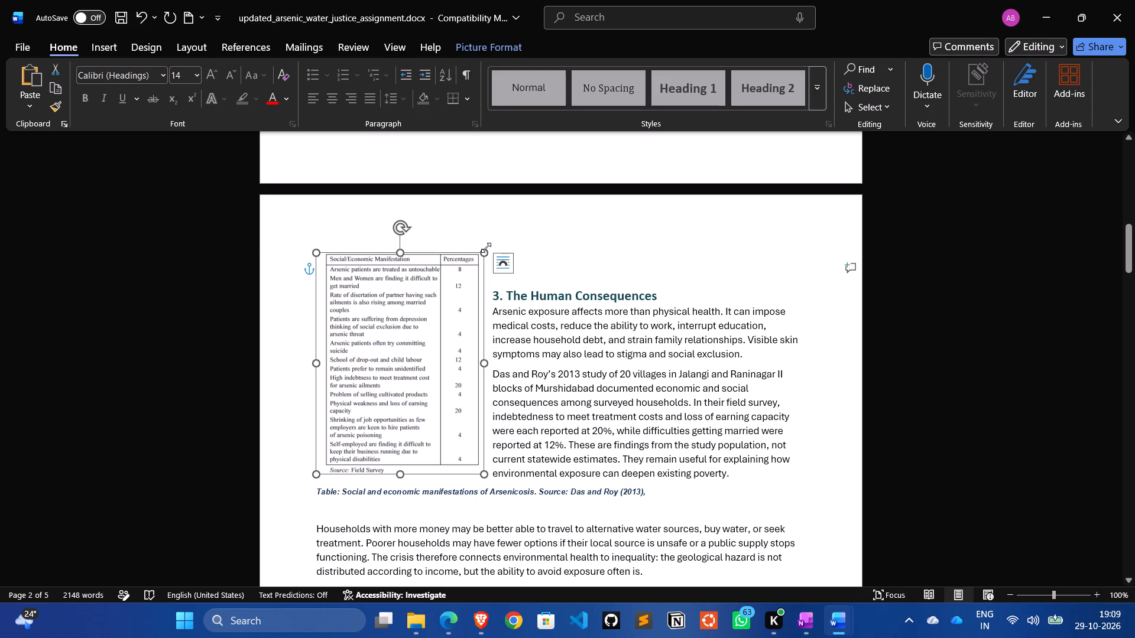
{"action": "left_click_drag", "start_coordinate": [486, 248], "coordinate": [455, 283]}
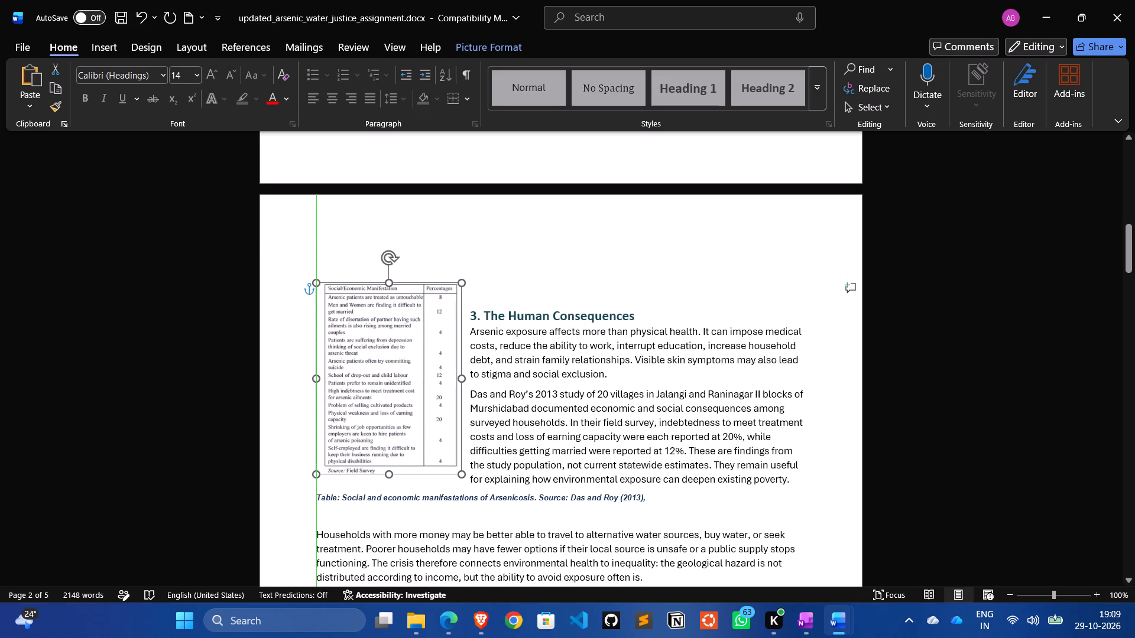
{"action": "left_click_drag", "start_coordinate": [455, 283], "coordinate": [494, 245]}
{"action": "left_click", "coordinate": [516, 279]}
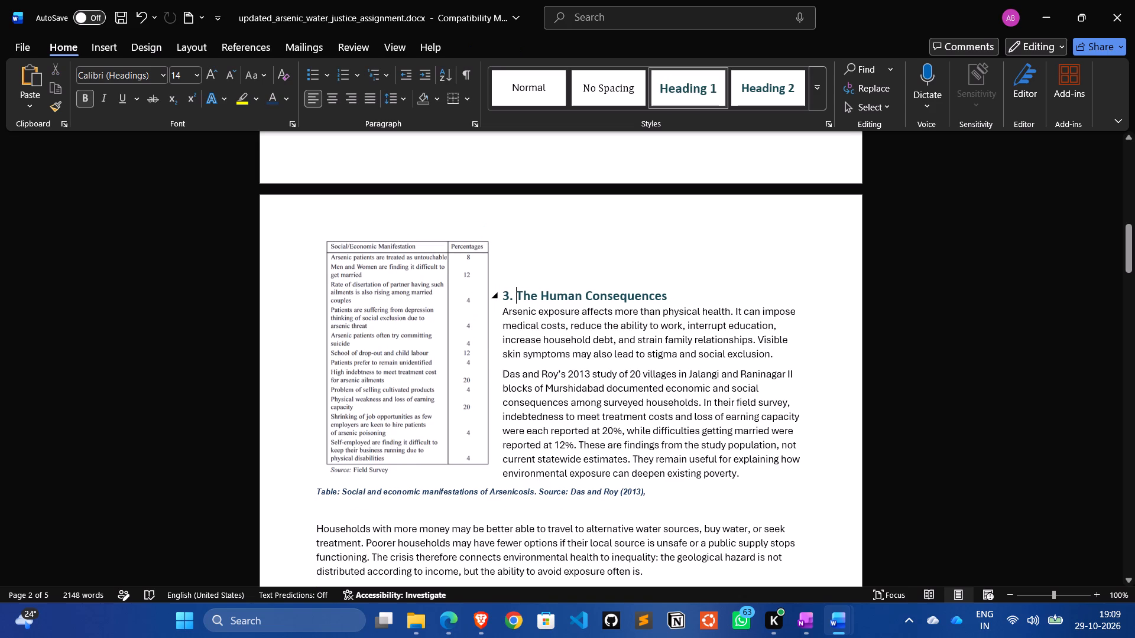
Delete the blank line above the heading "3. The Human Consequences".
{"action": "left_click", "coordinate": [499, 288]}
{"action": "key", "text": "BackSpace"}
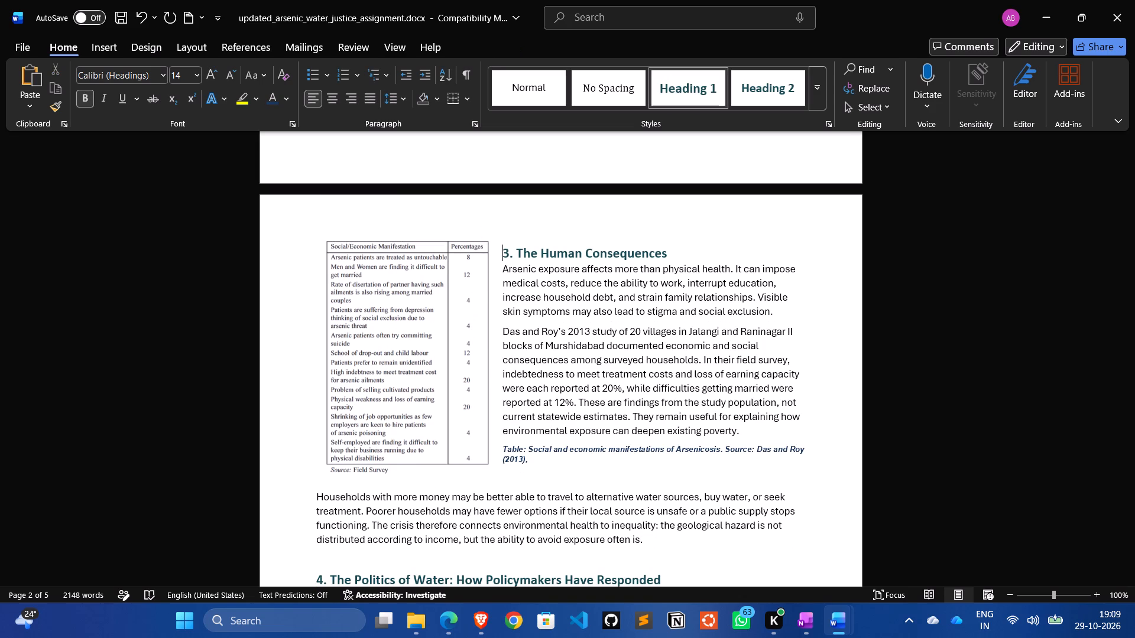
Remove the paragraph break before "3. The Human Consequences", joining the heading to the preceding seasonal variation paragraph.
{"action": "scroll", "coordinate": [514, 403], "scroll_direction": "up", "scroll_amount": 1}
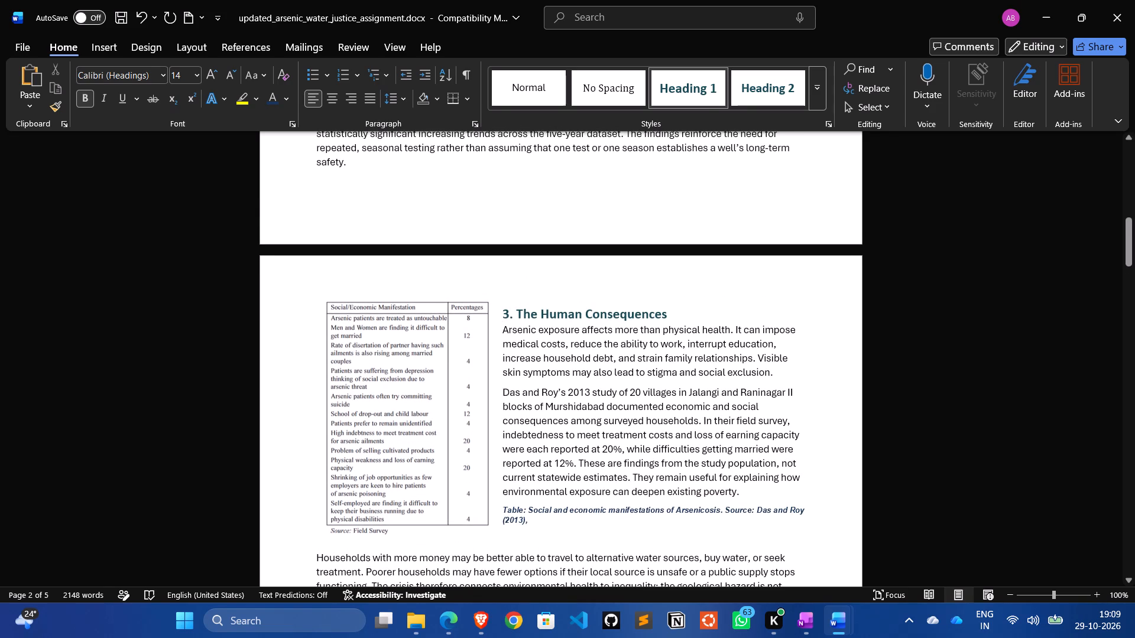
{"action": "key", "text": "BackSpace"}
{"action": "scroll", "coordinate": [514, 403], "scroll_direction": "up", "scroll_amount": 1}
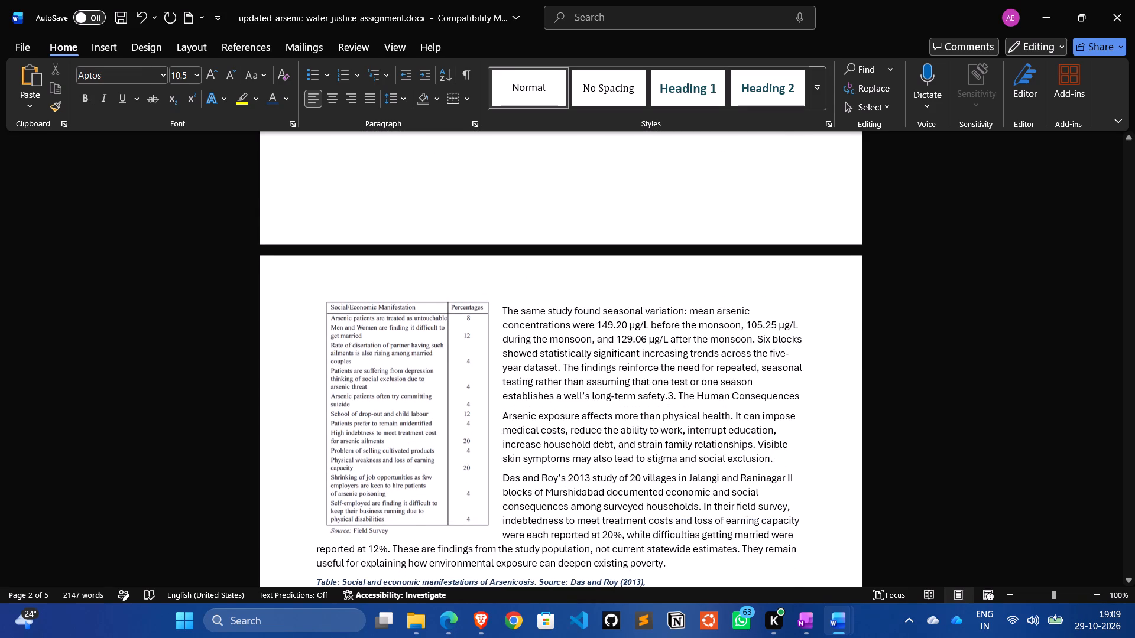
Undo the paragraph merge so "3. The Human Consequences" is again a separate heading.
{"action": "scroll", "coordinate": [514, 403], "scroll_direction": "up", "scroll_amount": 2}
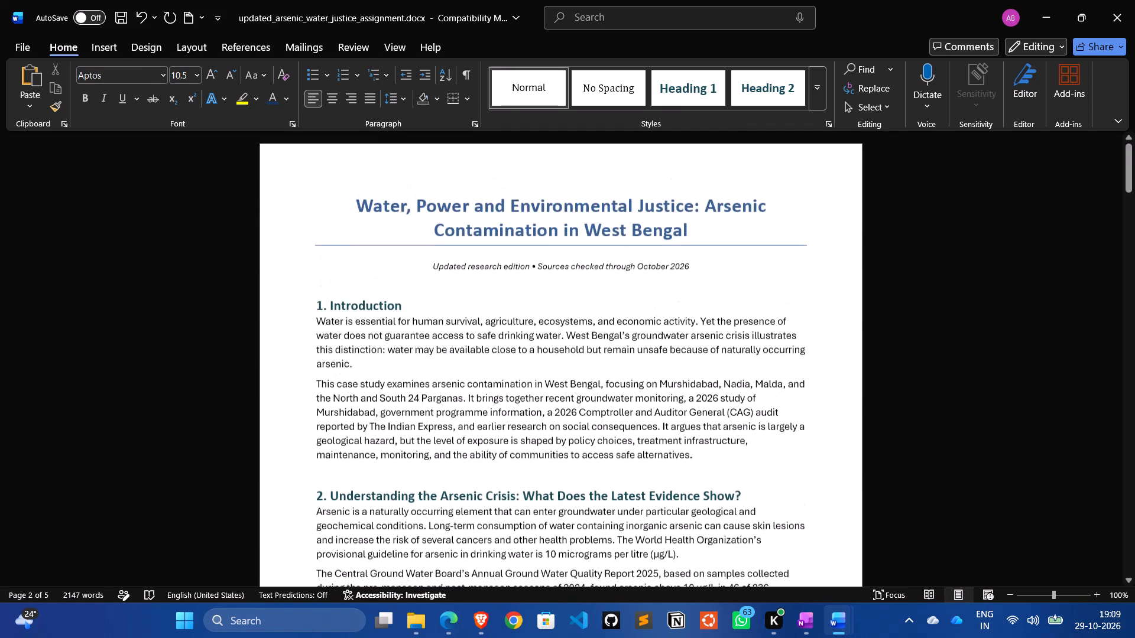
{"action": "scroll", "coordinate": [514, 403], "scroll_direction": "down", "scroll_amount": 2}
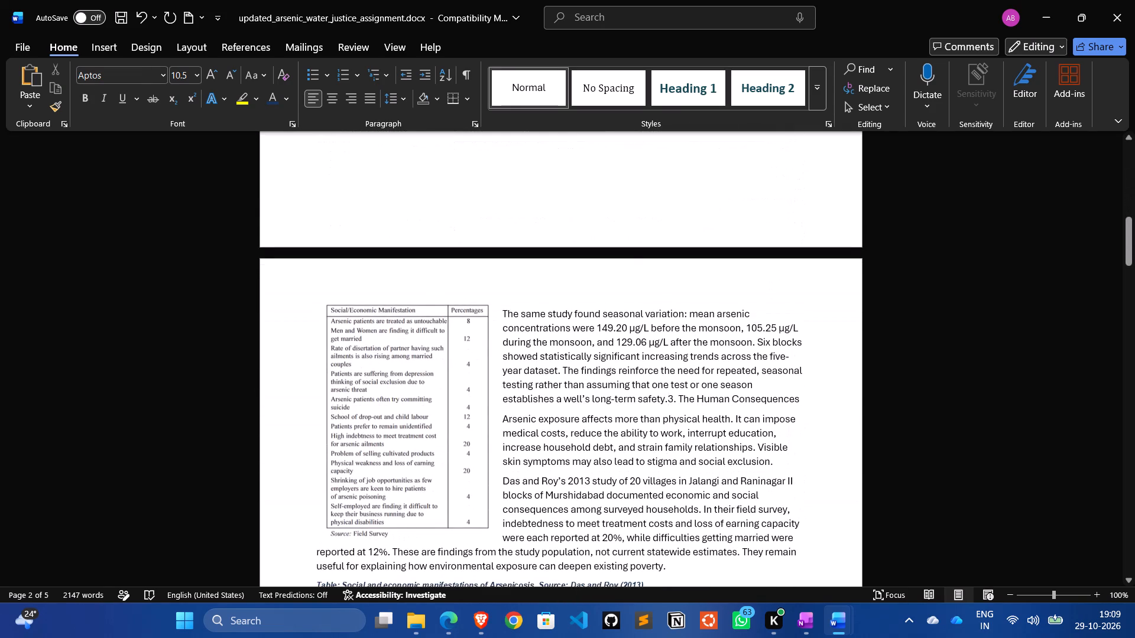
{"action": "key", "text": "ctrl+z"}
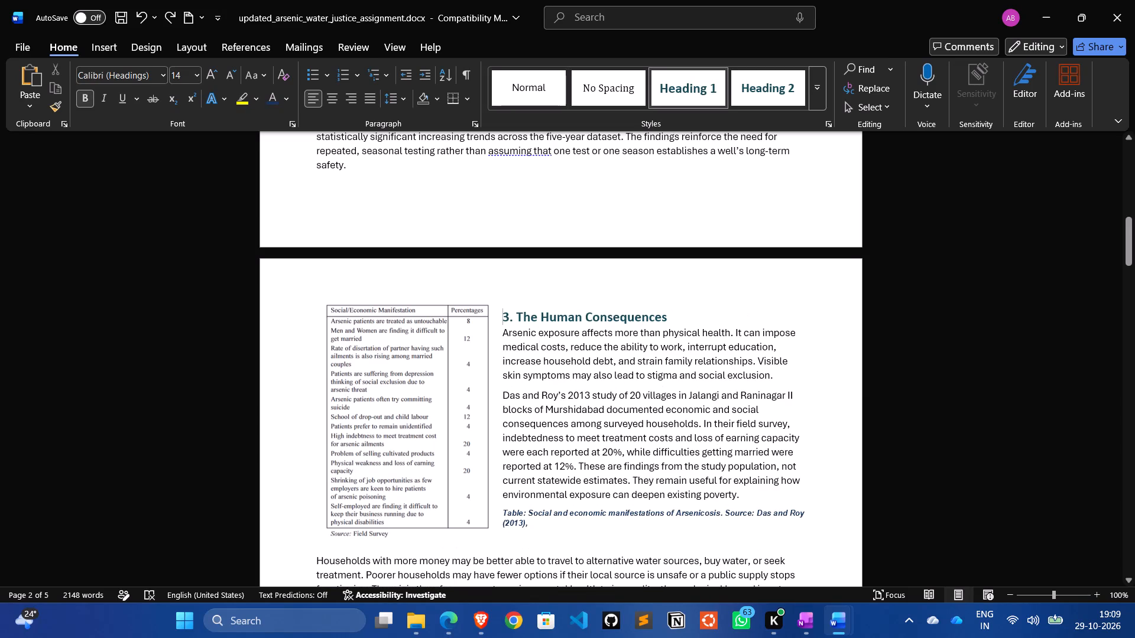
Look through sections 3 to 6 of the assignment for the next "VISUAL TO INSERT" placeholder.
{"action": "scroll", "coordinate": [917, 392], "scroll_direction": "down", "scroll_amount": 1}
{"action": "scroll", "coordinate": [917, 392], "scroll_direction": "up", "scroll_amount": 1}
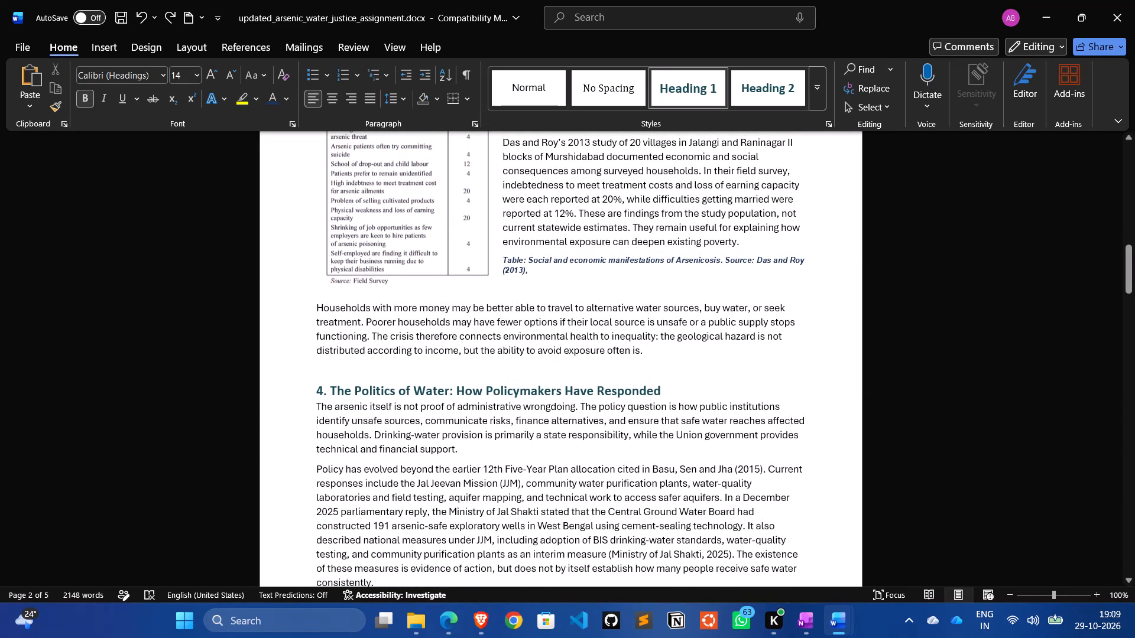
{"action": "scroll", "coordinate": [917, 392], "scroll_direction": "down", "scroll_amount": 1}
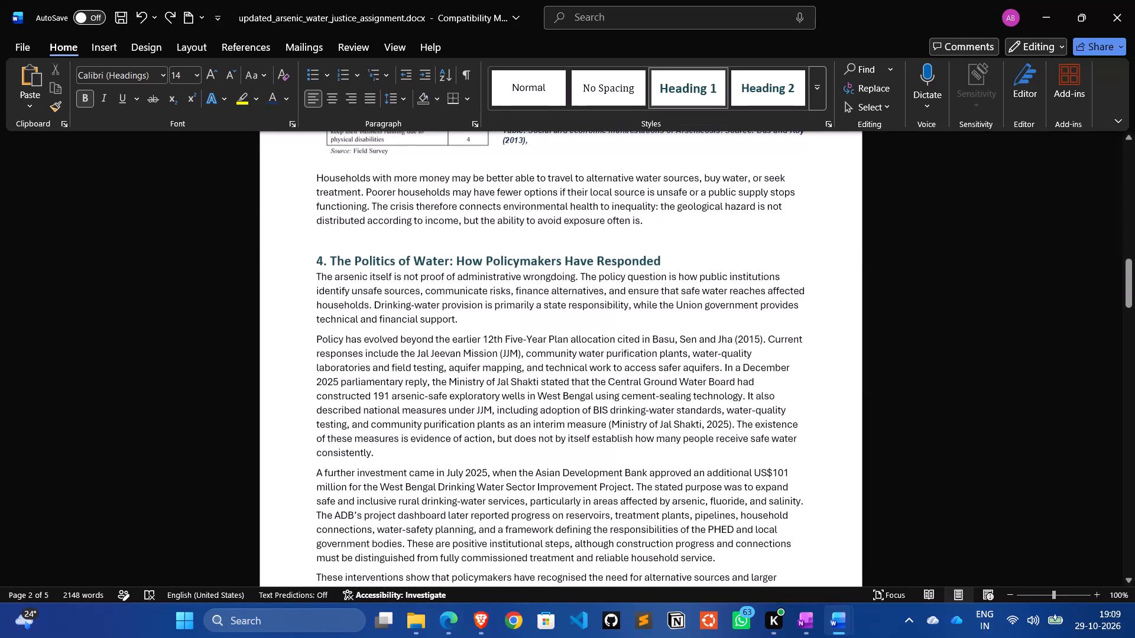
{"action": "scroll", "coordinate": [917, 392], "scroll_direction": "down", "scroll_amount": 3}
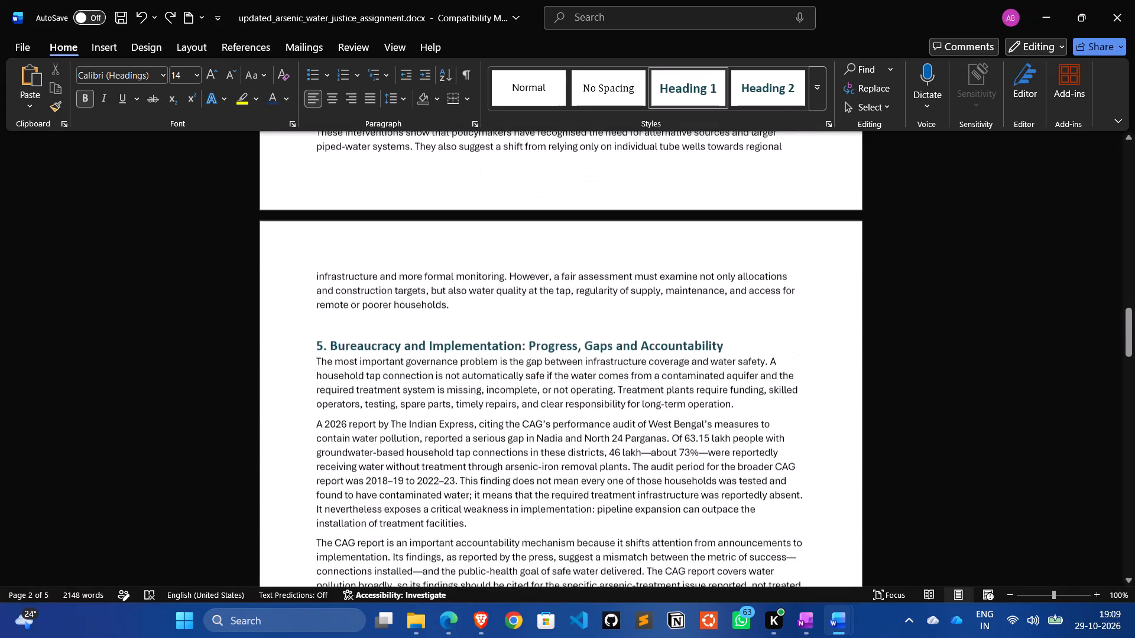
{"action": "scroll", "coordinate": [917, 392], "scroll_direction": "down", "scroll_amount": 2}
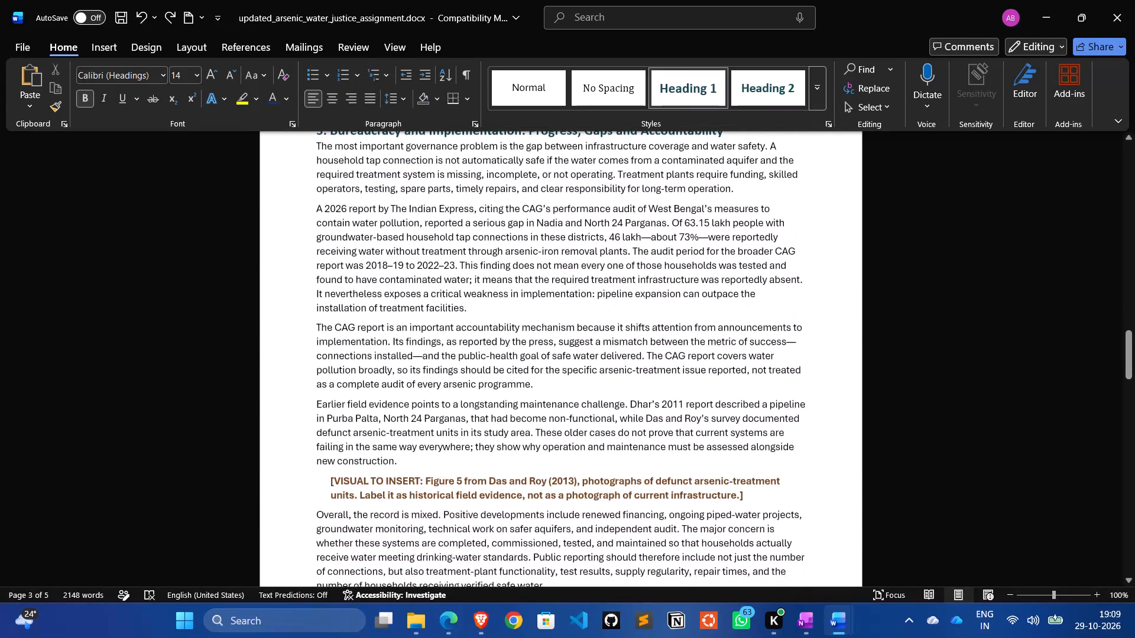
{"action": "scroll", "coordinate": [917, 392], "scroll_direction": "down", "scroll_amount": 1}
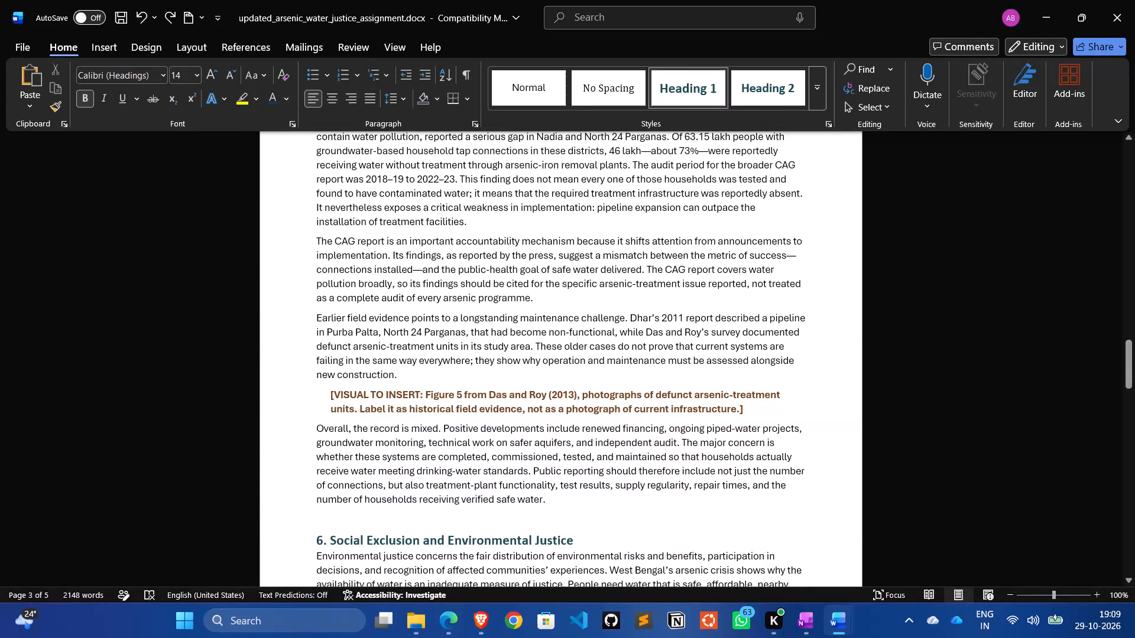
{"action": "scroll", "coordinate": [917, 392], "scroll_direction": "up", "scroll_amount": 1}
{"action": "scroll", "coordinate": [917, 392], "scroll_direction": "down", "scroll_amount": 1}
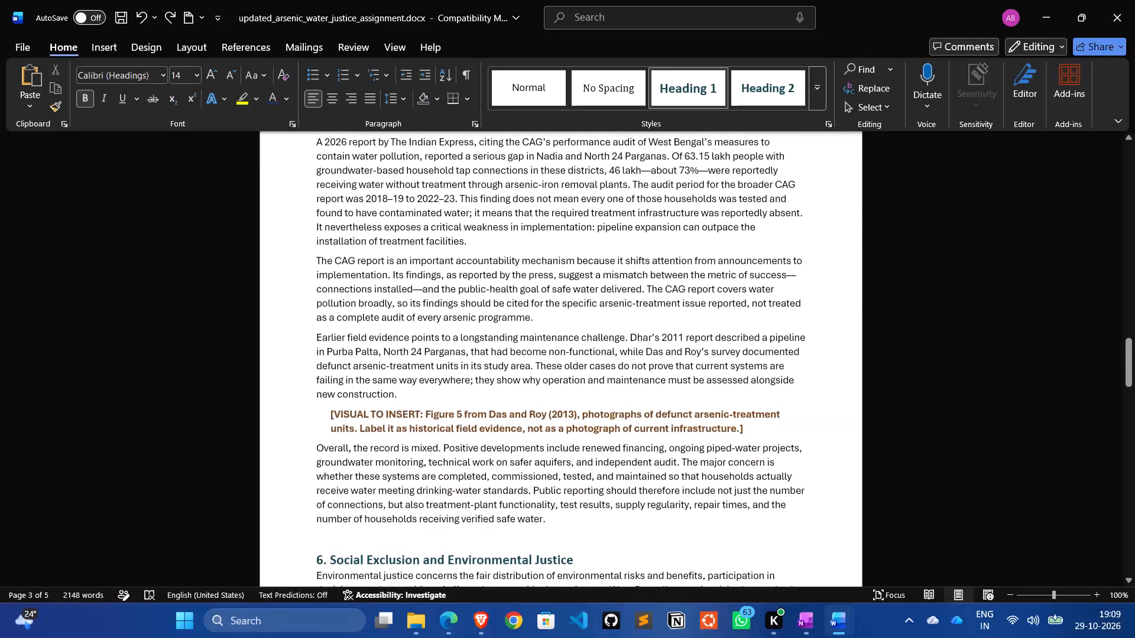
{"action": "scroll", "coordinate": [286, 271], "scroll_direction": "down", "scroll_amount": 1}
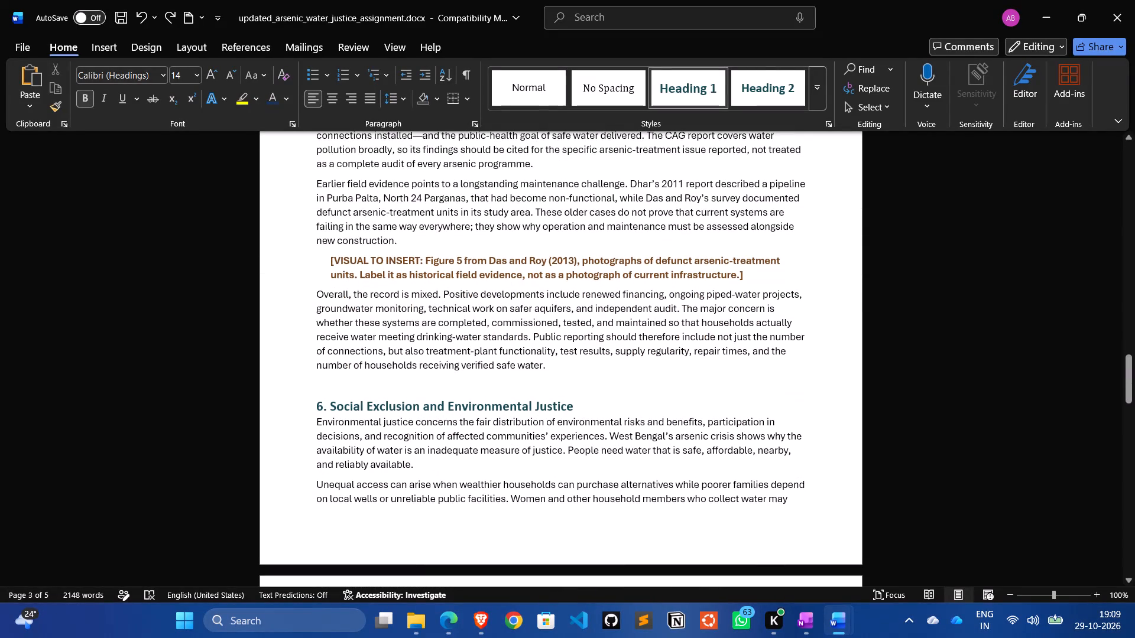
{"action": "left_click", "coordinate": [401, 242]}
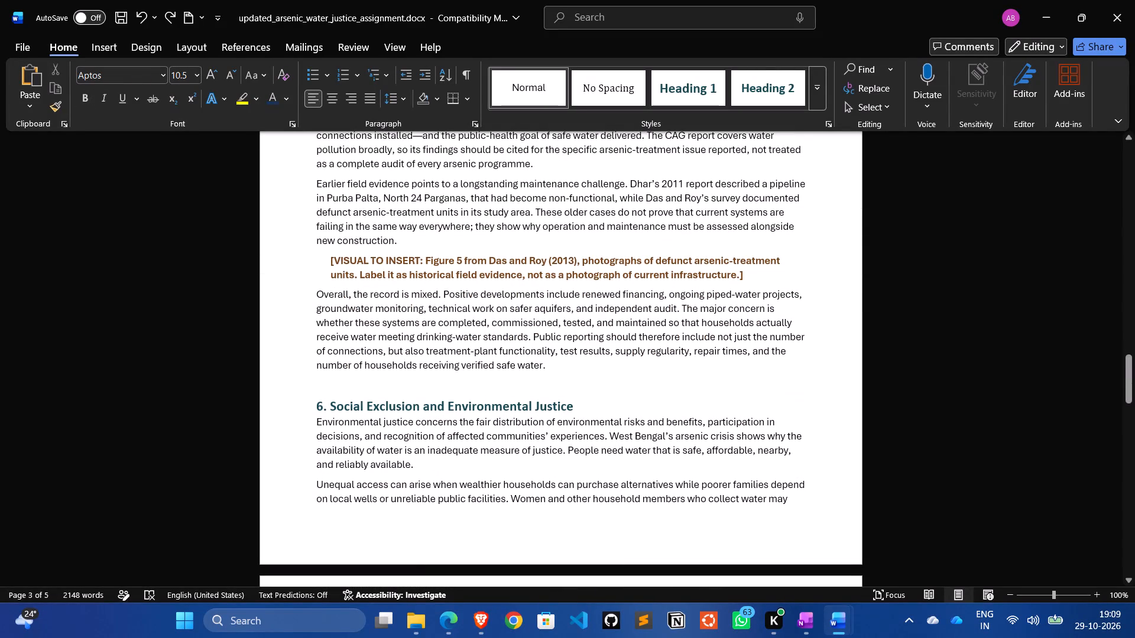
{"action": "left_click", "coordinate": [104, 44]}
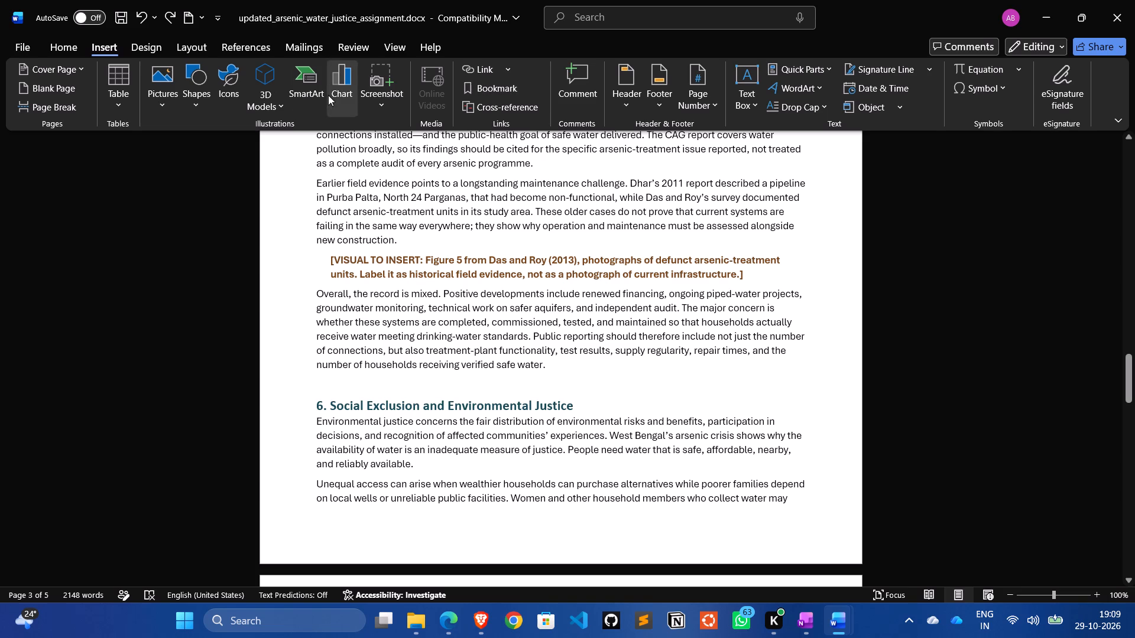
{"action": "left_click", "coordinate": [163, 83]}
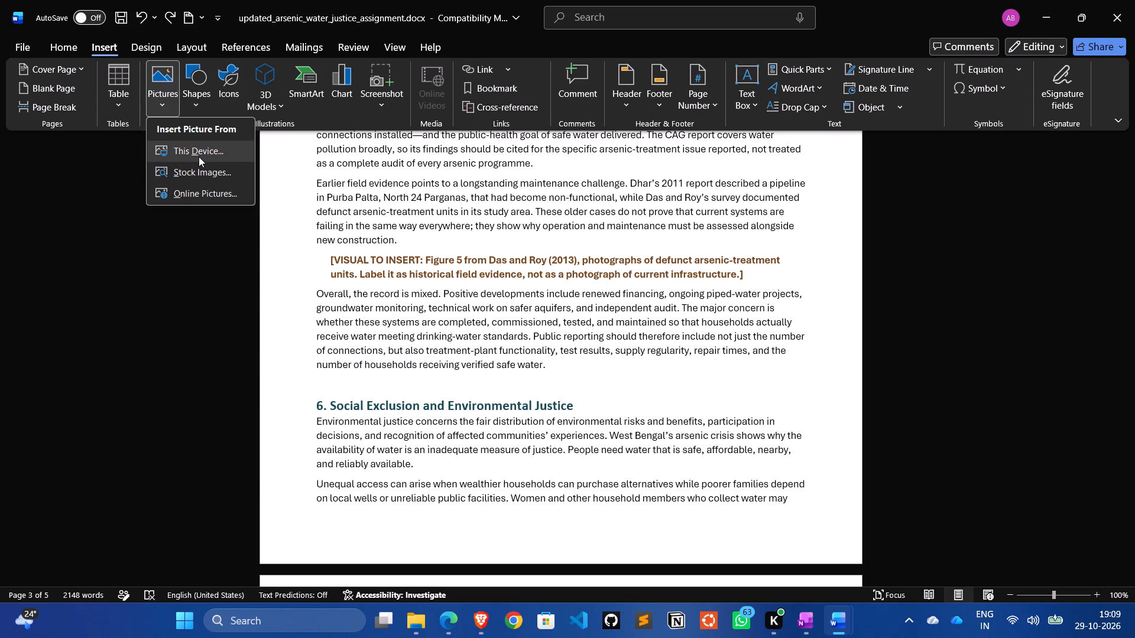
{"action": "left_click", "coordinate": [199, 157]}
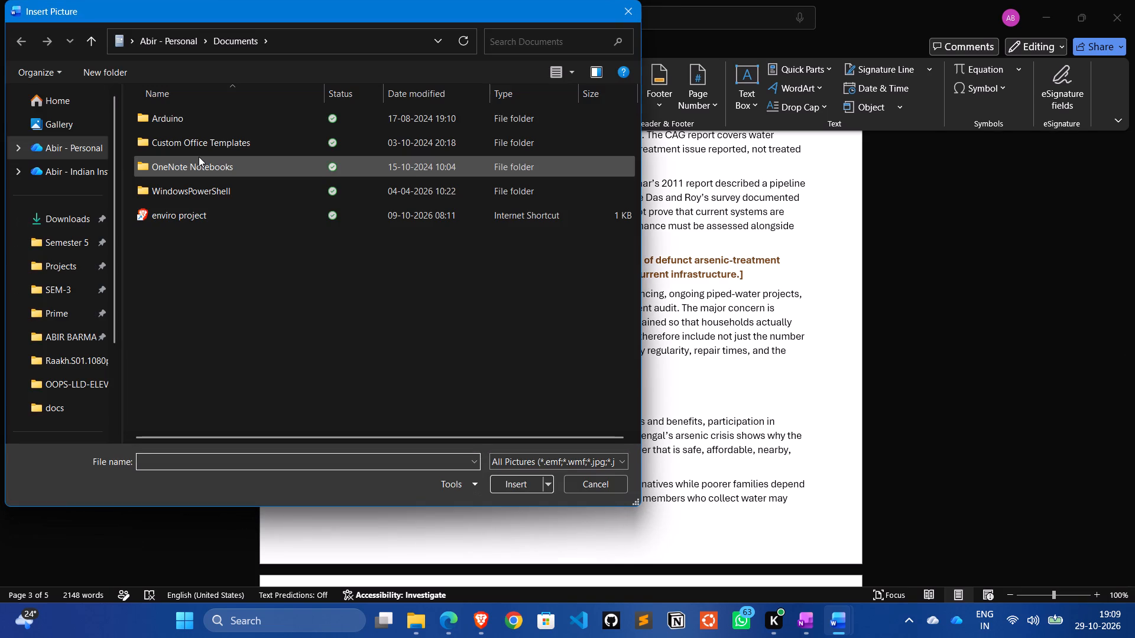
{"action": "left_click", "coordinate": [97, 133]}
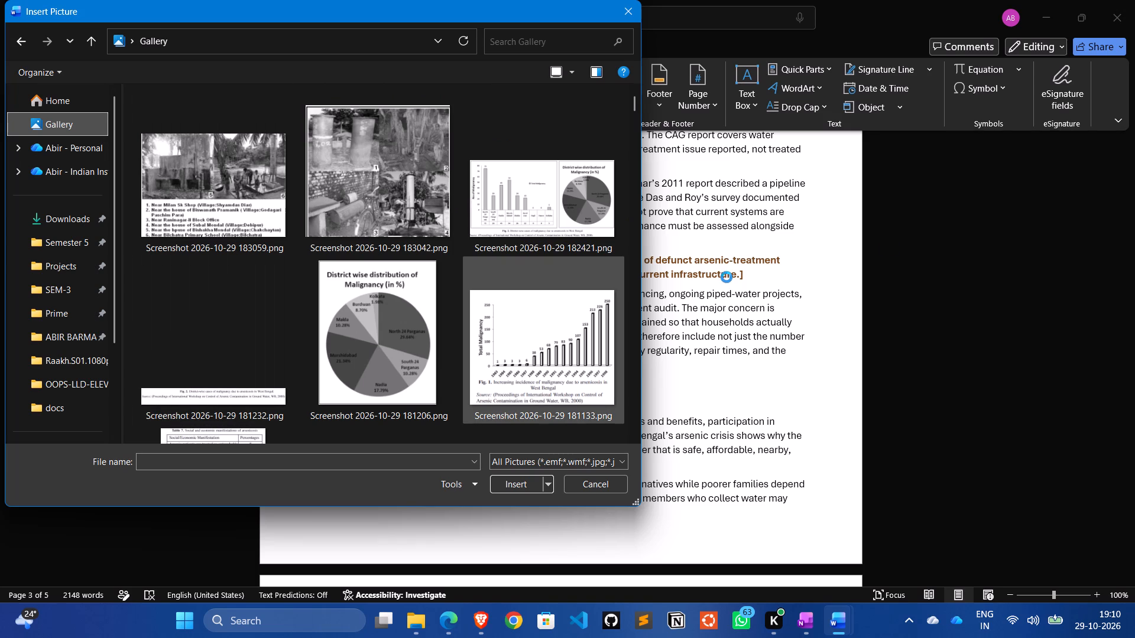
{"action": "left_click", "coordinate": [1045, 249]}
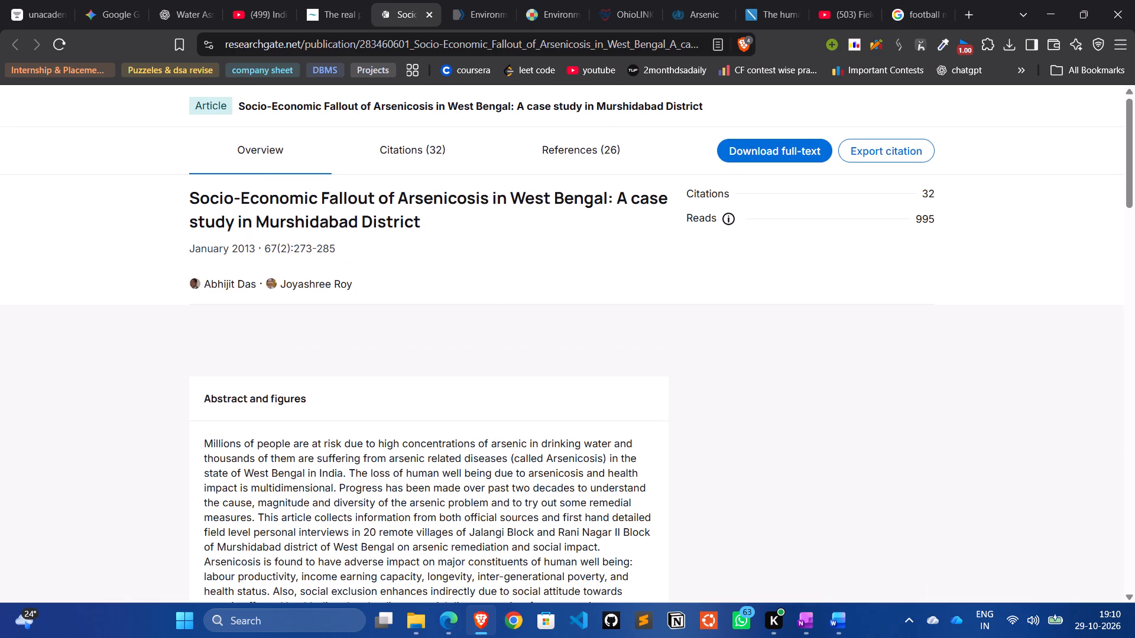
{"action": "scroll", "coordinate": [553, 468], "scroll_direction": "down", "scroll_amount": 2}
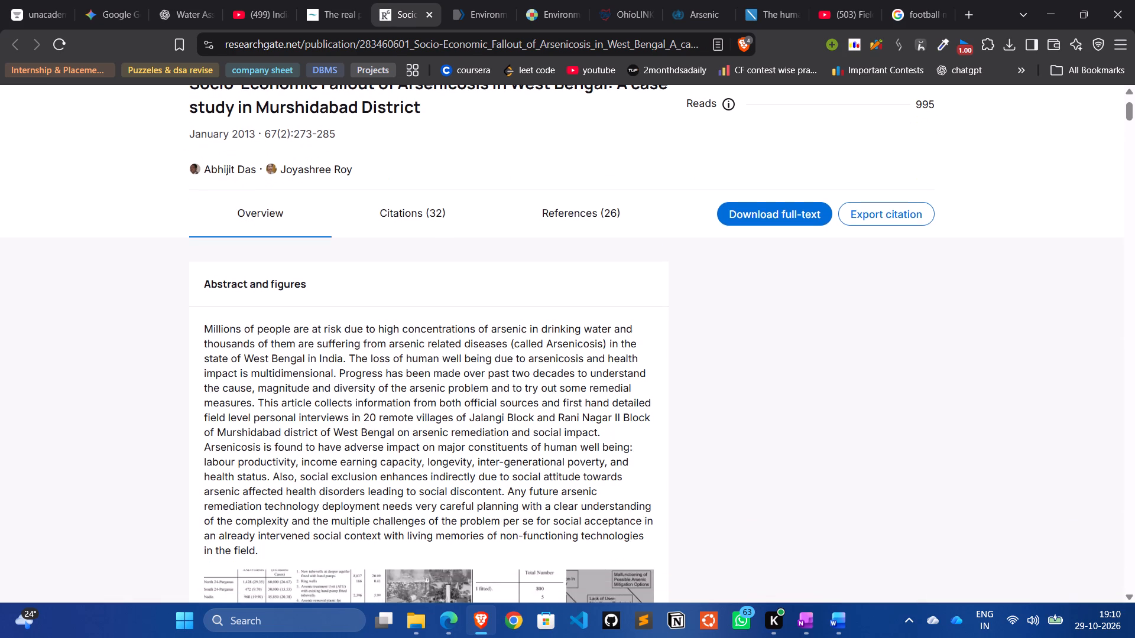
{"action": "scroll", "coordinate": [553, 468], "scroll_direction": "down", "scroll_amount": 6}
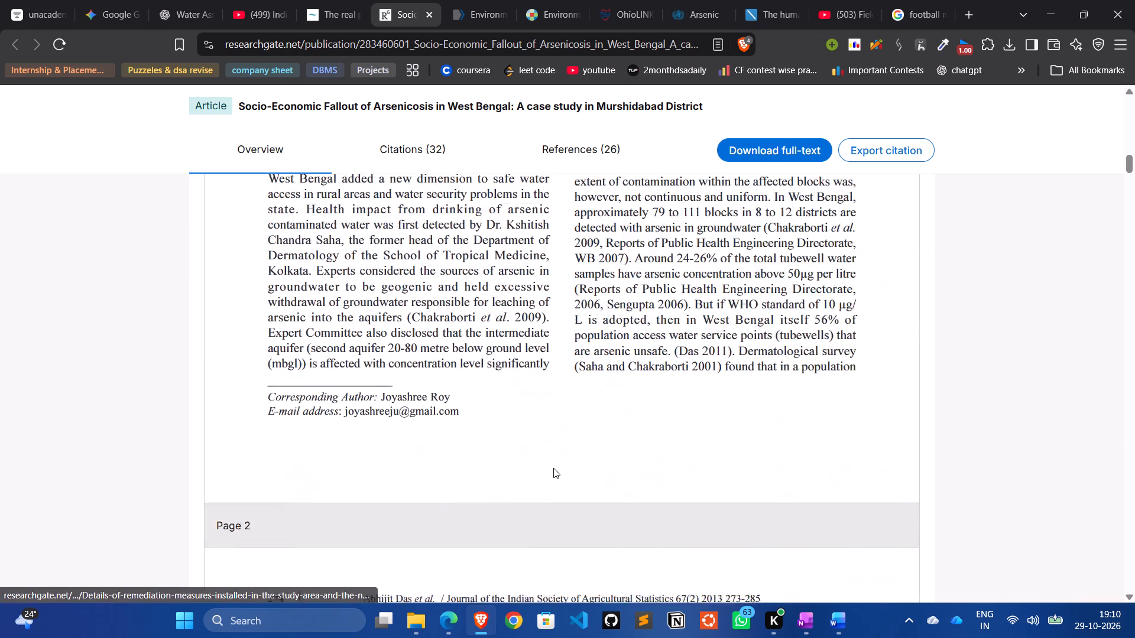
{"action": "scroll", "coordinate": [553, 468], "scroll_direction": "down", "scroll_amount": 4}
{"action": "scroll", "coordinate": [553, 468], "scroll_direction": "up", "scroll_amount": 1}
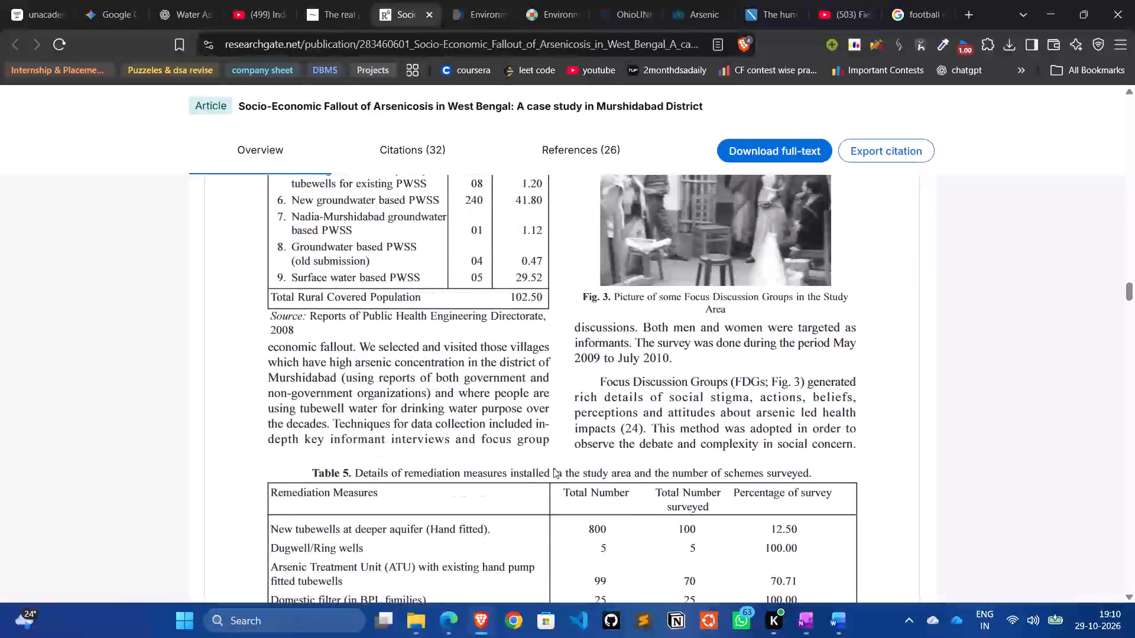
{"action": "scroll", "coordinate": [553, 468], "scroll_direction": "up", "scroll_amount": 1}
{"action": "scroll", "coordinate": [553, 468], "scroll_direction": "down", "scroll_amount": 8}
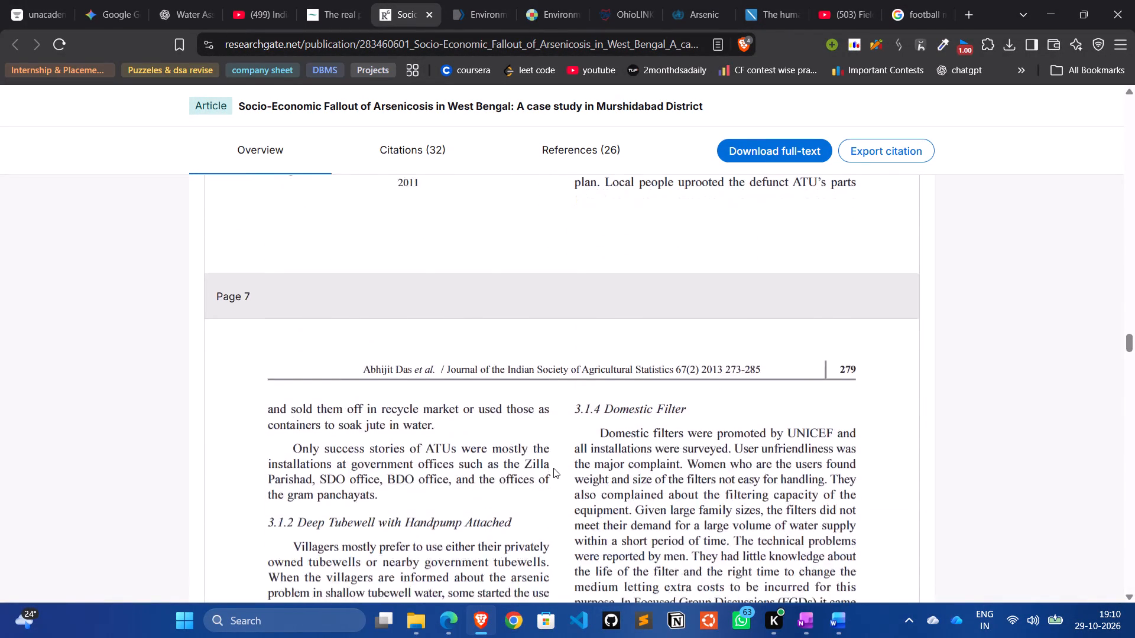
{"action": "scroll", "coordinate": [553, 468], "scroll_direction": "down", "scroll_amount": 2}
{"action": "scroll", "coordinate": [553, 468], "scroll_direction": "up", "scroll_amount": 4}
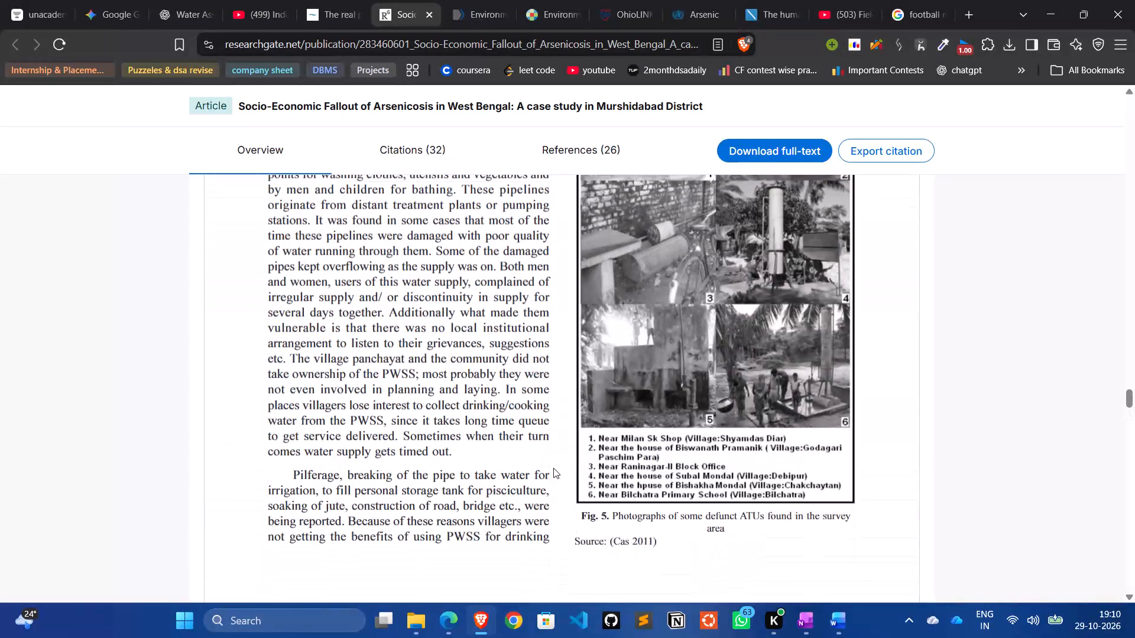
{"action": "scroll", "coordinate": [553, 468], "scroll_direction": "up", "scroll_amount": 1}
{"action": "scroll", "coordinate": [553, 468], "scroll_direction": "down", "scroll_amount": 1}
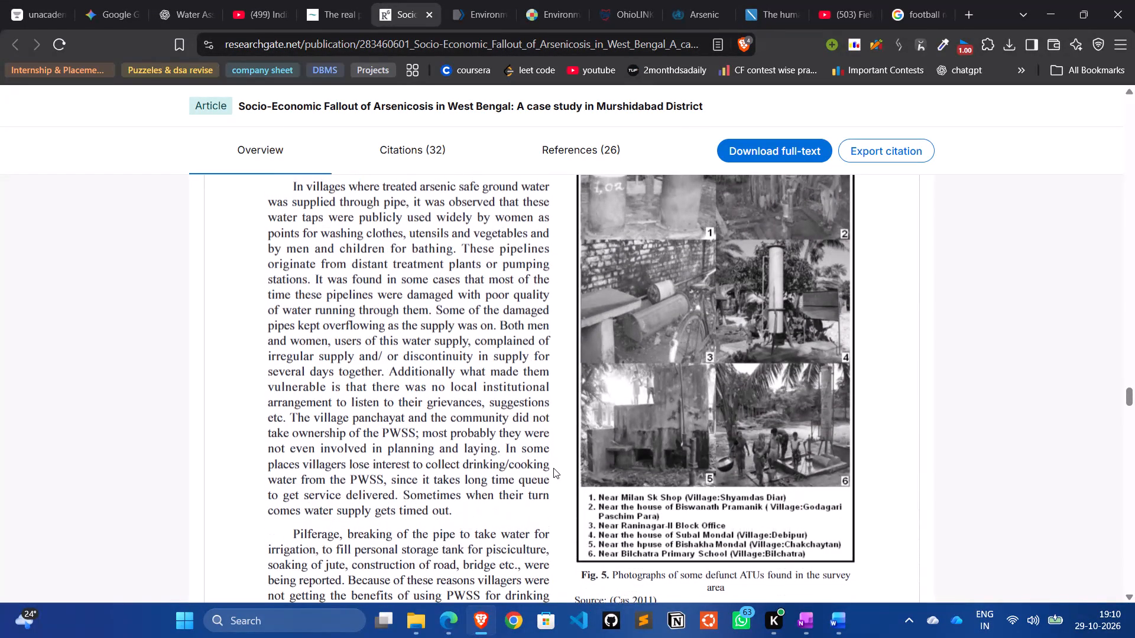
{"action": "scroll", "coordinate": [553, 468], "scroll_direction": "up", "scroll_amount": 1}
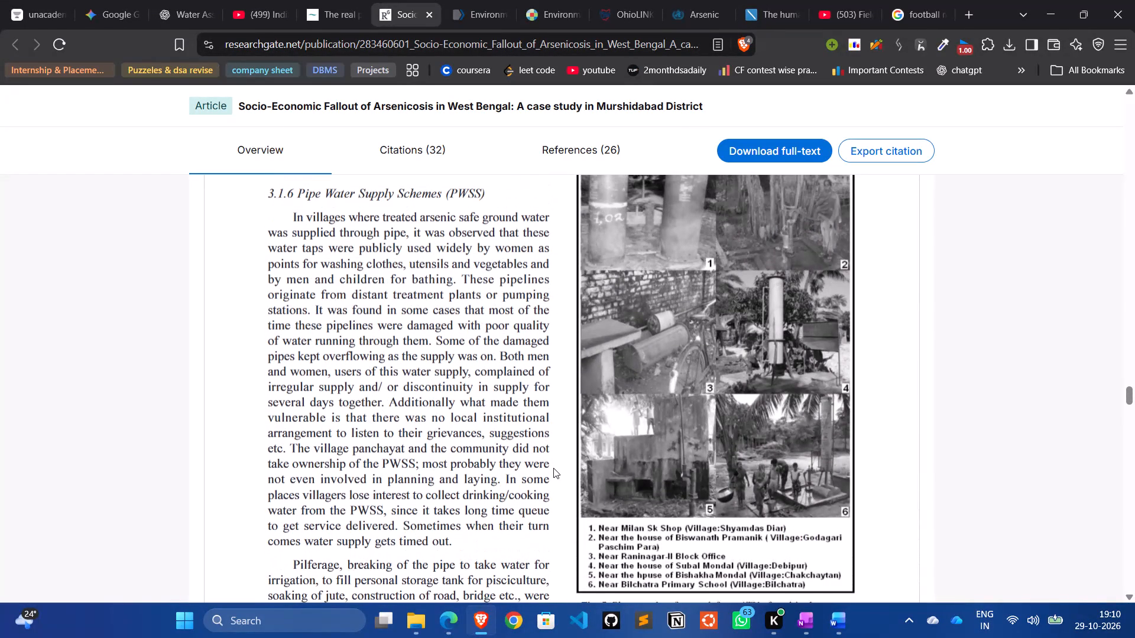
{"action": "scroll", "coordinate": [553, 468], "scroll_direction": "up", "scroll_amount": 3}
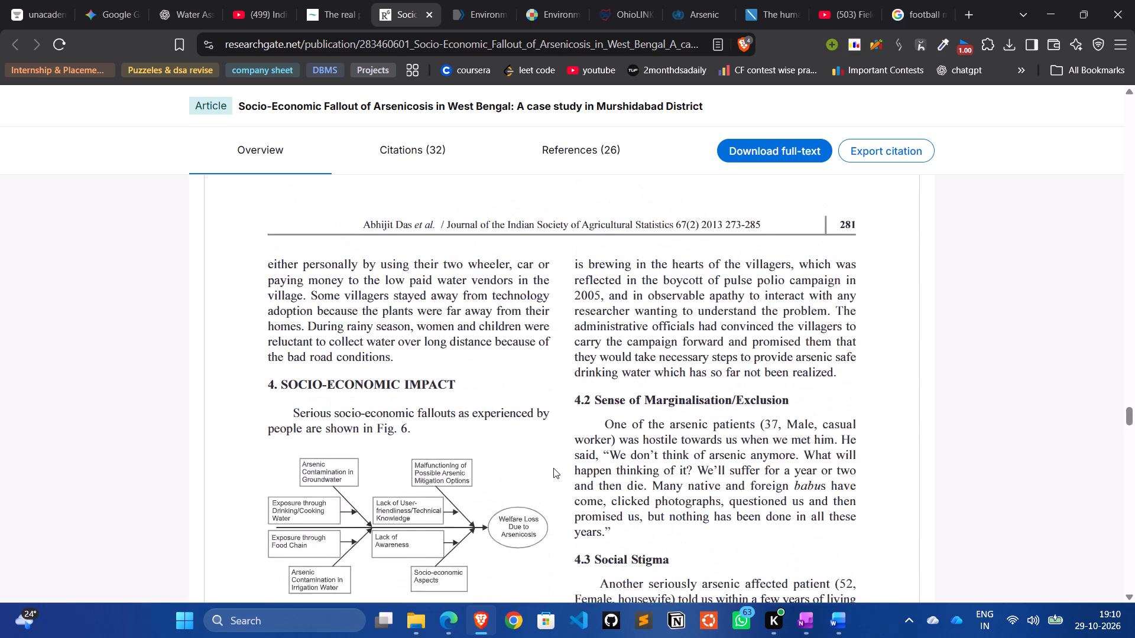
{"action": "scroll", "coordinate": [553, 468], "scroll_direction": "up", "scroll_amount": 1}
{"action": "scroll", "coordinate": [553, 468], "scroll_direction": "down", "scroll_amount": 2}
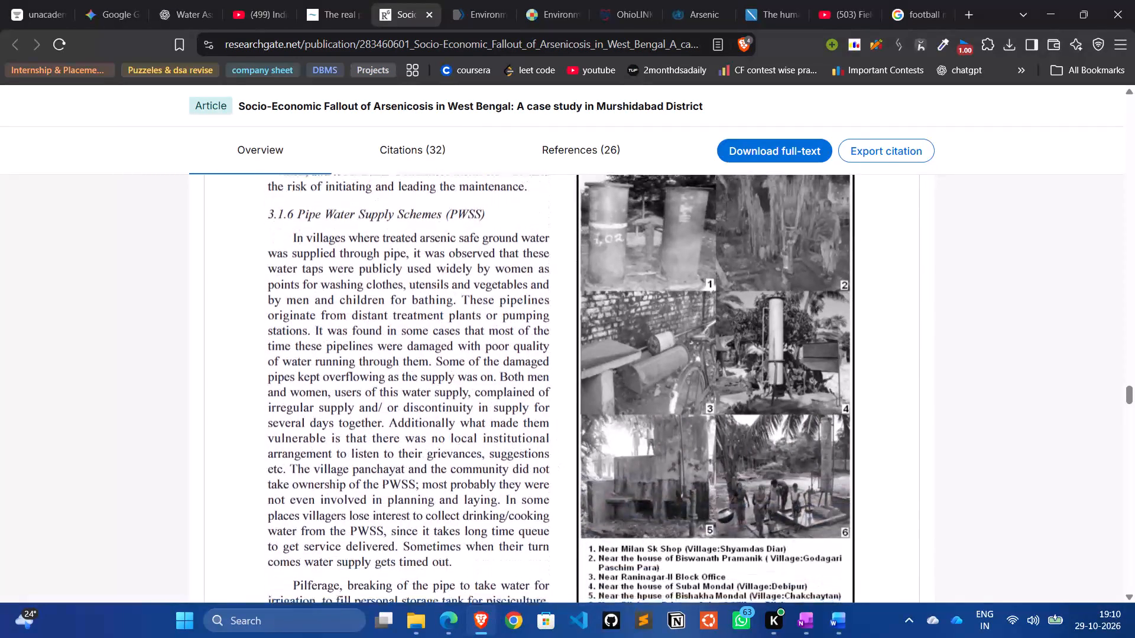
{"action": "scroll", "coordinate": [553, 468], "scroll_direction": "down", "scroll_amount": 1}
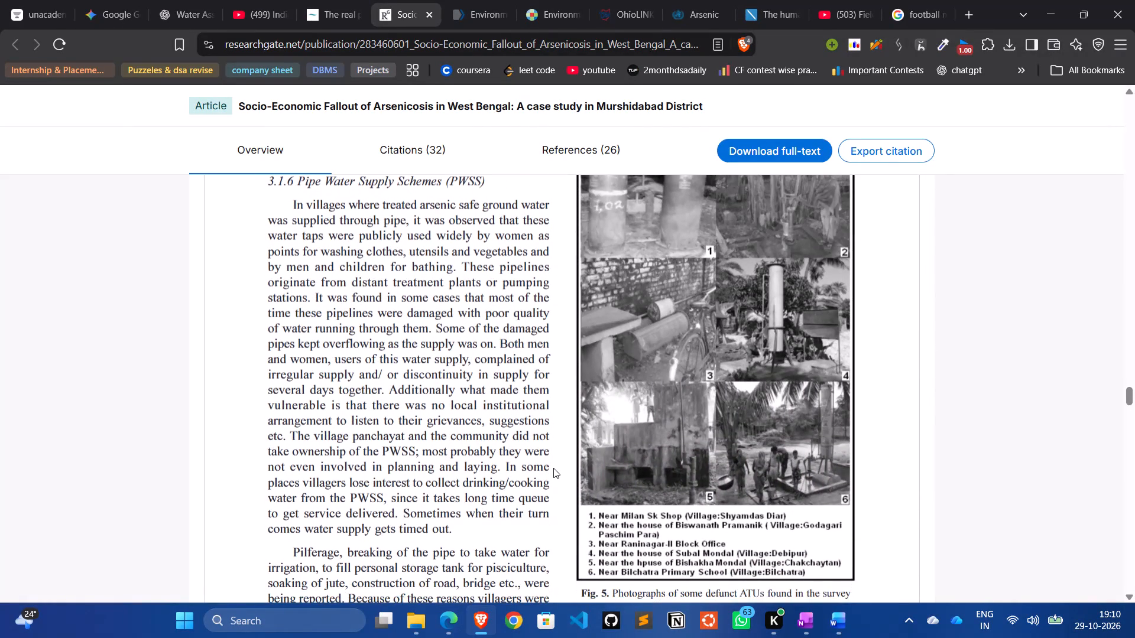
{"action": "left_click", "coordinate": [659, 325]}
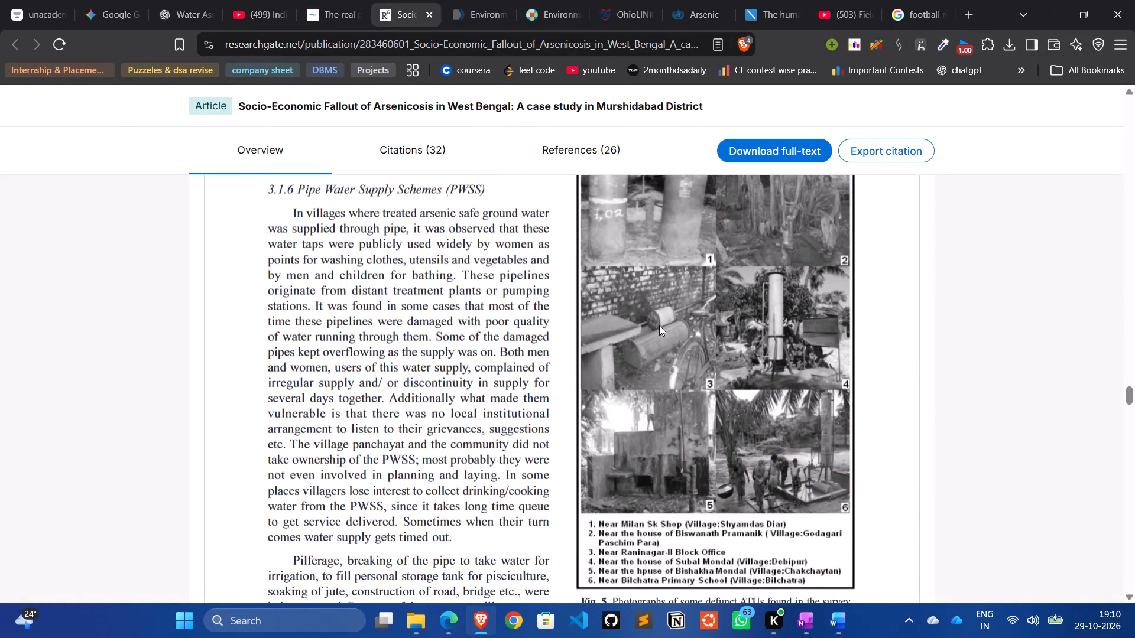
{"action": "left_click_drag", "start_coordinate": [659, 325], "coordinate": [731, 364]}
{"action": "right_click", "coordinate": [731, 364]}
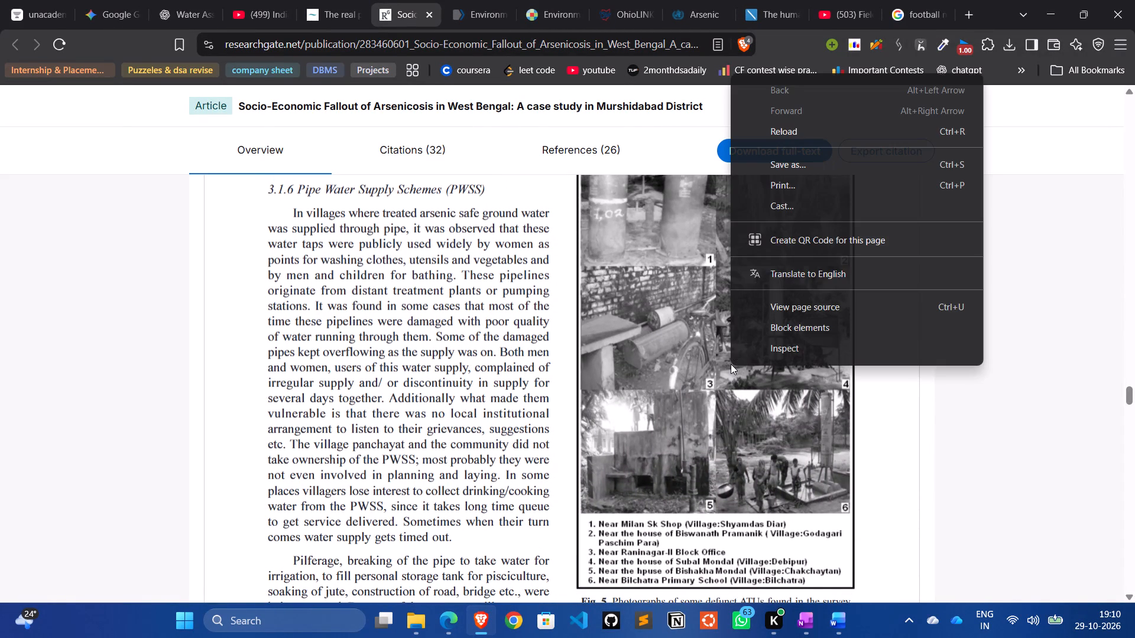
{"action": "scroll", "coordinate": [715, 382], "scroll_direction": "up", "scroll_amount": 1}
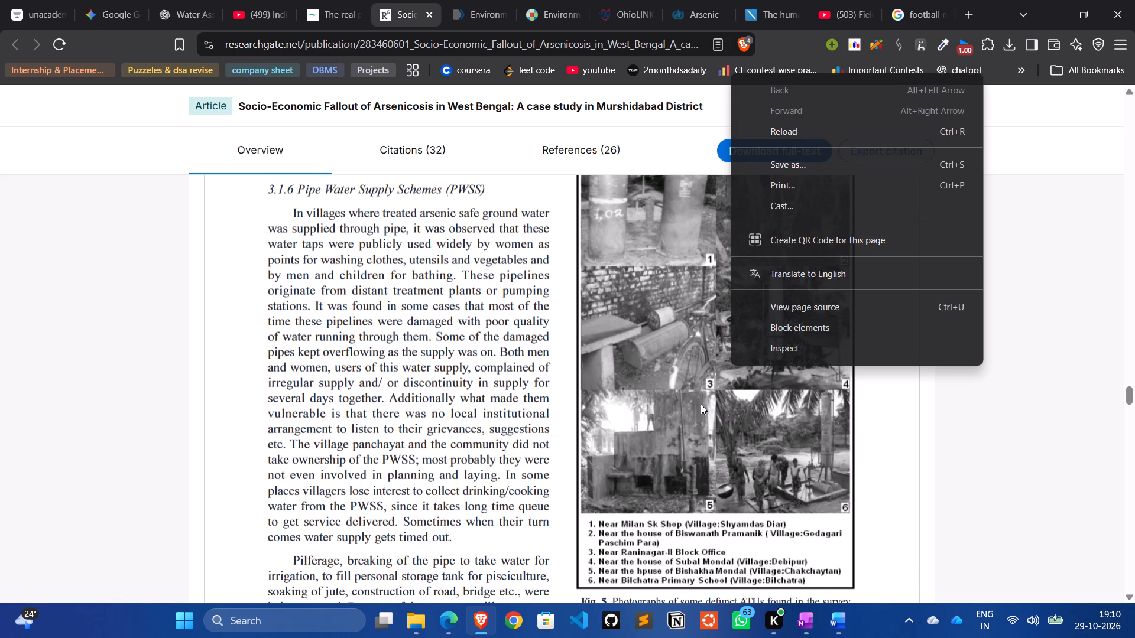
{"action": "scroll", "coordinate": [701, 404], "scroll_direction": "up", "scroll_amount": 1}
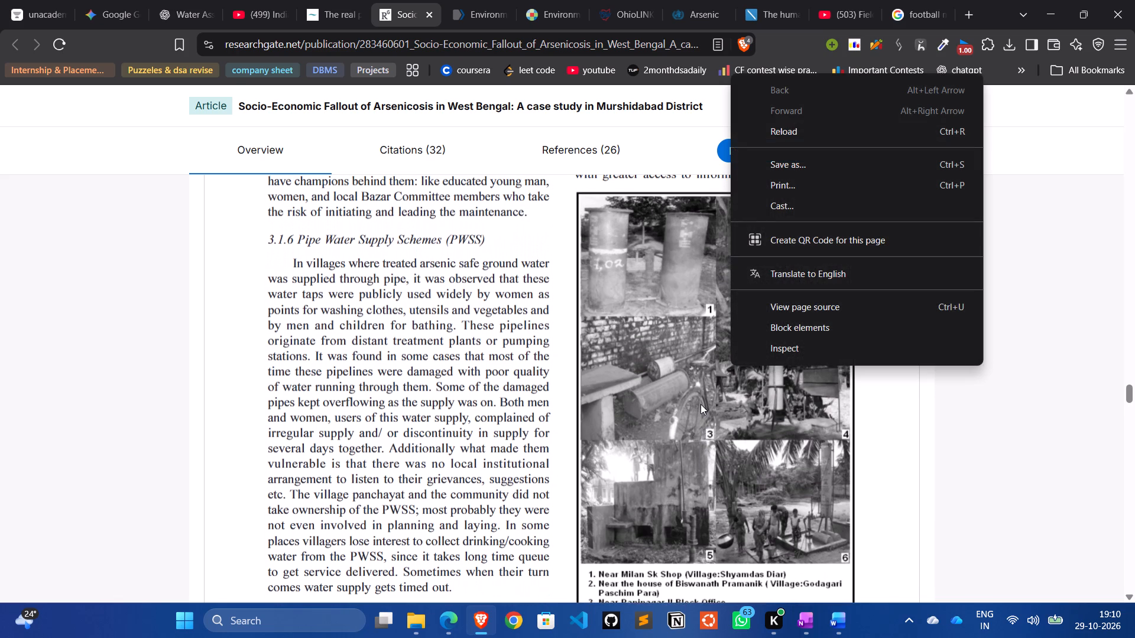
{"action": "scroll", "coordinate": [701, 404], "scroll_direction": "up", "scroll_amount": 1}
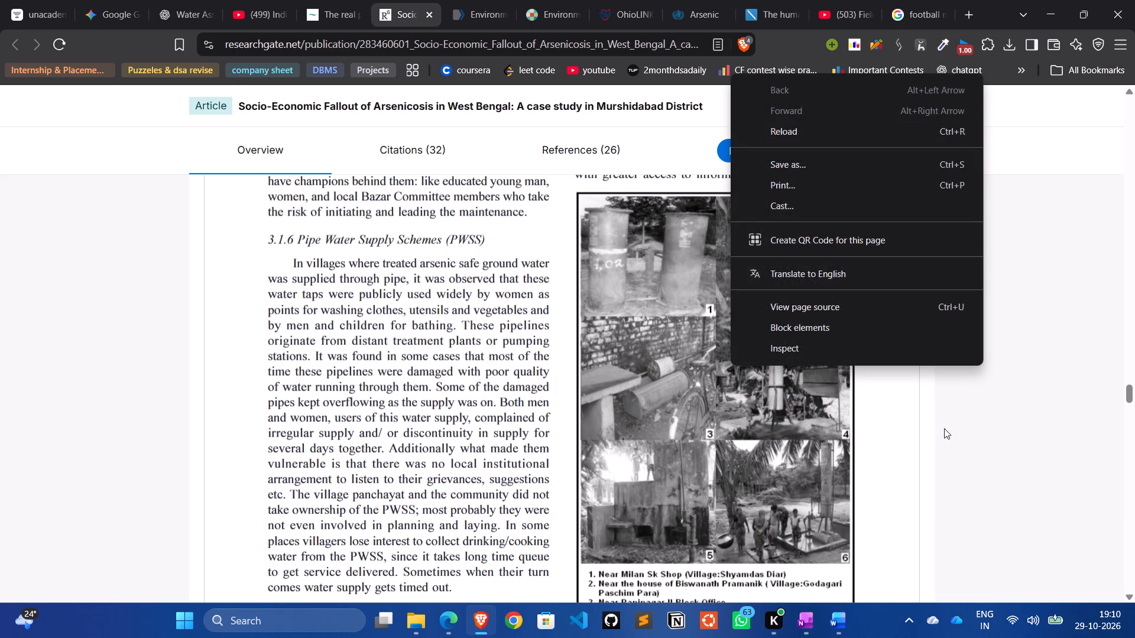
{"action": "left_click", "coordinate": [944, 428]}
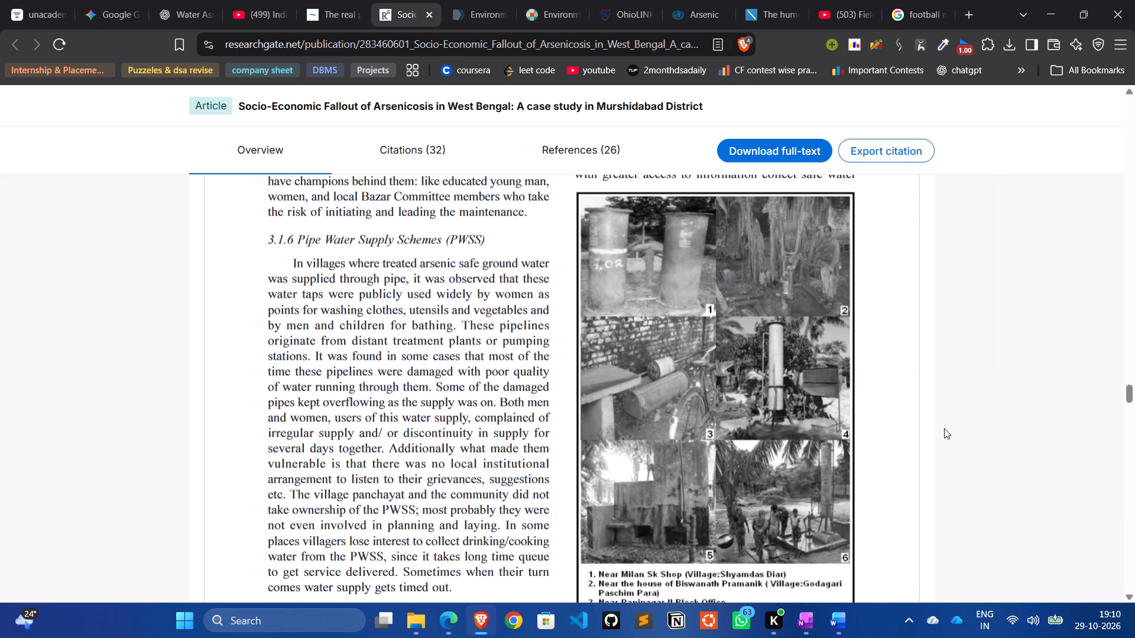
Capture a screenshot of Fig. 5 in the article, framing the six defunct ATU photographs and the numbered village list beneath them.
{"action": "scroll", "coordinate": [944, 428], "scroll_direction": "down", "scroll_amount": 1}
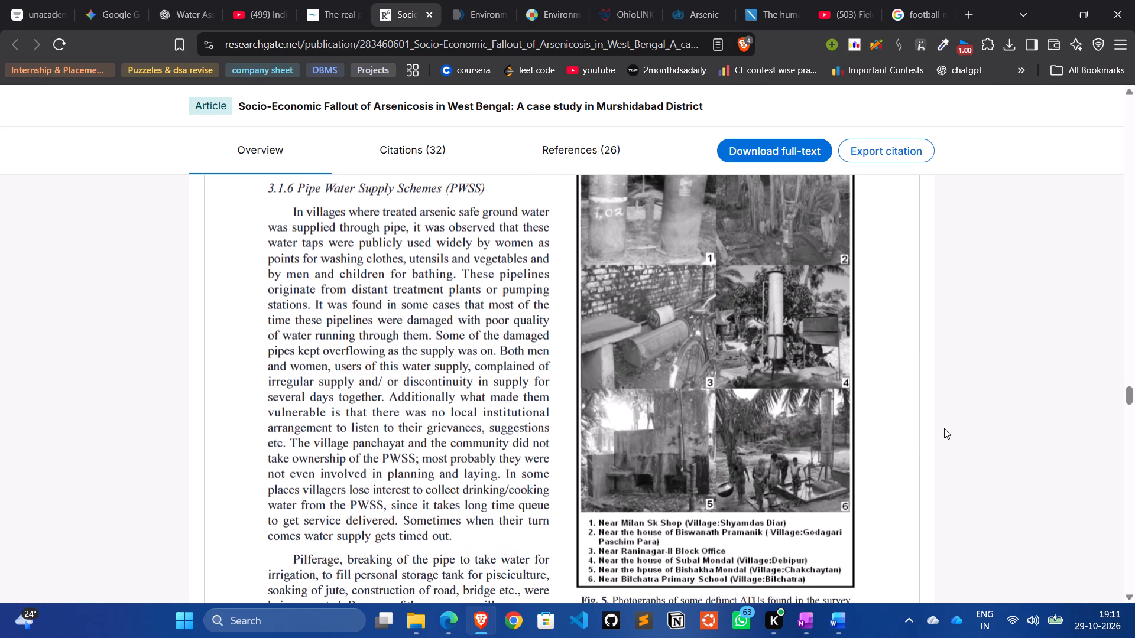
{"action": "scroll", "coordinate": [944, 428], "scroll_direction": "down", "scroll_amount": 2}
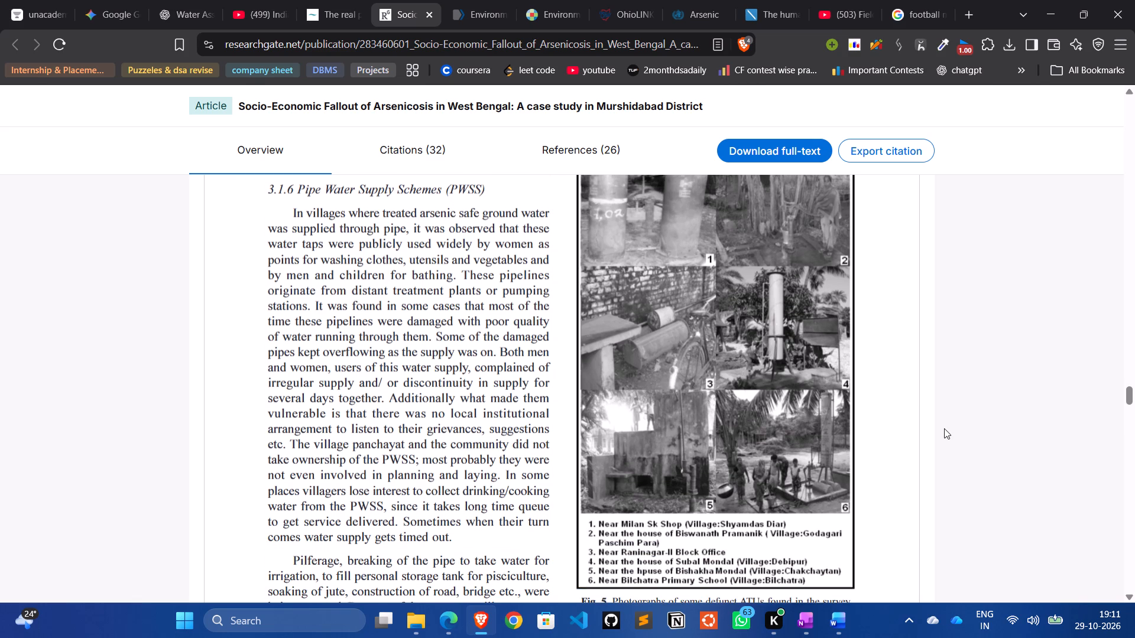
{"action": "scroll", "coordinate": [944, 428], "scroll_direction": "up", "scroll_amount": 1}
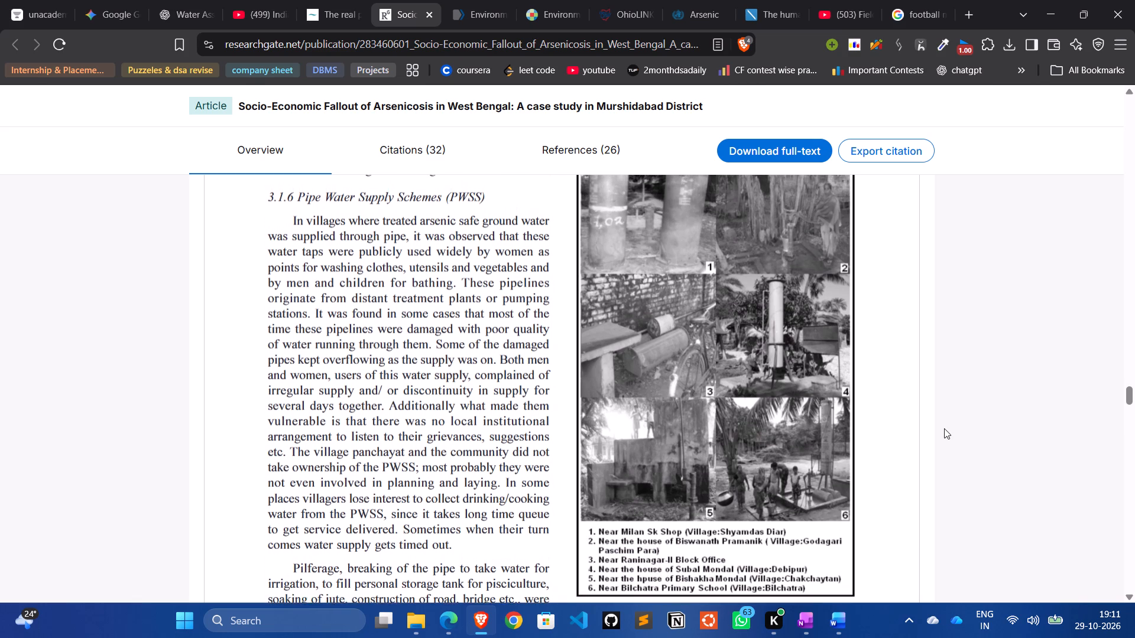
{"action": "scroll", "coordinate": [944, 428], "scroll_direction": "up", "scroll_amount": 4}
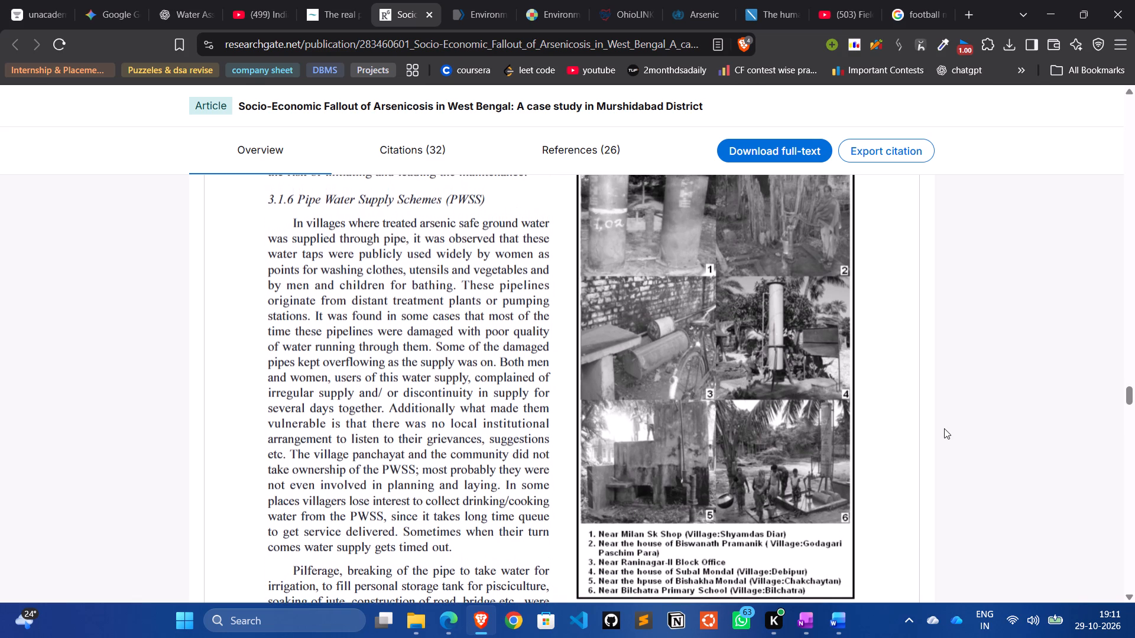
{"action": "scroll", "coordinate": [944, 428], "scroll_direction": "up", "scroll_amount": 2}
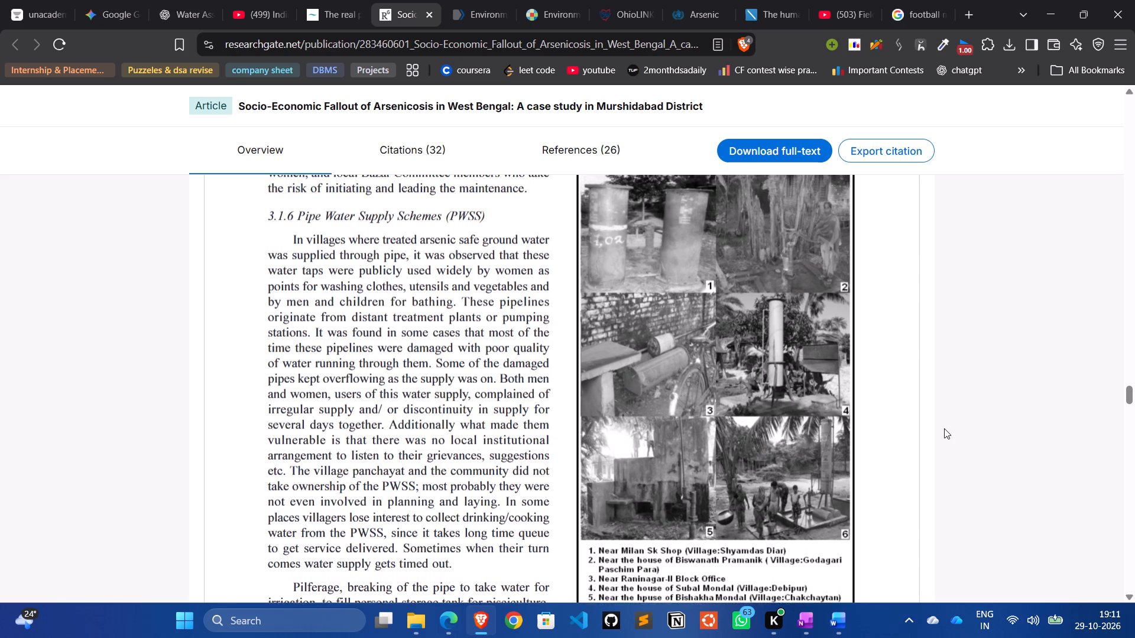
{"action": "scroll", "coordinate": [944, 428], "scroll_direction": "up", "scroll_amount": 1}
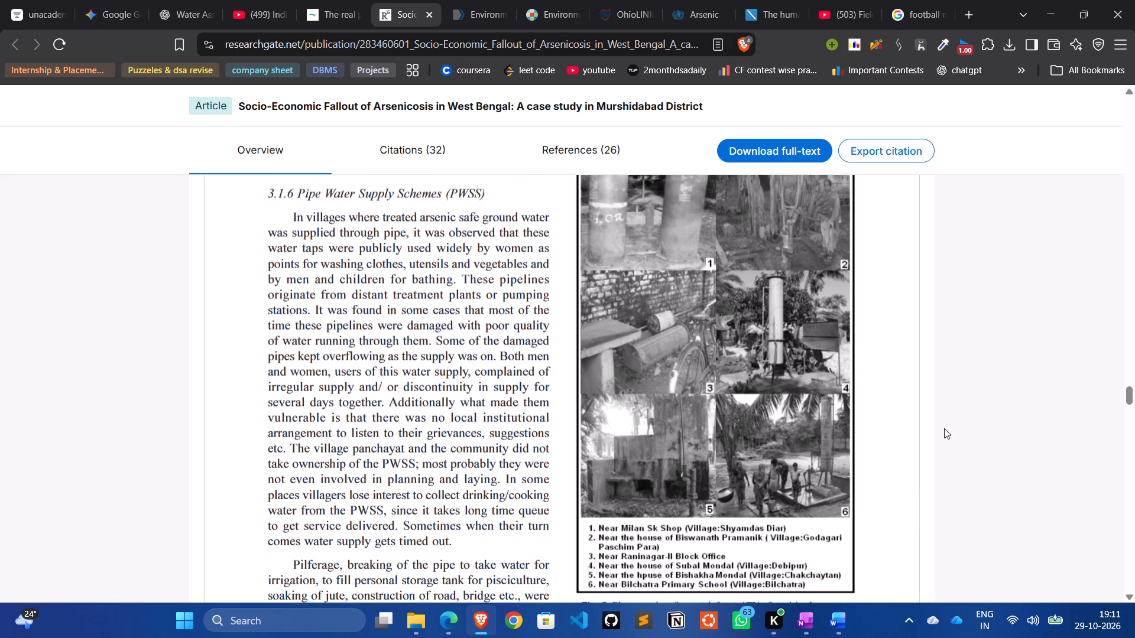
{"action": "scroll", "coordinate": [944, 428], "scroll_direction": "up", "scroll_amount": 1}
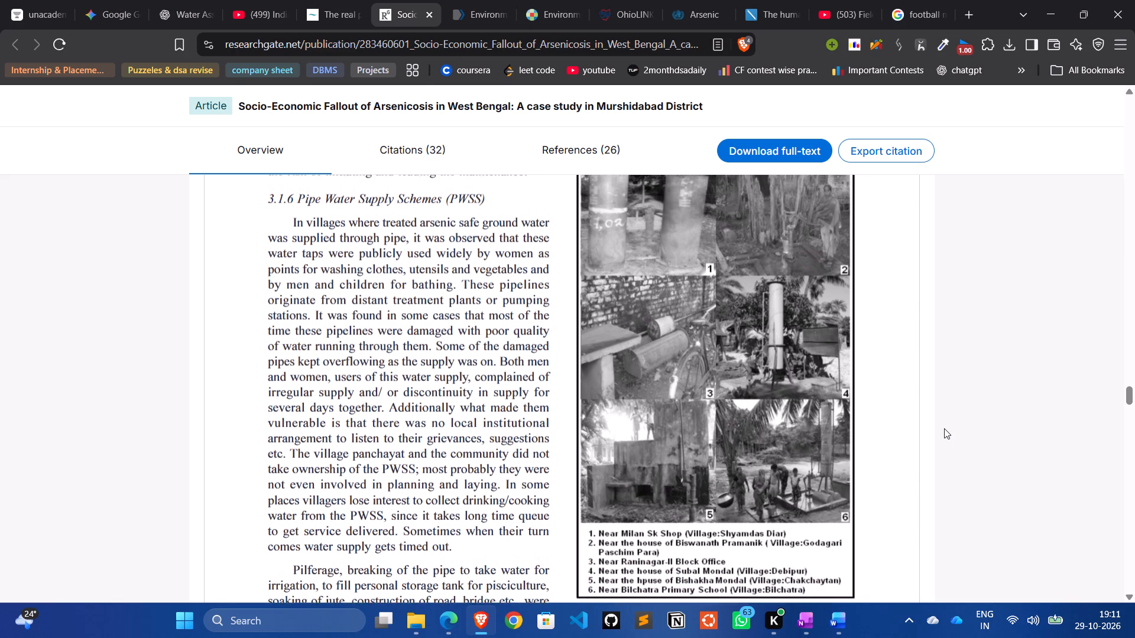
{"action": "scroll", "coordinate": [944, 428], "scroll_direction": "up", "scroll_amount": 2}
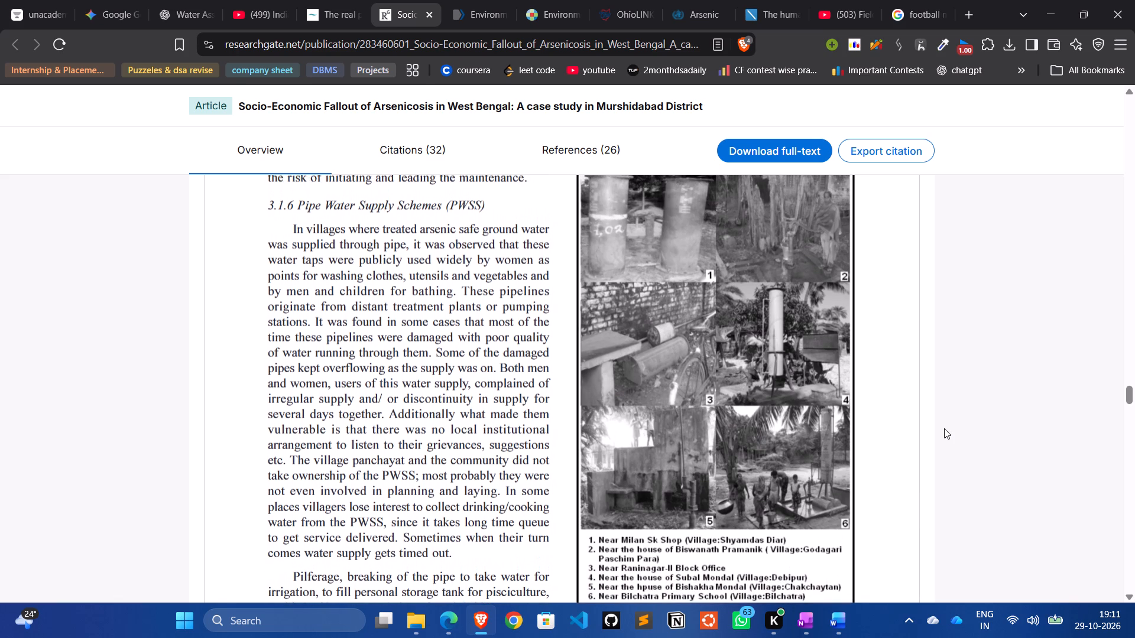
{"action": "scroll", "coordinate": [944, 428], "scroll_direction": "up", "scroll_amount": 3}
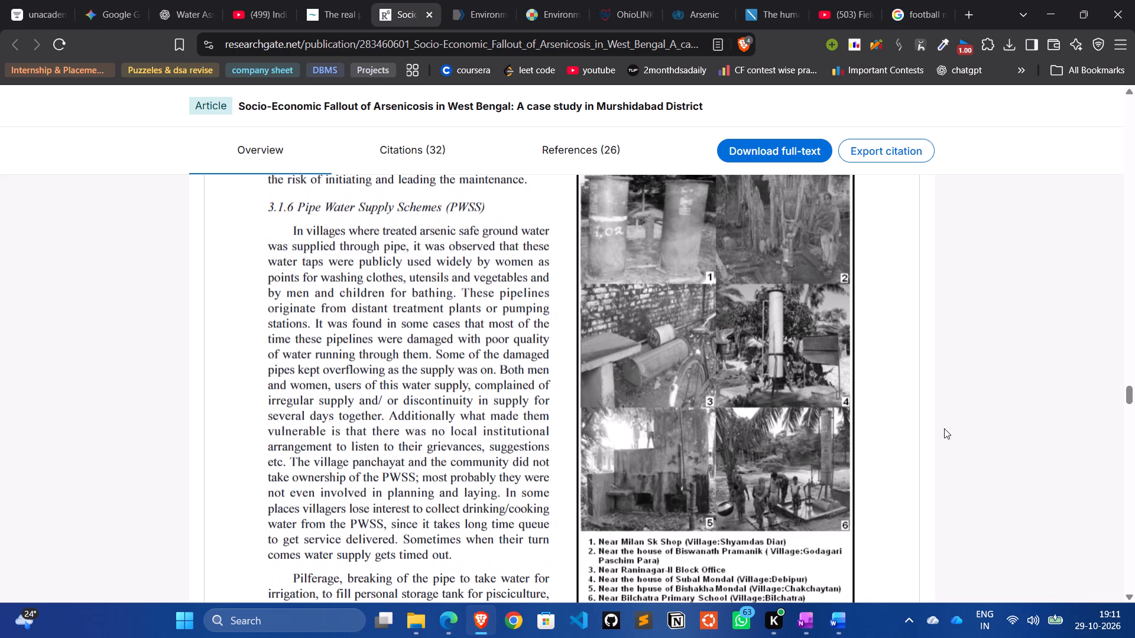
{"action": "scroll", "coordinate": [944, 428], "scroll_direction": "up", "scroll_amount": 1}
{"action": "key", "text": "Print"}
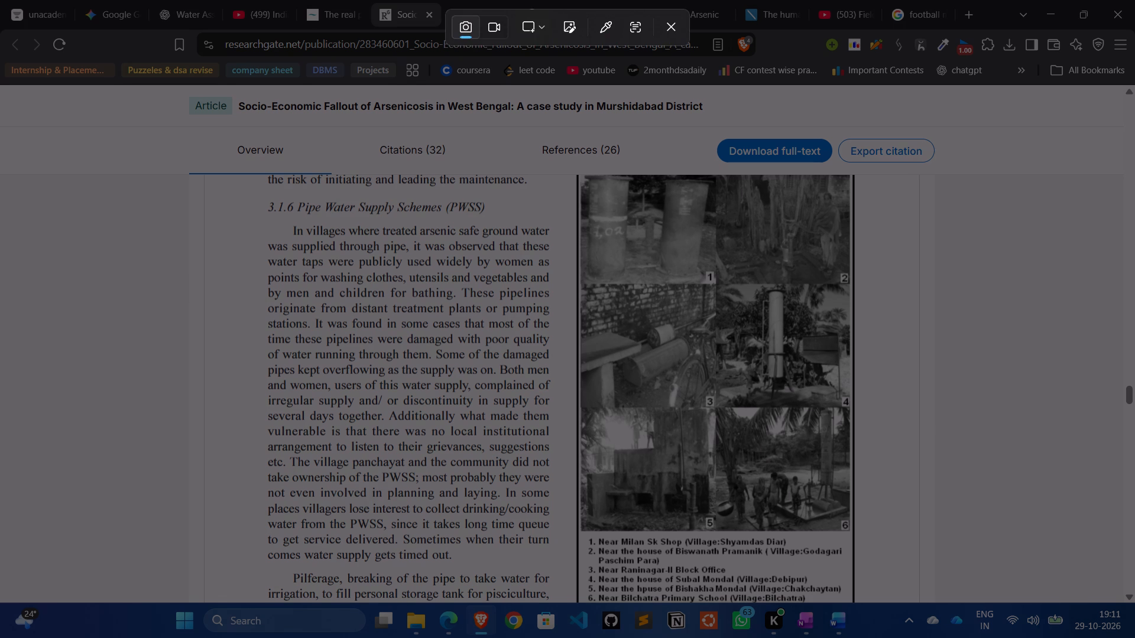
{"action": "left_click_drag", "start_coordinate": [579, 174], "coordinate": [793, 512]}
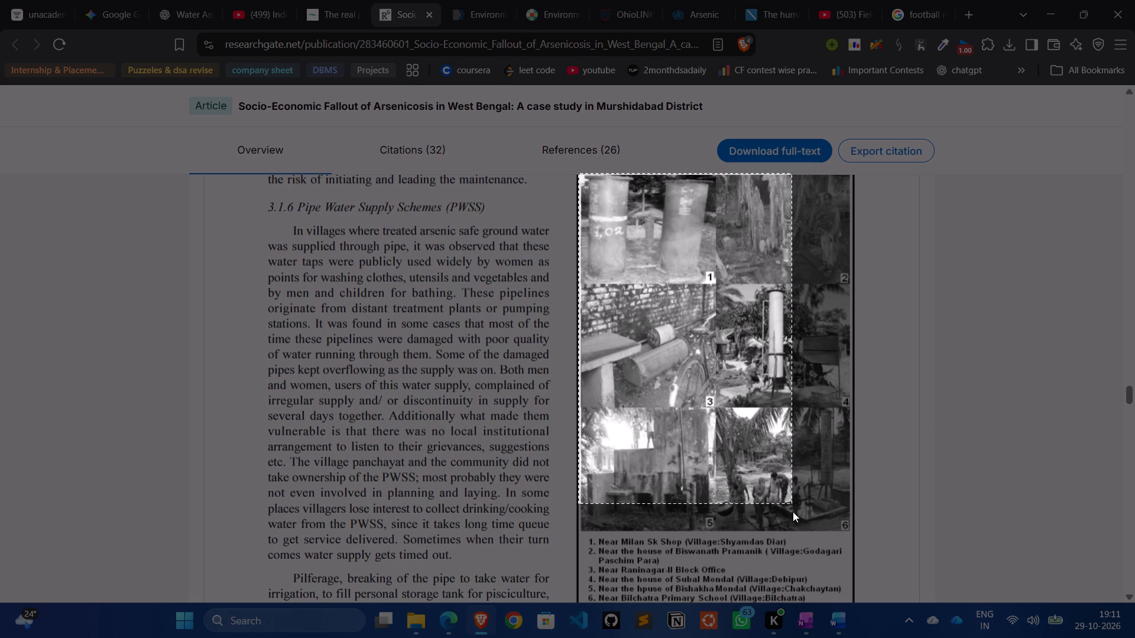
{"action": "left_click_drag", "start_coordinate": [793, 512], "coordinate": [853, 623]}
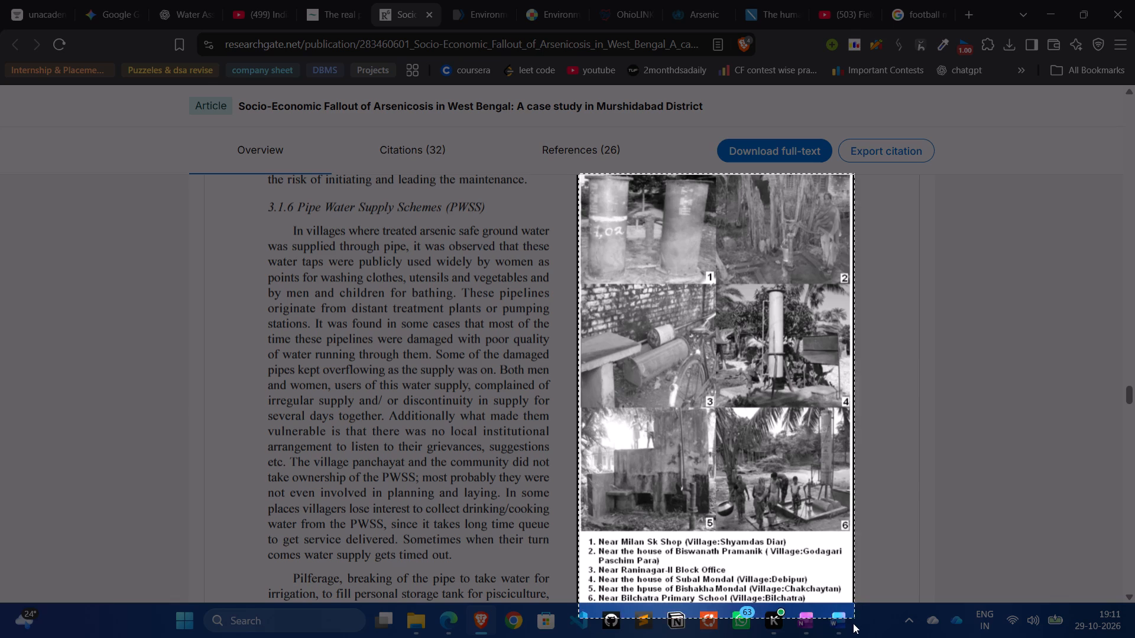
{"action": "left_click_drag", "start_coordinate": [853, 623], "coordinate": [852, 604]}
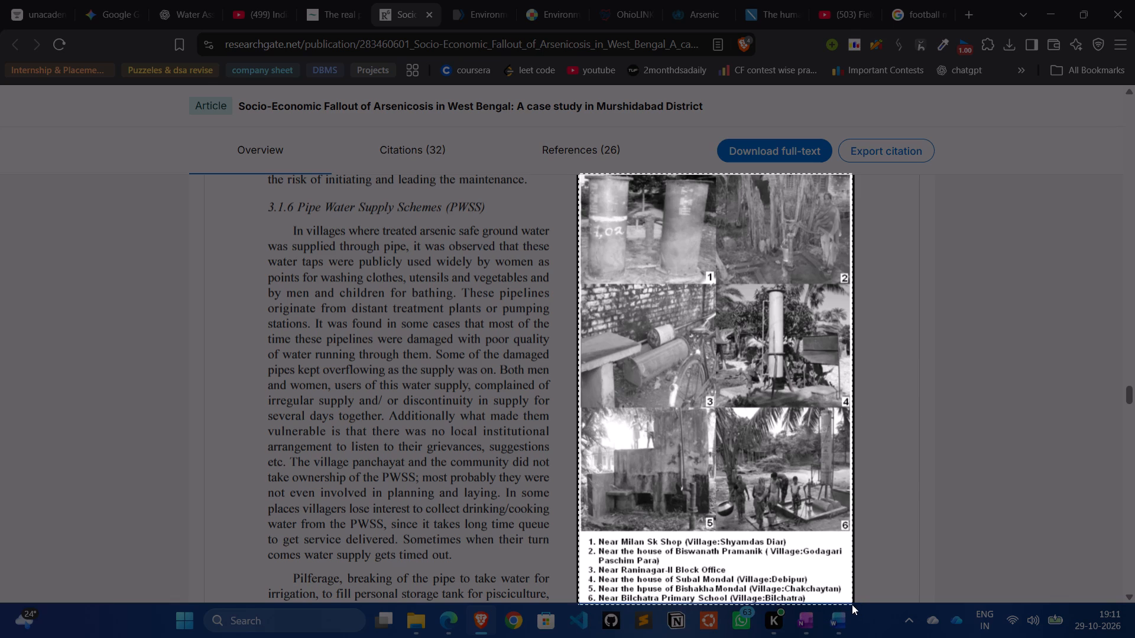
{"action": "left_click_drag", "start_coordinate": [852, 604], "coordinate": [850, 602]}
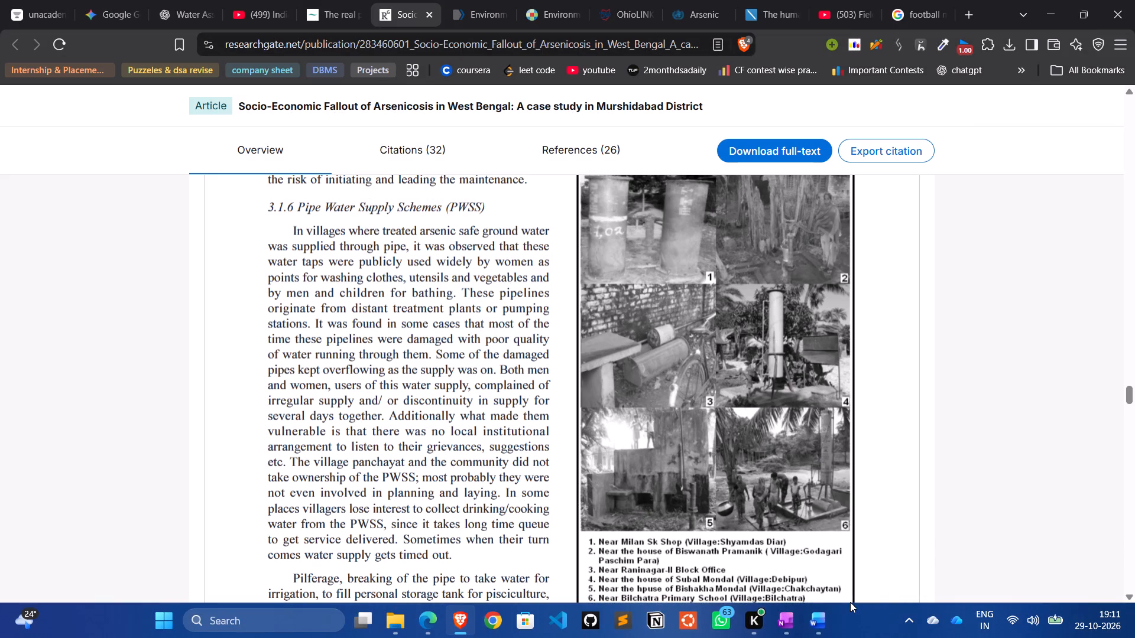
Close the blank Document2 and switch to updated_arsenic_water_justice_assignment.docx in Word.
{"action": "scroll", "coordinate": [839, 547], "scroll_direction": "down", "scroll_amount": 1}
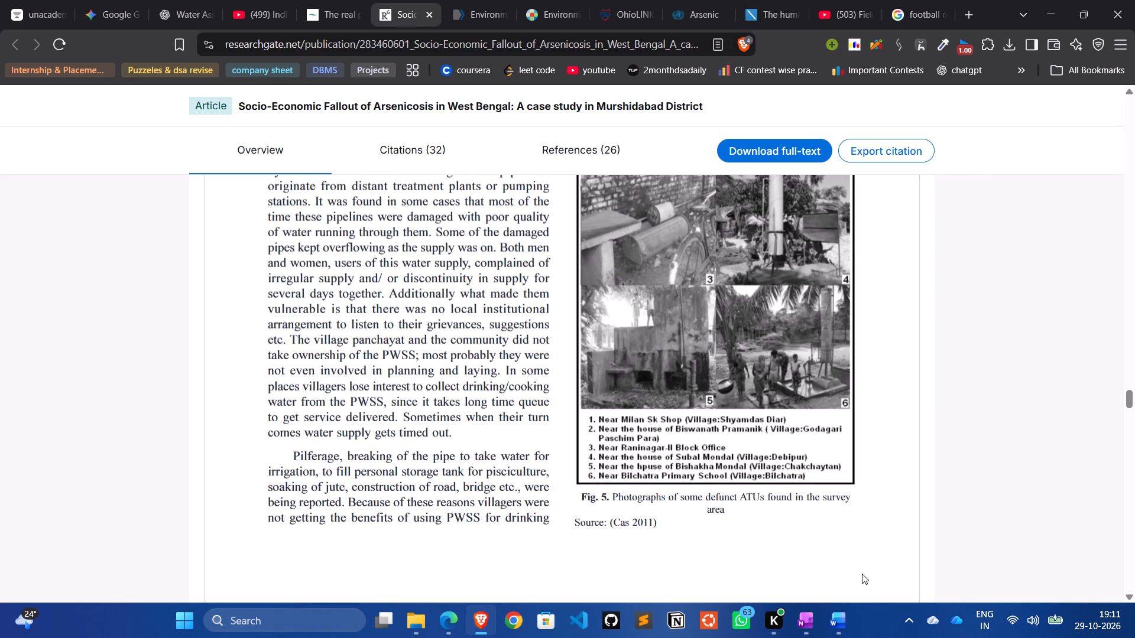
{"action": "left_click", "coordinate": [835, 614]}
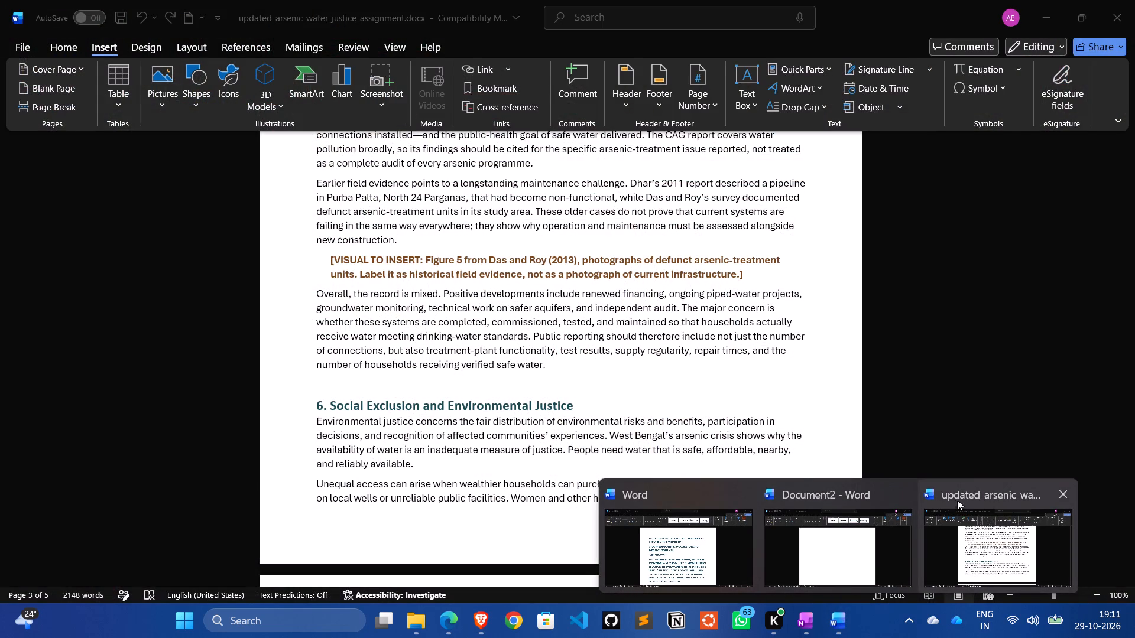
{"action": "left_click", "coordinate": [904, 490]}
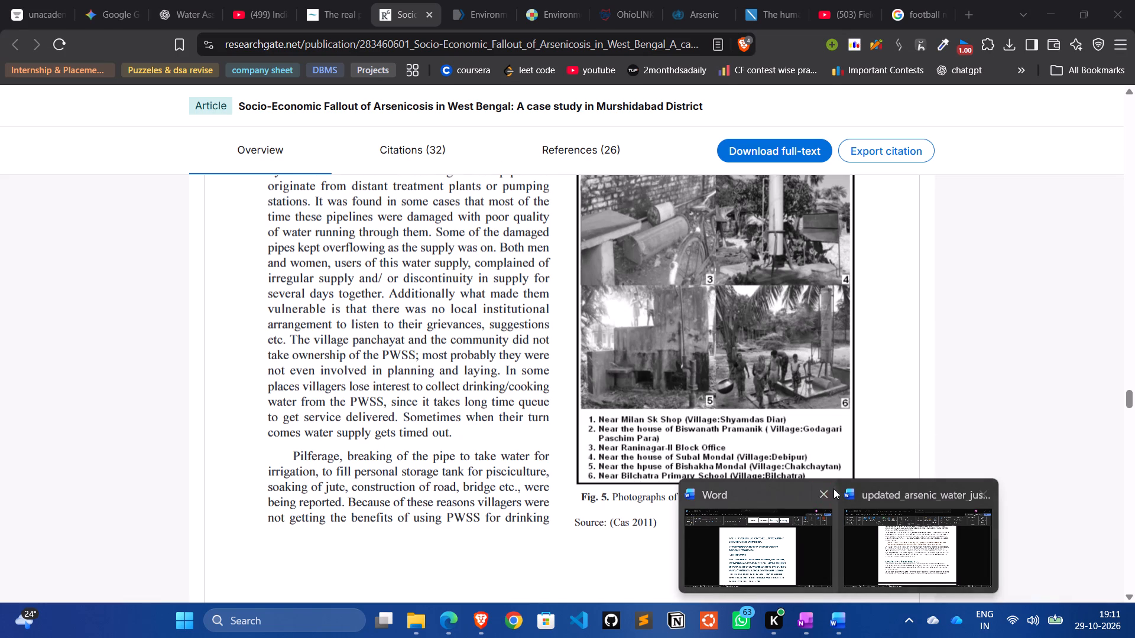
{"action": "left_click", "coordinate": [893, 538]}
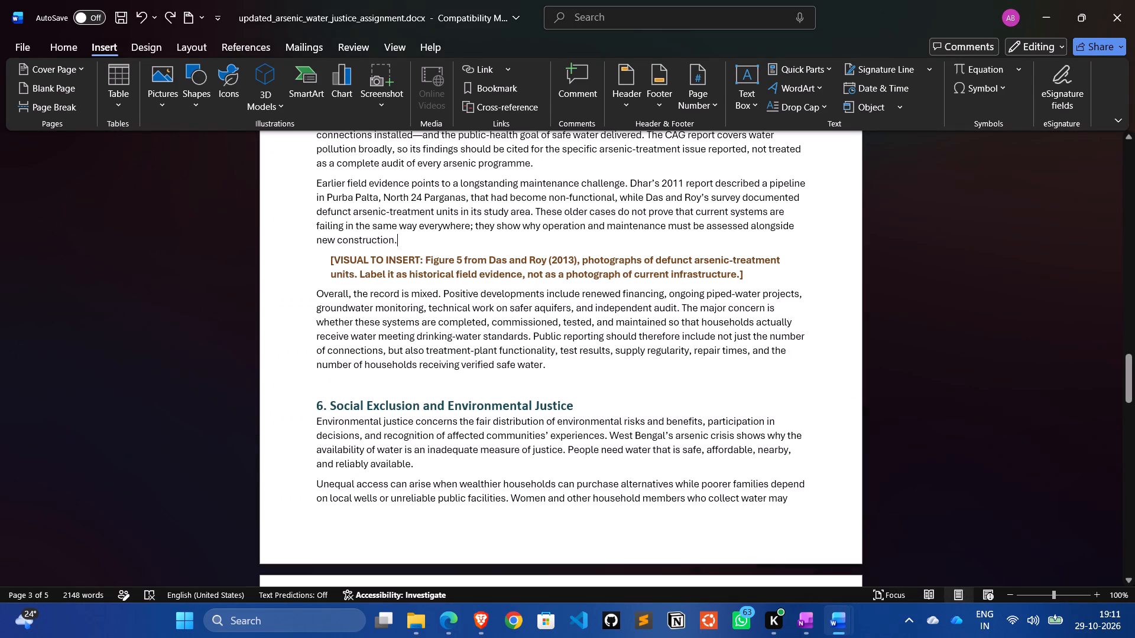
Insert the picture Screenshot 2026-10-29 191142.png from the gallery at the end of section 5's "Earlier field evidence" paragraph.
{"action": "left_click", "coordinate": [157, 79]}
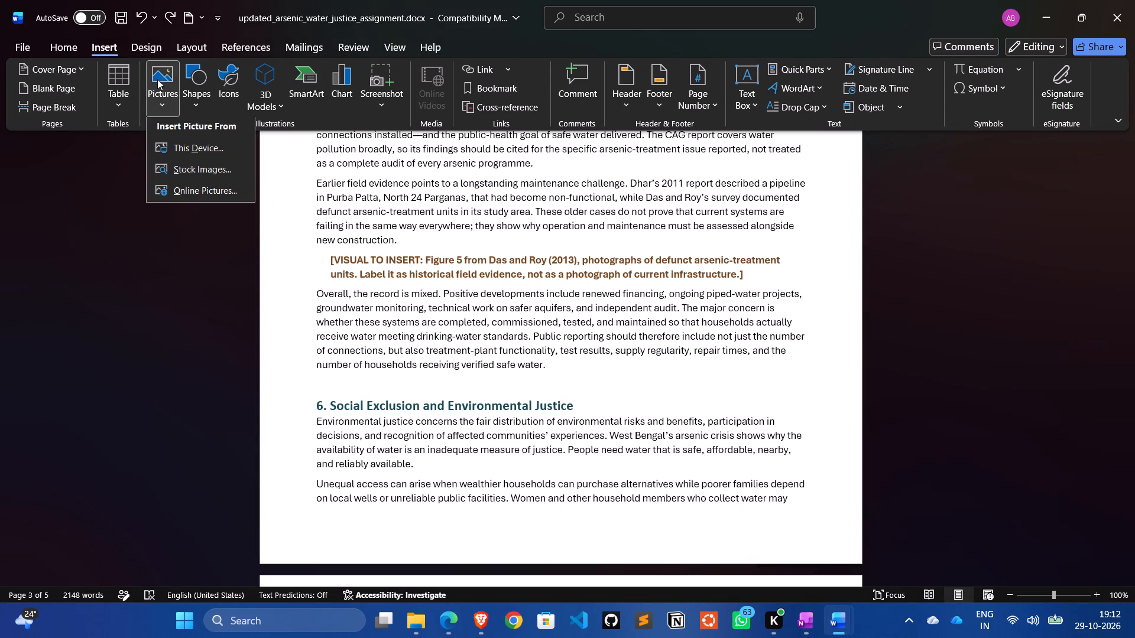
{"action": "left_click", "coordinate": [172, 145]}
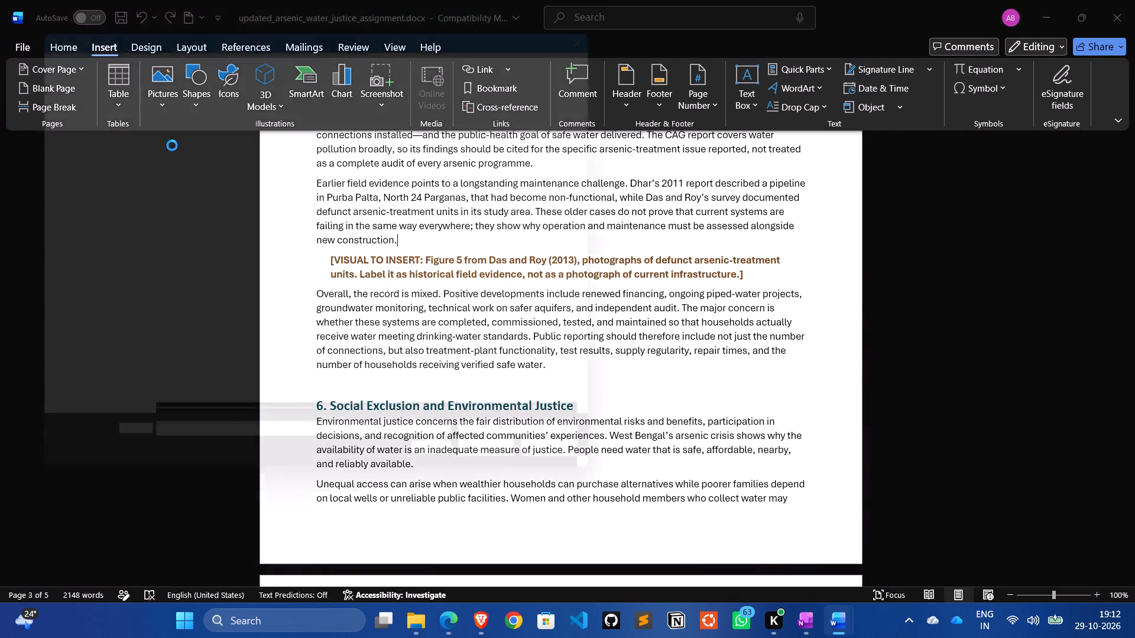
{"action": "left_click", "coordinate": [67, 129]}
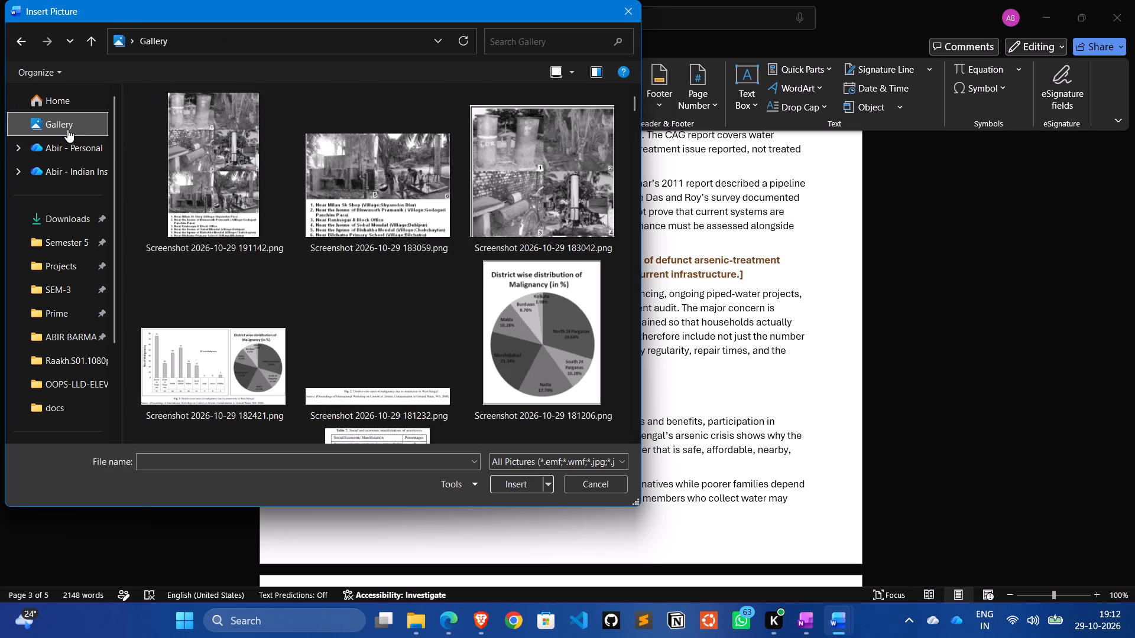
{"action": "left_click", "coordinate": [206, 168]}
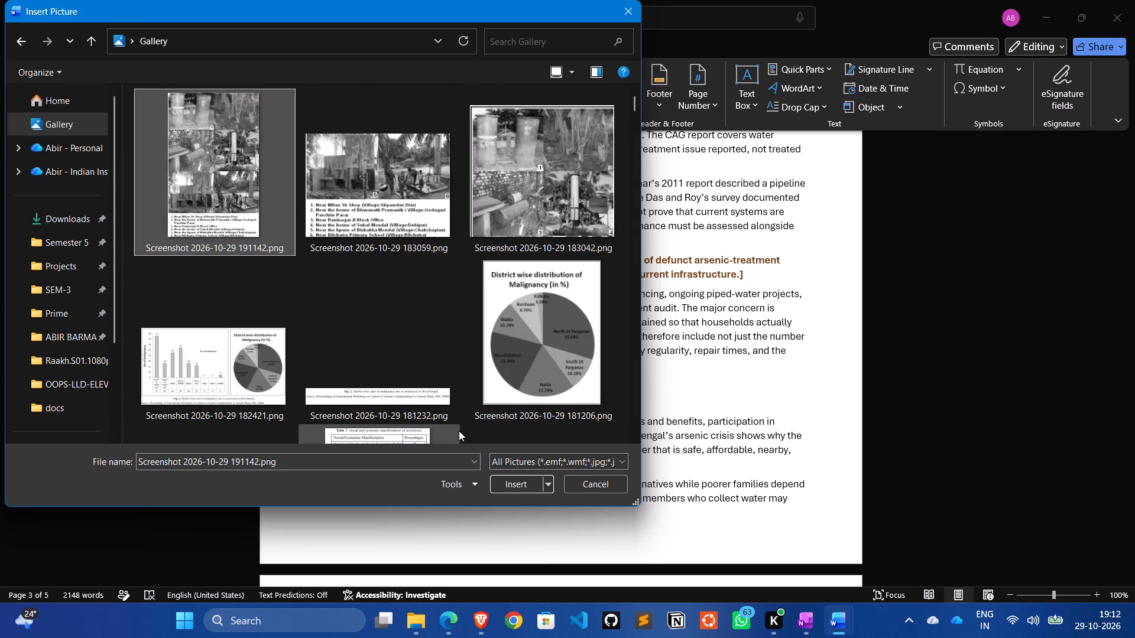
{"action": "left_click", "coordinate": [511, 483]}
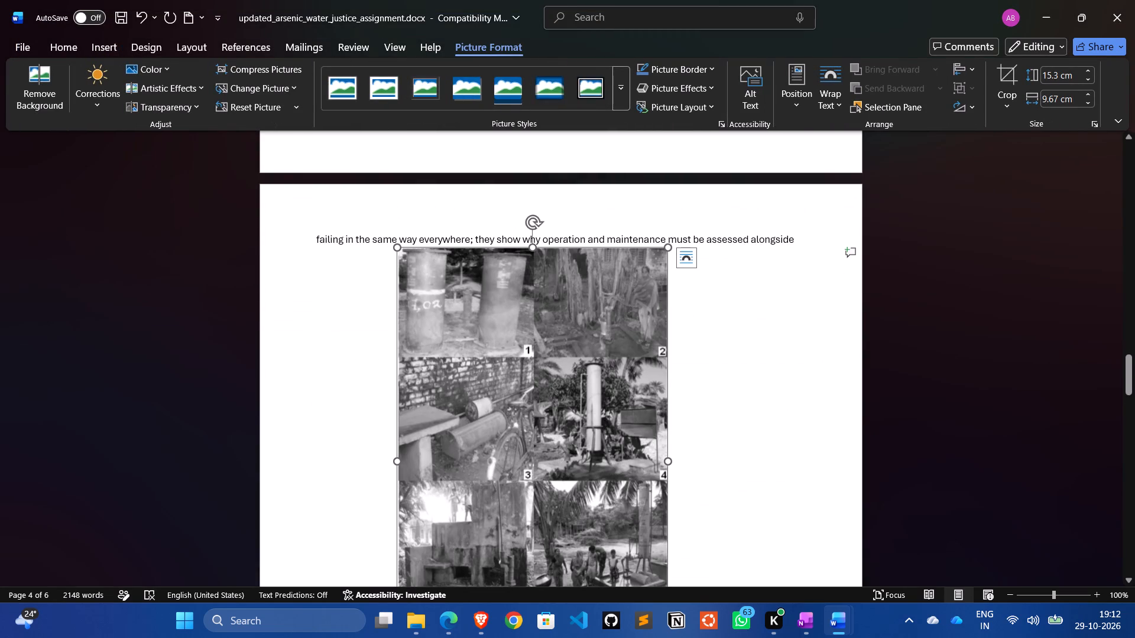
Position the Fig. 5 picture in the bottom left of the page with square text wrapping.
{"action": "left_click", "coordinate": [798, 81]}
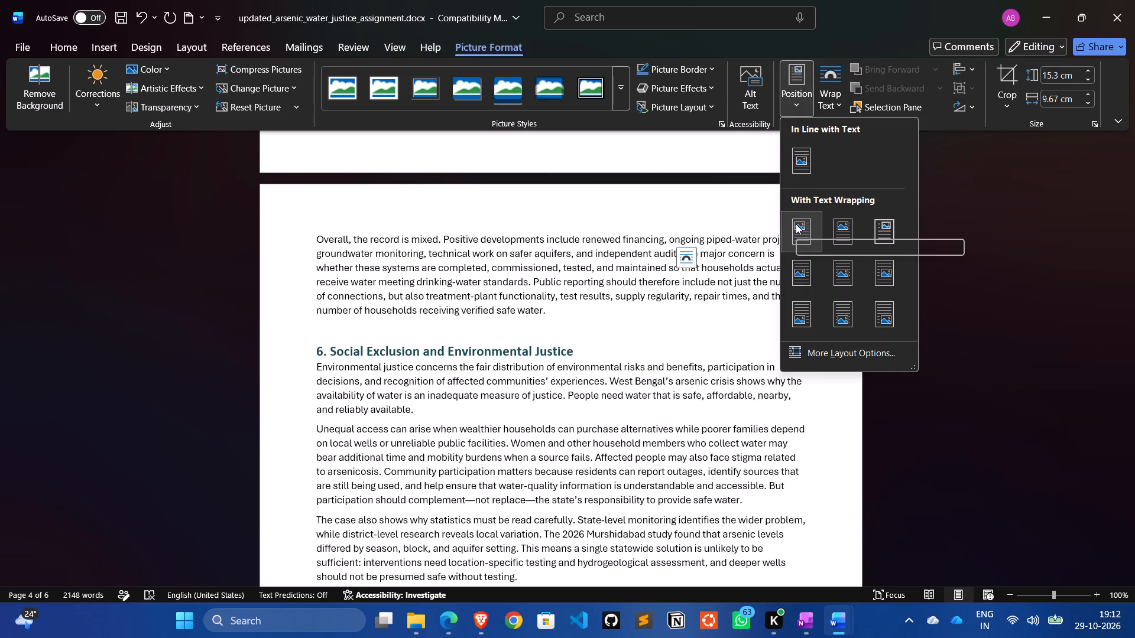
{"action": "scroll", "coordinate": [796, 224], "scroll_direction": "up", "scroll_amount": 2}
{"action": "scroll", "coordinate": [717, 255], "scroll_direction": "up", "scroll_amount": 1}
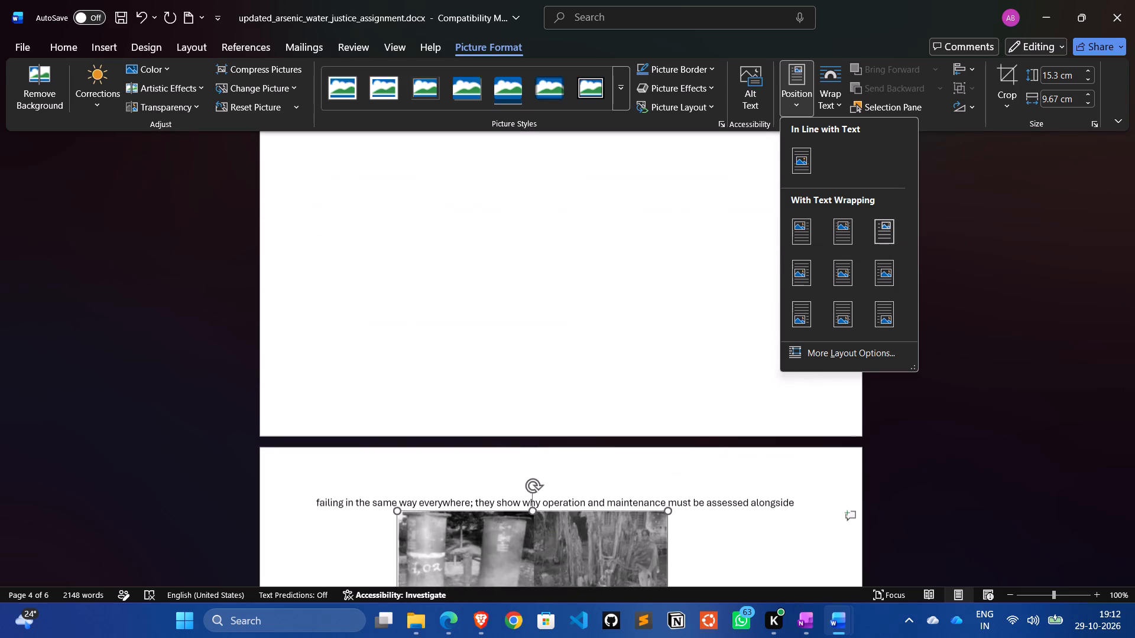
{"action": "scroll", "coordinate": [717, 255], "scroll_direction": "up", "scroll_amount": 3}
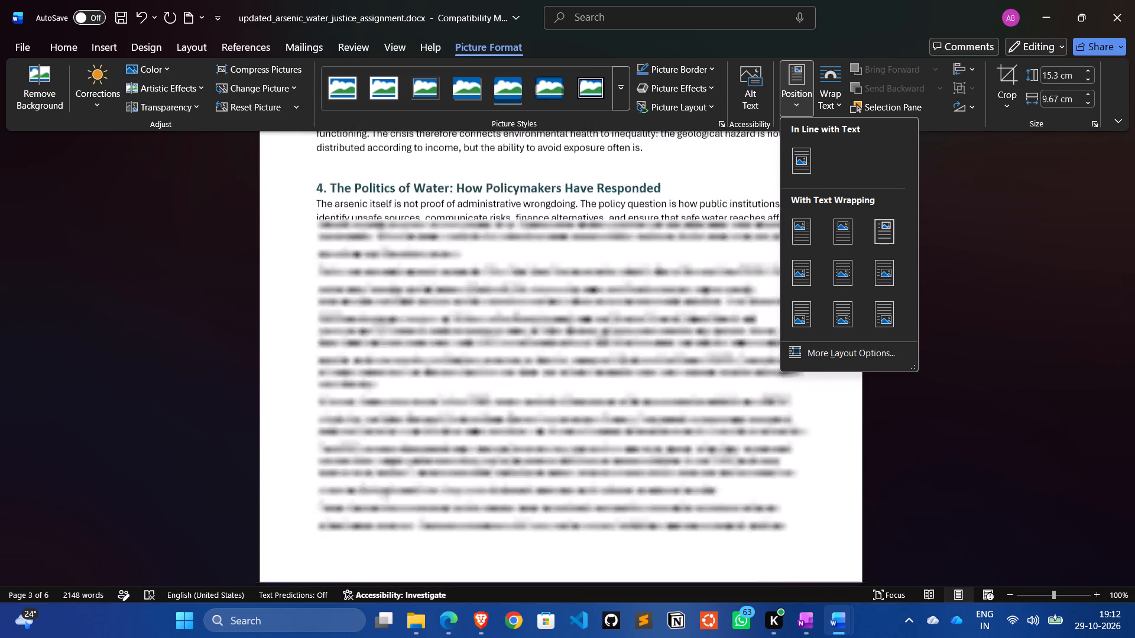
{"action": "scroll", "coordinate": [717, 255], "scroll_direction": "up", "scroll_amount": 1}
{"action": "scroll", "coordinate": [717, 255], "scroll_direction": "down", "scroll_amount": 4}
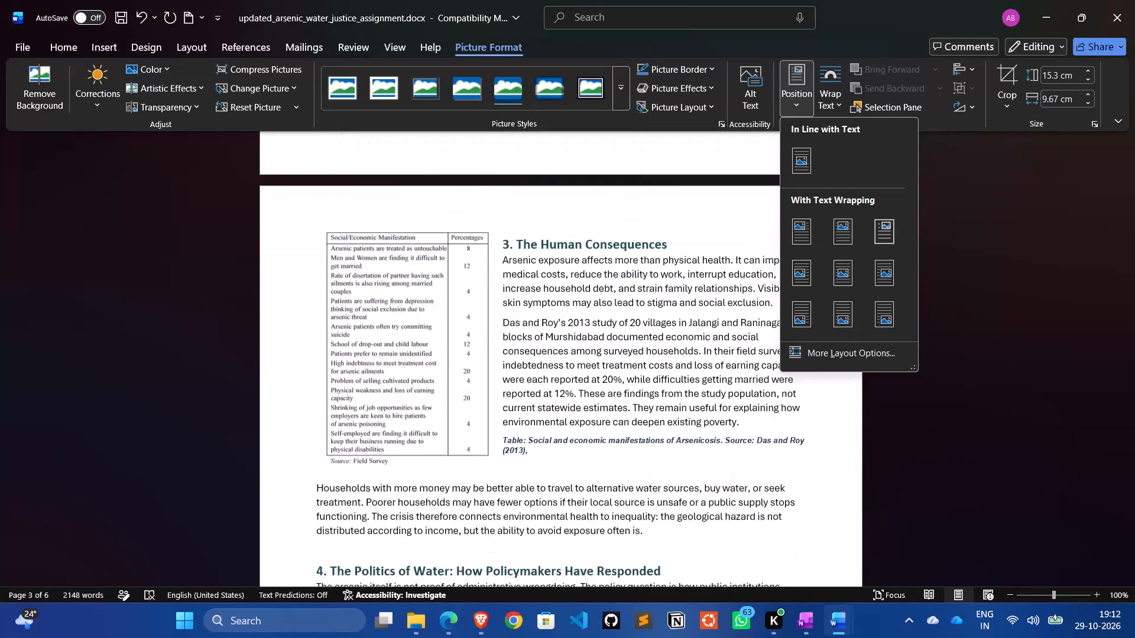
{"action": "scroll", "coordinate": [717, 255], "scroll_direction": "down", "scroll_amount": 5}
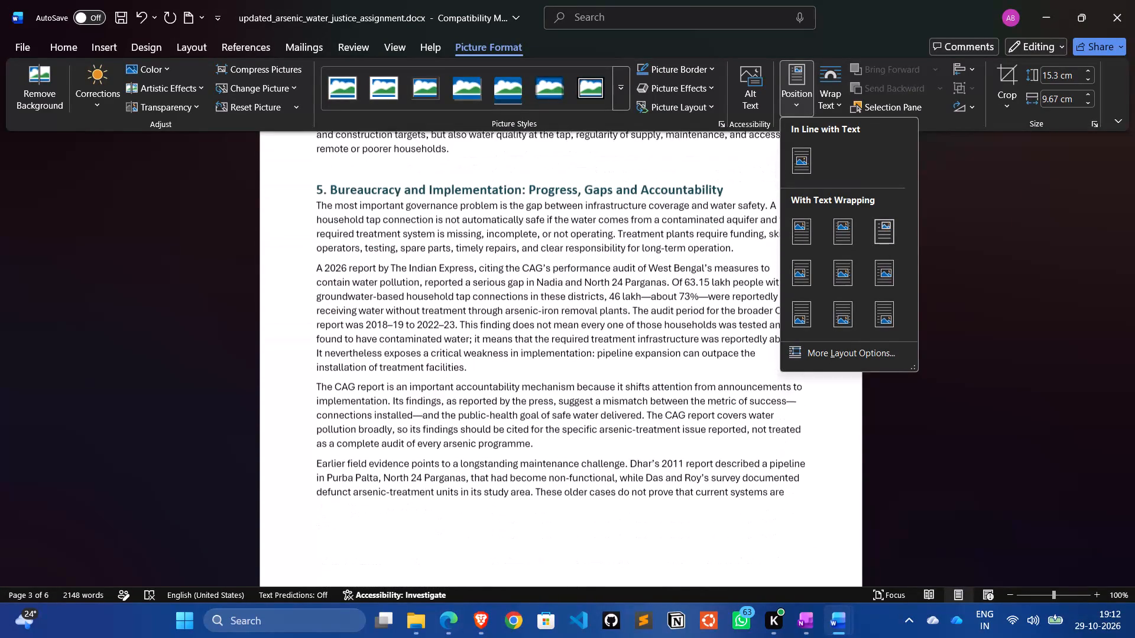
{"action": "scroll", "coordinate": [717, 255], "scroll_direction": "down", "scroll_amount": 1}
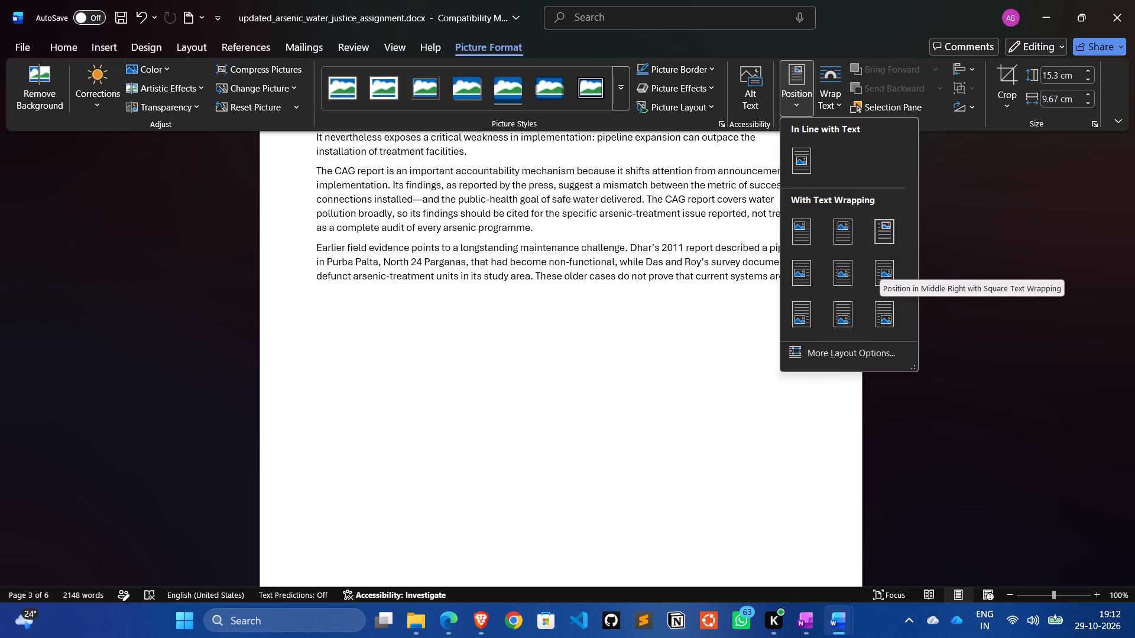
{"action": "scroll", "coordinate": [805, 381], "scroll_direction": "down", "scroll_amount": 7}
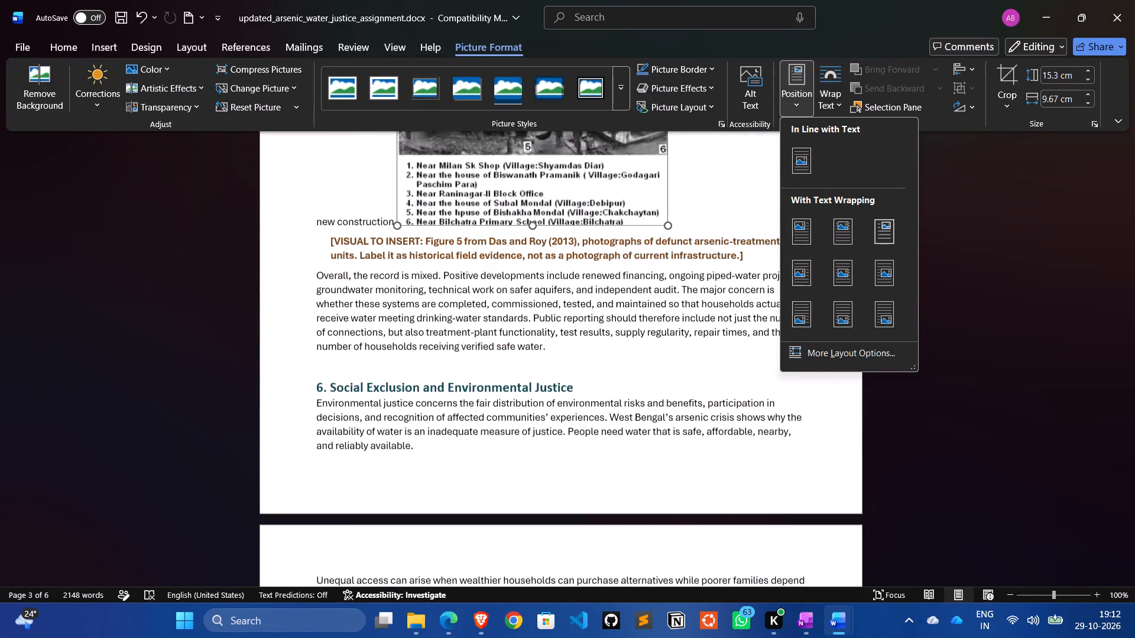
{"action": "scroll", "coordinate": [805, 381], "scroll_direction": "up", "scroll_amount": 1}
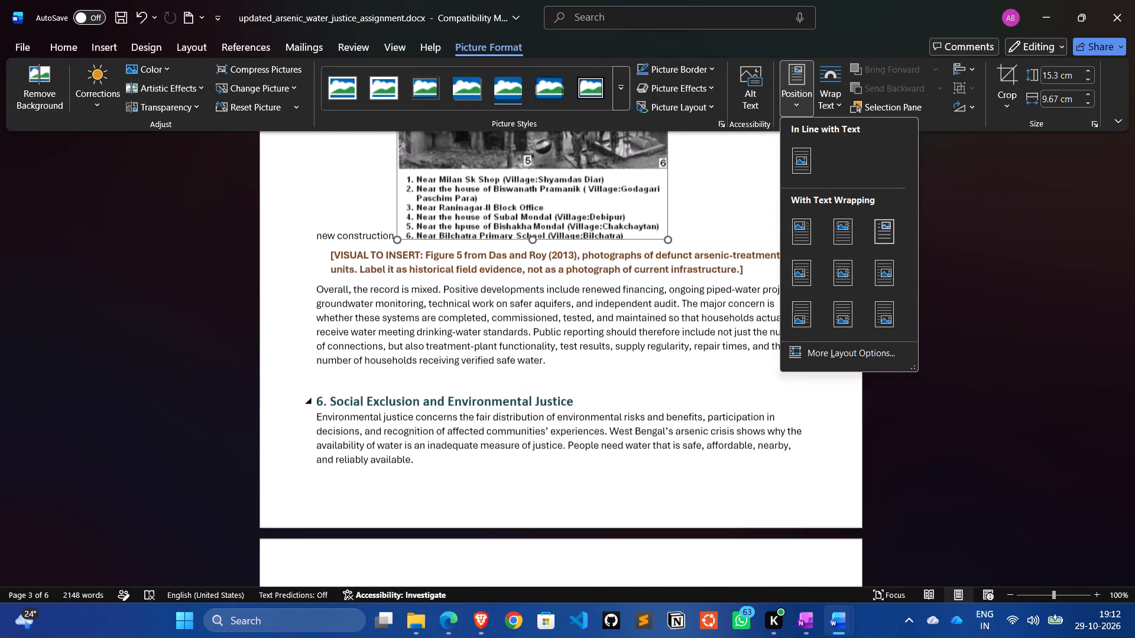
{"action": "scroll", "coordinate": [805, 381], "scroll_direction": "up", "scroll_amount": 2}
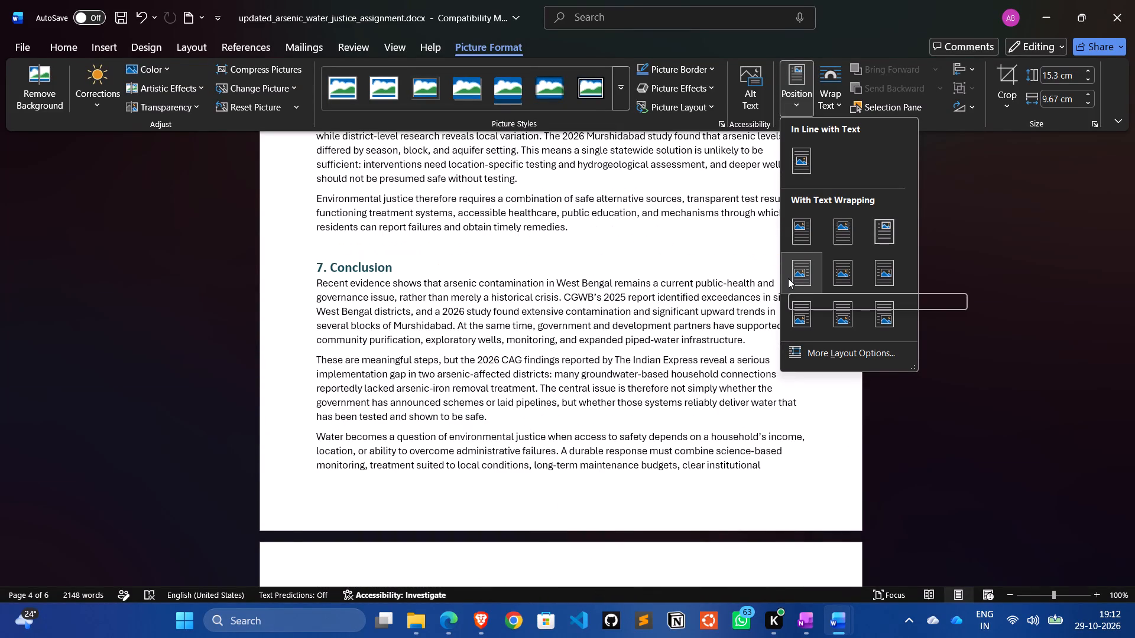
{"action": "scroll", "coordinate": [669, 328], "scroll_direction": "up", "scroll_amount": 1}
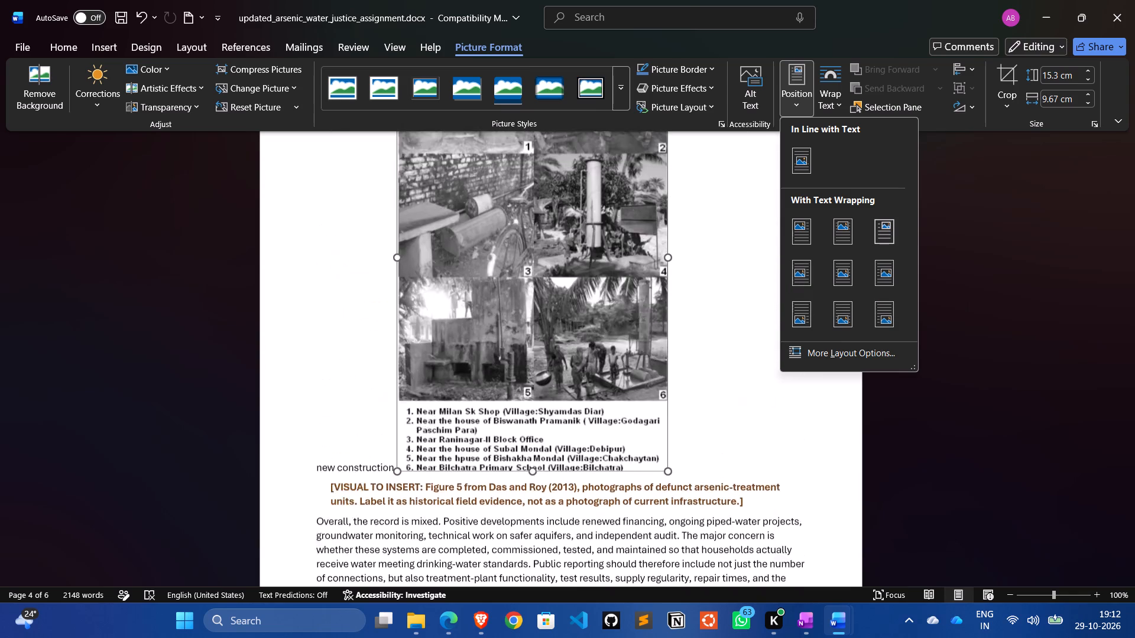
{"action": "scroll", "coordinate": [669, 328], "scroll_direction": "up", "scroll_amount": 3}
{"action": "scroll", "coordinate": [669, 328], "scroll_direction": "down", "scroll_amount": 1}
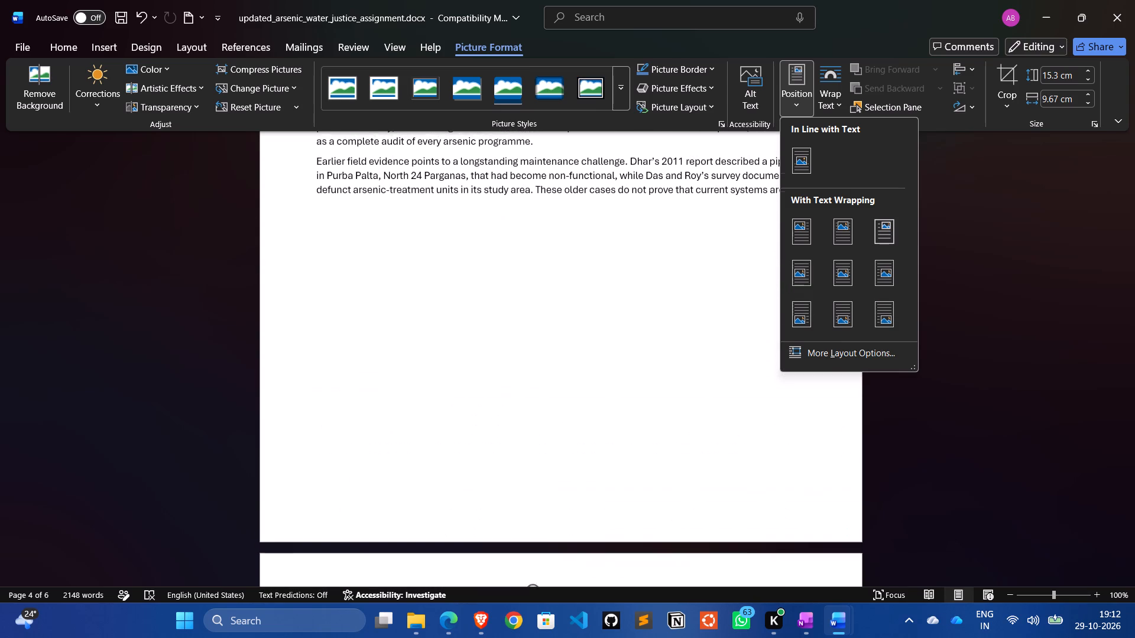
{"action": "scroll", "coordinate": [669, 328], "scroll_direction": "down", "scroll_amount": 1}
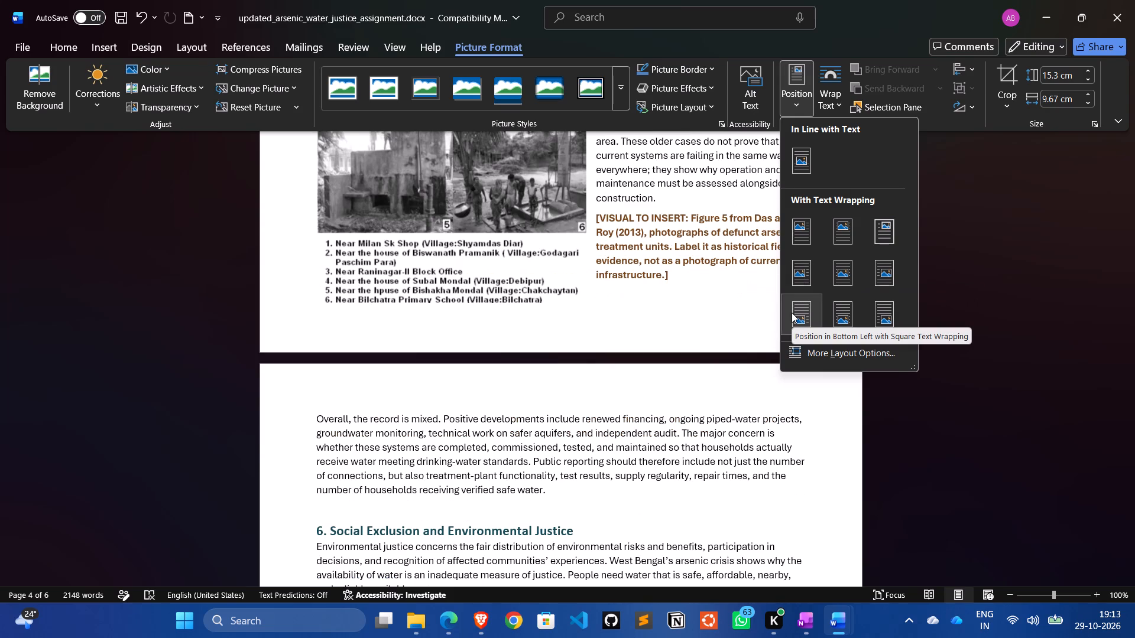
{"action": "left_click", "coordinate": [792, 313]}
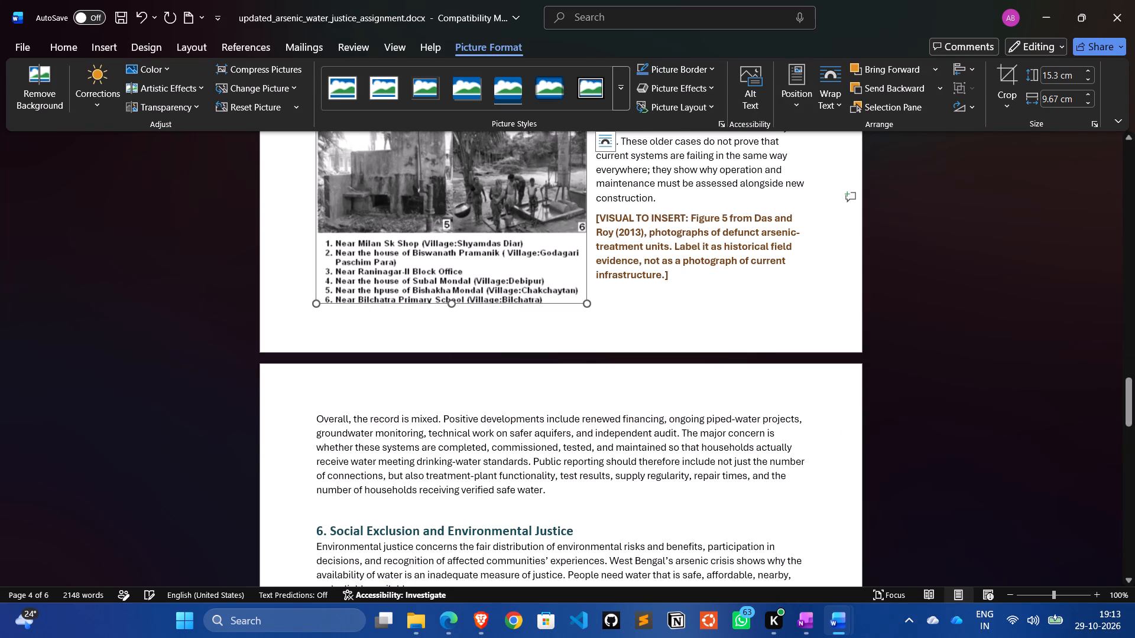
Shrink the Fig. 5 picture proportionally to about 9.4 cm high by 5.94 cm wide beside section 5's last paragraphs.
{"action": "scroll", "coordinate": [885, 355], "scroll_direction": "up", "scroll_amount": 3}
{"action": "scroll", "coordinate": [885, 355], "scroll_direction": "down", "scroll_amount": 1}
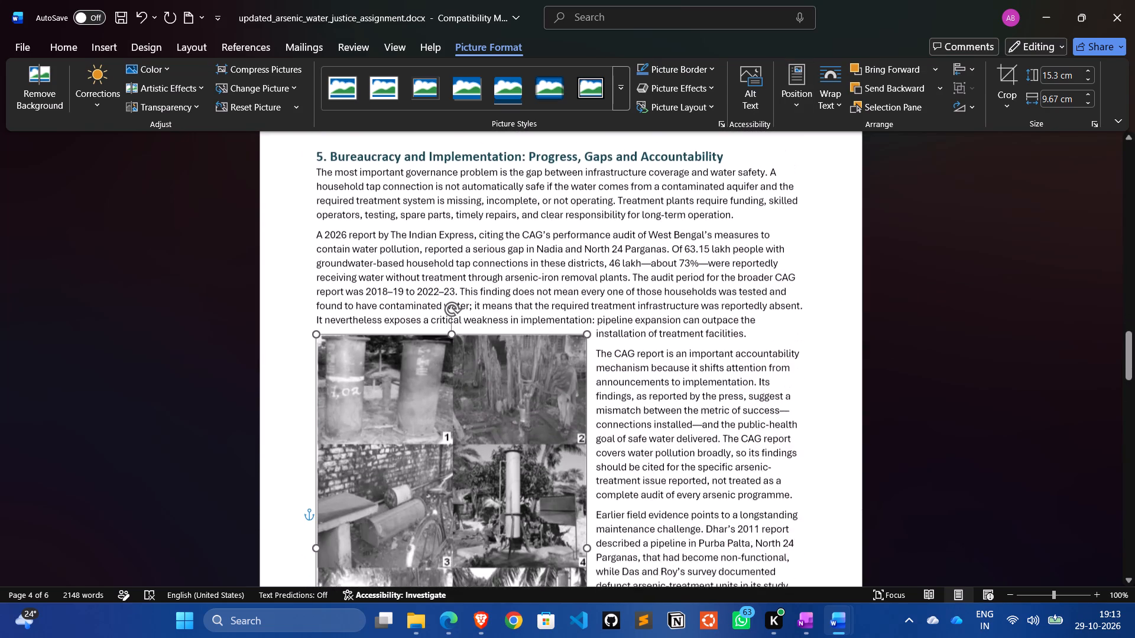
{"action": "scroll", "coordinate": [885, 355], "scroll_direction": "down", "scroll_amount": 1}
{"action": "scroll", "coordinate": [885, 355], "scroll_direction": "up", "scroll_amount": 1}
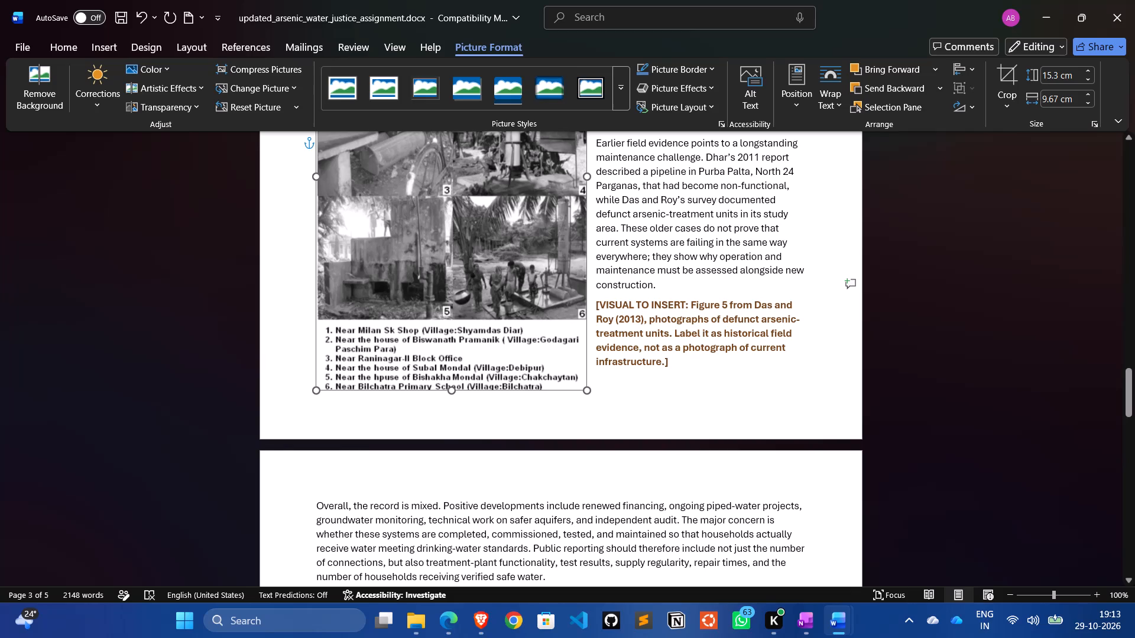
{"action": "left_click_drag", "start_coordinate": [585, 392], "coordinate": [570, 352]}
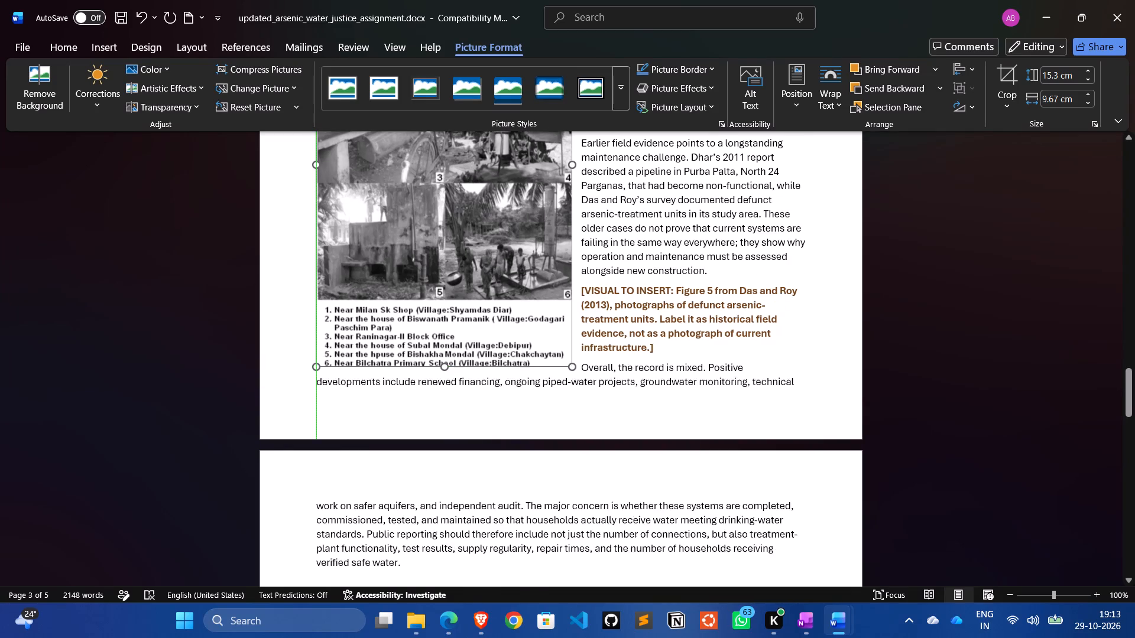
{"action": "left_click_drag", "start_coordinate": [570, 352], "coordinate": [501, 268]}
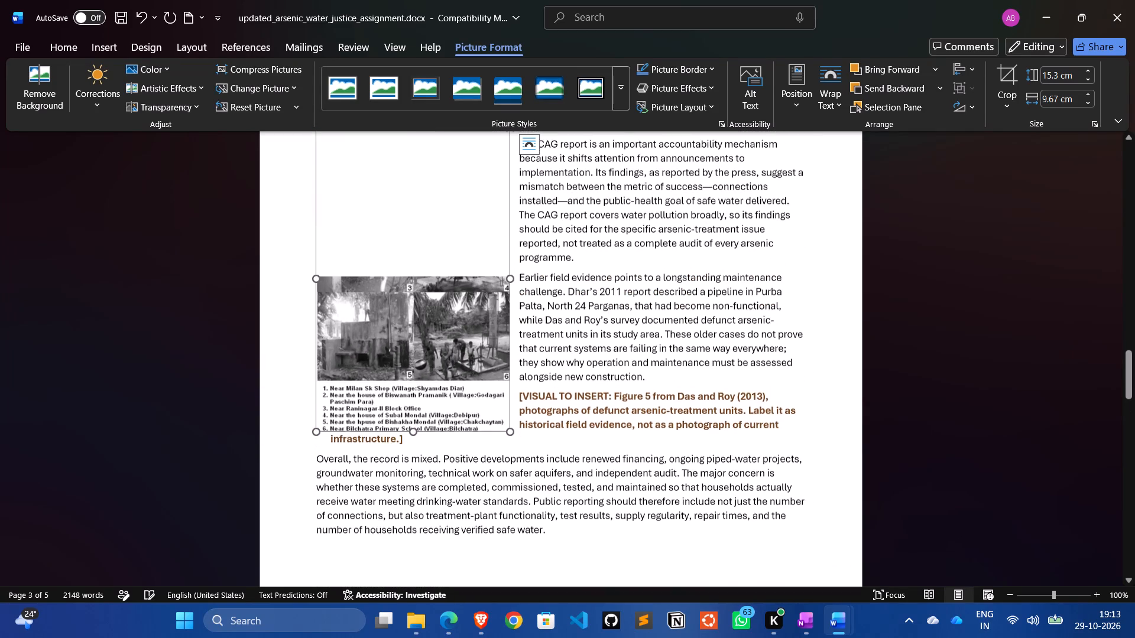
{"action": "scroll", "coordinate": [784, 363], "scroll_direction": "up", "scroll_amount": 1}
{"action": "scroll", "coordinate": [784, 363], "scroll_direction": "down", "scroll_amount": 1}
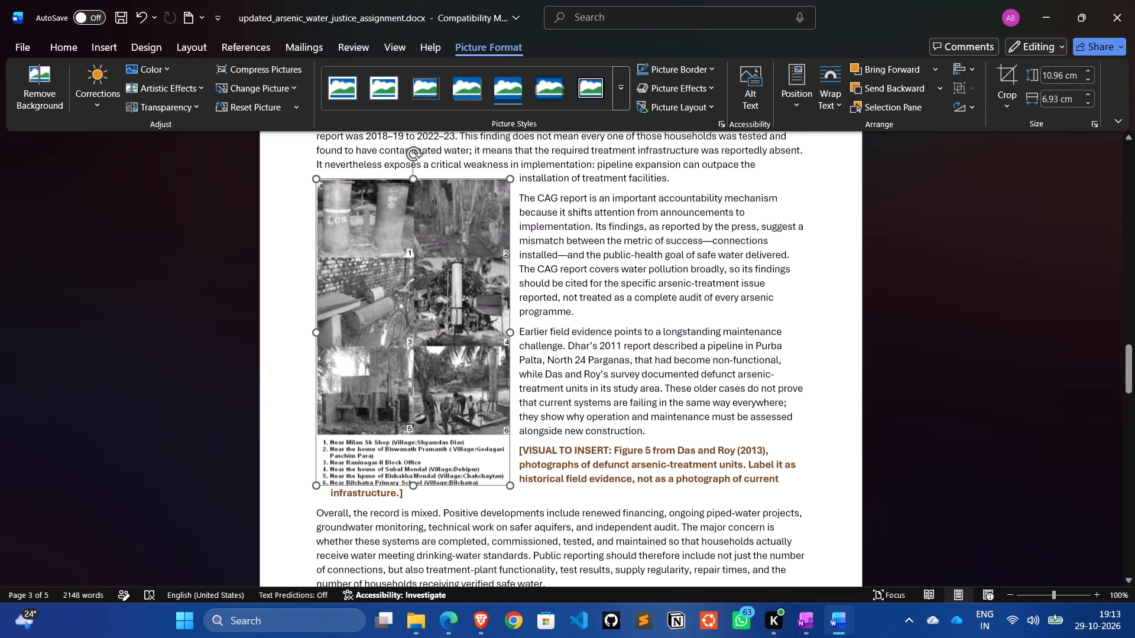
{"action": "left_click_drag", "start_coordinate": [507, 487], "coordinate": [496, 465]}
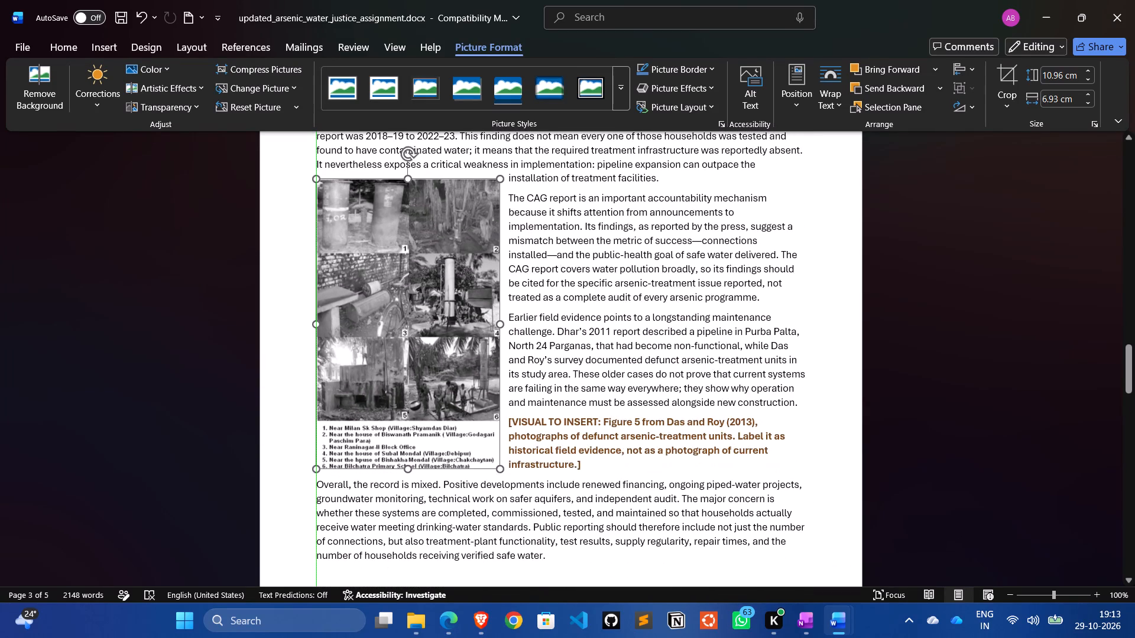
{"action": "left_click_drag", "start_coordinate": [496, 465], "coordinate": [469, 438]}
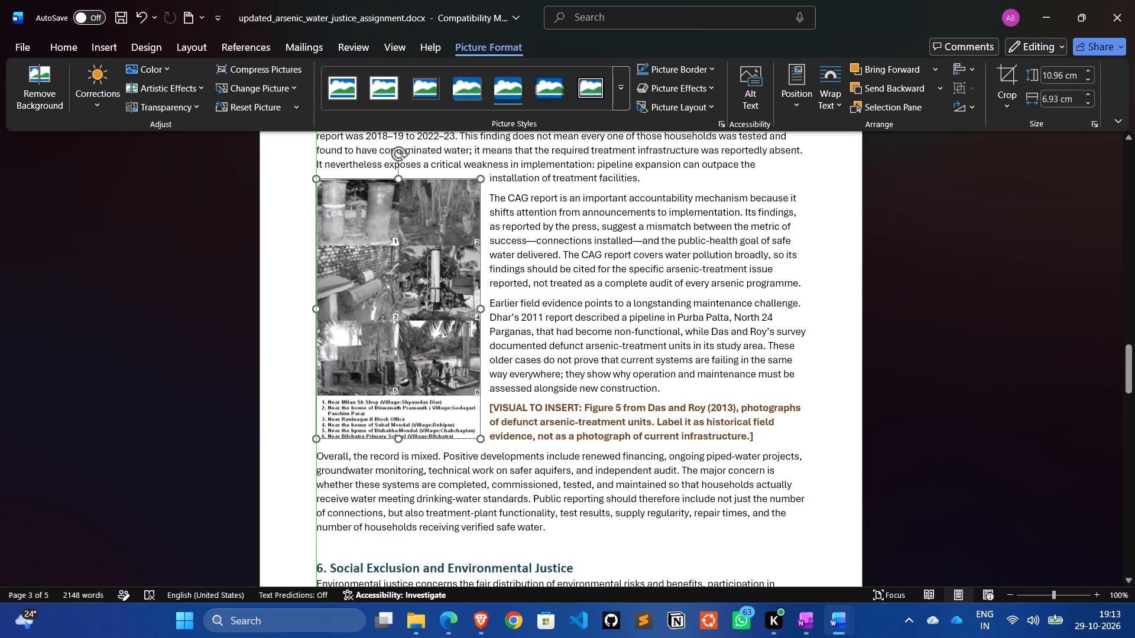
{"action": "left_click_drag", "start_coordinate": [469, 438], "coordinate": [492, 449]}
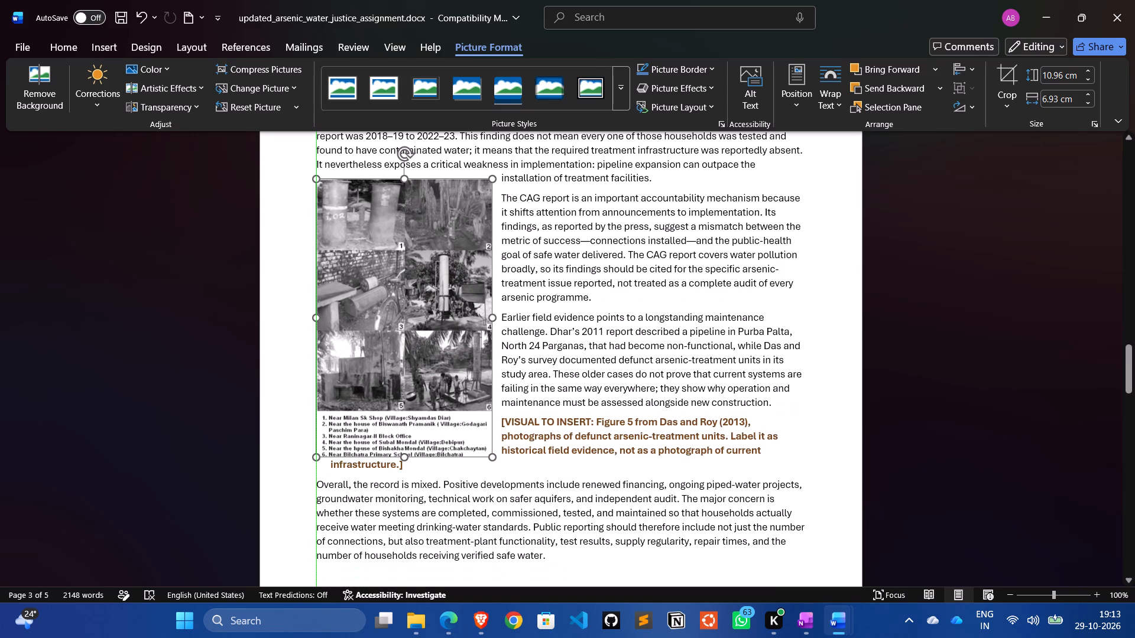
{"action": "left_click_drag", "start_coordinate": [492, 449], "coordinate": [481, 441]}
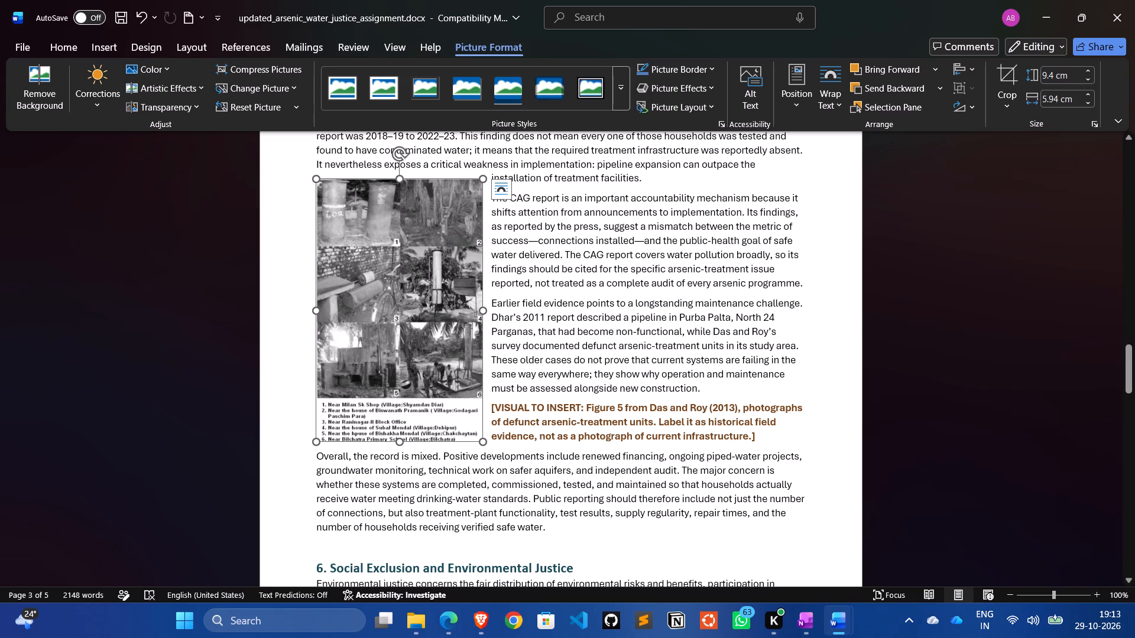
Format the Figure 5 "VISUAL TO INSERT" placeholder text as Arial, size 8, italic, in the darkest shade of the dark blue theme colour.
{"action": "left_click_drag", "start_coordinate": [758, 435], "coordinate": [492, 406]}
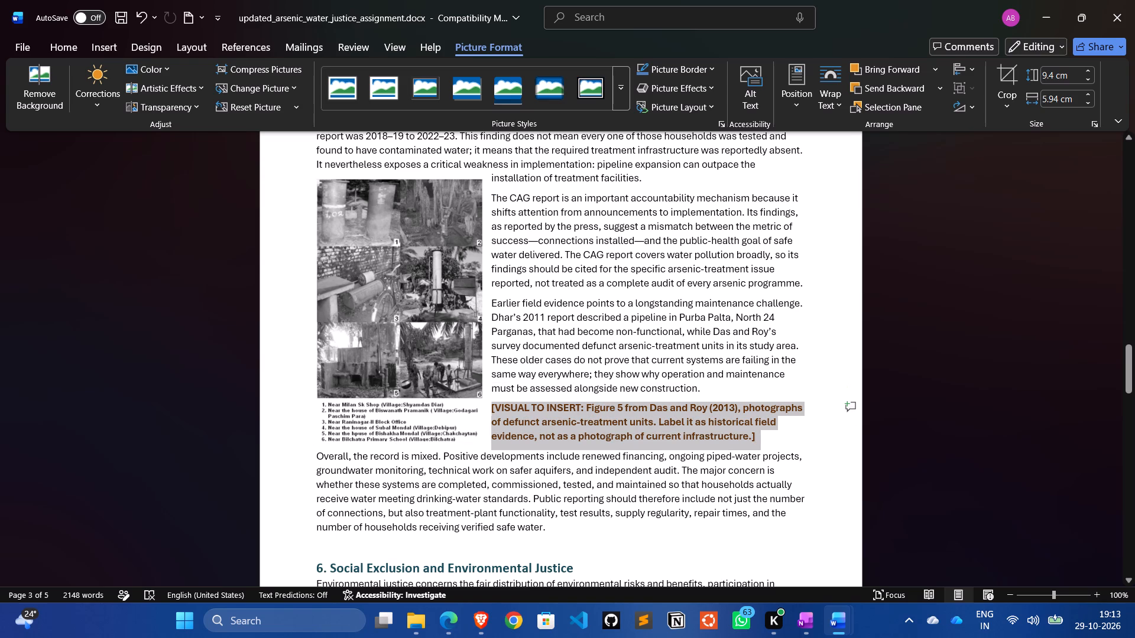
{"action": "left_click_drag", "start_coordinate": [492, 406], "coordinate": [491, 410]}
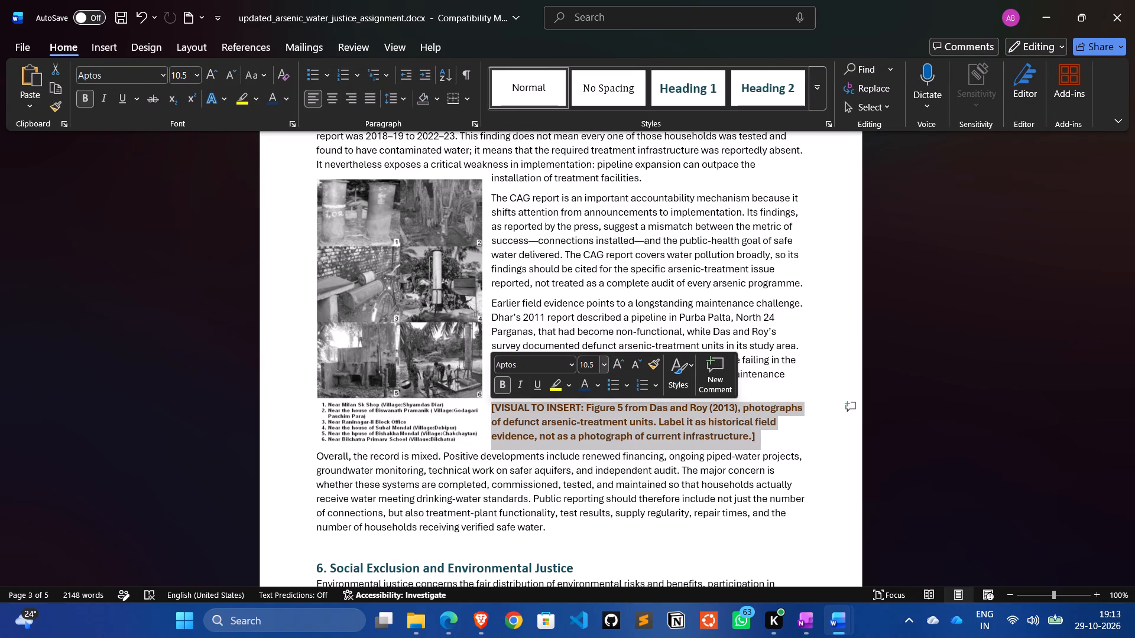
{"action": "left_click", "coordinate": [572, 365]}
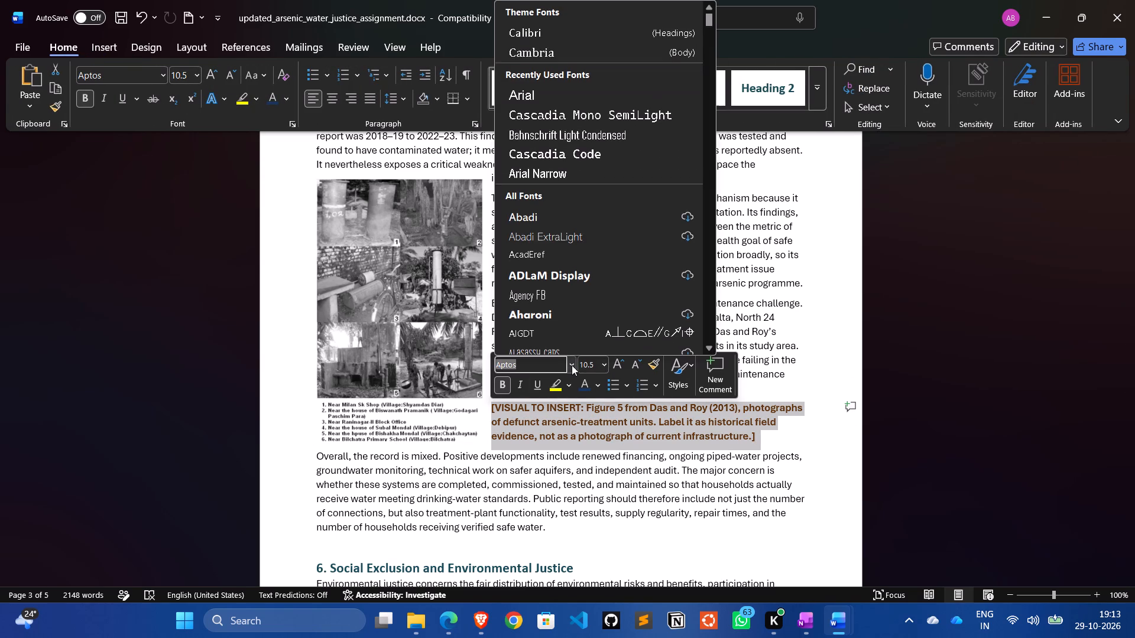
{"action": "left_click", "coordinate": [544, 92]}
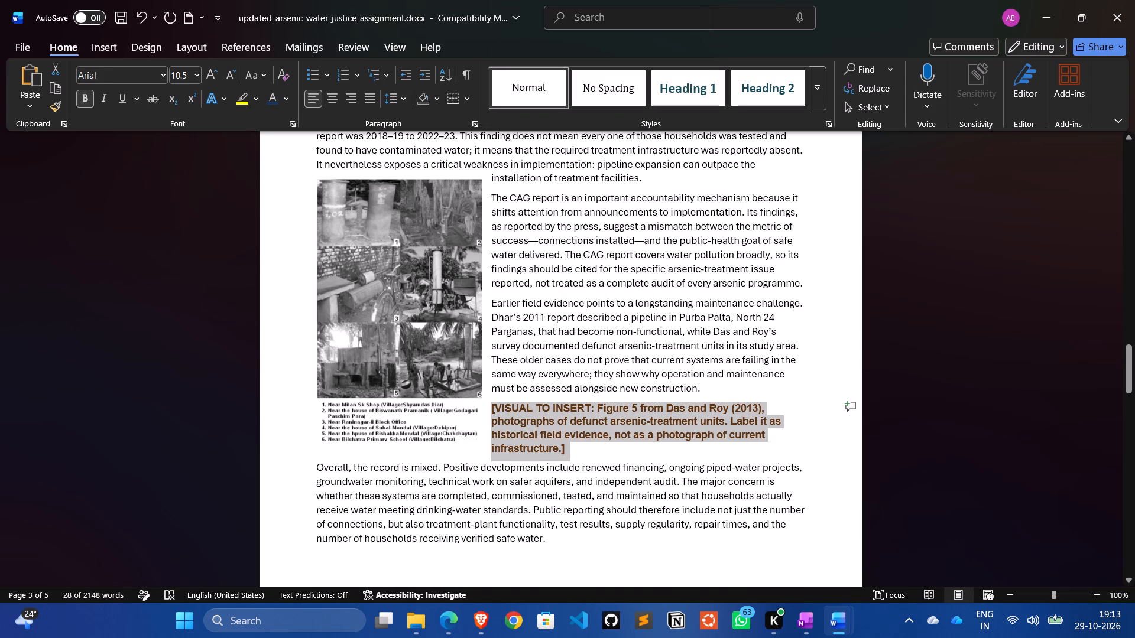
{"action": "right_click", "coordinate": [575, 424]}
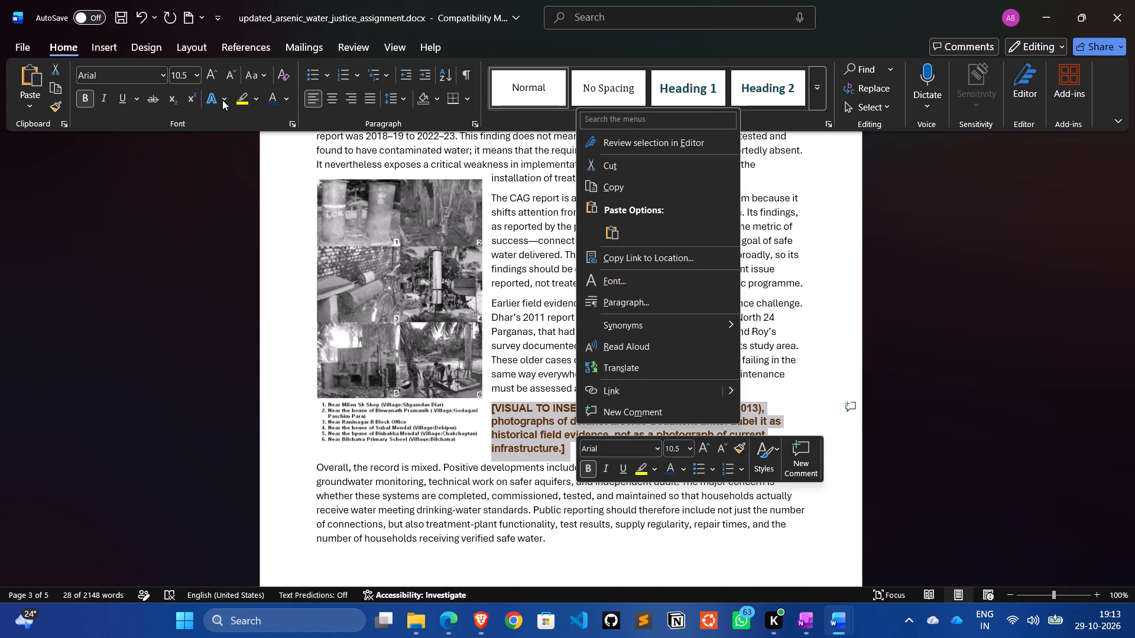
{"action": "left_click", "coordinate": [196, 73]}
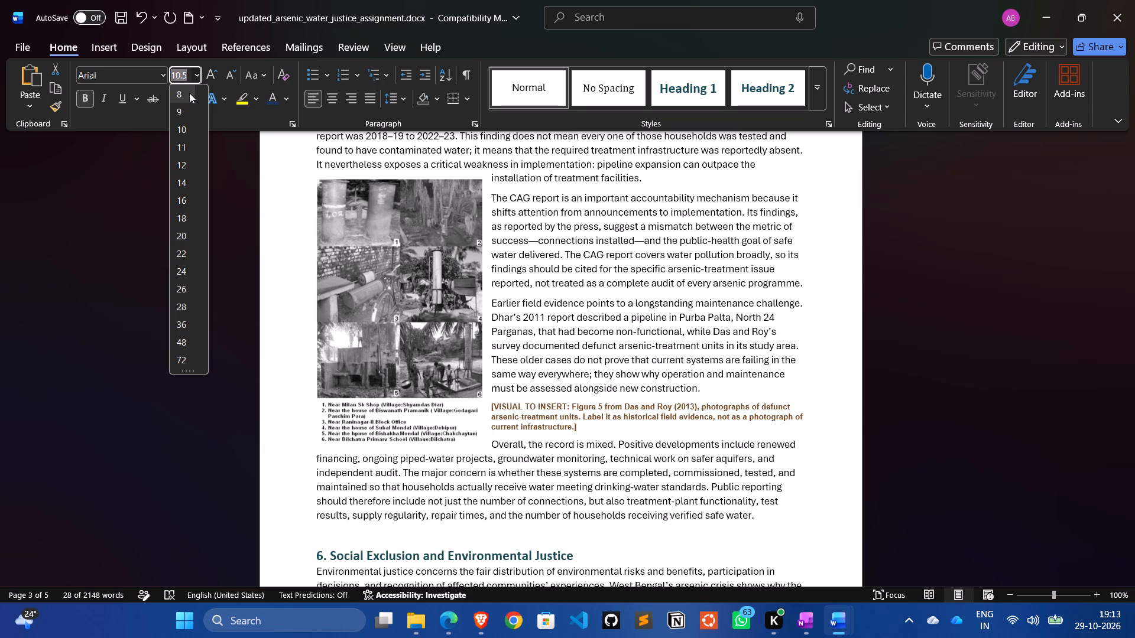
{"action": "left_click", "coordinate": [189, 93]}
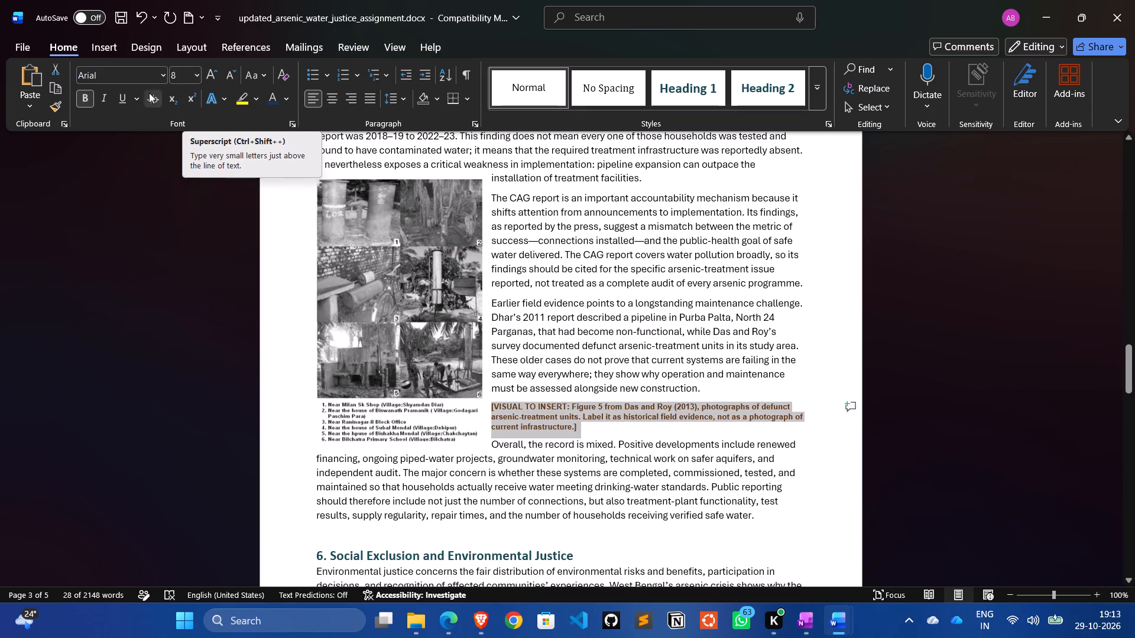
{"action": "left_click", "coordinate": [103, 95]}
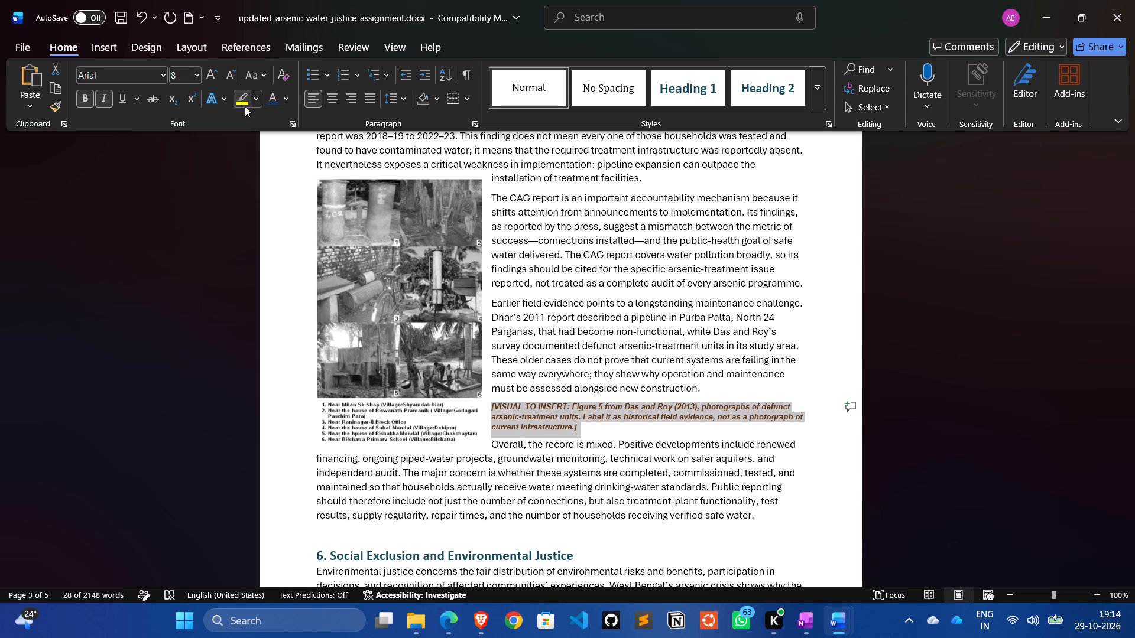
{"action": "left_click", "coordinate": [290, 95]}
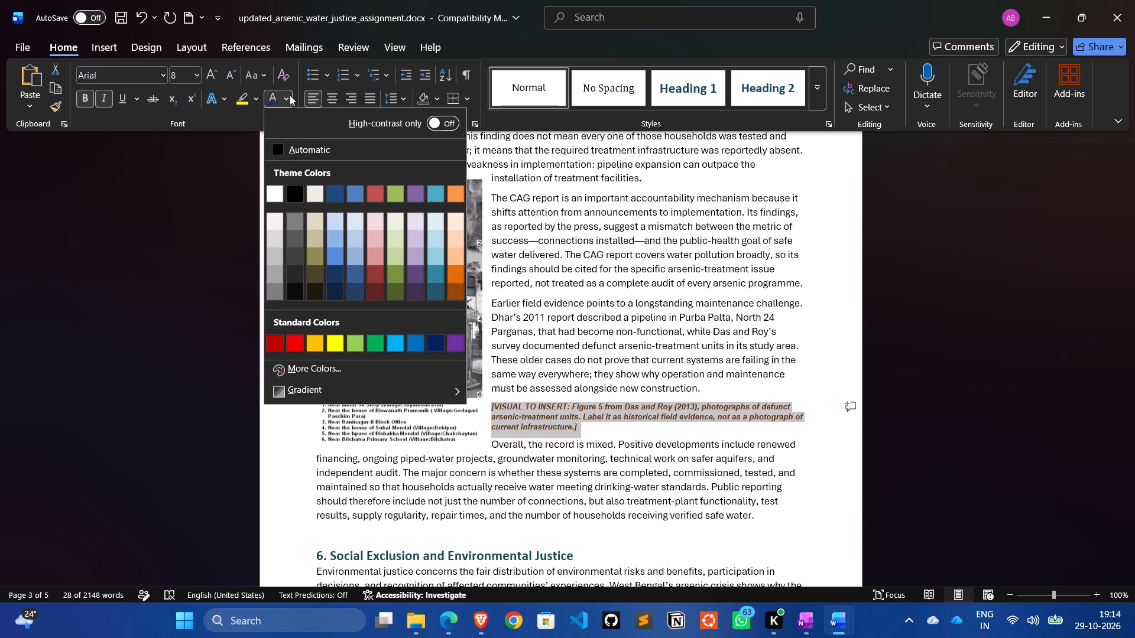
{"action": "left_click", "coordinate": [333, 289]}
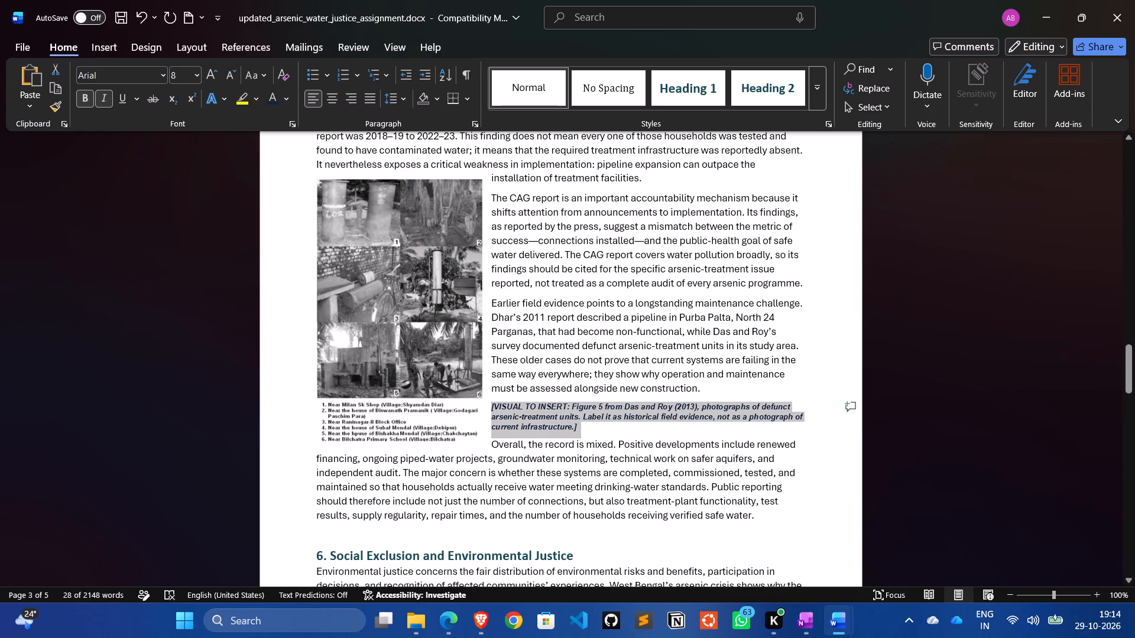
Delete the words "VISUAL TO INSERT:" from the start of the Figure 5 caption.
{"action": "left_click", "coordinate": [572, 409]}
{"action": "key", "text": "BackSpace"}
{"action": "key", "text": "BackSpace"}
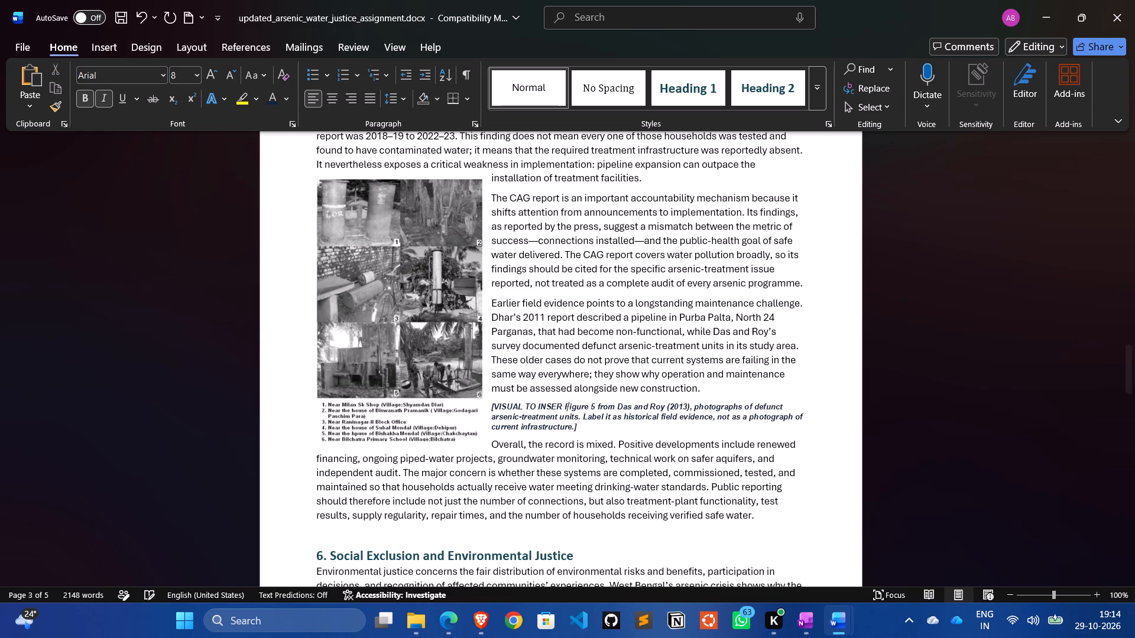
{"action": "key", "text": "BackSpace"}
{"action": "key", "text": "BackSpace"}
{"action": "key", "text": "BackSpace"}
{"action": "key", "text": "BackSpace"}
{"action": "key", "text": "BackSpace"}
{"action": "key", "text": "BackSpace"}
{"action": "key", "text": "BackSpace"}
{"action": "key", "text": "BackSpace"}
{"action": "key", "text": "BackSpace"}
{"action": "key", "text": "BackSpace"}
{"action": "key", "text": "BackSpace"}
{"action": "key", "text": "BackSpace"}
{"action": "key", "text": "BackSpace"}
{"action": "key", "text": "BackSpace"}
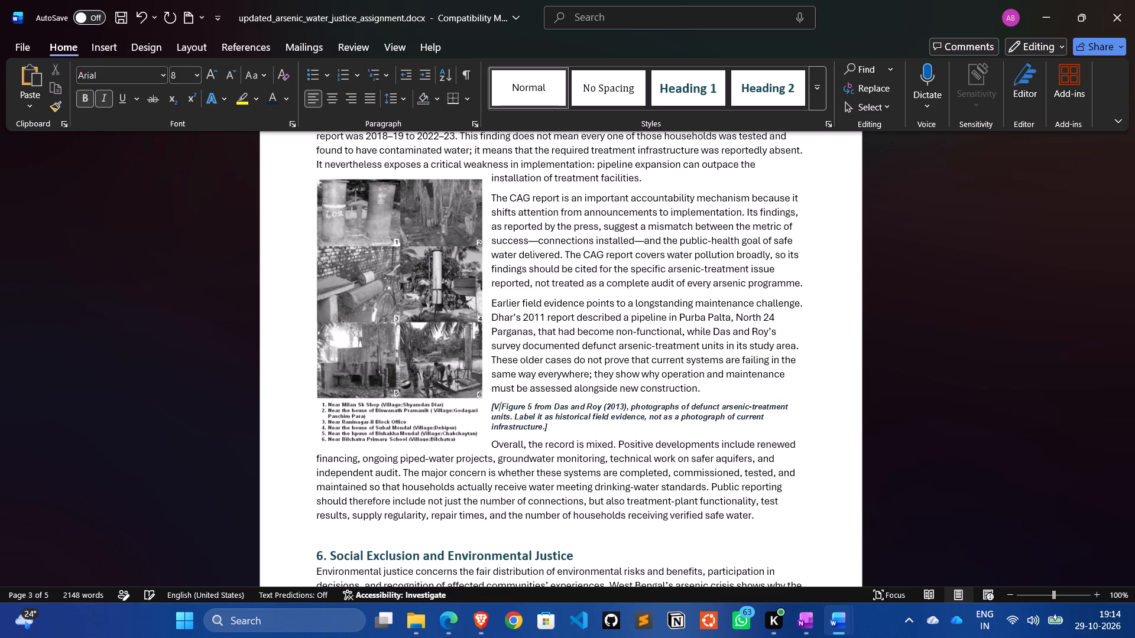
{"action": "key", "text": "BackSpace"}
{"action": "key", "text": "BackSpace"}
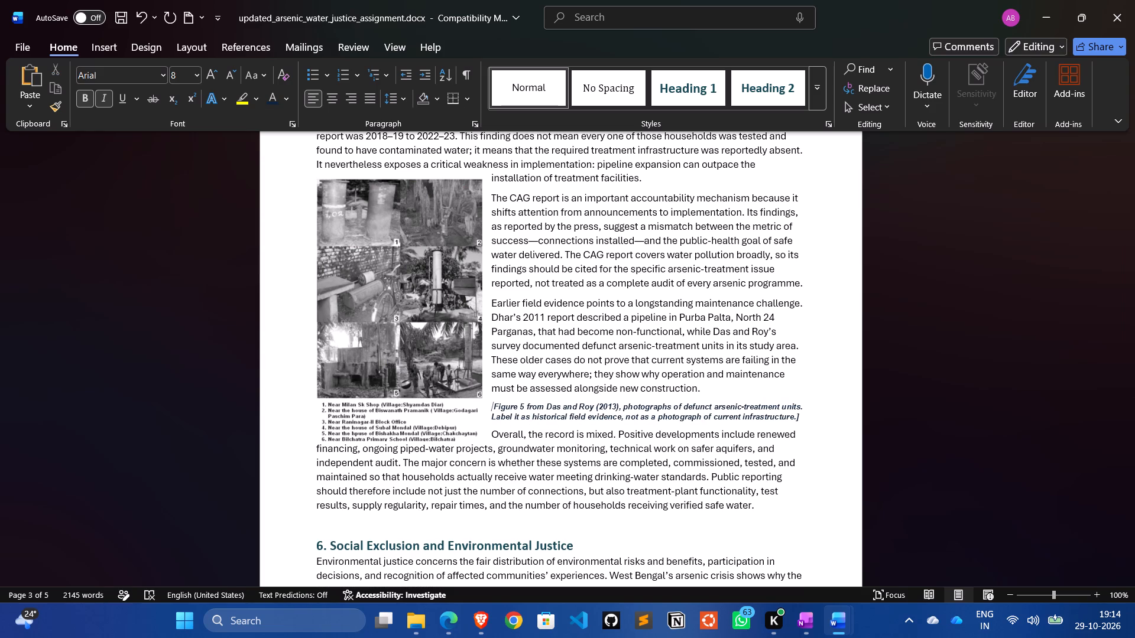
Remove the opening bracket from the Figure 5 caption and replace "Figure 5" with "Fig.".
{"action": "key", "text": "Right"}
{"action": "key", "text": "BackSpace"}
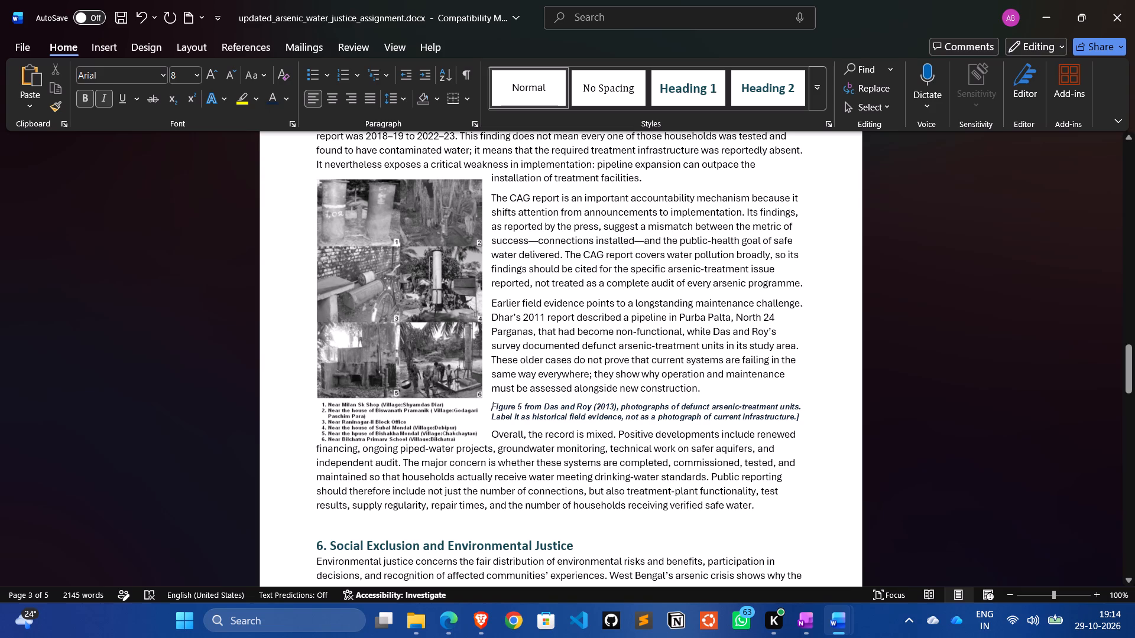
{"action": "left_click", "coordinate": [523, 408]}
{"action": "key", "text": "BackSpace"}
{"action": "key", "text": "BackSpace"}
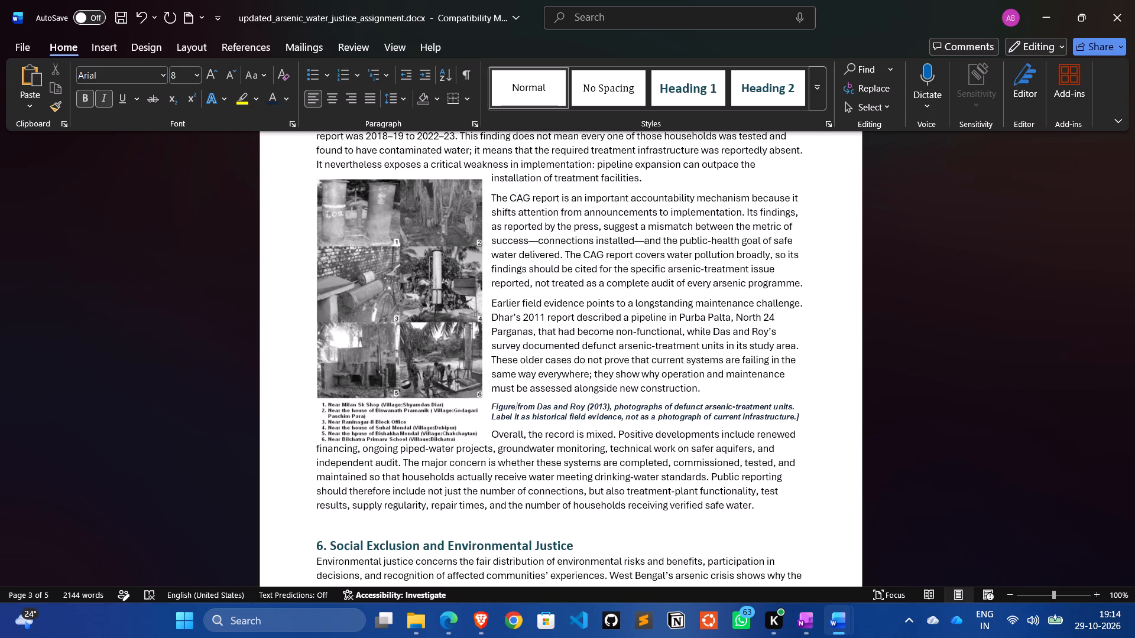
{"action": "scroll", "coordinate": [523, 408], "scroll_direction": "up", "scroll_amount": 1}
{"action": "scroll", "coordinate": [523, 408], "scroll_direction": "down", "scroll_amount": 1}
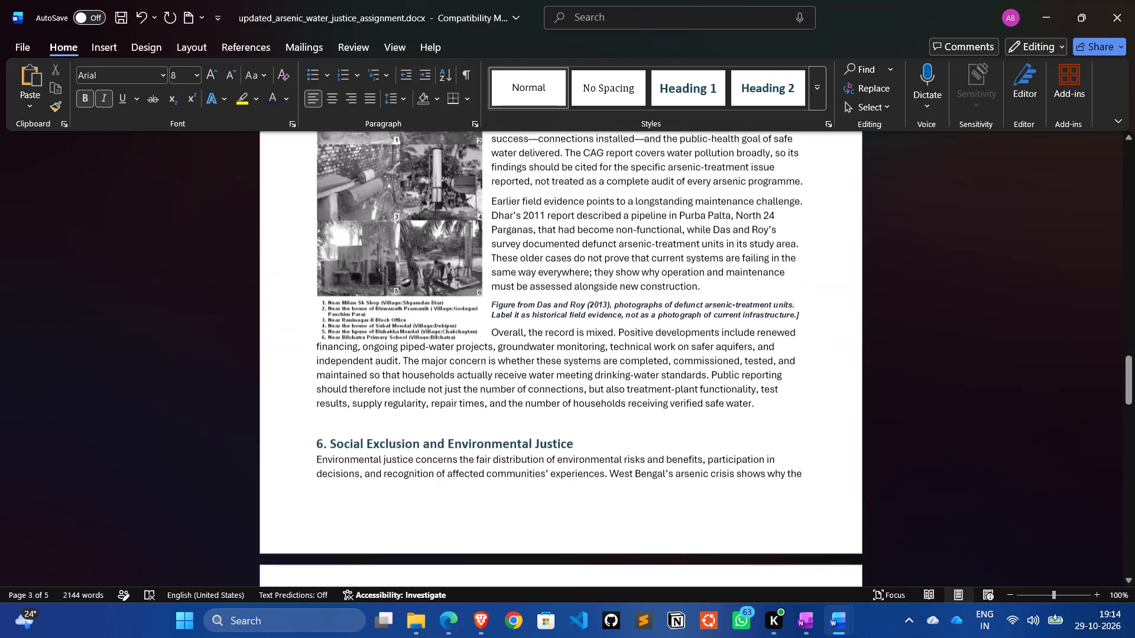
{"action": "key", "text": "BackSpace"}
{"action": "key", "text": "BackSpace"}
{"action": "key", "text": "BackSpace"}
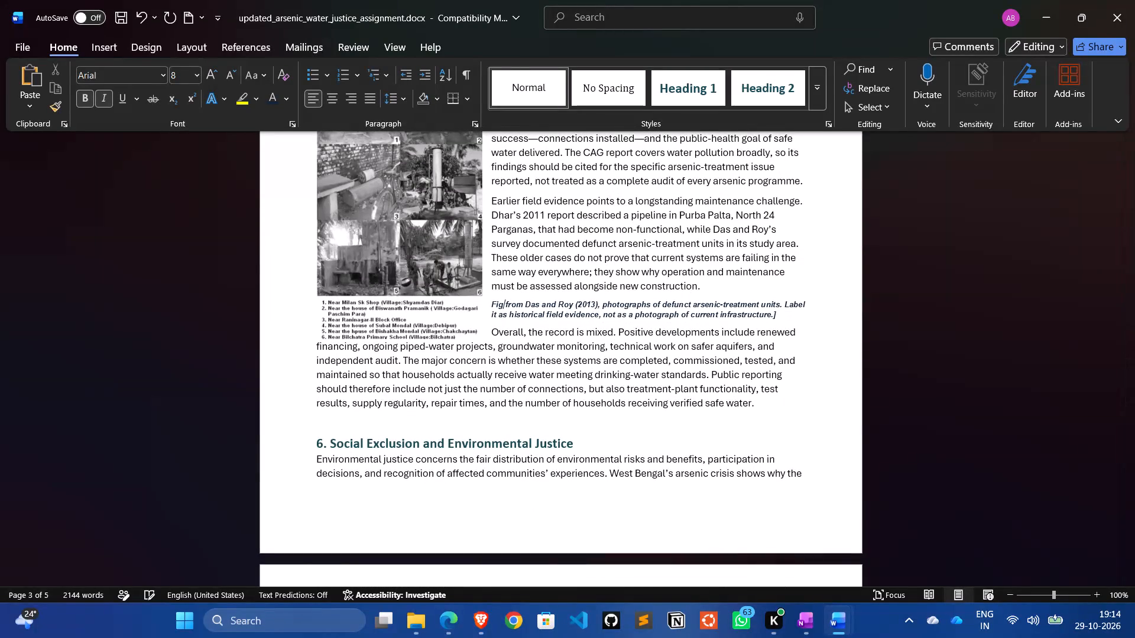
{"action": "key", "text": "period"}
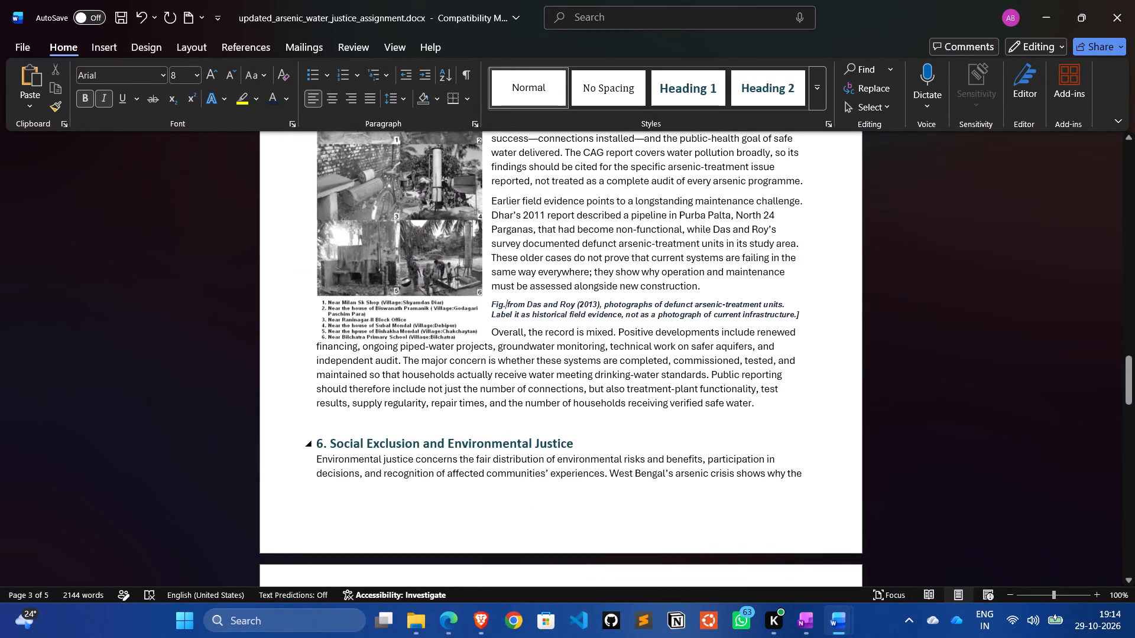
{"action": "key", "text": "space"}
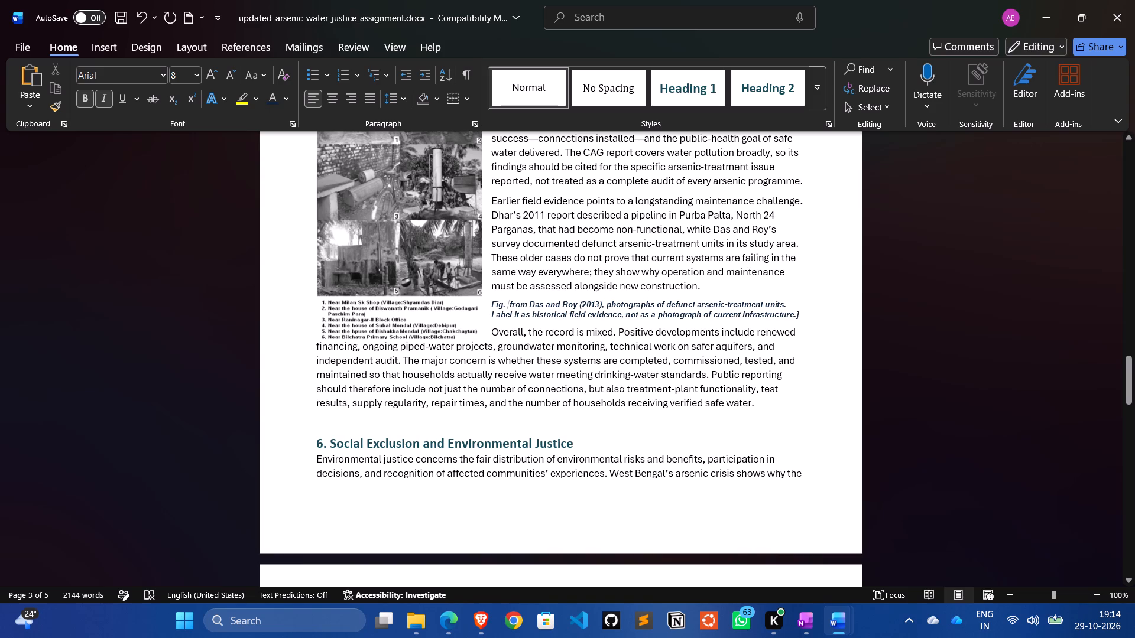
Delete the caption's closing instruction sentence, from "Label it as historical field evidence" through the closing bracket.
{"action": "left_click", "coordinate": [805, 316]}
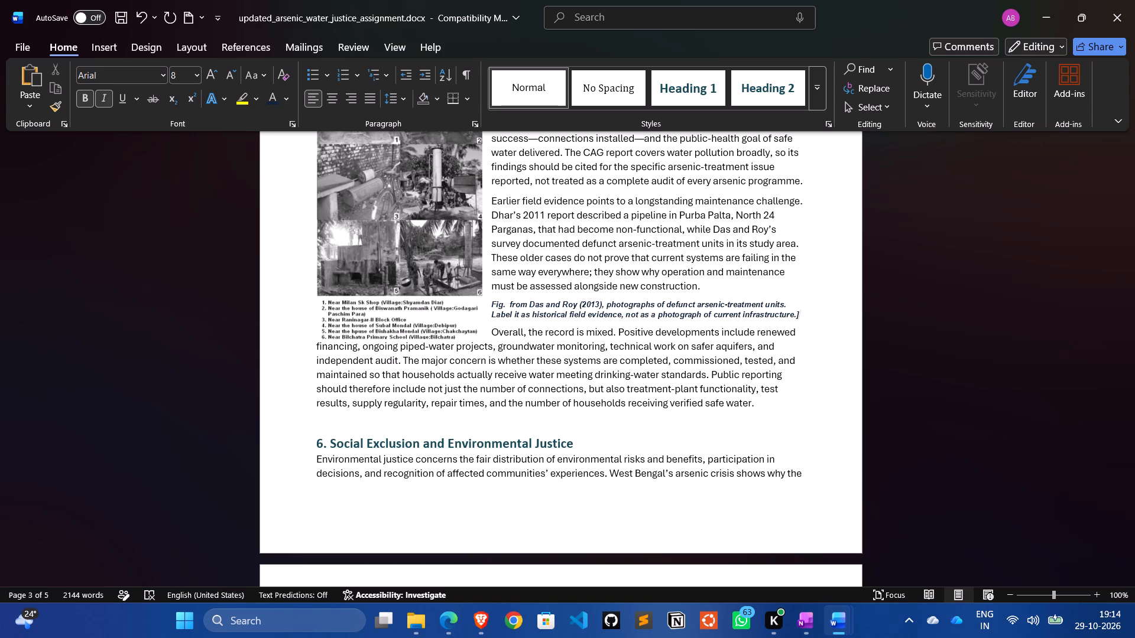
{"action": "key", "text": "BackSpace"}
{"action": "key", "text": "BackSpace"}
{"action": "key", "text": "BackSpace"}
{"action": "key", "text": "BackSpace"}
{"action": "key", "text": "BackSpace"}
{"action": "key", "text": "BackSpace"}
{"action": "key", "text": "BackSpace"}
{"action": "key", "text": "BackSpace"}
{"action": "key", "text": "BackSpace"}
{"action": "key", "text": "BackSpace"}
{"action": "key", "text": "BackSpace"}
{"action": "key", "text": "BackSpace"}
{"action": "key", "text": "BackSpace"}
{"action": "key", "text": "BackSpace"}
{"action": "key", "text": "BackSpace"}
{"action": "key", "text": "BackSpace"}
{"action": "key", "text": "BackSpace"}
{"action": "key", "text": "BackSpace"}
{"action": "key", "text": "BackSpace"}
{"action": "key", "text": "BackSpace"}
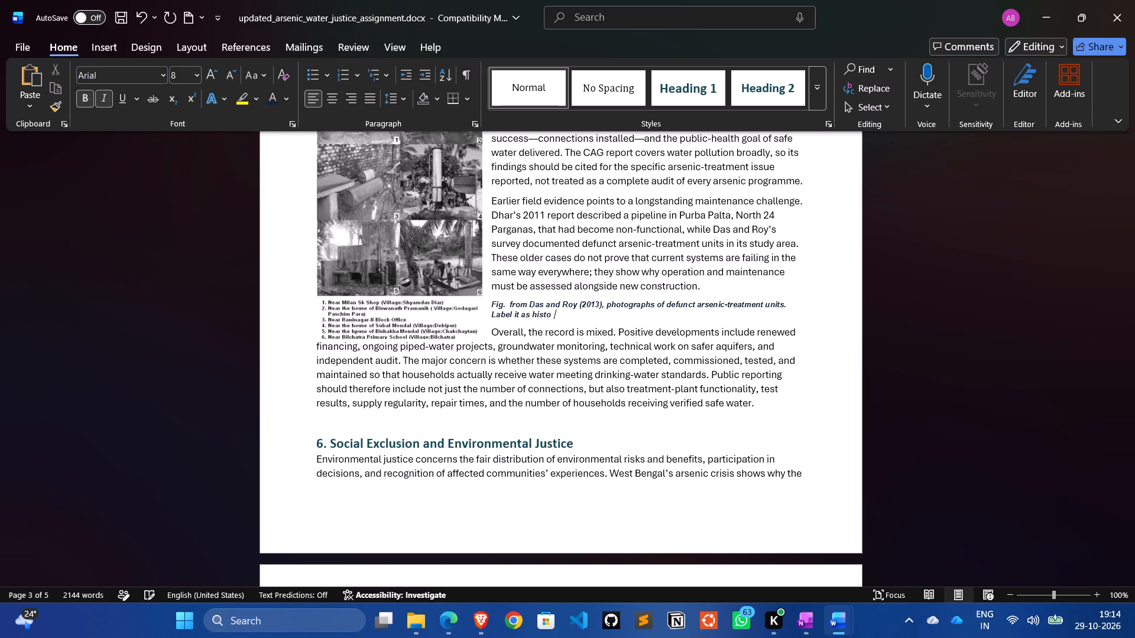
{"action": "key", "text": "BackSpace"}
{"action": "key", "text": "BackSpace"}
{"action": "key", "text": "BackSpace"}
{"action": "key", "text": "BackSpace"}
{"action": "key", "text": "BackSpace"}
{"action": "key", "text": "BackSpace"}
{"action": "key", "text": "BackSpace"}
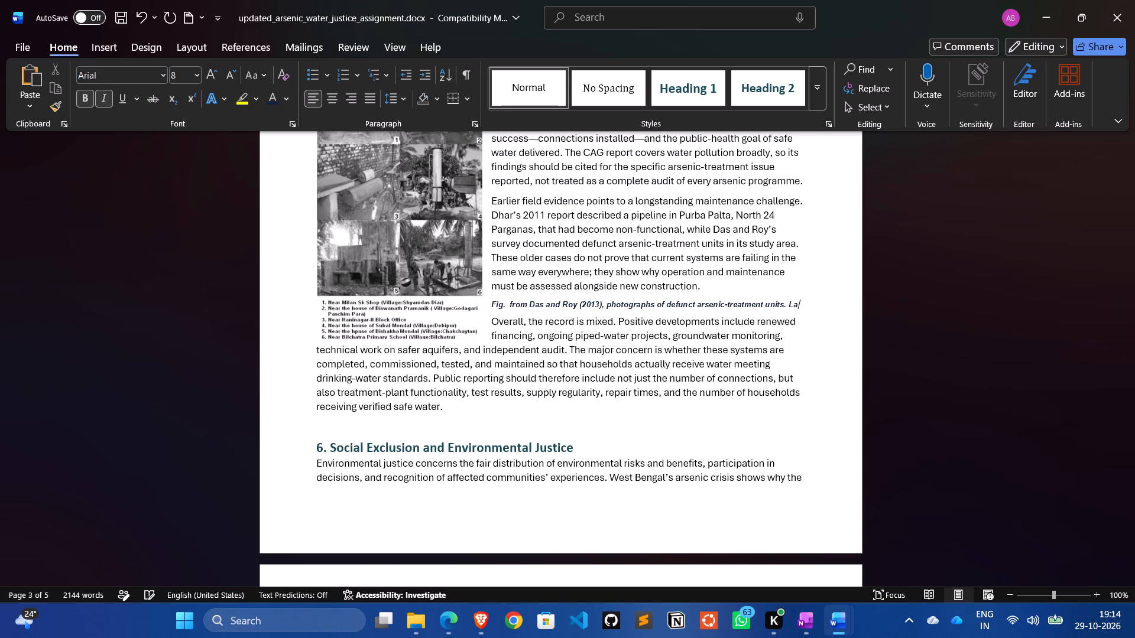
{"action": "key", "text": "BackSpace"}
{"action": "key", "text": "BackSpace"}
Add a second caption line below the first reading "(Images were taken during field study).".
{"action": "key", "text": "Return"}
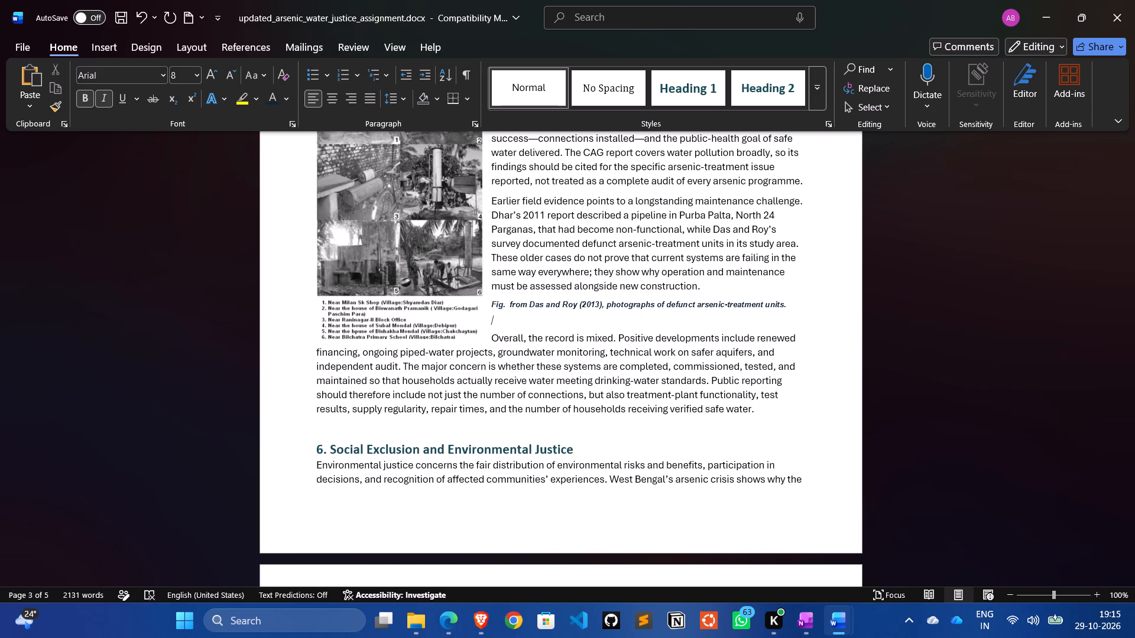
{"action": "key", "text": "i"}
{"action": "type", "text": "mages"}
{"action": "key", "text": "space"}
{"action": "type", "text": "were"}
{"action": "key", "text": "space"}
{"action": "type", "text": "taken"}
{"action": "key", "text": "space"}
{"action": "type", "text": "during"}
{"action": "key", "text": "space"}
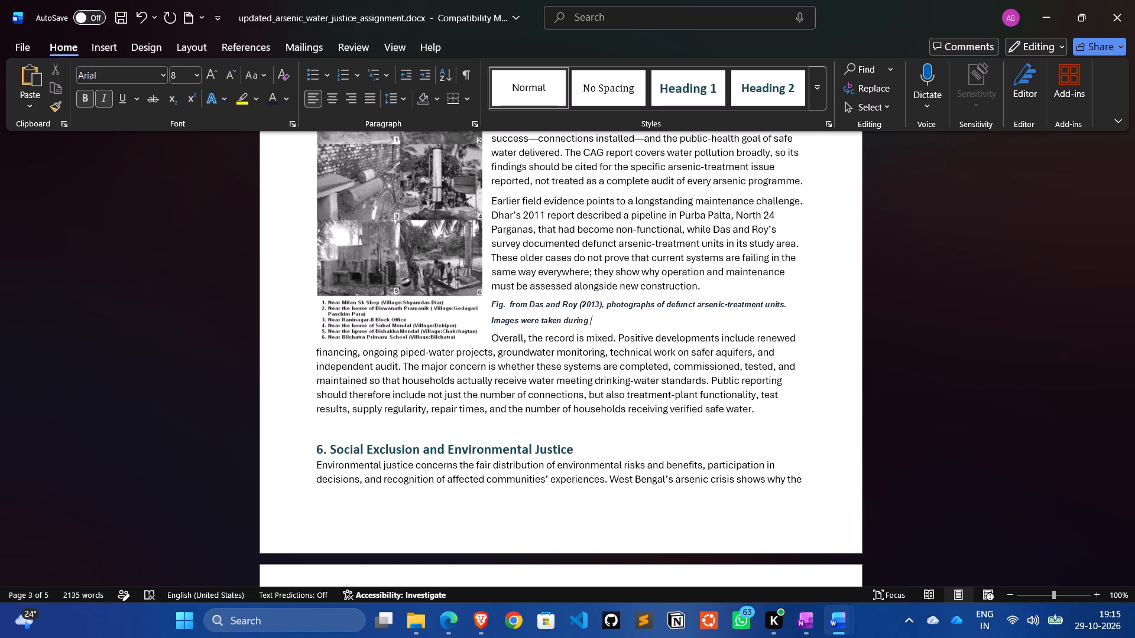
{"action": "type", "text": "fi"}
{"action": "type", "text": "eld"}
{"action": "key", "text": "space"}
{"action": "type", "text": "stu"}
{"action": "type", "text": "dy"}
{"action": "key", "text": "shift+parenright"}
{"action": "key", "text": "period"}
{"action": "key", "text": "Left"}
{"action": "key", "text": "Left"}
{"action": "key", "text": "Left"}
{"action": "key", "text": "Left"}
{"action": "key", "text": "Left"}
{"action": "key", "text": "Left"}
{"action": "key", "text": "Left"}
{"action": "key", "text": "Left"}
{"action": "key", "text": "Left"}
{"action": "key", "text": "Left"}
{"action": "key", "text": "Left"}
{"action": "key", "text": "Left"}
{"action": "key", "text": "Left"}
{"action": "key", "text": "Left"}
{"action": "key", "text": "Left"}
{"action": "key", "text": "Left"}
{"action": "key", "text": "Left"}
{"action": "key", "text": "Left"}
{"action": "key", "text": "Left"}
{"action": "key", "text": "Left"}
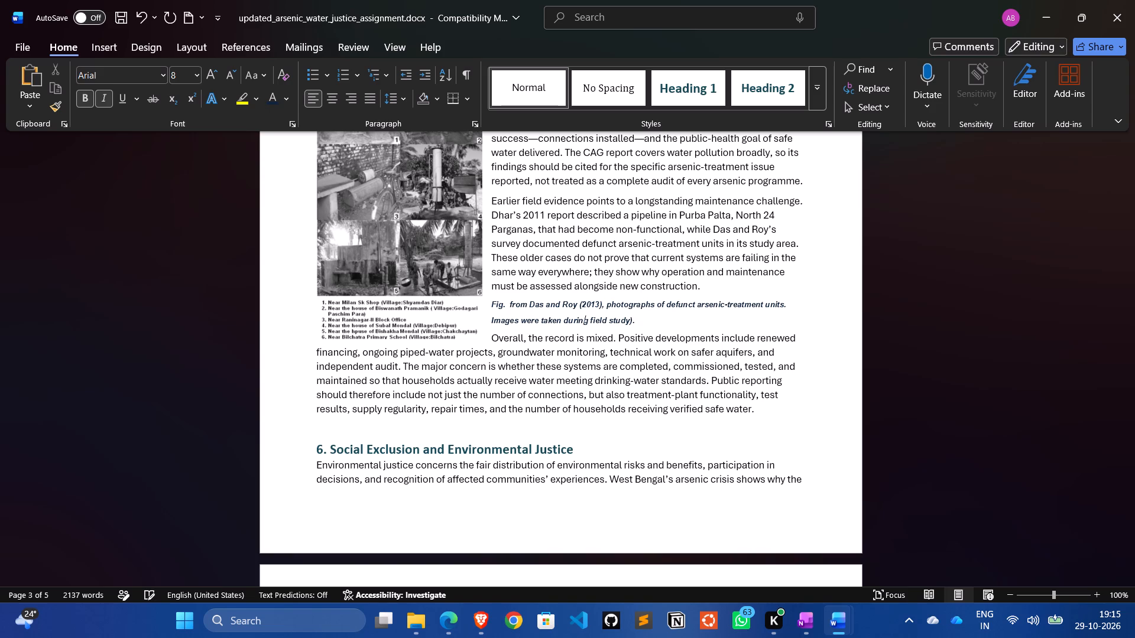
{"action": "key", "text": "Left"}
{"action": "key", "text": "Left"}
{"action": "key", "text": "Left"}
{"action": "key", "text": "Left"}
{"action": "key", "text": "Left"}
{"action": "key", "text": "Left"}
{"action": "key", "text": "shift+parenleft"}
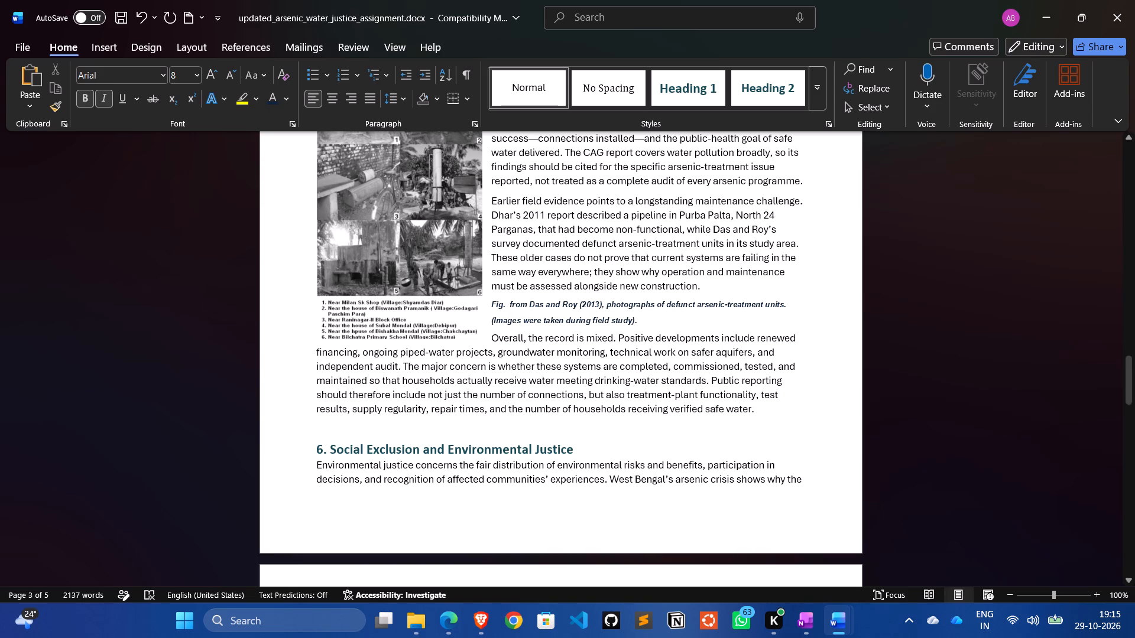
Set the line spacing of both caption lines beside the defunct treatment-unit photographs to 1.0.
{"action": "left_click_drag", "start_coordinate": [640, 323], "coordinate": [507, 307]}
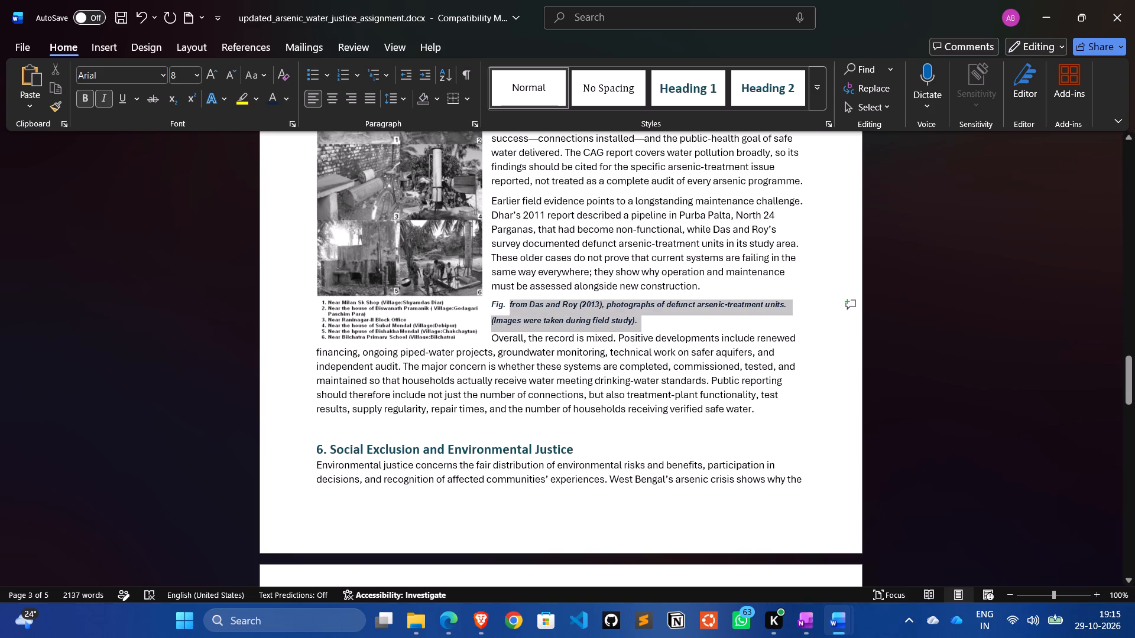
{"action": "left_click_drag", "start_coordinate": [507, 307], "coordinate": [488, 304]}
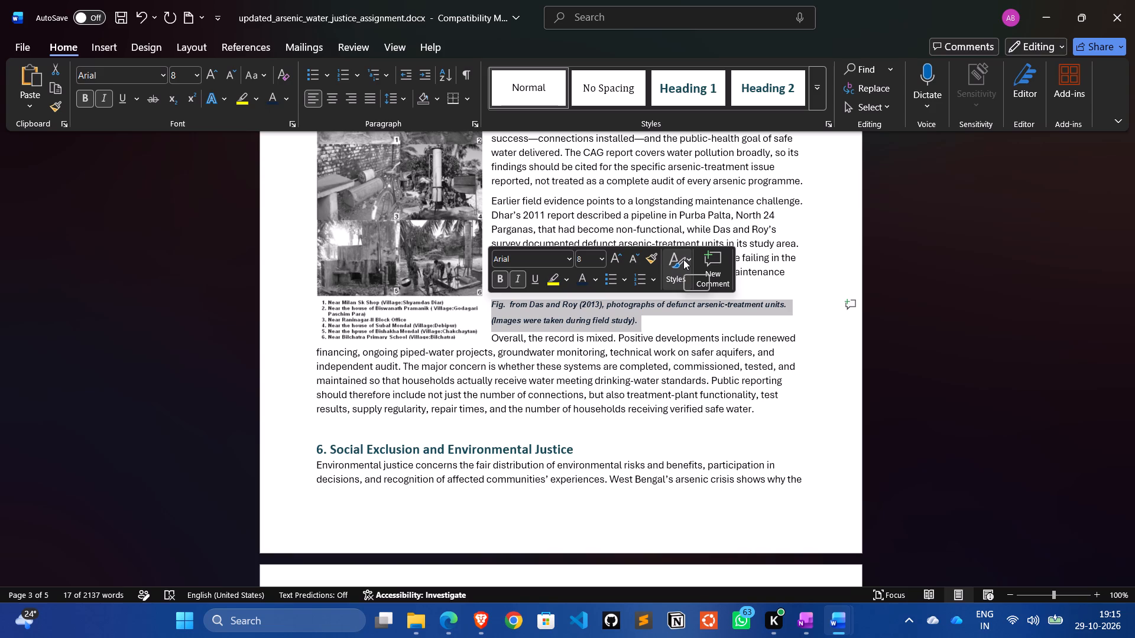
{"action": "left_click", "coordinate": [405, 101]}
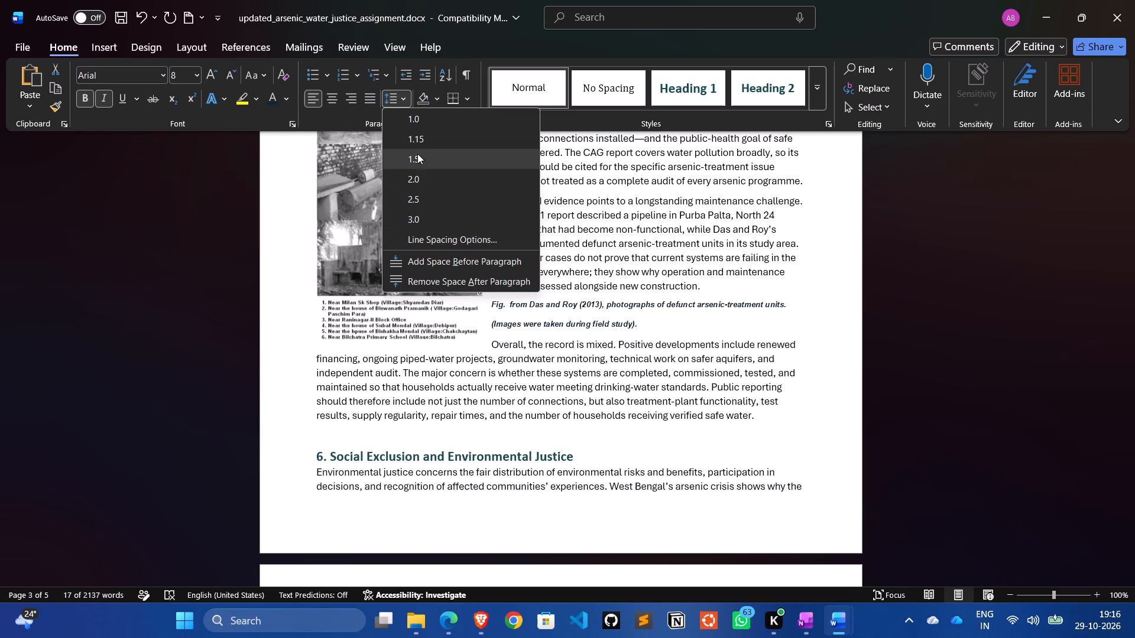
{"action": "left_click", "coordinate": [416, 118]}
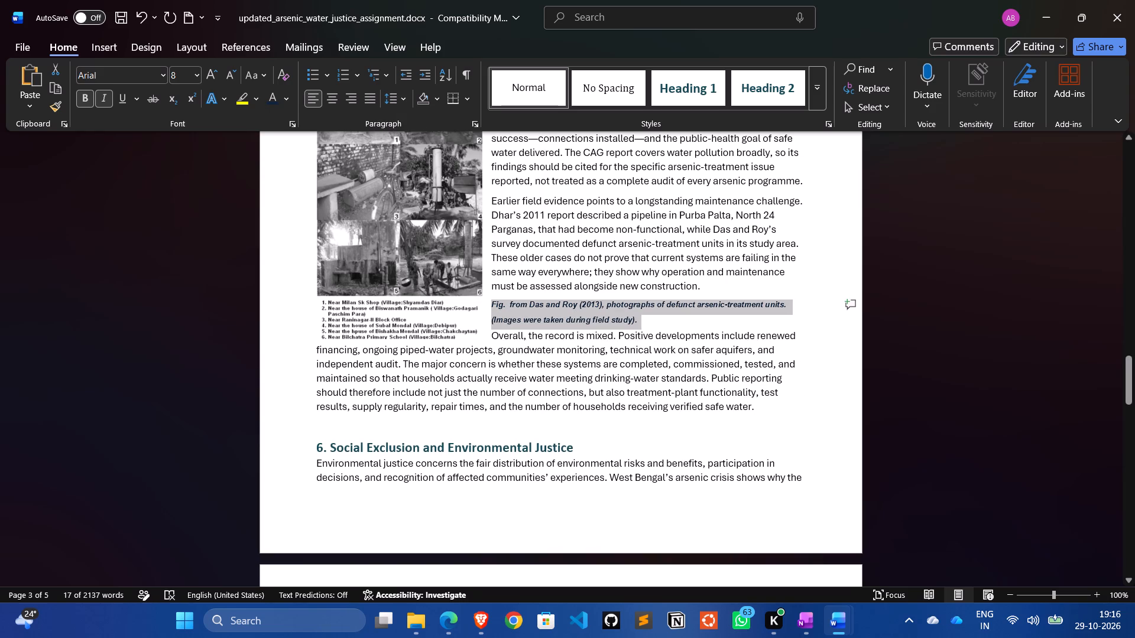
{"action": "left_click", "coordinate": [399, 92]}
{"action": "left_click", "coordinate": [429, 245]}
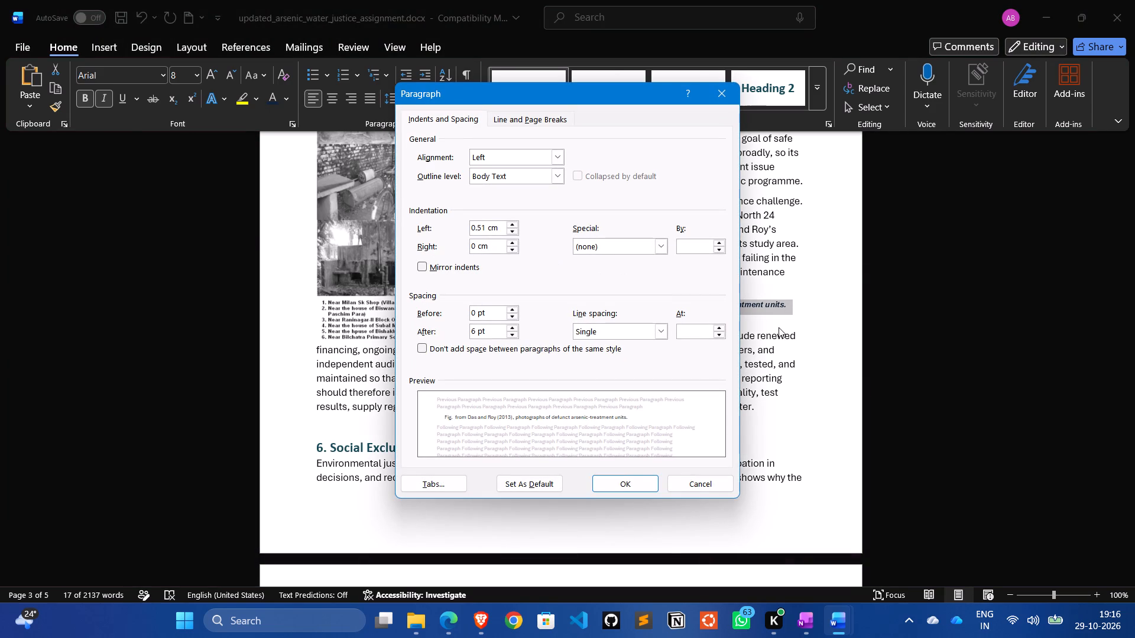
{"action": "left_click", "coordinate": [858, 346]}
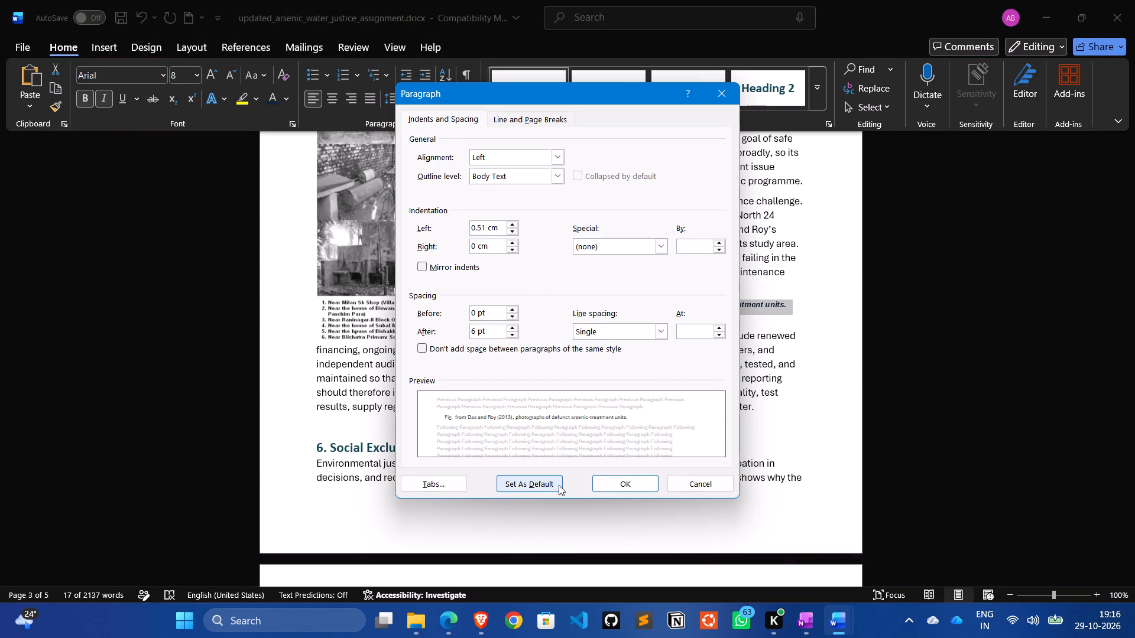
{"action": "left_click", "coordinate": [637, 484]}
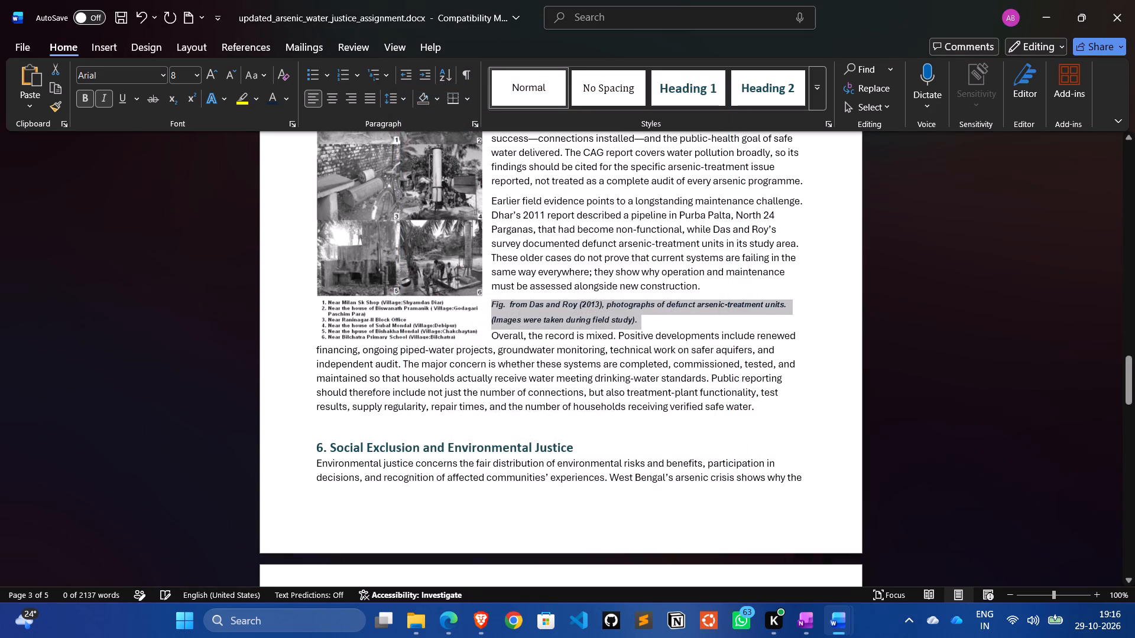
{"action": "left_click", "coordinate": [700, 386]}
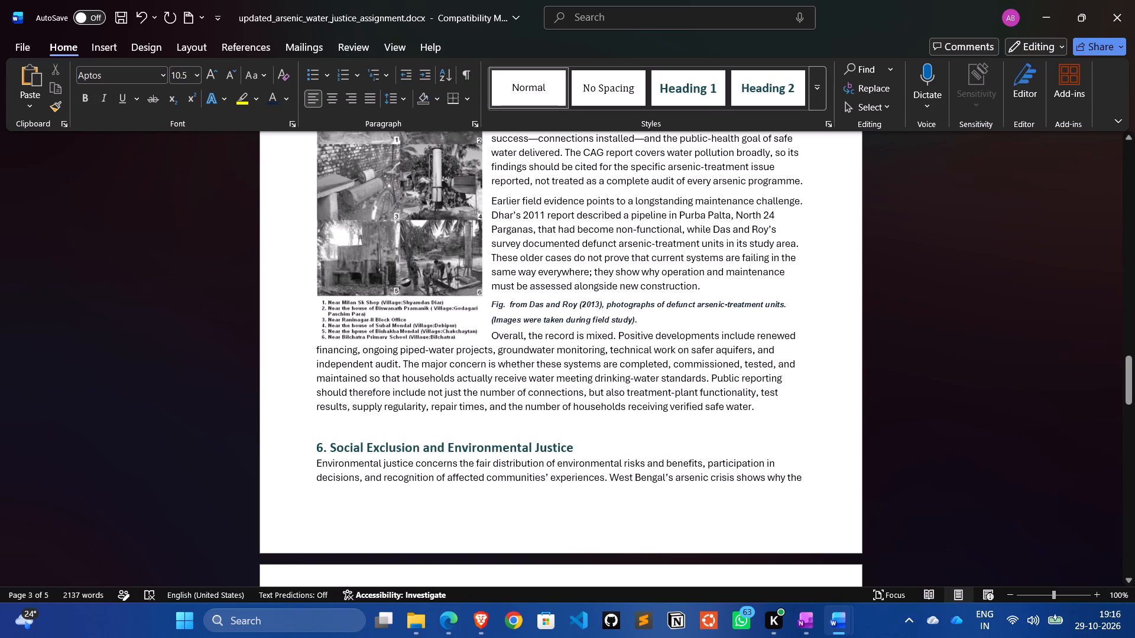
Replace "from" with "Source:" in the caption beside the defunct treatment-unit photographs.
{"action": "scroll", "coordinate": [702, 338], "scroll_direction": "up", "scroll_amount": 1}
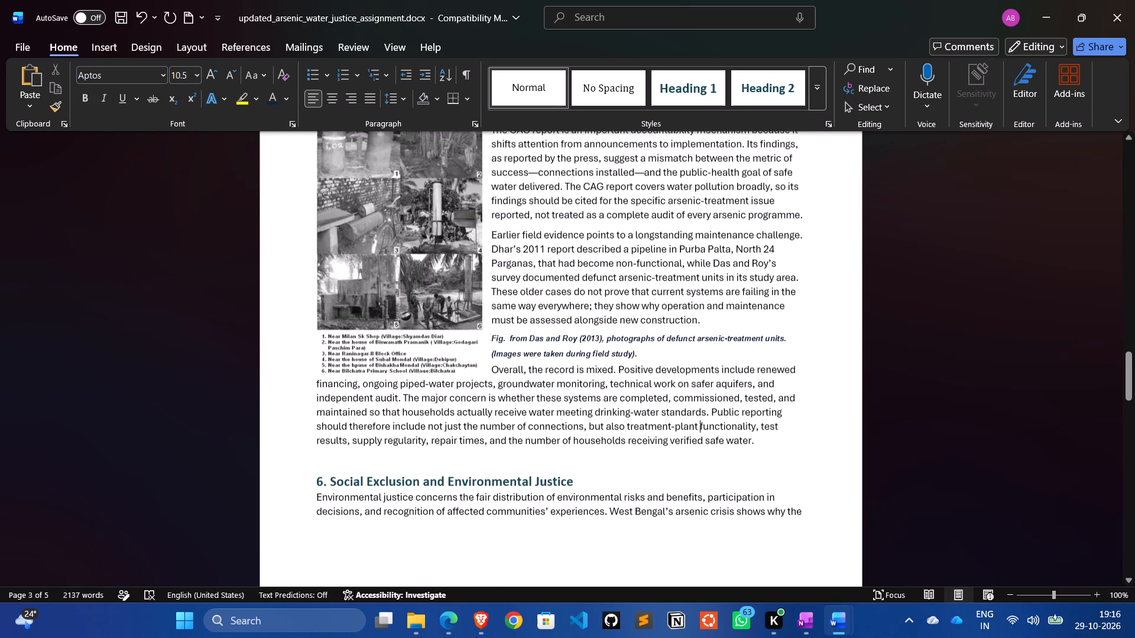
{"action": "scroll", "coordinate": [702, 338], "scroll_direction": "up", "scroll_amount": 1}
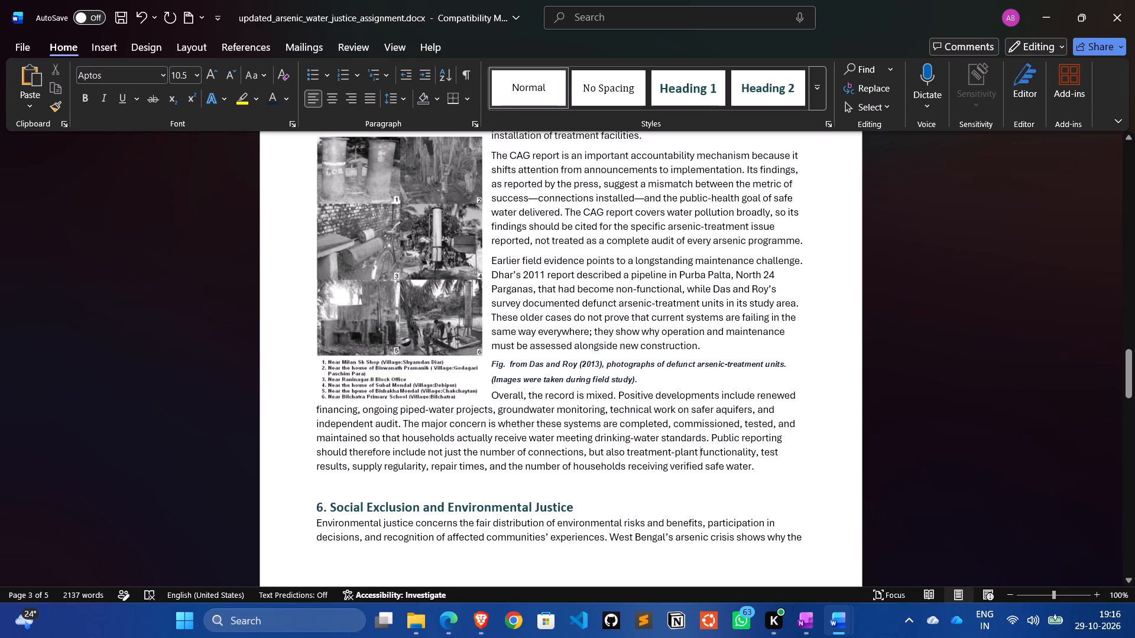
{"action": "left_click", "coordinate": [526, 366]}
{"action": "key", "text": "BackSpace"}
{"action": "key", "text": "BackSpace"}
{"action": "key", "text": "BackSpace"}
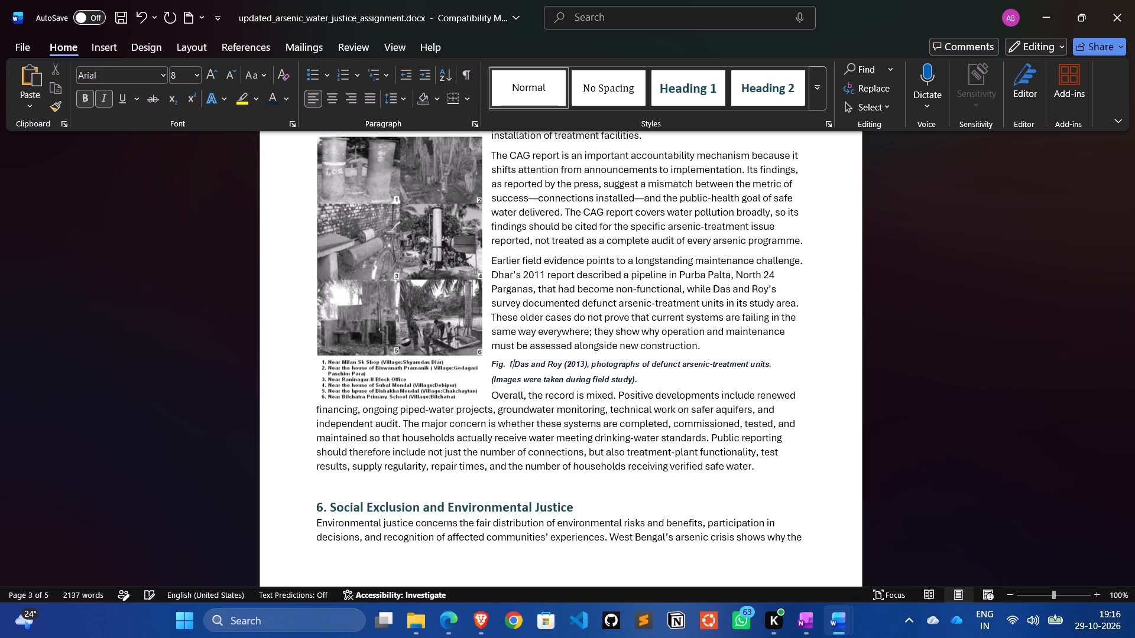
{"action": "key", "text": "BackSpace"}
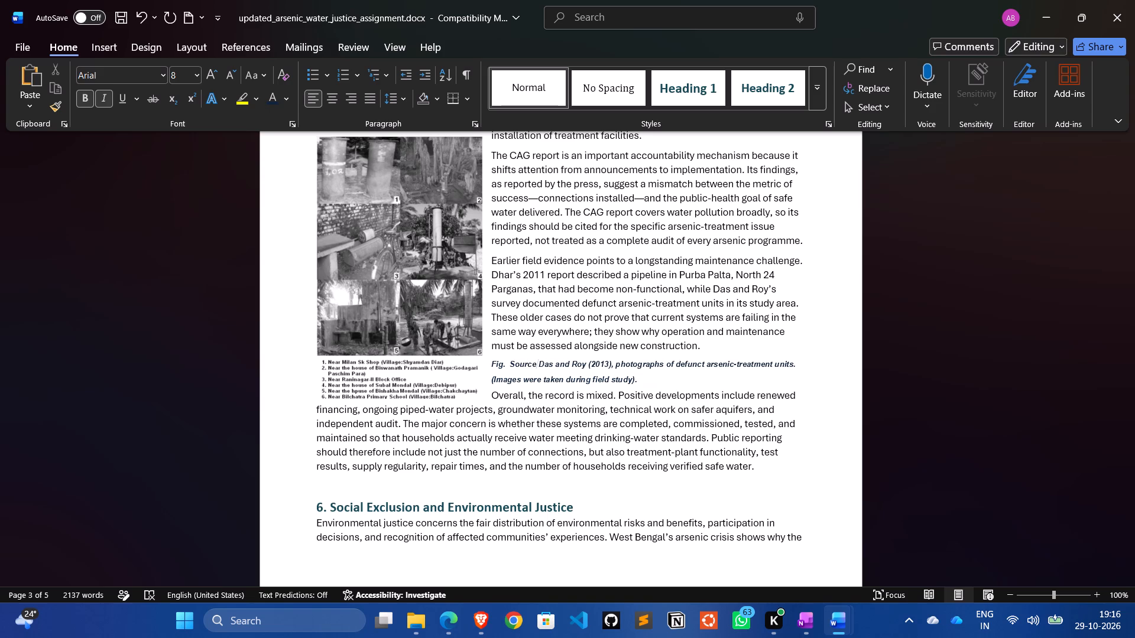
{"action": "key", "text": "shift+colon"}
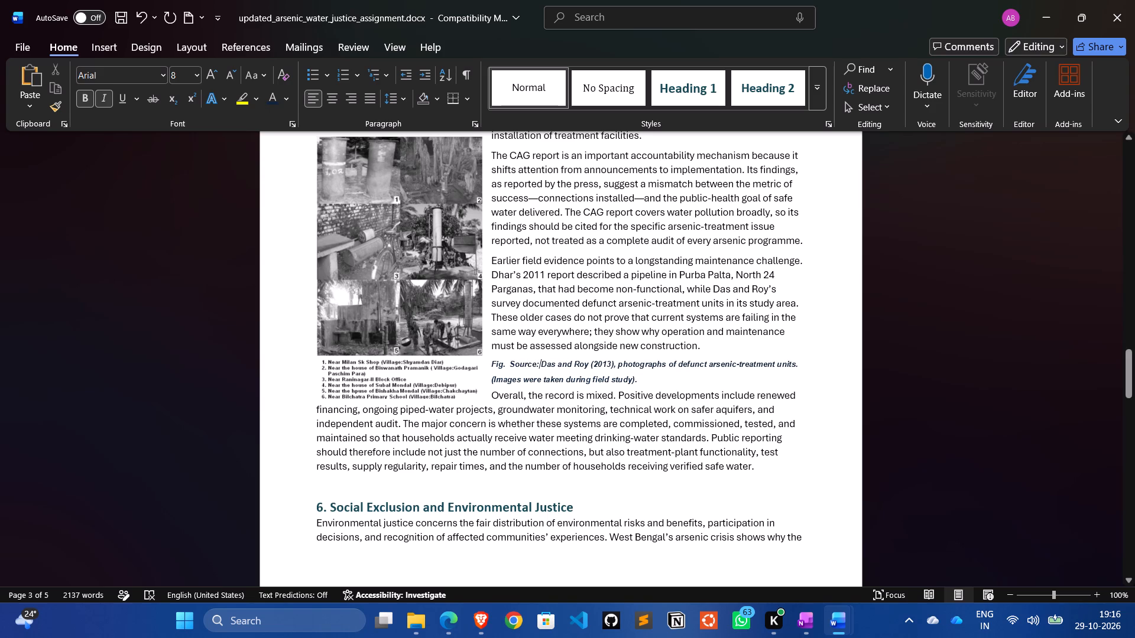
Move the caption's opening bracket from before 2013 to before "Source", so it reads "(Source: Das and Roy 2013)".
{"action": "left_click", "coordinate": [595, 366]}
{"action": "key", "text": "BackSpace"}
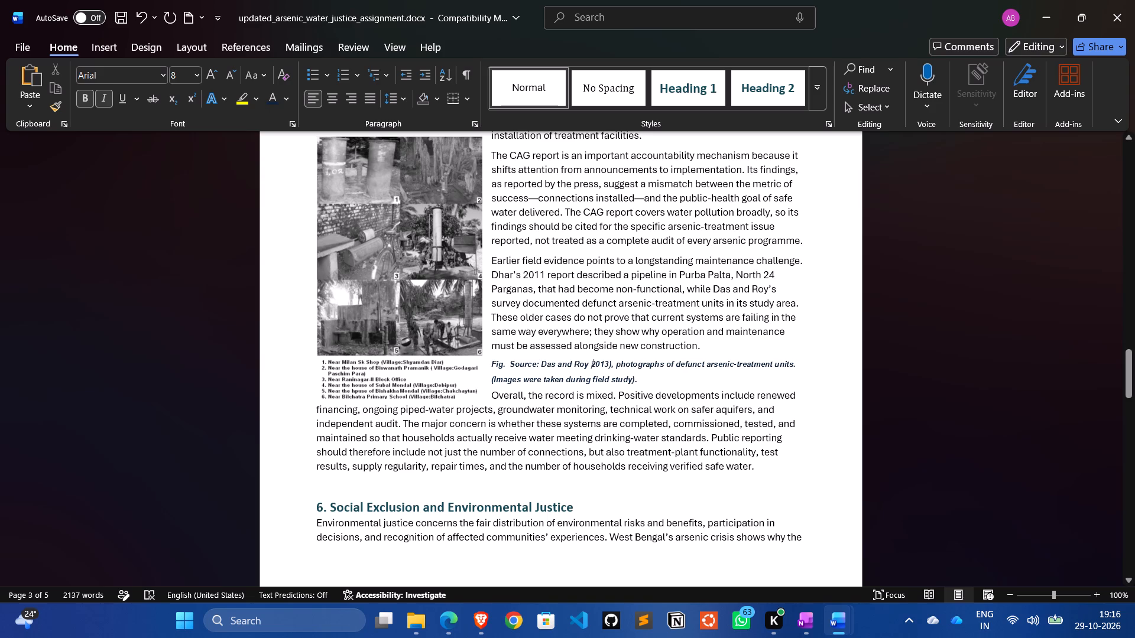
{"action": "left_click", "coordinate": [512, 364]}
{"action": "key", "text": "shift+parenleft"}
{"action": "left_click", "coordinate": [770, 459]}
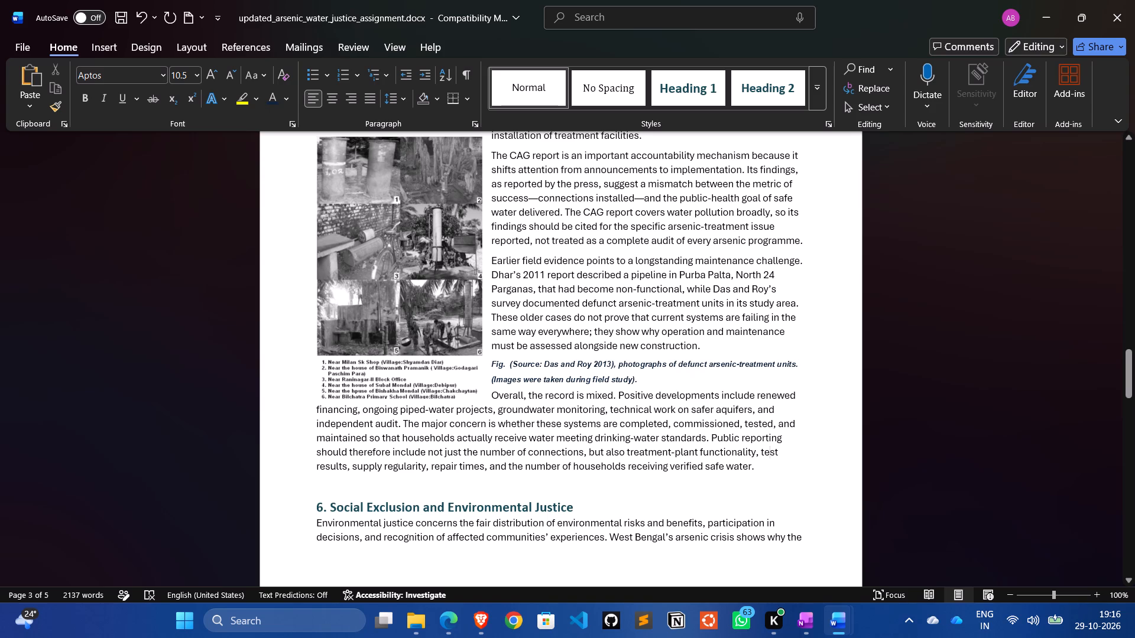
Review the whole document from section 2 through the References, examining text formatting, figure and table placement, and captions.
{"action": "scroll", "coordinate": [819, 463], "scroll_direction": "up", "scroll_amount": 1}
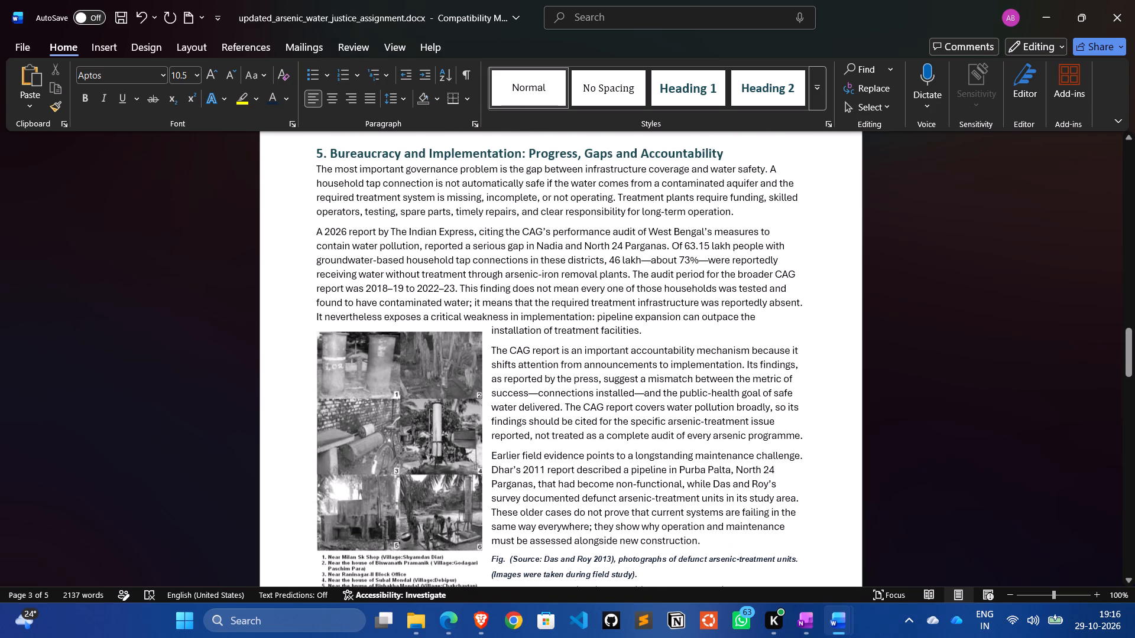
{"action": "scroll", "coordinate": [819, 463], "scroll_direction": "up", "scroll_amount": 3}
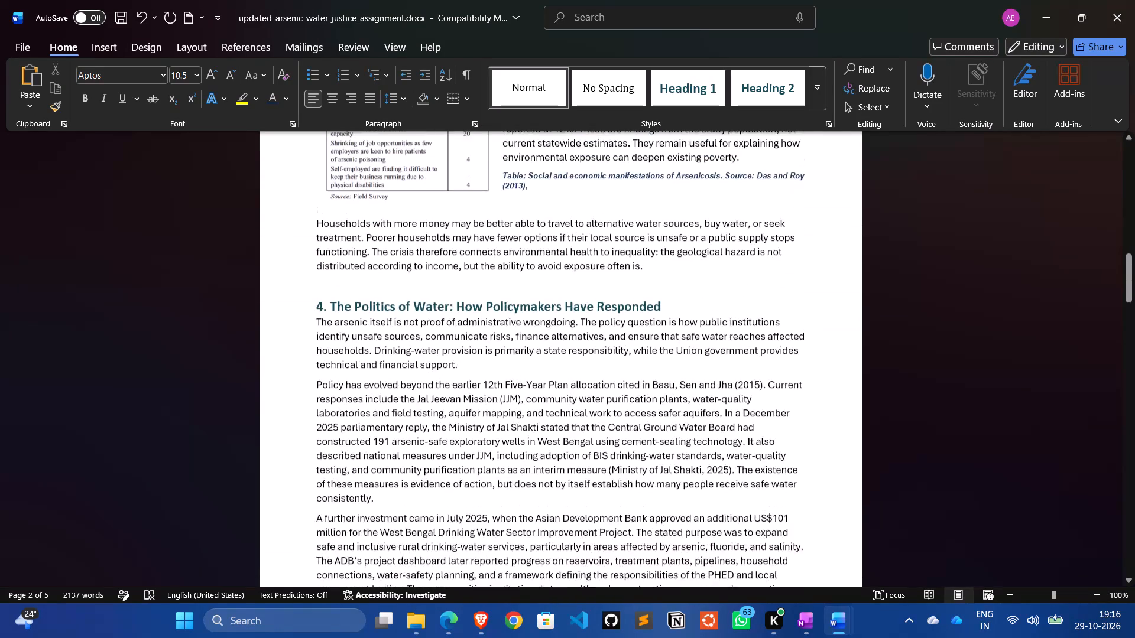
{"action": "scroll", "coordinate": [819, 463], "scroll_direction": "up", "scroll_amount": 1}
{"action": "scroll", "coordinate": [819, 463], "scroll_direction": "down", "scroll_amount": 4}
{"action": "scroll", "coordinate": [819, 463], "scroll_direction": "up", "scroll_amount": 1}
{"action": "scroll", "coordinate": [819, 463], "scroll_direction": "down", "scroll_amount": 3}
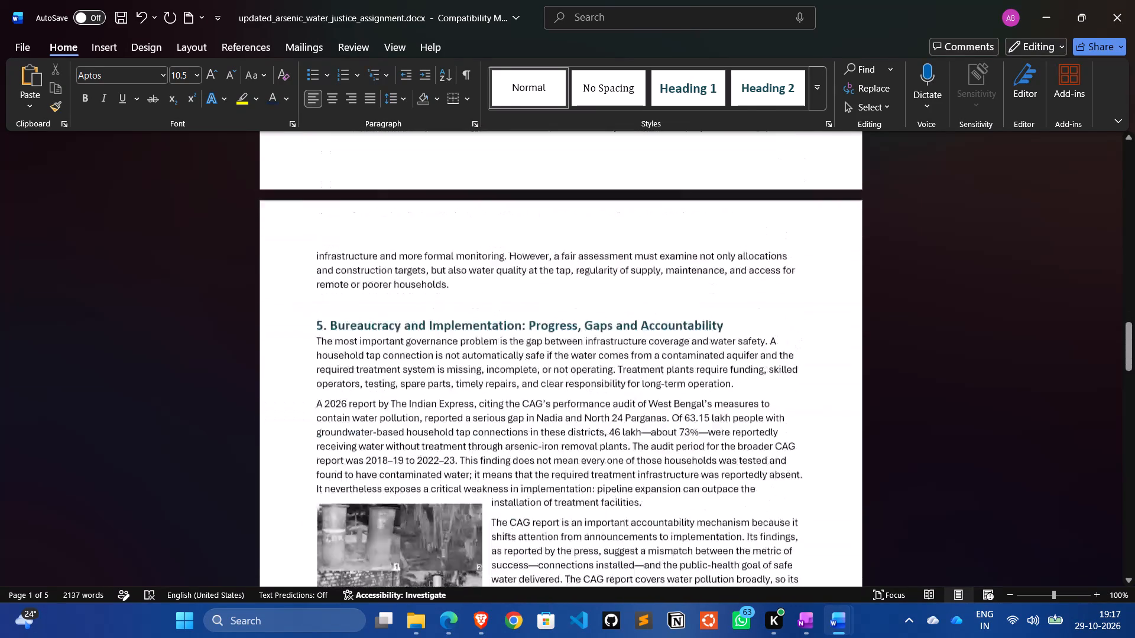
{"action": "scroll", "coordinate": [819, 463], "scroll_direction": "down", "scroll_amount": 1}
{"action": "scroll", "coordinate": [819, 463], "scroll_direction": "up", "scroll_amount": 4}
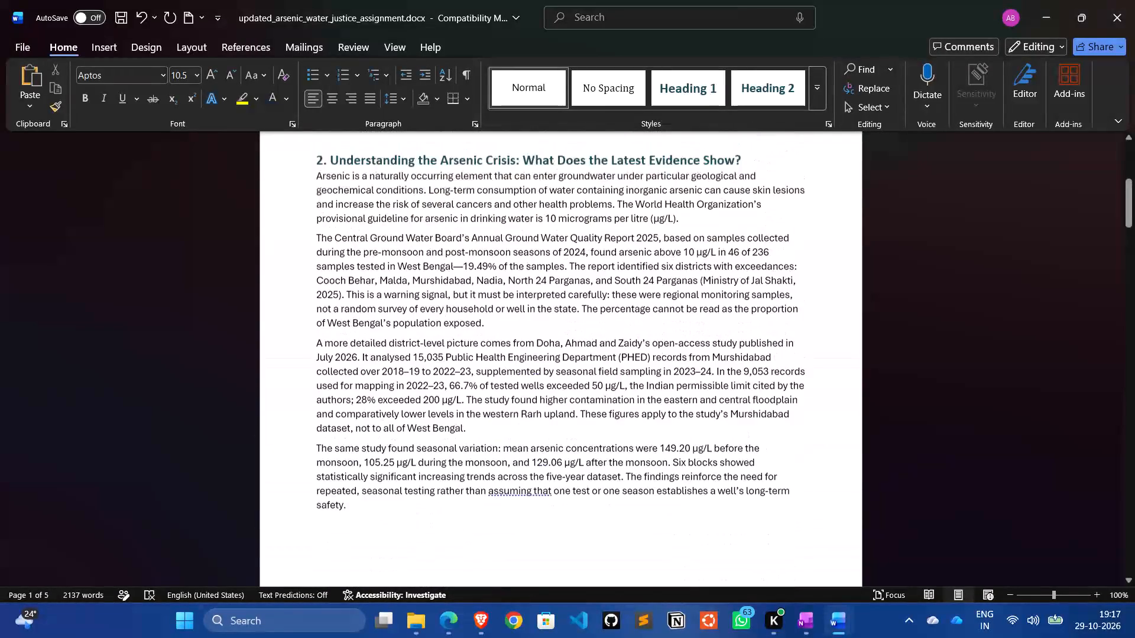
{"action": "scroll", "coordinate": [819, 463], "scroll_direction": "down", "scroll_amount": 3}
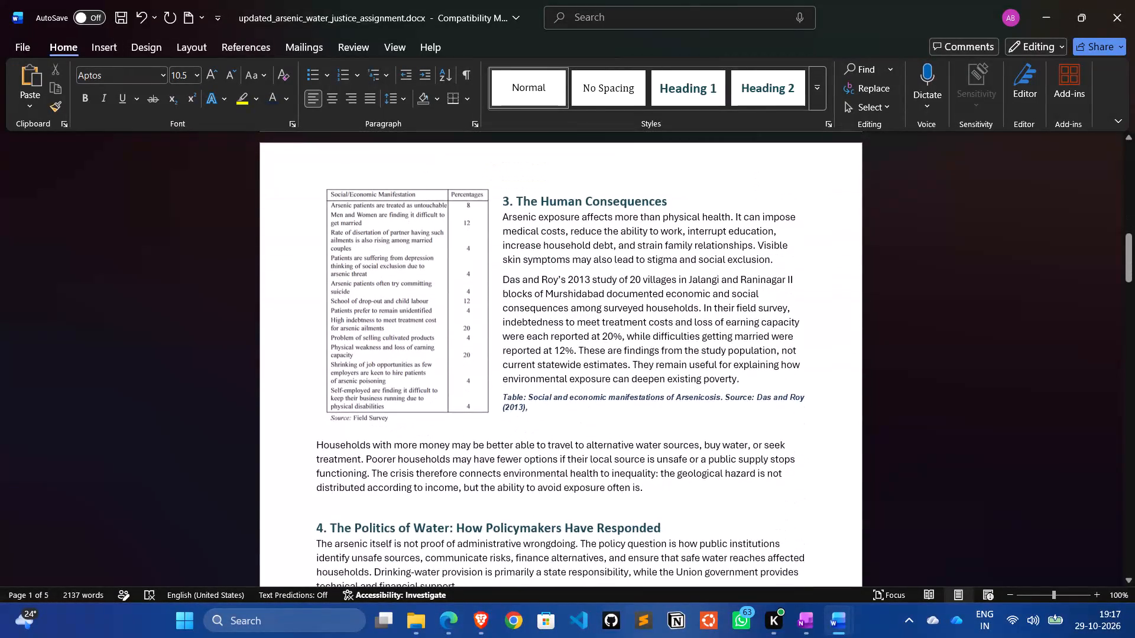
{"action": "scroll", "coordinate": [819, 463], "scroll_direction": "down", "scroll_amount": 4}
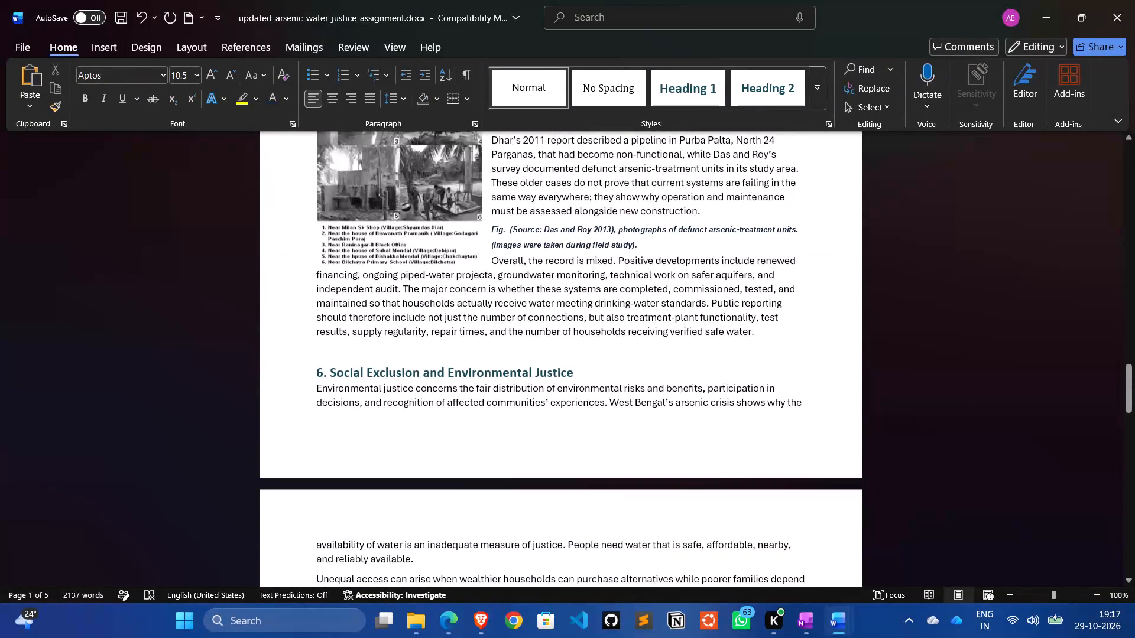
{"action": "scroll", "coordinate": [819, 463], "scroll_direction": "down", "scroll_amount": 2}
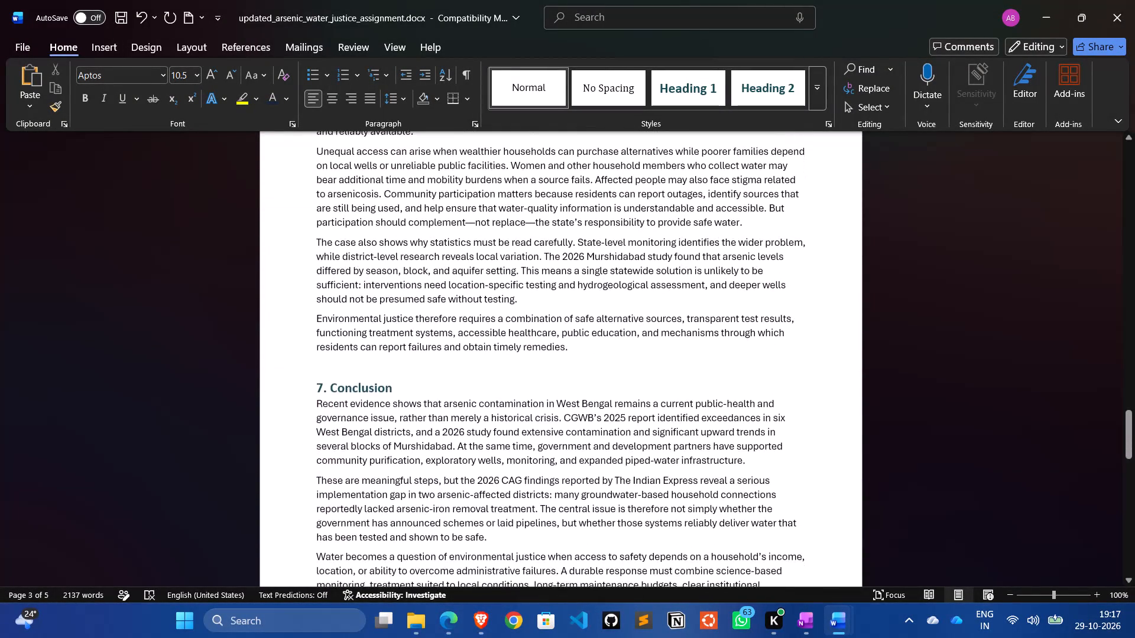
{"action": "scroll", "coordinate": [819, 463], "scroll_direction": "up", "scroll_amount": 1}
{"action": "scroll", "coordinate": [819, 463], "scroll_direction": "down", "scroll_amount": 3}
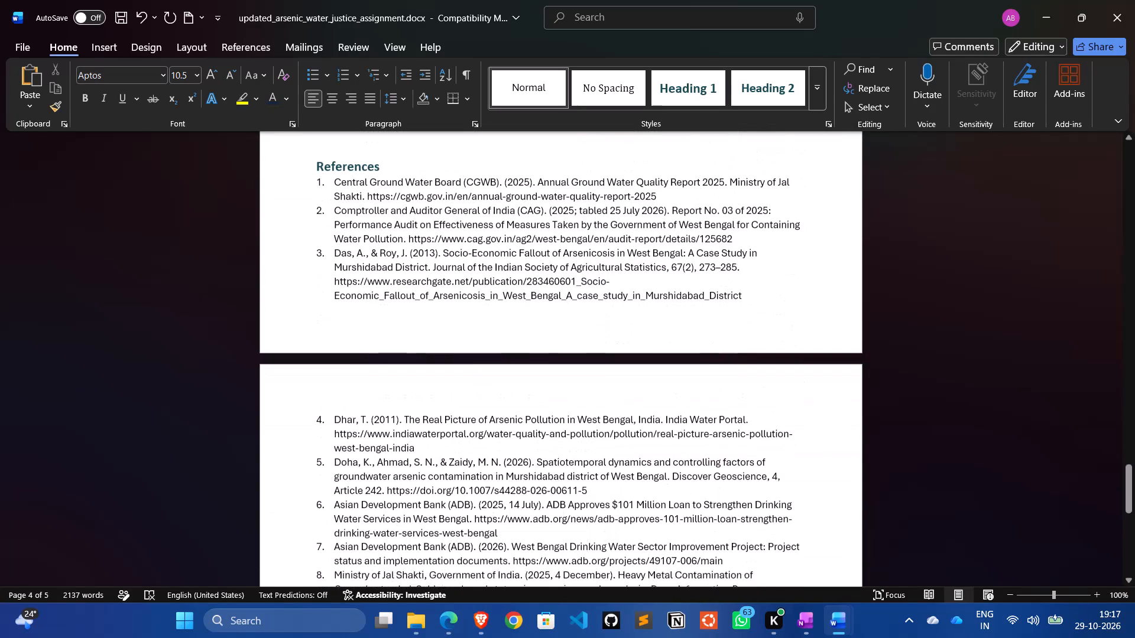
{"action": "scroll", "coordinate": [819, 463], "scroll_direction": "down", "scroll_amount": 1}
{"action": "scroll", "coordinate": [819, 463], "scroll_direction": "up", "scroll_amount": 1}
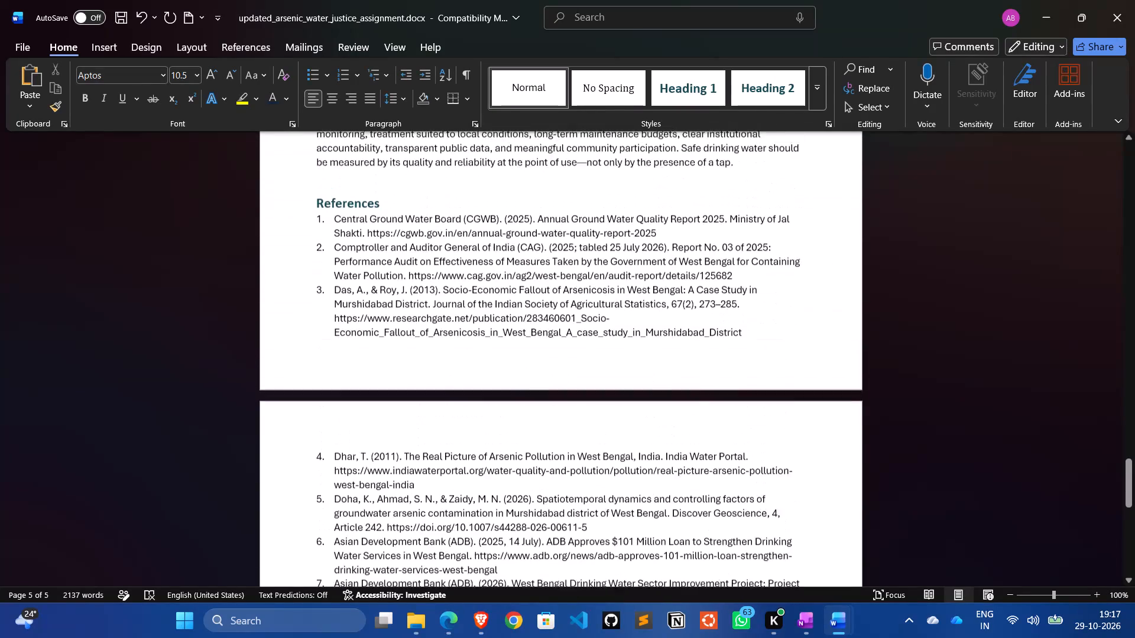
{"action": "scroll", "coordinate": [819, 463], "scroll_direction": "up", "scroll_amount": 1}
{"action": "scroll", "coordinate": [819, 463], "scroll_direction": "down", "scroll_amount": 2}
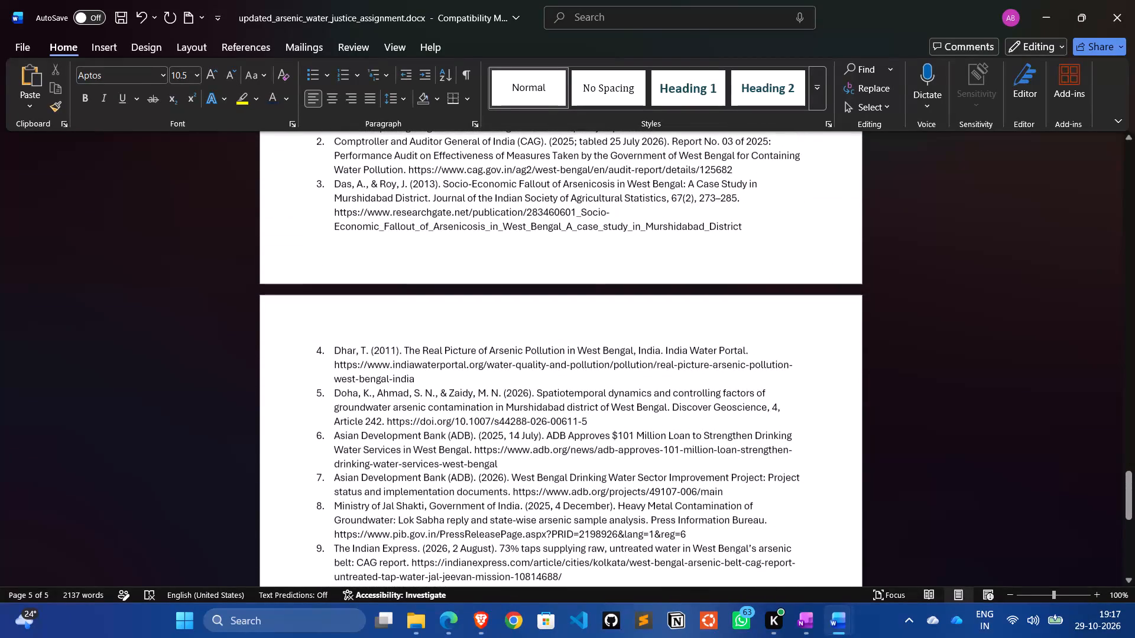
Set the "1. Introduction" heading and its two paragraphs to Arial, size 10.
{"action": "scroll", "coordinate": [819, 463], "scroll_direction": "up", "scroll_amount": 2}
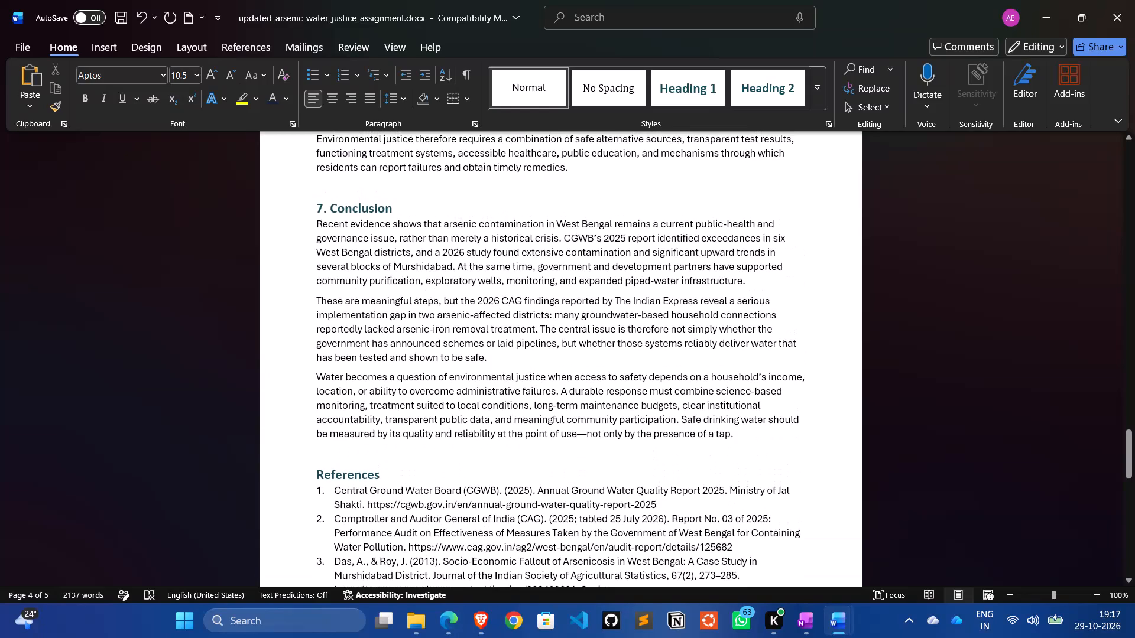
{"action": "scroll", "coordinate": [684, 354], "scroll_direction": "up", "scroll_amount": 6}
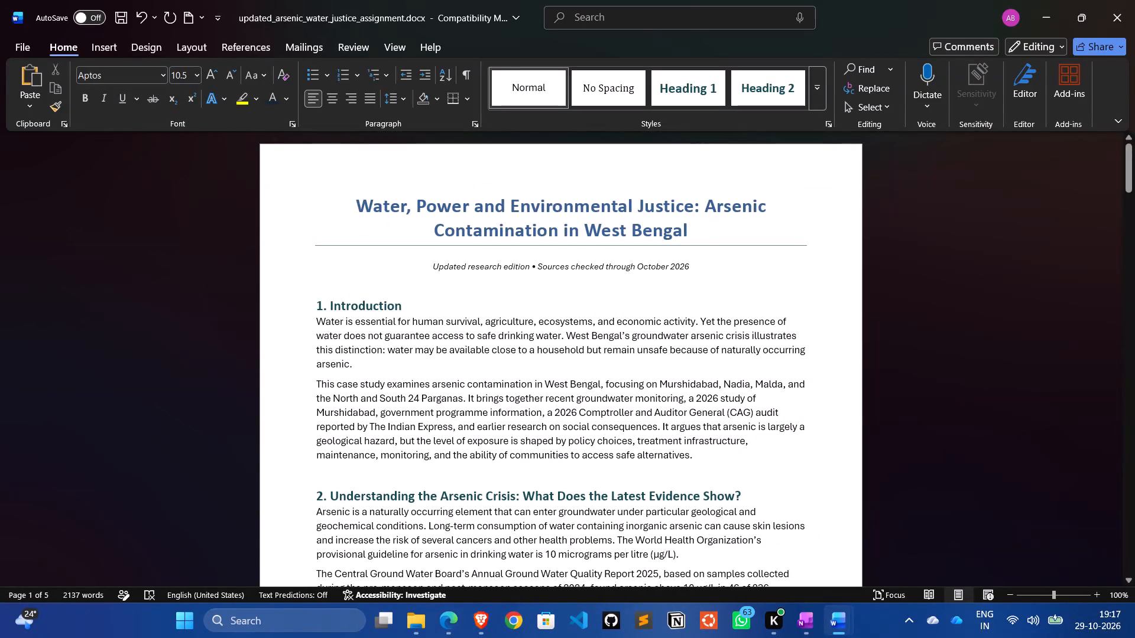
{"action": "left_click_drag", "start_coordinate": [697, 456], "coordinate": [307, 313]}
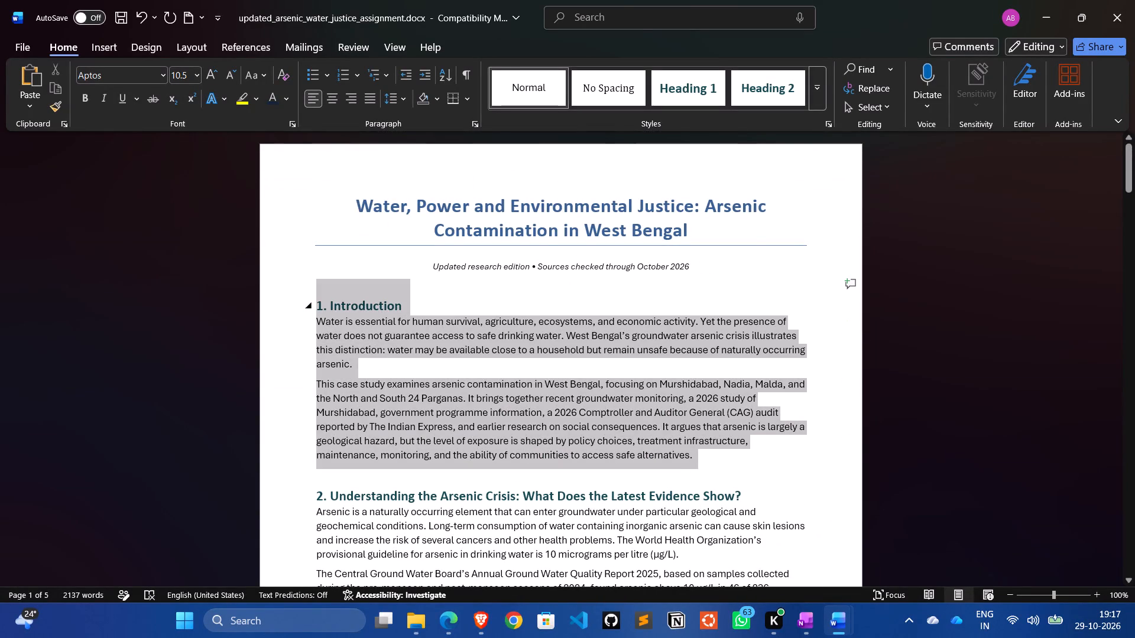
{"action": "left_click_drag", "start_coordinate": [307, 313], "coordinate": [311, 306]}
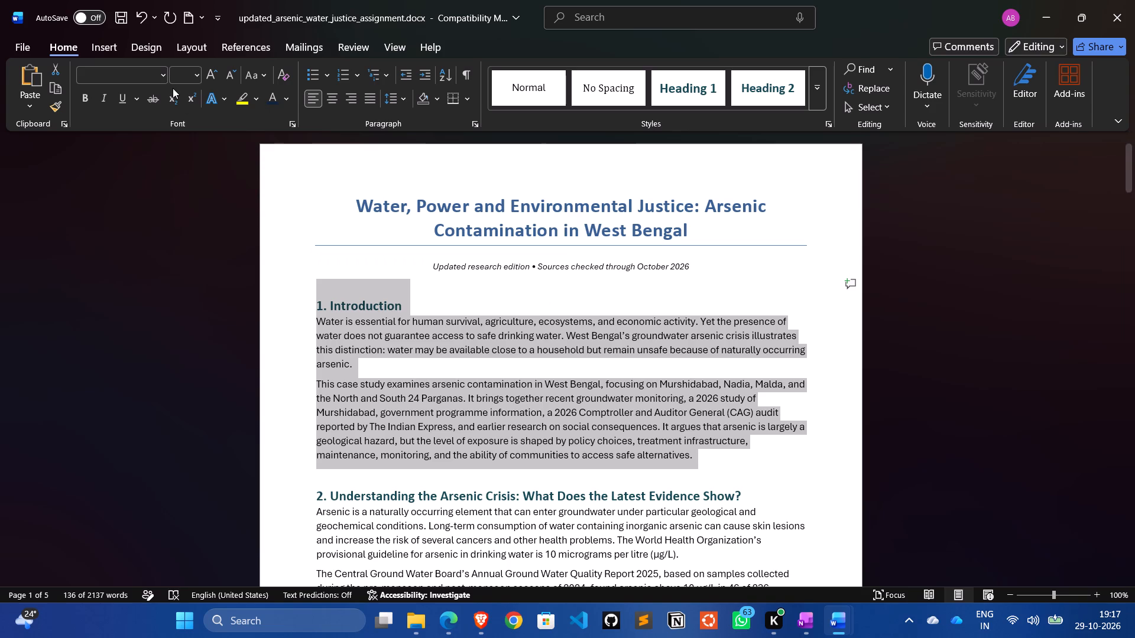
{"action": "left_click", "coordinate": [161, 74]}
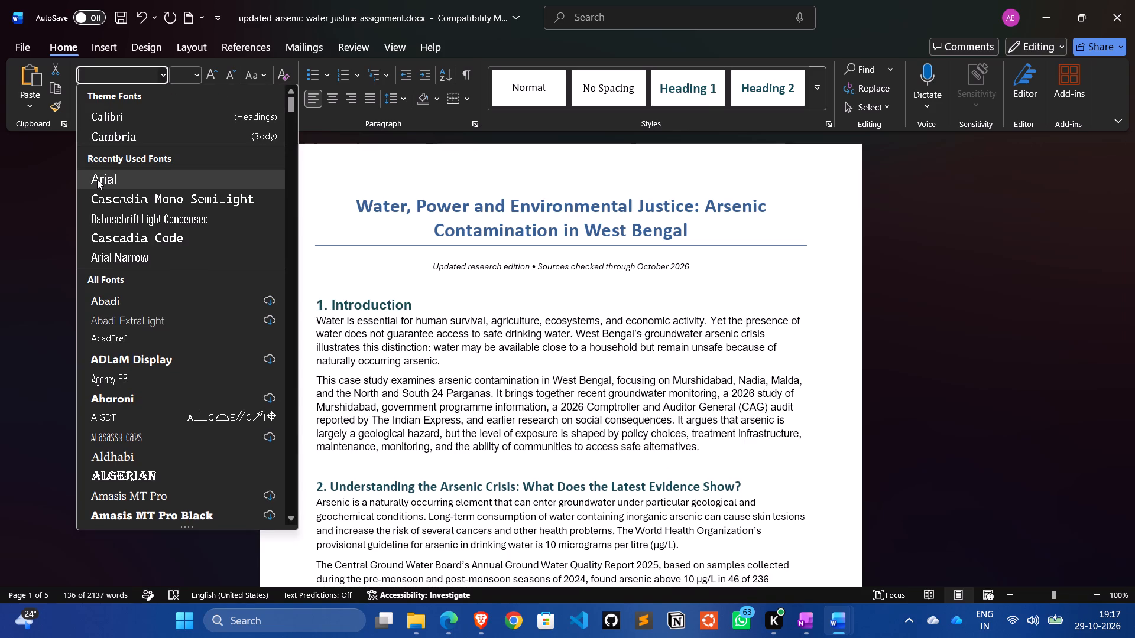
{"action": "left_click", "coordinate": [97, 179]}
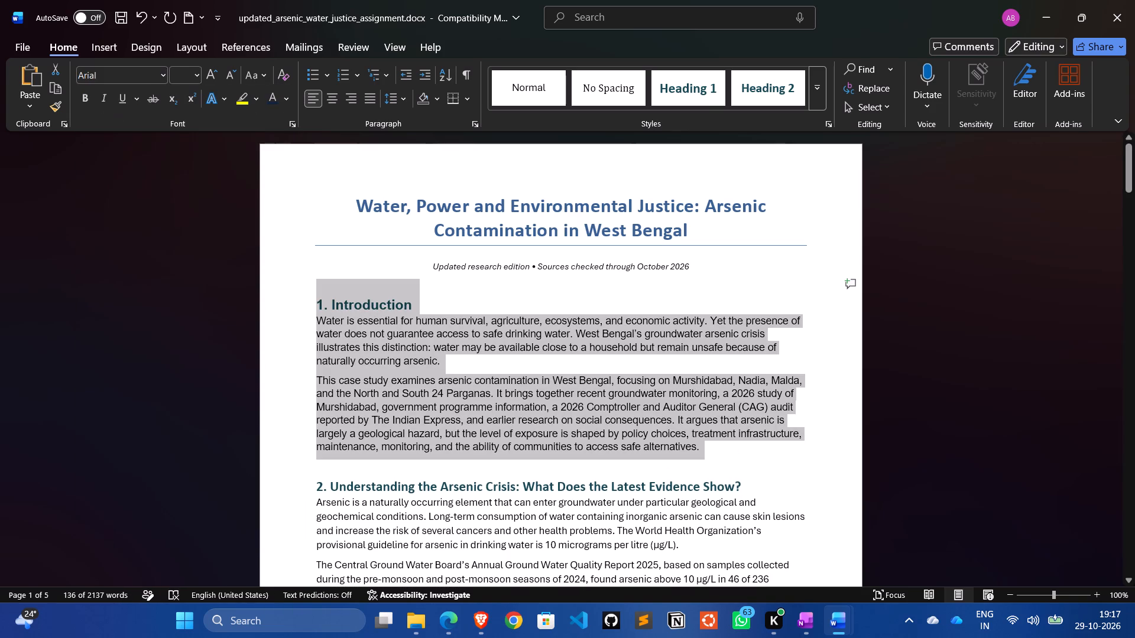
{"action": "left_click", "coordinate": [195, 73]}
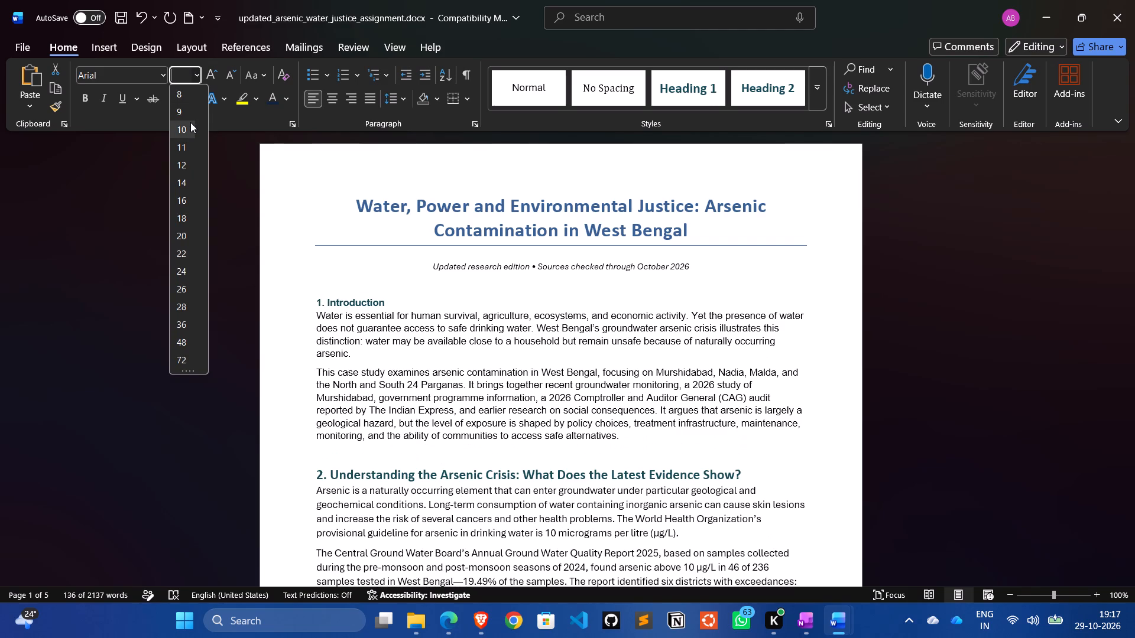
{"action": "left_click", "coordinate": [190, 122]}
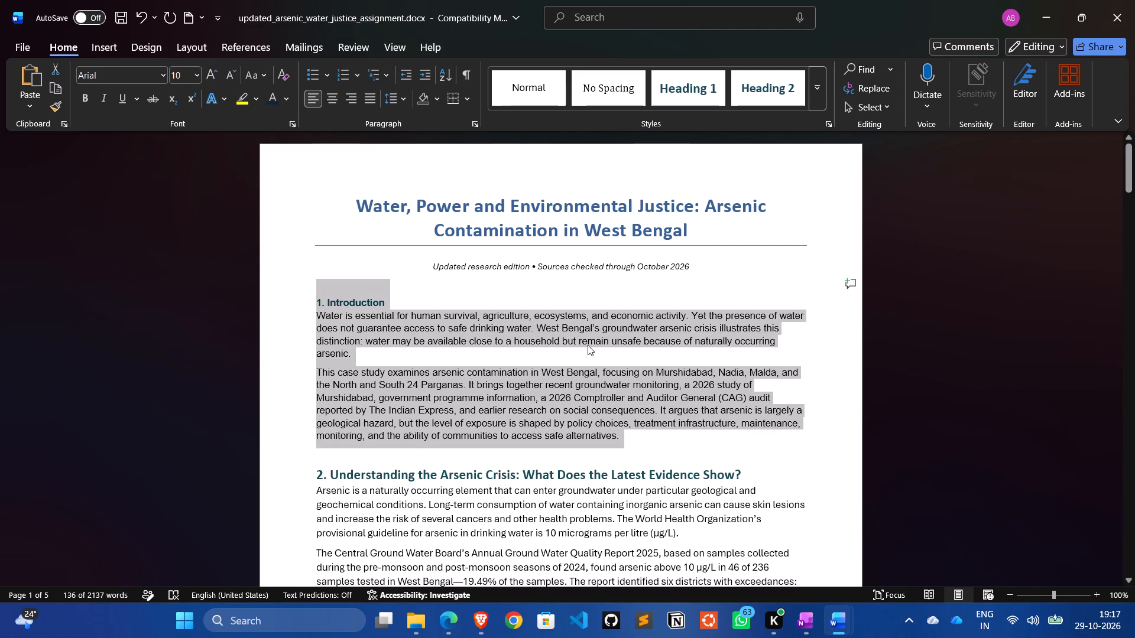
Set the "2. Understanding the Arsenic Crisis" heading and all its paragraphs to Arial, size 10.
{"action": "scroll", "coordinate": [588, 345], "scroll_direction": "down", "scroll_amount": 2}
{"action": "scroll", "coordinate": [588, 345], "scroll_direction": "up", "scroll_amount": 1}
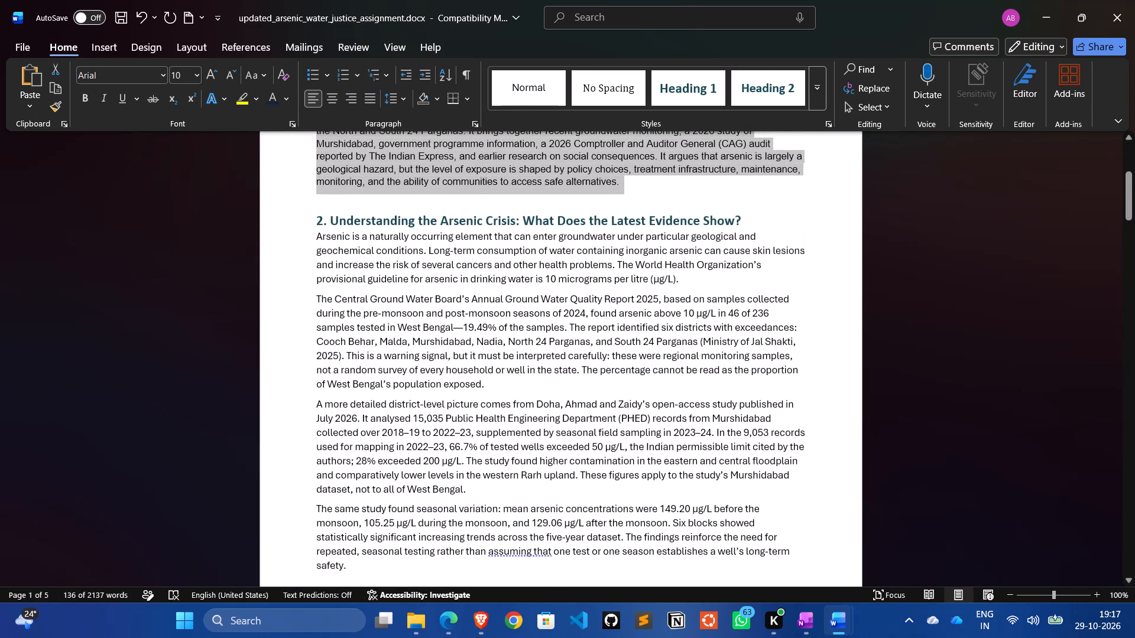
{"action": "left_click_drag", "start_coordinate": [351, 567], "coordinate": [313, 347]}
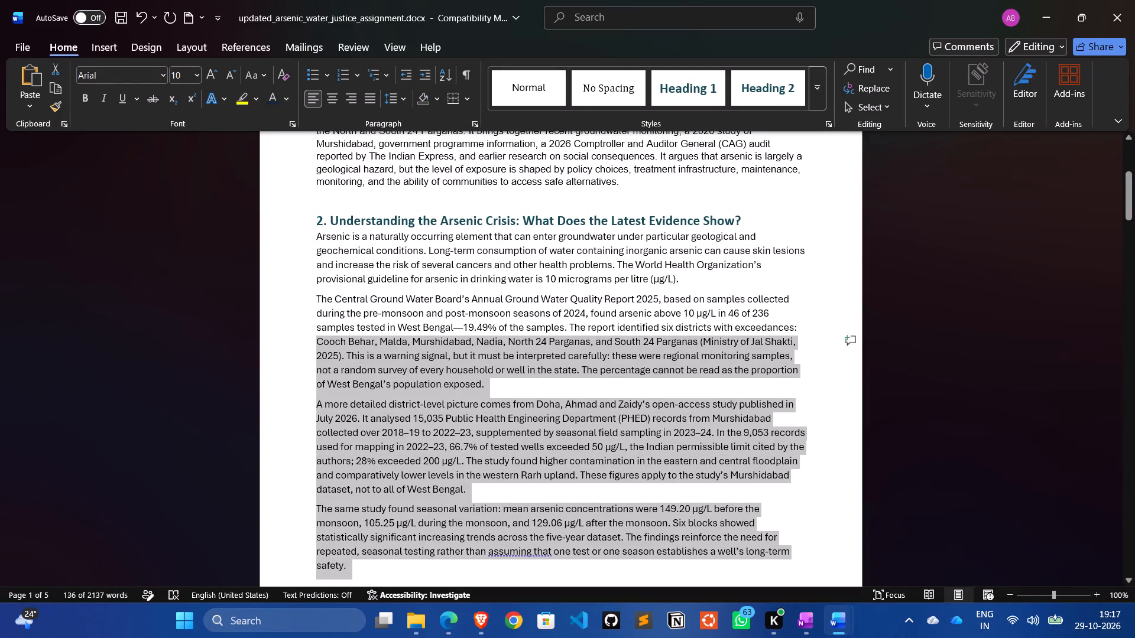
{"action": "left_click_drag", "start_coordinate": [313, 347], "coordinate": [316, 233]}
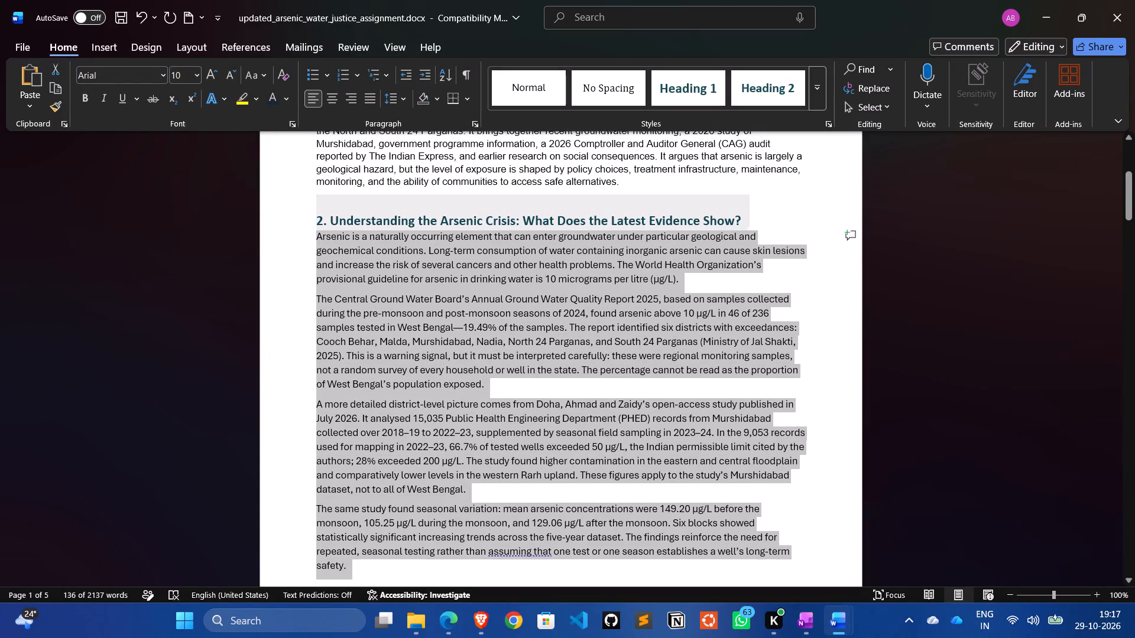
{"action": "left_click_drag", "start_coordinate": [316, 233], "coordinate": [317, 227]}
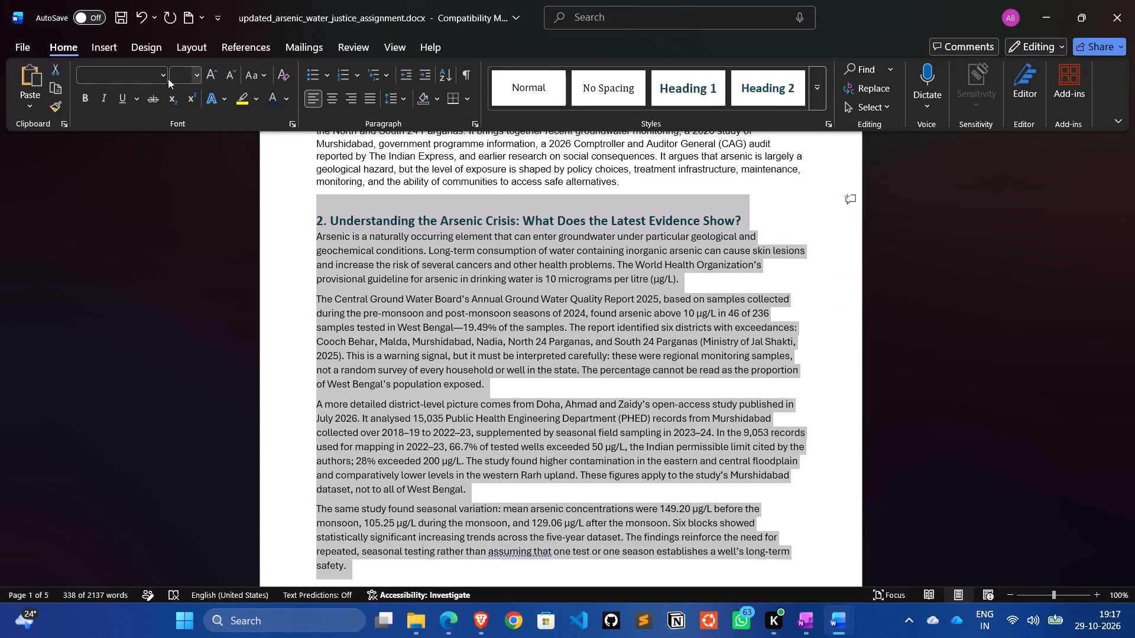
{"action": "left_click", "coordinate": [163, 75]}
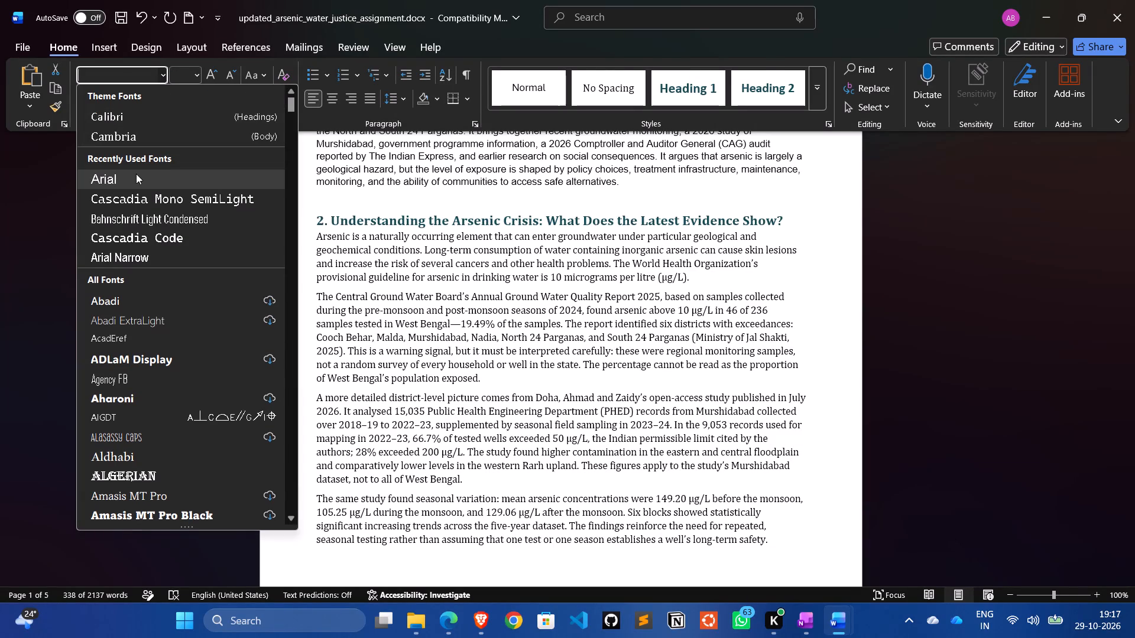
{"action": "left_click", "coordinate": [135, 178]}
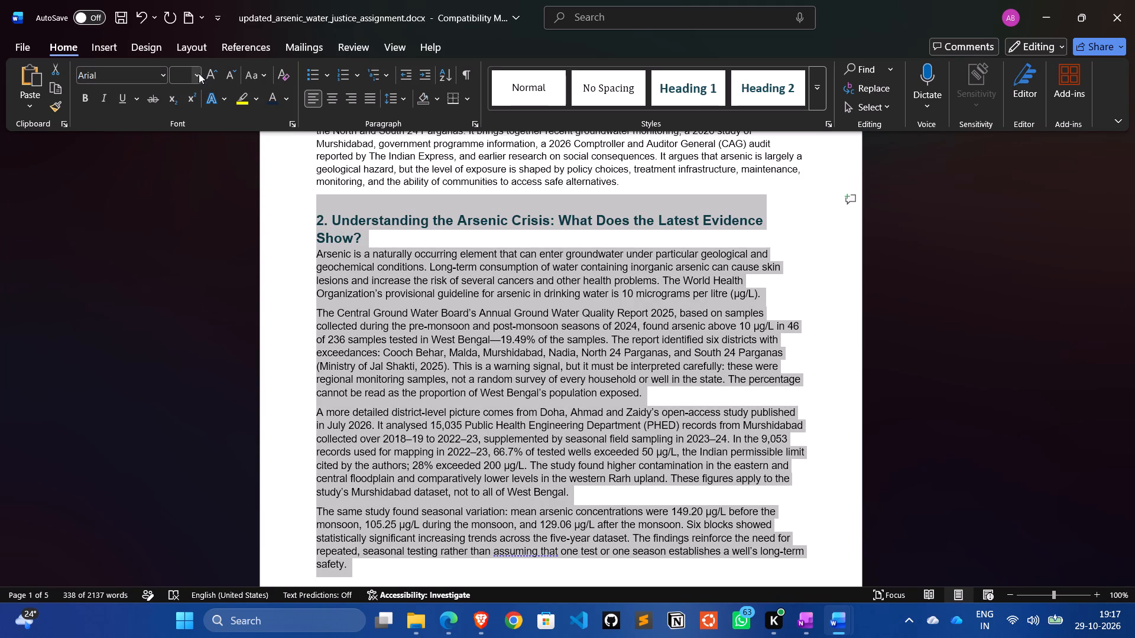
{"action": "left_click", "coordinate": [196, 73]}
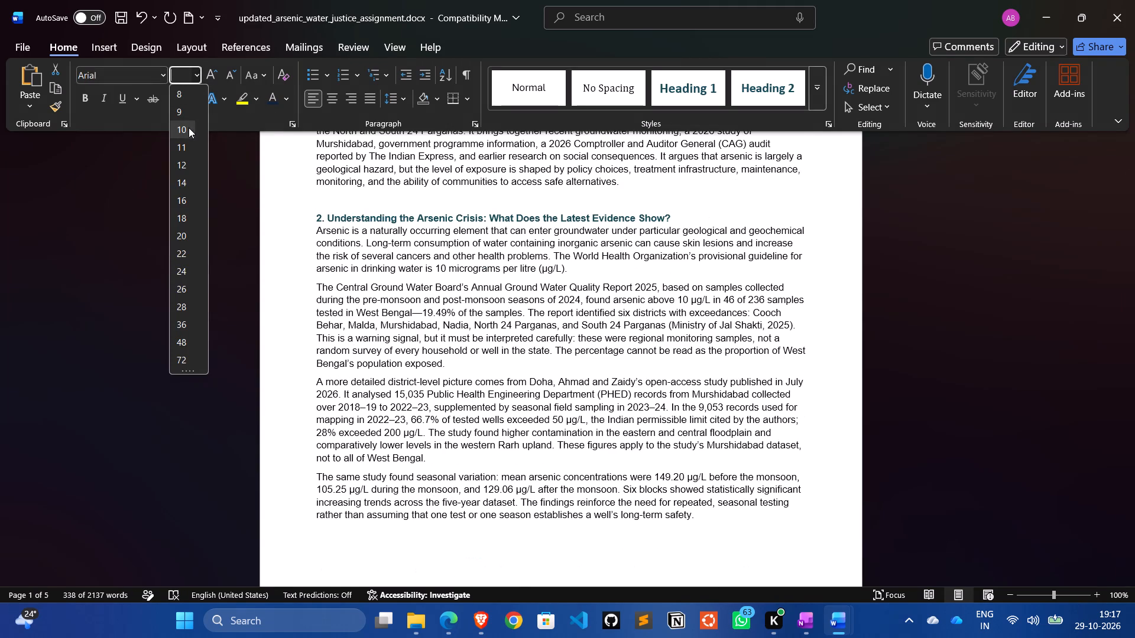
{"action": "left_click", "coordinate": [189, 128]}
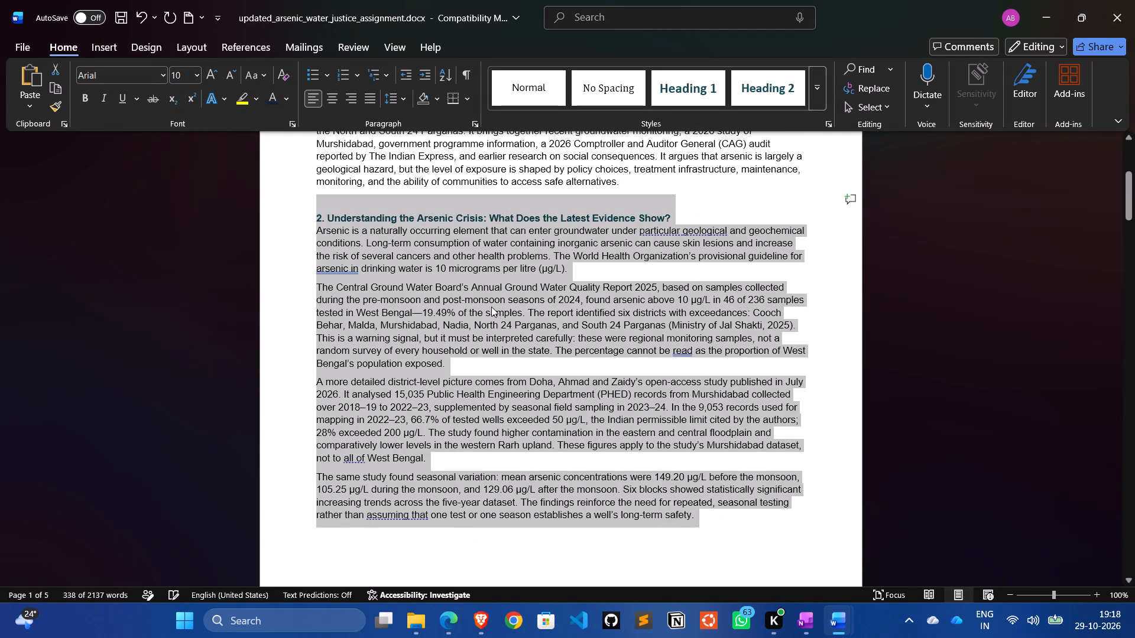
Accept the conciseness suggestions in section 2's first paragraph, changing "arsenic in" to "arsenic" and "particular geological" to "geological".
{"action": "left_click", "coordinate": [473, 308]}
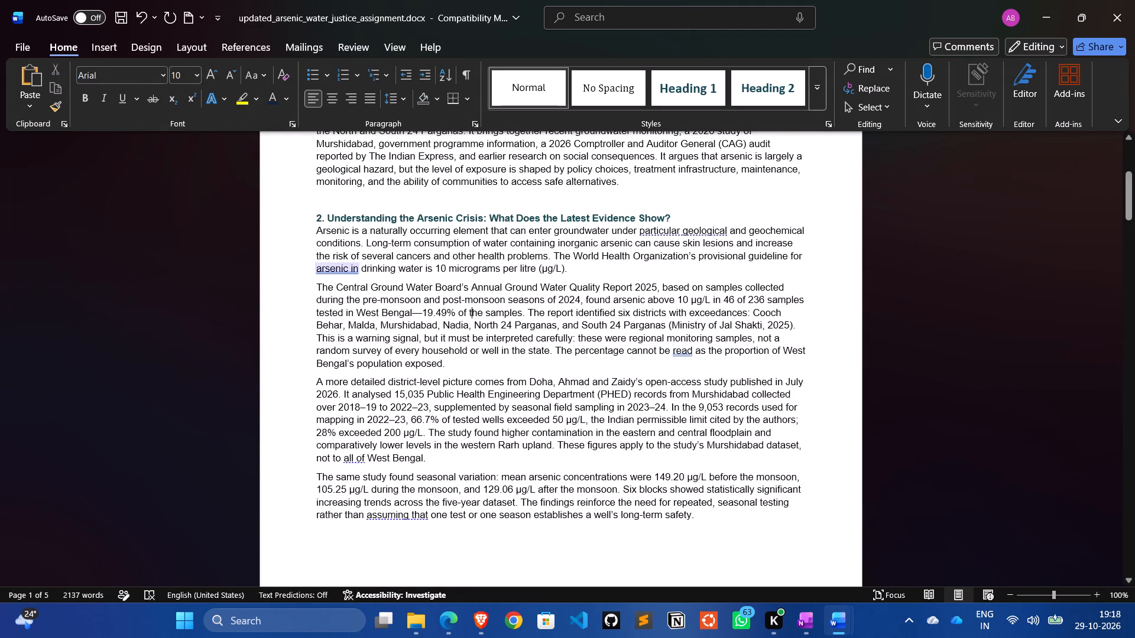
{"action": "left_click", "coordinate": [336, 268]}
{"action": "left_click", "coordinate": [336, 323]}
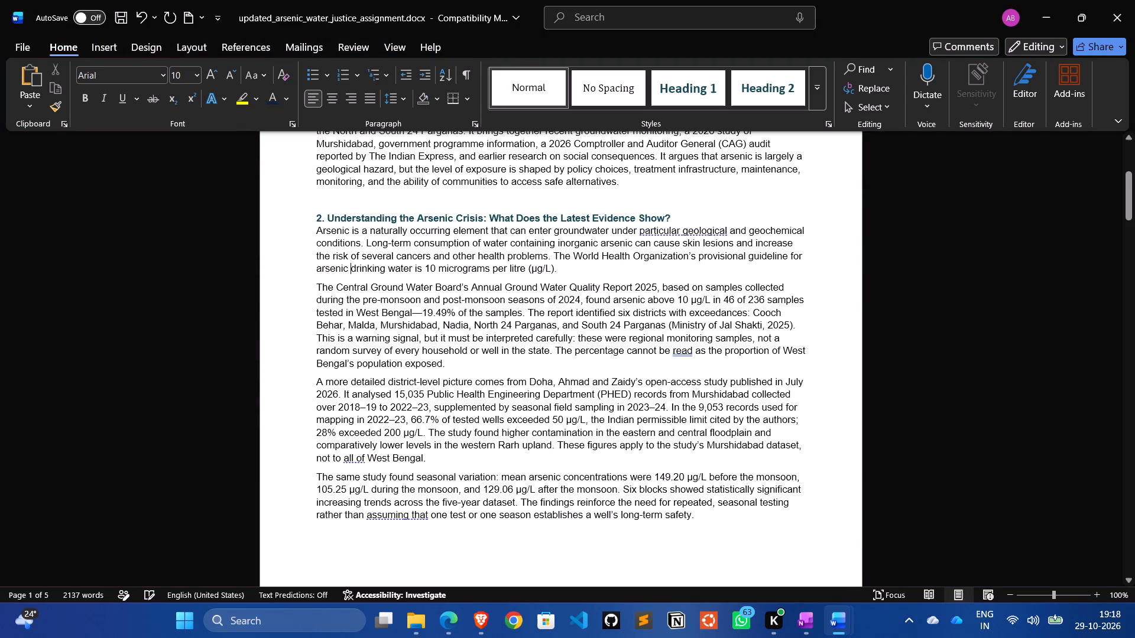
{"action": "left_click", "coordinate": [659, 230]}
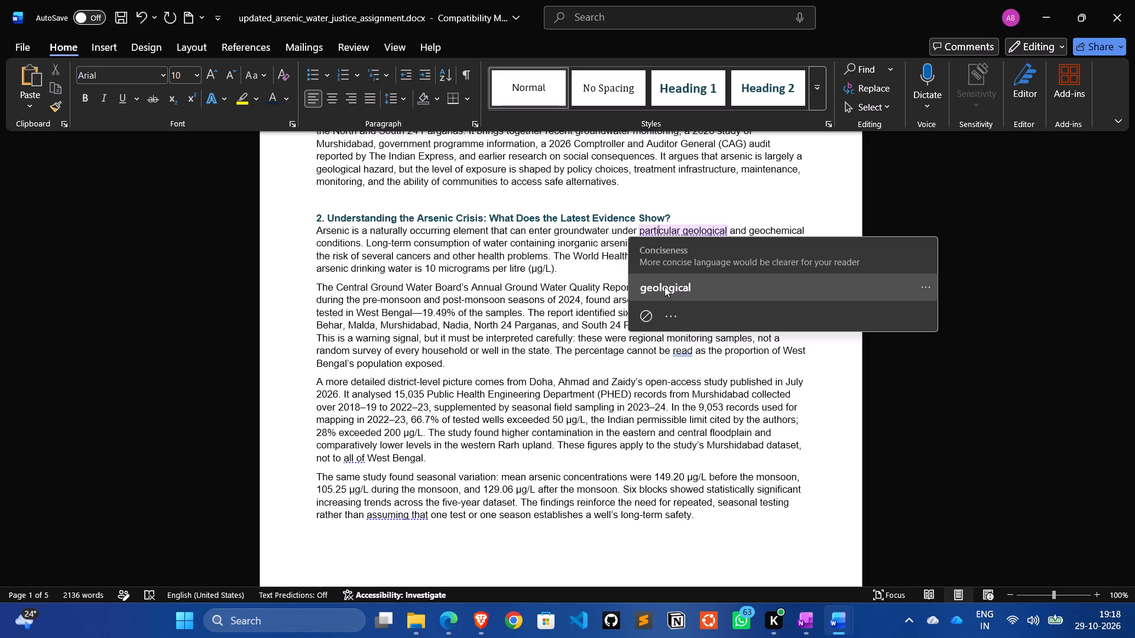
{"action": "left_click", "coordinate": [664, 287]}
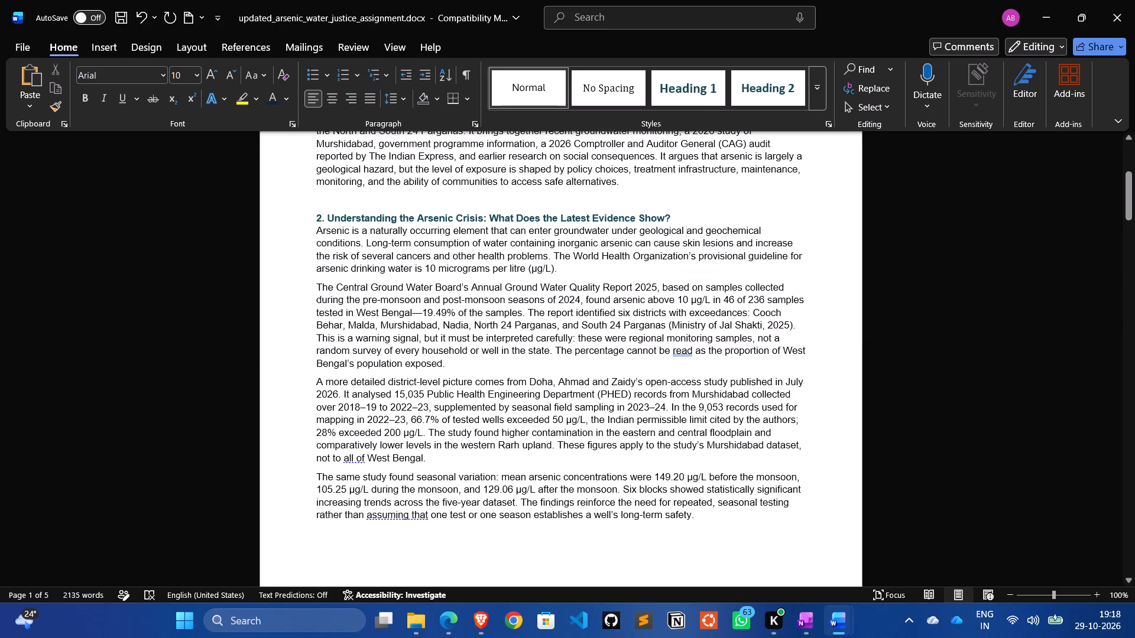
Accept the grammar suggestion in section 2's second paragraph, replacing "read" with "seen" in "The percentage cannot be read".
{"action": "left_click", "coordinate": [682, 353]}
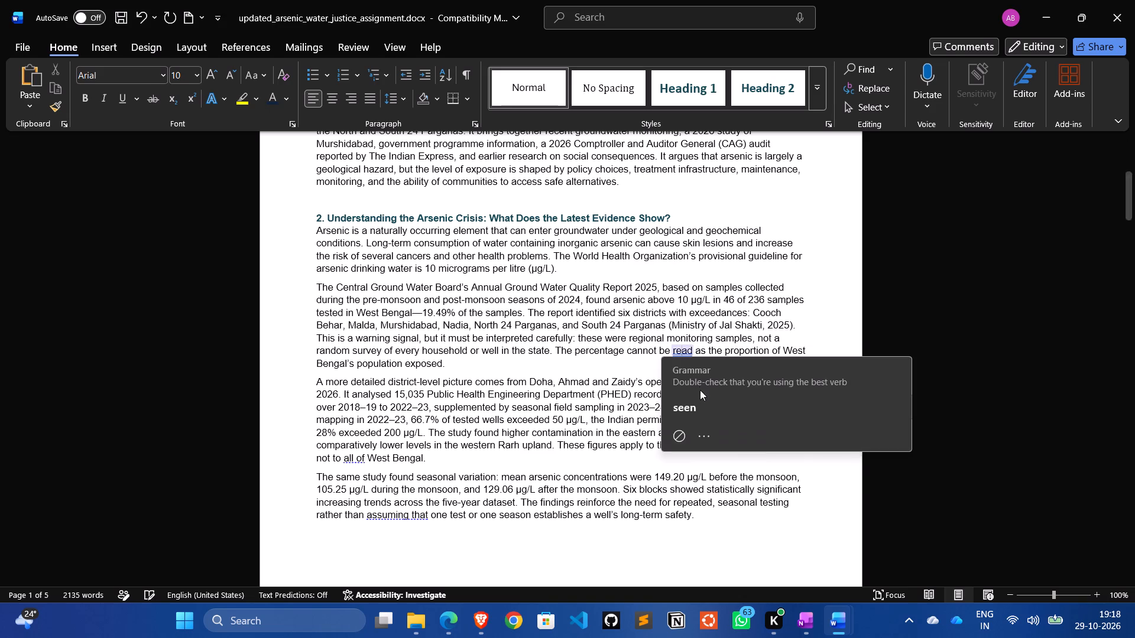
{"action": "left_click", "coordinate": [687, 406]}
Ignore the conciseness suggestion for "assuming that" in the last paragraph of section 2, keeping the original wording.
{"action": "scroll", "coordinate": [718, 437], "scroll_direction": "down", "scroll_amount": 1}
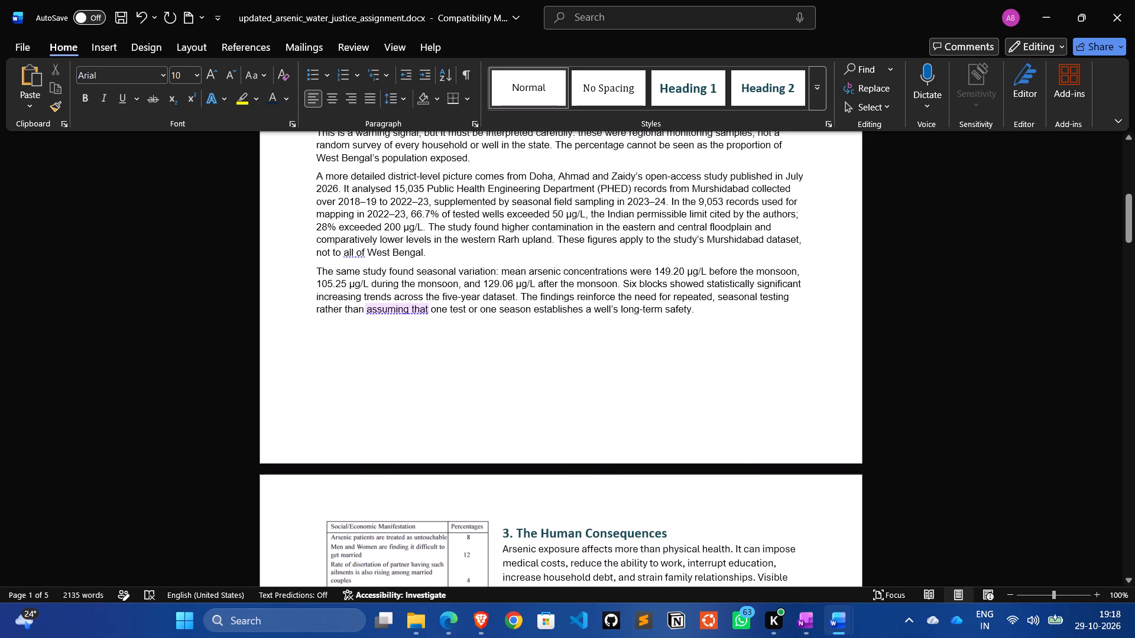
{"action": "left_click", "coordinate": [404, 310]}
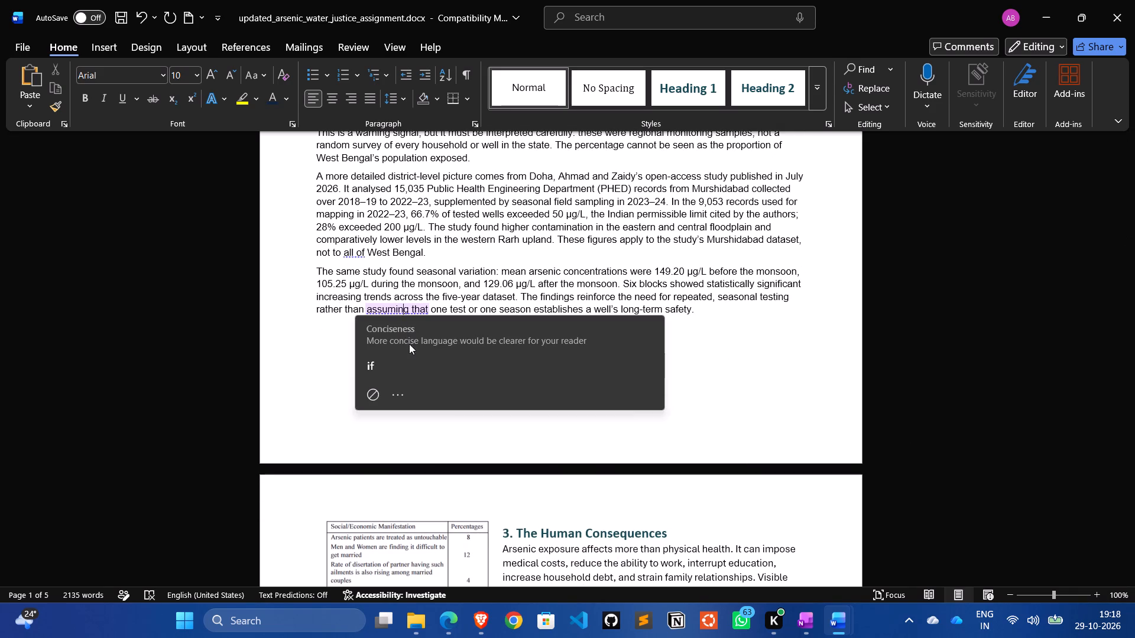
{"action": "left_click", "coordinate": [294, 343]}
{"action": "left_click", "coordinate": [366, 377]}
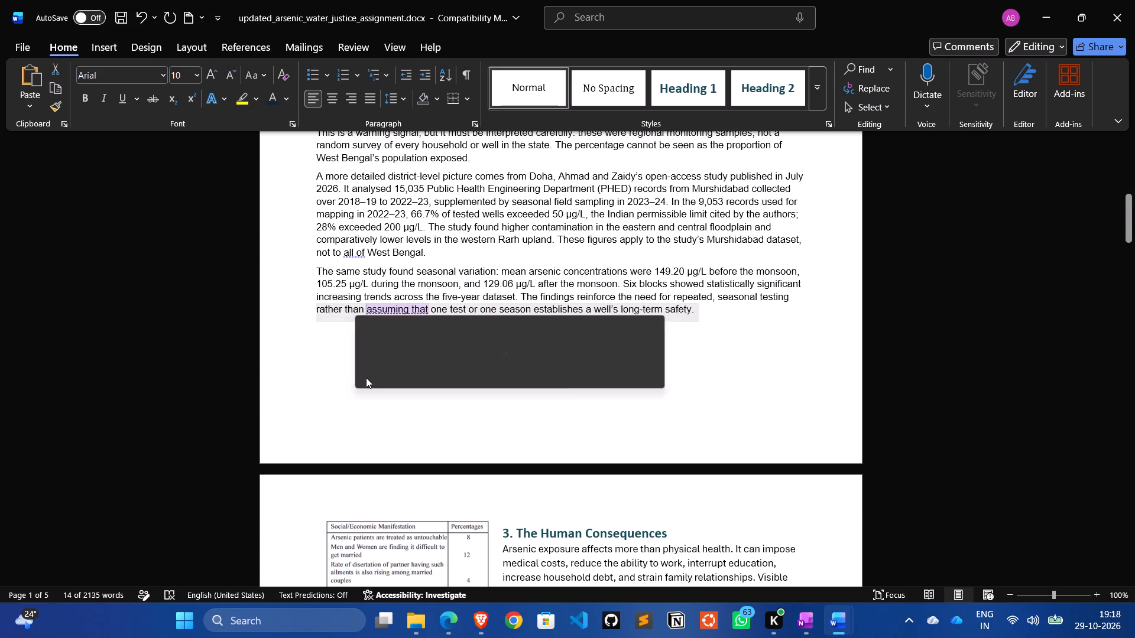
{"action": "left_click", "coordinate": [227, 304]}
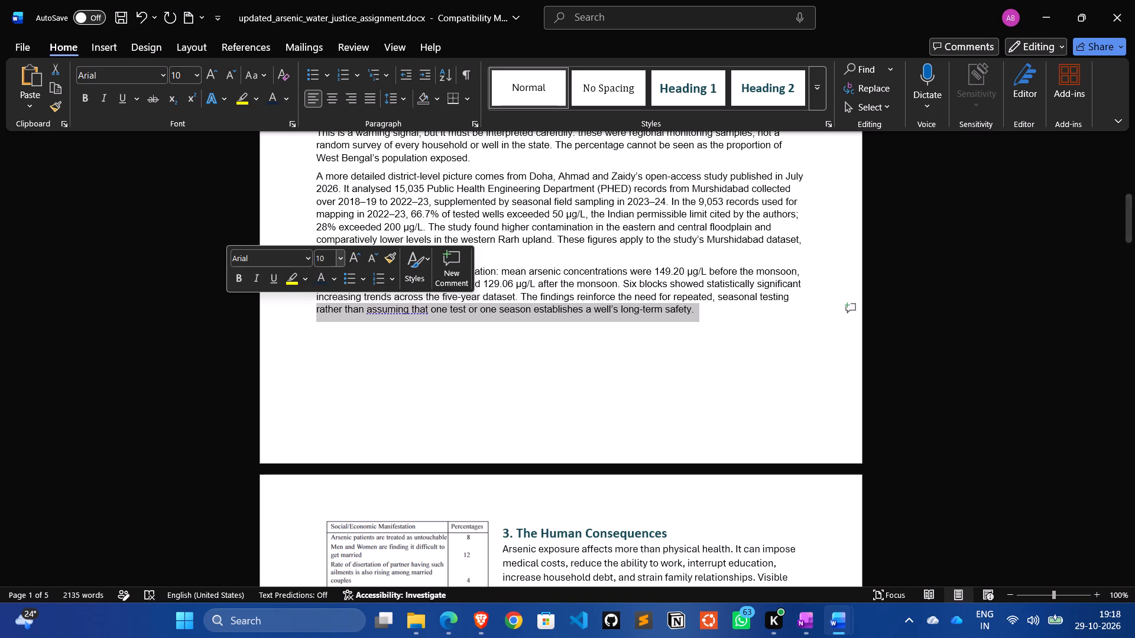
{"action": "left_click", "coordinate": [390, 315]}
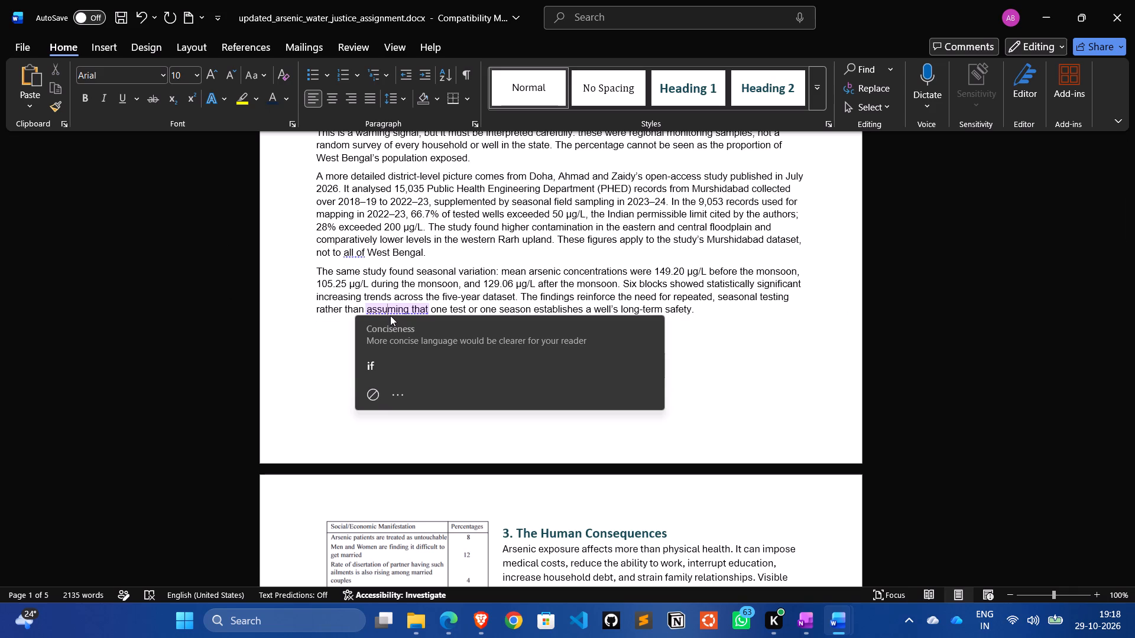
{"action": "left_click", "coordinate": [371, 397]}
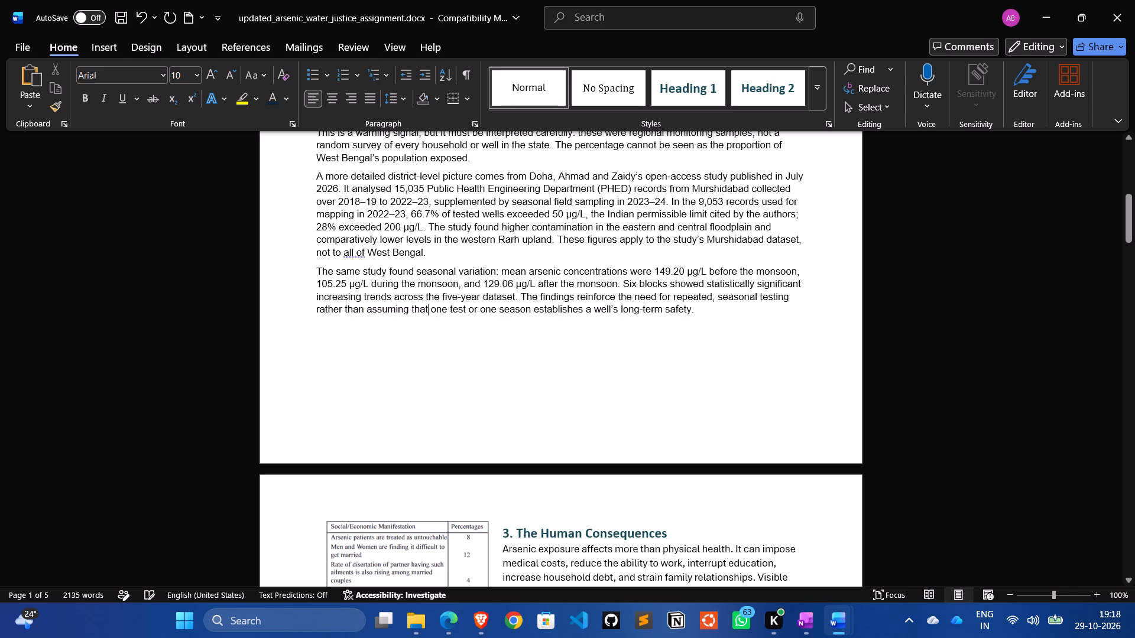
Accept the conciseness suggestion at the end of section 2's third paragraph, replacing "all of" with "all" before "West Bengal".
{"action": "left_click", "coordinate": [347, 255]}
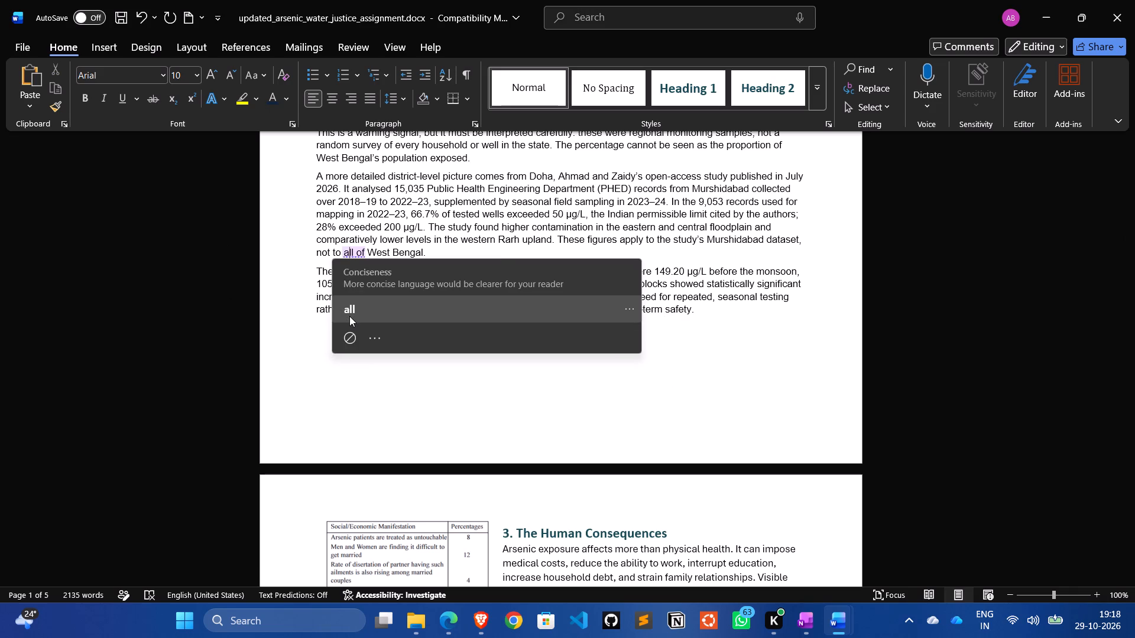
{"action": "left_click", "coordinate": [404, 204]}
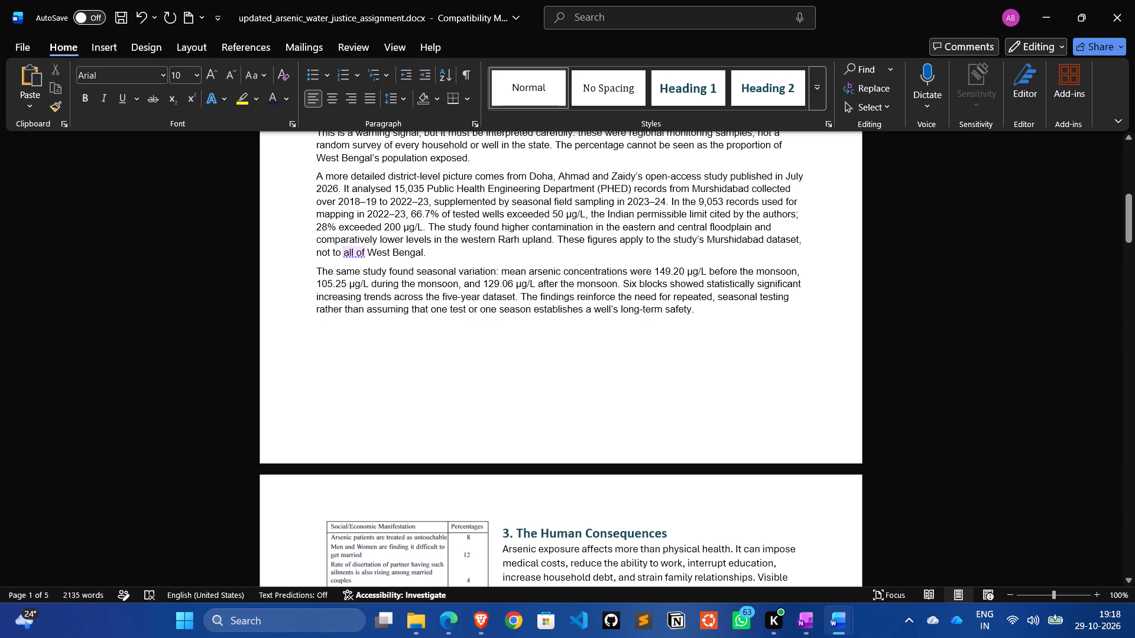
{"action": "left_click", "coordinate": [356, 258]}
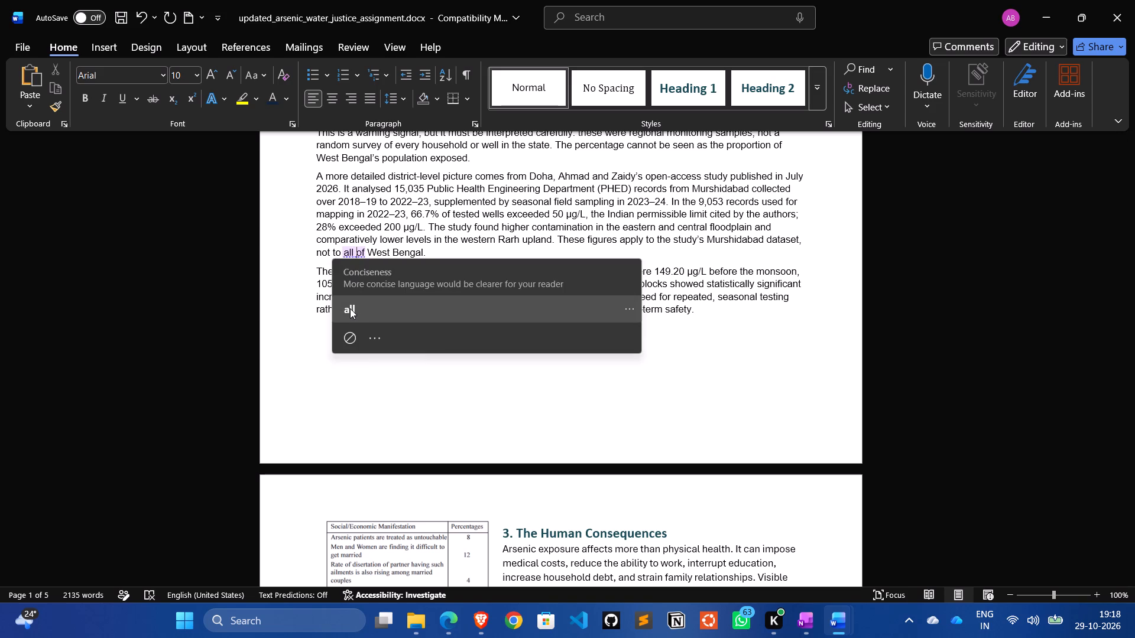
{"action": "left_click", "coordinate": [350, 308]}
Review the document from the introduction through section 6, examining the text formatting, page breaks, and figure and table placement.
{"action": "scroll", "coordinate": [475, 327], "scroll_direction": "up", "scroll_amount": 1}
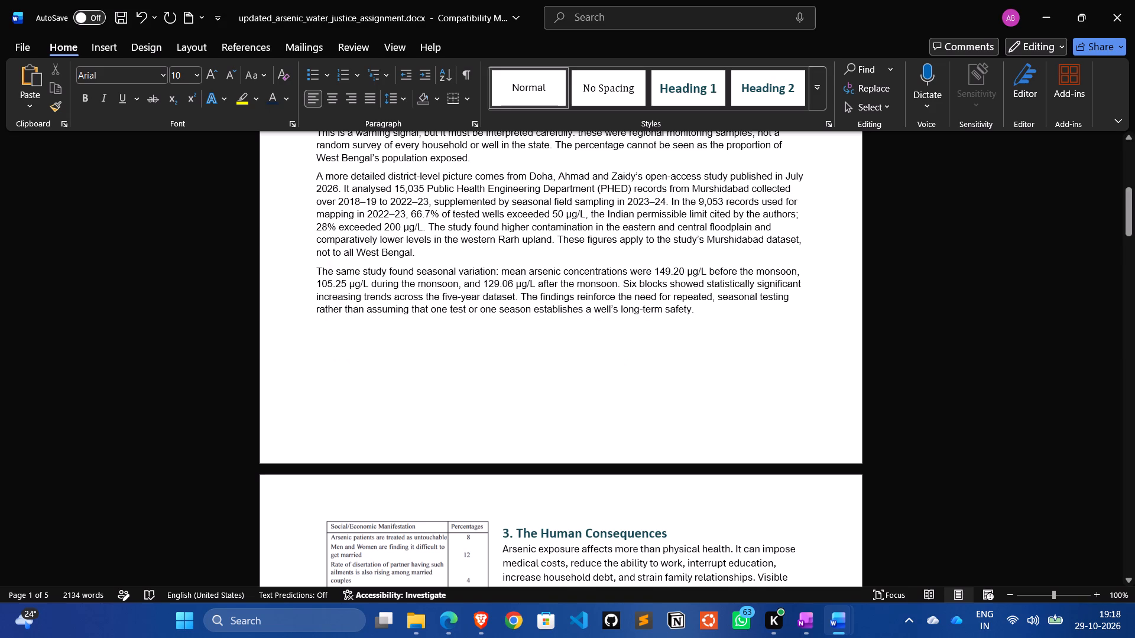
{"action": "scroll", "coordinate": [475, 327], "scroll_direction": "up", "scroll_amount": 3}
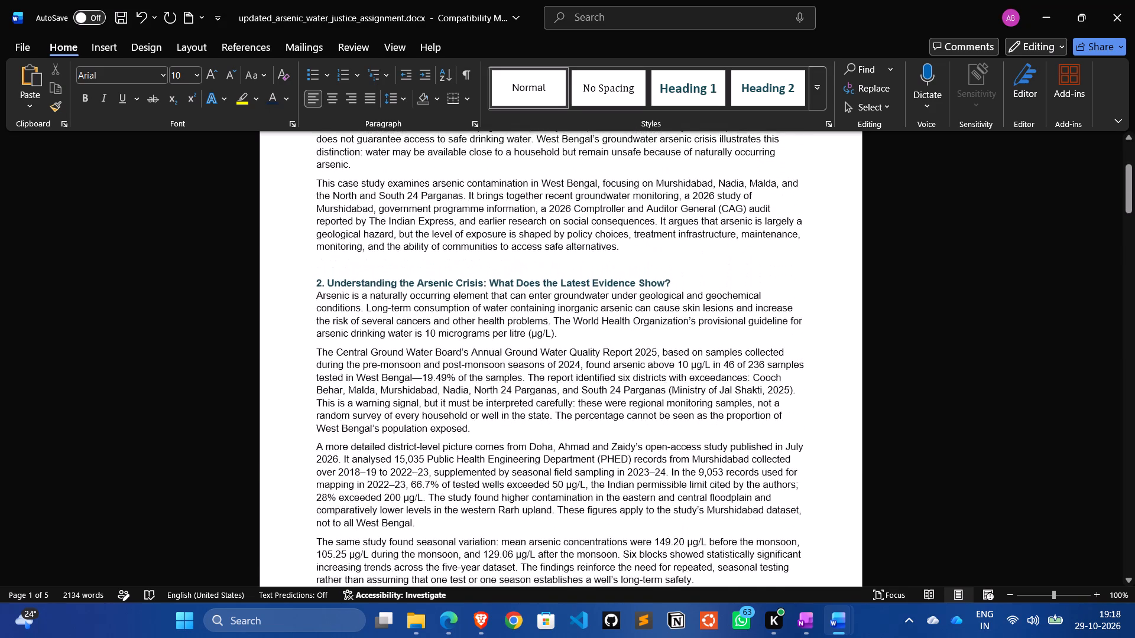
{"action": "scroll", "coordinate": [475, 327], "scroll_direction": "up", "scroll_amount": 2}
{"action": "scroll", "coordinate": [475, 327], "scroll_direction": "down", "scroll_amount": 3}
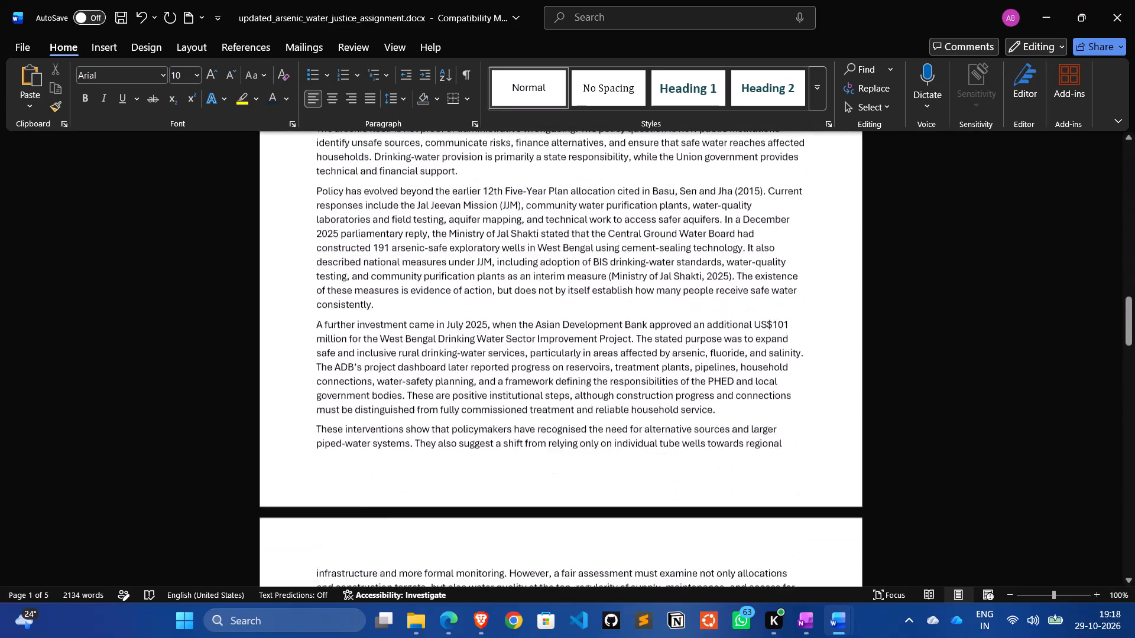
{"action": "scroll", "coordinate": [475, 327], "scroll_direction": "up", "scroll_amount": 4}
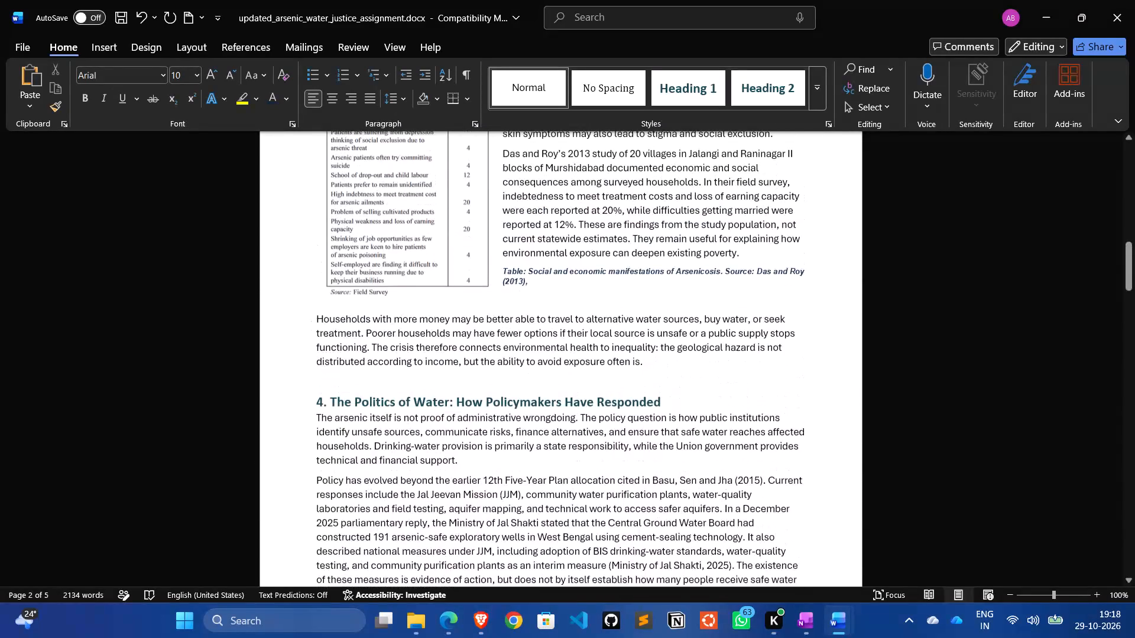
{"action": "scroll", "coordinate": [475, 327], "scroll_direction": "down", "scroll_amount": 3}
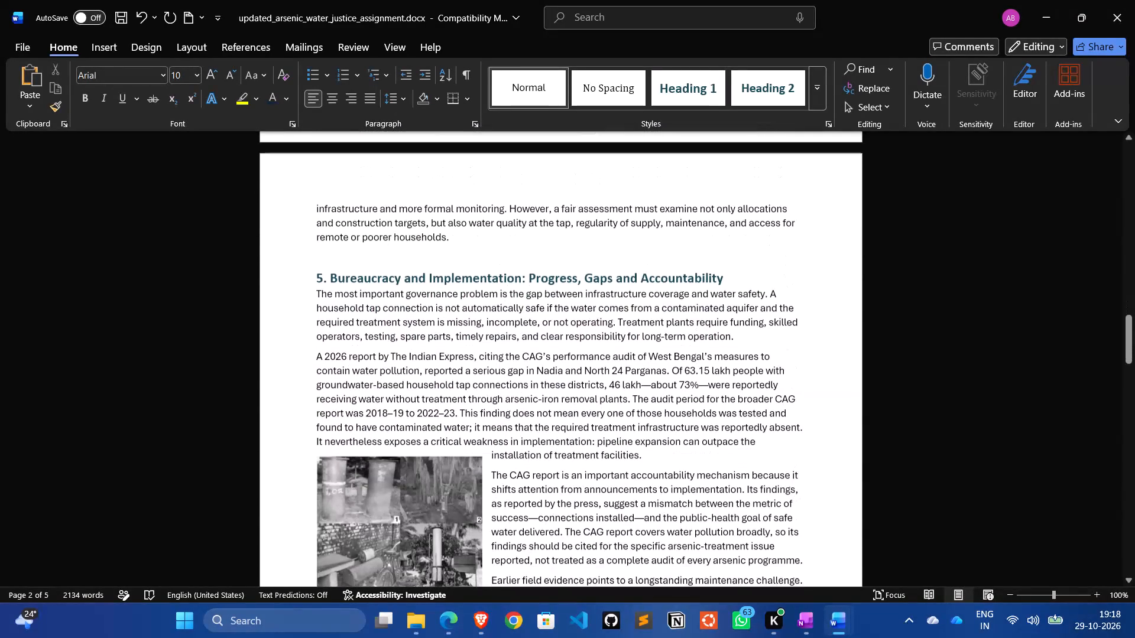
{"action": "scroll", "coordinate": [475, 327], "scroll_direction": "down", "scroll_amount": 1}
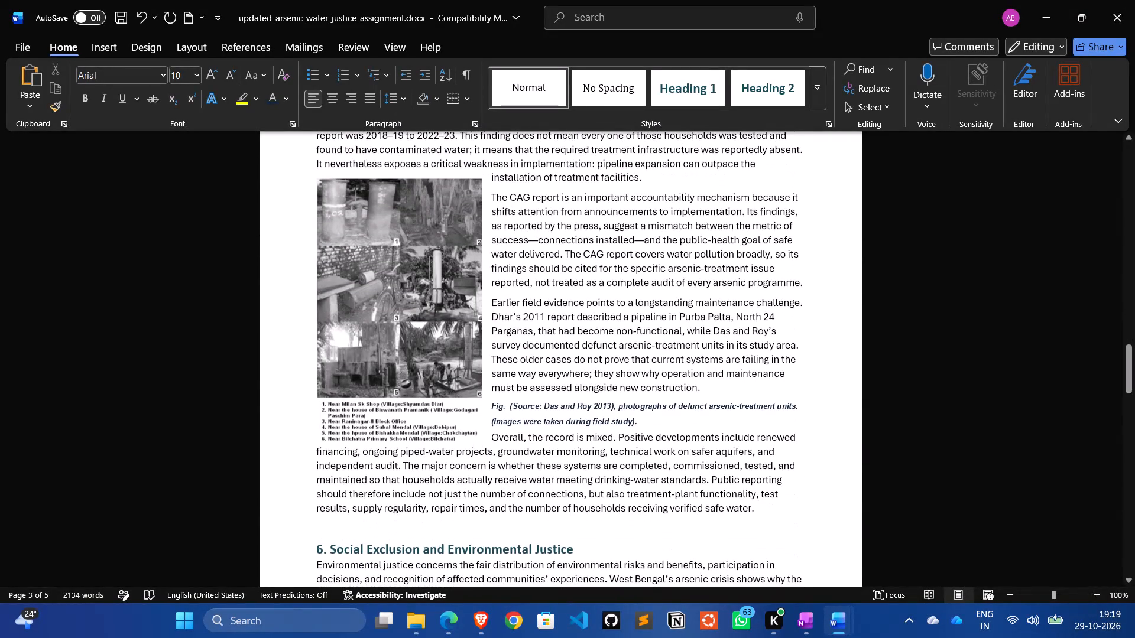
{"action": "scroll", "coordinate": [475, 327], "scroll_direction": "down", "scroll_amount": 2}
{"action": "scroll", "coordinate": [475, 327], "scroll_direction": "up", "scroll_amount": 2}
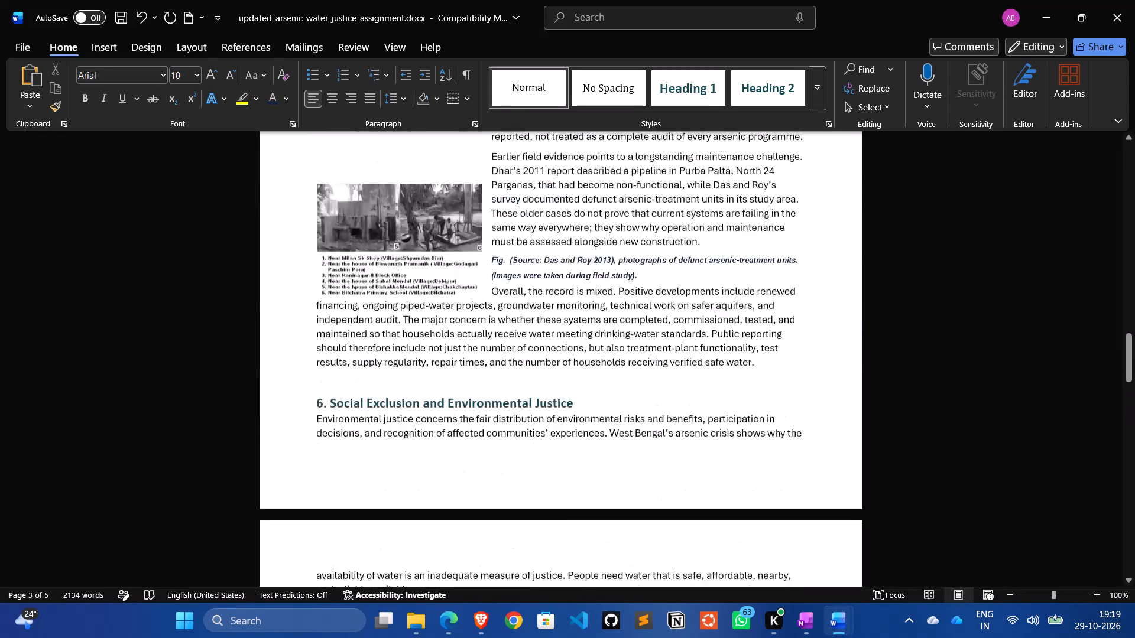
{"action": "scroll", "coordinate": [475, 327], "scroll_direction": "up", "scroll_amount": 2}
Set the "3. The Human Consequences" heading and the two paragraphs beside the table to Arial, size 10.
{"action": "scroll", "coordinate": [475, 327], "scroll_direction": "down", "scroll_amount": 1}
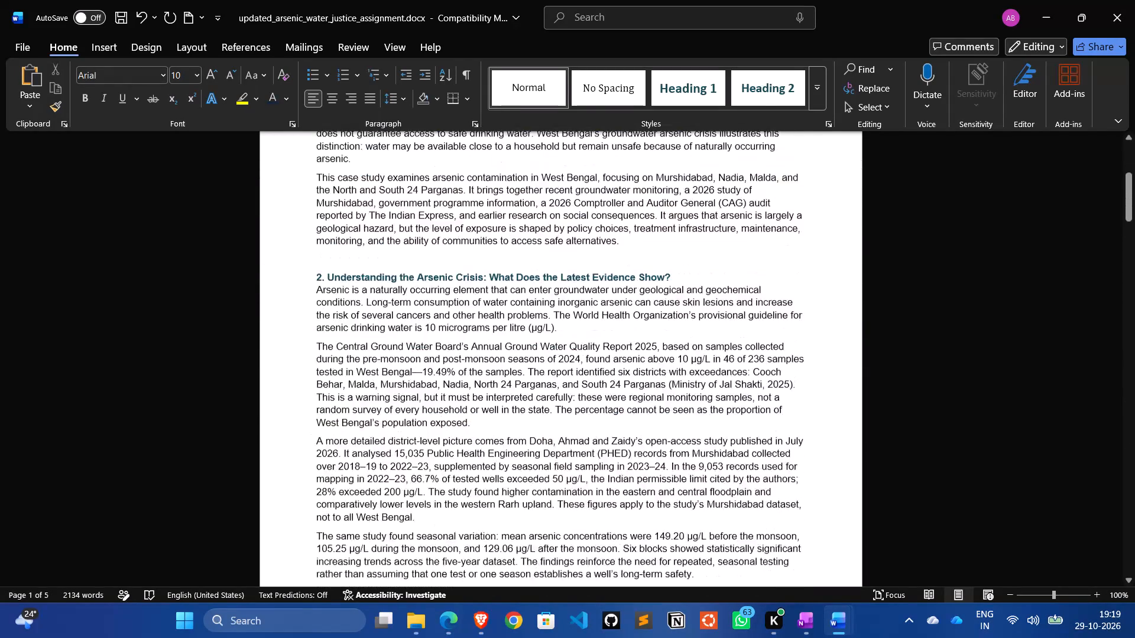
{"action": "scroll", "coordinate": [475, 327], "scroll_direction": "down", "scroll_amount": 2}
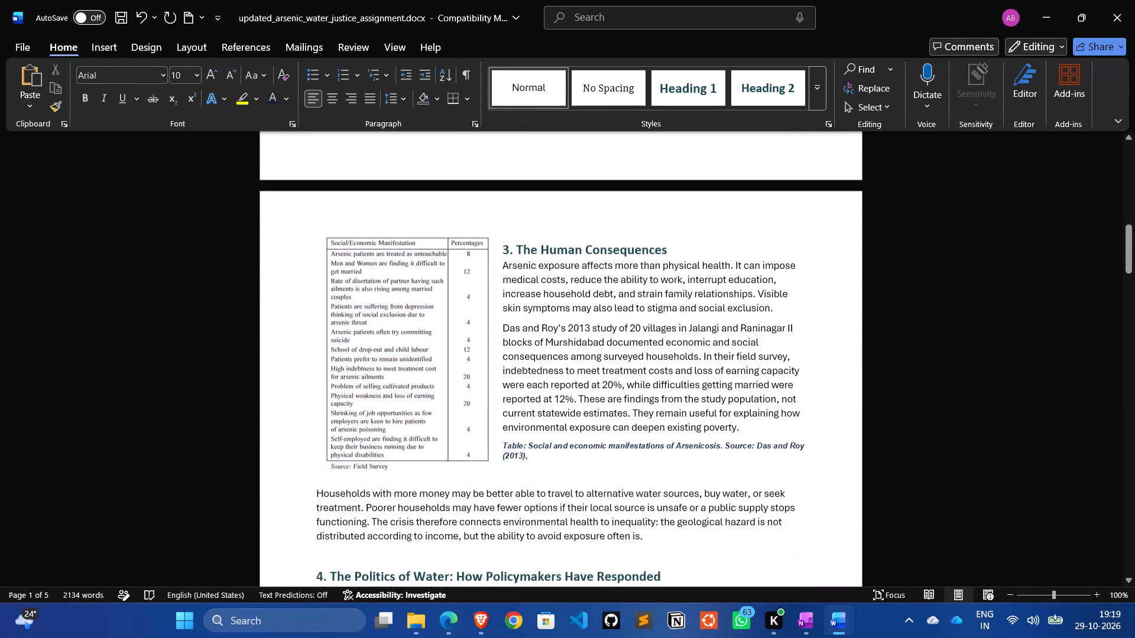
{"action": "scroll", "coordinate": [475, 327], "scroll_direction": "down", "scroll_amount": 1}
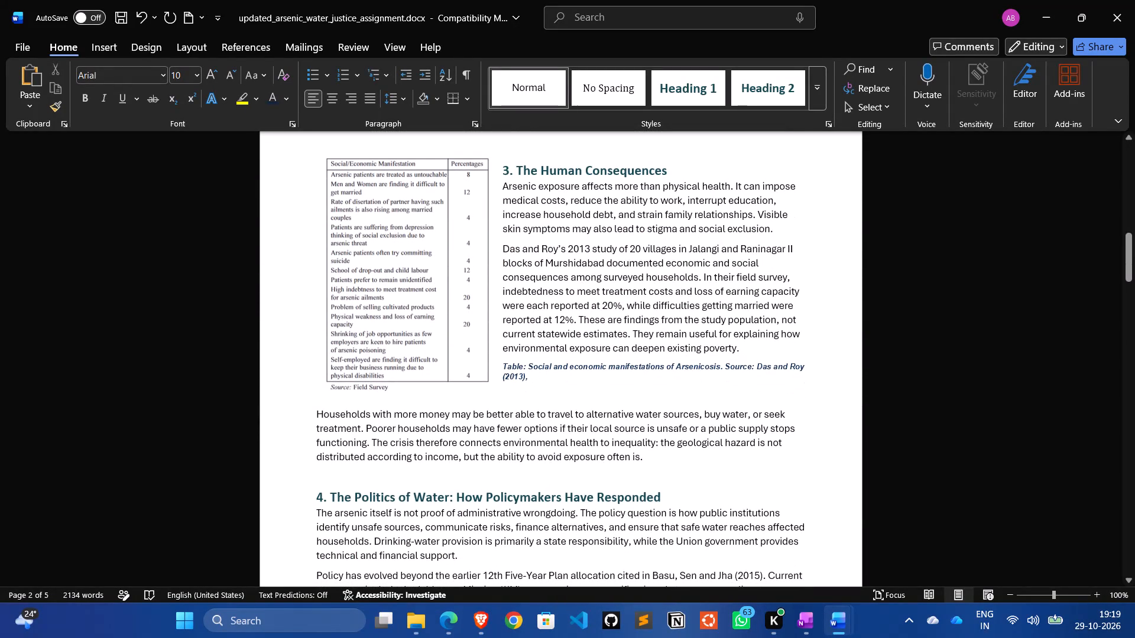
{"action": "left_click_drag", "start_coordinate": [501, 162], "coordinate": [502, 175]}
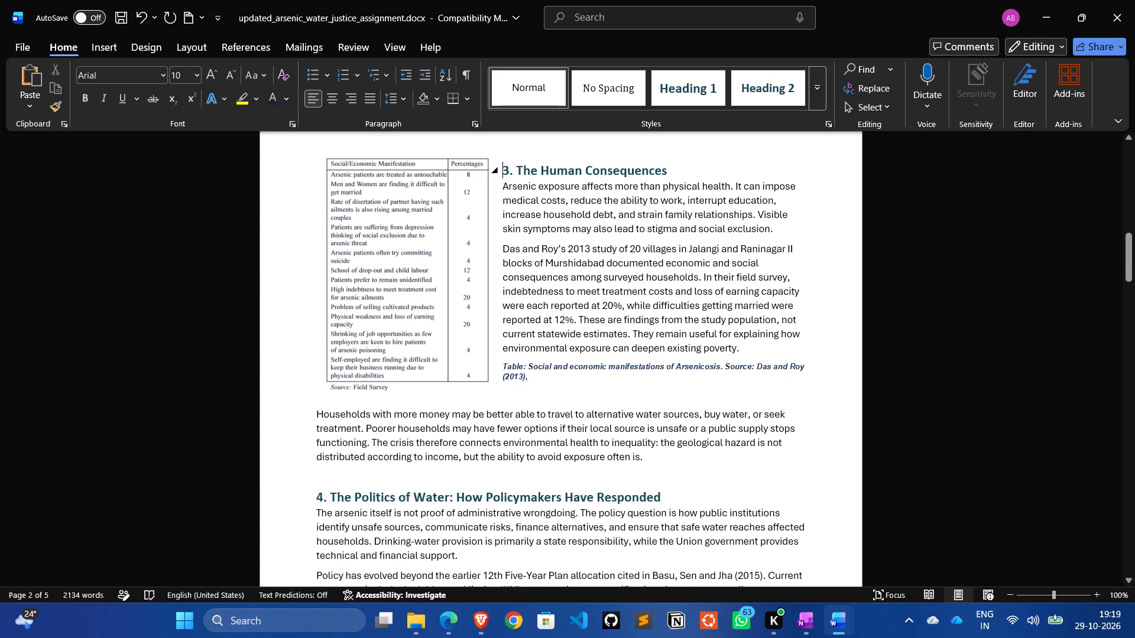
{"action": "left_click_drag", "start_coordinate": [502, 175], "coordinate": [579, 200]}
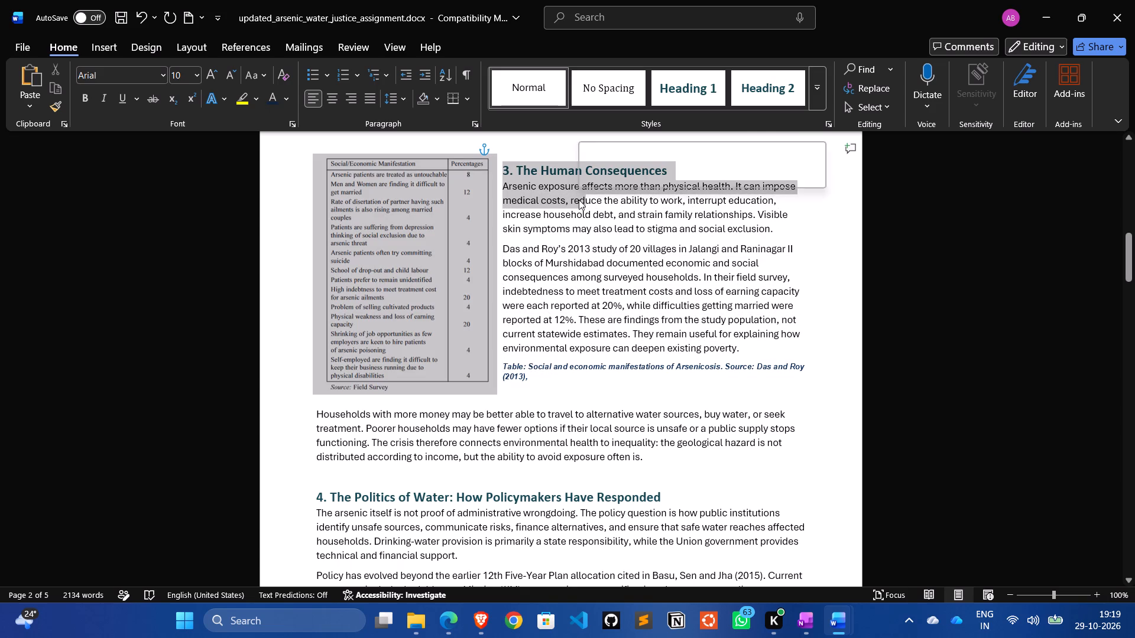
{"action": "left_click", "coordinate": [579, 200]}
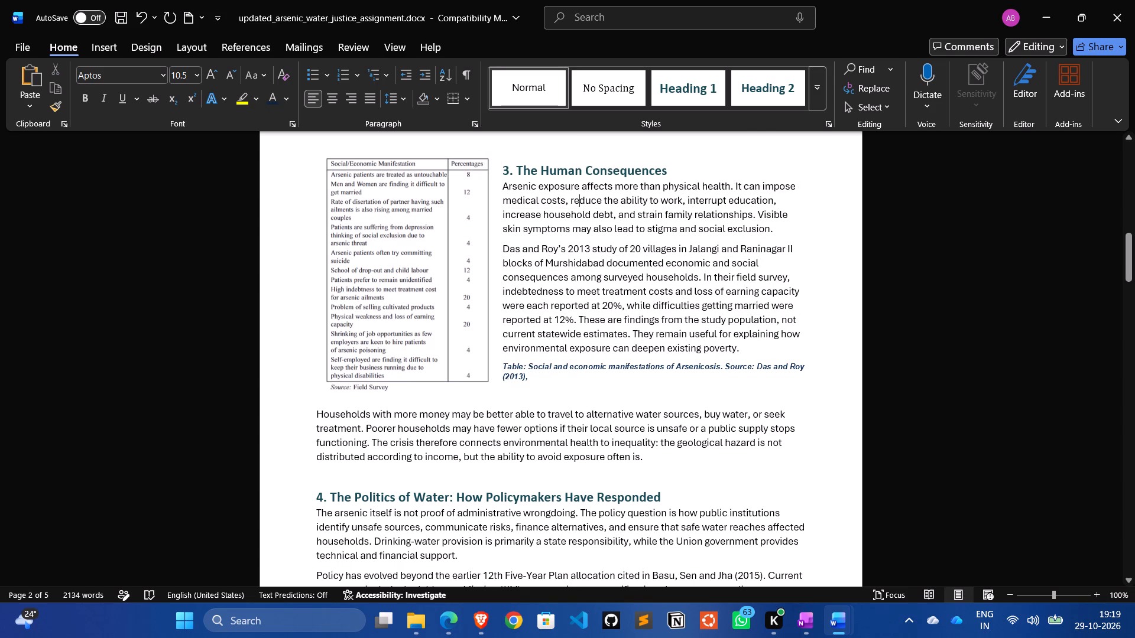
{"action": "left_click_drag", "start_coordinate": [740, 350], "coordinate": [507, 176]}
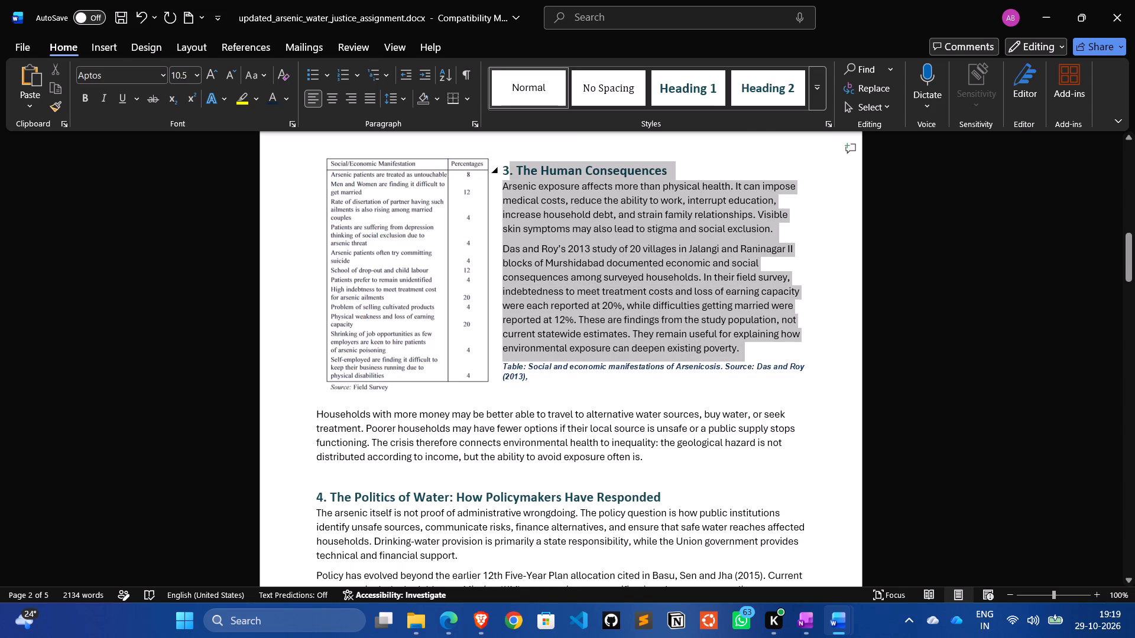
{"action": "left_click_drag", "start_coordinate": [507, 176], "coordinate": [507, 174]}
{"action": "left_click_drag", "start_coordinate": [507, 174], "coordinate": [505, 174]}
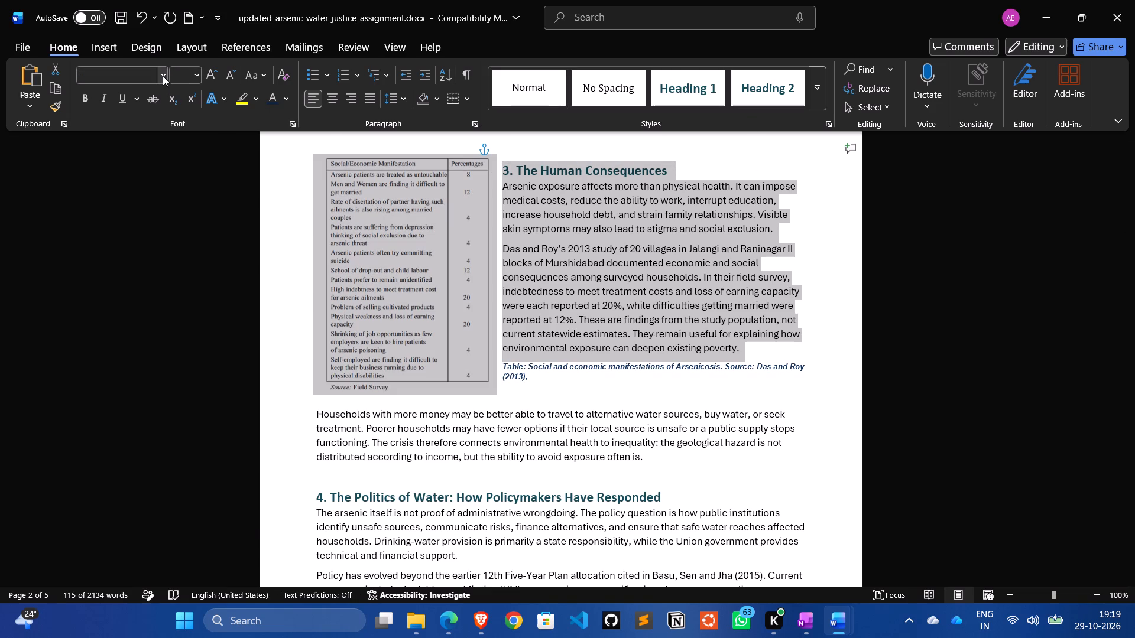
{"action": "left_click", "coordinate": [162, 76]}
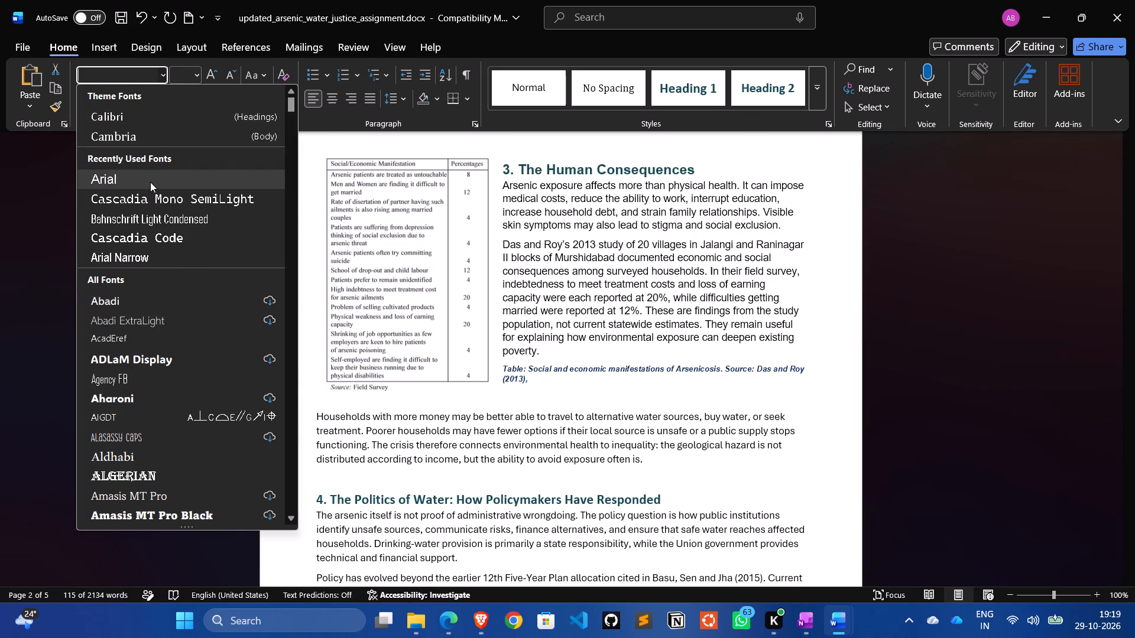
{"action": "left_click", "coordinate": [150, 182]}
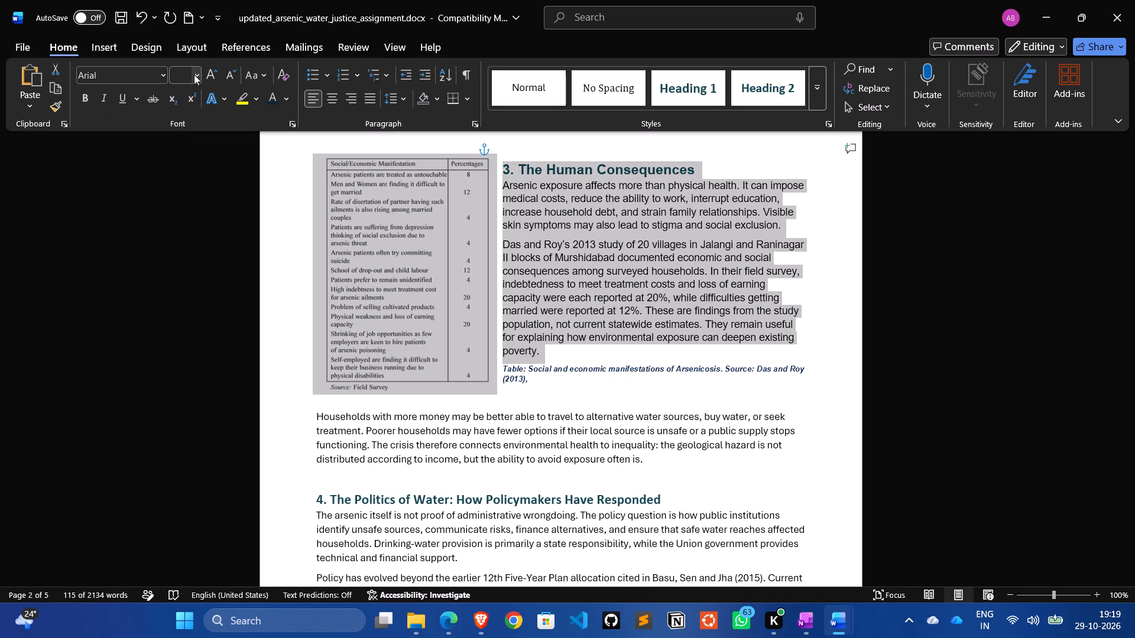
{"action": "left_click", "coordinate": [194, 74]}
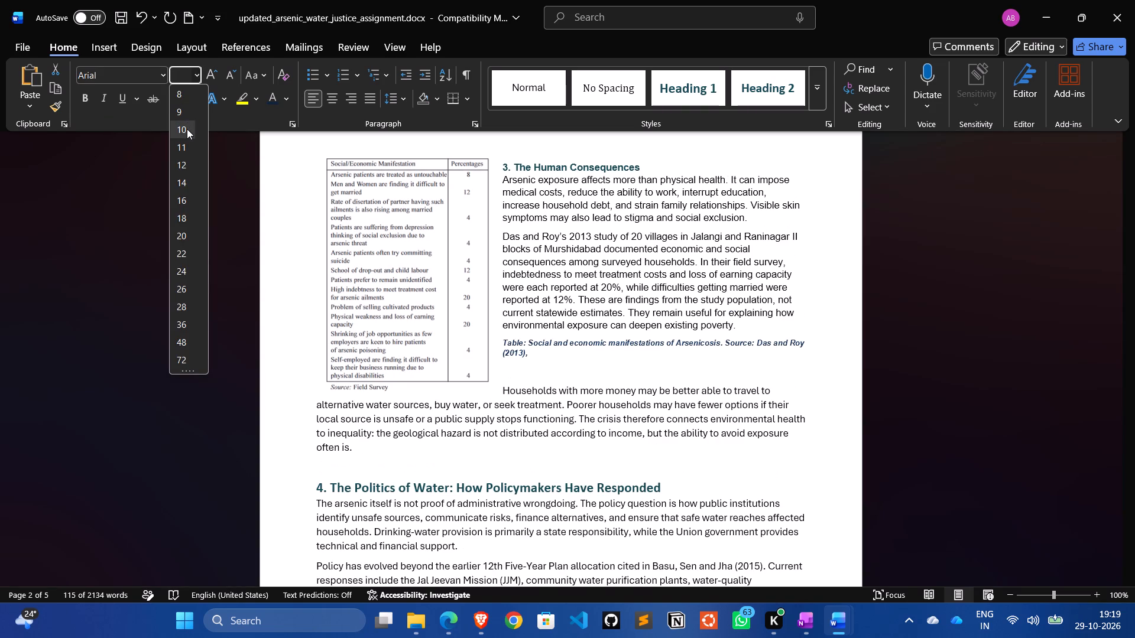
{"action": "left_click", "coordinate": [187, 129]}
{"action": "left_click", "coordinate": [596, 223]}
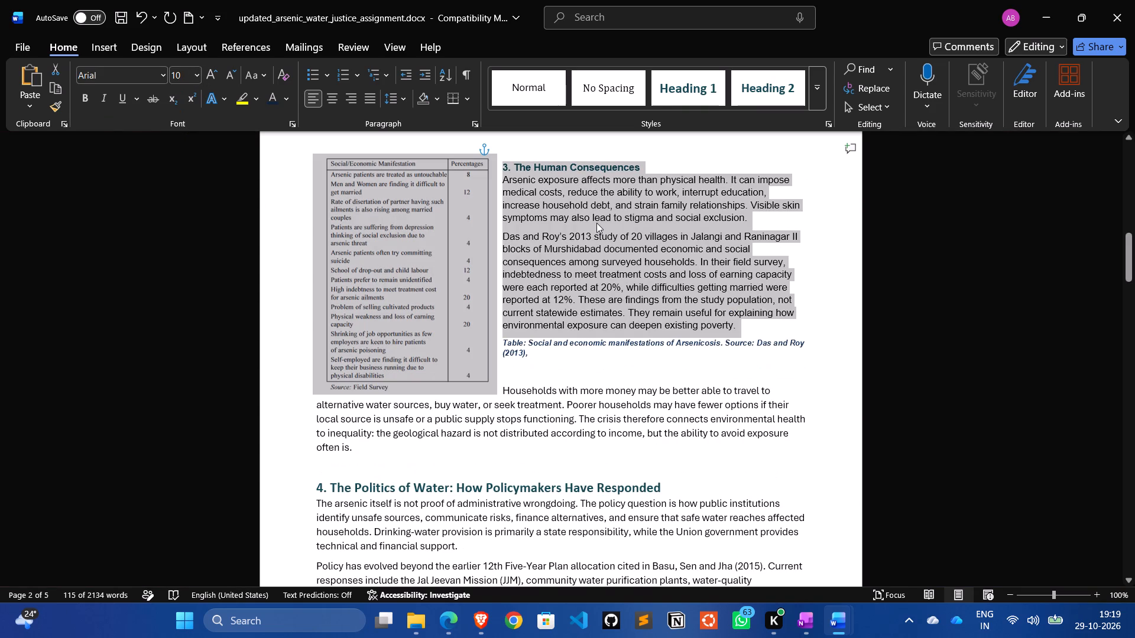
Set section 3's final paragraph, beginning "Households with more money", to Arial, size 10.
{"action": "left_click_drag", "start_coordinate": [353, 451], "coordinate": [375, 436]}
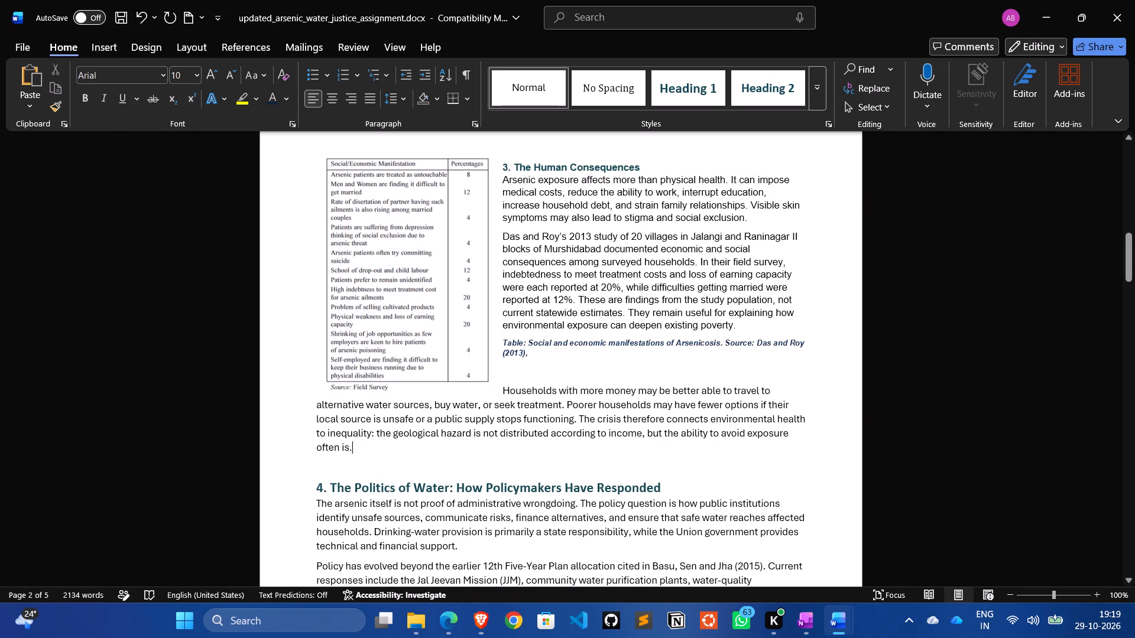
{"action": "left_click_drag", "start_coordinate": [375, 436], "coordinate": [503, 391]}
{"action": "left_click", "coordinate": [581, 345]}
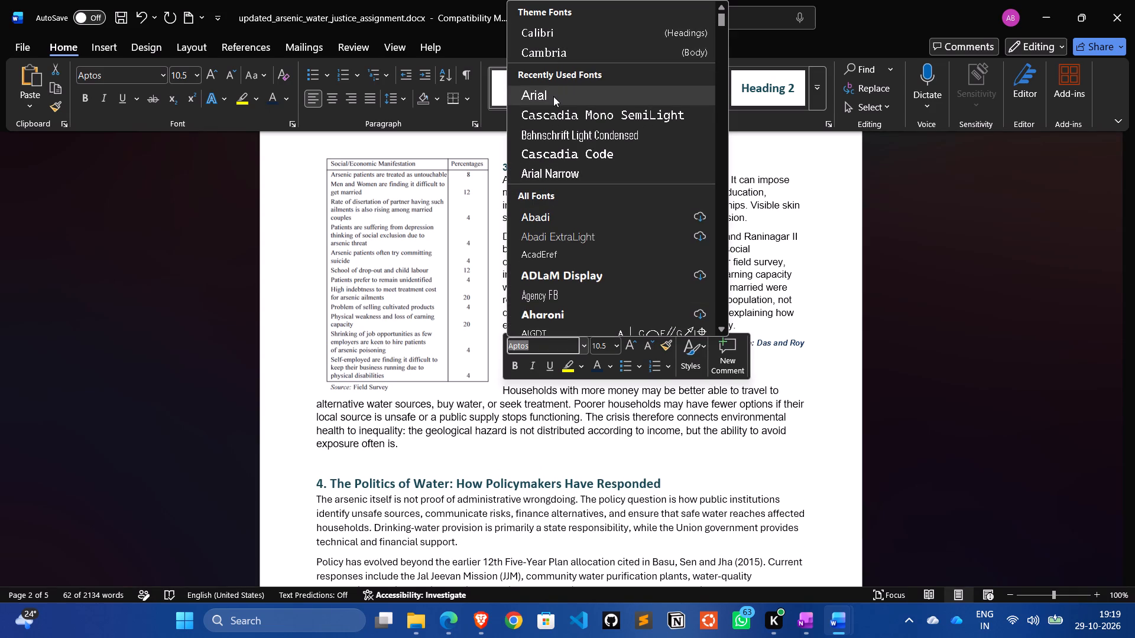
{"action": "left_click", "coordinate": [553, 97]}
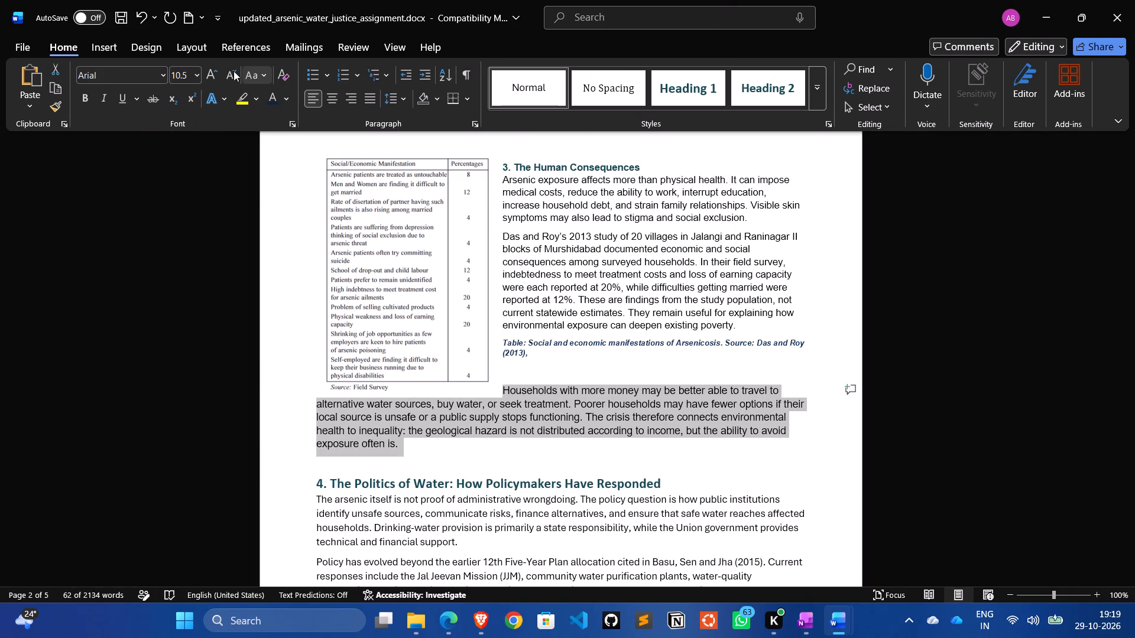
{"action": "left_click", "coordinate": [197, 72]}
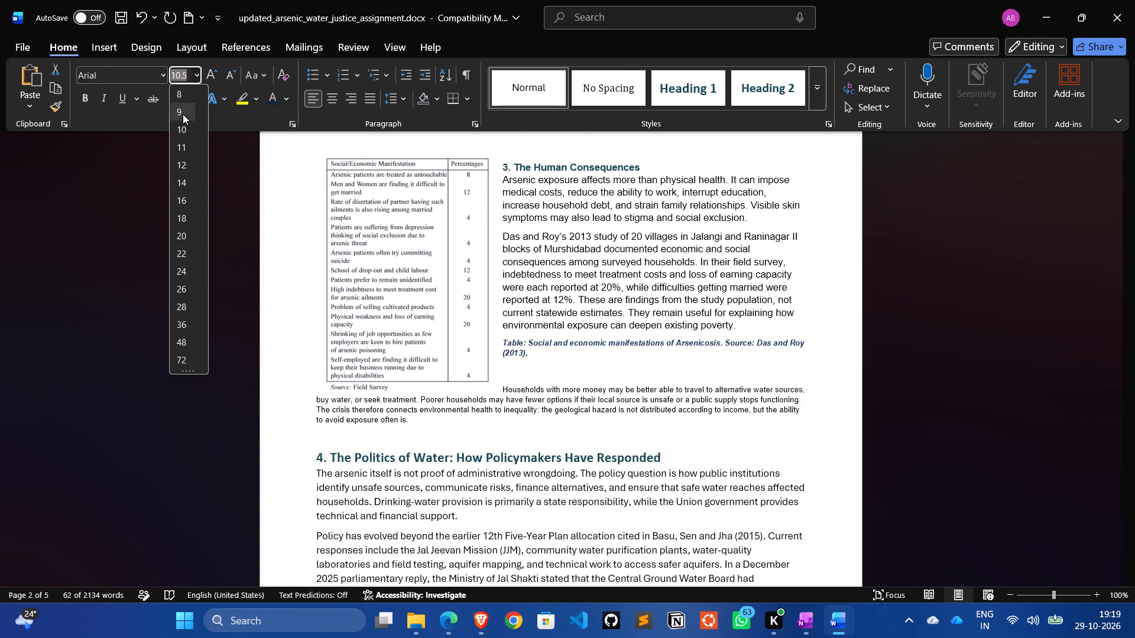
{"action": "left_click", "coordinate": [183, 130]}
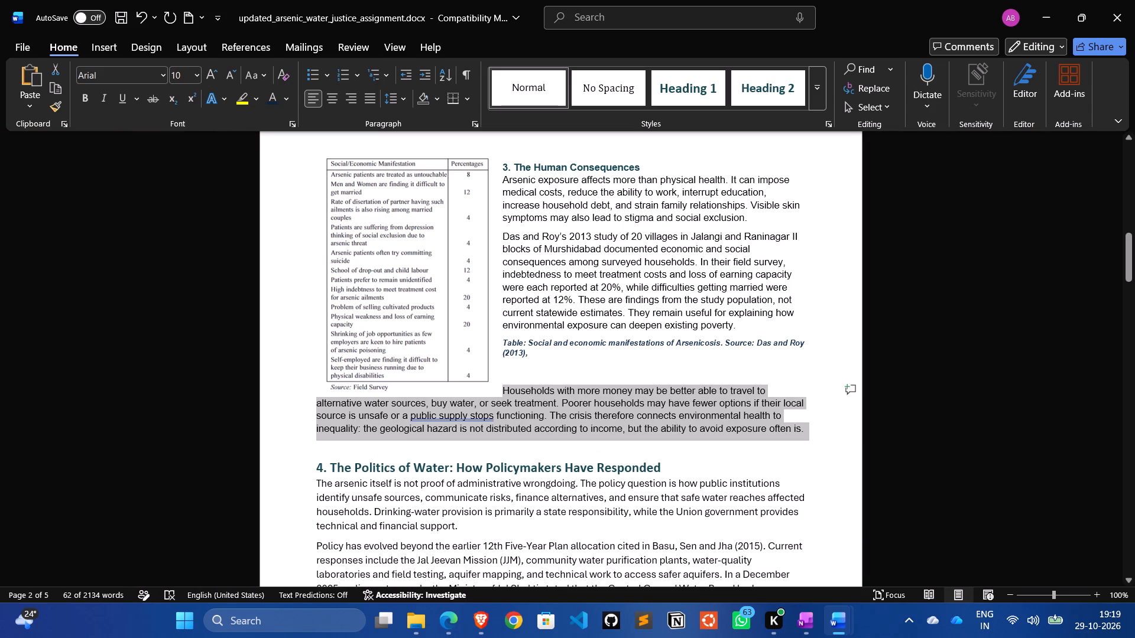
{"action": "left_click", "coordinate": [677, 286]}
Ignore the grammar suggestion for "public supply stops" in section 3's final paragraph, keeping the original wording.
{"action": "left_click", "coordinate": [465, 419]}
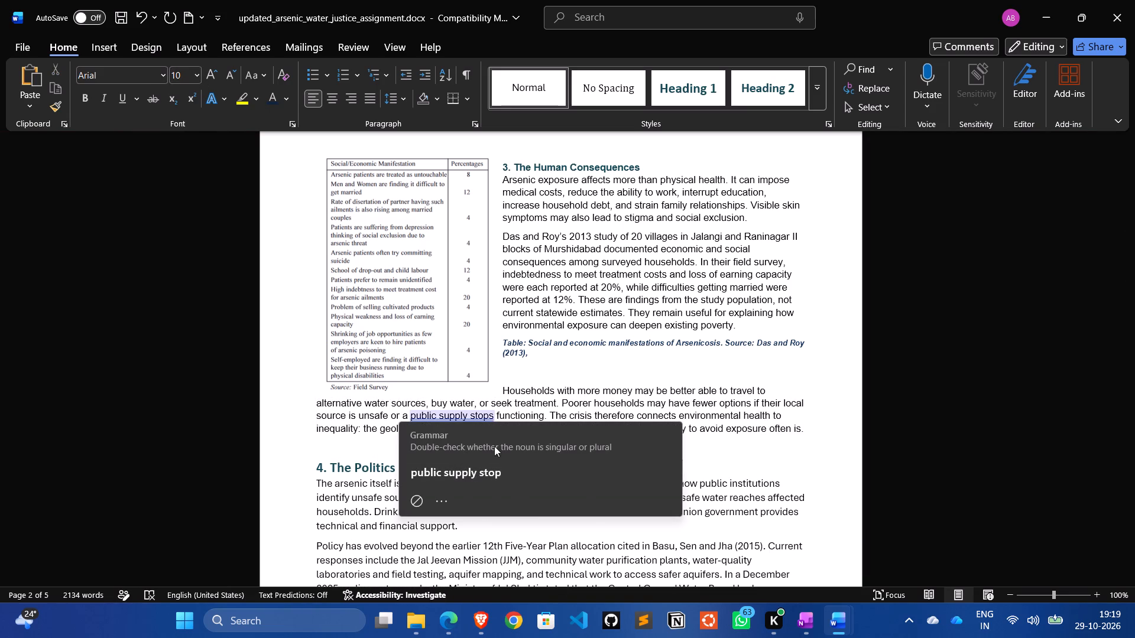
{"action": "left_click", "coordinate": [502, 406]}
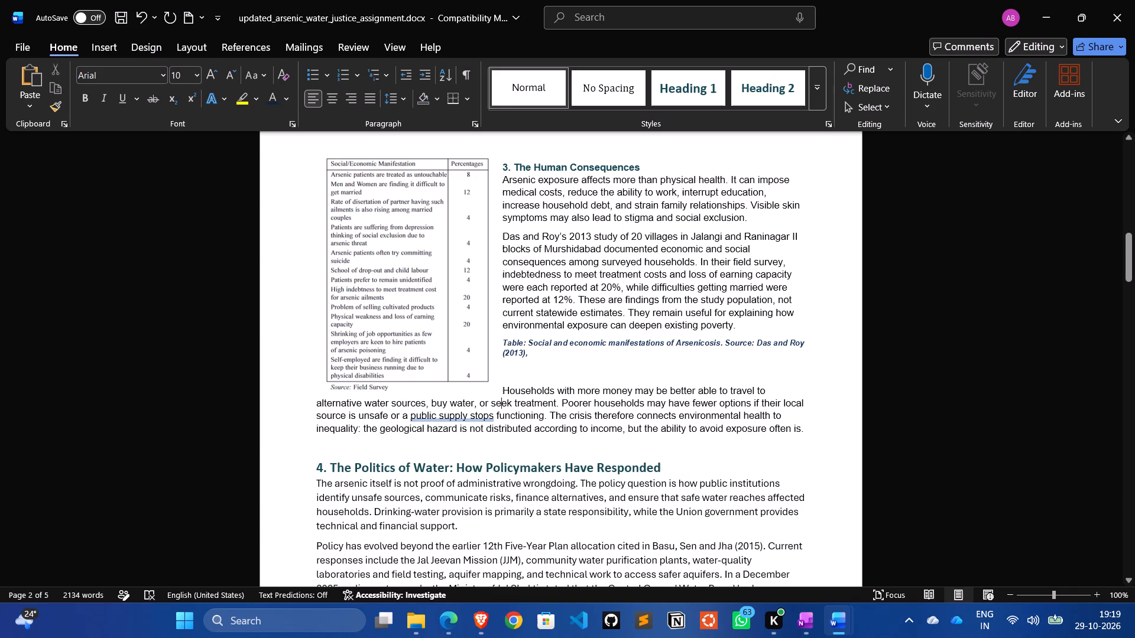
{"action": "left_click", "coordinate": [472, 418]}
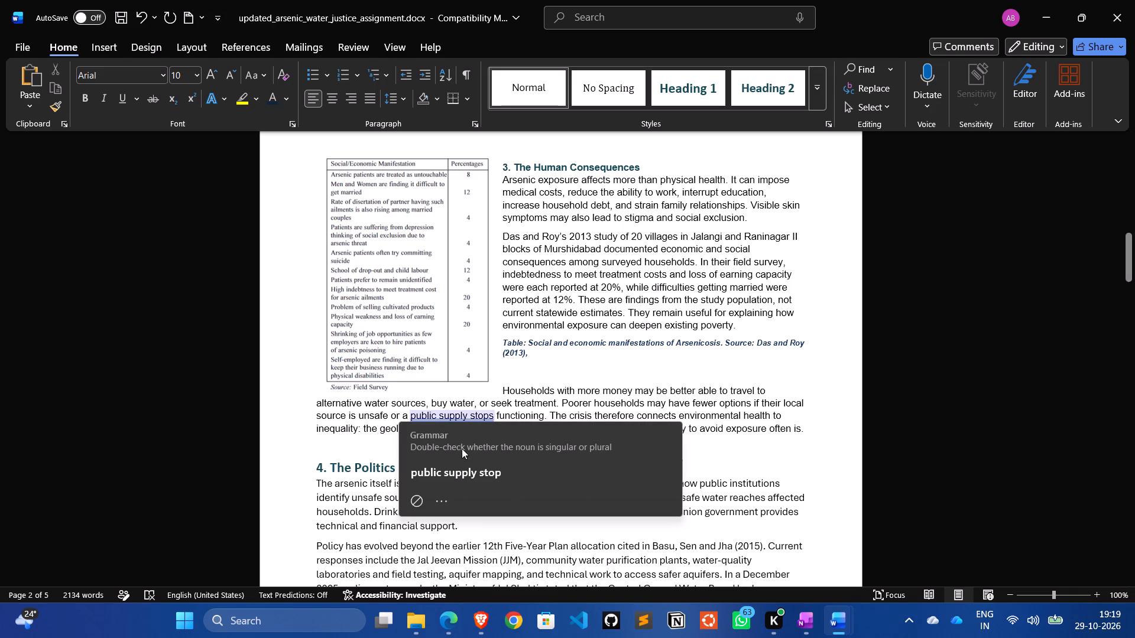
{"action": "left_click", "coordinate": [417, 500]}
Set the section 4 heading and its text through "not only allocations" in the last paragraph to Arial, size 10.
{"action": "scroll", "coordinate": [417, 500], "scroll_direction": "down", "scroll_amount": 1}
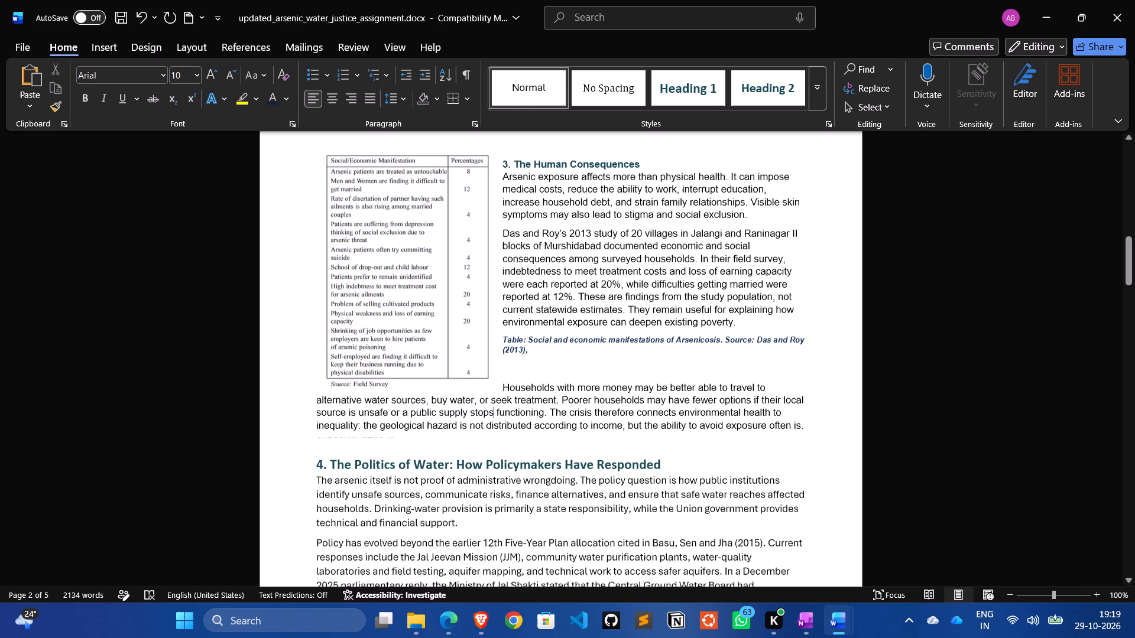
{"action": "scroll", "coordinate": [417, 500], "scroll_direction": "down", "scroll_amount": 2}
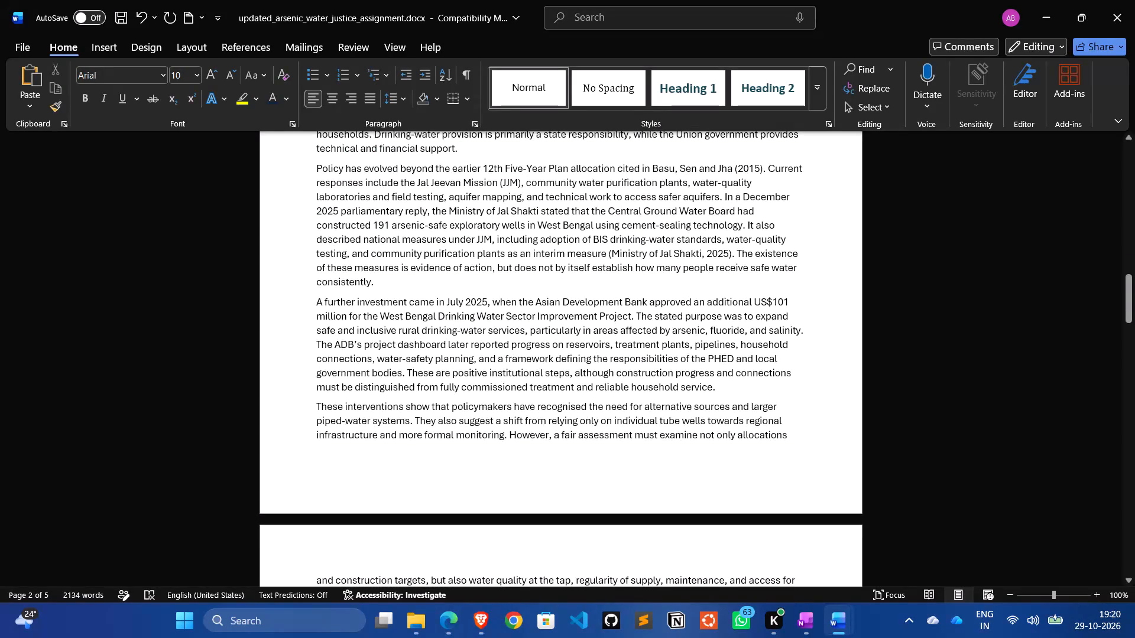
{"action": "left_click_drag", "start_coordinate": [790, 438], "coordinate": [691, 164]}
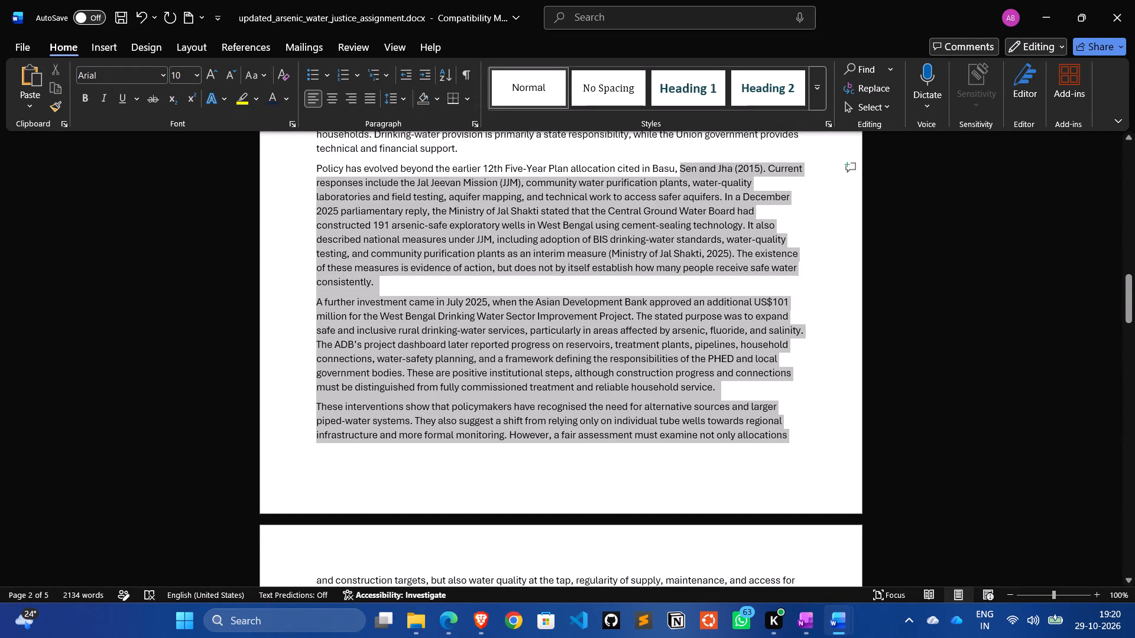
{"action": "left_click_drag", "start_coordinate": [691, 164], "coordinate": [398, 278]}
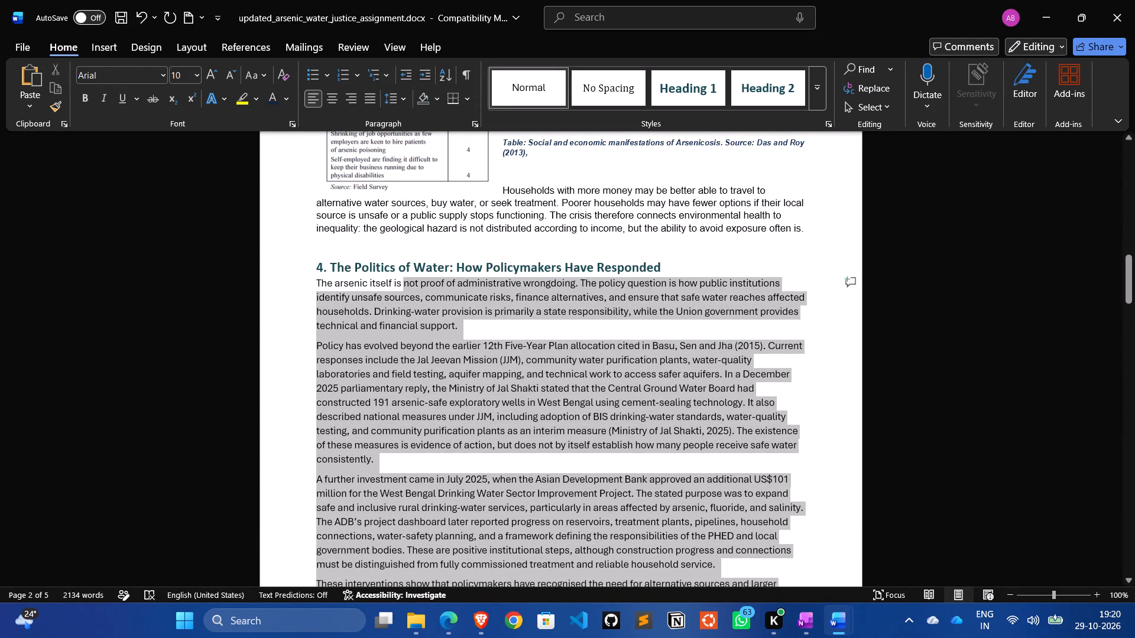
{"action": "left_click_drag", "start_coordinate": [398, 278], "coordinate": [313, 266]}
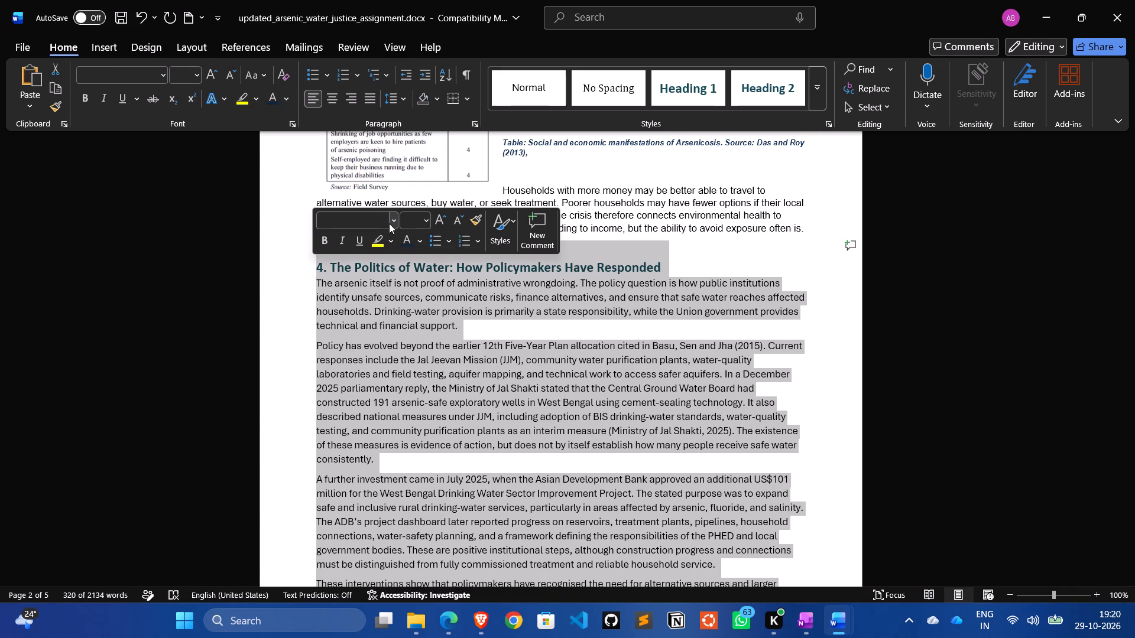
{"action": "left_click", "coordinate": [389, 223]}
{"action": "left_click", "coordinate": [372, 318]}
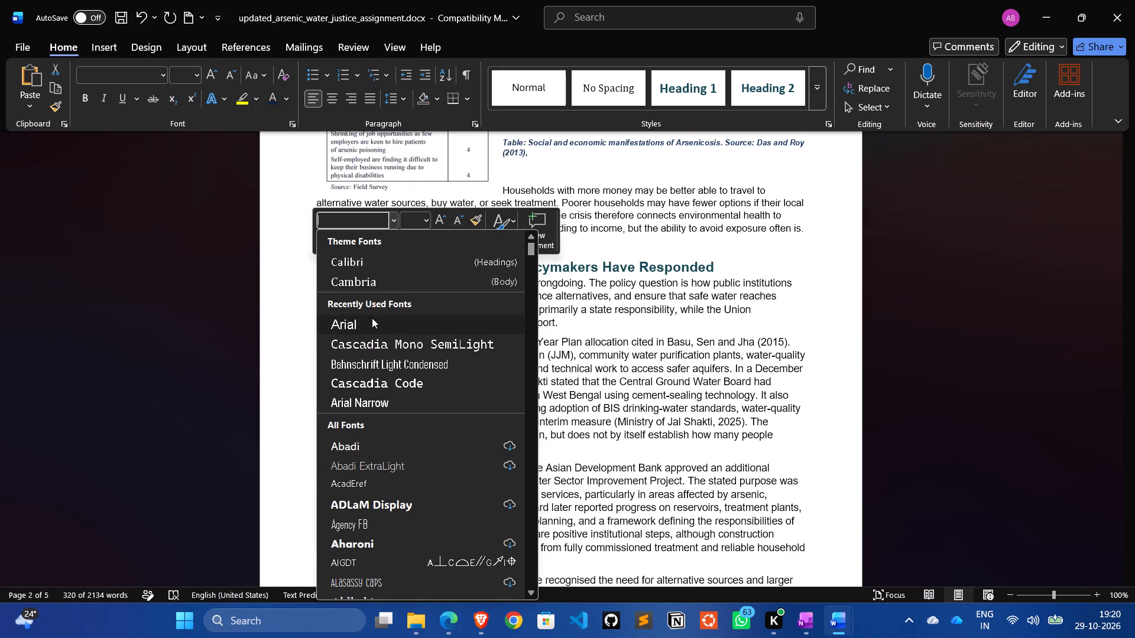
{"action": "left_click", "coordinate": [426, 222]}
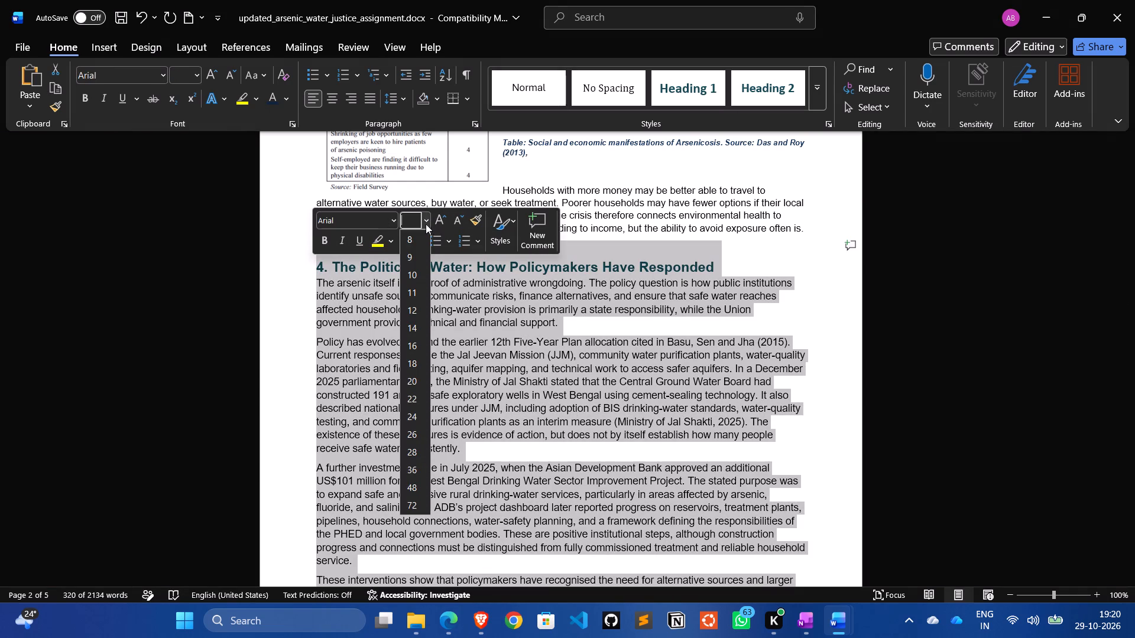
{"action": "left_click", "coordinate": [419, 273]}
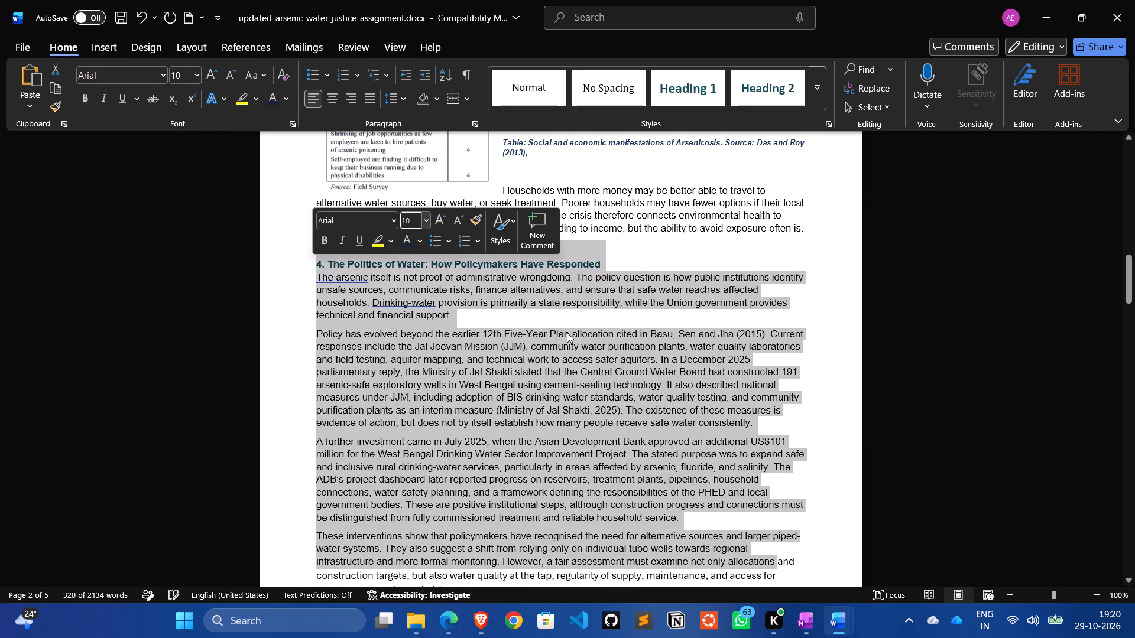
{"action": "left_click", "coordinate": [567, 333]}
Ignore the grammar suggestions for "The arsenic" and "Drinking-water" in section 4's first paragraph.
{"action": "left_click", "coordinate": [352, 280]}
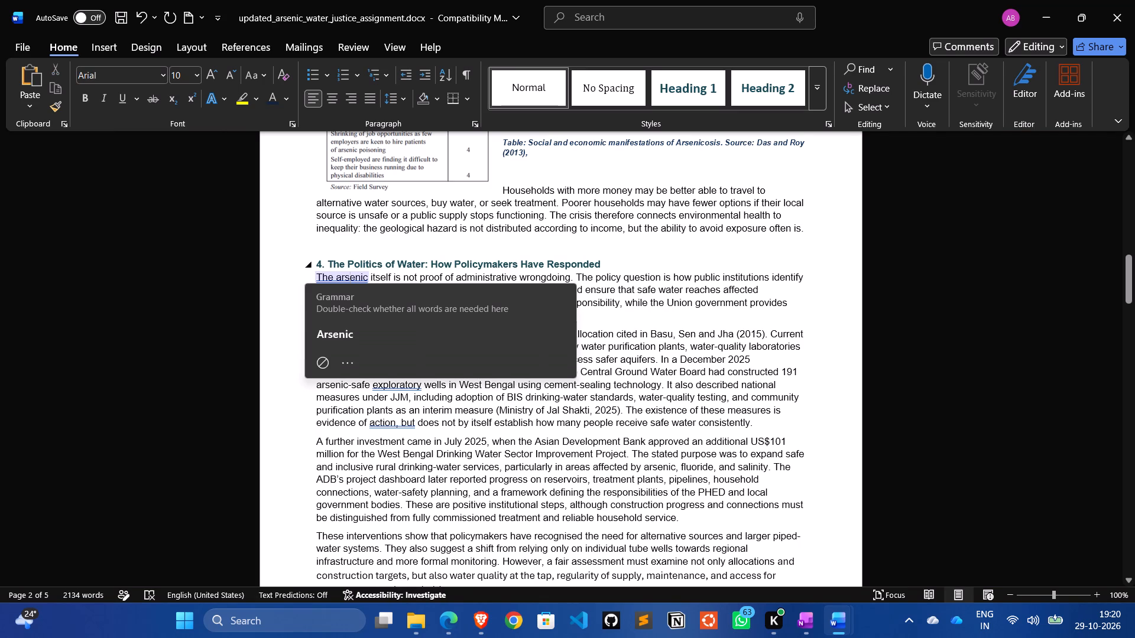
{"action": "left_click", "coordinate": [453, 256]}
{"action": "left_click", "coordinate": [347, 279]}
{"action": "left_click", "coordinate": [310, 367]}
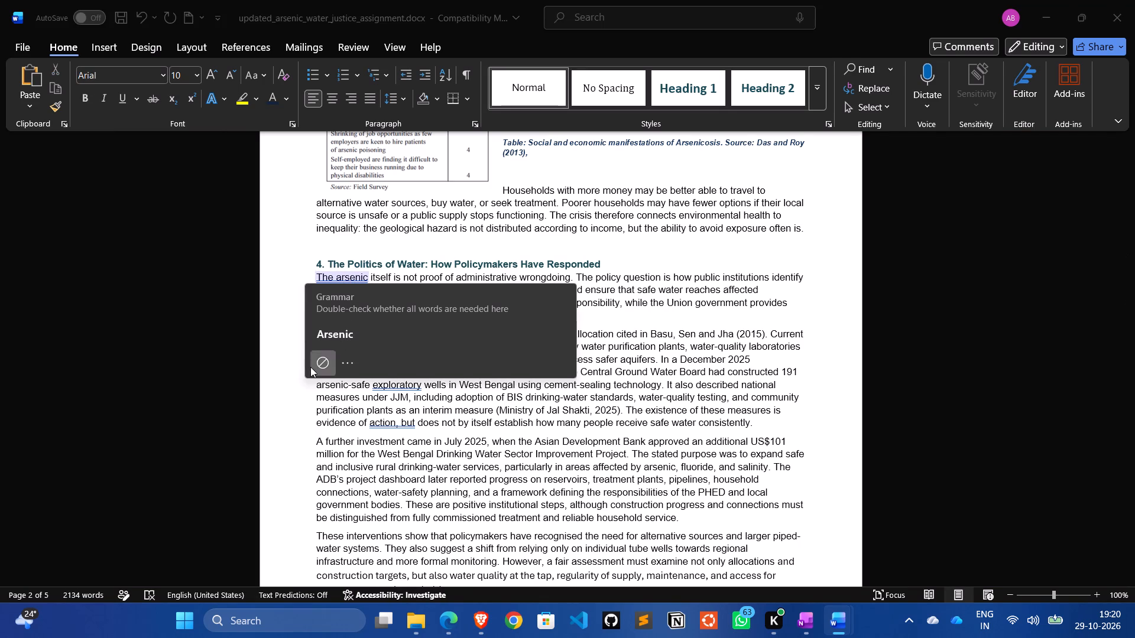
{"action": "left_click", "coordinate": [390, 303]}
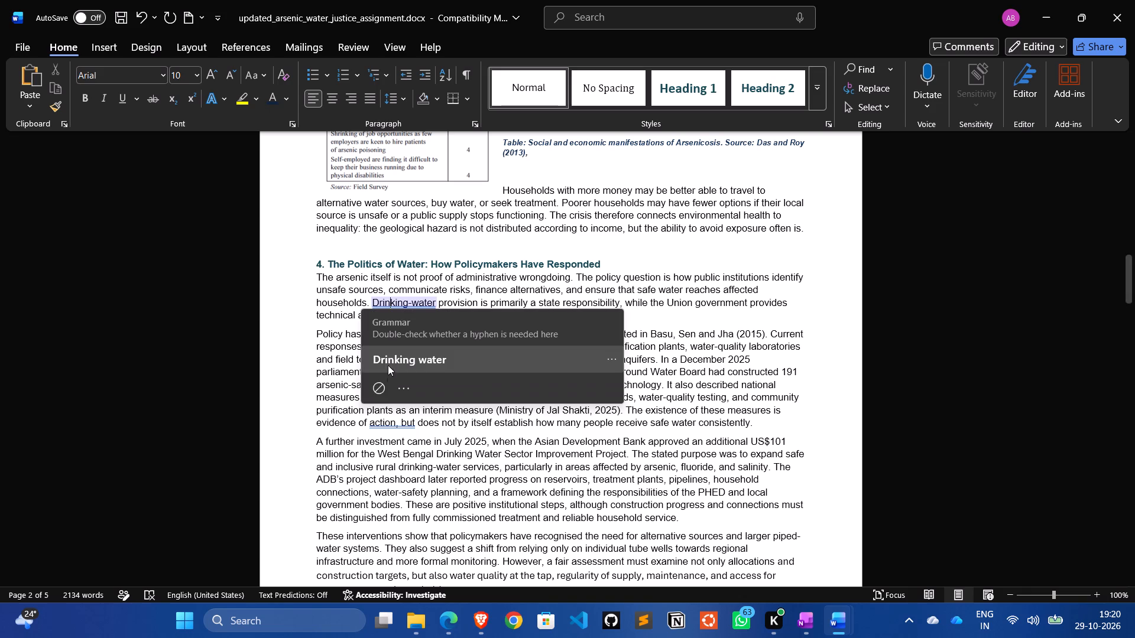
{"action": "left_click", "coordinate": [378, 389]}
Ignore the grammar suggestions for "exploratory" and "action, but" in section 4's second paragraph.
{"action": "left_click", "coordinate": [388, 389]}
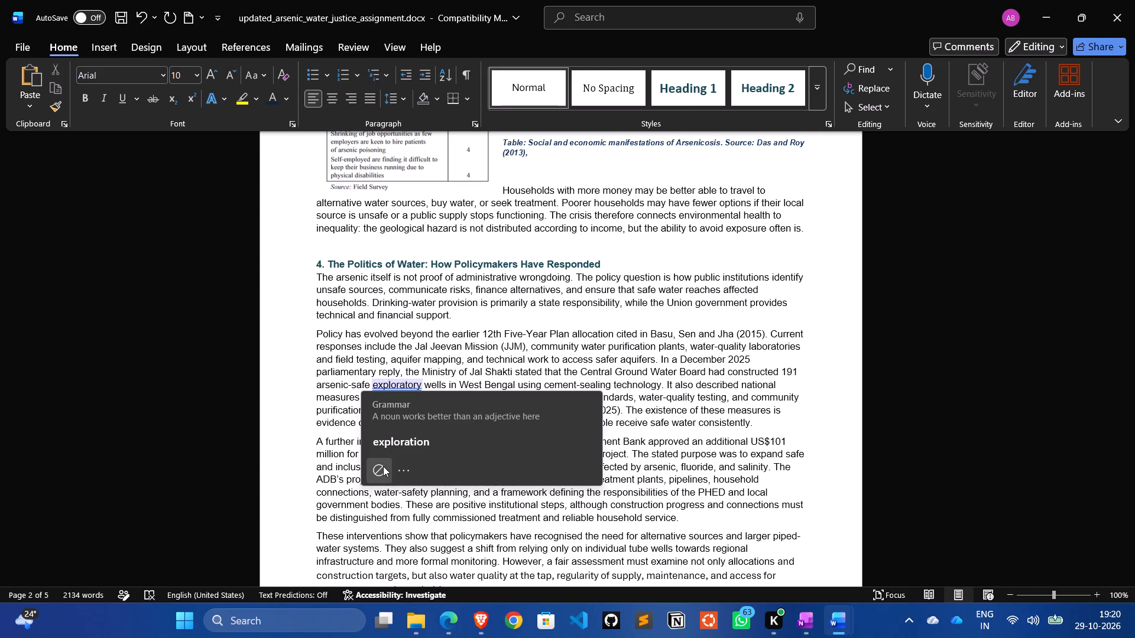
{"action": "left_click", "coordinate": [381, 466]}
{"action": "scroll", "coordinate": [381, 466], "scroll_direction": "down", "scroll_amount": 1}
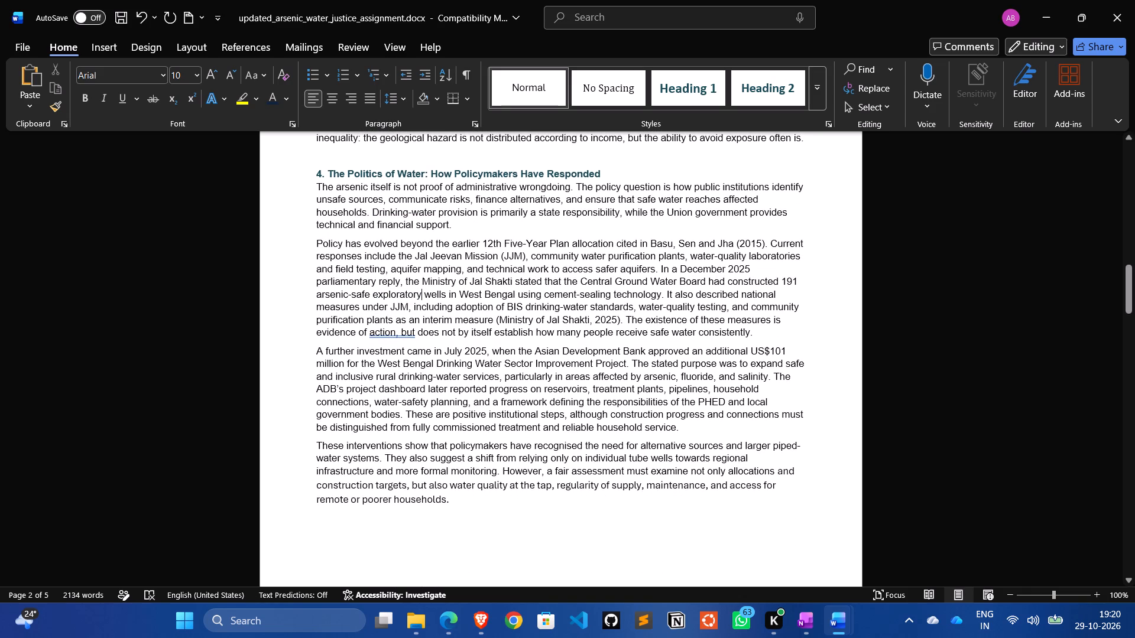
{"action": "left_click", "coordinate": [382, 336]}
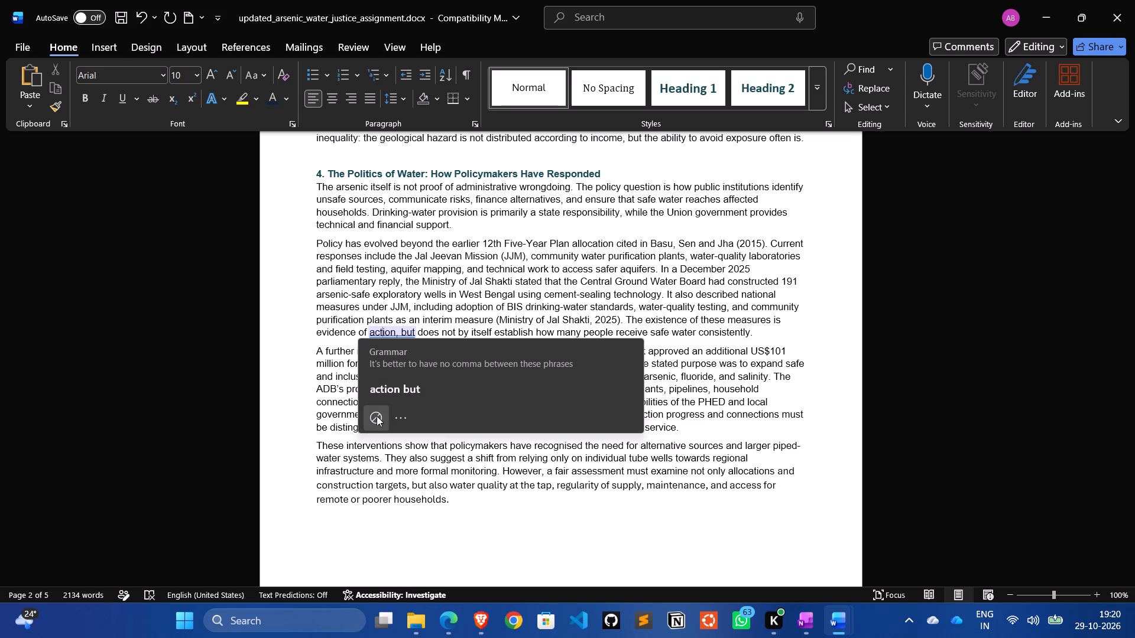
{"action": "left_click", "coordinate": [377, 416]}
Set the section 5 heading and its paragraphs down to "alongside new construction", above the figure caption, to Arial, size 10.
{"action": "scroll", "coordinate": [377, 416], "scroll_direction": "down", "scroll_amount": 2}
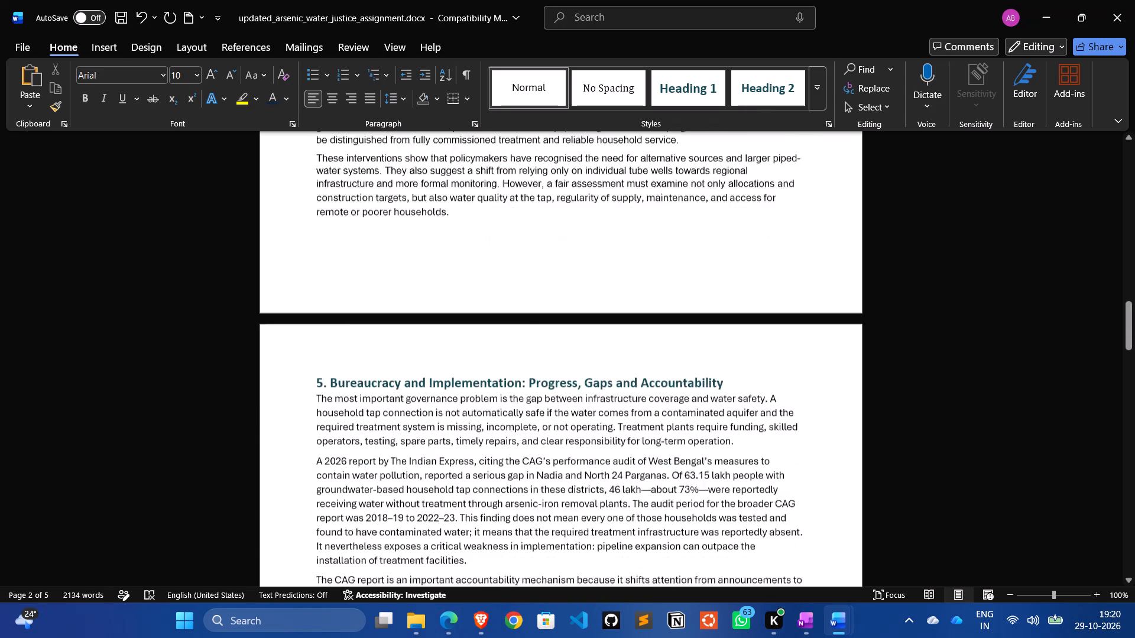
{"action": "scroll", "coordinate": [377, 416], "scroll_direction": "down", "scroll_amount": 1}
{"action": "scroll", "coordinate": [377, 416], "scroll_direction": "up", "scroll_amount": 1}
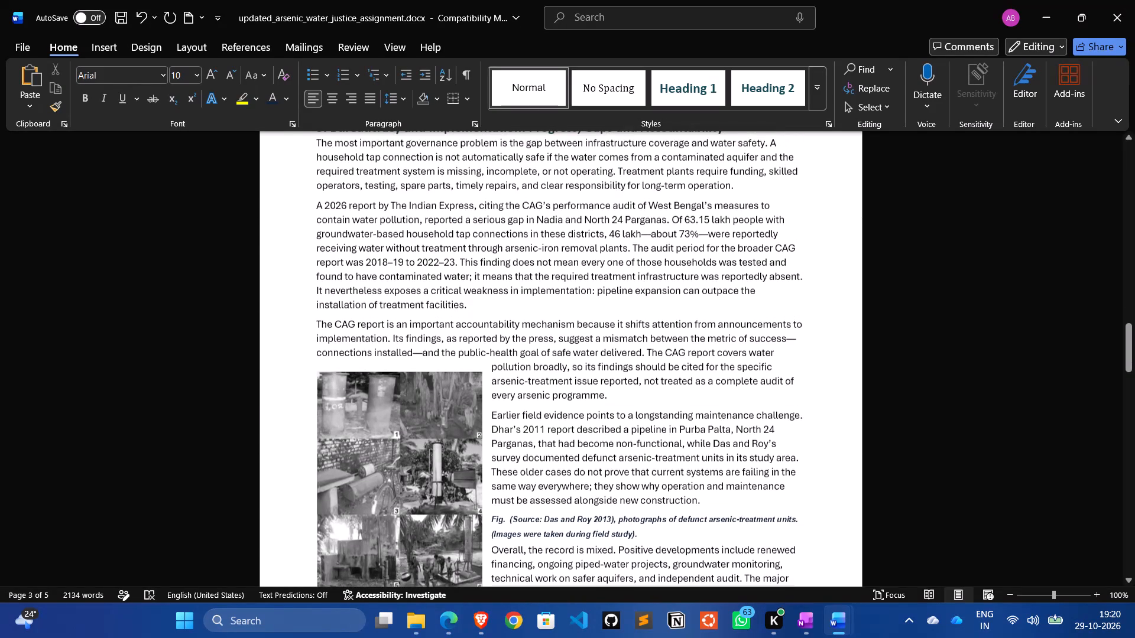
{"action": "scroll", "coordinate": [377, 416], "scroll_direction": "down", "scroll_amount": 1}
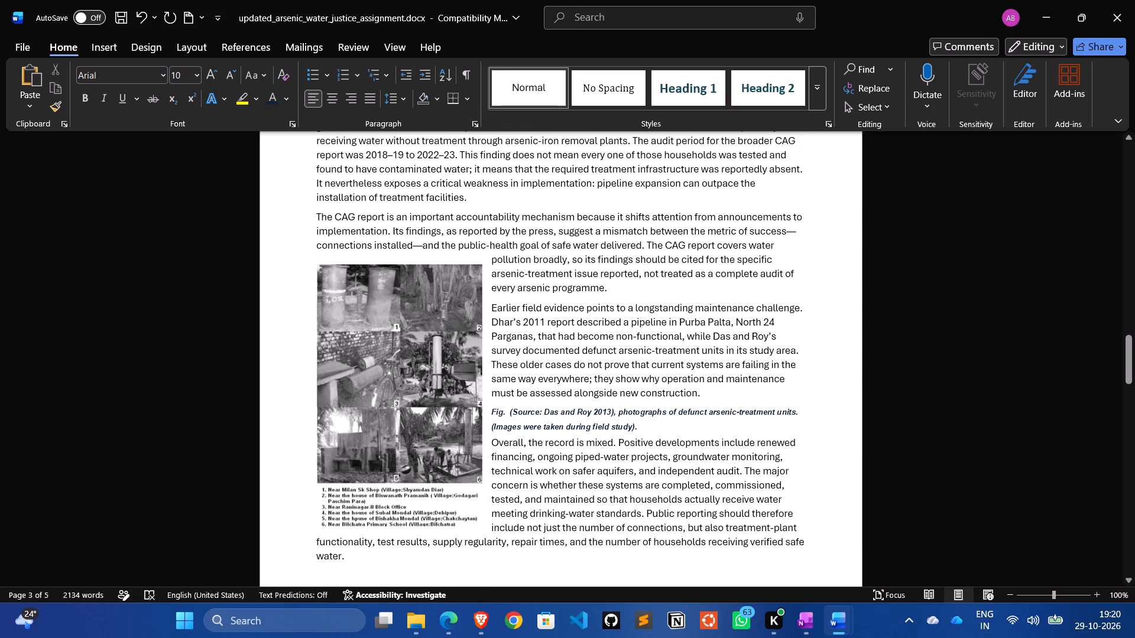
{"action": "scroll", "coordinate": [421, 425], "scroll_direction": "up", "scroll_amount": 1}
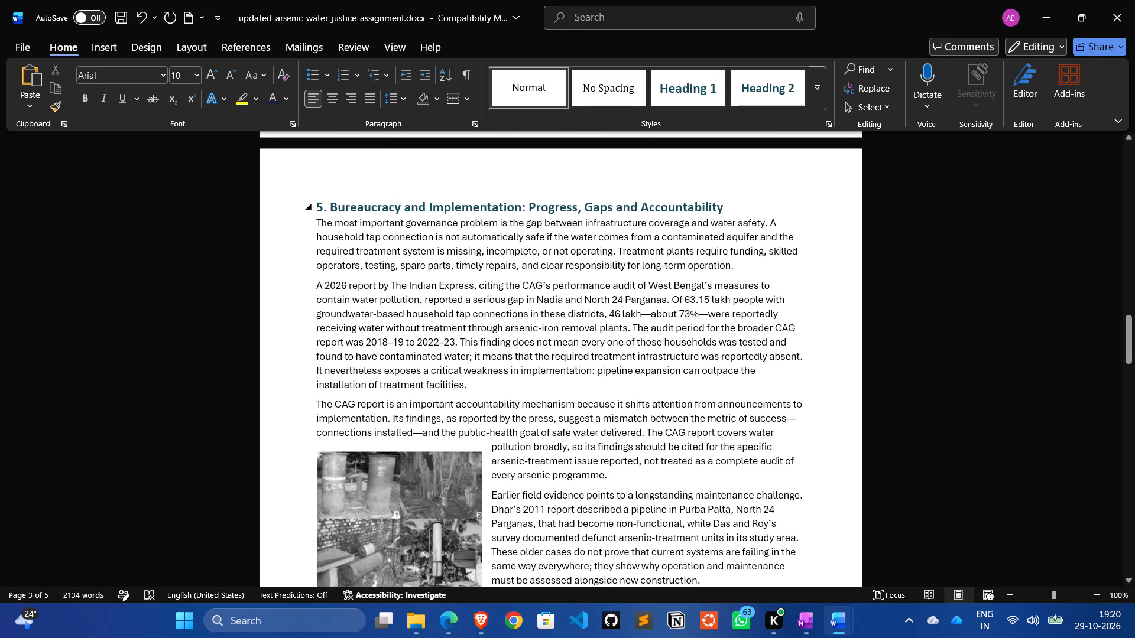
{"action": "left_click_drag", "start_coordinate": [314, 203], "coordinate": [475, 457]}
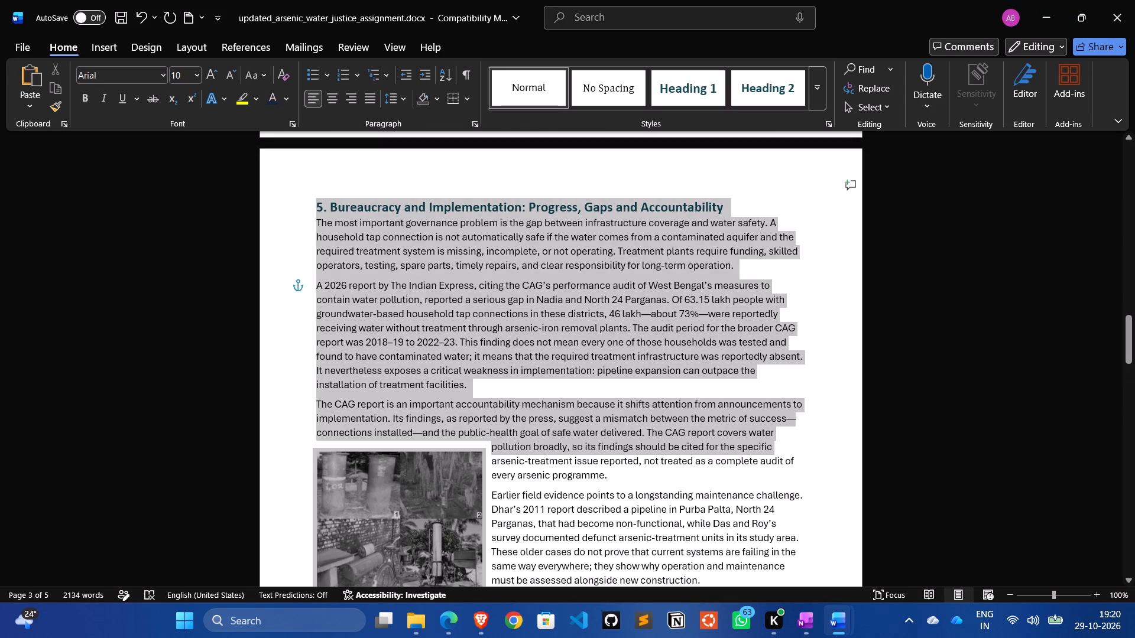
{"action": "left_click_drag", "start_coordinate": [475, 457], "coordinate": [479, 535]}
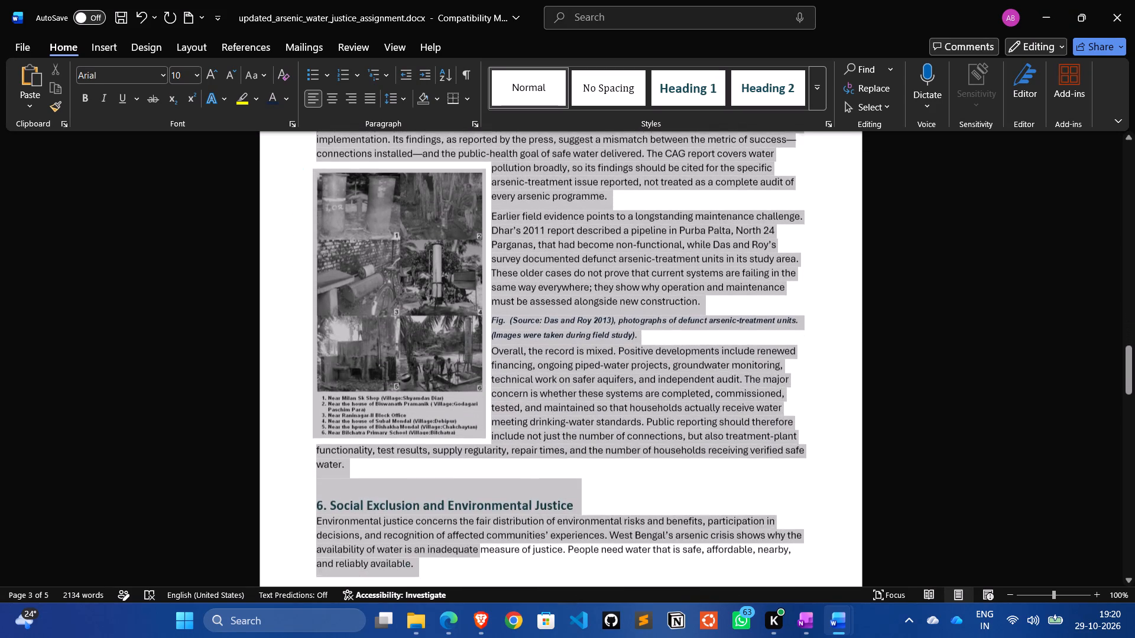
{"action": "left_click_drag", "start_coordinate": [479, 535], "coordinate": [582, 269]}
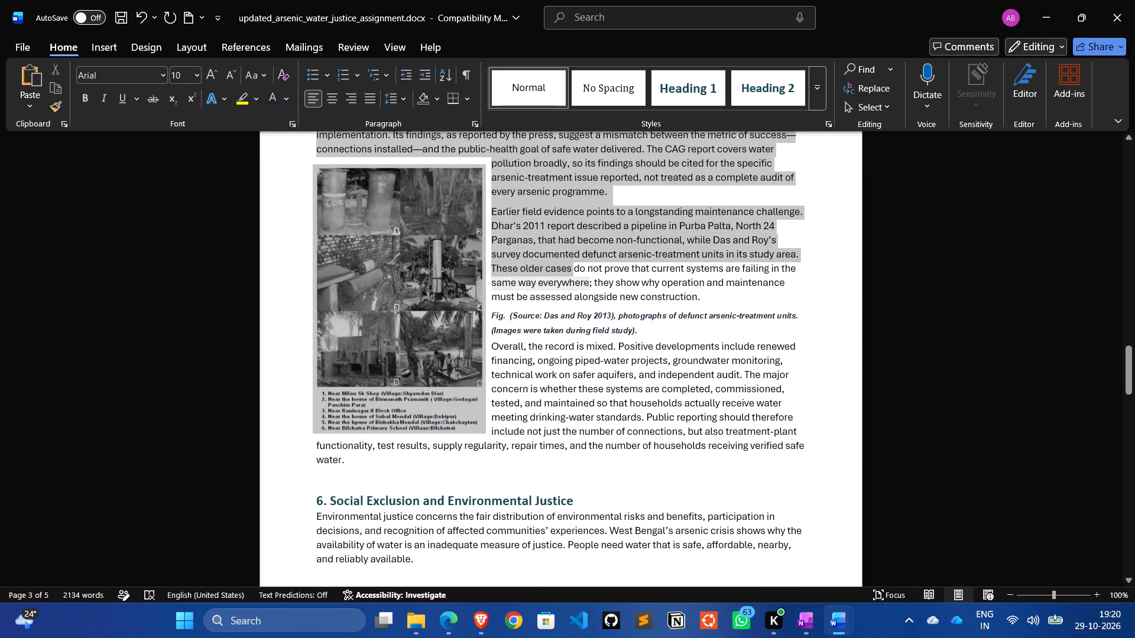
{"action": "left_click_drag", "start_coordinate": [582, 269], "coordinate": [719, 301]}
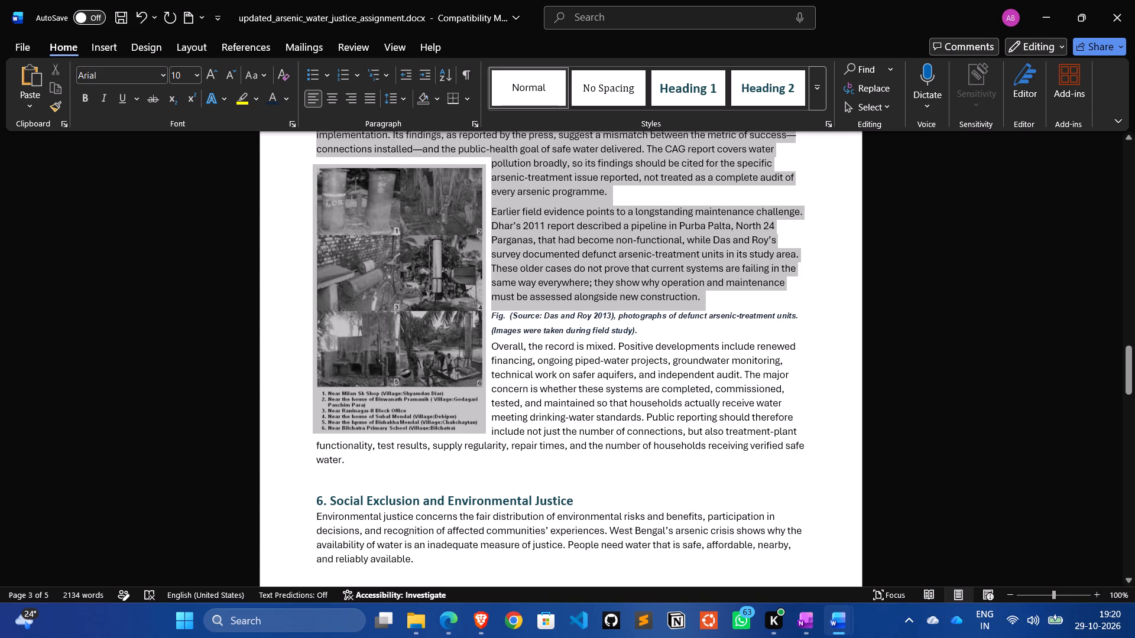
{"action": "left_click_drag", "start_coordinate": [719, 301], "coordinate": [703, 298]}
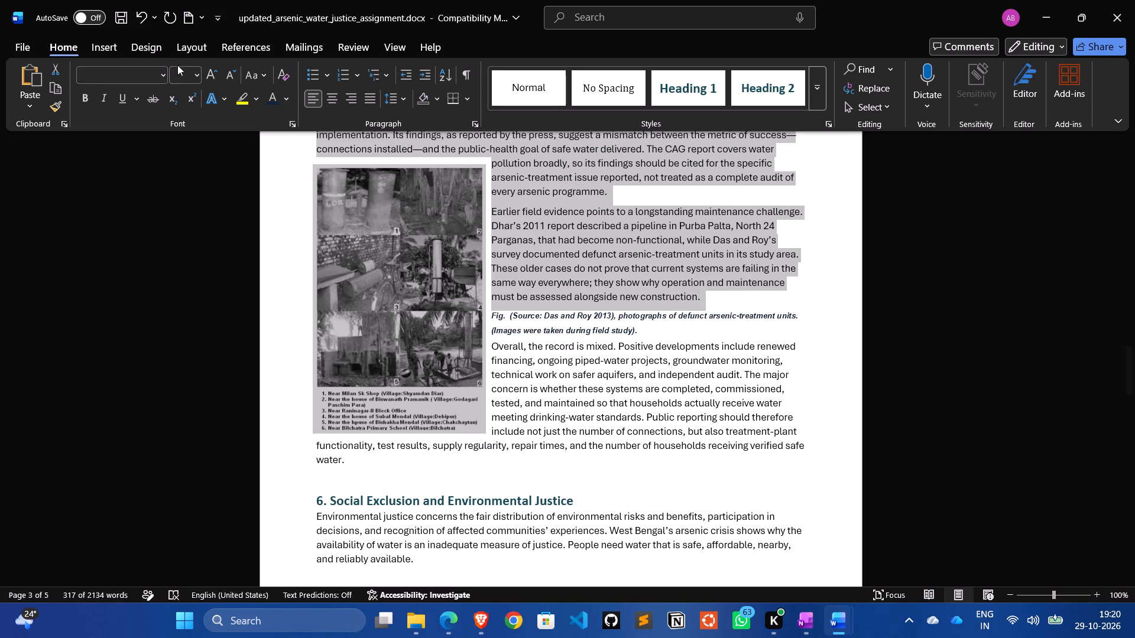
{"action": "left_click", "coordinate": [160, 72]}
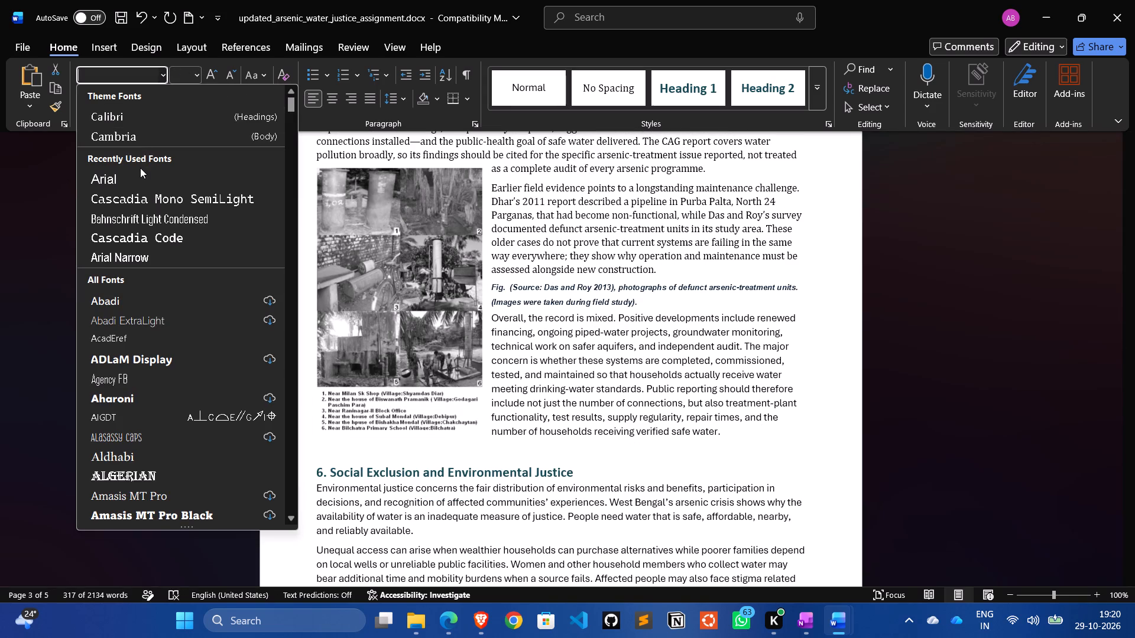
{"action": "left_click", "coordinate": [137, 180]}
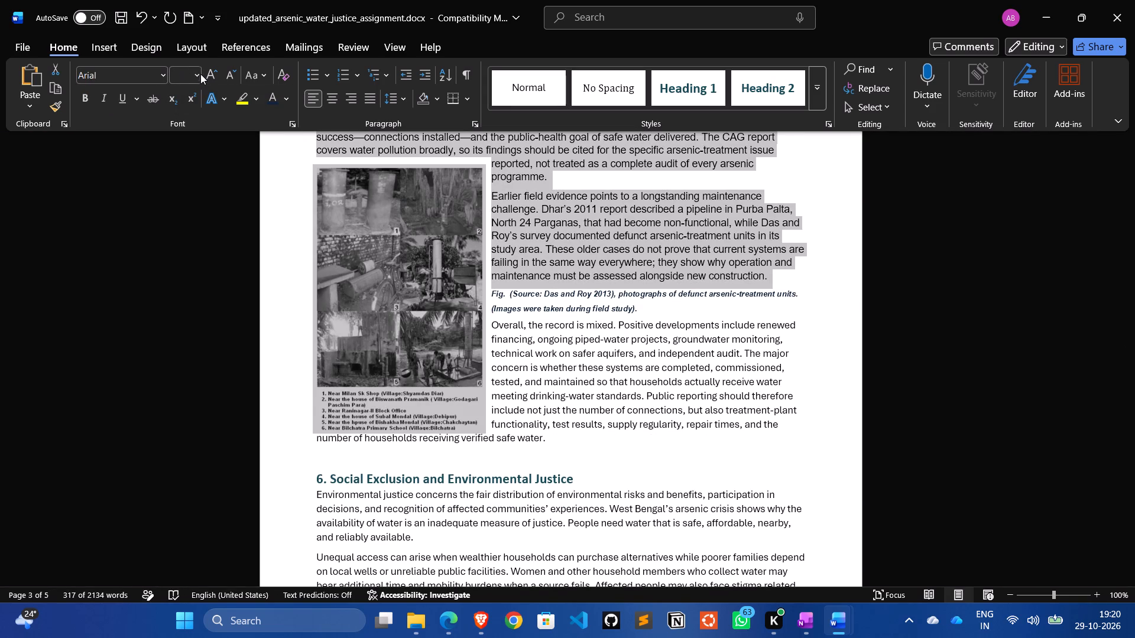
{"action": "left_click", "coordinate": [200, 73]}
{"action": "left_click", "coordinate": [180, 130]}
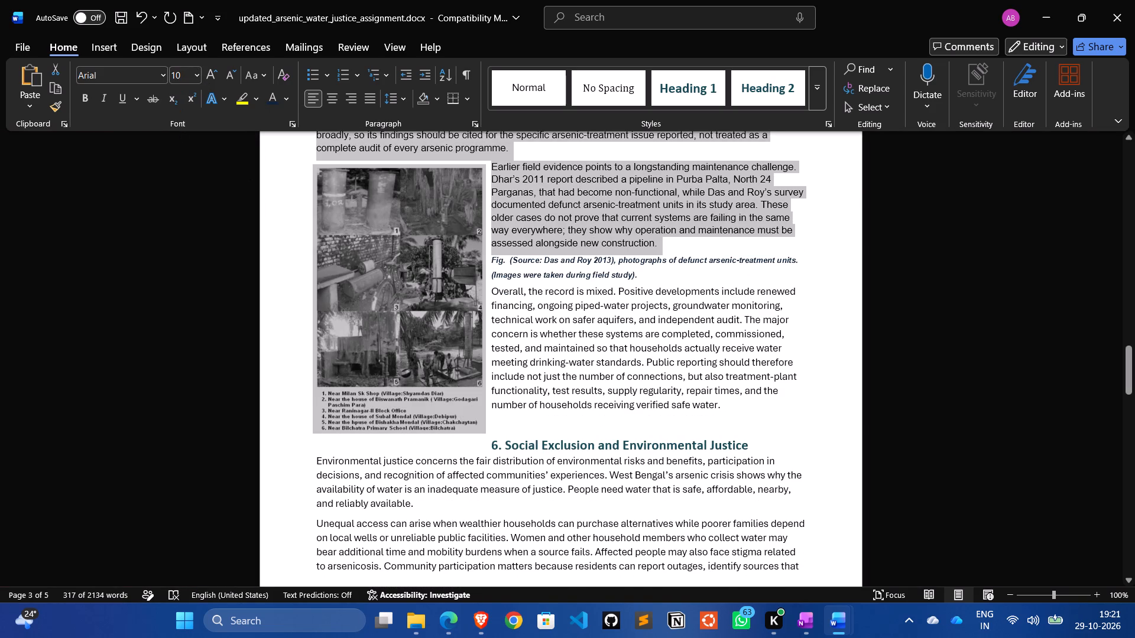
Set section 5's closing paragraph, beginning "Overall, the record is mixed", to Arial, size 10.
{"action": "left_click_drag", "start_coordinate": [492, 290], "coordinate": [529, 342]}
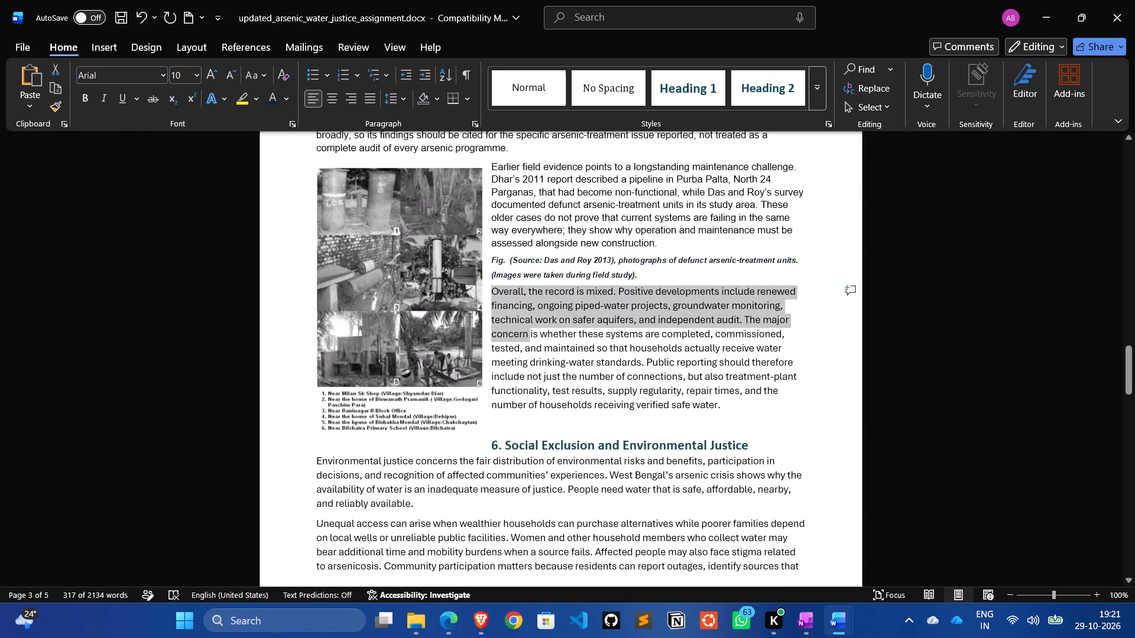
{"action": "left_click_drag", "start_coordinate": [529, 342], "coordinate": [721, 404]}
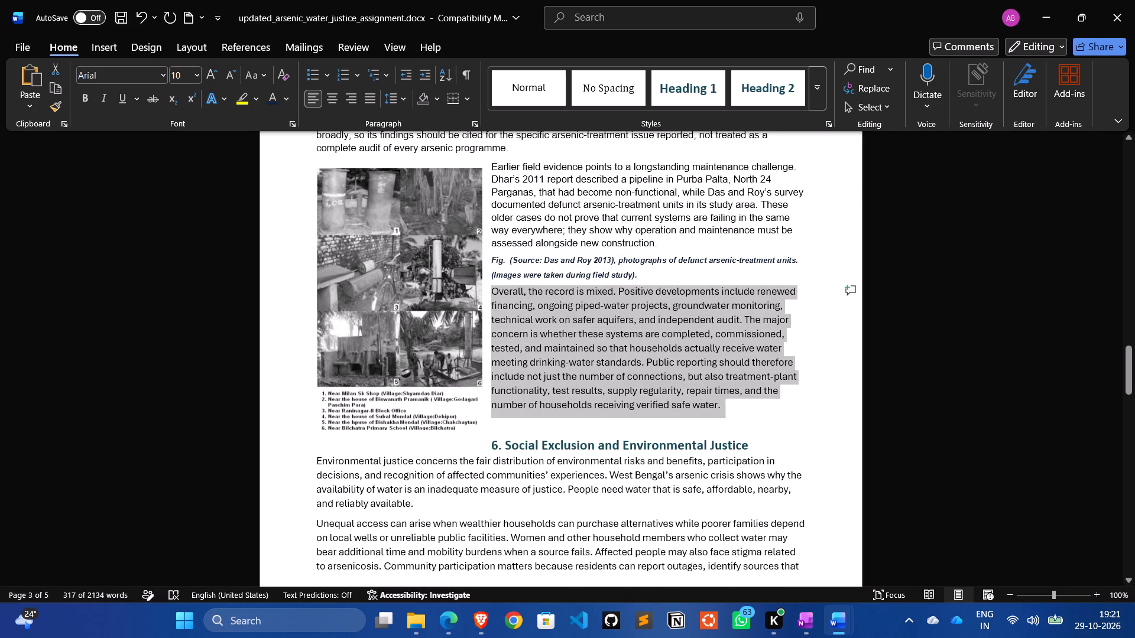
{"action": "left_click_drag", "start_coordinate": [721, 404], "coordinate": [727, 404]}
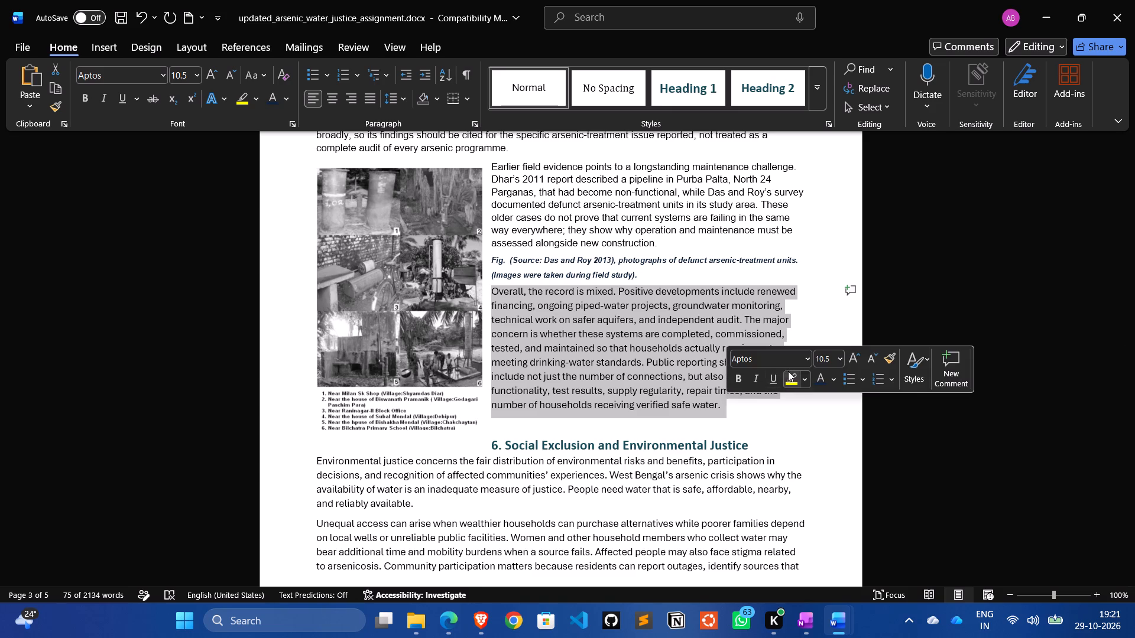
{"action": "left_click", "coordinate": [807, 359]}
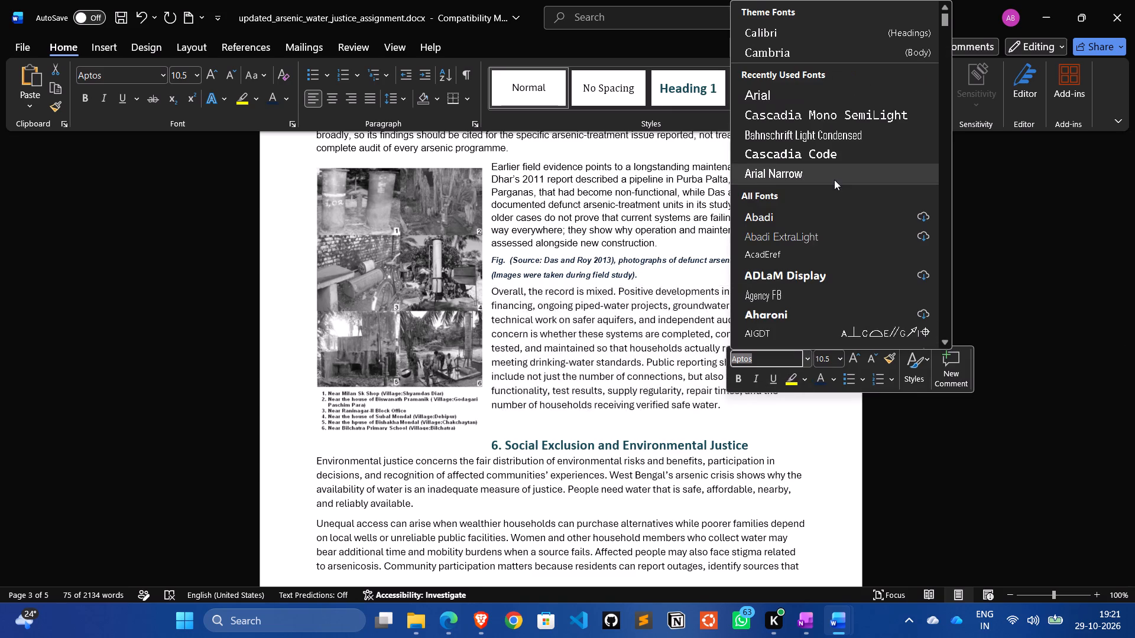
{"action": "left_click", "coordinate": [790, 91]}
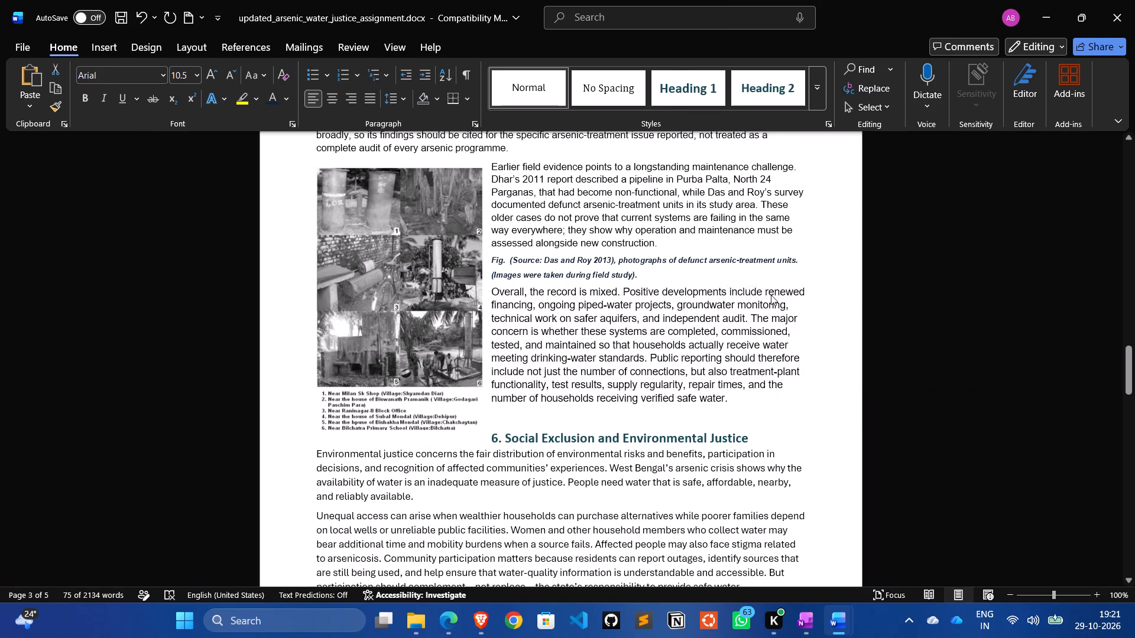
{"action": "left_click", "coordinate": [198, 77]}
{"action": "left_click", "coordinate": [180, 134]}
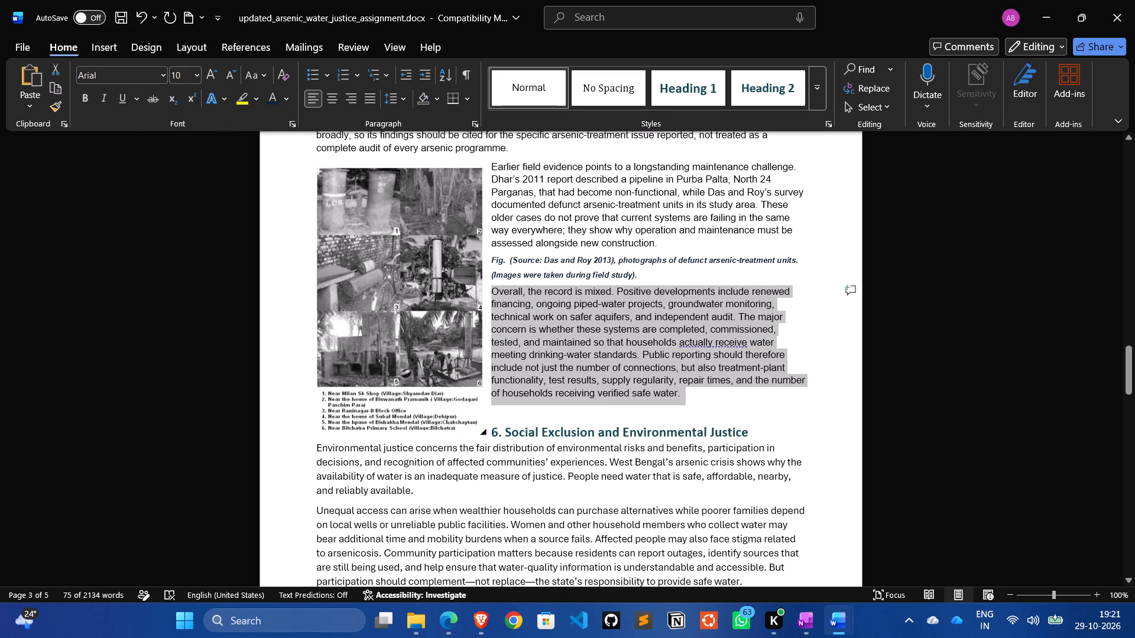
Shrink the arsenic-treatment unit photo collage proportionally until the section 6 heading clears it and starts at the page margin.
{"action": "left_click", "coordinate": [469, 409]}
{"action": "left_click_drag", "start_coordinate": [485, 432], "coordinate": [477, 417]}
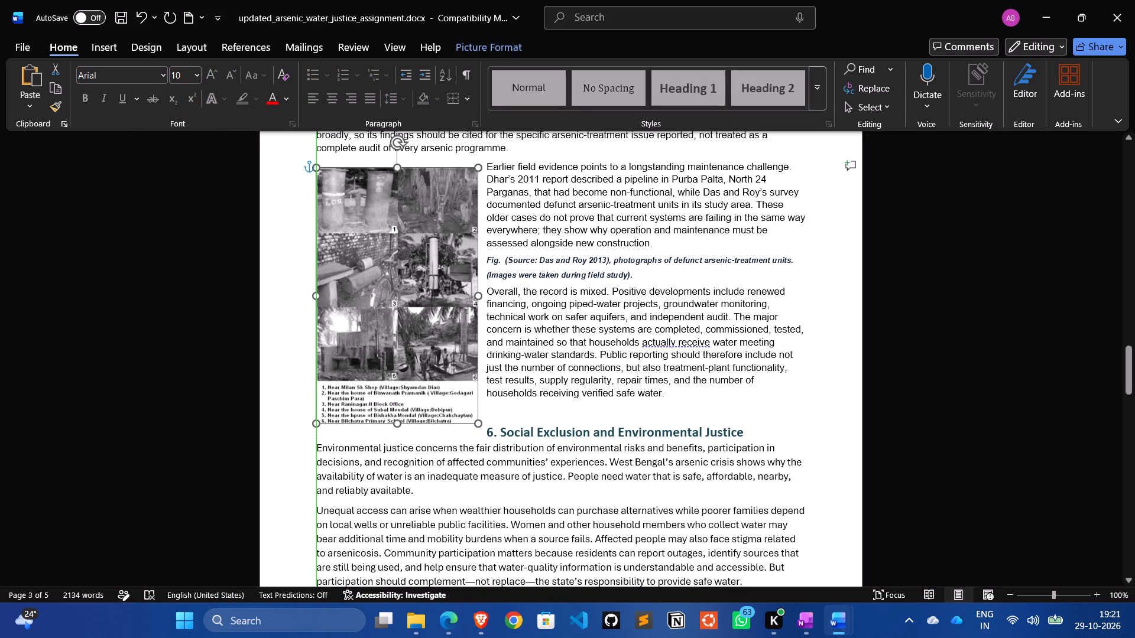
{"action": "left_click_drag", "start_coordinate": [477, 417], "coordinate": [463, 398]}
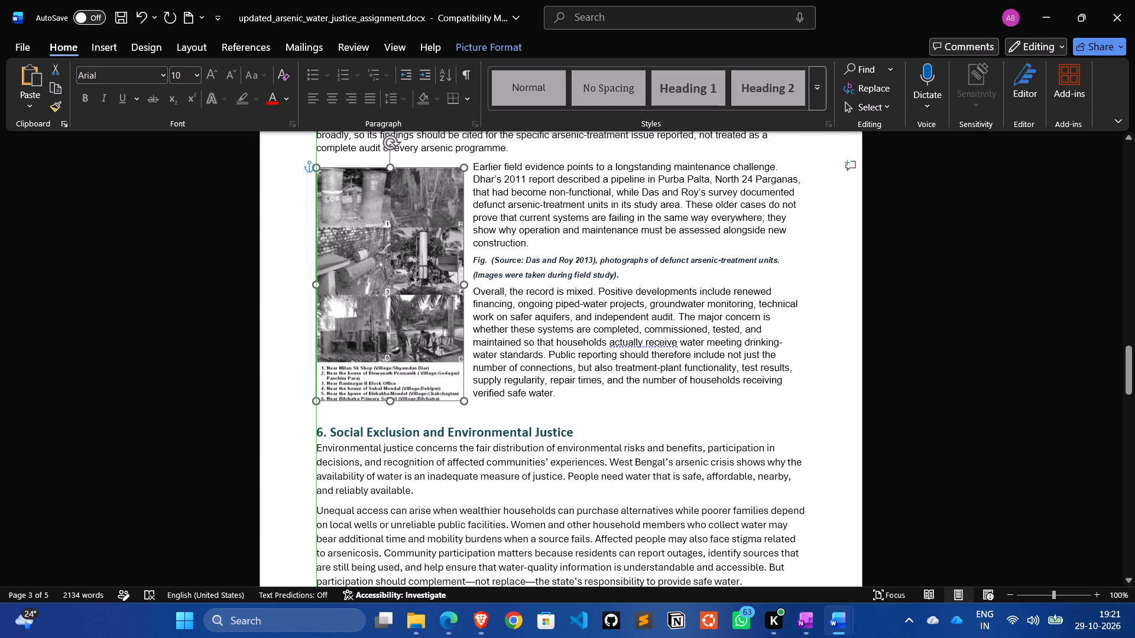
{"action": "left_click_drag", "start_coordinate": [463, 398], "coordinate": [464, 399]}
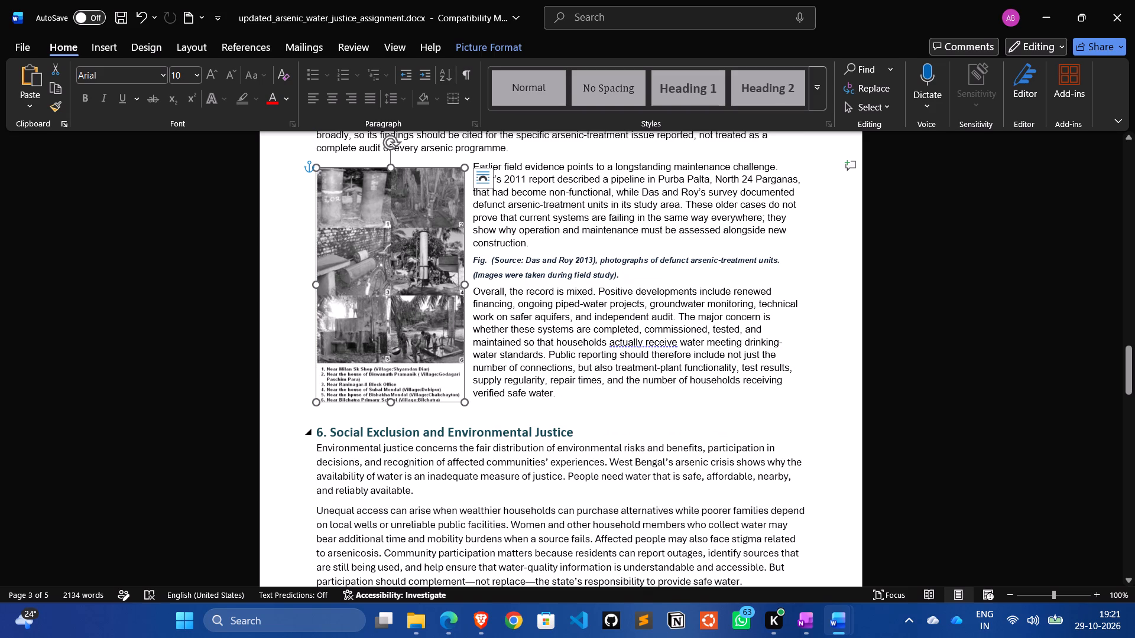
{"action": "left_click", "coordinate": [532, 438]}
Set the section 6 heading and its first two paragraphs, through "responsibility to provide safe water", to Arial, size 10.
{"action": "scroll", "coordinate": [532, 438], "scroll_direction": "down", "scroll_amount": 1}
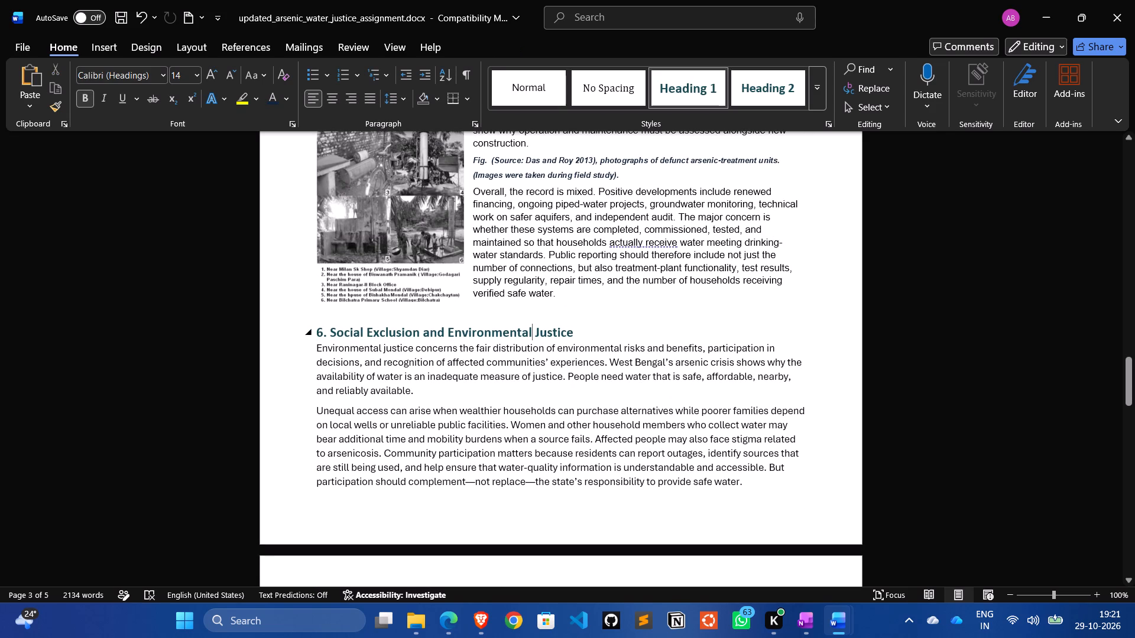
{"action": "left_click_drag", "start_coordinate": [316, 331], "coordinate": [654, 463]}
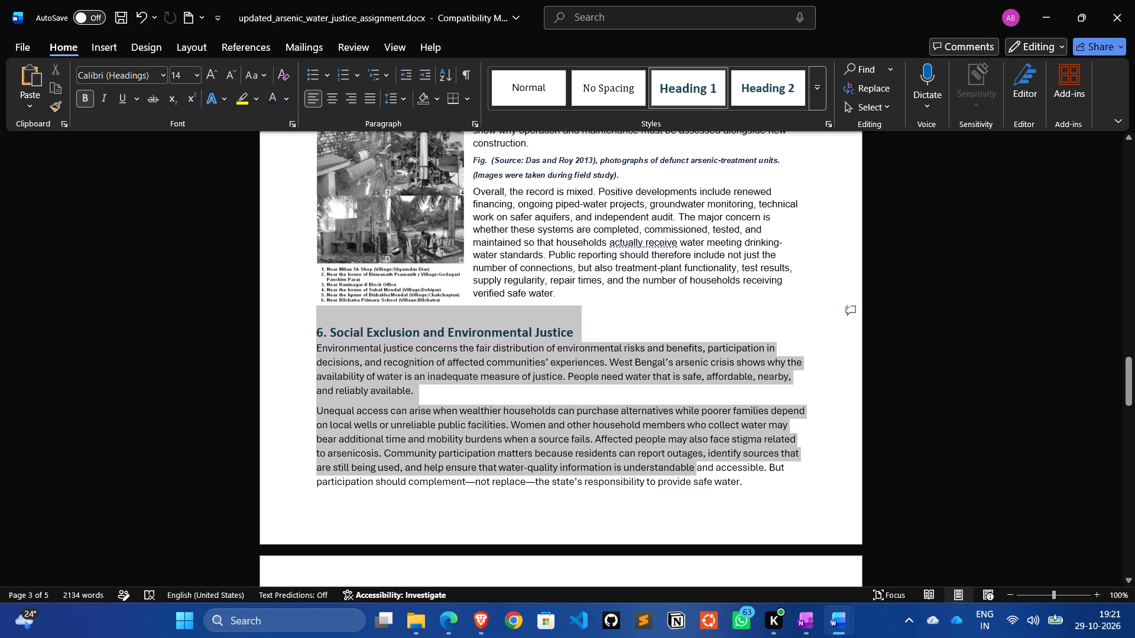
{"action": "left_click_drag", "start_coordinate": [654, 463], "coordinate": [743, 481]}
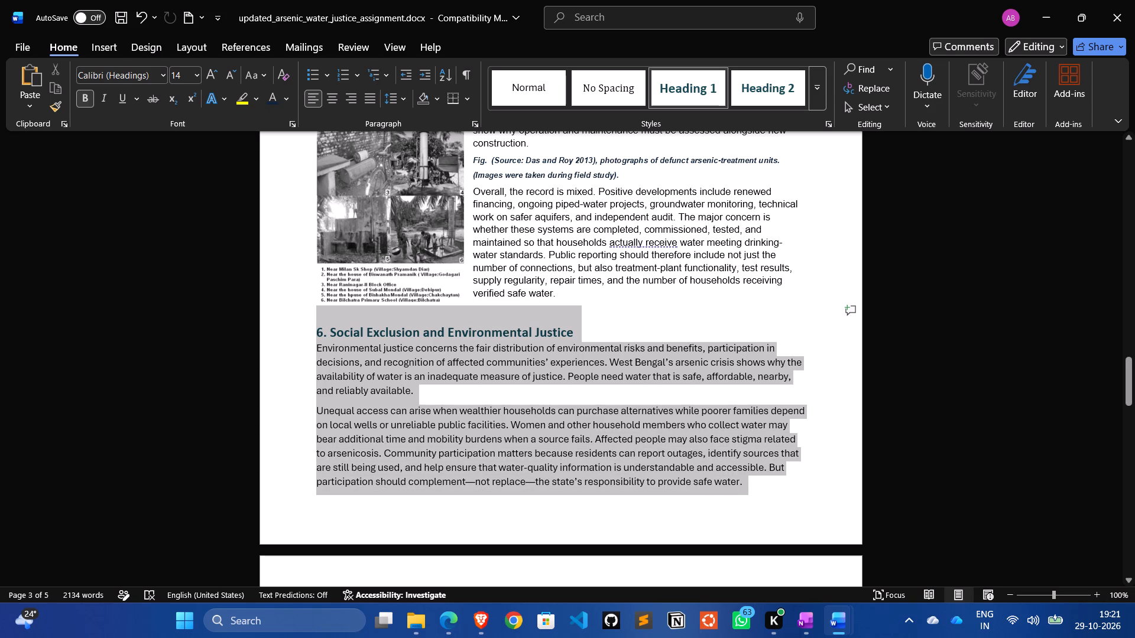
{"action": "left_click_drag", "start_coordinate": [743, 481], "coordinate": [744, 481]}
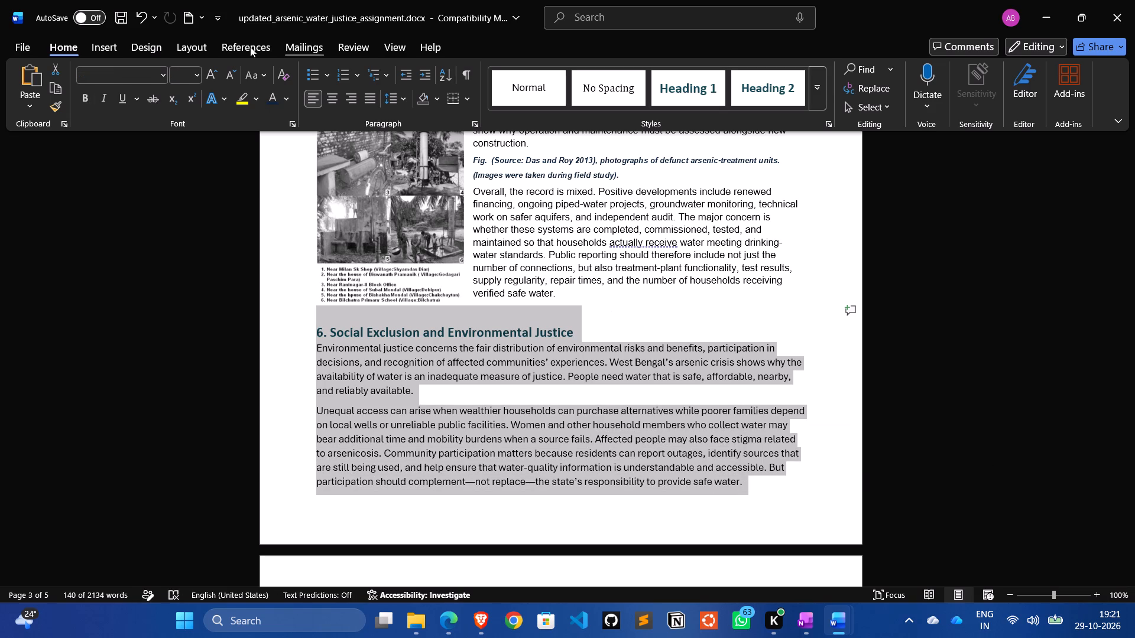
{"action": "left_click", "coordinate": [163, 76]}
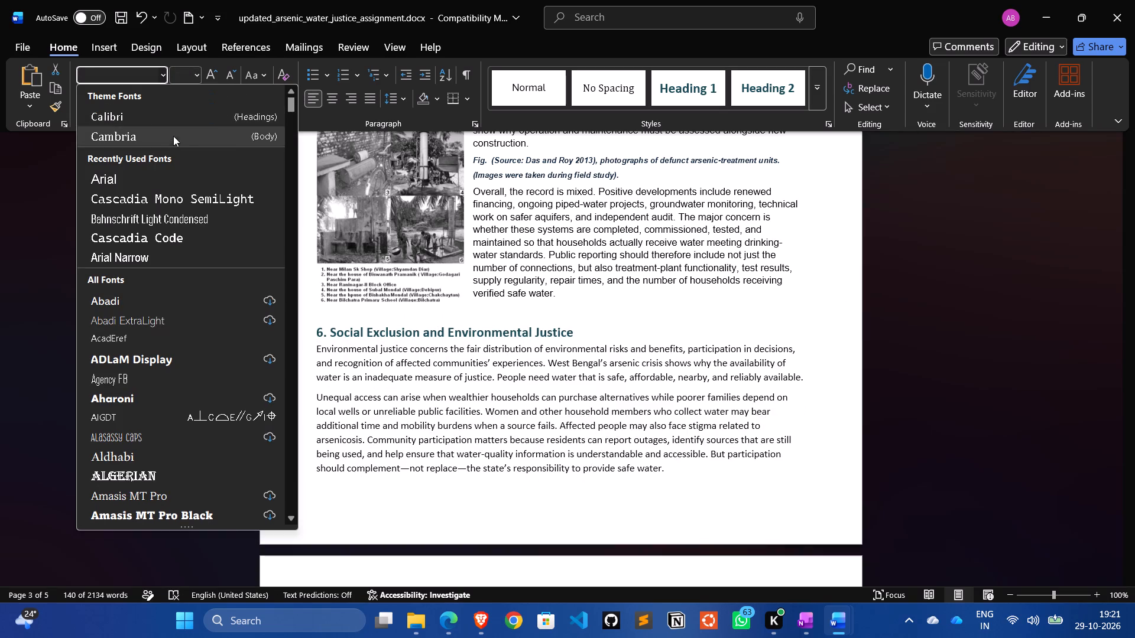
{"action": "left_click", "coordinate": [173, 181]}
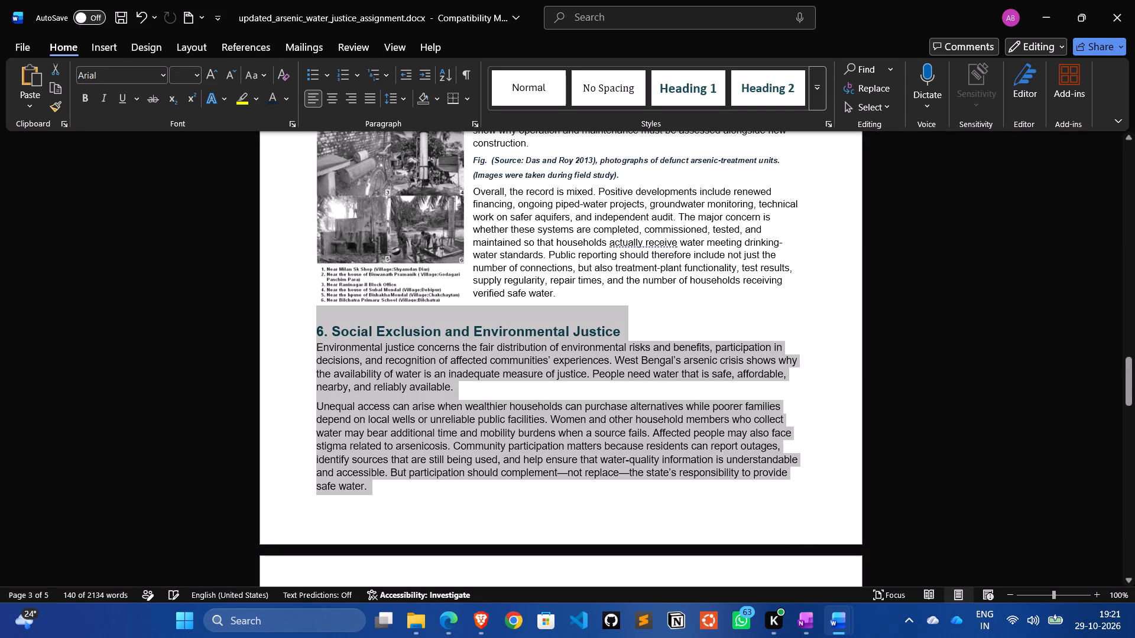
{"action": "left_click", "coordinate": [200, 74]}
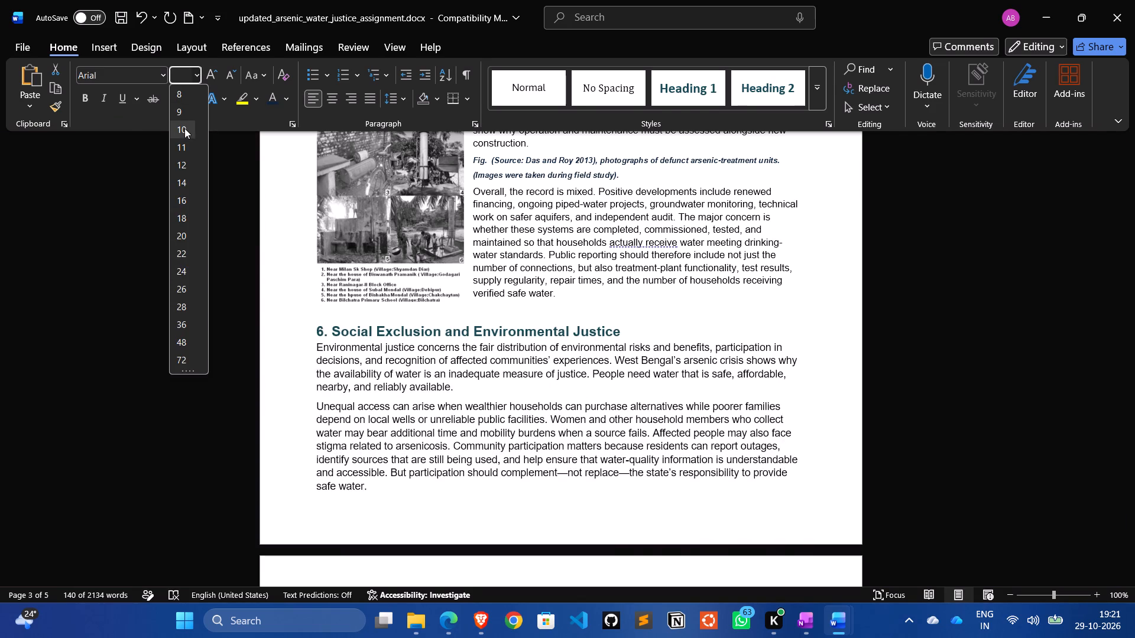
{"action": "left_click", "coordinate": [184, 128]}
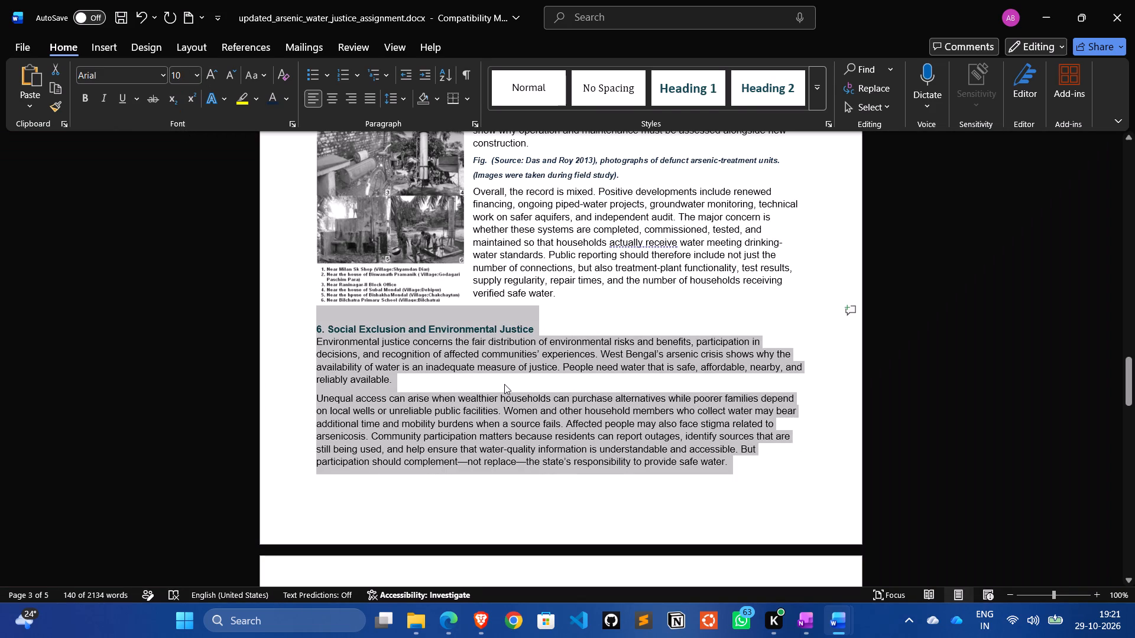
{"action": "left_click", "coordinate": [504, 384]}
Set section 6's last two paragraphs, the "7. Conclusion" heading and all conclusion text to Arial, size 10.
{"action": "scroll", "coordinate": [504, 384], "scroll_direction": "down", "scroll_amount": 2}
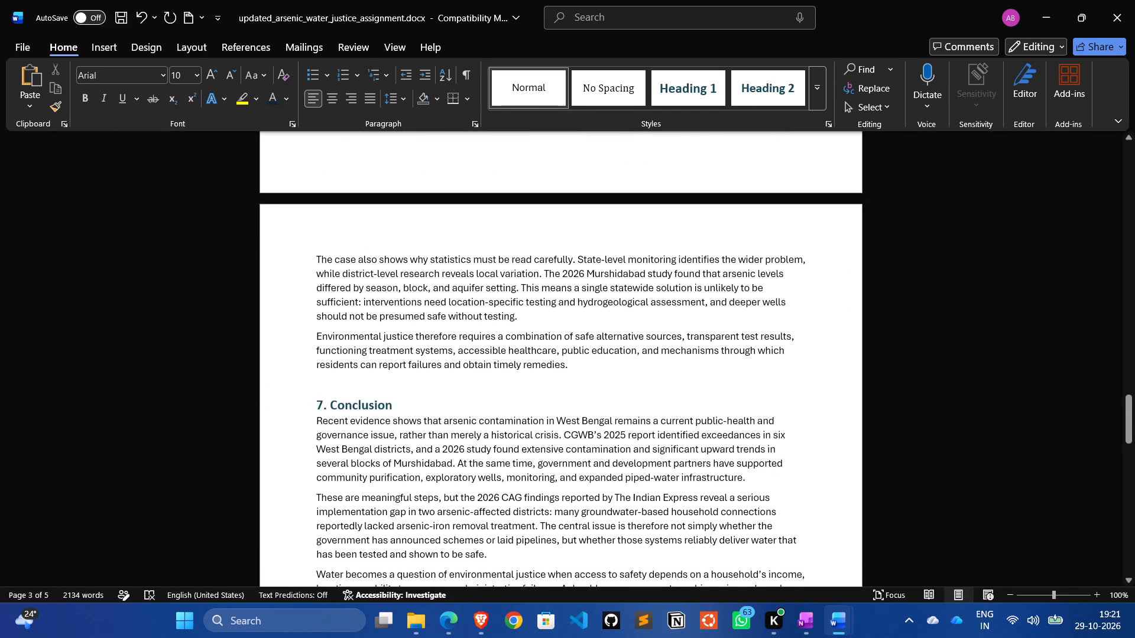
{"action": "scroll", "coordinate": [492, 344], "scroll_direction": "down", "scroll_amount": 1}
{"action": "scroll", "coordinate": [492, 344], "scroll_direction": "up", "scroll_amount": 1}
{"action": "scroll", "coordinate": [492, 344], "scroll_direction": "right", "scroll_amount": 1}
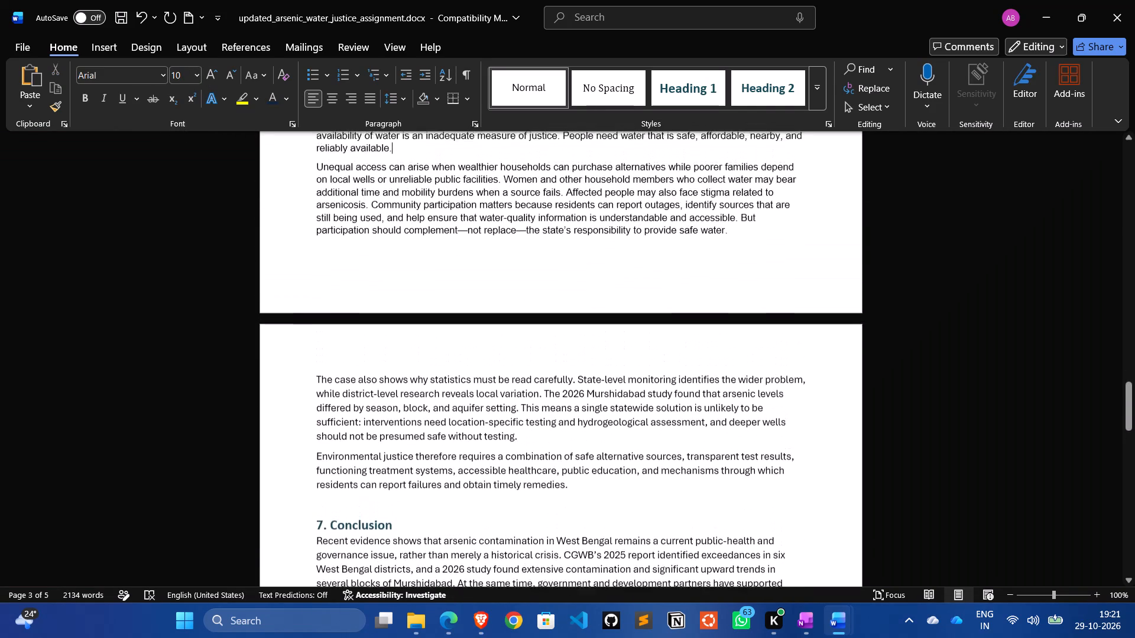
{"action": "scroll", "coordinate": [492, 344], "scroll_direction": "right", "scroll_amount": 1}
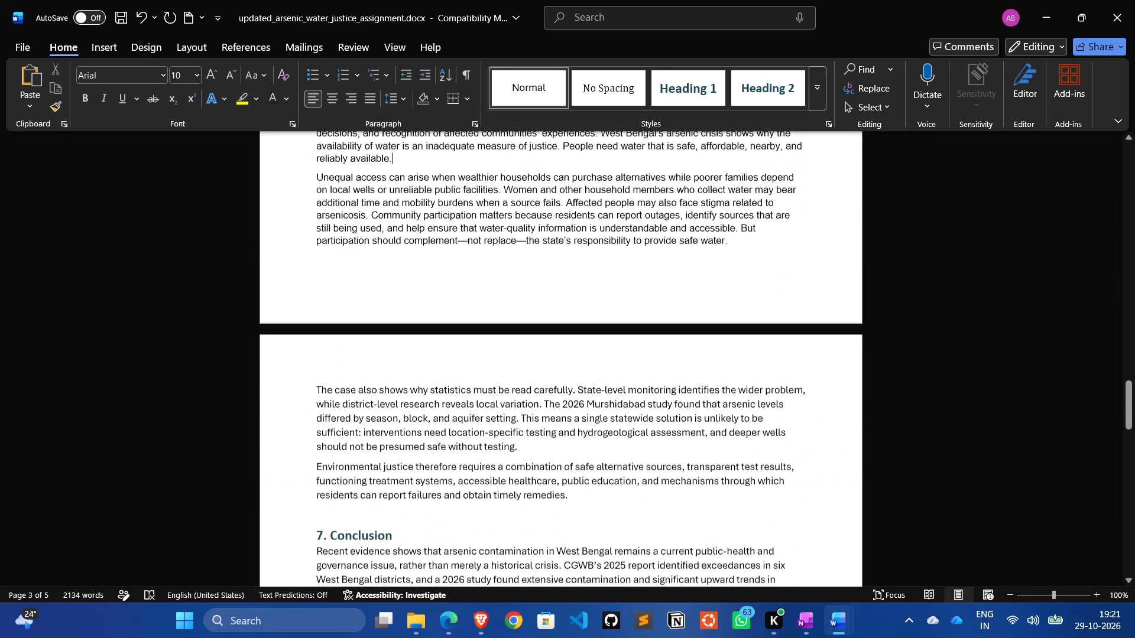
{"action": "scroll", "coordinate": [492, 344], "scroll_direction": "down", "scroll_amount": 2}
{"action": "left_click_drag", "start_coordinate": [735, 458], "coordinate": [544, 128]}
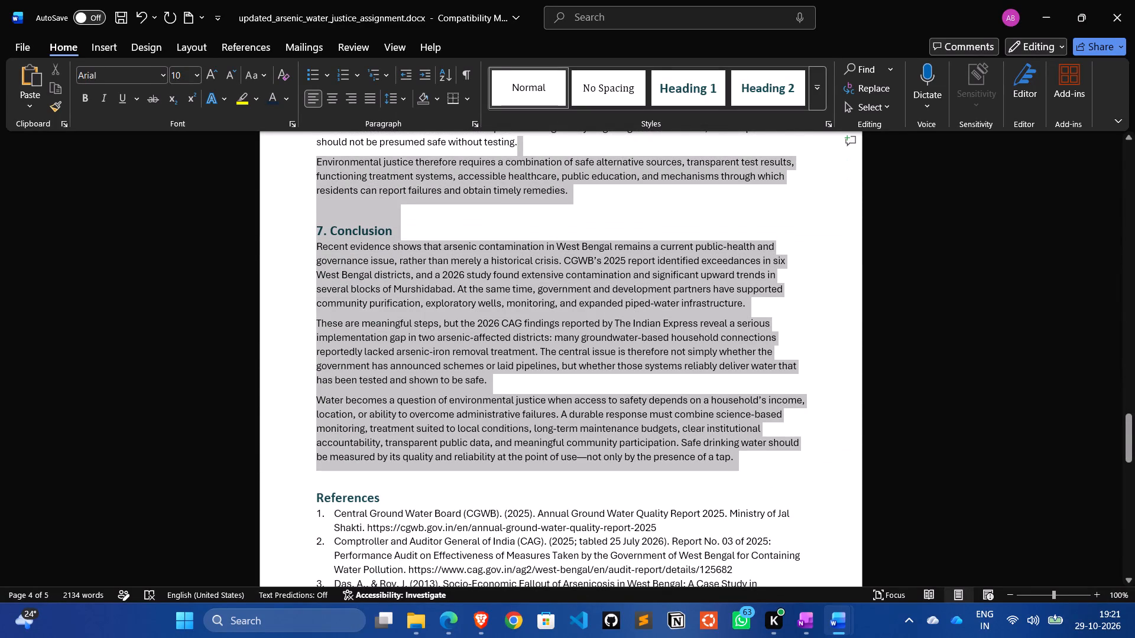
{"action": "left_click_drag", "start_coordinate": [544, 128], "coordinate": [312, 169]}
{"action": "left_click", "coordinate": [388, 123]}
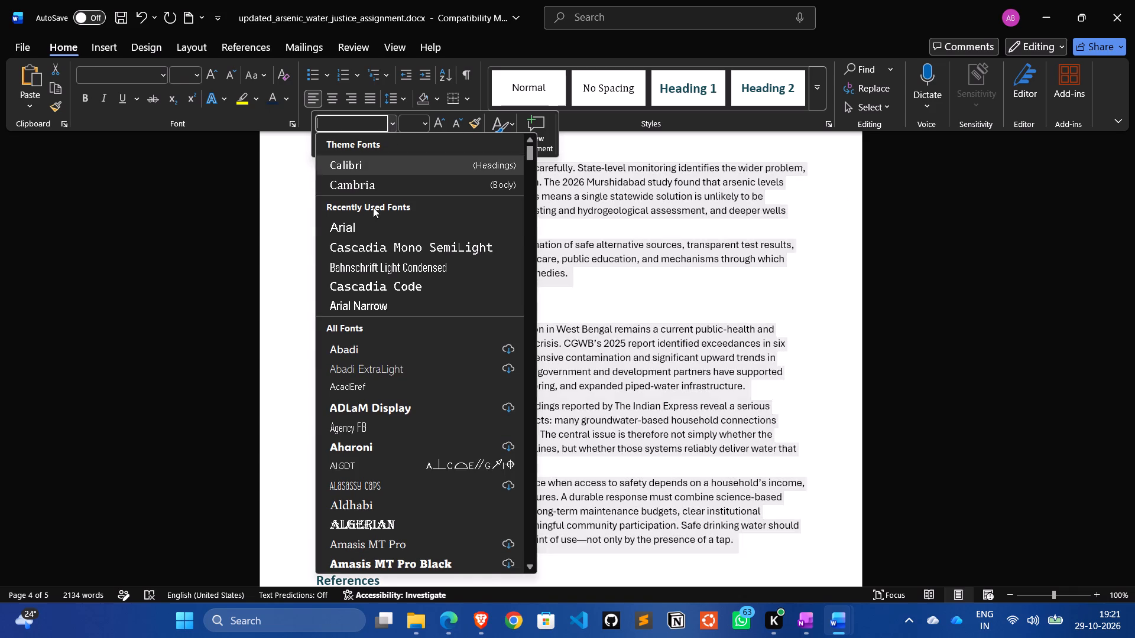
{"action": "left_click", "coordinate": [369, 224]}
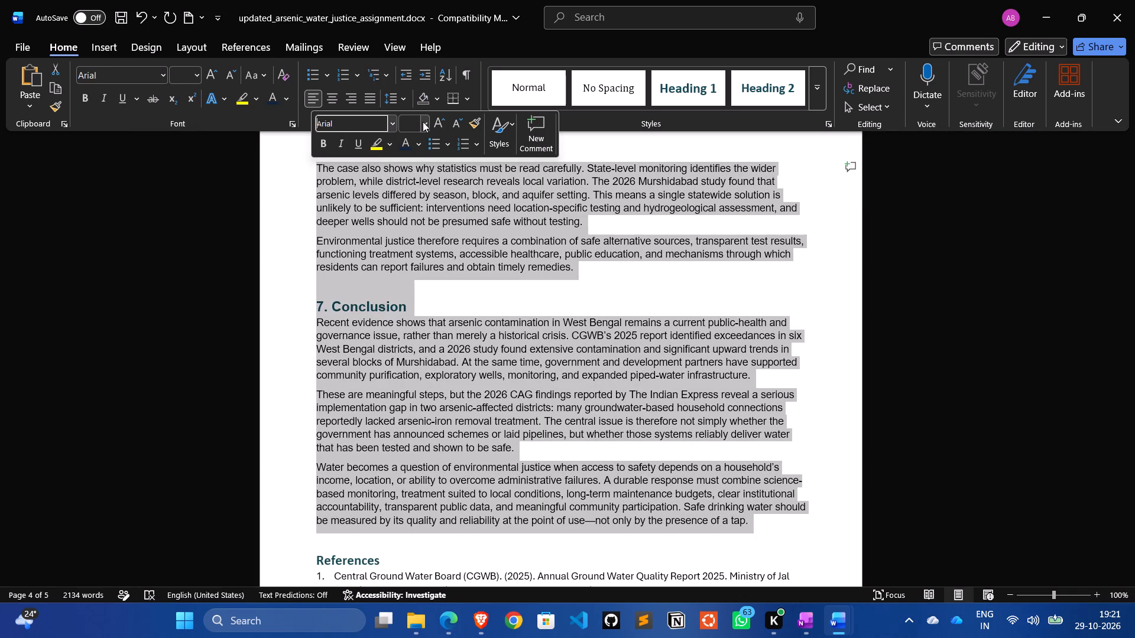
{"action": "left_click", "coordinate": [423, 122]}
{"action": "left_click", "coordinate": [413, 174]}
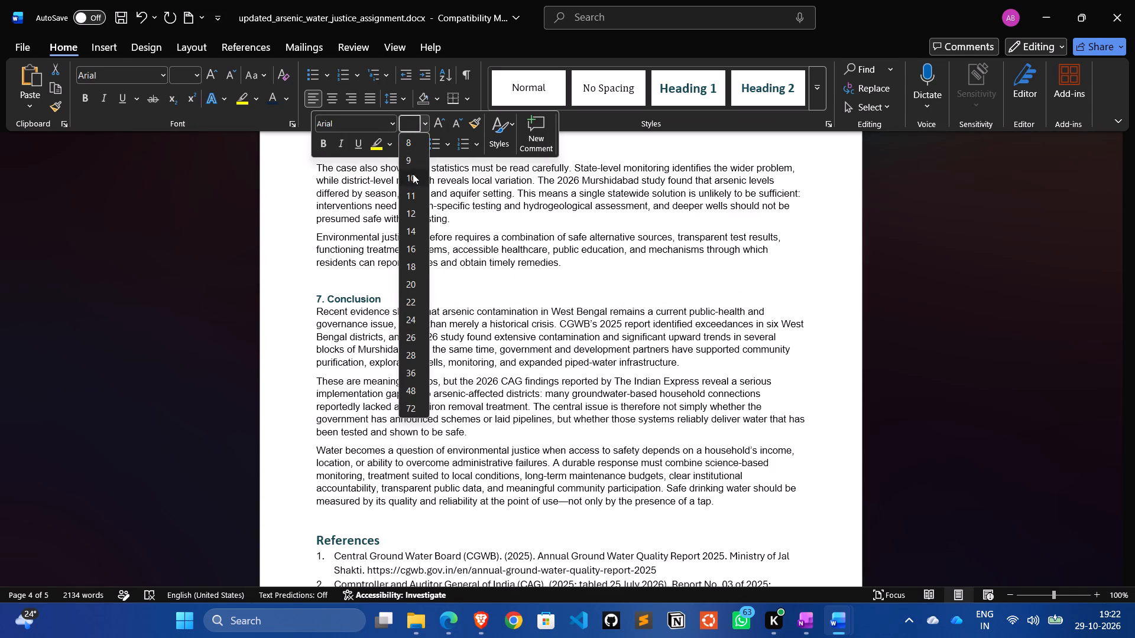
{"action": "left_click", "coordinate": [602, 322]}
Set the References heading and all eleven numbered references to Cambria (Body), size 8.
{"action": "scroll", "coordinate": [602, 322], "scroll_direction": "down", "scroll_amount": 3}
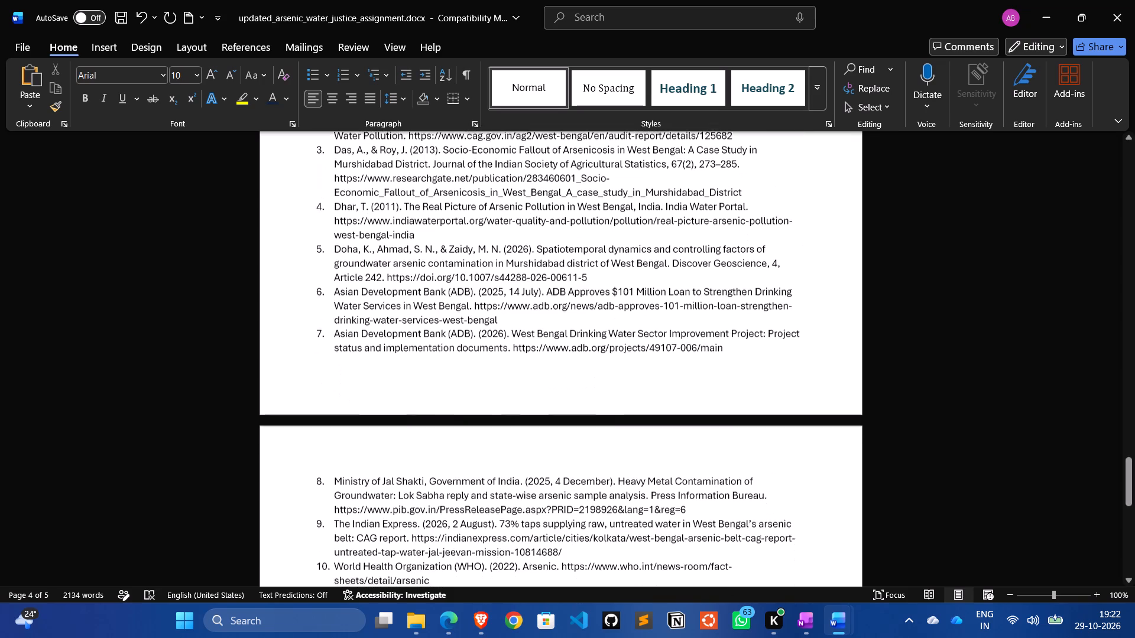
{"action": "scroll", "coordinate": [602, 322], "scroll_direction": "down", "scroll_amount": 1}
{"action": "scroll", "coordinate": [602, 322], "scroll_direction": "up", "scroll_amount": 2}
{"action": "scroll", "coordinate": [602, 322], "scroll_direction": "down", "scroll_amount": 1}
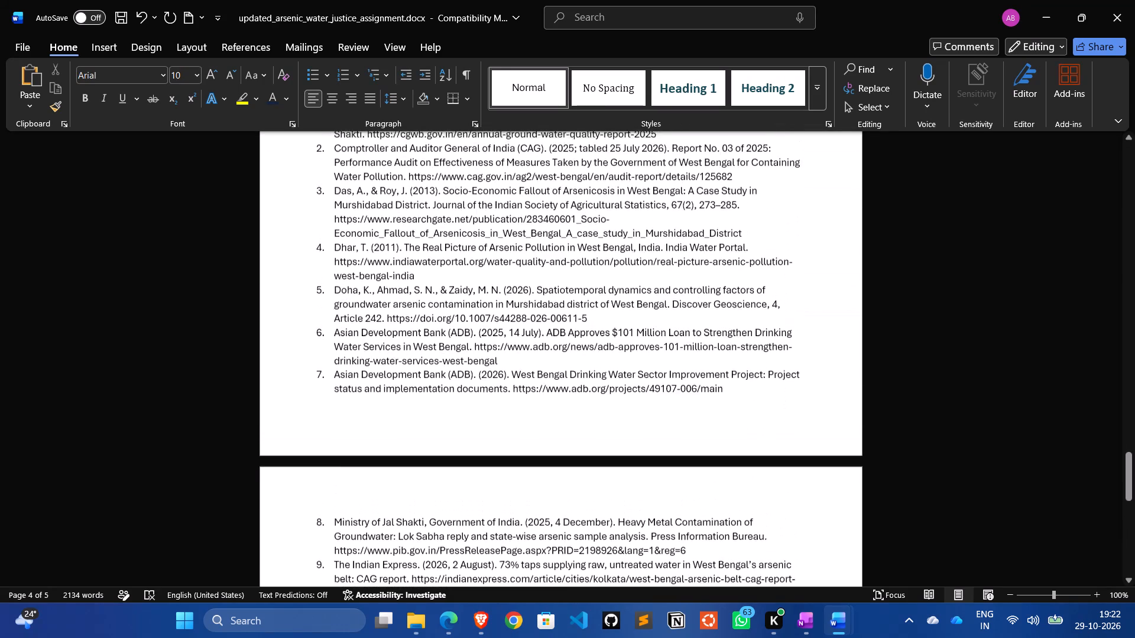
{"action": "scroll", "coordinate": [602, 322], "scroll_direction": "down", "scroll_amount": 1}
{"action": "left_click_drag", "start_coordinate": [777, 515], "coordinate": [660, 349]}
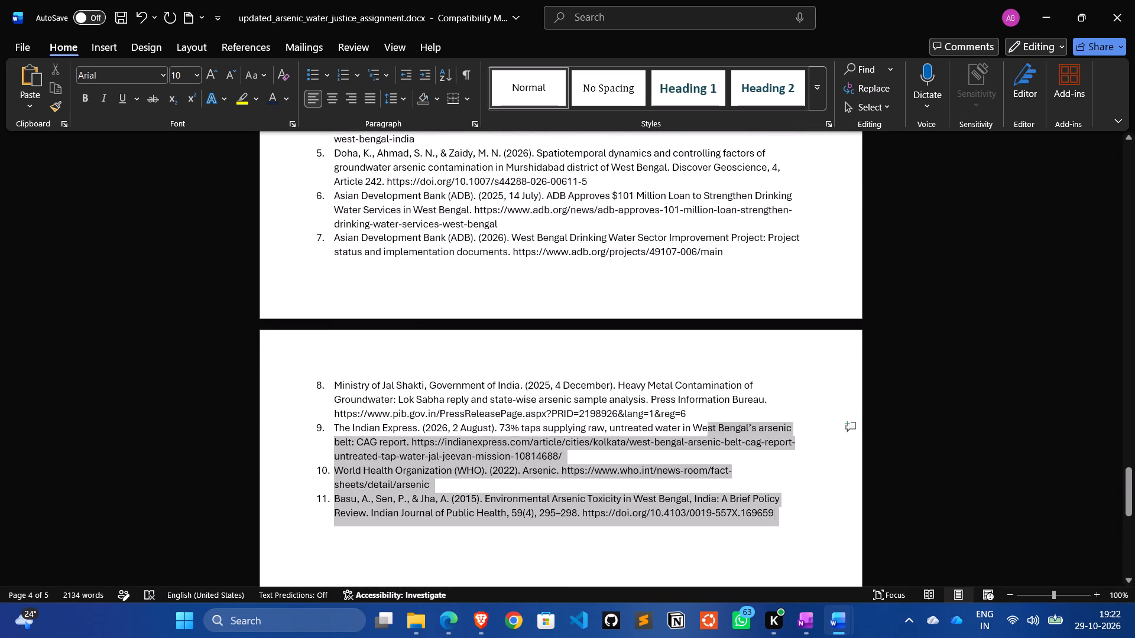
{"action": "left_click_drag", "start_coordinate": [660, 349], "coordinate": [544, 226]}
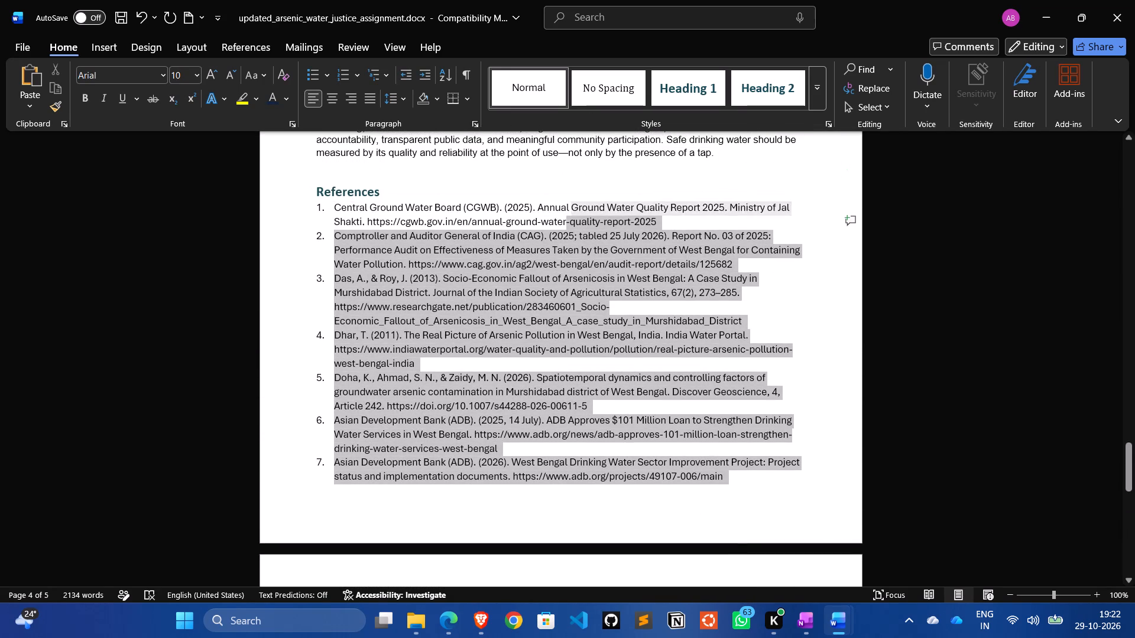
{"action": "left_click_drag", "start_coordinate": [544, 226], "coordinate": [409, 203]}
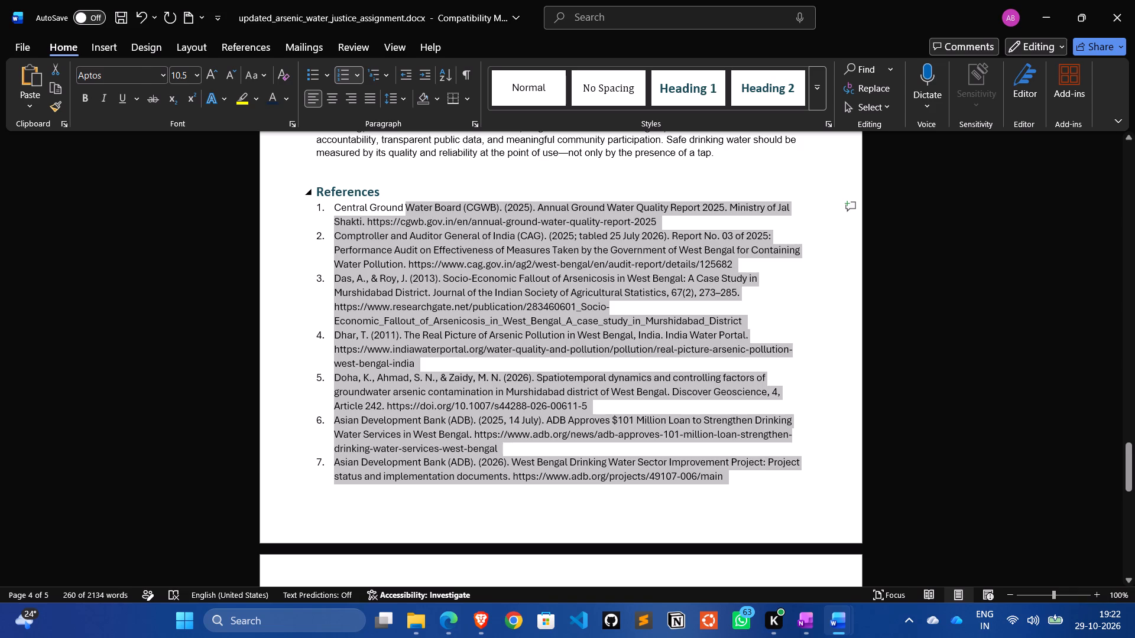
{"action": "left_click", "coordinate": [316, 193]}
{"action": "left_click_drag", "start_coordinate": [316, 193], "coordinate": [497, 497]}
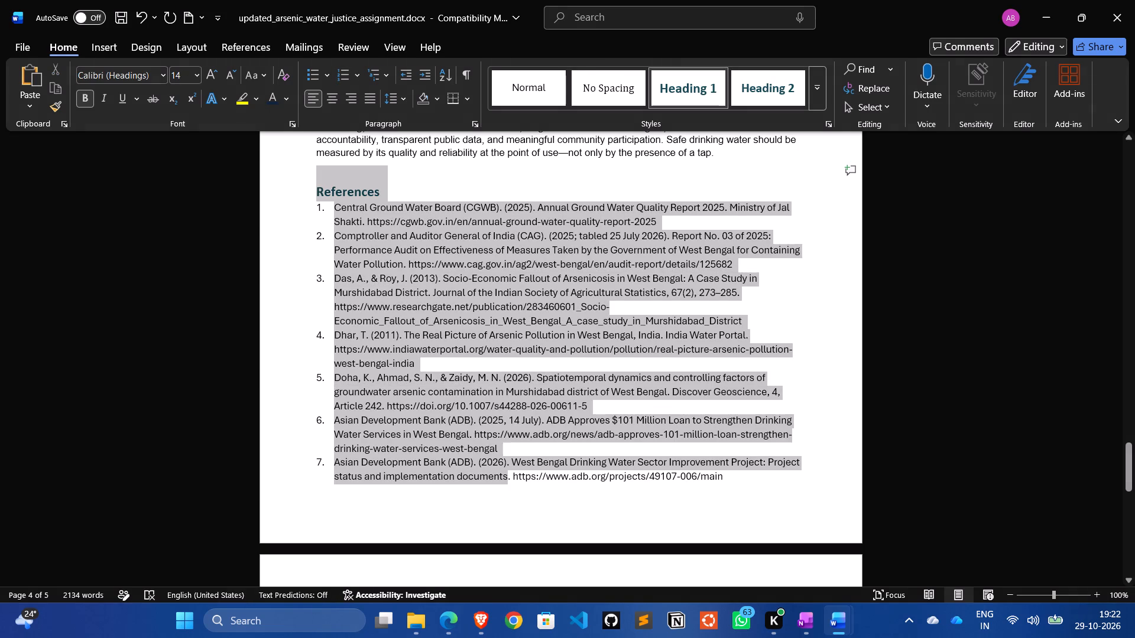
{"action": "left_click_drag", "start_coordinate": [497, 497], "coordinate": [586, 323]}
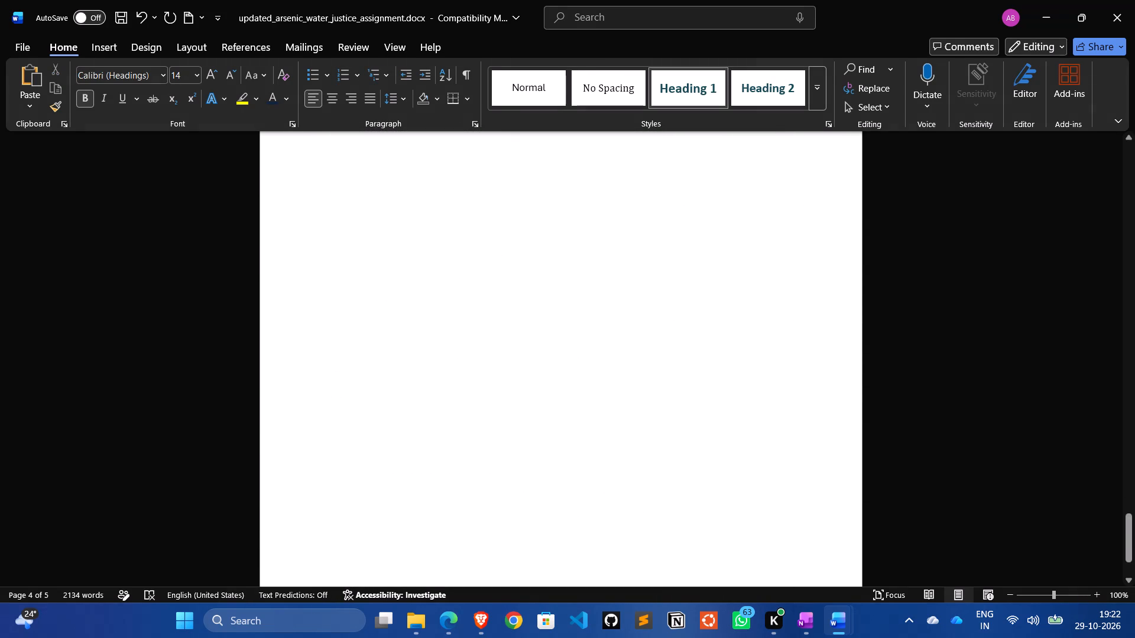
{"action": "left_click_drag", "start_coordinate": [586, 323], "coordinate": [559, 292]}
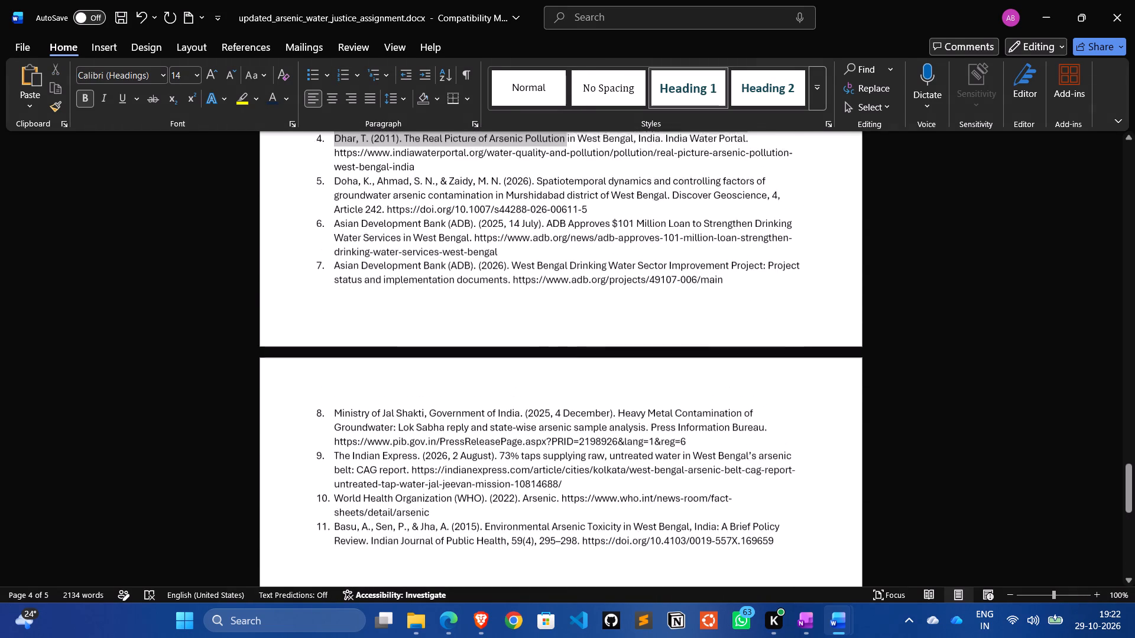
{"action": "left_click_drag", "start_coordinate": [559, 292], "coordinate": [766, 544]}
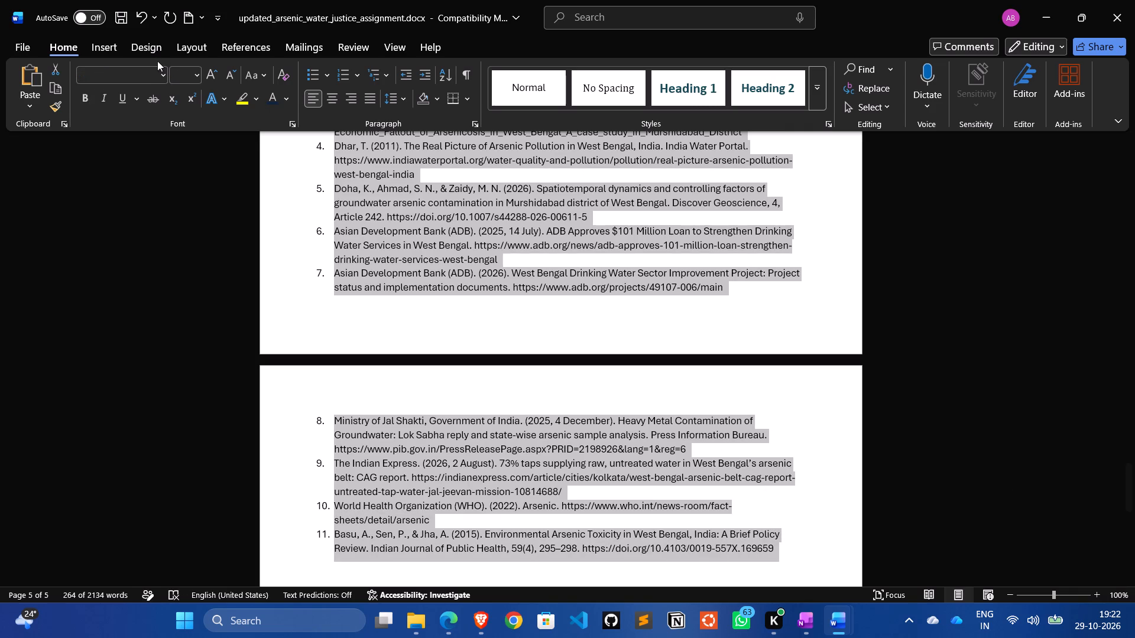
{"action": "left_click", "coordinate": [160, 76]}
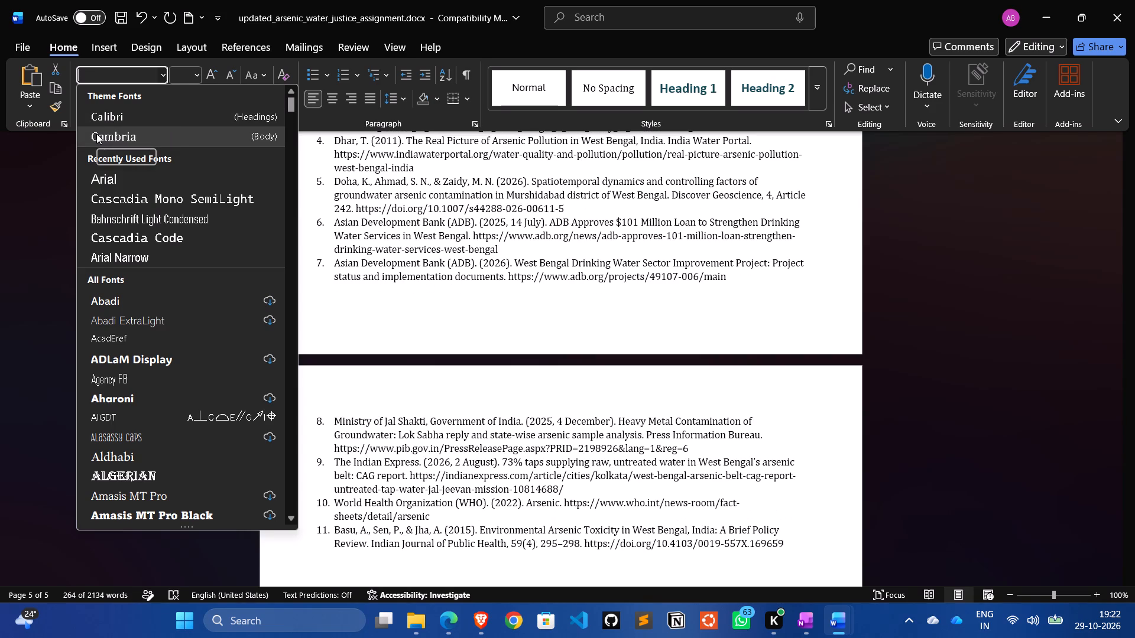
{"action": "left_click", "coordinate": [96, 134]}
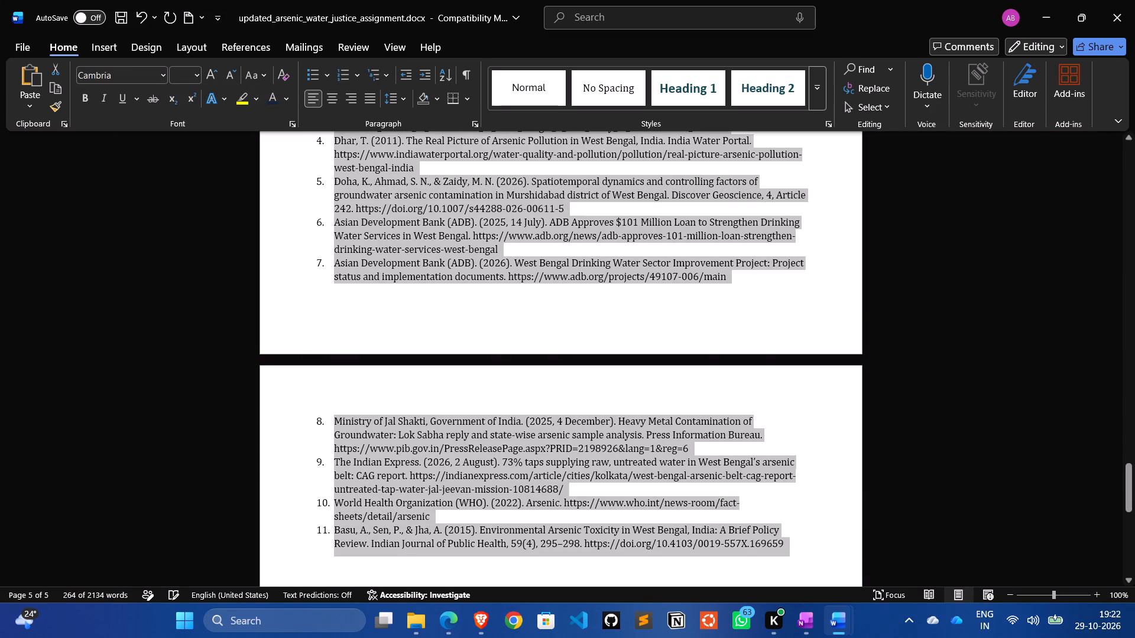
{"action": "left_click", "coordinate": [196, 78]}
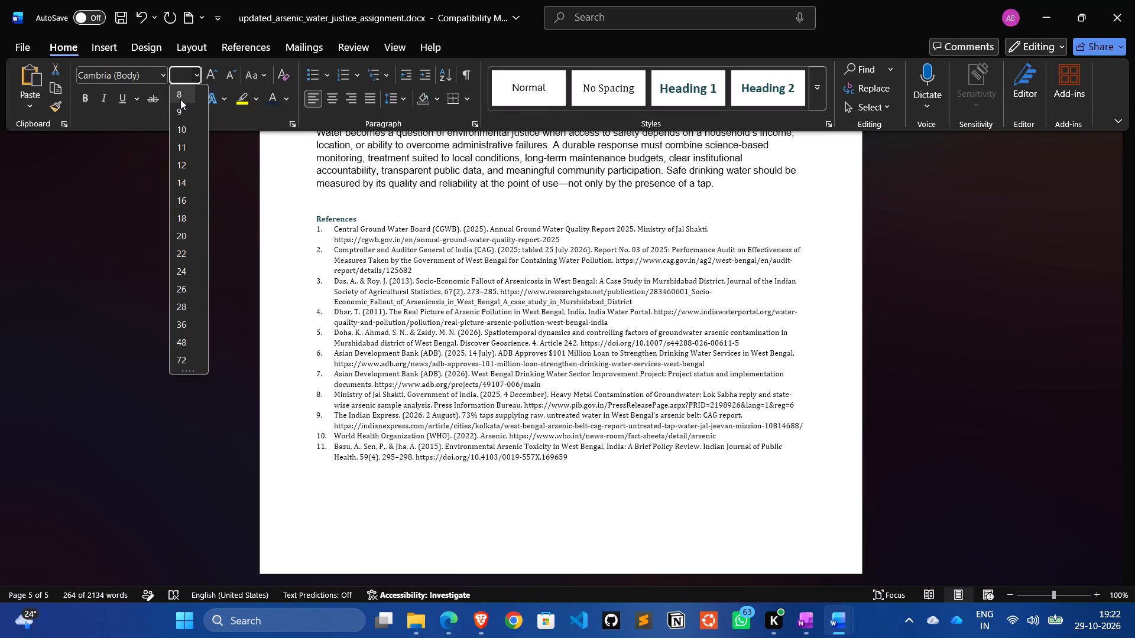
{"action": "left_click", "coordinate": [180, 99]}
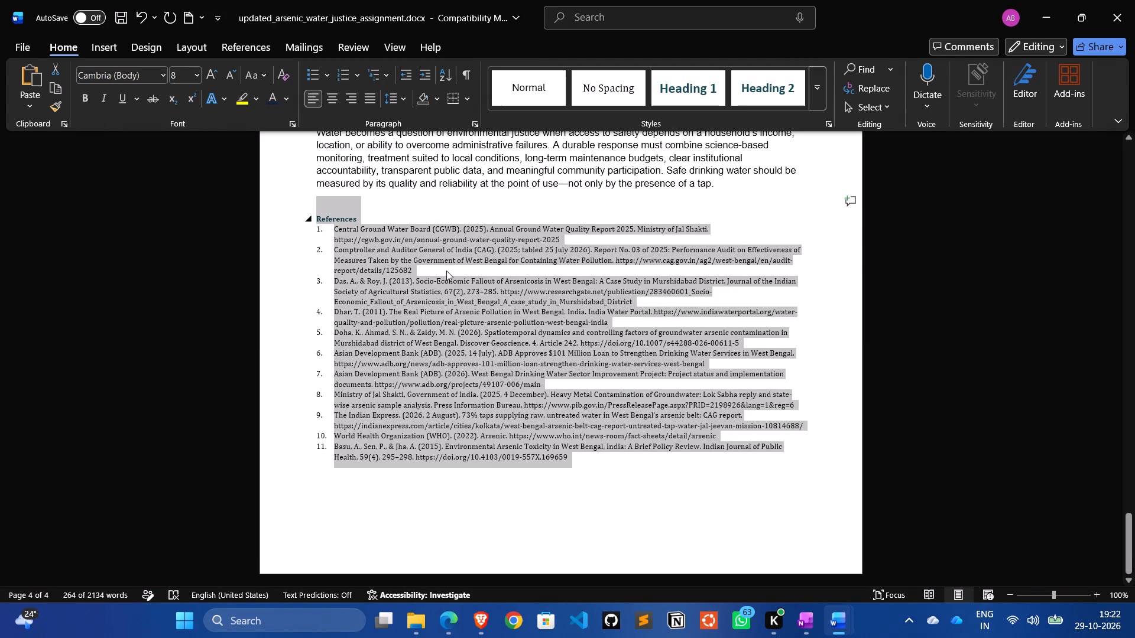
Set only the References heading to Arial, size 10.
{"action": "left_click", "coordinate": [425, 208]}
{"action": "left_click_drag", "start_coordinate": [372, 217], "coordinate": [303, 219]}
{"action": "left_click", "coordinate": [383, 172]}
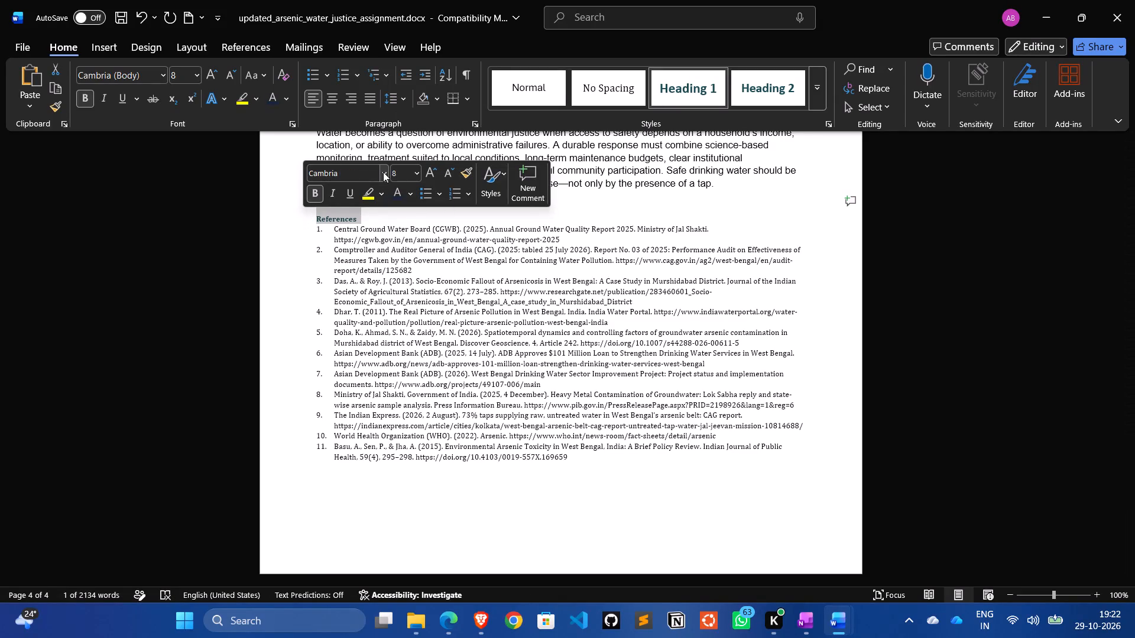
{"action": "left_click", "coordinate": [347, 271]}
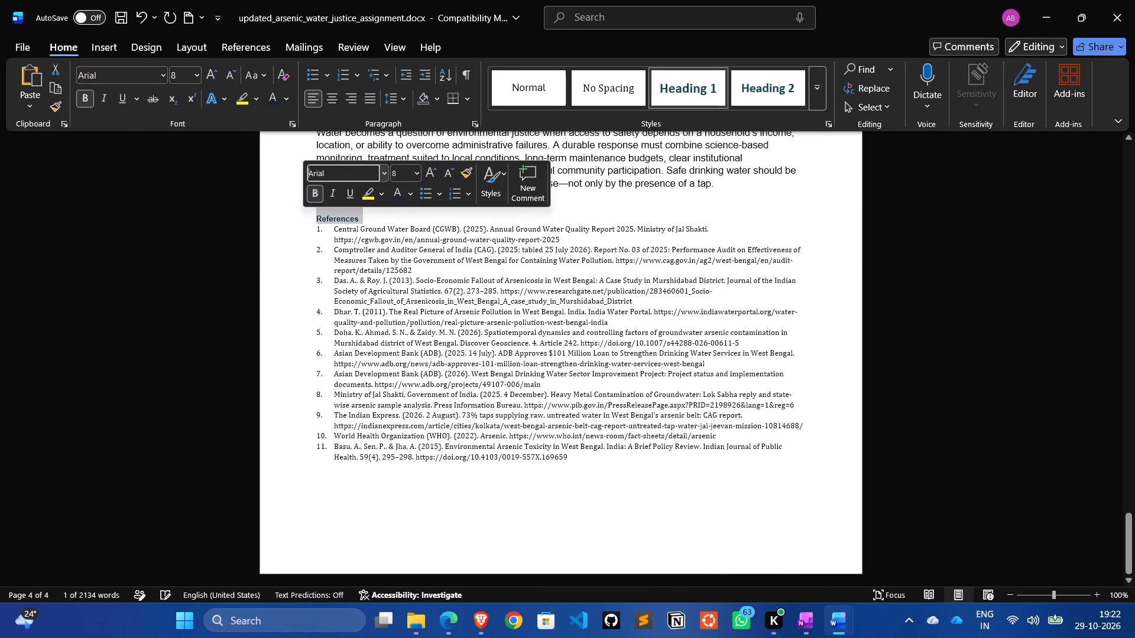
{"action": "left_click", "coordinate": [417, 174]}
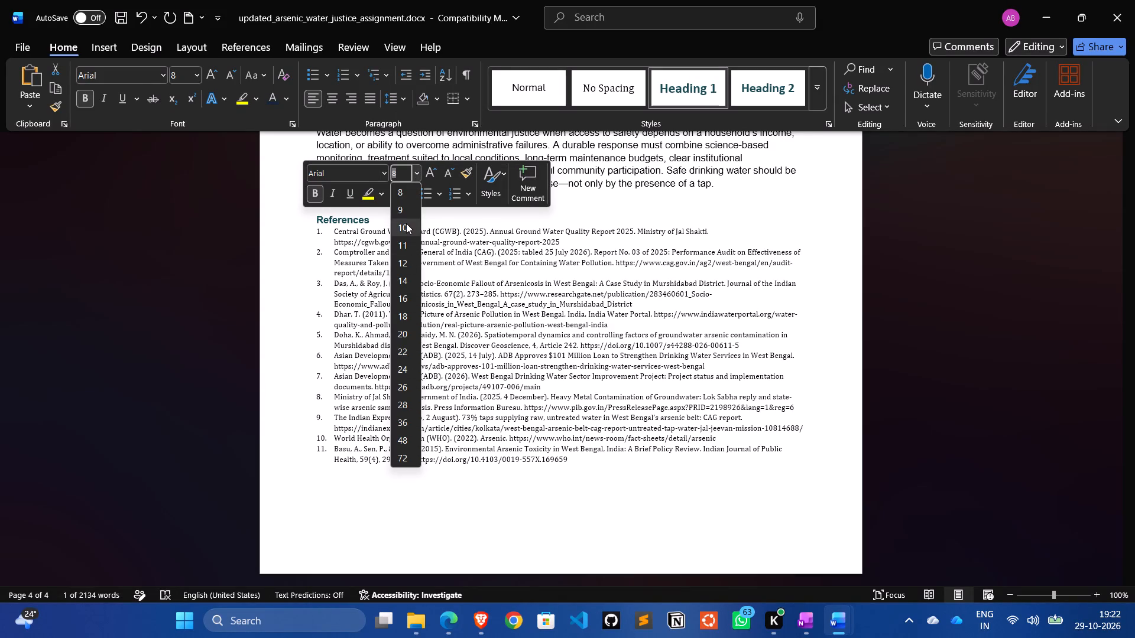
{"action": "left_click", "coordinate": [406, 222]}
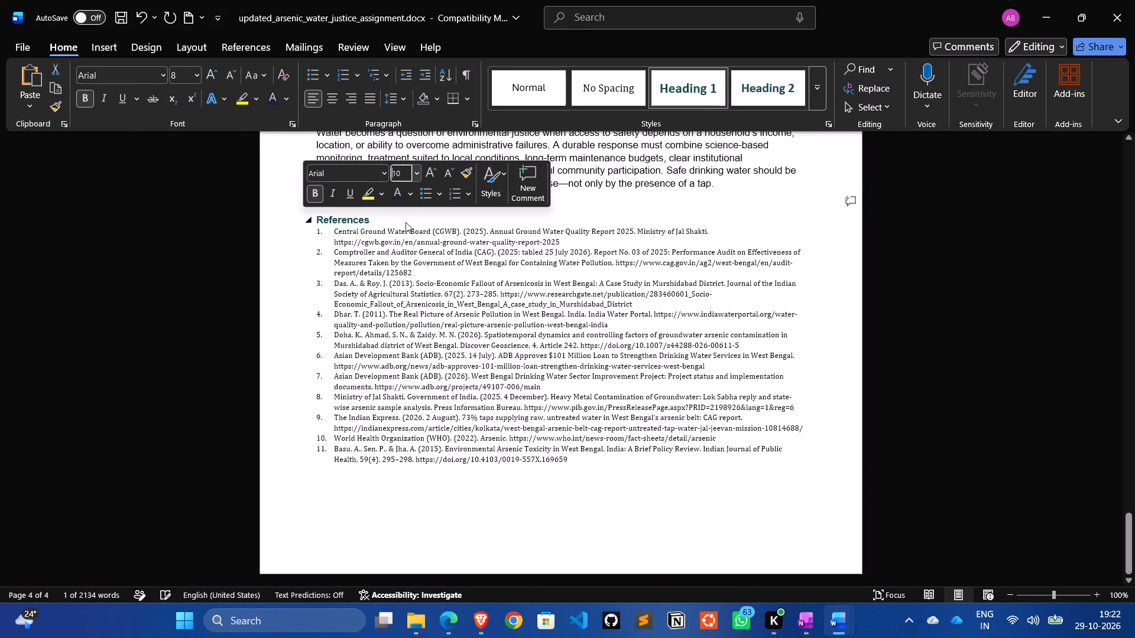
{"action": "left_click", "coordinate": [981, 377]}
Recolour the "1. Introduction" heading in the darker blue theme colour that matches the document title.
{"action": "scroll", "coordinate": [981, 377], "scroll_direction": "up", "scroll_amount": 1}
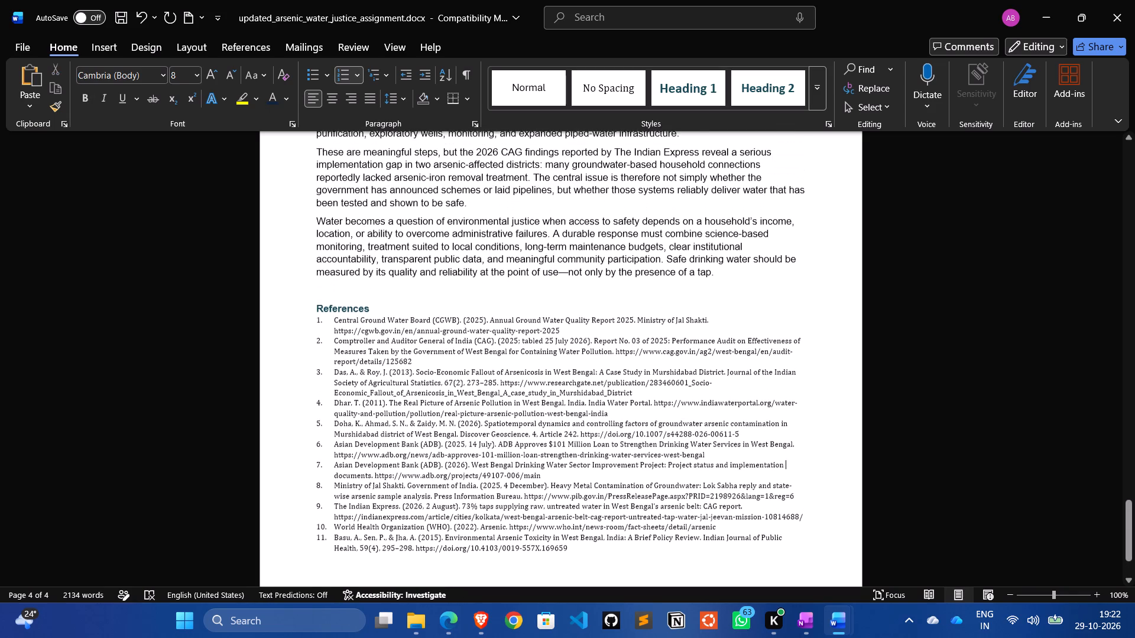
{"action": "scroll", "coordinate": [981, 377], "scroll_direction": "down", "scroll_amount": 1}
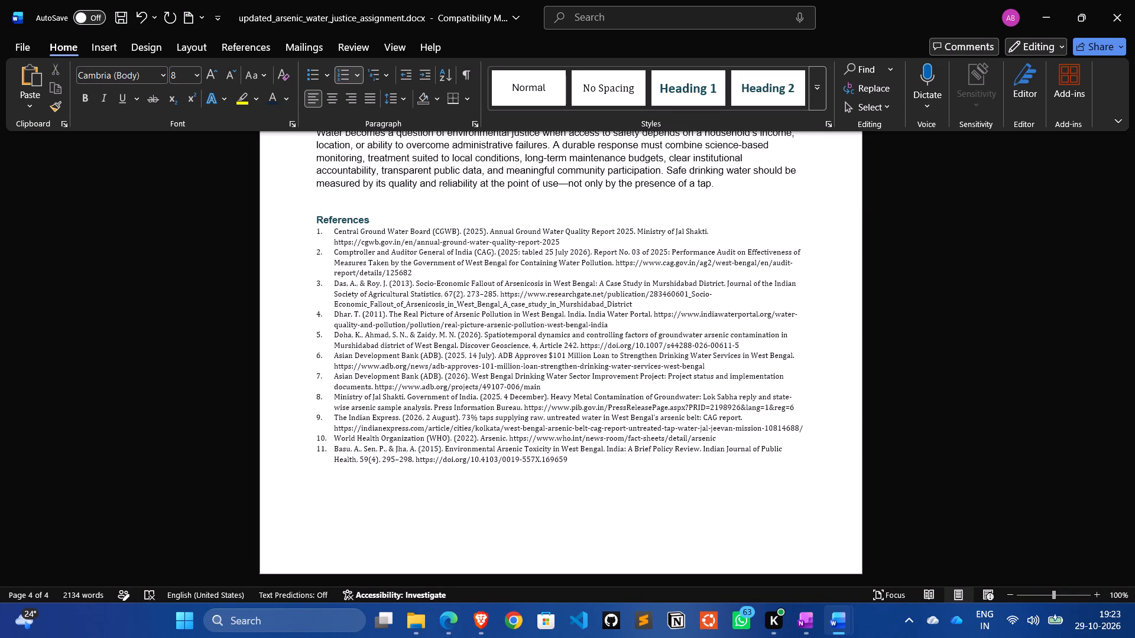
{"action": "scroll", "coordinate": [981, 377], "scroll_direction": "up", "scroll_amount": 4}
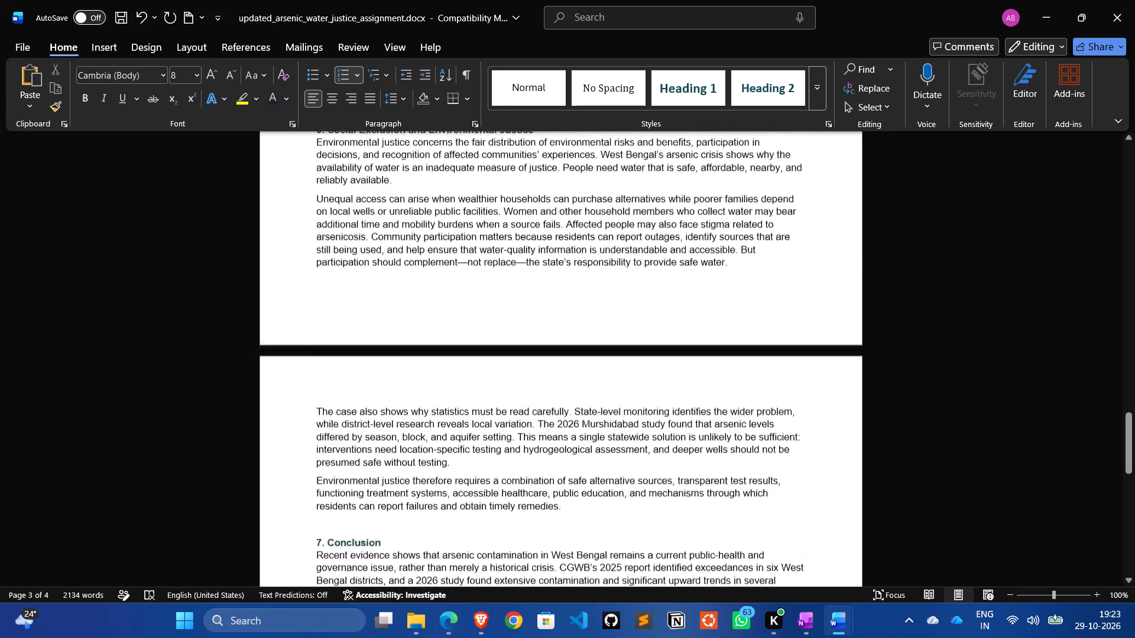
{"action": "scroll", "coordinate": [981, 377], "scroll_direction": "up", "scroll_amount": 3}
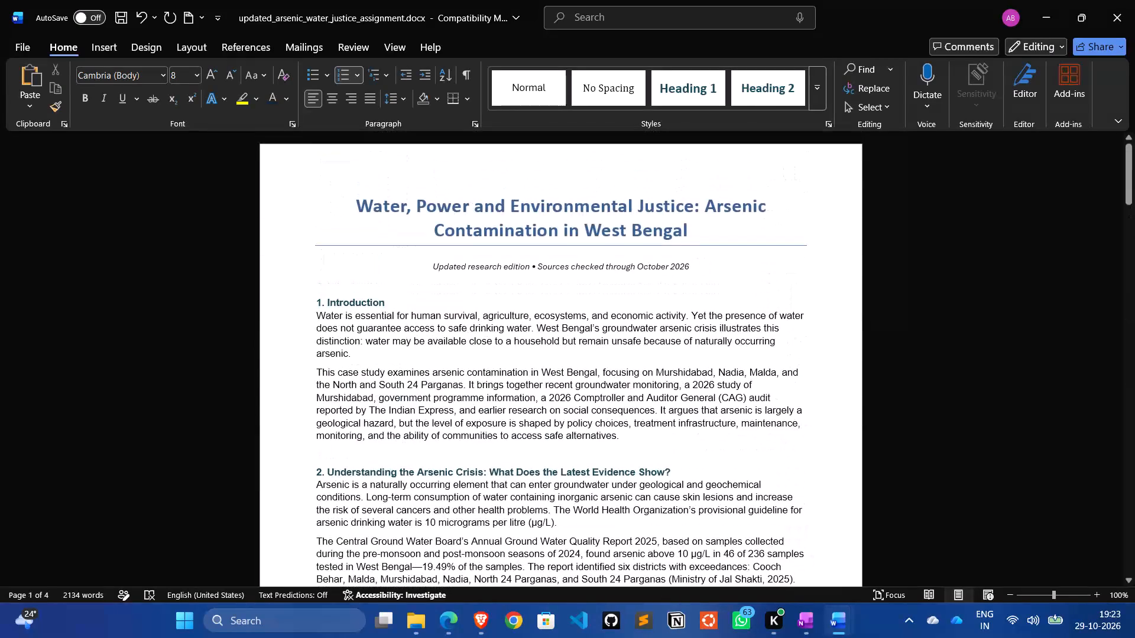
{"action": "left_click_drag", "start_coordinate": [409, 304], "coordinate": [310, 299]}
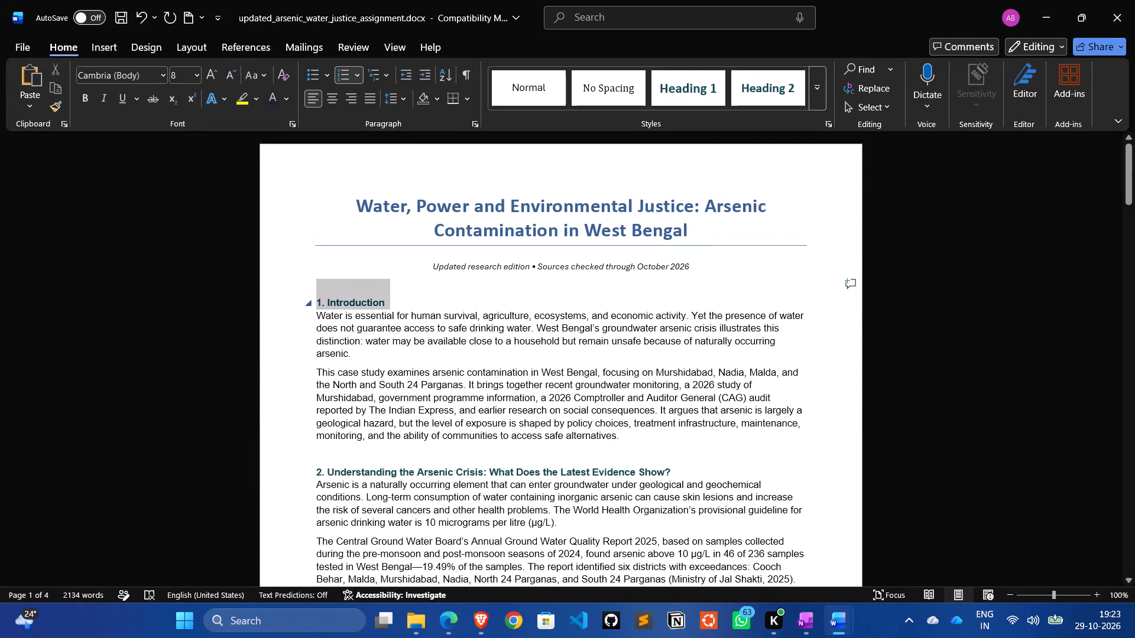
{"action": "left_click_drag", "start_coordinate": [310, 299], "coordinate": [309, 299]}
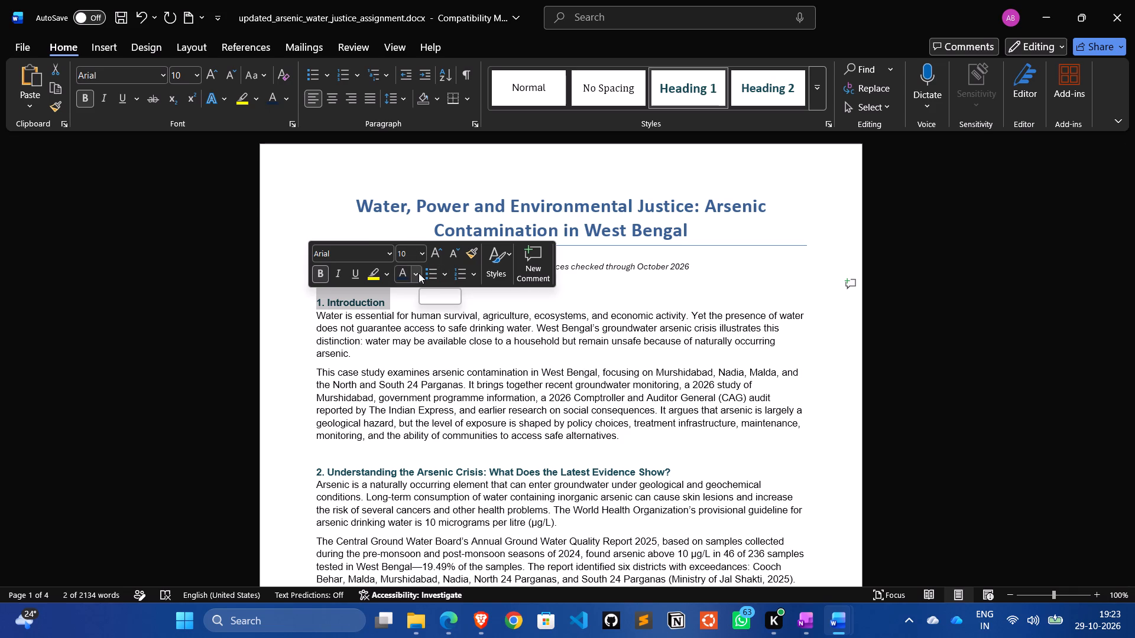
{"action": "left_click", "coordinate": [419, 273]}
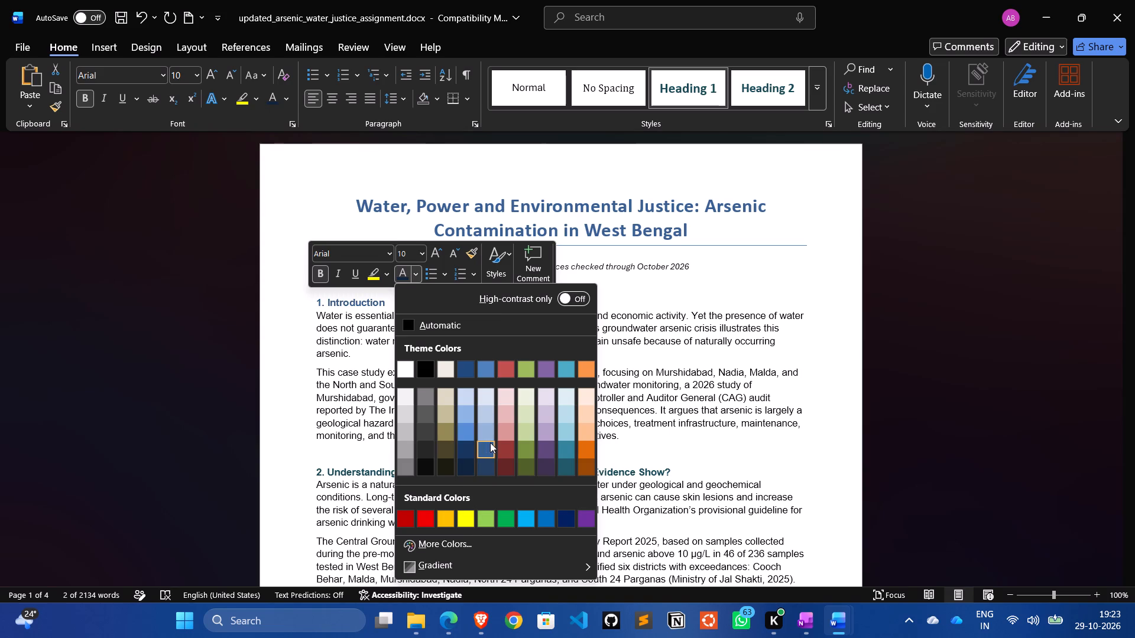
{"action": "left_click", "coordinate": [490, 442]}
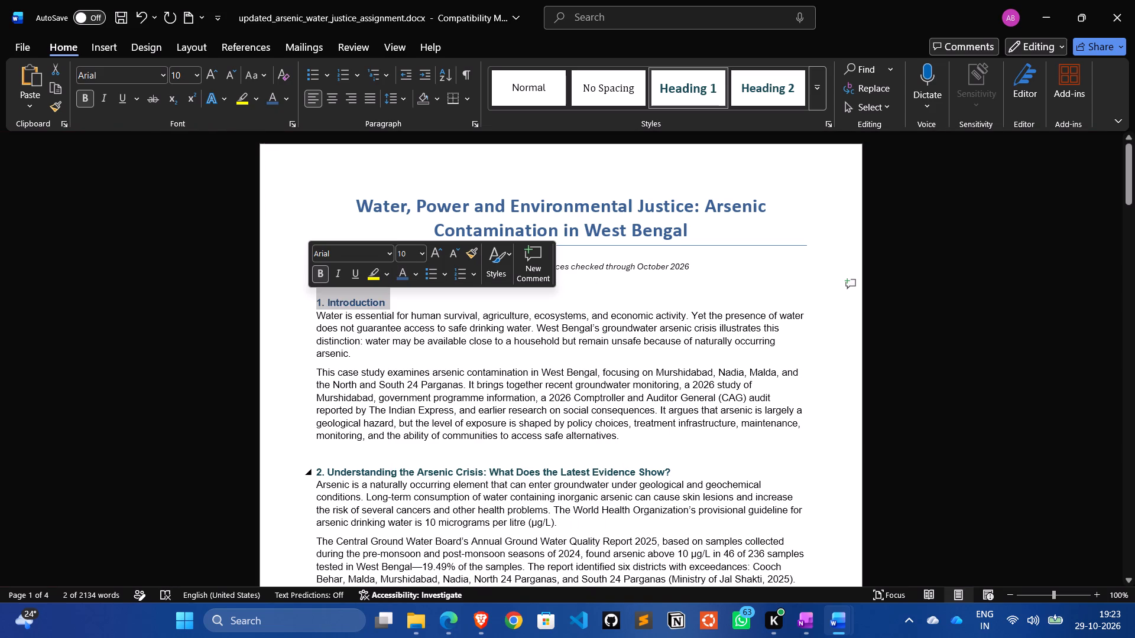
Recolour the section 2 heading, "Understanding the Arsenic Crisis: What Does the Latest Evidence Show?", in the same darker theme blue.
{"action": "left_click_drag", "start_coordinate": [680, 471], "coordinate": [320, 464]}
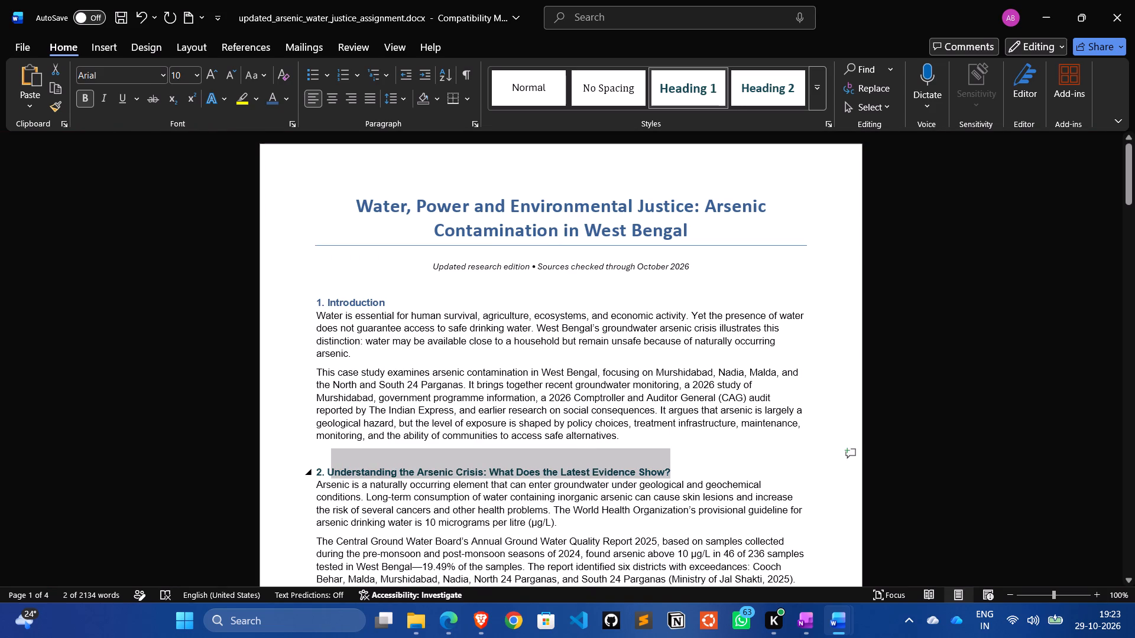
{"action": "left_click_drag", "start_coordinate": [320, 464], "coordinate": [308, 464]}
{"action": "left_click", "coordinate": [415, 431]}
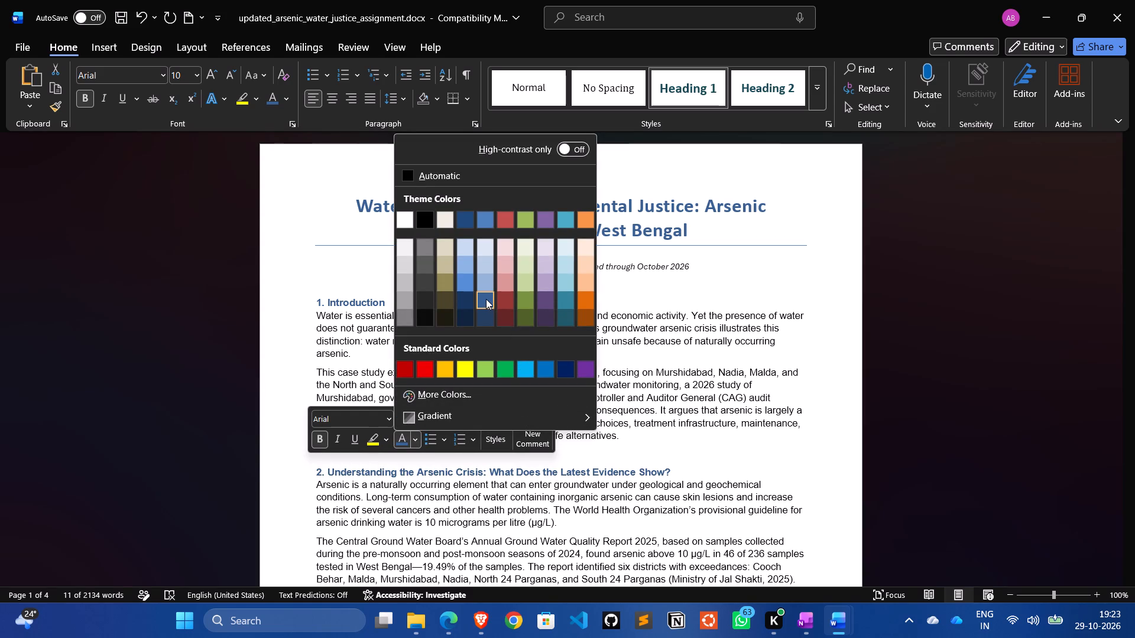
{"action": "left_click", "coordinate": [486, 299]}
Recolour the "3. The Human Consequences" heading in the same darker theme blue.
{"action": "scroll", "coordinate": [552, 473], "scroll_direction": "down", "scroll_amount": 3}
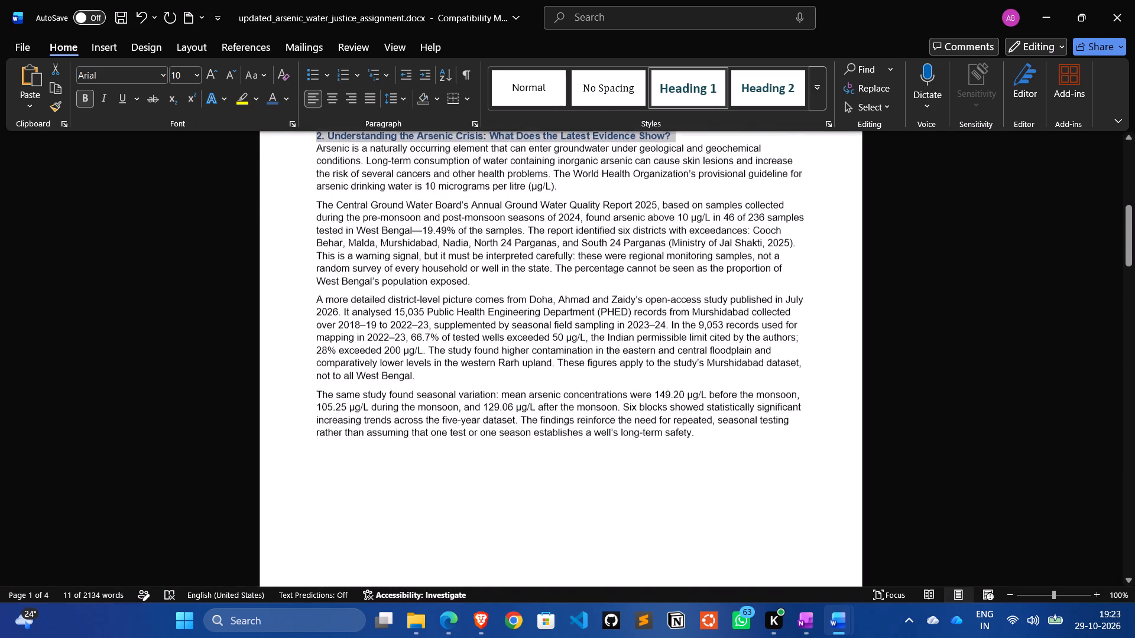
{"action": "scroll", "coordinate": [552, 473], "scroll_direction": "down", "scroll_amount": 2}
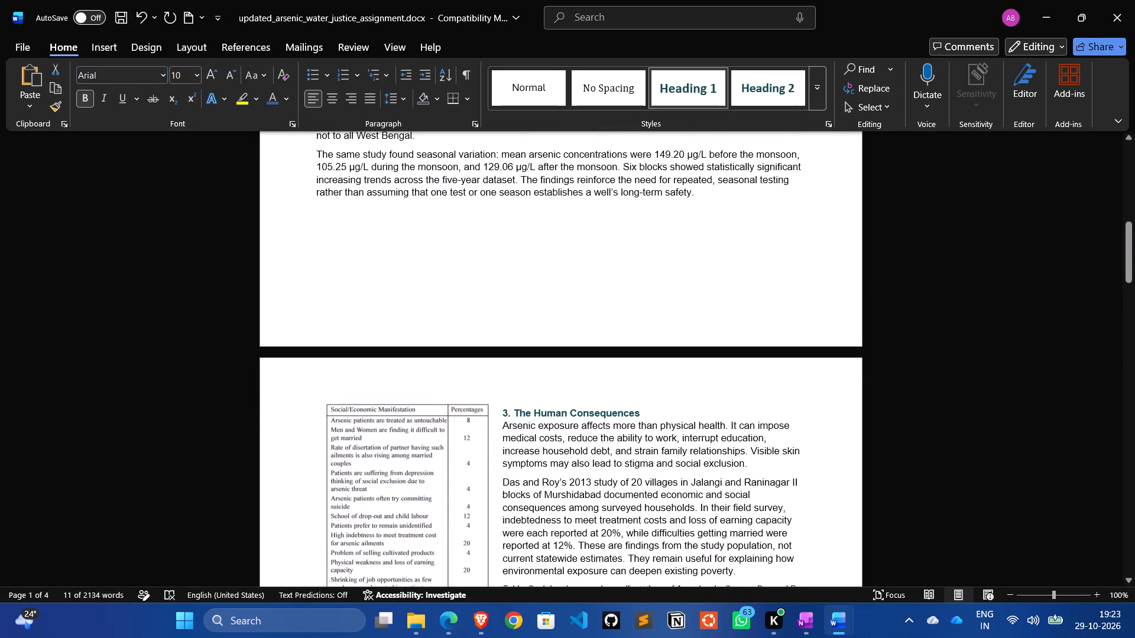
{"action": "left_click_drag", "start_coordinate": [651, 415], "coordinate": [571, 412]}
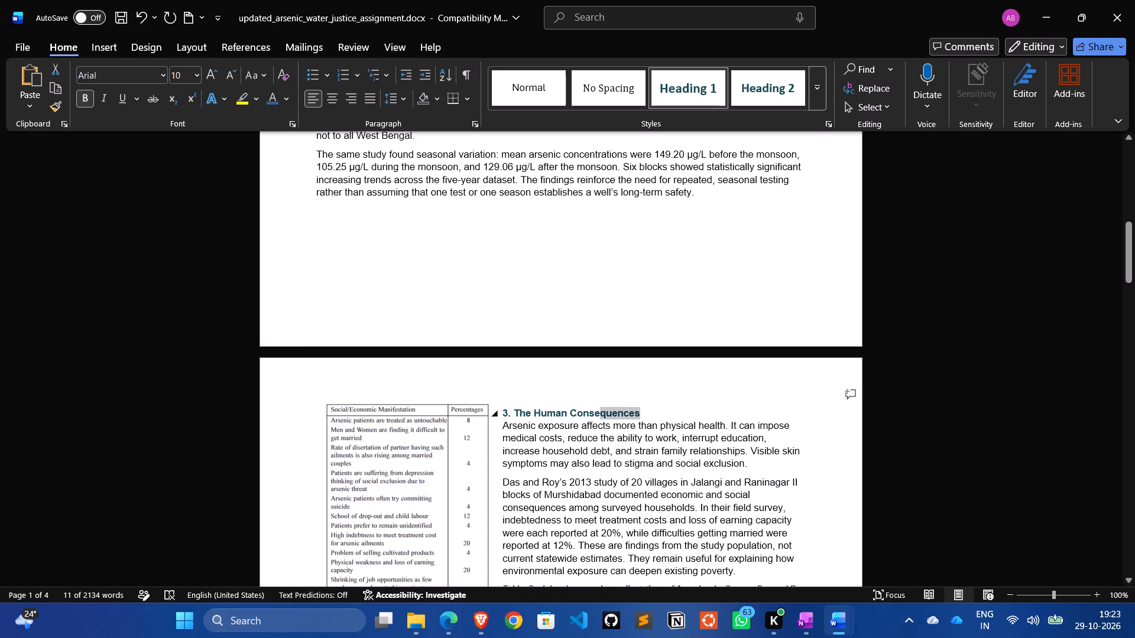
{"action": "left_click_drag", "start_coordinate": [571, 412], "coordinate": [506, 412]}
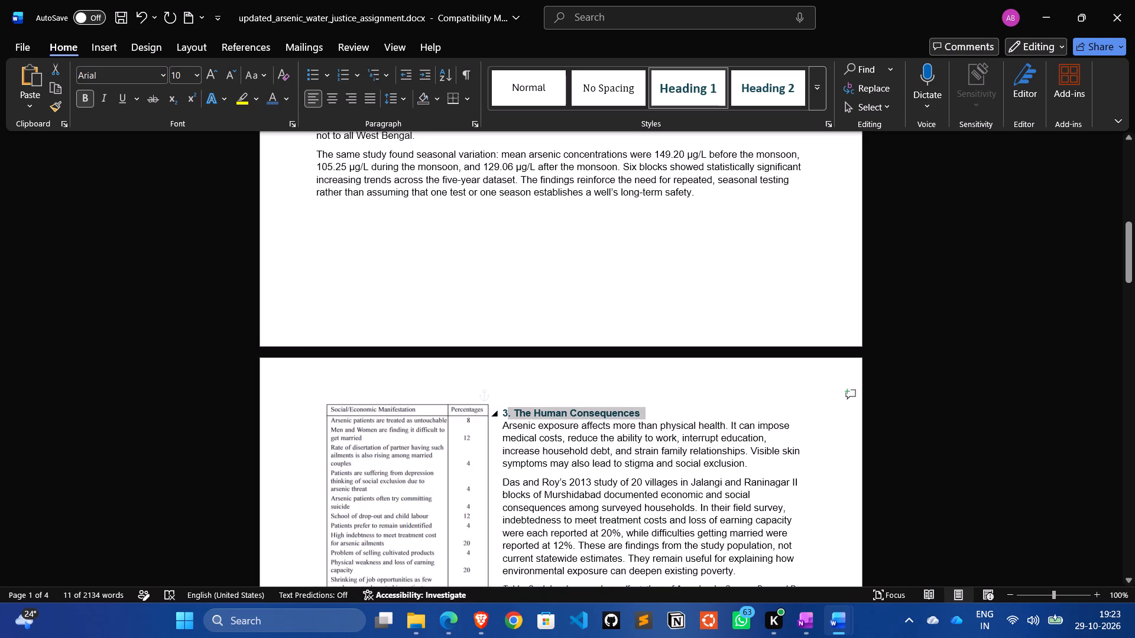
{"action": "left_click_drag", "start_coordinate": [506, 412], "coordinate": [505, 412]}
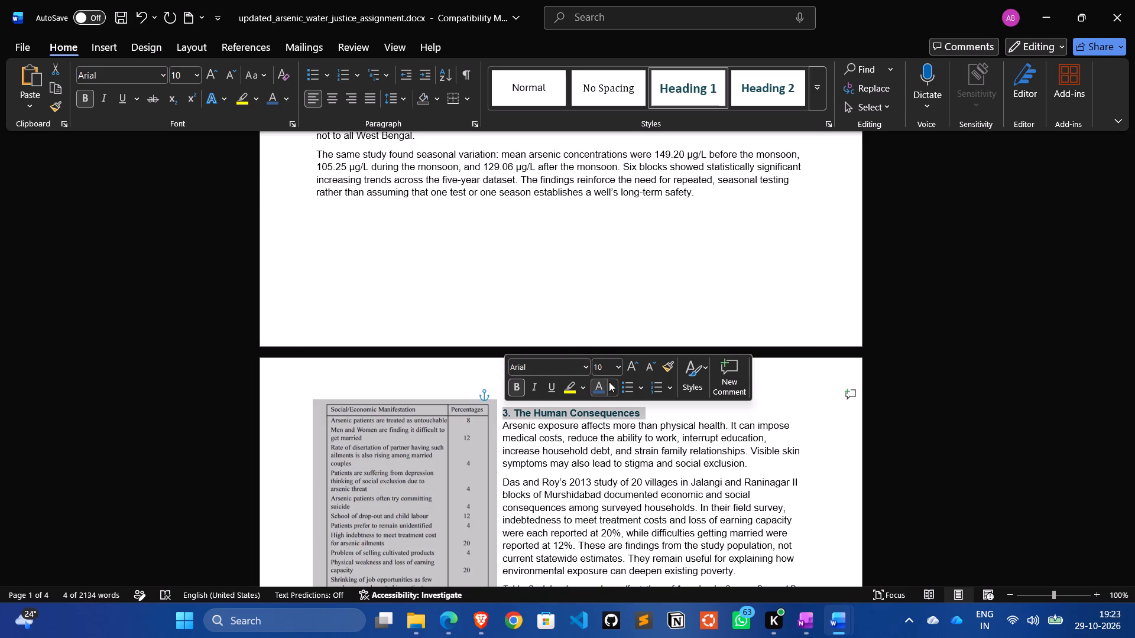
{"action": "left_click", "coordinate": [614, 385]}
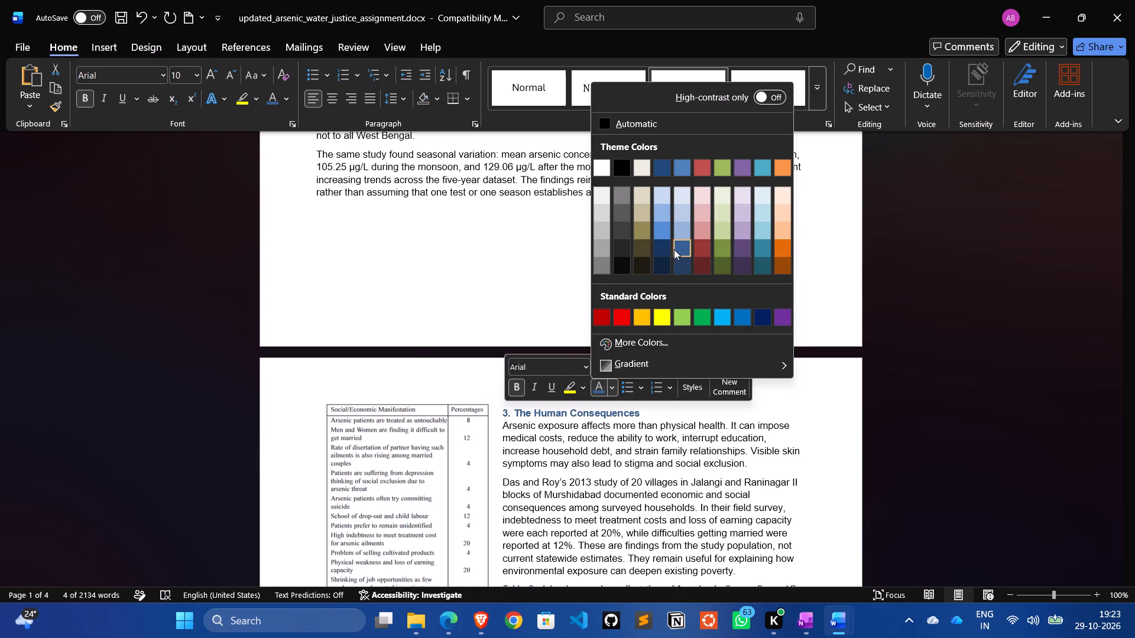
{"action": "left_click", "coordinate": [681, 249]}
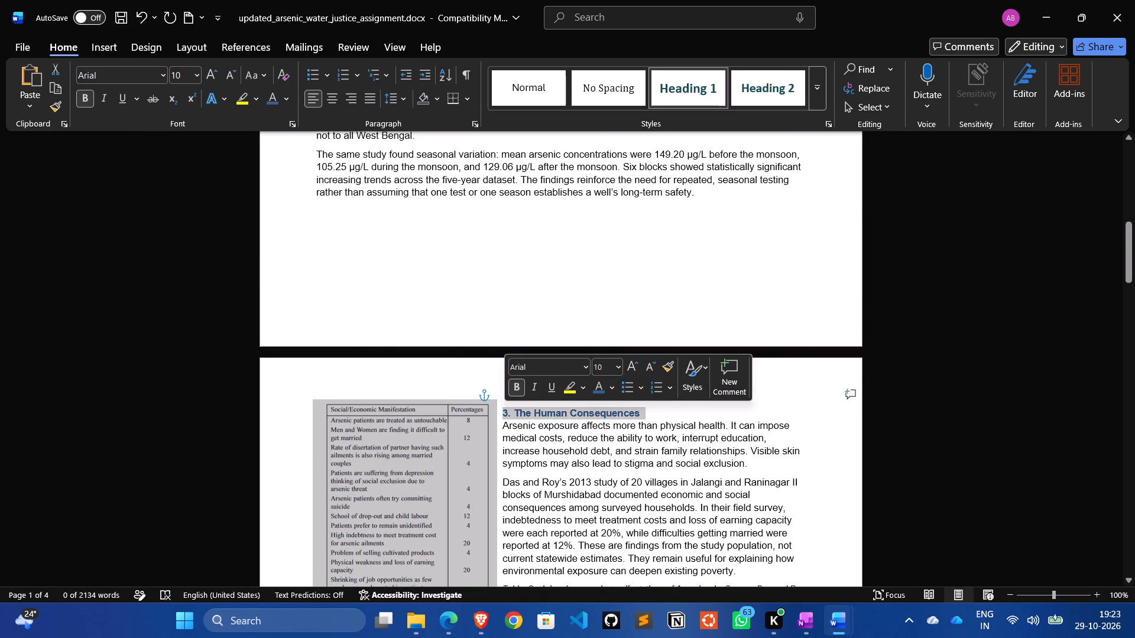
{"action": "scroll", "coordinate": [697, 451], "scroll_direction": "down", "scroll_amount": 1}
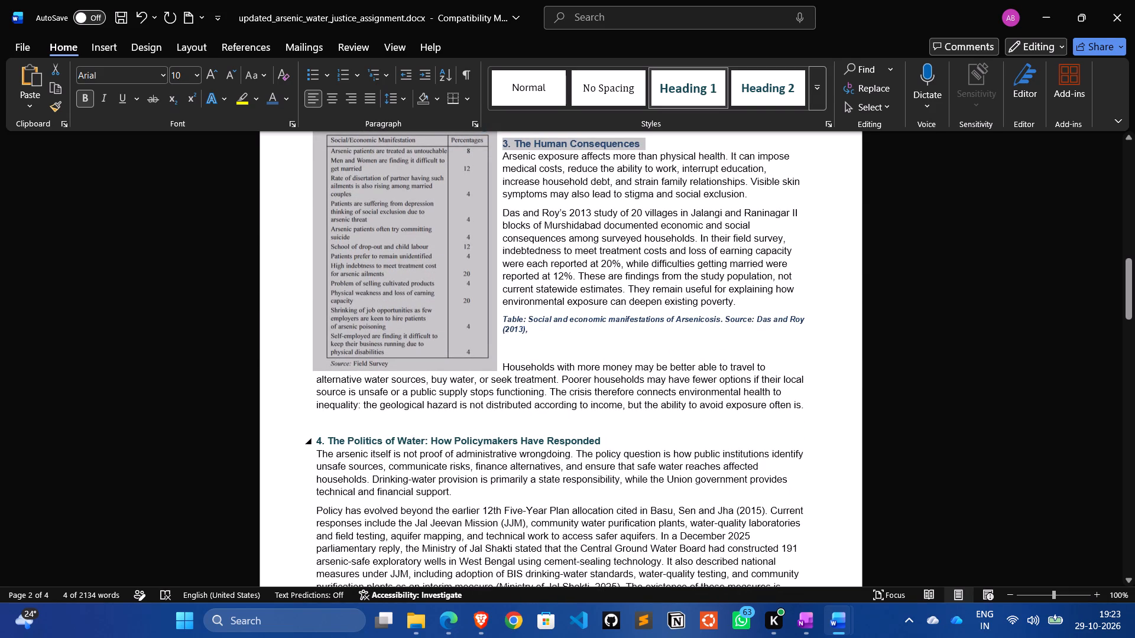
Recolour the section 4 heading, "The Politics of Water: How Policymakers Have Responded", in the same darker theme blue.
{"action": "left_click_drag", "start_coordinate": [601, 441], "coordinate": [317, 435]}
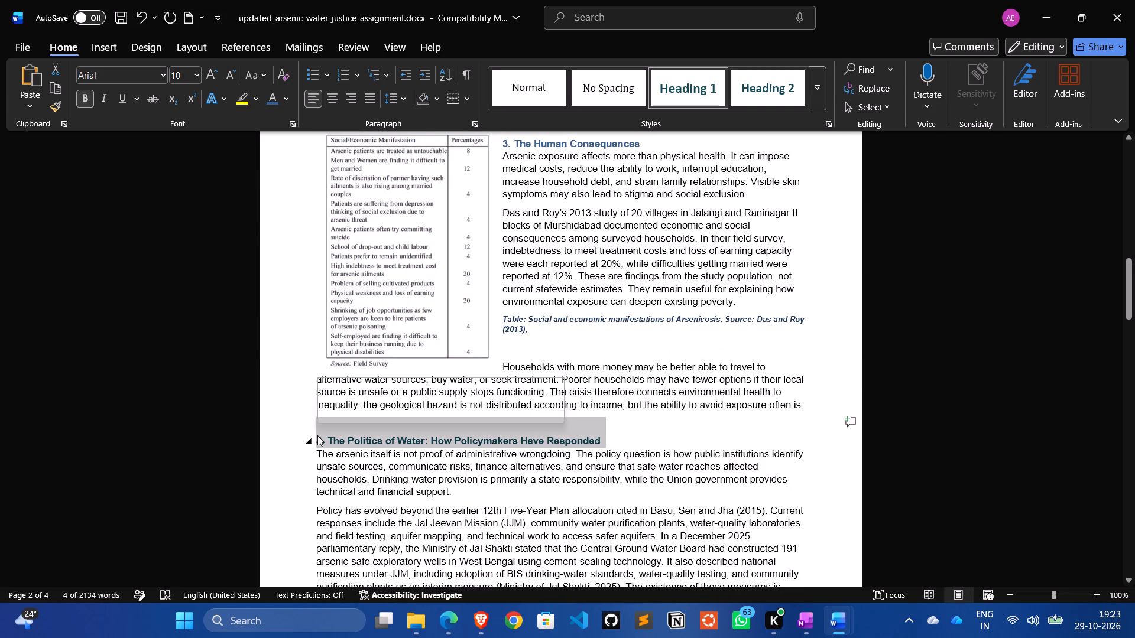
{"action": "left_click", "coordinate": [424, 411]}
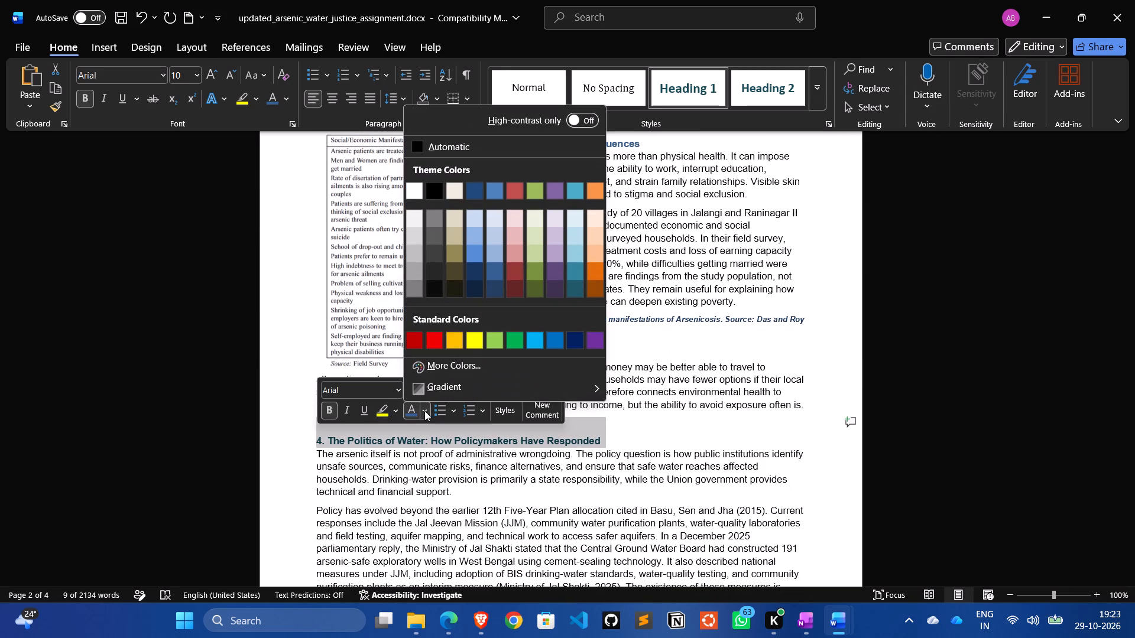
{"action": "left_click", "coordinate": [495, 273]}
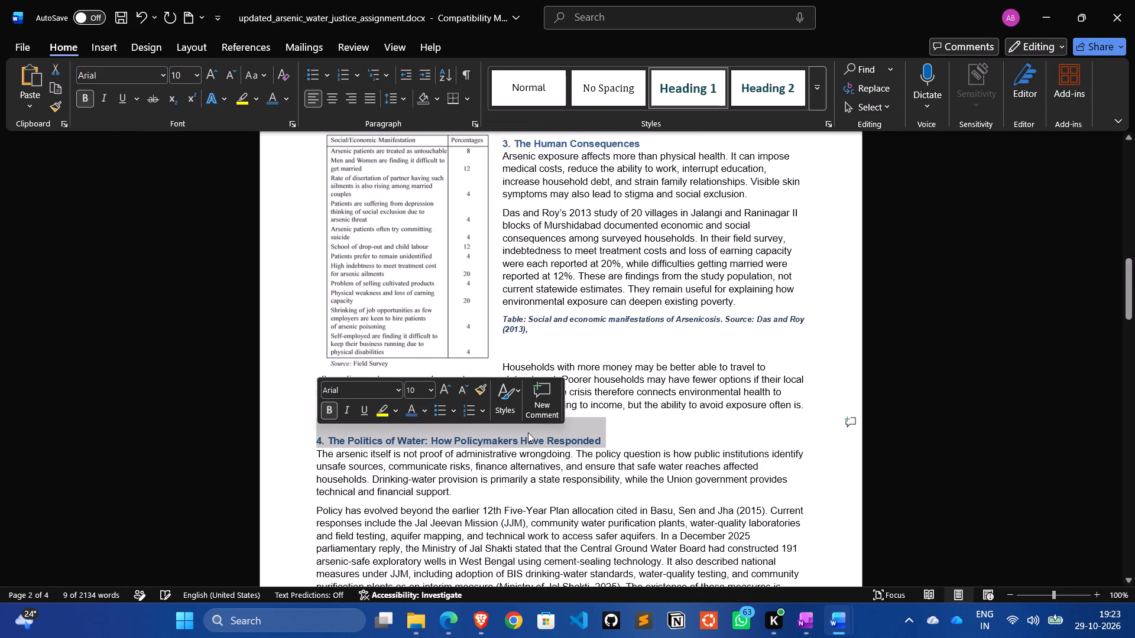
Recolour the section 5 heading, "Bureaucracy and Implementation: Progress, Gaps and Accountability", in the same darker theme blue.
{"action": "scroll", "coordinate": [528, 432], "scroll_direction": "down", "scroll_amount": 4}
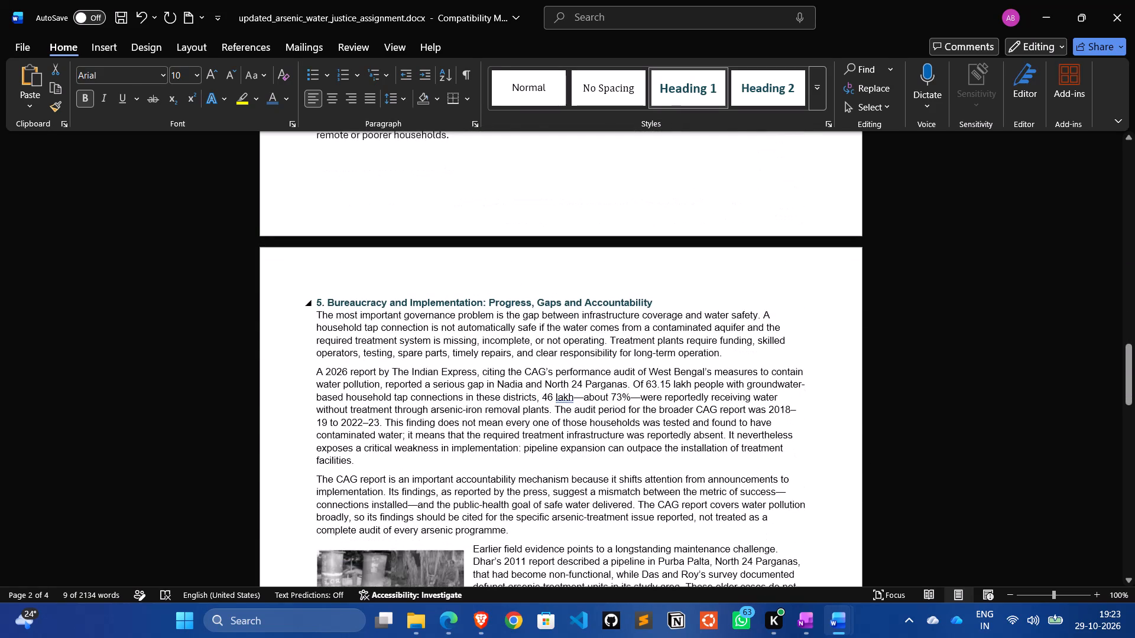
{"action": "left_click_drag", "start_coordinate": [663, 304], "coordinate": [313, 303]}
{"action": "left_click", "coordinate": [418, 280]}
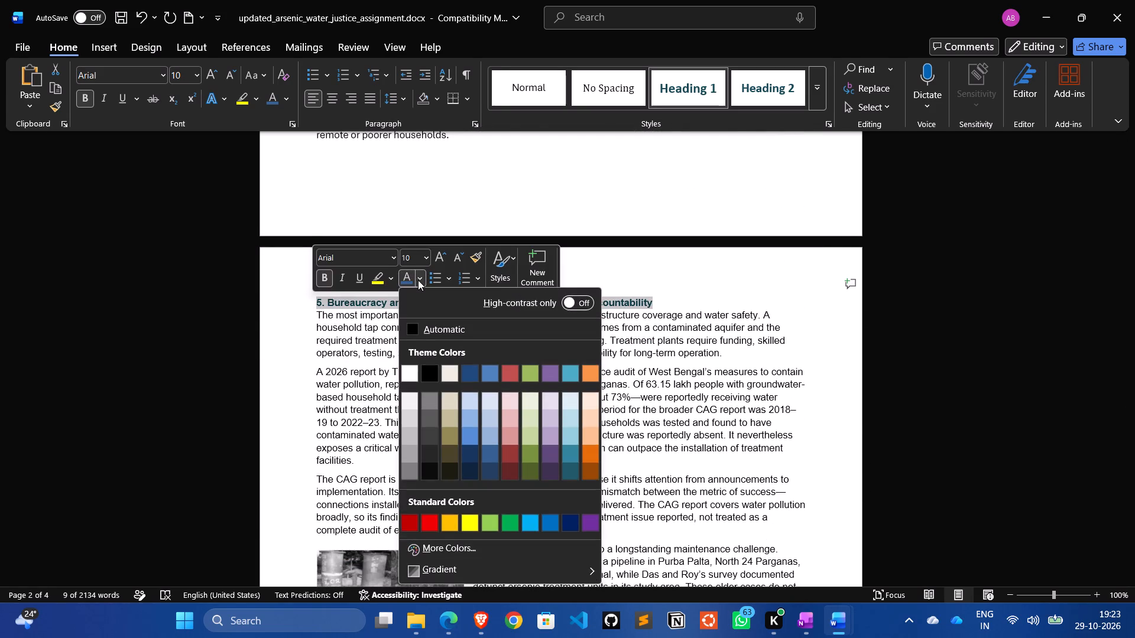
{"action": "left_click", "coordinate": [487, 453]}
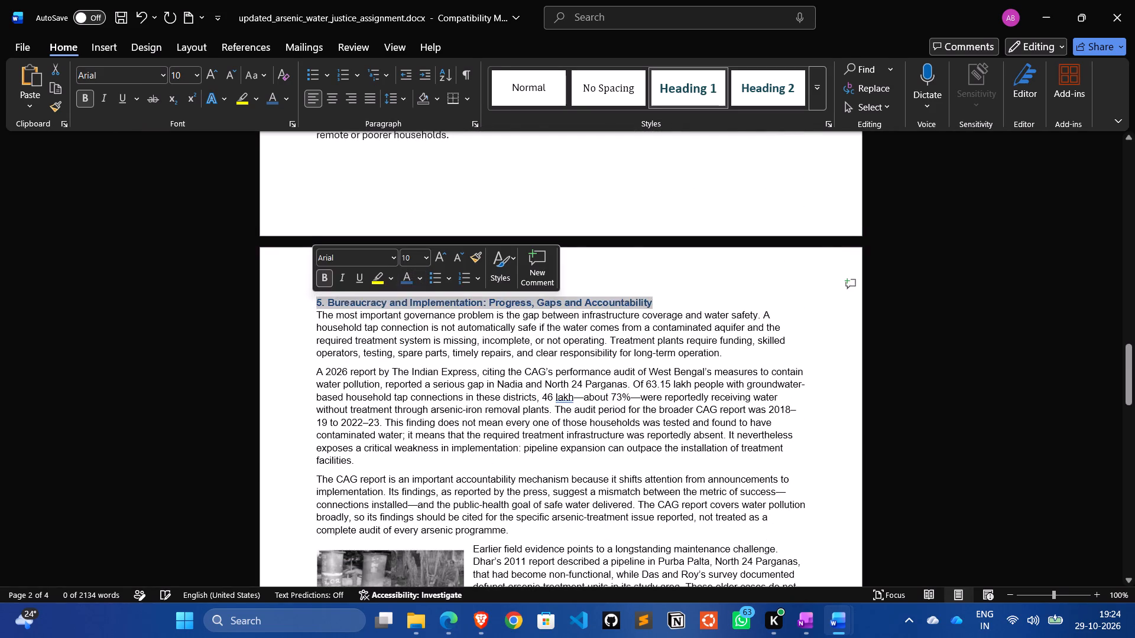
Recolour the "6. Social Exclusion and Environmental Justice" heading in the same darker theme blue.
{"action": "scroll", "coordinate": [487, 453], "scroll_direction": "down", "scroll_amount": 1}
{"action": "scroll", "coordinate": [579, 451], "scroll_direction": "down", "scroll_amount": 1}
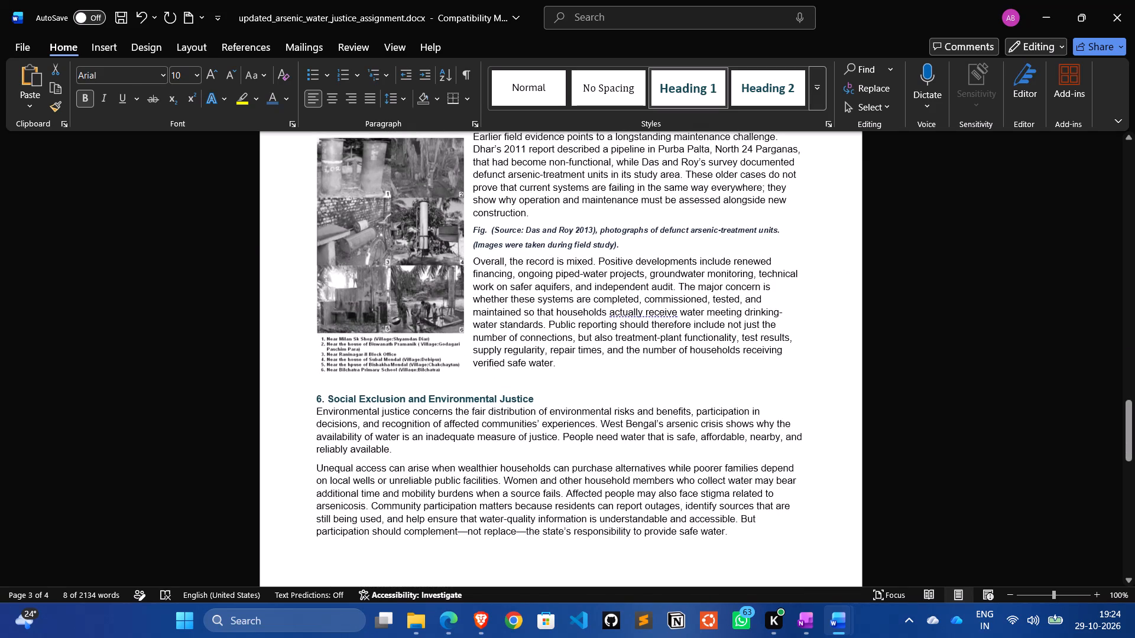
{"action": "left_click_drag", "start_coordinate": [544, 402], "coordinate": [322, 393]}
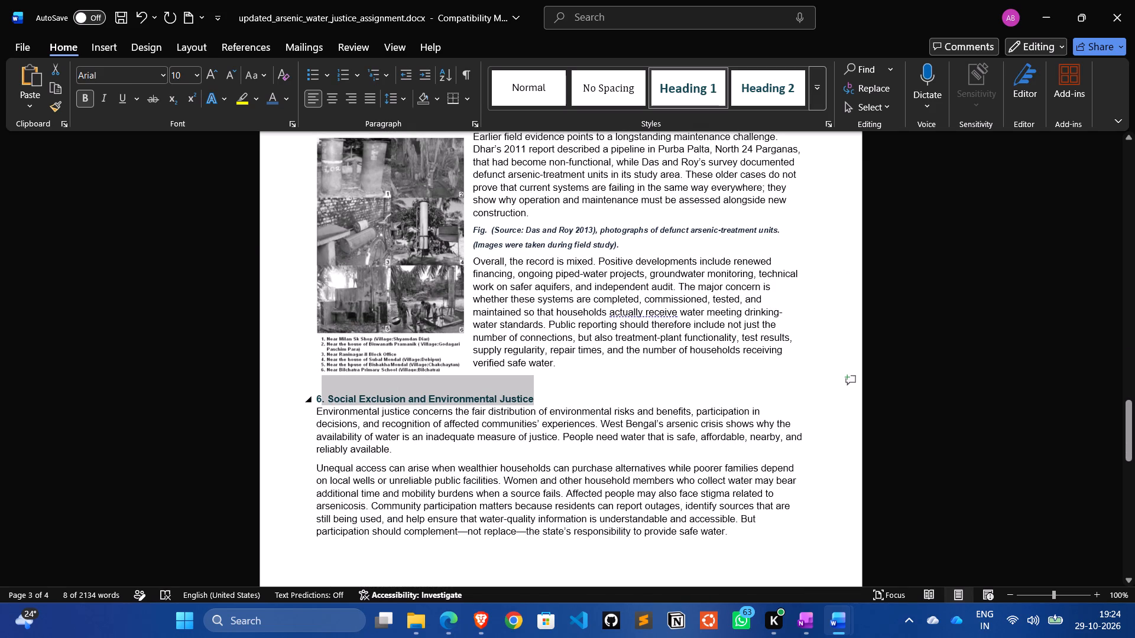
{"action": "left_click_drag", "start_coordinate": [322, 393], "coordinate": [318, 392]}
{"action": "left_click", "coordinate": [424, 364]}
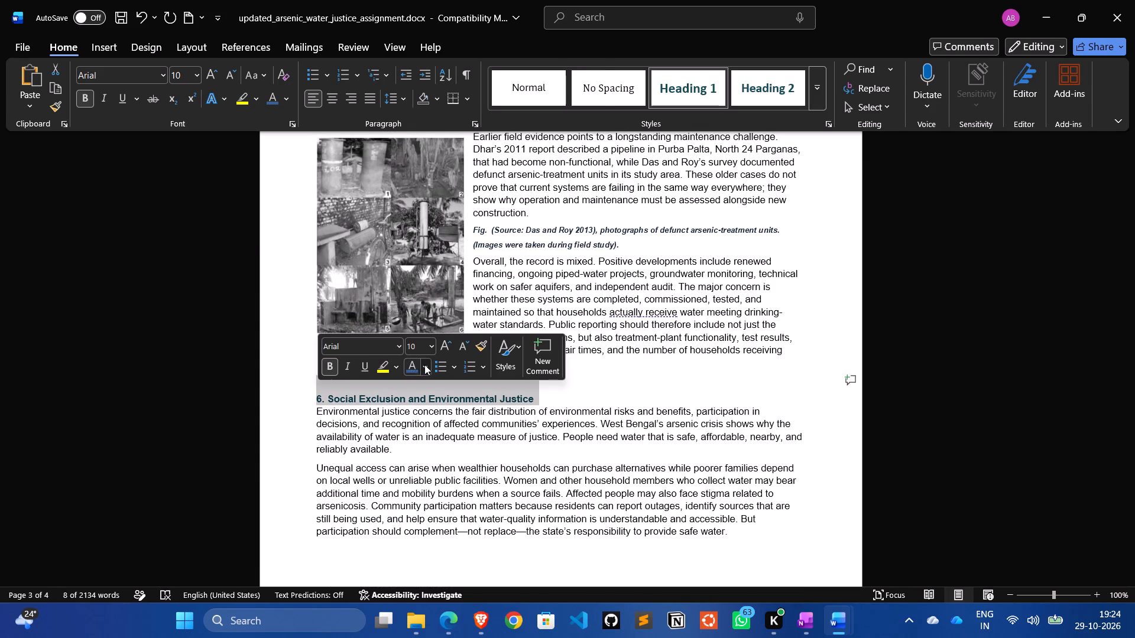
{"action": "left_click", "coordinate": [492, 230]}
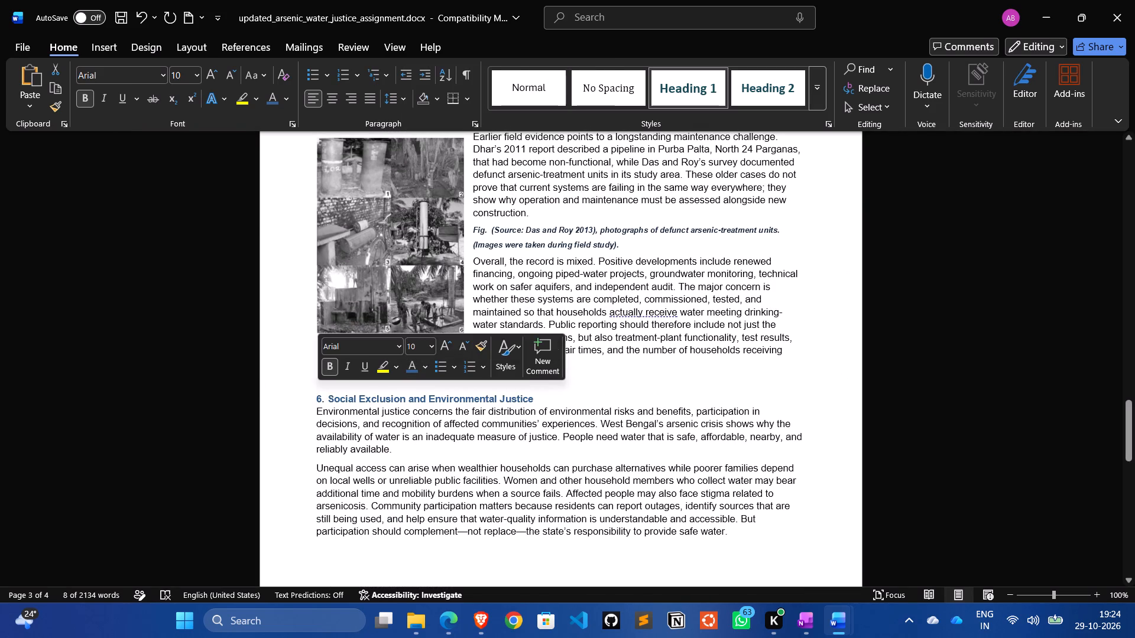
Recolour the "7. Conclusion" heading in the same darker theme blue.
{"action": "scroll", "coordinate": [536, 399], "scroll_direction": "down", "scroll_amount": 3}
{"action": "scroll", "coordinate": [536, 399], "scroll_direction": "up", "scroll_amount": 1}
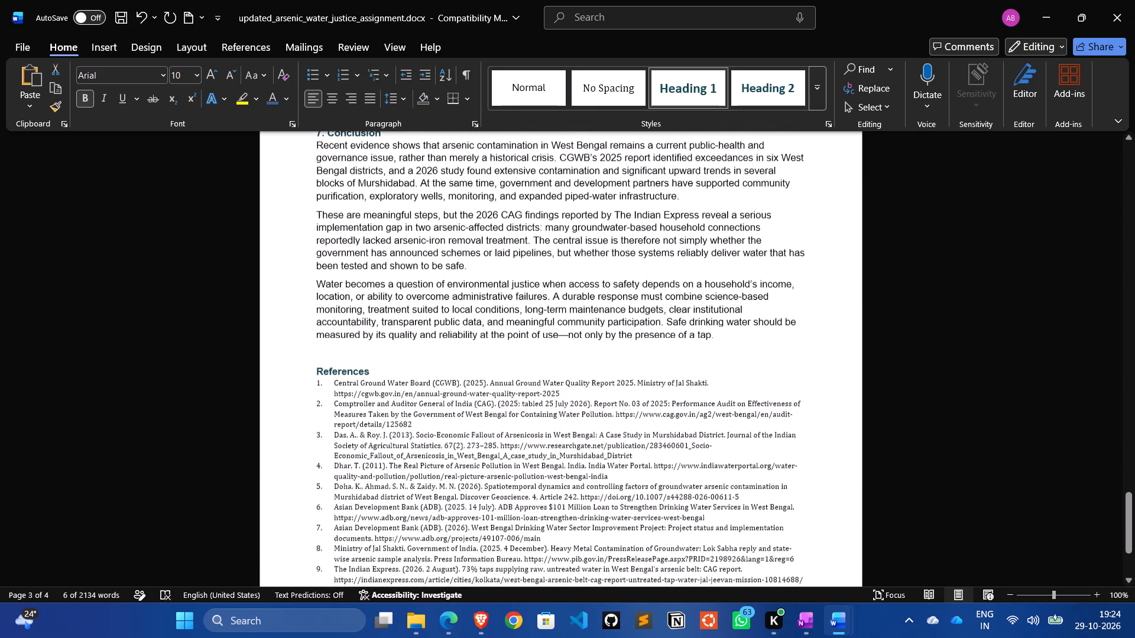
{"action": "scroll", "coordinate": [536, 399], "scroll_direction": "up", "scroll_amount": 1}
{"action": "left_click_drag", "start_coordinate": [391, 282], "coordinate": [377, 280]}
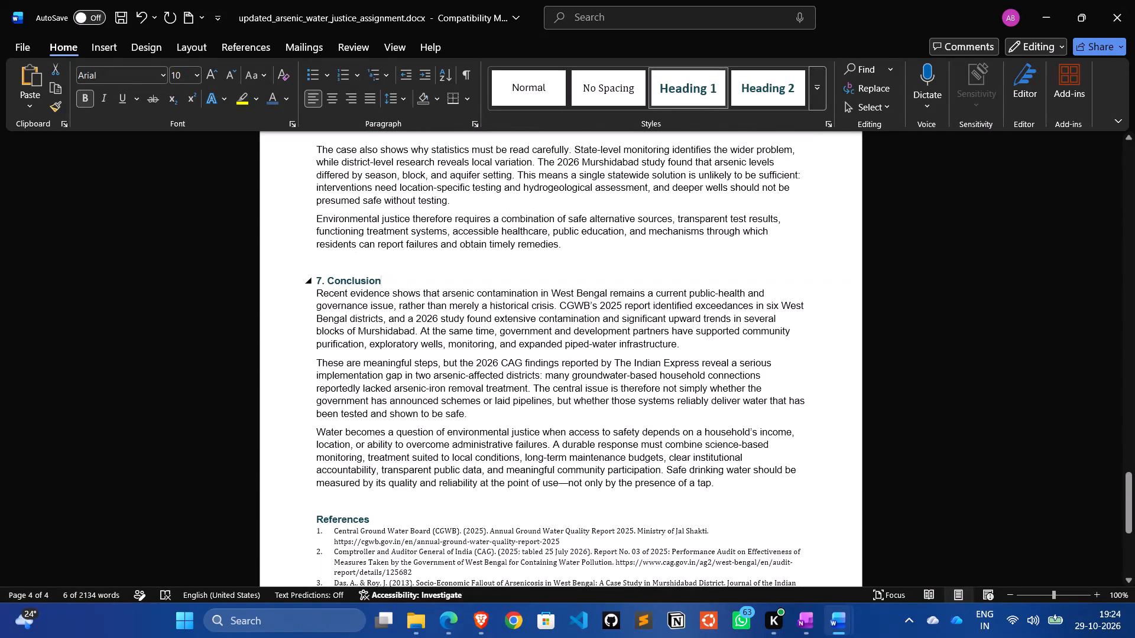
{"action": "left_click_drag", "start_coordinate": [377, 280], "coordinate": [309, 278]}
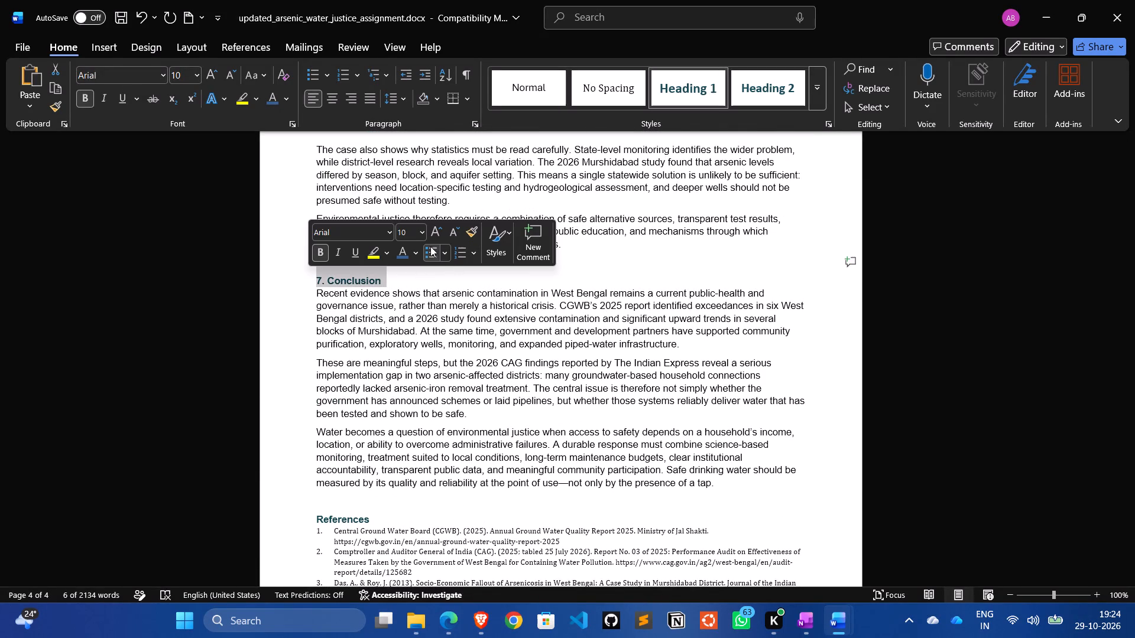
{"action": "left_click", "coordinate": [416, 246]}
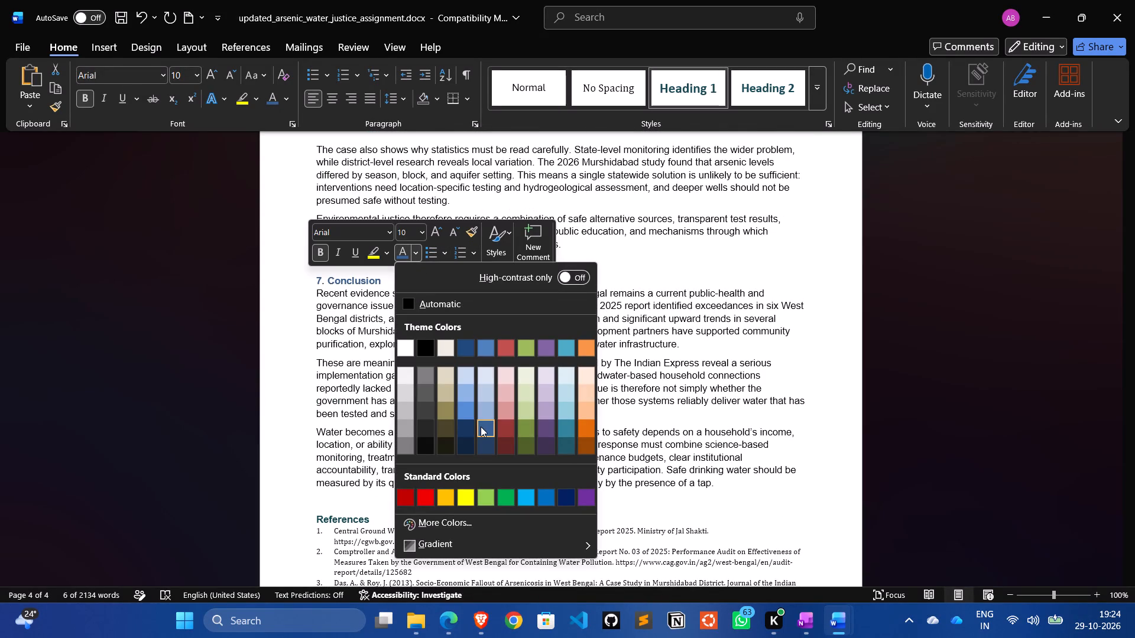
{"action": "left_click", "coordinate": [481, 427]}
Recolour the References heading in the same darker theme blue as the numbered section headings.
{"action": "left_click_drag", "start_coordinate": [378, 520], "coordinate": [303, 515]}
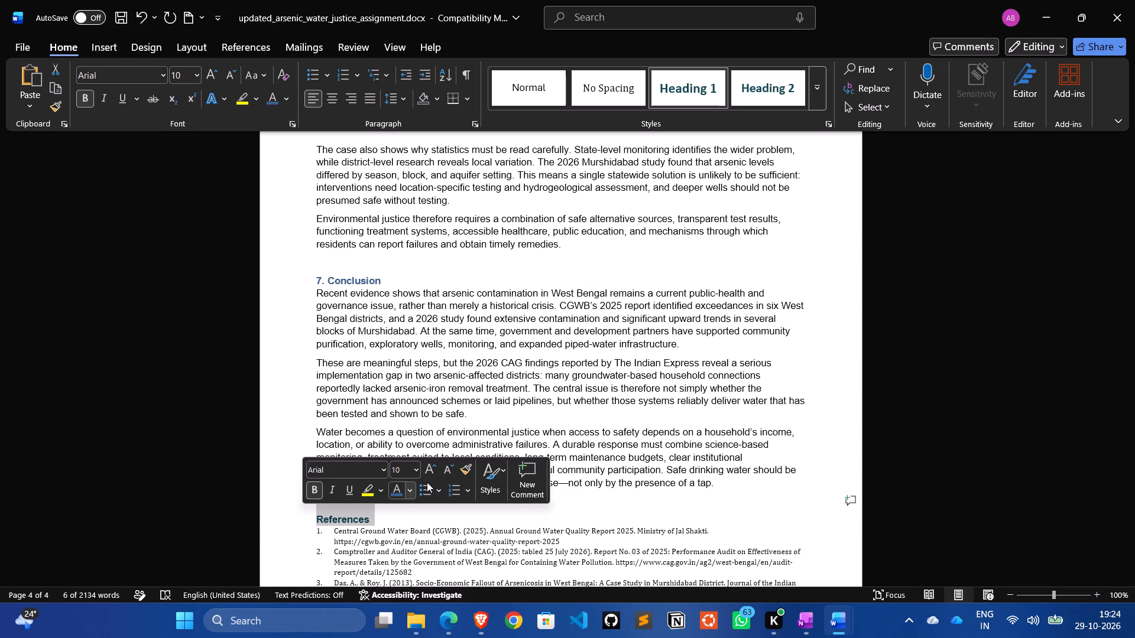
{"action": "left_click", "coordinate": [406, 484]}
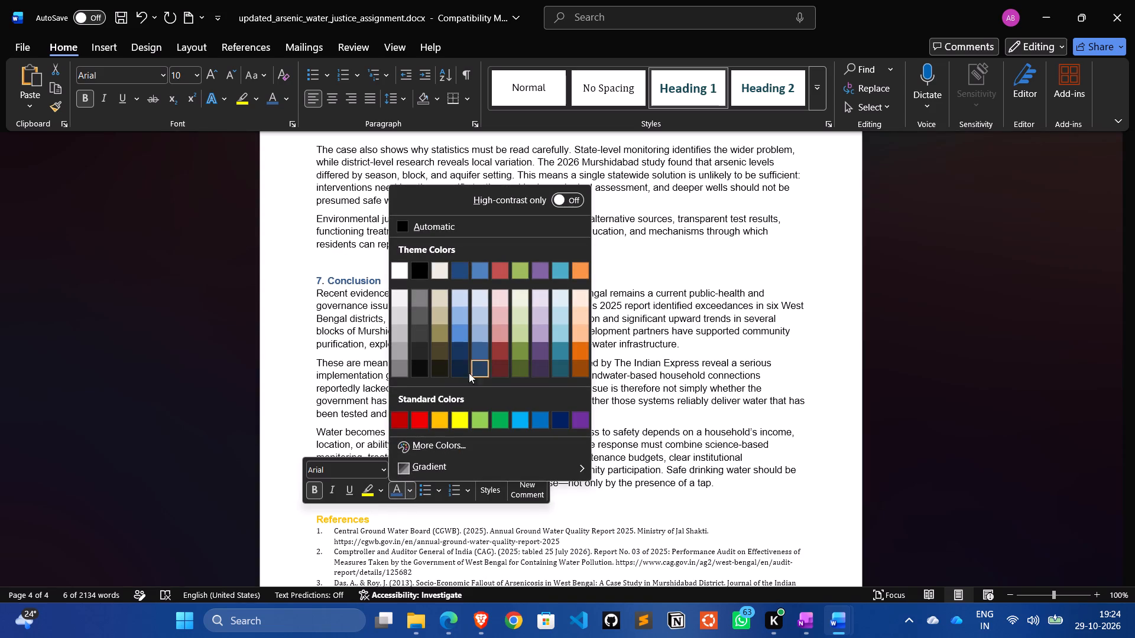
{"action": "left_click", "coordinate": [479, 346]}
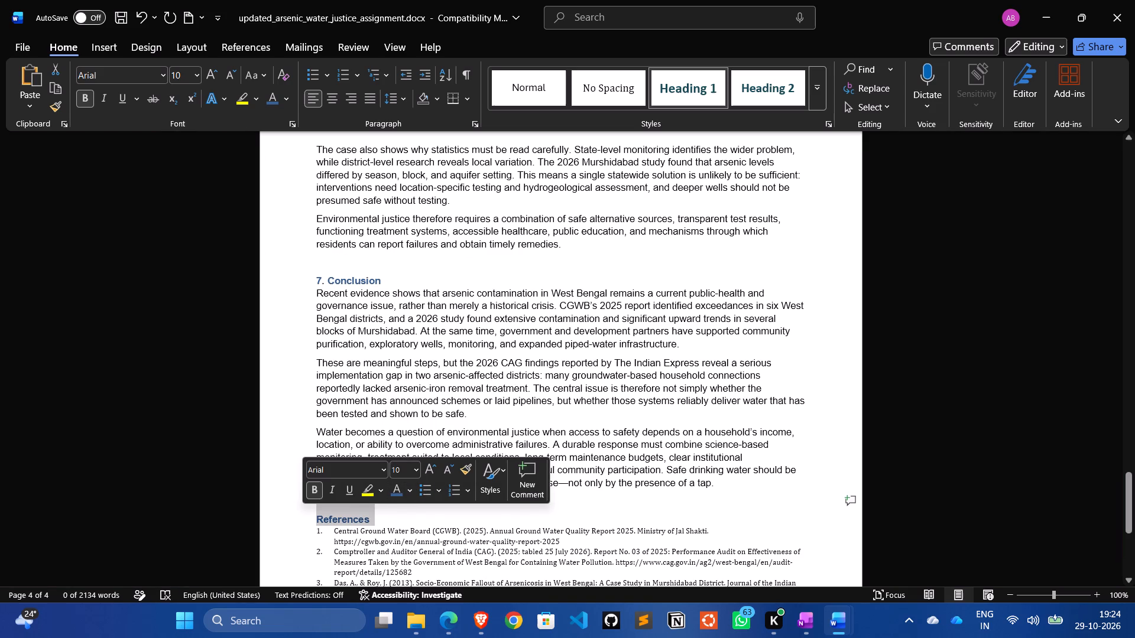
{"action": "left_click", "coordinate": [907, 424]}
Review the document from the references back to the title, examining the heading colours and the layout of the opening sections.
{"action": "scroll", "coordinate": [907, 424], "scroll_direction": "down", "scroll_amount": 2}
{"action": "scroll", "coordinate": [907, 424], "scroll_direction": "up", "scroll_amount": 2}
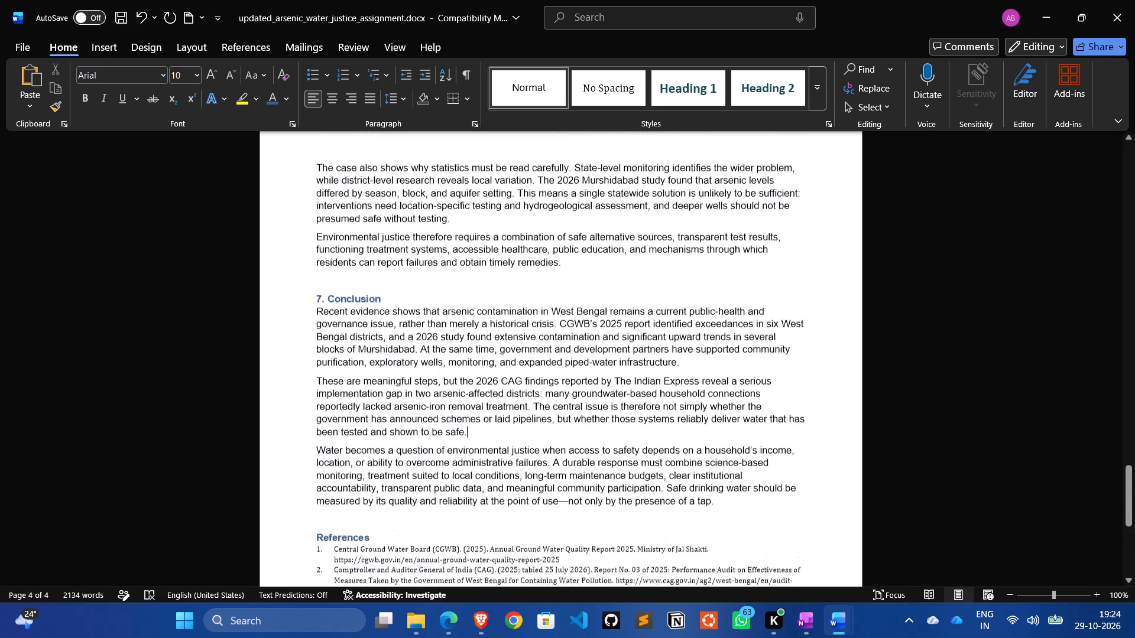
{"action": "scroll", "coordinate": [907, 424], "scroll_direction": "up", "scroll_amount": 4}
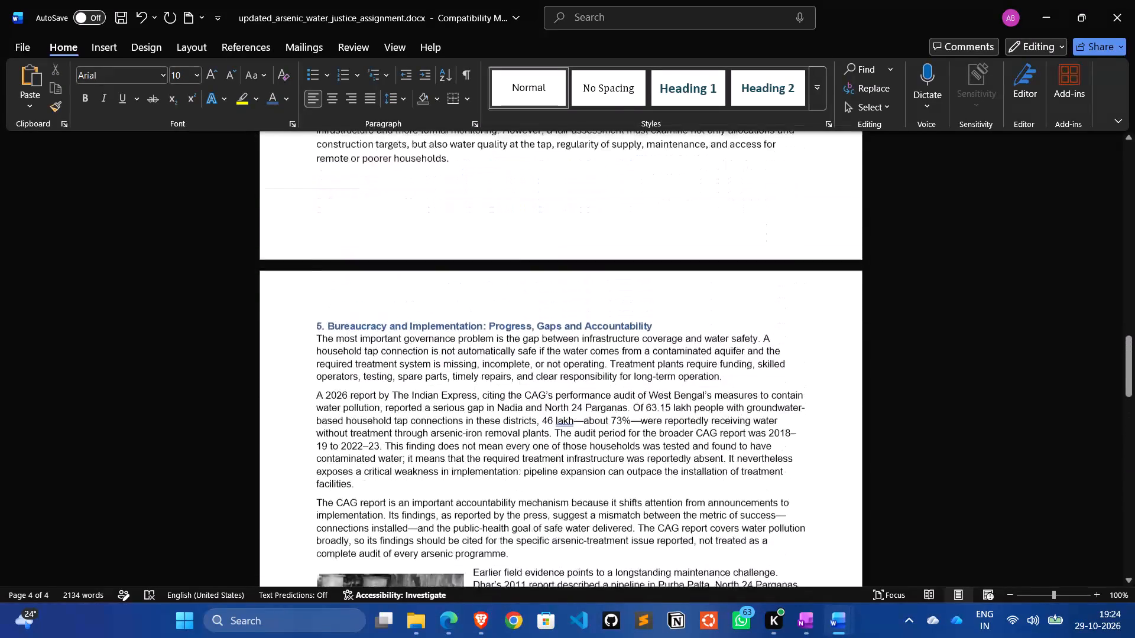
{"action": "scroll", "coordinate": [907, 424], "scroll_direction": "up", "scroll_amount": 3}
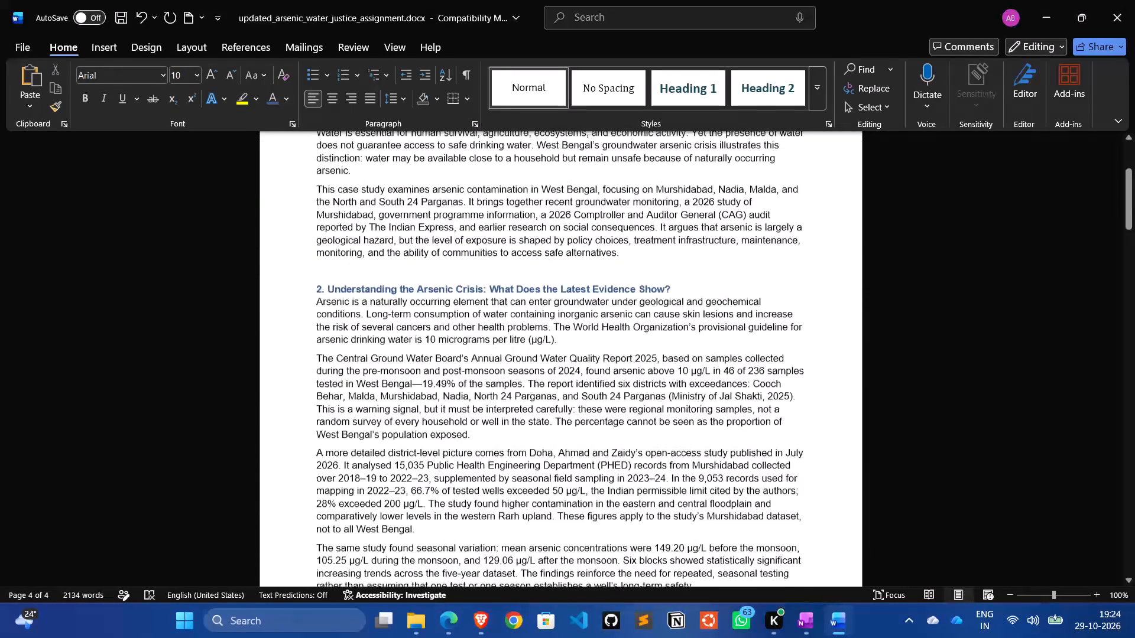
{"action": "scroll", "coordinate": [907, 424], "scroll_direction": "up", "scroll_amount": 2}
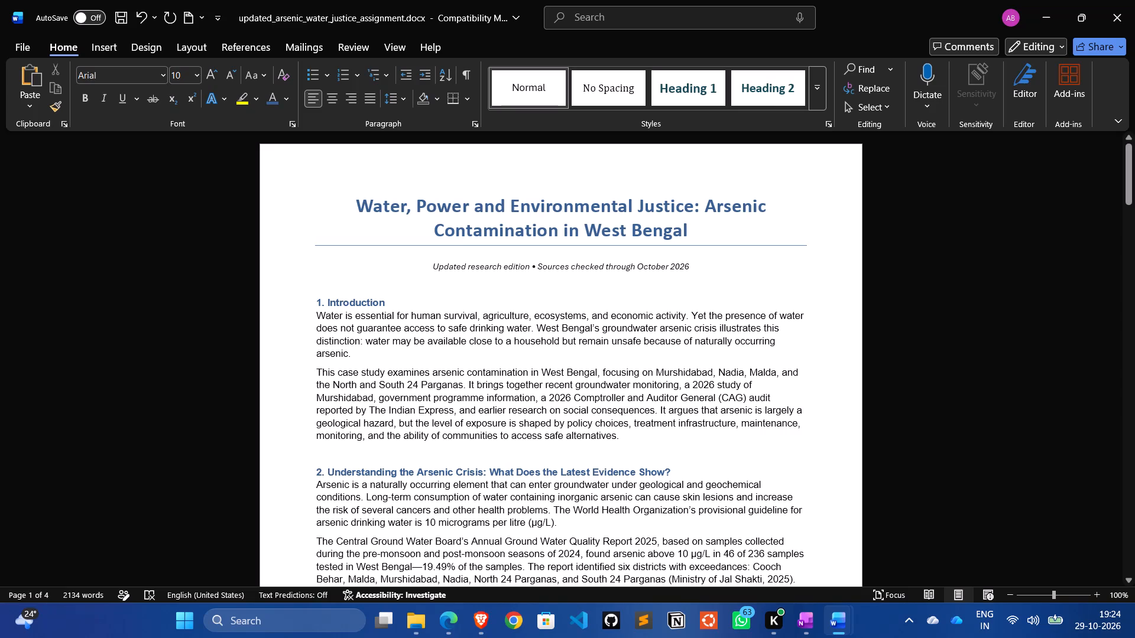
{"action": "left_click_drag", "start_coordinate": [701, 266], "coordinate": [722, 266]}
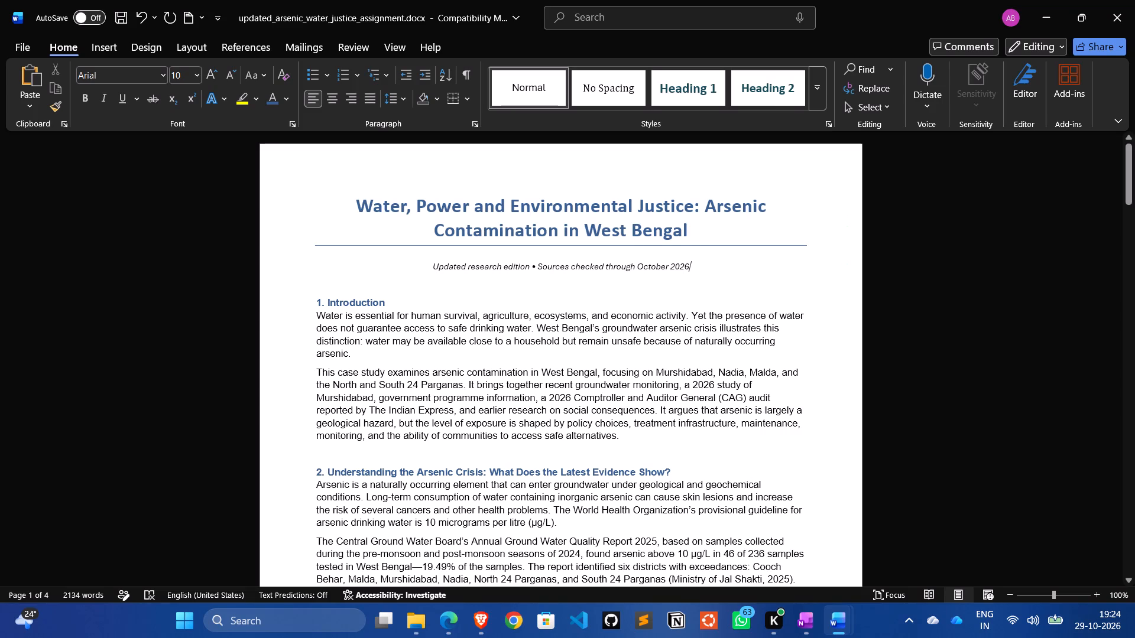
{"action": "left_click_drag", "start_coordinate": [722, 266], "coordinate": [718, 267]}
{"action": "scroll", "coordinate": [929, 301], "scroll_direction": "down", "scroll_amount": 1}
{"action": "scroll", "coordinate": [929, 301], "scroll_direction": "up", "scroll_amount": 1}
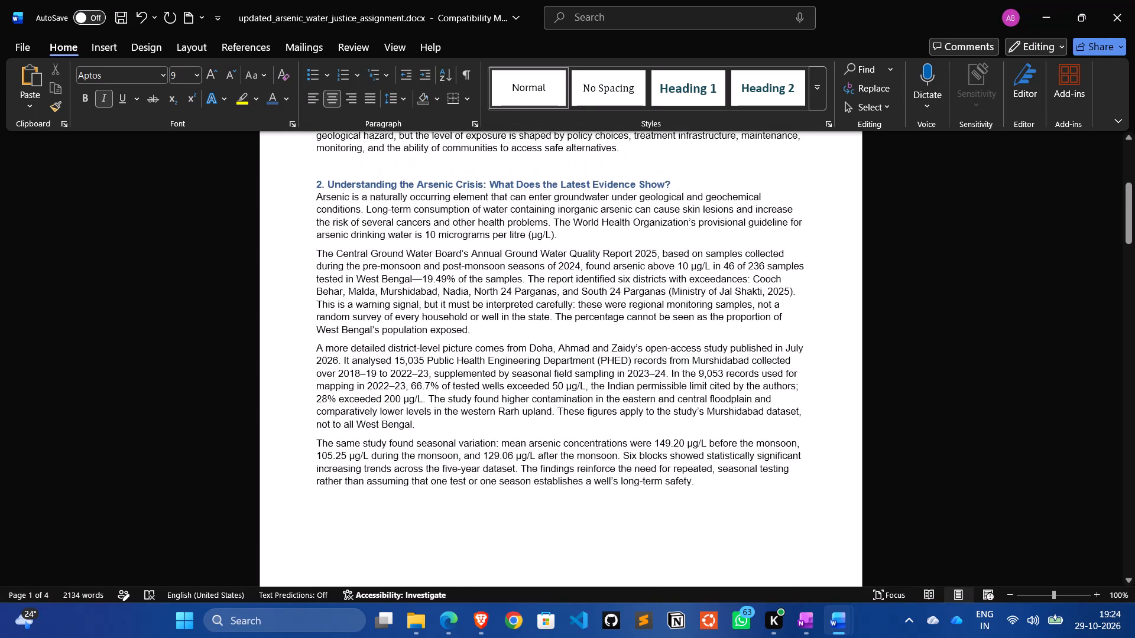
{"action": "scroll", "coordinate": [929, 301], "scroll_direction": "up", "scroll_amount": 1}
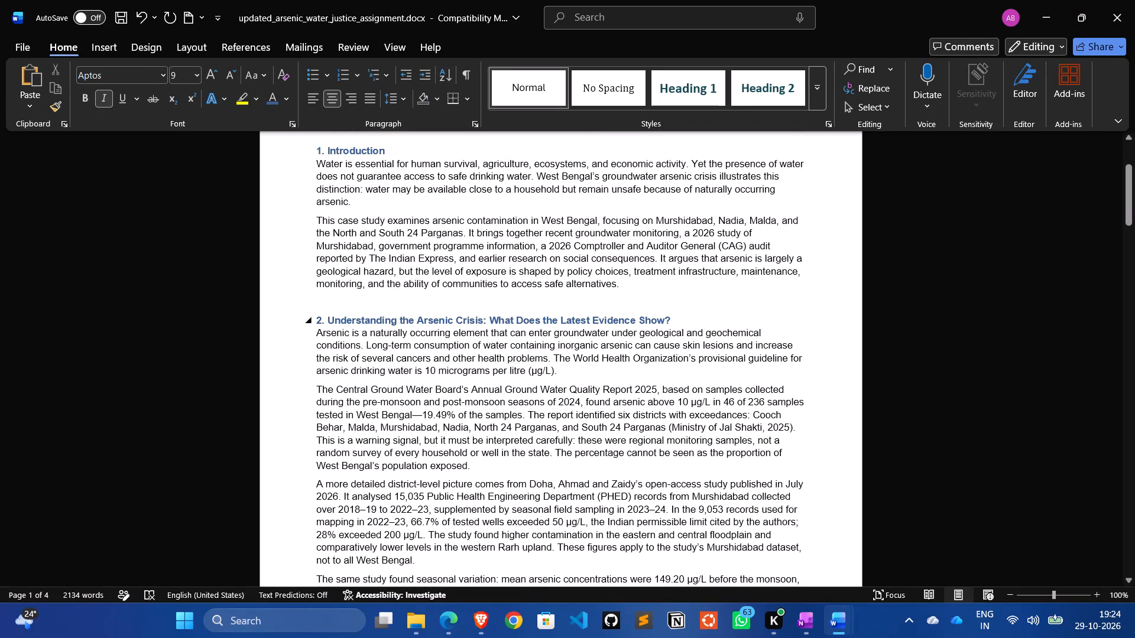
Insert the malignancy bar and pie chart picture, Screenshot 2026-10-29 182421.png, from the Gallery after the Introduction's last paragraph.
{"action": "left_click", "coordinate": [622, 288]}
{"action": "left_click", "coordinate": [89, 45]}
{"action": "left_click", "coordinate": [169, 91]}
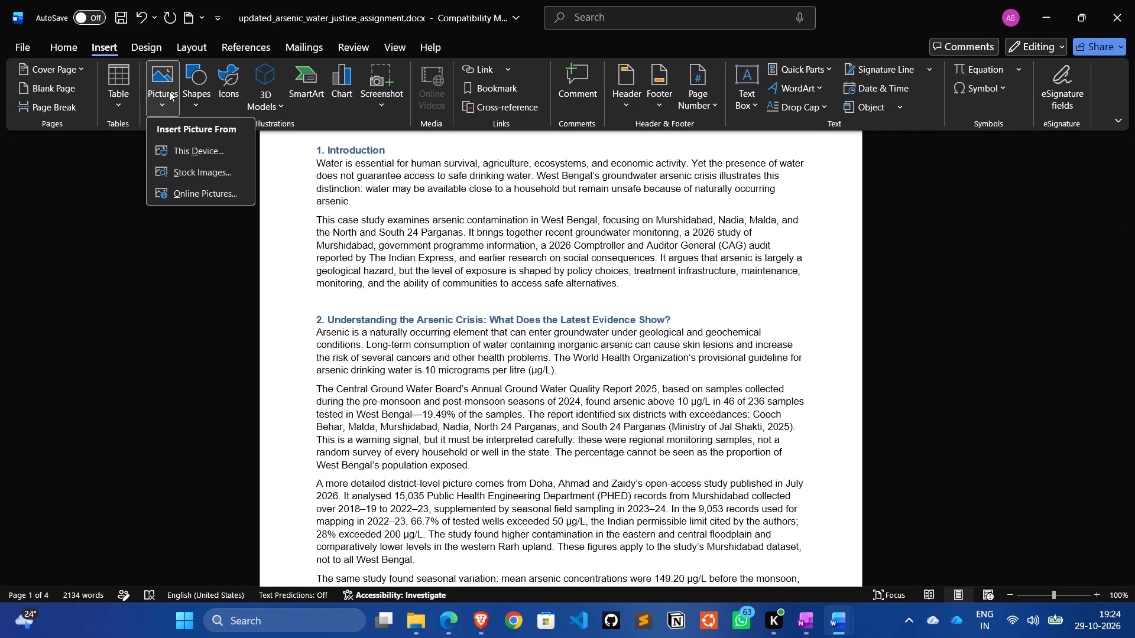
{"action": "left_click", "coordinate": [190, 150]}
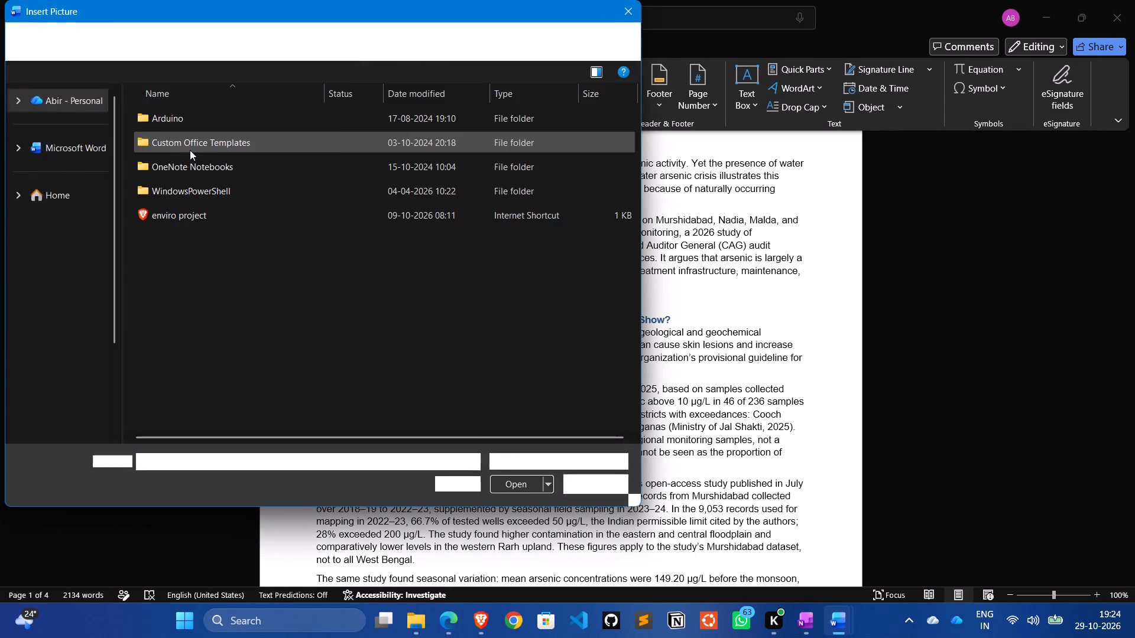
{"action": "left_click", "coordinate": [54, 134]}
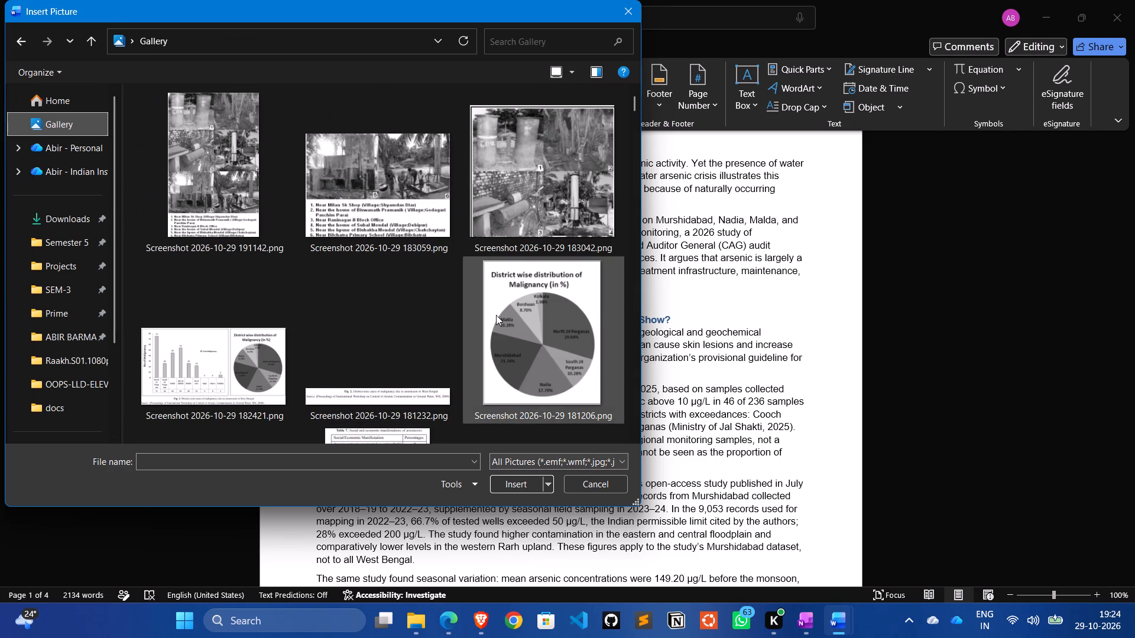
{"action": "scroll", "coordinate": [382, 299], "scroll_direction": "down", "scroll_amount": 1}
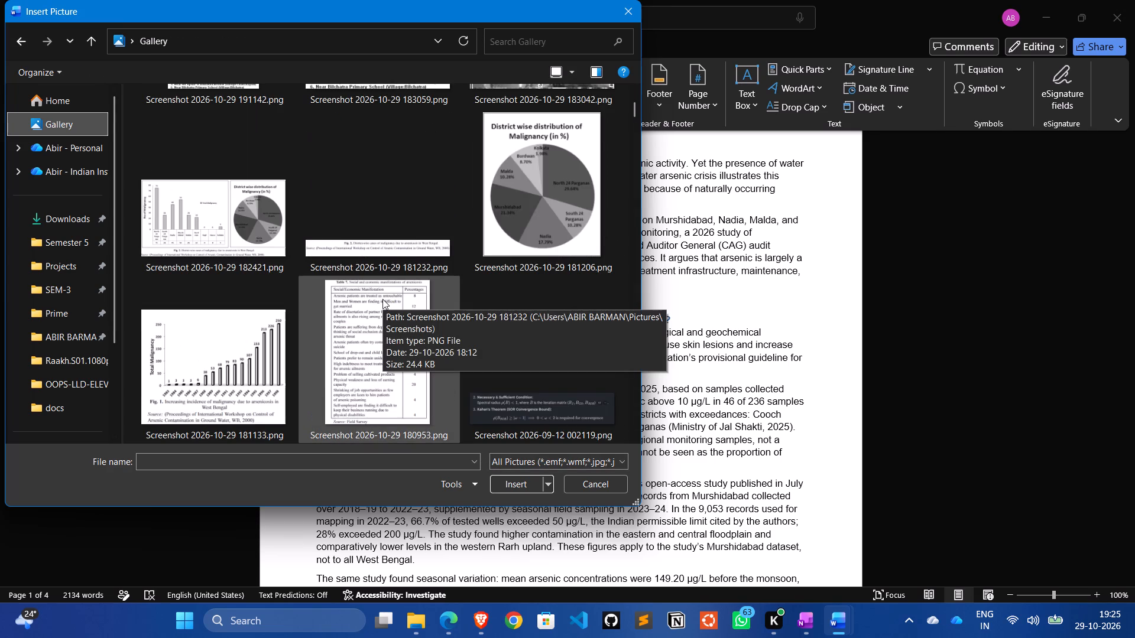
{"action": "scroll", "coordinate": [382, 299], "scroll_direction": "down", "scroll_amount": 1}
{"action": "left_click", "coordinate": [247, 113]}
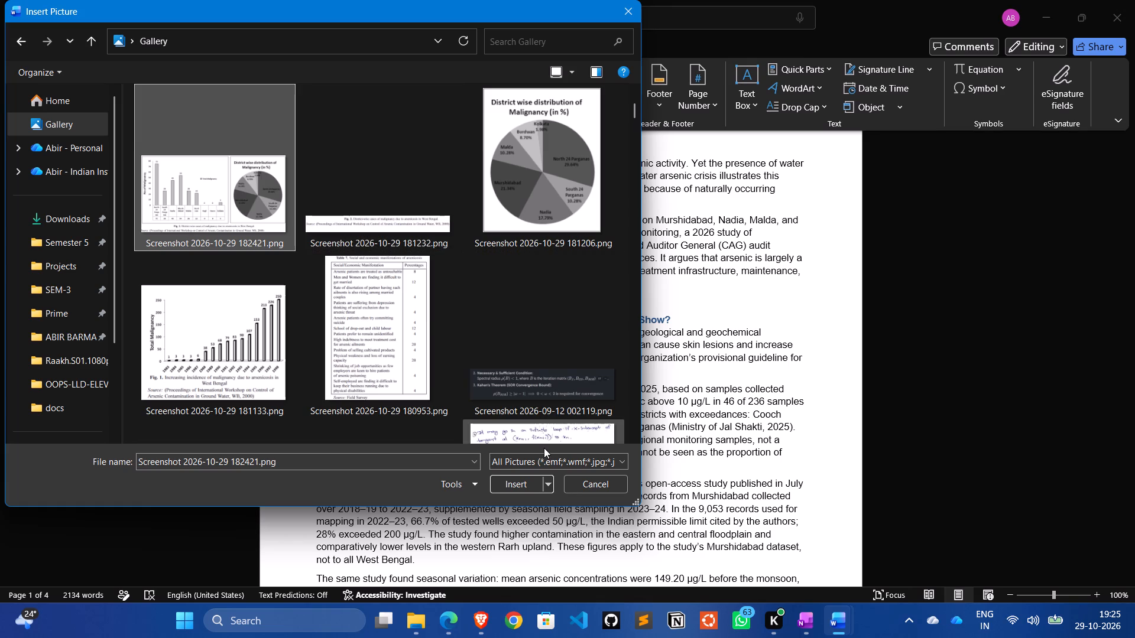
{"action": "left_click", "coordinate": [524, 484]}
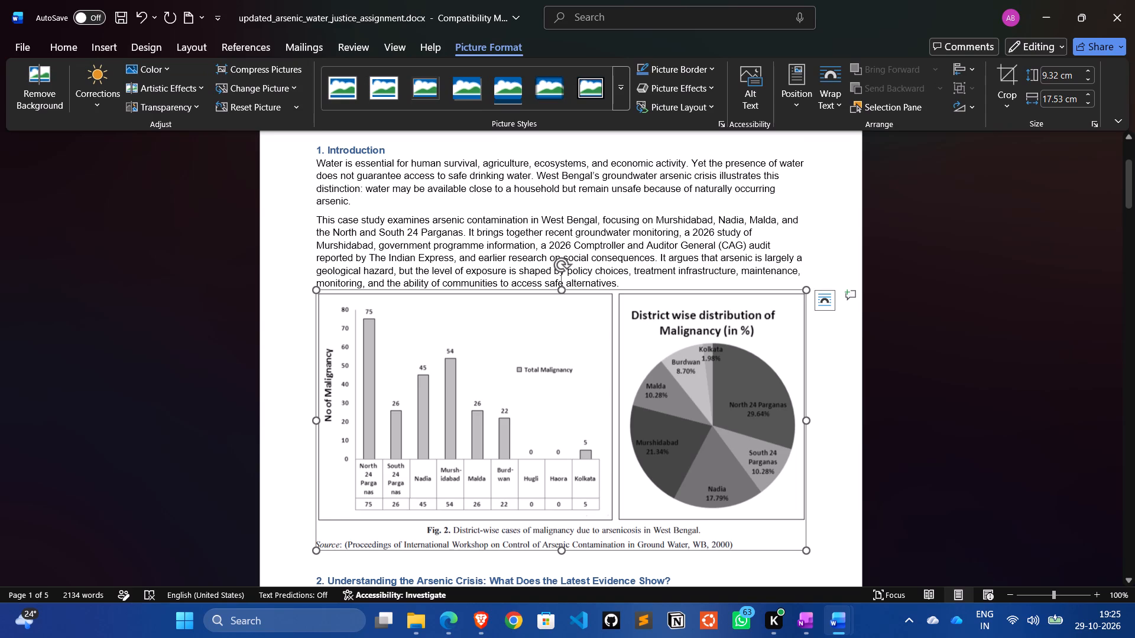
Shrink the malignancy bar and pie chart picture below the Introduction to about 4.23 cm high by 7.96 cm wide.
{"action": "scroll", "coordinate": [776, 325], "scroll_direction": "down", "scroll_amount": 1}
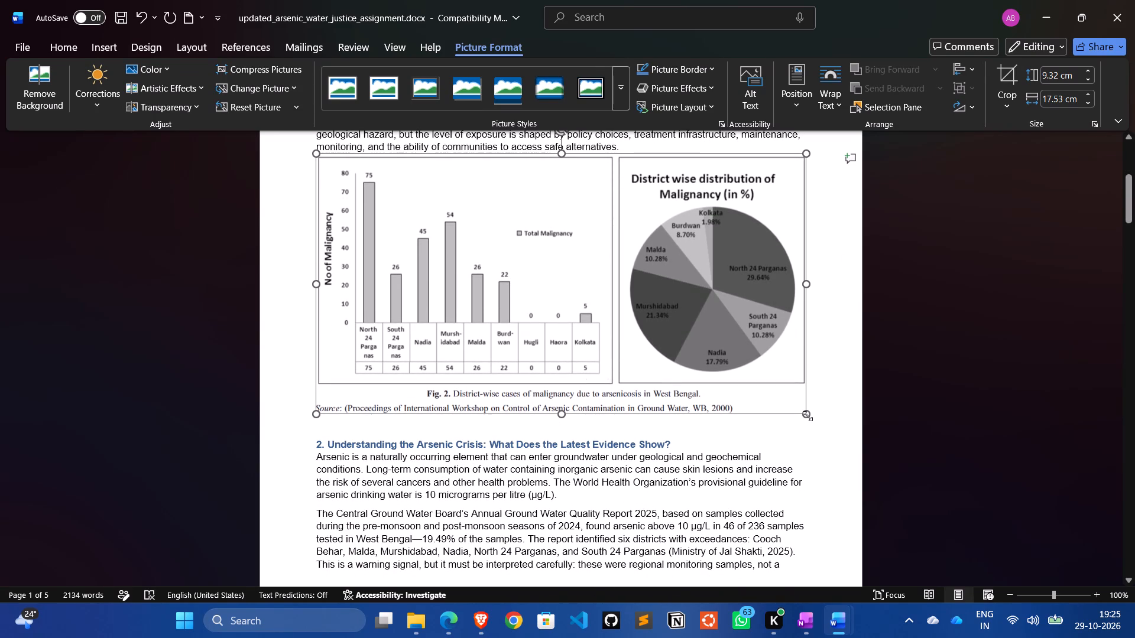
{"action": "left_click_drag", "start_coordinate": [805, 416], "coordinate": [625, 311]}
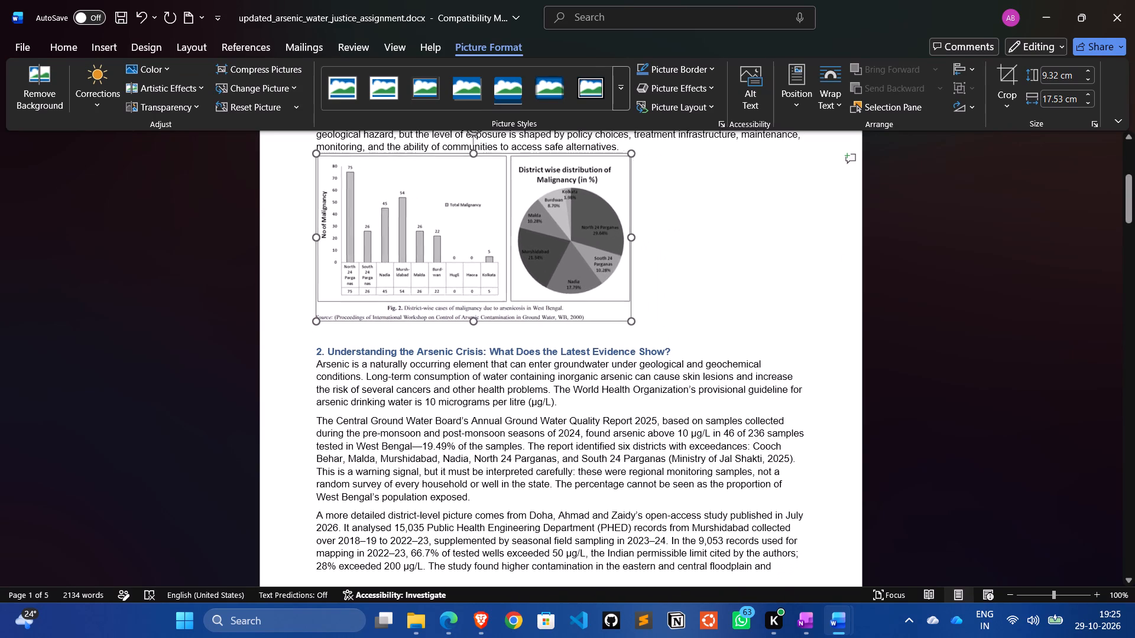
{"action": "left_click_drag", "start_coordinate": [625, 311], "coordinate": [434, 277]}
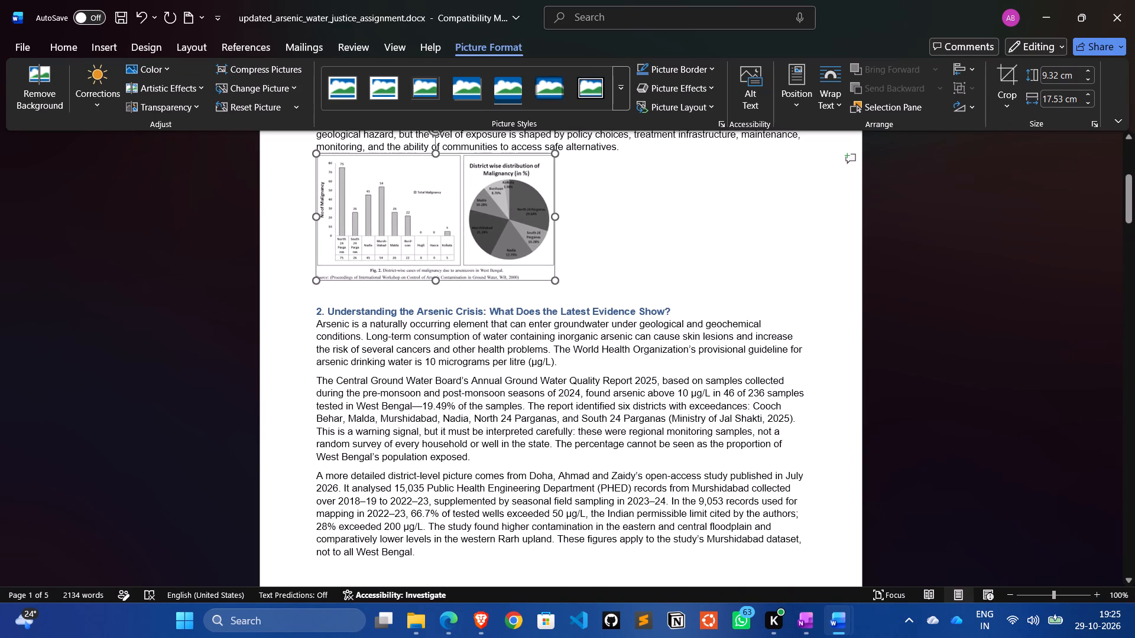
{"action": "left_click_drag", "start_coordinate": [434, 277], "coordinate": [435, 266]}
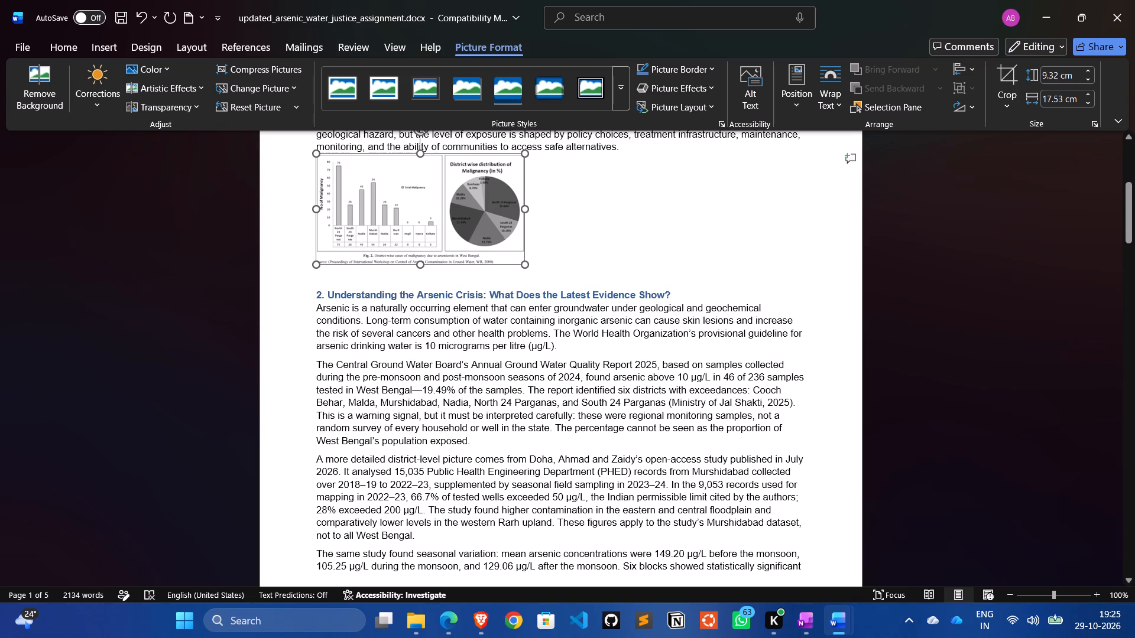
{"action": "left_click_drag", "start_coordinate": [435, 266], "coordinate": [465, 275]}
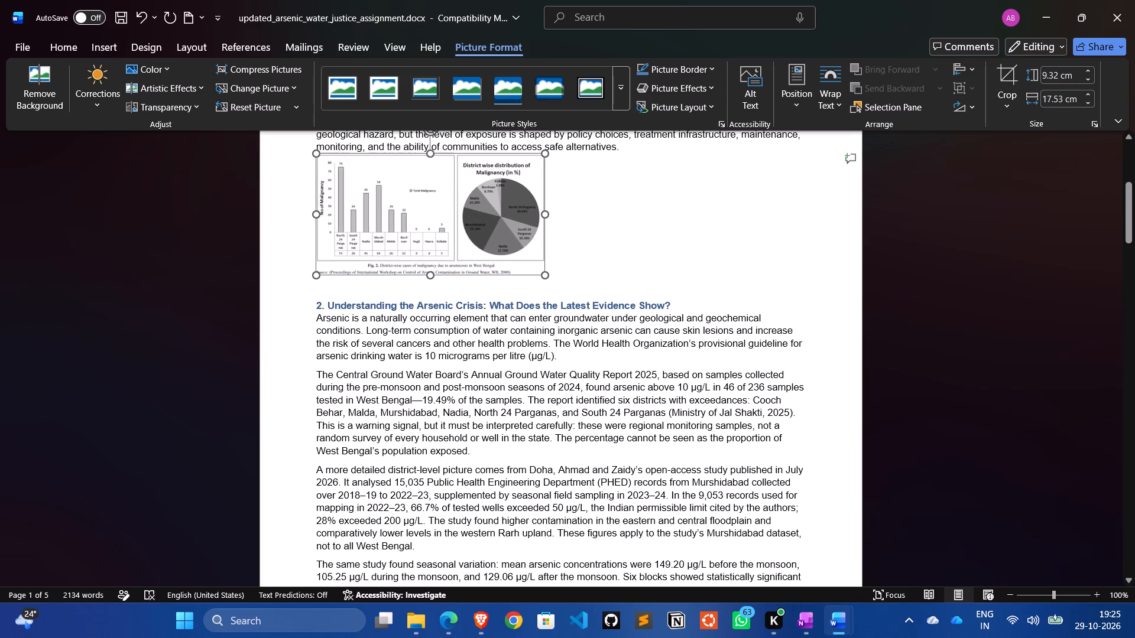
{"action": "left_click_drag", "start_coordinate": [465, 275], "coordinate": [567, 294]}
{"action": "left_click_drag", "start_coordinate": [569, 288], "coordinate": [521, 272]}
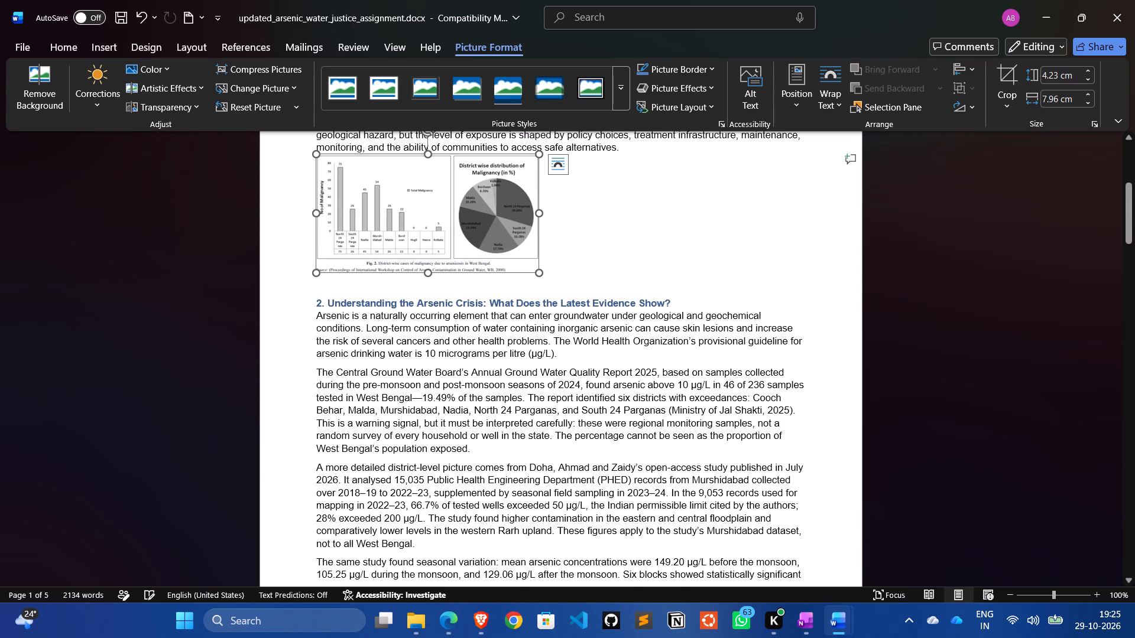
Insert the yearly total malignancy chart, Screenshot 2026-10-29 181133.png, from the Gallery directly after the bar and pie chart picture.
{"action": "left_click", "coordinate": [594, 255]}
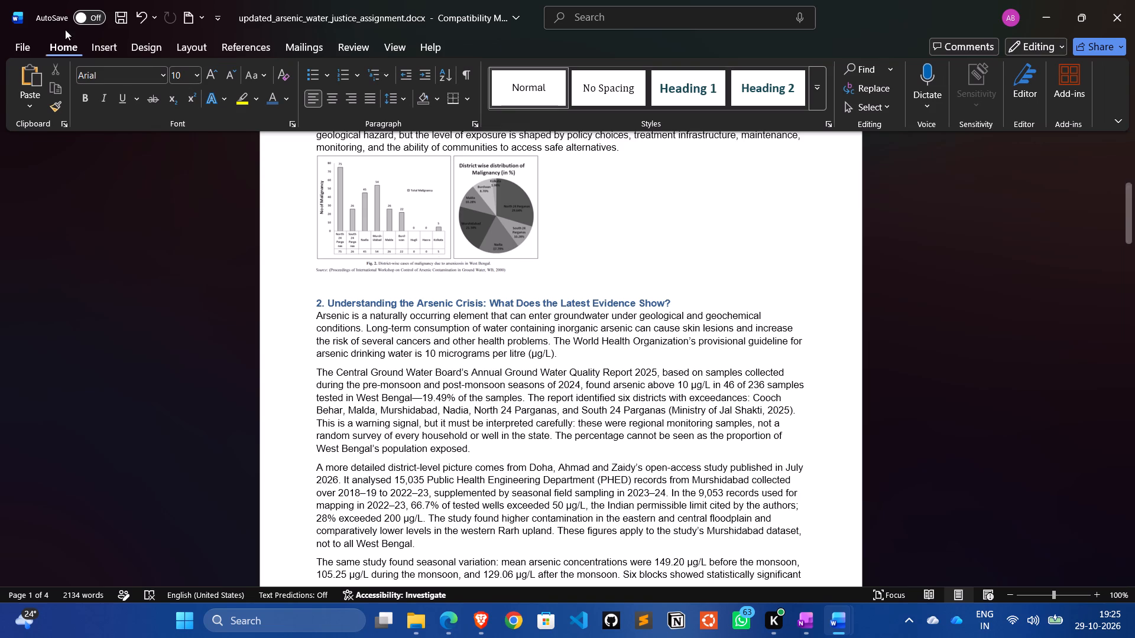
{"action": "left_click", "coordinate": [108, 44]}
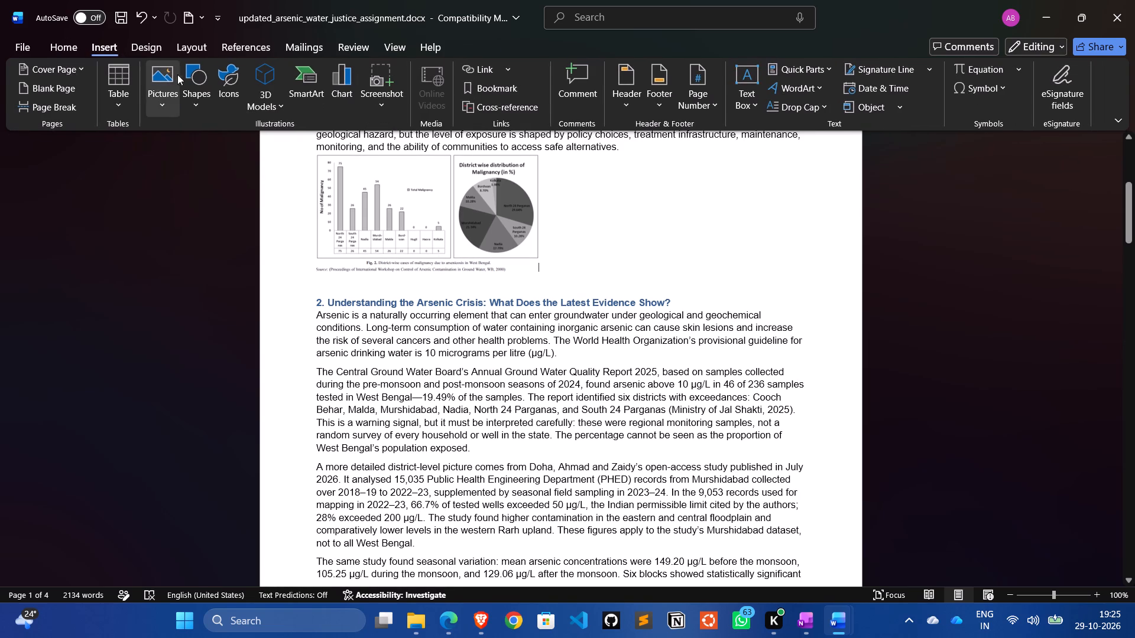
{"action": "left_click", "coordinate": [157, 73]}
{"action": "left_click", "coordinate": [184, 148]}
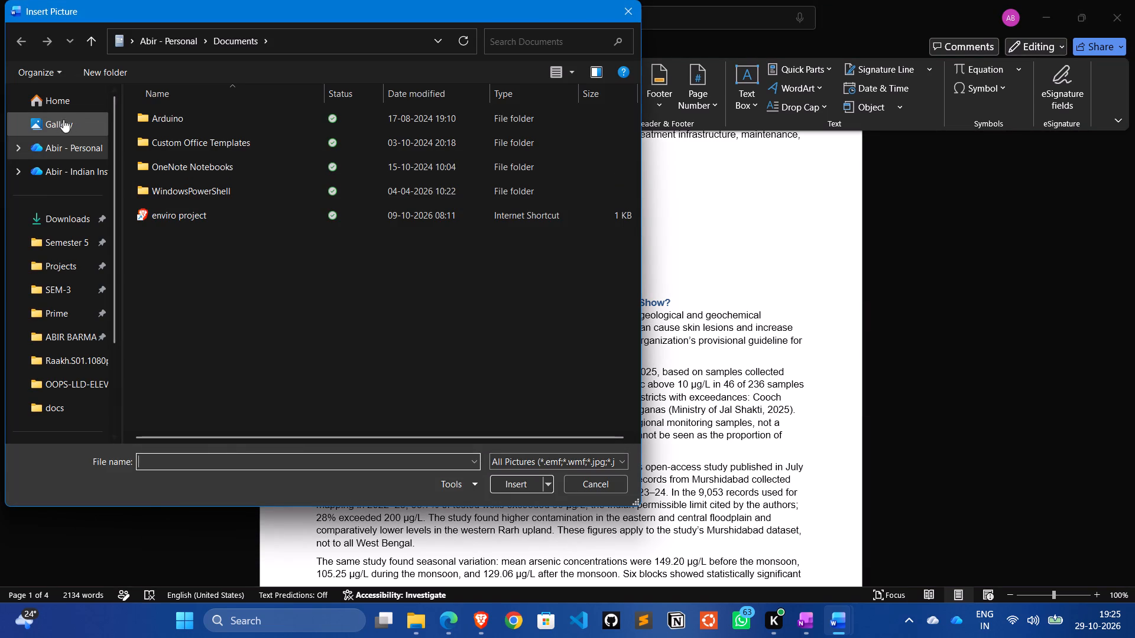
{"action": "left_click", "coordinate": [62, 125]}
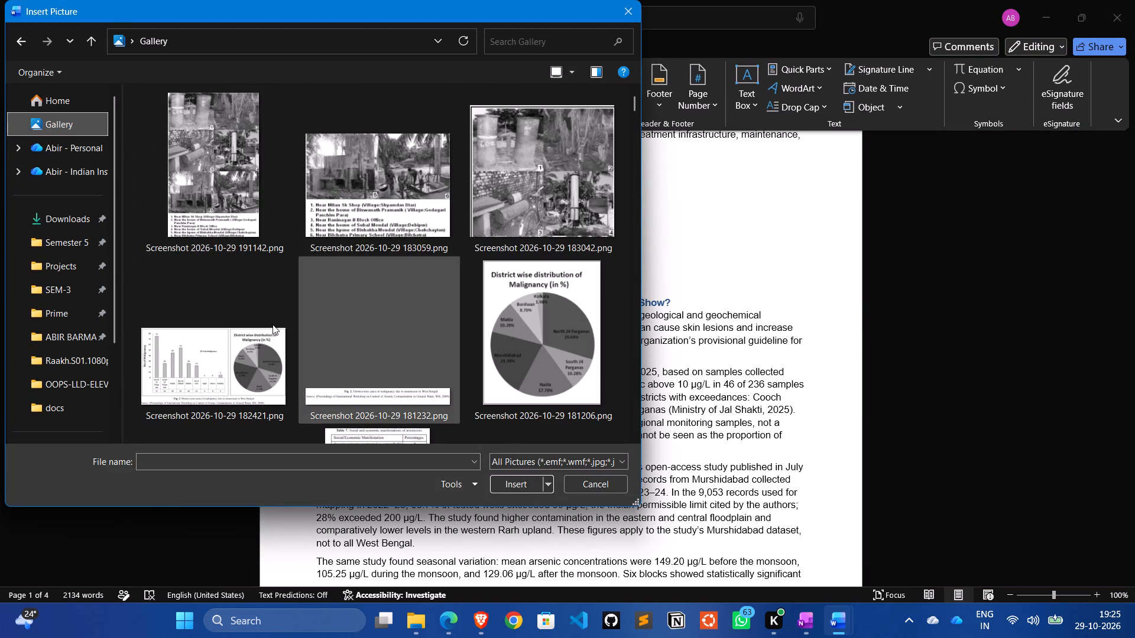
{"action": "scroll", "coordinate": [273, 324], "scroll_direction": "down", "scroll_amount": 1}
{"action": "scroll", "coordinate": [273, 324], "scroll_direction": "up", "scroll_amount": 4}
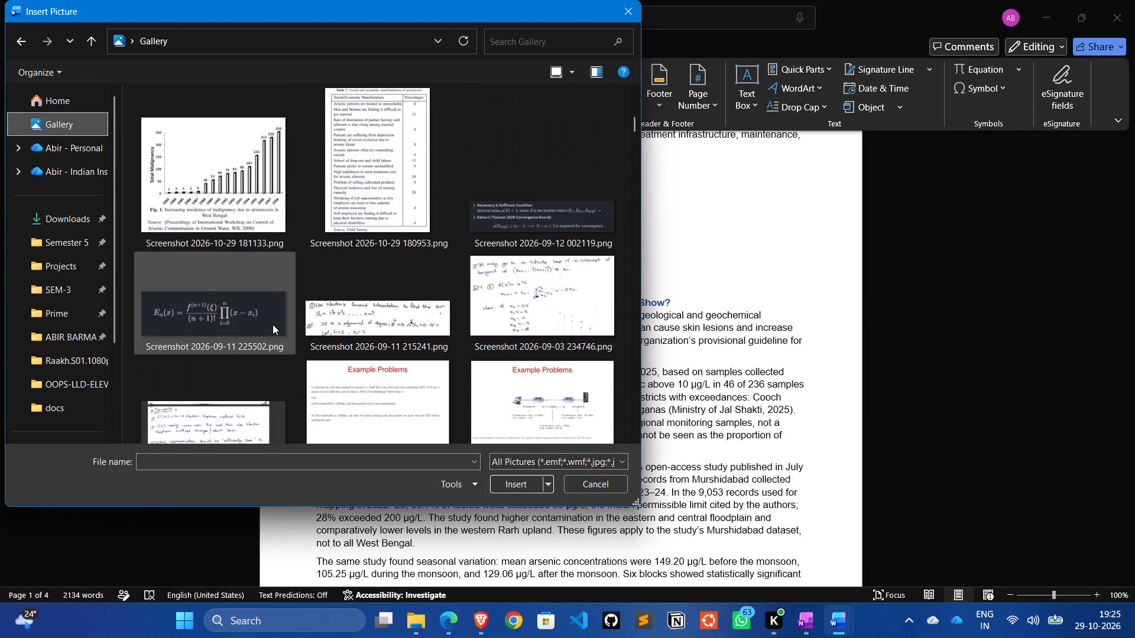
{"action": "scroll", "coordinate": [273, 324], "scroll_direction": "down", "scroll_amount": 1}
{"action": "left_click", "coordinate": [222, 165]}
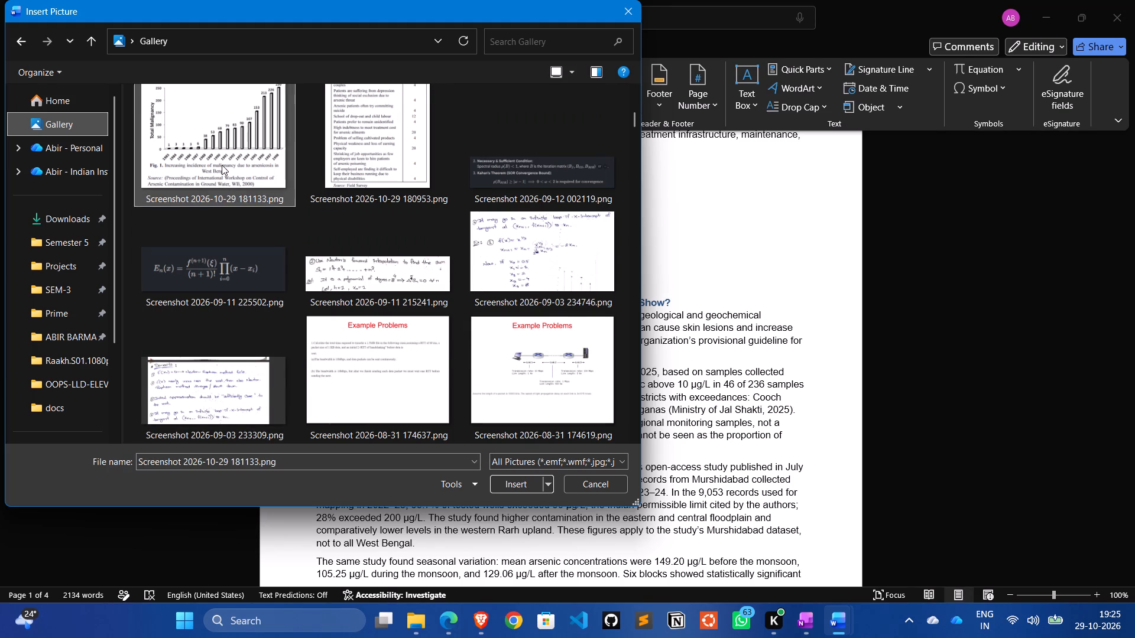
{"action": "left_click", "coordinate": [515, 486]}
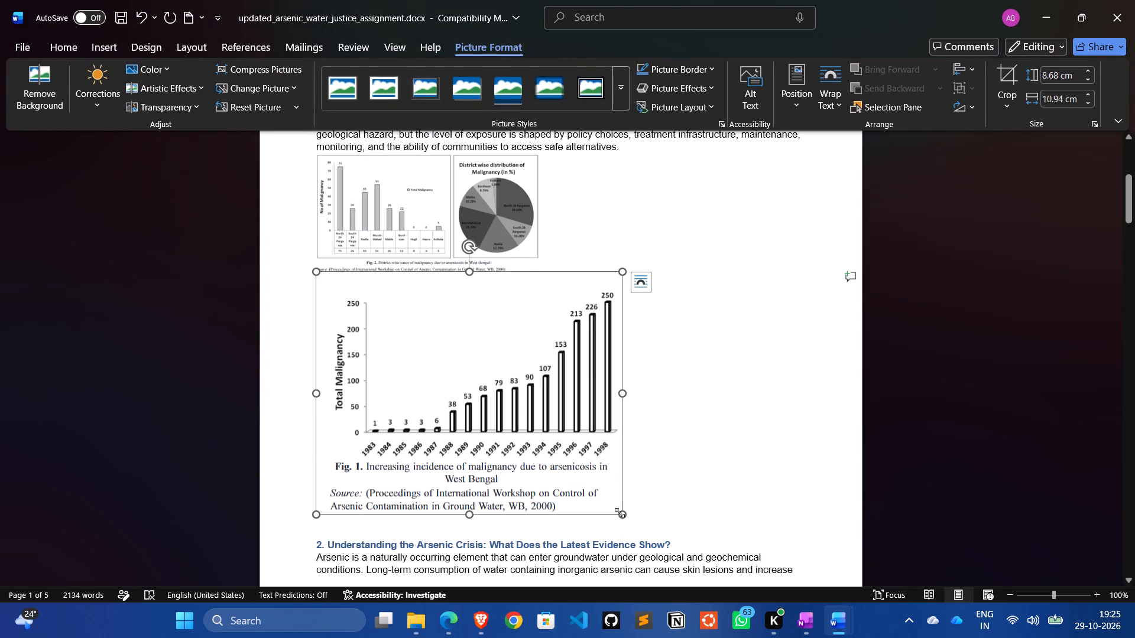
Shrink the yearly malignancy chart to about 4.2 cm high by 5.29 cm wide so it sits beside the first picture.
{"action": "left_click_drag", "start_coordinate": [624, 513], "coordinate": [505, 351]}
{"action": "scroll", "coordinate": [511, 377], "scroll_direction": "left", "scroll_amount": 1}
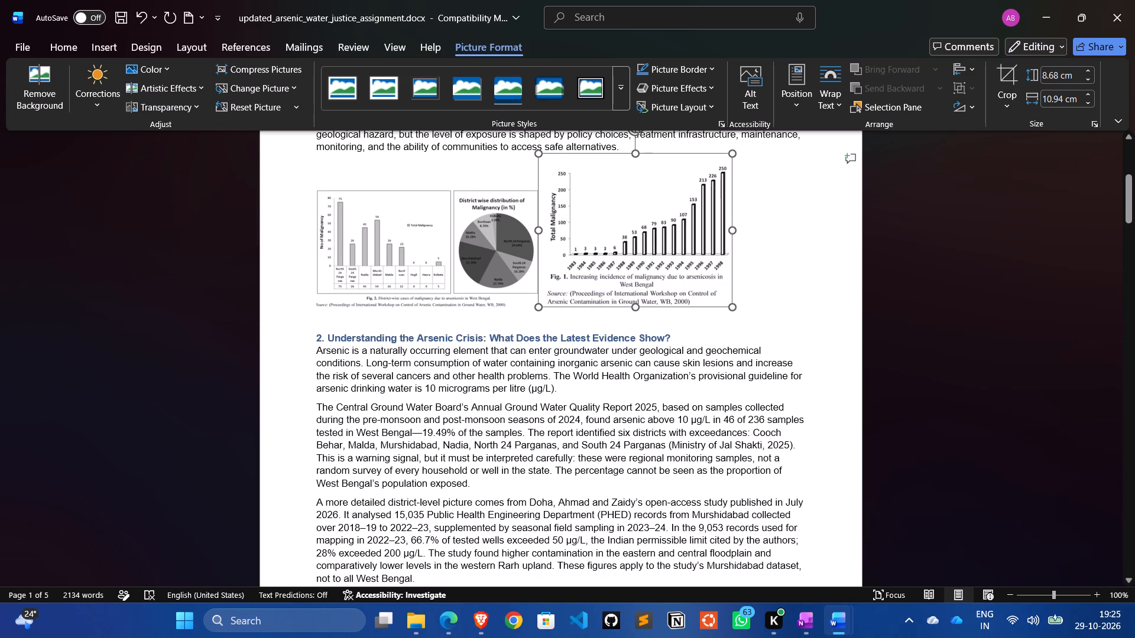
{"action": "left_click_drag", "start_coordinate": [505, 351], "coordinate": [487, 269]}
{"action": "scroll", "coordinate": [505, 351], "scroll_direction": "left", "scroll_amount": 1}
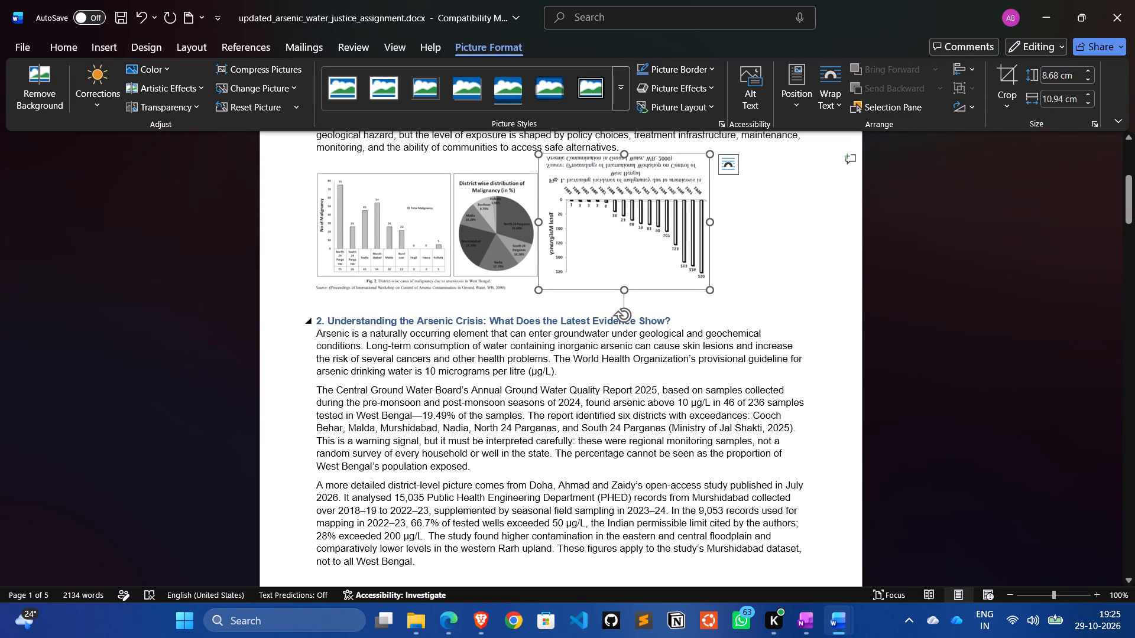
{"action": "left_click_drag", "start_coordinate": [708, 291], "coordinate": [690, 265]}
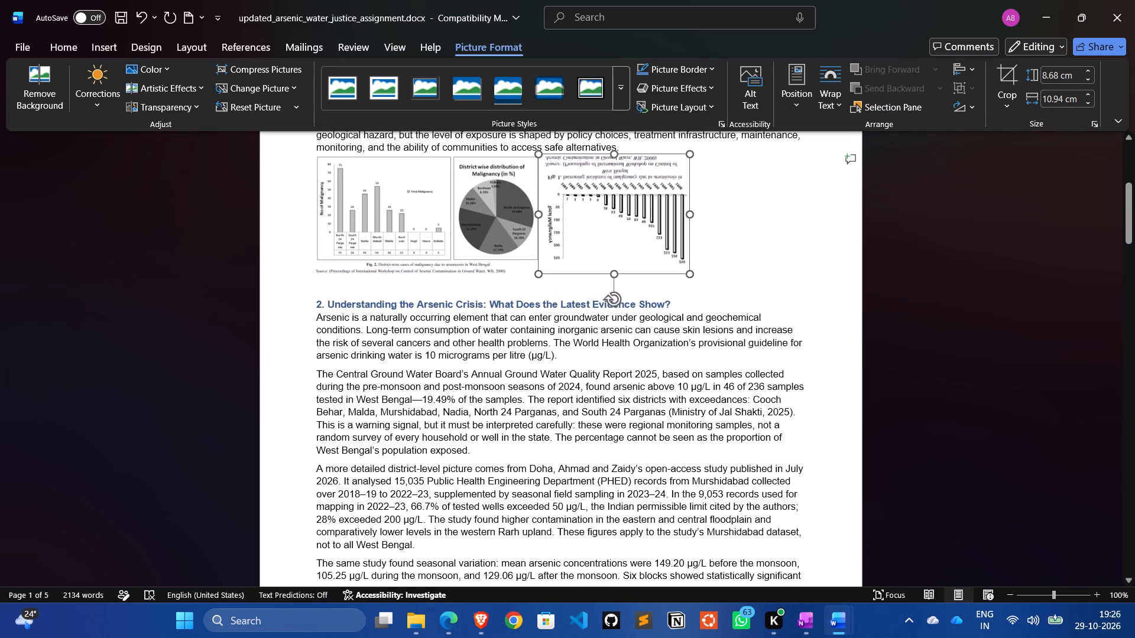
{"action": "left_click_drag", "start_coordinate": [690, 265], "coordinate": [686, 266]}
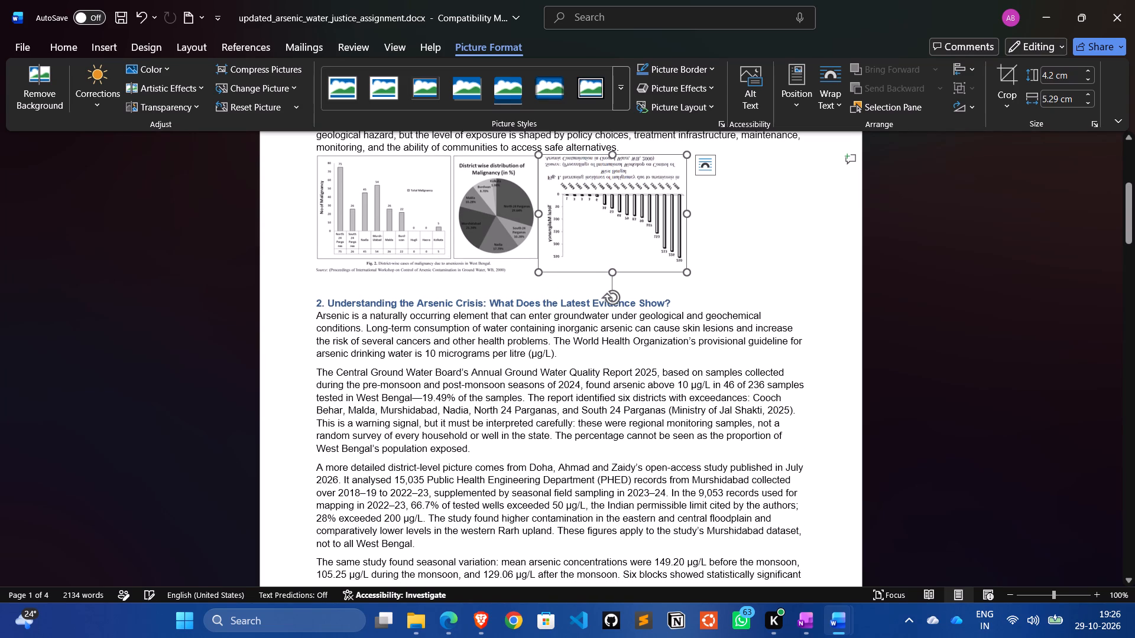
Rotate the yearly malignancy chart half a turn so that its caption sits below the bars.
{"action": "left_click_drag", "start_coordinate": [615, 295], "coordinate": [628, 158]}
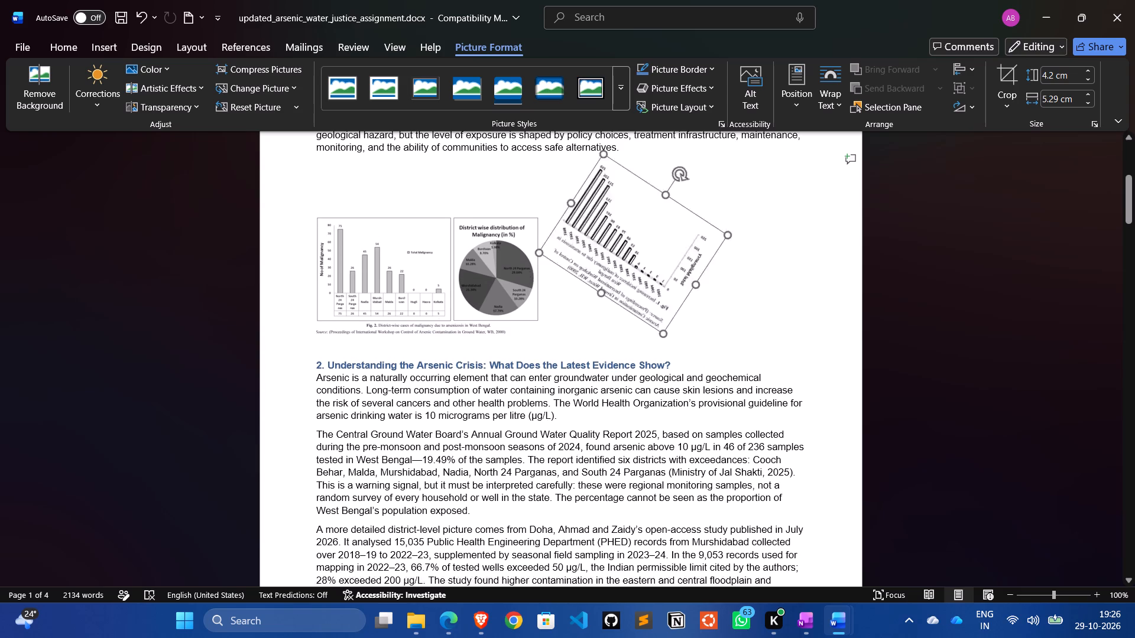
{"action": "left_click_drag", "start_coordinate": [628, 158], "coordinate": [610, 177]}
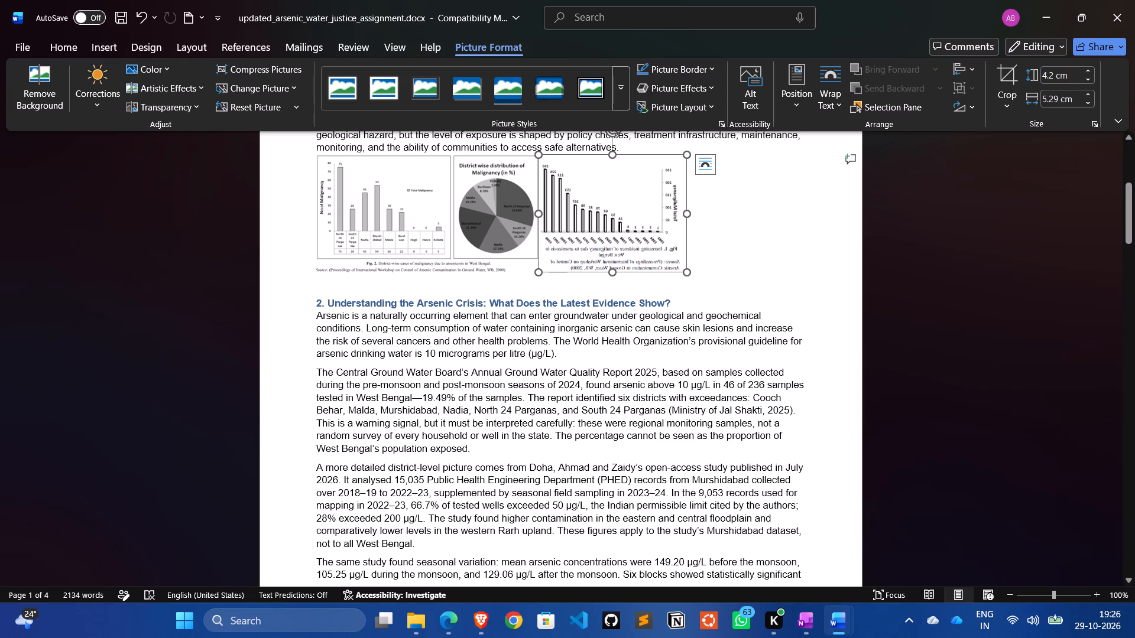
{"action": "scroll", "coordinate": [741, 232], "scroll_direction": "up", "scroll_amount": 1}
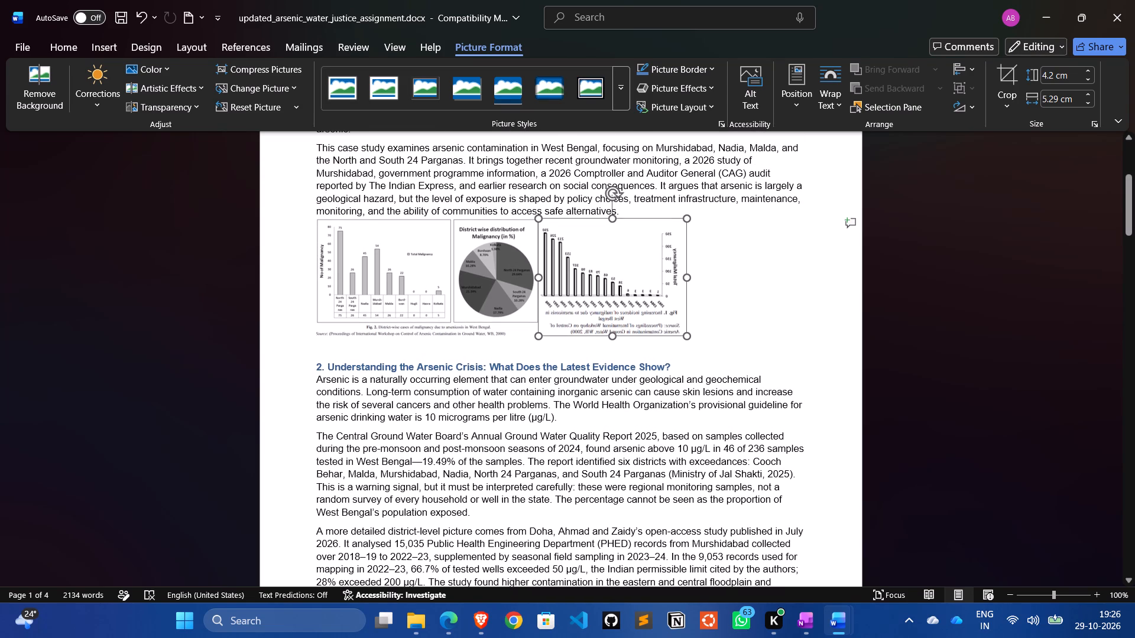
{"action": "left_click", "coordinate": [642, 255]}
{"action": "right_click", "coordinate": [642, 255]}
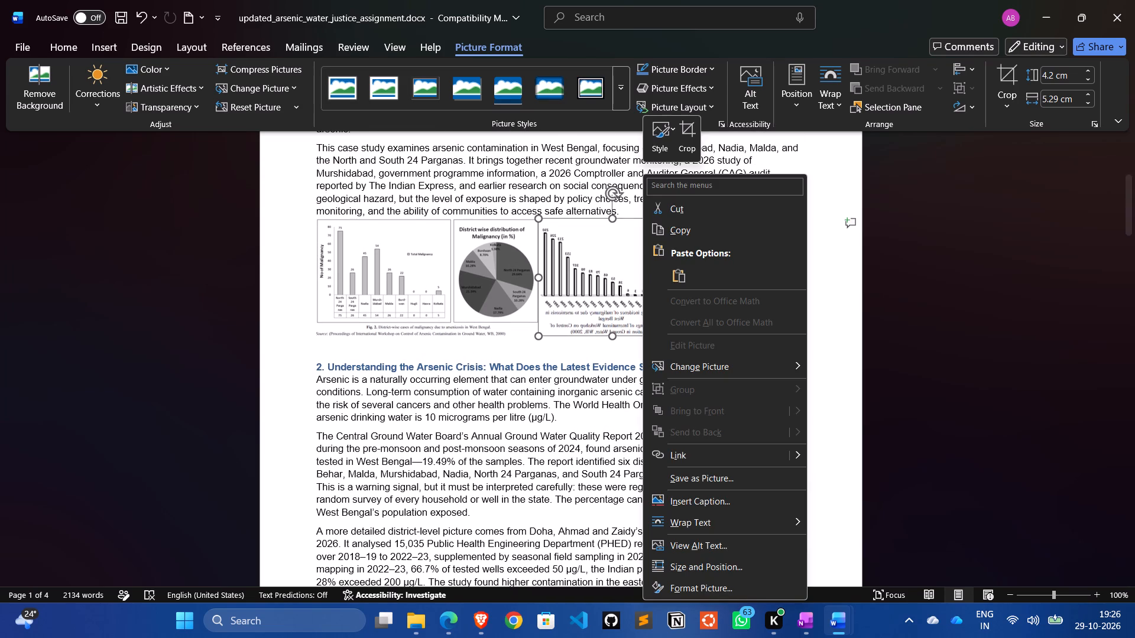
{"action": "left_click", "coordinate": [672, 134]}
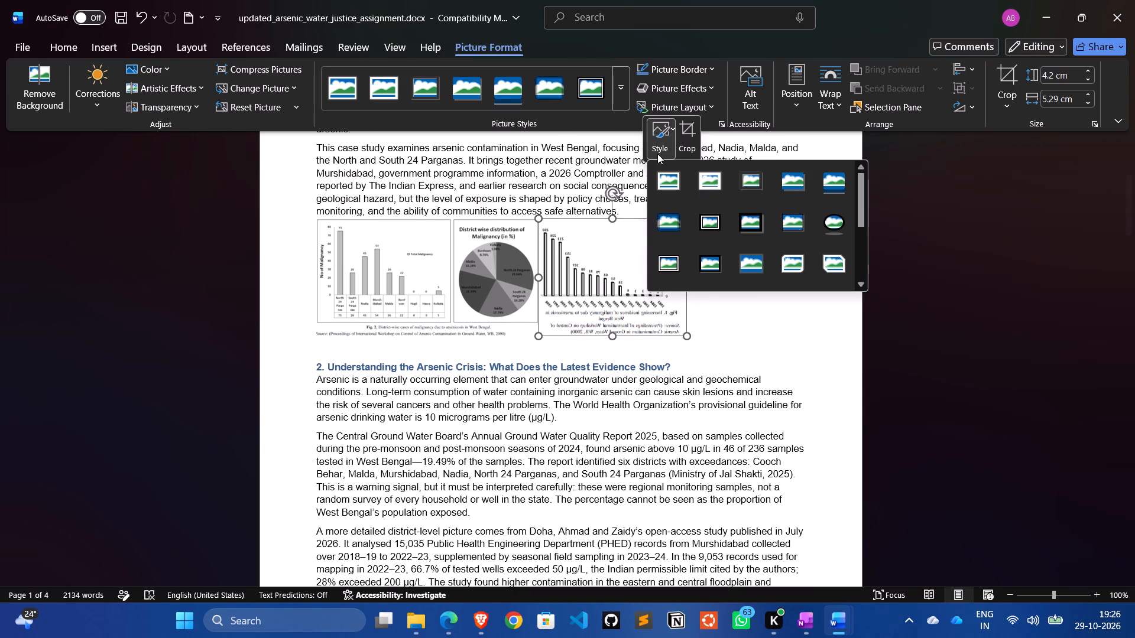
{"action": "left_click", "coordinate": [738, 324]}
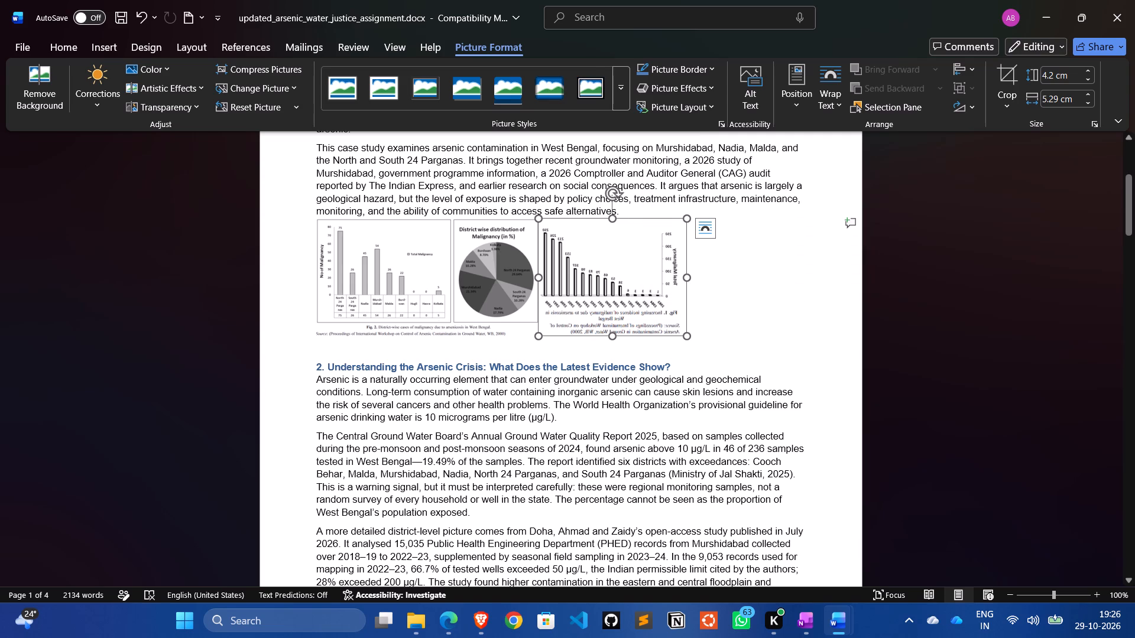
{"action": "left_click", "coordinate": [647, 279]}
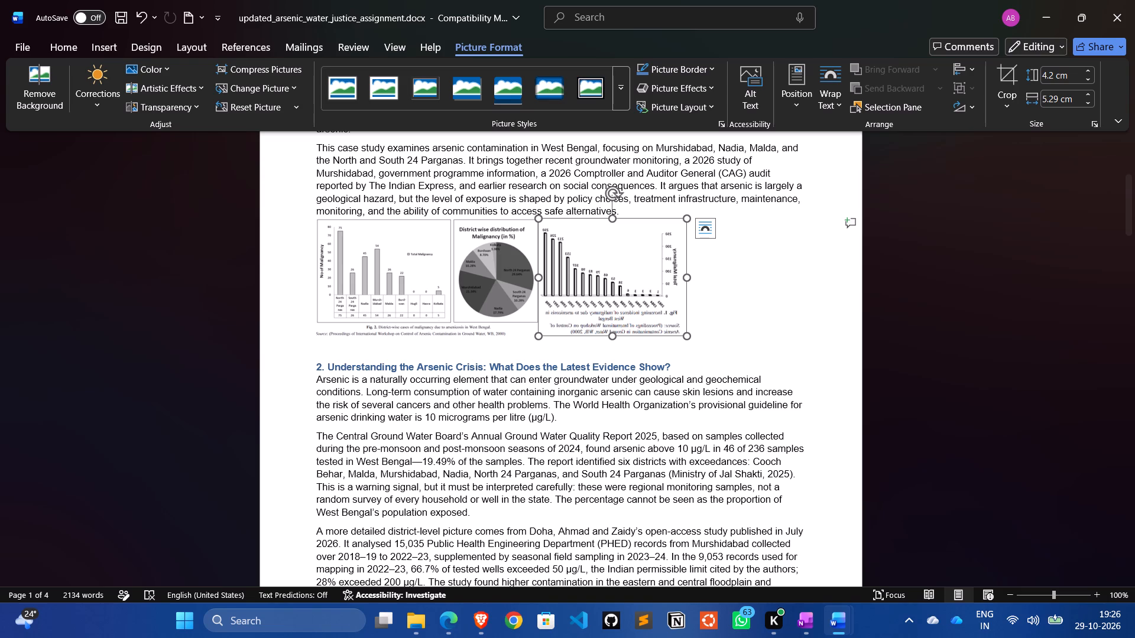
Replace the mirrored yearly malignancy chart with Screenshot 2026-10-29 181133.png from the Gallery using Change Picture.
{"action": "right_click", "coordinate": [620, 266]}
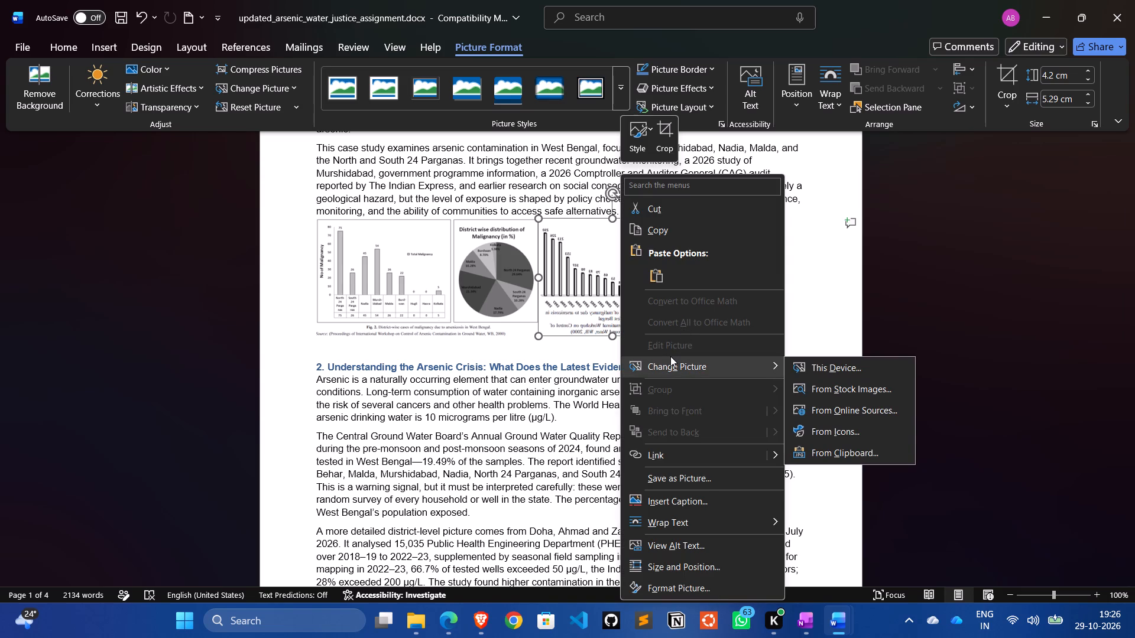
{"action": "left_click", "coordinate": [810, 367]}
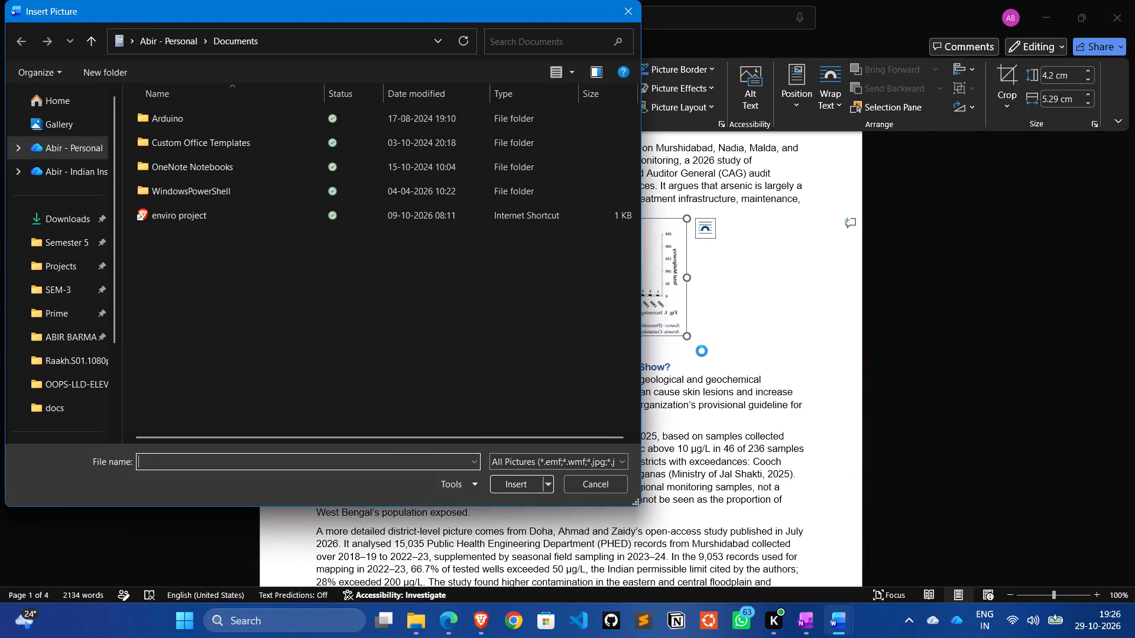
{"action": "left_click", "coordinate": [30, 126]}
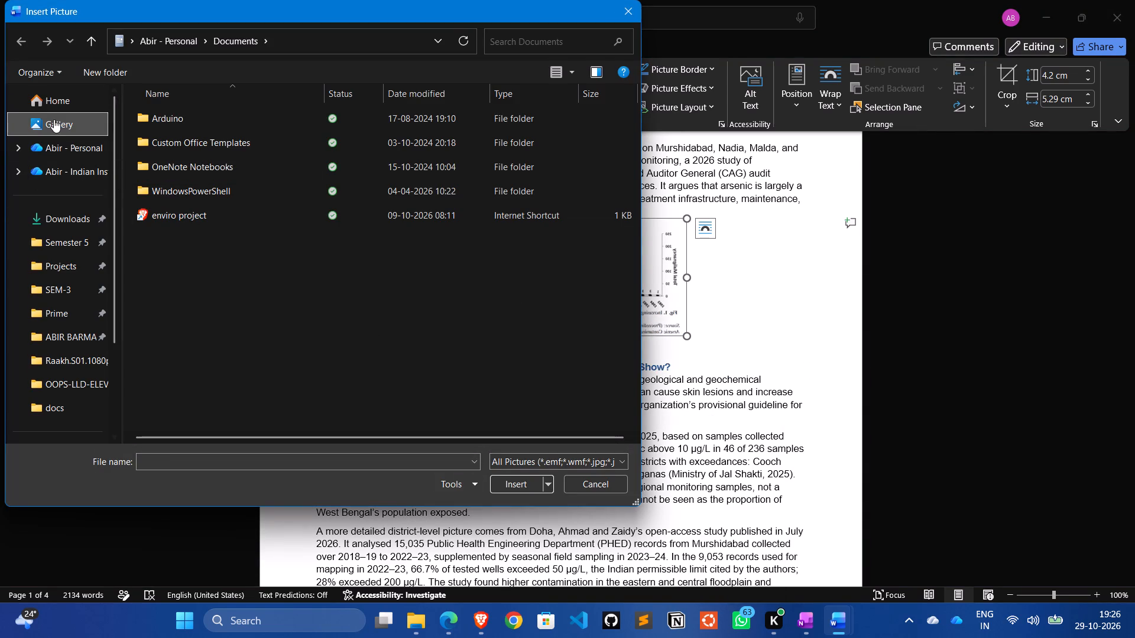
{"action": "left_click", "coordinate": [53, 119]}
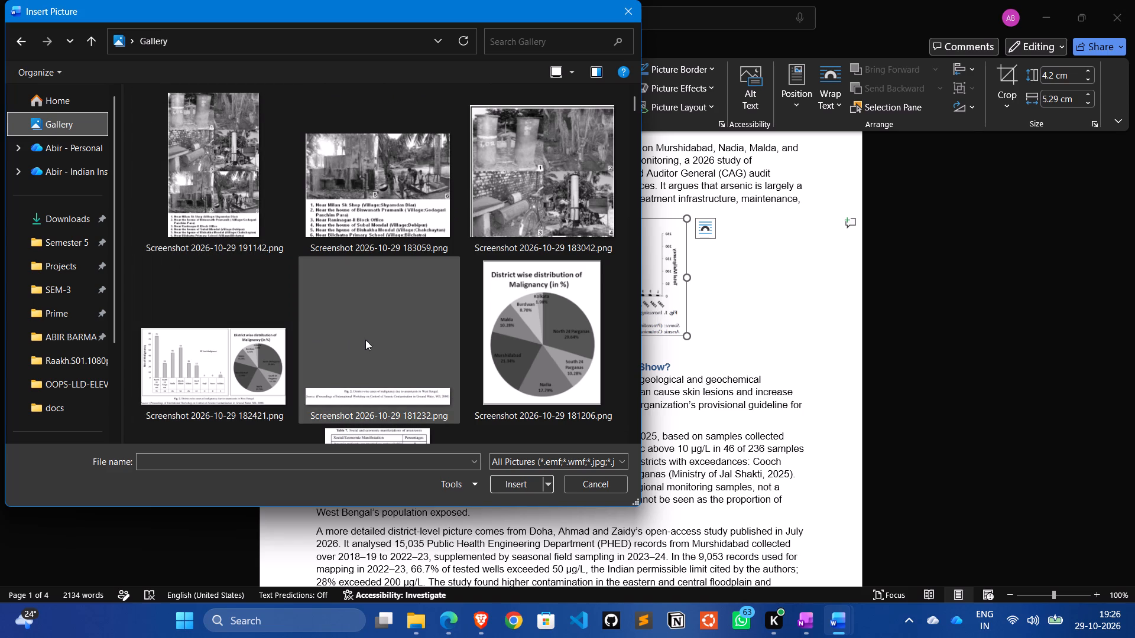
{"action": "scroll", "coordinate": [365, 340], "scroll_direction": "down", "scroll_amount": 2}
{"action": "scroll", "coordinate": [365, 340], "scroll_direction": "up", "scroll_amount": 2}
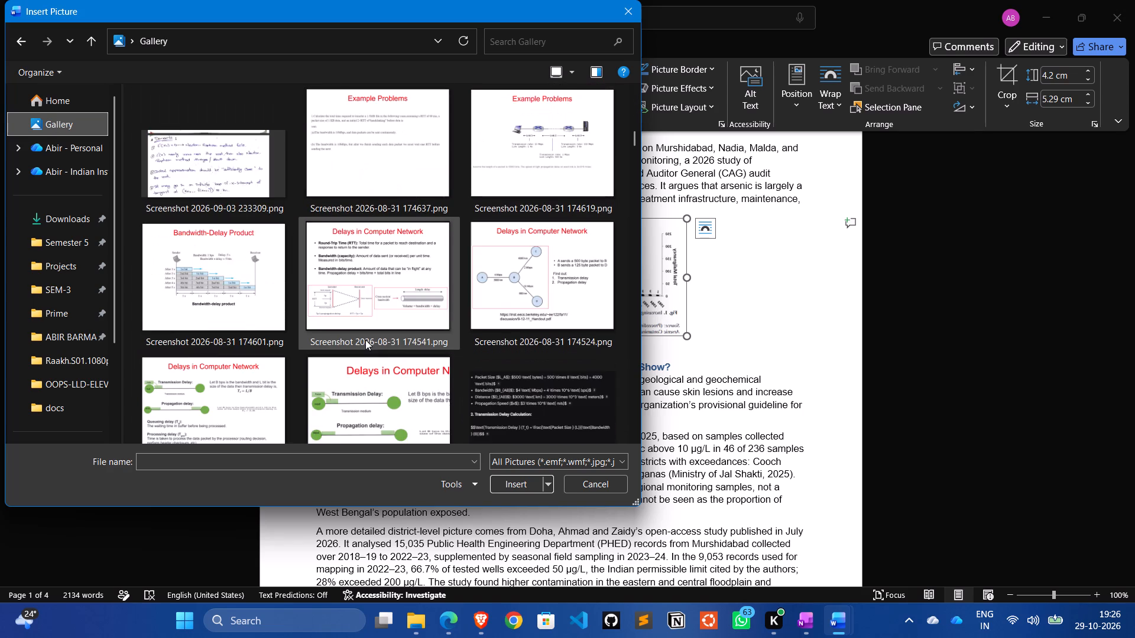
{"action": "scroll", "coordinate": [365, 340], "scroll_direction": "up", "scroll_amount": 1}
{"action": "scroll", "coordinate": [365, 340], "scroll_direction": "down", "scroll_amount": 1}
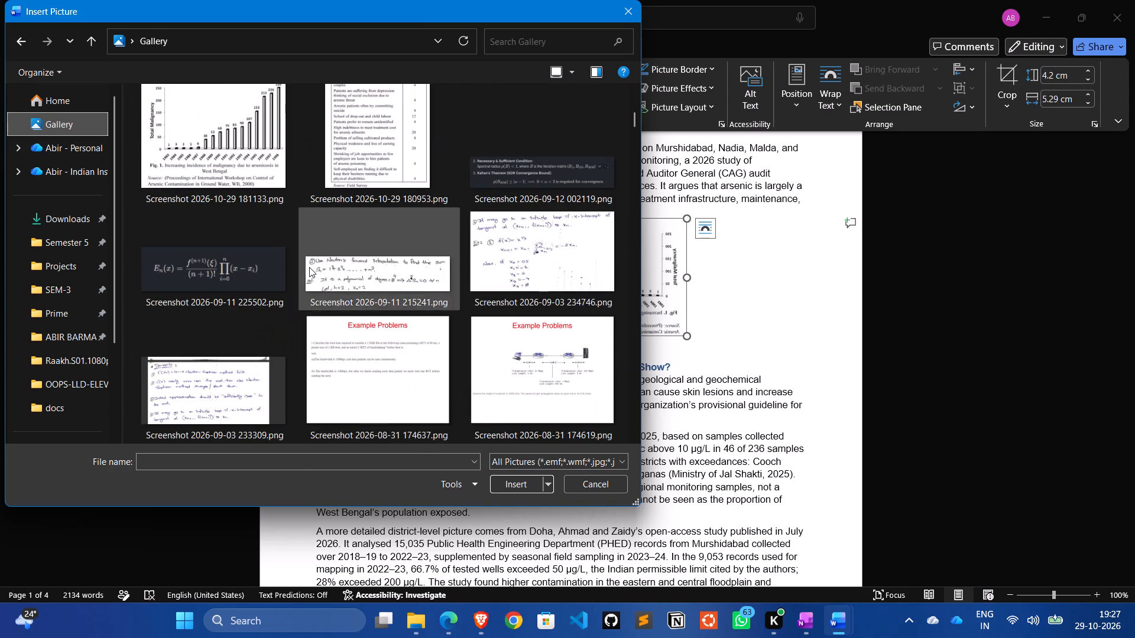
{"action": "left_click", "coordinate": [242, 165]}
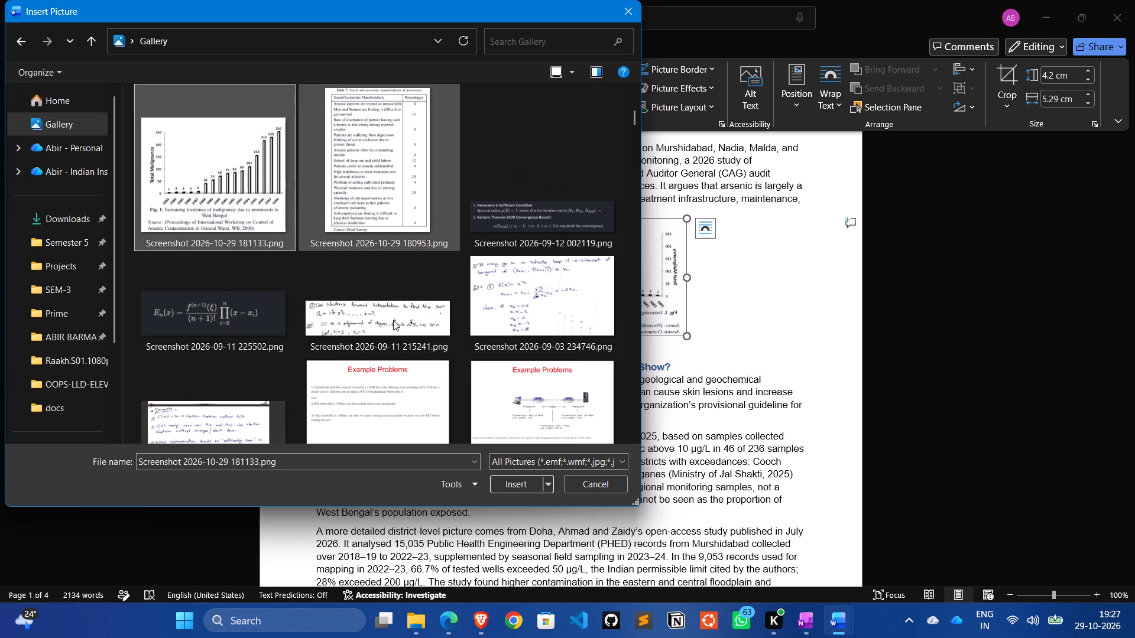
{"action": "left_click", "coordinate": [523, 479]}
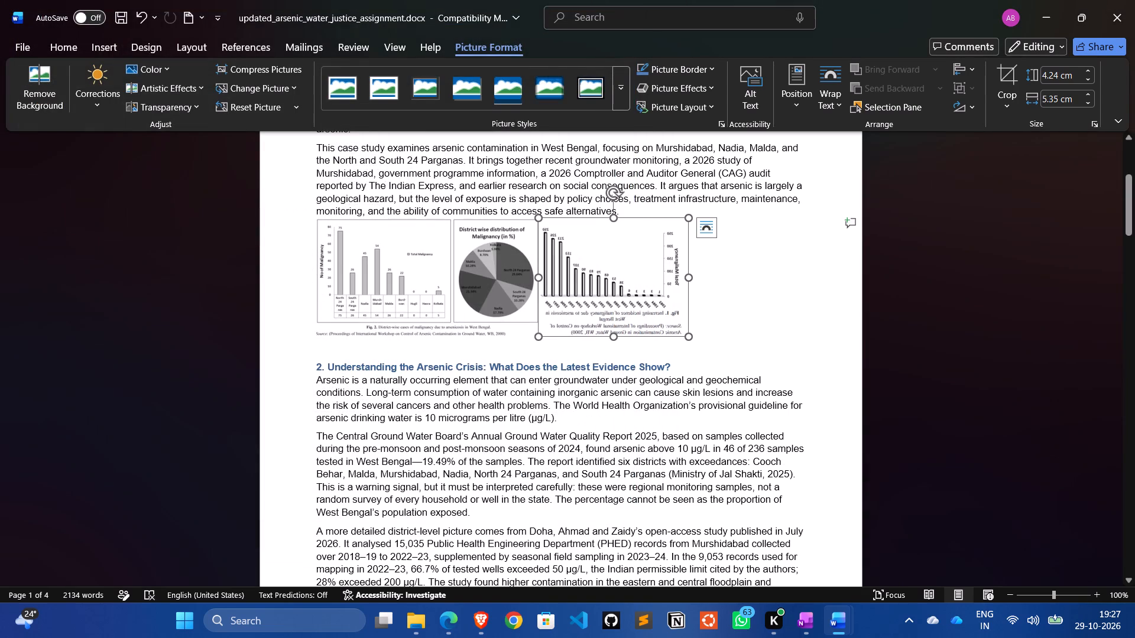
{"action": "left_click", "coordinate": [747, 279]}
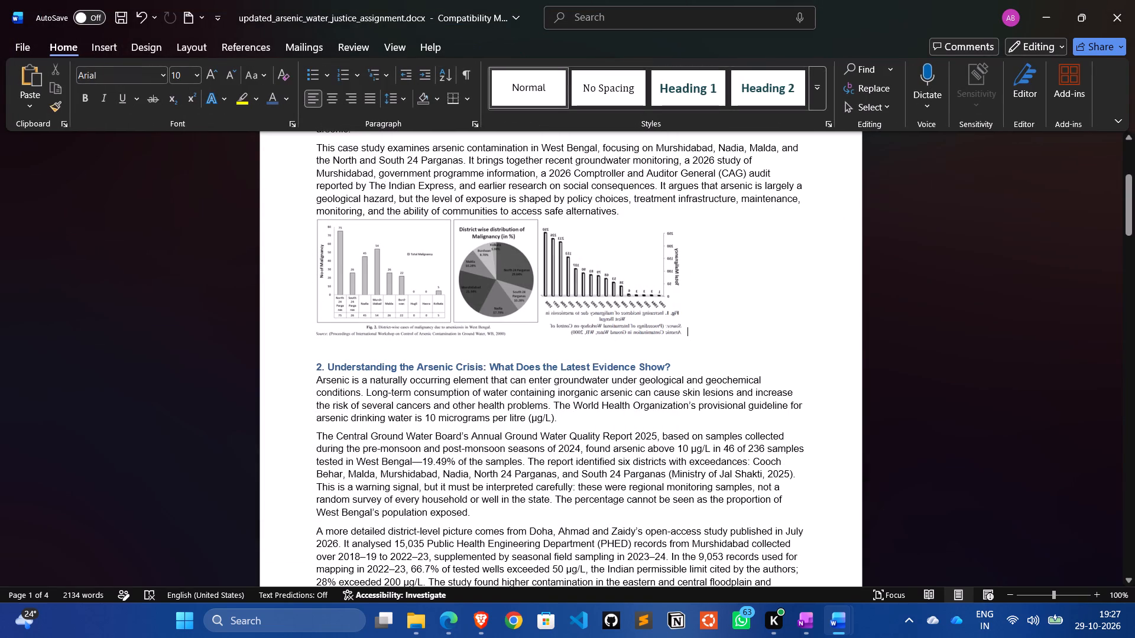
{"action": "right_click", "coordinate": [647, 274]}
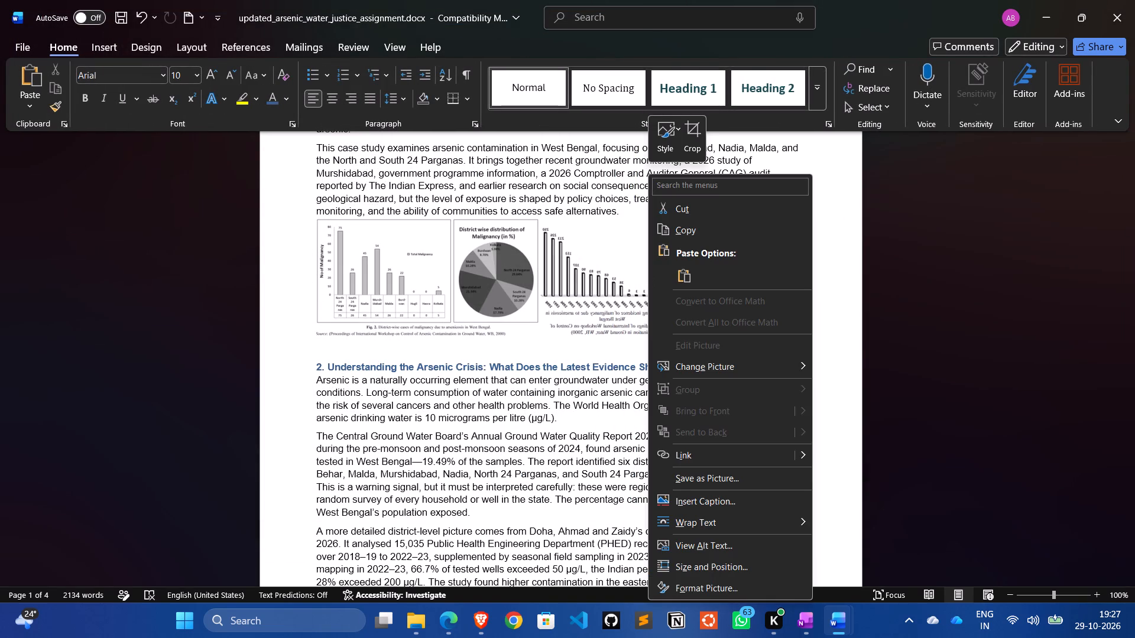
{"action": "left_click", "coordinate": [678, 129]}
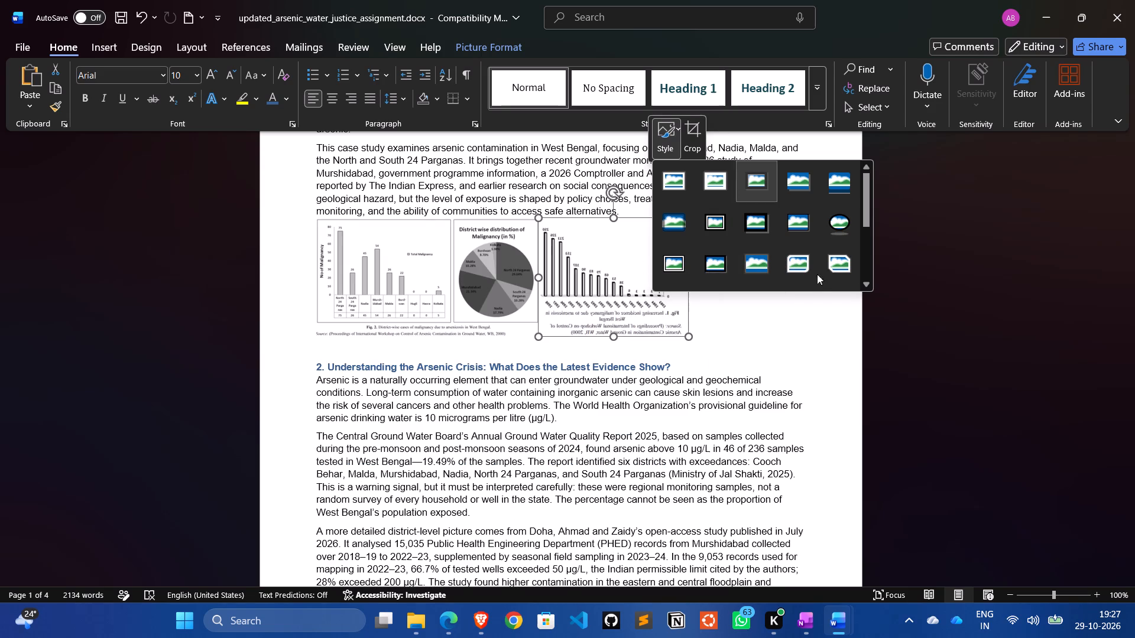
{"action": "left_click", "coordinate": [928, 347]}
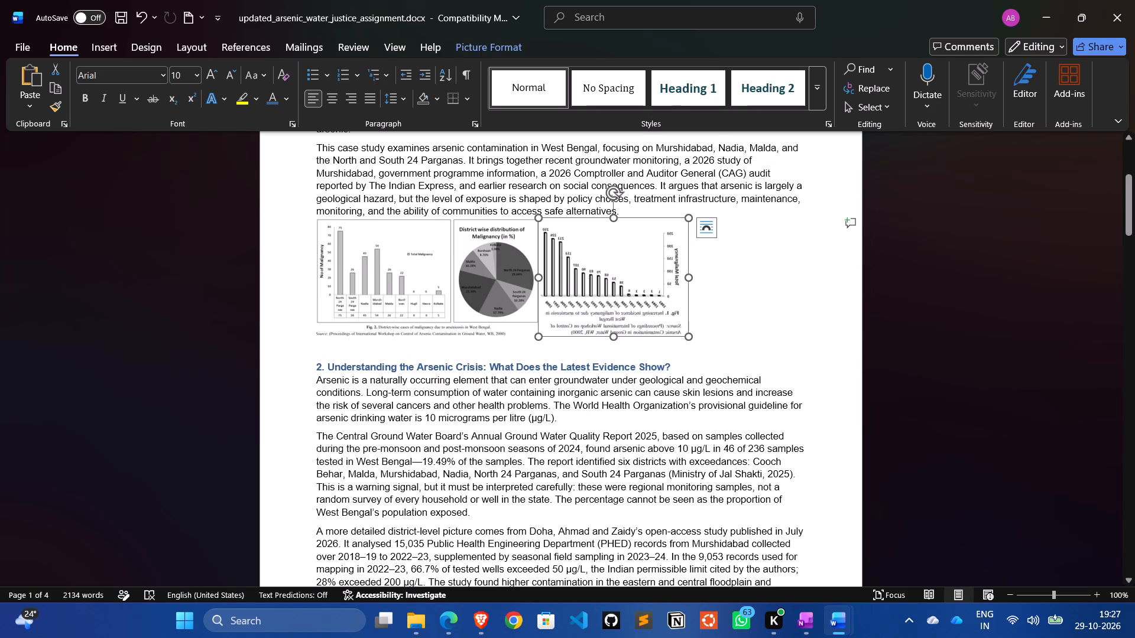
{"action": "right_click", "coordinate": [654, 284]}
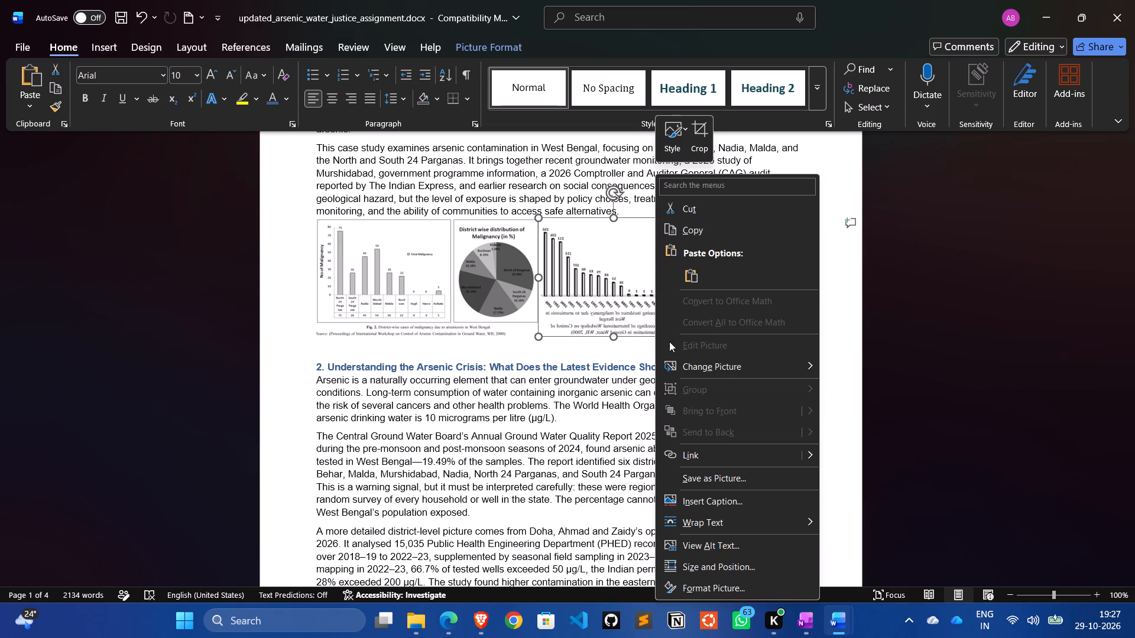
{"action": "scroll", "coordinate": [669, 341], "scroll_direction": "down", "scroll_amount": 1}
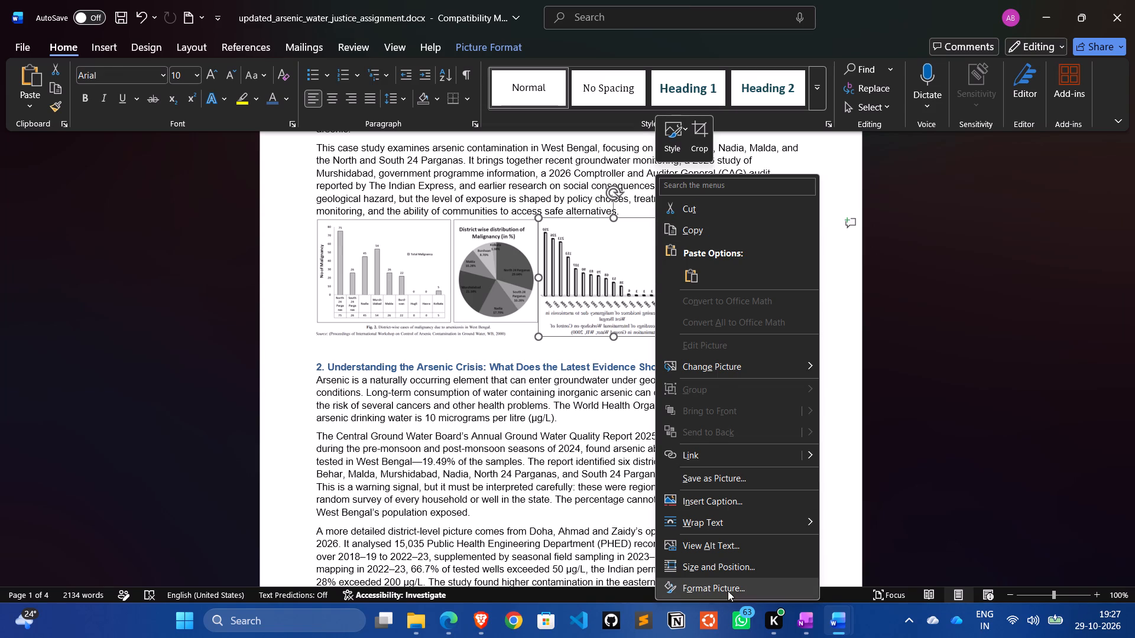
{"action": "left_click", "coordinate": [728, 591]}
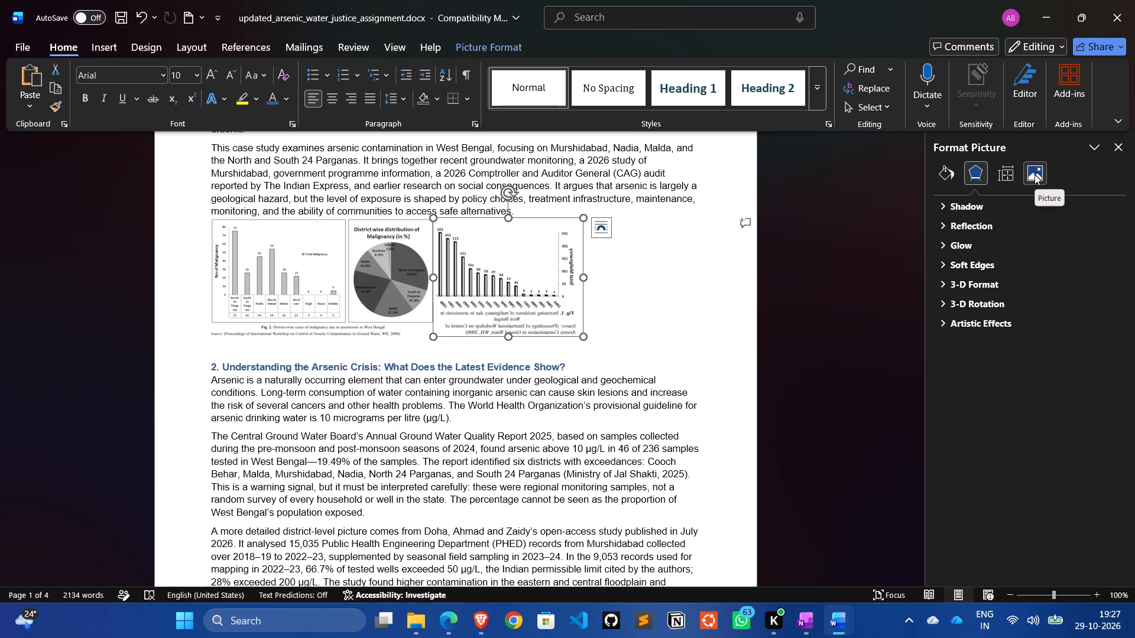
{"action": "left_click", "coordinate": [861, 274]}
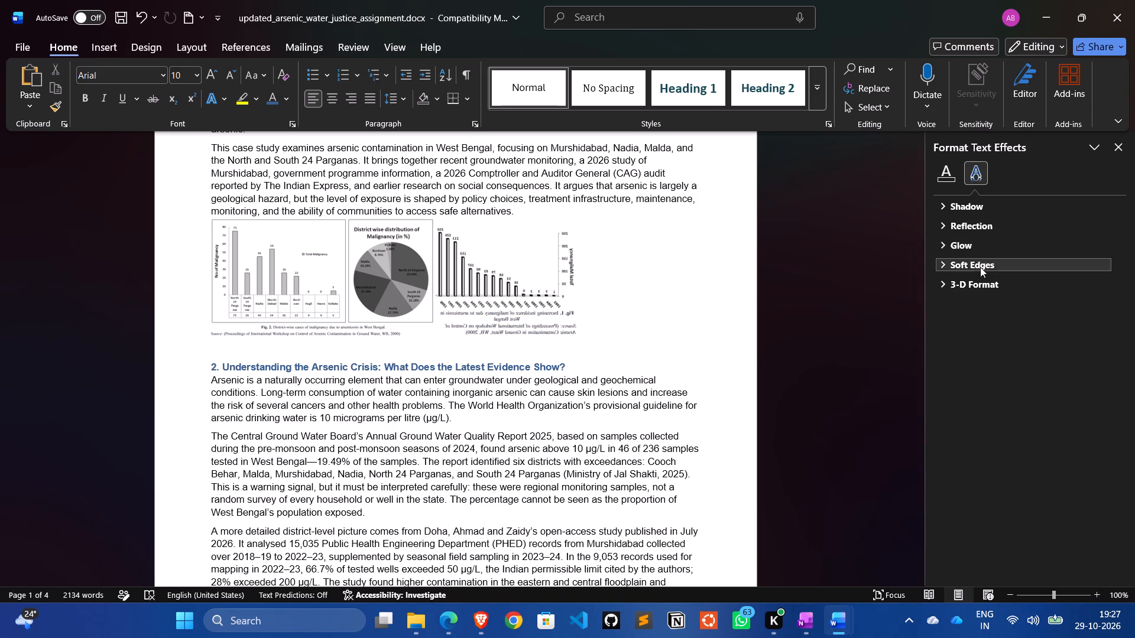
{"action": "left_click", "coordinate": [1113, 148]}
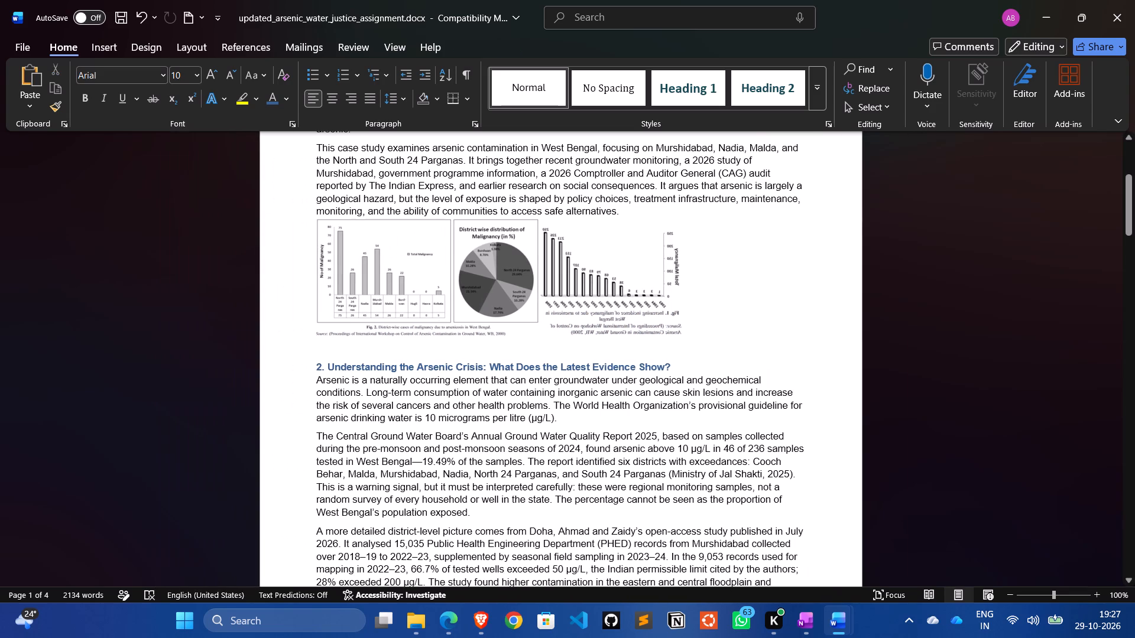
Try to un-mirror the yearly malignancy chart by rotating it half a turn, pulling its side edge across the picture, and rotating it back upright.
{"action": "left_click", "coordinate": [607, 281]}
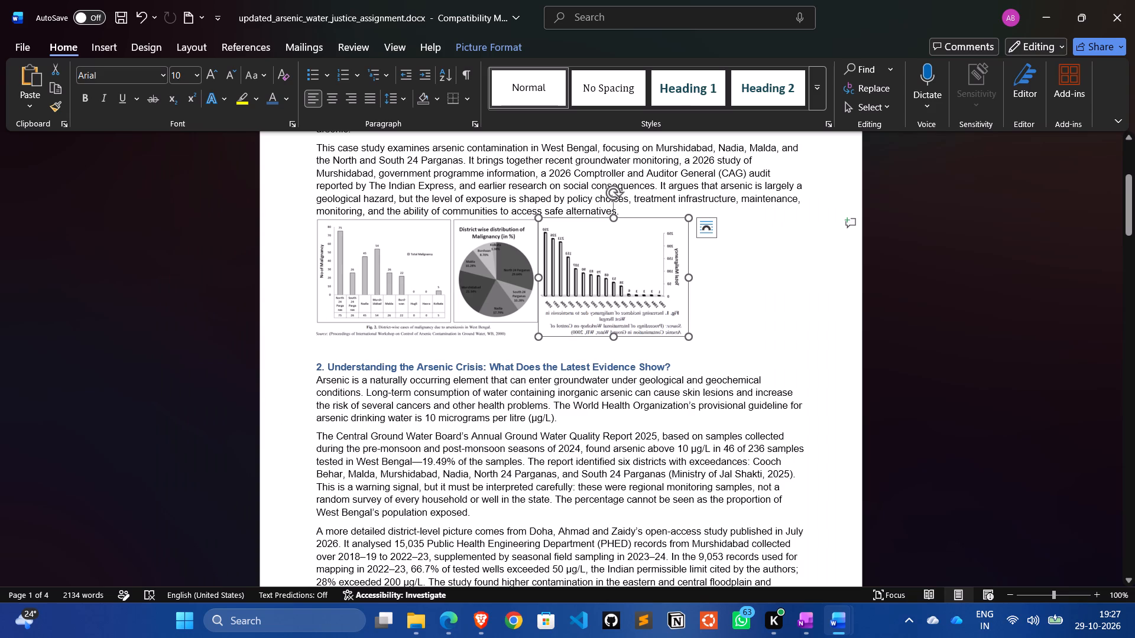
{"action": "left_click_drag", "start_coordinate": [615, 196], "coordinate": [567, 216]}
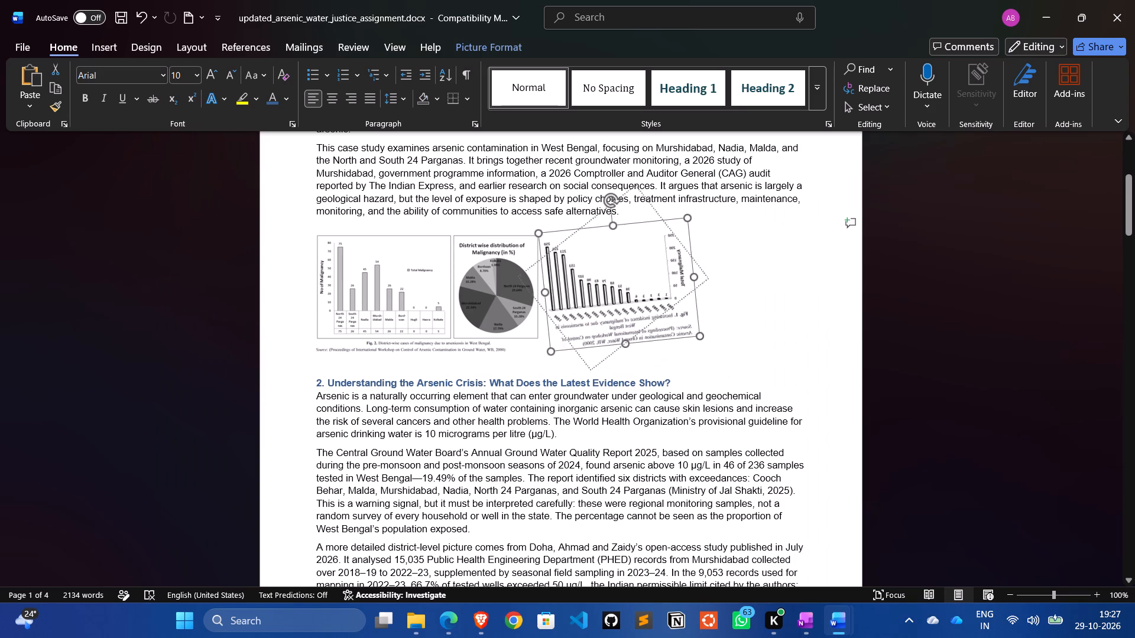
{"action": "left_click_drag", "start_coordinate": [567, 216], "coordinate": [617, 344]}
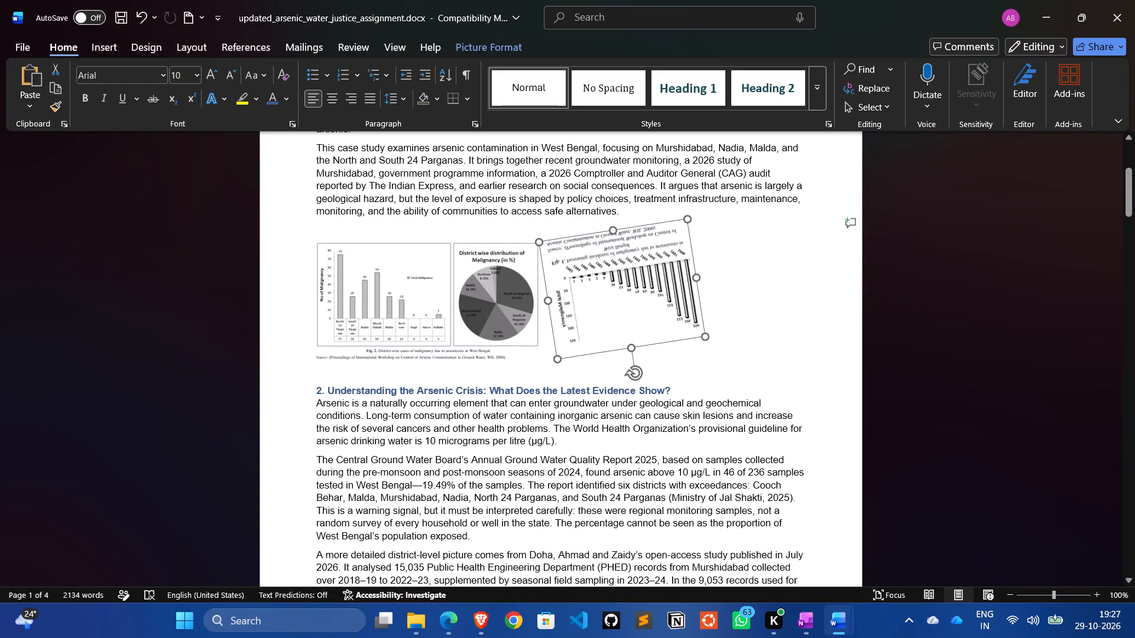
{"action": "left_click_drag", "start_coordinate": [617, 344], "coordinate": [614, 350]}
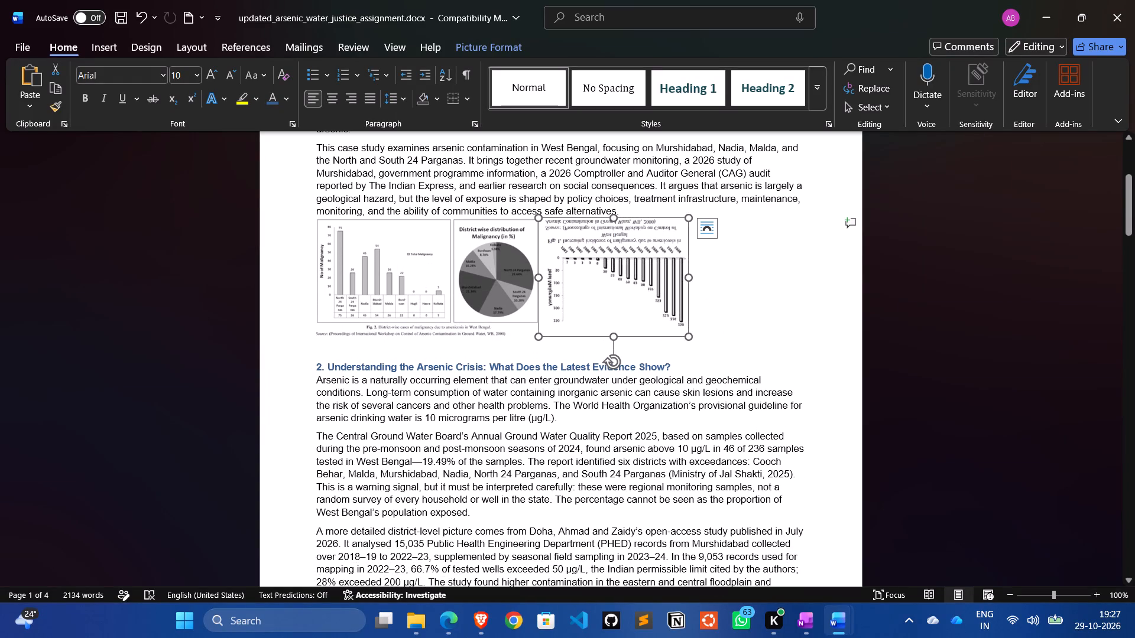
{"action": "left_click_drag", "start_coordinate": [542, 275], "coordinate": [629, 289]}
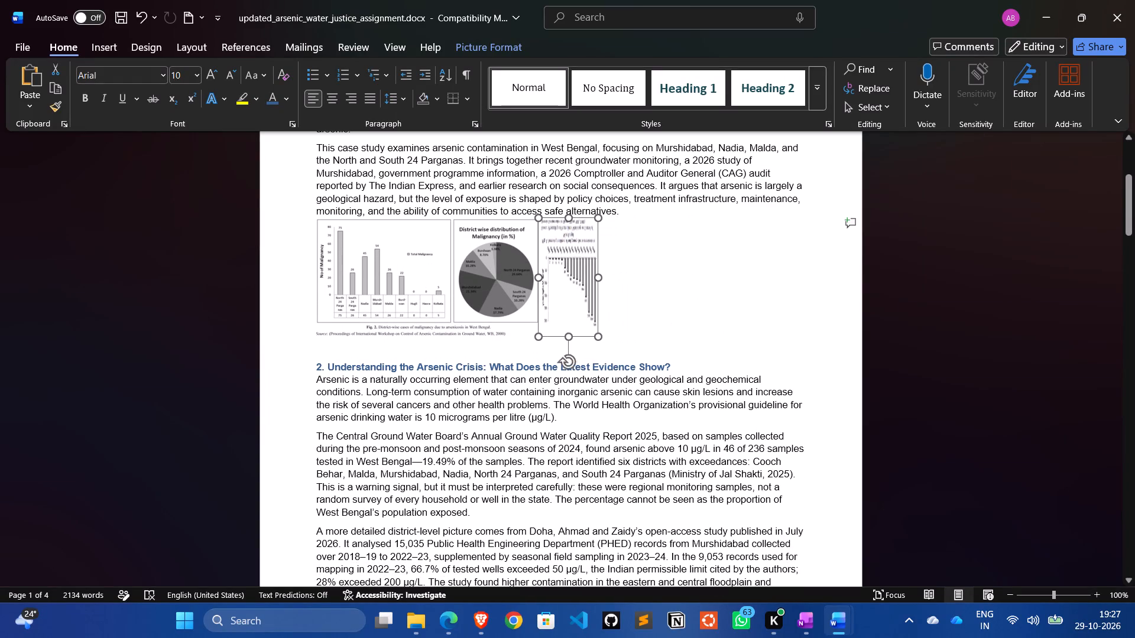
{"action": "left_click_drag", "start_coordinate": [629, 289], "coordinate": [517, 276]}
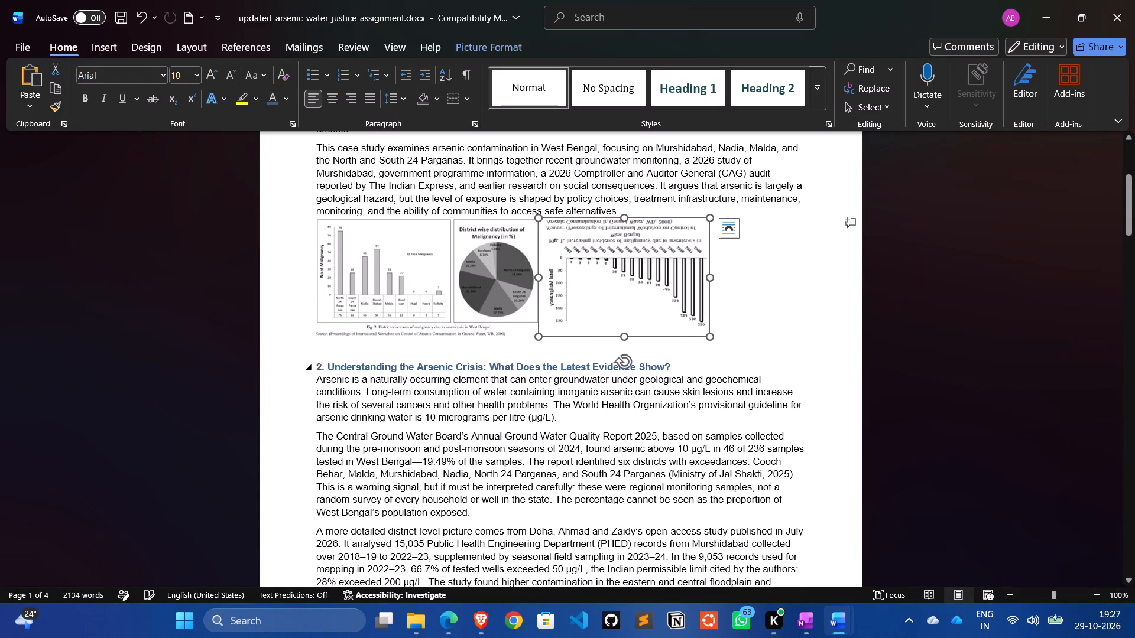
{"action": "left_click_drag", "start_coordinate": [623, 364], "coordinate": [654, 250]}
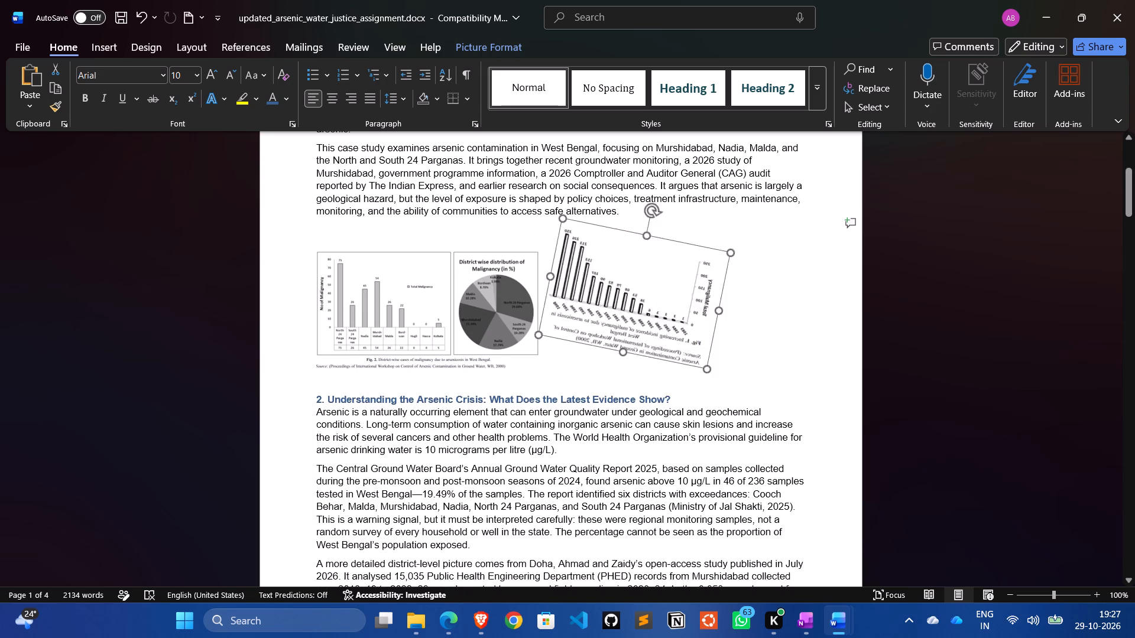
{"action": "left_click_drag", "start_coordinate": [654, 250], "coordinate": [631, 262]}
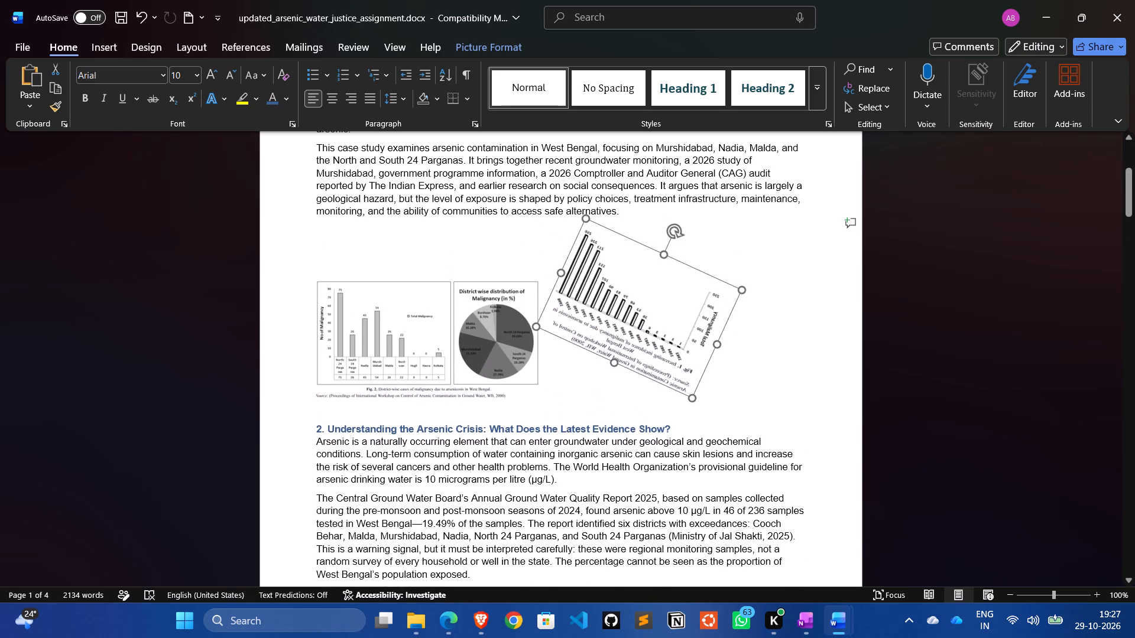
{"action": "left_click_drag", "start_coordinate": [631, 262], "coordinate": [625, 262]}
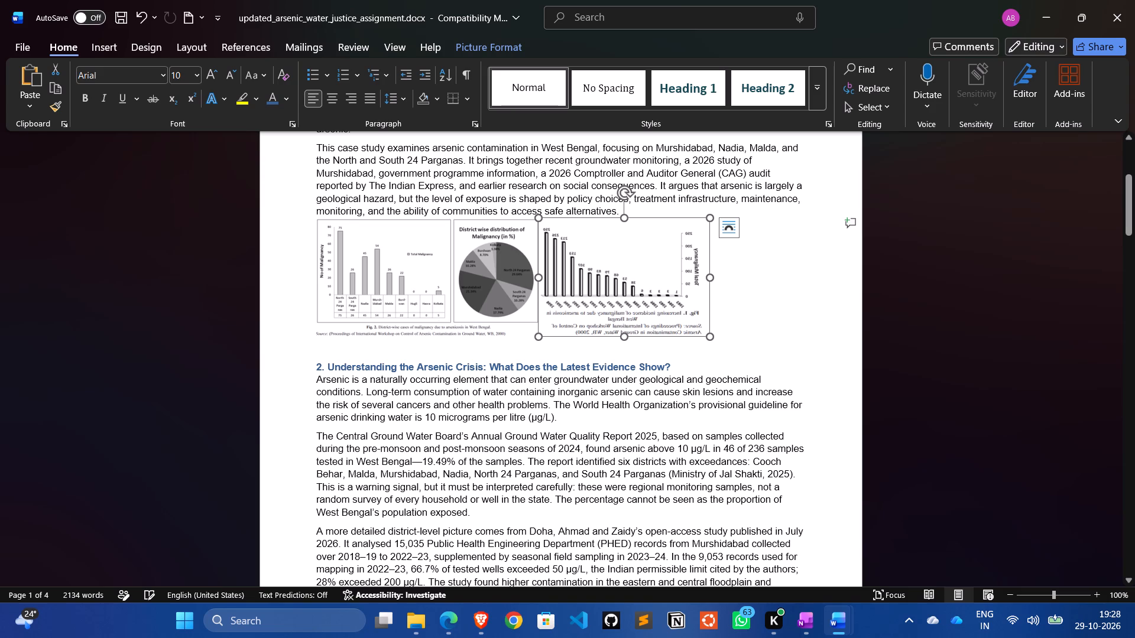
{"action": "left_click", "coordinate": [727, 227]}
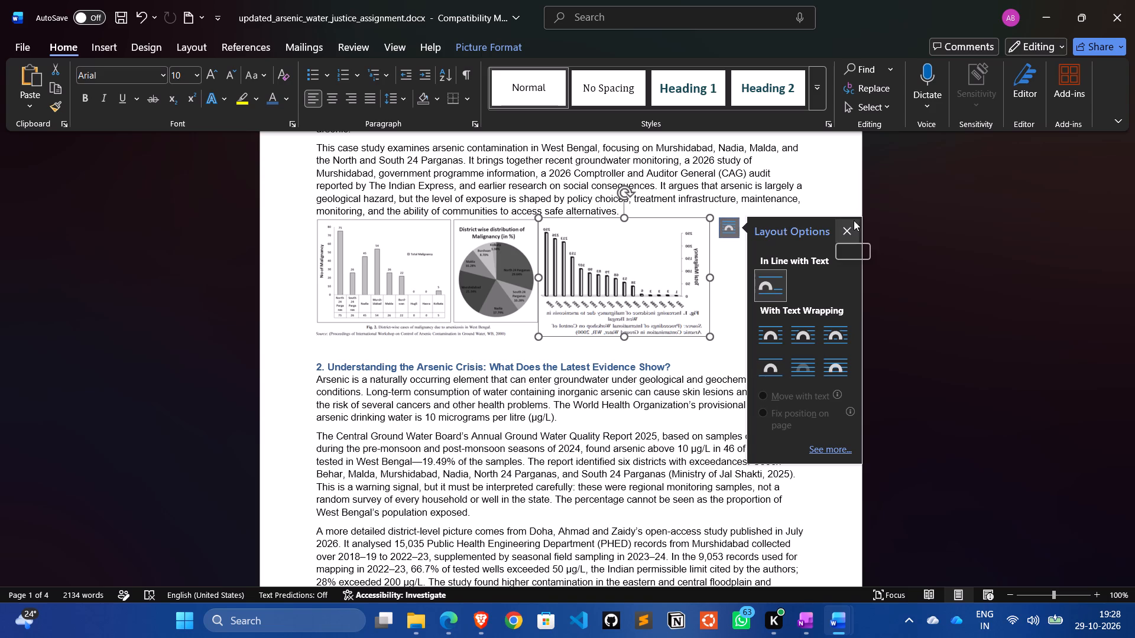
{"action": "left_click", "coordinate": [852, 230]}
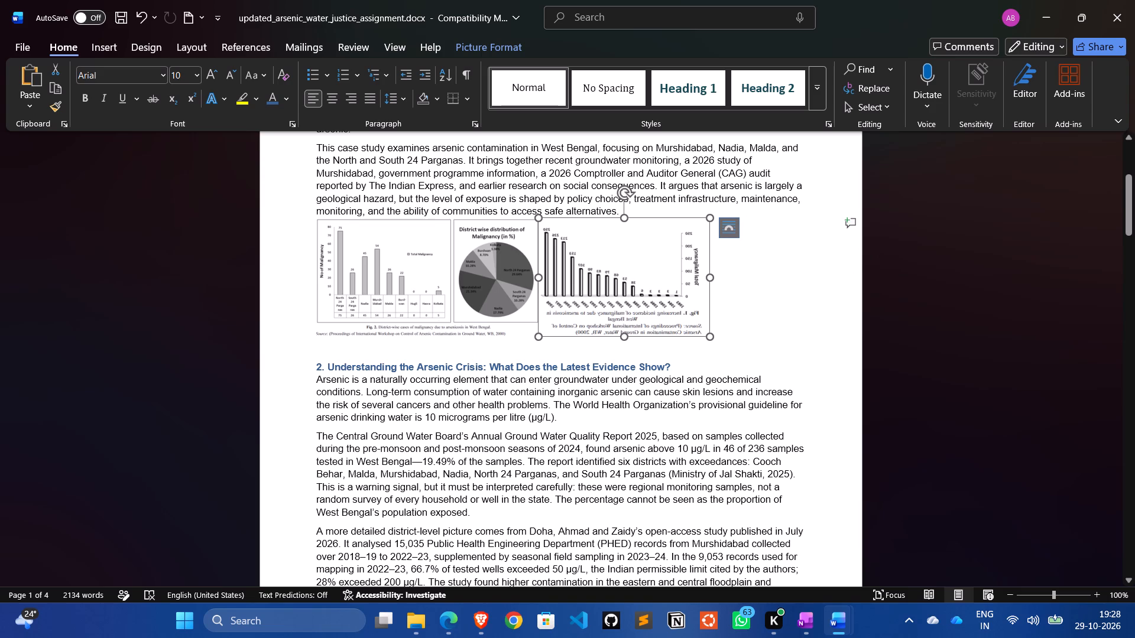
Delete the mirrored yearly malignancy chart beside the bar and pie chart picture.
{"action": "key", "text": "Delete"}
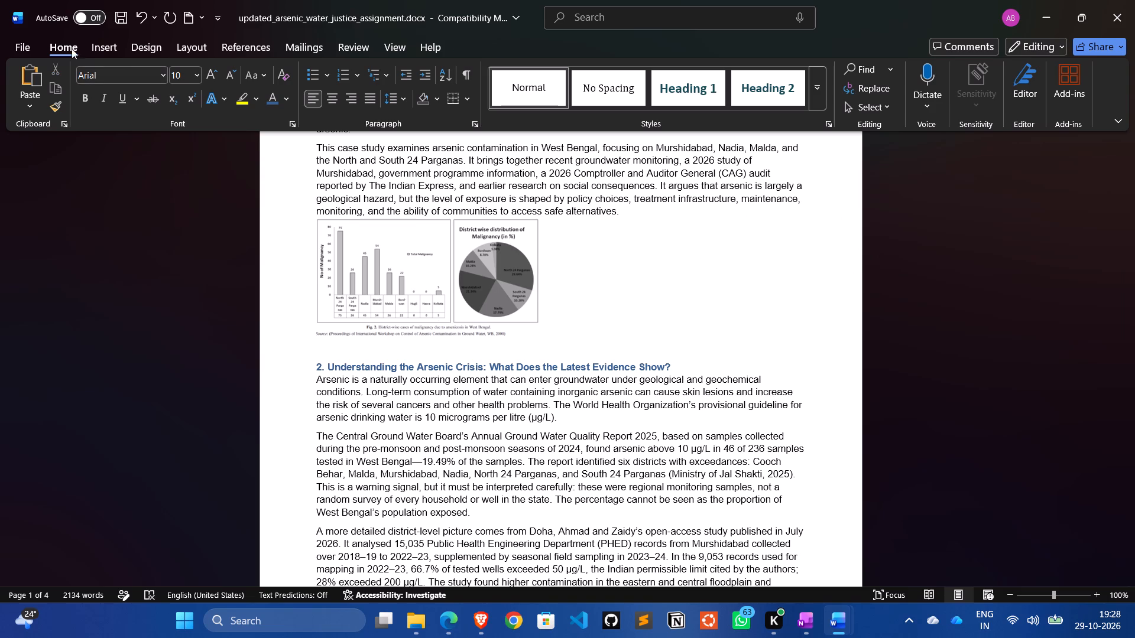
Insert the yearly total malignancy chart, Screenshot 2026-10-29 181133.png, from the Gallery directly after the bar and pie chart picture.
{"action": "left_click", "coordinate": [101, 47]}
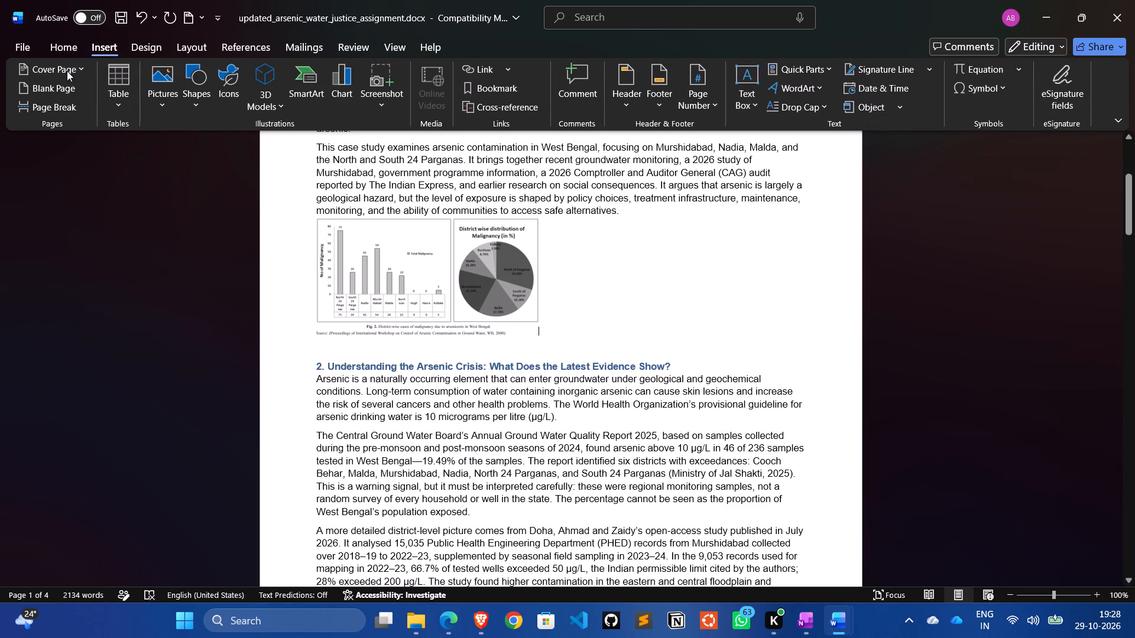
{"action": "left_click", "coordinate": [163, 108]}
{"action": "left_click", "coordinate": [183, 147]}
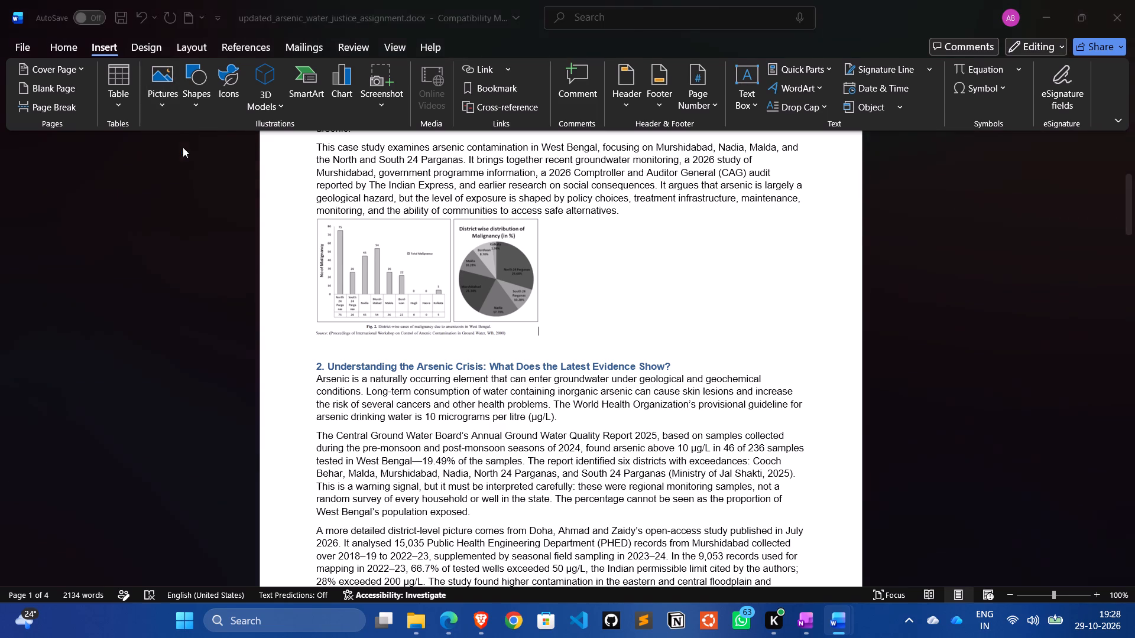
{"action": "left_click", "coordinate": [64, 119]}
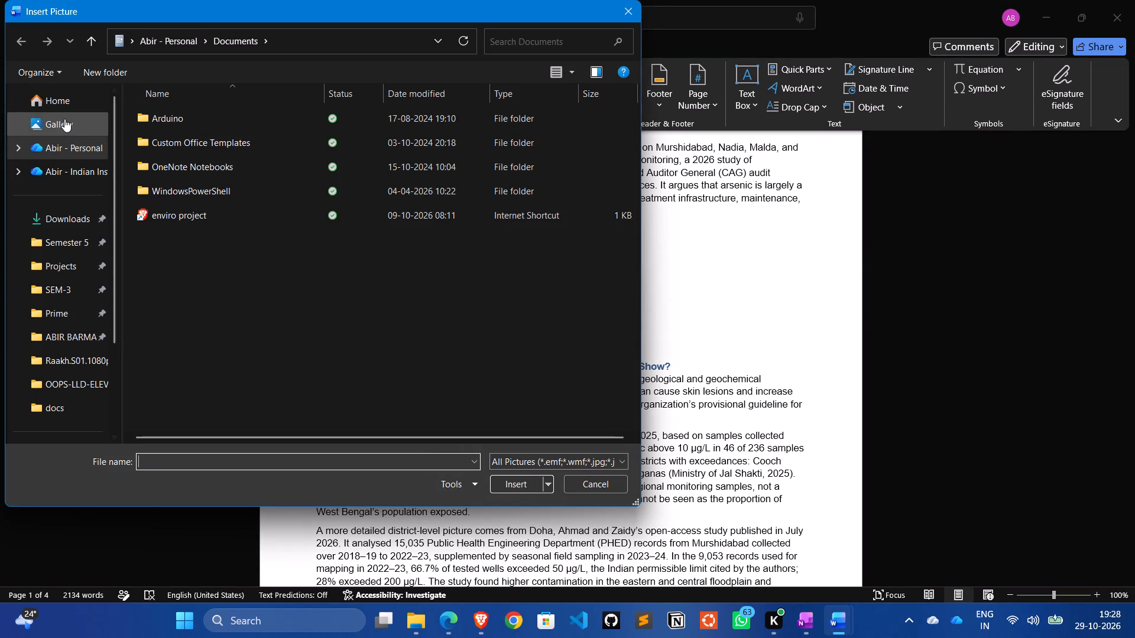
{"action": "scroll", "coordinate": [342, 263], "scroll_direction": "down", "scroll_amount": 1}
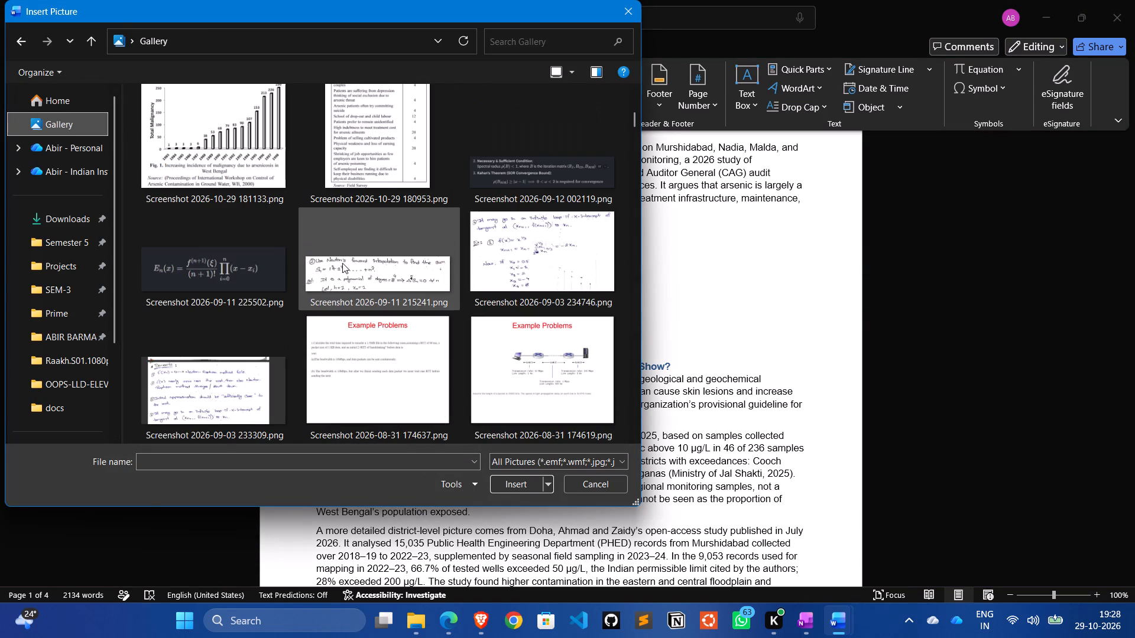
{"action": "left_click", "coordinate": [231, 173]}
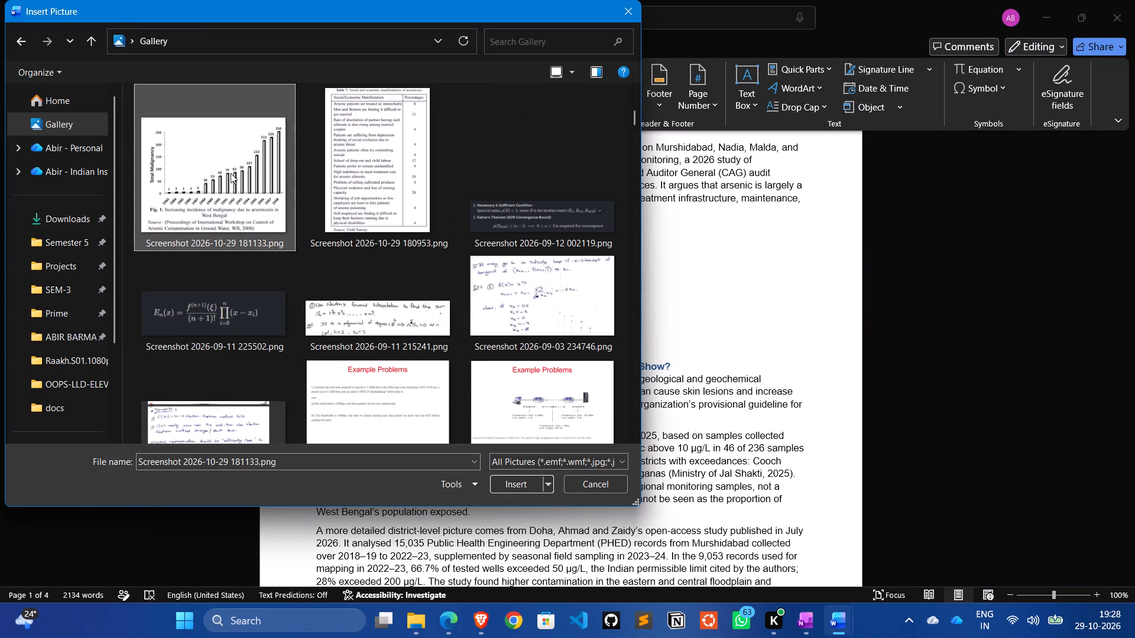
{"action": "left_click", "coordinate": [518, 478]}
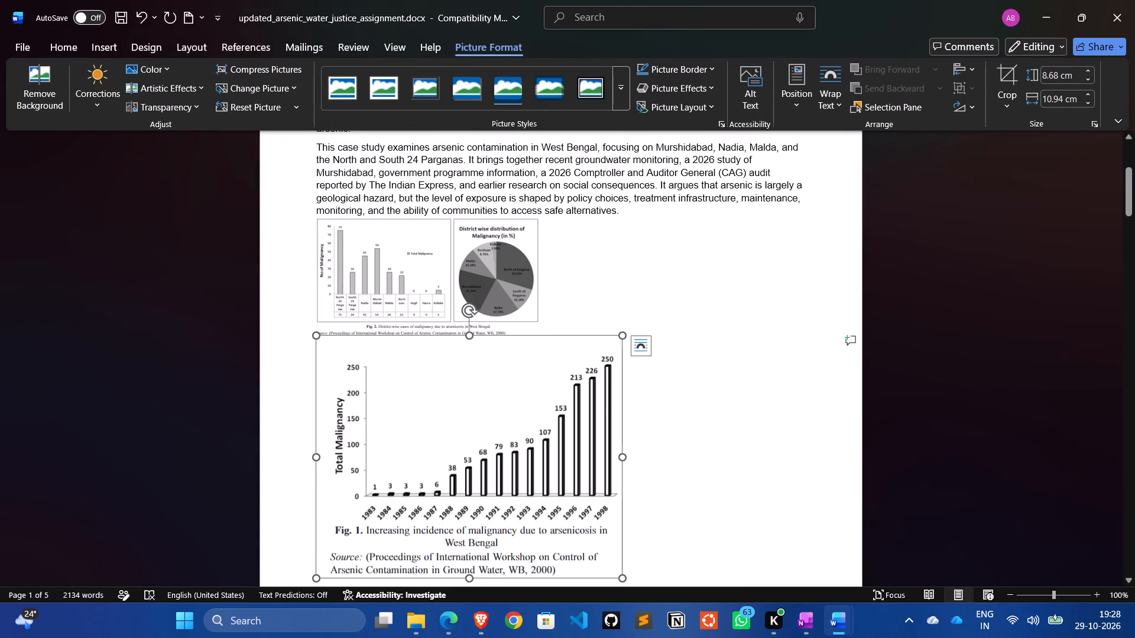
Shrink the inserted yearly malignancy chart to about 4.18 cm high by 5.27 cm wide so it sits beside the first picture.
{"action": "scroll", "coordinate": [469, 383], "scroll_direction": "down", "scroll_amount": 2}
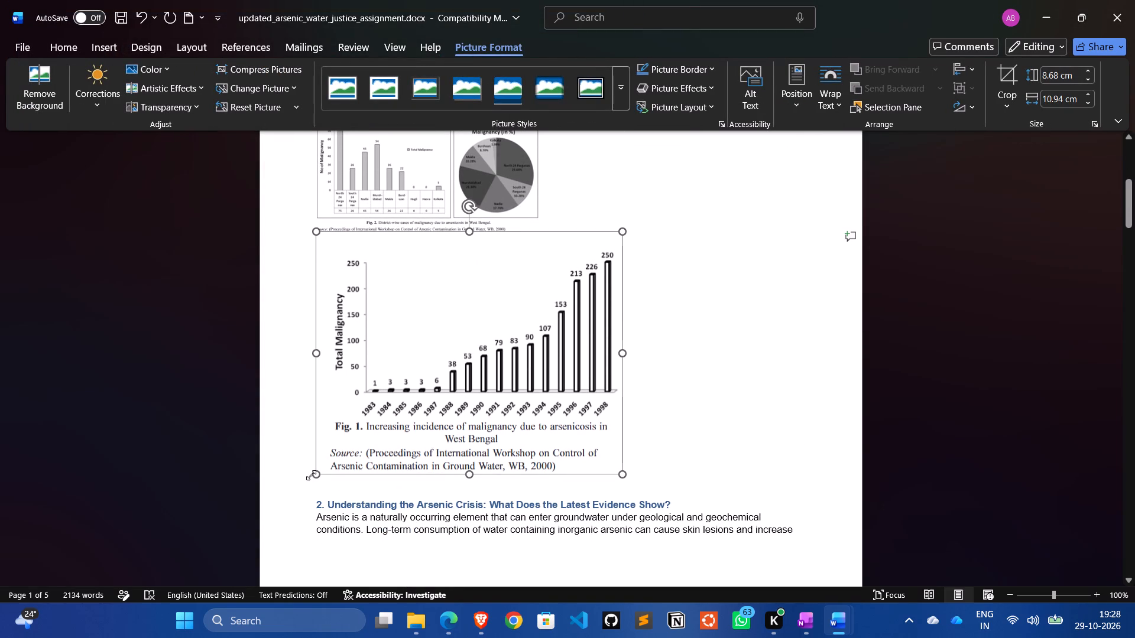
{"action": "left_click_drag", "start_coordinate": [313, 475], "coordinate": [394, 386]}
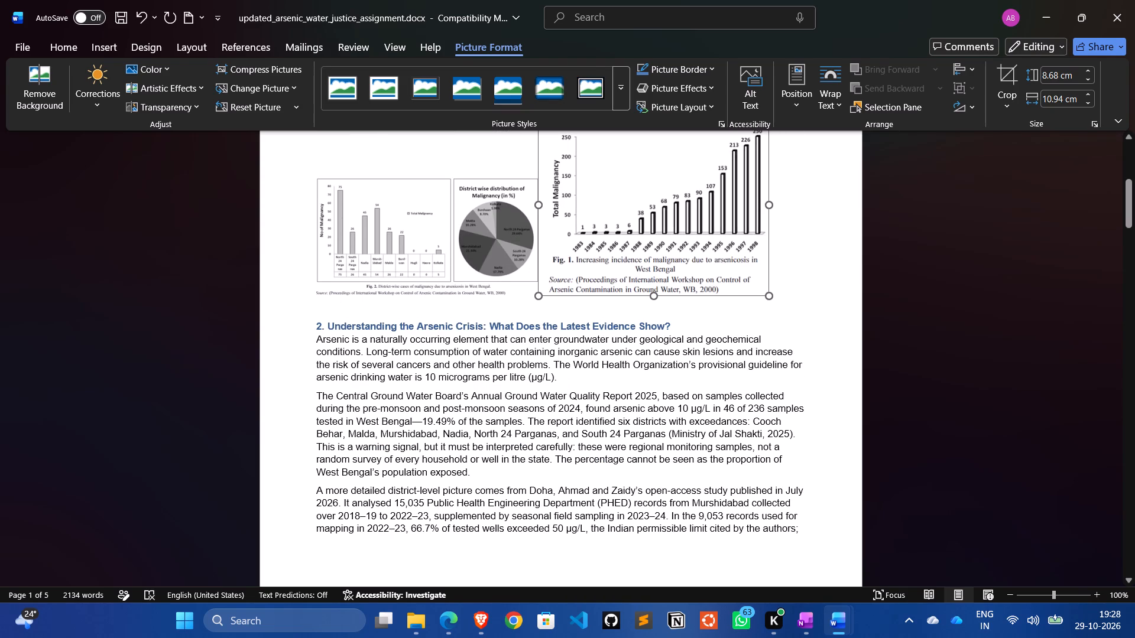
{"action": "left_click_drag", "start_coordinate": [394, 386], "coordinate": [442, 242]}
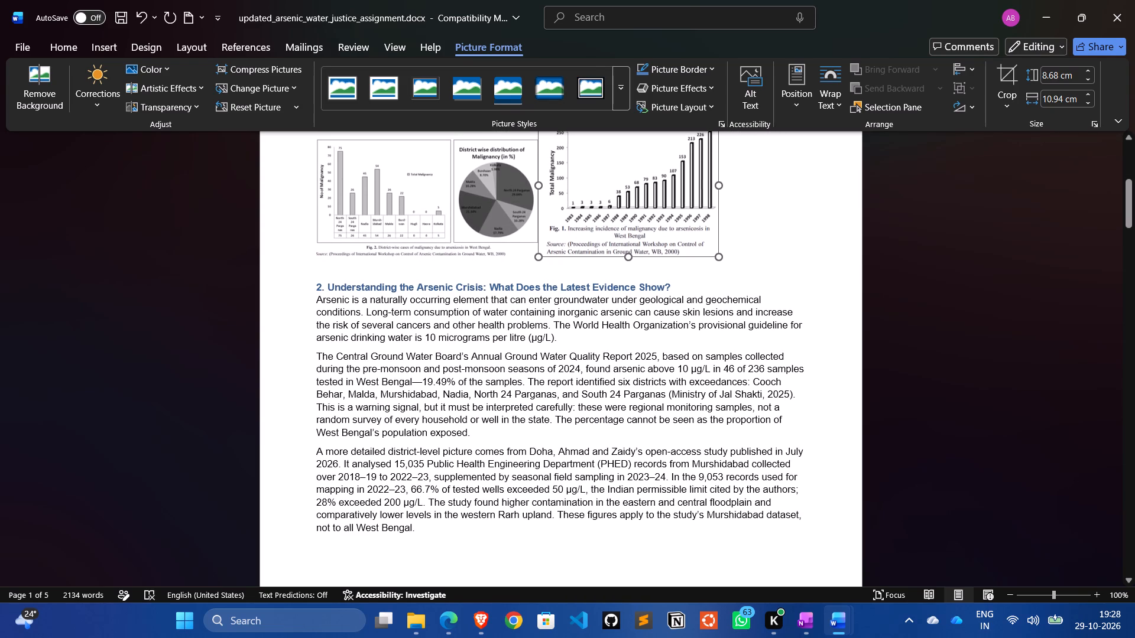
{"action": "scroll", "coordinate": [559, 255], "scroll_direction": "up", "scroll_amount": 2}
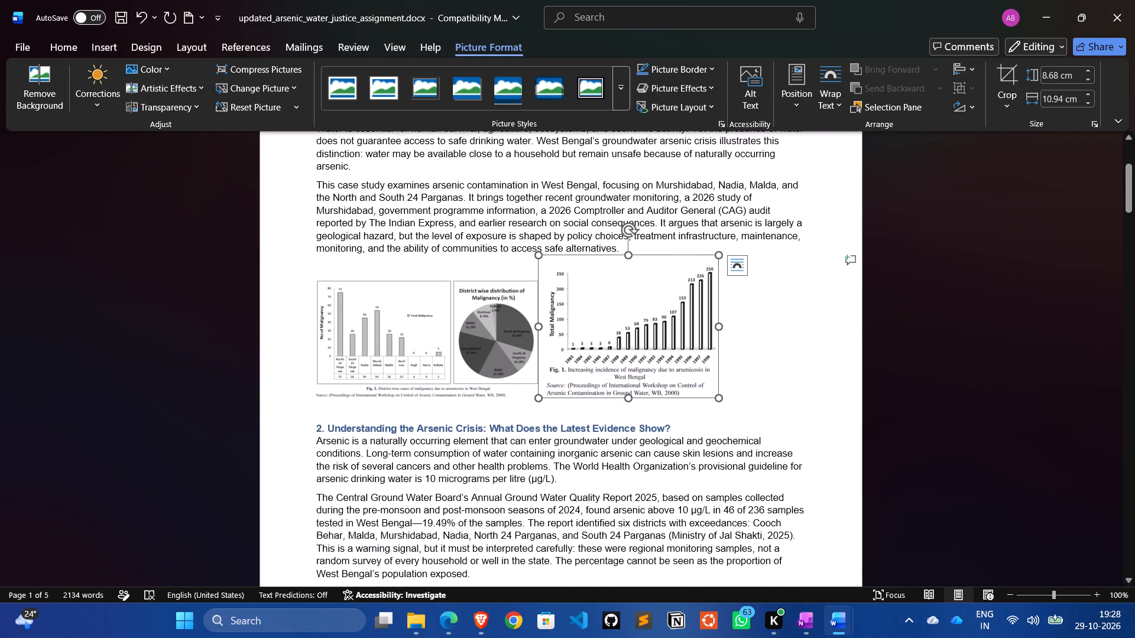
{"action": "left_click_drag", "start_coordinate": [539, 396], "coordinate": [572, 359]}
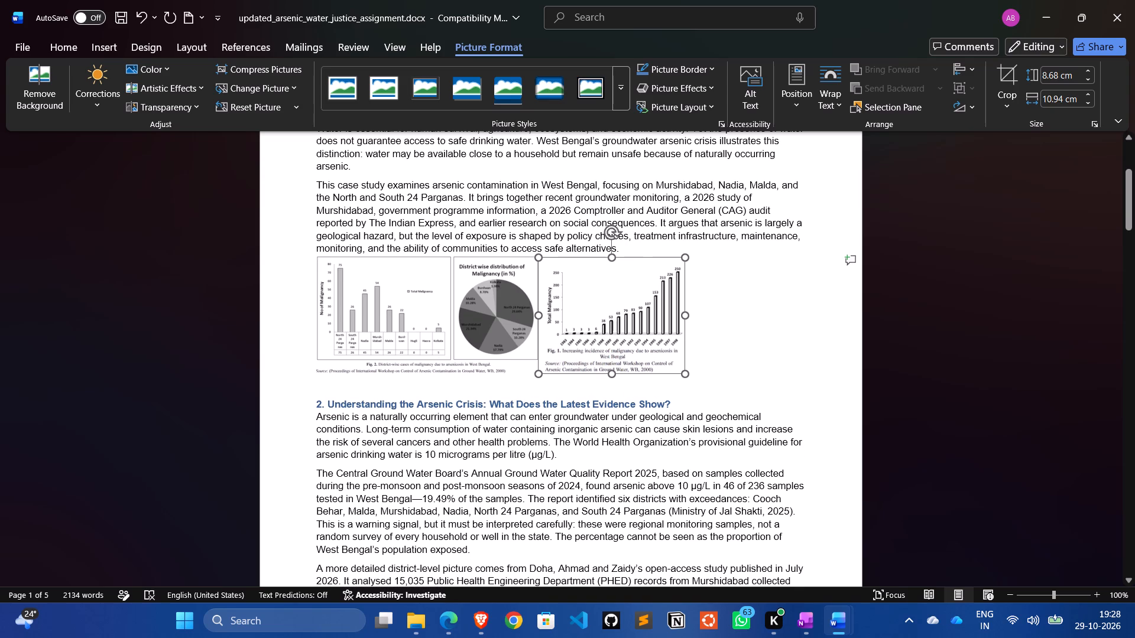
{"action": "left_click_drag", "start_coordinate": [572, 359], "coordinate": [571, 362]}
{"action": "left_click", "coordinate": [532, 367]}
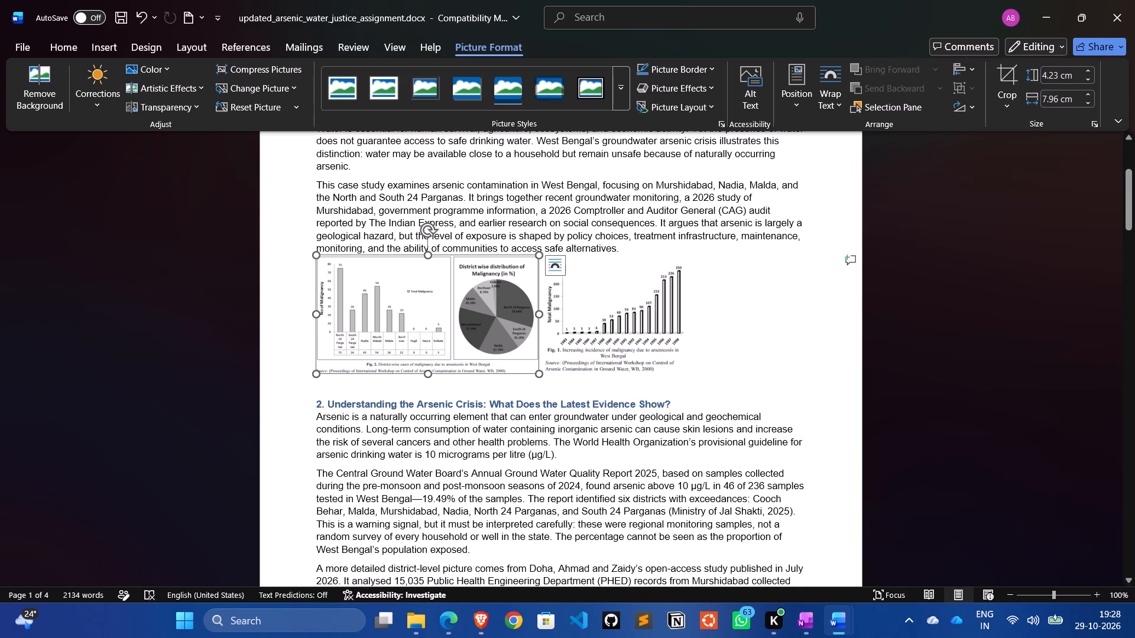
{"action": "left_click", "coordinate": [609, 344]}
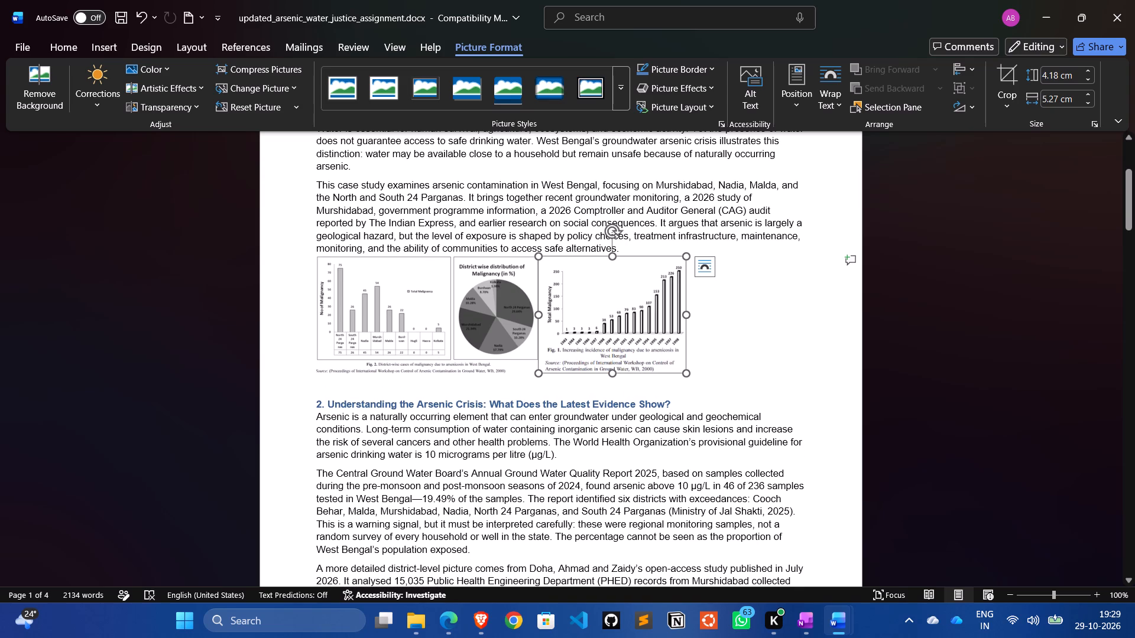
Insert eight spaces between the bar and pie chart picture and the yearly malignancy chart to separate them.
{"action": "left_click", "coordinate": [589, 411]}
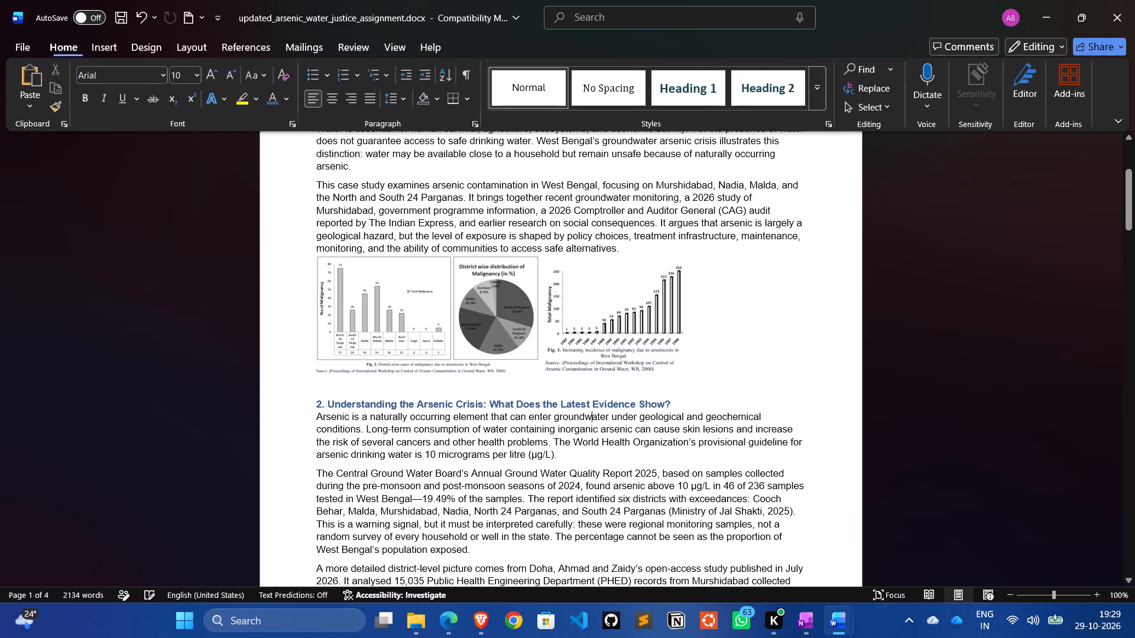
{"action": "left_click", "coordinate": [539, 365]}
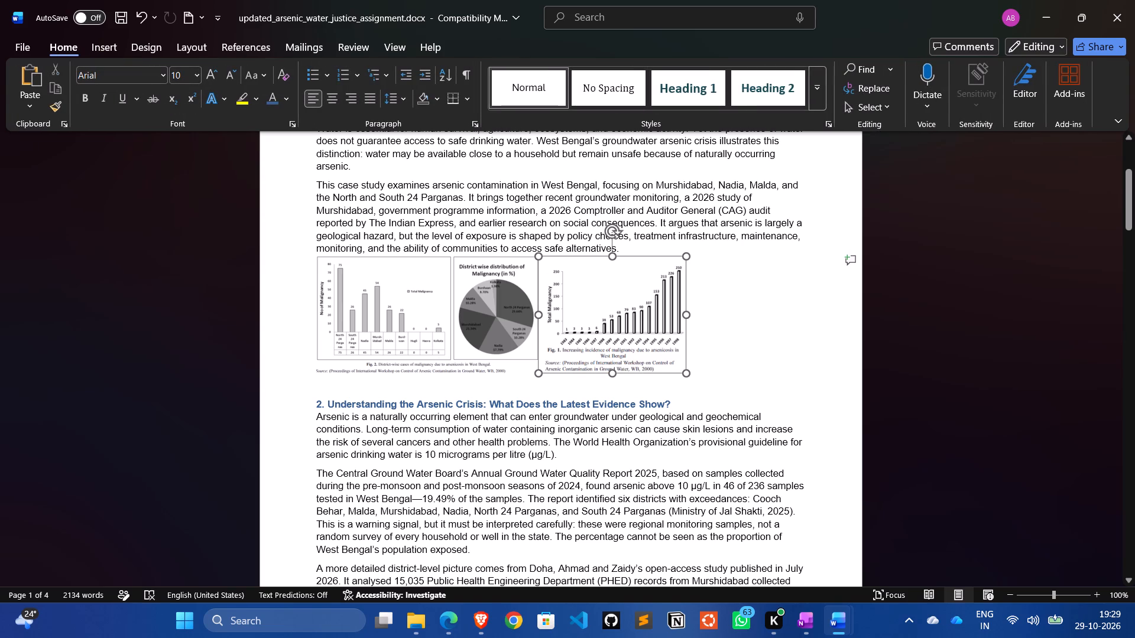
{"action": "left_click", "coordinate": [534, 363]}
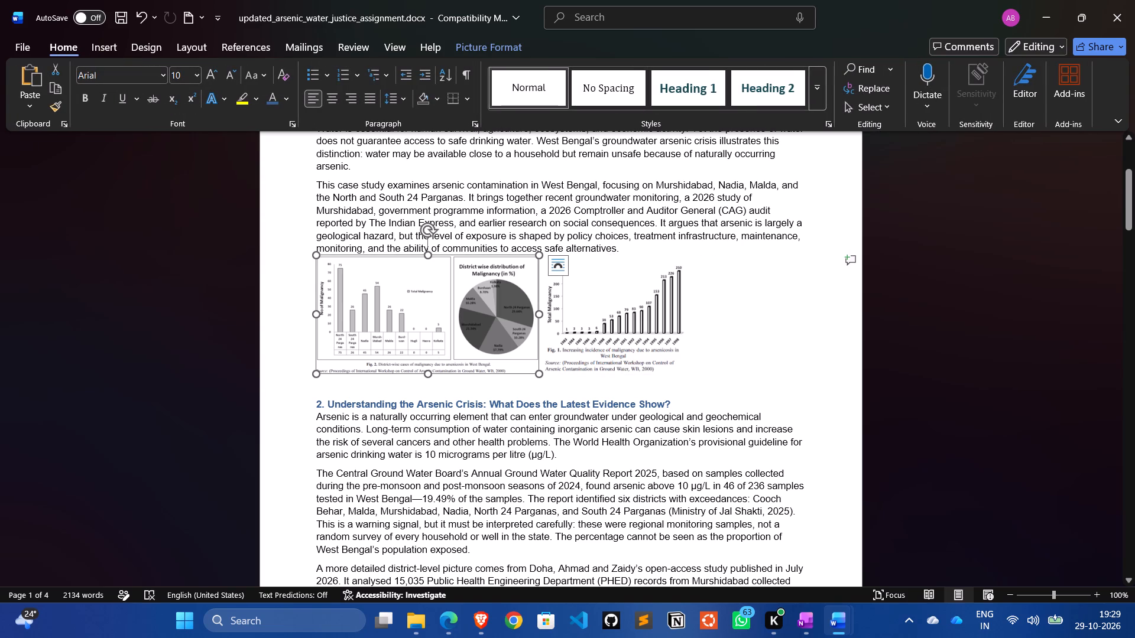
{"action": "left_click", "coordinate": [539, 358]}
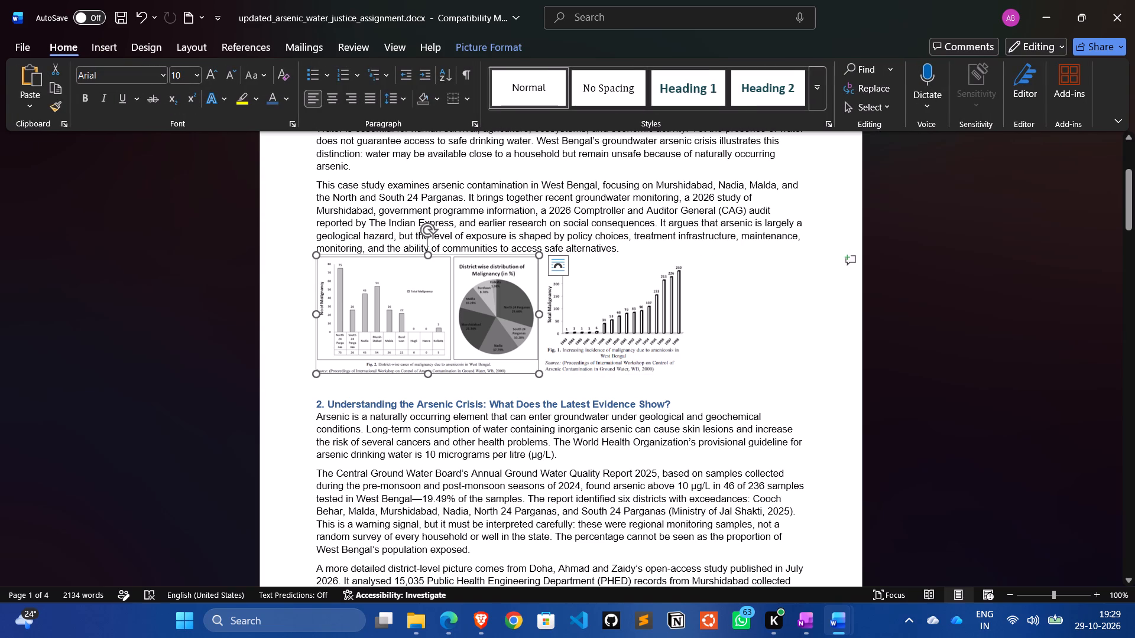
{"action": "left_click", "coordinate": [539, 358]}
{"action": "left_click", "coordinate": [313, 363]}
{"action": "left_click", "coordinate": [621, 252]}
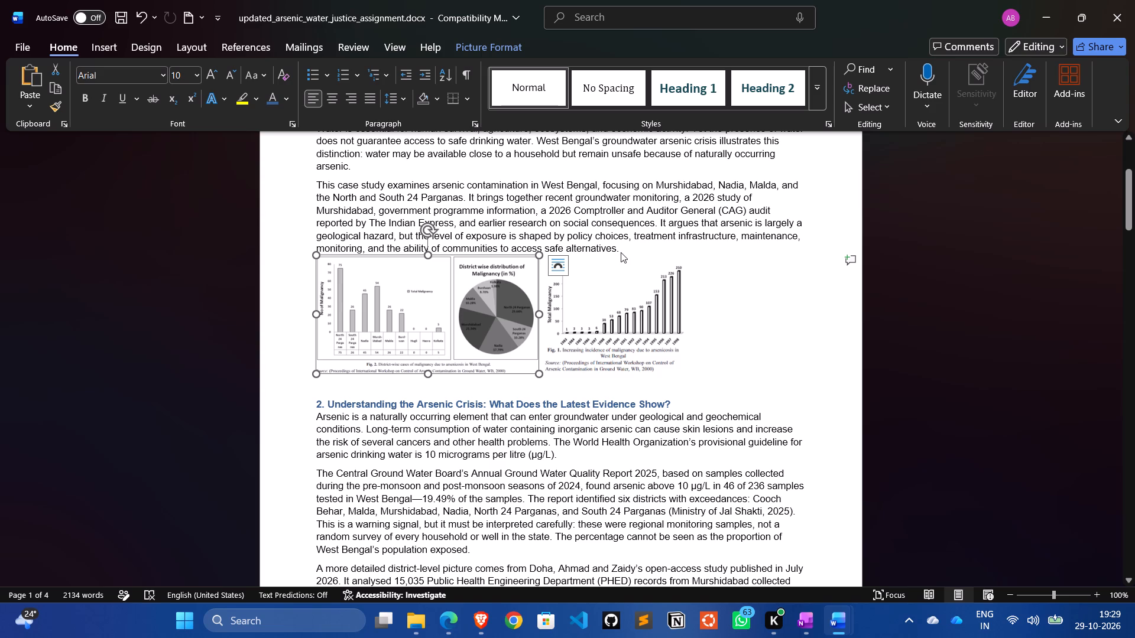
{"action": "left_click", "coordinate": [621, 252]}
{"action": "key", "text": "Right"}
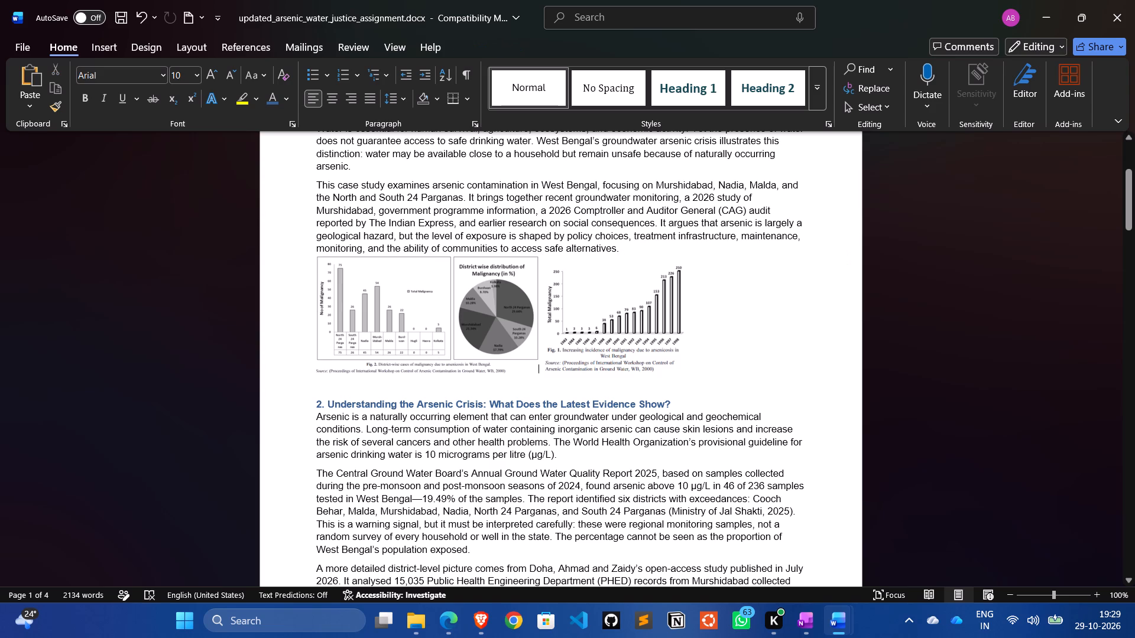
{"action": "key", "text": "space"}
{"action": "key", "text": "space"}
{"action": "key", "text": "space"}
{"action": "key", "text": "space"}
{"action": "key", "text": "space"}
{"action": "key", "text": "space"}
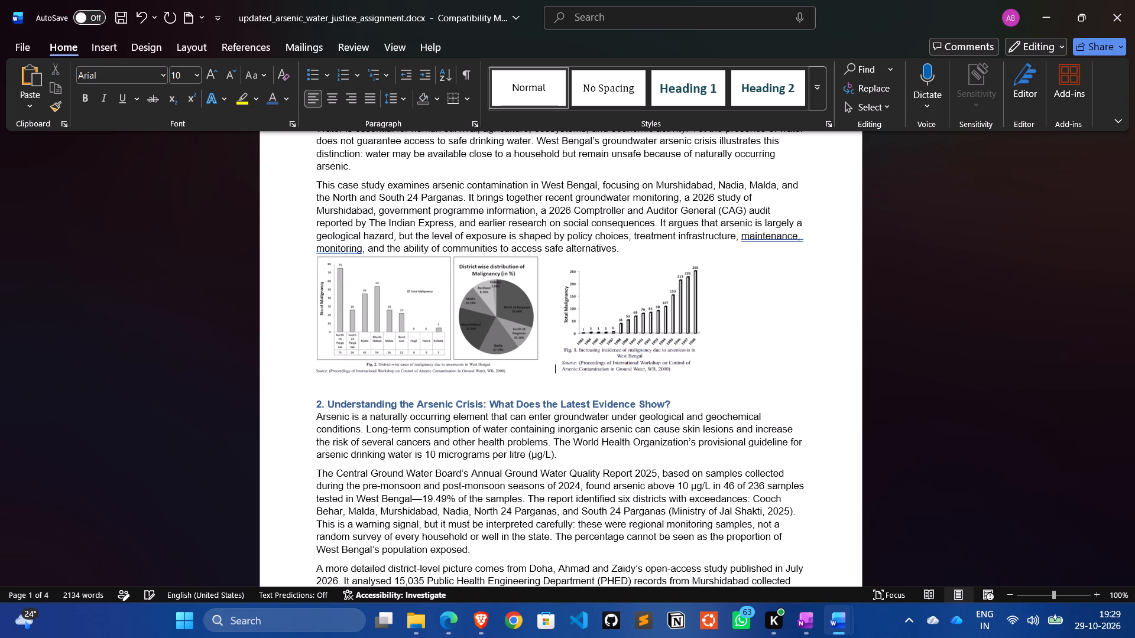
{"action": "key", "text": "space"}
{"action": "key", "text": "space"}
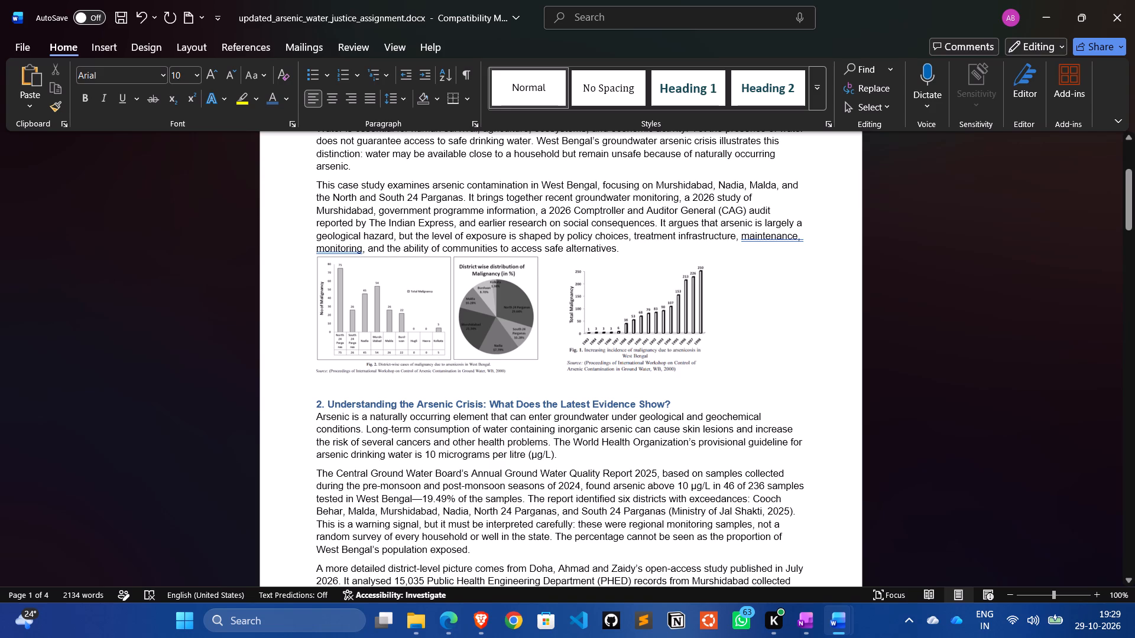
Crop the bar and pie chart picture from below to cut off its embedded figure title and source line.
{"action": "left_click", "coordinate": [510, 311]}
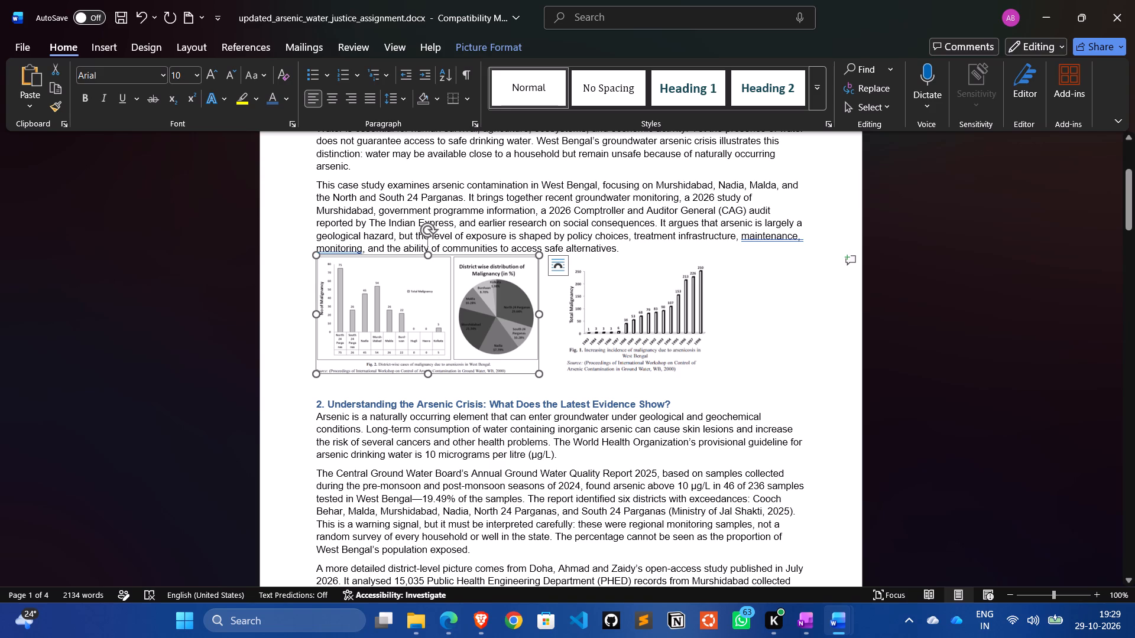
{"action": "right_click", "coordinate": [510, 311]}
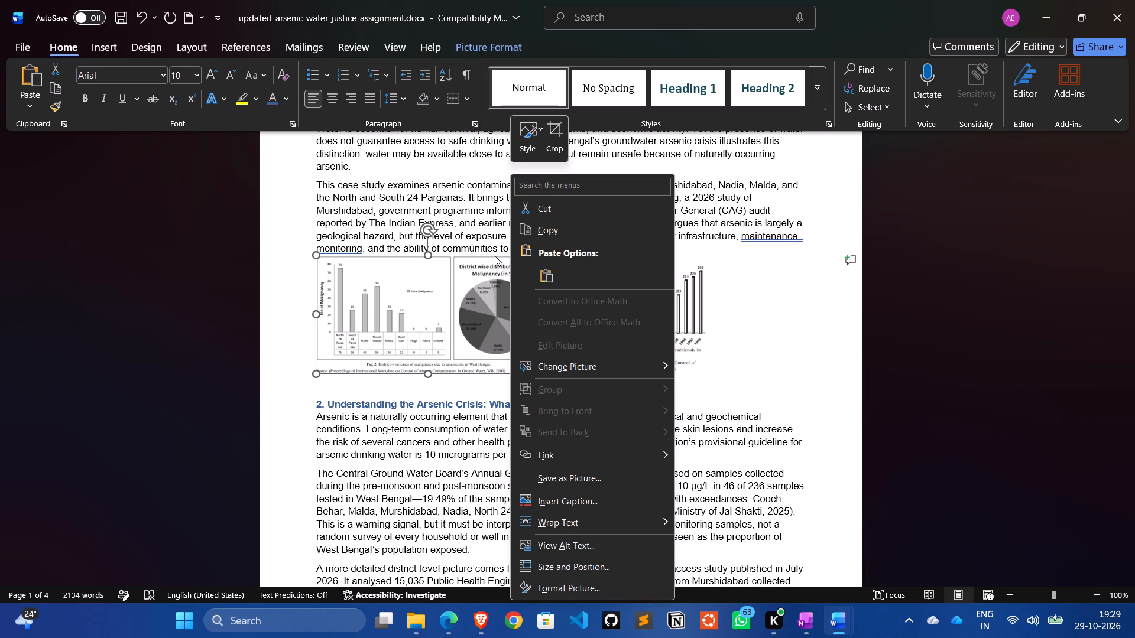
{"action": "left_click", "coordinate": [557, 134]}
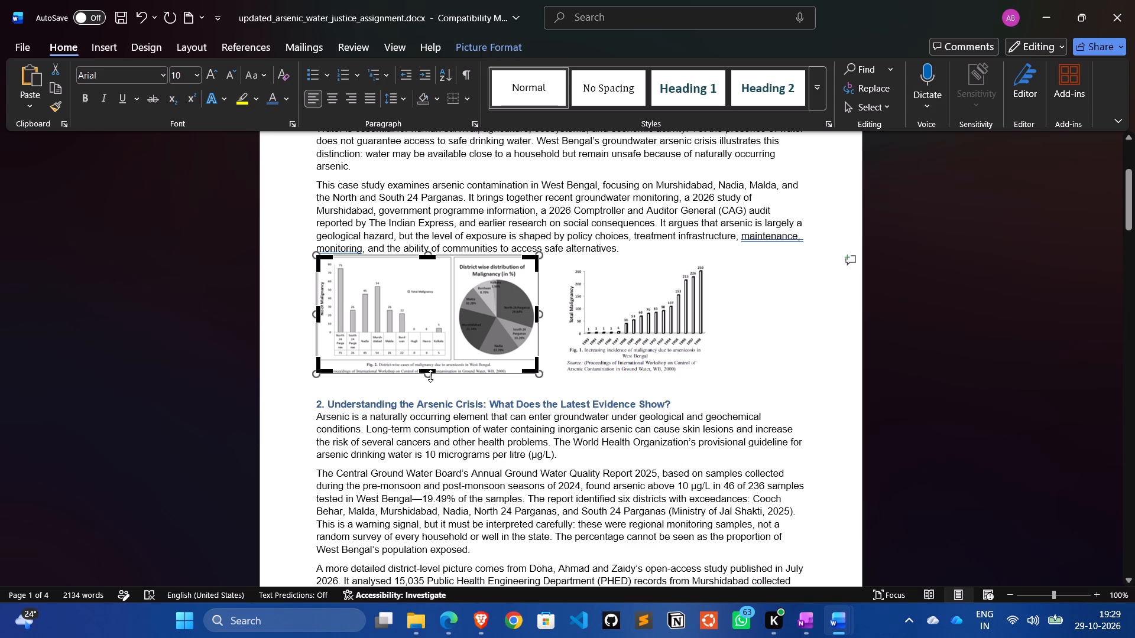
{"action": "left_click_drag", "start_coordinate": [426, 375], "coordinate": [427, 364]}
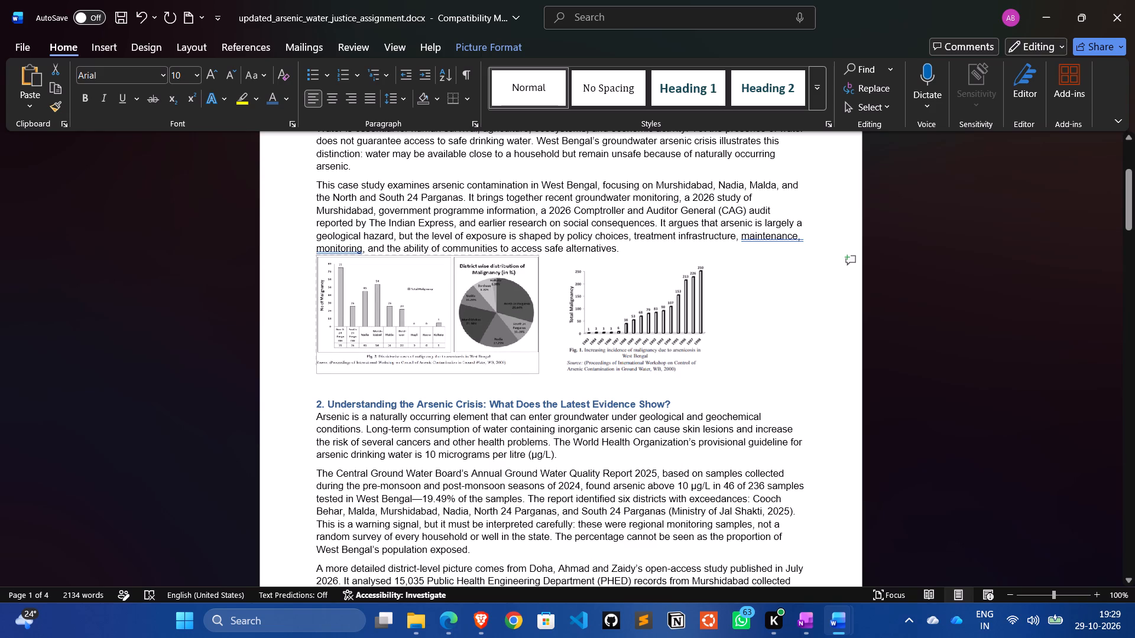
{"action": "left_click_drag", "start_coordinate": [427, 364], "coordinate": [427, 386]}
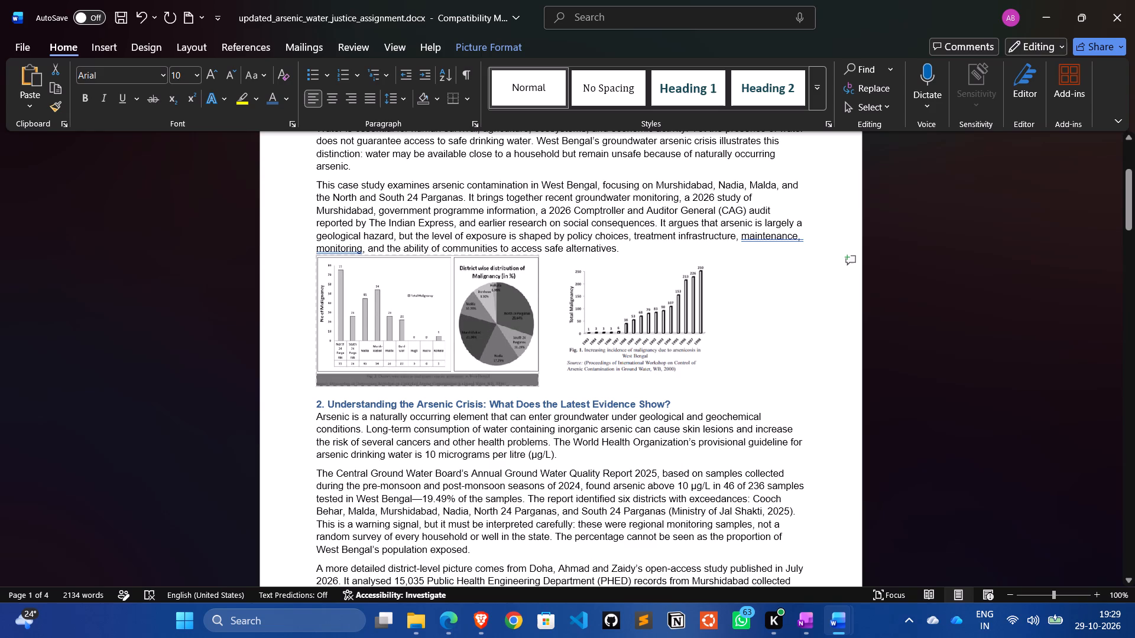
{"action": "left_click_drag", "start_coordinate": [427, 386], "coordinate": [429, 387]}
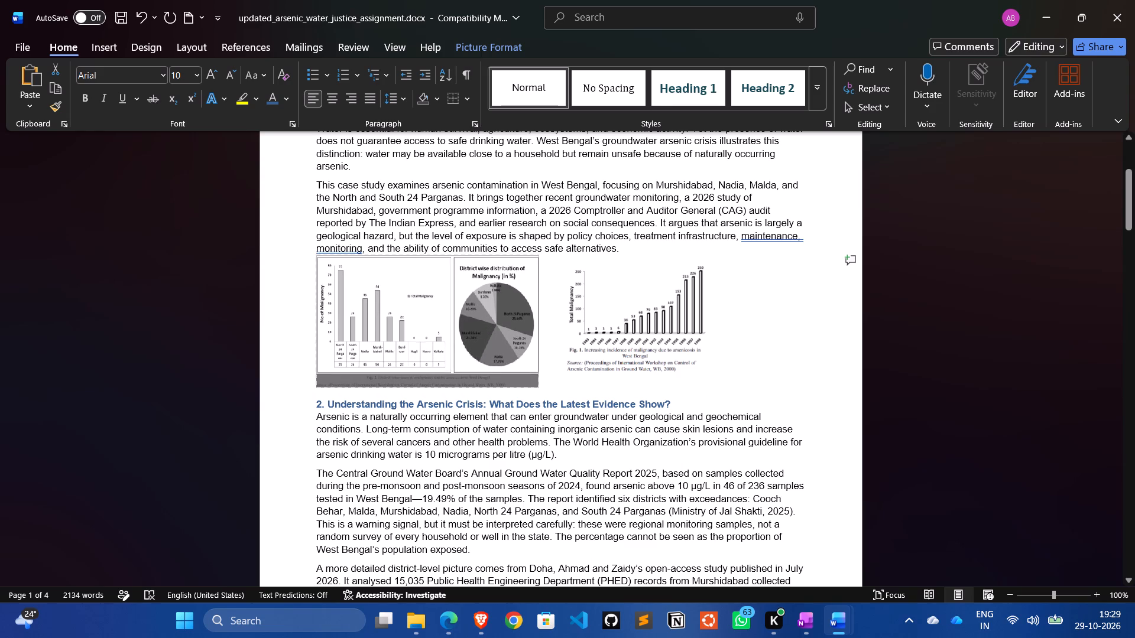
{"action": "left_click_drag", "start_coordinate": [429, 387], "coordinate": [430, 387]}
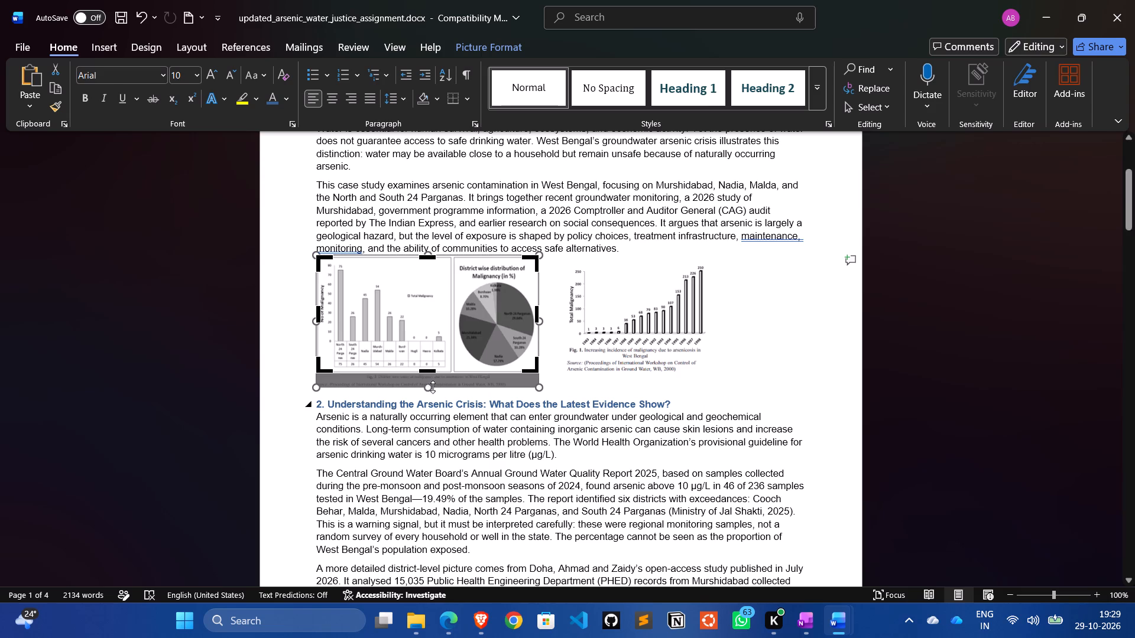
{"action": "left_click", "coordinate": [612, 392]}
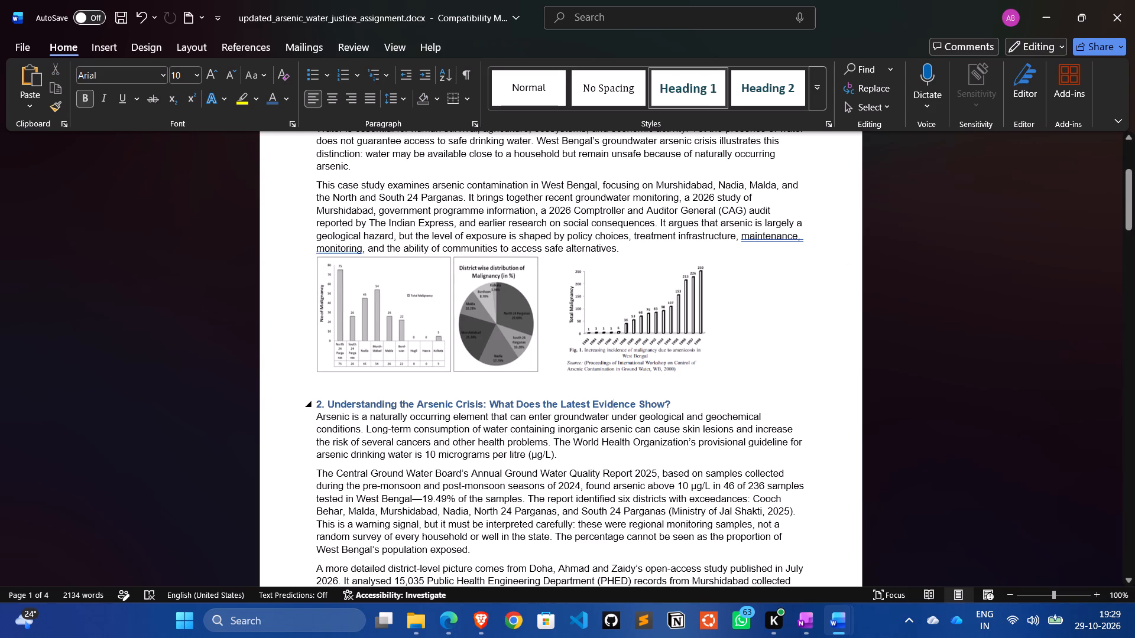
Crop the yearly malignancy chart from below to cut off its embedded figure title and source text.
{"action": "left_click", "coordinate": [666, 338]}
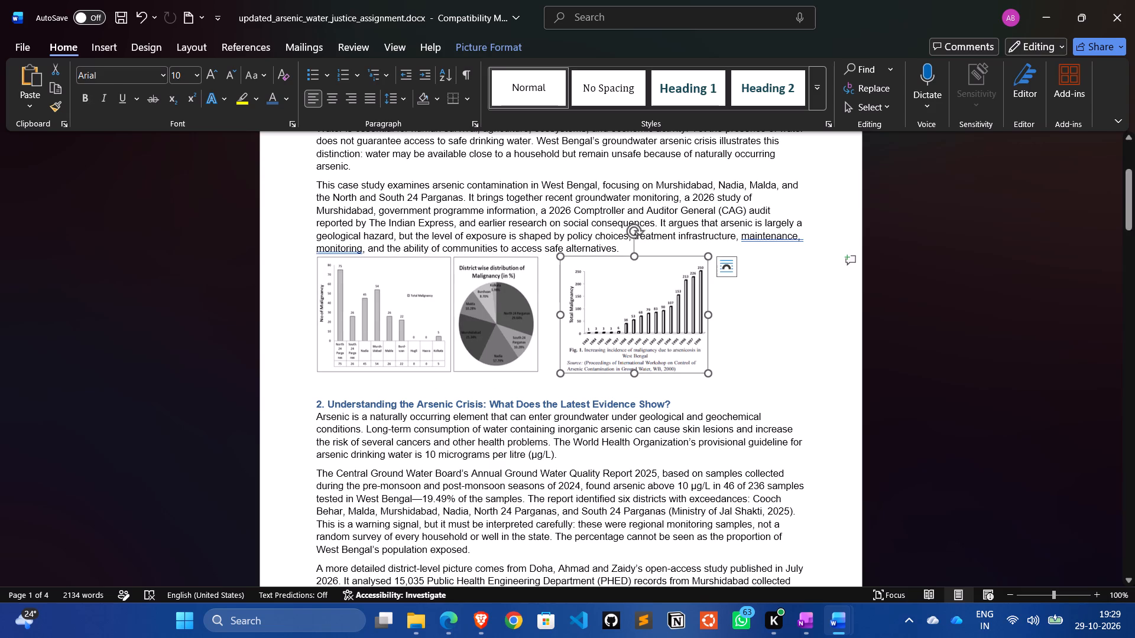
{"action": "right_click", "coordinate": [651, 324]}
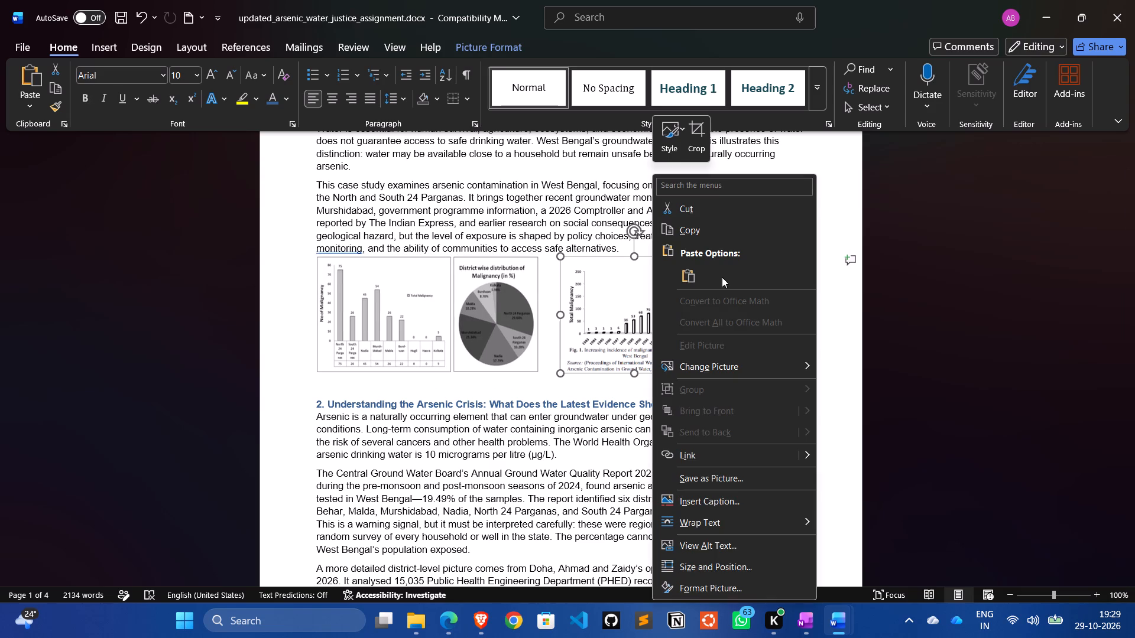
{"action": "left_click", "coordinate": [695, 127]}
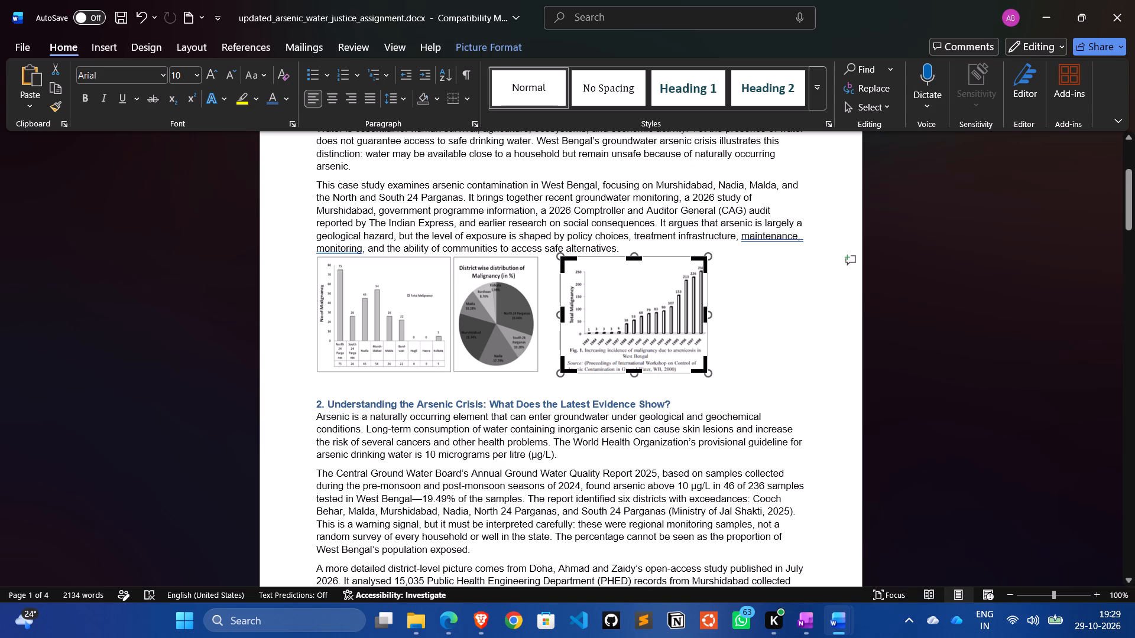
{"action": "left_click_drag", "start_coordinate": [632, 376], "coordinate": [632, 373]}
{"action": "left_click_drag", "start_coordinate": [632, 373], "coordinate": [633, 401]}
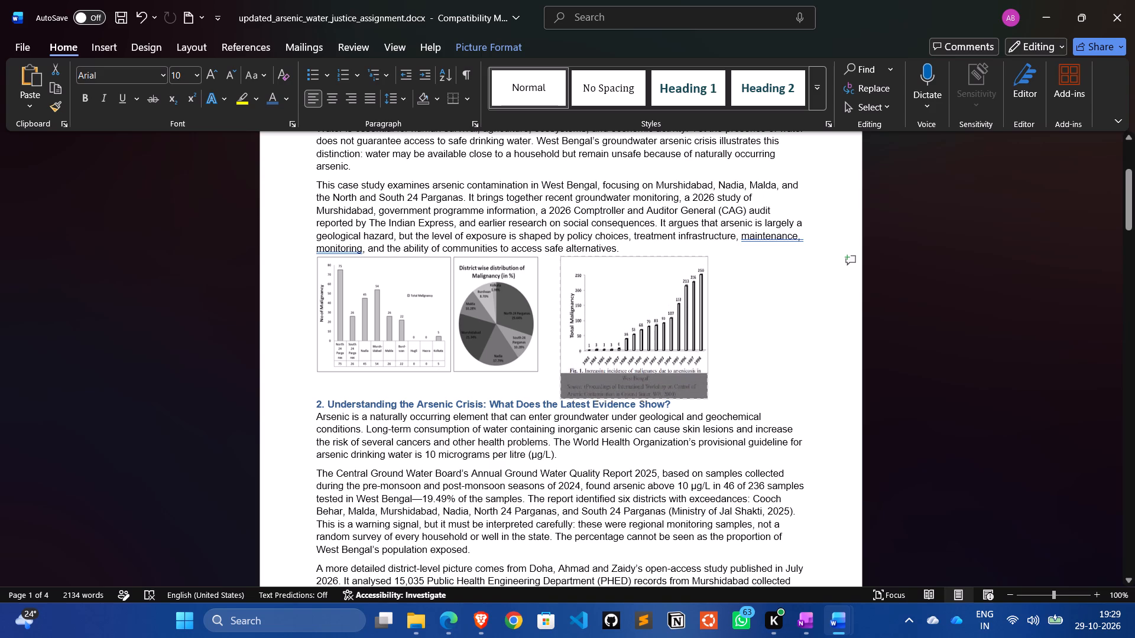
{"action": "left_click_drag", "start_coordinate": [633, 401], "coordinate": [631, 406]}
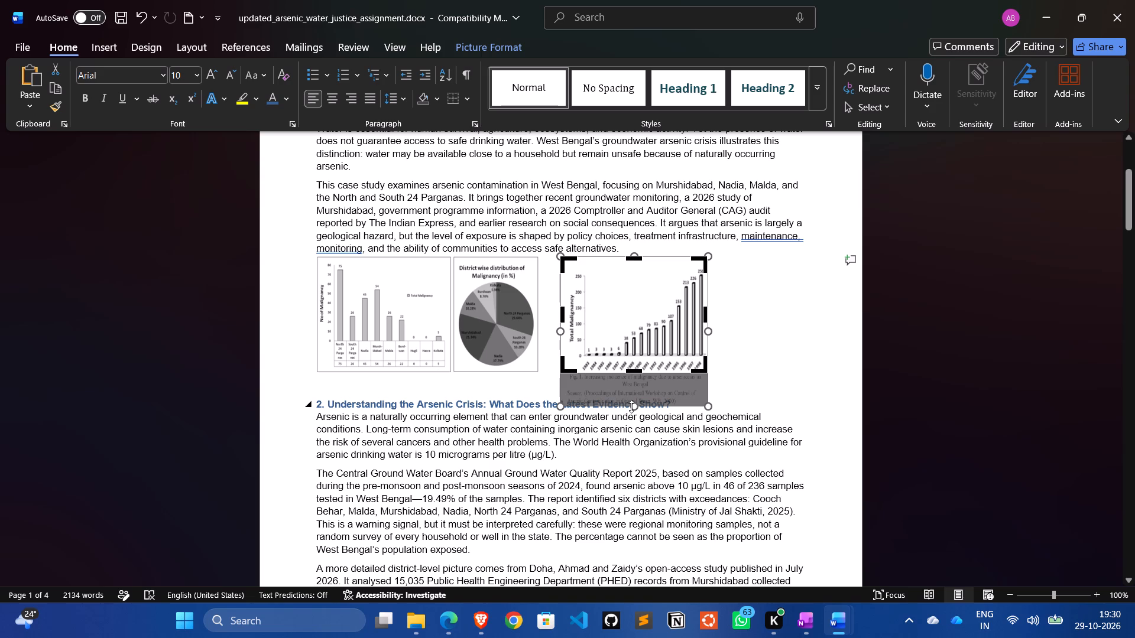
{"action": "left_click", "coordinate": [754, 311]}
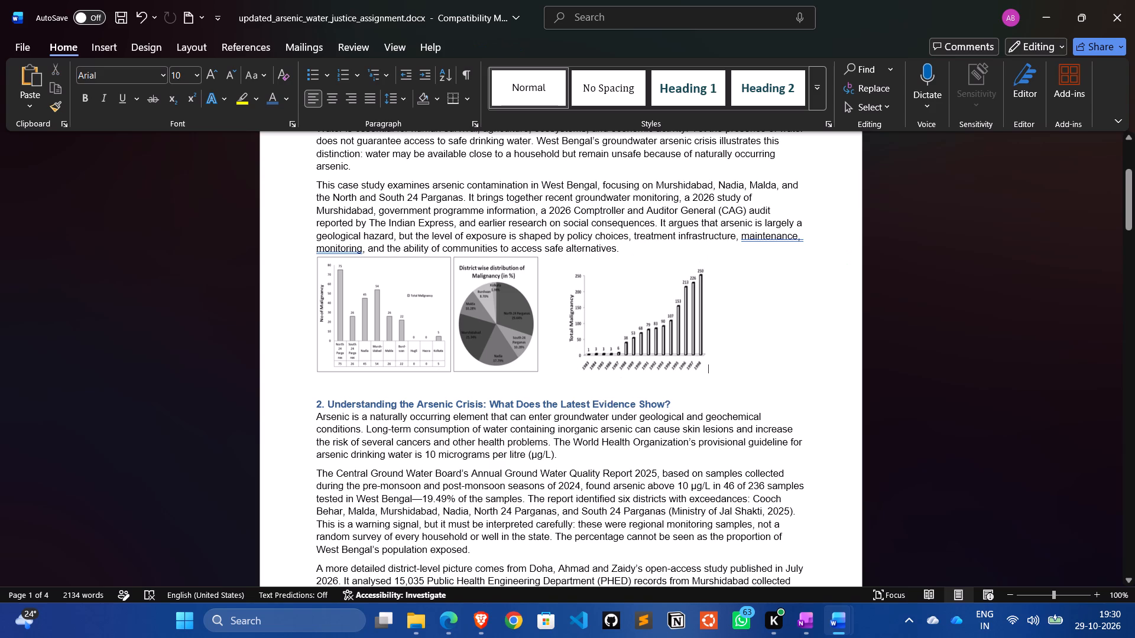
Enlarge the cropped yearly malignancy chart slightly and scale the bar and pie chart picture up to match its height.
{"action": "left_click", "coordinate": [686, 327]}
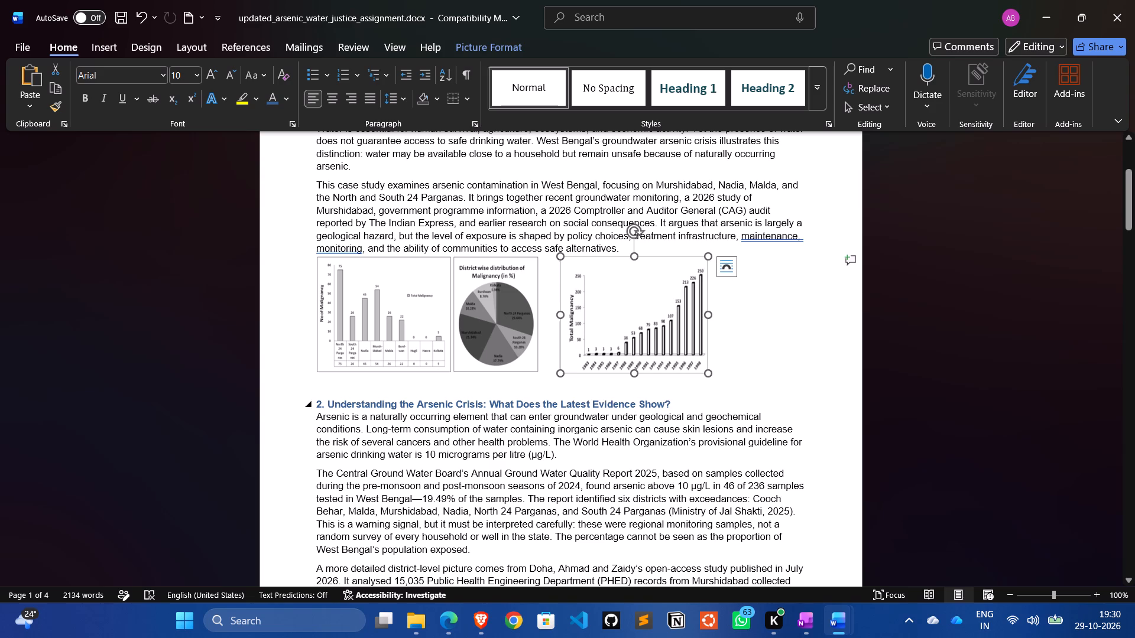
{"action": "left_click_drag", "start_coordinate": [706, 376], "coordinate": [719, 379]}
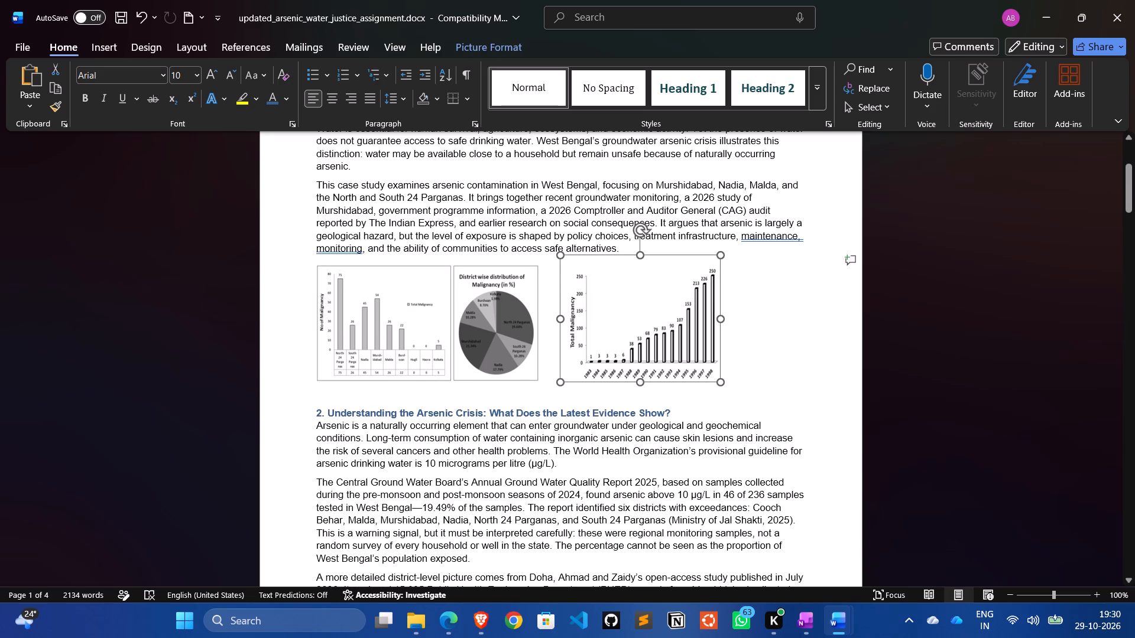
{"action": "left_click_drag", "start_coordinate": [719, 379], "coordinate": [719, 380]}
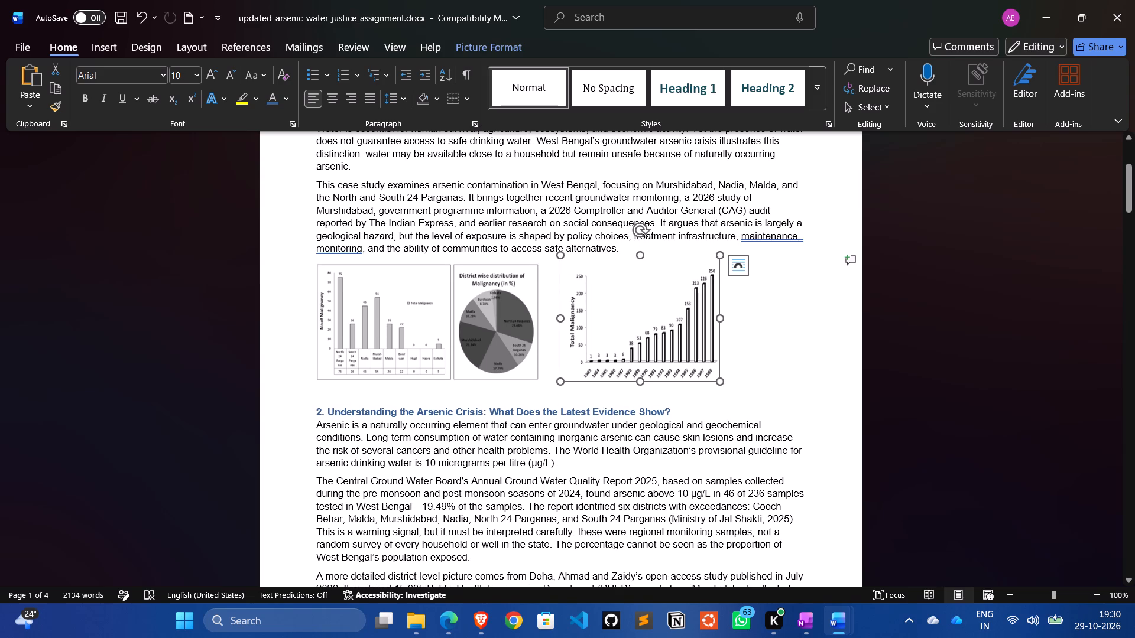
{"action": "left_click", "coordinate": [492, 359]}
{"action": "left_click_drag", "start_coordinate": [539, 385], "coordinate": [534, 388]}
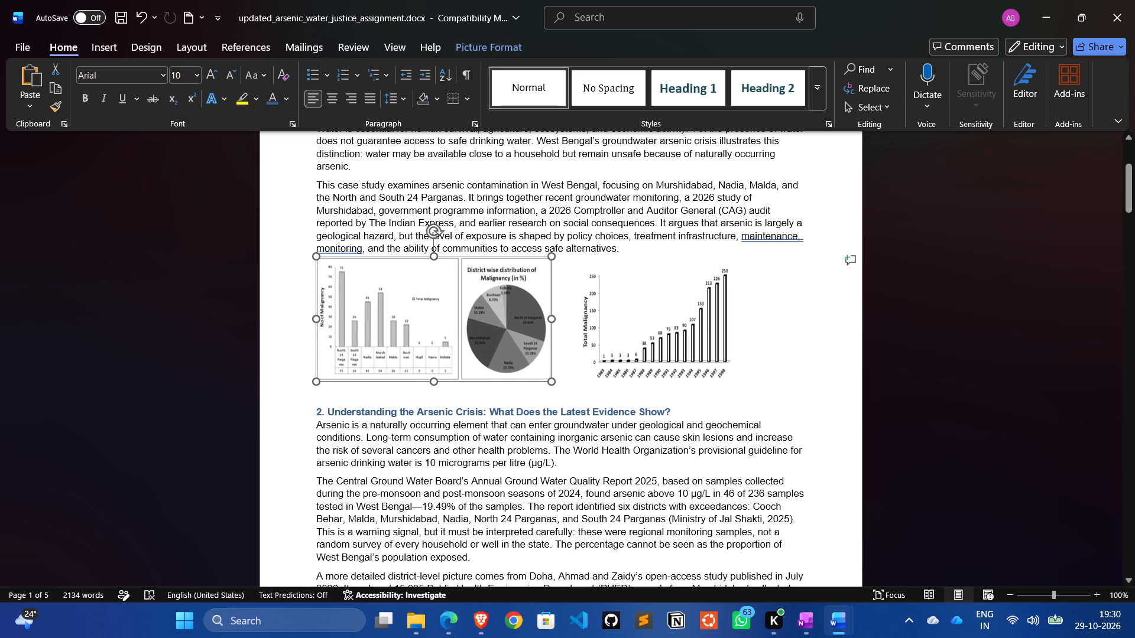
{"action": "left_click_drag", "start_coordinate": [534, 388], "coordinate": [528, 387]}
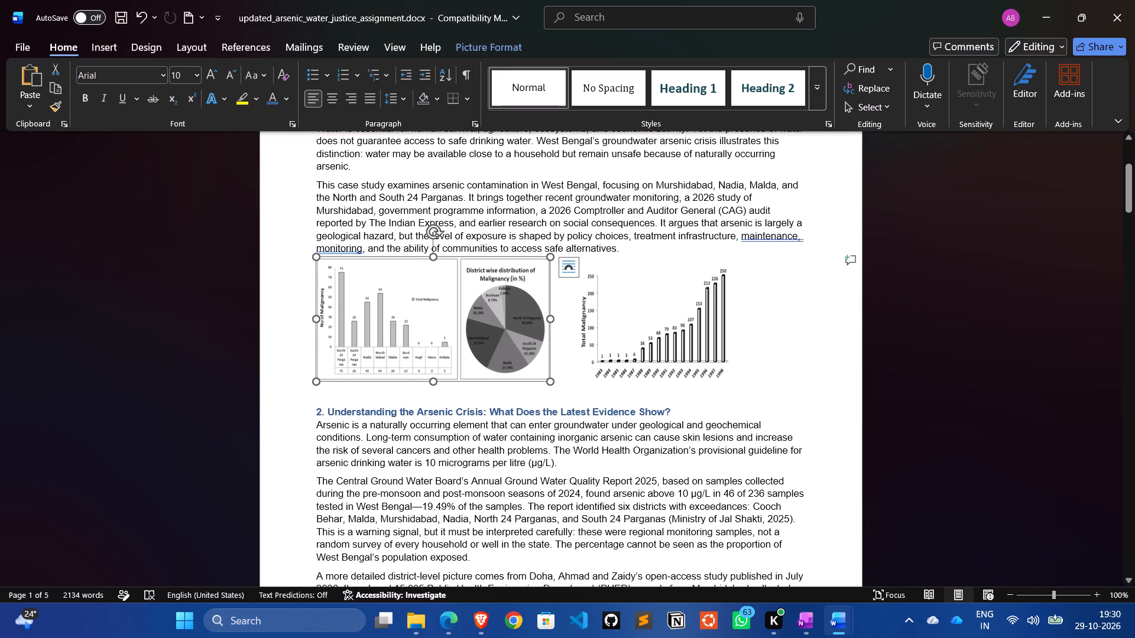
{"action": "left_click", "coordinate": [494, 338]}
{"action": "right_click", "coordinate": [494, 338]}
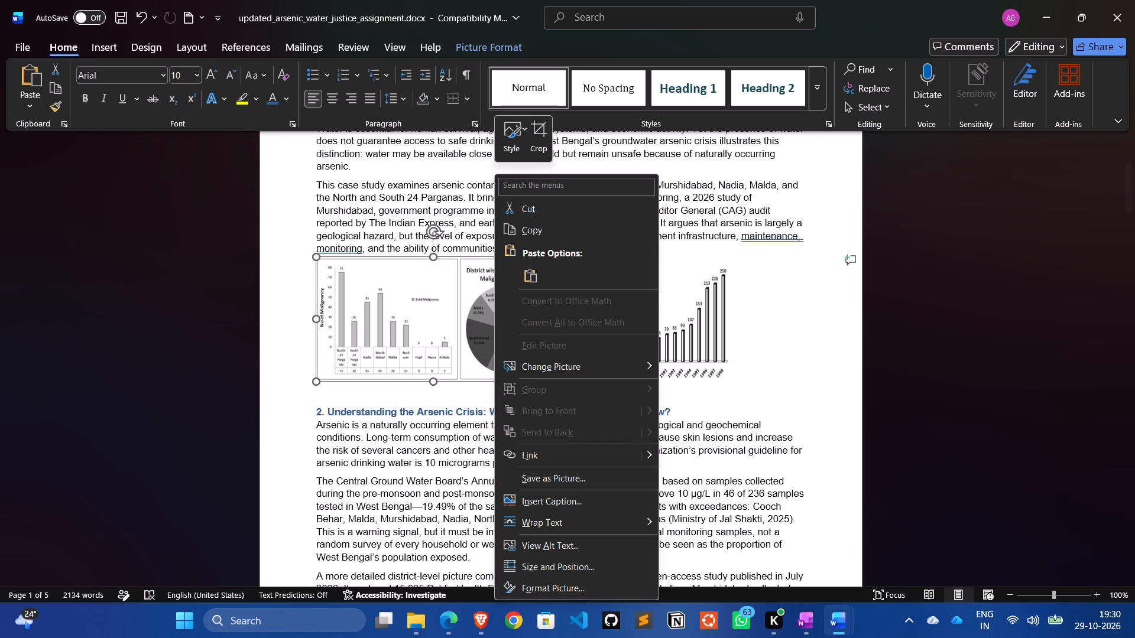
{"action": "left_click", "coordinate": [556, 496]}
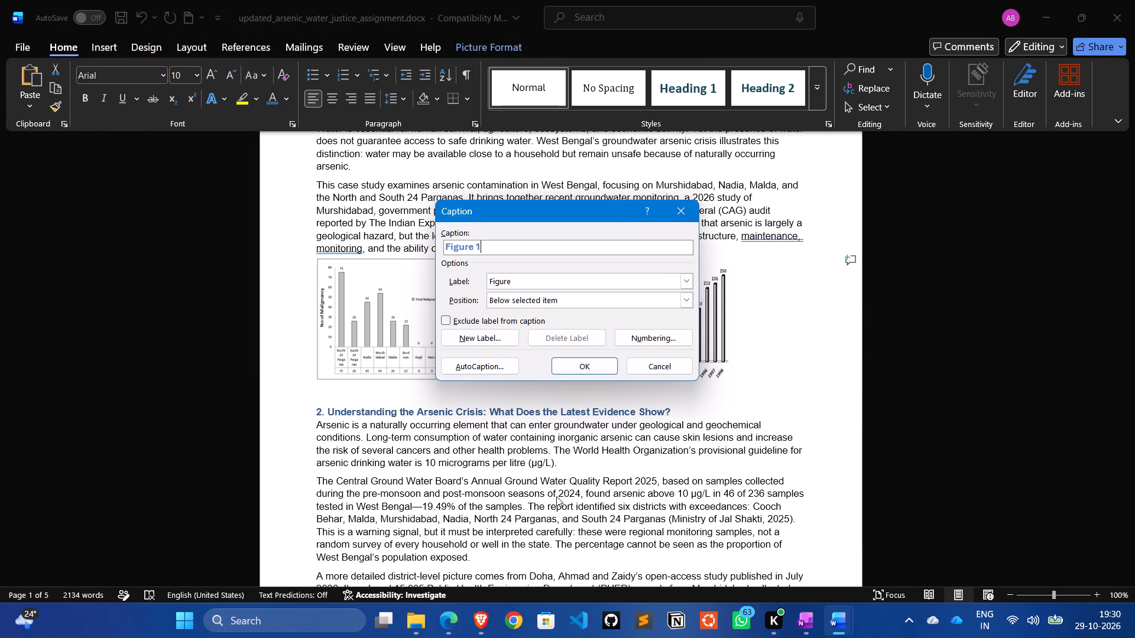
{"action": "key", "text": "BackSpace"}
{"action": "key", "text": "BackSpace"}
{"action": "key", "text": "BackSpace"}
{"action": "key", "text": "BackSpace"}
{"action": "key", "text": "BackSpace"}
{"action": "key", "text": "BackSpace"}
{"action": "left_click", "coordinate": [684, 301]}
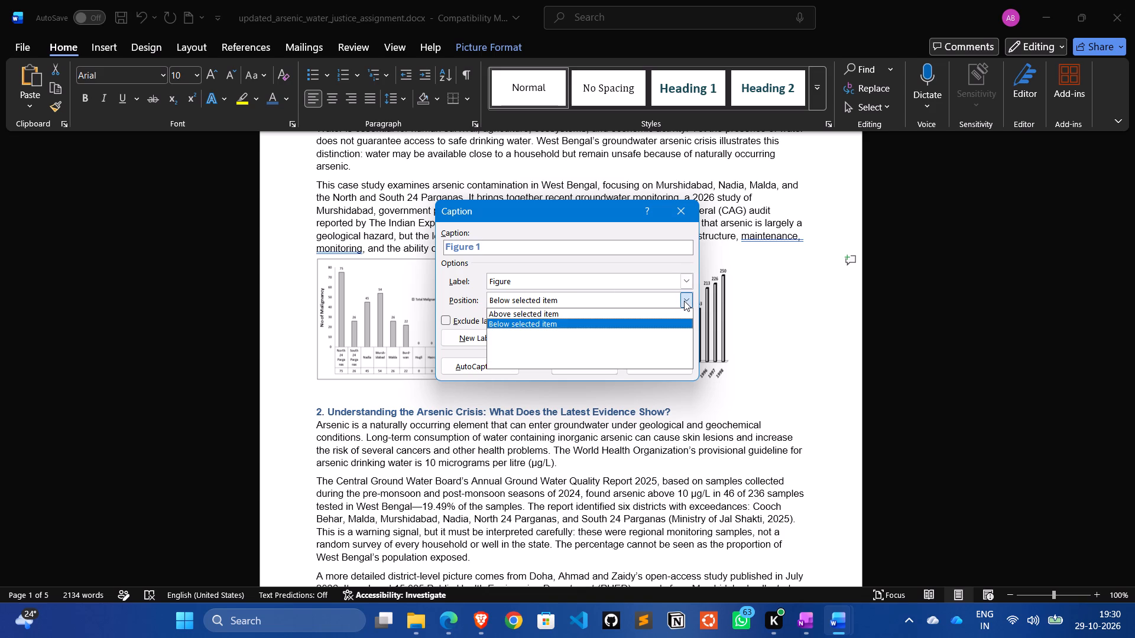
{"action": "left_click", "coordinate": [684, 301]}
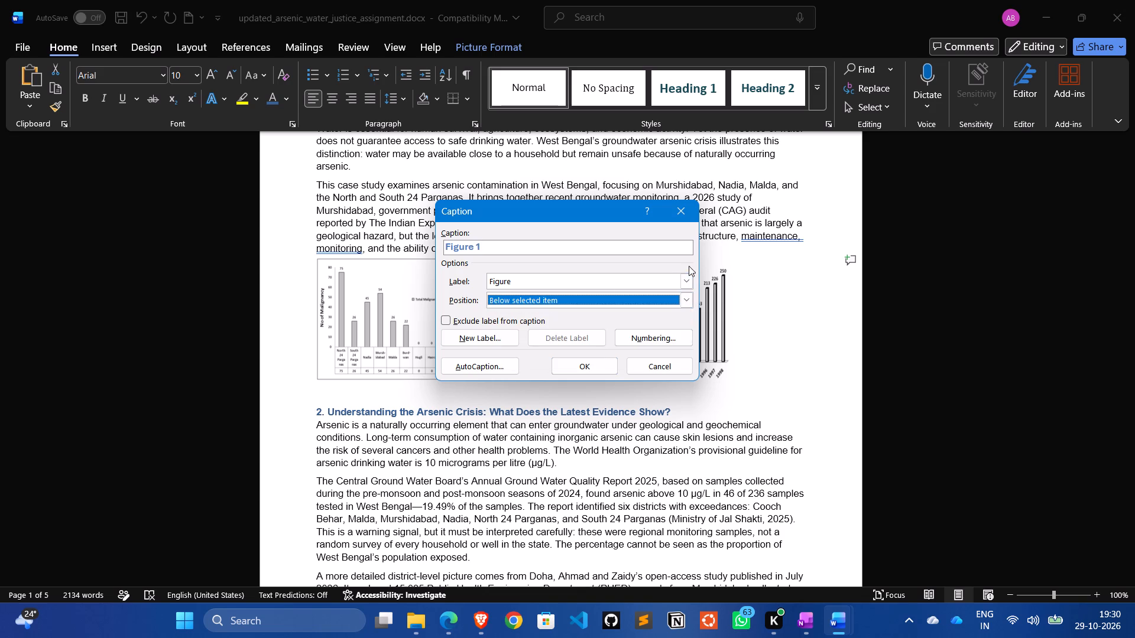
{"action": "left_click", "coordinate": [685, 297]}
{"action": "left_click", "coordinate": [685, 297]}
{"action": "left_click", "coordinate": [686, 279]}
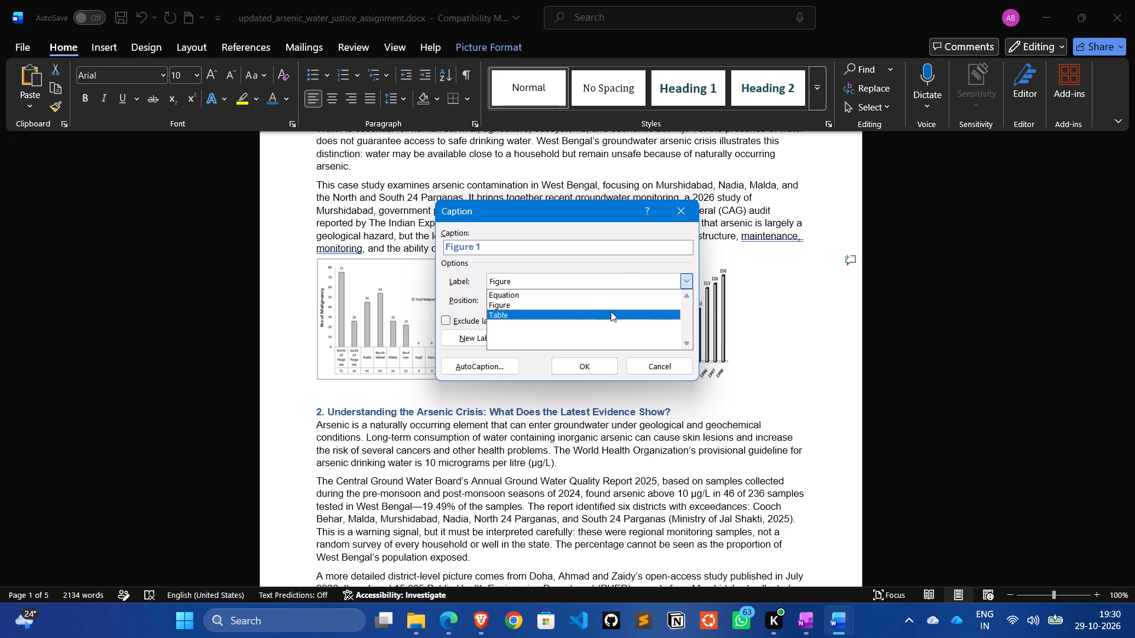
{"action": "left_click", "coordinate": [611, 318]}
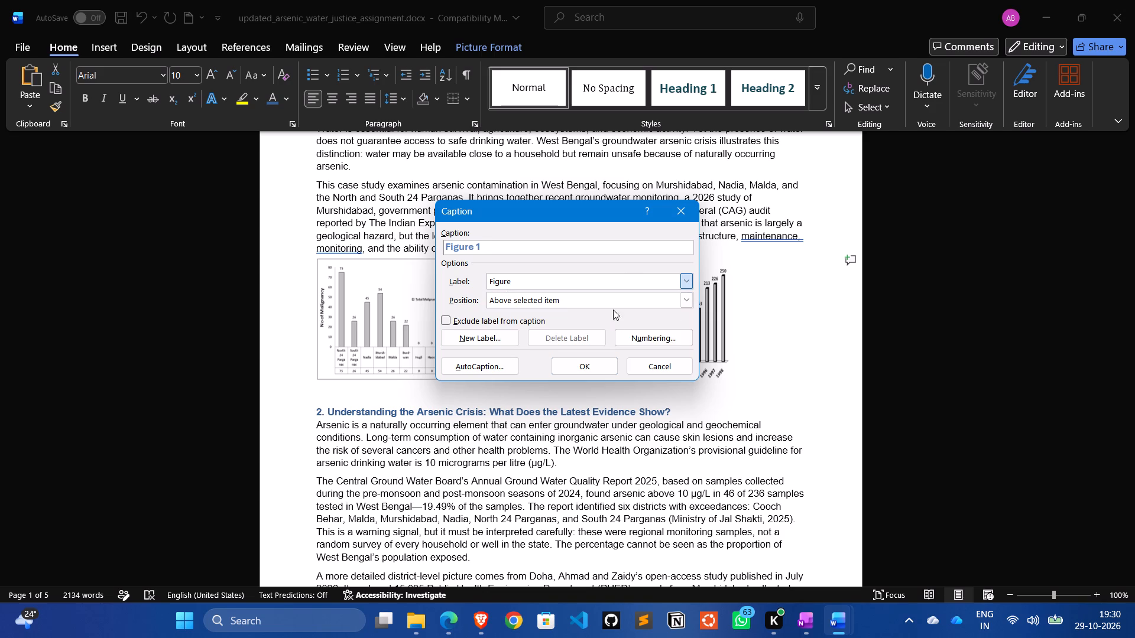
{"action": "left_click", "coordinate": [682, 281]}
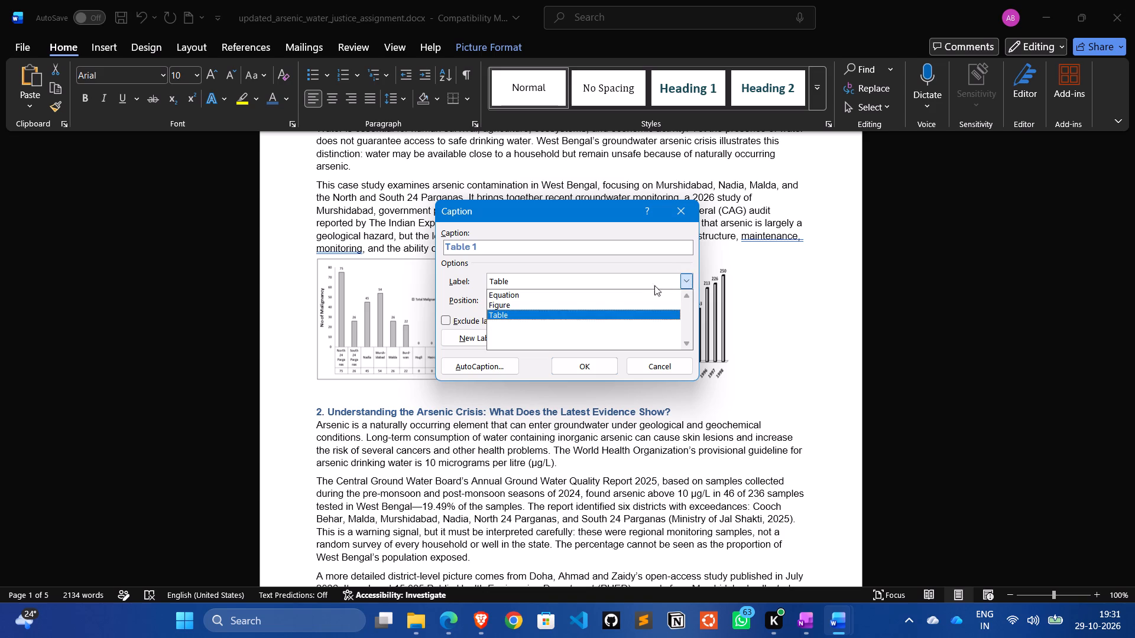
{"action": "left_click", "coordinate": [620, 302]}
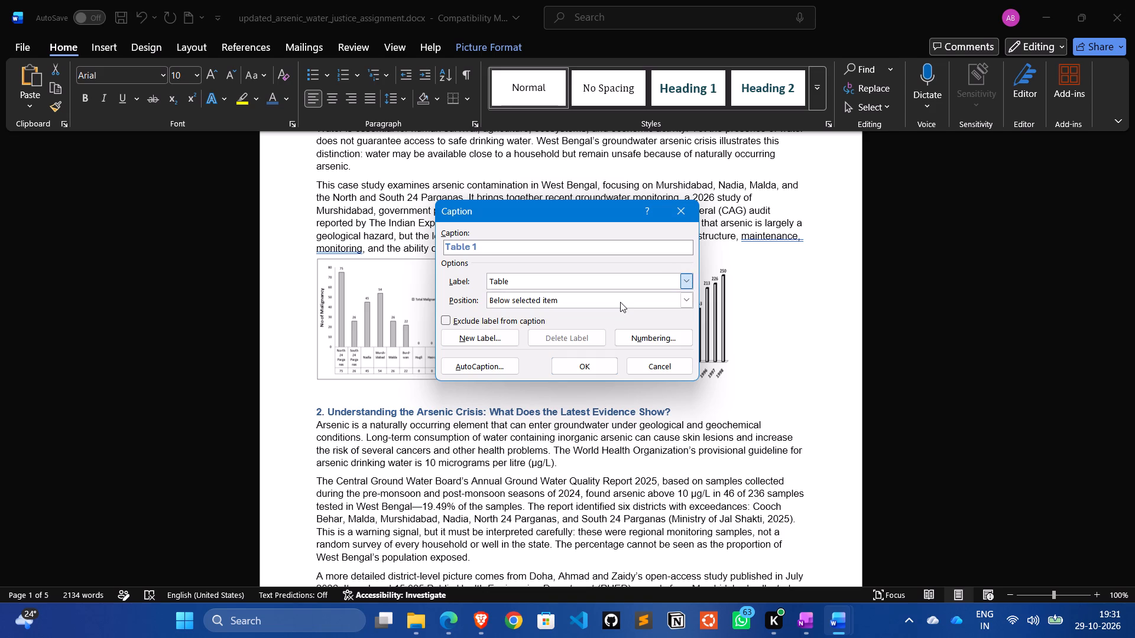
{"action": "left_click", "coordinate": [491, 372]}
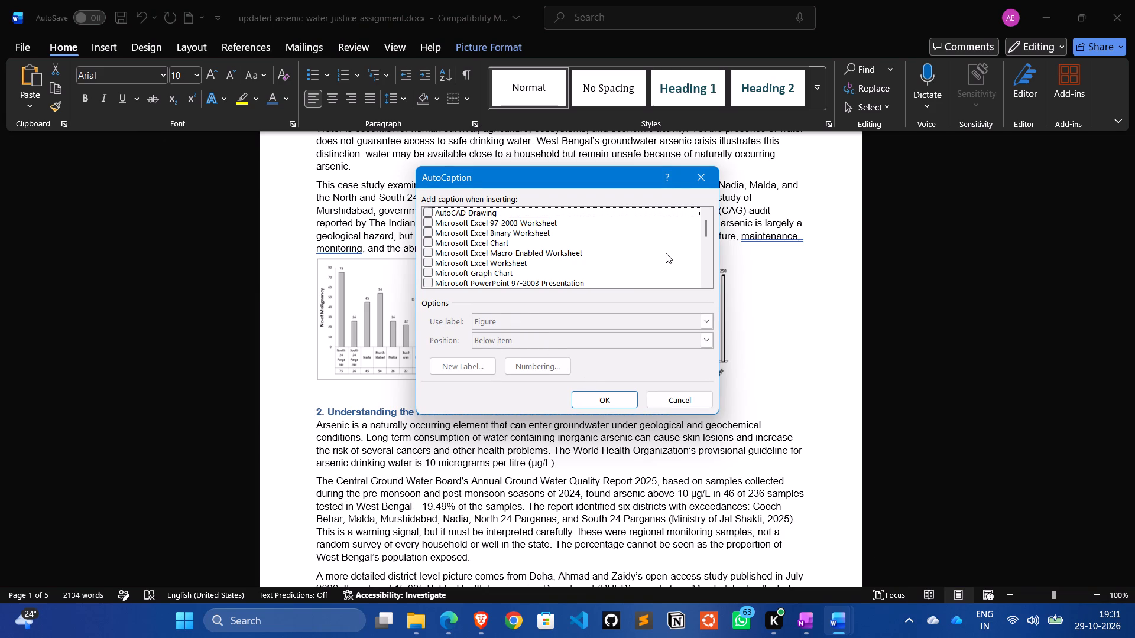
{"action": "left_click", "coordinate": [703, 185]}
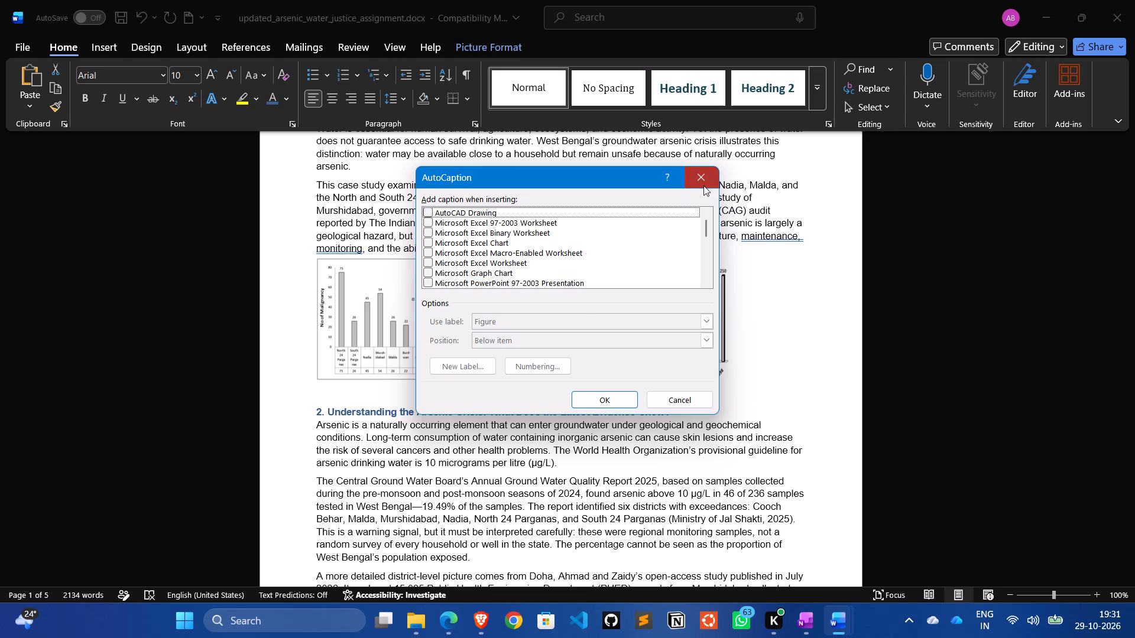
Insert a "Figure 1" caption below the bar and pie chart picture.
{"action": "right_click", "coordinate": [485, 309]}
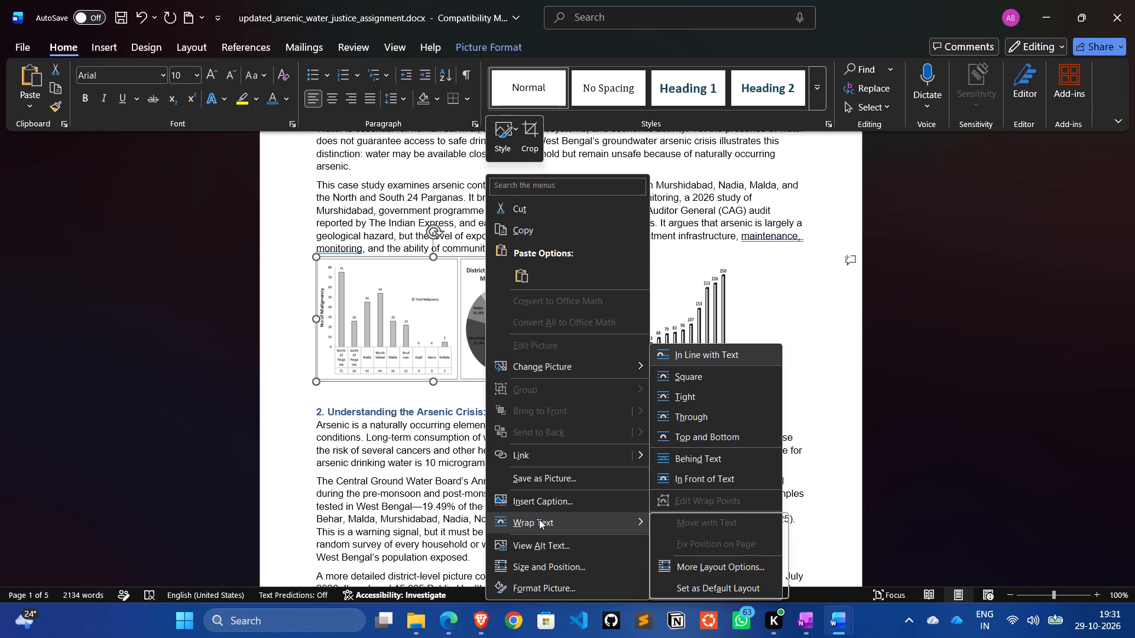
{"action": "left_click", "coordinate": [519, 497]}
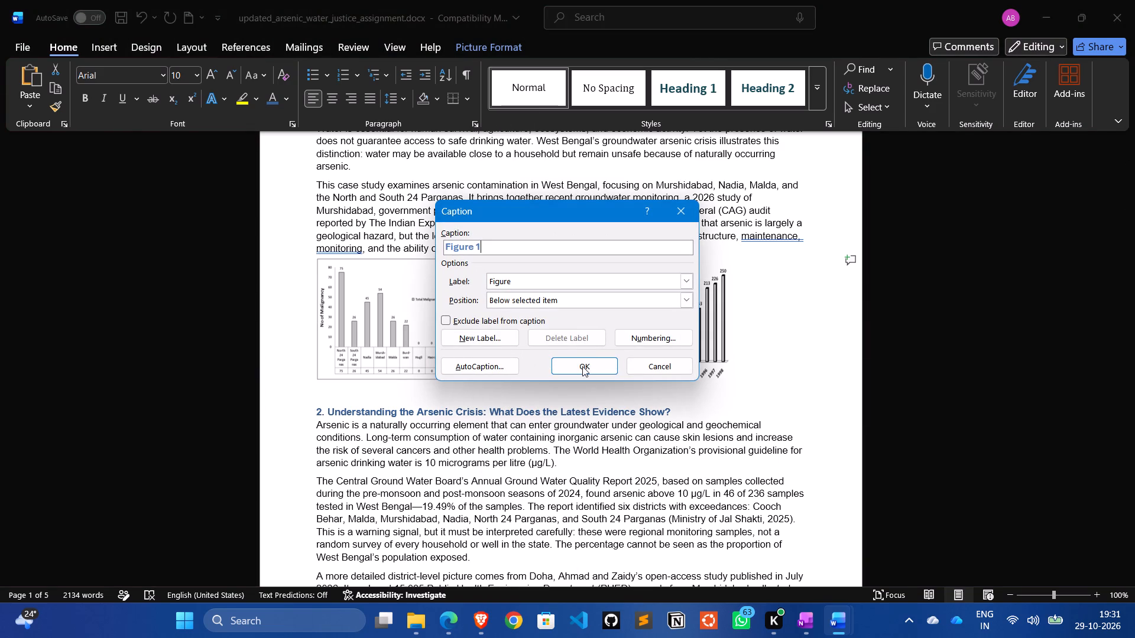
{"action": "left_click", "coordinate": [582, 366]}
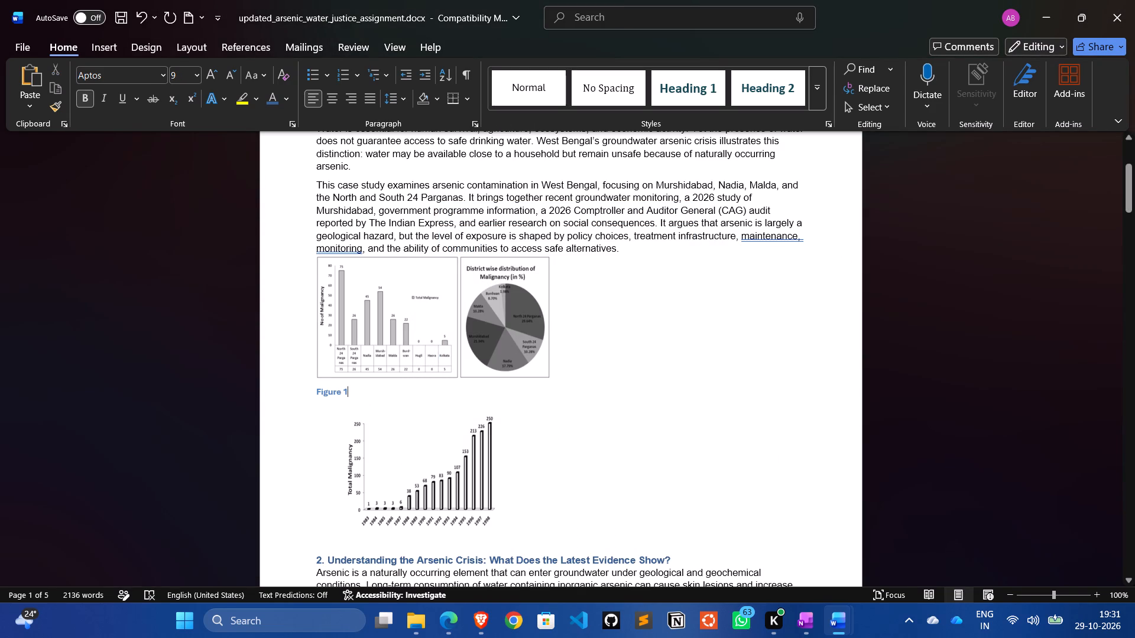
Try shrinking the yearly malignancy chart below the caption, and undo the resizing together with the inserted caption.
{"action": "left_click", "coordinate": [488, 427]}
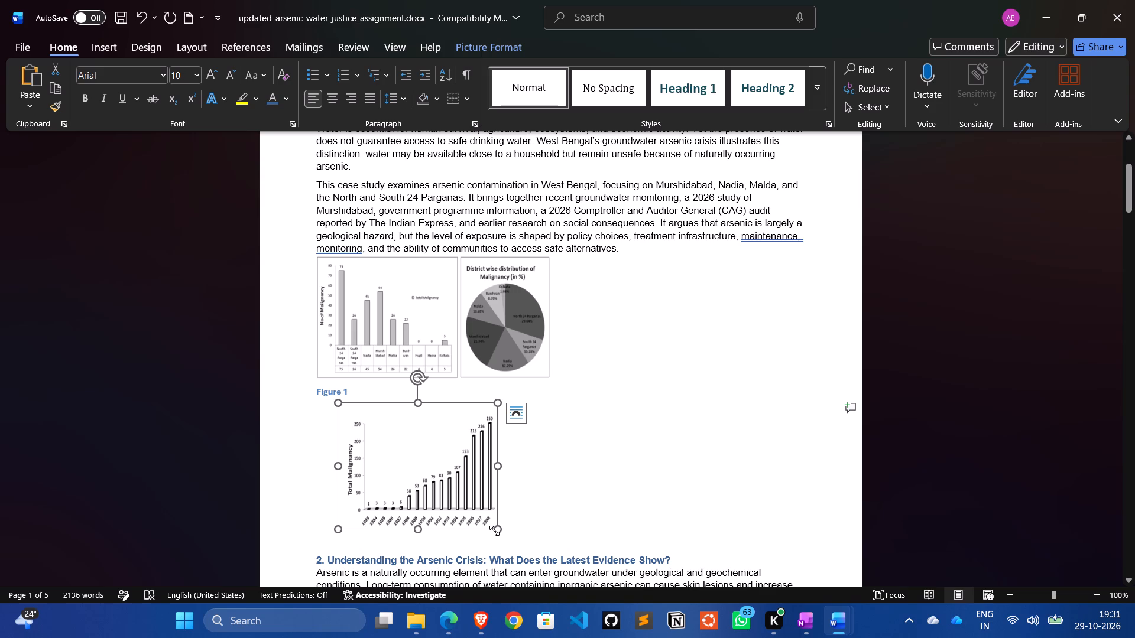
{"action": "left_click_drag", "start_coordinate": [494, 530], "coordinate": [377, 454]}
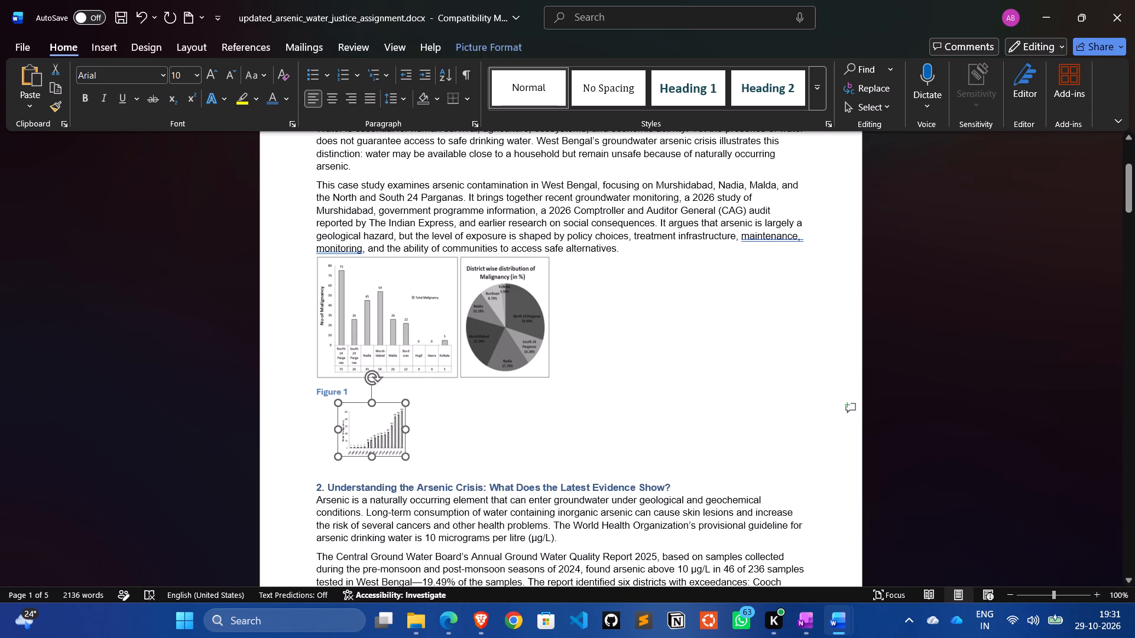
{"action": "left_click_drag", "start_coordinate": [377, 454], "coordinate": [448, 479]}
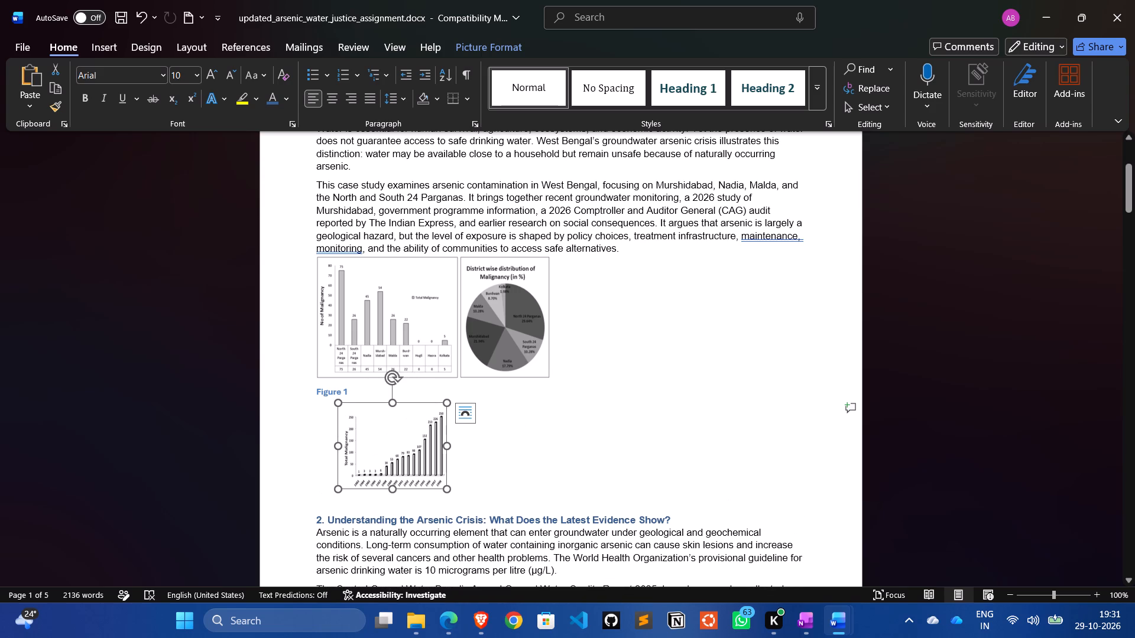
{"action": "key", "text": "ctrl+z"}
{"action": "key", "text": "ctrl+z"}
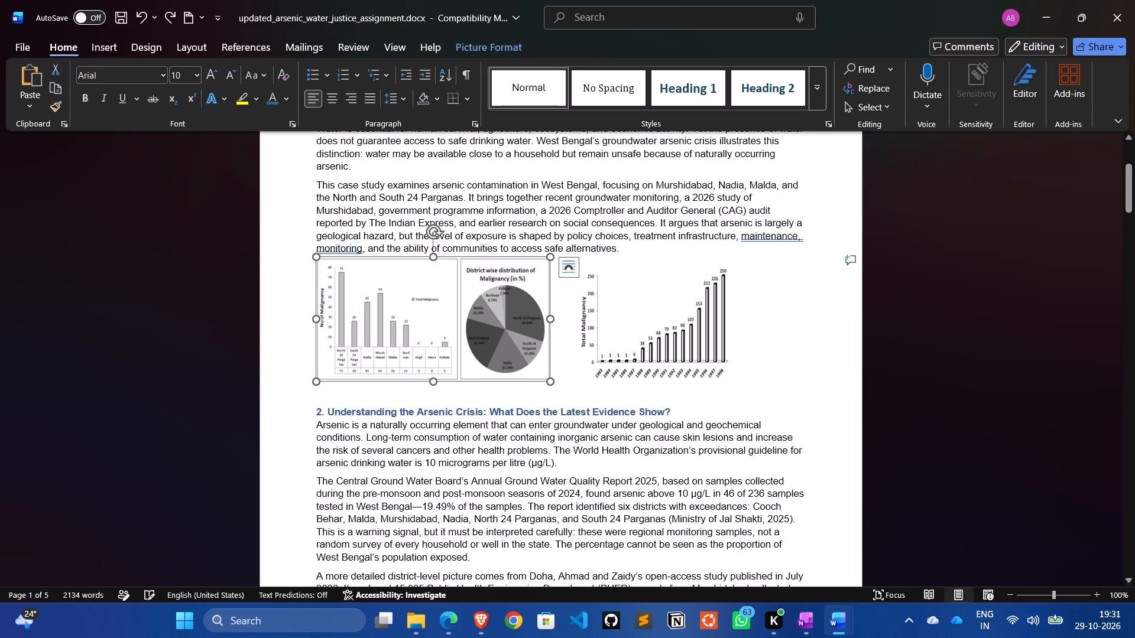
Start a caption line directly below the two malignancy charts with the text "Fig." followed by a space.
{"action": "left_click", "coordinate": [744, 319]}
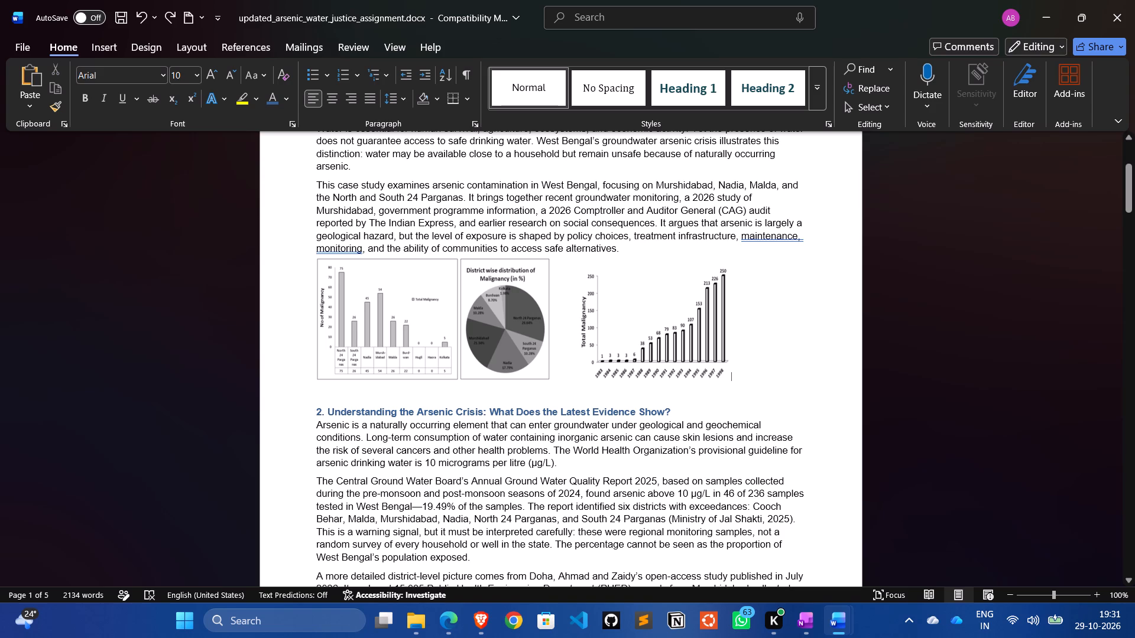
{"action": "key", "text": "Return"}
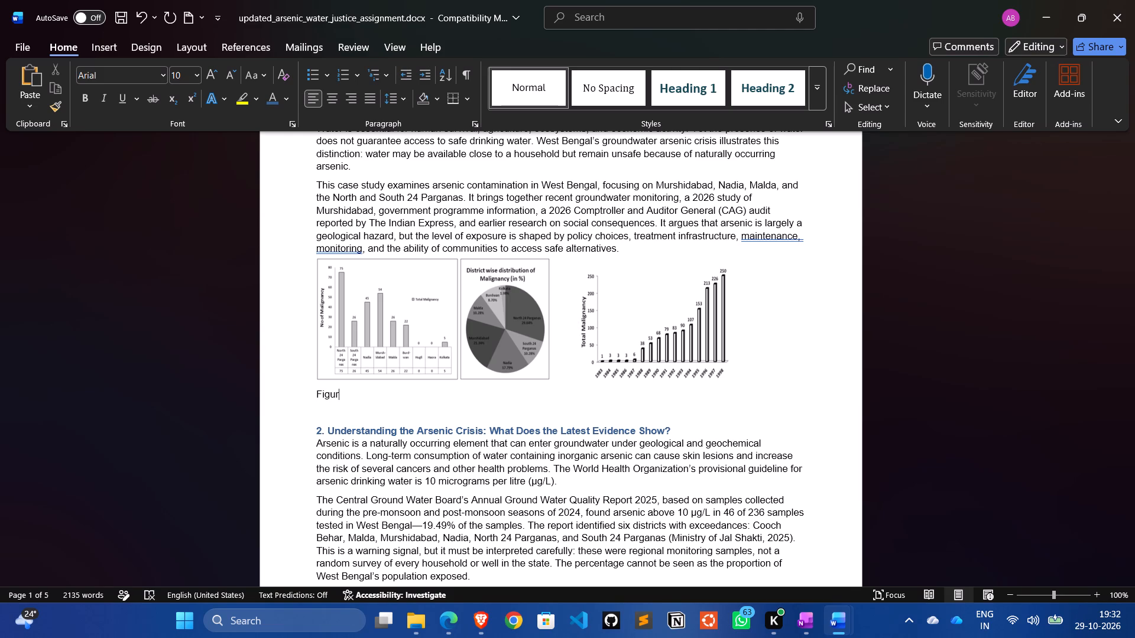
{"action": "type", "text": "re"}
{"action": "key", "text": "BackSpace"}
{"action": "key", "text": "BackSpace"}
{"action": "key", "text": "BackSpace"}
{"action": "key", "text": "BackSpace"}
{"action": "type", "text": ">"}
{"action": "key", "text": "space"}
{"action": "key", "text": "BackSpace"}
{"action": "key", "text": "BackSpace"}
{"action": "type", "text": "."}
{"action": "key", "text": "space"}
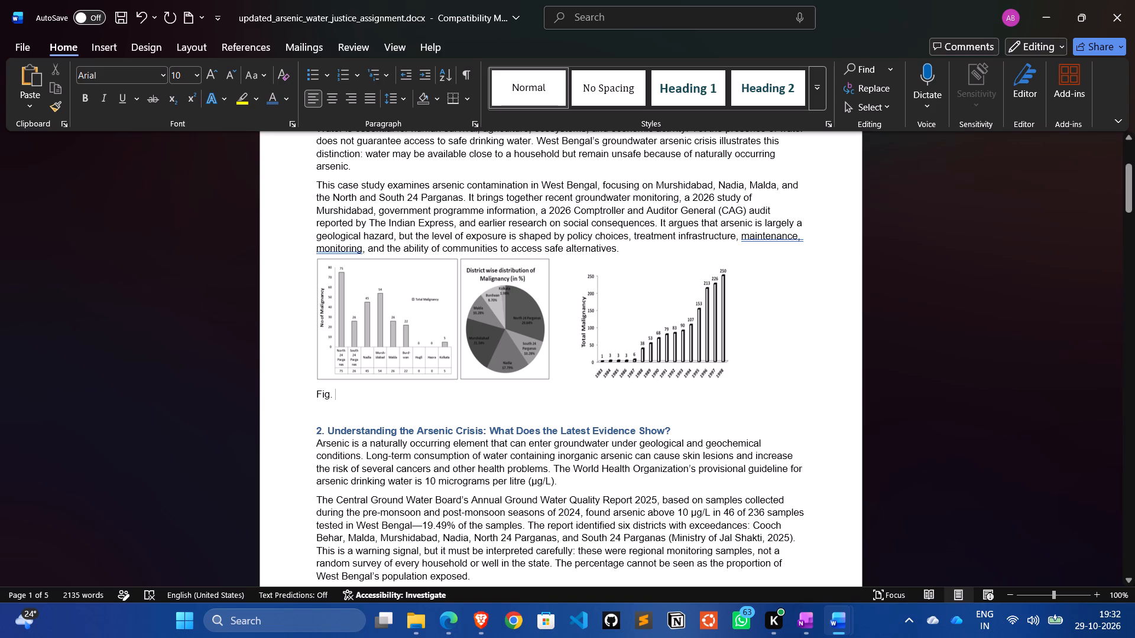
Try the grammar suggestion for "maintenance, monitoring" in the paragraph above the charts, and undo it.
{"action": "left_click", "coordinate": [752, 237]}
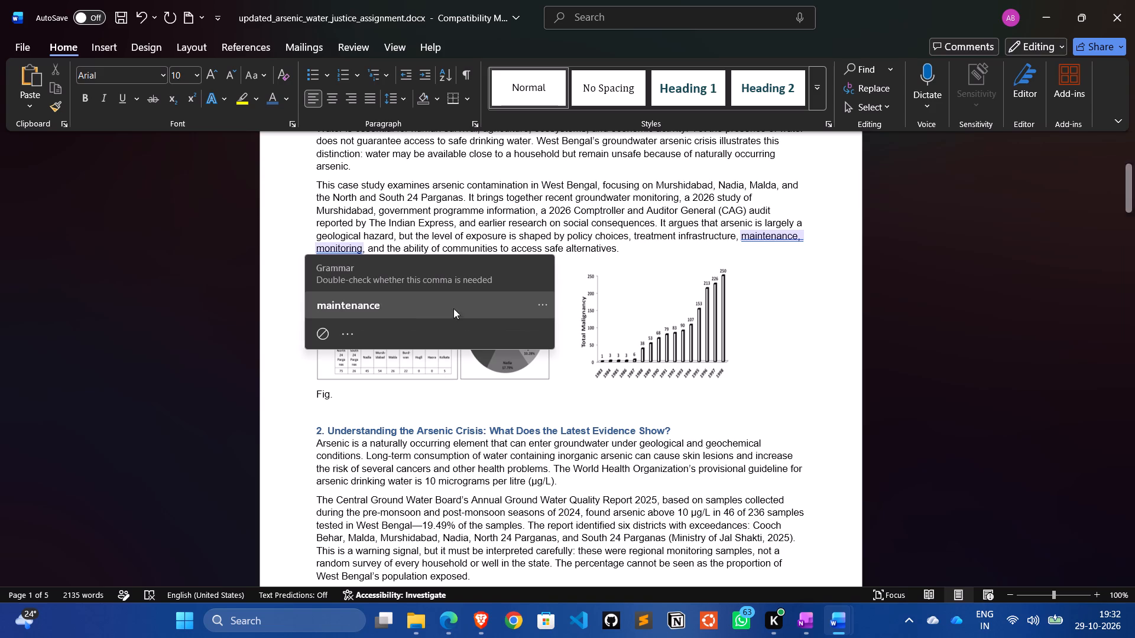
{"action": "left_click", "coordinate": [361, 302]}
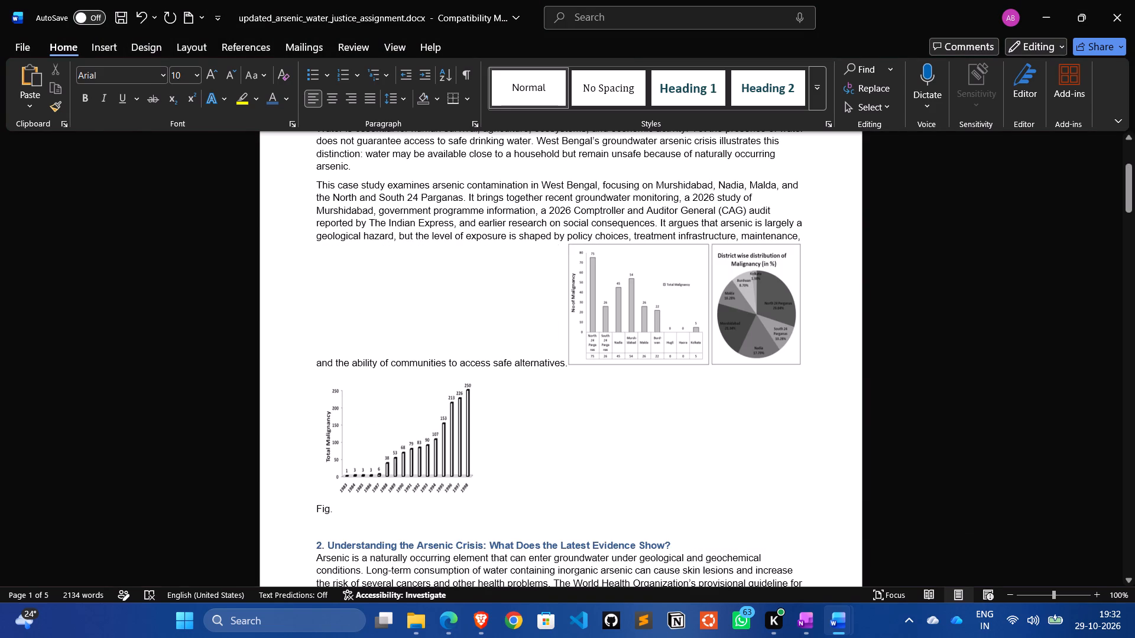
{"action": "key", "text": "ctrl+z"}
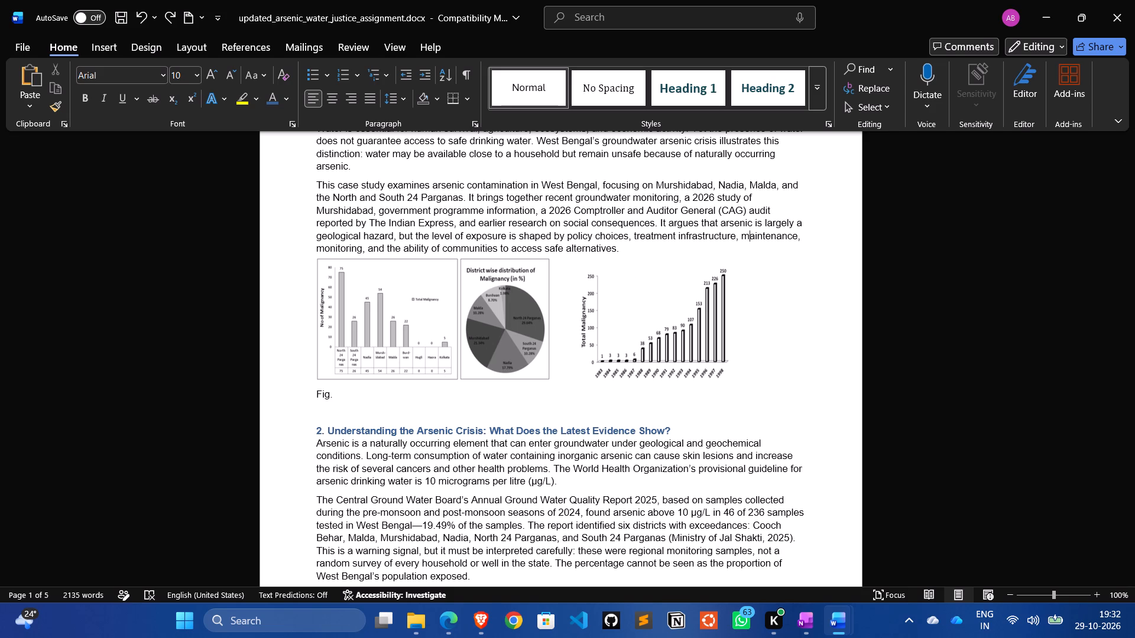
Return to the caption line below the charts and add a space after "Fig.".
{"action": "left_click", "coordinate": [331, 398]}
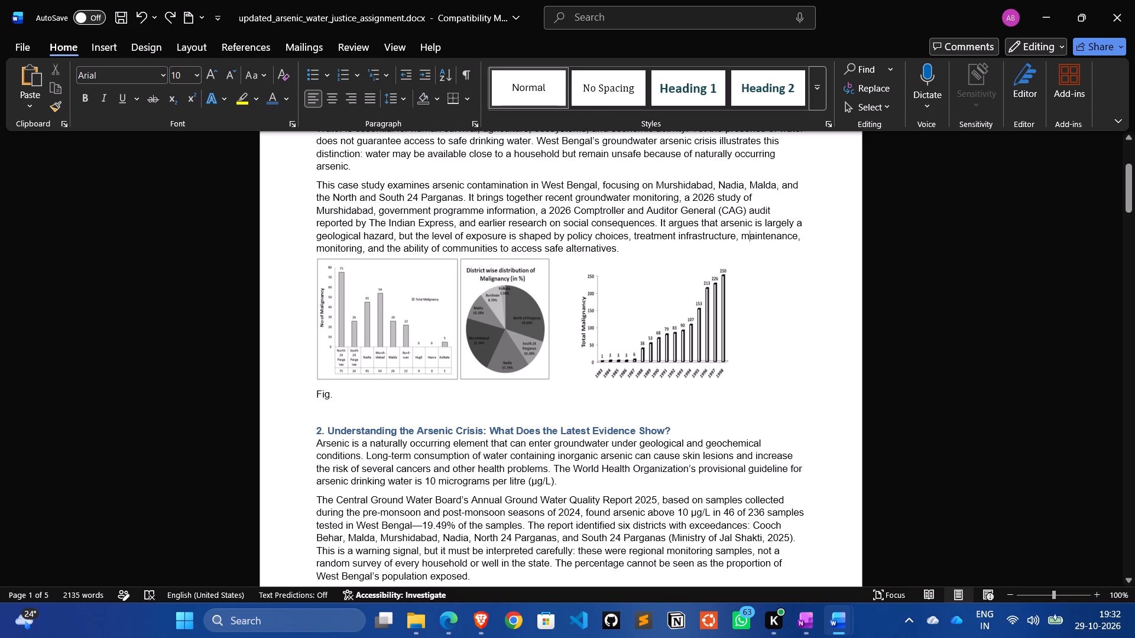
{"action": "key", "text": "Right"}
{"action": "key", "text": "space"}
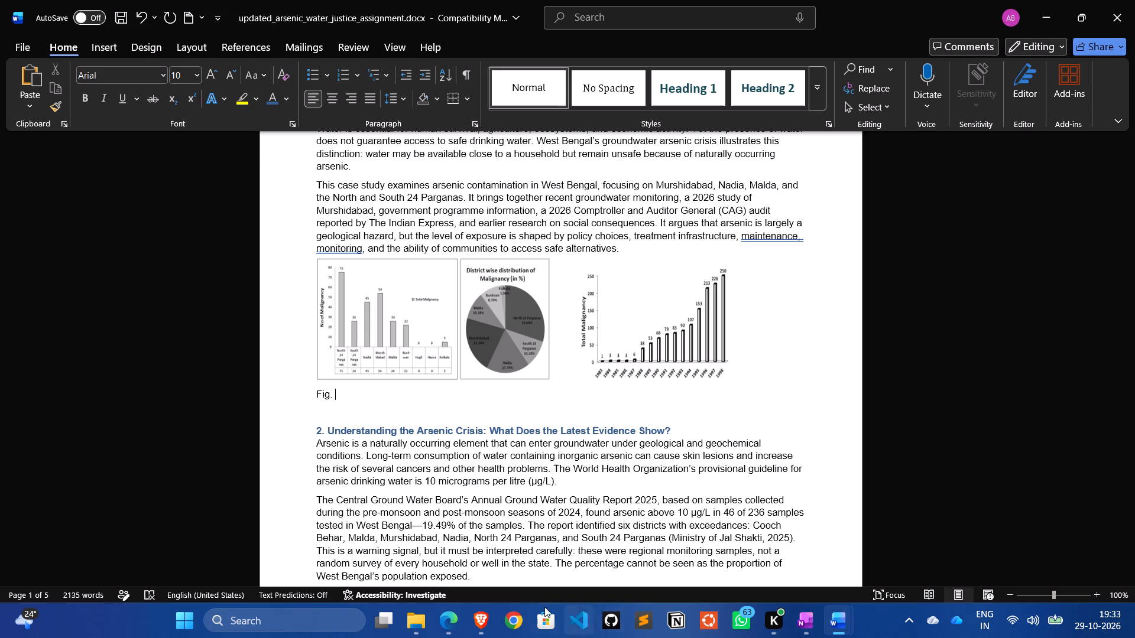
Switch to the ResearchGate arsenicosis article in Brave and examine the titles and sources under the Fig. 1 and Fig. 2 malignancy charts.
{"action": "left_click", "coordinate": [482, 617]}
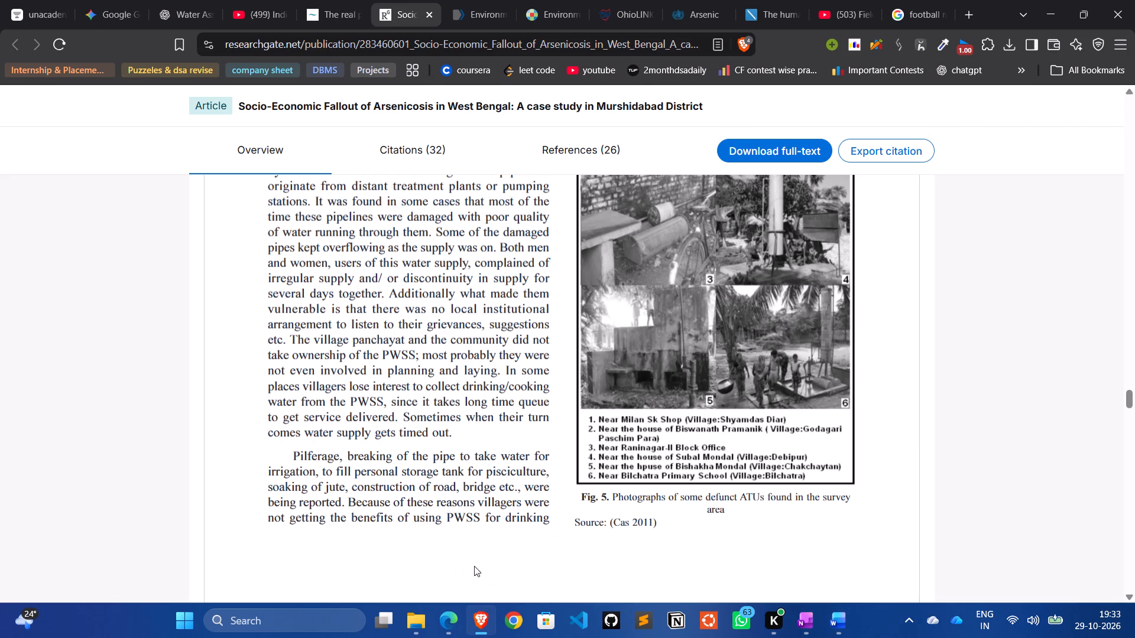
{"action": "scroll", "coordinate": [461, 401], "scroll_direction": "up", "scroll_amount": 11}
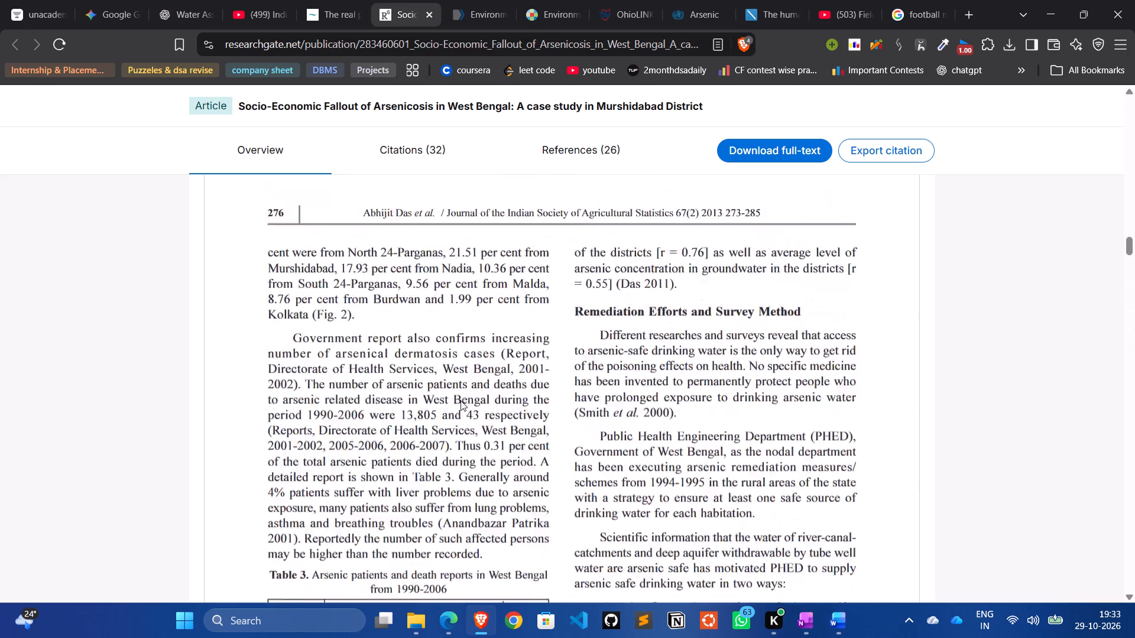
{"action": "scroll", "coordinate": [461, 401], "scroll_direction": "up", "scroll_amount": 1}
{"action": "scroll", "coordinate": [461, 401], "scroll_direction": "down", "scroll_amount": 6}
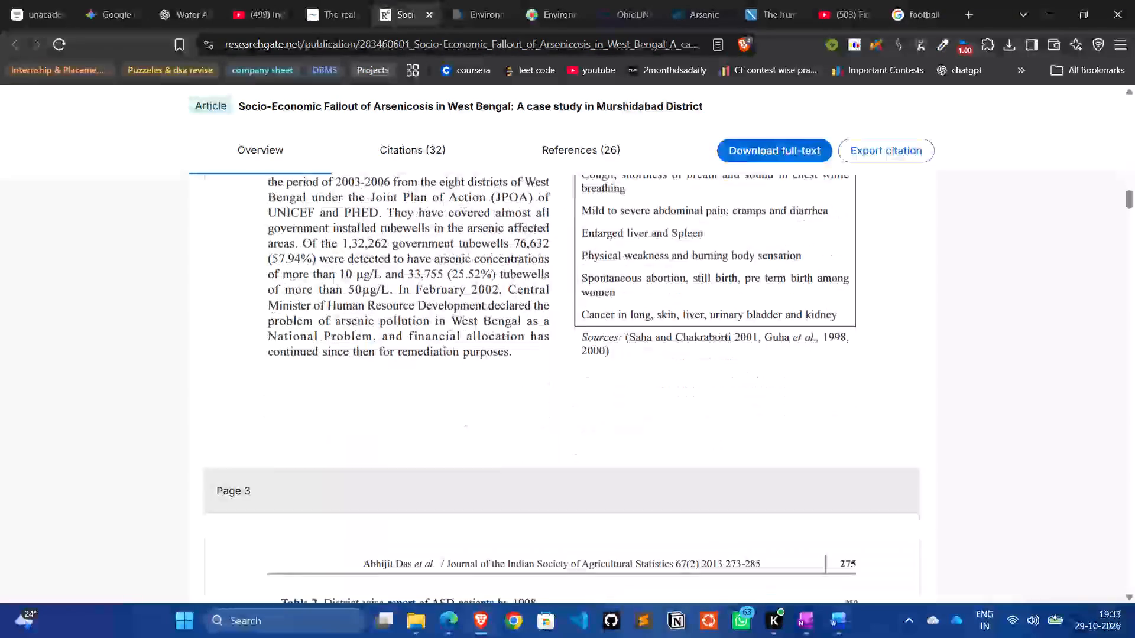
{"action": "scroll", "coordinate": [461, 401], "scroll_direction": "down", "scroll_amount": 3}
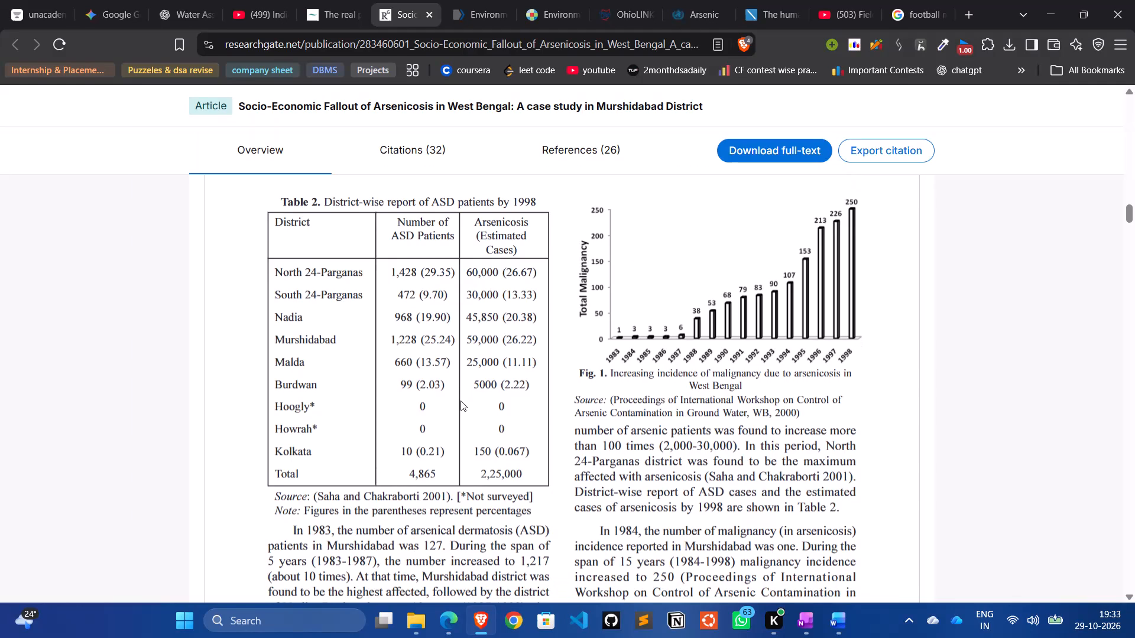
{"action": "scroll", "coordinate": [461, 401], "scroll_direction": "down", "scroll_amount": 3}
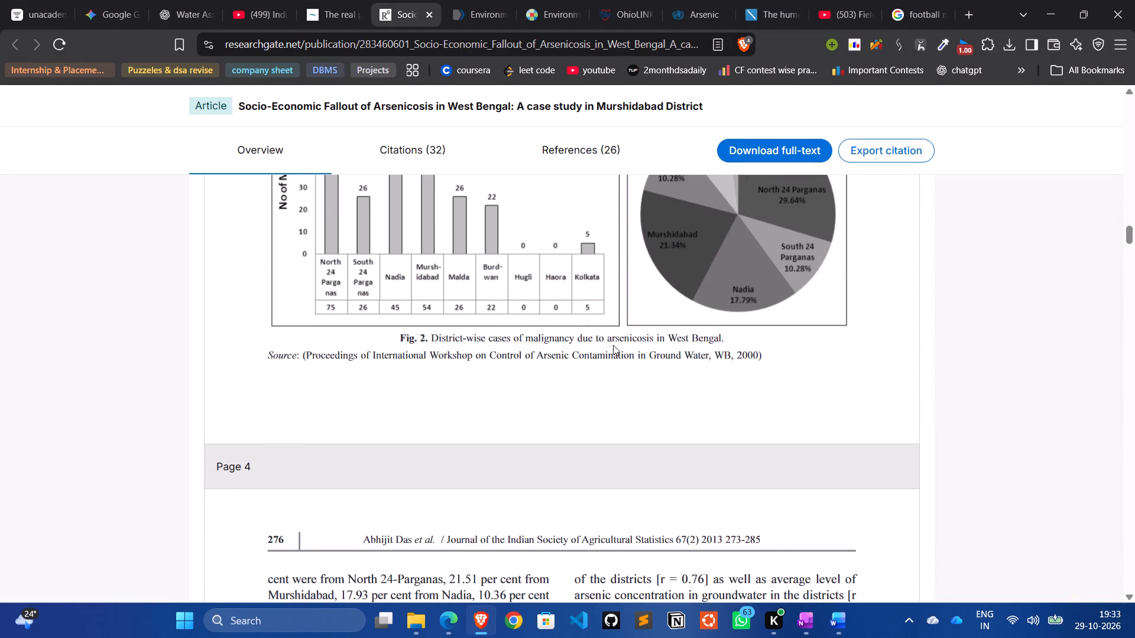
{"action": "scroll", "coordinate": [613, 345], "scroll_direction": "up", "scroll_amount": 2}
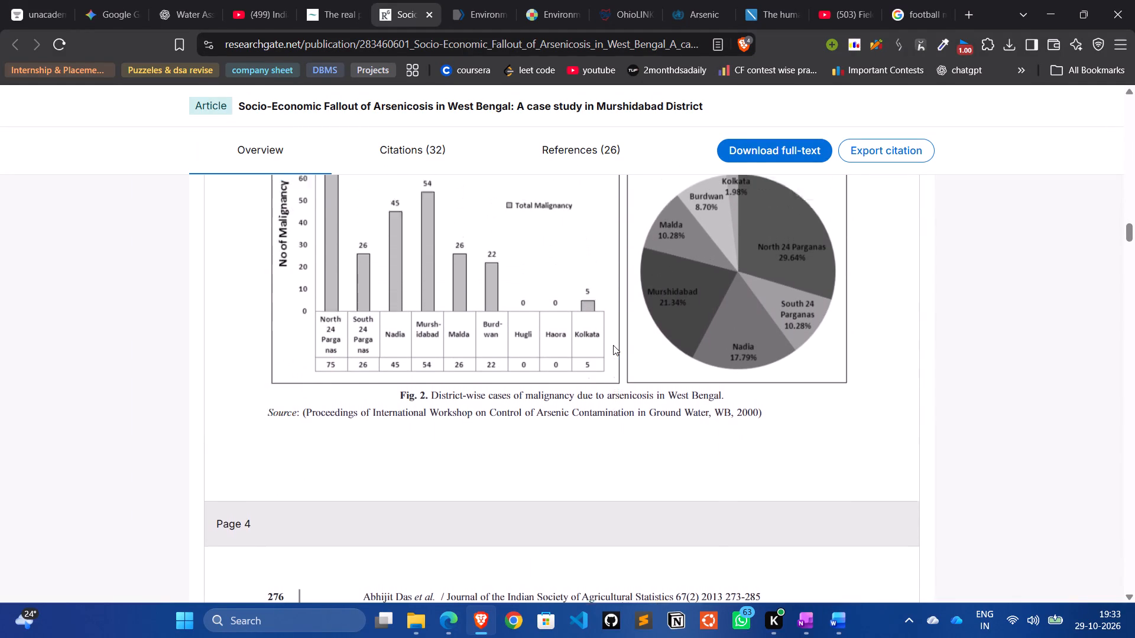
{"action": "scroll", "coordinate": [613, 345], "scroll_direction": "up", "scroll_amount": 1}
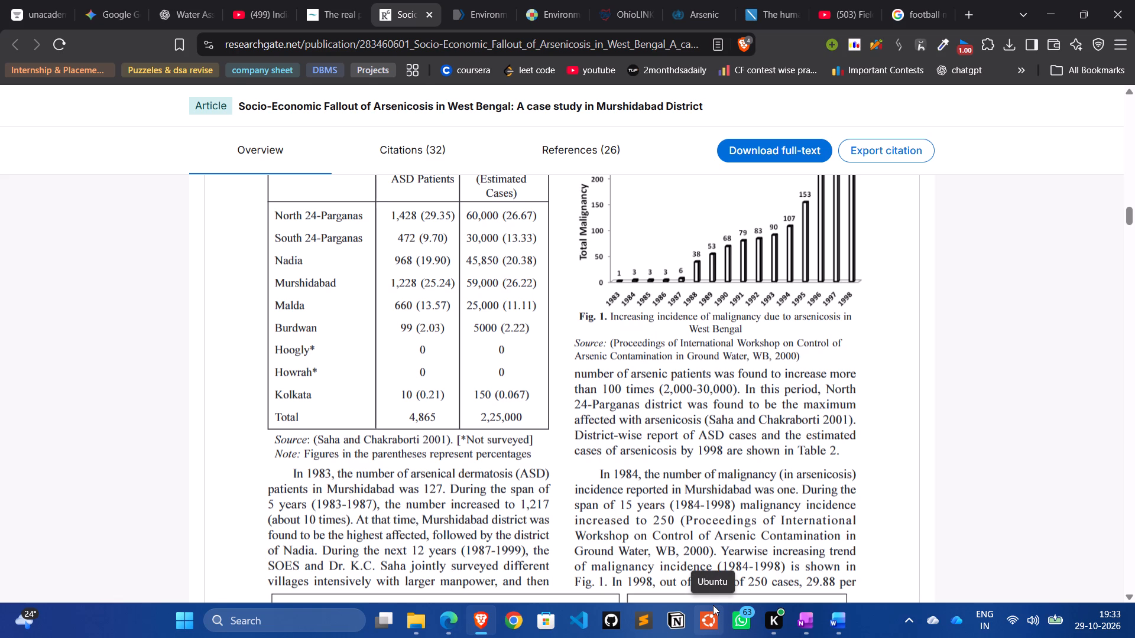
Return to the assignment in Word and continue the chart caption after "Fig." with "Data showing district wise report".
{"action": "left_click", "coordinate": [842, 614]}
{"action": "left_click", "coordinate": [890, 554]}
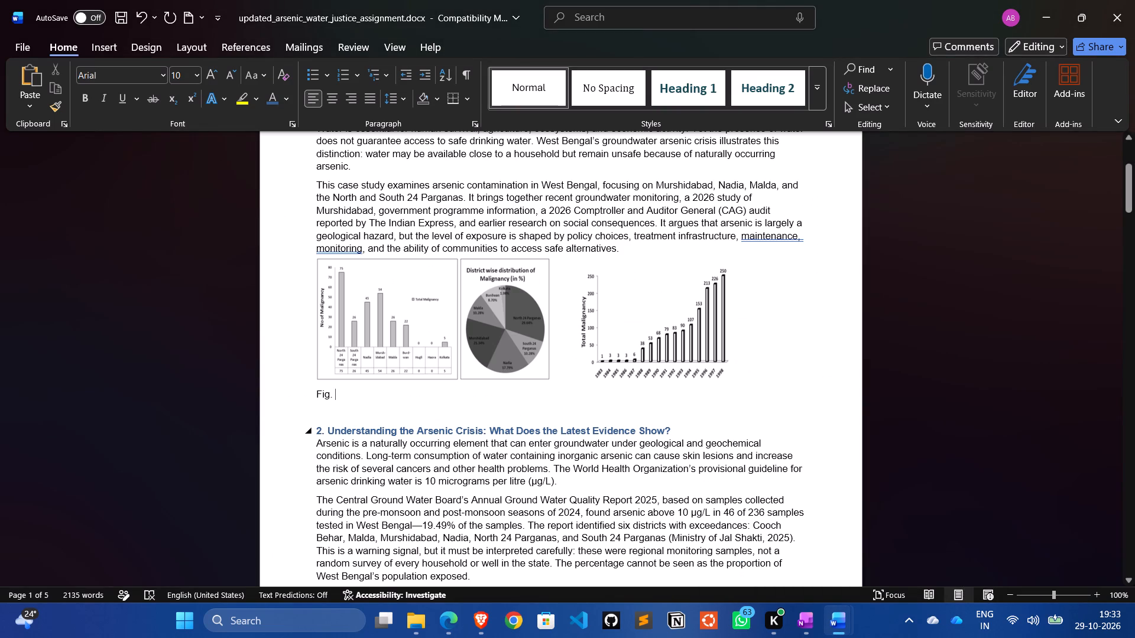
{"action": "type", "text": "ata"}
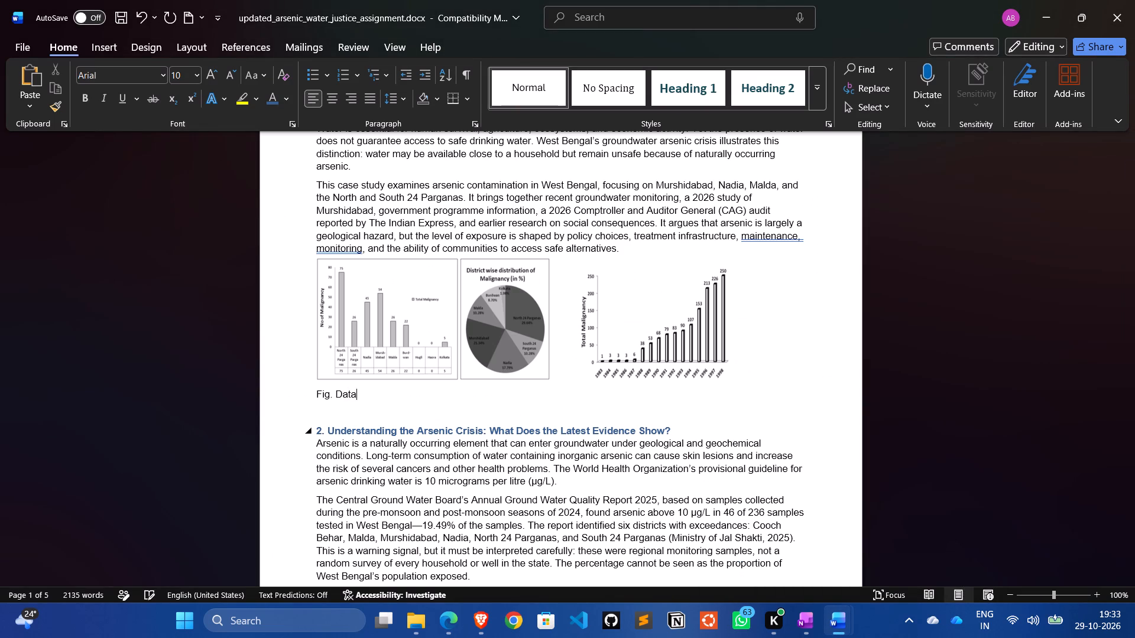
{"action": "key", "text": "space"}
{"action": "type", "text": "sho"}
{"action": "type", "text": "wing"}
{"action": "key", "text": "space"}
{"action": "type", "text": "distri"}
{"action": "type", "text": "ct"}
{"action": "key", "text": "space"}
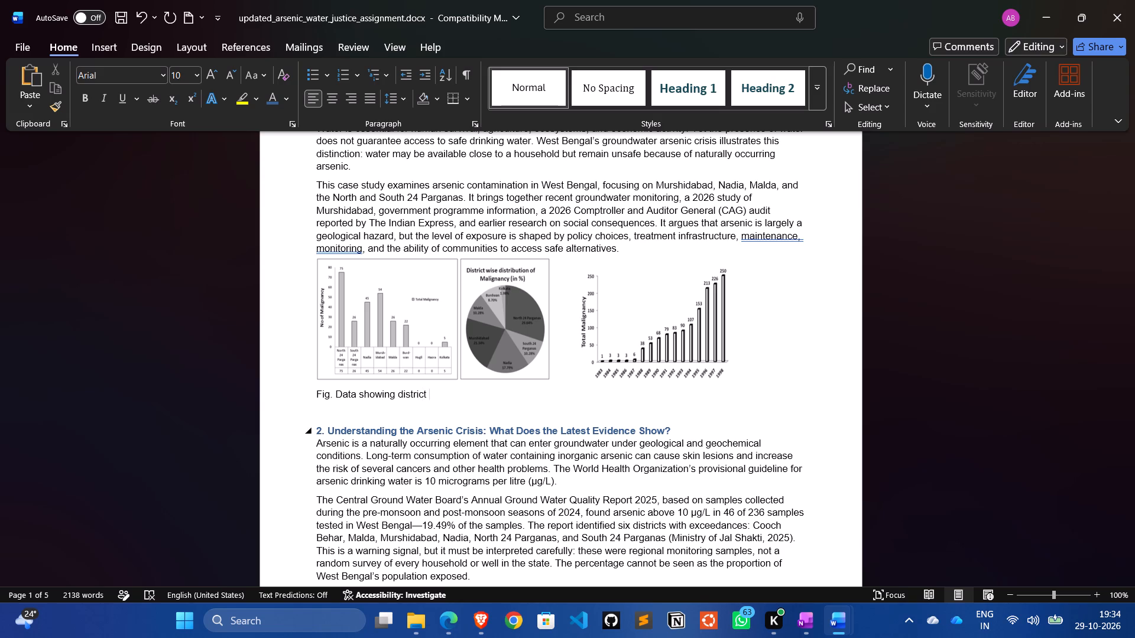
{"action": "type", "text": "wise"}
{"action": "key", "text": "space"}
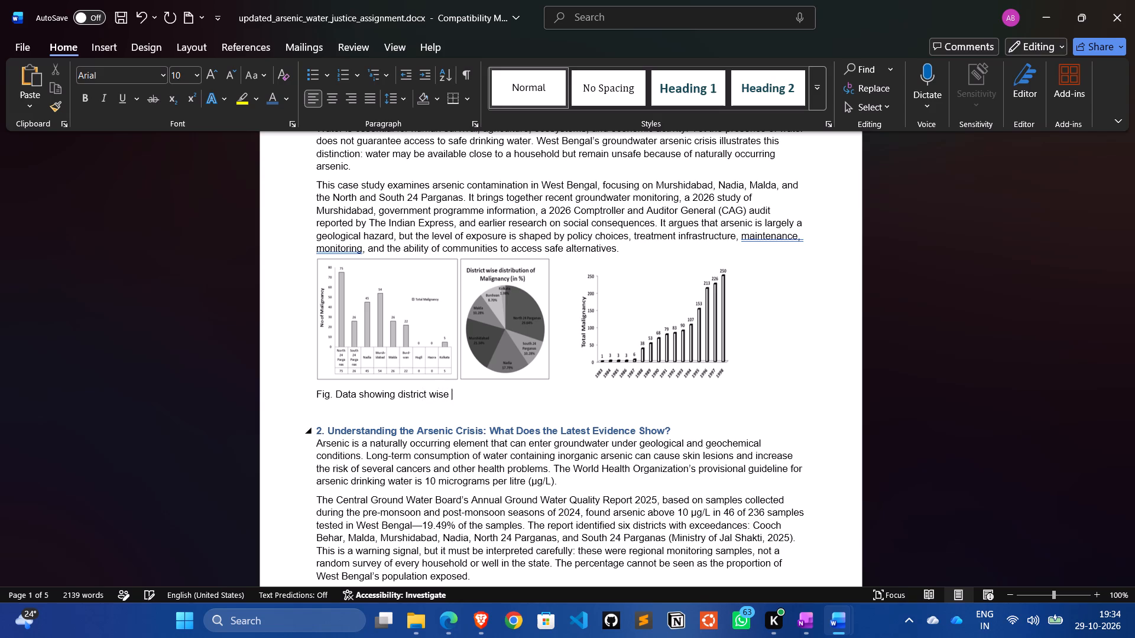
{"action": "type", "text": "report"}
{"action": "key", "text": "space"}
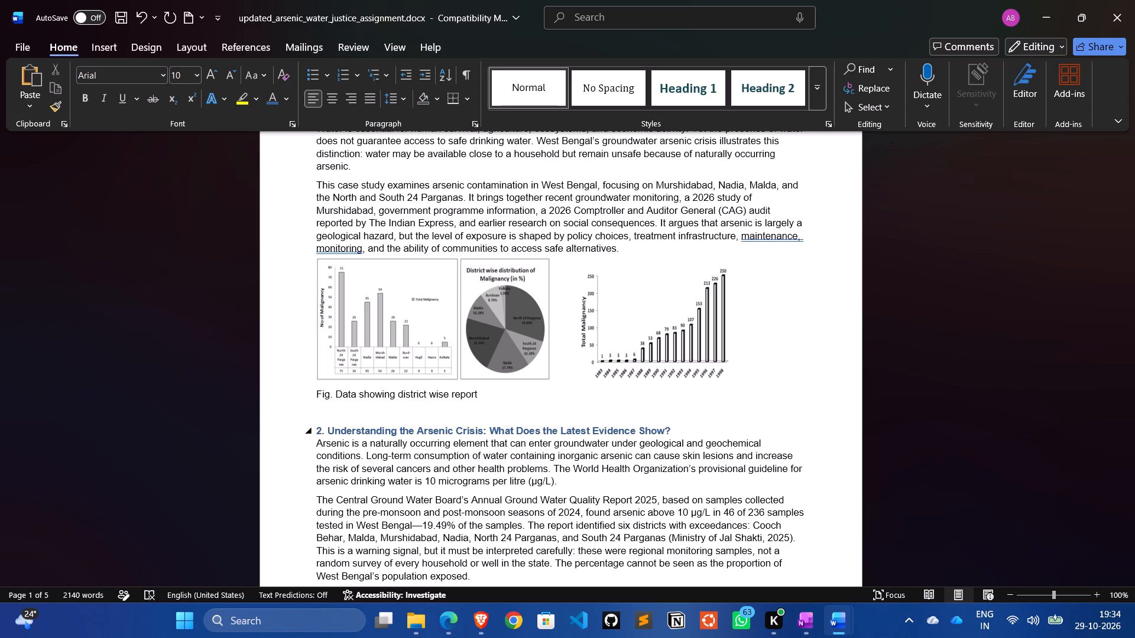
Extend the chart caption with "and overall increase in malignancy".
{"action": "type", "text": "and"}
{"action": "key", "text": "space"}
{"action": "type", "text": "overall increase"}
{"action": "key", "text": "space"}
{"action": "key", "text": "i"}
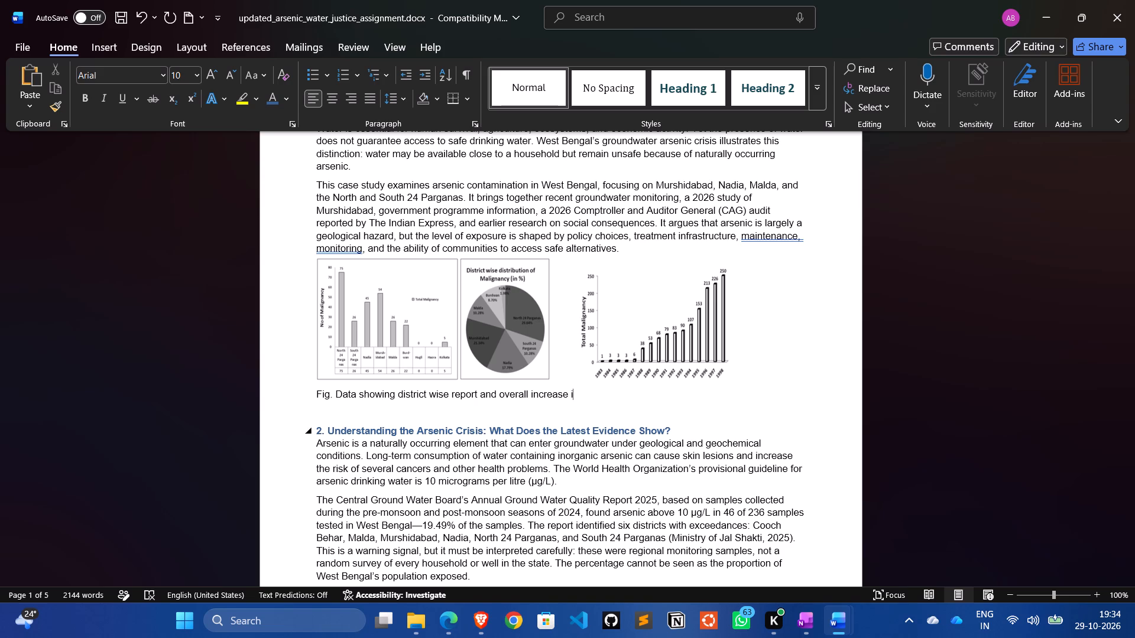
{"action": "type", "text": "n m"}
{"action": "type", "text": "aligna"}
{"action": "key", "text": "n"}
{"action": "type", "text": "cy"}
{"action": "key", "text": "space"}
Complete the chart caption's sentence with "due to arsenic contamination.".
{"action": "type", "text": "due"}
{"action": "key", "text": "space"}
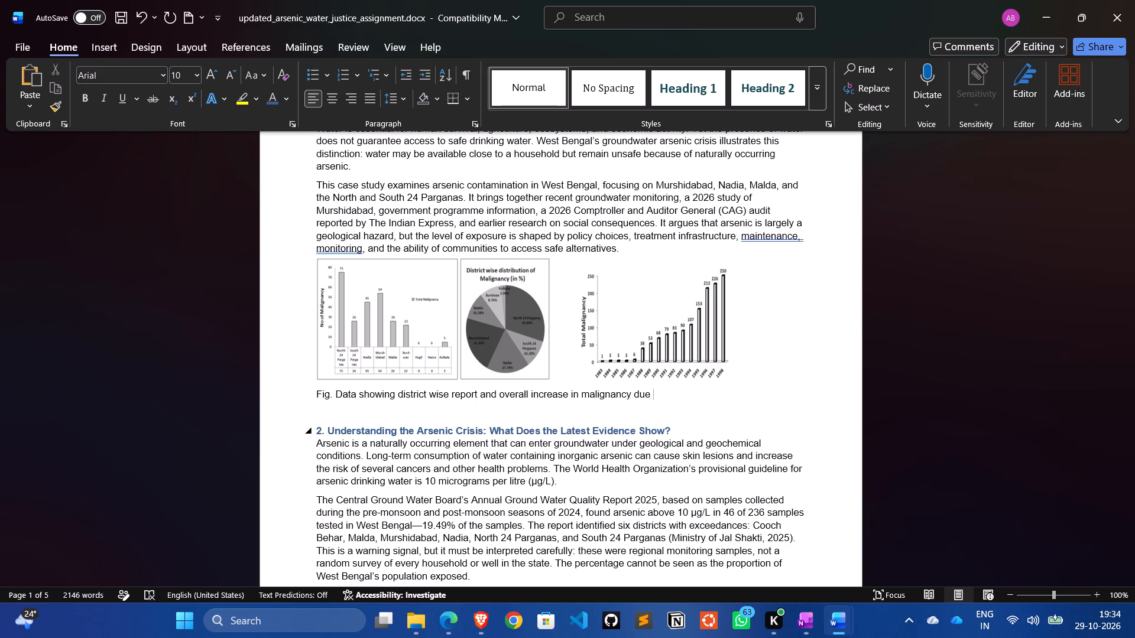
{"action": "type", "text": "to"}
{"action": "key", "text": "space"}
{"action": "scroll", "coordinate": [445, 428], "scroll_direction": "up", "scroll_amount": 1}
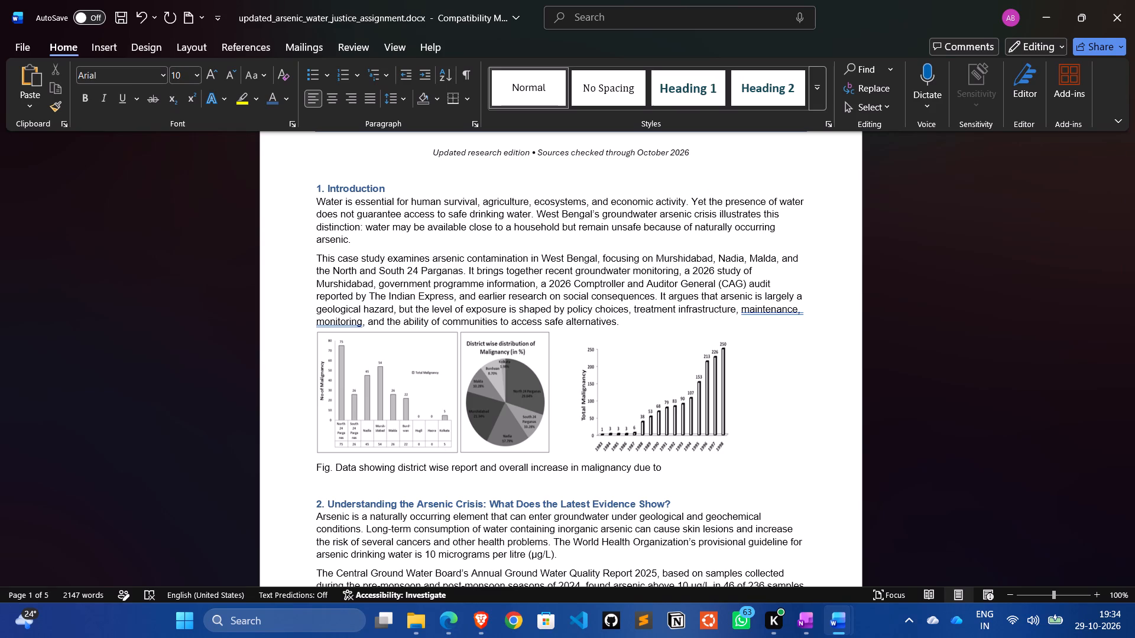
{"action": "type", "text": "arse"}
{"action": "type", "text": "nic"}
{"action": "key", "text": "space"}
{"action": "type", "text": "contaminatio"}
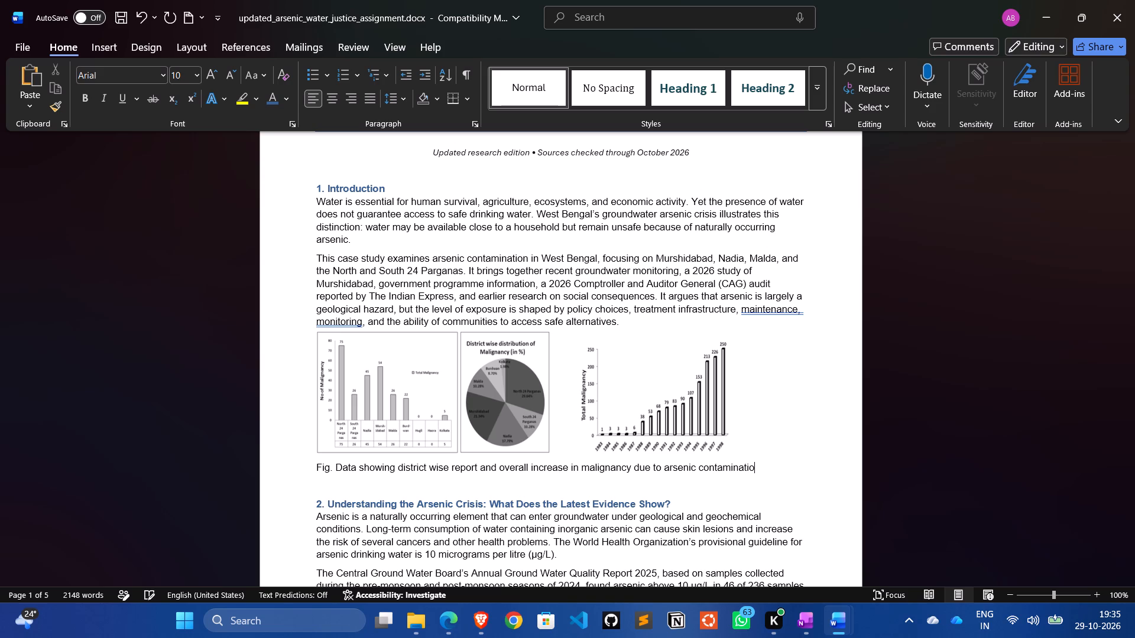
{"action": "key", "text": "n"}
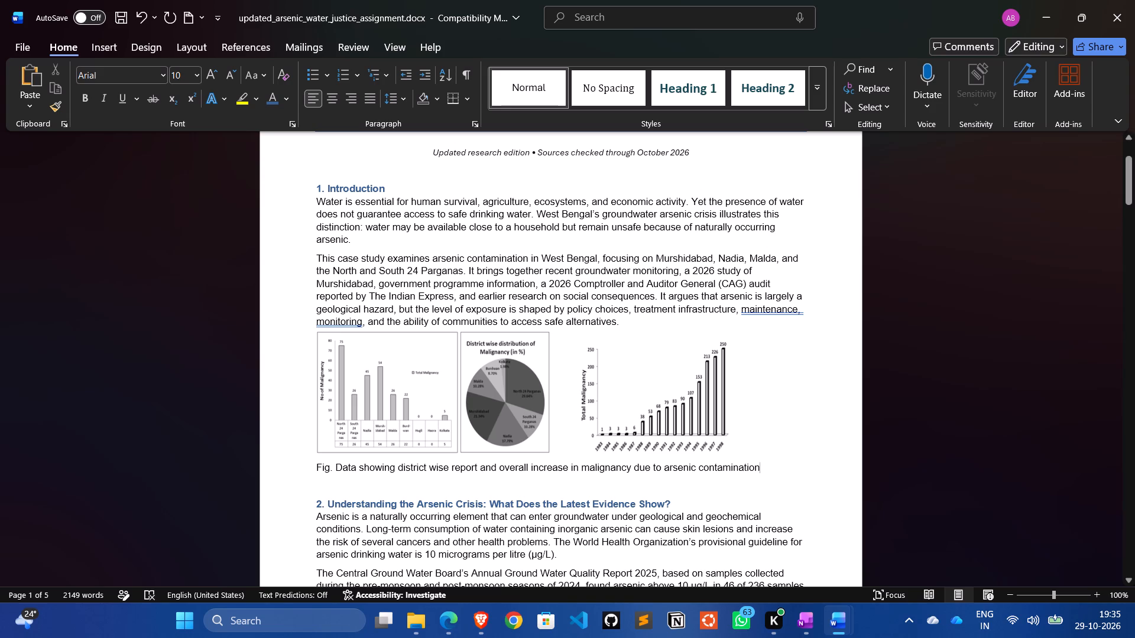
{"action": "key", "text": "period"}
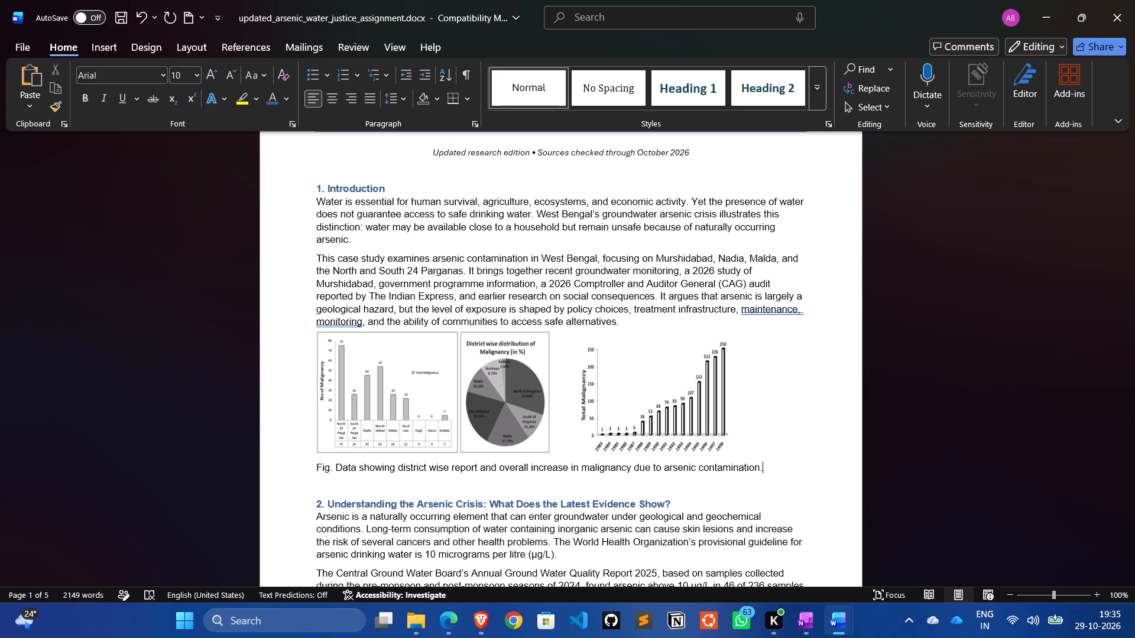
Add the credit "(Source: Das and Roy 2013)" at the end of the chart caption, matching the table caption's source.
{"action": "key", "text": "space"}
{"action": "type", "text": "()"}
{"action": "key", "text": "Left"}
{"action": "key", "text": "space"}
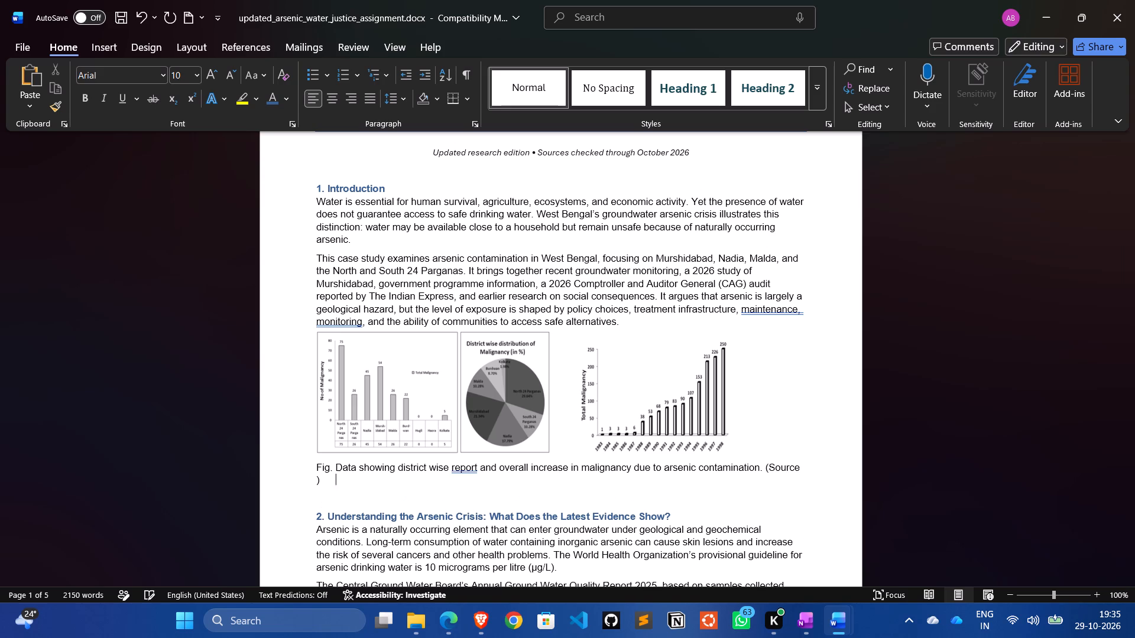
{"action": "key", "text": "BackSpace"}
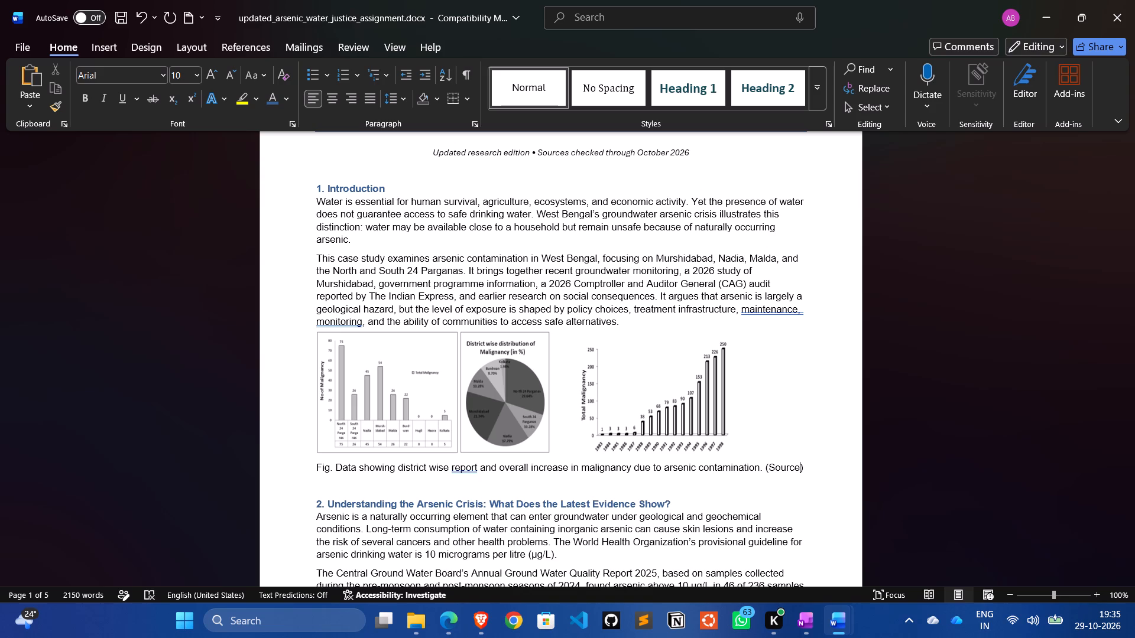
{"action": "type", "text": ":"}
{"action": "key", "text": "space"}
{"action": "scroll", "coordinate": [763, 467], "scroll_direction": "down", "scroll_amount": 3}
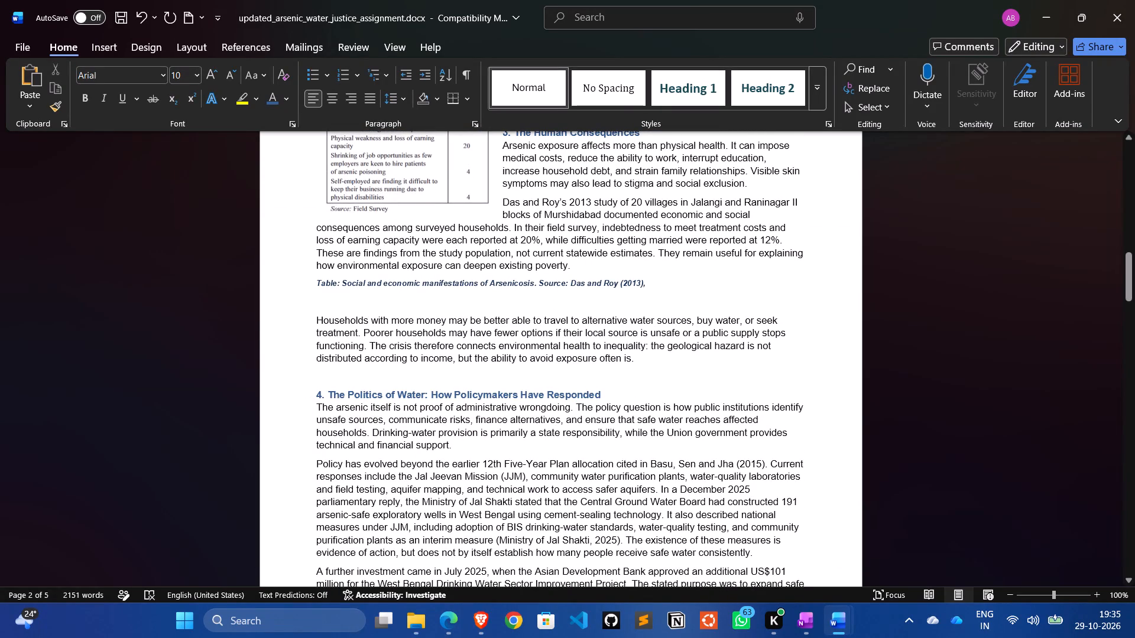
{"action": "scroll", "coordinate": [705, 324], "scroll_direction": "up", "scroll_amount": 4}
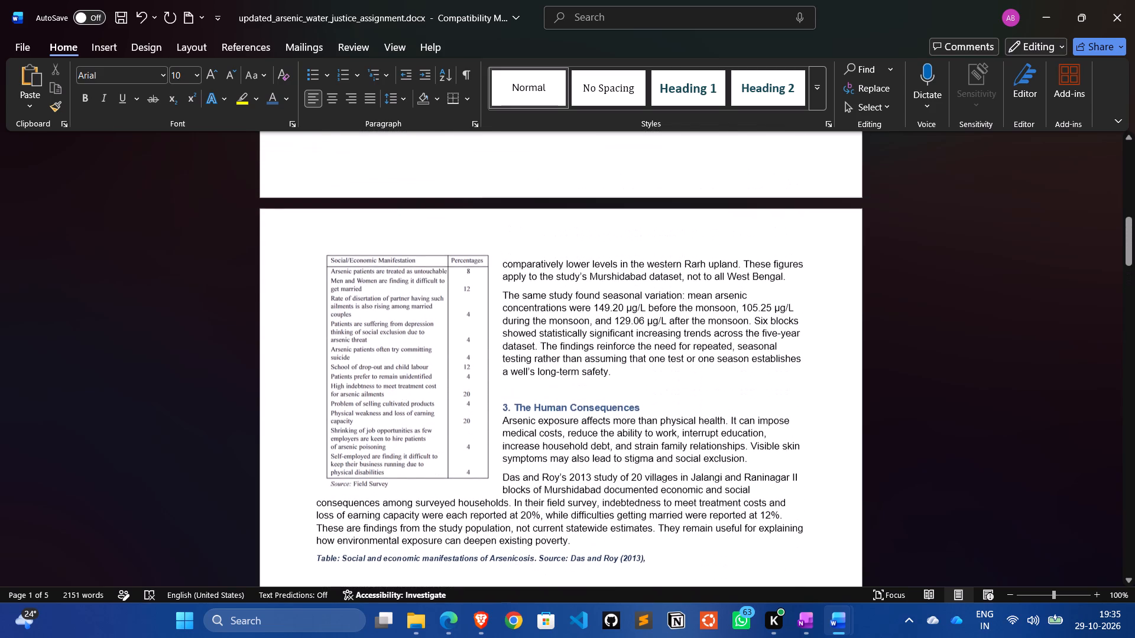
{"action": "scroll", "coordinate": [705, 324], "scroll_direction": "up", "scroll_amount": 2}
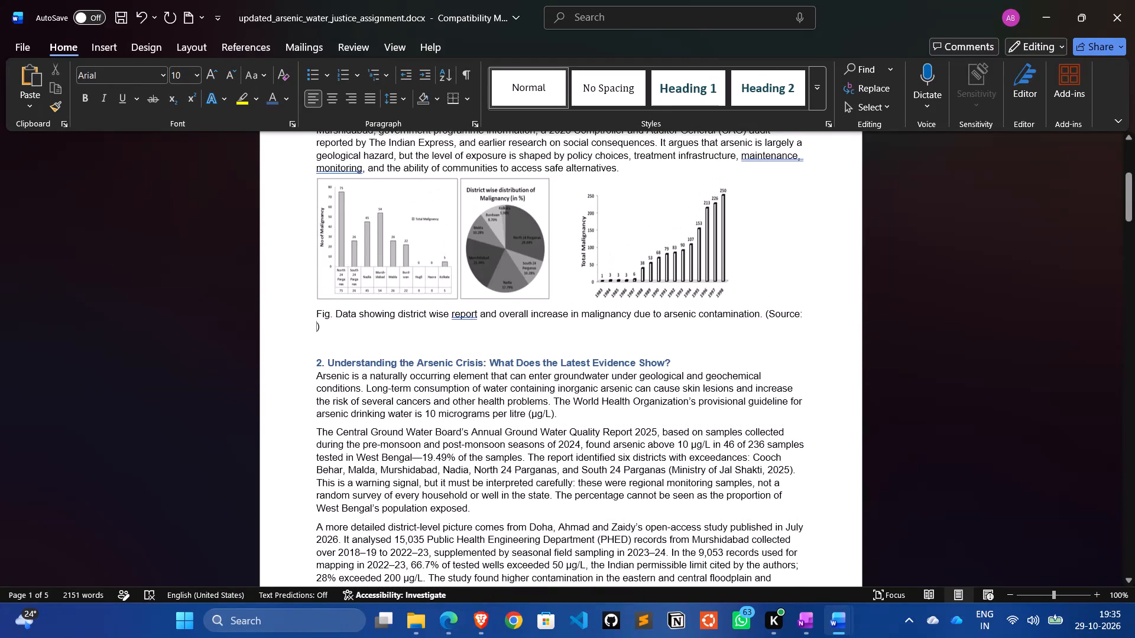
{"action": "type", "text": "as and"}
{"action": "key", "text": "space"}
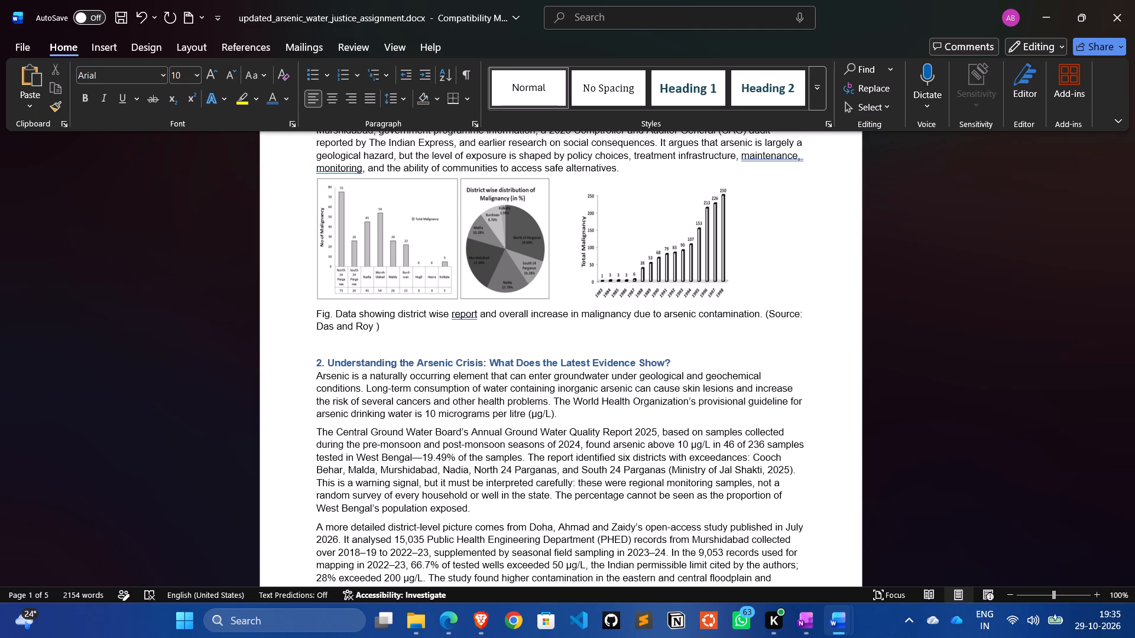
{"action": "type", "text": "2013"}
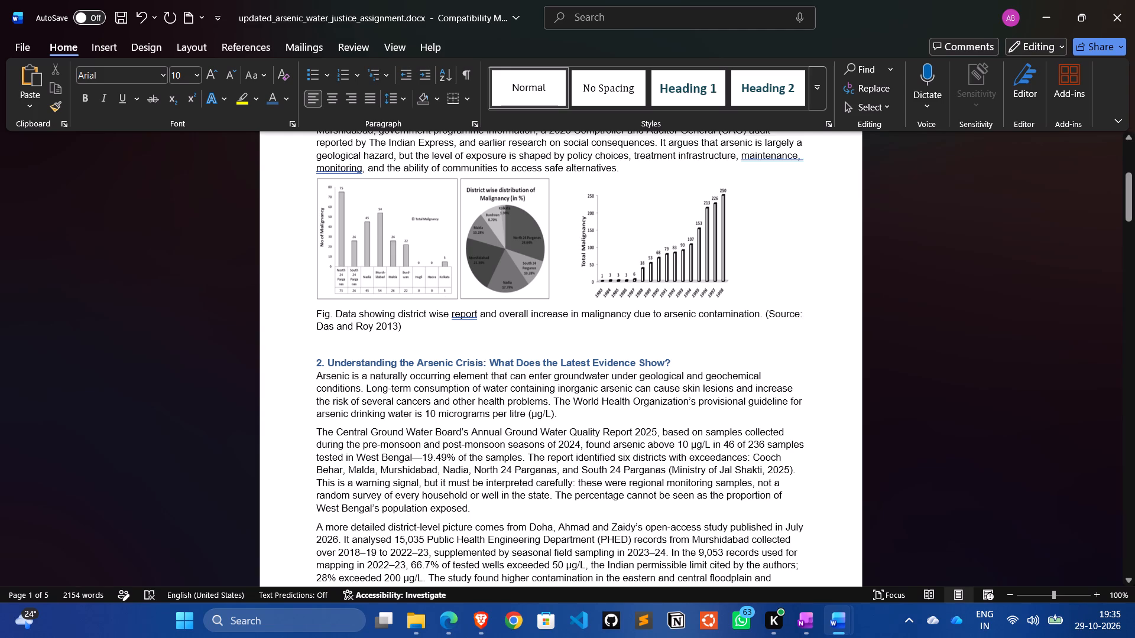
Format the whole chart caption, including its source credit, as 8 pt italic text in dark blue.
{"action": "left_click_drag", "start_coordinate": [407, 327], "coordinate": [337, 317]}
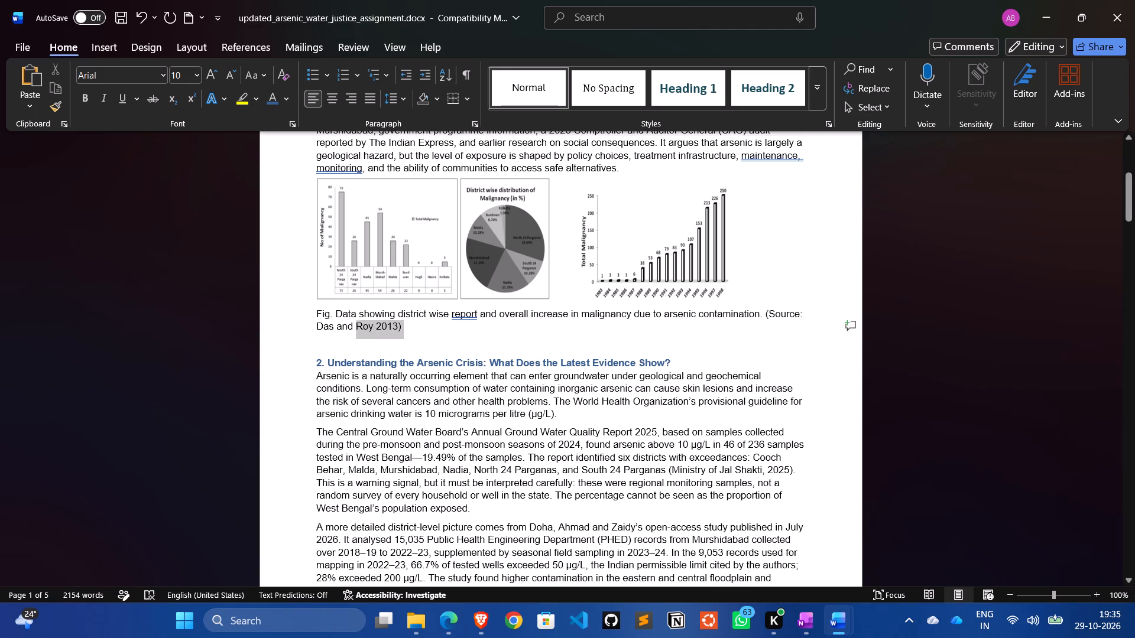
{"action": "left_click_drag", "start_coordinate": [337, 317], "coordinate": [314, 310]}
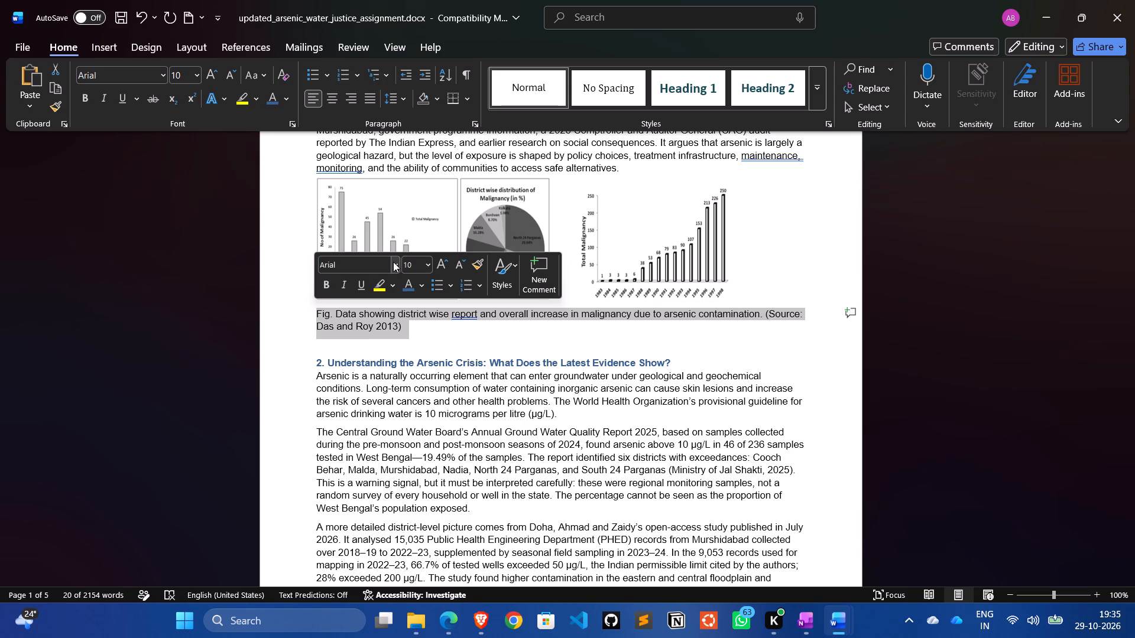
{"action": "left_click", "coordinate": [393, 262]}
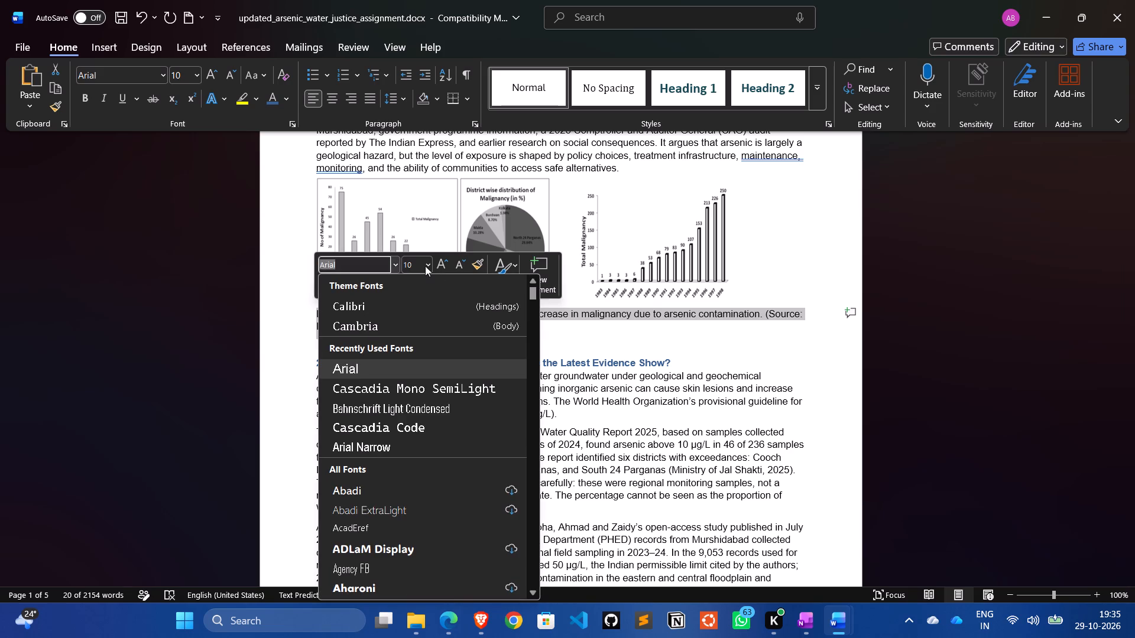
{"action": "left_click", "coordinate": [425, 266]}
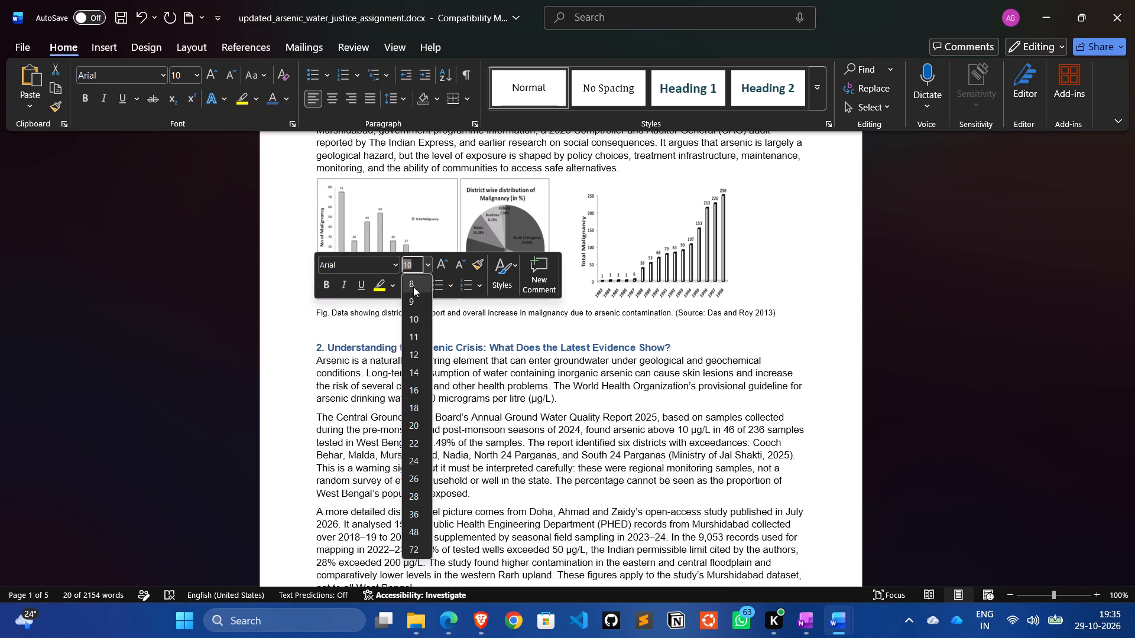
{"action": "left_click", "coordinate": [413, 287]}
{"action": "left_click", "coordinate": [341, 291]}
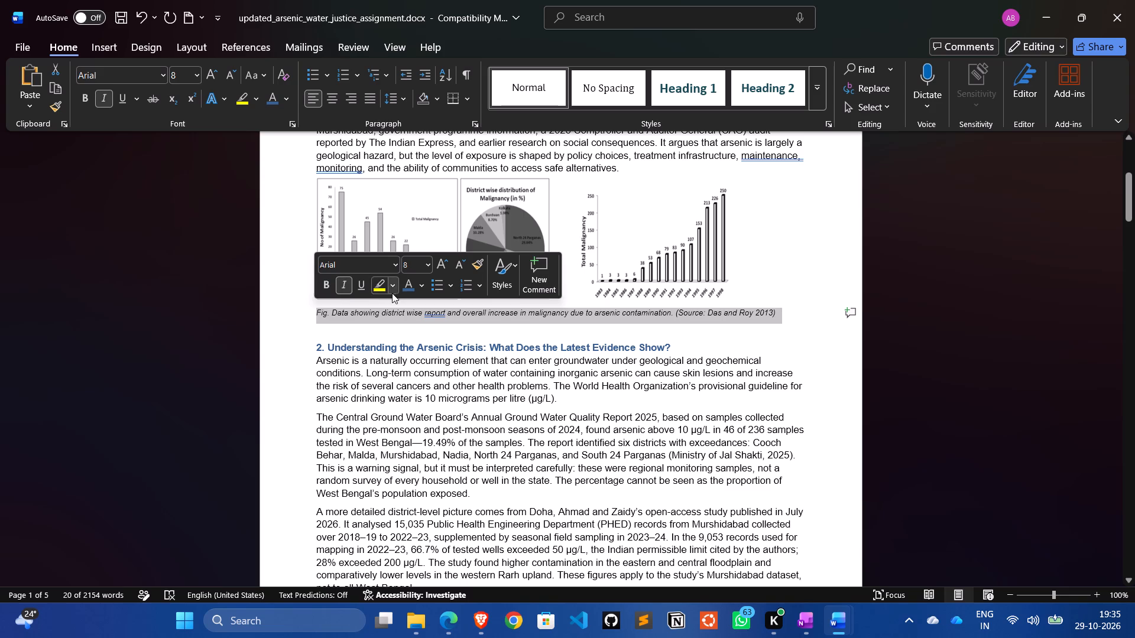
{"action": "left_click", "coordinate": [421, 288]}
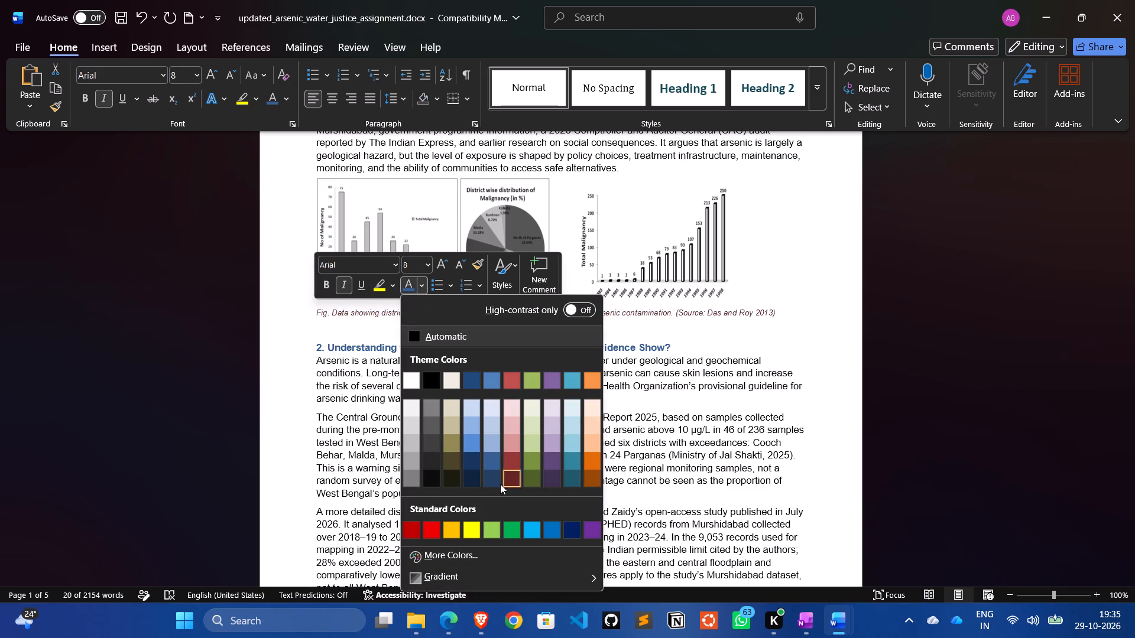
{"action": "left_click", "coordinate": [489, 460]}
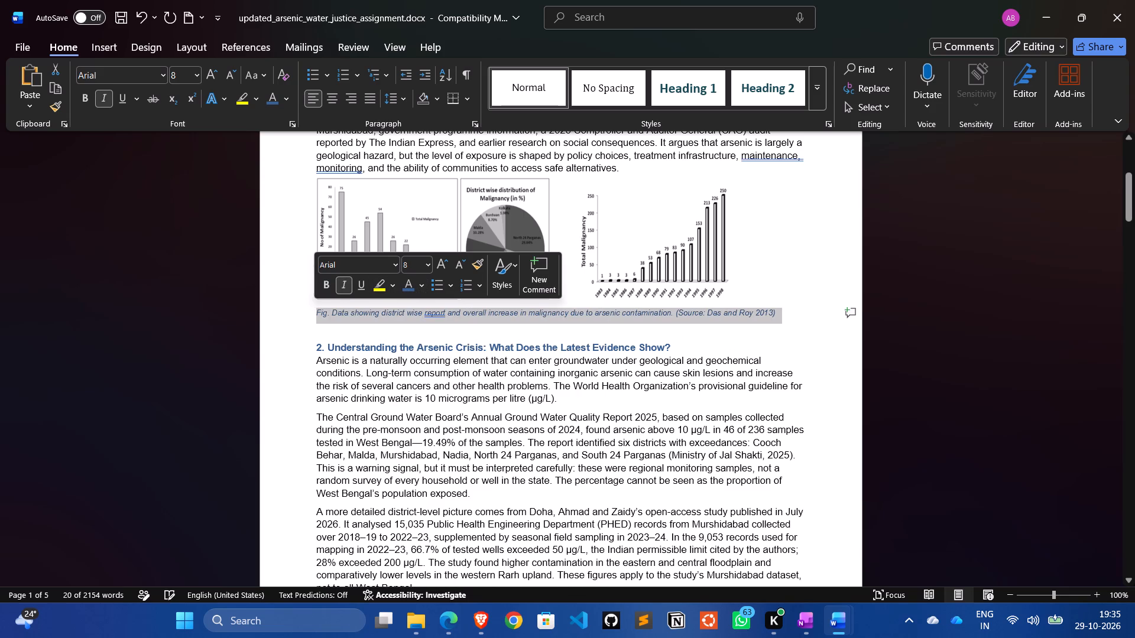
Compare the chart caption with the Arsenicosis table caption and make the chart caption bold to match.
{"action": "scroll", "coordinate": [489, 460], "scroll_direction": "down", "scroll_amount": 3}
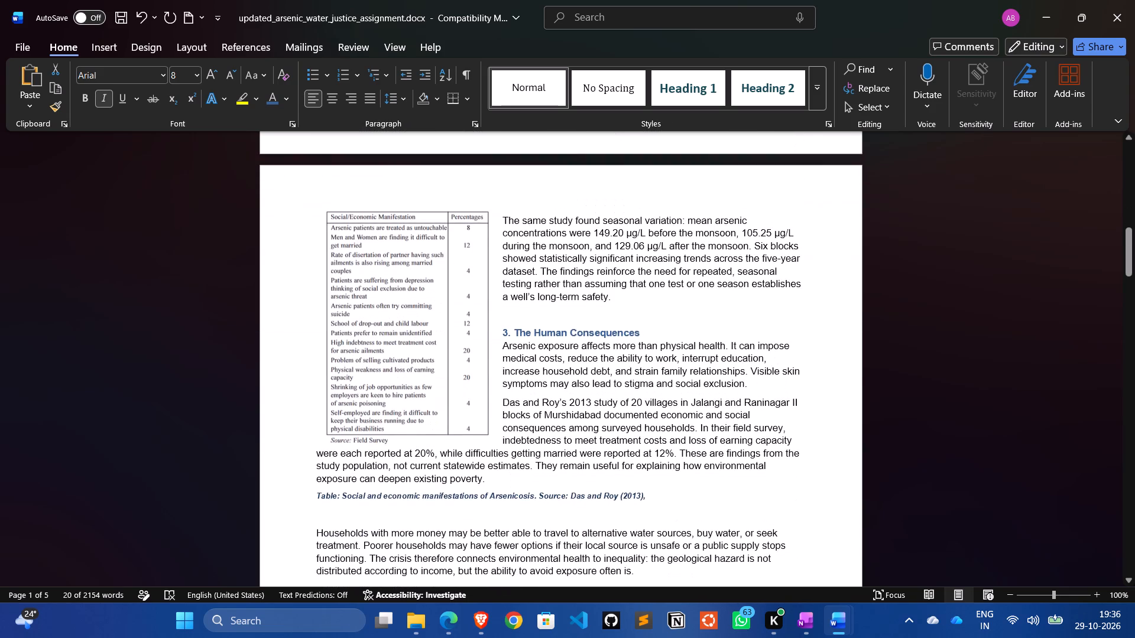
{"action": "scroll", "coordinate": [489, 460], "scroll_direction": "up", "scroll_amount": 2}
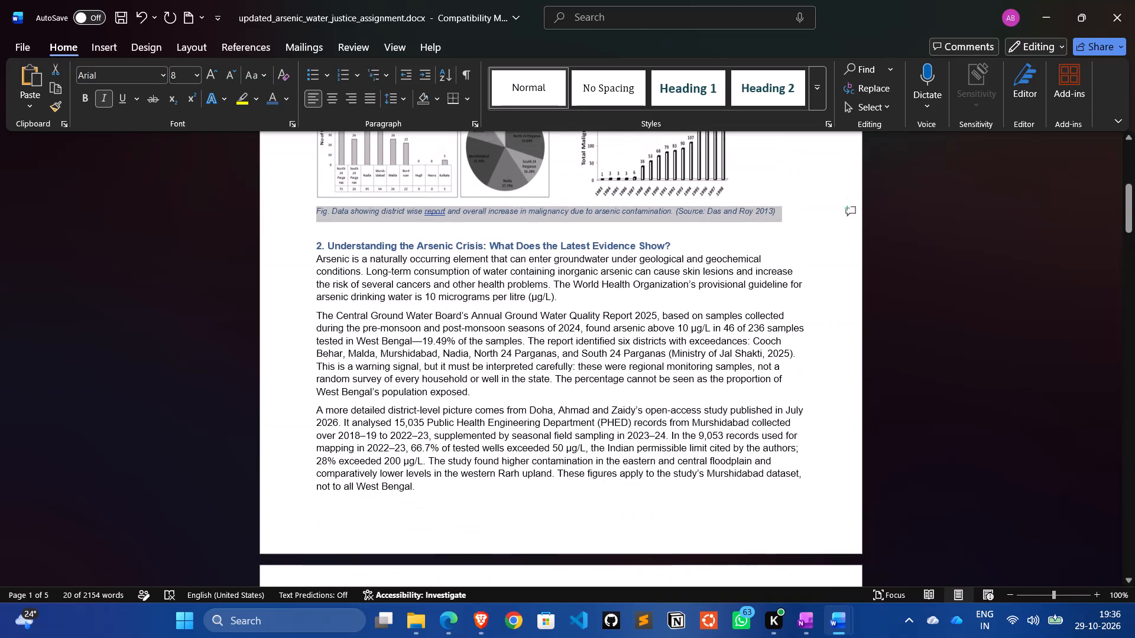
{"action": "right_click", "coordinate": [413, 212]}
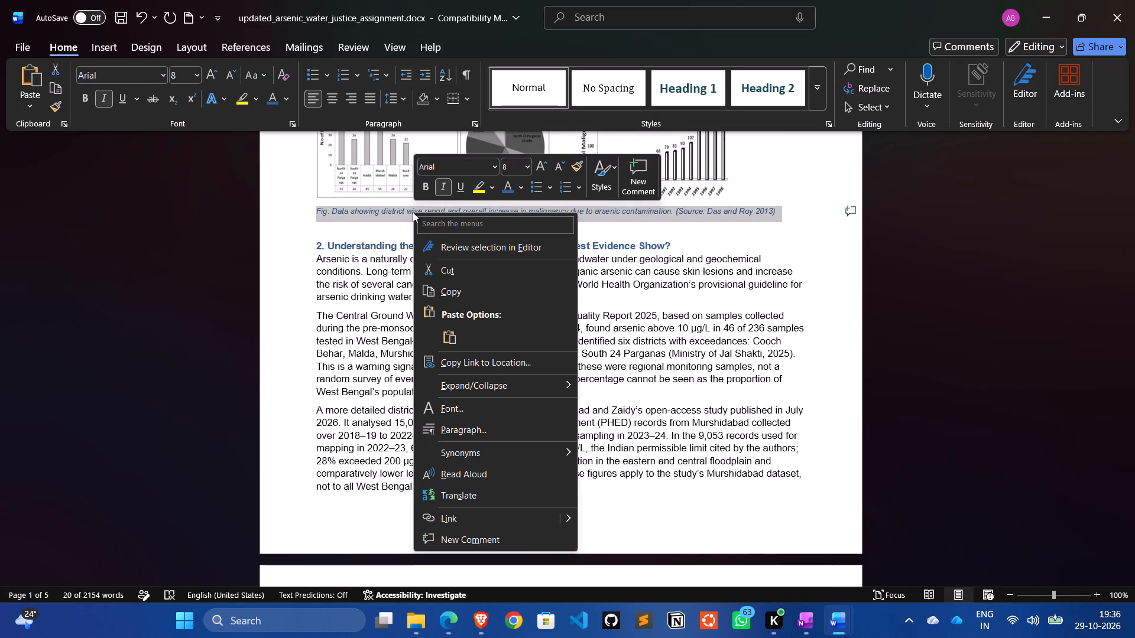
{"action": "left_click", "coordinate": [430, 184]}
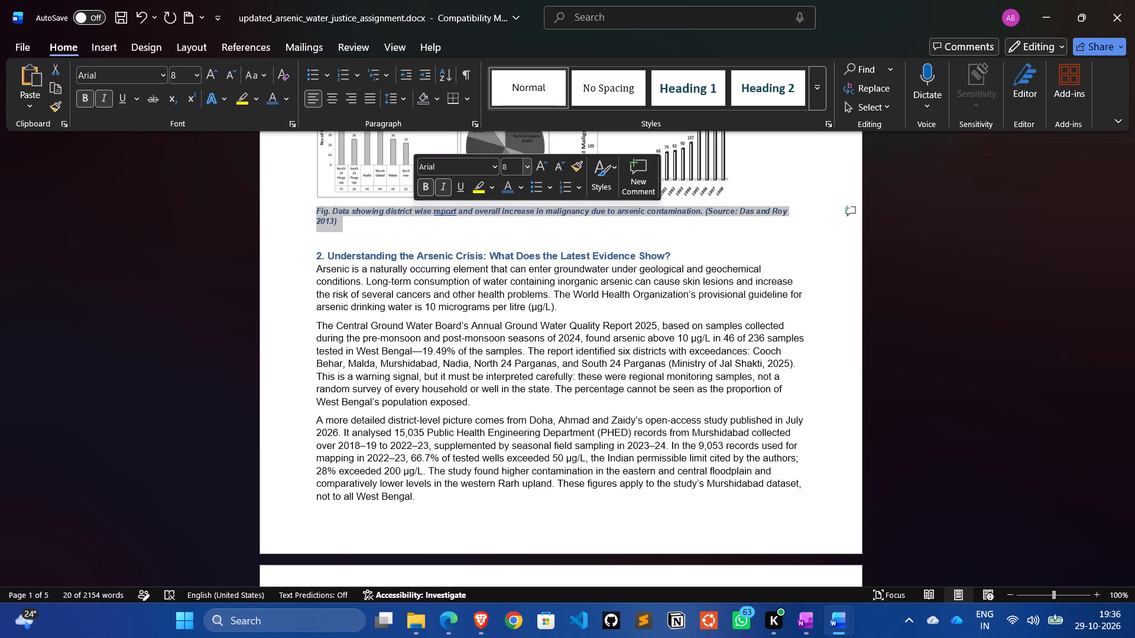
{"action": "left_click", "coordinate": [660, 233]}
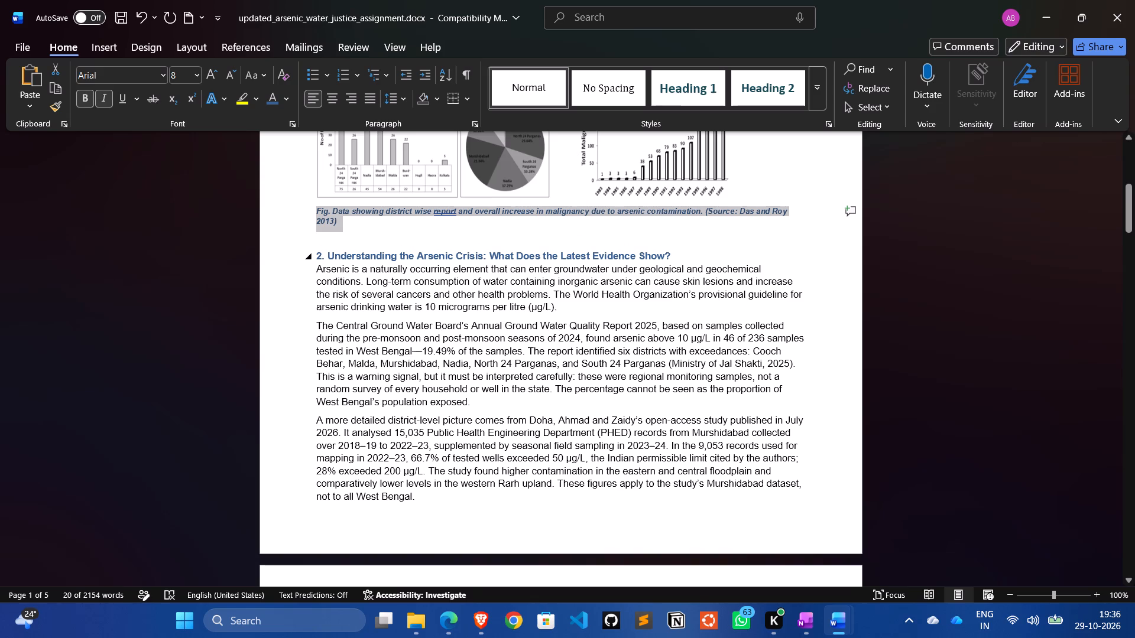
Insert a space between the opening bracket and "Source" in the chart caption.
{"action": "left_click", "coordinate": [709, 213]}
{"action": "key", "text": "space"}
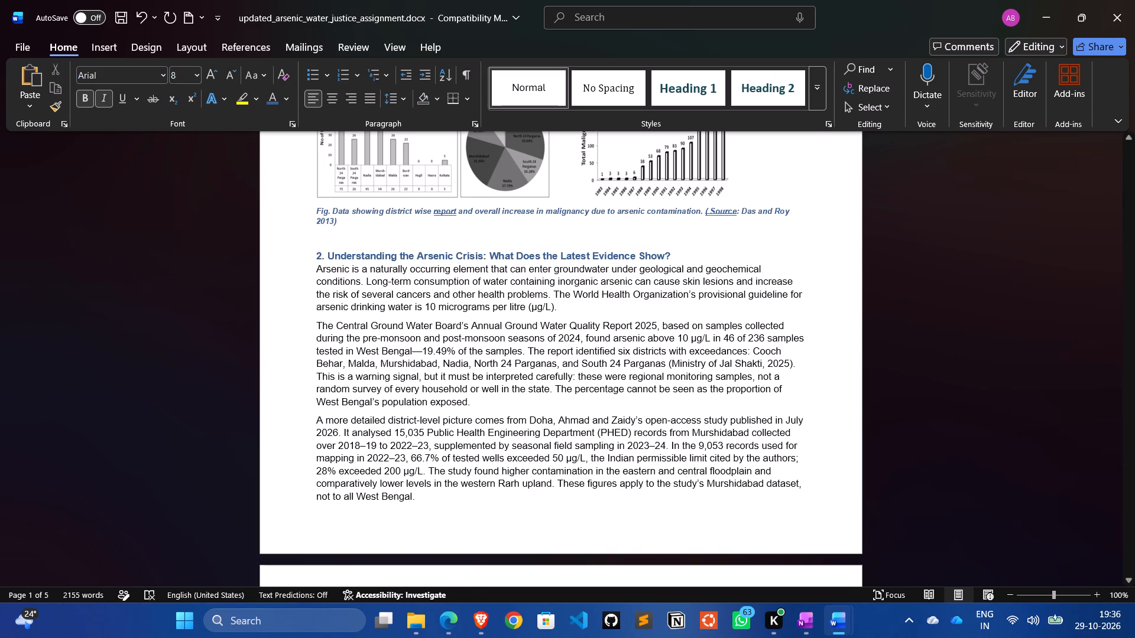
Apply the suggested grammar corrections in the chart caption, using "reports" and "(Source" without a space after the bracket.
{"action": "left_click", "coordinate": [441, 218]}
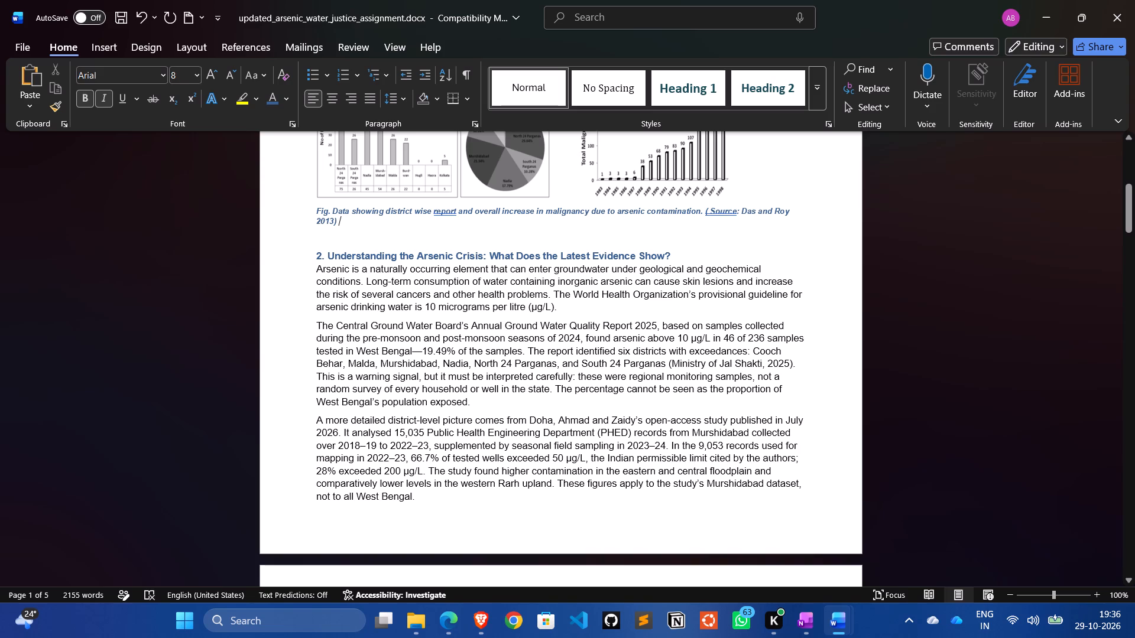
{"action": "left_click", "coordinate": [441, 214]}
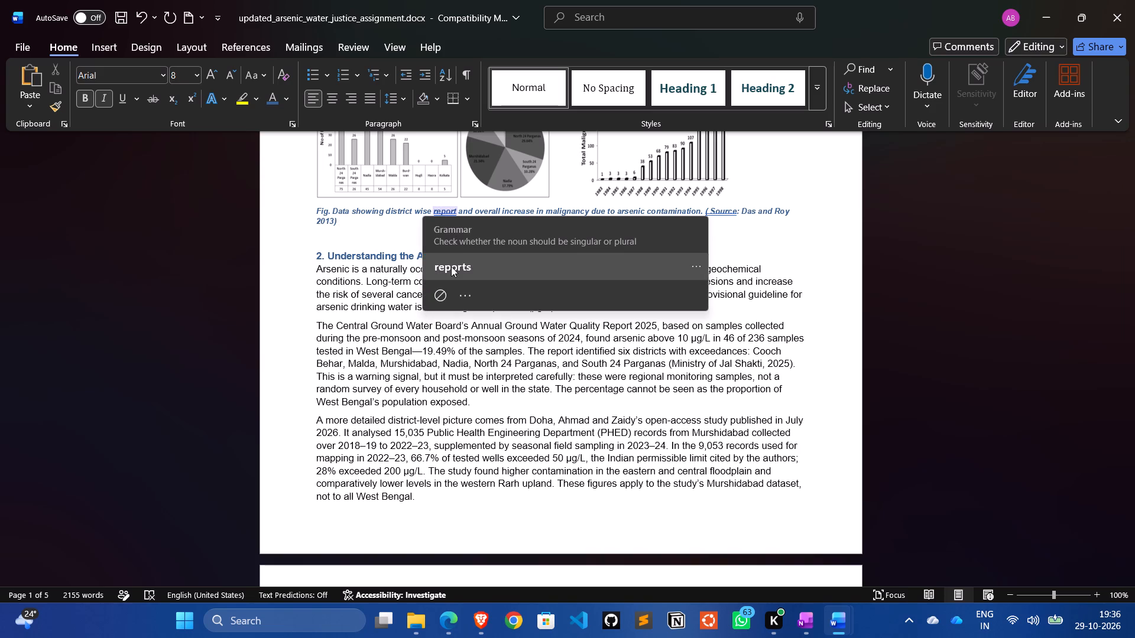
{"action": "left_click", "coordinate": [451, 266]}
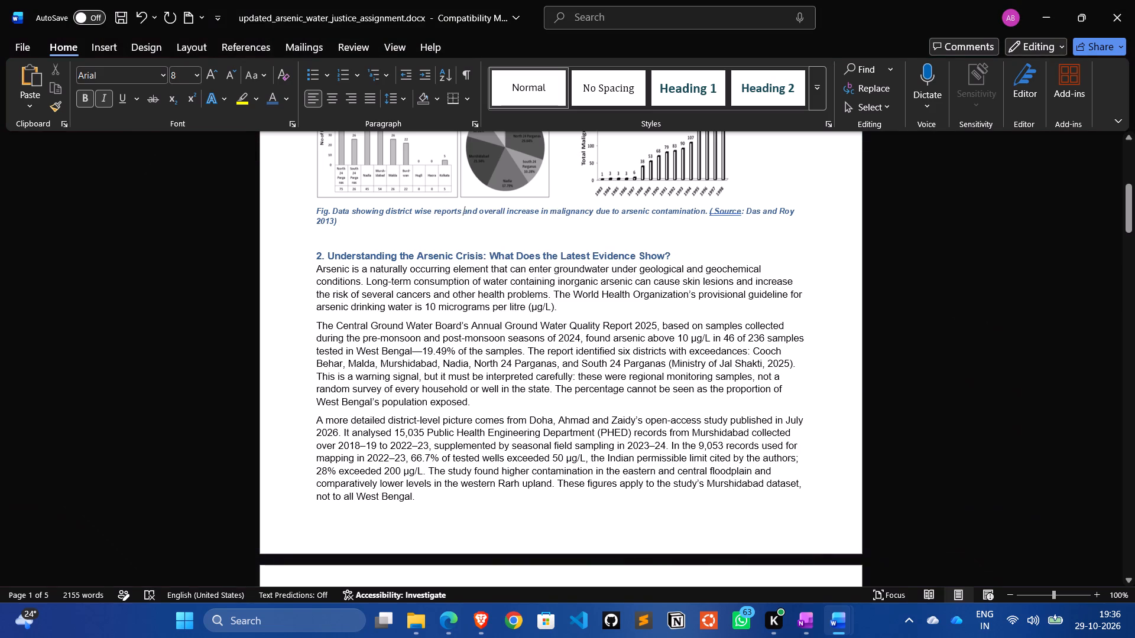
{"action": "left_click", "coordinate": [731, 214]}
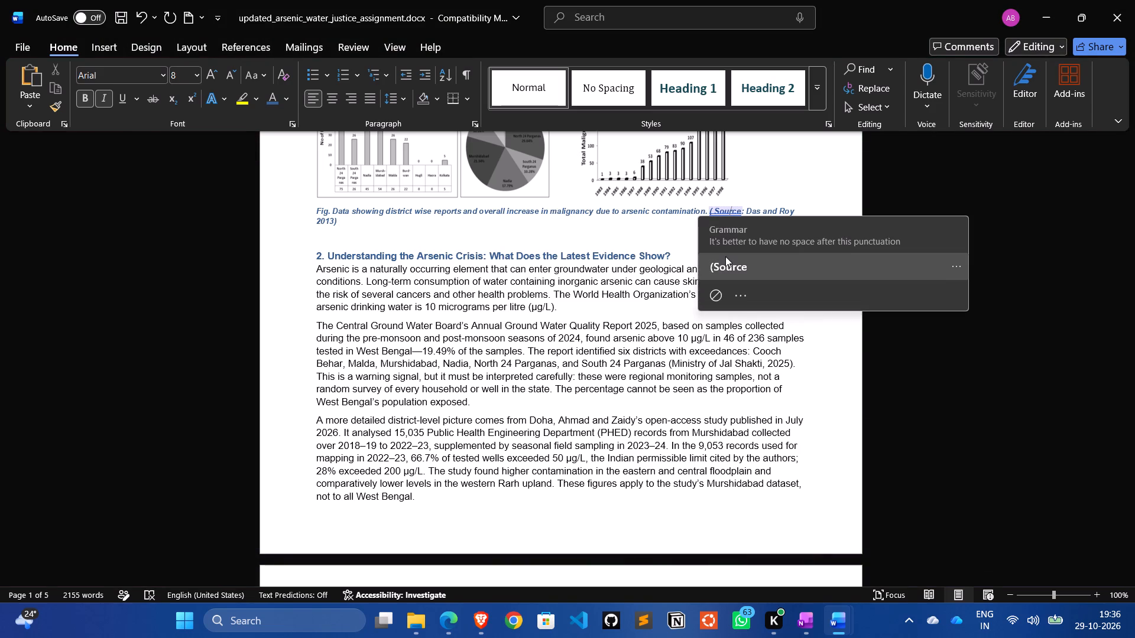
{"action": "left_click", "coordinate": [725, 256]}
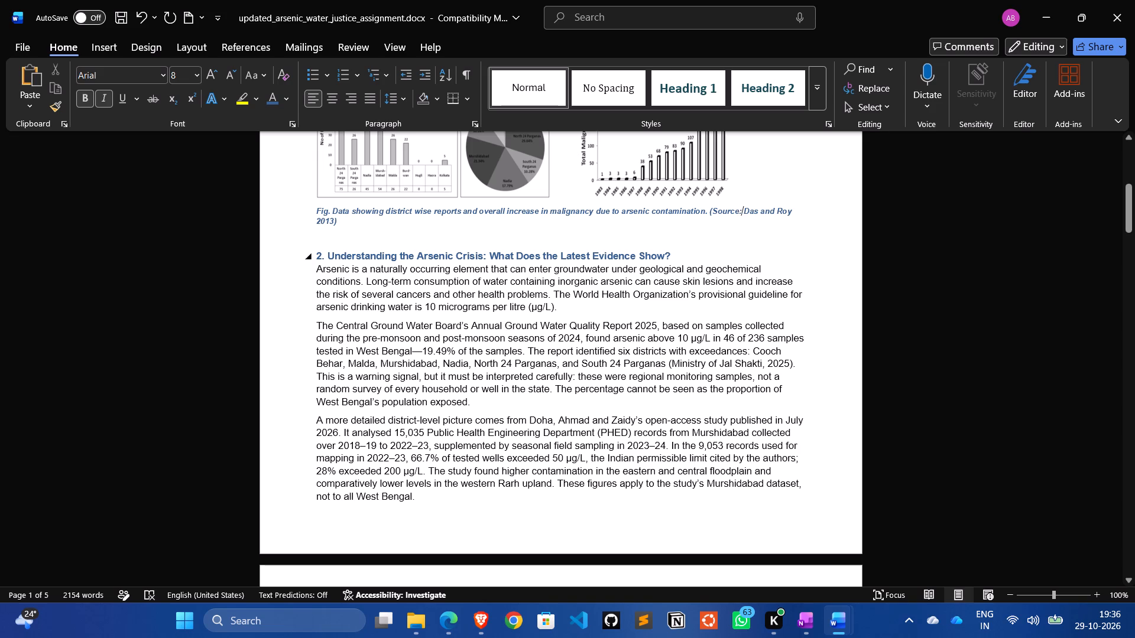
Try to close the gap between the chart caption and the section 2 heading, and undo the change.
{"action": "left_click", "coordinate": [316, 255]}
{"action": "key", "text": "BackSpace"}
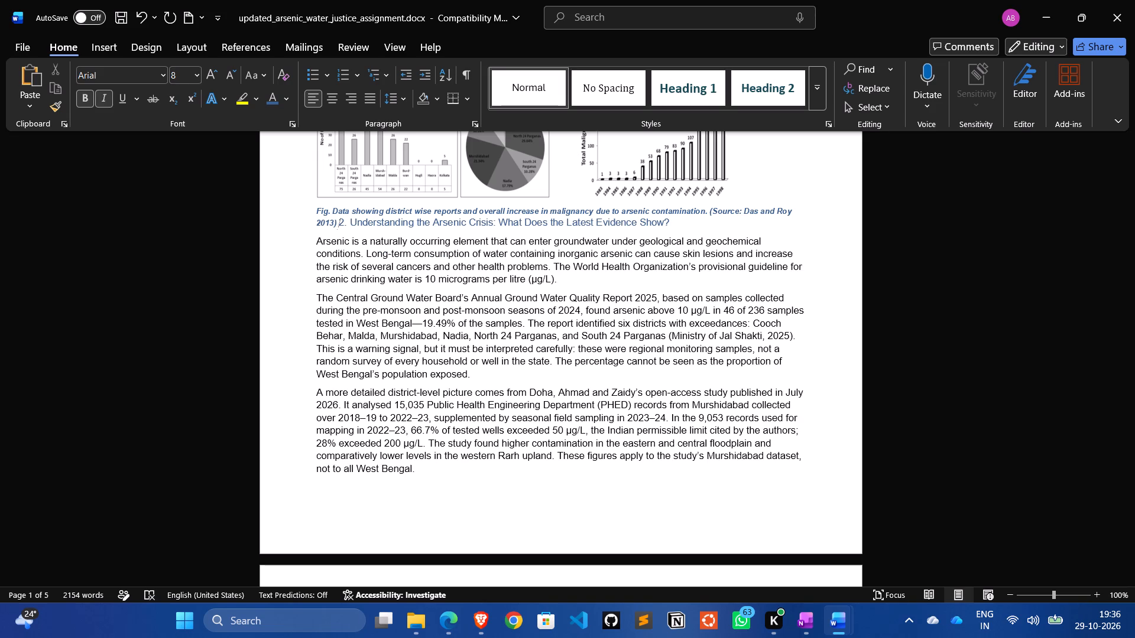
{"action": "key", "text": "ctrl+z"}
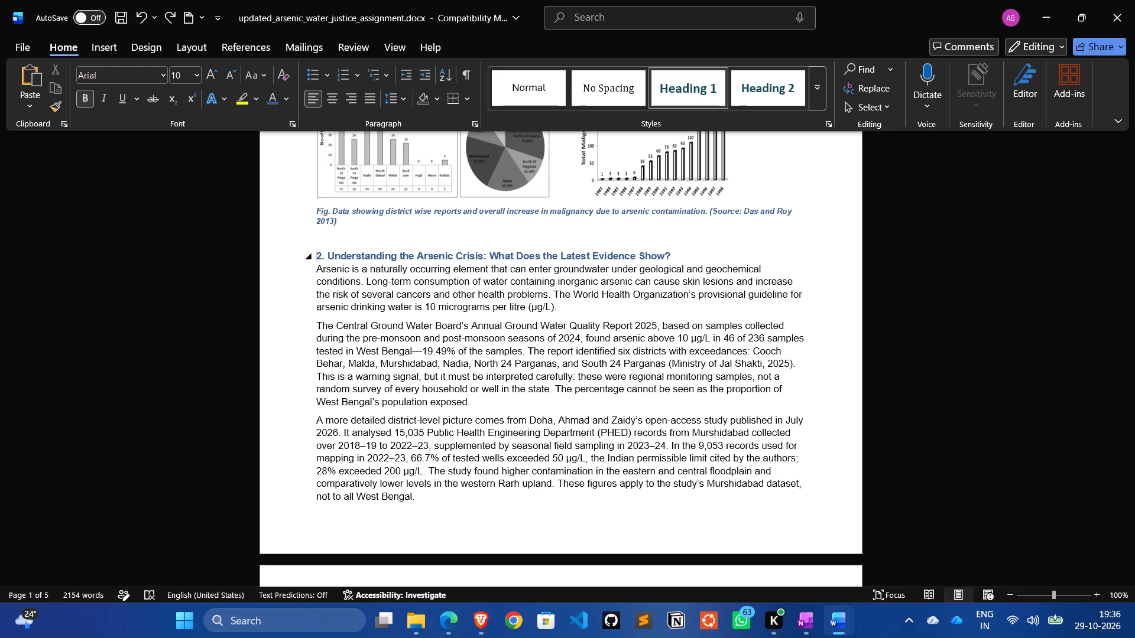
Insert a paragraph break after "access safe alternatives." to separate the introduction text from the charts.
{"action": "scroll", "coordinate": [316, 255], "scroll_direction": "up", "scroll_amount": 1}
{"action": "scroll", "coordinate": [644, 339], "scroll_direction": "up", "scroll_amount": 1}
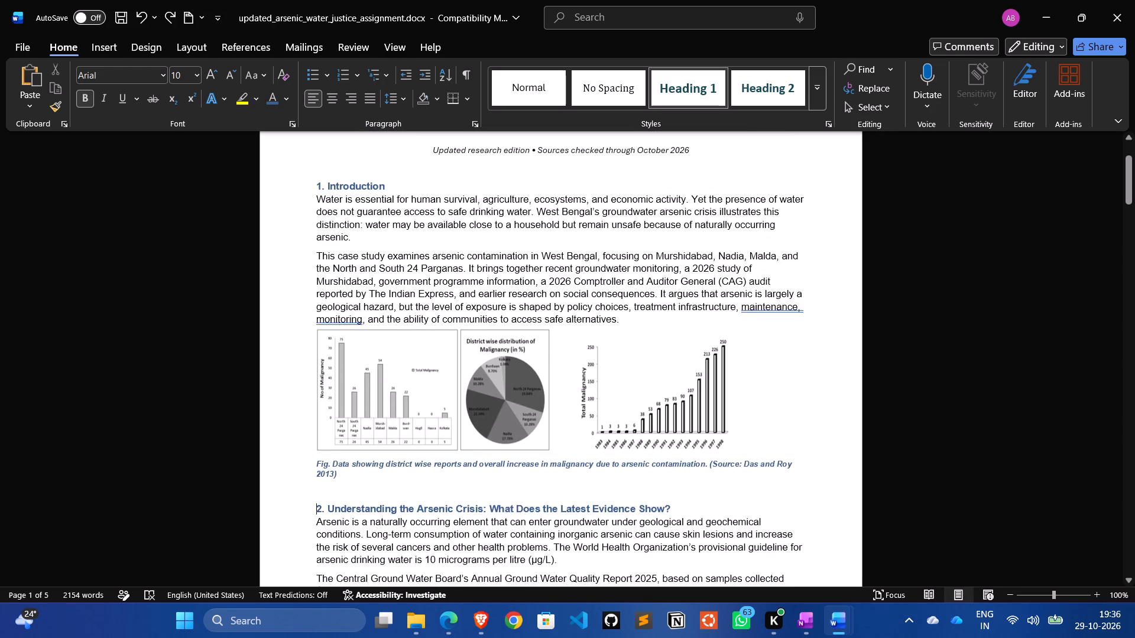
{"action": "scroll", "coordinate": [644, 339], "scroll_direction": "down", "scroll_amount": 1}
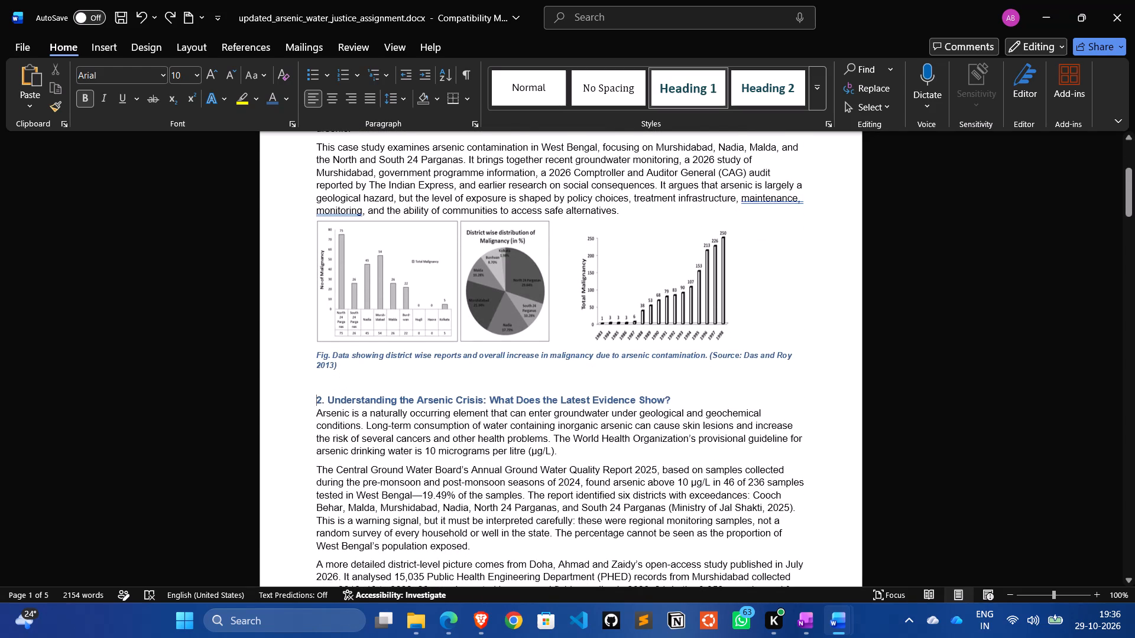
{"action": "scroll", "coordinate": [644, 339], "scroll_direction": "up", "scroll_amount": 1}
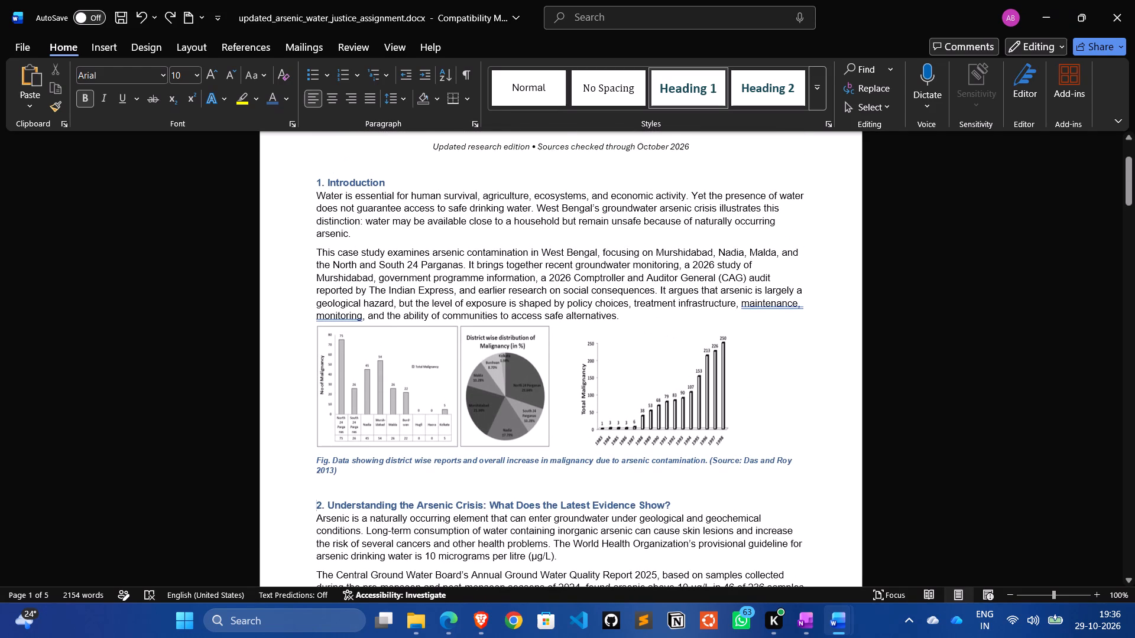
{"action": "left_click", "coordinate": [623, 317]}
{"action": "key", "text": "Return"}
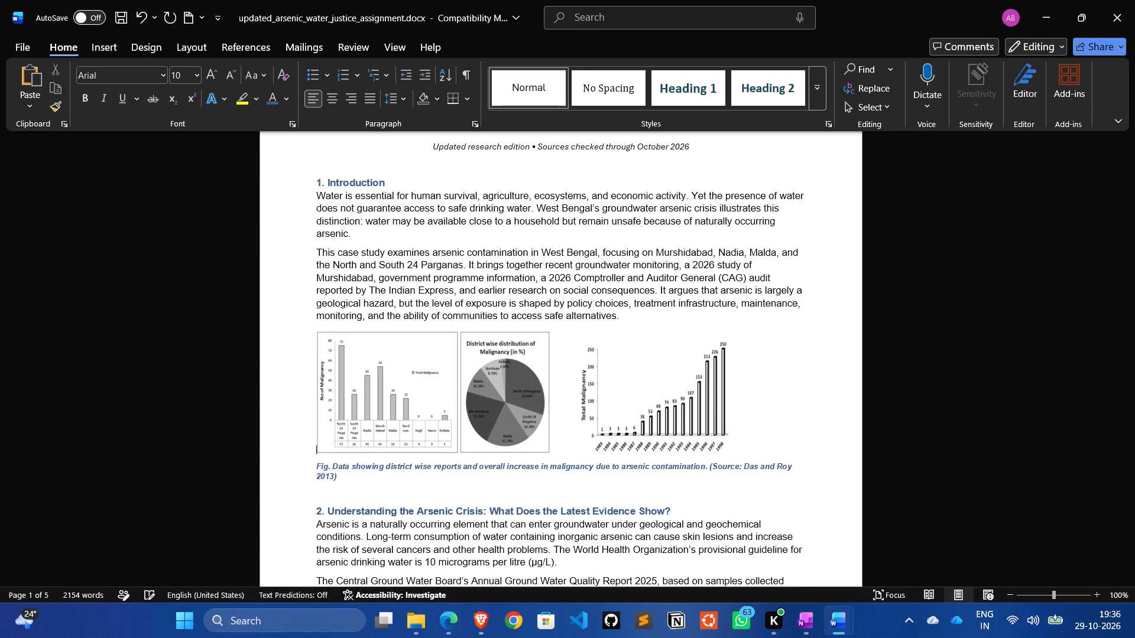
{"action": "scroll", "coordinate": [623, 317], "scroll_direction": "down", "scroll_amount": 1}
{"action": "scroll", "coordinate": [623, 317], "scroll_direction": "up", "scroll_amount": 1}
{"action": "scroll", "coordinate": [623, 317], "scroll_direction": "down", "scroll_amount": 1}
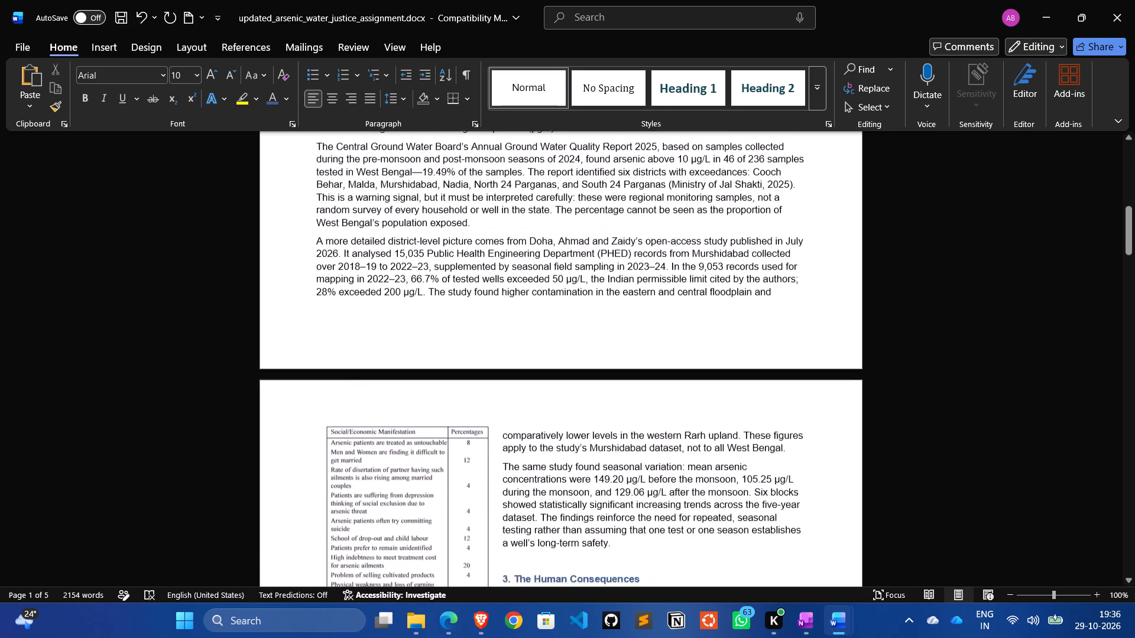
Review the layout of the remaining pages, from section 2 through to the end of the reference list.
{"action": "scroll", "coordinate": [623, 317], "scroll_direction": "down", "scroll_amount": 3}
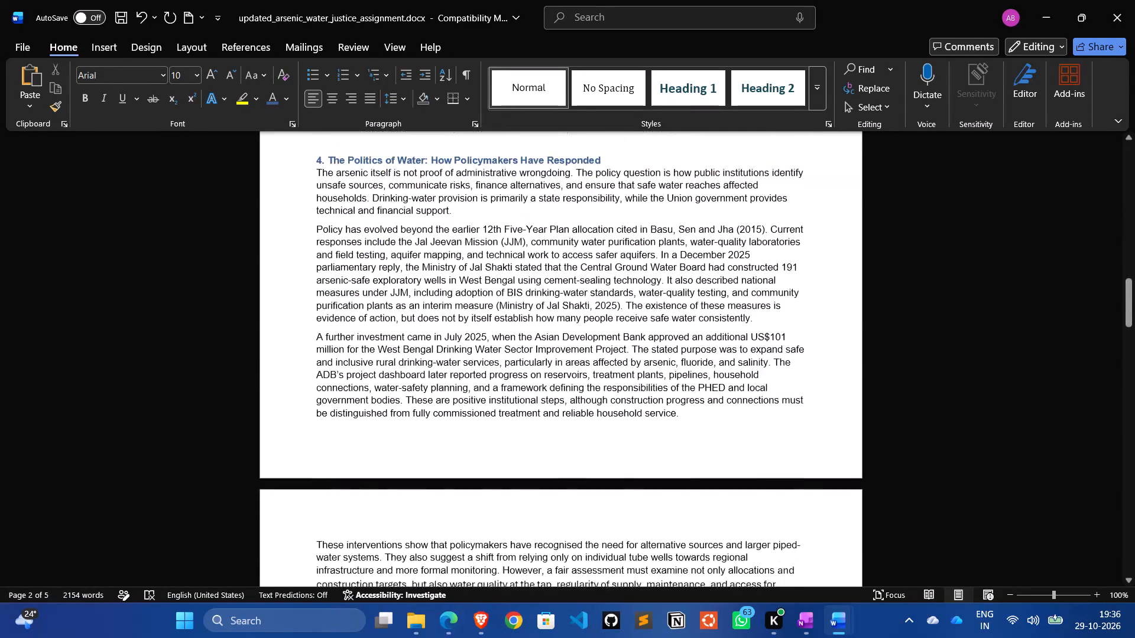
{"action": "scroll", "coordinate": [623, 317], "scroll_direction": "up", "scroll_amount": 2}
{"action": "scroll", "coordinate": [623, 317], "scroll_direction": "down", "scroll_amount": 1}
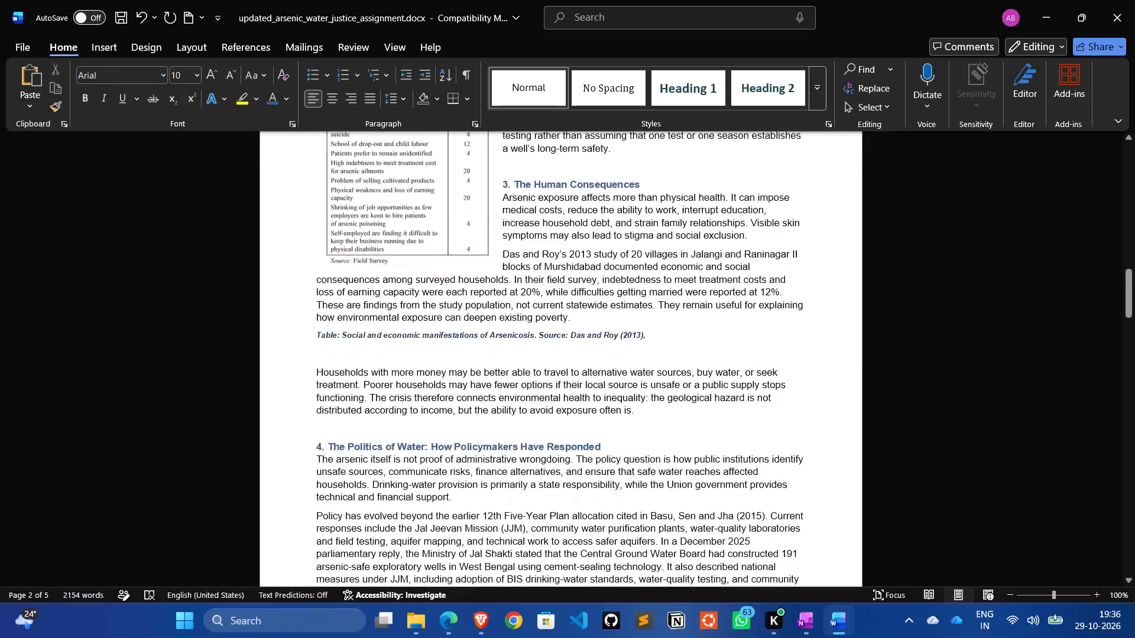
{"action": "scroll", "coordinate": [623, 317], "scroll_direction": "down", "scroll_amount": 3}
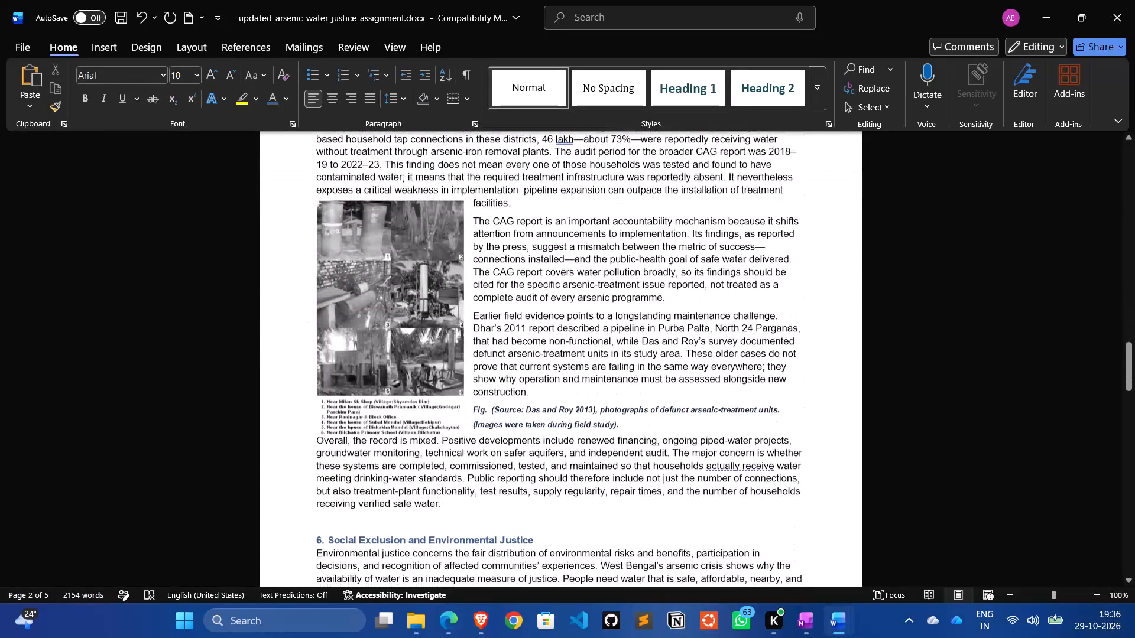
{"action": "scroll", "coordinate": [623, 317], "scroll_direction": "down", "scroll_amount": 2}
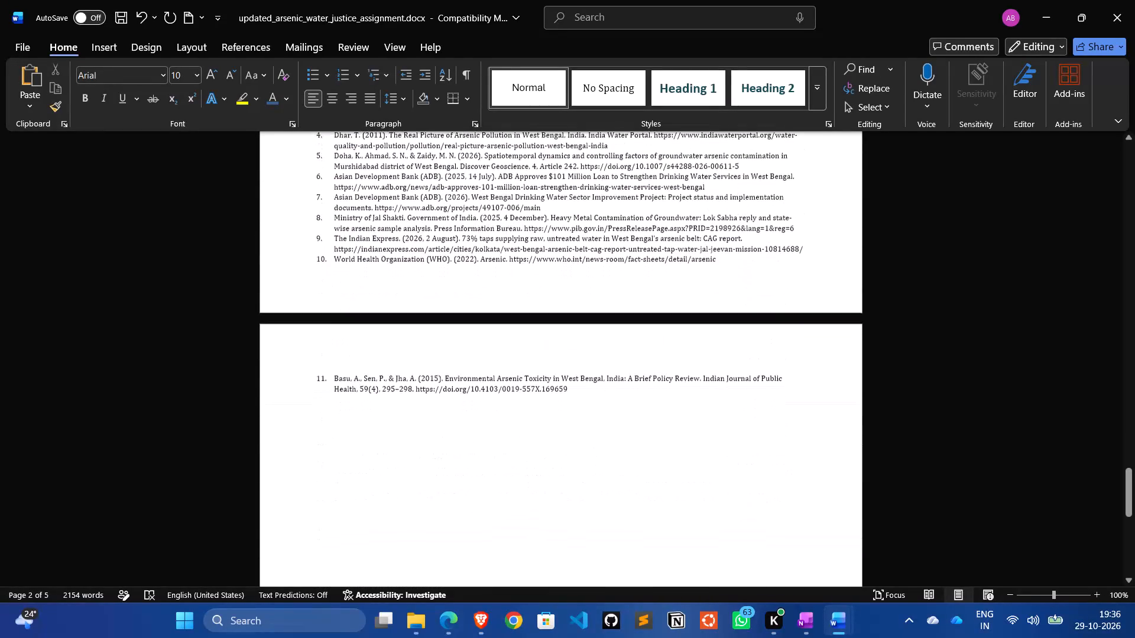
Close the gap above the References heading by merging it into the conclusion text and splitting it back onto its own line.
{"action": "scroll", "coordinate": [623, 317], "scroll_direction": "up", "scroll_amount": 1}
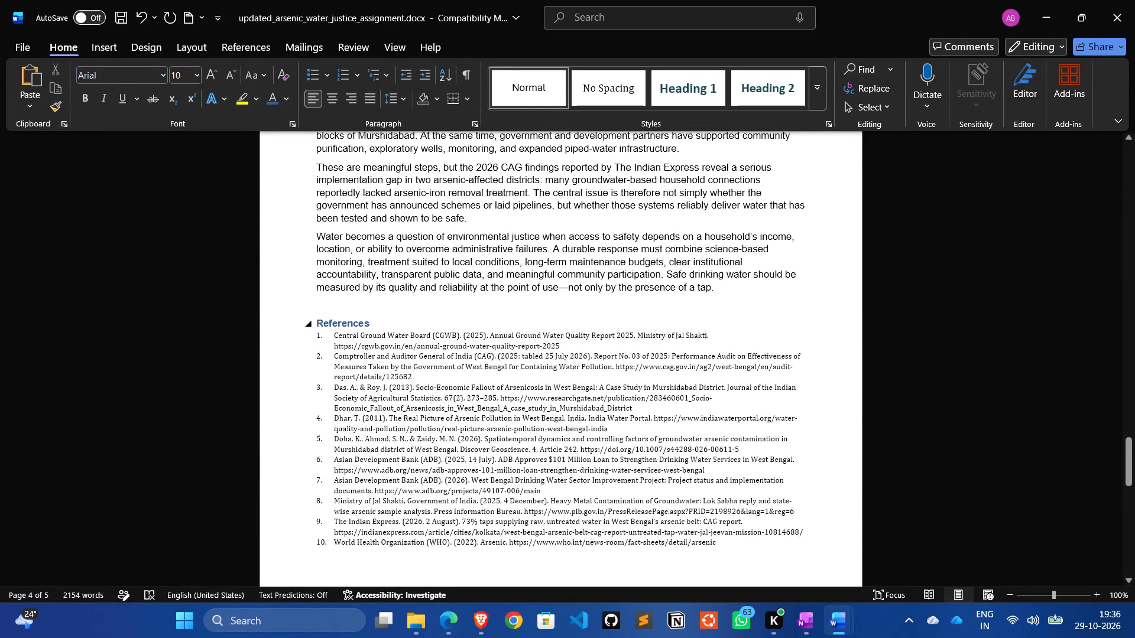
{"action": "left_click", "coordinate": [317, 325]}
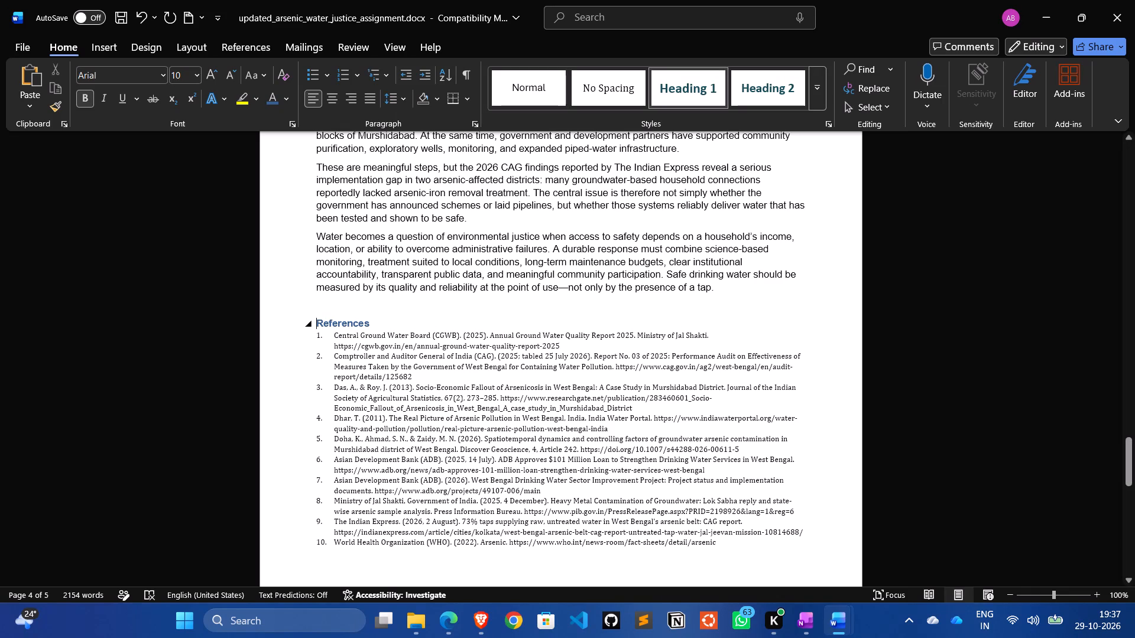
{"action": "key", "text": "BackSpace"}
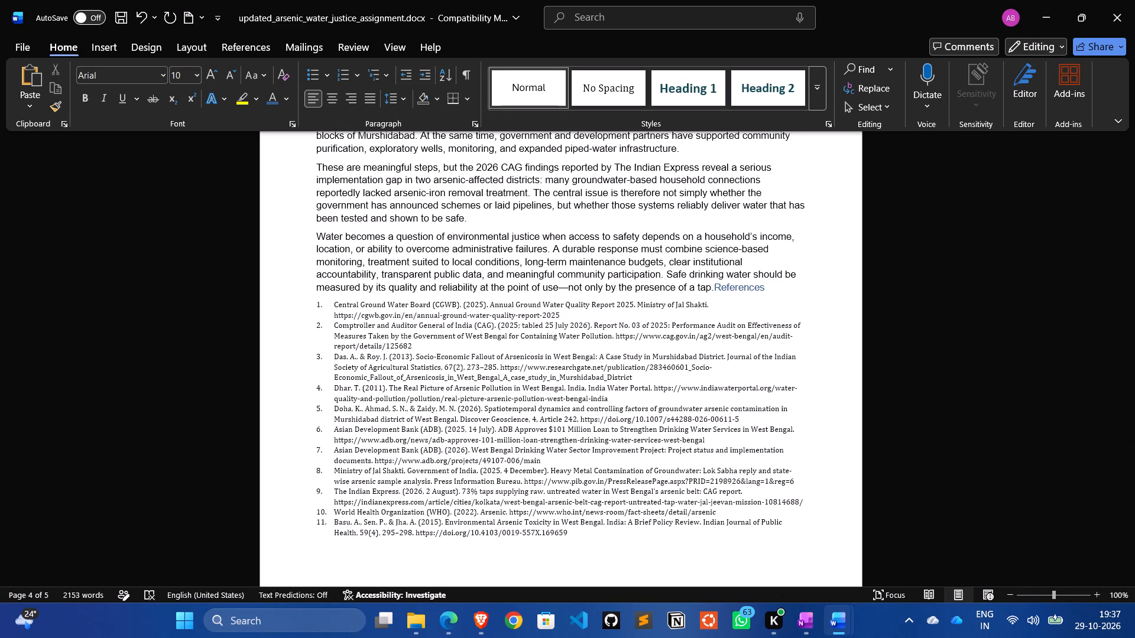
{"action": "key", "text": "Return"}
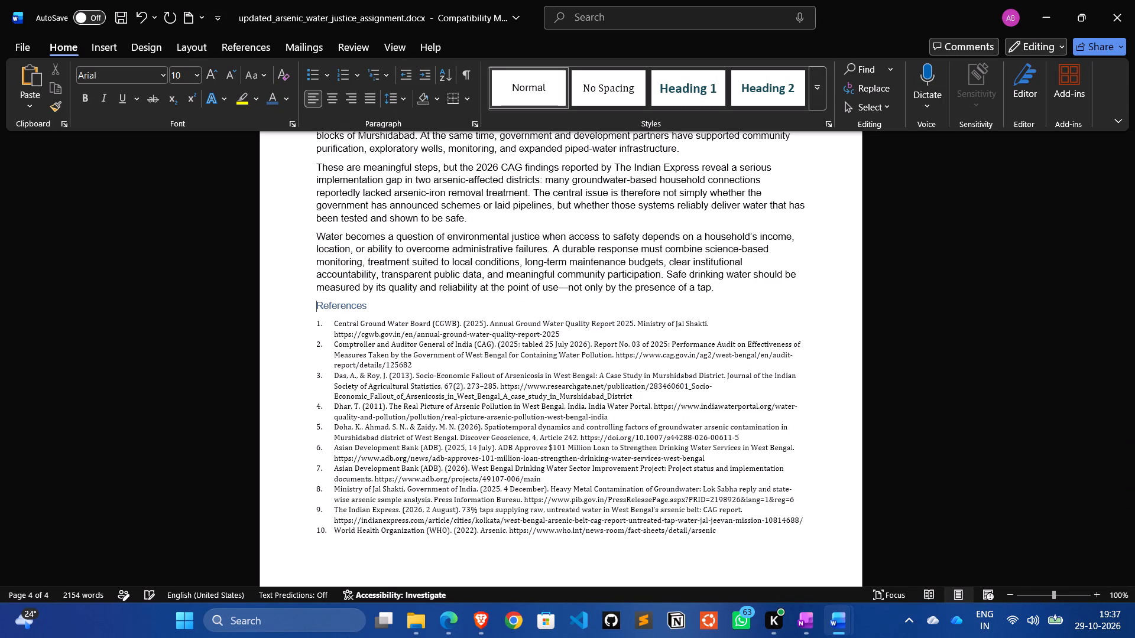
{"action": "key", "text": "Return"}
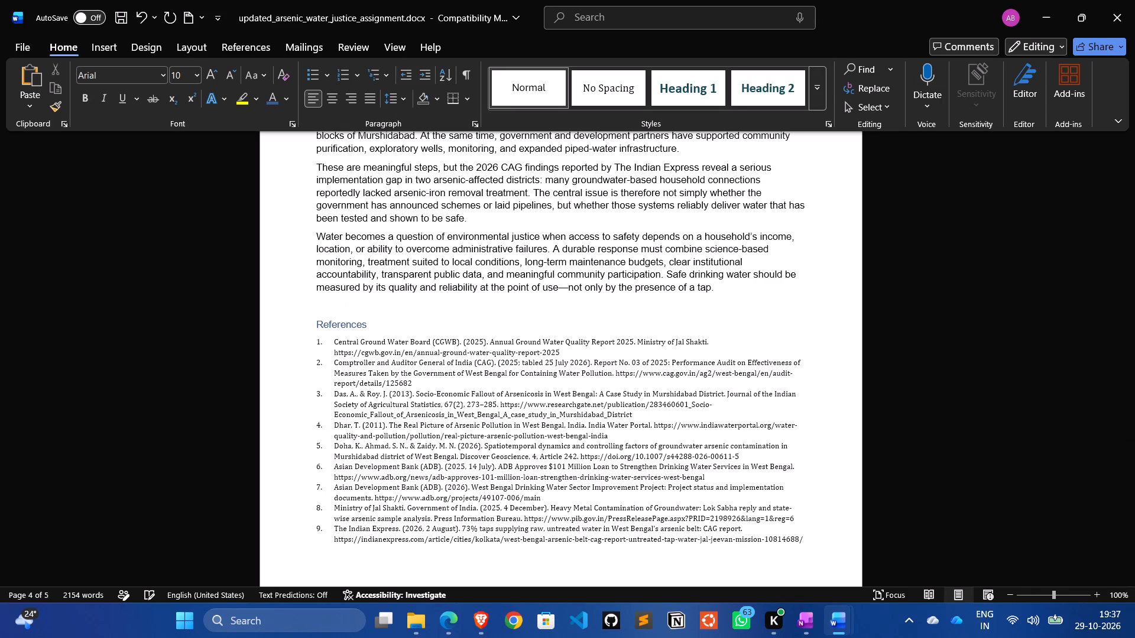
{"action": "key", "text": "BackSpace"}
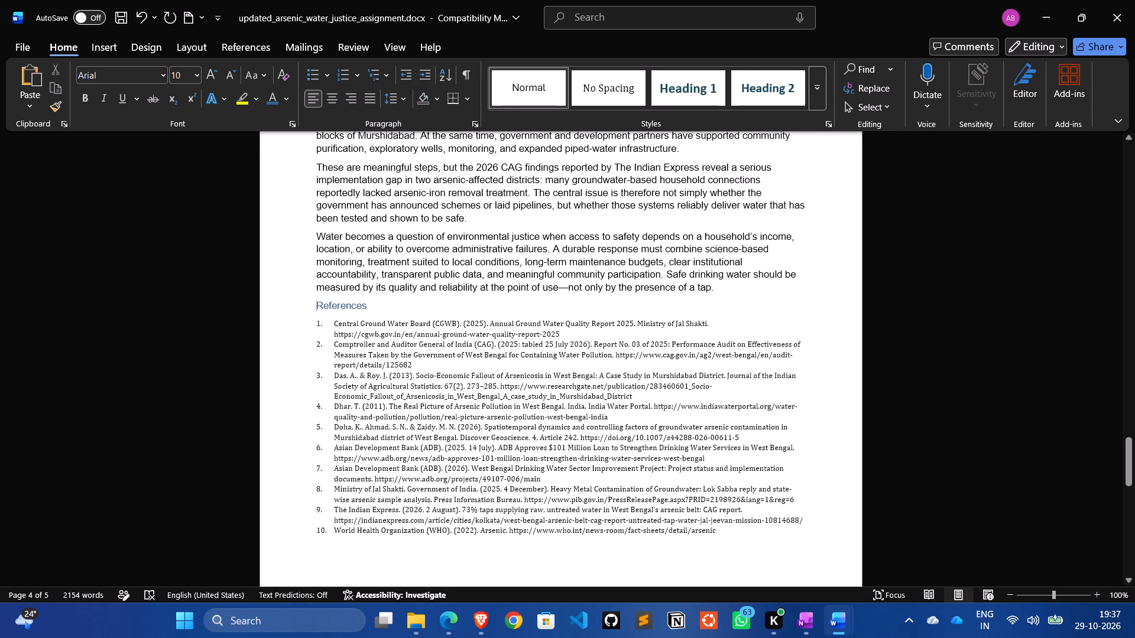
Close the gap above the "7. Conclusion" heading by merging it into the preceding paragraph and splitting it off again.
{"action": "scroll", "coordinate": [362, 303], "scroll_direction": "down", "scroll_amount": 1}
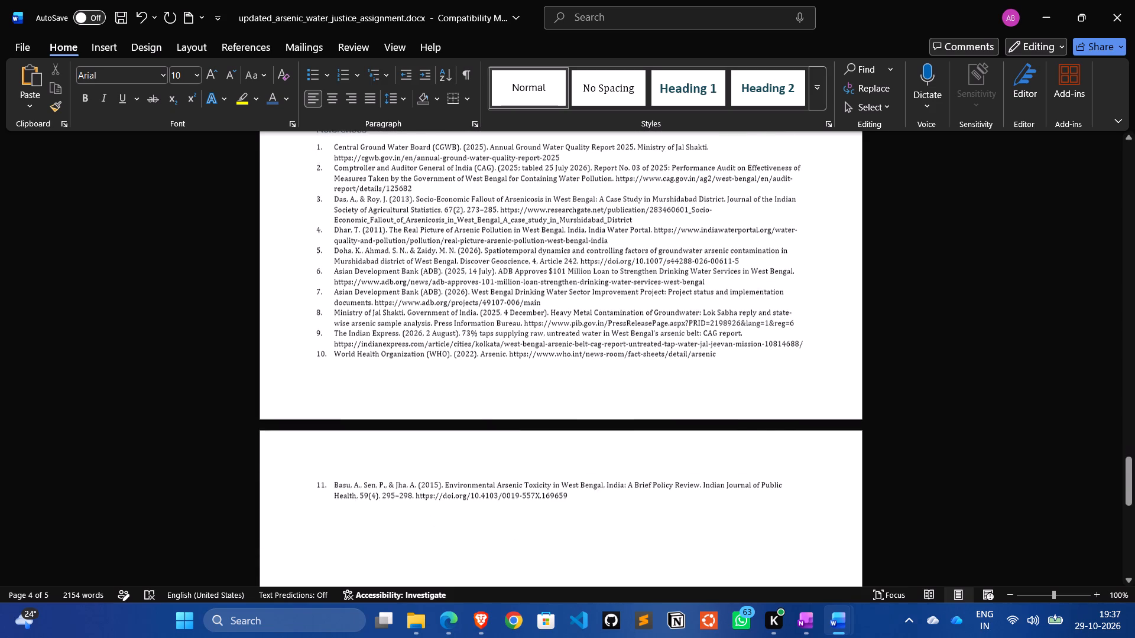
{"action": "scroll", "coordinate": [362, 303], "scroll_direction": "down", "scroll_amount": 1}
{"action": "scroll", "coordinate": [362, 303], "scroll_direction": "up", "scroll_amount": 2}
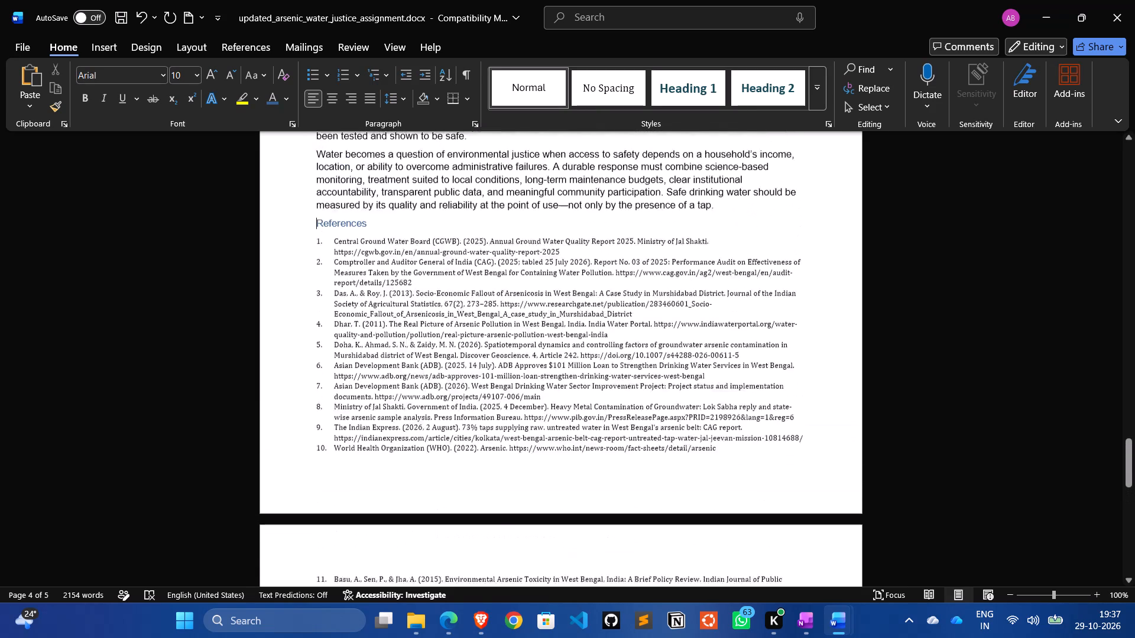
{"action": "scroll", "coordinate": [362, 303], "scroll_direction": "up", "scroll_amount": 2}
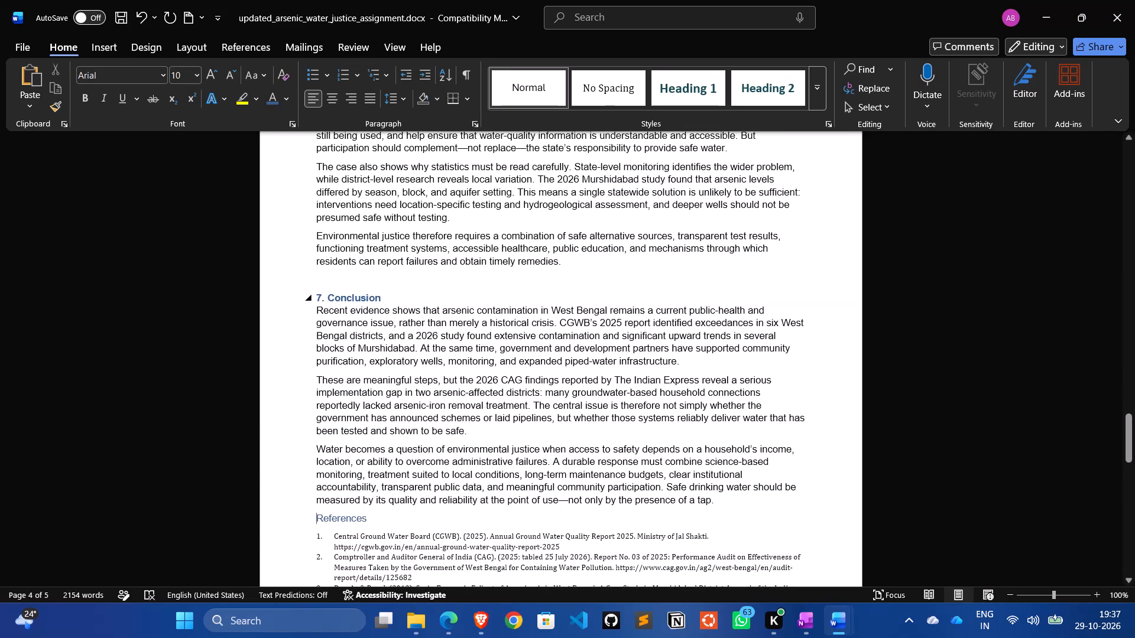
{"action": "left_click", "coordinate": [316, 292]}
{"action": "key", "text": "BackSpace"}
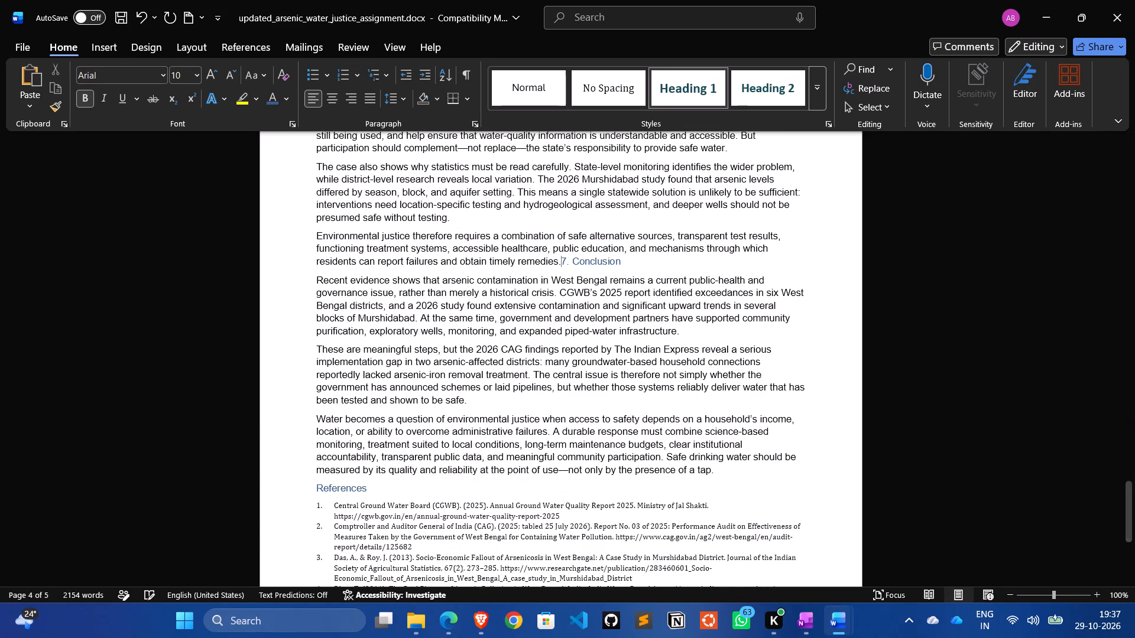
{"action": "key", "text": "Return"}
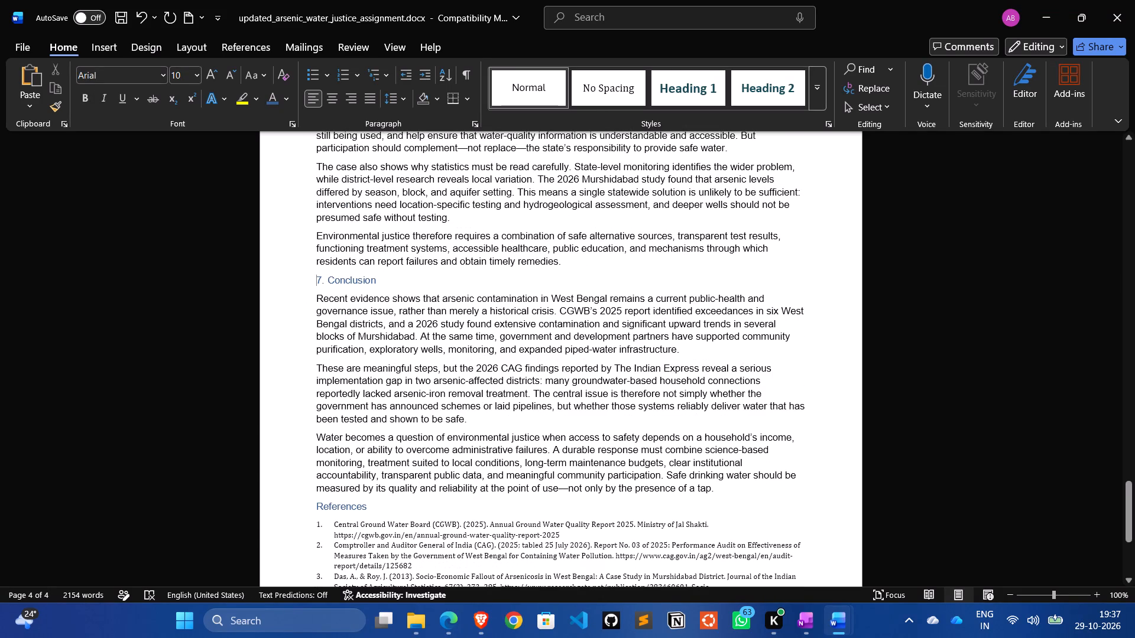
Format the "7. Conclusion" heading as 11 pt bold.
{"action": "left_click_drag", "start_coordinate": [391, 284], "coordinate": [309, 275]}
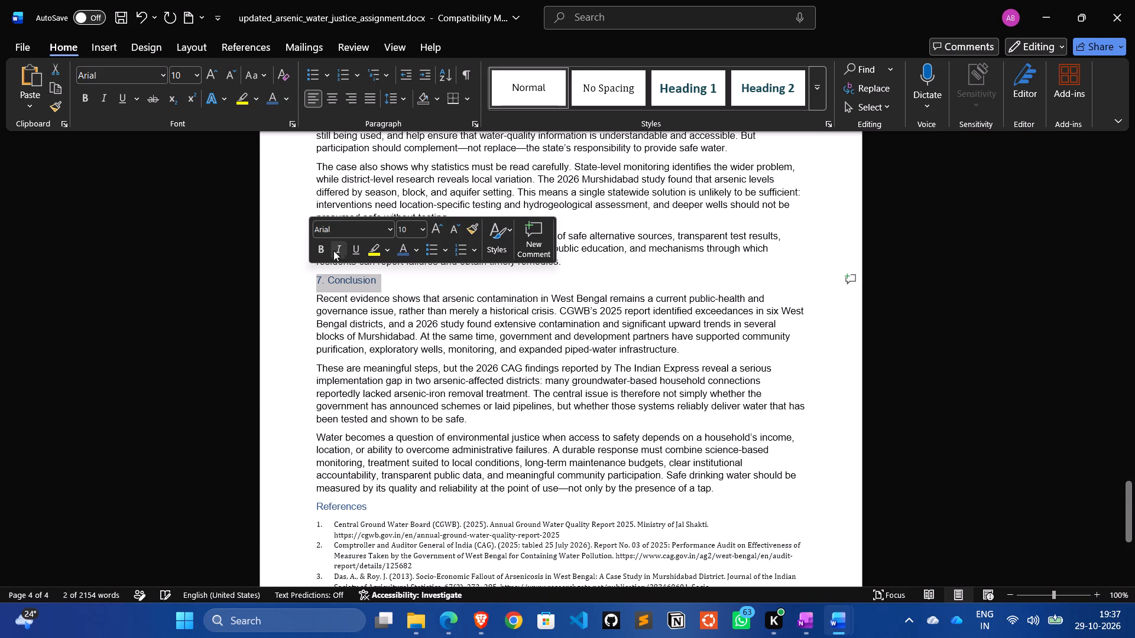
{"action": "left_click", "coordinate": [423, 227]}
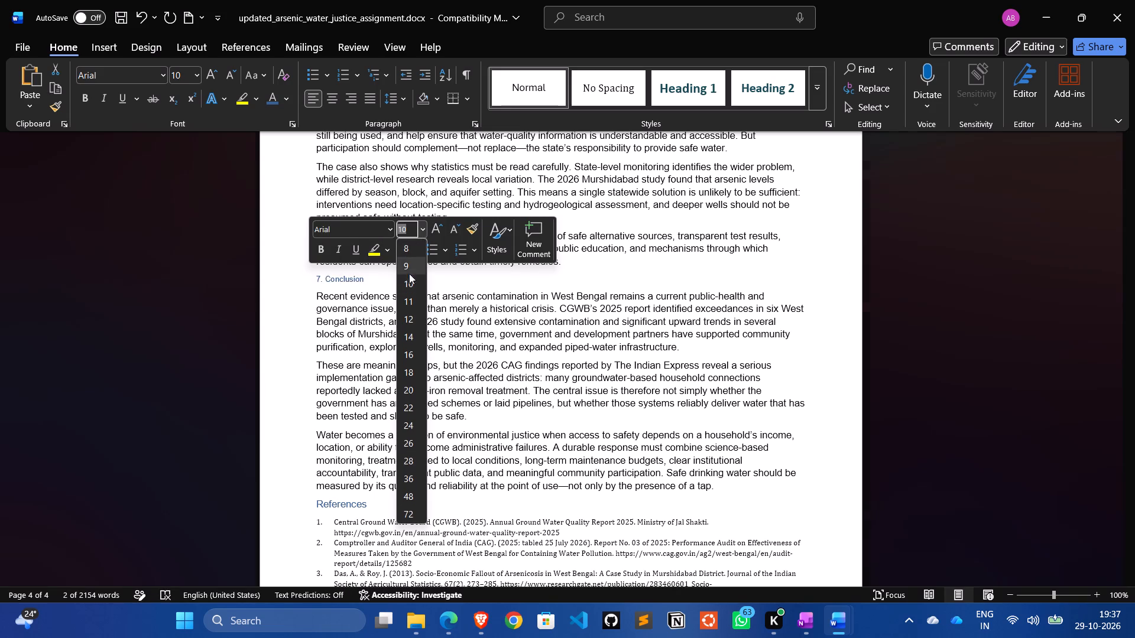
{"action": "left_click", "coordinate": [408, 297]}
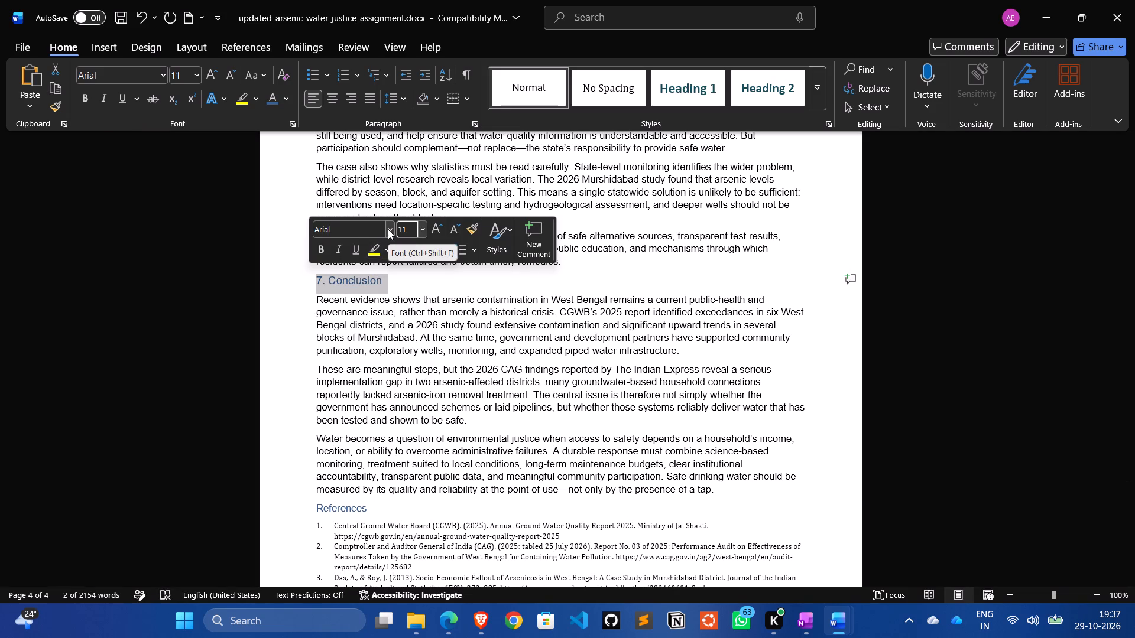
{"action": "left_click", "coordinate": [321, 252]}
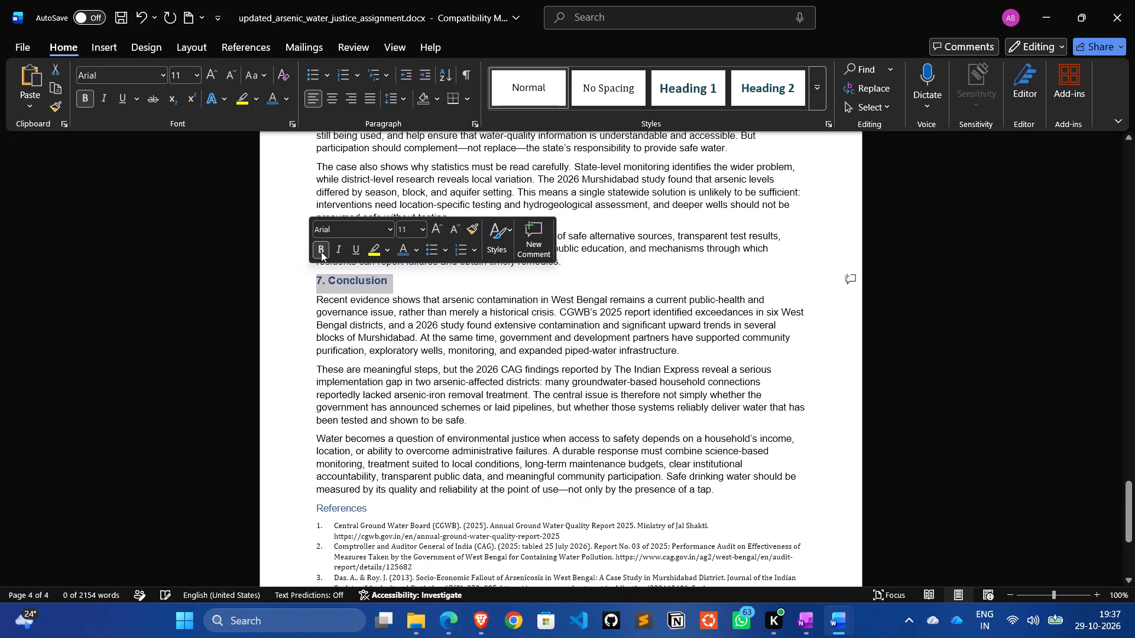
Make the References heading bold.
{"action": "left_click_drag", "start_coordinate": [376, 513], "coordinate": [333, 512]}
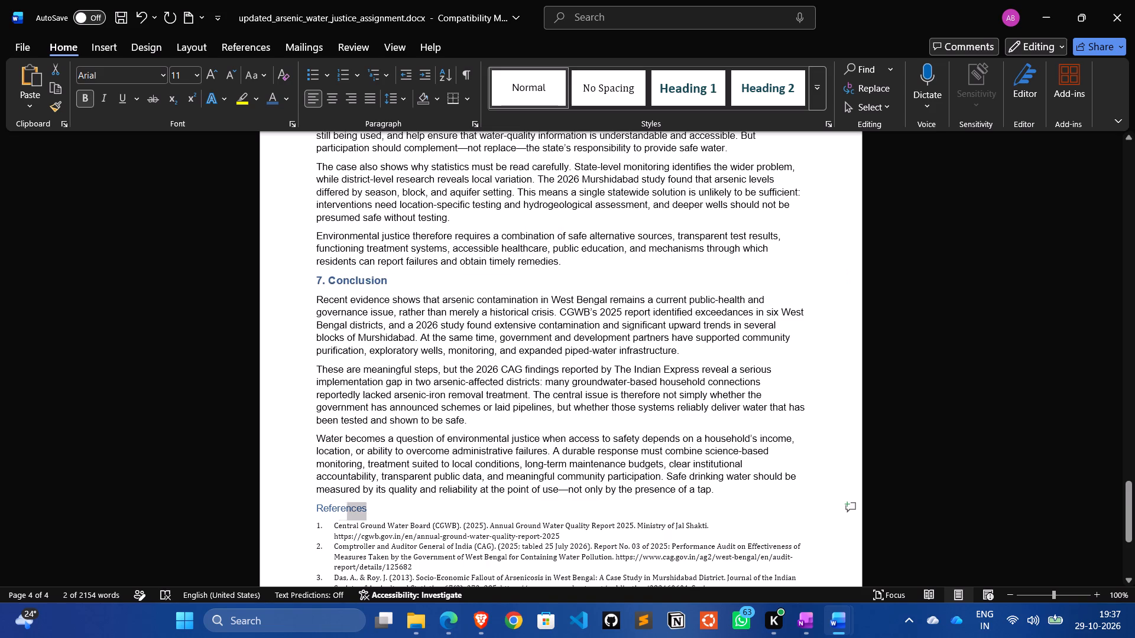
{"action": "left_click_drag", "start_coordinate": [333, 512], "coordinate": [312, 510]}
{"action": "left_click", "coordinate": [323, 477]}
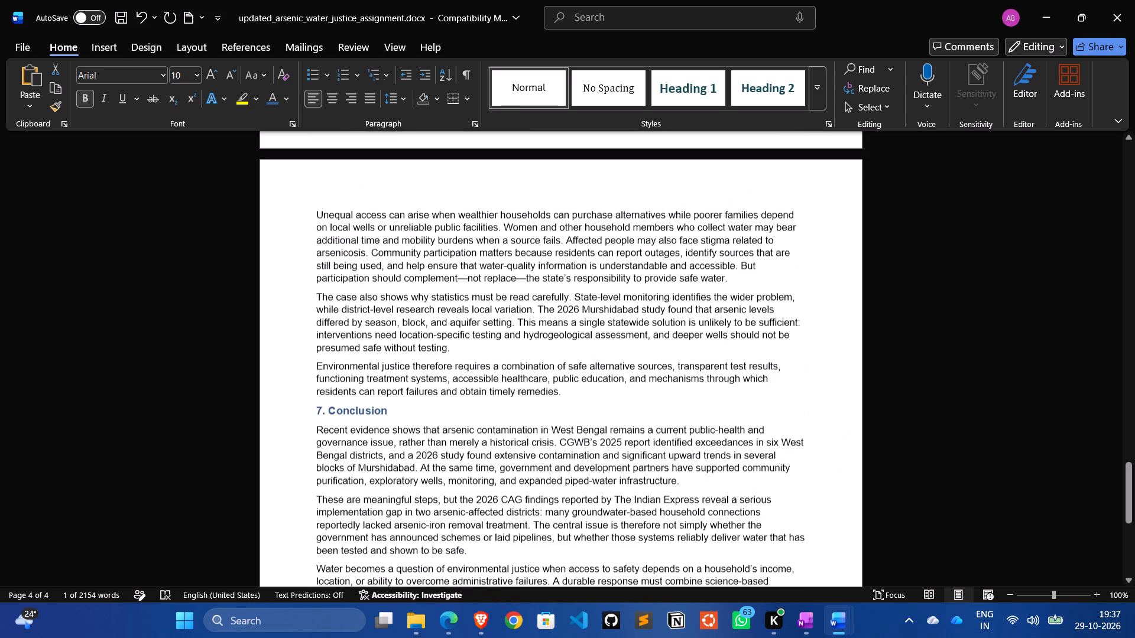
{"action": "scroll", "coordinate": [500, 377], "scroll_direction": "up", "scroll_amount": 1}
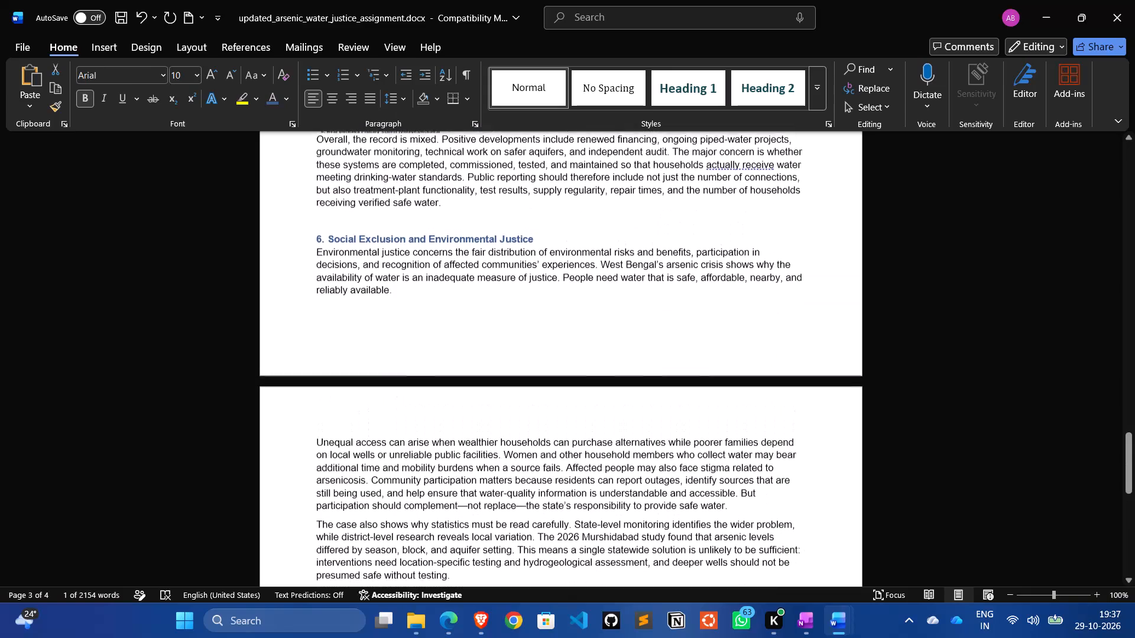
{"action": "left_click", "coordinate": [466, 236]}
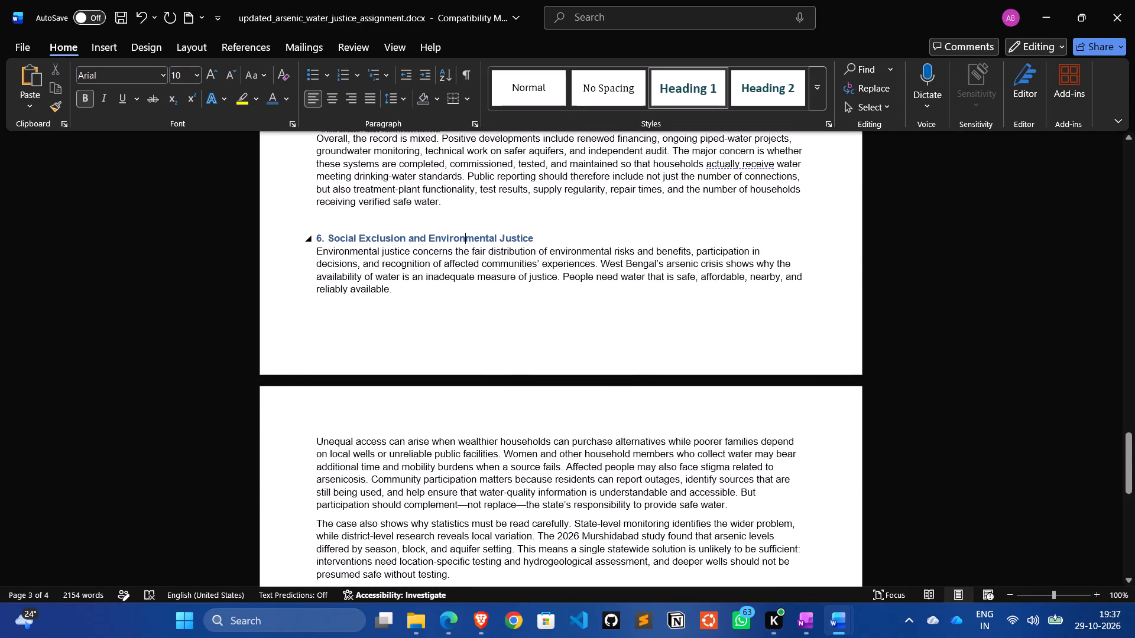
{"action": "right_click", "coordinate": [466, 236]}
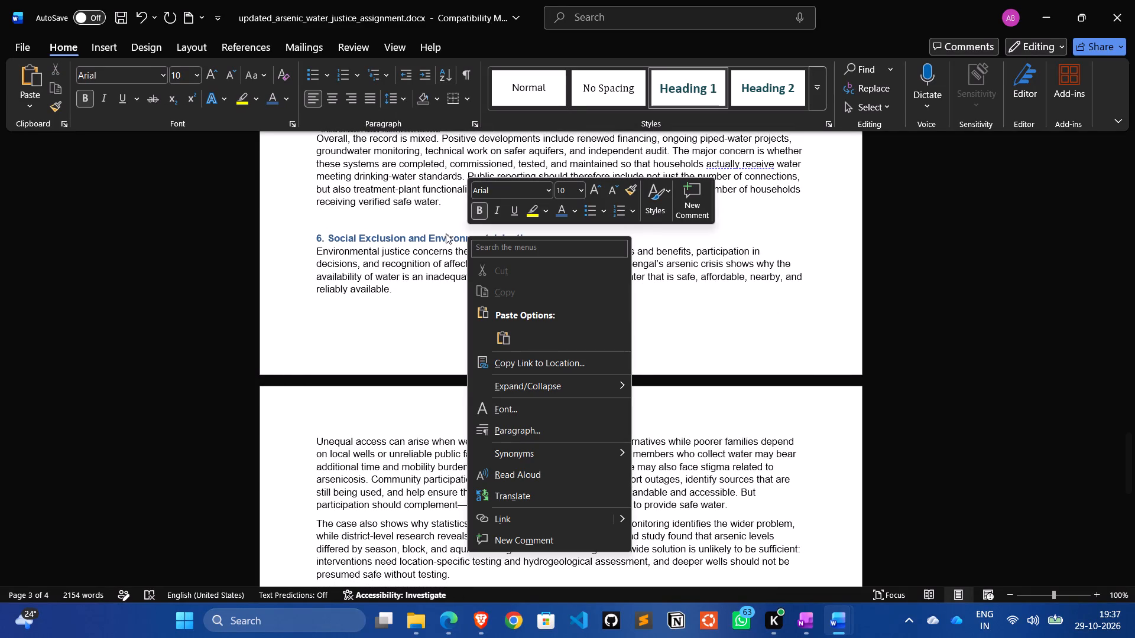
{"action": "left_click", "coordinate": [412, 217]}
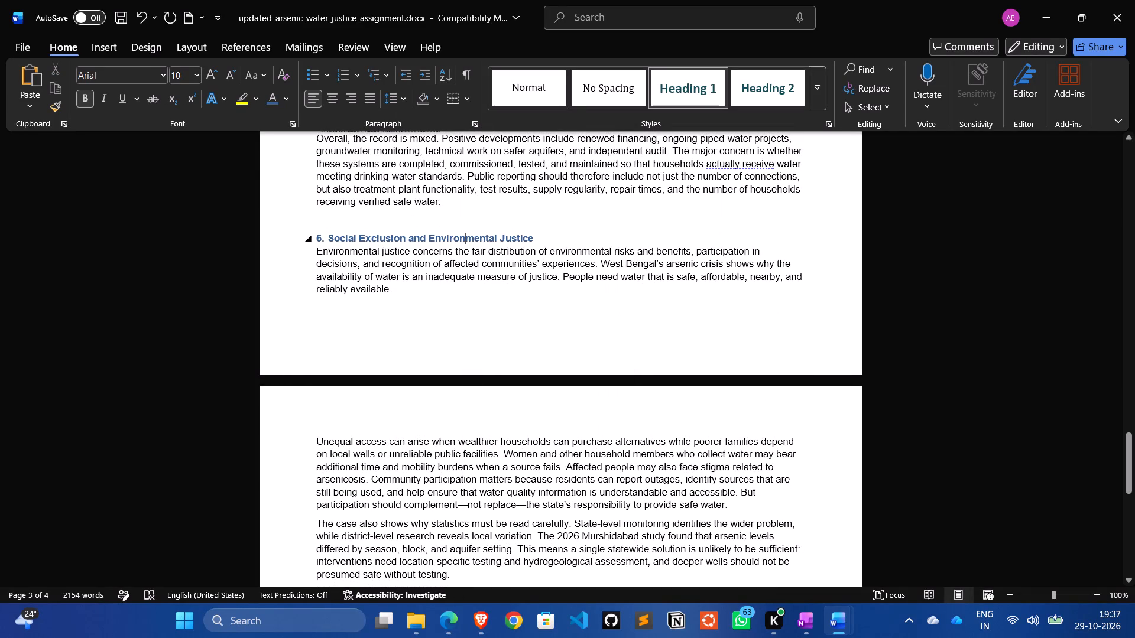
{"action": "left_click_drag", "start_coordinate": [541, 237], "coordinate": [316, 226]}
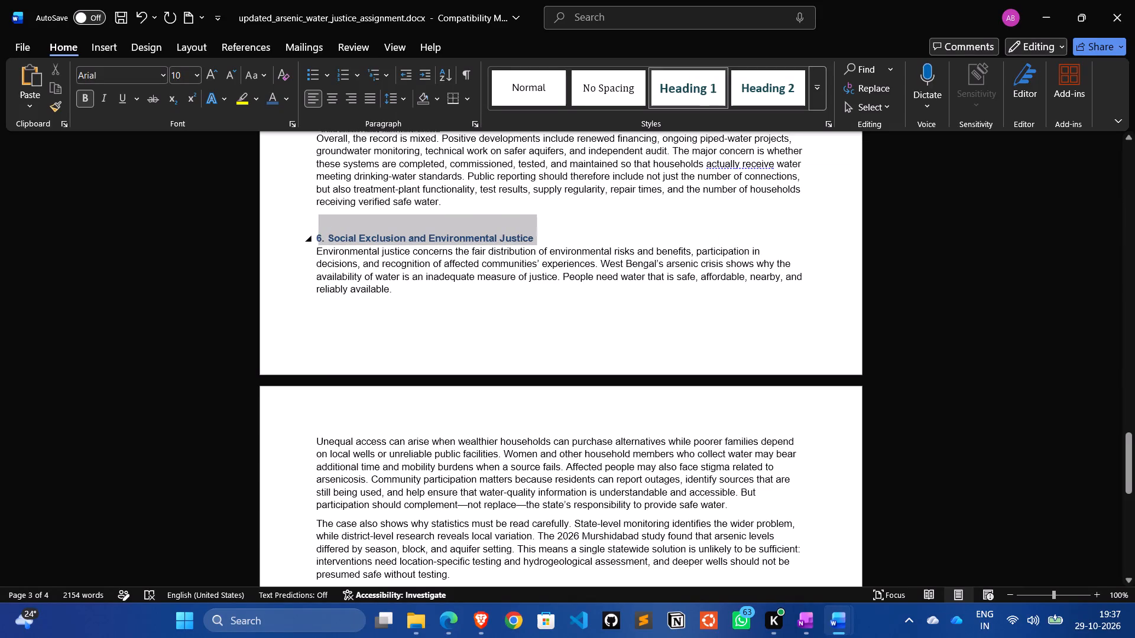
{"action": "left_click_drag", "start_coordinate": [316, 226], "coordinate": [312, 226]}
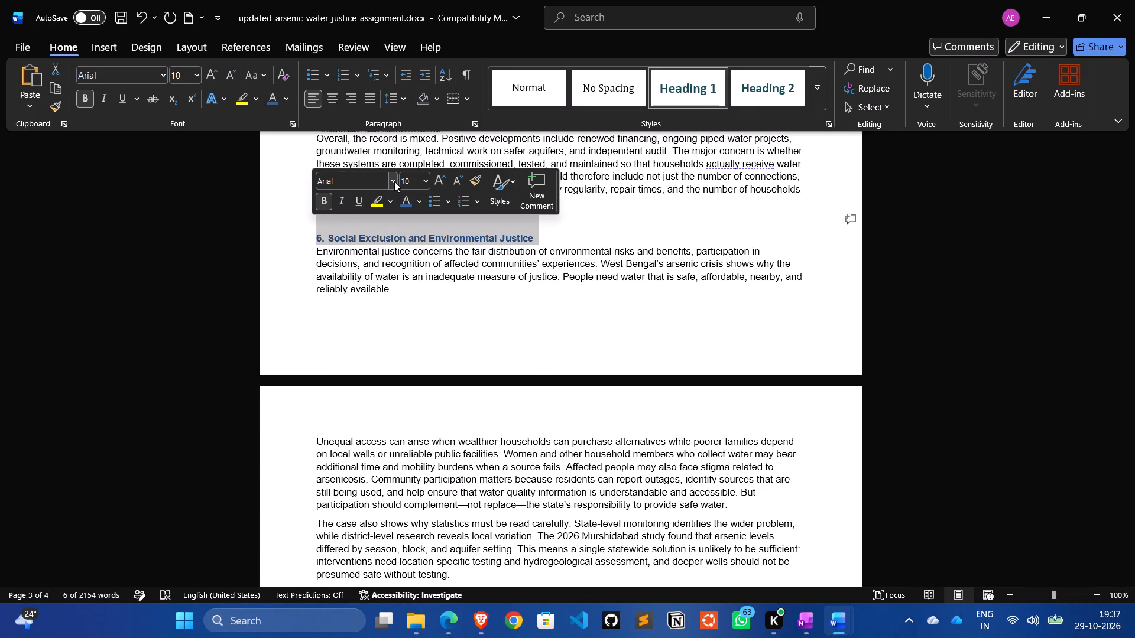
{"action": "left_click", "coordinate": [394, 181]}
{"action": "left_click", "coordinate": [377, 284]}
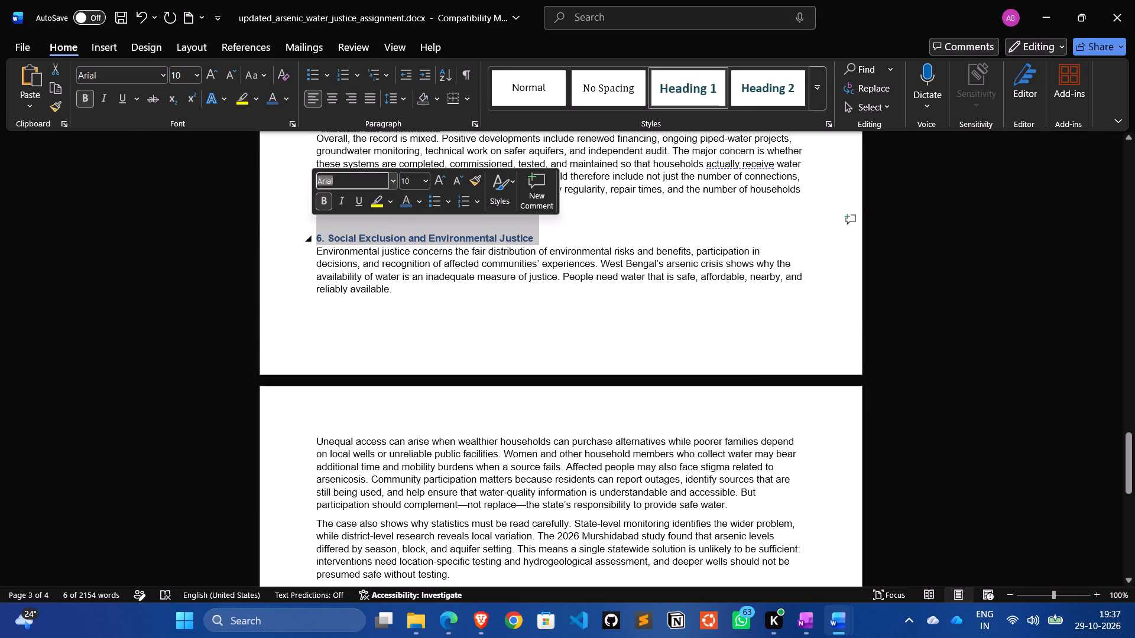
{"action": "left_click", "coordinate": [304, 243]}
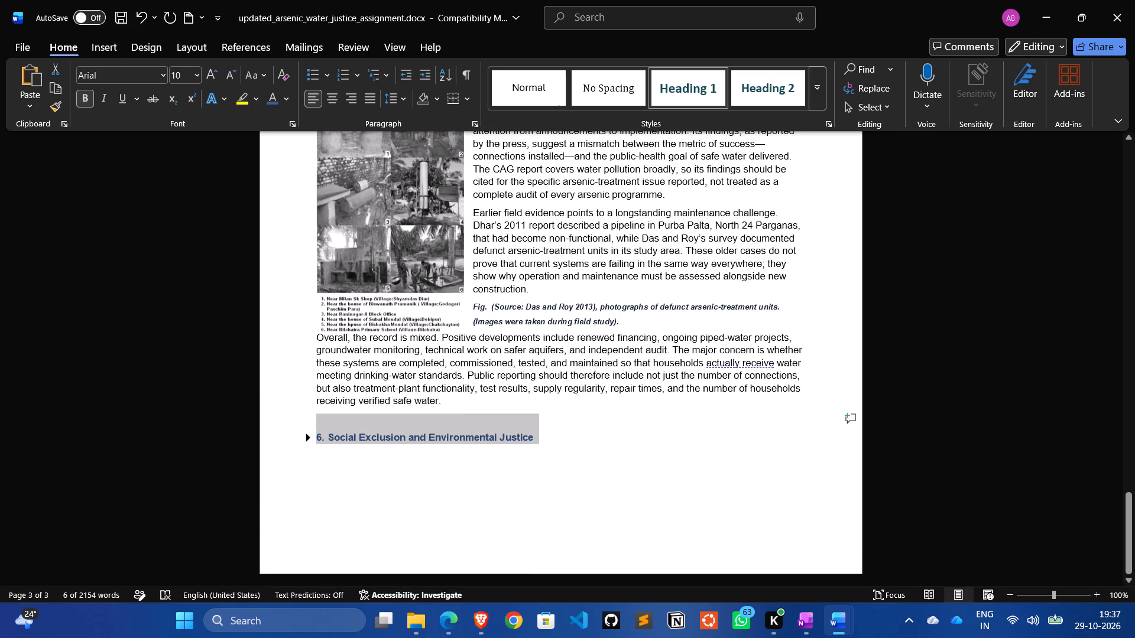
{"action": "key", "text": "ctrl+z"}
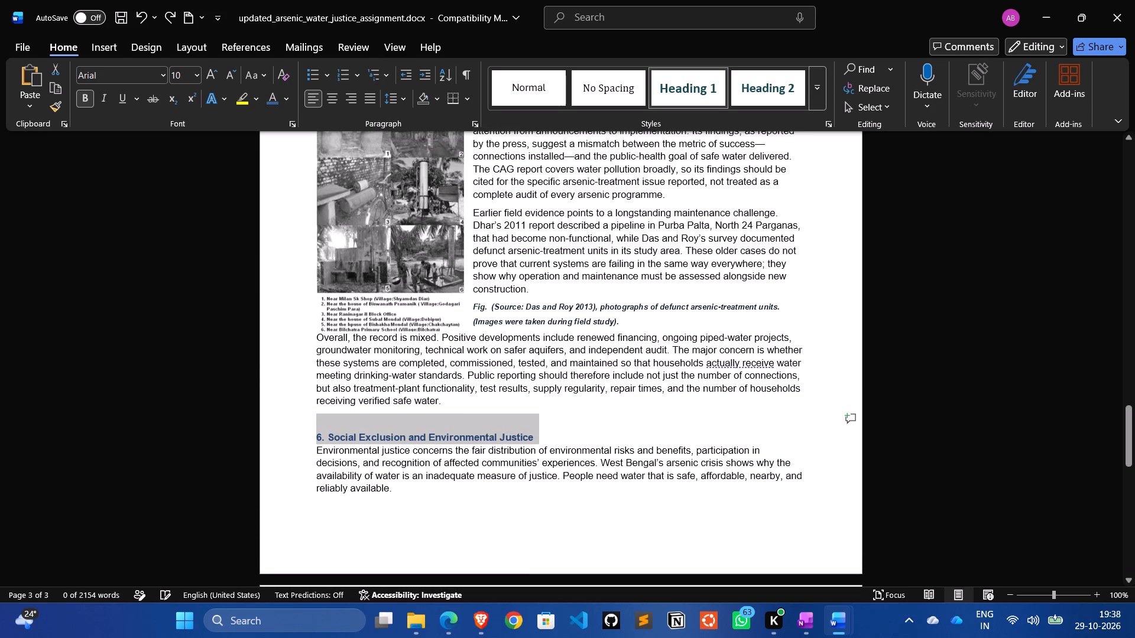
Close the gap above the "6. Social Exclusion and Environmental Justice" heading by merging it into the preceding paragraph and splitting it off again.
{"action": "left_click", "coordinate": [362, 432]}
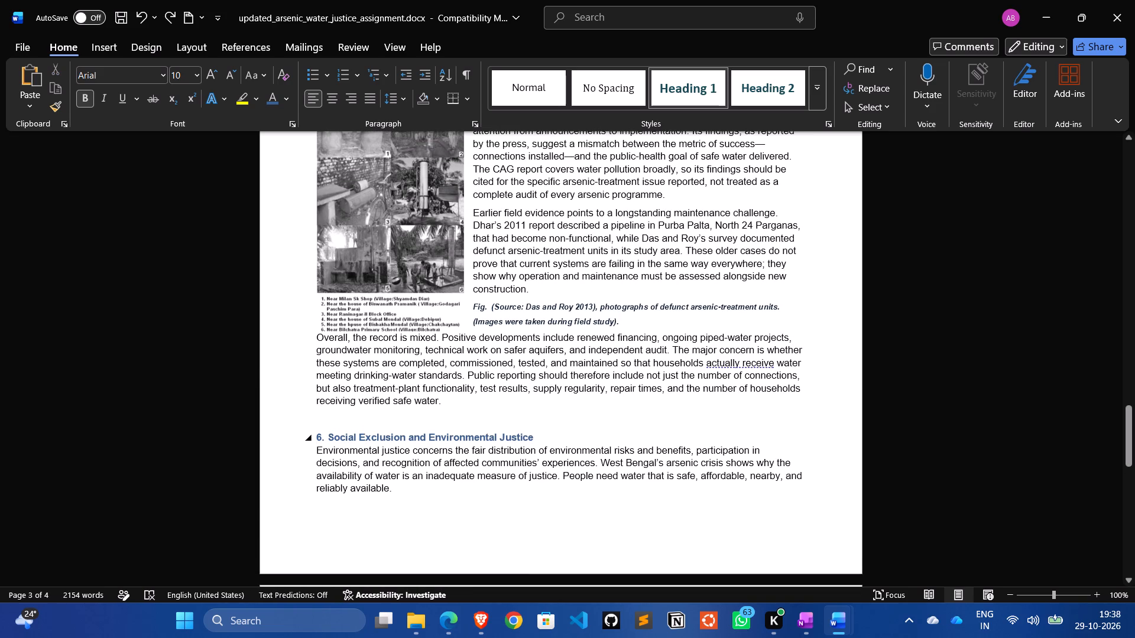
{"action": "left_click", "coordinate": [317, 435]}
{"action": "key", "text": "BackSpace"}
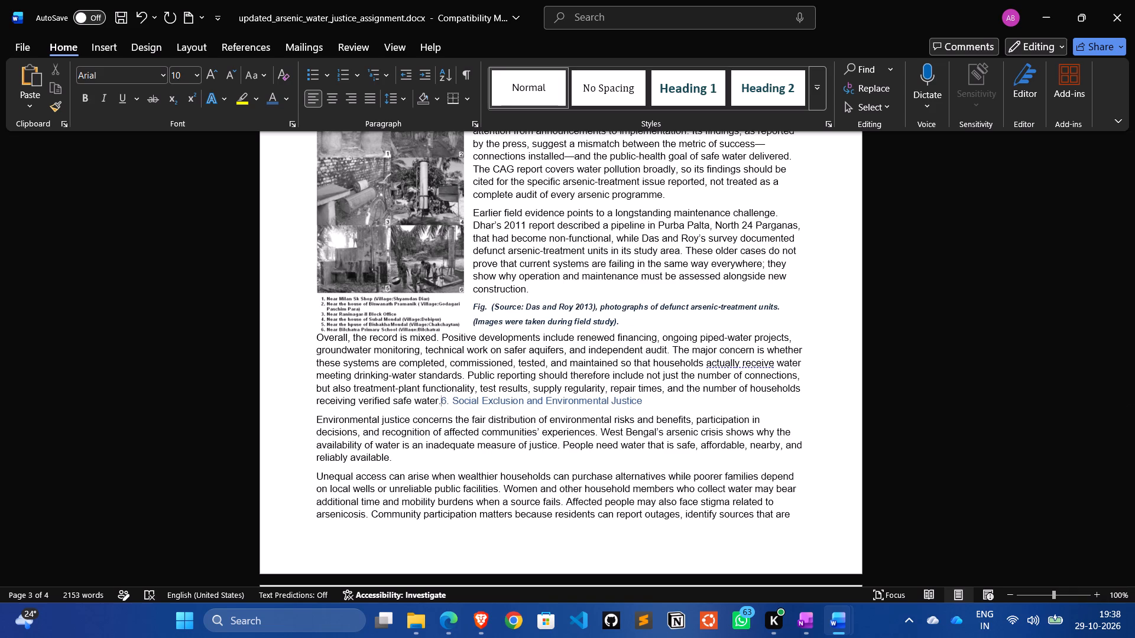
{"action": "key", "text": "Return"}
Format the "6. Social Exclusion and Environmental Justice" heading as 11 pt bold.
{"action": "left_click_drag", "start_coordinate": [528, 418], "coordinate": [453, 409]}
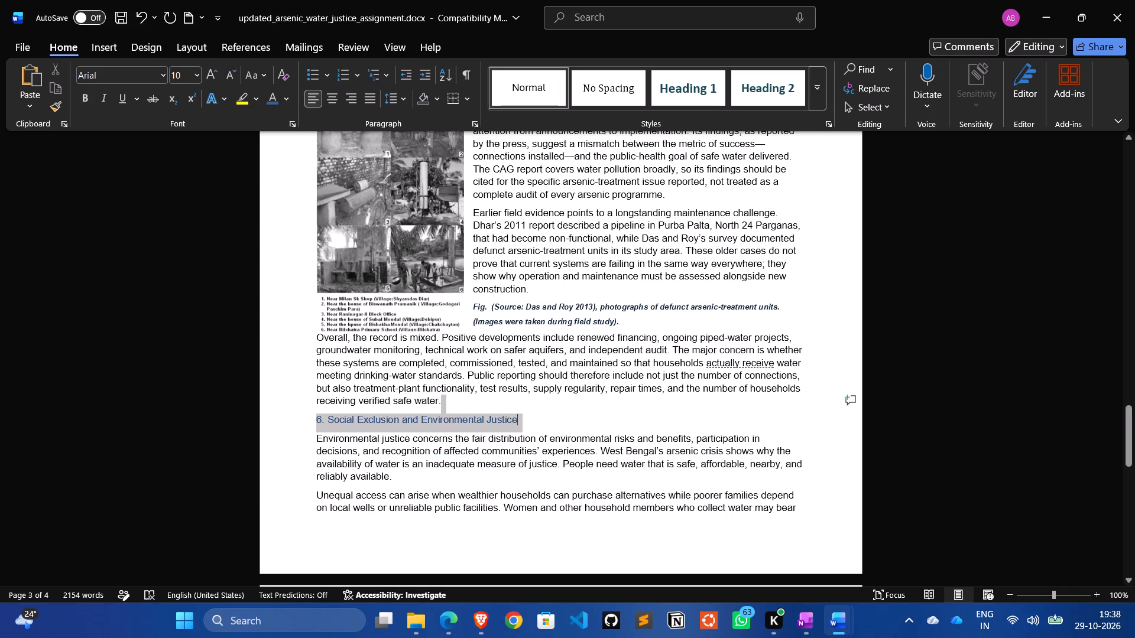
{"action": "left_click_drag", "start_coordinate": [453, 409], "coordinate": [313, 417]}
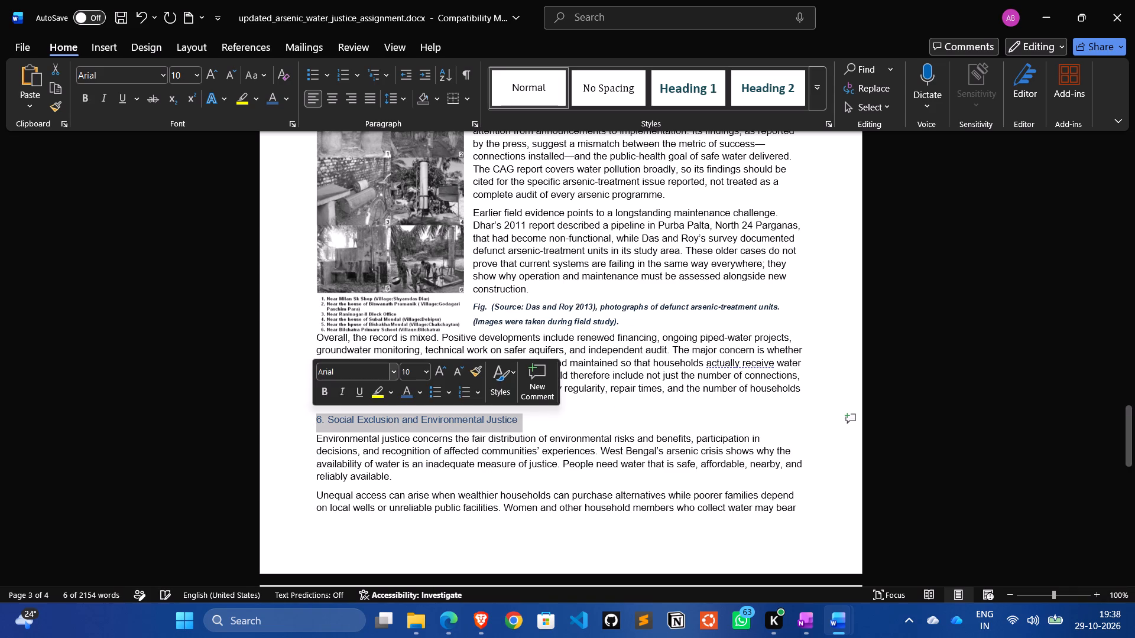
{"action": "left_click", "coordinate": [317, 392]}
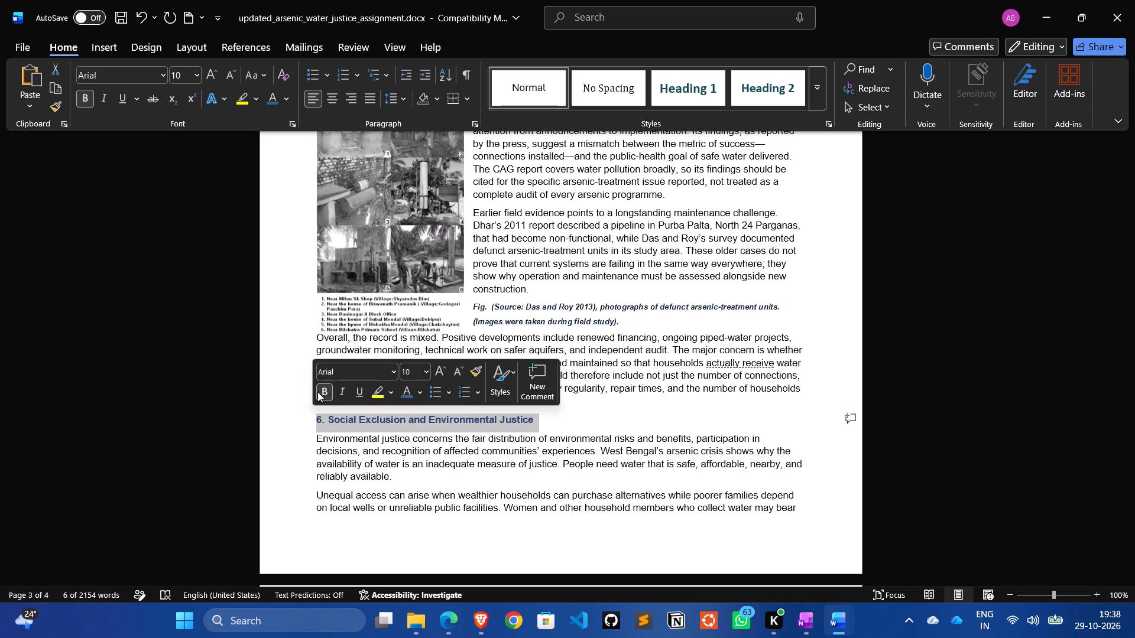
{"action": "left_click", "coordinate": [423, 364]}
{"action": "left_click", "coordinate": [413, 135]}
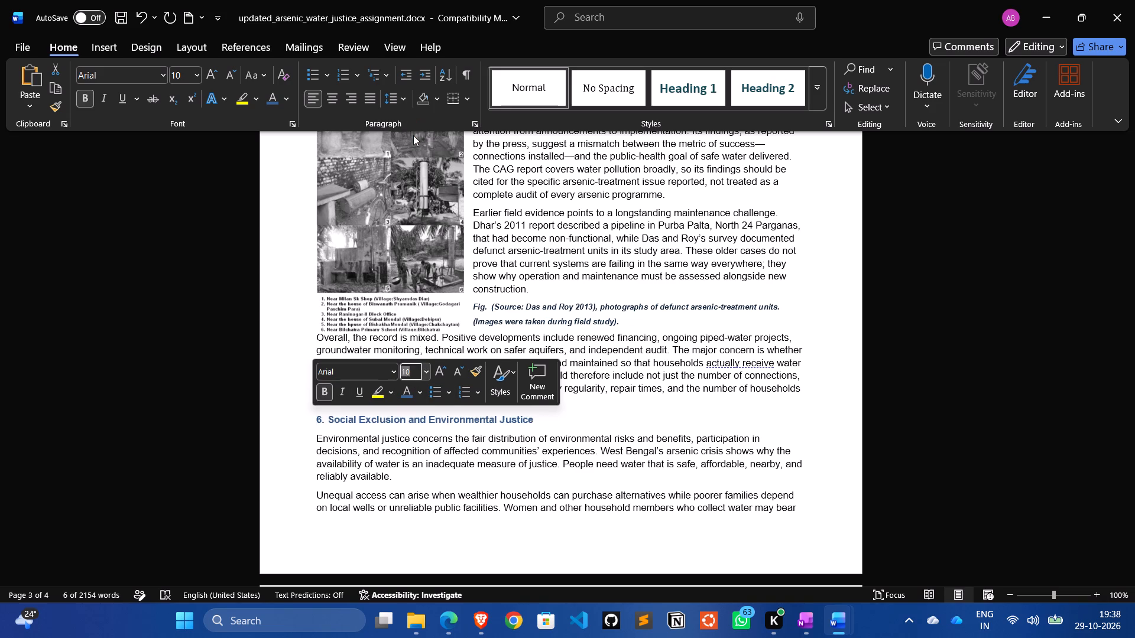
Check the font formatting of the "7. Conclusion" heading.
{"action": "scroll", "coordinate": [670, 398], "scroll_direction": "down", "scroll_amount": 1}
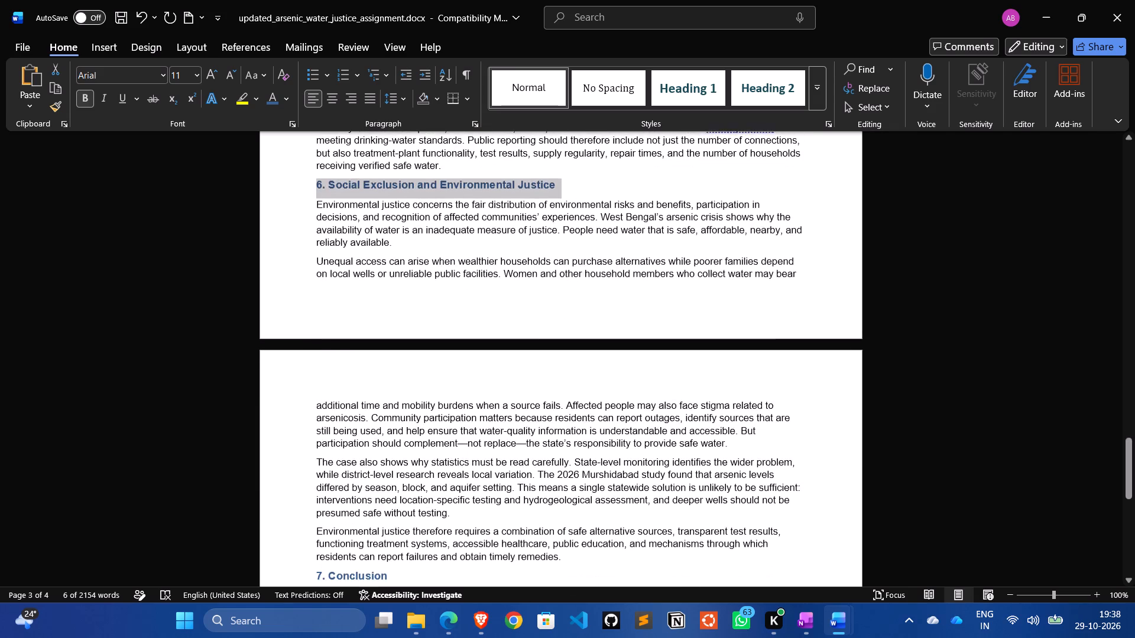
{"action": "scroll", "coordinate": [670, 398], "scroll_direction": "down", "scroll_amount": 1}
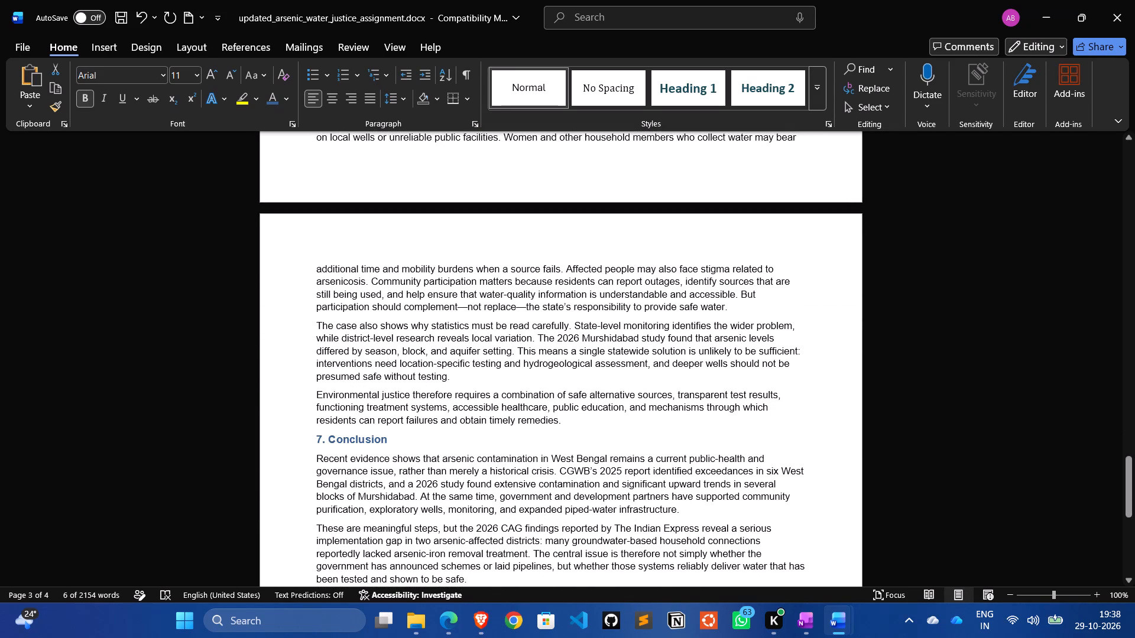
{"action": "left_click_drag", "start_coordinate": [391, 441], "coordinate": [314, 434]}
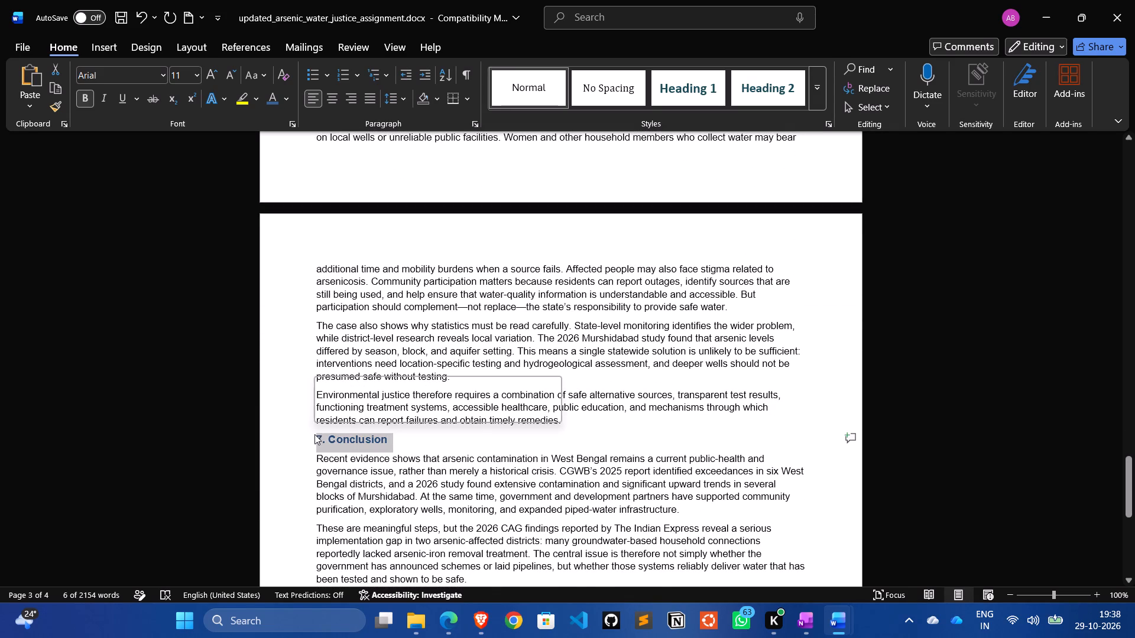
{"action": "left_click", "coordinate": [506, 333]}
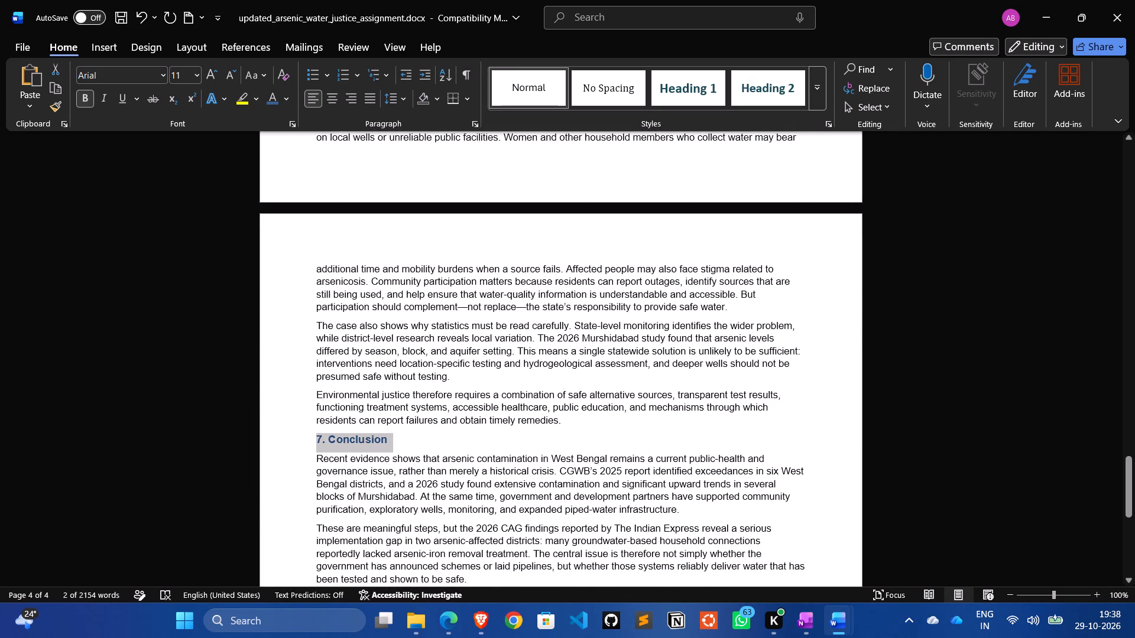
Close the gap above the "5. Bureaucracy and Implementation" heading by merging it into the preceding paragraph and splitting it off again.
{"action": "scroll", "coordinate": [506, 333], "scroll_direction": "up", "scroll_amount": 3}
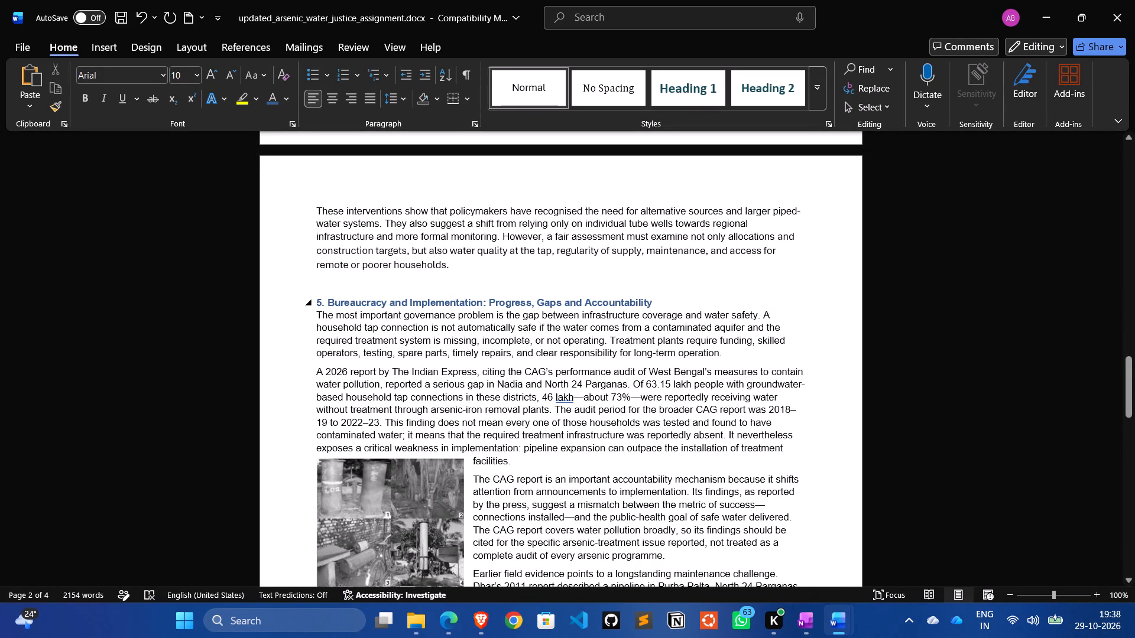
{"action": "left_click", "coordinate": [320, 303]}
{"action": "key", "text": "Left"}
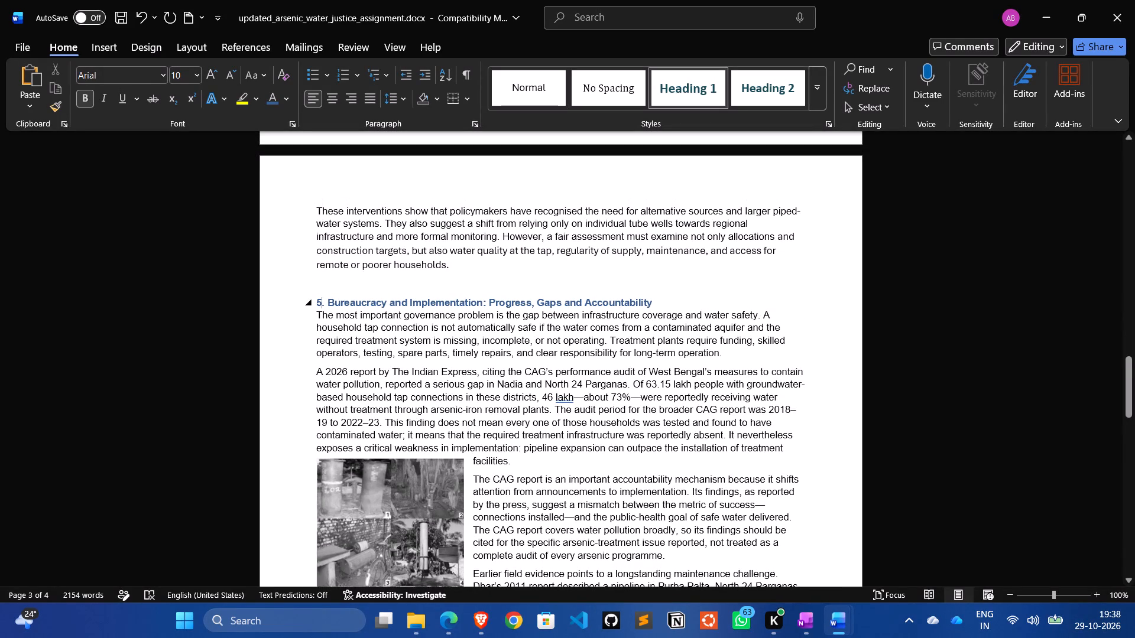
{"action": "key", "text": "BackSpace"}
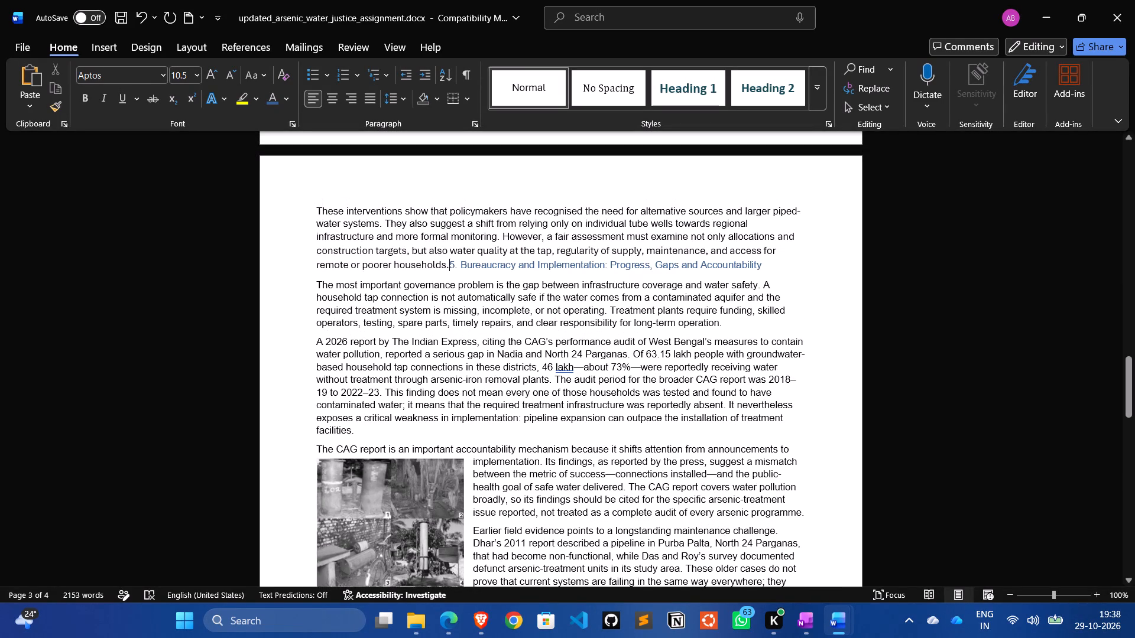
{"action": "key", "text": "Return"}
Format the "5. Bureaucracy and Implementation: Progress, Gaps and Accountability" heading as 11 pt bold.
{"action": "left_click_drag", "start_coordinate": [632, 283], "coordinate": [312, 287]}
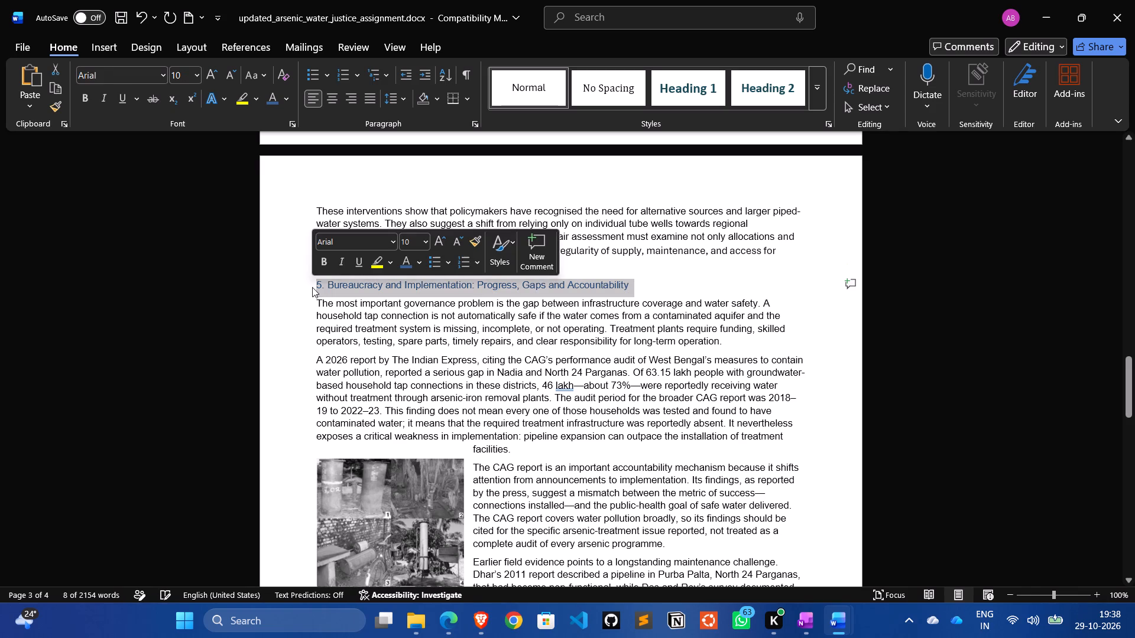
{"action": "left_click", "coordinate": [317, 263]}
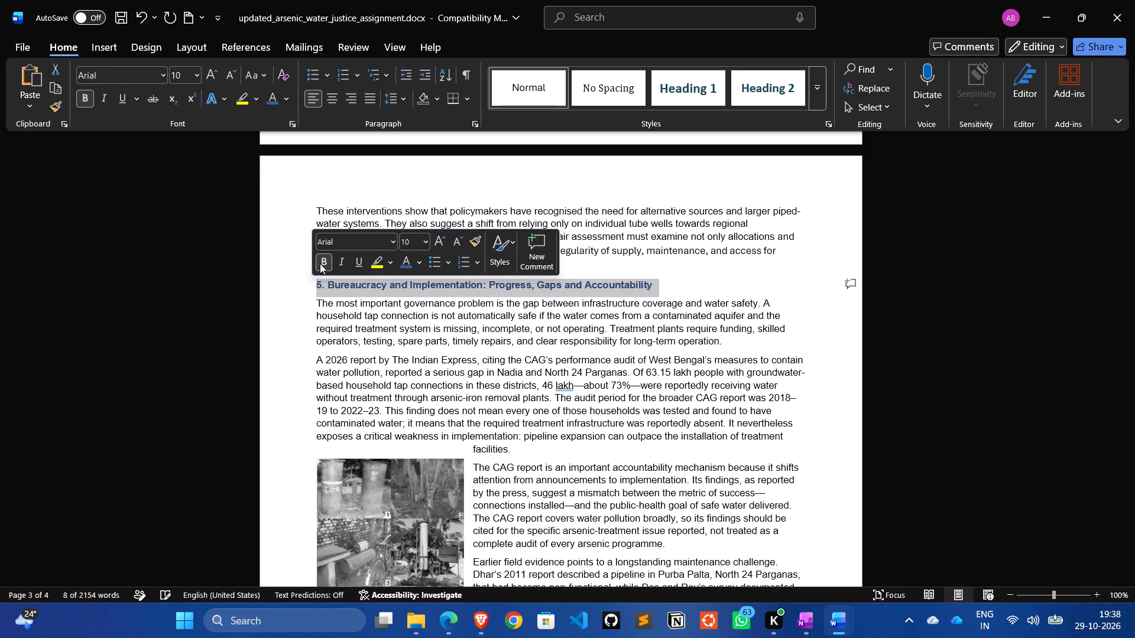
{"action": "left_click", "coordinate": [420, 243]}
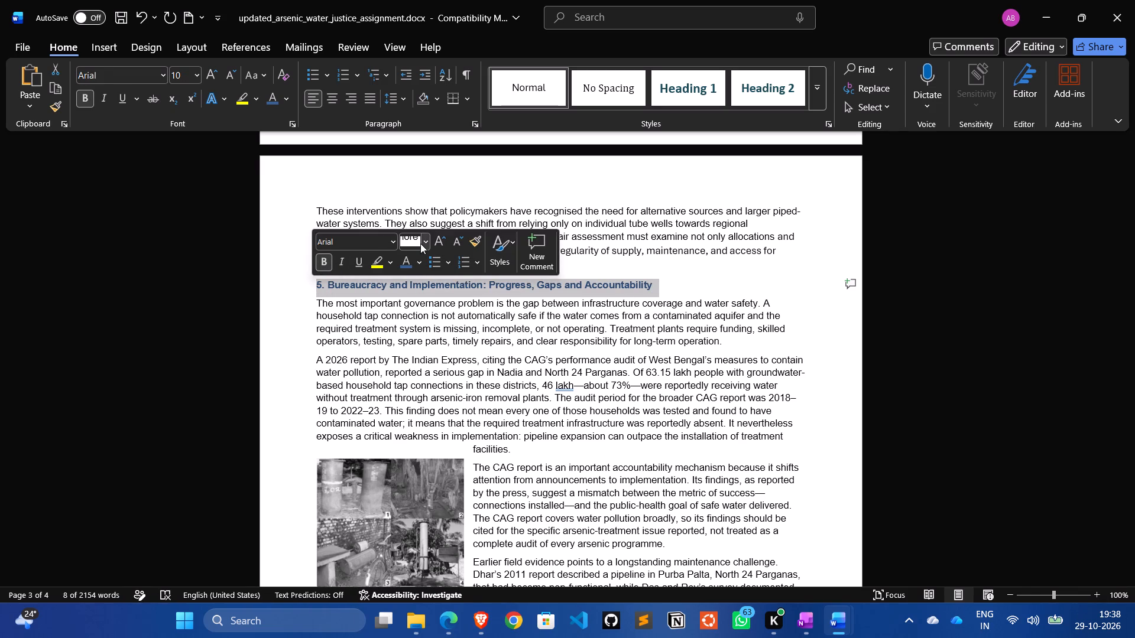
{"action": "left_click", "coordinate": [423, 243]}
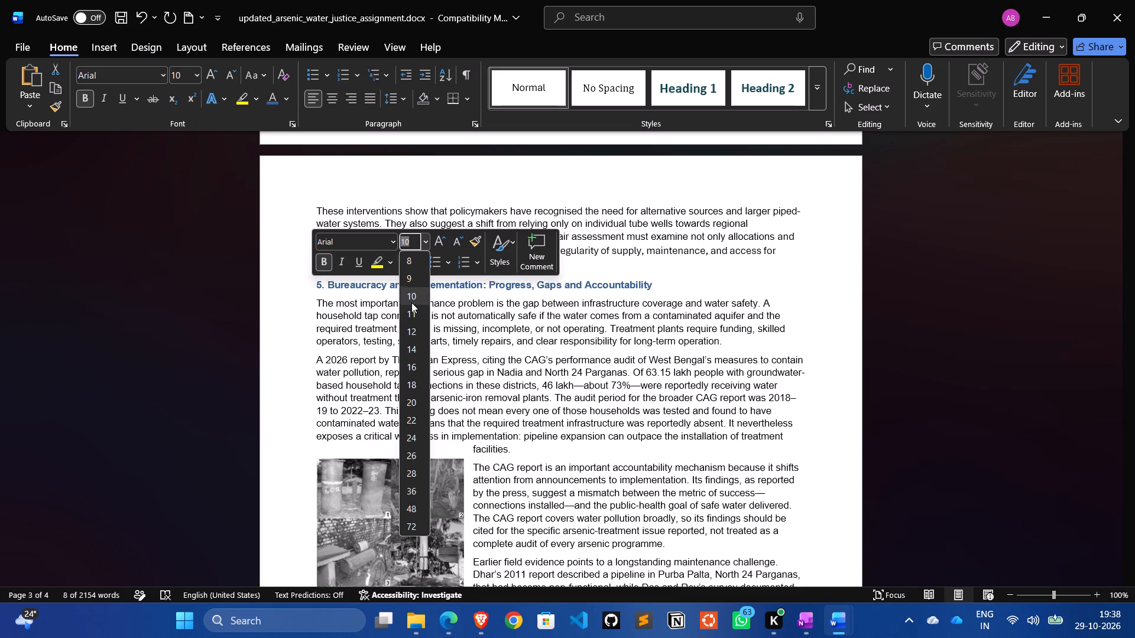
{"action": "left_click", "coordinate": [412, 307]}
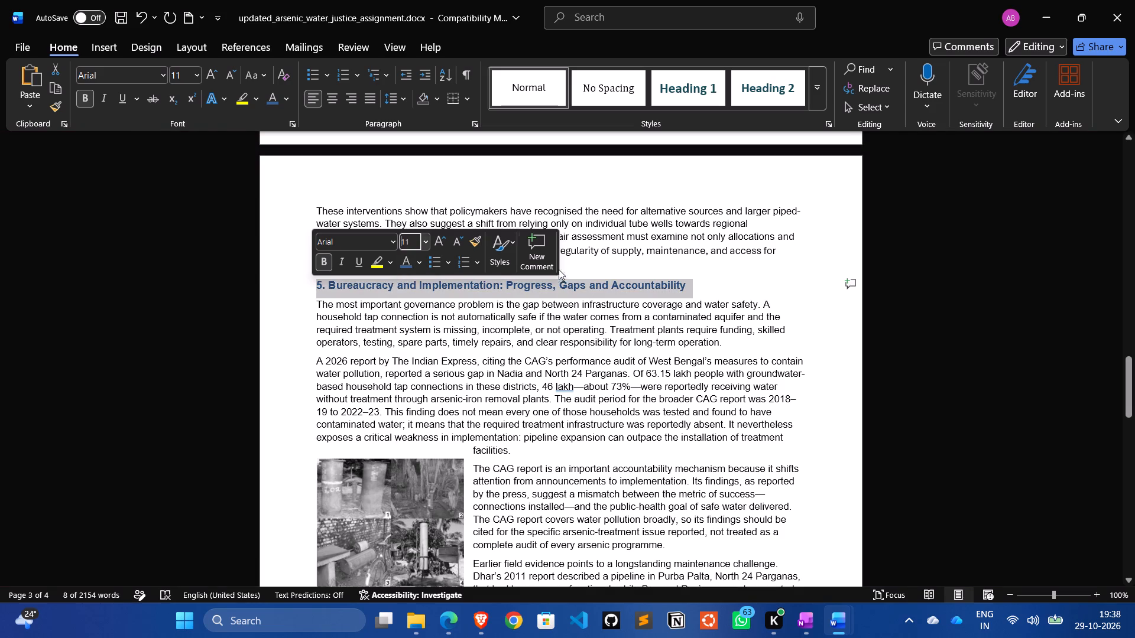
{"action": "left_click", "coordinate": [630, 281]}
Close the gap above the "4. The Politics of Water" heading by merging it into the preceding paragraph and splitting it off again.
{"action": "scroll", "coordinate": [630, 281], "scroll_direction": "up", "scroll_amount": 2}
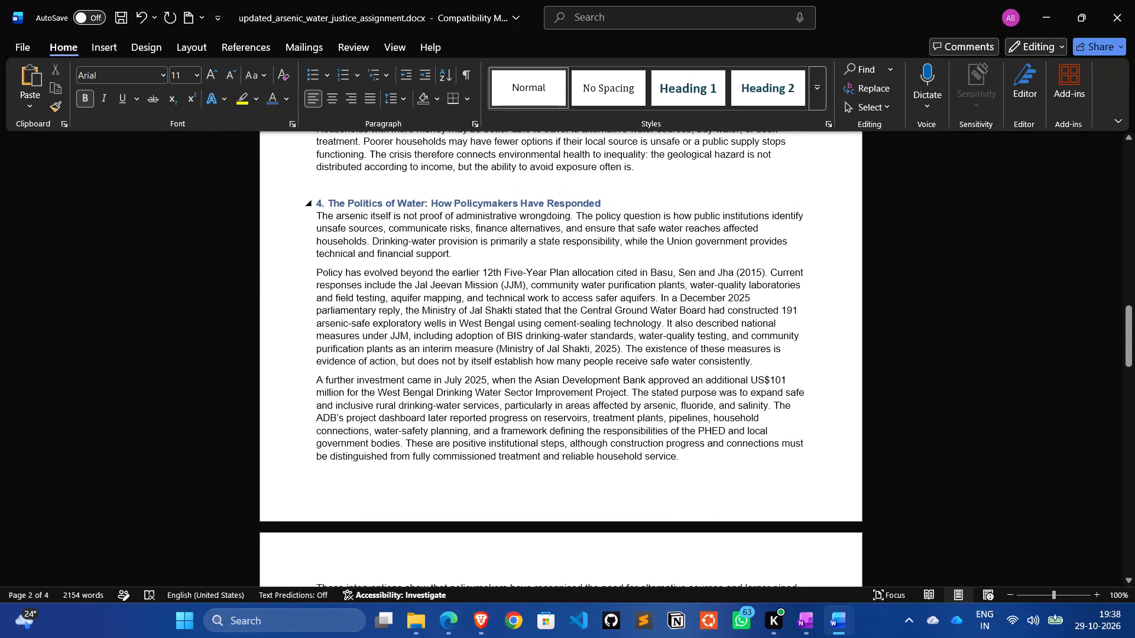
{"action": "left_click", "coordinate": [317, 201]}
{"action": "key", "text": "BackSpace"}
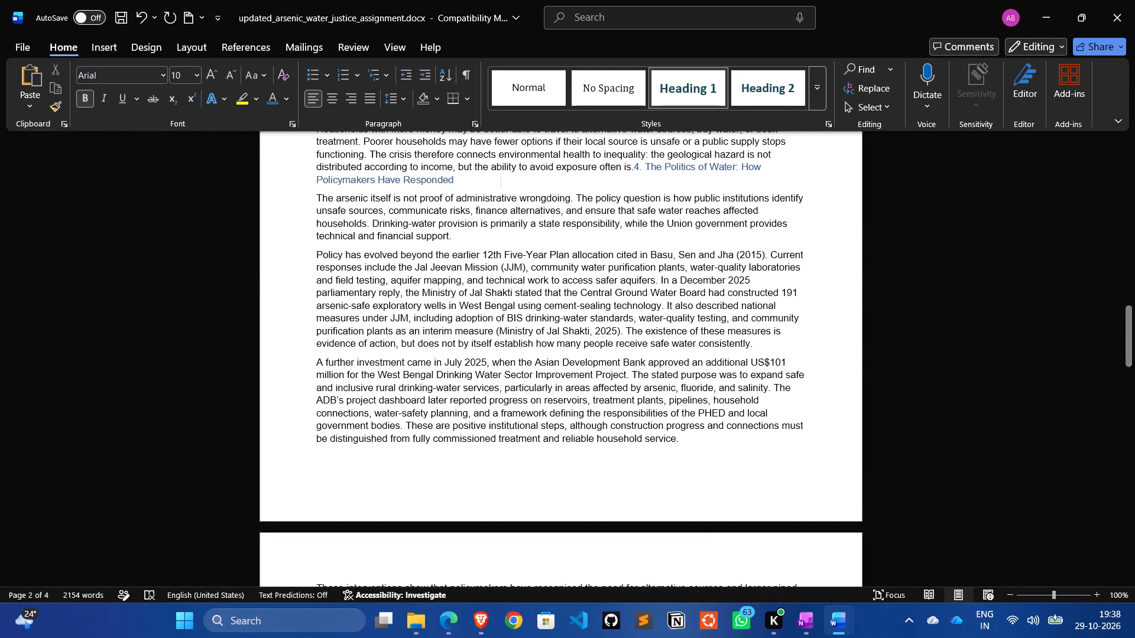
{"action": "key", "text": "Return"}
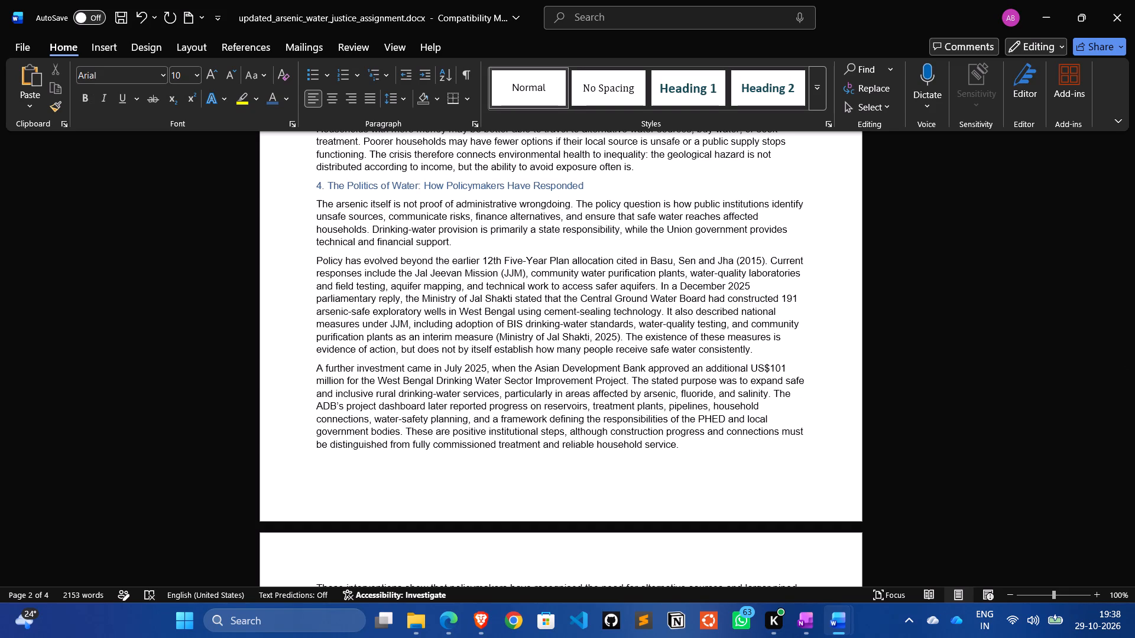
Format the "4. The Politics of Water: How Policymakers Have Responded" heading as 11 pt bold.
{"action": "left_click_drag", "start_coordinate": [587, 185], "coordinate": [314, 186]}
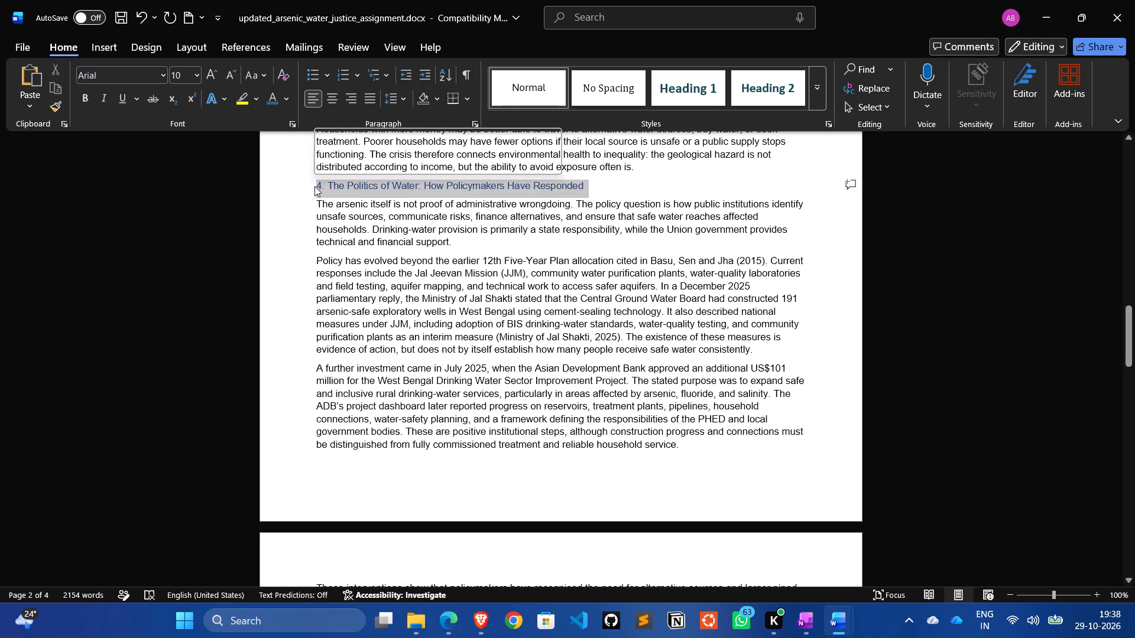
{"action": "left_click", "coordinate": [327, 159]}
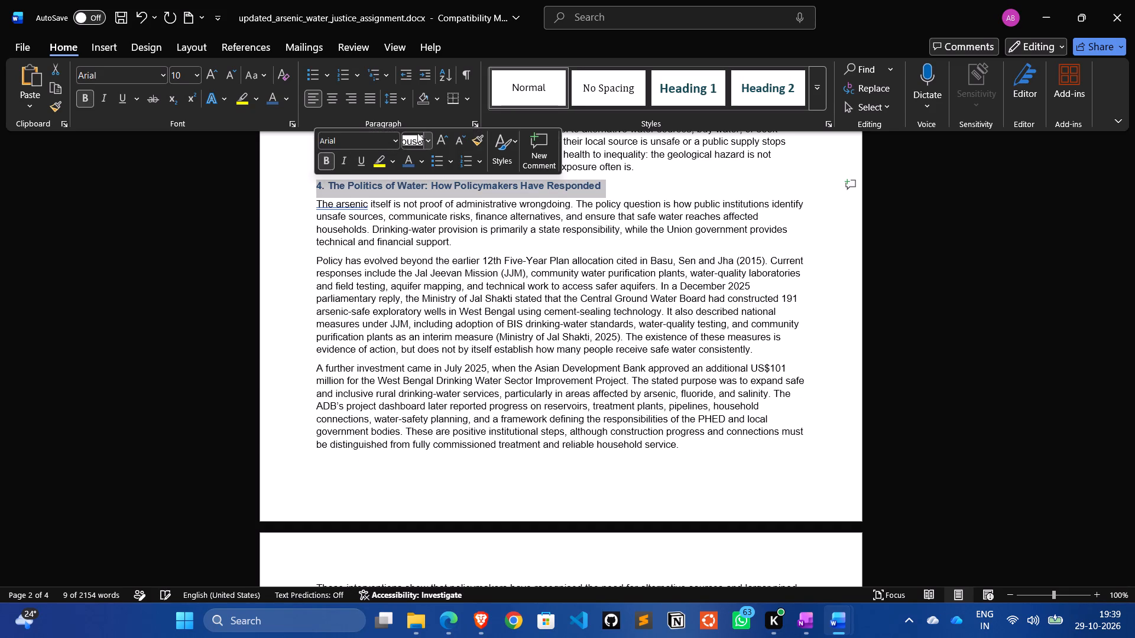
{"action": "left_click", "coordinate": [428, 133]}
{"action": "left_click", "coordinate": [411, 211]}
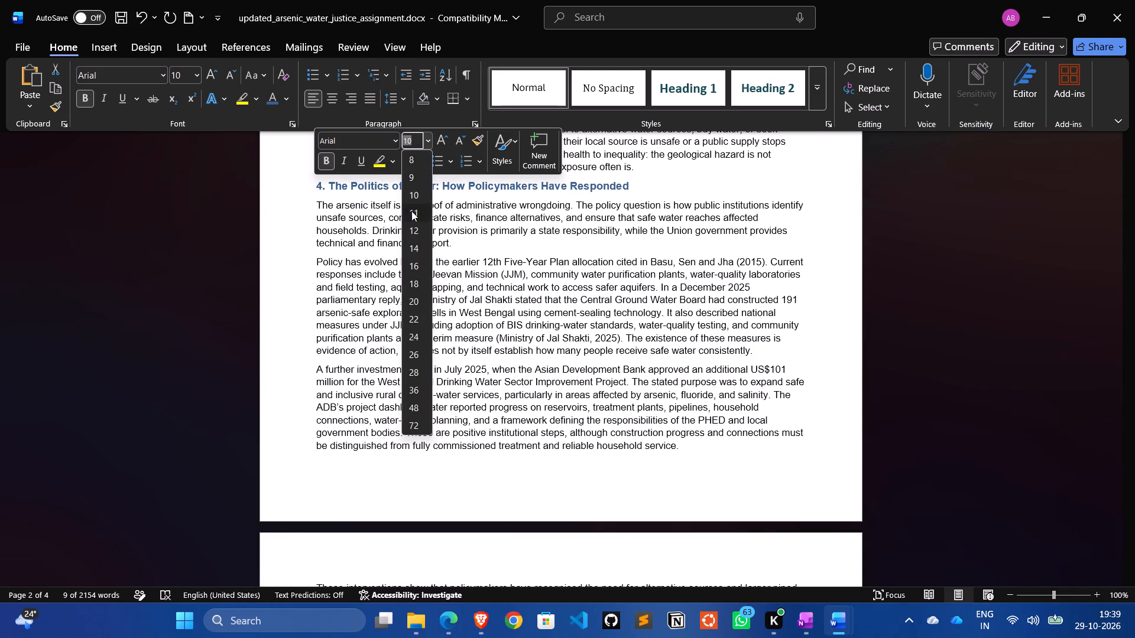
{"action": "left_click", "coordinate": [604, 208]}
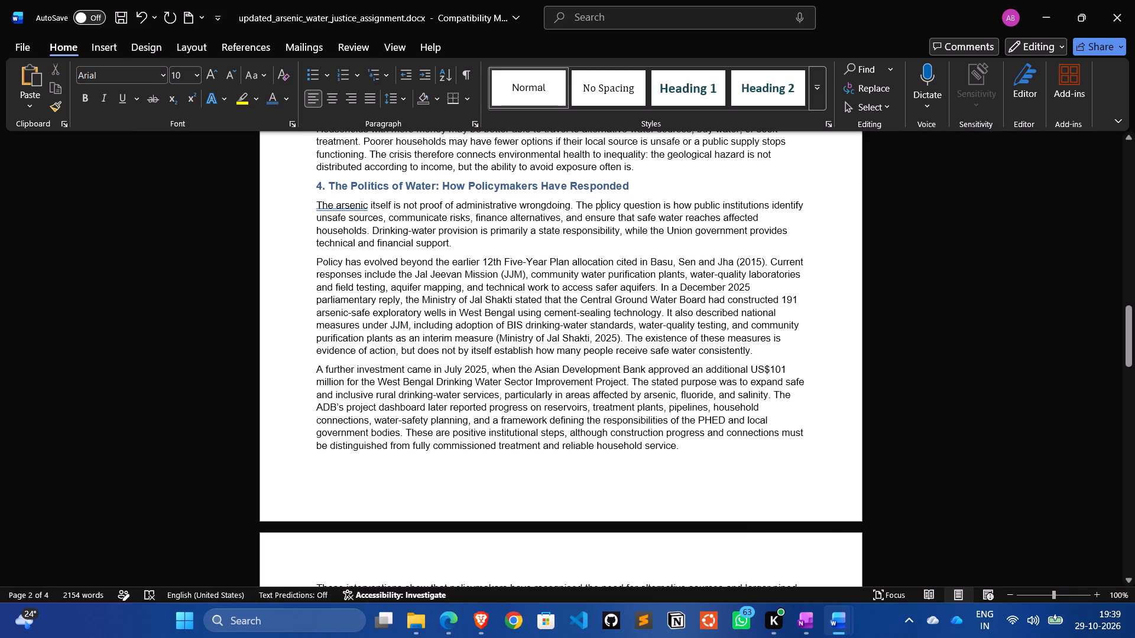
Insert a space before "The arsenic" at the start of the first paragraph under the section 4 heading.
{"action": "left_click", "coordinate": [316, 207]}
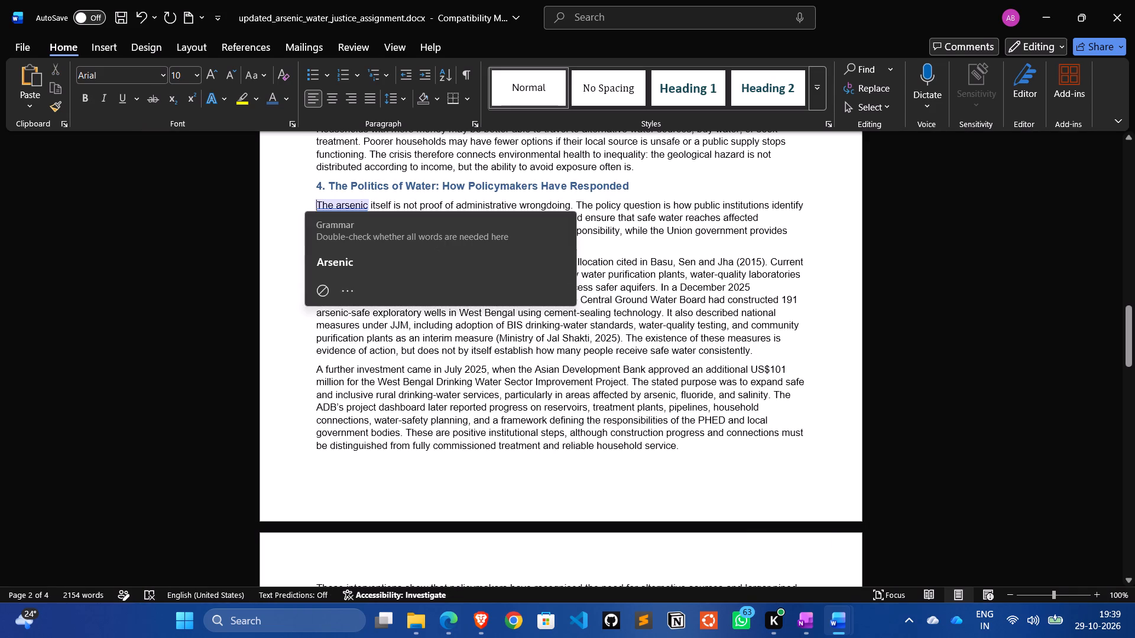
{"action": "key", "text": "space"}
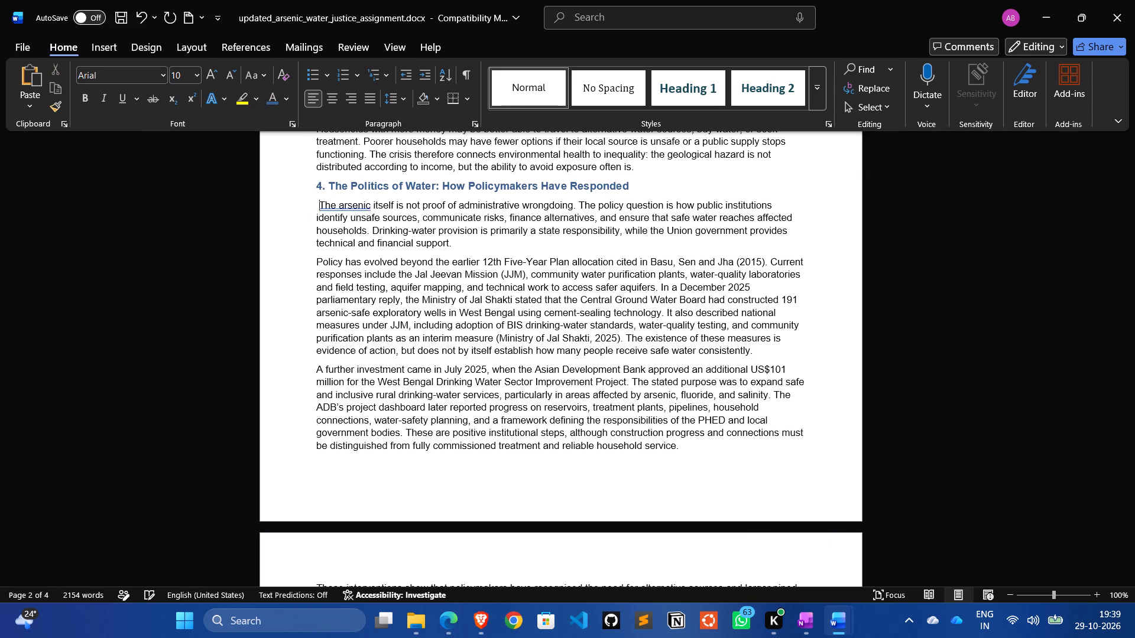
Clear the proofing flag on "The arsenic" and delete the stray space that starts section 4's first paragraph.
{"action": "left_click", "coordinate": [346, 207]}
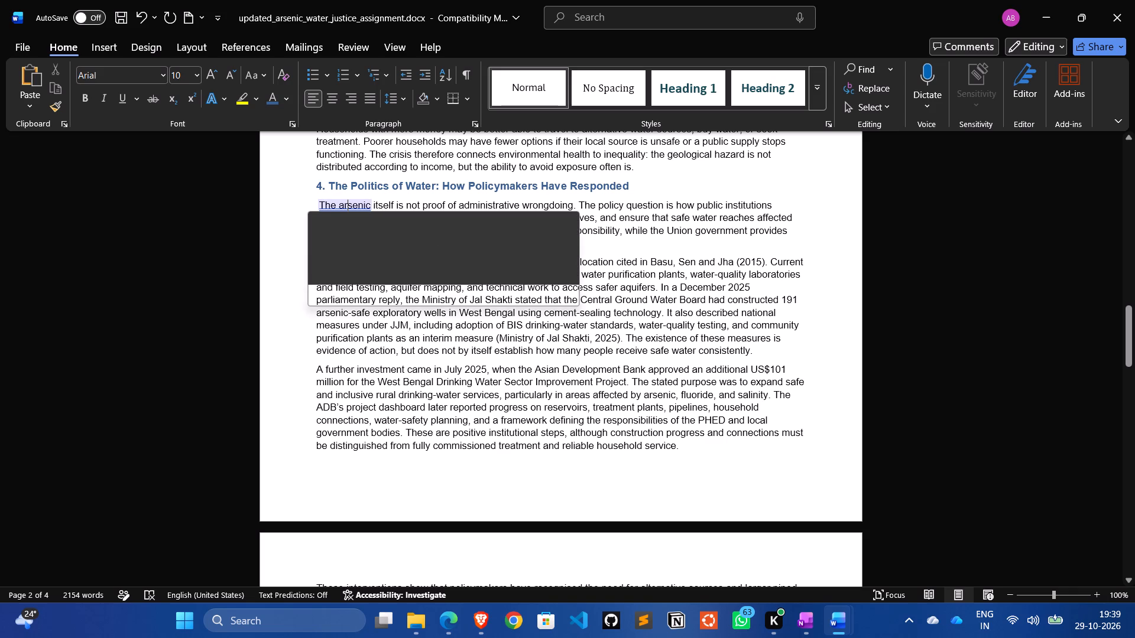
{"action": "left_click", "coordinate": [326, 290]}
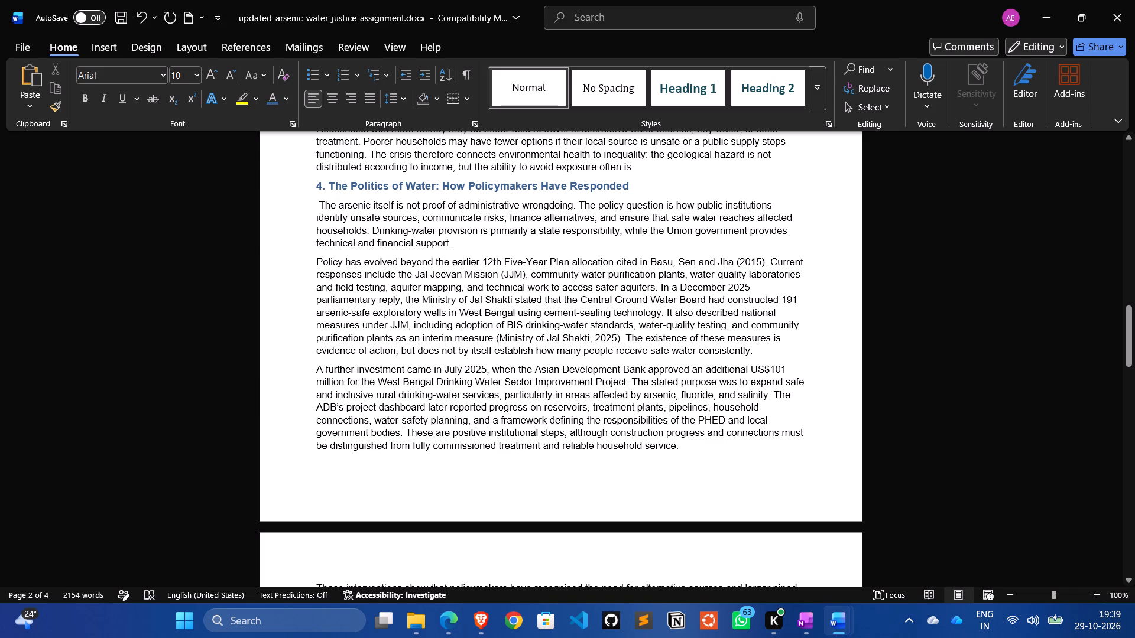
{"action": "left_click", "coordinate": [321, 207]}
{"action": "key", "text": "BackSpace"}
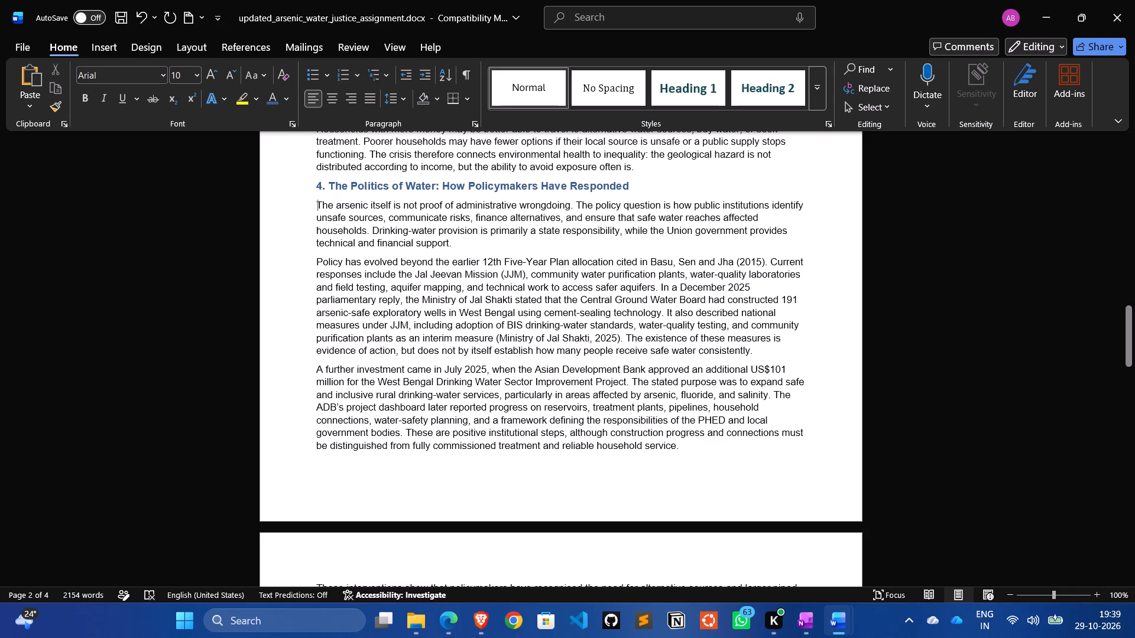
Join the heading "3. The Human Consequences" to the preceding paragraph and split it onto its own line again, removing the extra gap above.
{"action": "scroll", "coordinate": [462, 304], "scroll_direction": "up", "scroll_amount": 3}
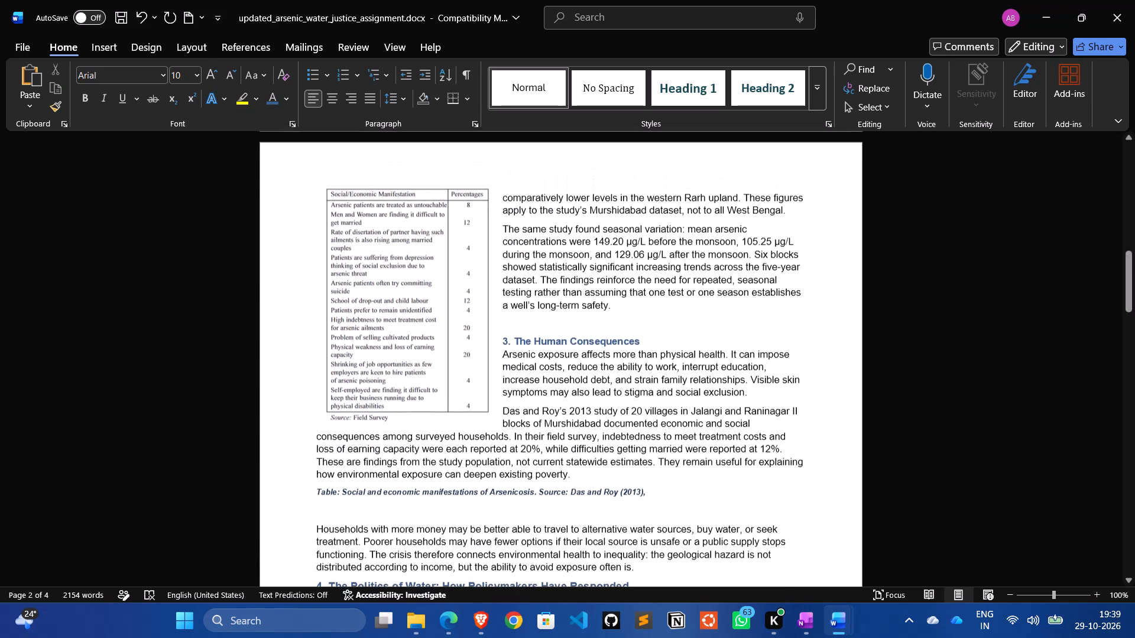
{"action": "scroll", "coordinate": [462, 304], "scroll_direction": "up", "scroll_amount": 1}
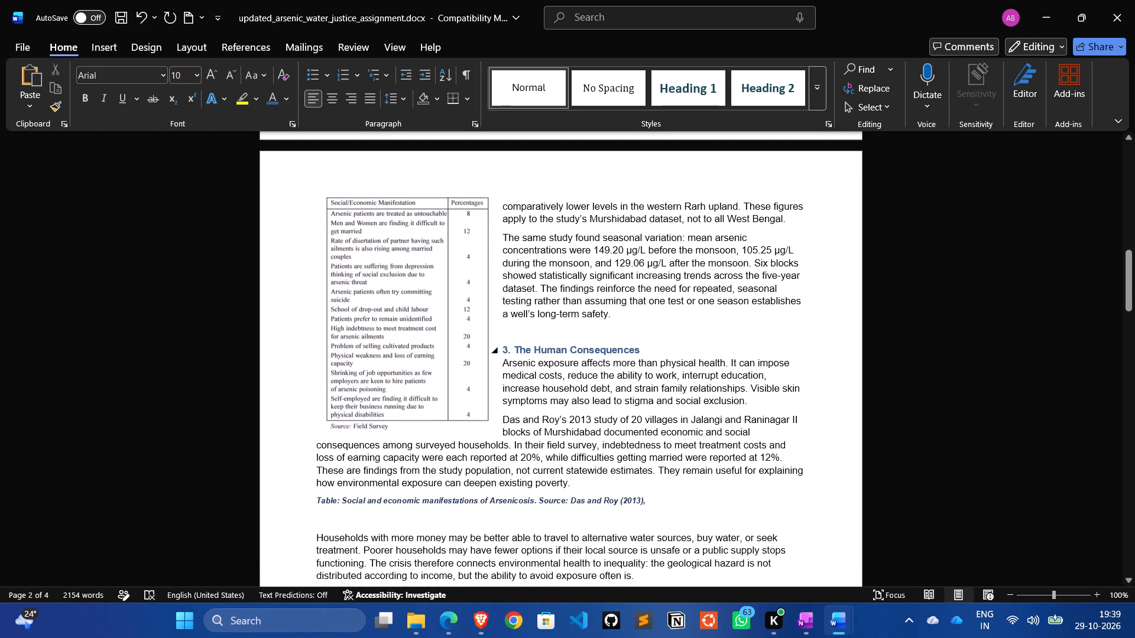
{"action": "left_click", "coordinate": [643, 347]}
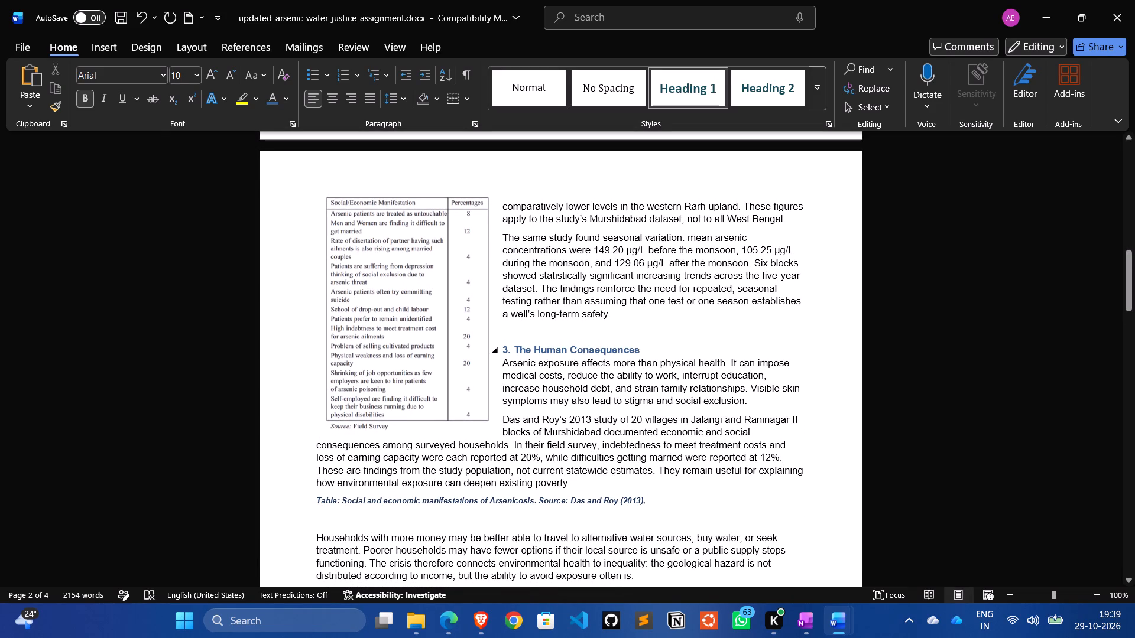
{"action": "left_click", "coordinate": [505, 349]}
{"action": "key", "text": "BackSpace"}
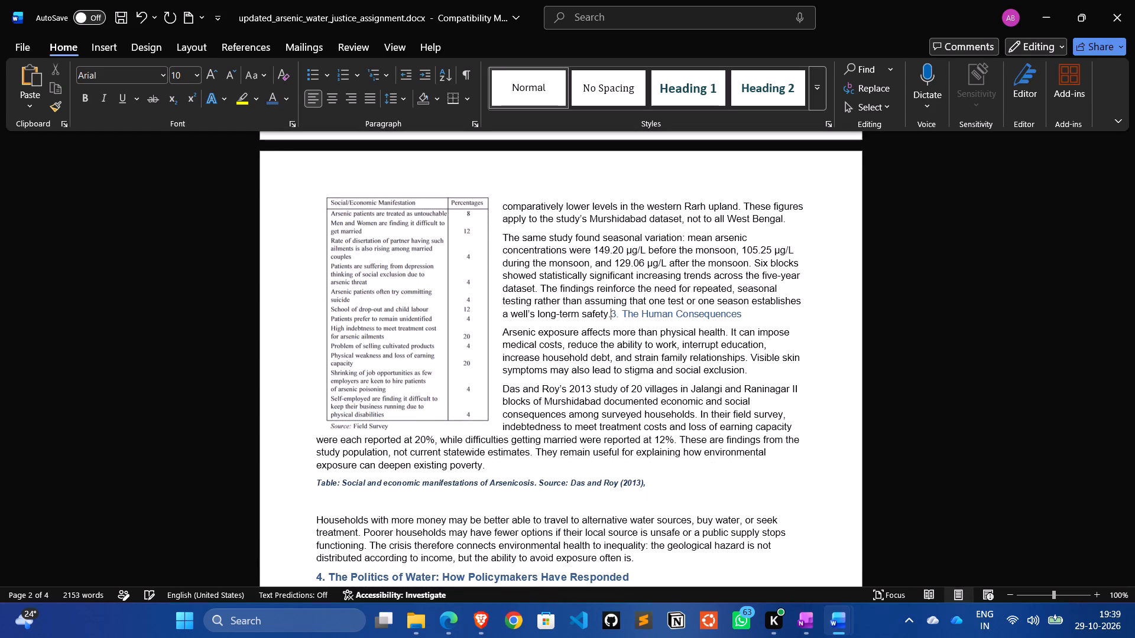
{"action": "key", "text": "Return"}
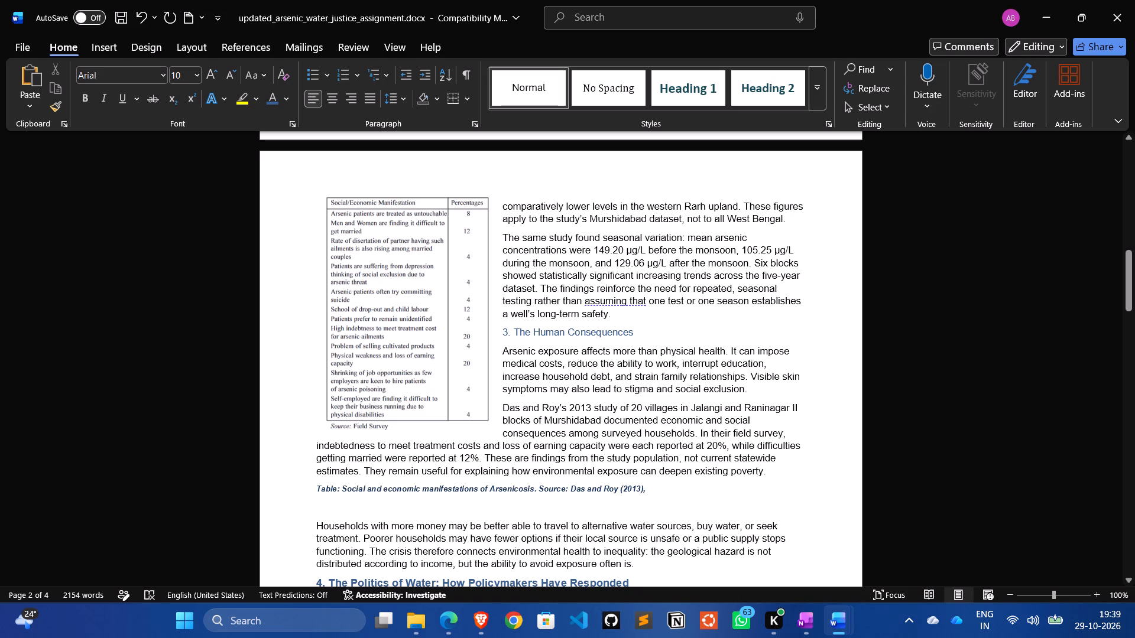
Format the heading "3. The Human Consequences" as bold at 11 pt.
{"action": "left_click_drag", "start_coordinate": [644, 336], "coordinate": [498, 337]}
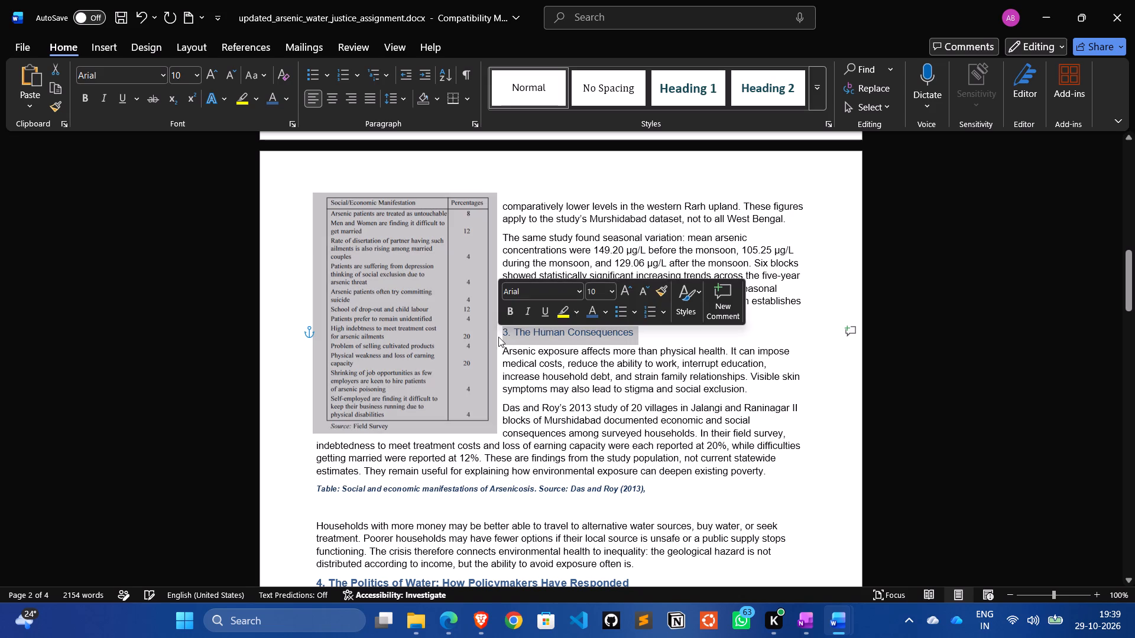
{"action": "left_click", "coordinate": [508, 311]}
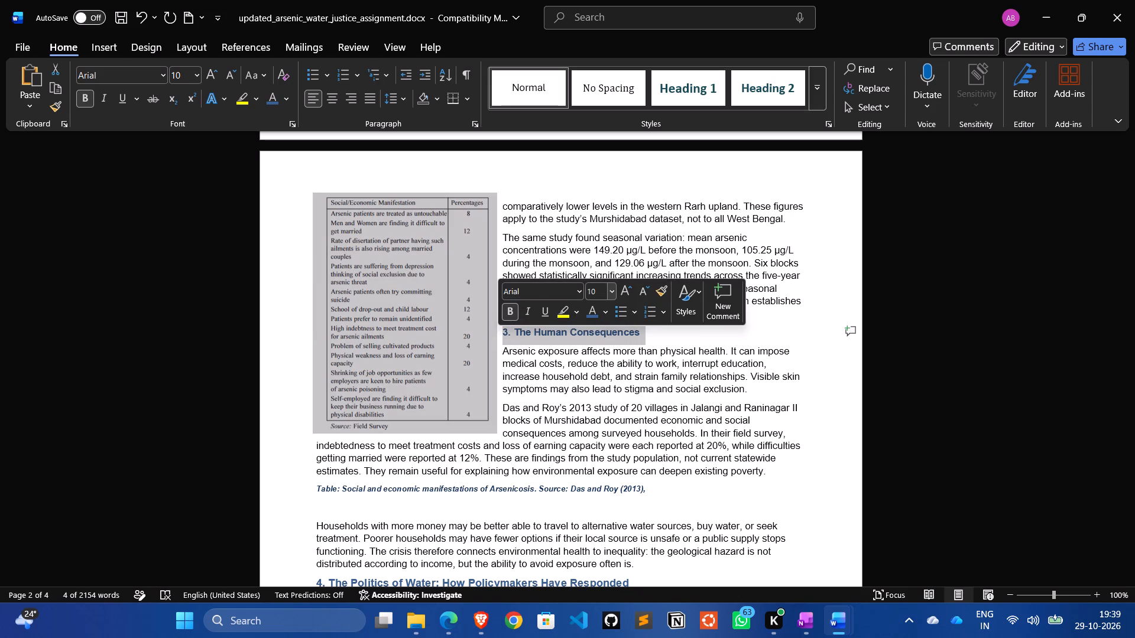
{"action": "left_click", "coordinate": [609, 291]}
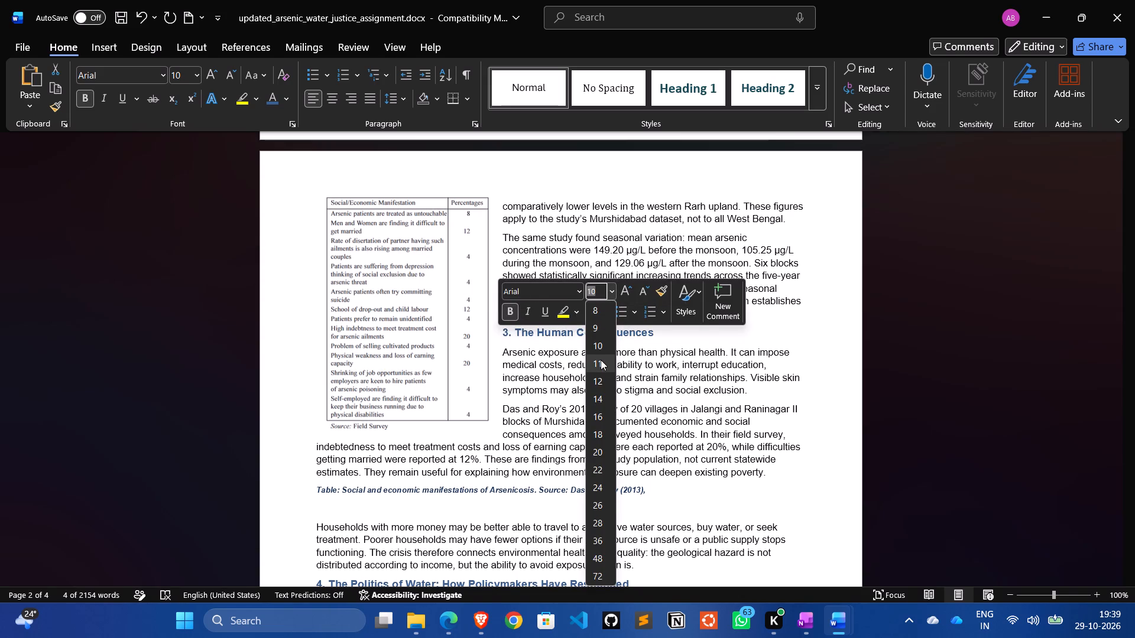
{"action": "left_click", "coordinate": [601, 360]}
{"action": "left_click", "coordinate": [714, 254]}
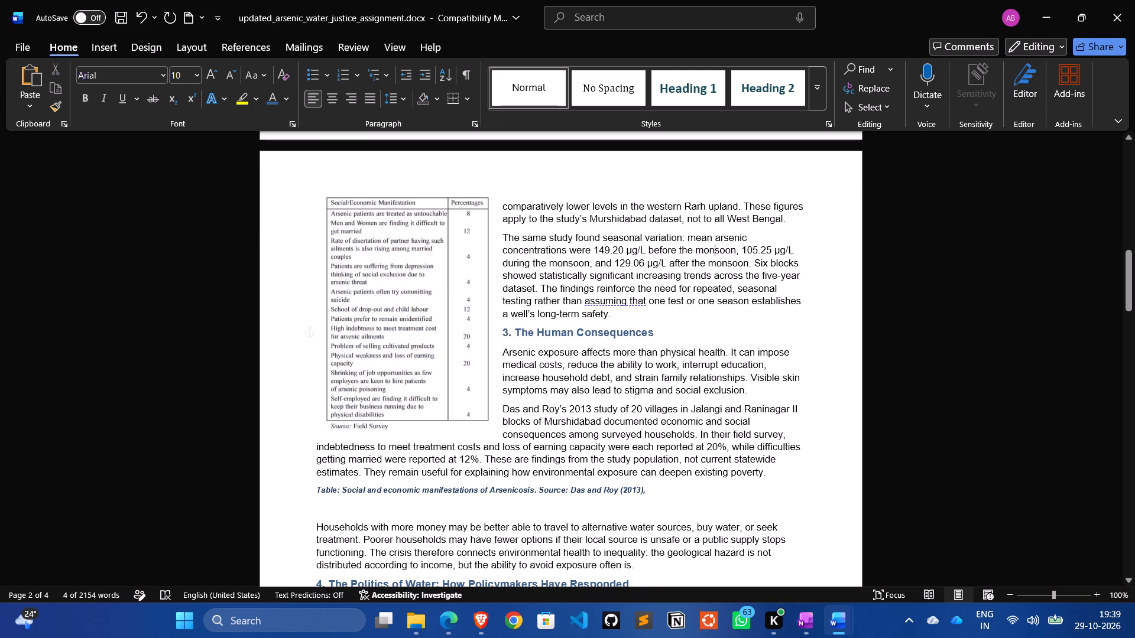
Join the "2. Understanding the Arsenic Crisis" heading to the figure caption above and split it off again, removing the extra gap.
{"action": "scroll", "coordinate": [714, 254], "scroll_direction": "up", "scroll_amount": 3}
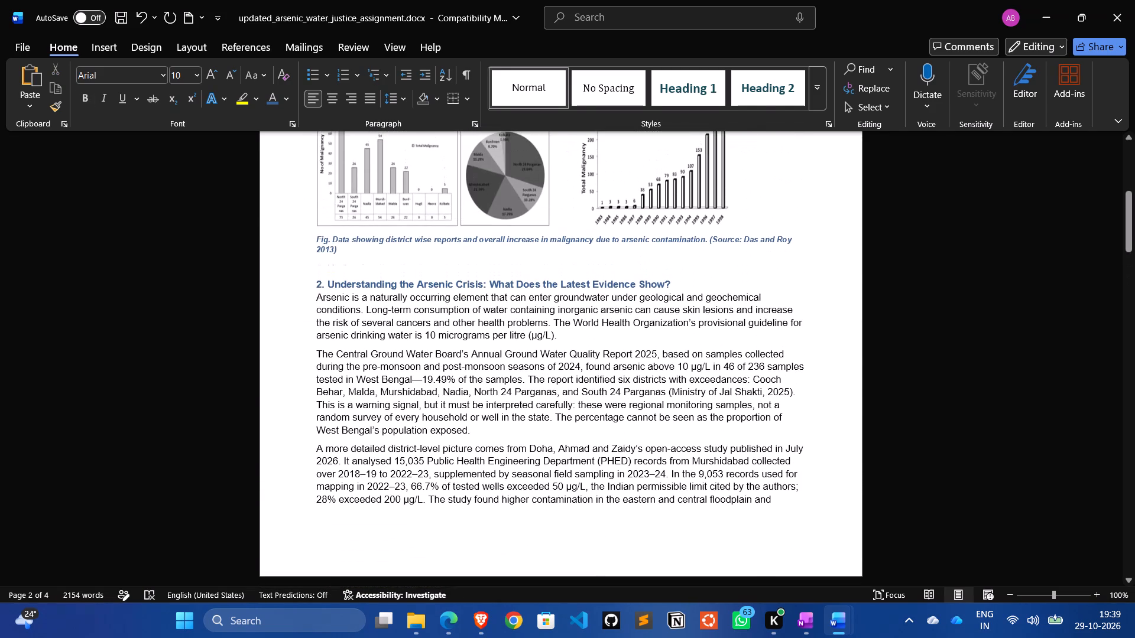
{"action": "left_click", "coordinate": [314, 280]}
{"action": "key", "text": "BackSpace"}
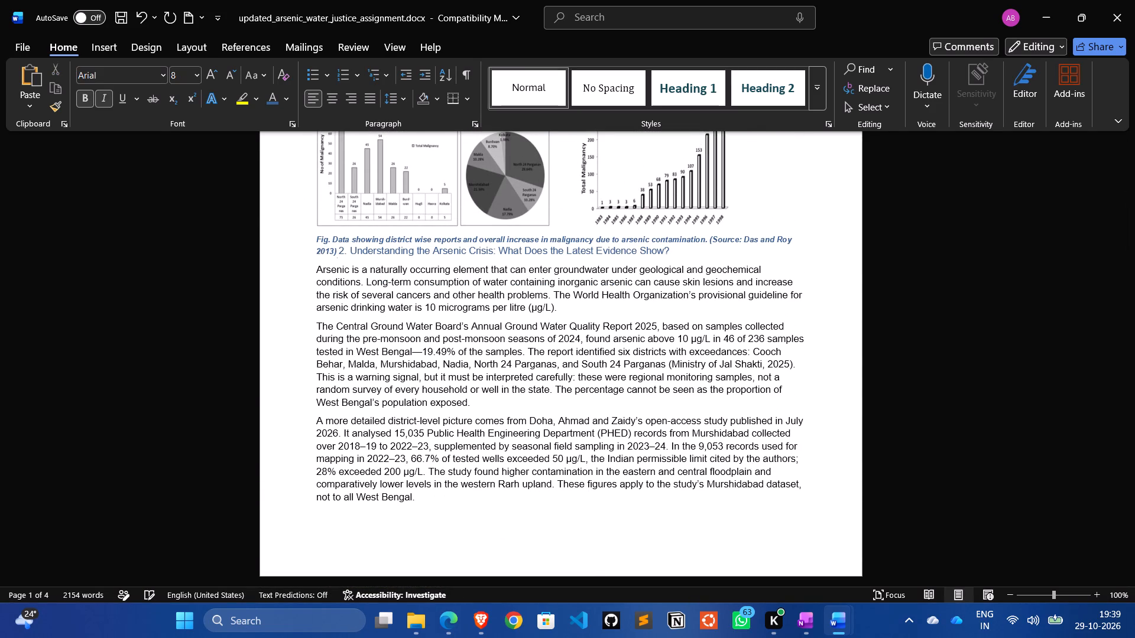
{"action": "key", "text": "Return"}
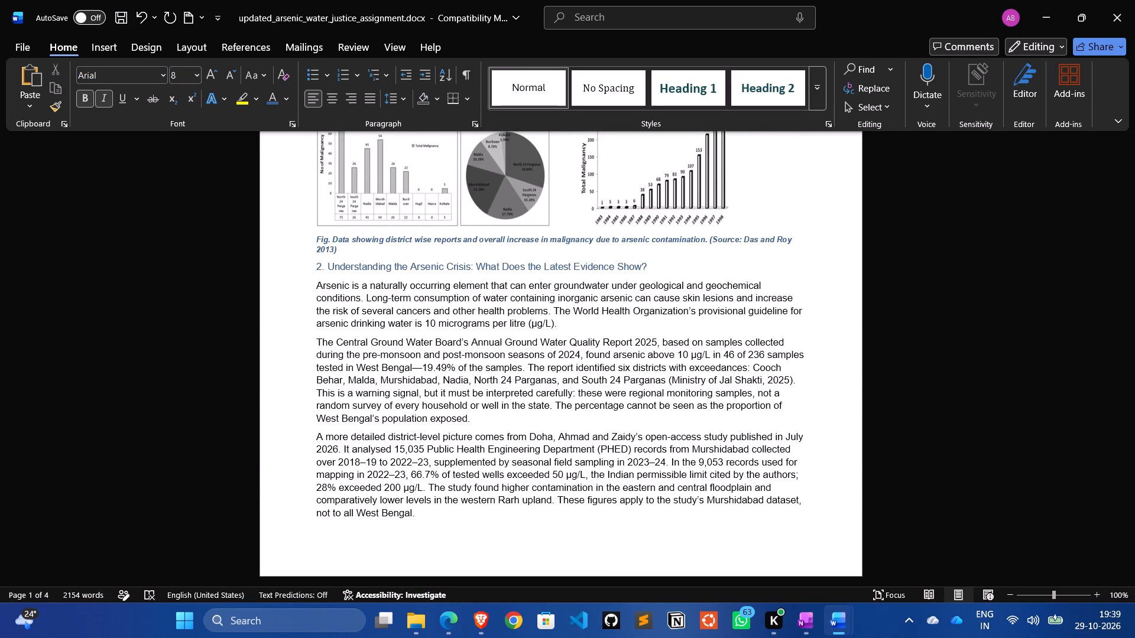
Format the full heading "2. Understanding the Arsenic Crisis: What Does the Latest Evidence Show?" as bold at 11 pt.
{"action": "left_click_drag", "start_coordinate": [659, 268], "coordinate": [352, 273]}
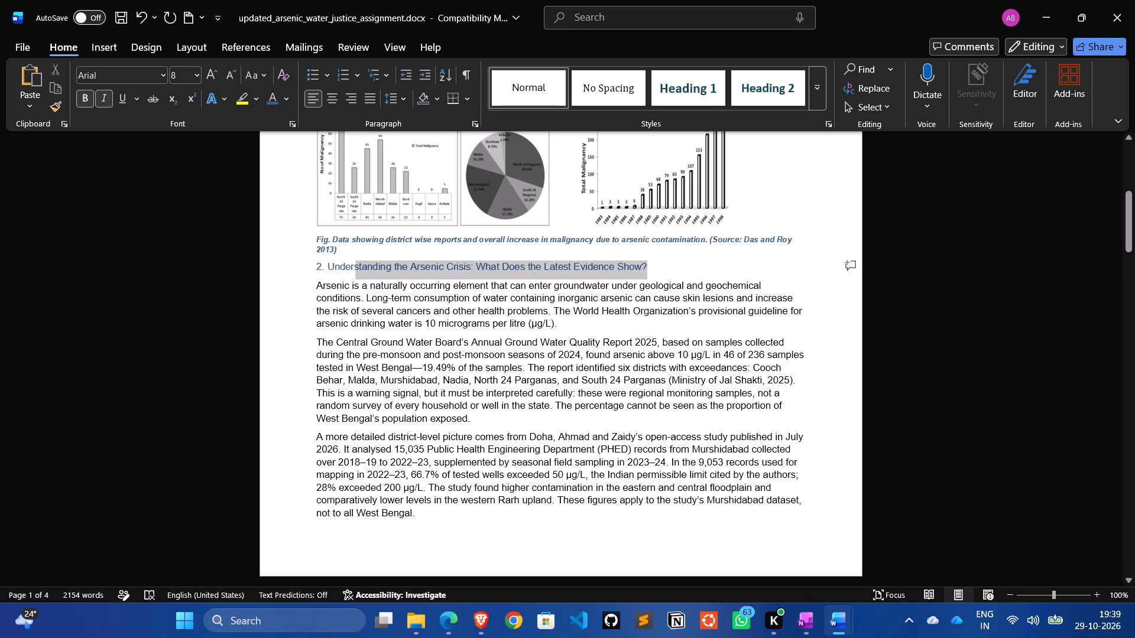
{"action": "left_click_drag", "start_coordinate": [352, 273], "coordinate": [312, 268]}
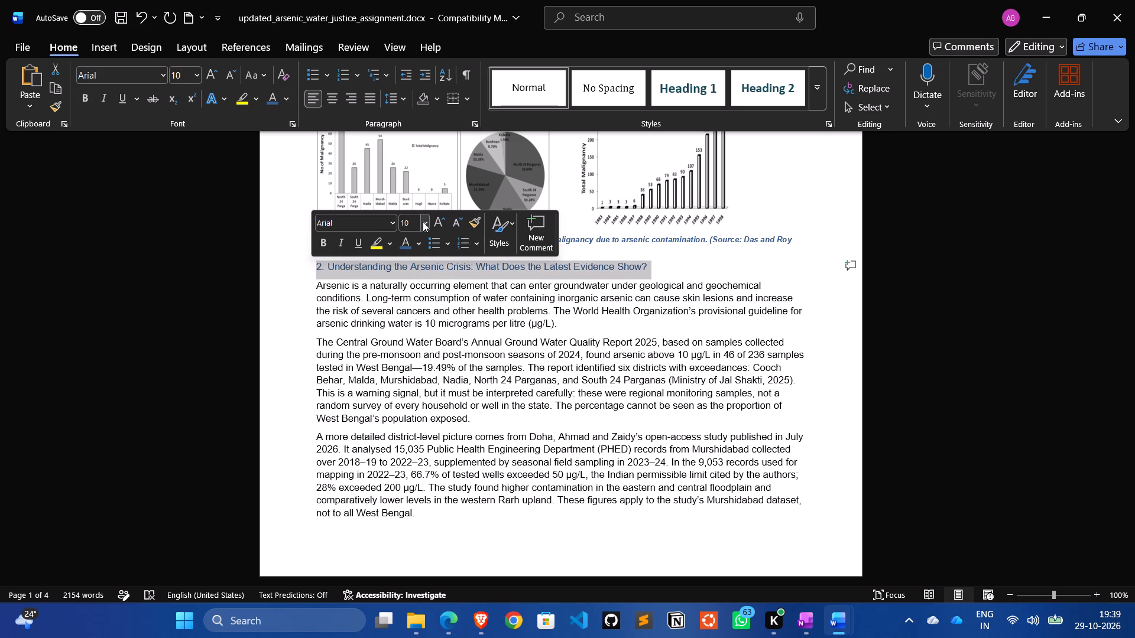
{"action": "left_click", "coordinate": [423, 222]}
{"action": "left_click", "coordinate": [418, 291]}
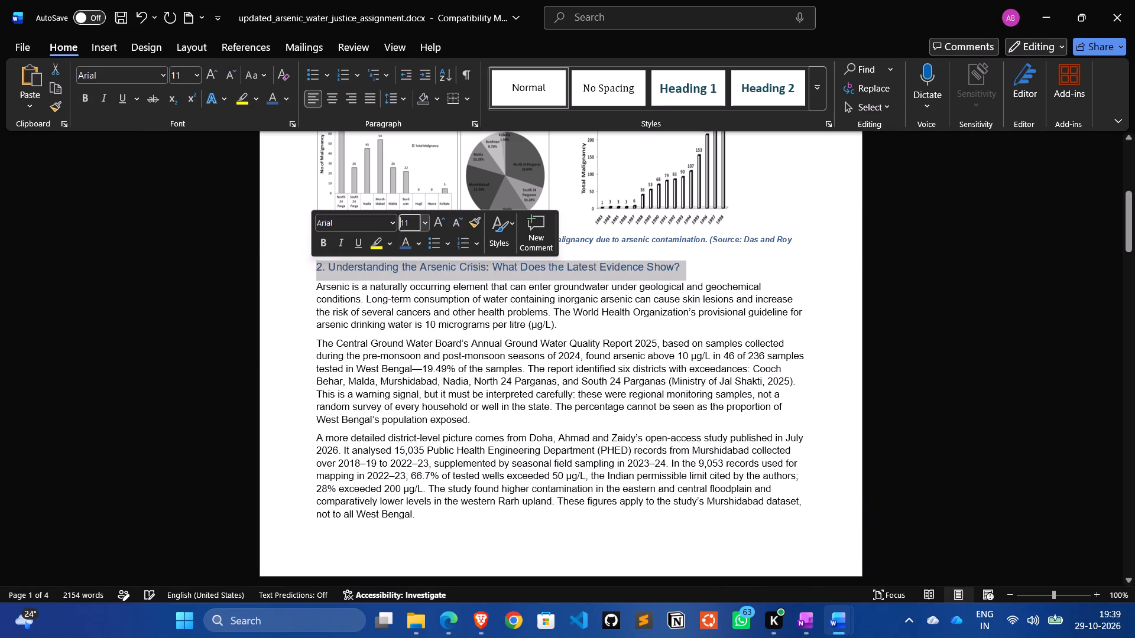
{"action": "left_click", "coordinate": [318, 243]}
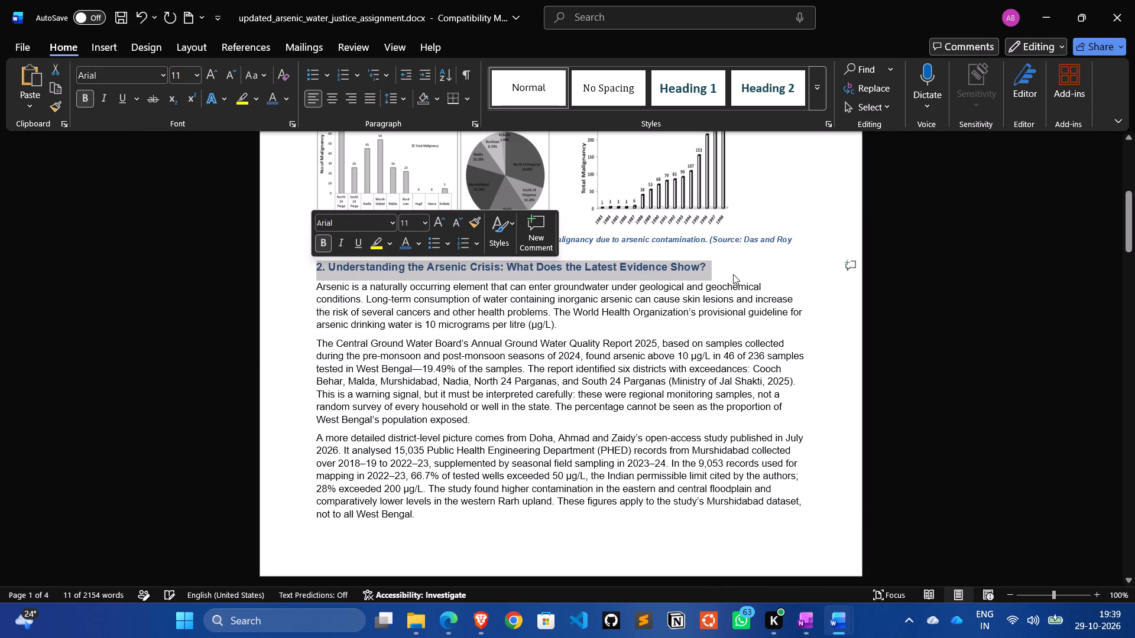
{"action": "left_click", "coordinate": [767, 271]}
Join the "1. Introduction" heading to the edition line above, split it off again to remove the extra gap, and left-align it.
{"action": "scroll", "coordinate": [767, 271], "scroll_direction": "up", "scroll_amount": 1}
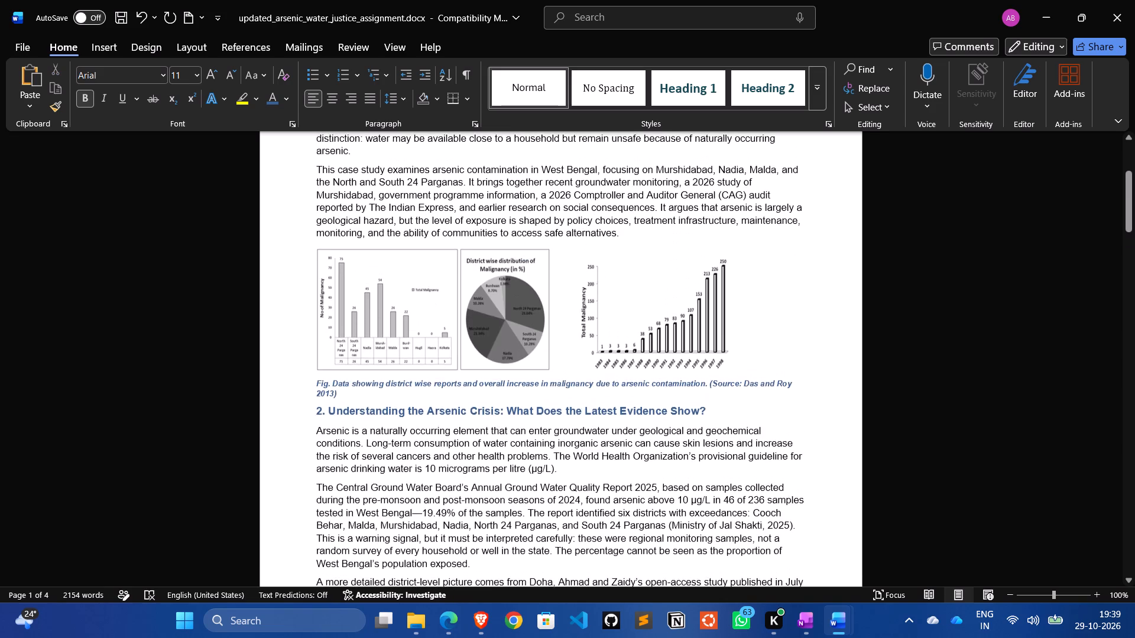
{"action": "scroll", "coordinate": [767, 271], "scroll_direction": "up", "scroll_amount": 2}
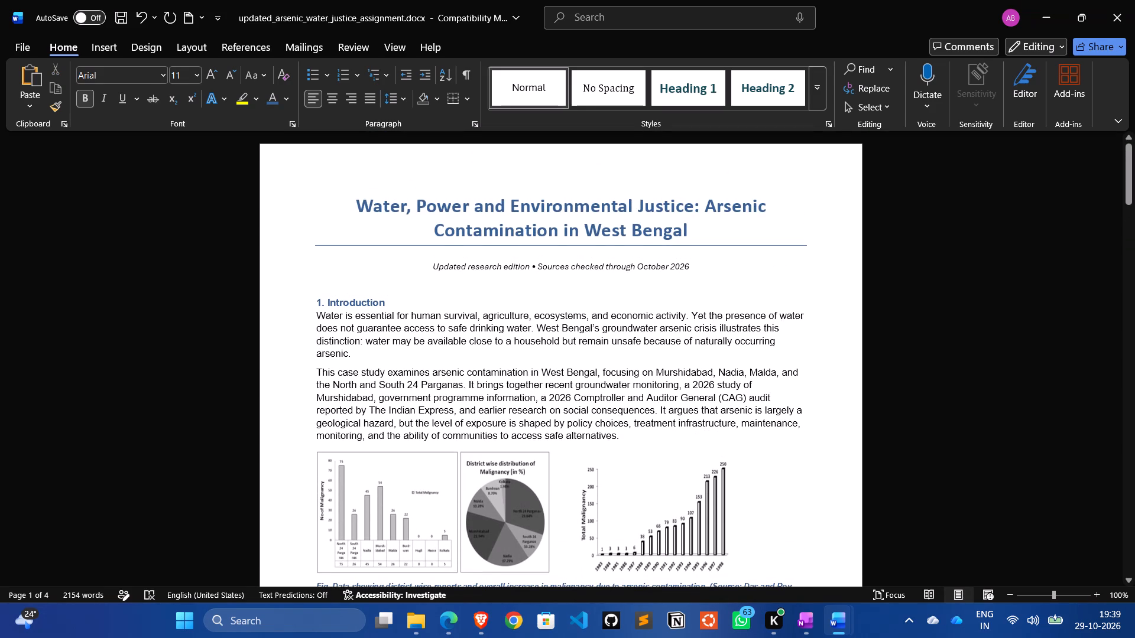
{"action": "left_click", "coordinate": [396, 301]}
{"action": "left_click_drag", "start_coordinate": [396, 301], "coordinate": [319, 305]}
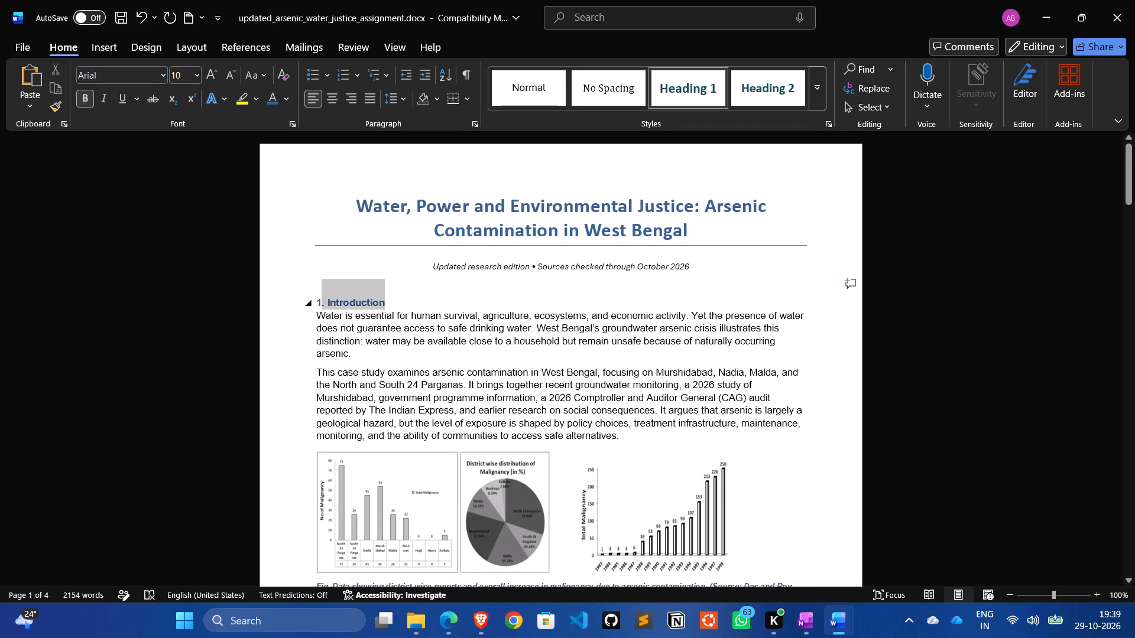
{"action": "left_click_drag", "start_coordinate": [319, 305], "coordinate": [313, 305]}
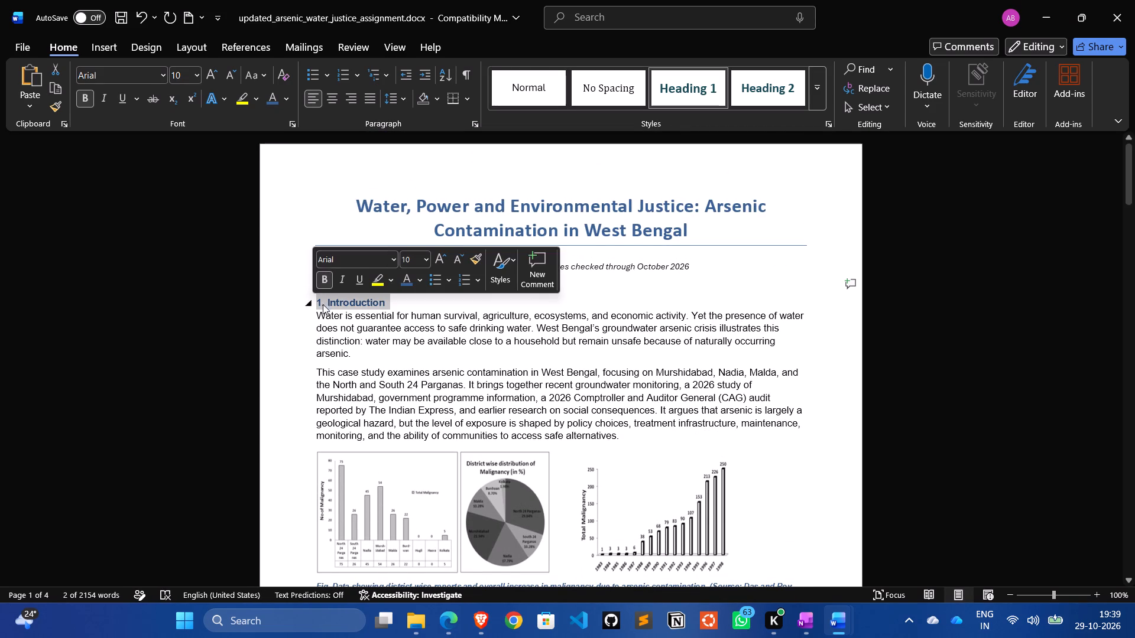
{"action": "left_click", "coordinate": [322, 302]}
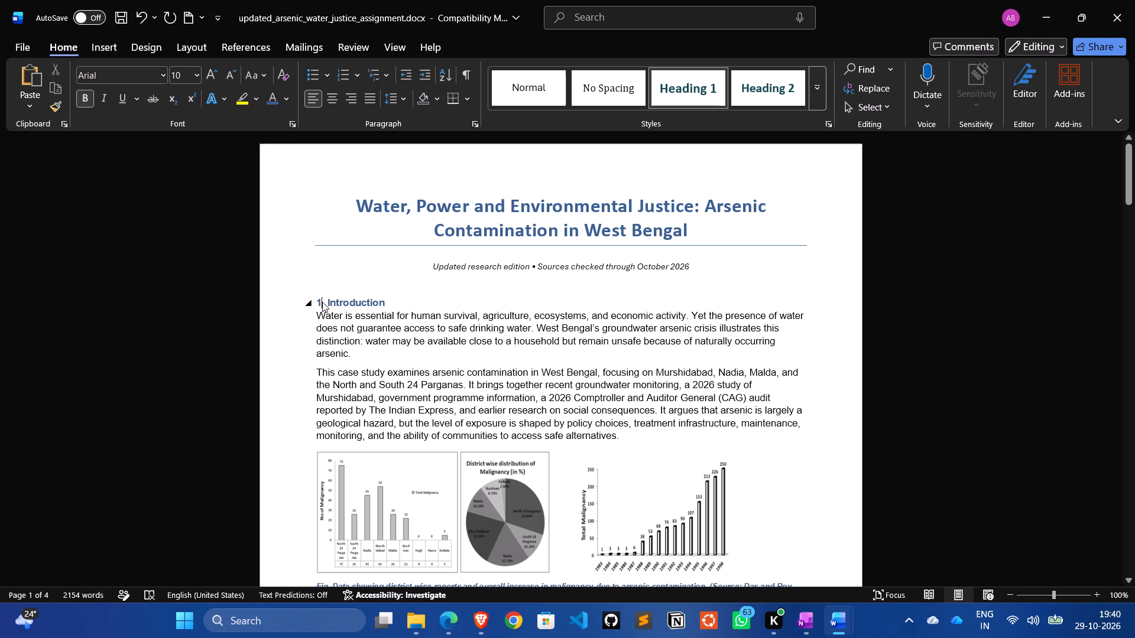
{"action": "key", "text": "Left"}
{"action": "key", "text": "BackSpace"}
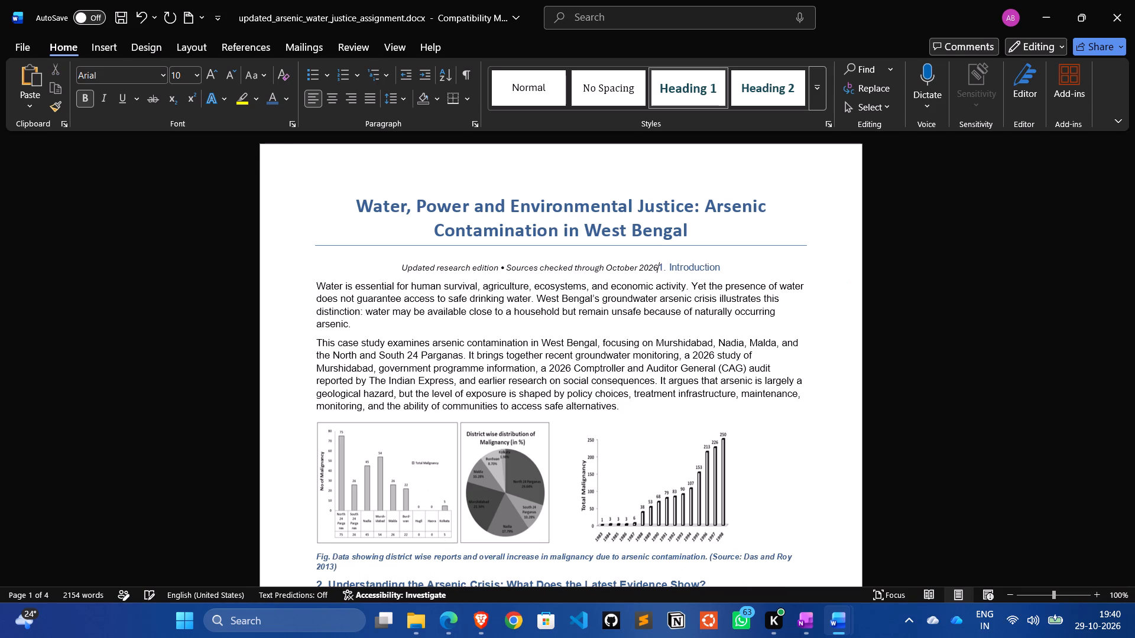
{"action": "key", "text": "Return"}
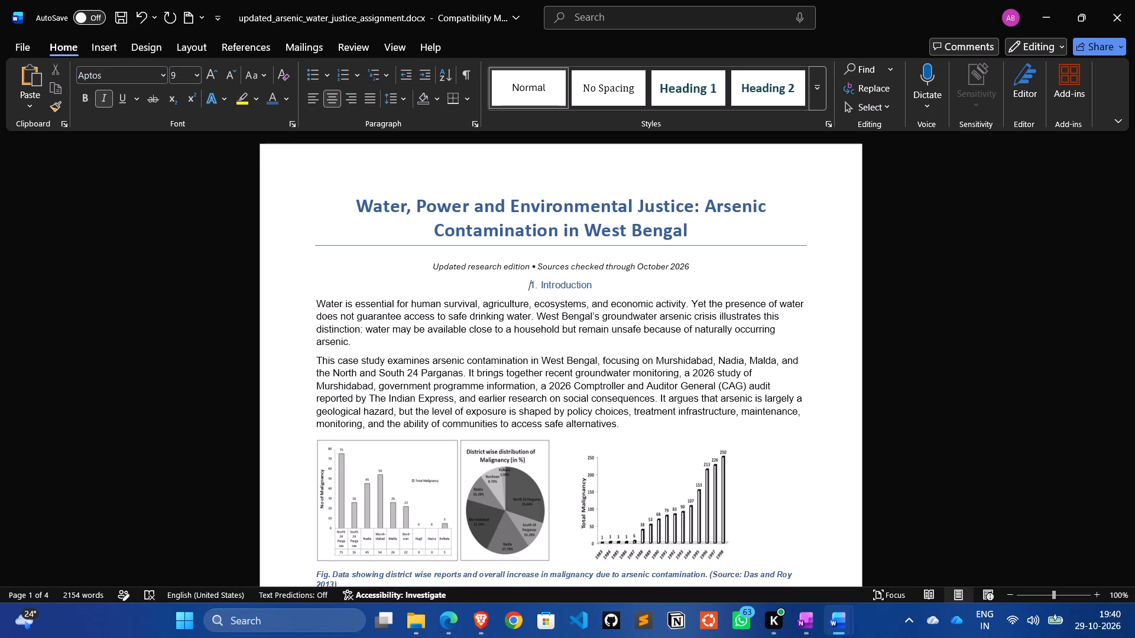
{"action": "left_click", "coordinate": [309, 99]}
Format the heading "1. Introduction" as bold at 11 pt.
{"action": "left_click_drag", "start_coordinate": [391, 285], "coordinate": [314, 292]}
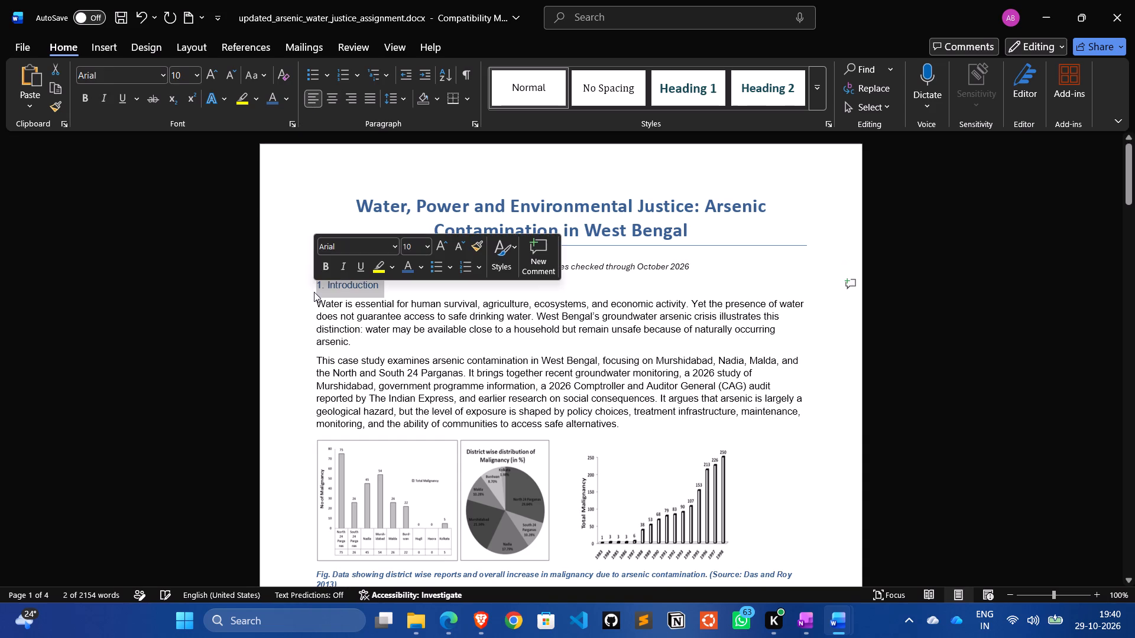
{"action": "left_click", "coordinate": [326, 267]}
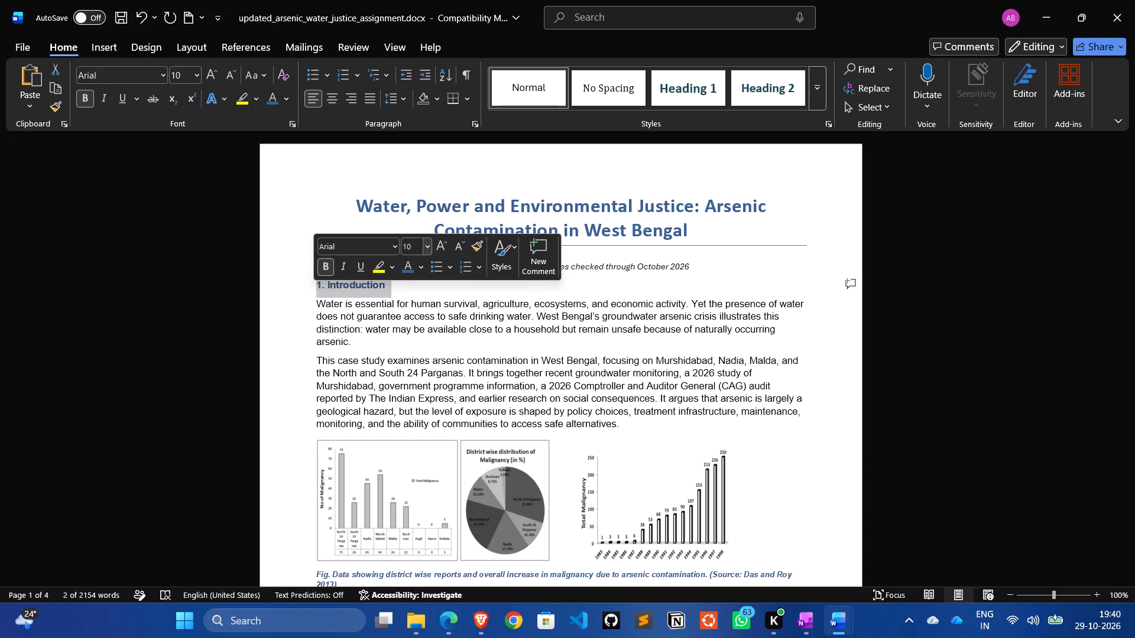
{"action": "left_click", "coordinate": [424, 246]}
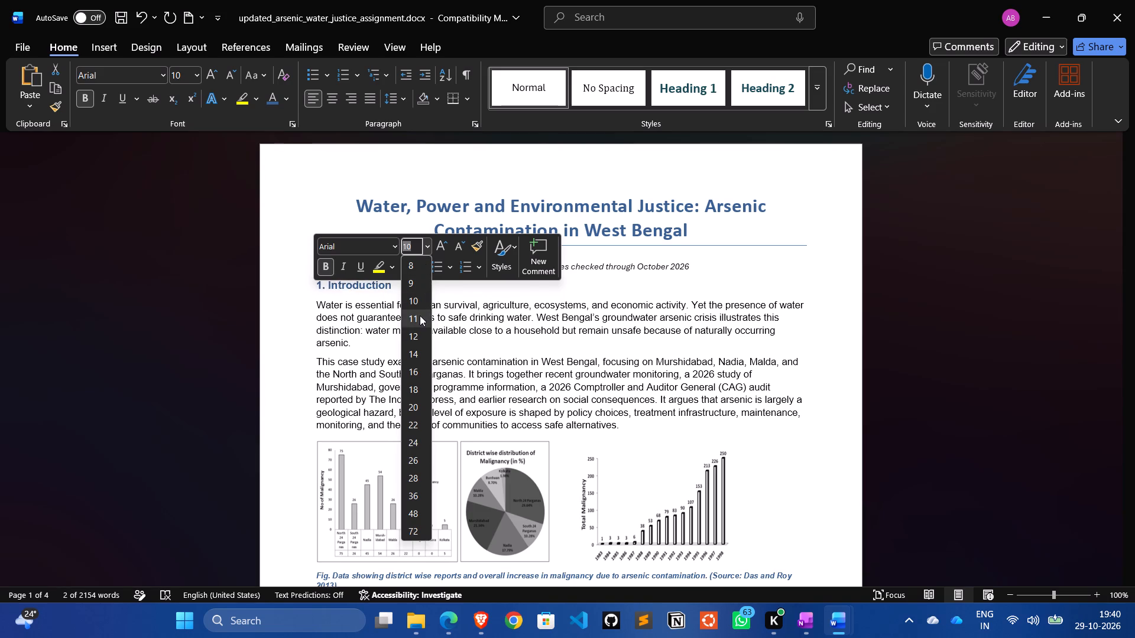
{"action": "left_click", "coordinate": [420, 315]}
{"action": "left_click", "coordinate": [900, 333]}
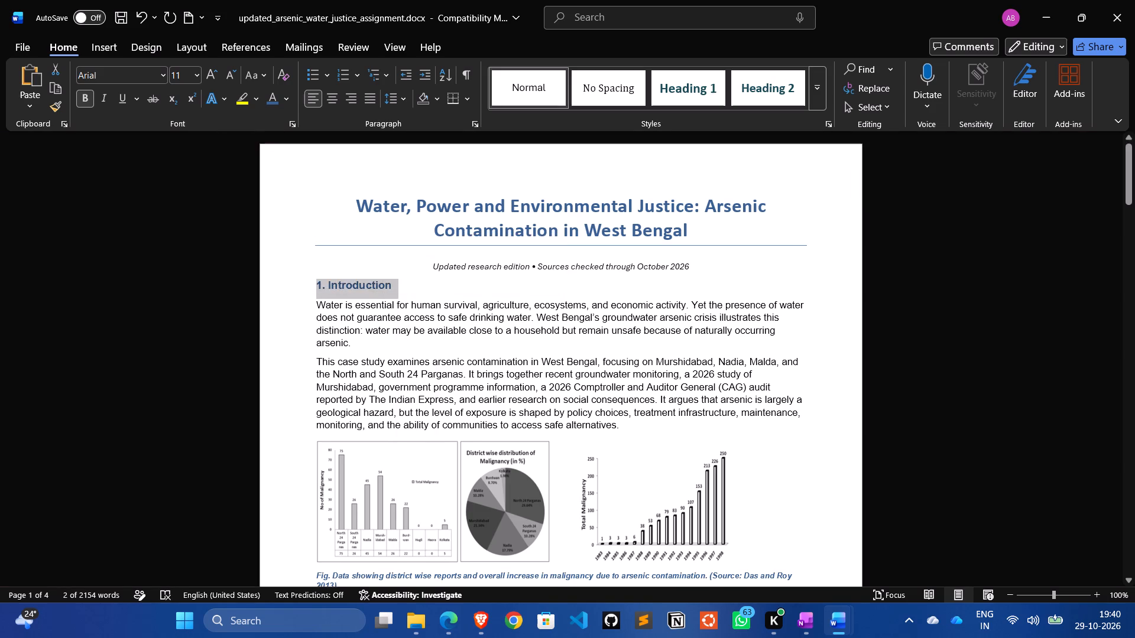
Review the headings, spacing and page layout from section 6 through the Conclusion and References.
{"action": "scroll", "coordinate": [900, 333], "scroll_direction": "down", "scroll_amount": 20}
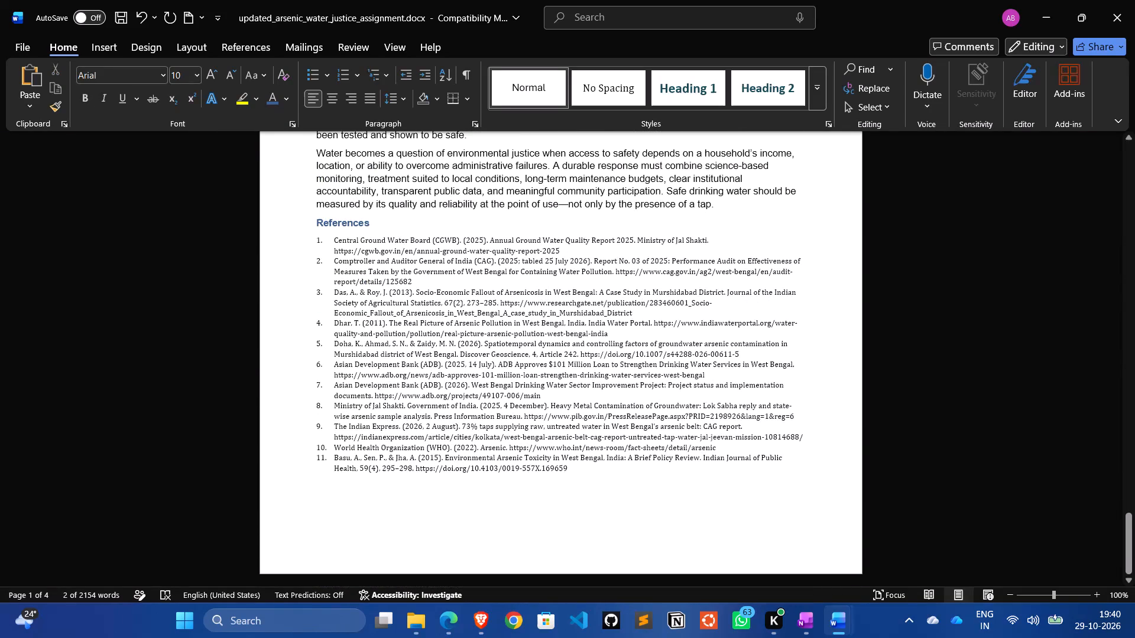
{"action": "scroll", "coordinate": [900, 333], "scroll_direction": "up", "scroll_amount": 2}
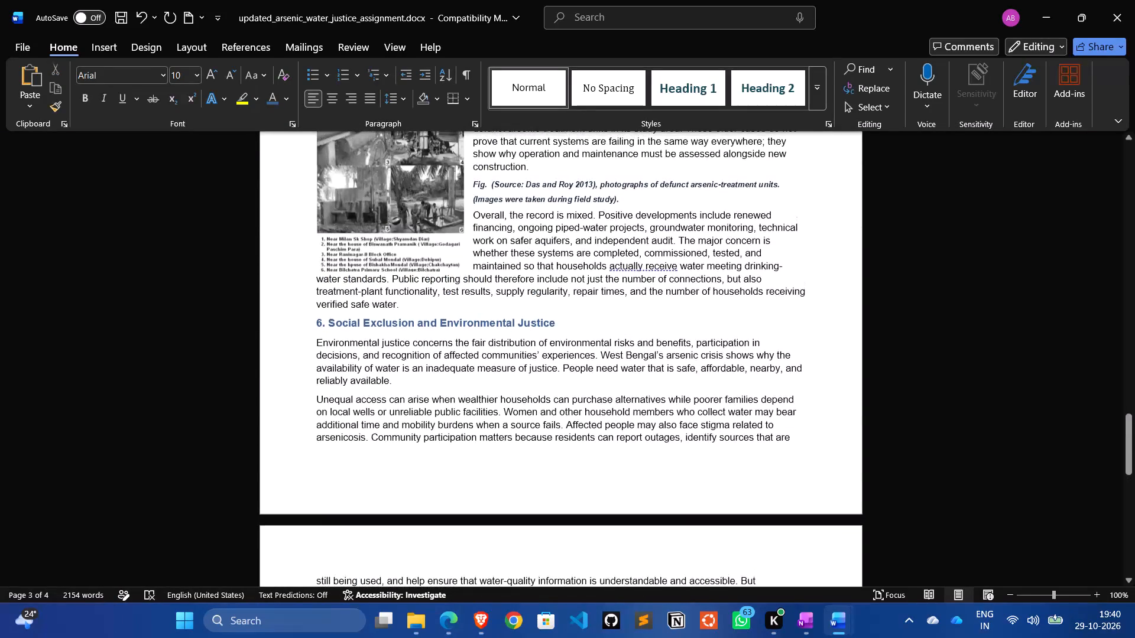
{"action": "scroll", "coordinate": [900, 333], "scroll_direction": "down", "scroll_amount": 1}
{"action": "scroll", "coordinate": [900, 333], "scroll_direction": "up", "scroll_amount": 3}
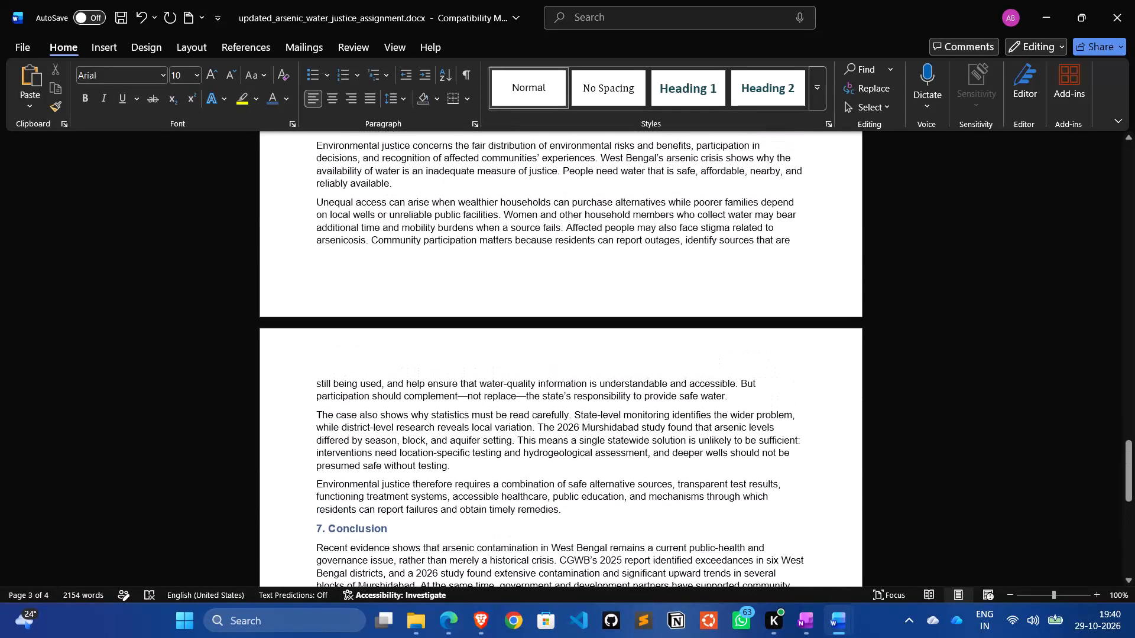
{"action": "scroll", "coordinate": [900, 333], "scroll_direction": "down", "scroll_amount": 1}
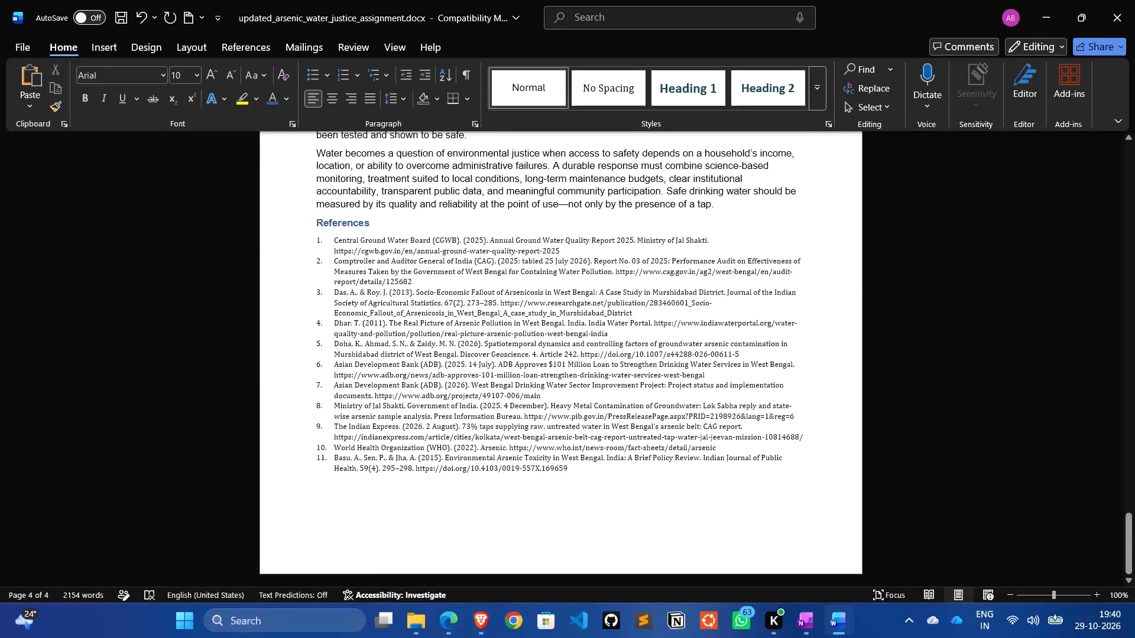
{"action": "scroll", "coordinate": [900, 333], "scroll_direction": "up", "scroll_amount": 1}
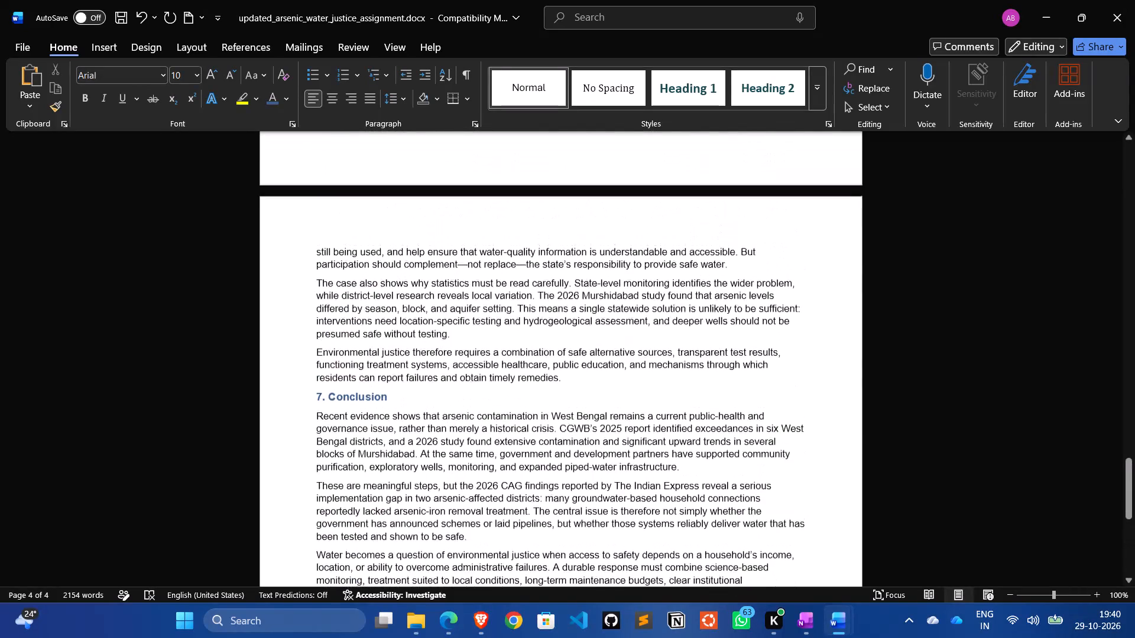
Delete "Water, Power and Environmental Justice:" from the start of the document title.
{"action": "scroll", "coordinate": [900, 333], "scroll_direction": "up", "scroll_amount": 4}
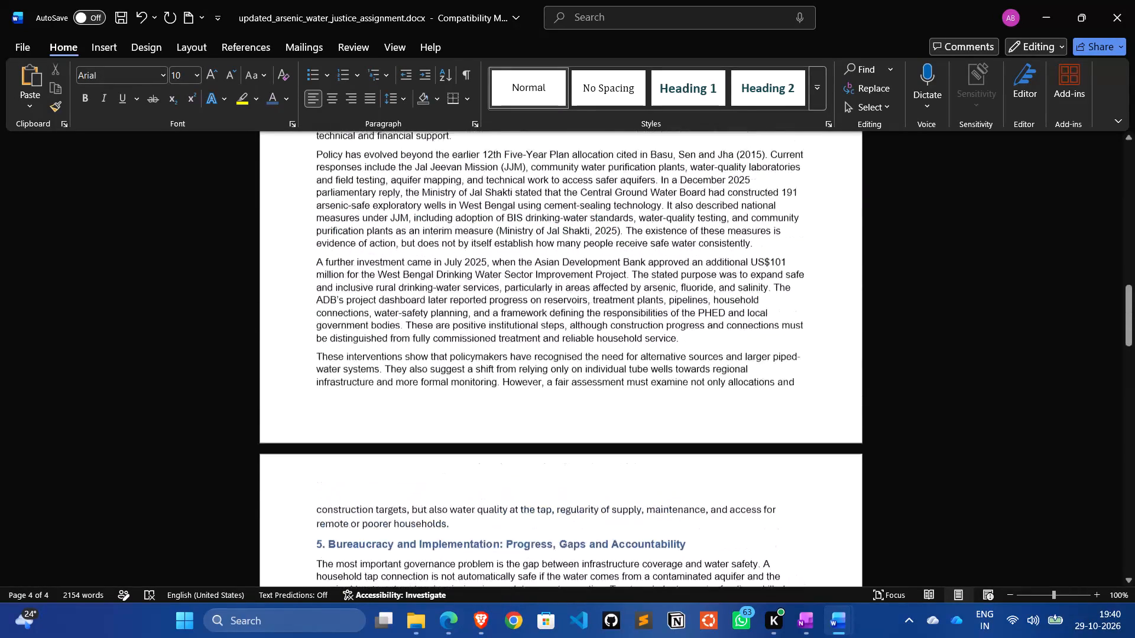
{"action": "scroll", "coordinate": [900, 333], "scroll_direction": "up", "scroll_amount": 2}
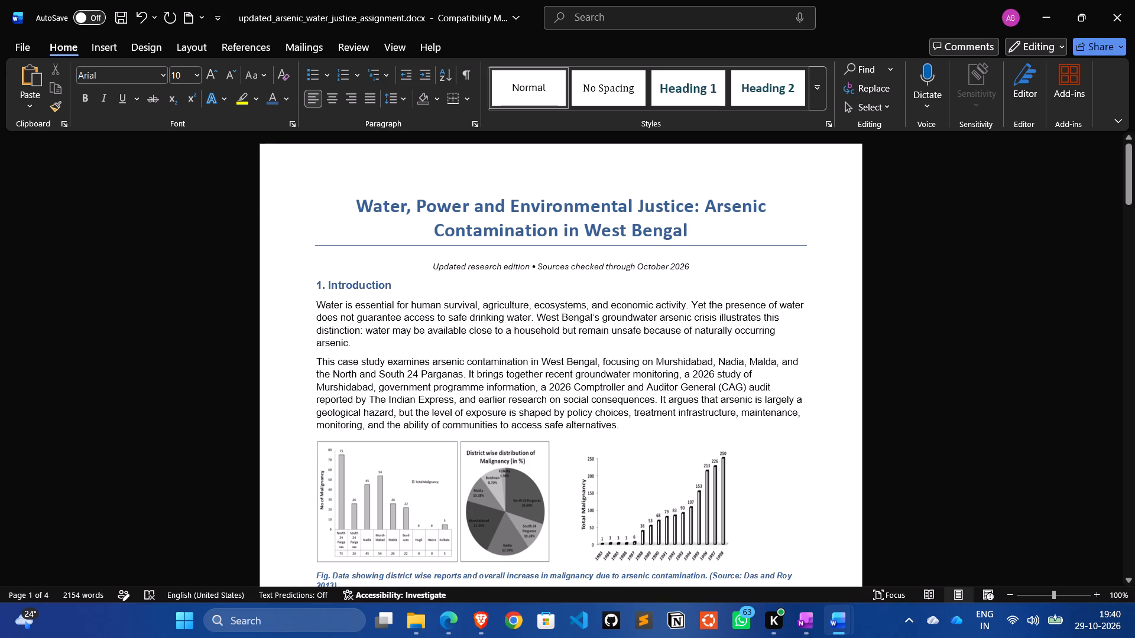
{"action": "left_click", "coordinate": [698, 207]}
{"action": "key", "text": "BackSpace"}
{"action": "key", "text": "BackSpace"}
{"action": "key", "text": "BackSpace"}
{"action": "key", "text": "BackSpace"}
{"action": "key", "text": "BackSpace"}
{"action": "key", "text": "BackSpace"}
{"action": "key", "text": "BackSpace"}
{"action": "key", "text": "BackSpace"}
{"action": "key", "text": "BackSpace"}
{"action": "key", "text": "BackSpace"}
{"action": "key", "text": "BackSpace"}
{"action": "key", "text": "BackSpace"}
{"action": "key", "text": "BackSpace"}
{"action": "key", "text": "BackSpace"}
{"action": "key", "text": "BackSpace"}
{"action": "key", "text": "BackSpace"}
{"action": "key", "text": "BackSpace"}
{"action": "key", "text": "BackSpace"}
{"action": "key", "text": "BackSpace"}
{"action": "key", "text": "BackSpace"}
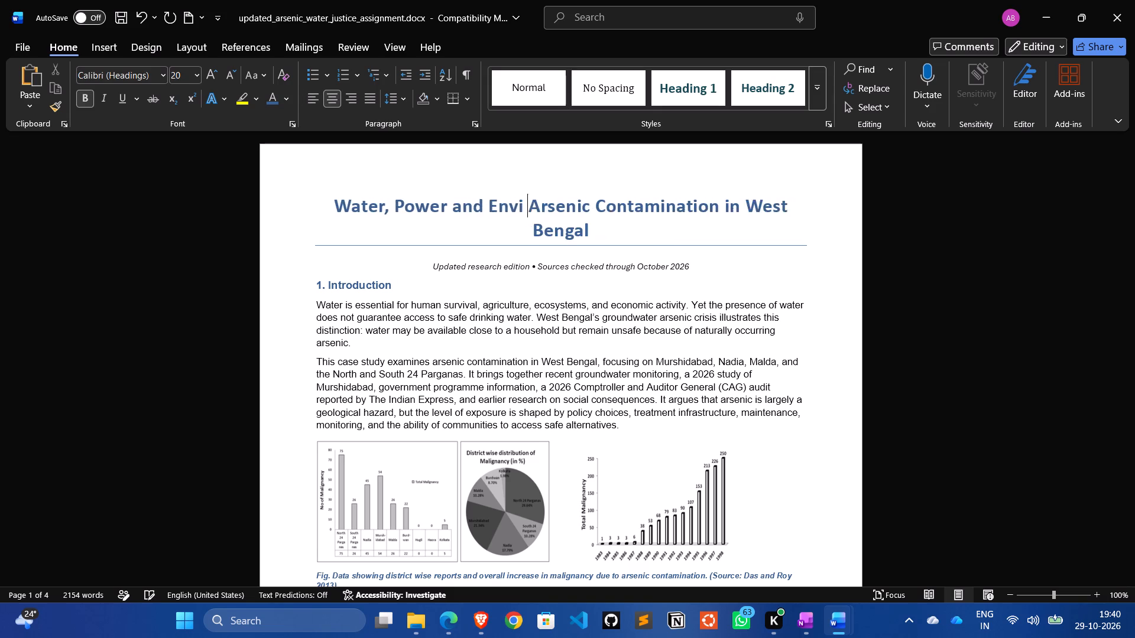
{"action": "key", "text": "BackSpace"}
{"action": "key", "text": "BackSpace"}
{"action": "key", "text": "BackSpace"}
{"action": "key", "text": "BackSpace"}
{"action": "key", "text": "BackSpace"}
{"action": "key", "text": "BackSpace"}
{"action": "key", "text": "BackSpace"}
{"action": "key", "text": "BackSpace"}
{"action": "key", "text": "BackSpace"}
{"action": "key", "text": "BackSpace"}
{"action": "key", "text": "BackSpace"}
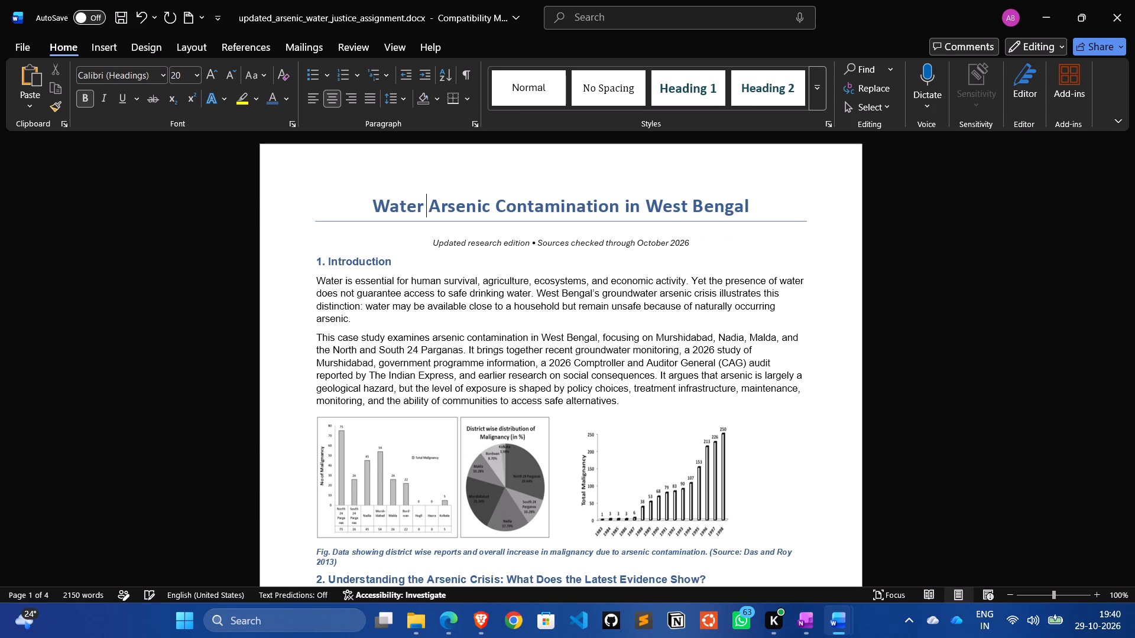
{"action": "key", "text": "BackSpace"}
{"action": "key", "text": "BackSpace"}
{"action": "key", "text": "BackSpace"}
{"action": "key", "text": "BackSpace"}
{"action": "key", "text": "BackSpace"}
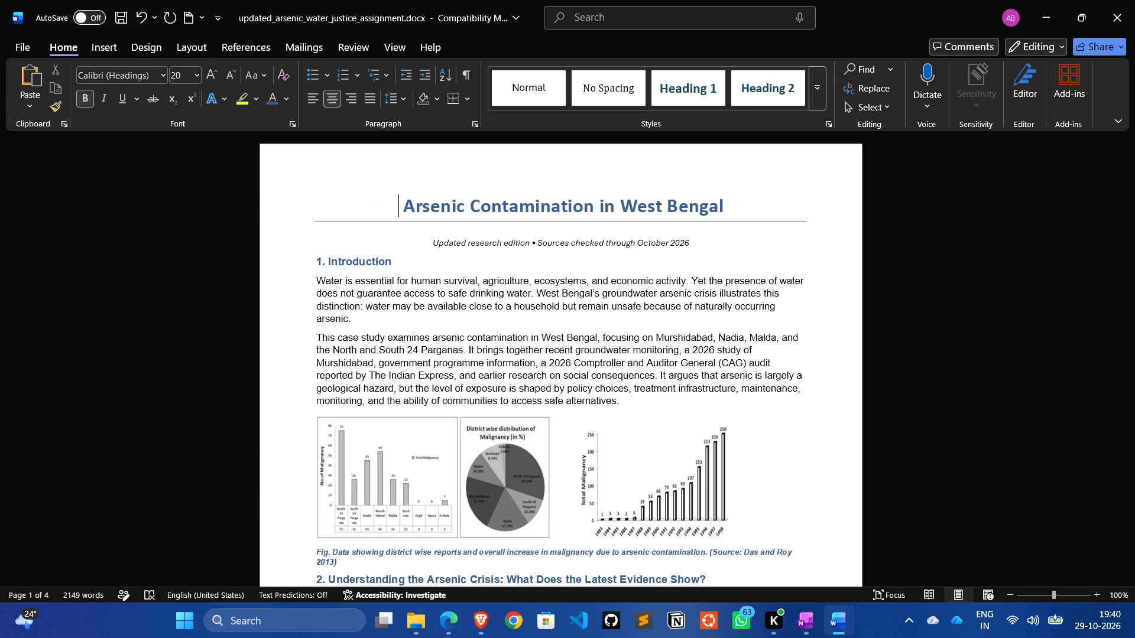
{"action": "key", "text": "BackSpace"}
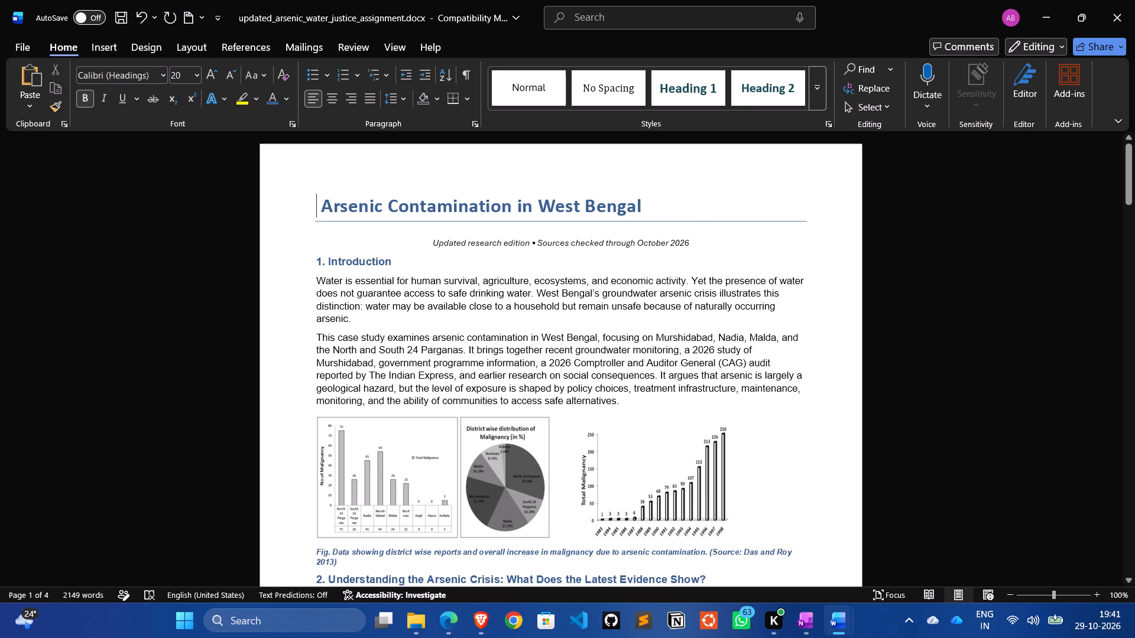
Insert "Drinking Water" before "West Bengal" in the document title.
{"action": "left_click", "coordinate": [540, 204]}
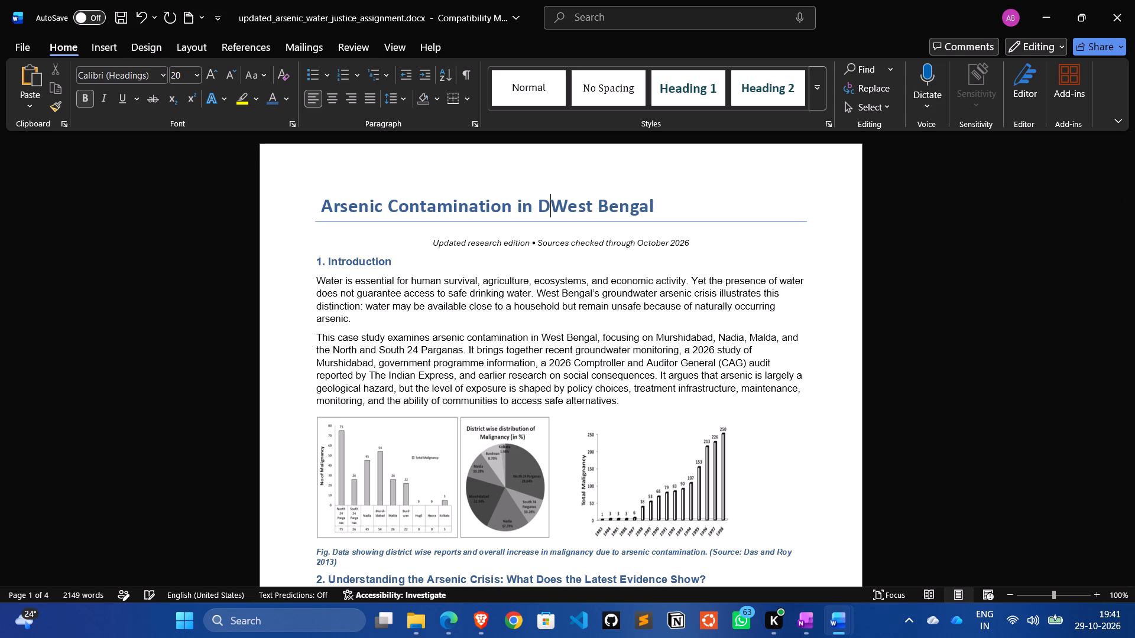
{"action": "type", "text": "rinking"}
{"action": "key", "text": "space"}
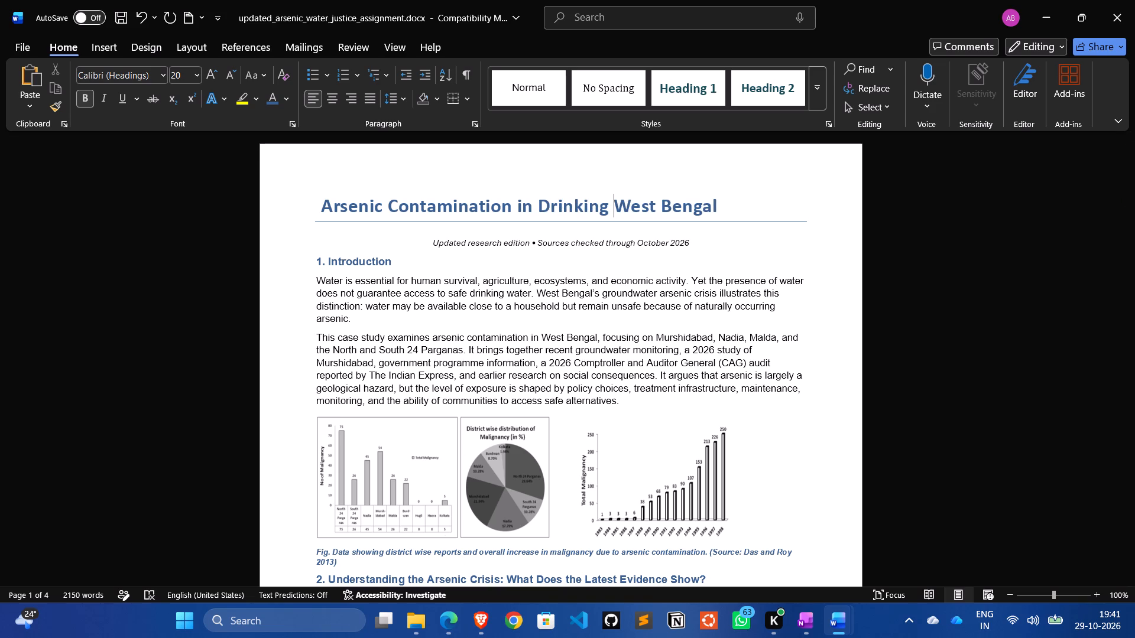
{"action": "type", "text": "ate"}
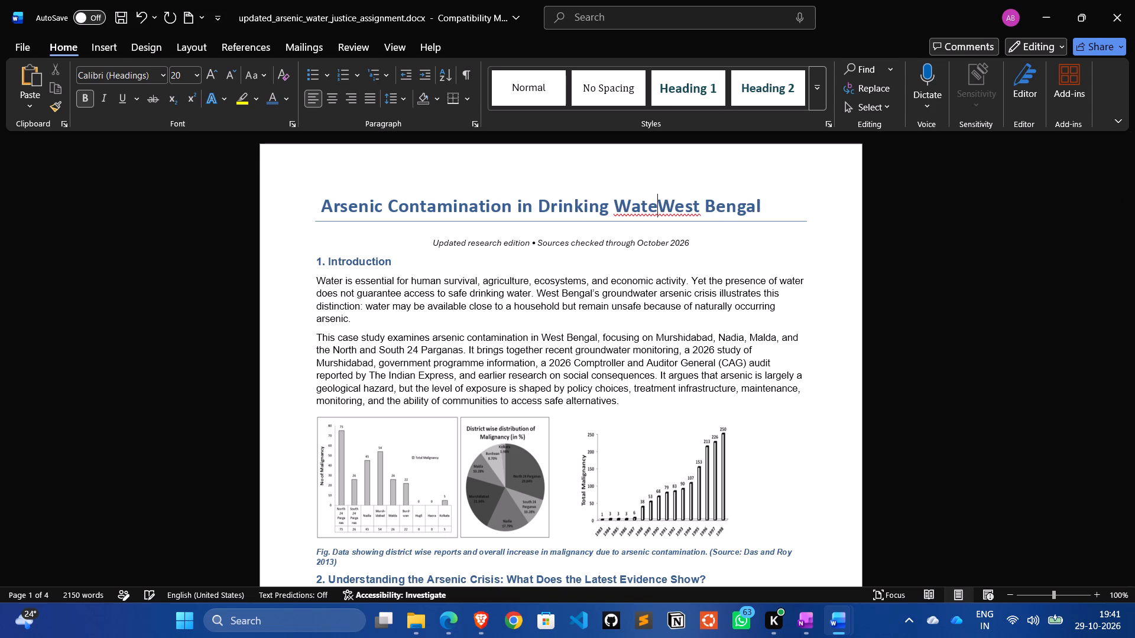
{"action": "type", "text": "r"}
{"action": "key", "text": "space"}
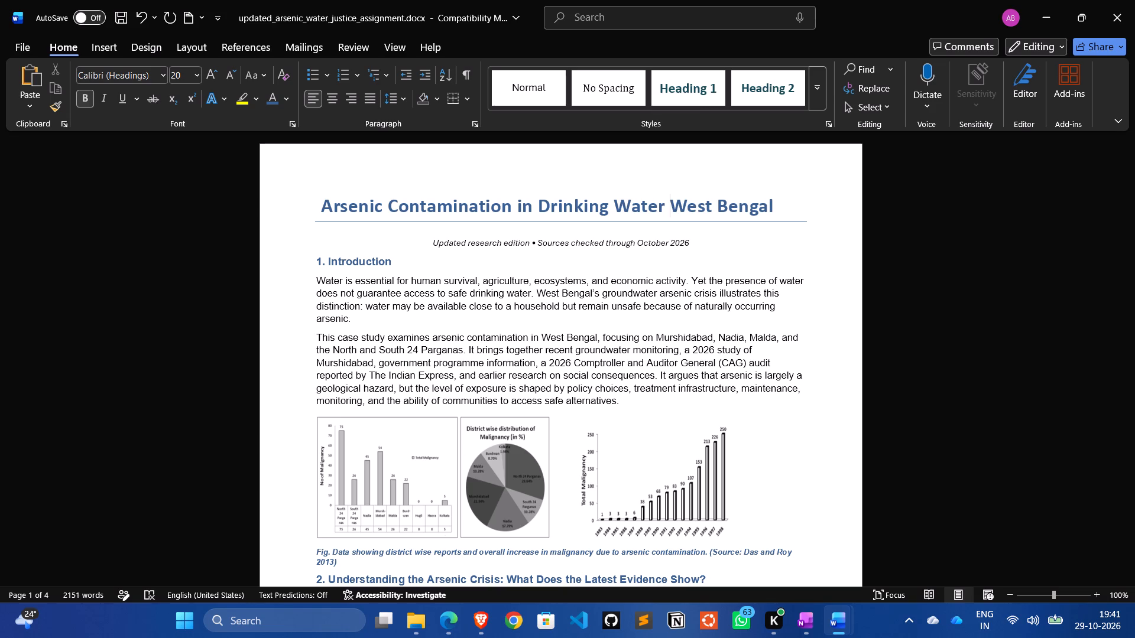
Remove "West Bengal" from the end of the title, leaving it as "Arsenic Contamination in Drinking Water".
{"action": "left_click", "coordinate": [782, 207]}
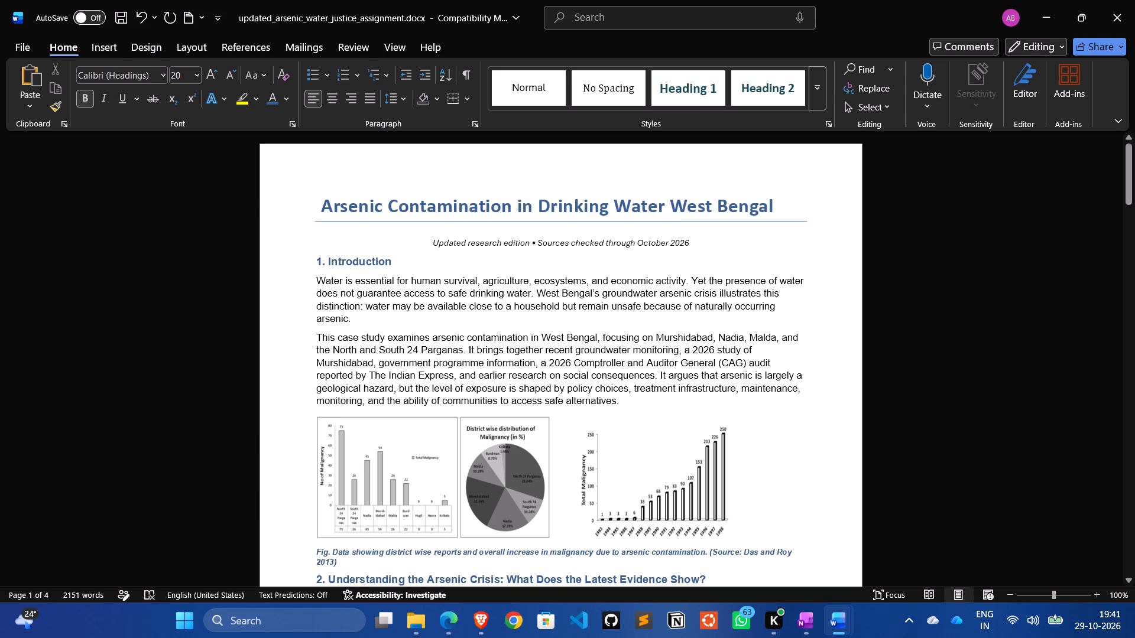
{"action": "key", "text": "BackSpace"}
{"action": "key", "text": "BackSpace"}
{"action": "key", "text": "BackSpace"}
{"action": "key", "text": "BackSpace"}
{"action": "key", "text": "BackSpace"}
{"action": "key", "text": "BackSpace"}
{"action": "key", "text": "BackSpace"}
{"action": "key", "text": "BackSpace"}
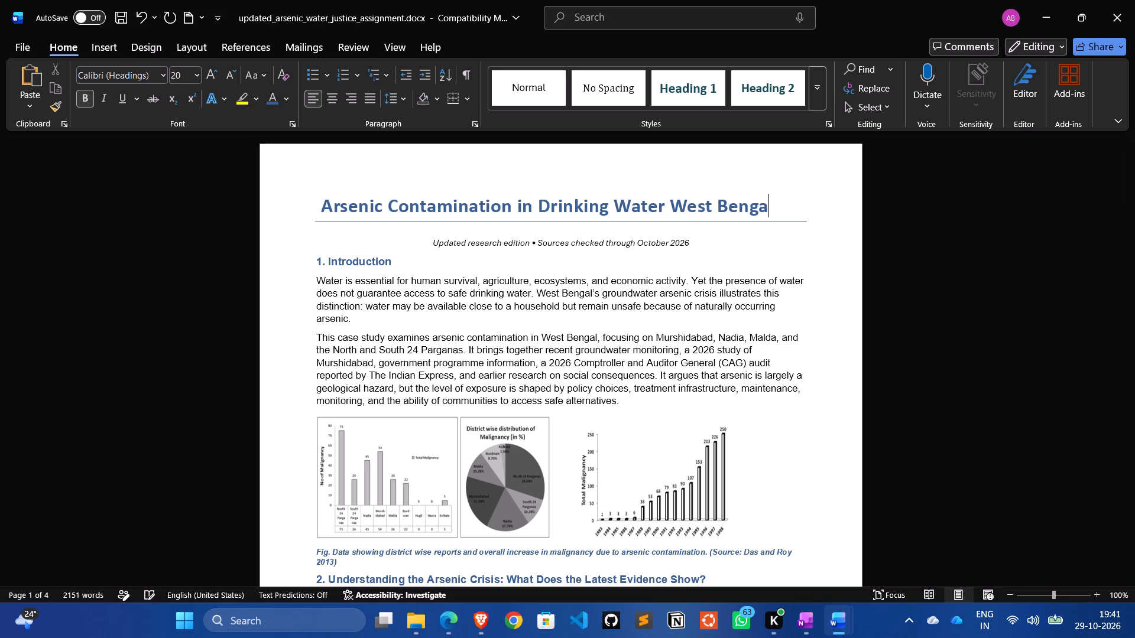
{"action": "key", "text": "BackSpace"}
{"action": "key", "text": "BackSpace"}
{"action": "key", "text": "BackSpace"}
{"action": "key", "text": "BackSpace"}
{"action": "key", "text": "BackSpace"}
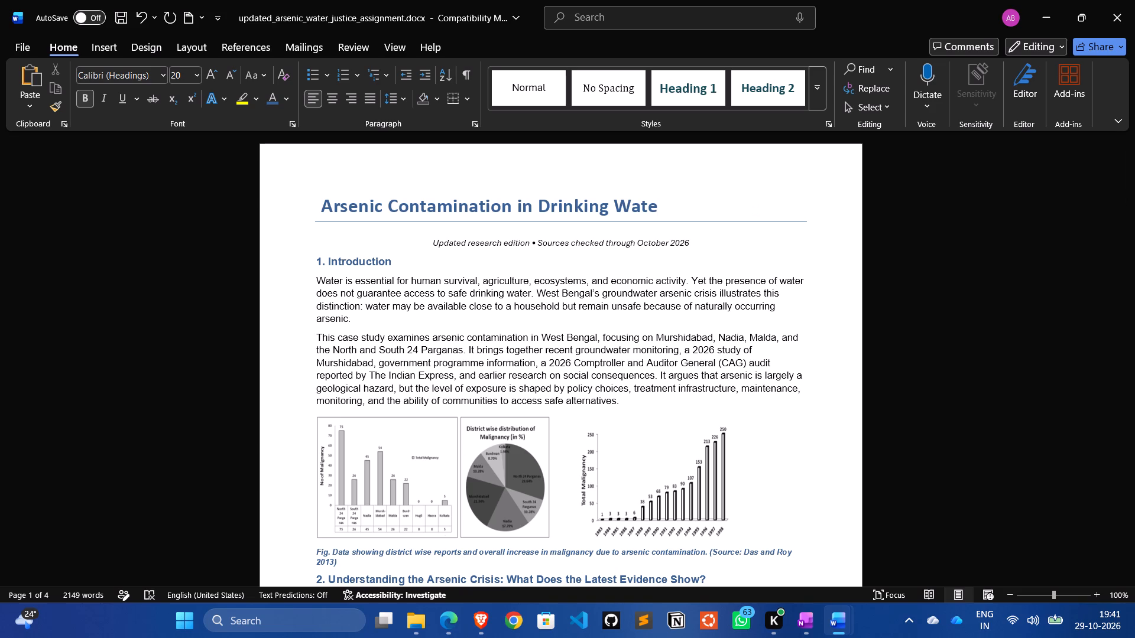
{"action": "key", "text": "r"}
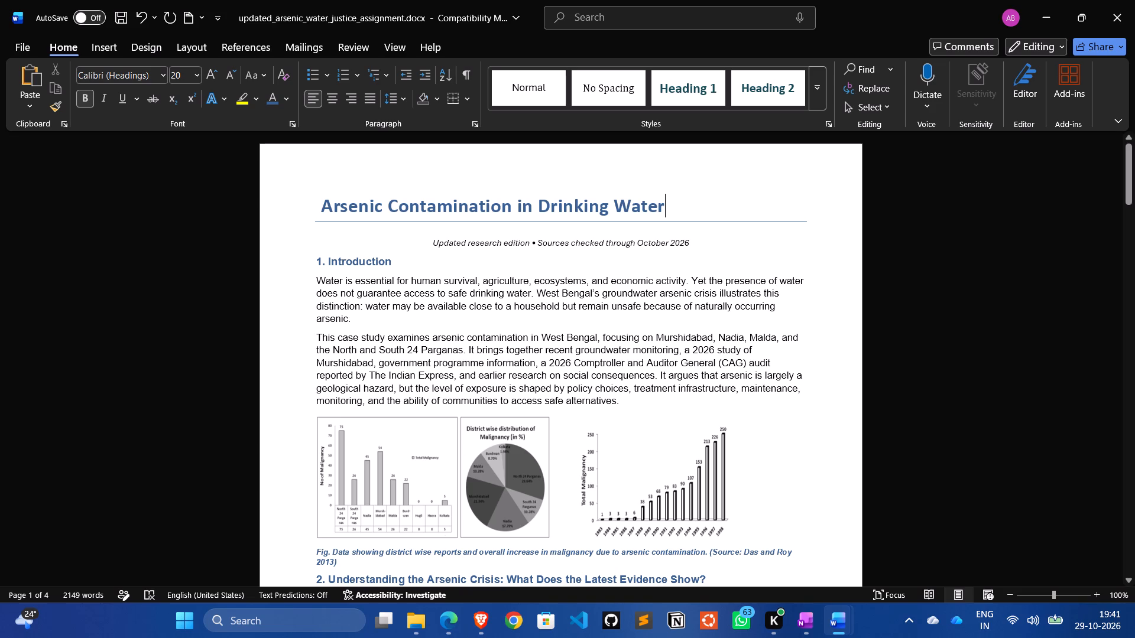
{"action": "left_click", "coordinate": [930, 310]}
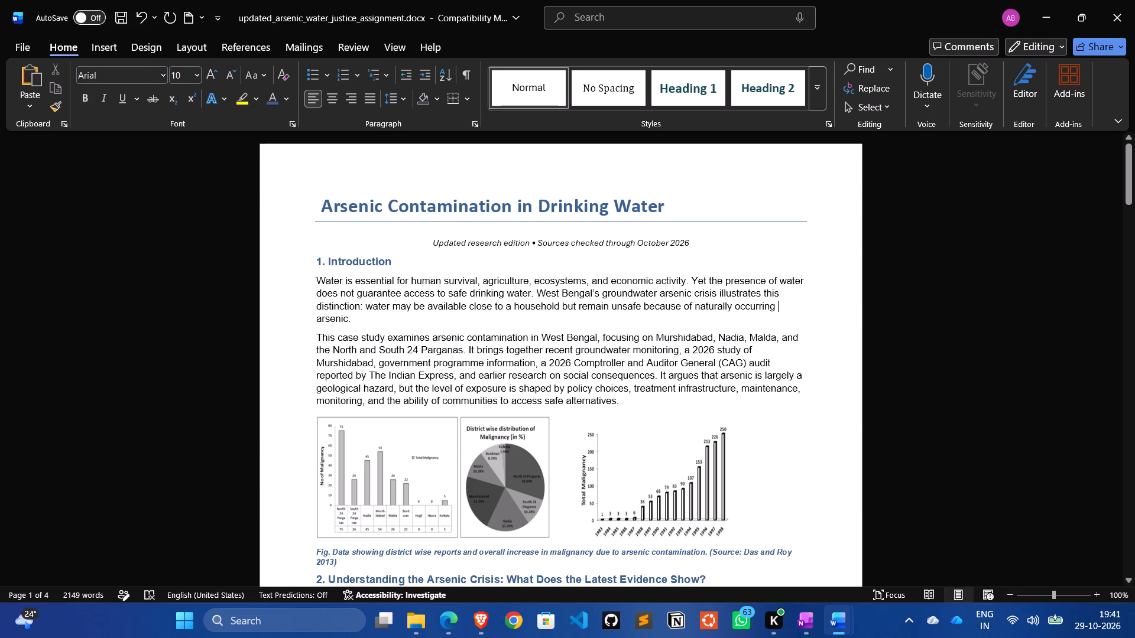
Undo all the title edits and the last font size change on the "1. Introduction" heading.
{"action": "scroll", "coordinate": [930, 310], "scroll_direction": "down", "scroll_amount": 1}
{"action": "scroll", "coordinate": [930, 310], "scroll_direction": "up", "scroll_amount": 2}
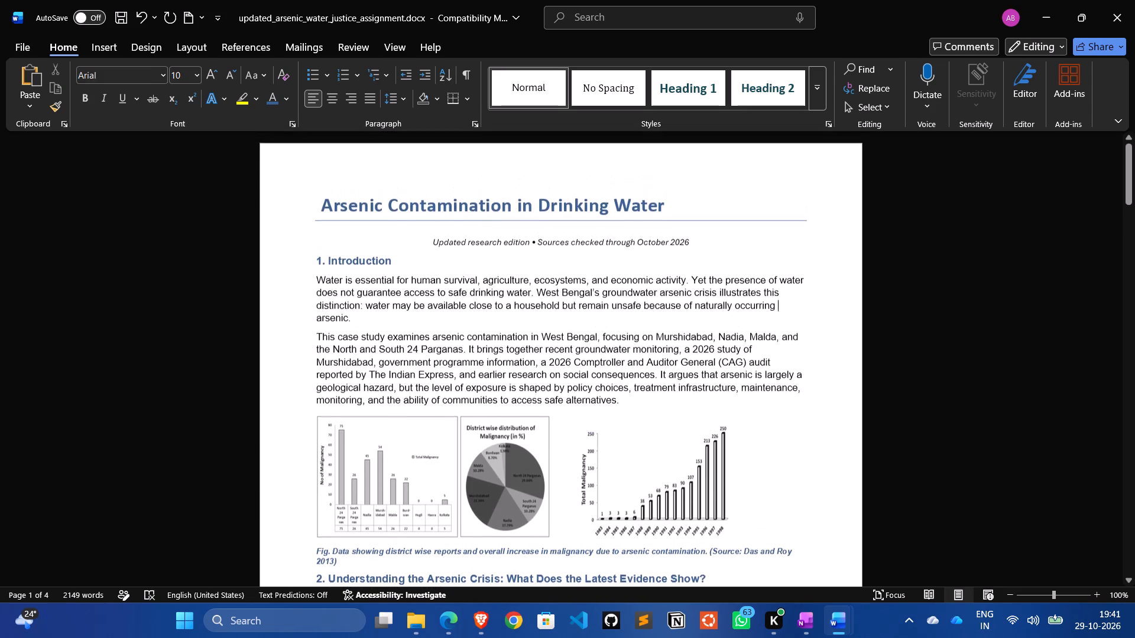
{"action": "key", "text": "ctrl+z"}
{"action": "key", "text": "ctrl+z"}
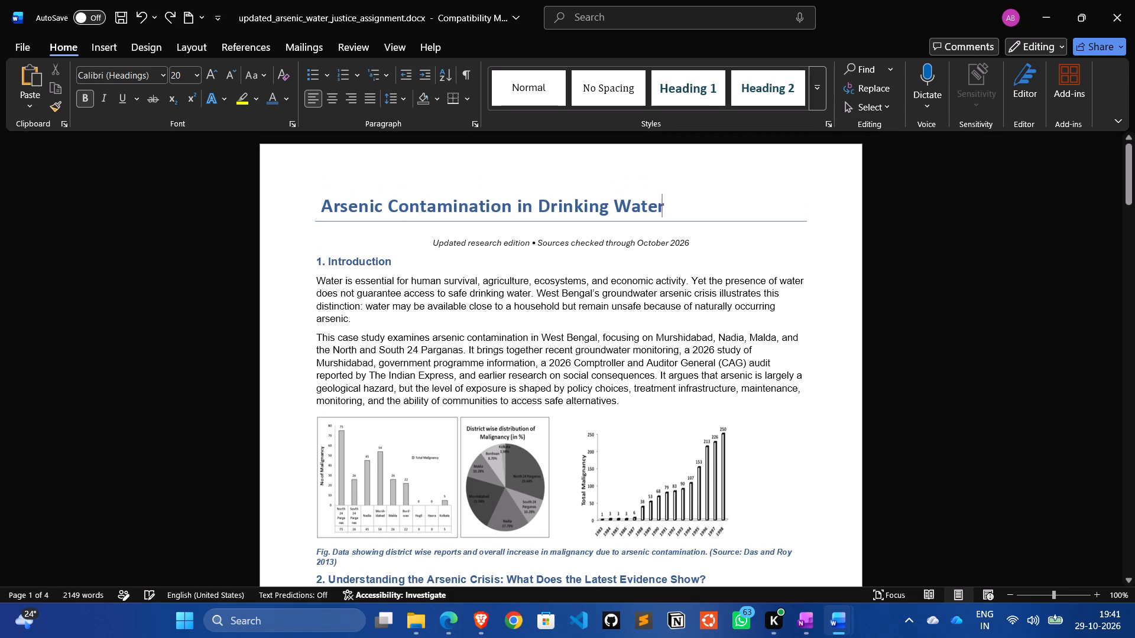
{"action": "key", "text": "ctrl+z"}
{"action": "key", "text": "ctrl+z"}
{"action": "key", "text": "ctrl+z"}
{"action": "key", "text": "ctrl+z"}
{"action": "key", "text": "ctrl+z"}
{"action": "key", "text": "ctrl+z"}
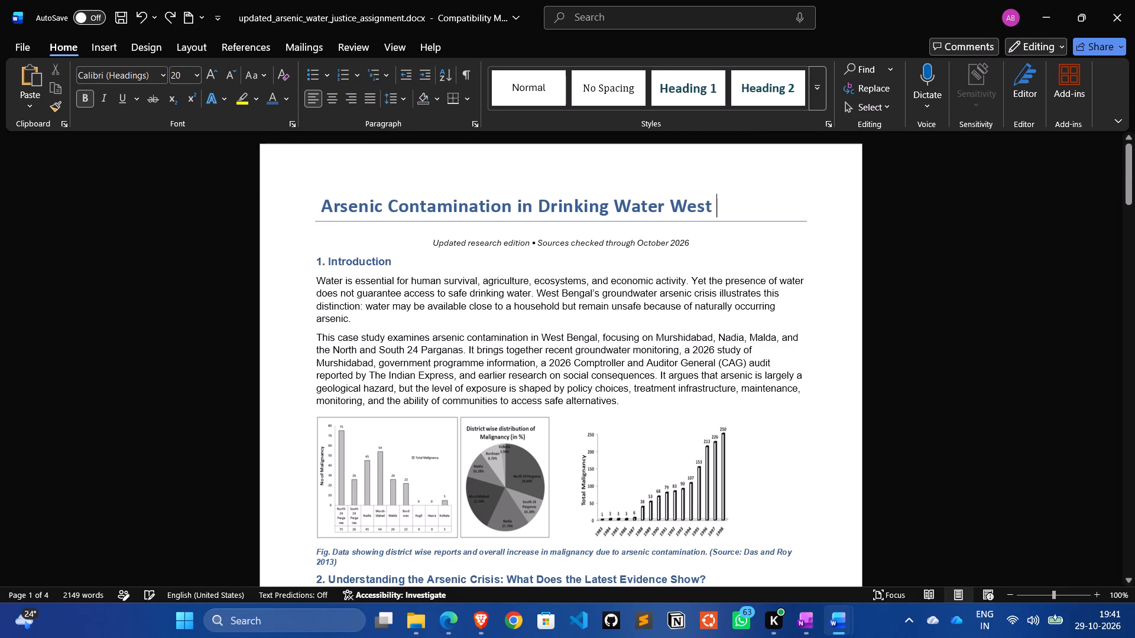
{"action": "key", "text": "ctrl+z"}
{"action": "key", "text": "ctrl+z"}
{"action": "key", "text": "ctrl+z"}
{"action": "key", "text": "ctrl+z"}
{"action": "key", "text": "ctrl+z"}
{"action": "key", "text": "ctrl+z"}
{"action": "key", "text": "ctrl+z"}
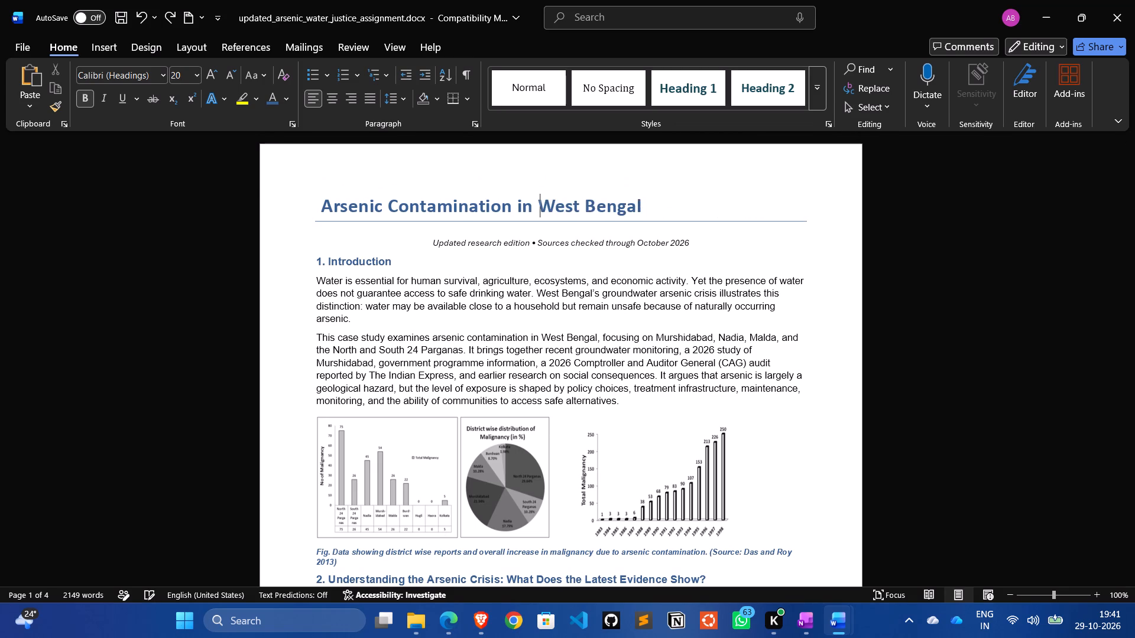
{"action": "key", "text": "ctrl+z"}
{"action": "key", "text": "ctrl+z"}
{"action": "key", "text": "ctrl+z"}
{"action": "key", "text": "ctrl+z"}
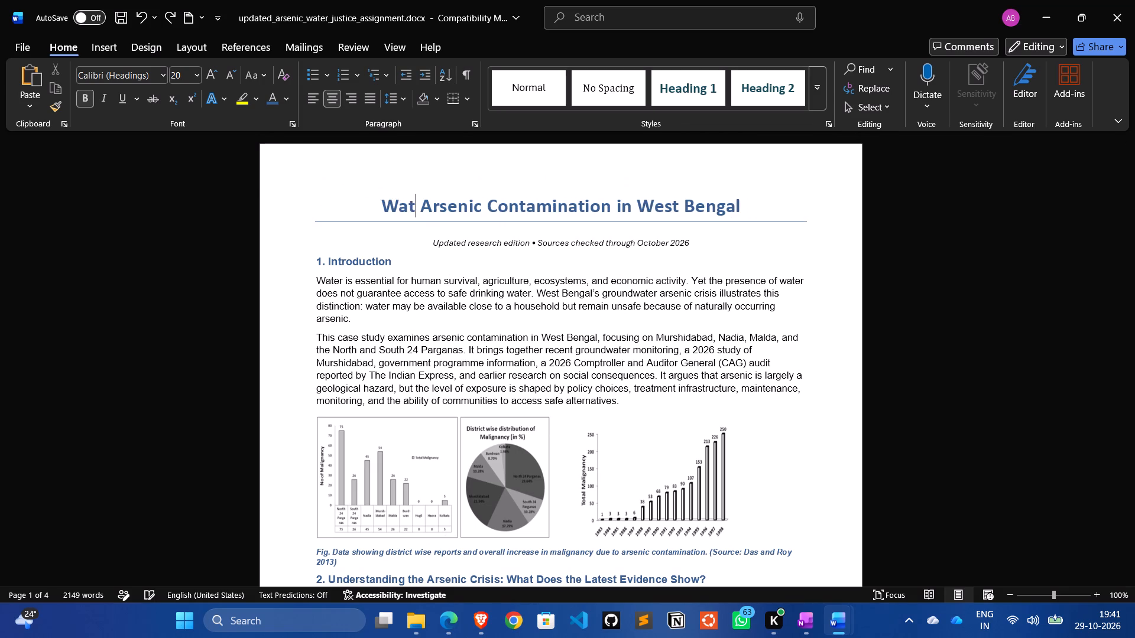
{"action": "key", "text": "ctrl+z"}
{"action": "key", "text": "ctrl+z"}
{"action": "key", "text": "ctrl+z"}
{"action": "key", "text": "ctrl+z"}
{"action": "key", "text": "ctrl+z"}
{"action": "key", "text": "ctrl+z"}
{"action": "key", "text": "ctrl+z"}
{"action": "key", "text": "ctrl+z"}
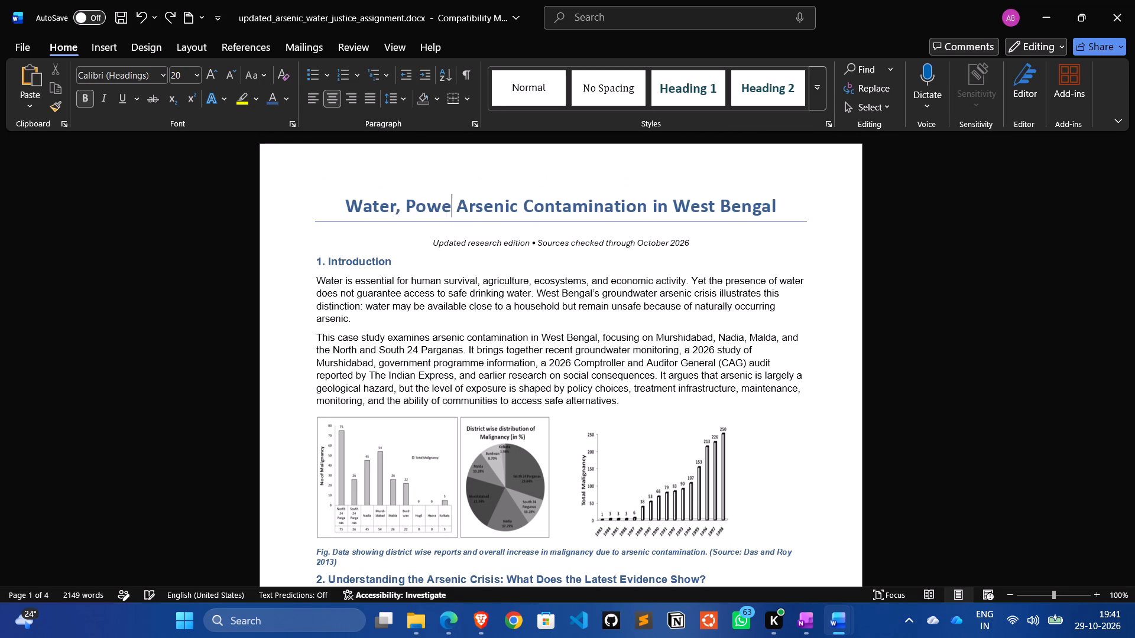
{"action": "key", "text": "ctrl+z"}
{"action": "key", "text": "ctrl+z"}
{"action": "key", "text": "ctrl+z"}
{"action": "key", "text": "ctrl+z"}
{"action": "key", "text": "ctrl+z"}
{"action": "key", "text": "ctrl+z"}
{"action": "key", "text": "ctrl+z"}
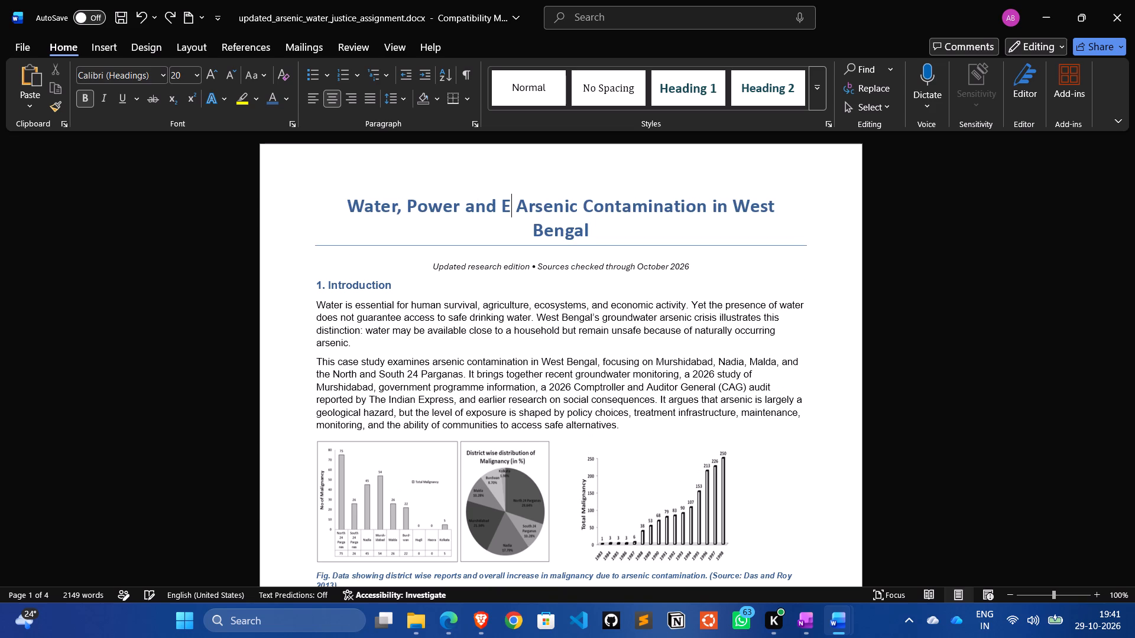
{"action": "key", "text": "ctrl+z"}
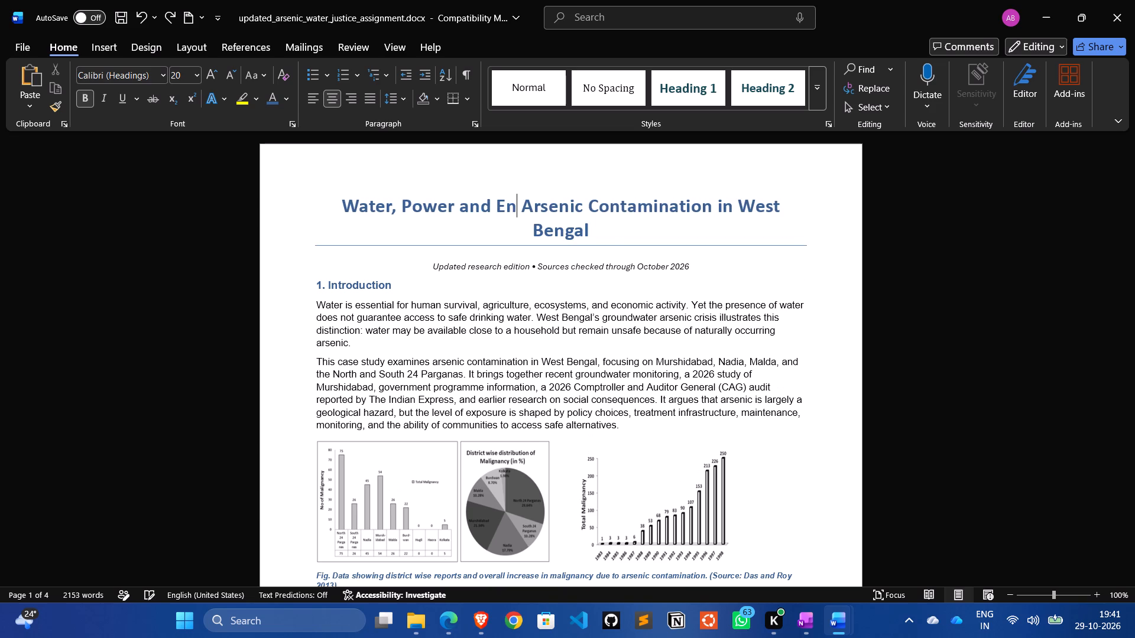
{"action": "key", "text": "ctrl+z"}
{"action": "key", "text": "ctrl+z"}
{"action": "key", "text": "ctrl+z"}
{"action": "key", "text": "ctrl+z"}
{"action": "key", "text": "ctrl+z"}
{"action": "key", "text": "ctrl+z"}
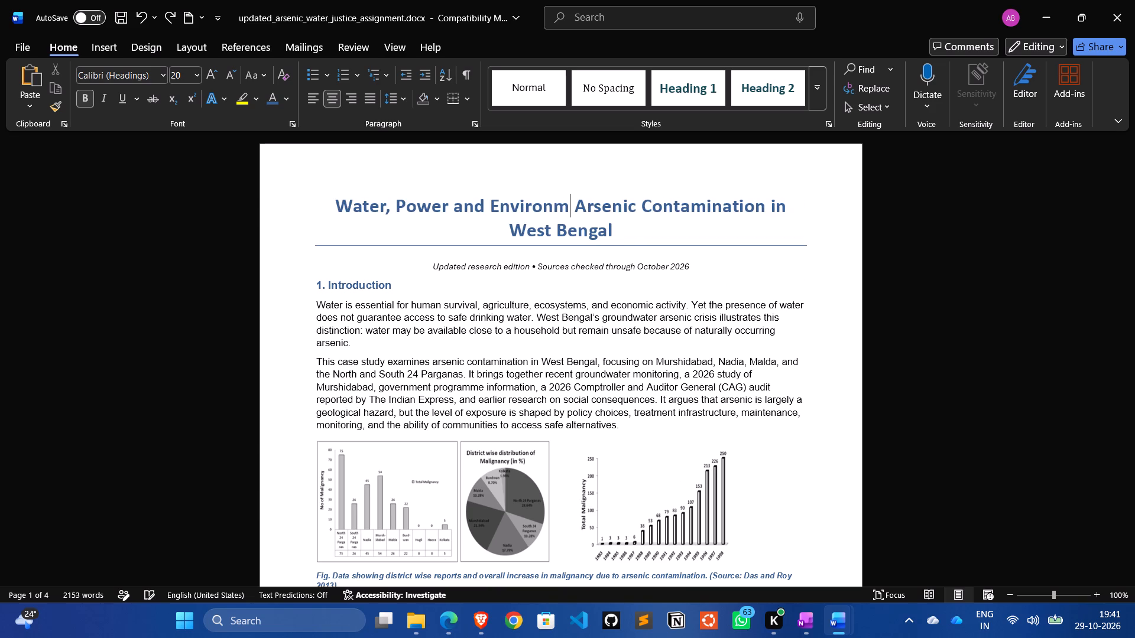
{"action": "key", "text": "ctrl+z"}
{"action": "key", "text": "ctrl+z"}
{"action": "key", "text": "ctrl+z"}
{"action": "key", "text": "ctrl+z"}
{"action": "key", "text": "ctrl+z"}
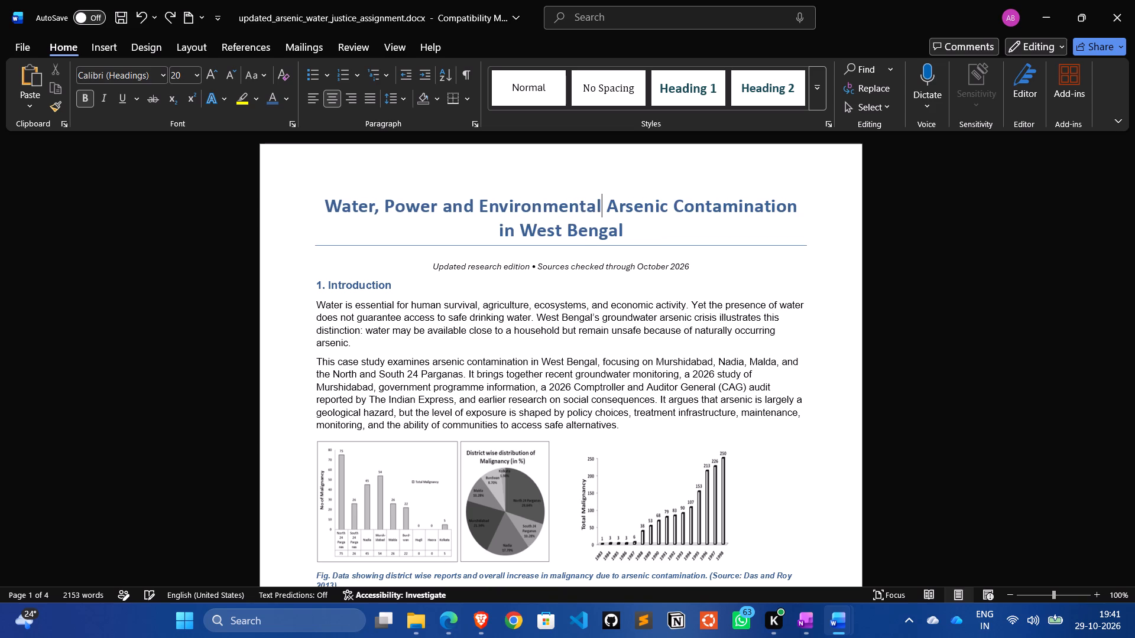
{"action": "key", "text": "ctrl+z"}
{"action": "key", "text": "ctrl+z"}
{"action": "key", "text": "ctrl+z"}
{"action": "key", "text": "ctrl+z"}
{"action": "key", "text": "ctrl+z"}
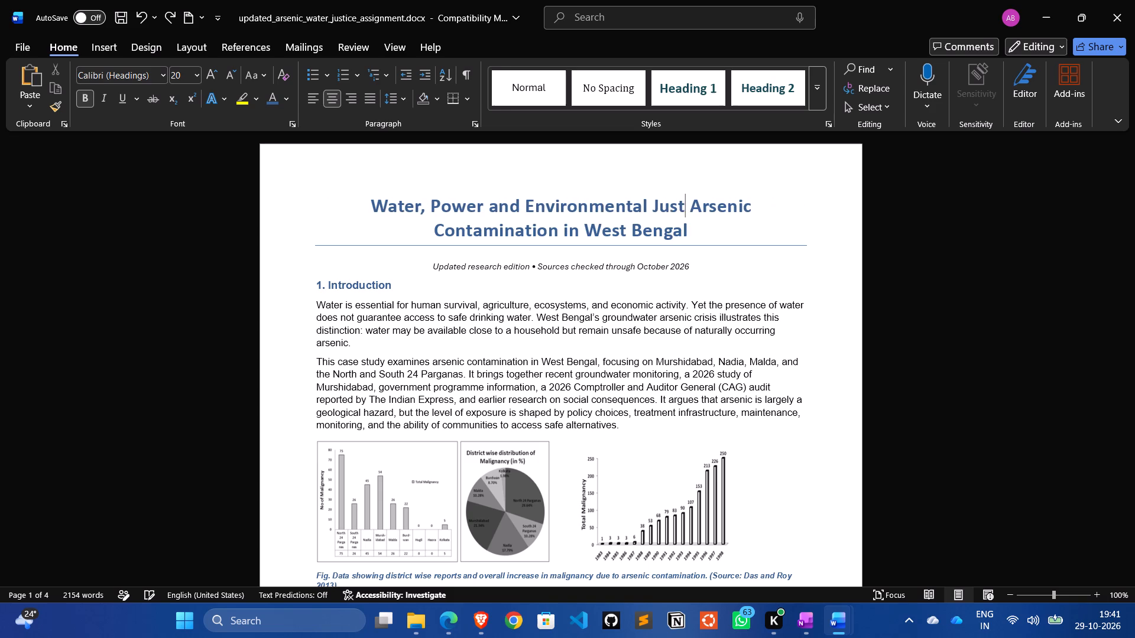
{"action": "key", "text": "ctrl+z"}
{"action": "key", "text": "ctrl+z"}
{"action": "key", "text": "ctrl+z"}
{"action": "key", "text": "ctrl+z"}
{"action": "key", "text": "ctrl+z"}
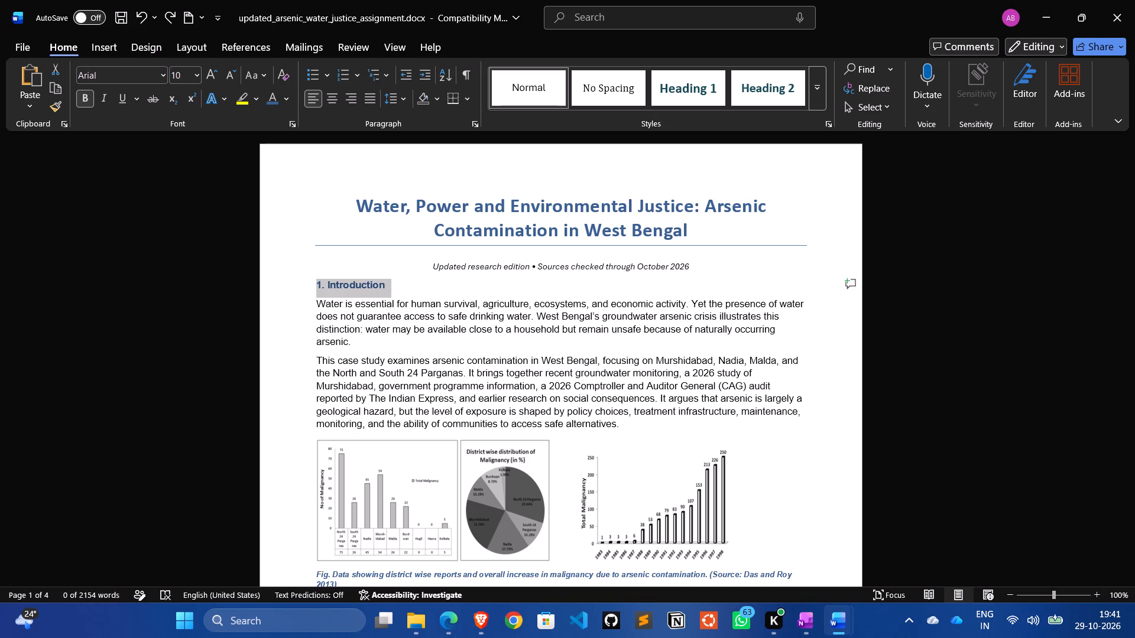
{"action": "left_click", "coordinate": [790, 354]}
Review the headings, figures, table placement and page layout from the title page through section 7, Conclusion.
{"action": "scroll", "coordinate": [790, 354], "scroll_direction": "down", "scroll_amount": 5}
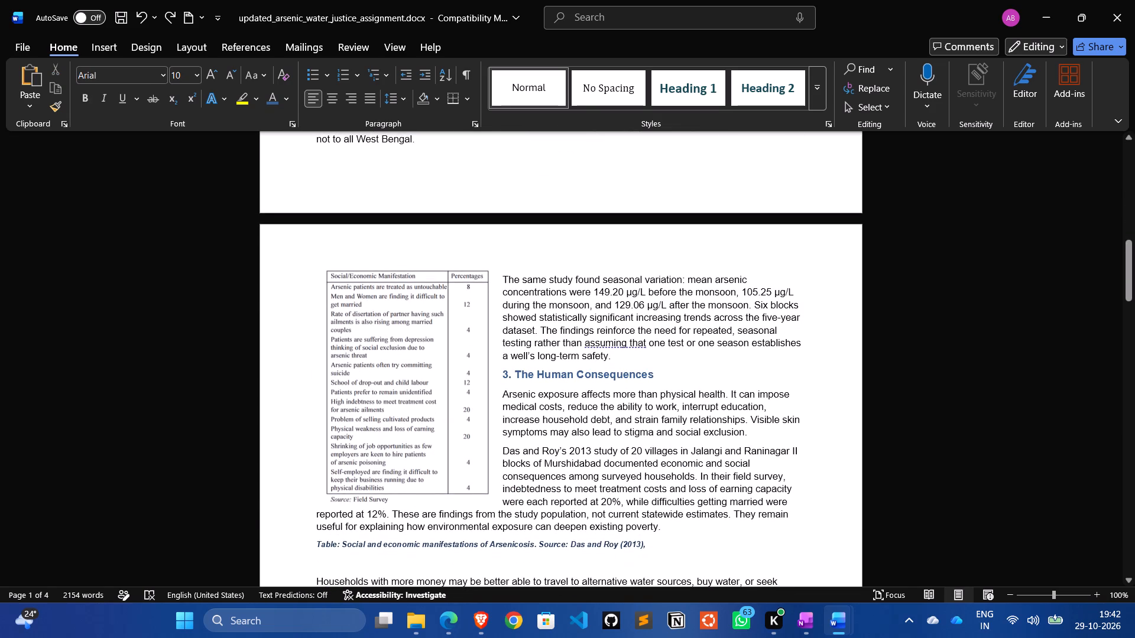
{"action": "scroll", "coordinate": [790, 354], "scroll_direction": "down", "scroll_amount": 9}
{"action": "scroll", "coordinate": [790, 354], "scroll_direction": "up", "scroll_amount": 7}
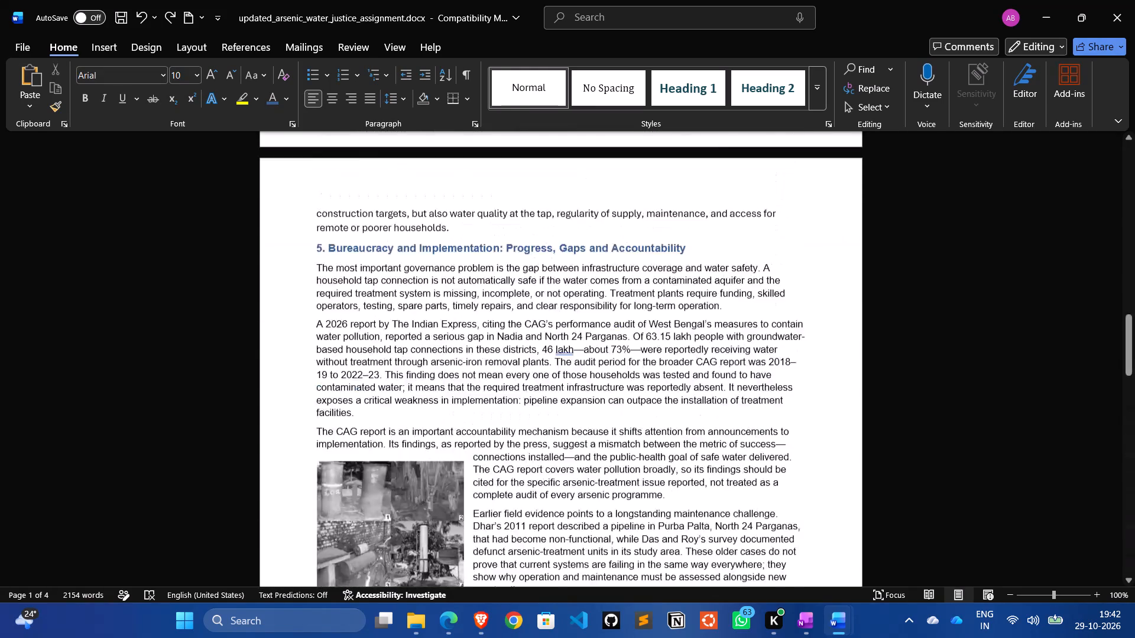
{"action": "scroll", "coordinate": [790, 354], "scroll_direction": "up", "scroll_amount": 5}
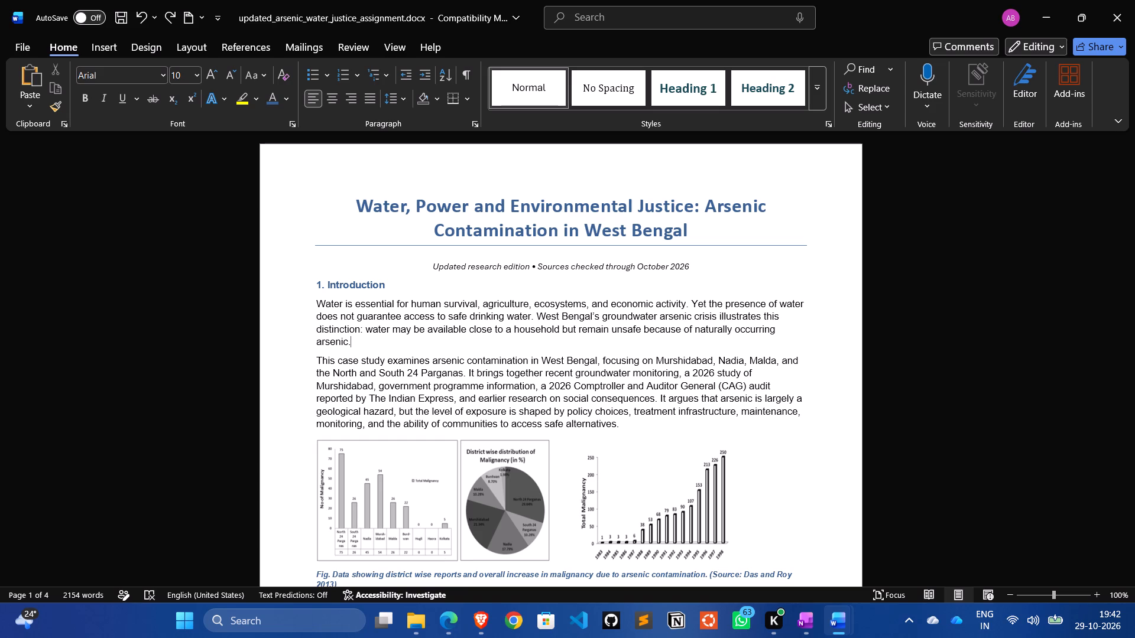
{"action": "scroll", "coordinate": [790, 354], "scroll_direction": "down", "scroll_amount": 1}
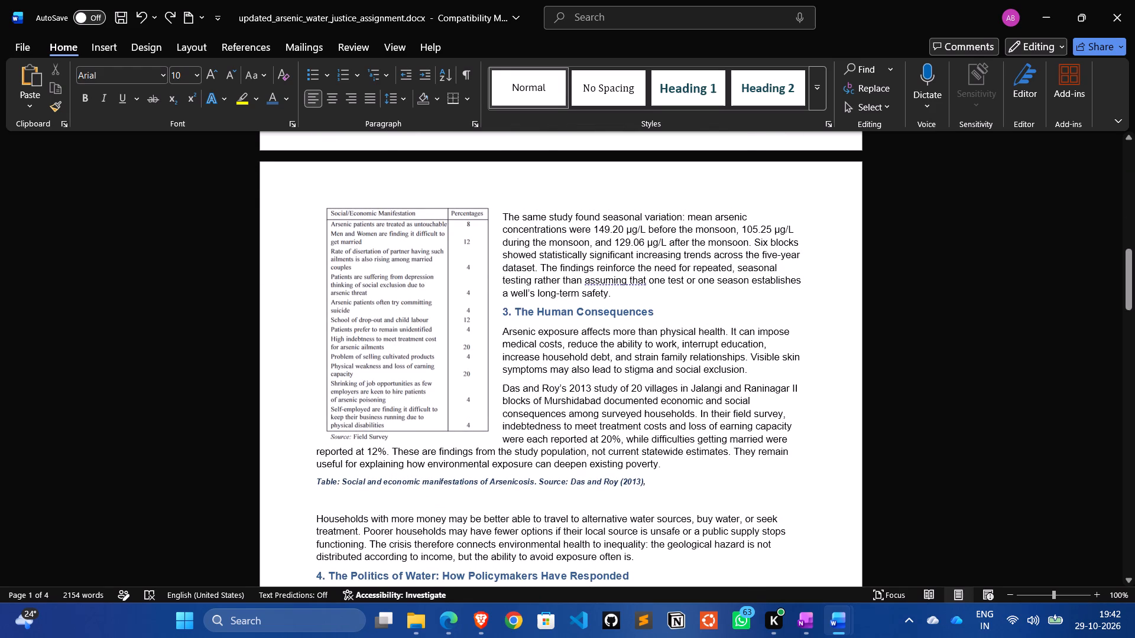
{"action": "scroll", "coordinate": [793, 373], "scroll_direction": "down", "scroll_amount": 11}
{"action": "scroll", "coordinate": [793, 373], "scroll_direction": "up", "scroll_amount": 8}
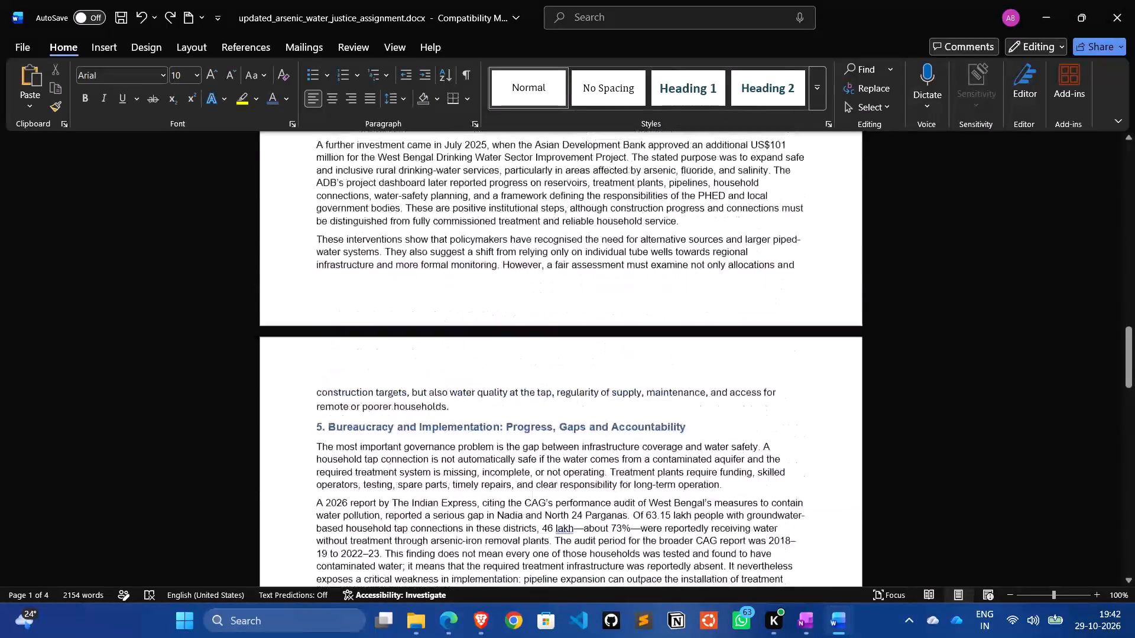
{"action": "scroll", "coordinate": [793, 373], "scroll_direction": "up", "scroll_amount": 5}
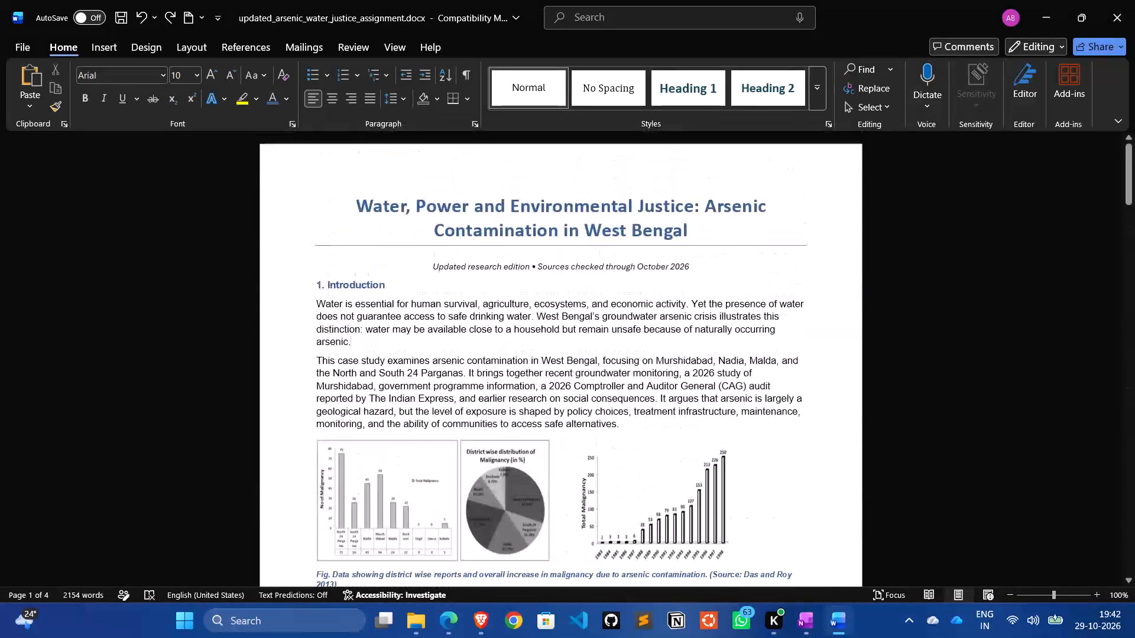
{"action": "scroll", "coordinate": [793, 373], "scroll_direction": "down", "scroll_amount": 8}
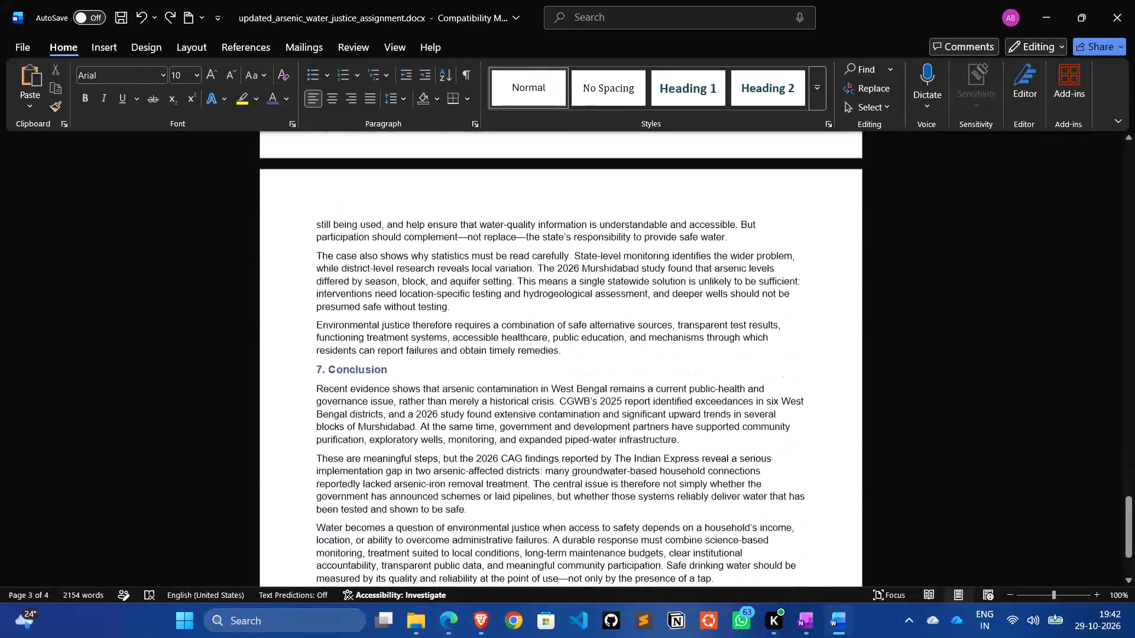
Switch to Edge and compare the title, name and admission number lines, section layout and footer of the two sample assignment PDFs.
{"action": "scroll", "coordinate": [793, 373], "scroll_direction": "up", "scroll_amount": 2}
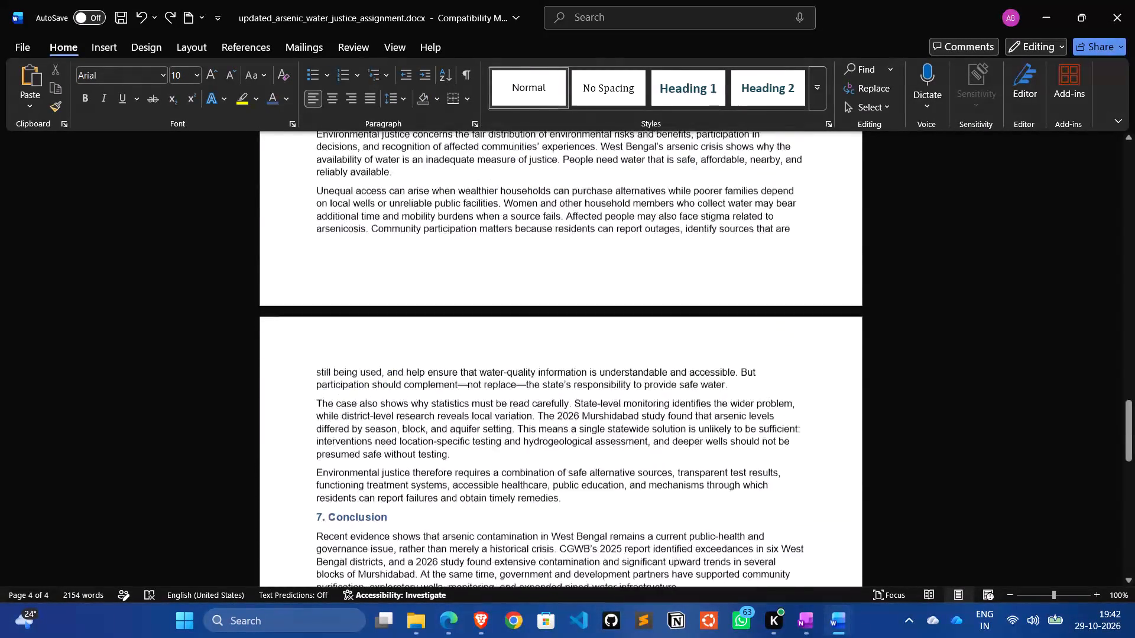
{"action": "scroll", "coordinate": [793, 373], "scroll_direction": "up", "scroll_amount": 1}
{"action": "left_click", "coordinate": [452, 613]}
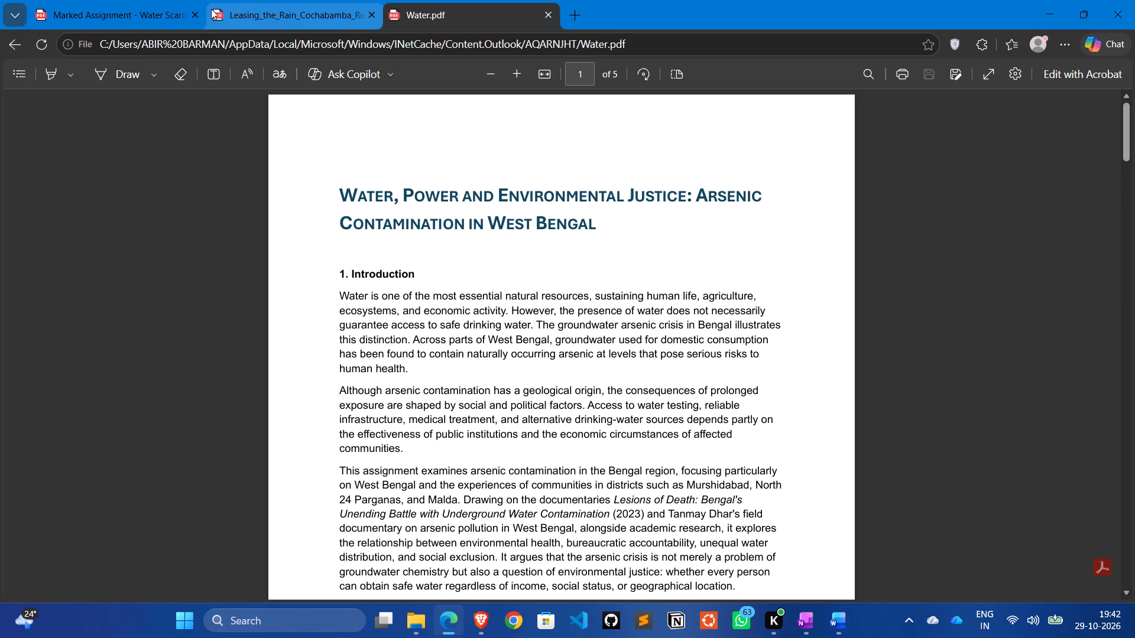
{"action": "left_click", "coordinate": [249, 8]}
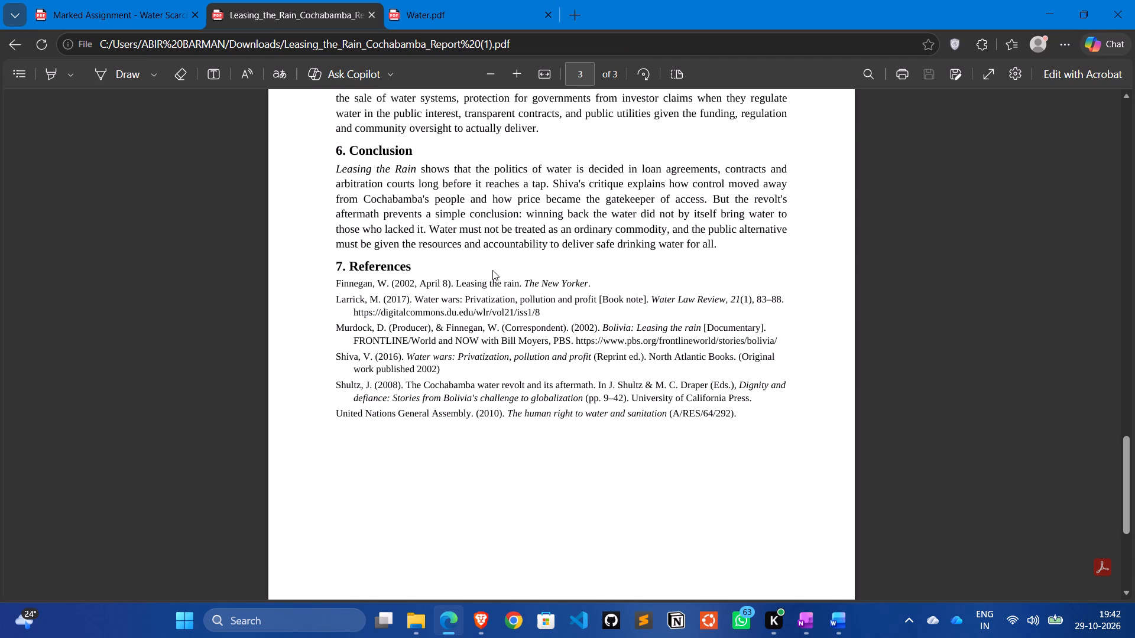
{"action": "scroll", "coordinate": [492, 270], "scroll_direction": "up", "scroll_amount": 9}
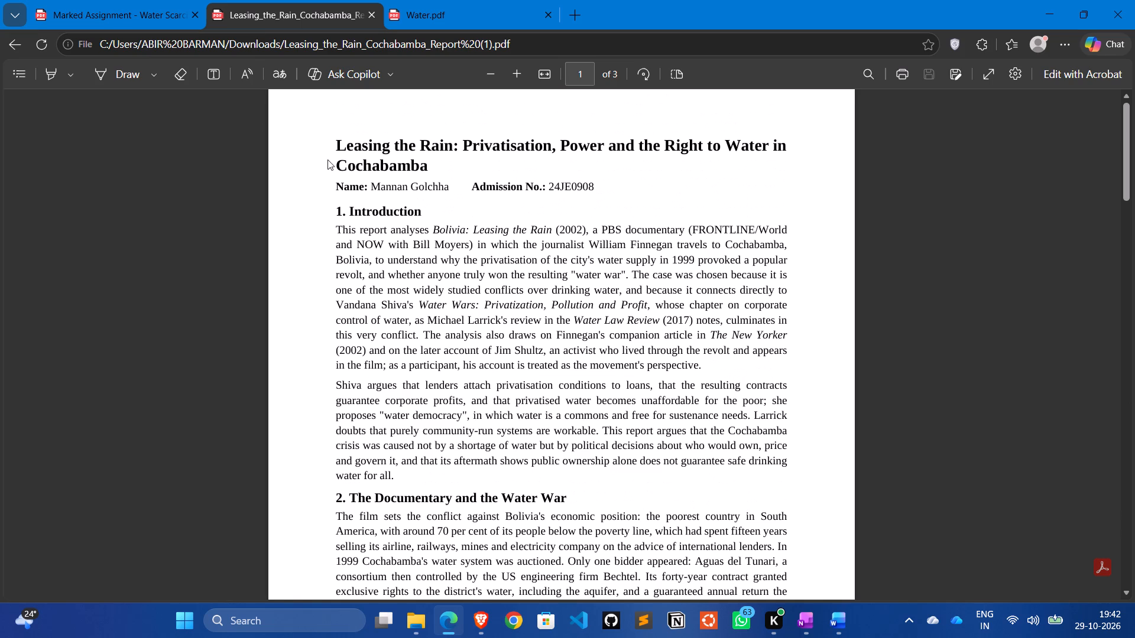
{"action": "left_click", "coordinate": [82, 0]}
{"action": "scroll", "coordinate": [467, 290], "scroll_direction": "up", "scroll_amount": 9}
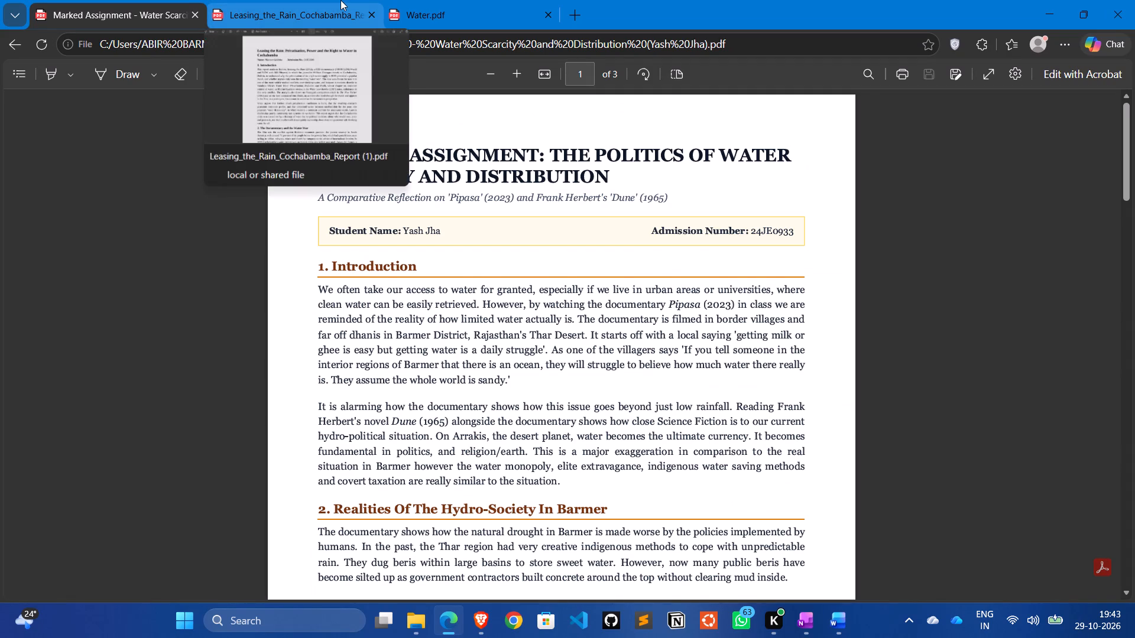
{"action": "left_click", "coordinate": [340, 0]}
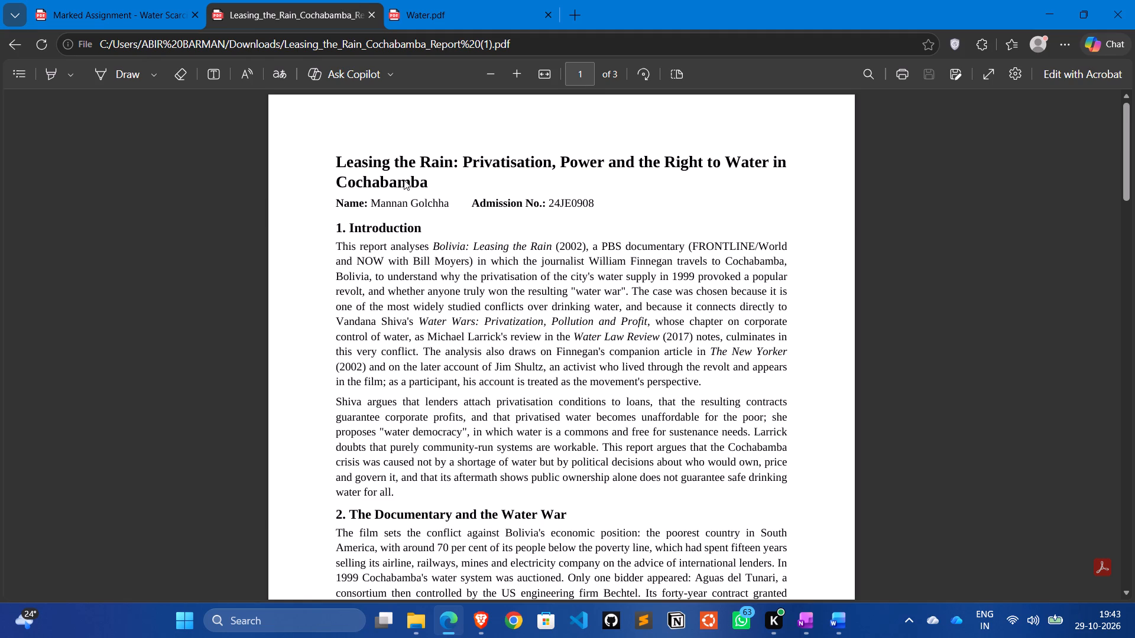
{"action": "scroll", "coordinate": [428, 219], "scroll_direction": "down", "scroll_amount": 9}
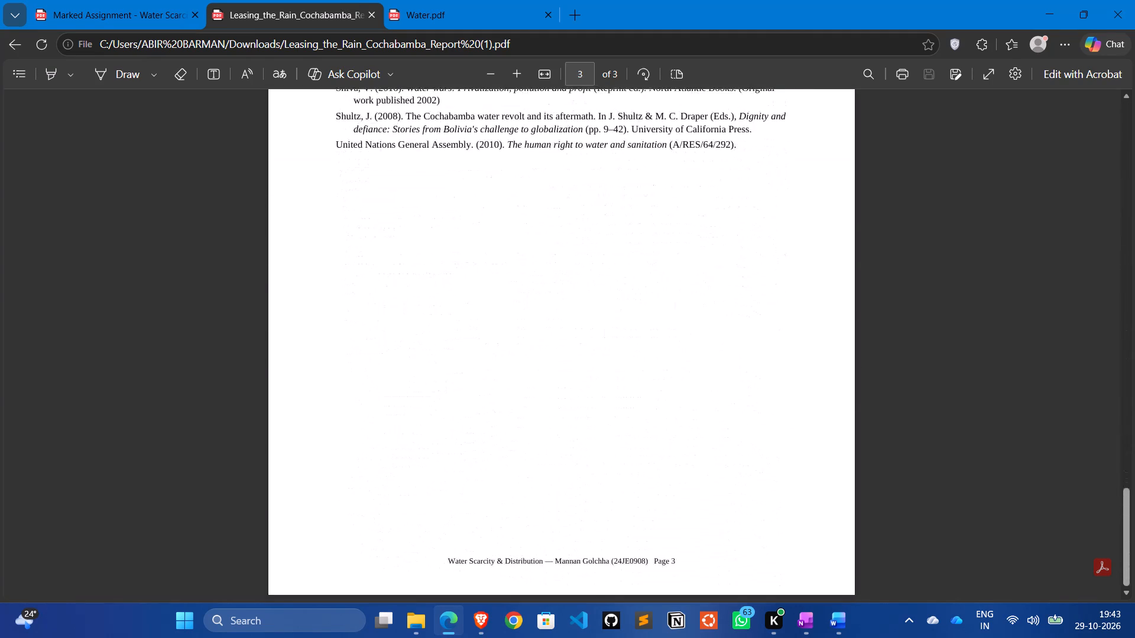
{"action": "scroll", "coordinate": [428, 219], "scroll_direction": "down", "scroll_amount": 3}
{"action": "scroll", "coordinate": [428, 219], "scroll_direction": "up", "scroll_amount": 5}
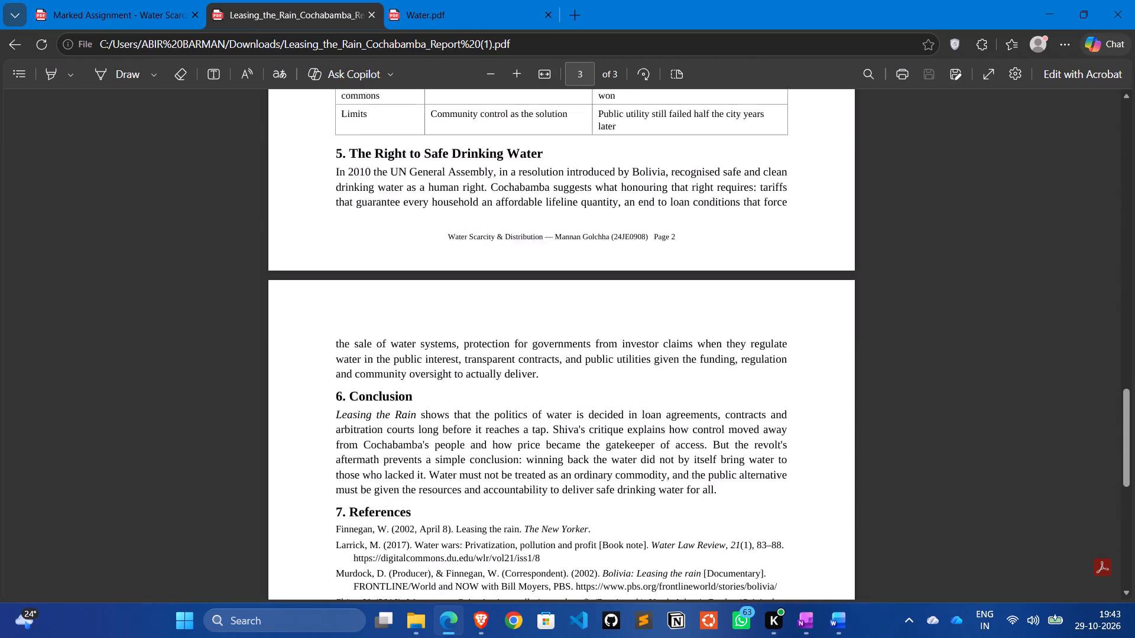
{"action": "scroll", "coordinate": [428, 219], "scroll_direction": "up", "scroll_amount": 3}
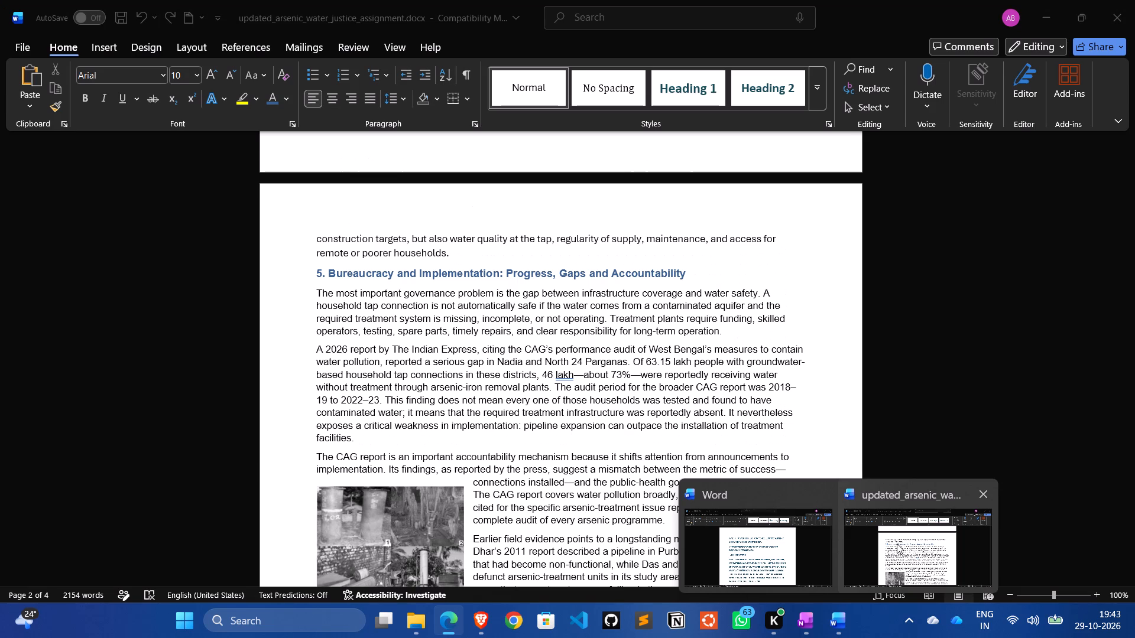
Back in the Word assignment, delete the subtitle "Updated research edition • Sources checked through October 2026" beneath the title.
{"action": "left_click", "coordinate": [897, 543]}
{"action": "scroll", "coordinate": [793, 446], "scroll_direction": "up", "scroll_amount": 2}
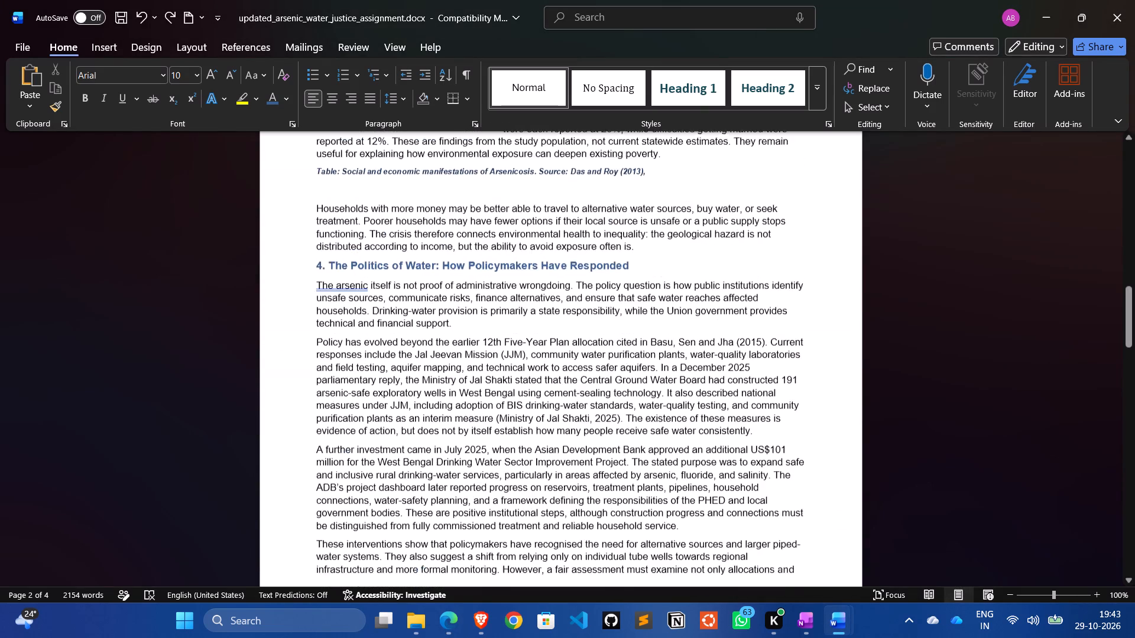
{"action": "scroll", "coordinate": [793, 446], "scroll_direction": "up", "scroll_amount": 4}
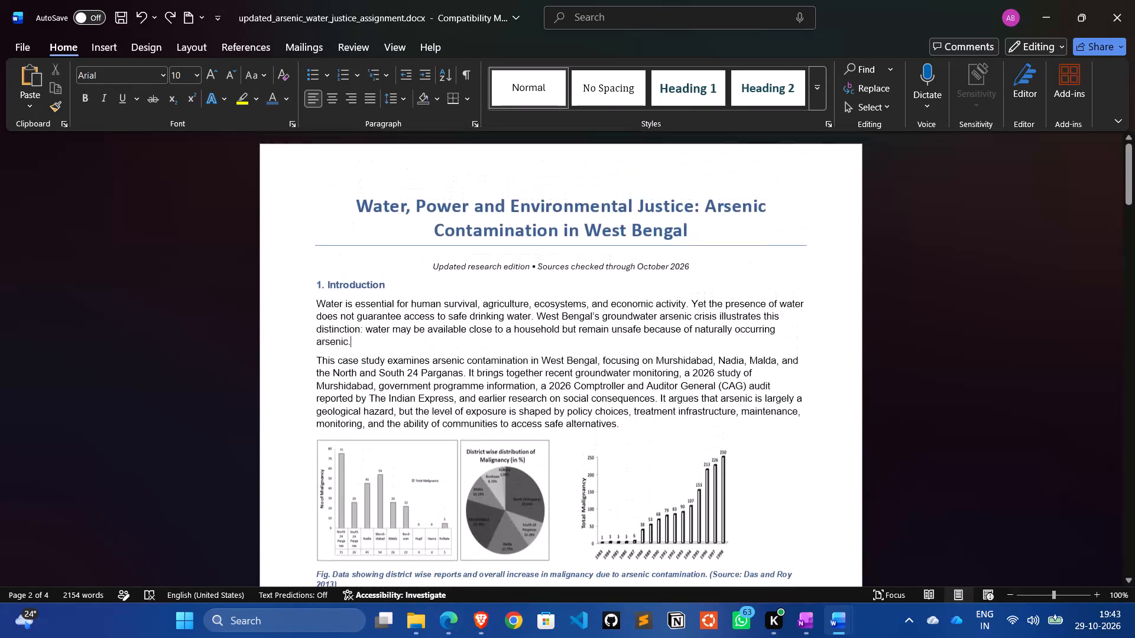
{"action": "left_click", "coordinate": [702, 271]}
{"action": "key", "text": "BackSpace"}
{"action": "key", "text": "BackSpace"}
{"action": "key", "text": "BackSpace"}
{"action": "key", "text": "BackSpace"}
{"action": "key", "text": "BackSpace"}
{"action": "key", "text": "BackSpace"}
{"action": "key", "text": "BackSpace"}
{"action": "key", "text": "BackSpace"}
{"action": "key", "text": "BackSpace"}
{"action": "key", "text": "BackSpace"}
{"action": "key", "text": "BackSpace"}
{"action": "key", "text": "BackSpace"}
{"action": "key", "text": "BackSpace"}
{"action": "key", "text": "BackSpace"}
{"action": "key", "text": "BackSpace"}
{"action": "key", "text": "BackSpace"}
{"action": "key", "text": "BackSpace"}
{"action": "key", "text": "BackSpace"}
{"action": "key", "text": "BackSpace"}
{"action": "key", "text": "BackSpace"}
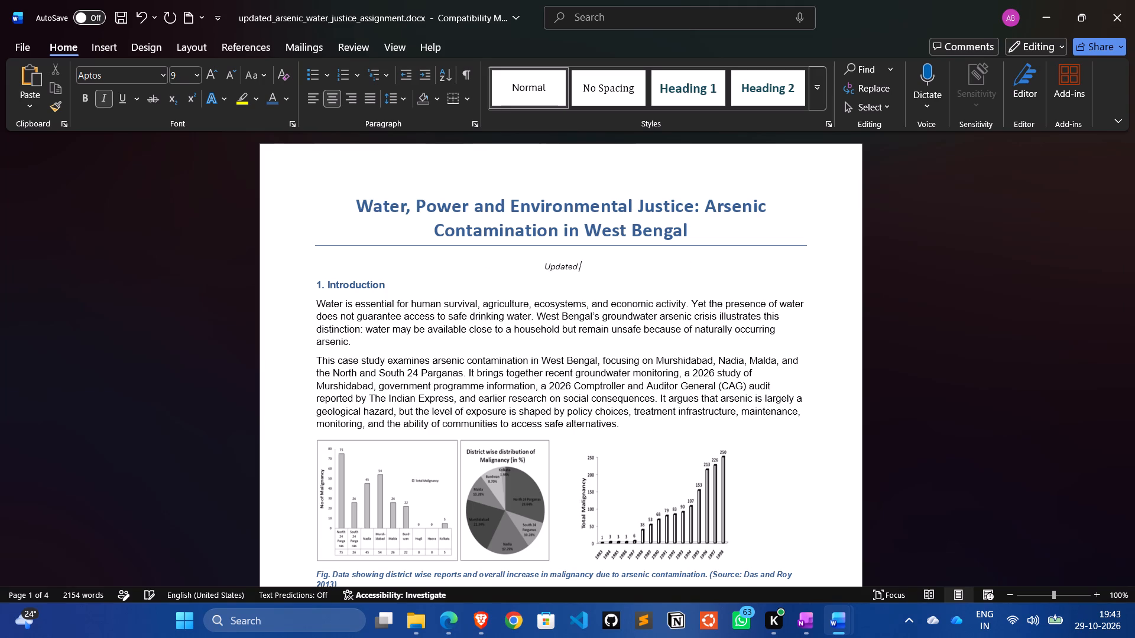
{"action": "key", "text": "BackSpace"}
{"action": "key", "text": "BackSpace"}
{"action": "key", "text": "BackSpace"}
{"action": "key", "text": "BackSpace"}
{"action": "key", "text": "BackSpace"}
{"action": "key", "text": "BackSpace"}
{"action": "key", "text": "BackSpace"}
{"action": "key", "text": "BackSpace"}
Enter the label "Name :" and the student's name on the empty line beneath the title, followed by a few spaces.
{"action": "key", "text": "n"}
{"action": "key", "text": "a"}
{"action": "left_click", "coordinate": [481, 628]}
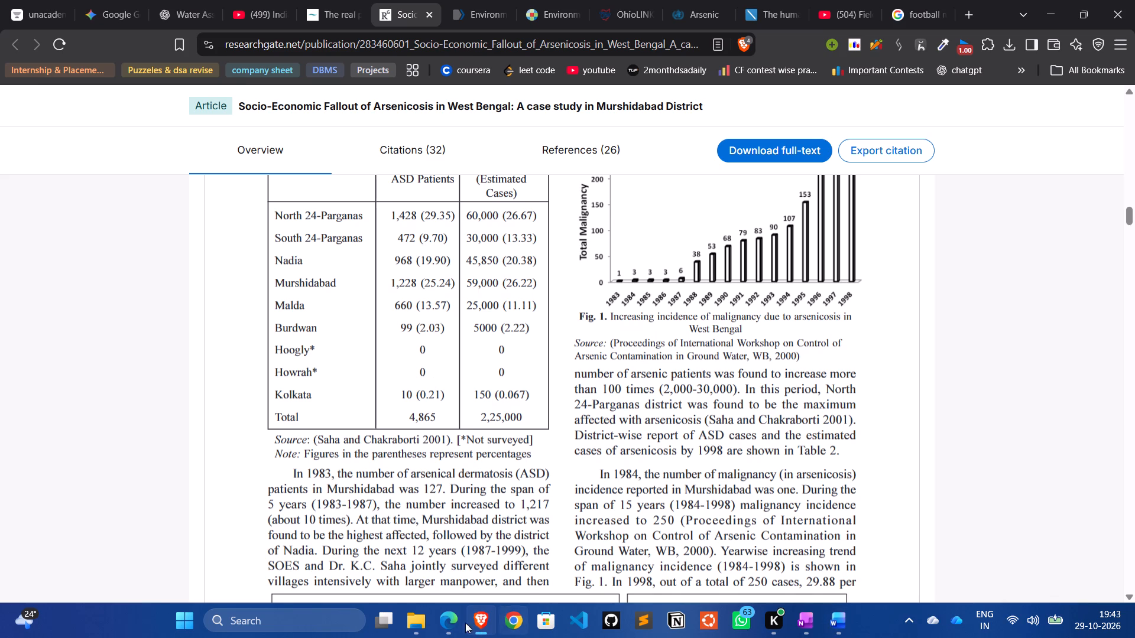
{"action": "left_click", "coordinate": [442, 629]}
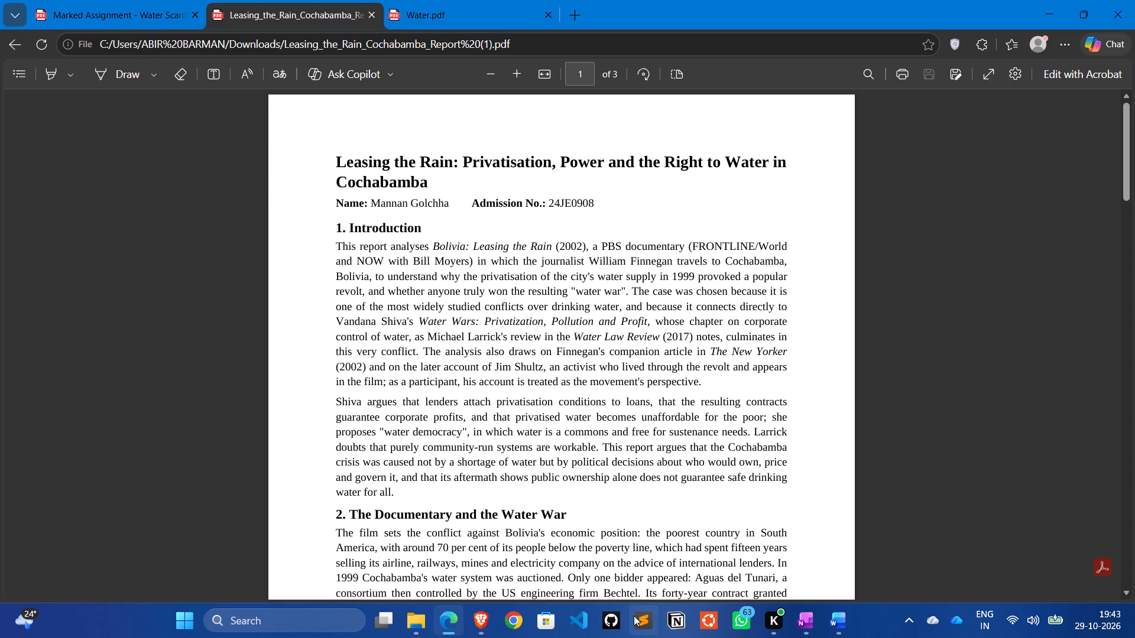
{"action": "left_click", "coordinate": [887, 558]}
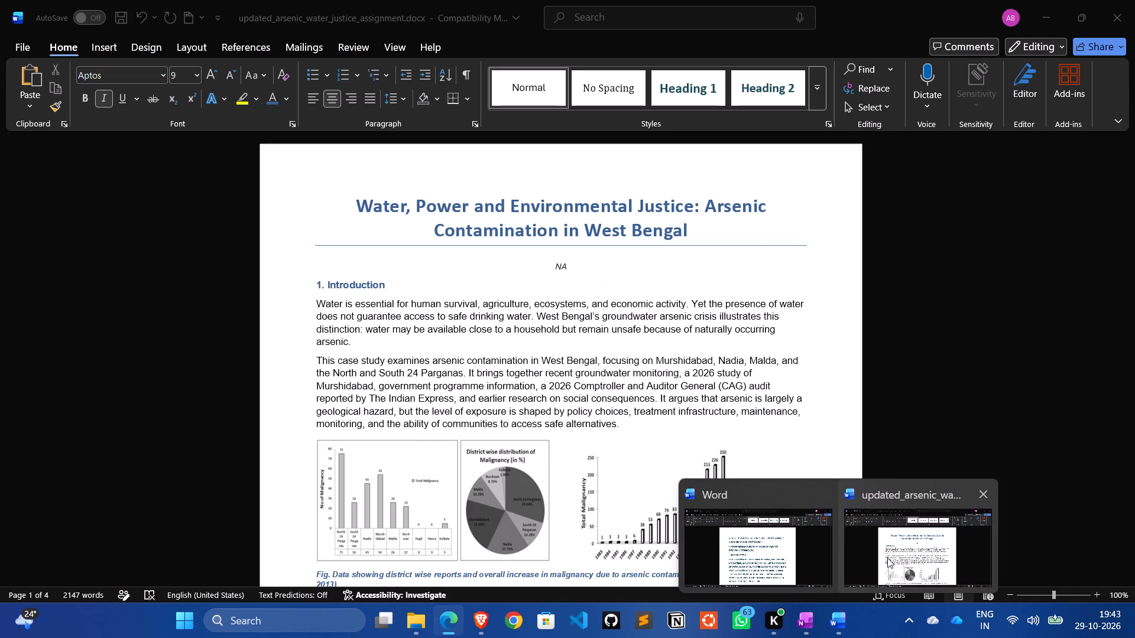
{"action": "key", "text": "BackSpace"}
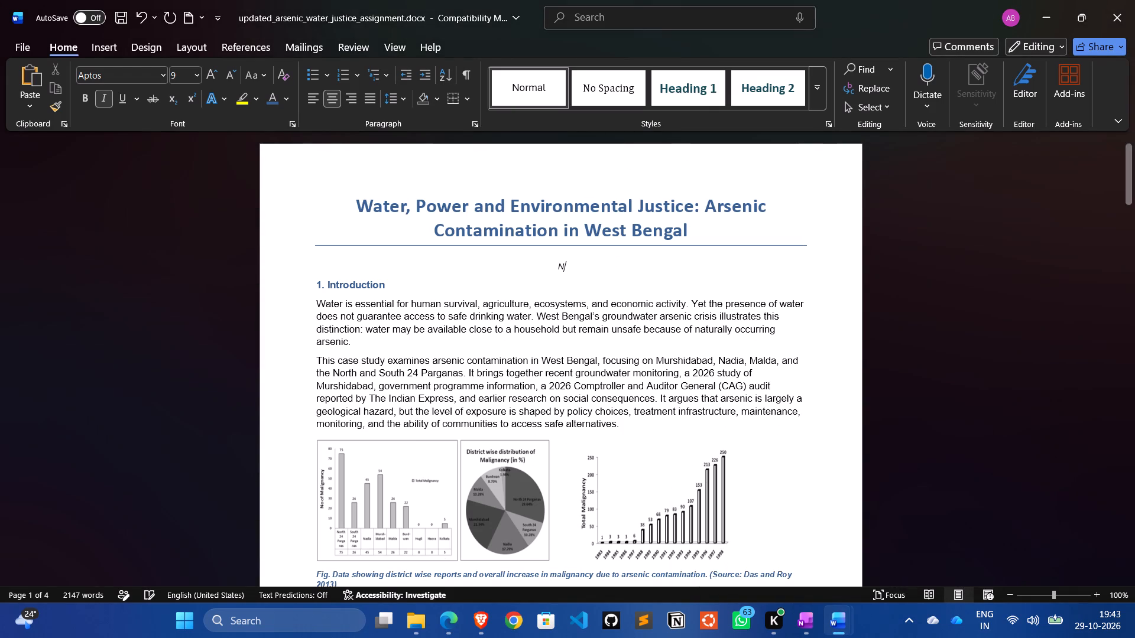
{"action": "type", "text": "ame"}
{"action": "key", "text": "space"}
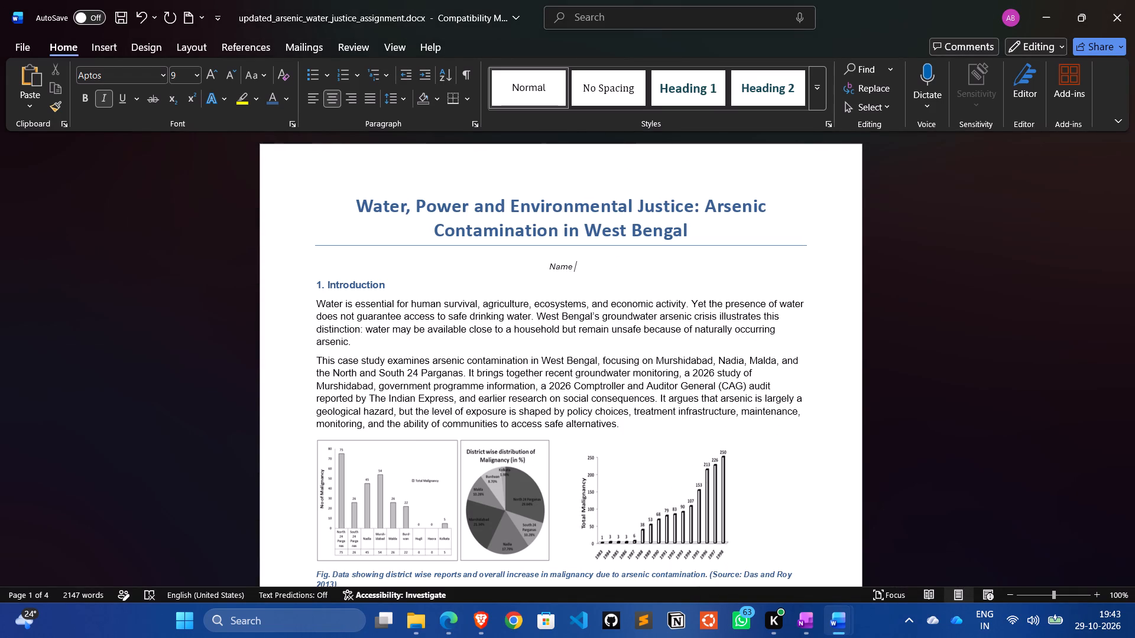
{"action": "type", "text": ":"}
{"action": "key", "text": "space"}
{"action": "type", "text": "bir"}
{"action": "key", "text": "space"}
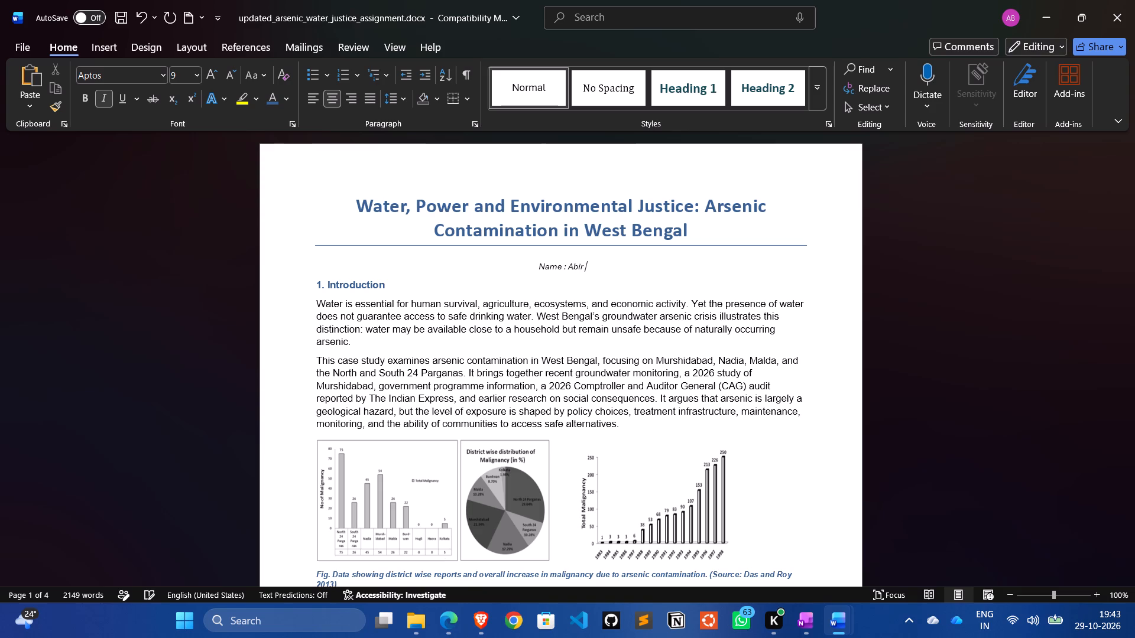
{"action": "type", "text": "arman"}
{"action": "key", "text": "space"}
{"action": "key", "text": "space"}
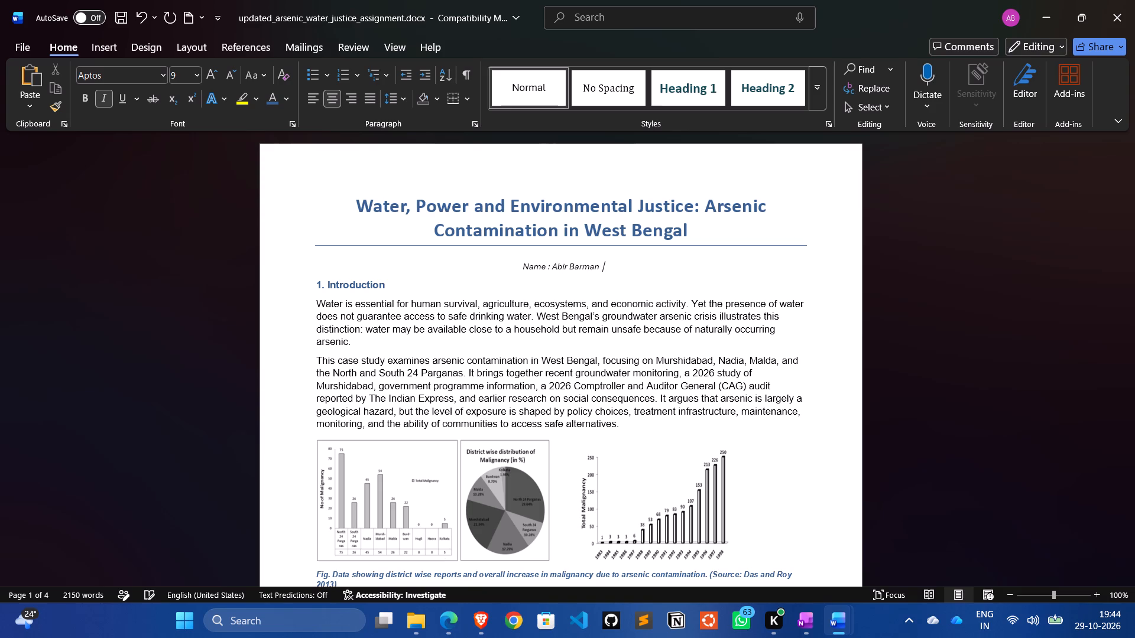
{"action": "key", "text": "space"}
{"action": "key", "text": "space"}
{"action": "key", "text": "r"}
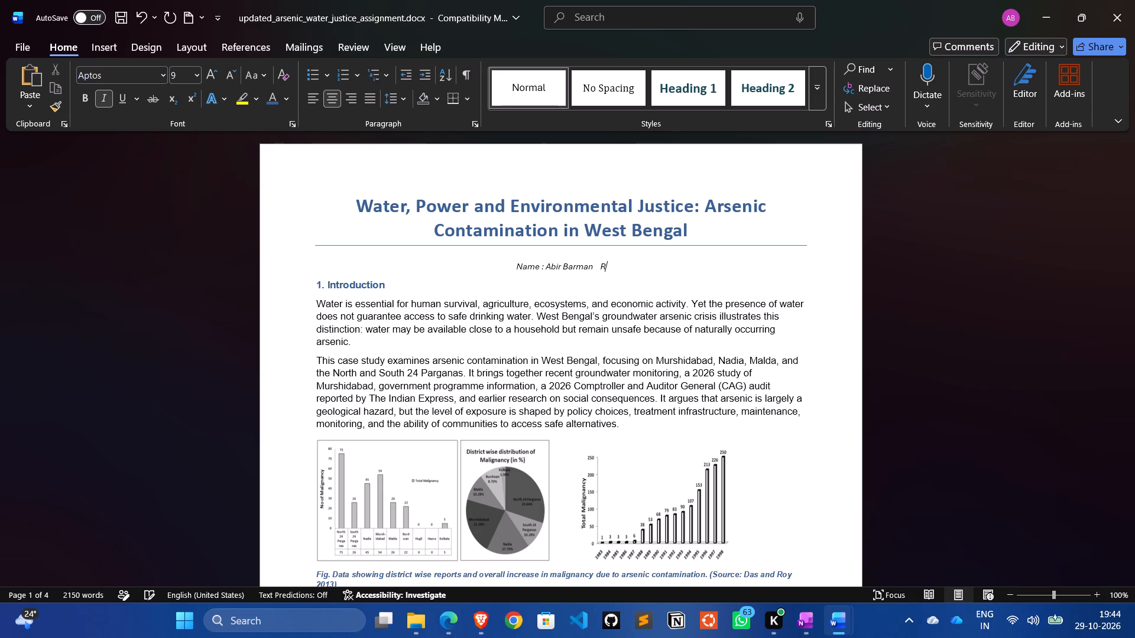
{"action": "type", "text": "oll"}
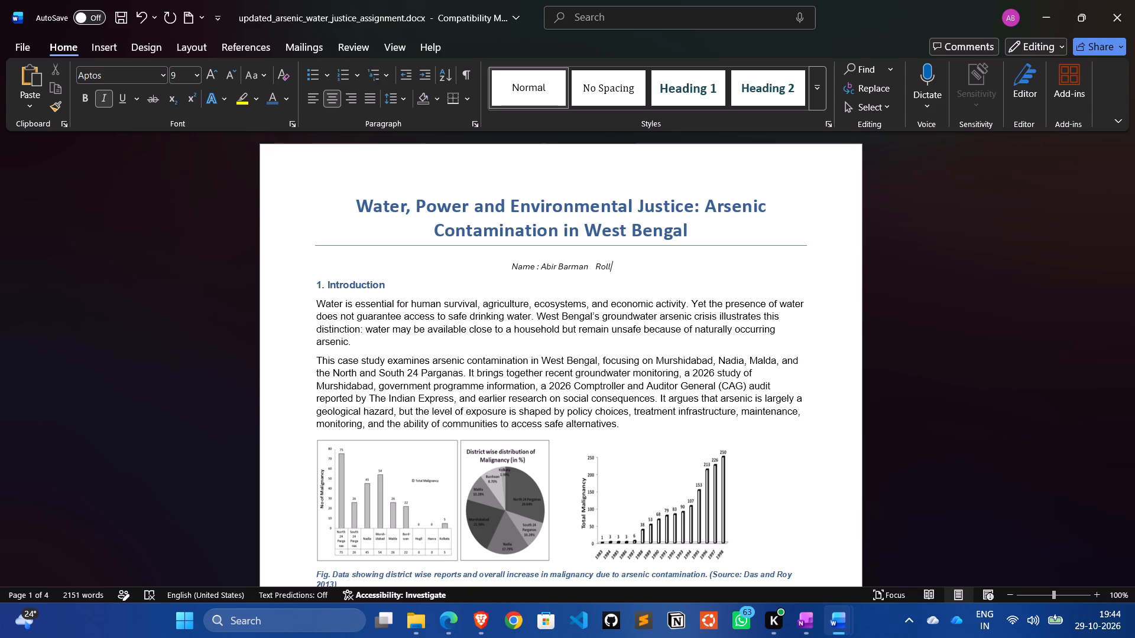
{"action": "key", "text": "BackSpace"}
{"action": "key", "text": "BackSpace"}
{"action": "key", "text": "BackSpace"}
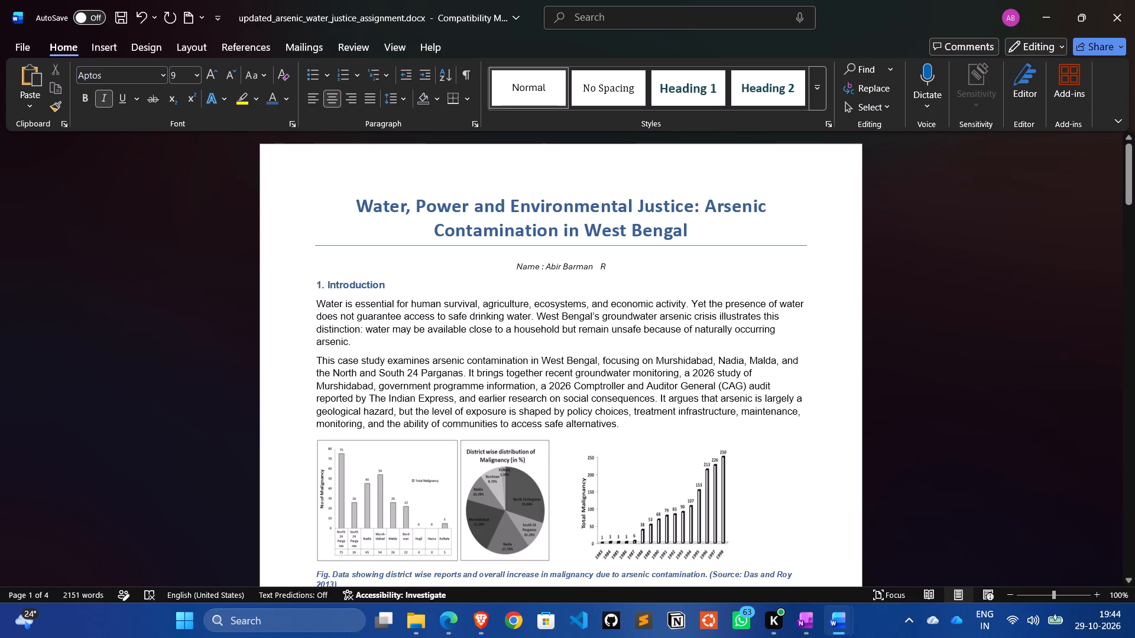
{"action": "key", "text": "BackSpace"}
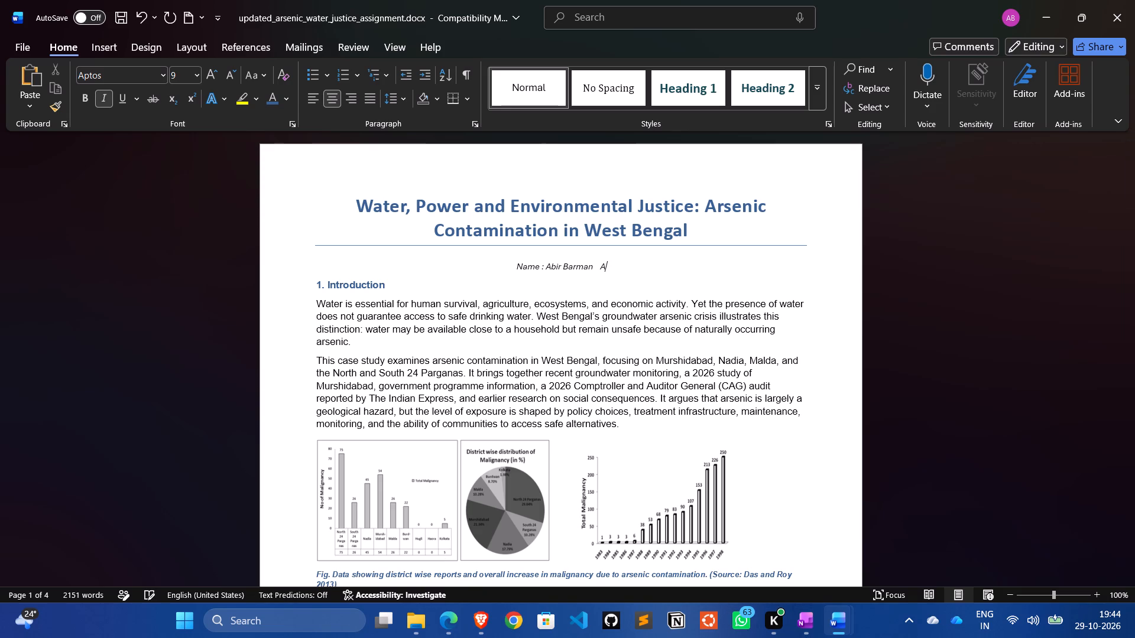
Add the label "Admission No." and the student's admission number after the name on the same line.
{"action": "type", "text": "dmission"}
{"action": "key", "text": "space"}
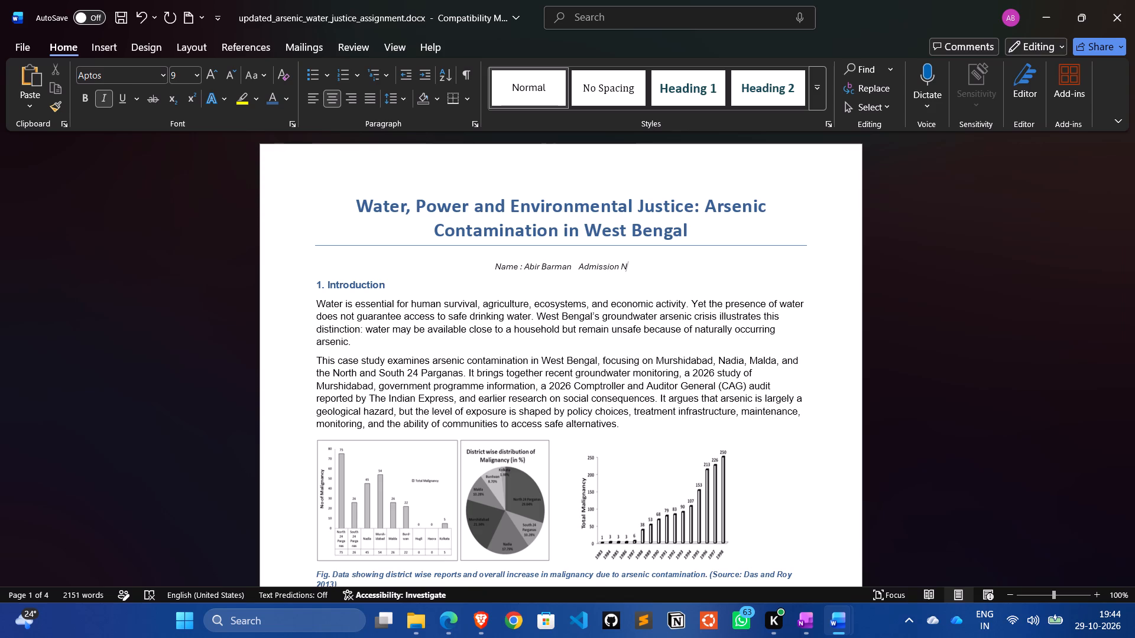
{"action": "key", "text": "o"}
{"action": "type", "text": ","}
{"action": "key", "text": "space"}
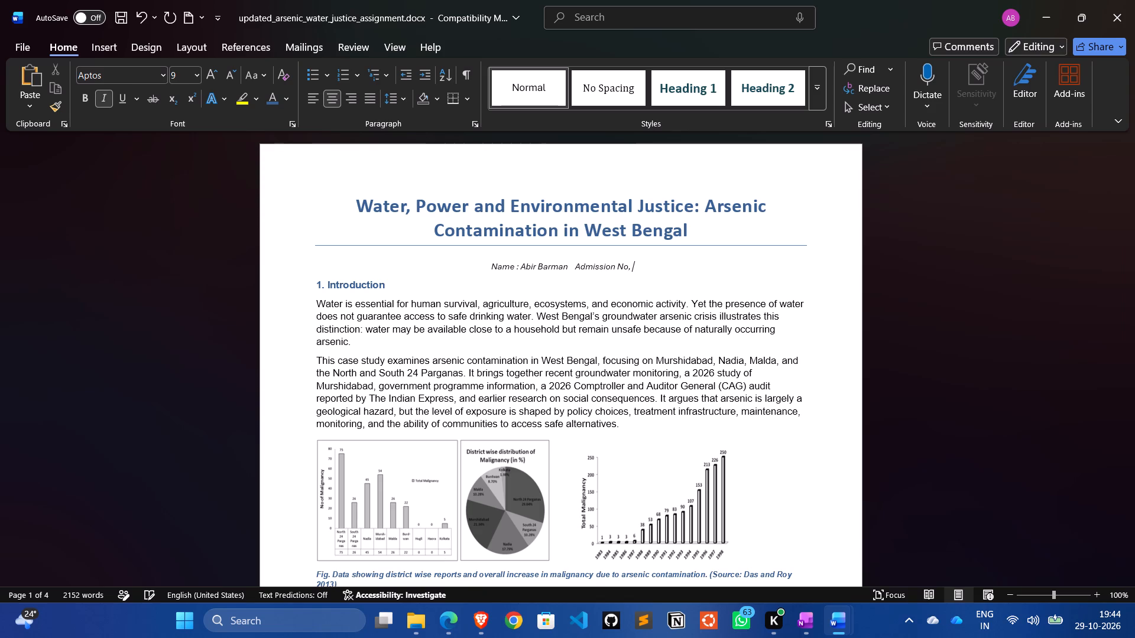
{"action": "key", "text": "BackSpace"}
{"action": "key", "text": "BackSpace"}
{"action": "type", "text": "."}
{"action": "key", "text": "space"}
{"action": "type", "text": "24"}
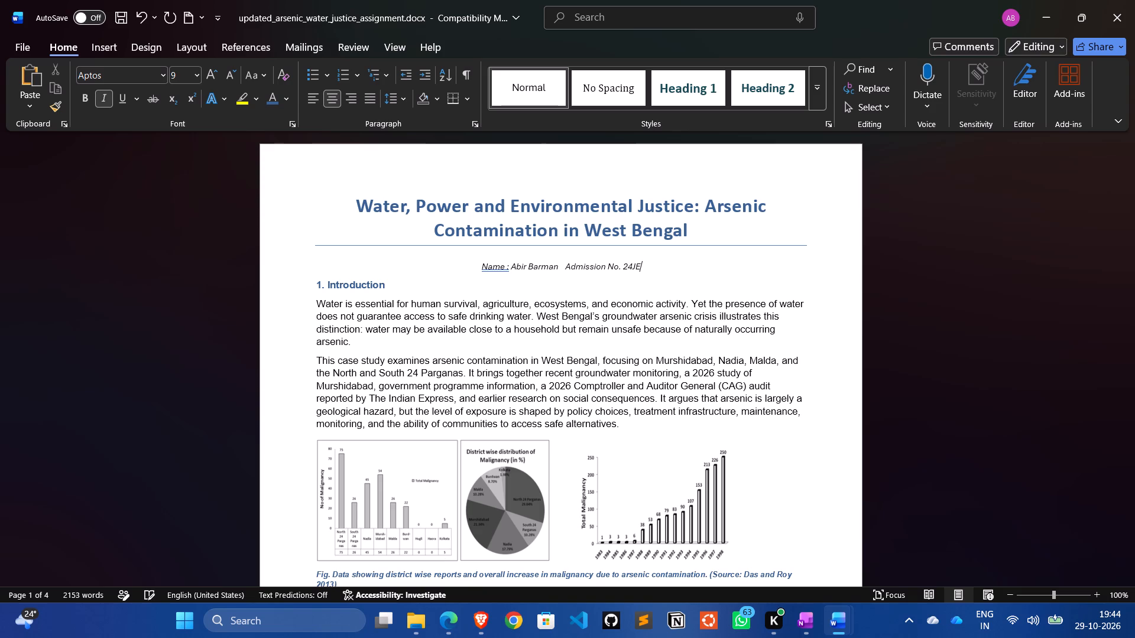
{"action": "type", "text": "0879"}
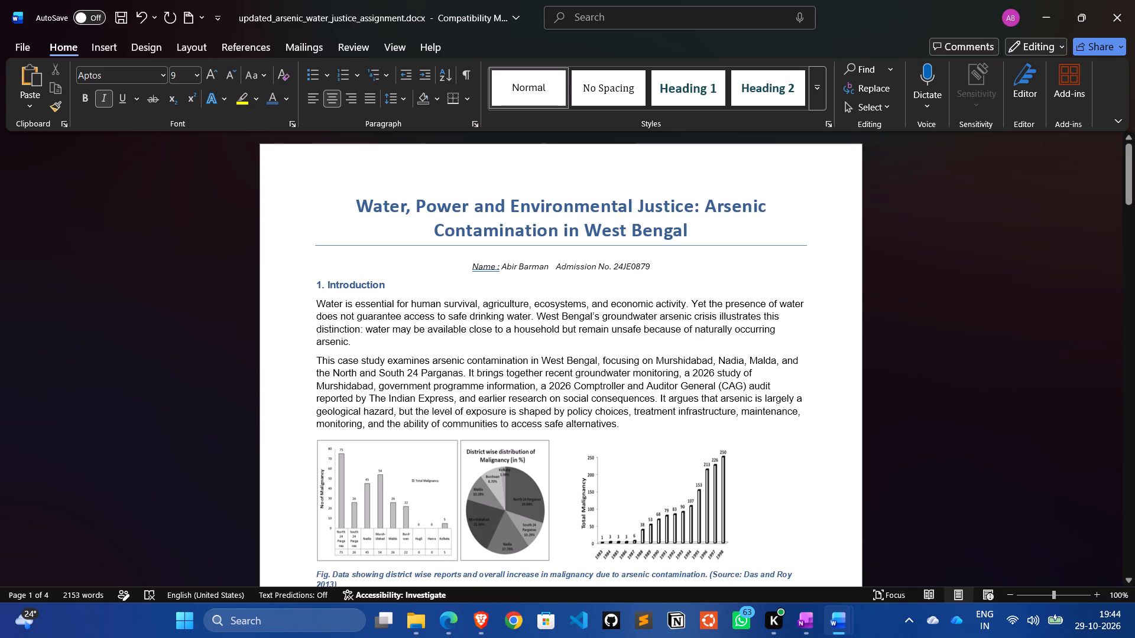
Accept the grammar correction that changes "Name :" to "Name:" in the line beneath the title.
{"action": "left_click", "coordinate": [499, 268]}
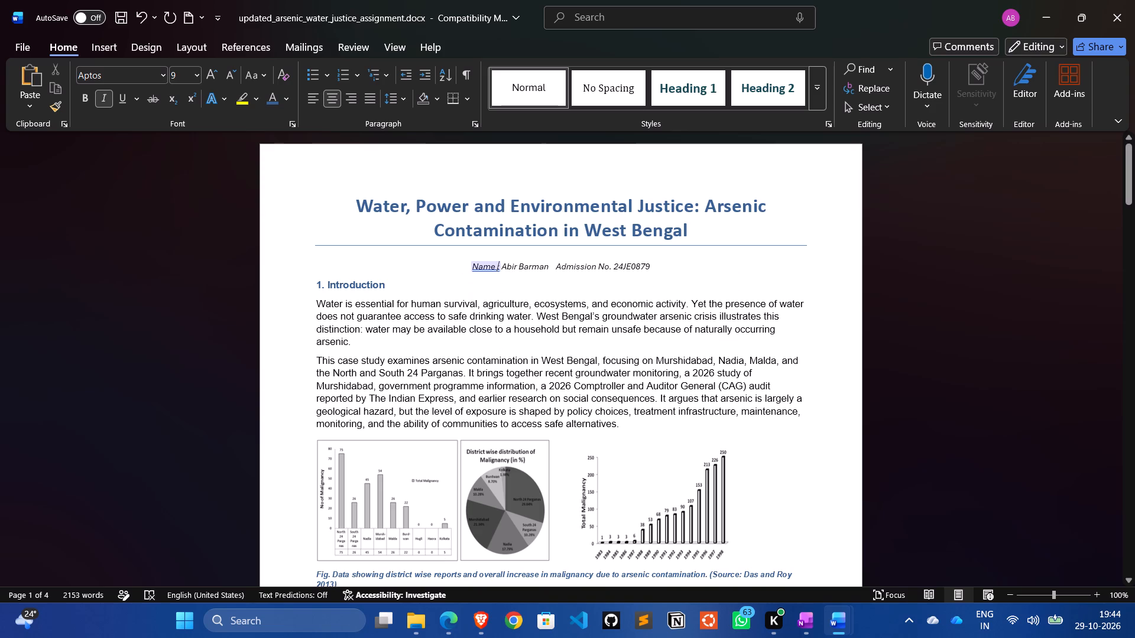
{"action": "key", "text": "Right"}
{"action": "left_click", "coordinate": [494, 269]}
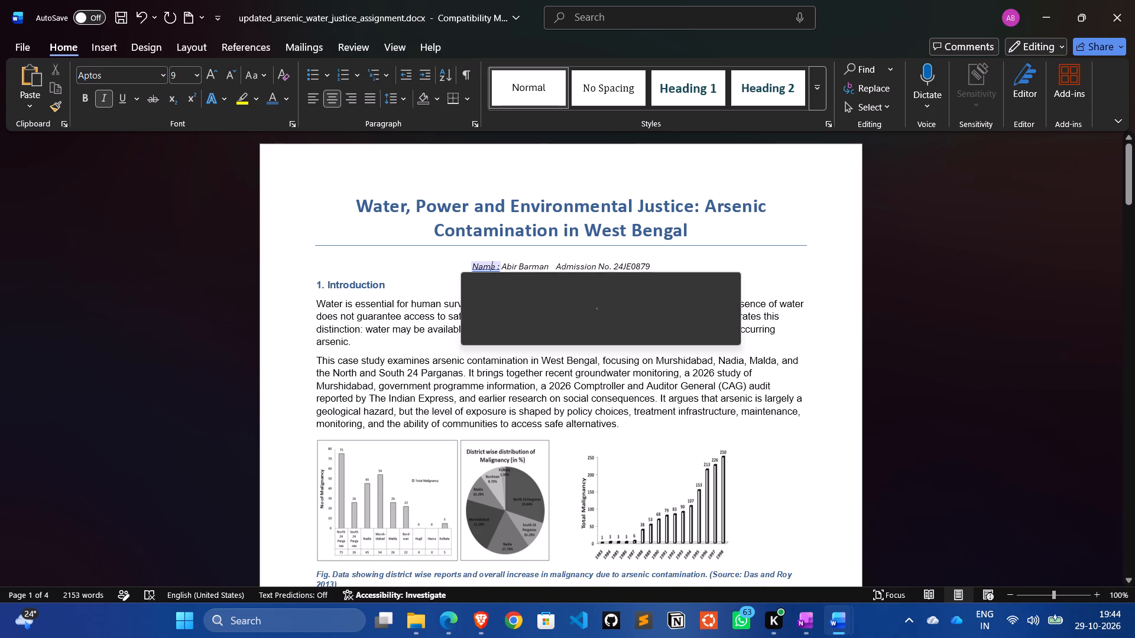
{"action": "left_click", "coordinate": [494, 318]}
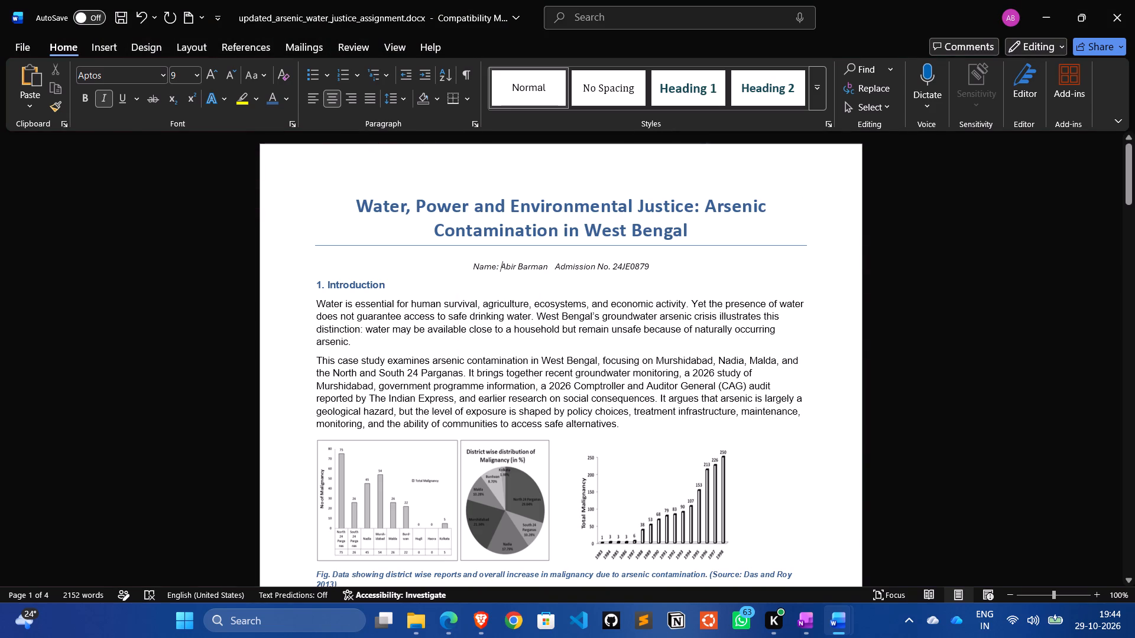
Make the name and admission number line beneath the title bold and remove its italic formatting.
{"action": "left_click_drag", "start_coordinate": [662, 268], "coordinate": [468, 265]}
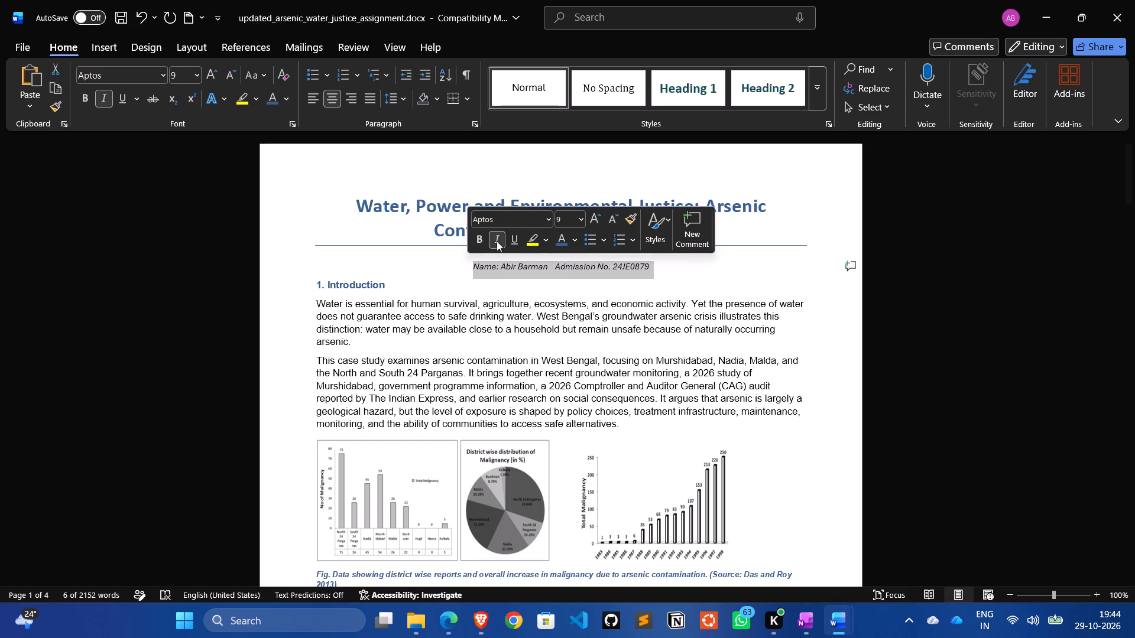
{"action": "left_click", "coordinate": [476, 241]}
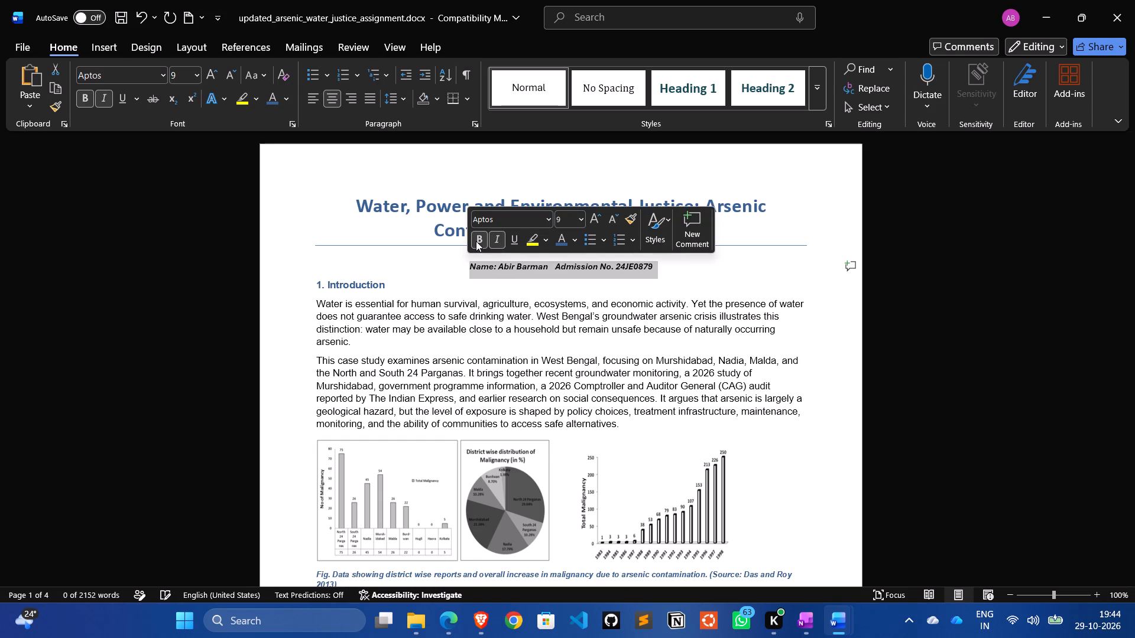
{"action": "left_click", "coordinate": [495, 241]}
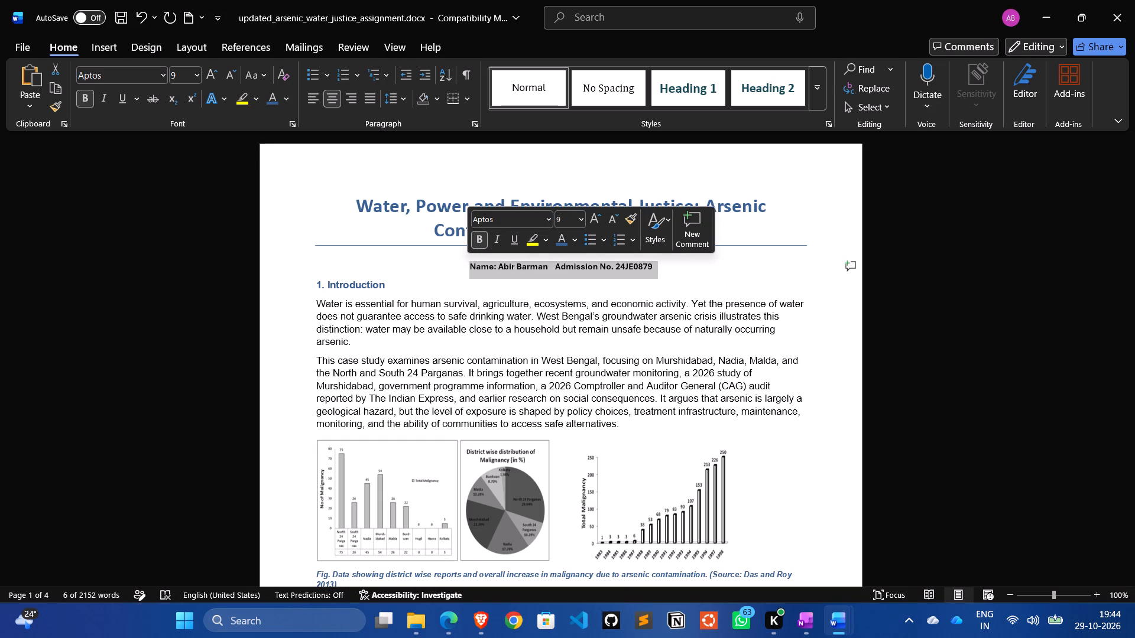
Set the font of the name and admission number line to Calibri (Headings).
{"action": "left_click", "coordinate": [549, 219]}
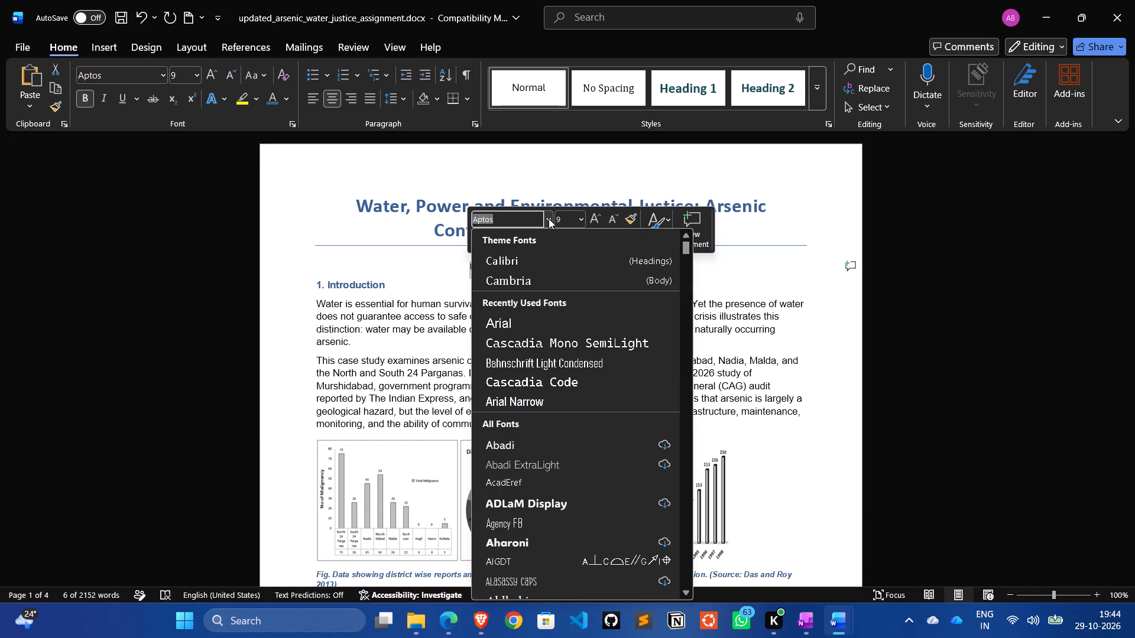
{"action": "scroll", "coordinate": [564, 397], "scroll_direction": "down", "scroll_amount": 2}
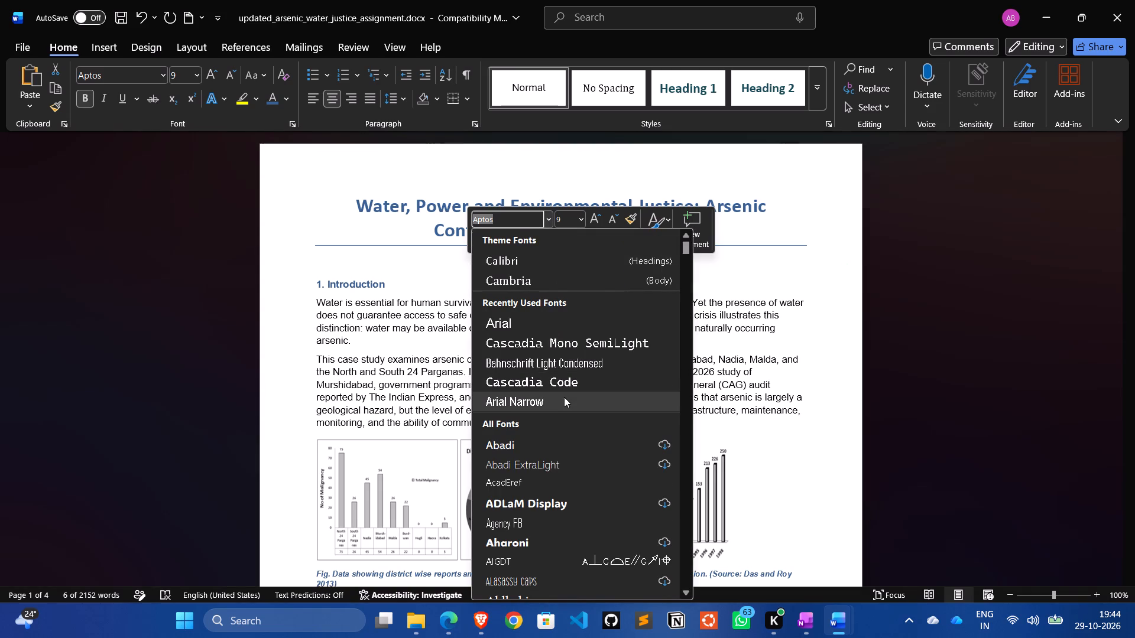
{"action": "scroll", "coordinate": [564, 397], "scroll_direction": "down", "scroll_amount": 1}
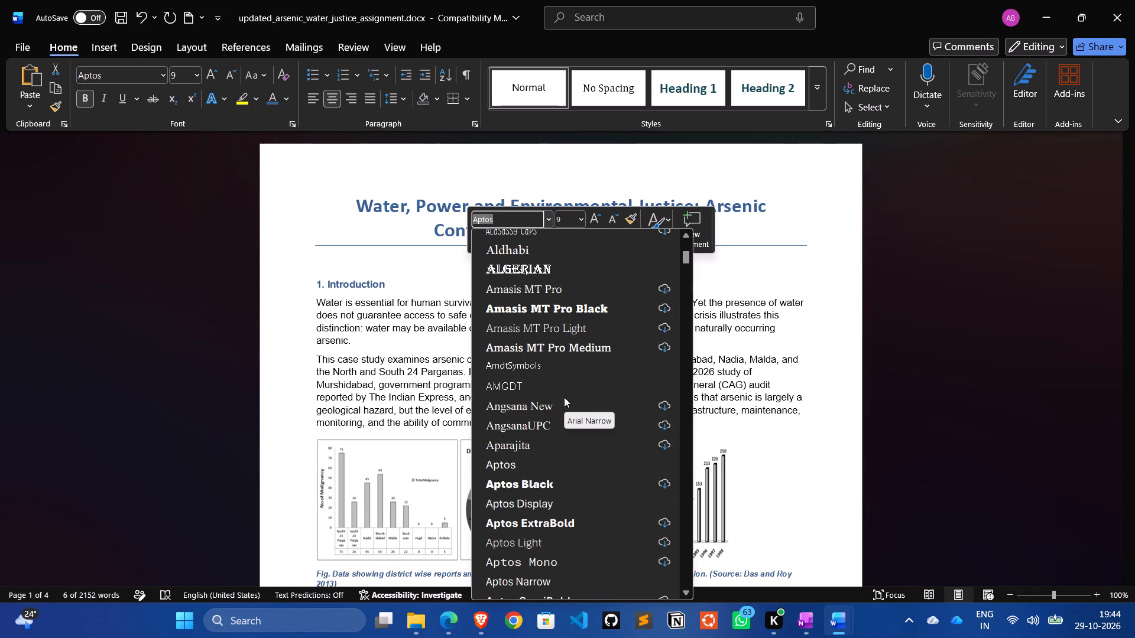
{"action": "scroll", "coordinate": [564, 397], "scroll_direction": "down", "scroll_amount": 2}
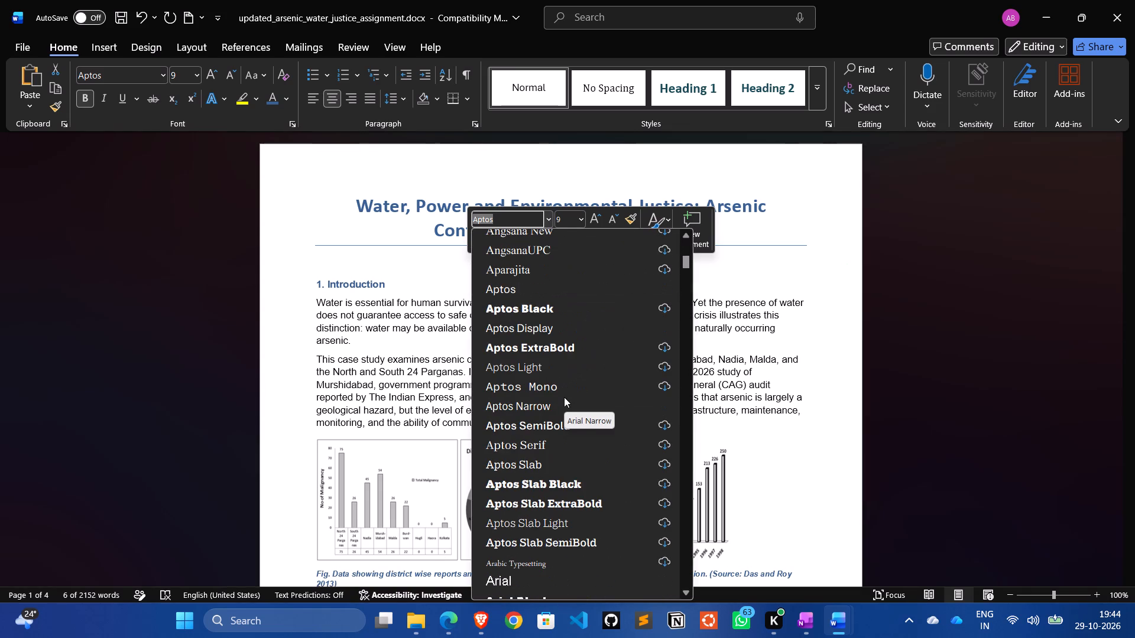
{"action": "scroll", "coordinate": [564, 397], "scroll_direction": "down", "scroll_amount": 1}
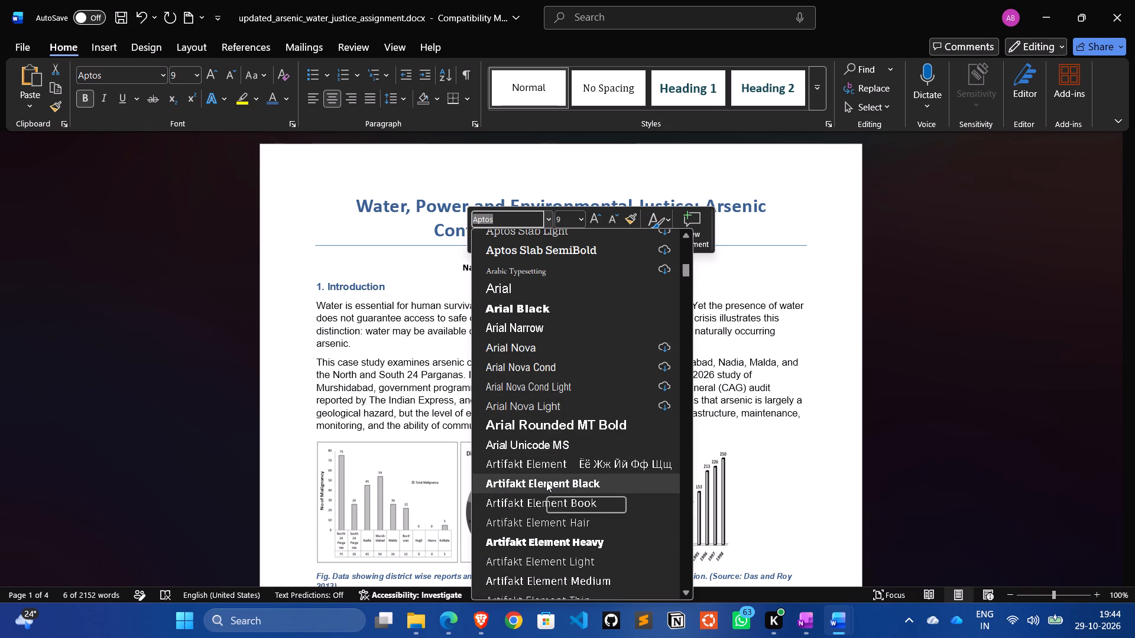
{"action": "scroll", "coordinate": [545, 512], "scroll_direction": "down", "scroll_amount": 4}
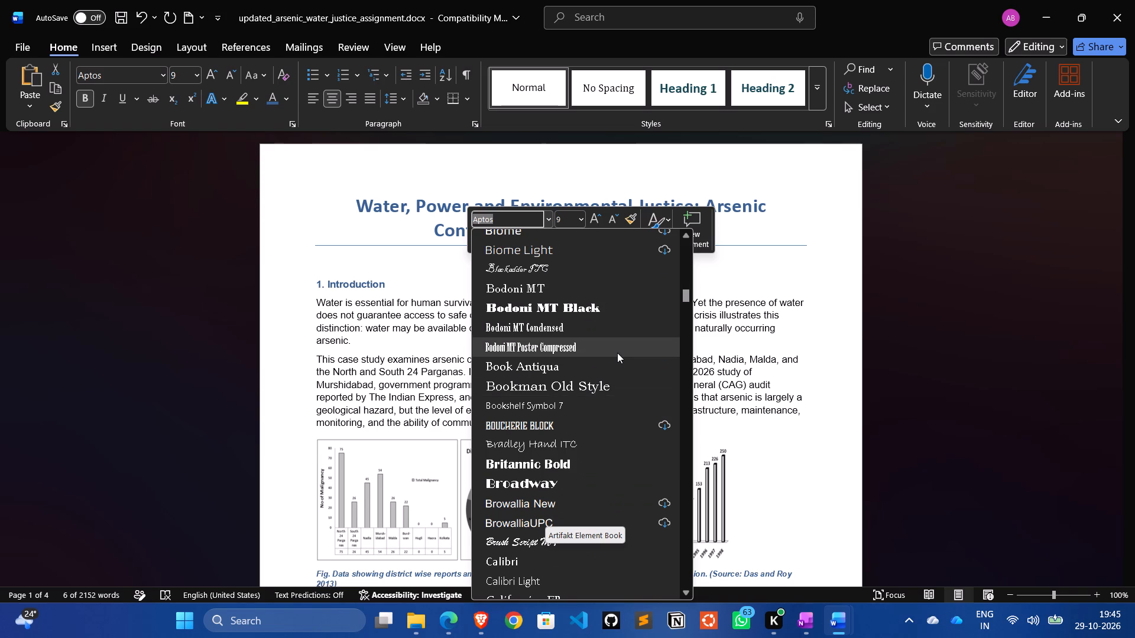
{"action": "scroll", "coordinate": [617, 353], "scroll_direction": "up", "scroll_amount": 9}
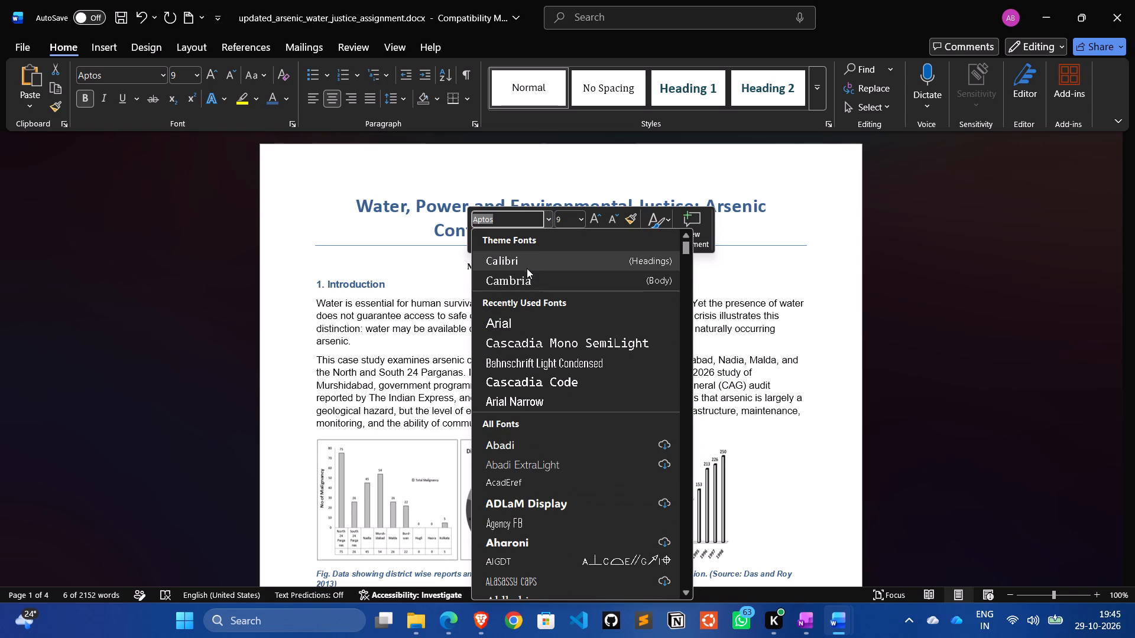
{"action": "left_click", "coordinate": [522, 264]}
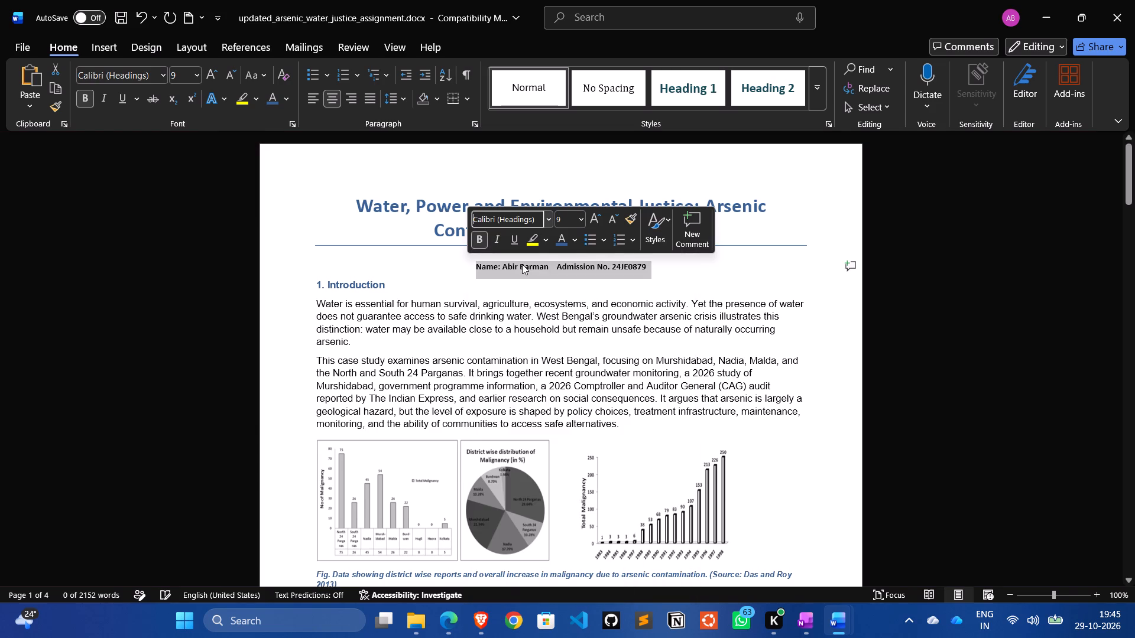
Format the name and admission number line at size 11 in the Aptos Serif font.
{"action": "left_click", "coordinate": [582, 217]}
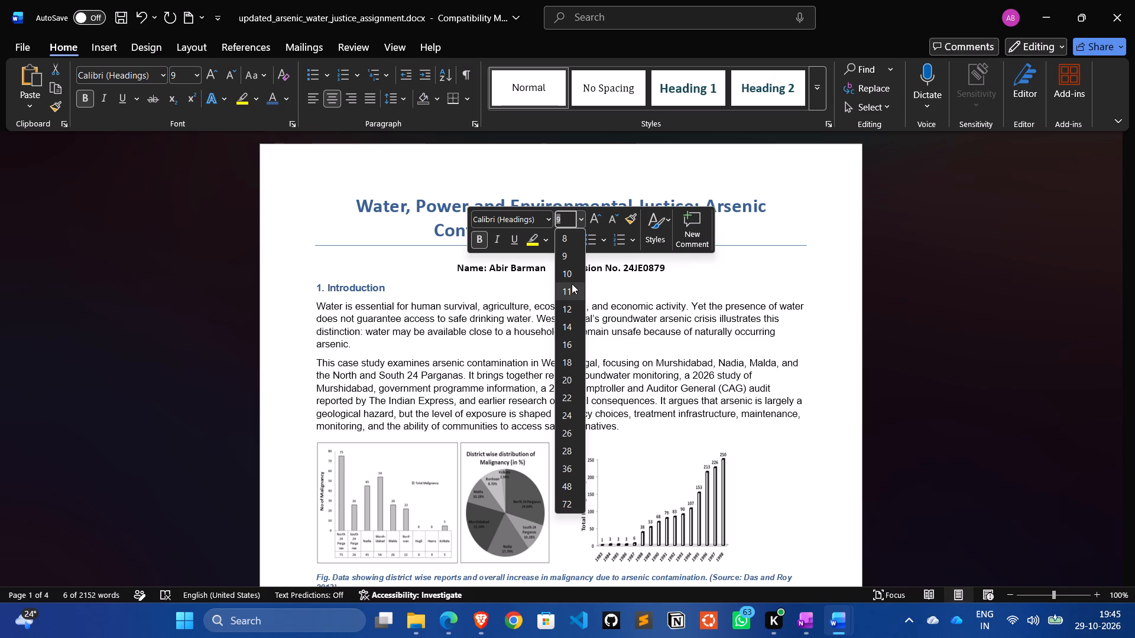
{"action": "left_click", "coordinate": [571, 282]}
{"action": "left_click", "coordinate": [548, 221]}
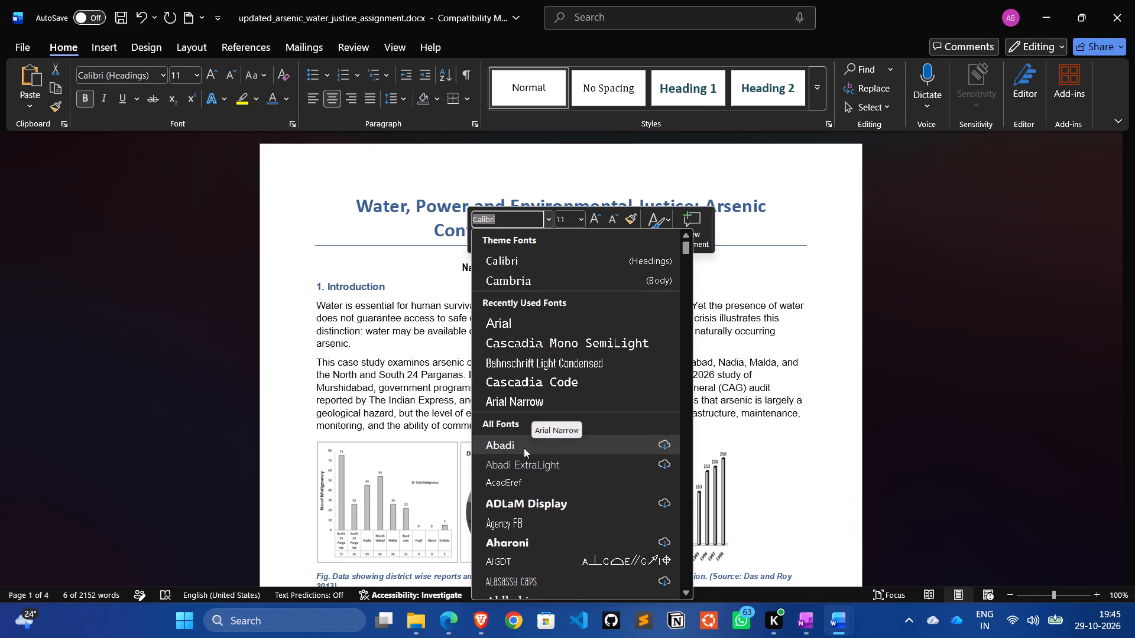
{"action": "scroll", "coordinate": [524, 461], "scroll_direction": "down", "scroll_amount": 1}
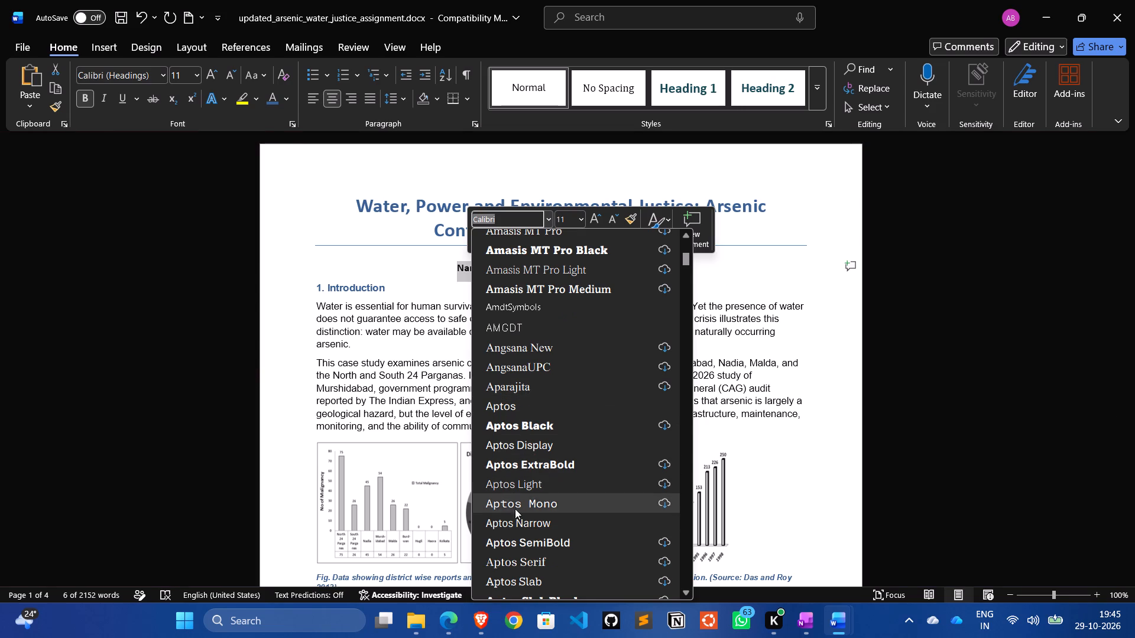
{"action": "scroll", "coordinate": [398, 445], "scroll_direction": "down", "scroll_amount": 1}
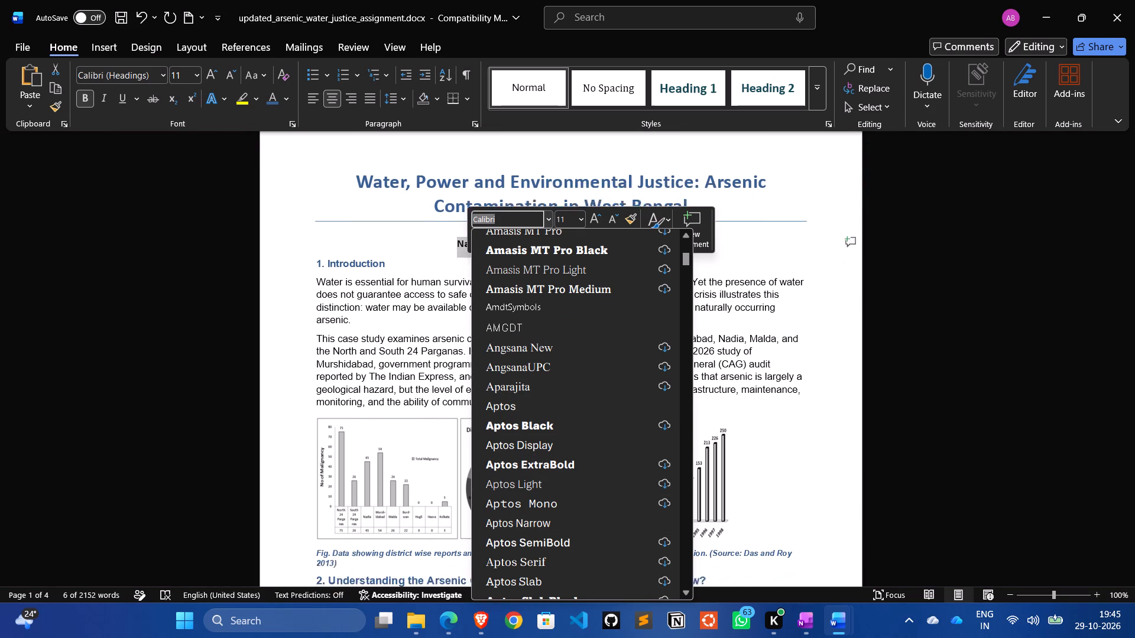
{"action": "scroll", "coordinate": [398, 445], "scroll_direction": "down", "scroll_amount": 1}
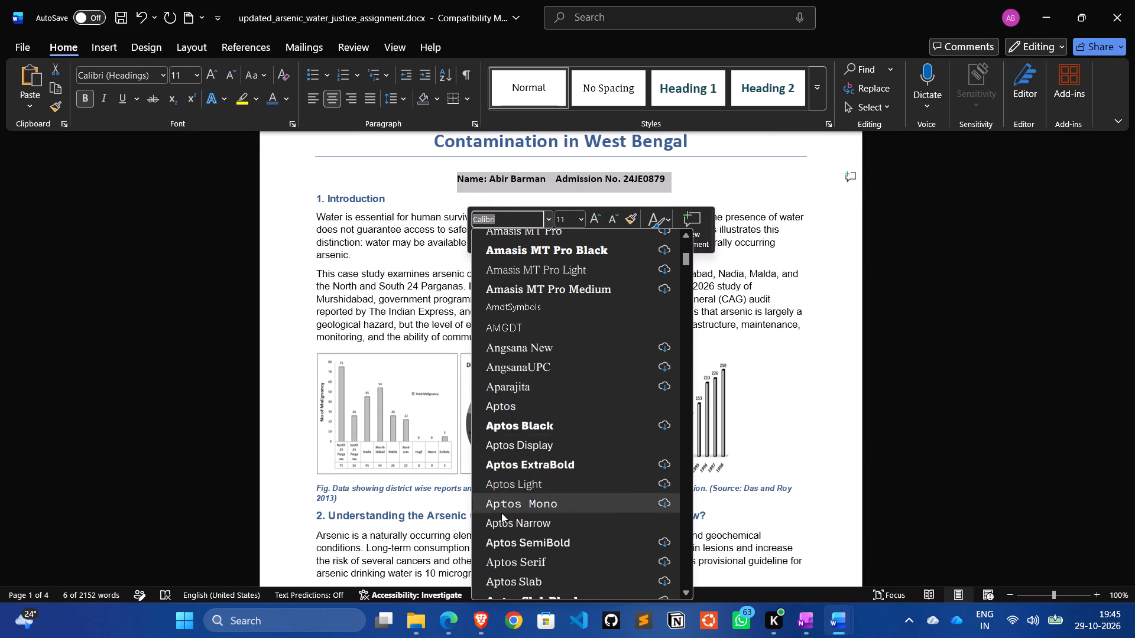
{"action": "left_click", "coordinate": [505, 558]}
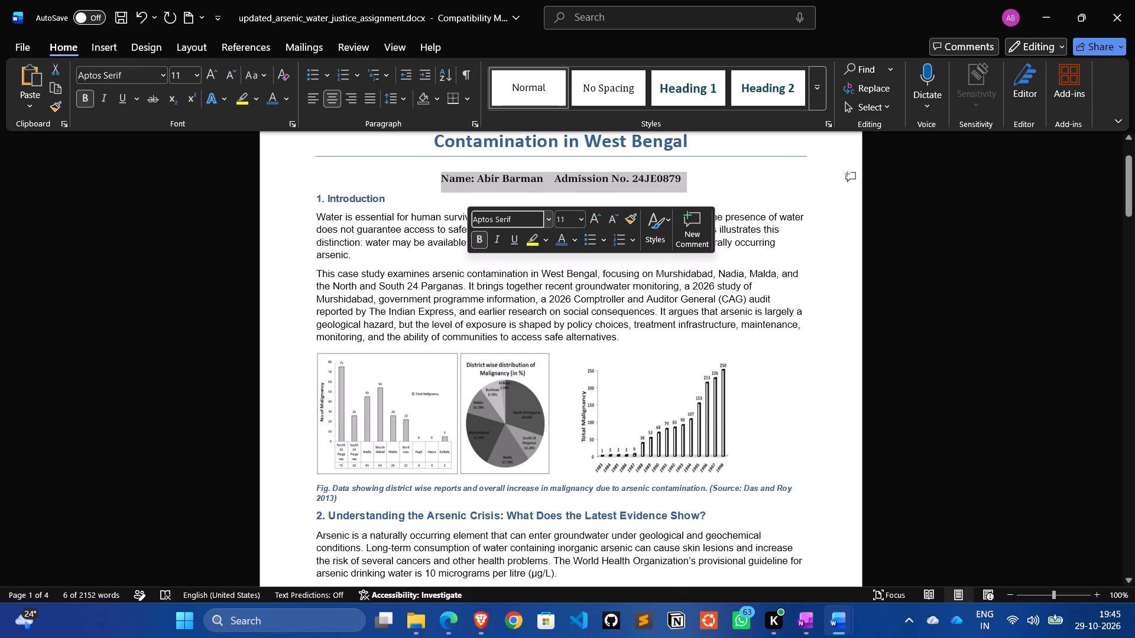
Left-align the name and admission number line beneath the title.
{"action": "left_click", "coordinate": [312, 104]}
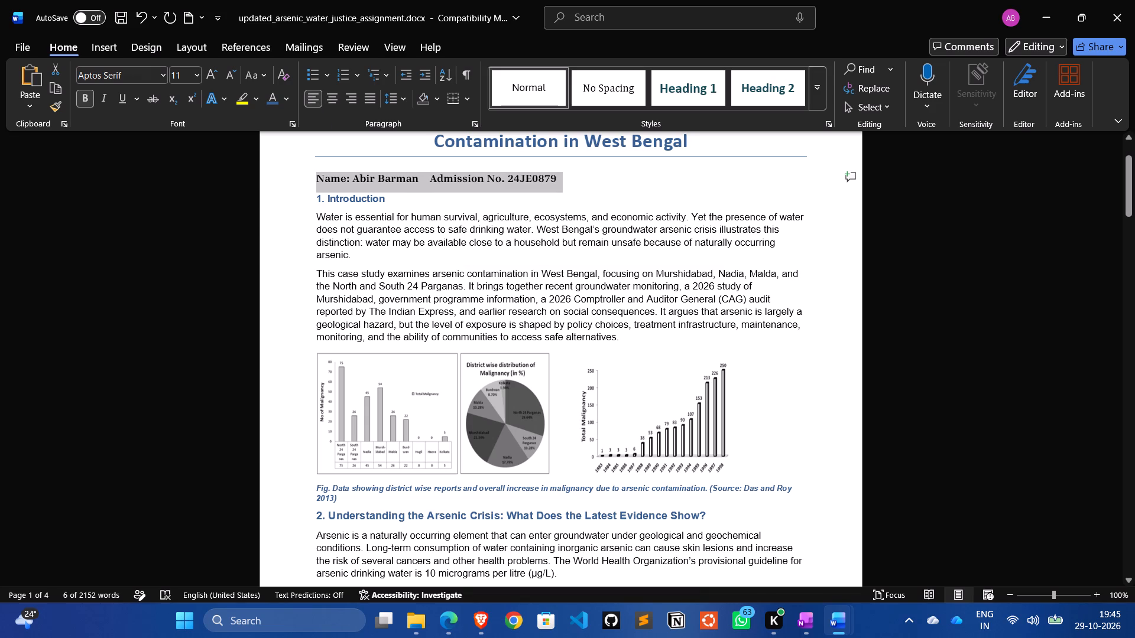
{"action": "left_click", "coordinate": [741, 195]}
Look over the assignment, examine the name line's formatting in the Cochabamba report PDF in Edge, and return to the Word assignment.
{"action": "scroll", "coordinate": [1006, 341], "scroll_direction": "up", "scroll_amount": 1}
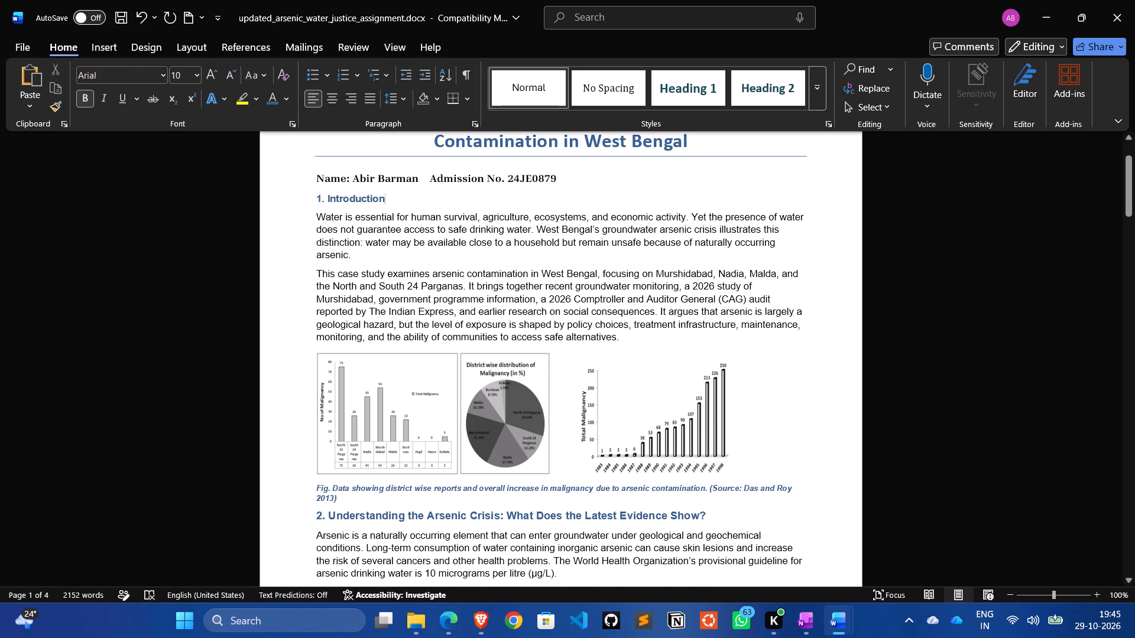
{"action": "scroll", "coordinate": [1006, 341], "scroll_direction": "up", "scroll_amount": 2}
{"action": "scroll", "coordinate": [1006, 341], "scroll_direction": "down", "scroll_amount": 2}
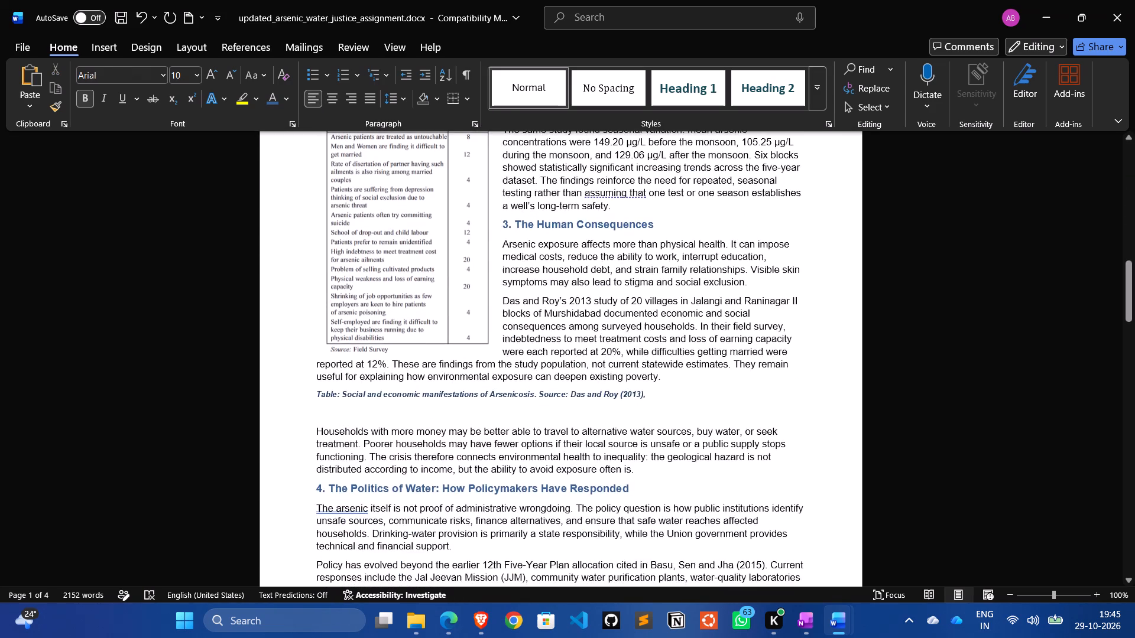
{"action": "scroll", "coordinate": [1006, 341], "scroll_direction": "up", "scroll_amount": 5}
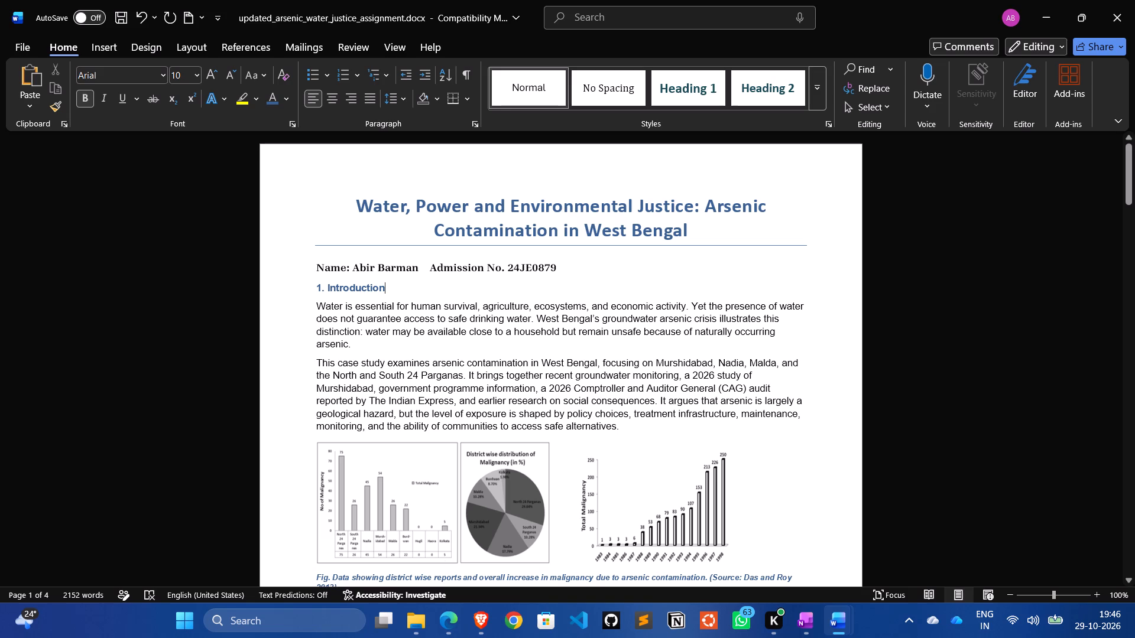
{"action": "left_click", "coordinate": [456, 622]}
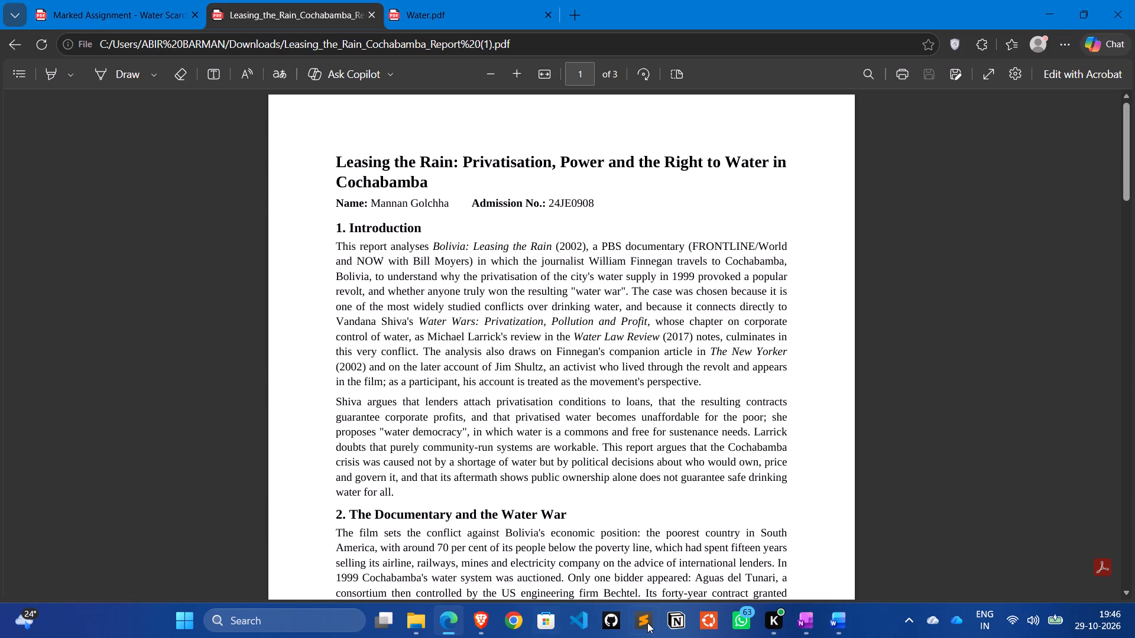
{"action": "left_click", "coordinate": [836, 617]}
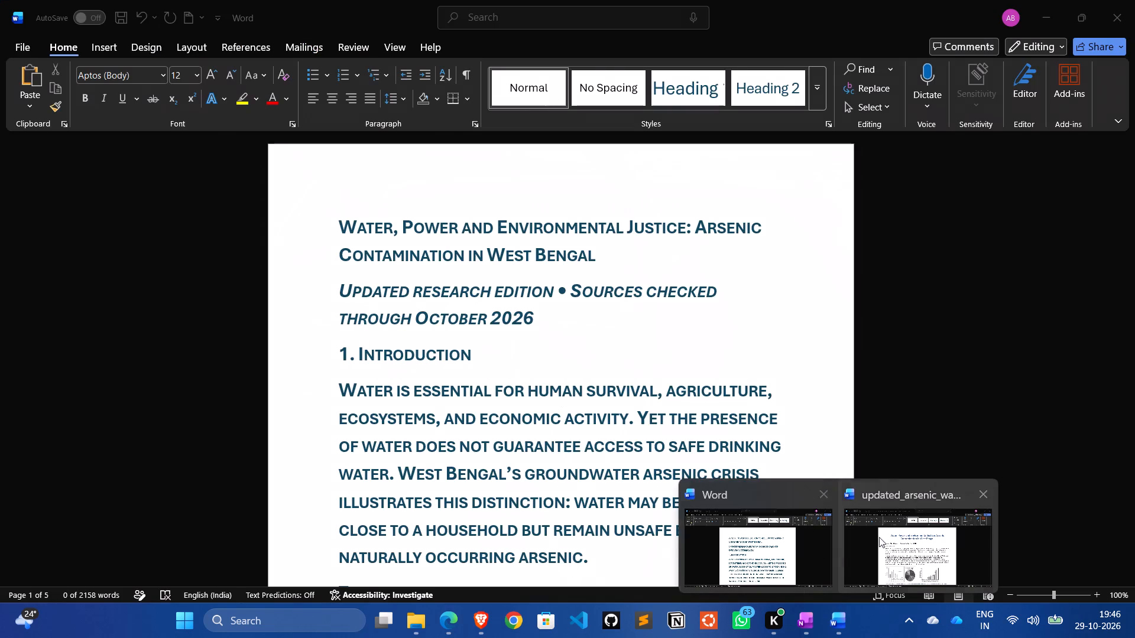
{"action": "left_click", "coordinate": [920, 548]}
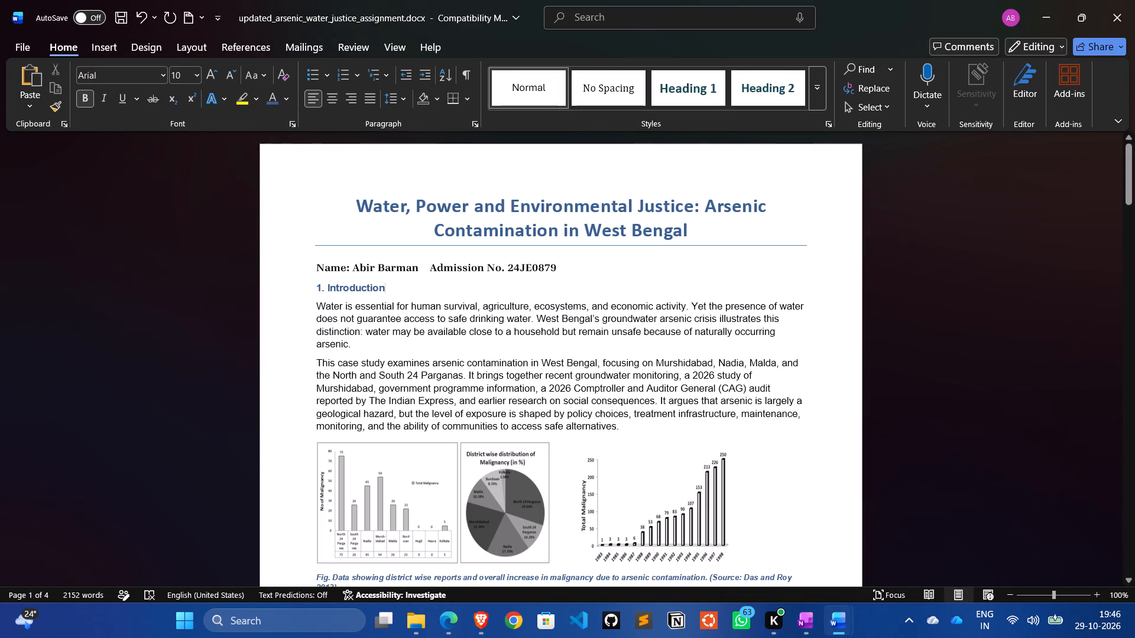
Remove bold from the student's name and from the admission number itself in the line beneath the title.
{"action": "left_click_drag", "start_coordinate": [420, 270], "coordinate": [360, 268]}
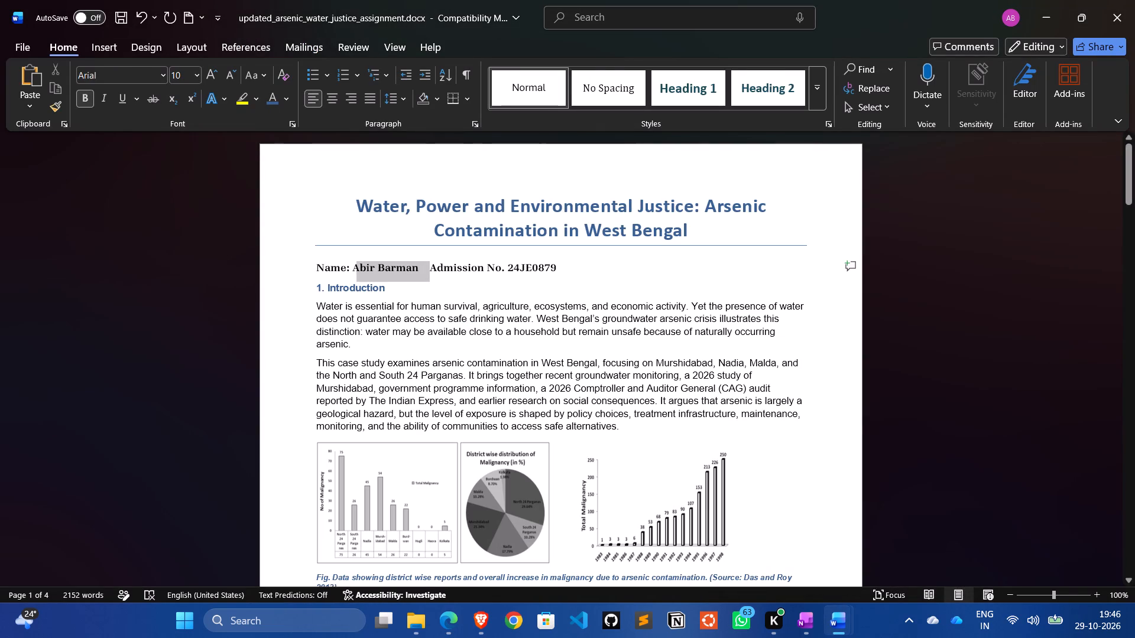
{"action": "left_click_drag", "start_coordinate": [360, 268], "coordinate": [354, 268]}
{"action": "left_click", "coordinate": [366, 239]}
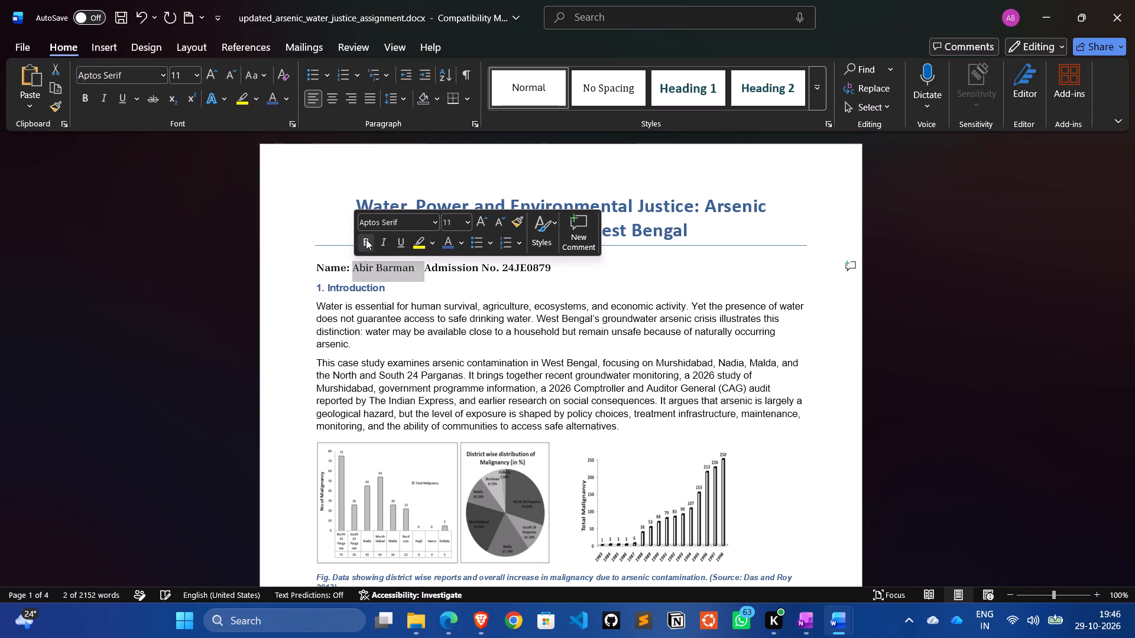
{"action": "left_click", "coordinate": [569, 271]}
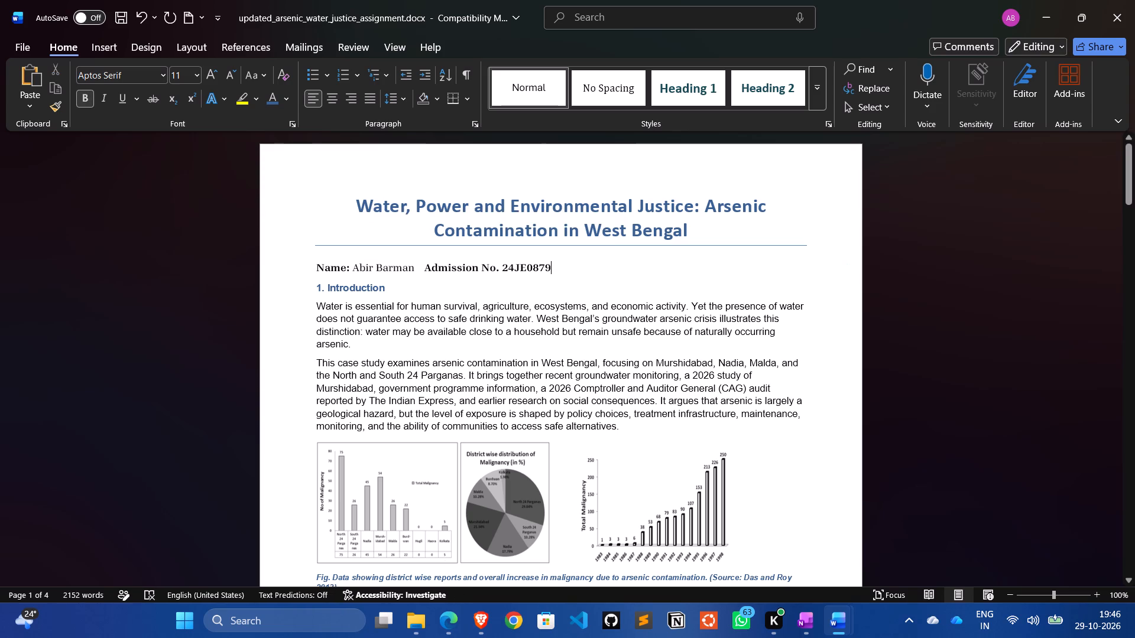
{"action": "left_click_drag", "start_coordinate": [567, 270], "coordinate": [500, 268]}
{"action": "left_click", "coordinate": [513, 240]}
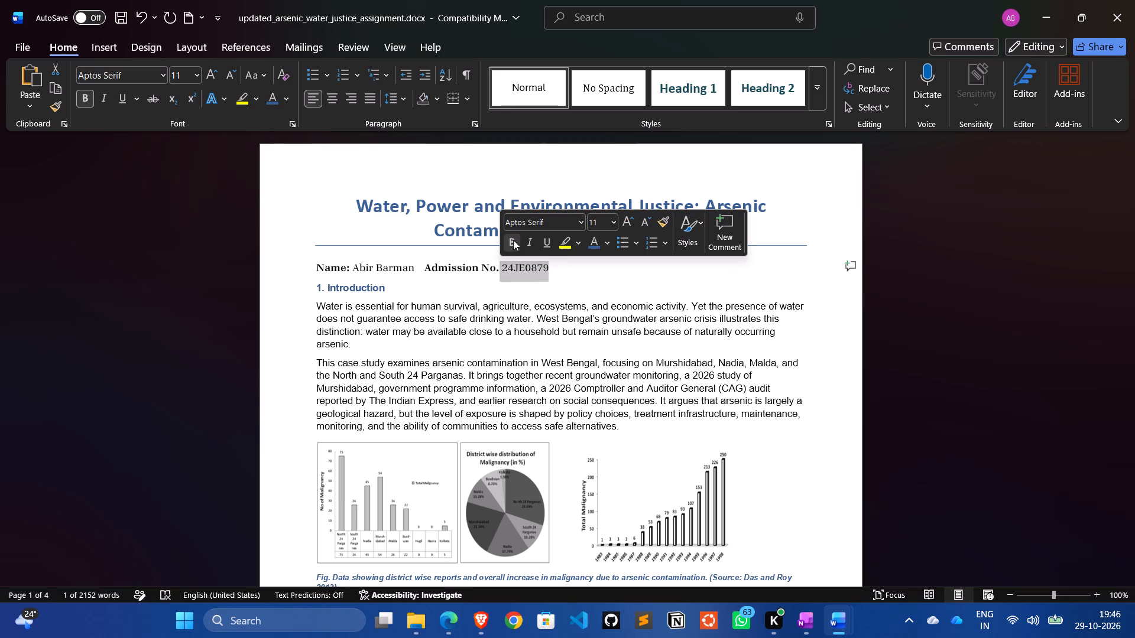
Change the font of the "1. Introduction" heading to Aptos Serif.
{"action": "left_click_drag", "start_coordinate": [406, 285], "coordinate": [319, 279]}
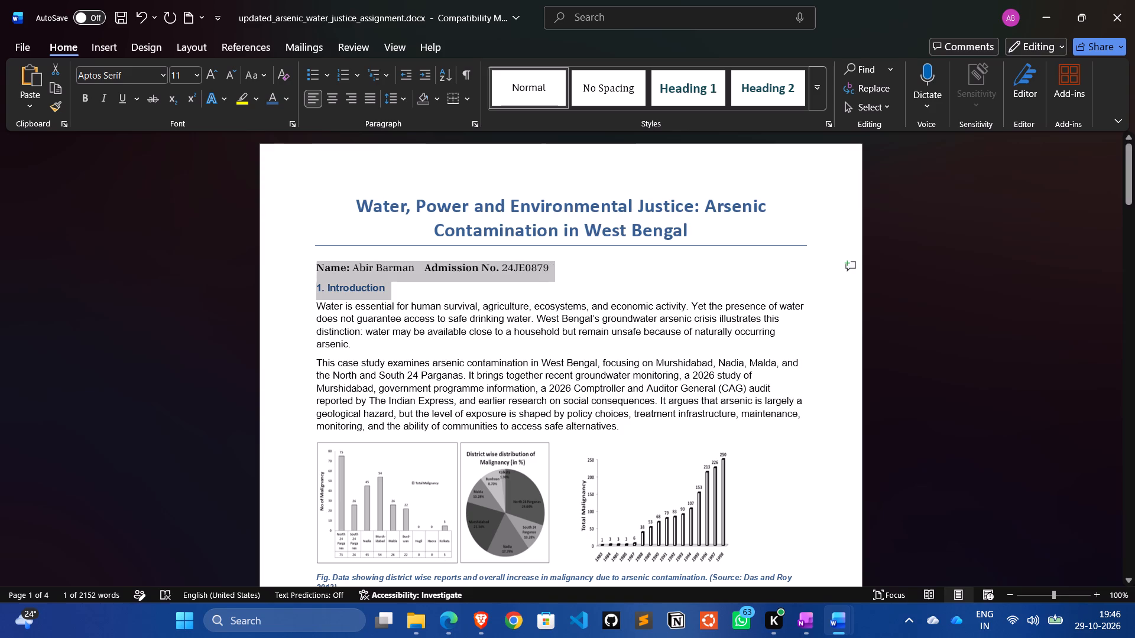
{"action": "left_click_drag", "start_coordinate": [319, 279], "coordinate": [315, 294]}
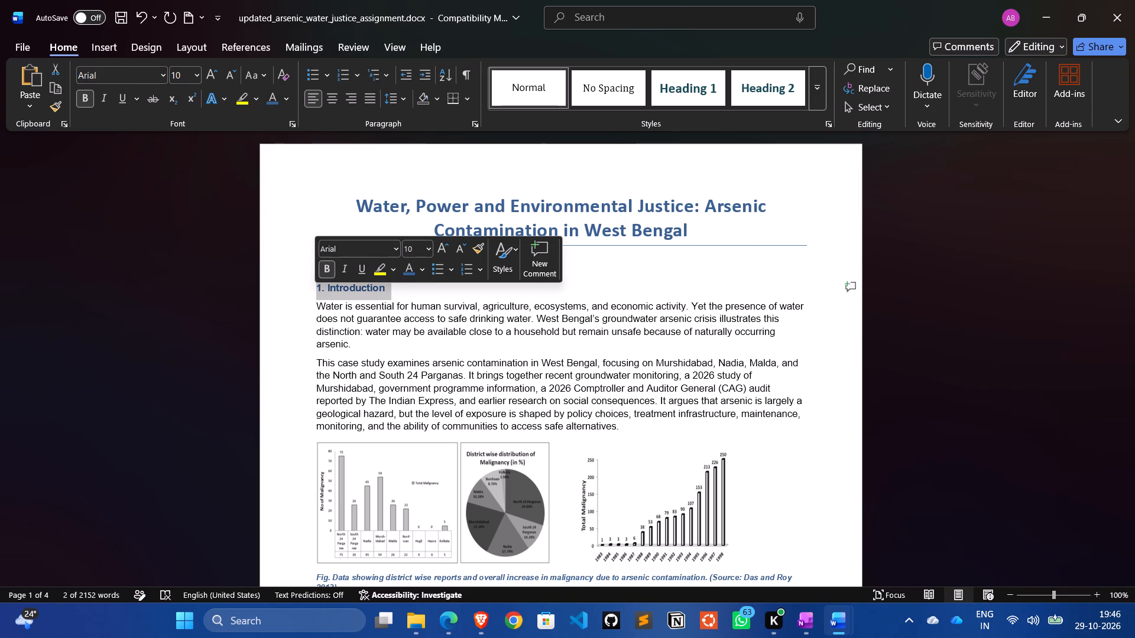
{"action": "left_click", "coordinate": [395, 251]}
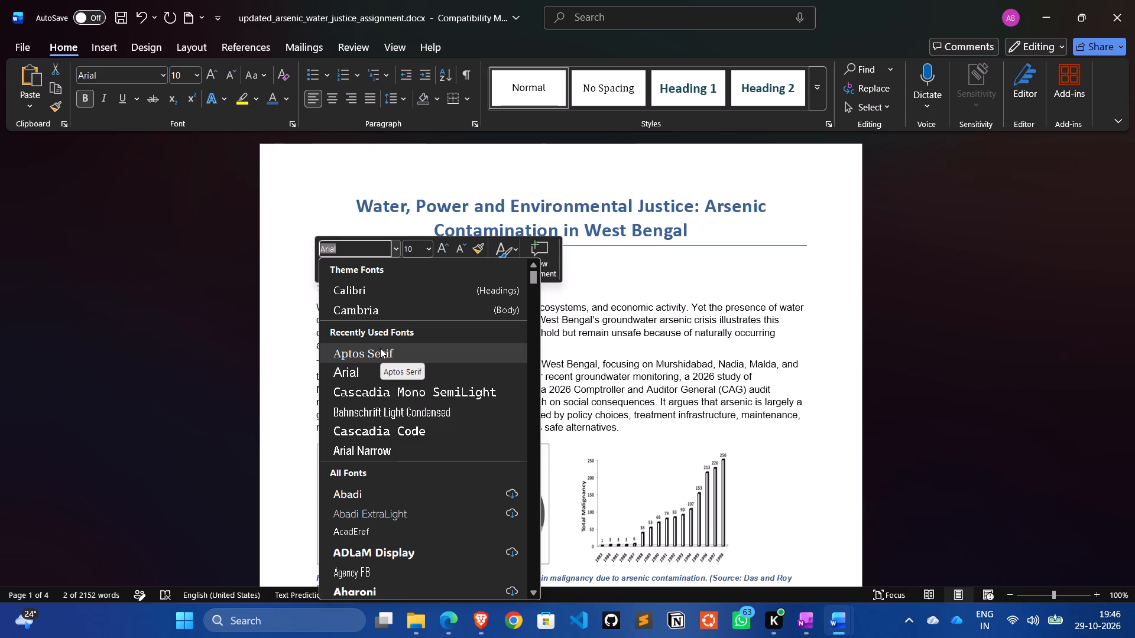
{"action": "scroll", "coordinate": [653, 393], "scroll_direction": "down", "scroll_amount": 1}
{"action": "scroll", "coordinate": [653, 393], "scroll_direction": "up", "scroll_amount": 1}
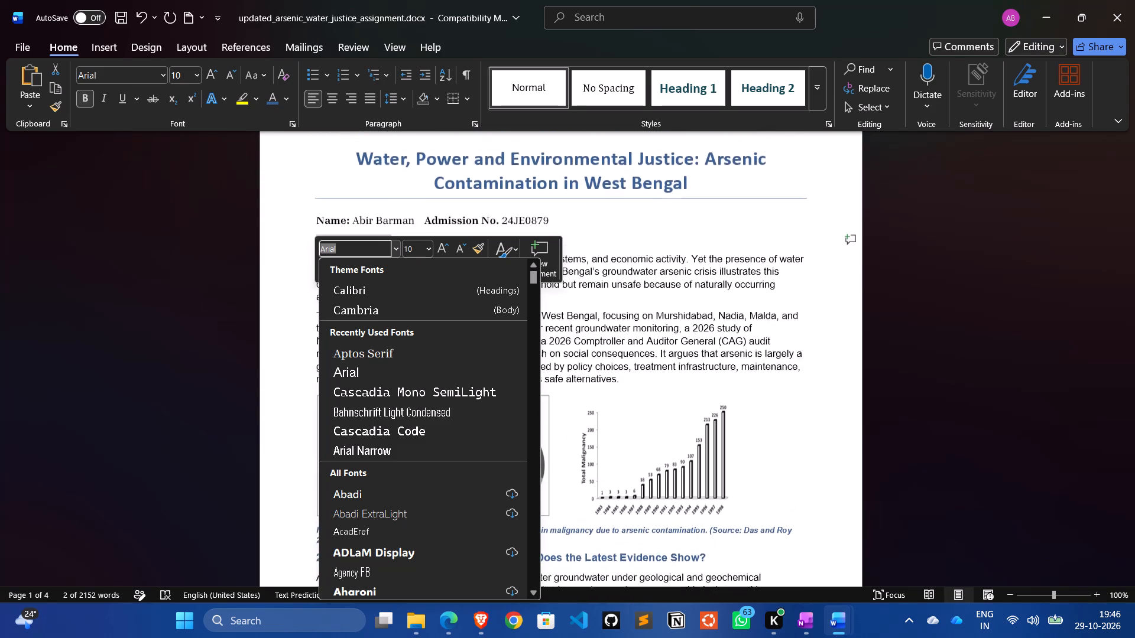
{"action": "scroll", "coordinate": [653, 393], "scroll_direction": "up", "scroll_amount": 1}
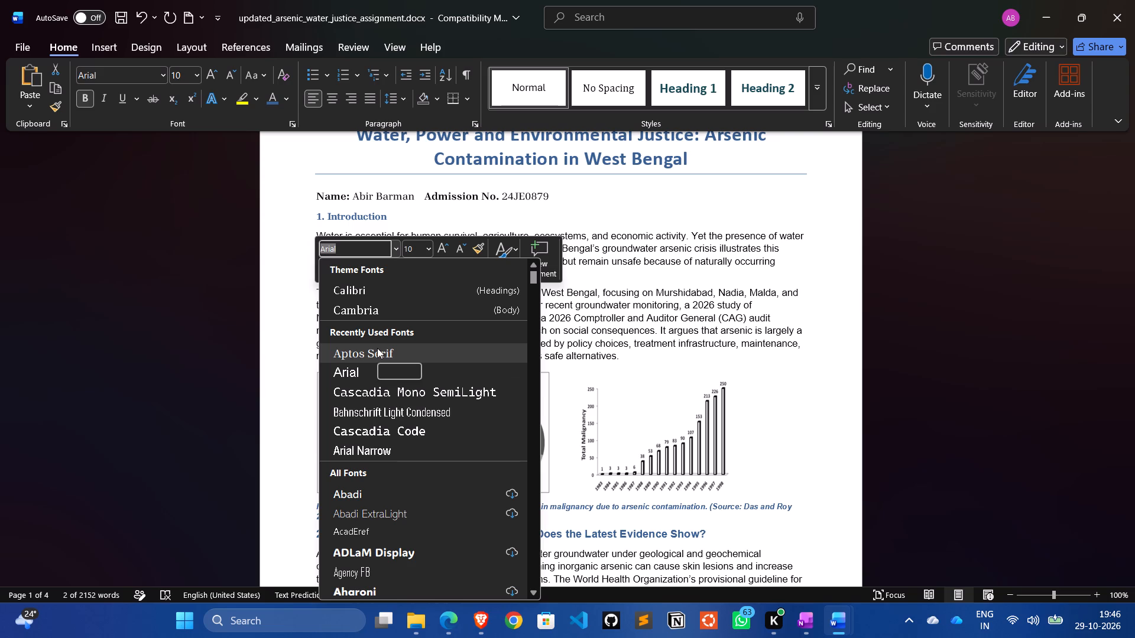
{"action": "left_click", "coordinate": [377, 348]}
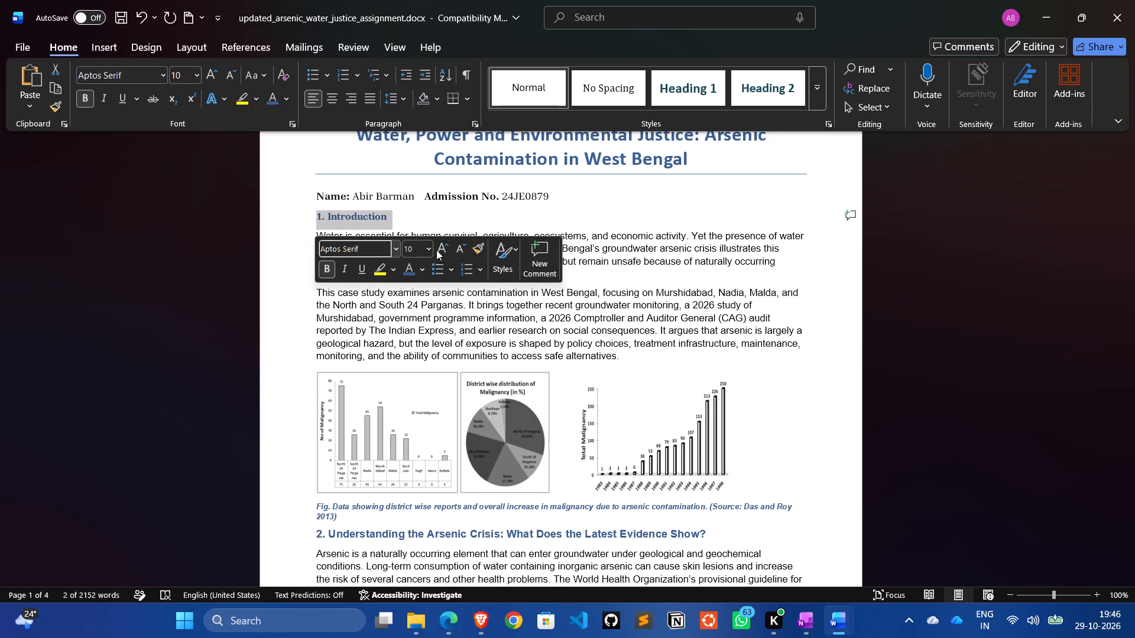
Set the font size of the "1. Introduction" heading to 12.
{"action": "left_click", "coordinate": [431, 248]}
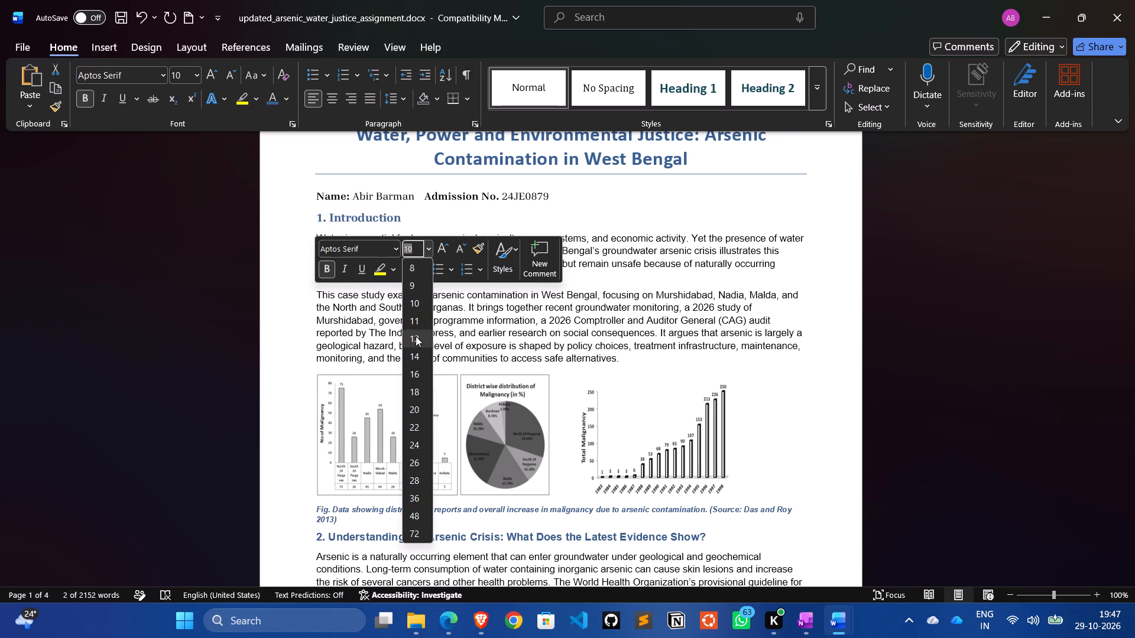
{"action": "left_click", "coordinate": [416, 336]}
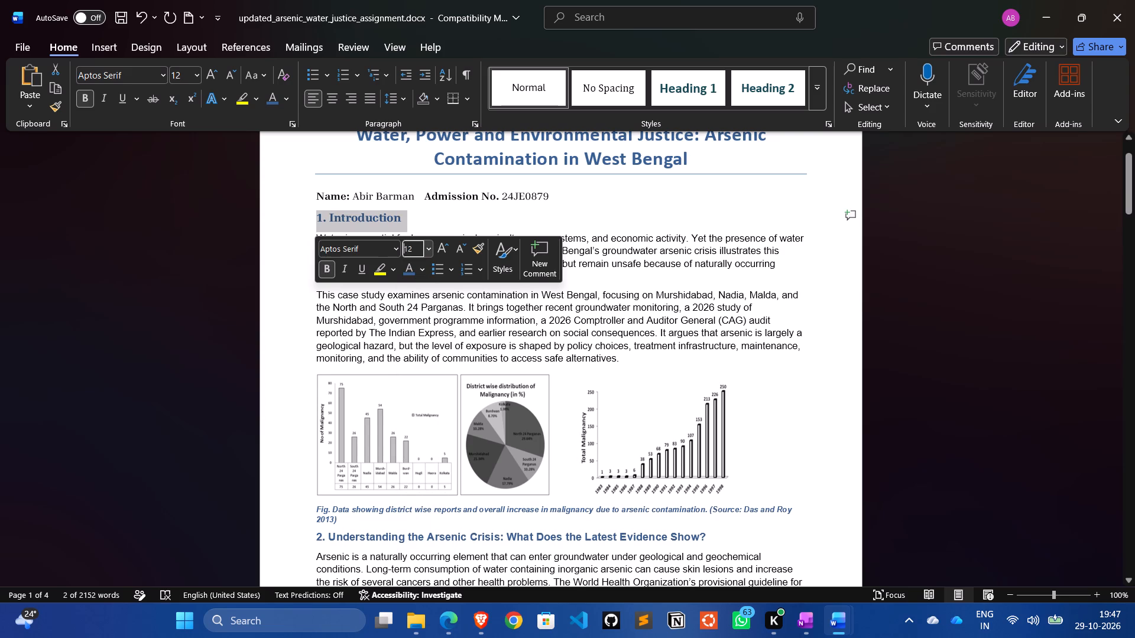
Change the "2. Understanding the Arsenic Crisis" heading to Aptos Serif and set its word "Does" to size 12.
{"action": "scroll", "coordinate": [471, 404], "scroll_direction": "down", "scroll_amount": 1}
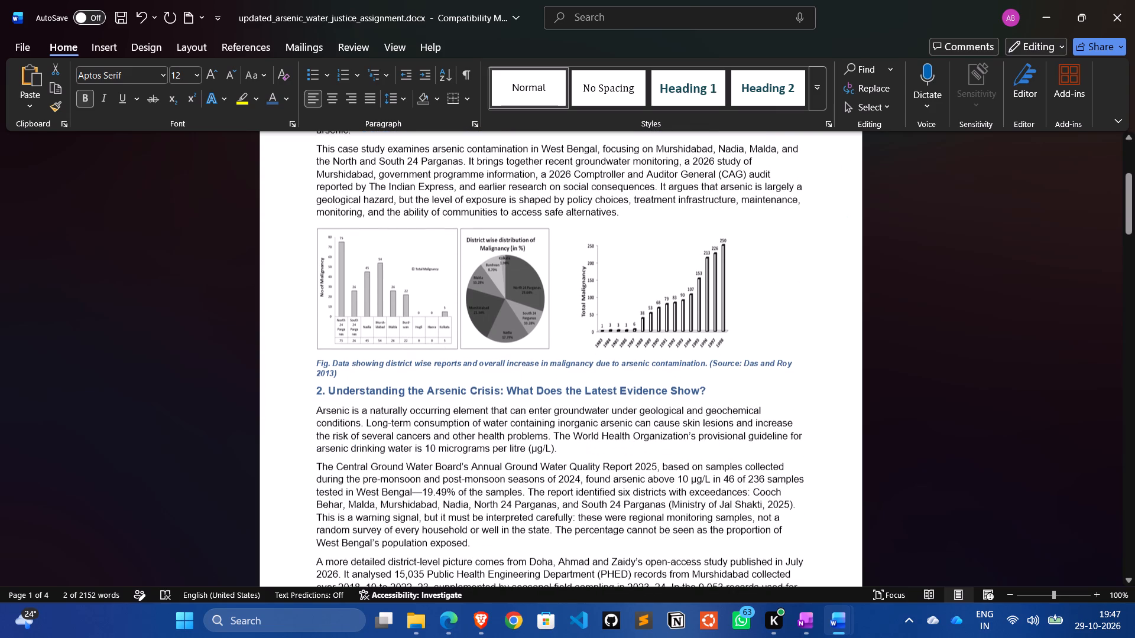
{"action": "left_click_drag", "start_coordinate": [718, 394], "coordinate": [317, 391]}
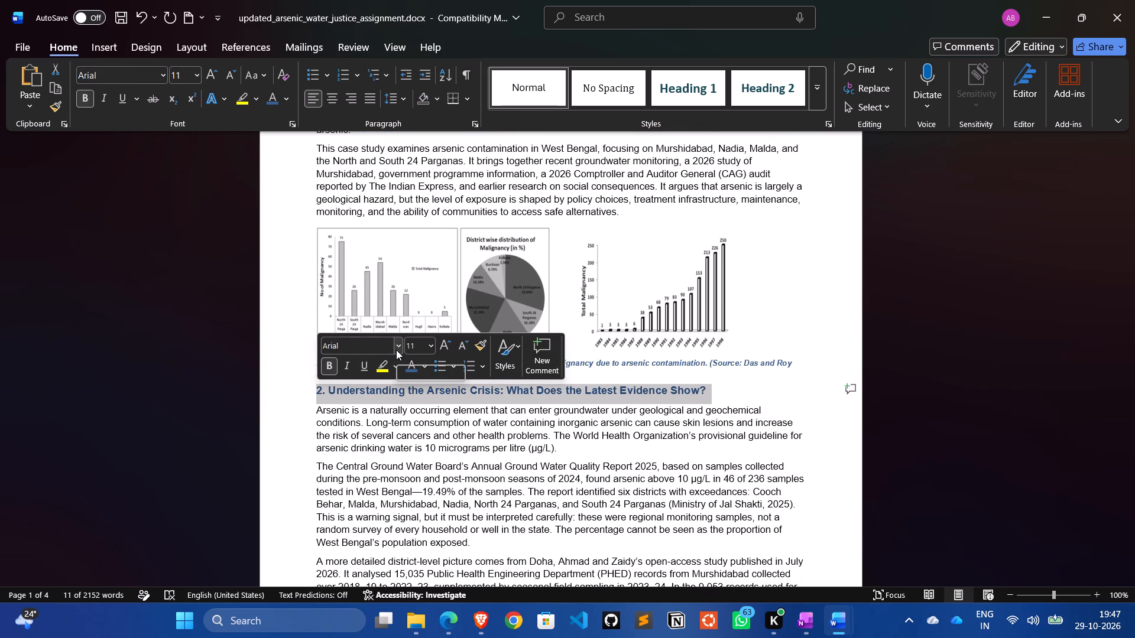
{"action": "left_click", "coordinate": [396, 350]}
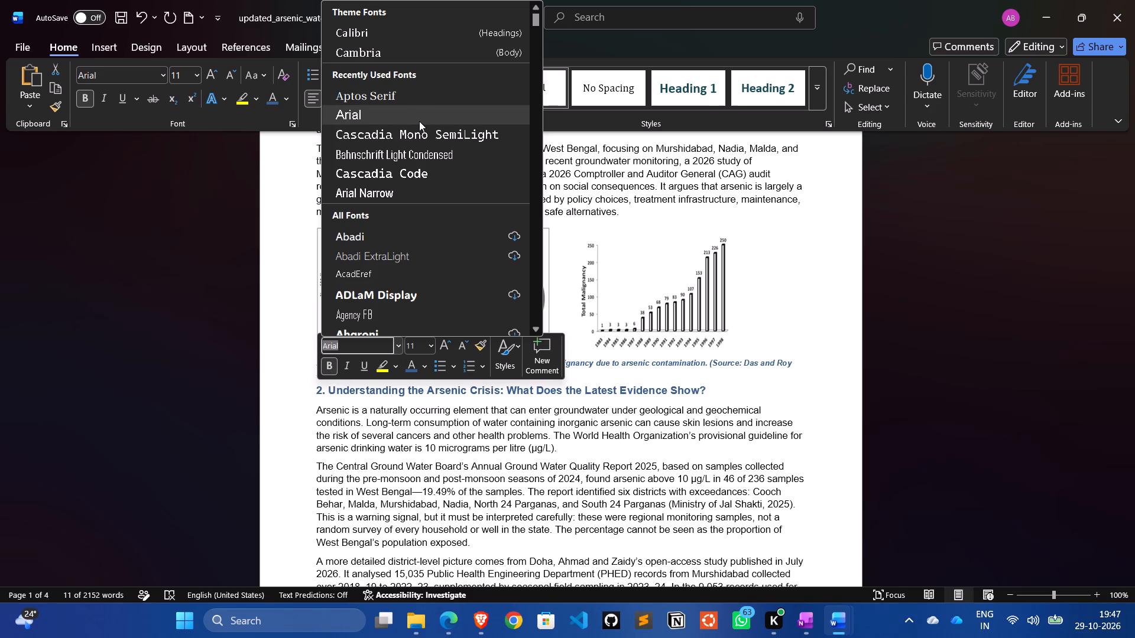
{"action": "left_click", "coordinate": [403, 94]}
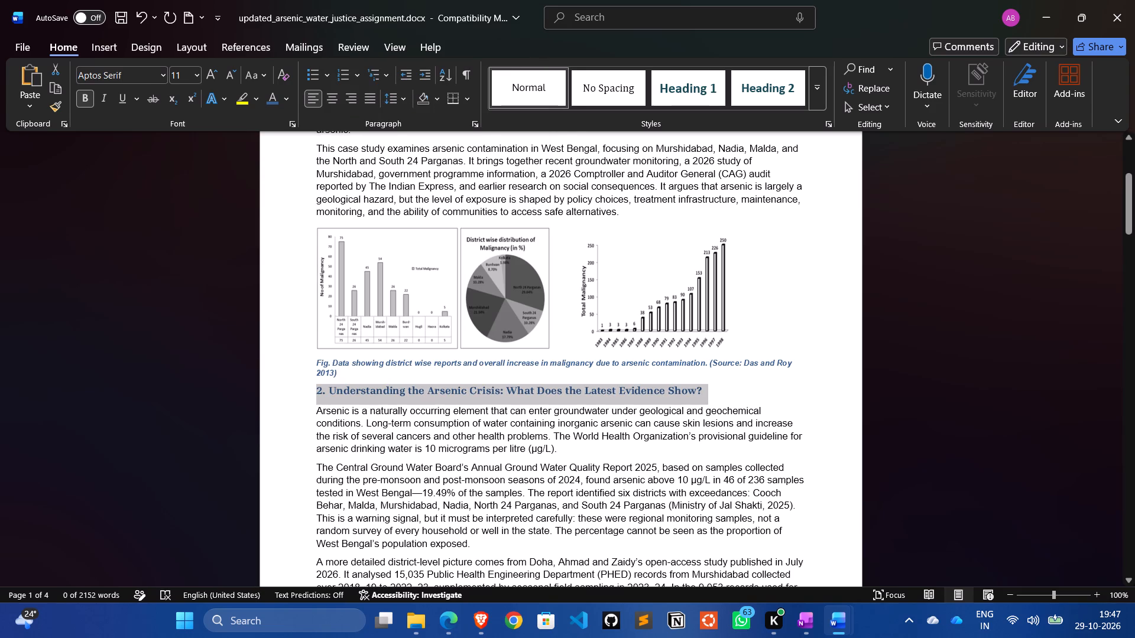
{"action": "left_click", "coordinate": [559, 389]}
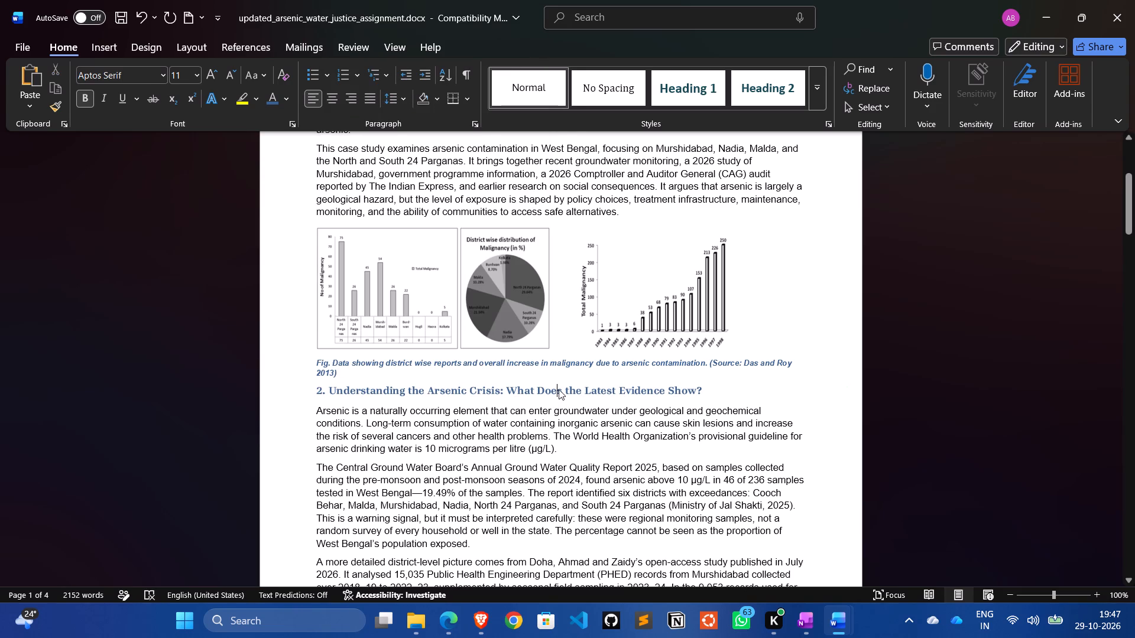
{"action": "right_click", "coordinate": [559, 389]}
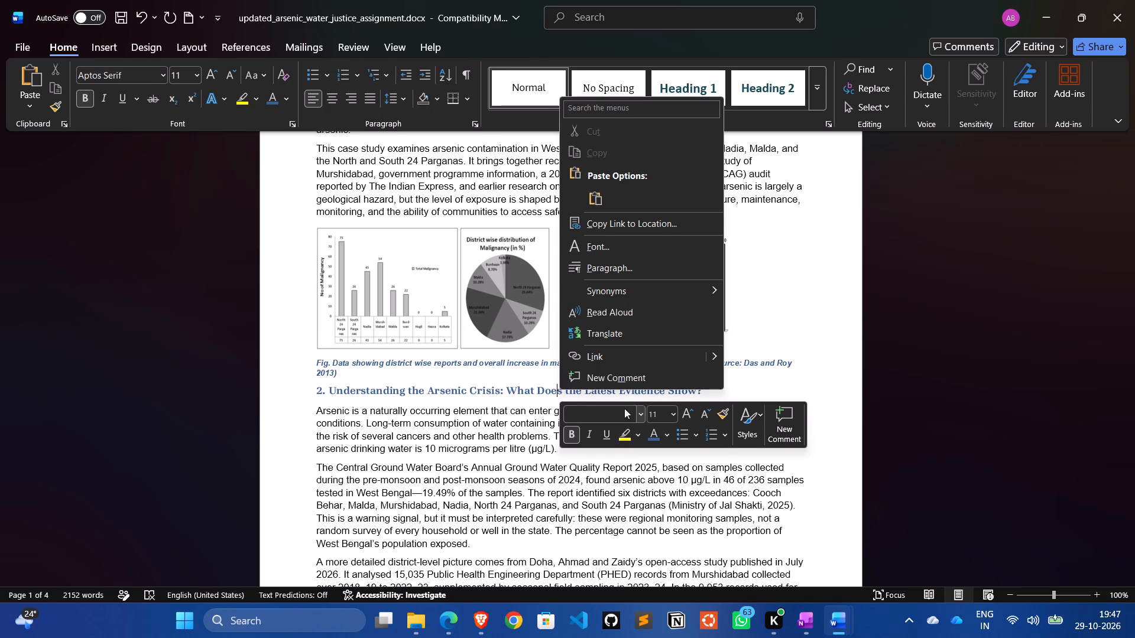
{"action": "left_click", "coordinate": [671, 410]}
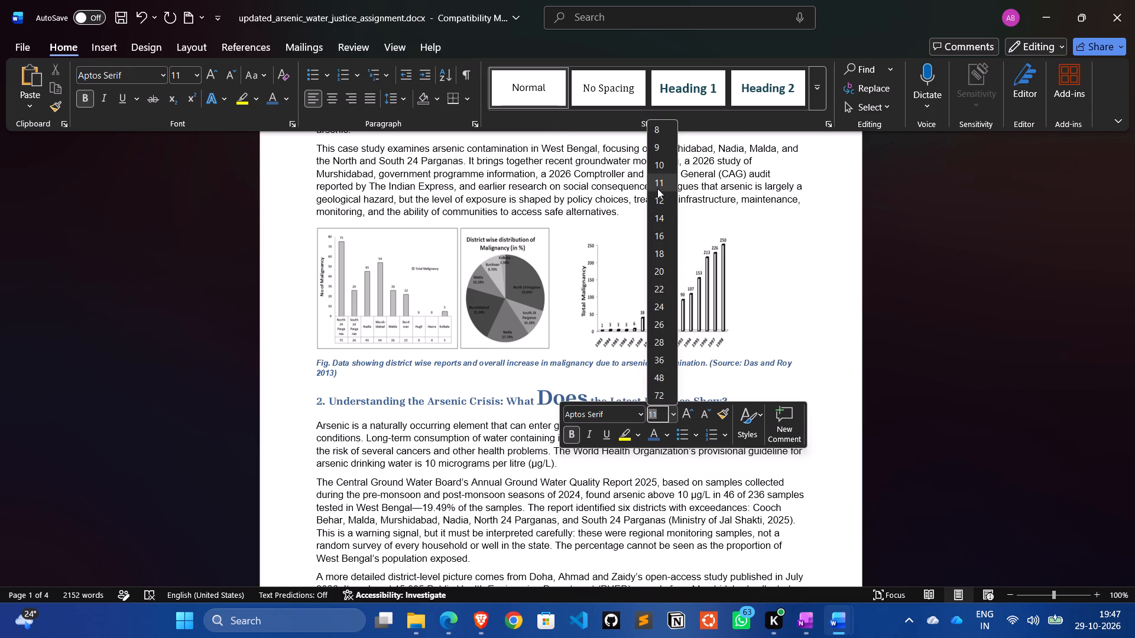
{"action": "left_click", "coordinate": [661, 194]}
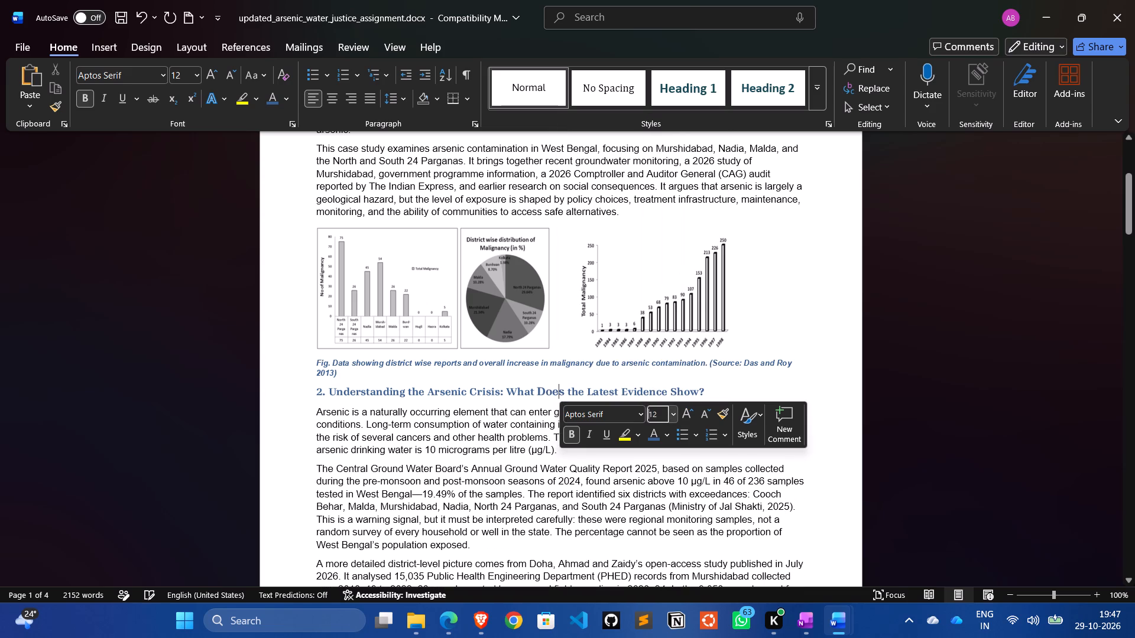
{"action": "left_click", "coordinate": [904, 319]}
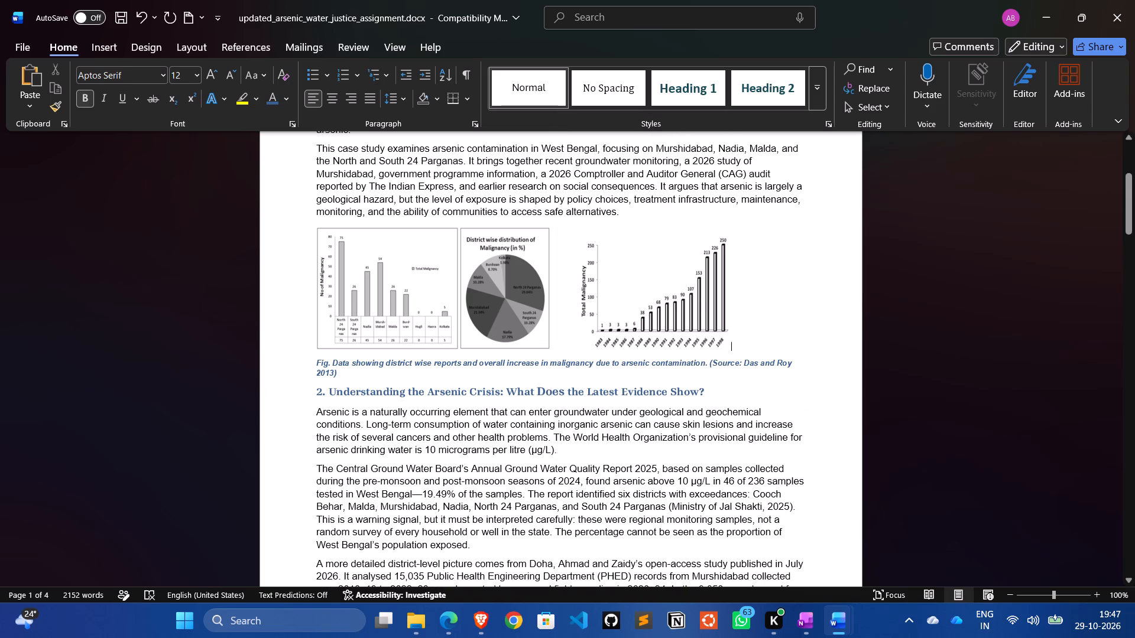
Format the "3. The Human Consequences" heading in Aptos Serif at size 12.
{"action": "scroll", "coordinate": [904, 319], "scroll_direction": "down", "scroll_amount": 3}
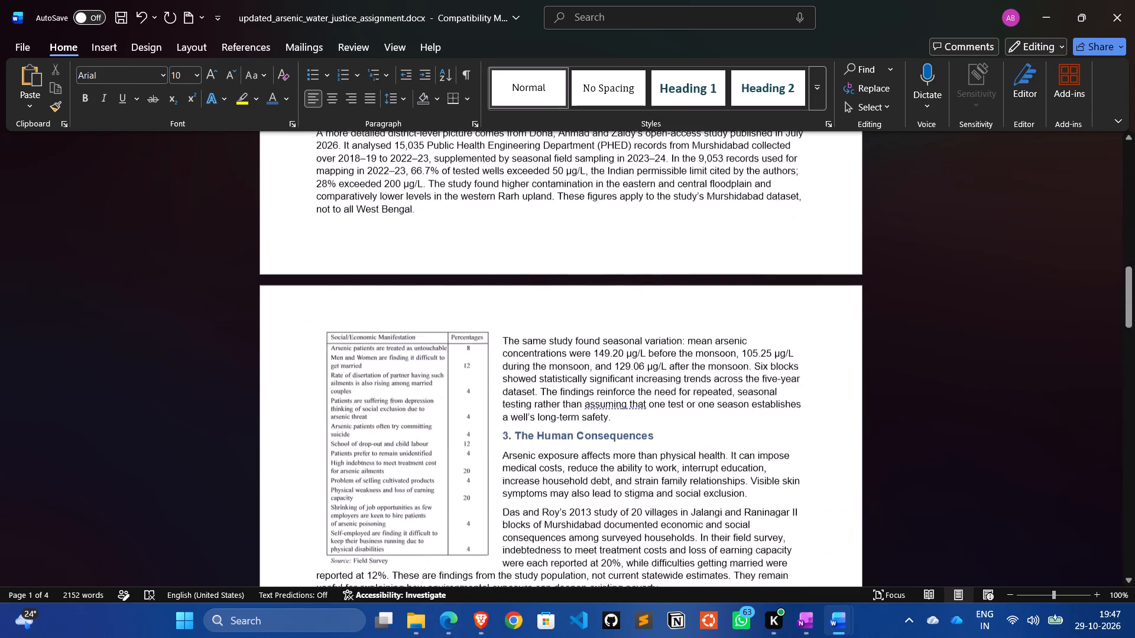
{"action": "scroll", "coordinate": [904, 319], "scroll_direction": "up", "scroll_amount": 1}
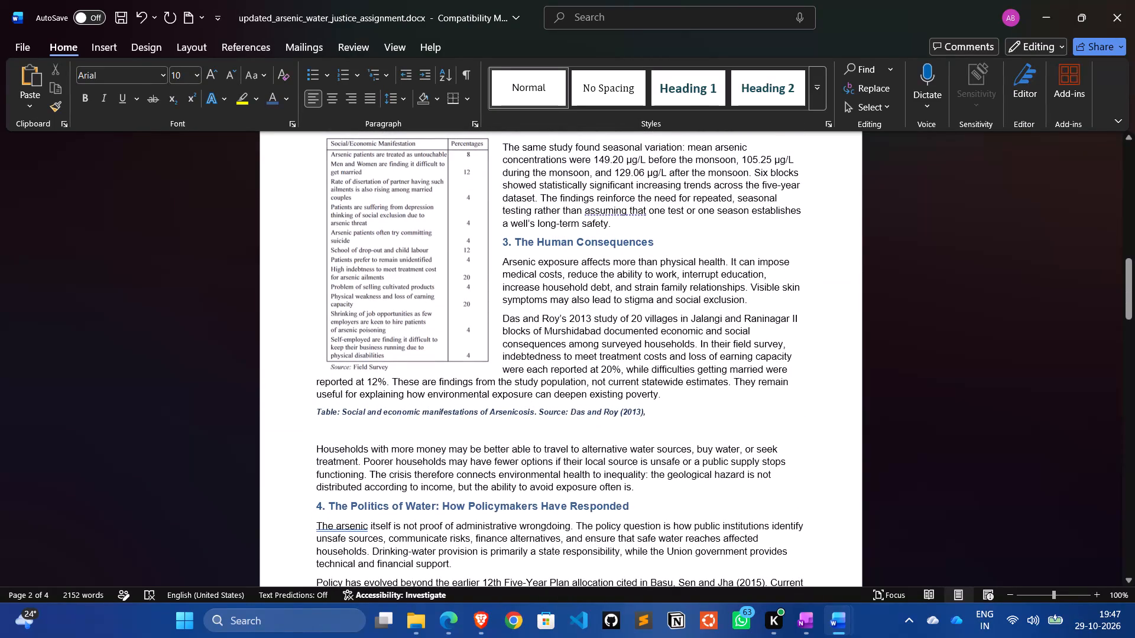
{"action": "left_click_drag", "start_coordinate": [659, 243], "coordinate": [500, 238]}
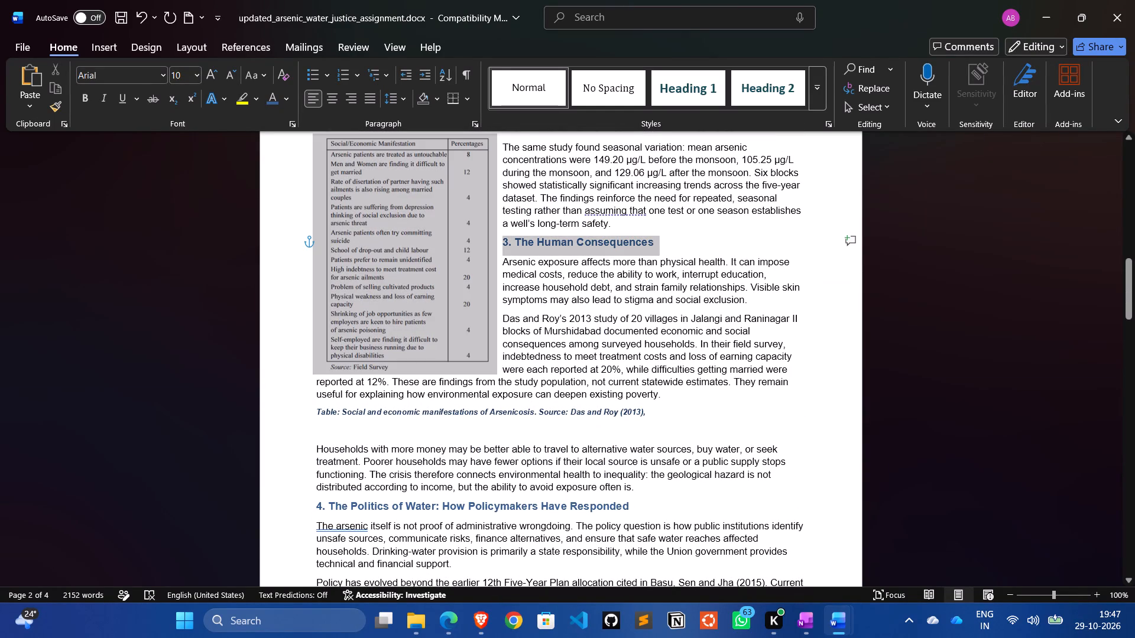
{"action": "left_click", "coordinate": [167, 73]}
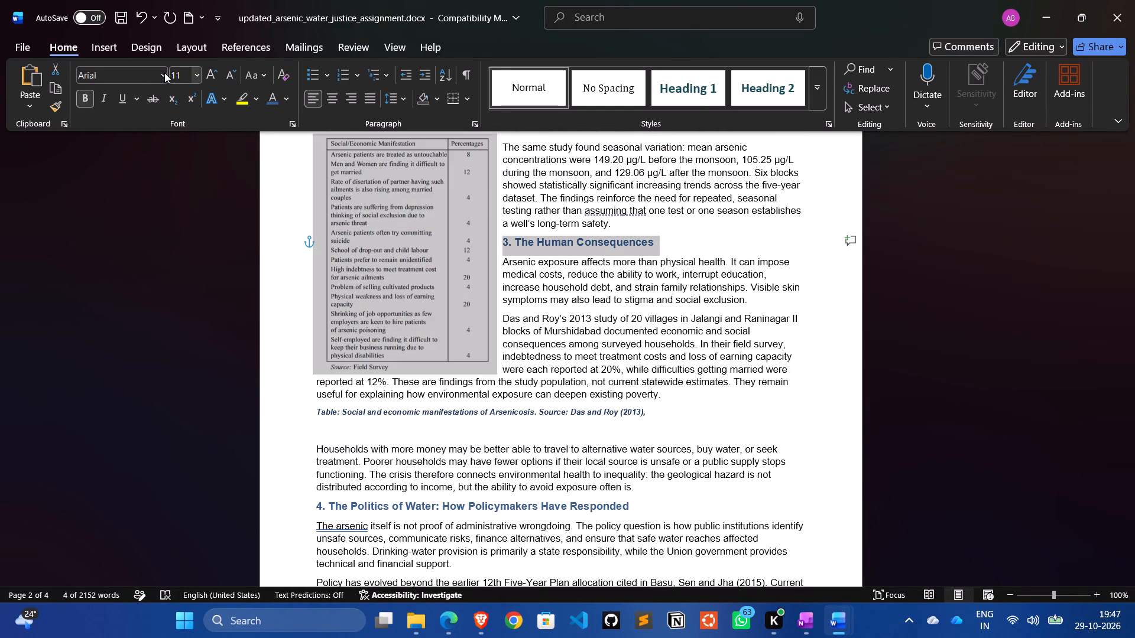
{"action": "left_click", "coordinate": [164, 73]}
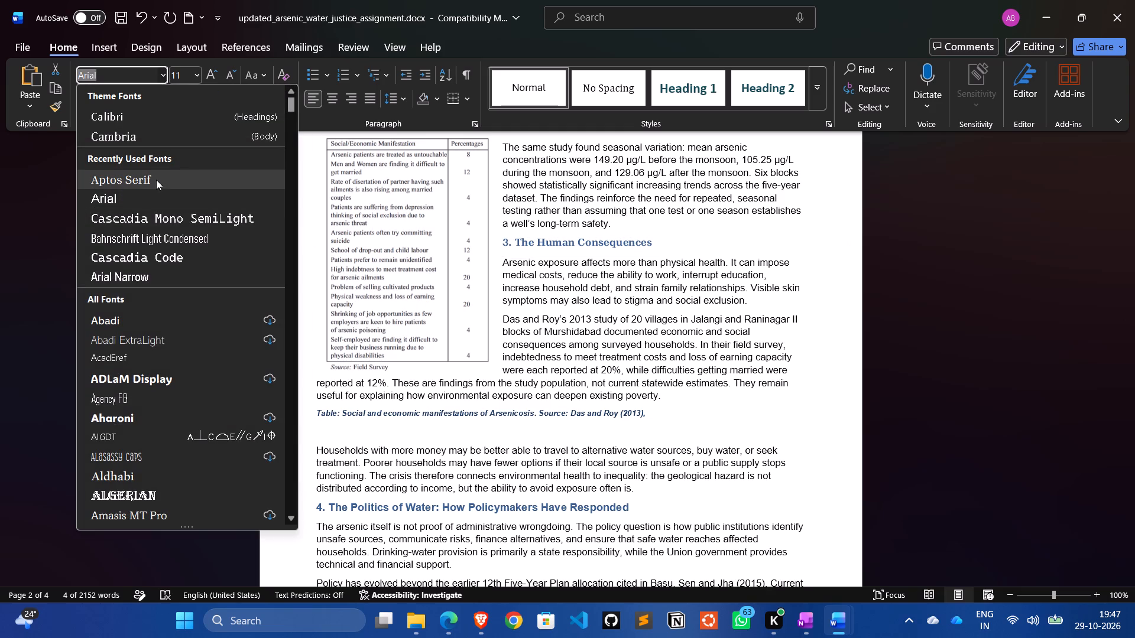
{"action": "left_click", "coordinate": [156, 180]}
{"action": "left_click", "coordinate": [199, 76]}
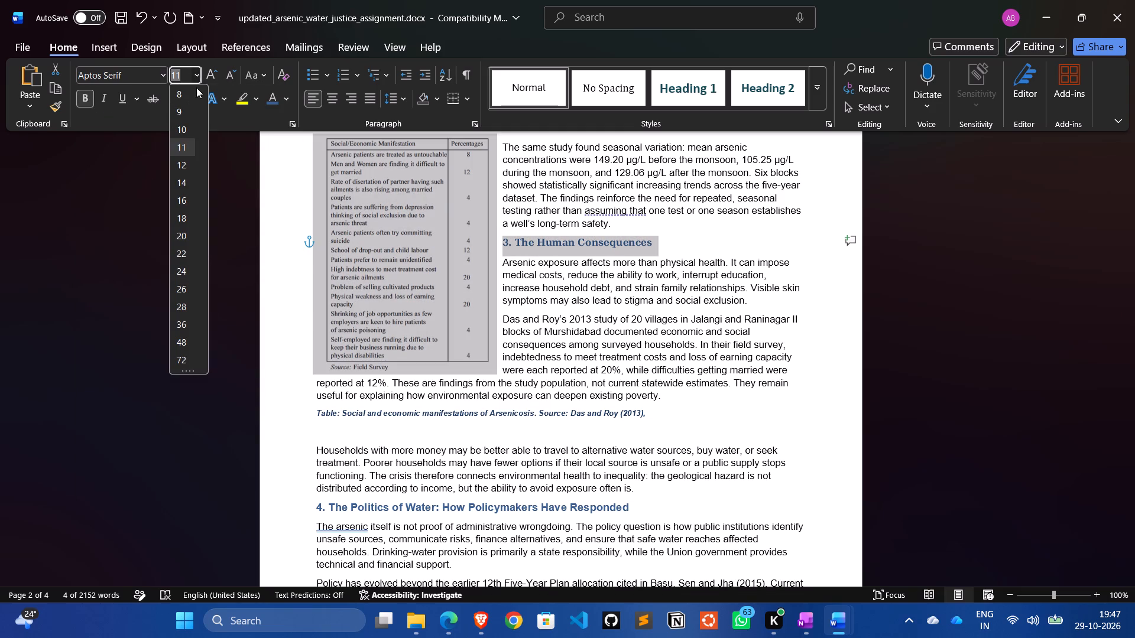
{"action": "left_click", "coordinate": [187, 161]}
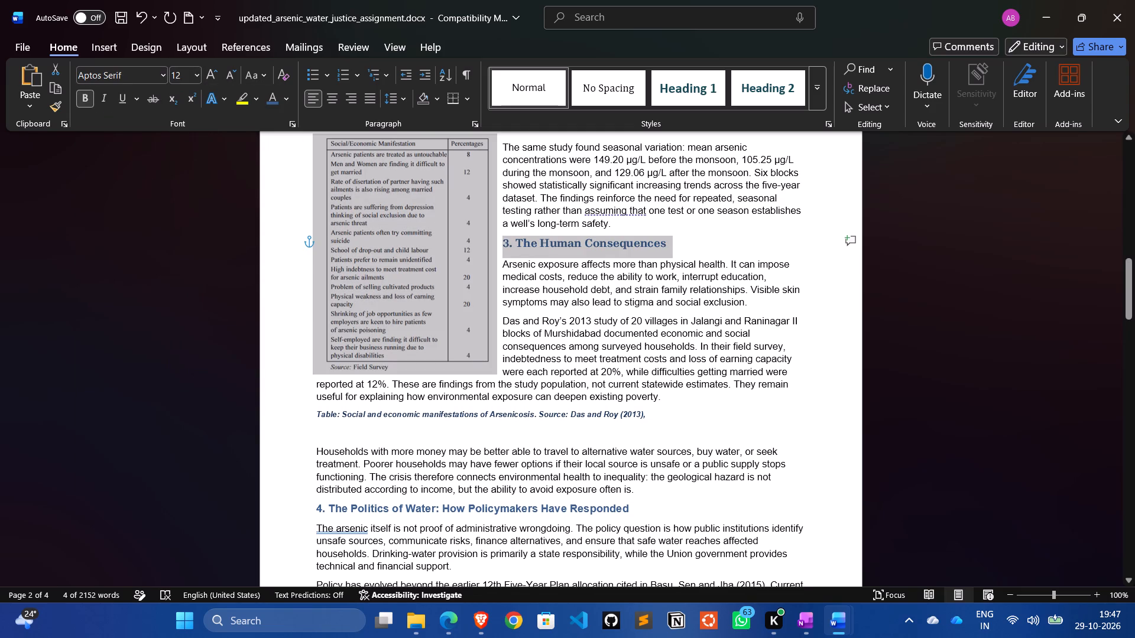
Format the "4. The Politics of Water: How Policymakers Have Responded" heading in Aptos Serif at size 12.
{"action": "left_click_drag", "start_coordinate": [635, 507], "coordinate": [304, 515]}
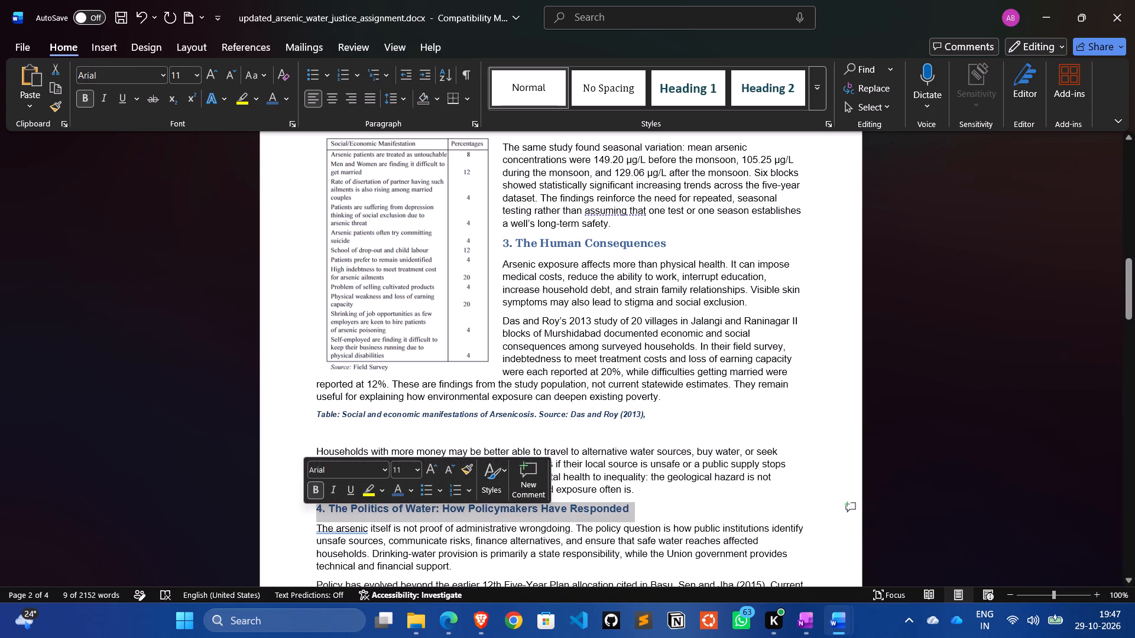
{"action": "left_click", "coordinate": [159, 77]}
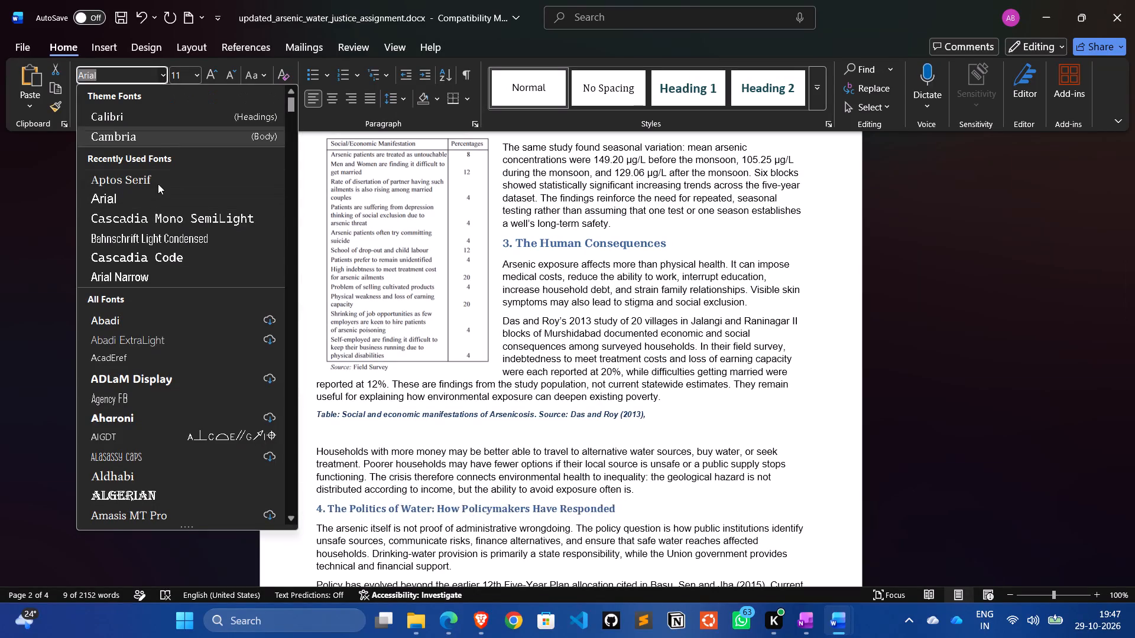
{"action": "left_click", "coordinate": [153, 180]}
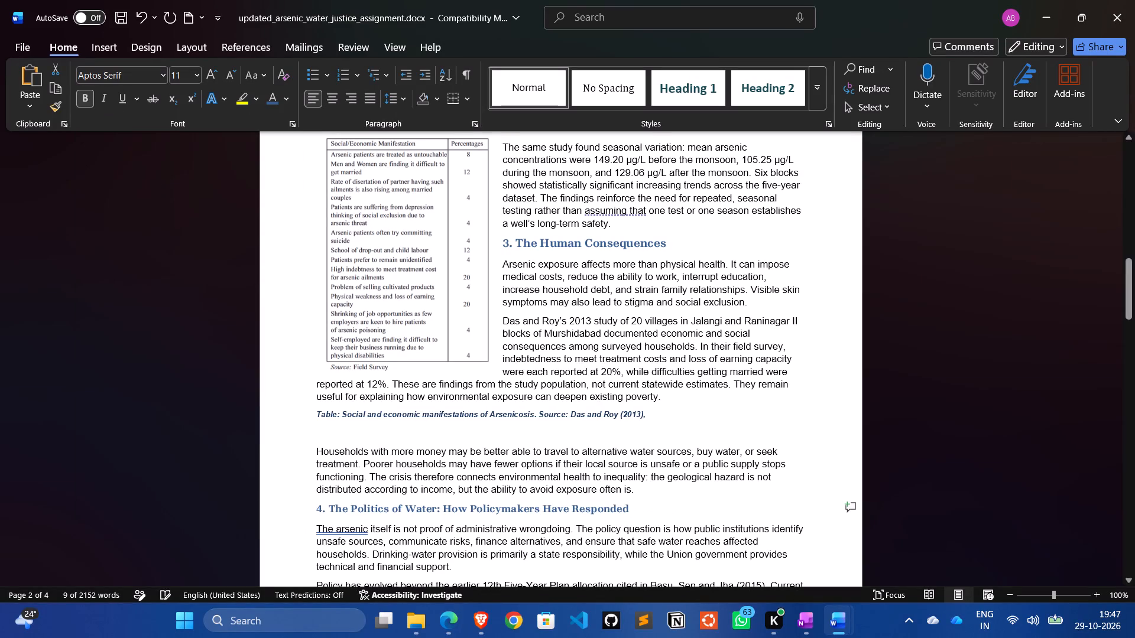
{"action": "left_click", "coordinate": [197, 72]}
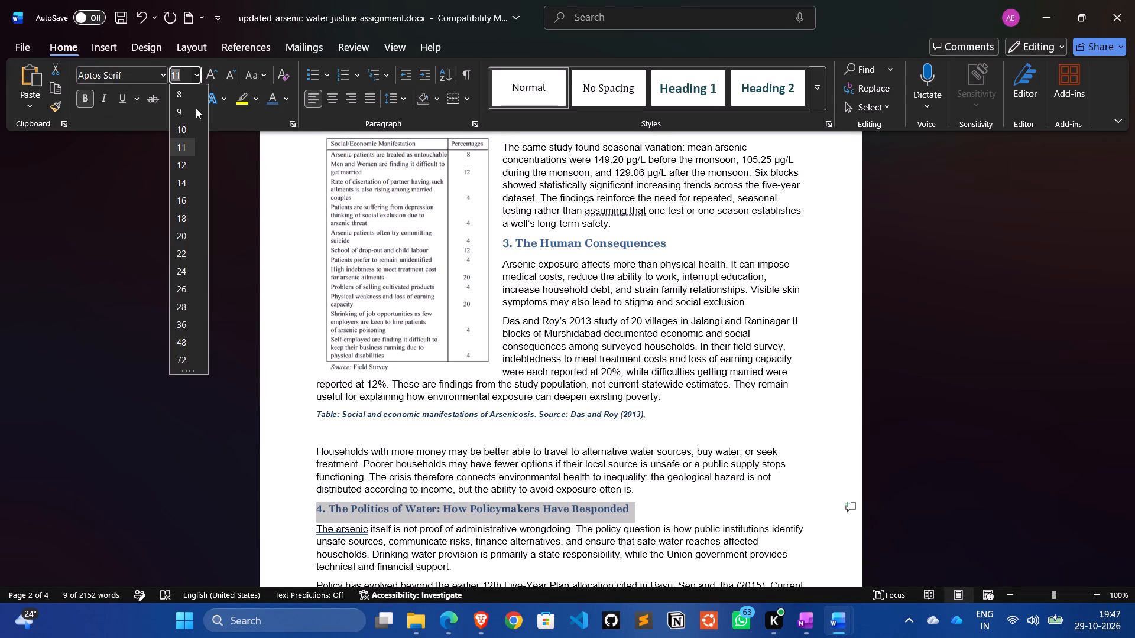
{"action": "left_click", "coordinate": [193, 162]}
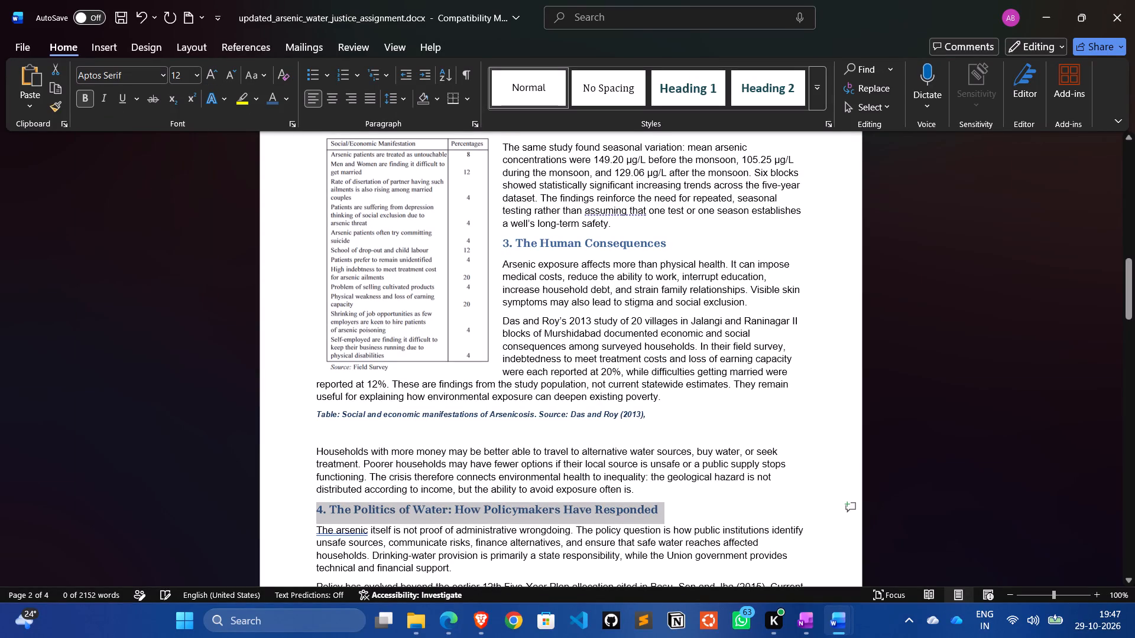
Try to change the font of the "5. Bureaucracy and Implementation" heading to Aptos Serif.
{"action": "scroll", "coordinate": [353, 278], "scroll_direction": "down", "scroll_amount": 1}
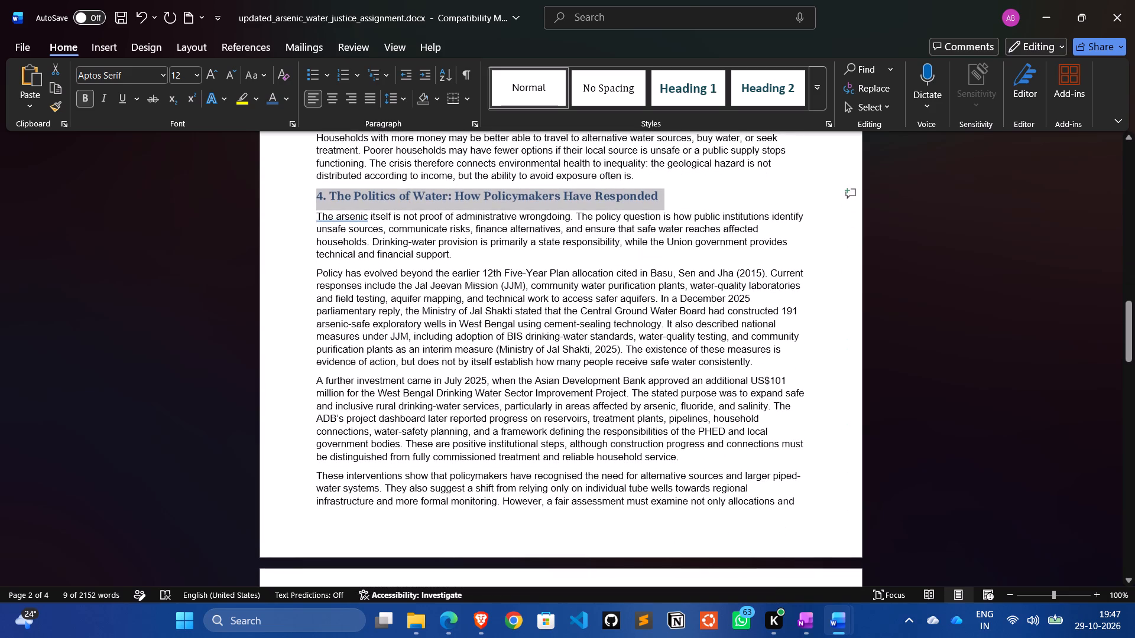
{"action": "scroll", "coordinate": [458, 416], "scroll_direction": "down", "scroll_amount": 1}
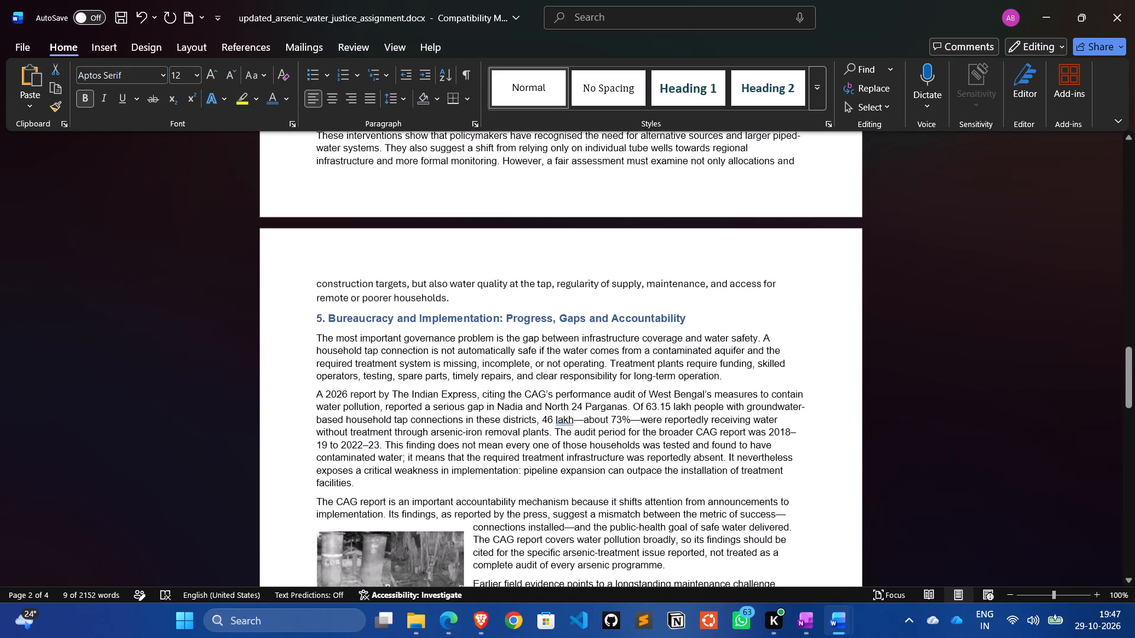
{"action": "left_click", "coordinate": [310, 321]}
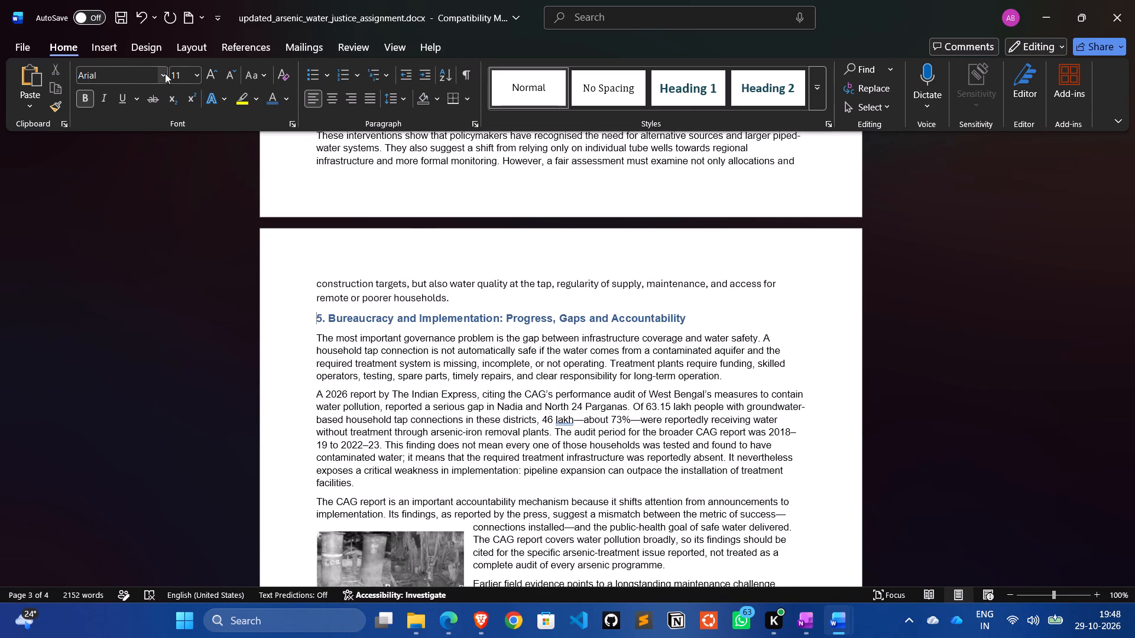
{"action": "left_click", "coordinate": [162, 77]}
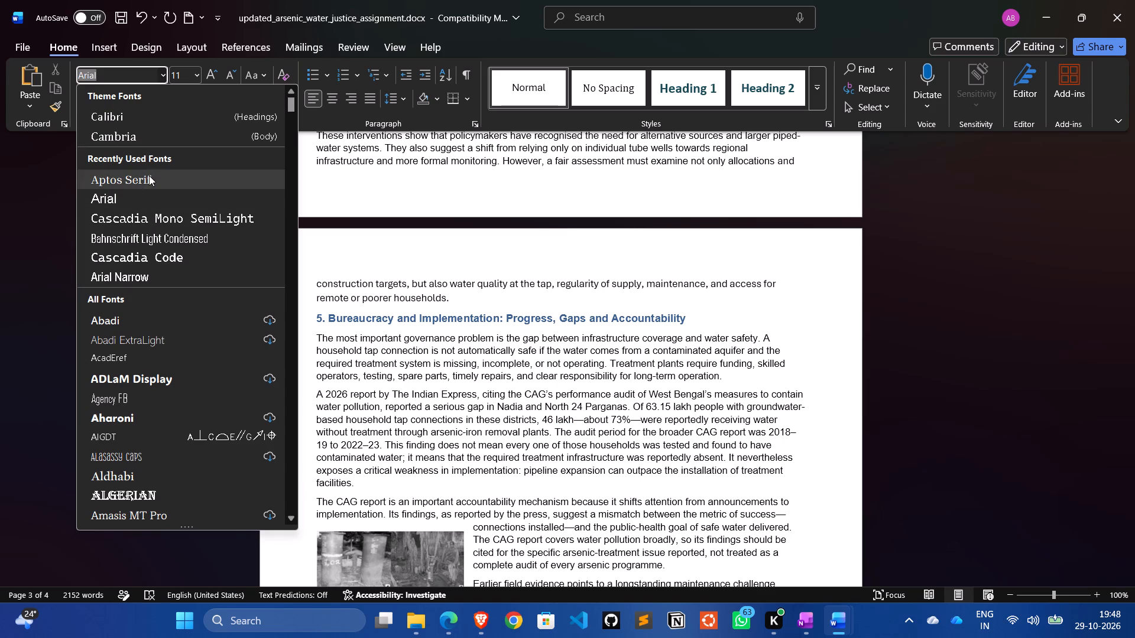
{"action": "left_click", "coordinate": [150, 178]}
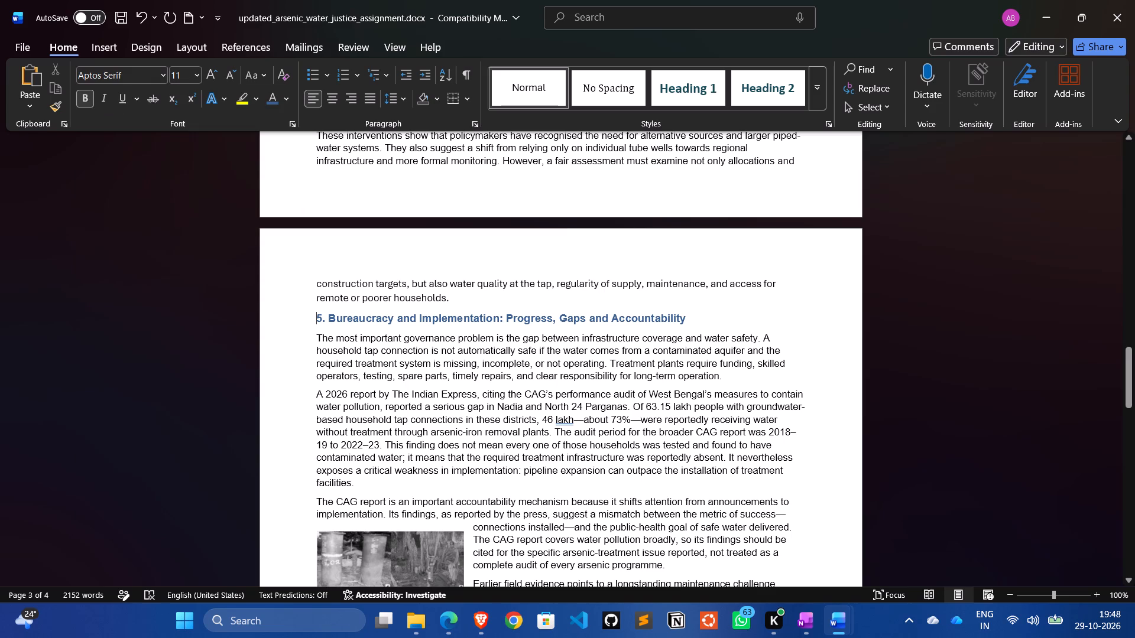
Format the "5. Bureaucracy and Implementation: Progress, Gaps and Accountability" heading in Calisto MT at size 12.
{"action": "left_click_drag", "start_coordinate": [685, 316], "coordinate": [315, 308]}
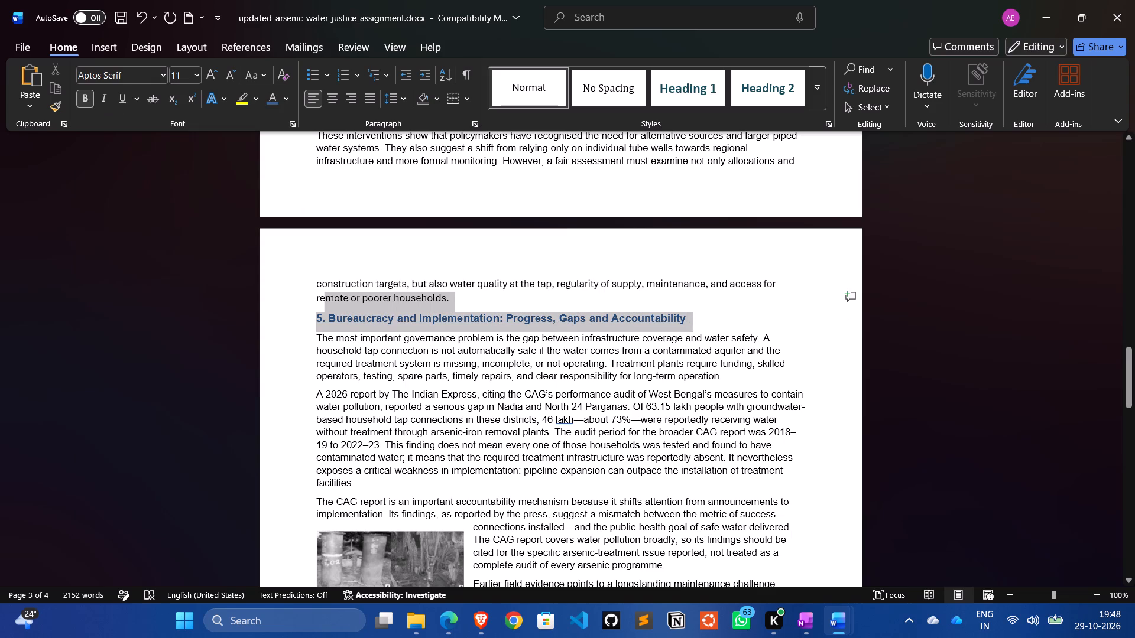
{"action": "left_click_drag", "start_coordinate": [315, 308], "coordinate": [298, 318]}
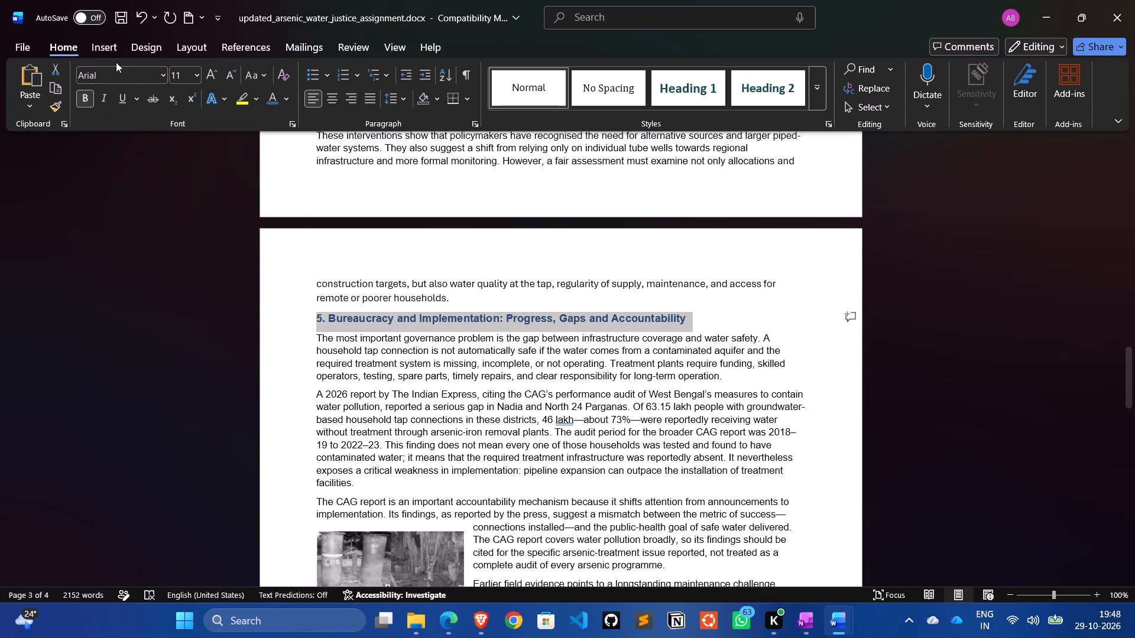
{"action": "left_click", "coordinate": [160, 74]}
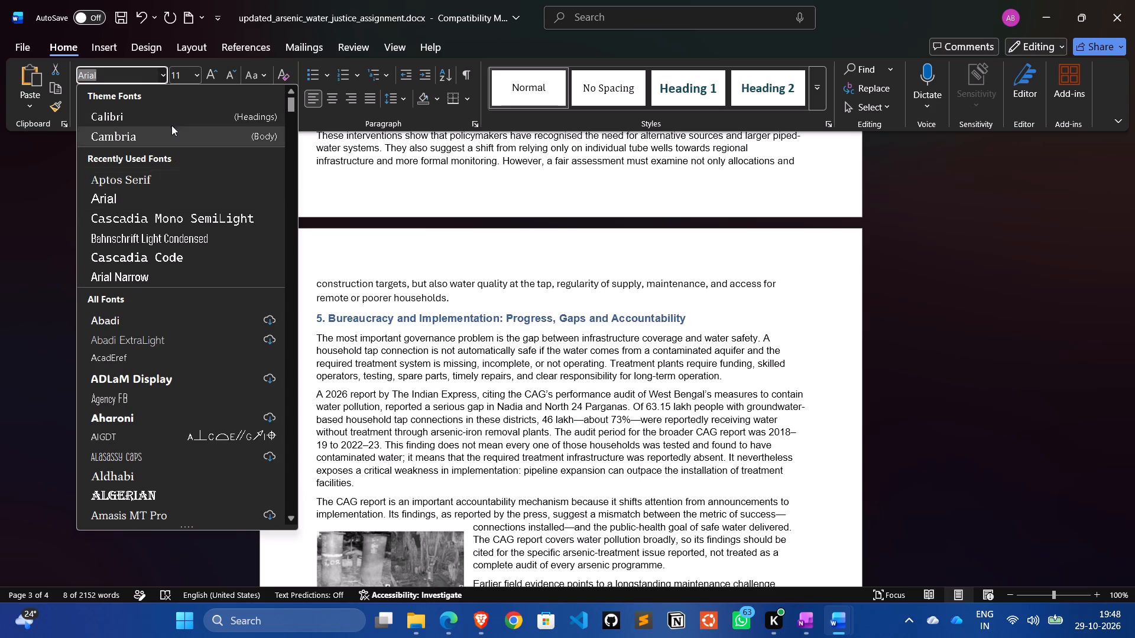
{"action": "scroll", "coordinate": [164, 278], "scroll_direction": "down", "scroll_amount": 3}
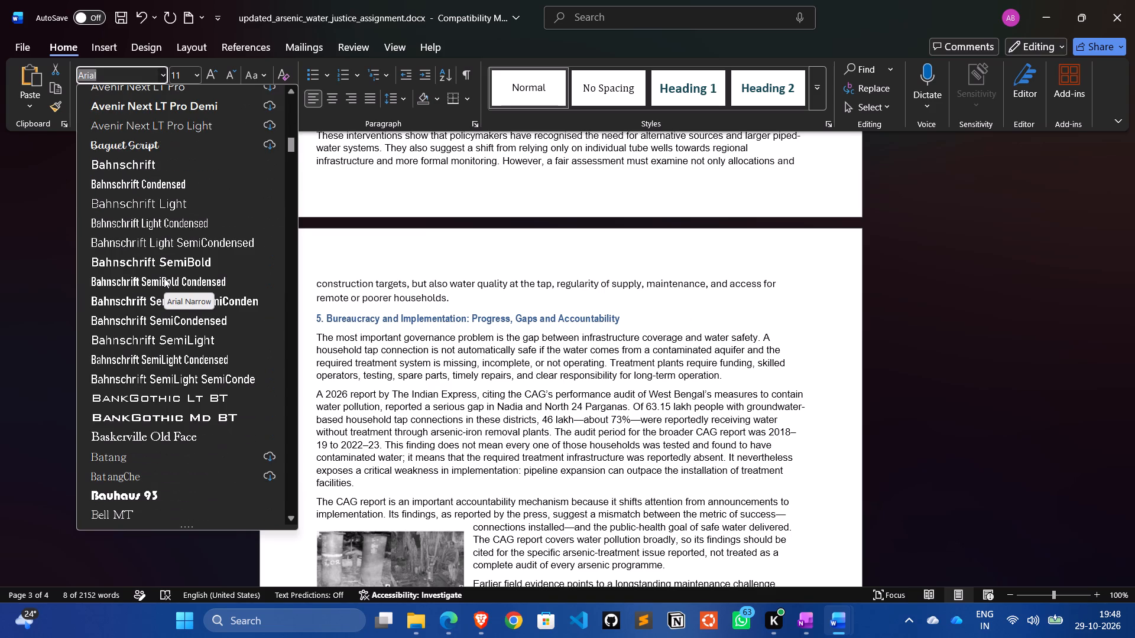
{"action": "scroll", "coordinate": [164, 278], "scroll_direction": "down", "scroll_amount": 2}
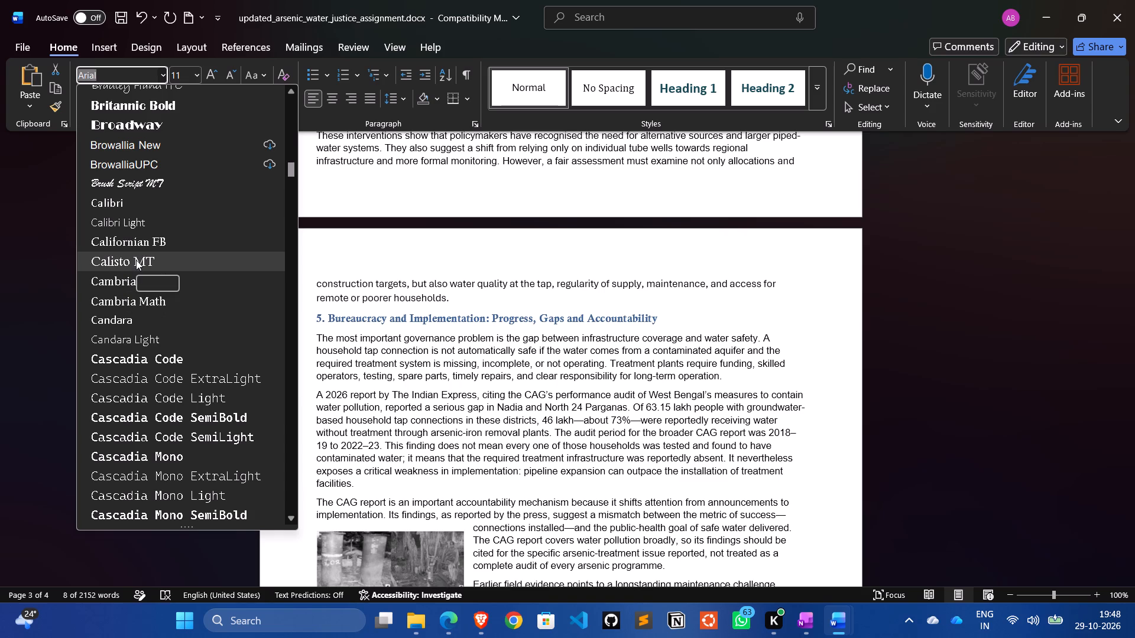
{"action": "left_click", "coordinate": [136, 260]}
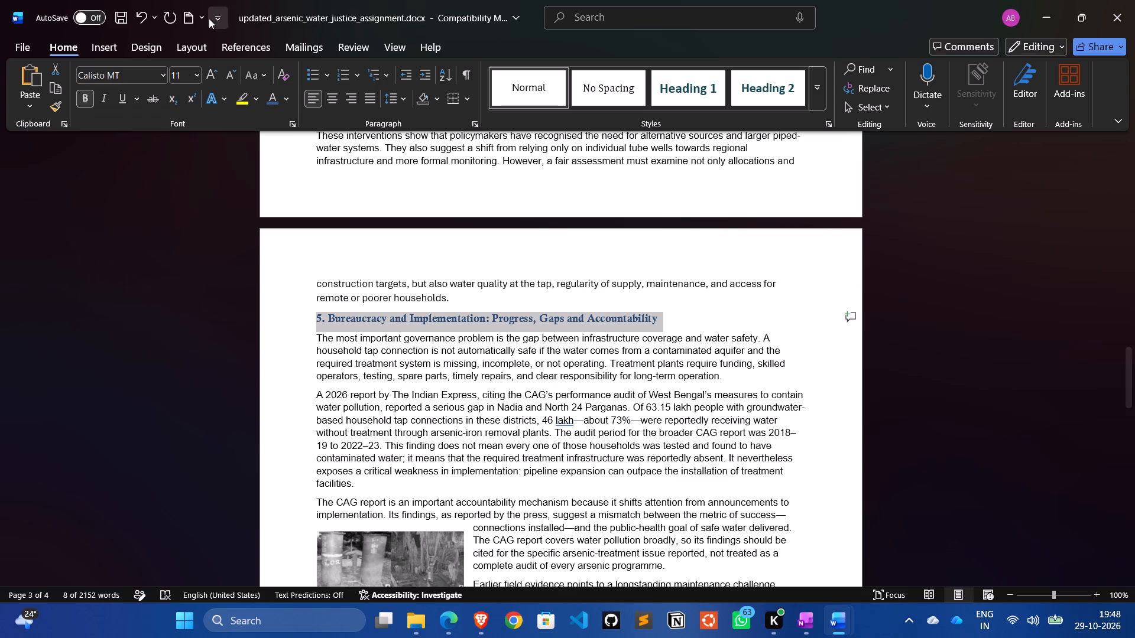
{"action": "left_click", "coordinate": [197, 75]}
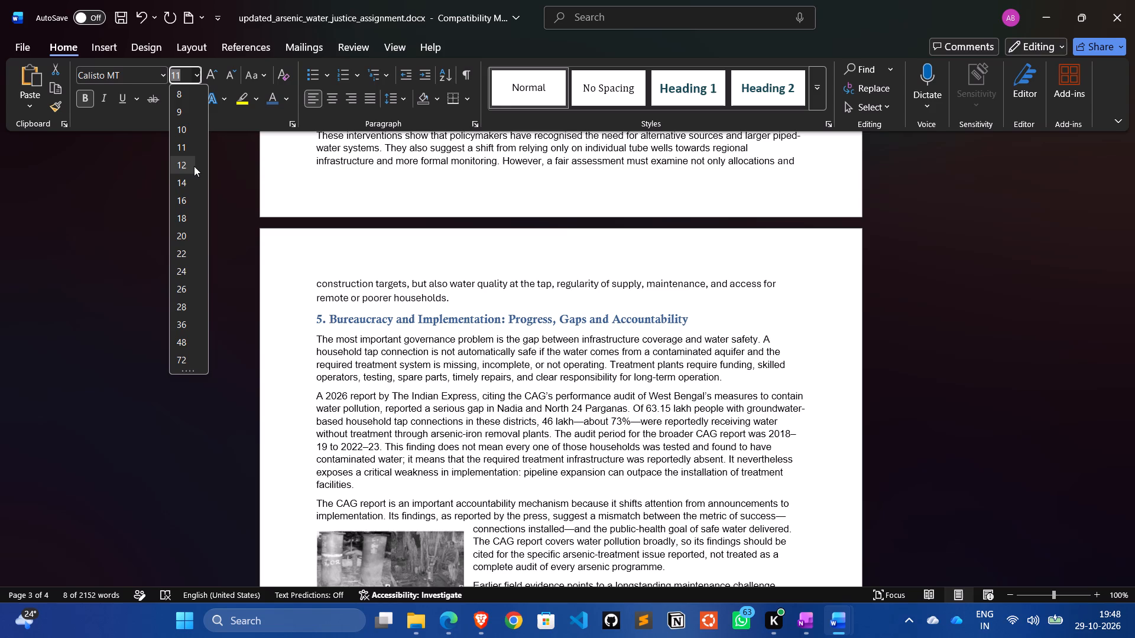
{"action": "left_click", "coordinate": [194, 166]}
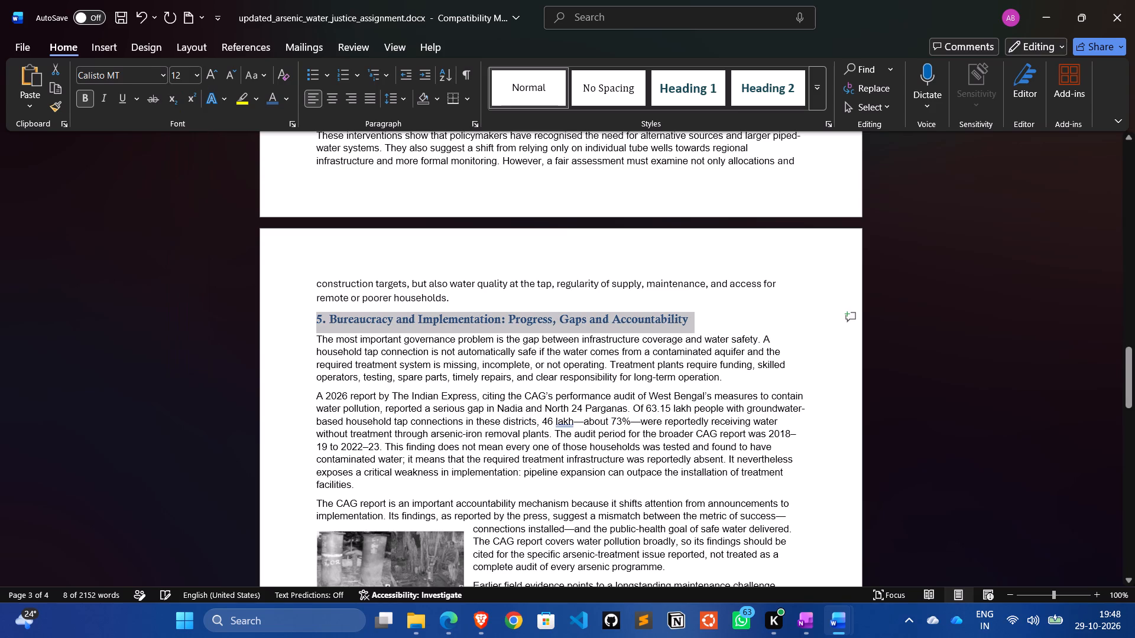
Format the "References" heading on the last page in Calisto MT at size 12.
{"action": "scroll", "coordinate": [547, 319], "scroll_direction": "up", "scroll_amount": 3}
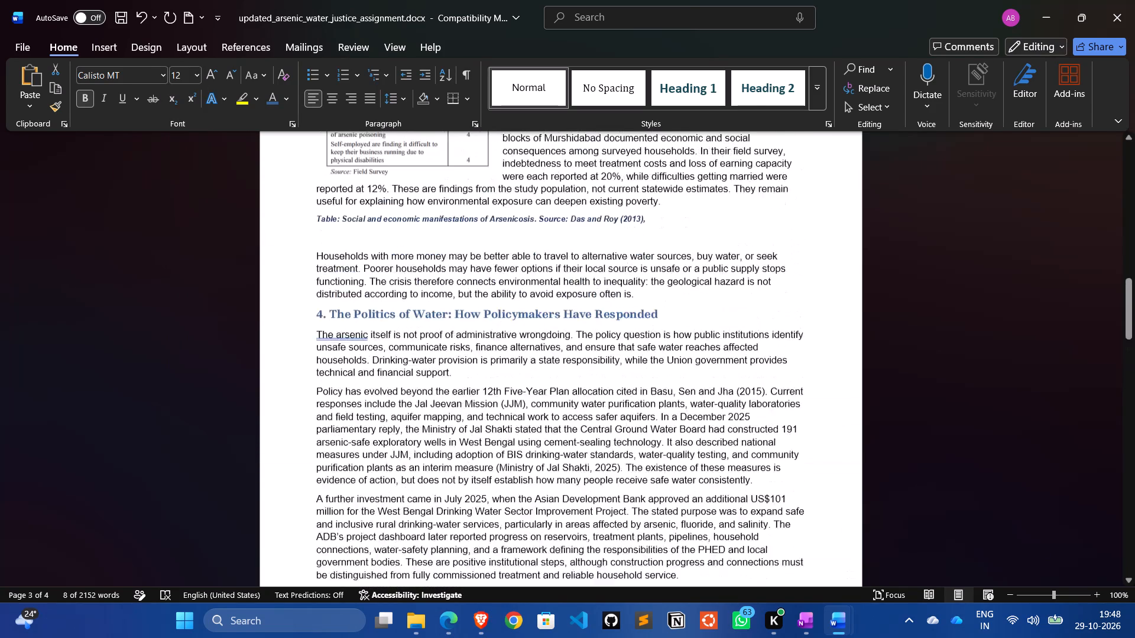
{"action": "scroll", "coordinate": [547, 319], "scroll_direction": "up", "scroll_amount": 1}
{"action": "scroll", "coordinate": [547, 319], "scroll_direction": "down", "scroll_amount": 5}
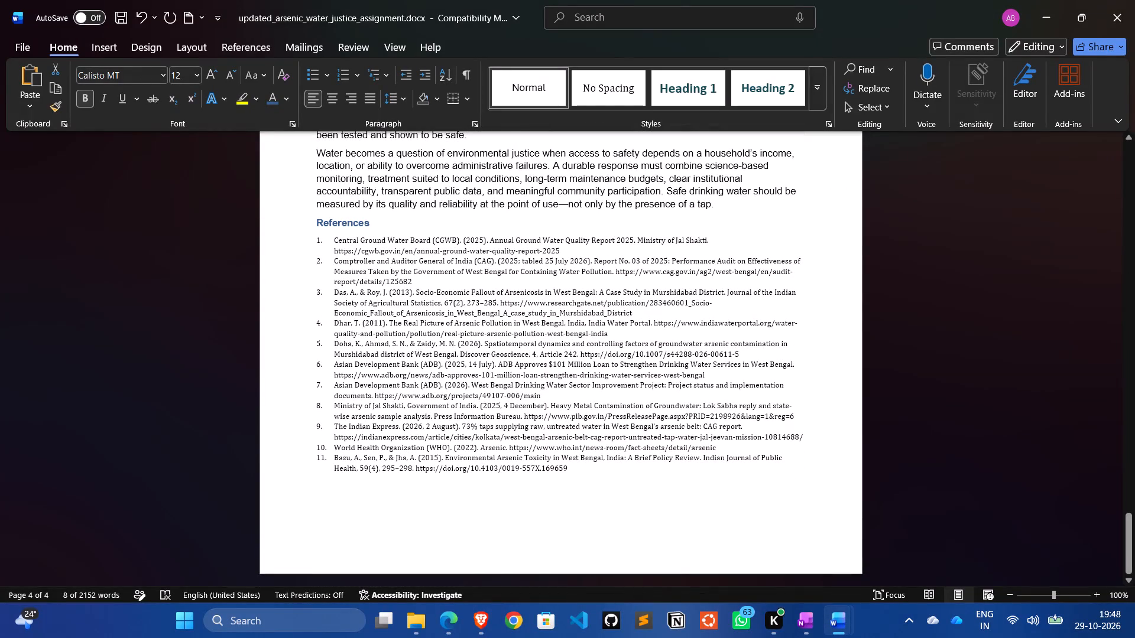
{"action": "left_click_drag", "start_coordinate": [378, 224], "coordinate": [310, 226]}
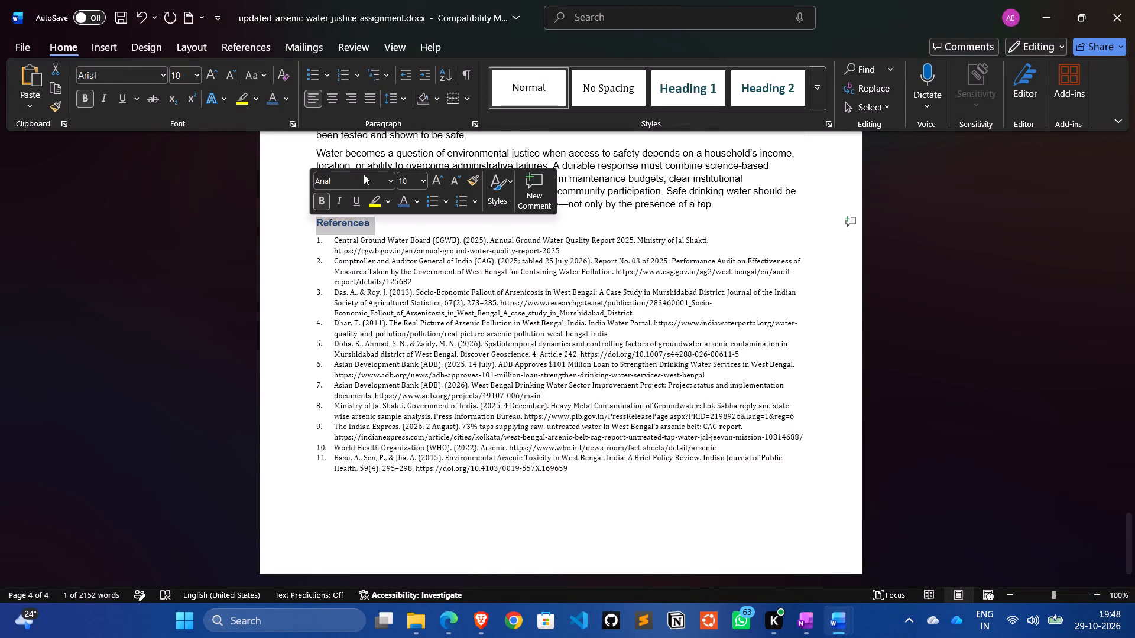
{"action": "left_click", "coordinate": [393, 180]}
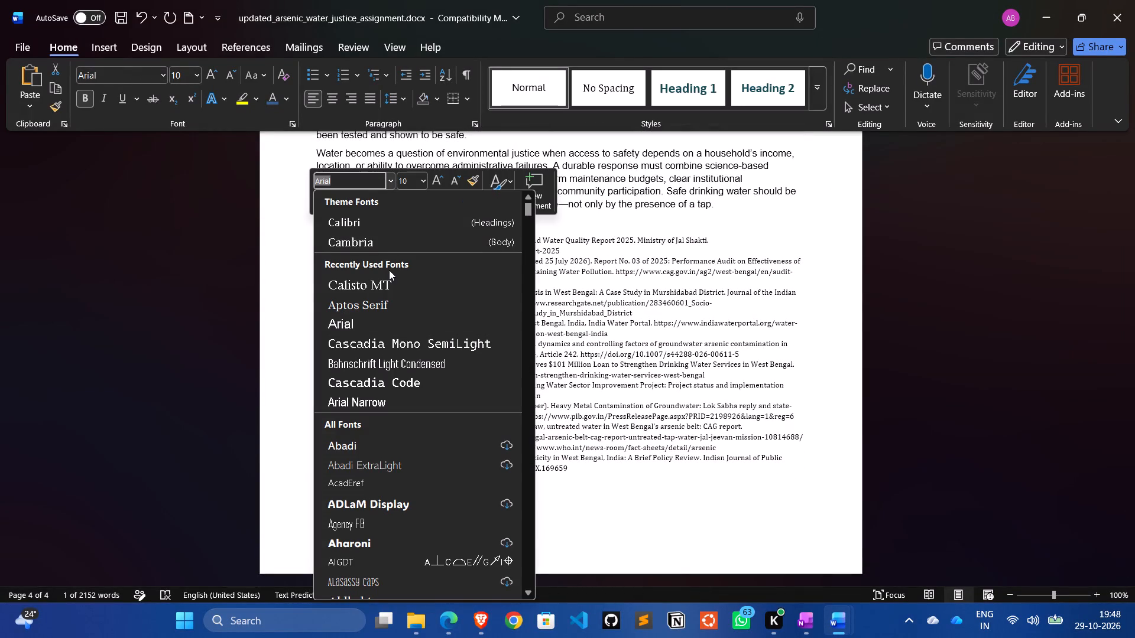
{"action": "left_click", "coordinate": [385, 289]}
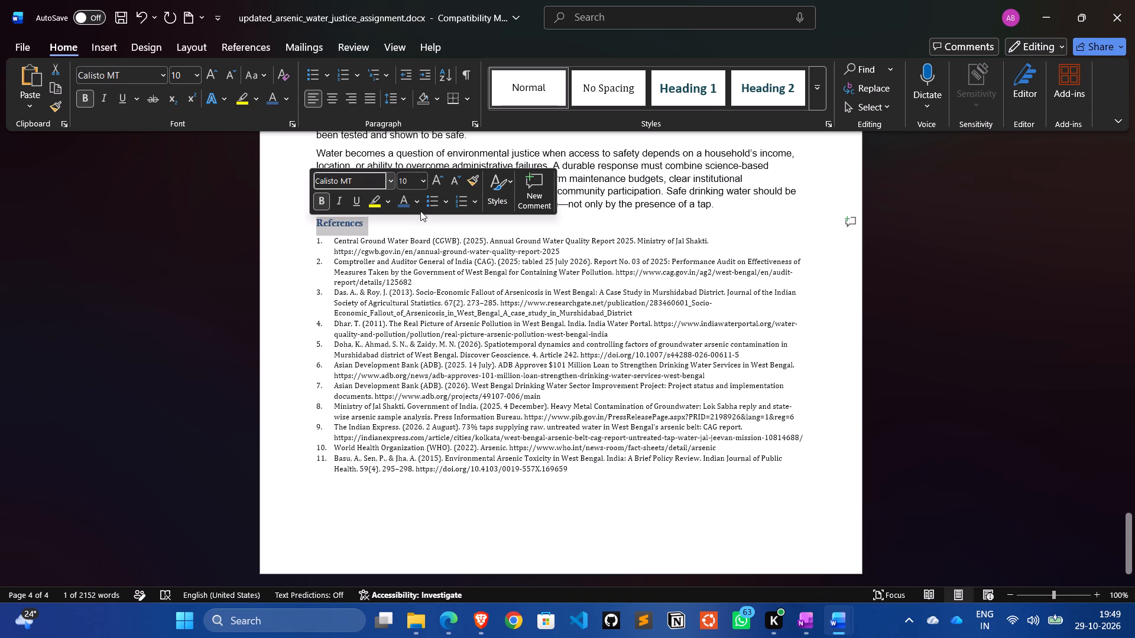
{"action": "left_click", "coordinate": [423, 182]}
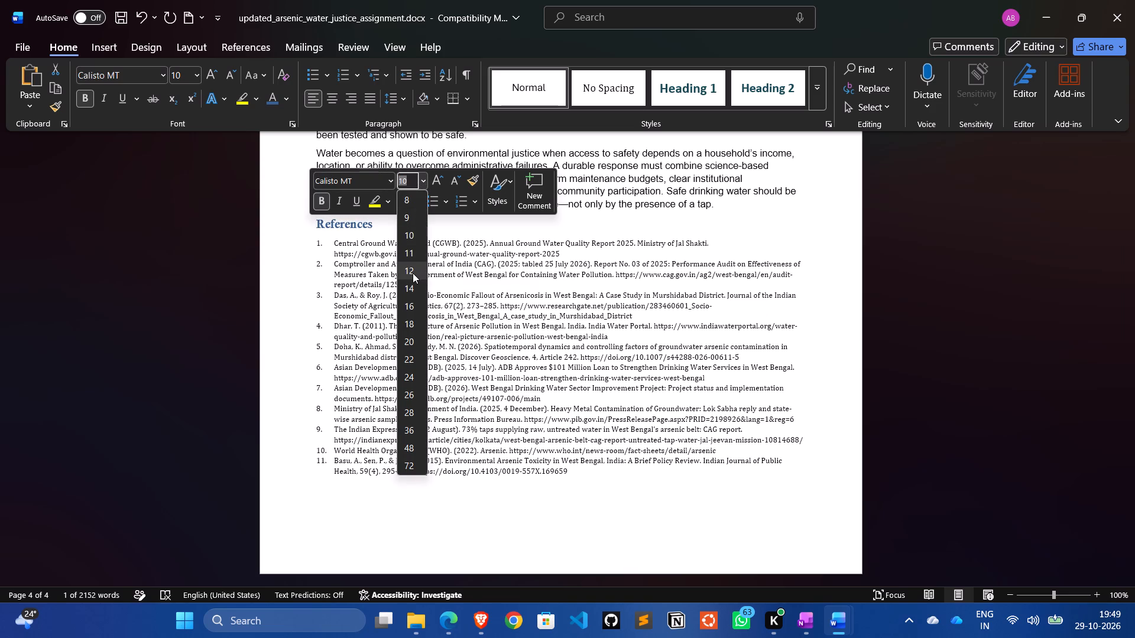
{"action": "left_click", "coordinate": [413, 273]}
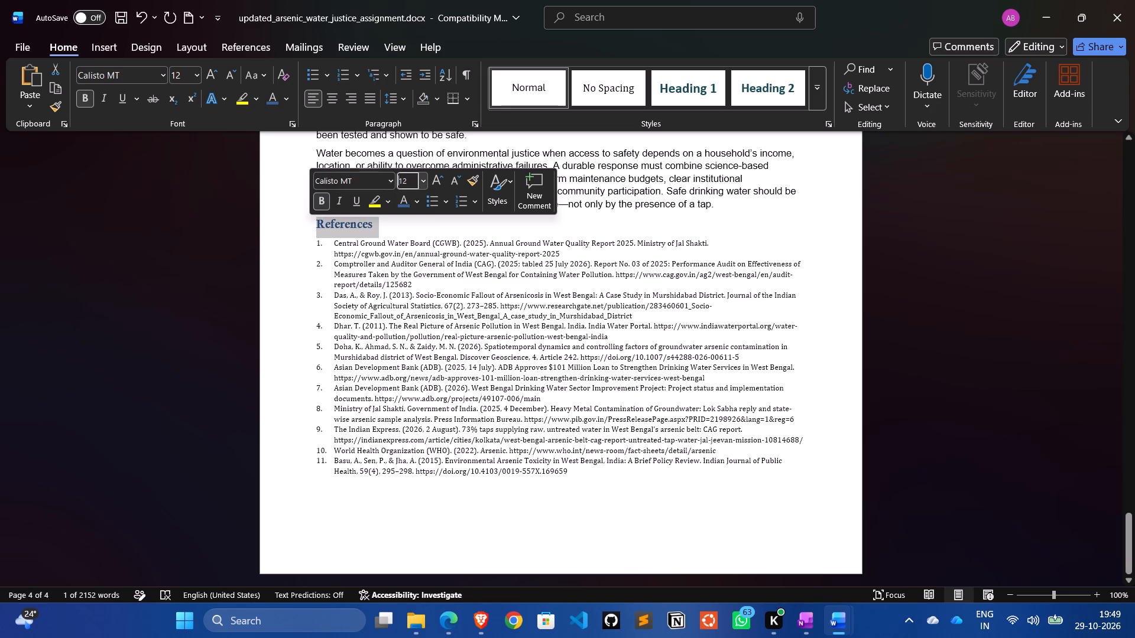
Change the font of the three body paragraphs under "7. Conclusion" to Aptos Serif.
{"action": "left_click_drag", "start_coordinate": [578, 473], "coordinate": [598, 472]}
{"action": "scroll", "coordinate": [598, 472], "scroll_direction": "up", "scroll_amount": 2}
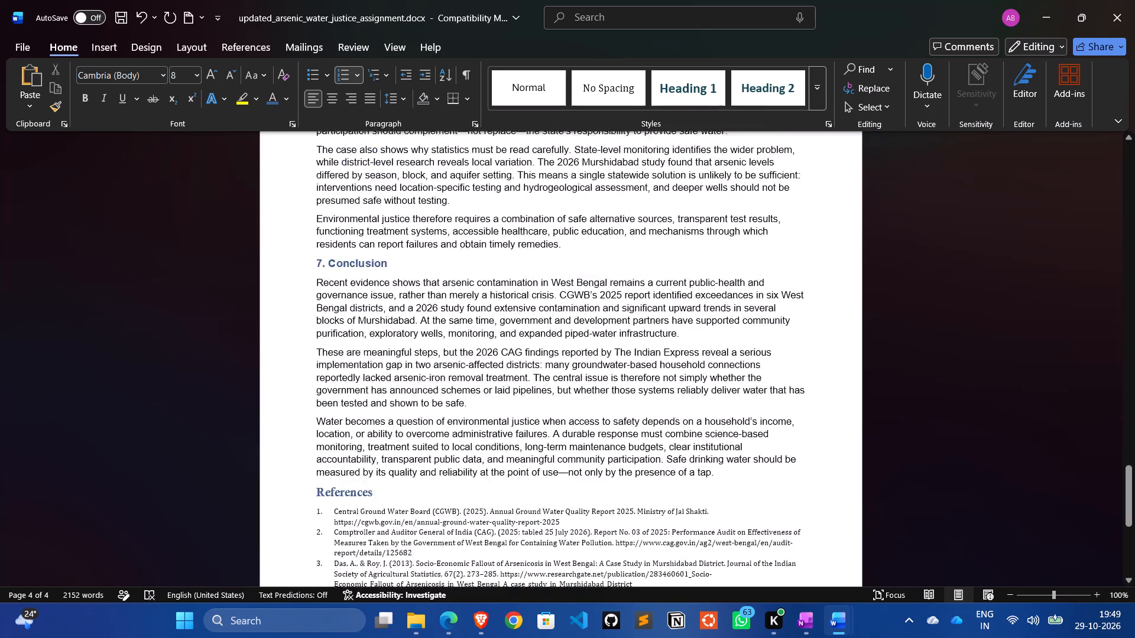
{"action": "scroll", "coordinate": [598, 472], "scroll_direction": "down", "scroll_amount": 1}
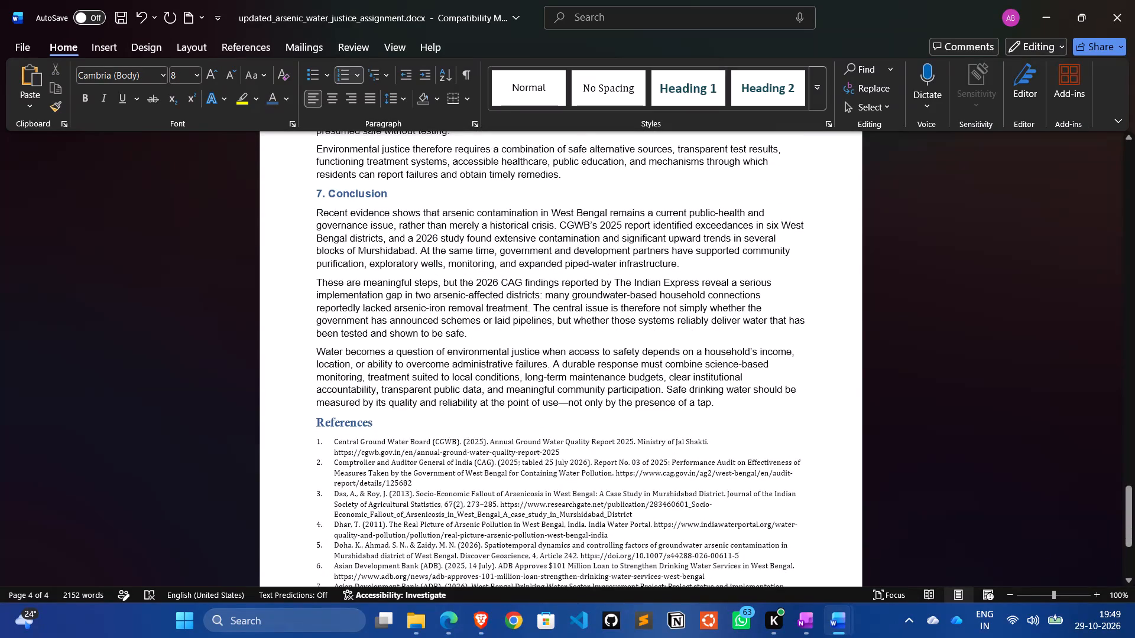
{"action": "left_click_drag", "start_coordinate": [725, 406], "coordinate": [330, 240]}
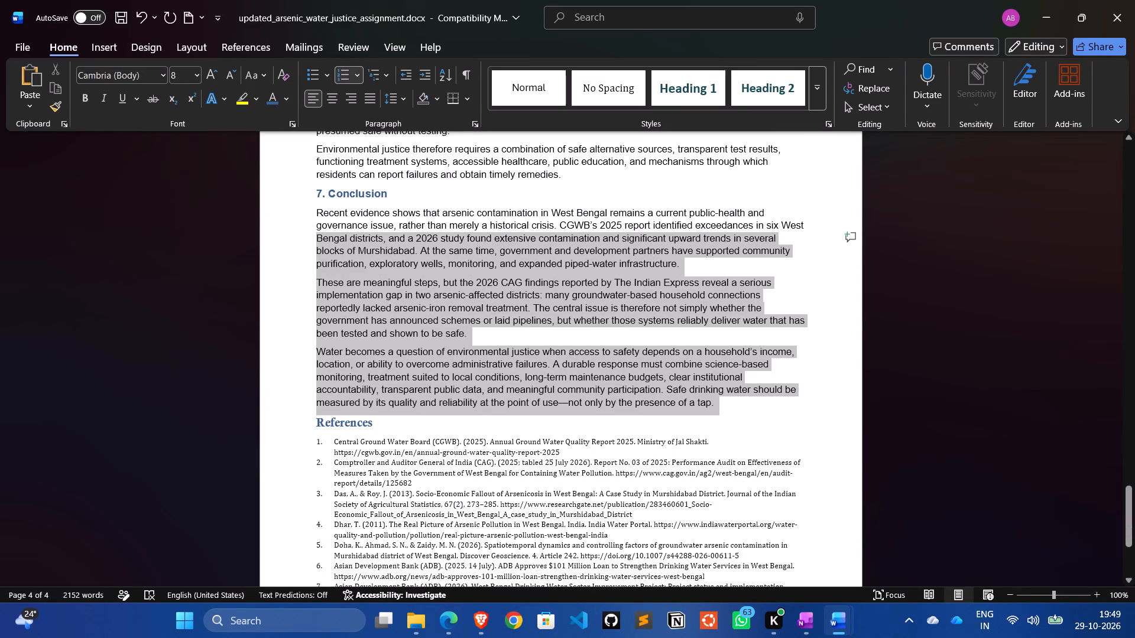
{"action": "left_click_drag", "start_coordinate": [330, 240], "coordinate": [285, 214]}
{"action": "left_click", "coordinate": [160, 74]}
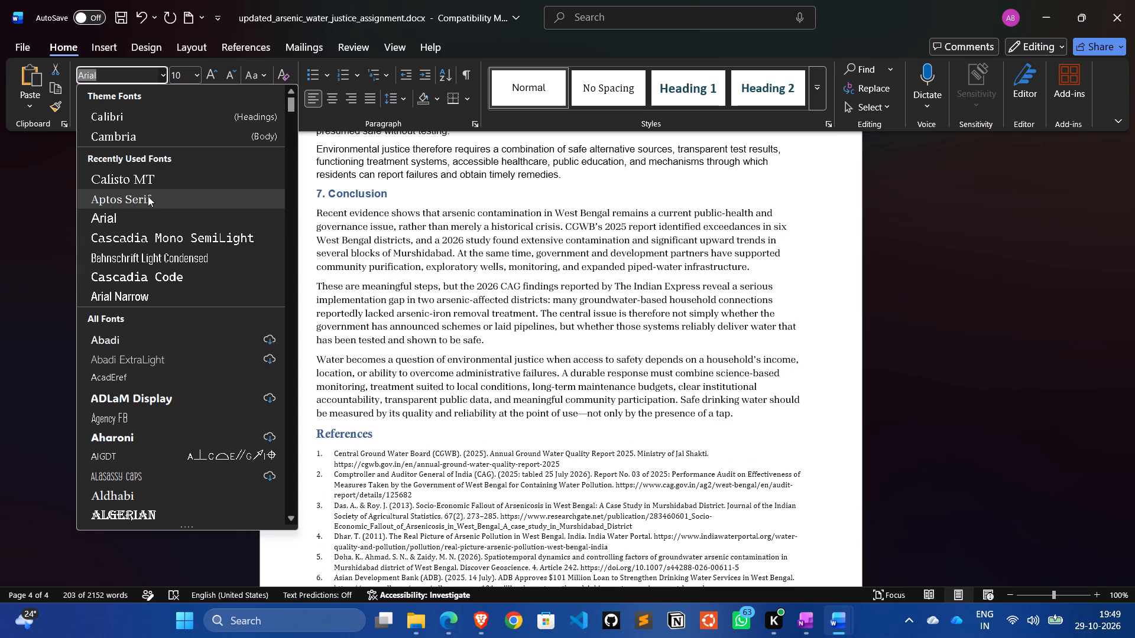
{"action": "left_click", "coordinate": [148, 196]}
{"action": "left_click", "coordinate": [196, 76]}
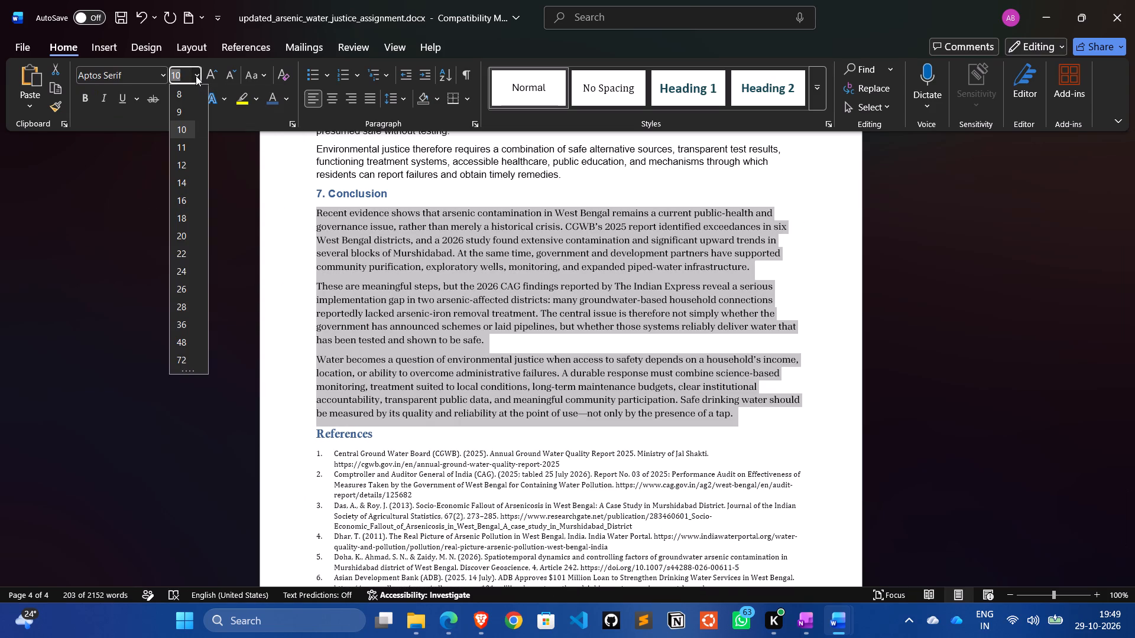
{"action": "left_click", "coordinate": [125, 224]}
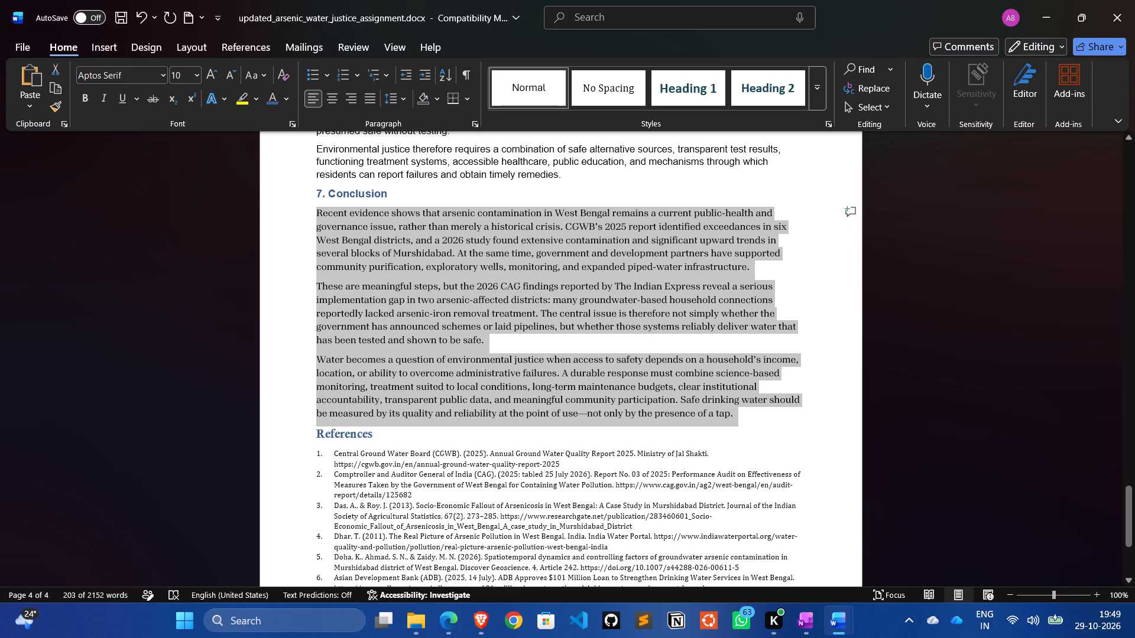
Format the "7. Conclusion" heading in Calisto MT at size 12.
{"action": "left_click_drag", "start_coordinate": [400, 201], "coordinate": [320, 191]}
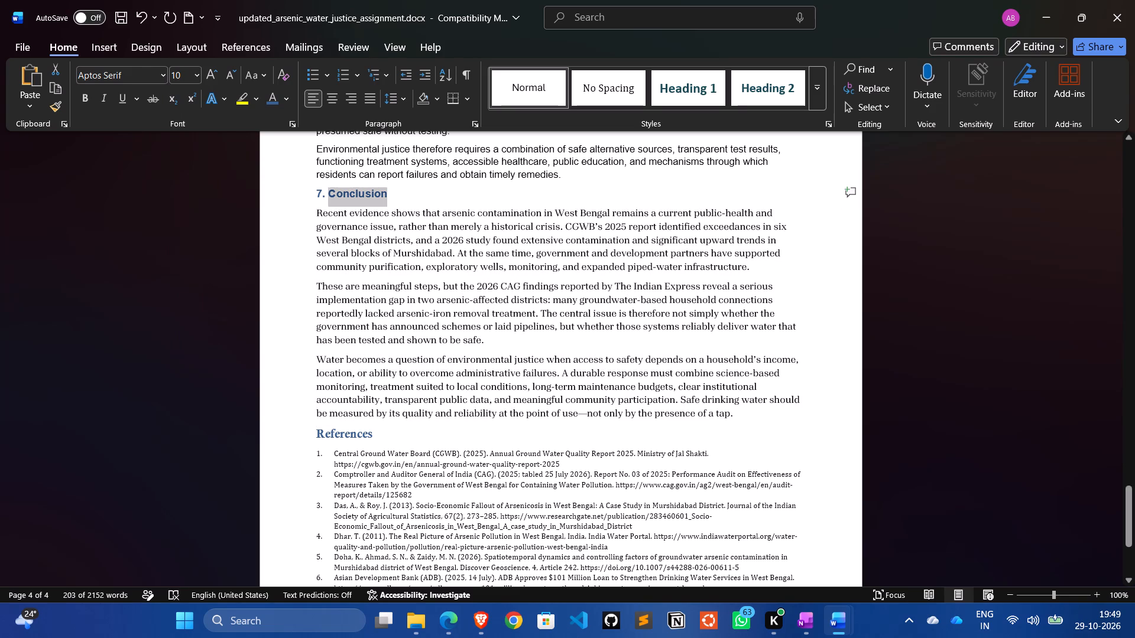
{"action": "left_click_drag", "start_coordinate": [320, 191], "coordinate": [314, 191]}
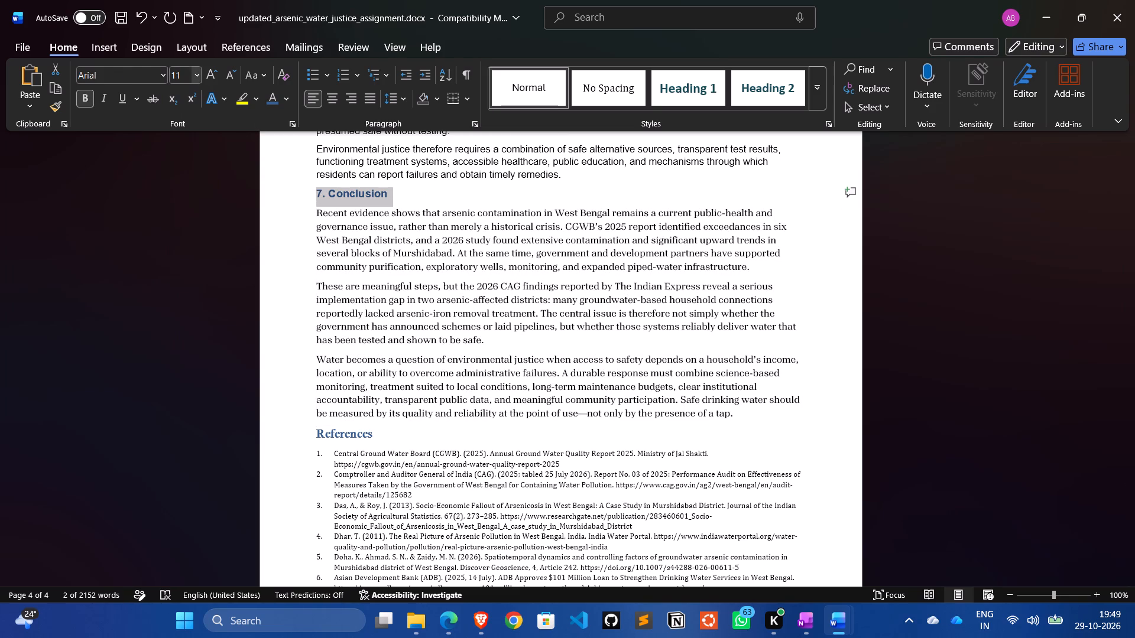
{"action": "left_click", "coordinate": [163, 77]}
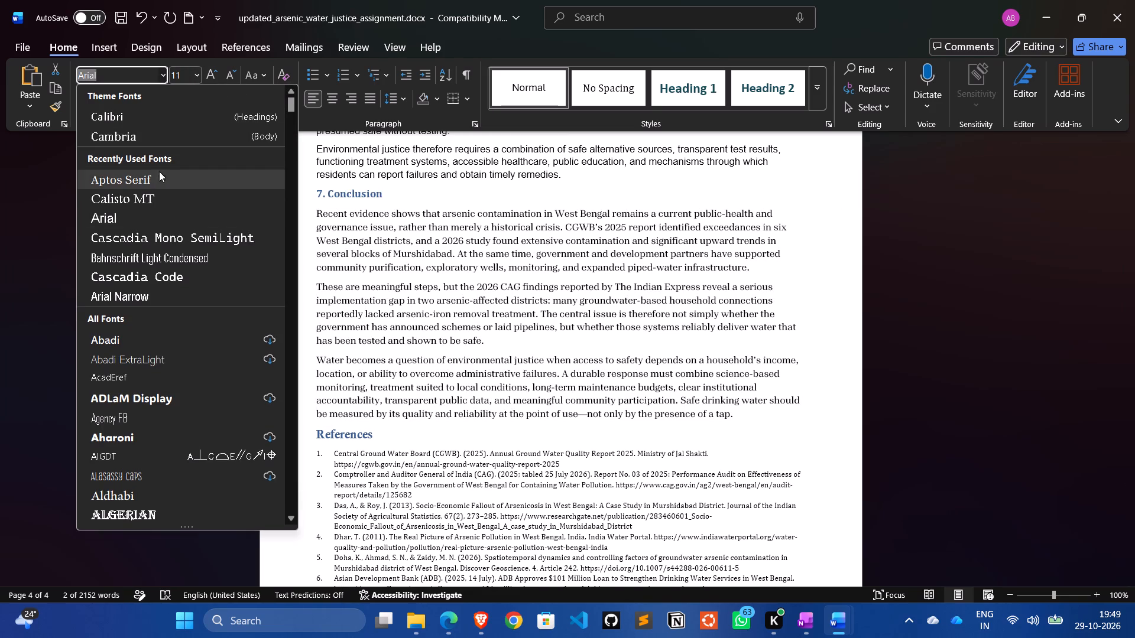
{"action": "left_click", "coordinate": [153, 194]}
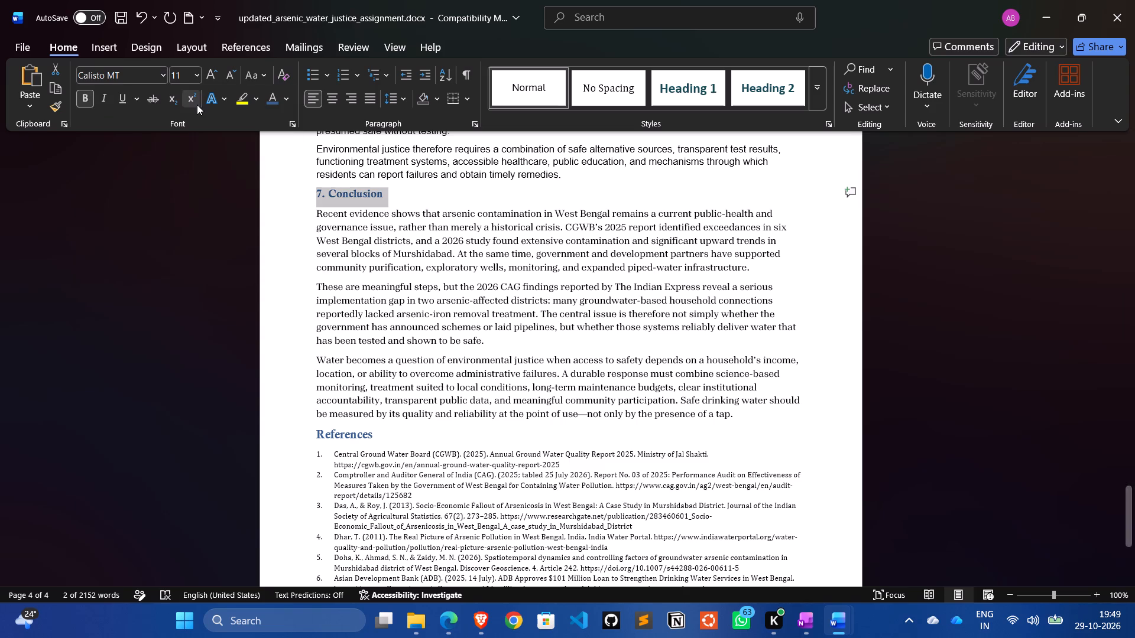
{"action": "left_click", "coordinate": [191, 74]}
{"action": "left_click", "coordinate": [196, 73]}
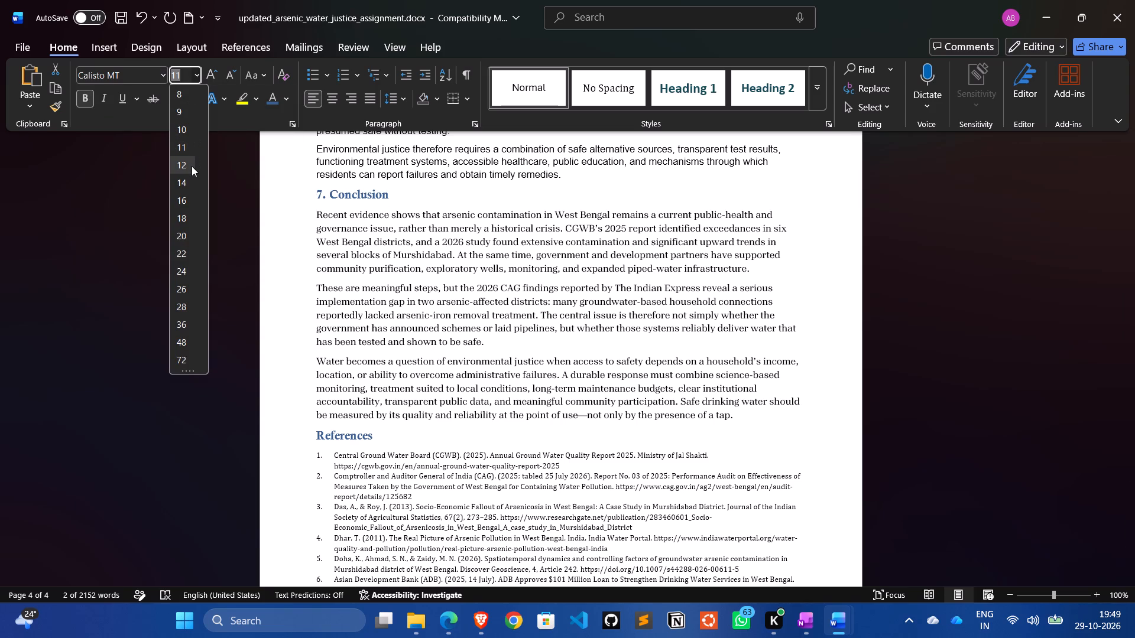
{"action": "left_click", "coordinate": [192, 166]}
Change the font of the body text above "7. Conclusion" on the last page, starting at "still being used", to Aptos Serif.
{"action": "scroll", "coordinate": [537, 292], "scroll_direction": "up", "scroll_amount": 1}
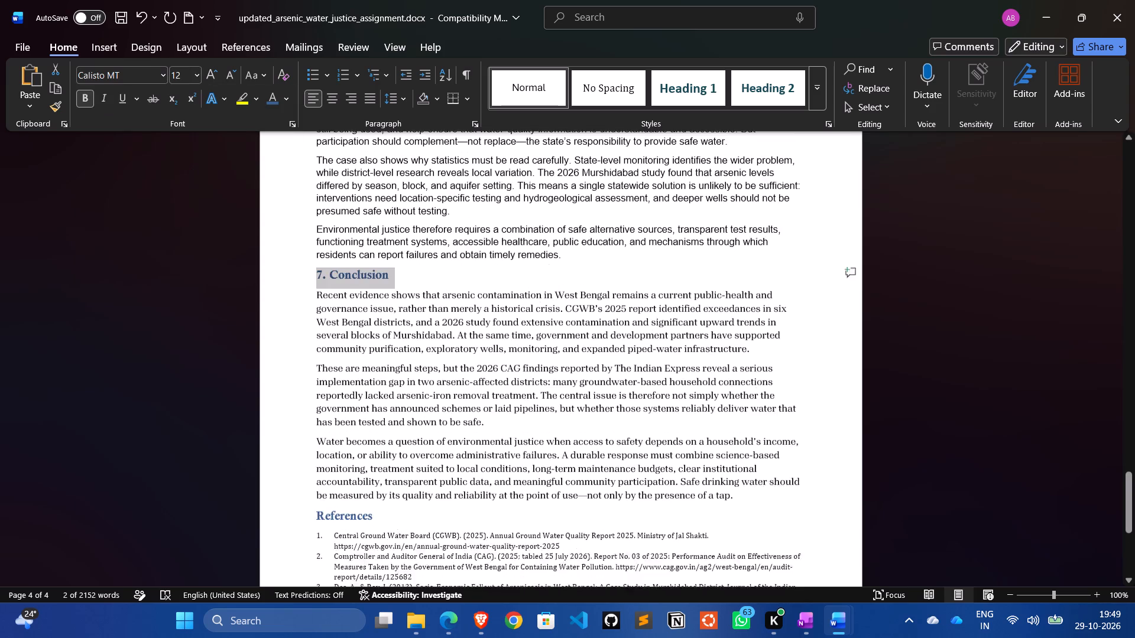
{"action": "scroll", "coordinate": [537, 292], "scroll_direction": "up", "scroll_amount": 2}
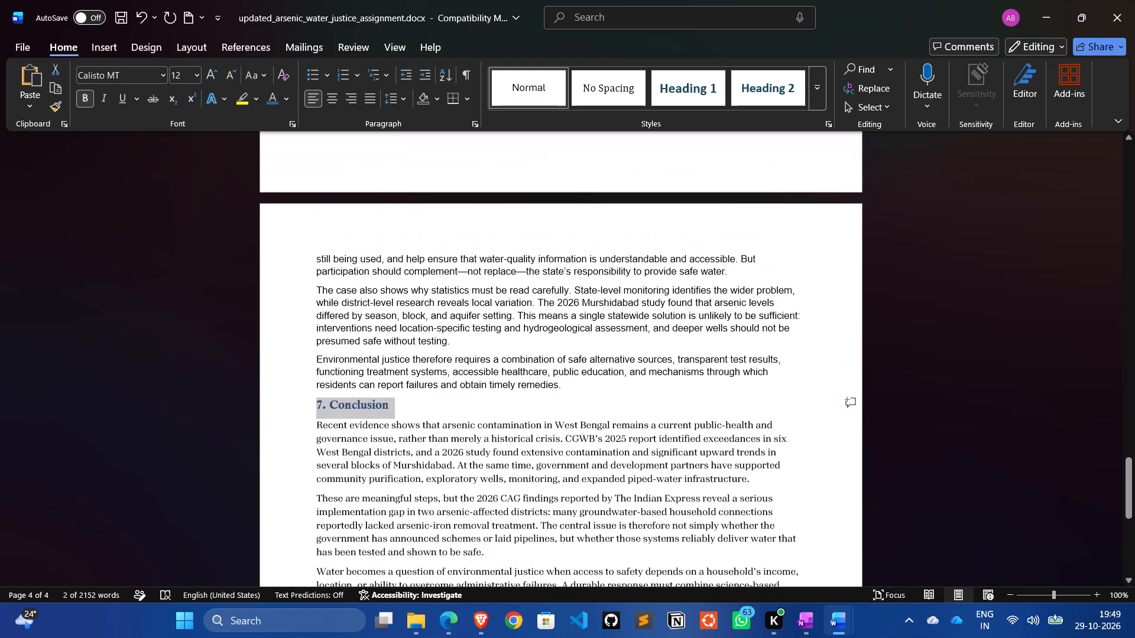
{"action": "left_click_drag", "start_coordinate": [565, 383], "coordinate": [443, 142]}
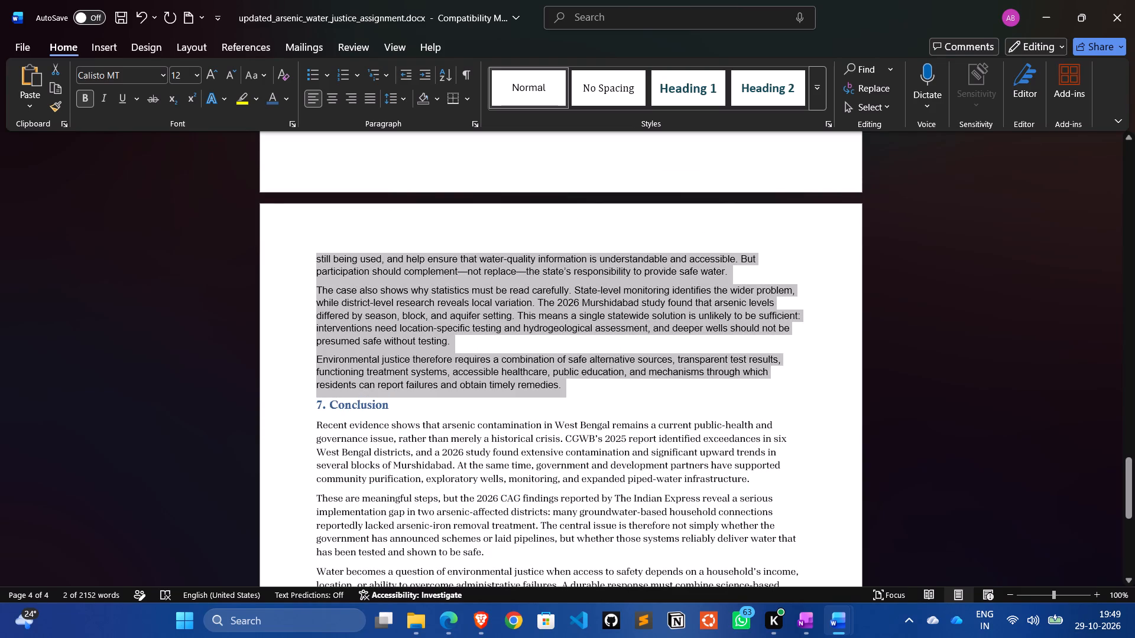
{"action": "left_click_drag", "start_coordinate": [443, 142], "coordinate": [394, 170]}
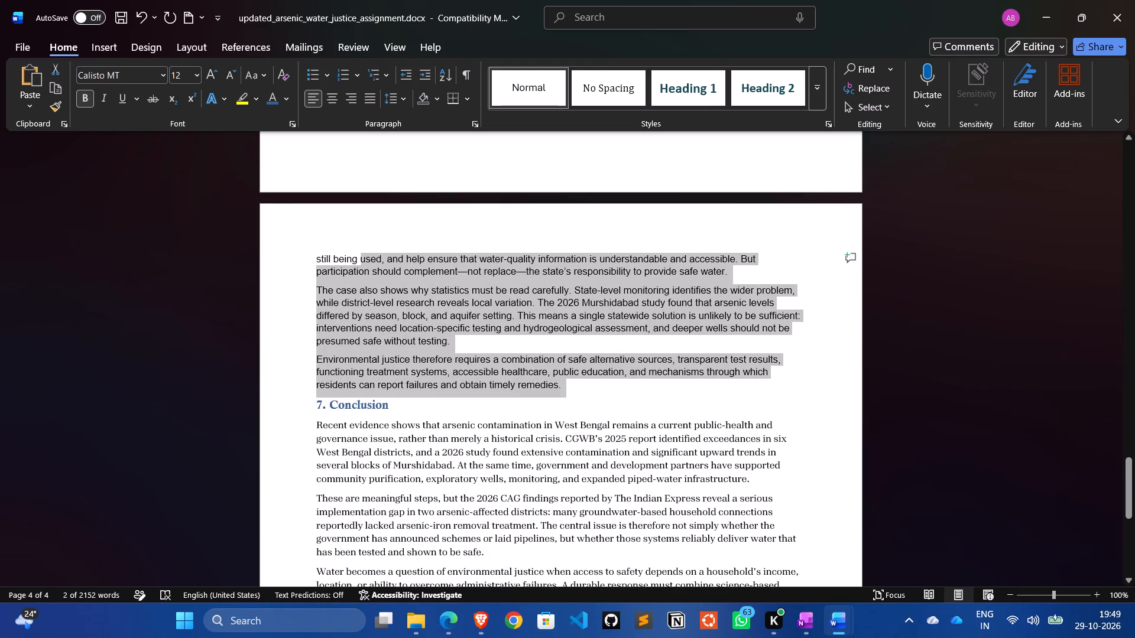
{"action": "left_click_drag", "start_coordinate": [394, 170], "coordinate": [393, 174]}
{"action": "key", "text": "Up"}
{"action": "key", "text": "Up"}
{"action": "key", "text": "Up"}
{"action": "key", "text": "Up"}
{"action": "key", "text": "Up"}
{"action": "key", "text": "Up"}
{"action": "key", "text": "Up"}
{"action": "key", "text": "Up"}
{"action": "key", "text": "Up"}
{"action": "key", "text": "Up"}
{"action": "key", "text": "Up"}
{"action": "key", "text": "Up"}
{"action": "key", "text": "Up"}
{"action": "key", "text": "Up"}
{"action": "key", "text": "Up"}
{"action": "key", "text": "Up"}
{"action": "scroll", "coordinate": [156, 73], "scroll_direction": "left", "scroll_amount": 1}
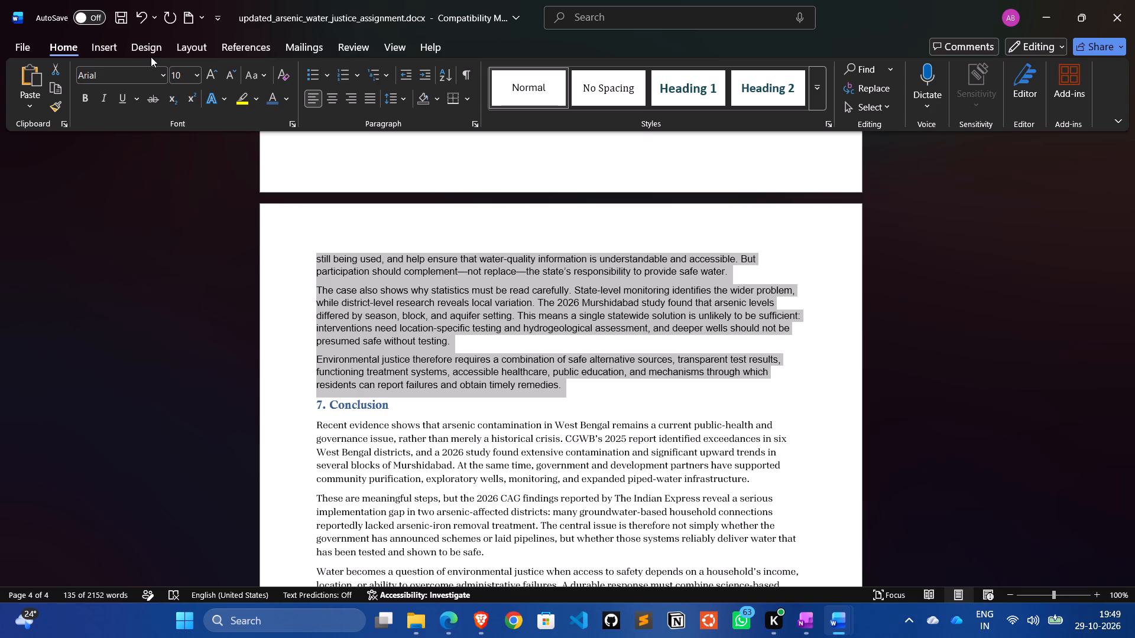
{"action": "scroll", "coordinate": [151, 57], "scroll_direction": "left", "scroll_amount": 1}
{"action": "left_click", "coordinate": [161, 71]}
{"action": "scroll", "coordinate": [163, 201], "scroll_direction": "up", "scroll_amount": 1}
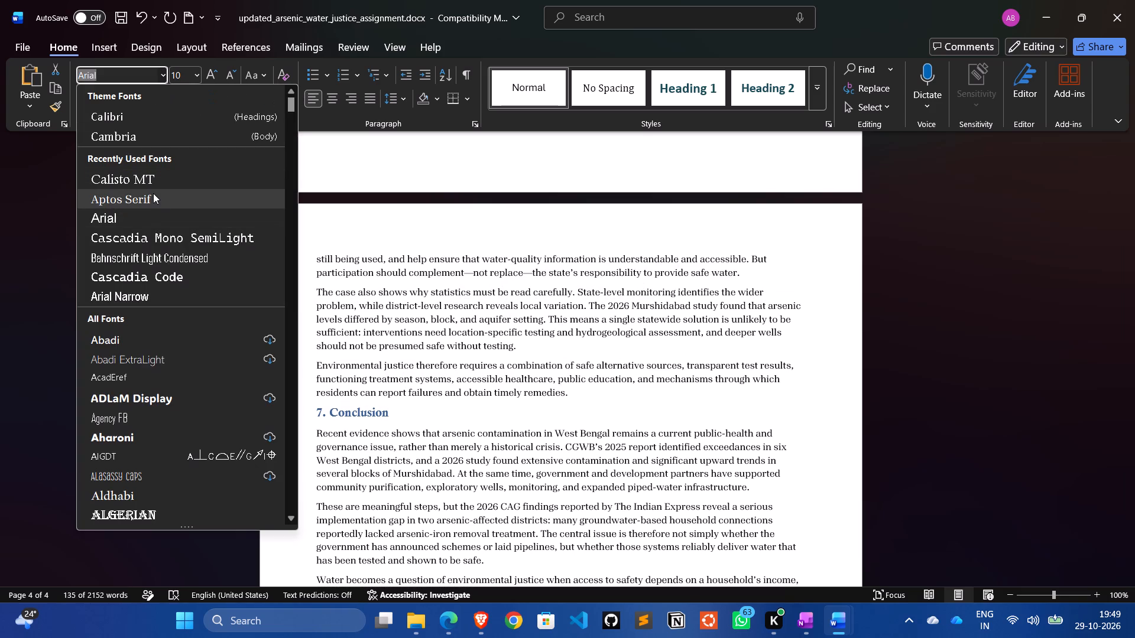
{"action": "left_click", "coordinate": [151, 192]}
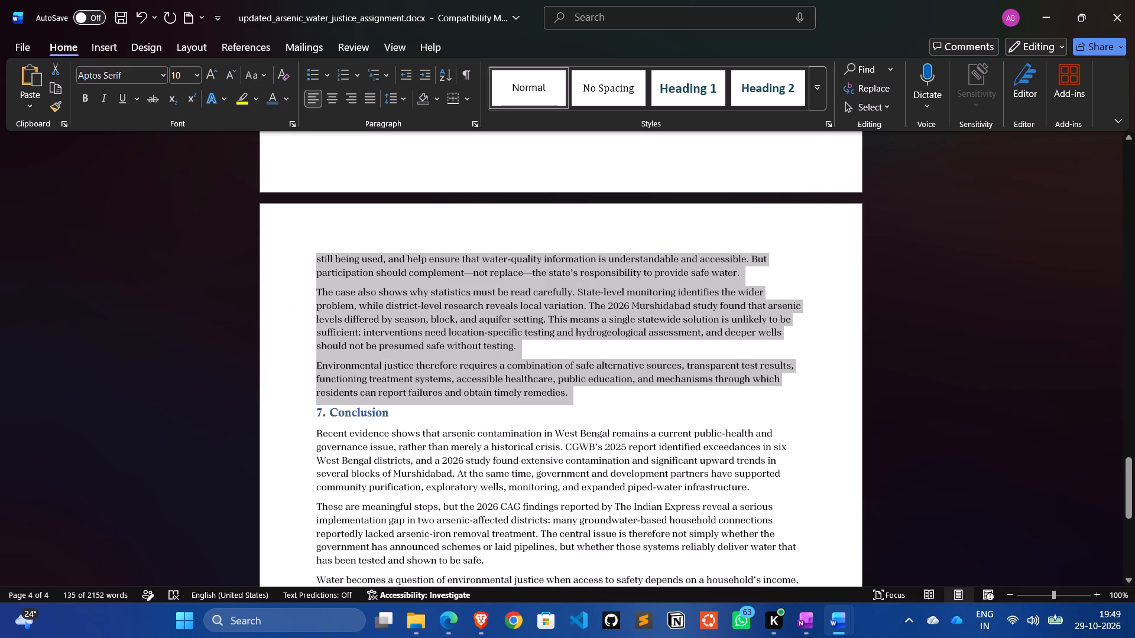
{"action": "scroll", "coordinate": [381, 294], "scroll_direction": "up", "scroll_amount": 1}
{"action": "left_click", "coordinate": [396, 317]}
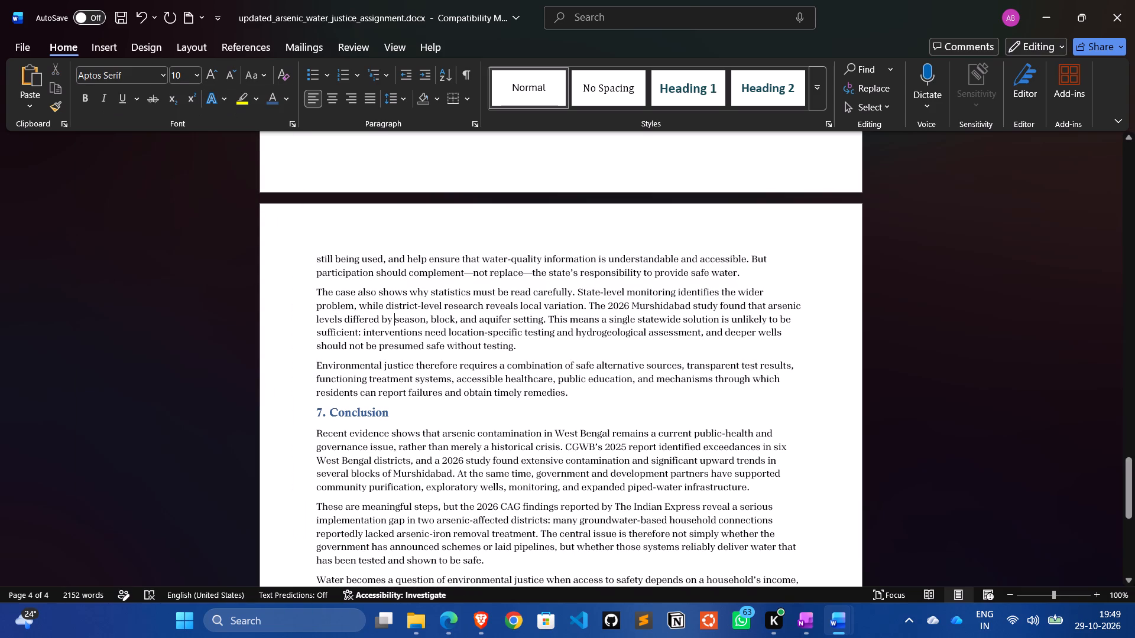
Change the font of the body text under "6. Social Exclusion and Environmental Justice" on page 3 to Aptos Serif.
{"action": "scroll", "coordinate": [396, 317], "scroll_direction": "up", "scroll_amount": 1}
{"action": "scroll", "coordinate": [396, 317], "scroll_direction": "down", "scroll_amount": 20}
{"action": "scroll", "coordinate": [396, 317], "scroll_direction": "down", "scroll_amount": 9}
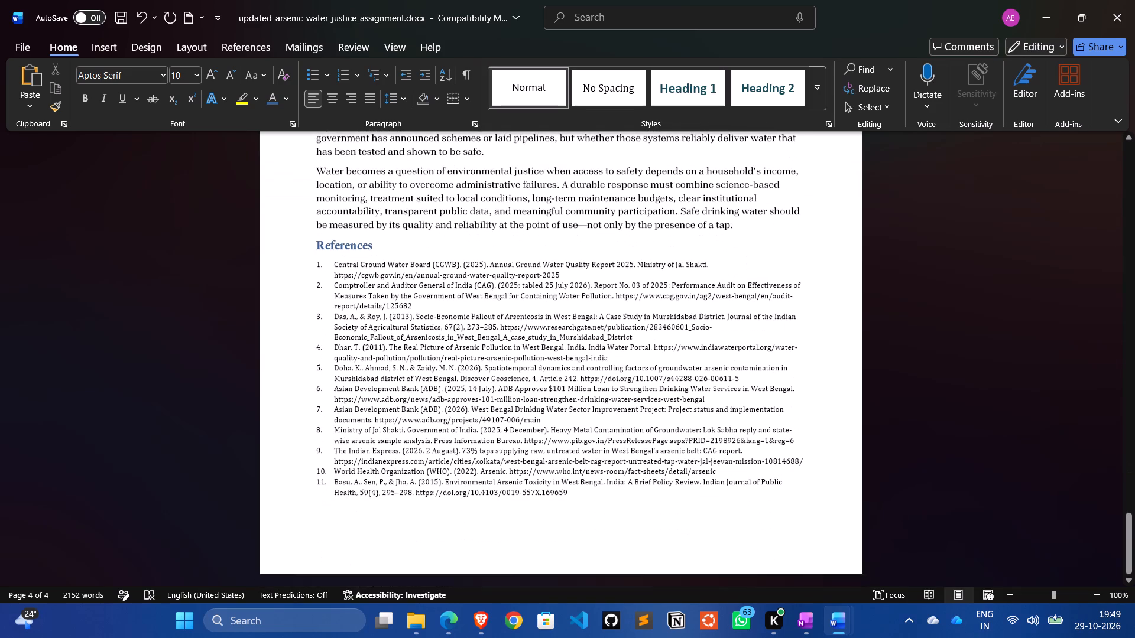
{"action": "scroll", "coordinate": [396, 317], "scroll_direction": "up", "scroll_amount": 15}
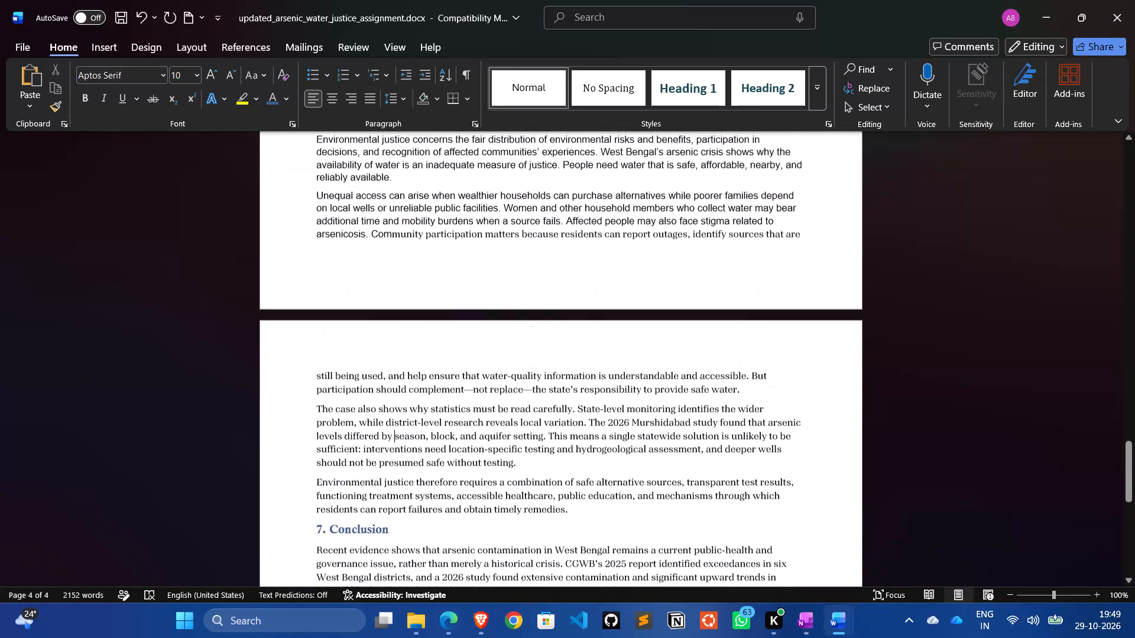
{"action": "scroll", "coordinate": [396, 317], "scroll_direction": "up", "scroll_amount": 7}
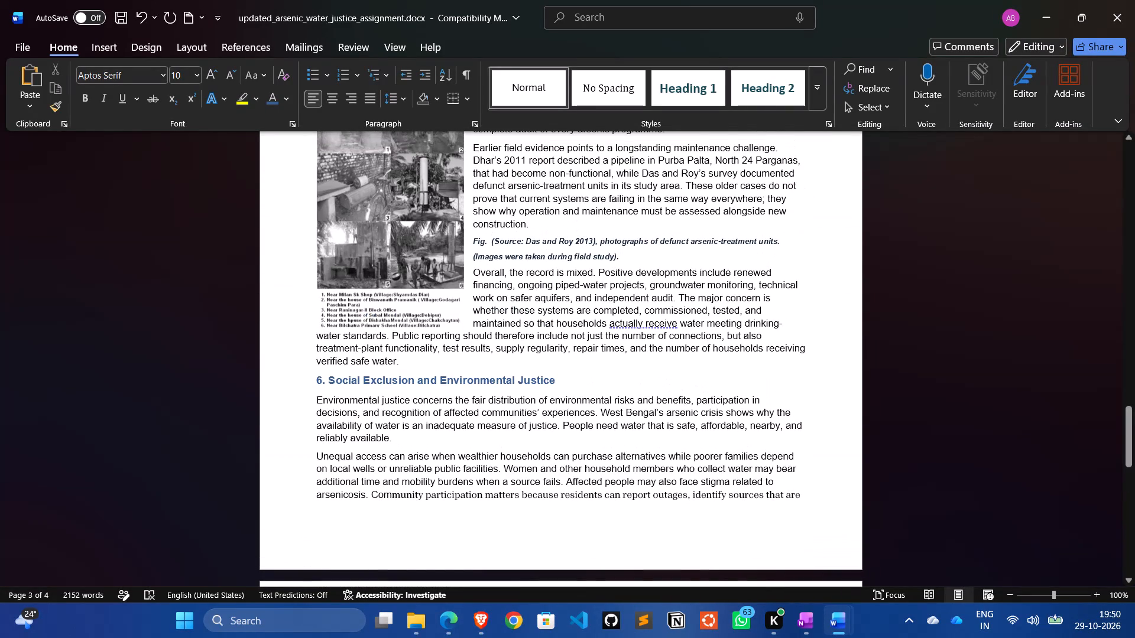
{"action": "left_click_drag", "start_coordinate": [812, 492], "coordinate": [604, 468]}
{"action": "scroll", "coordinate": [654, 455], "scroll_direction": "left", "scroll_amount": 1}
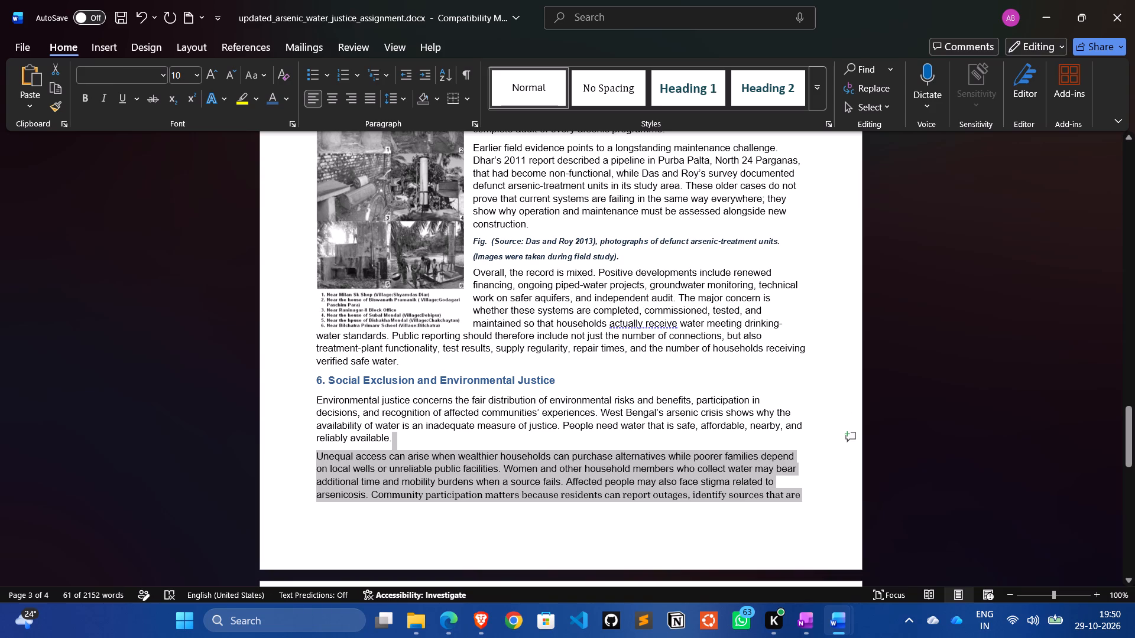
{"action": "left_click_drag", "start_coordinate": [313, 399], "coordinate": [594, 479]}
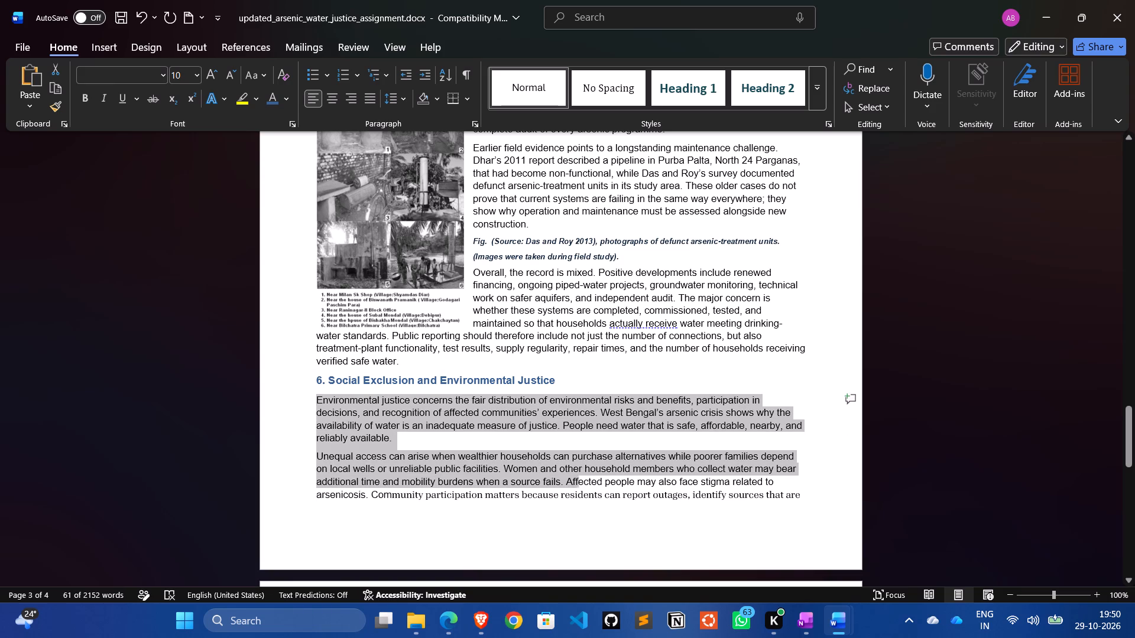
{"action": "left_click_drag", "start_coordinate": [594, 479], "coordinate": [826, 496]}
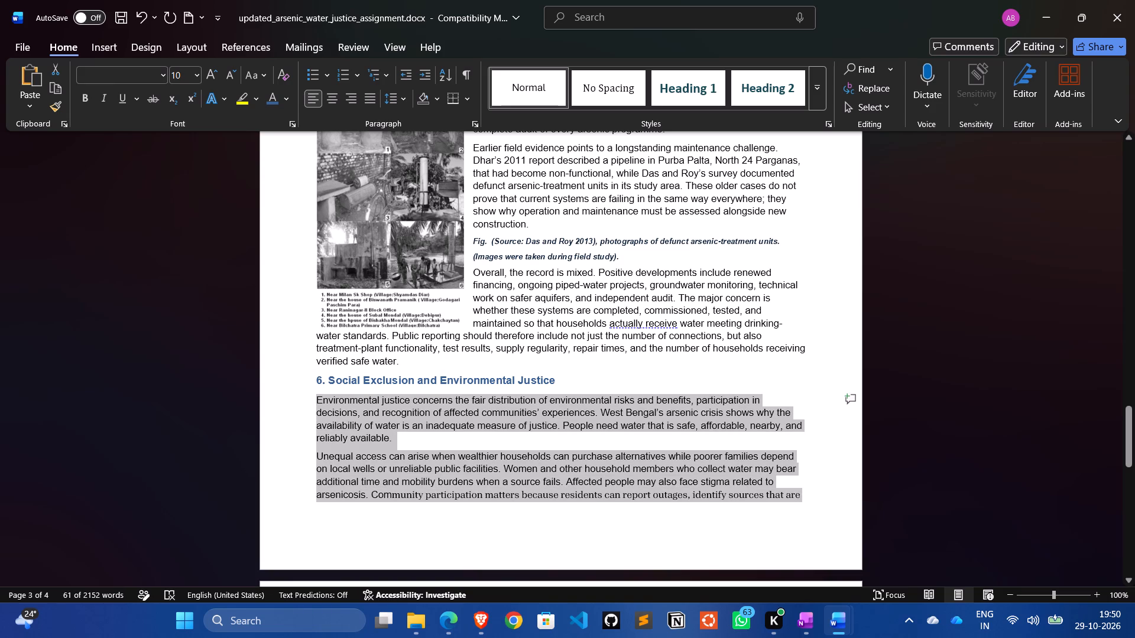
{"action": "left_click_drag", "start_coordinate": [826, 496], "coordinate": [835, 497]}
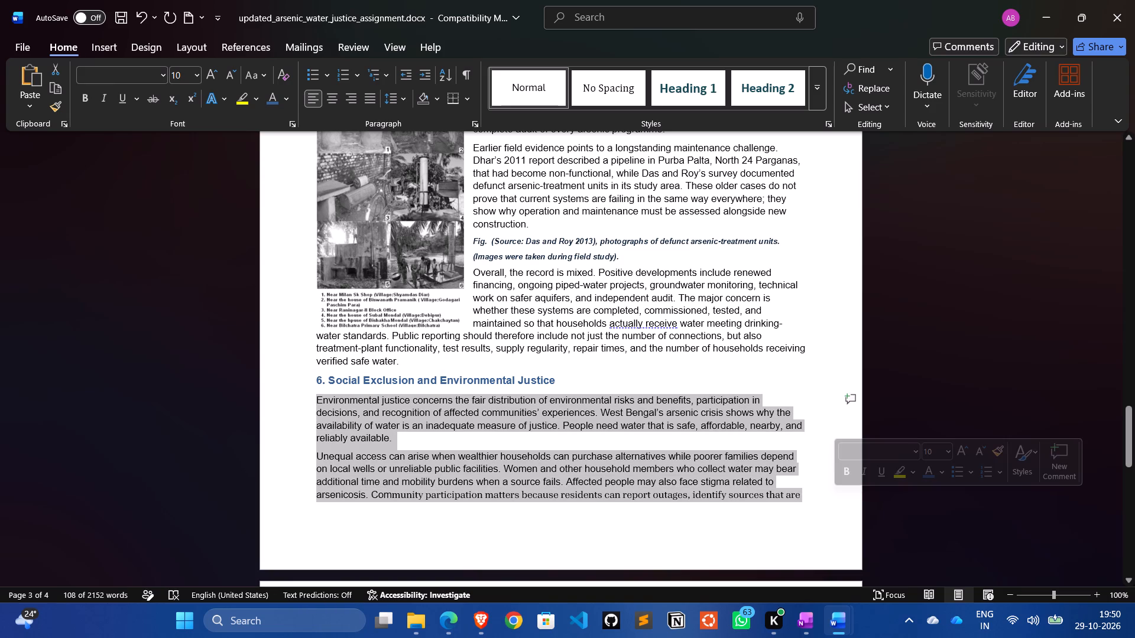
{"action": "left_click", "coordinate": [163, 73]}
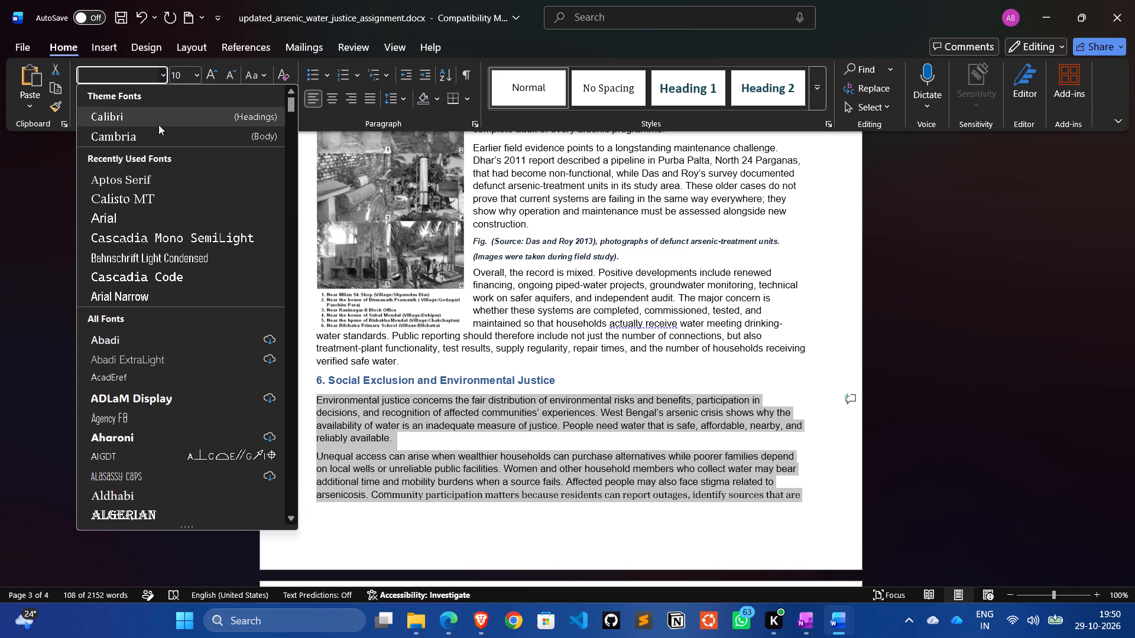
{"action": "left_click", "coordinate": [142, 177]}
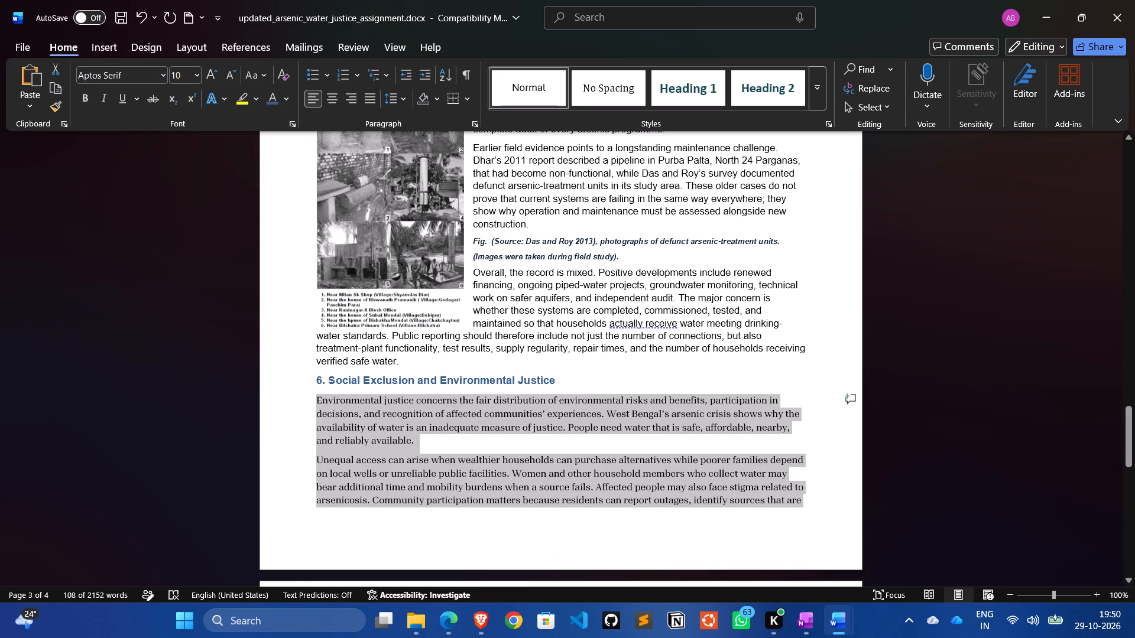
Format the "6. Social Exclusion and Environmental Justice" heading in Calisto MT at size 12.
{"action": "left_click_drag", "start_coordinate": [554, 379], "coordinate": [322, 383]}
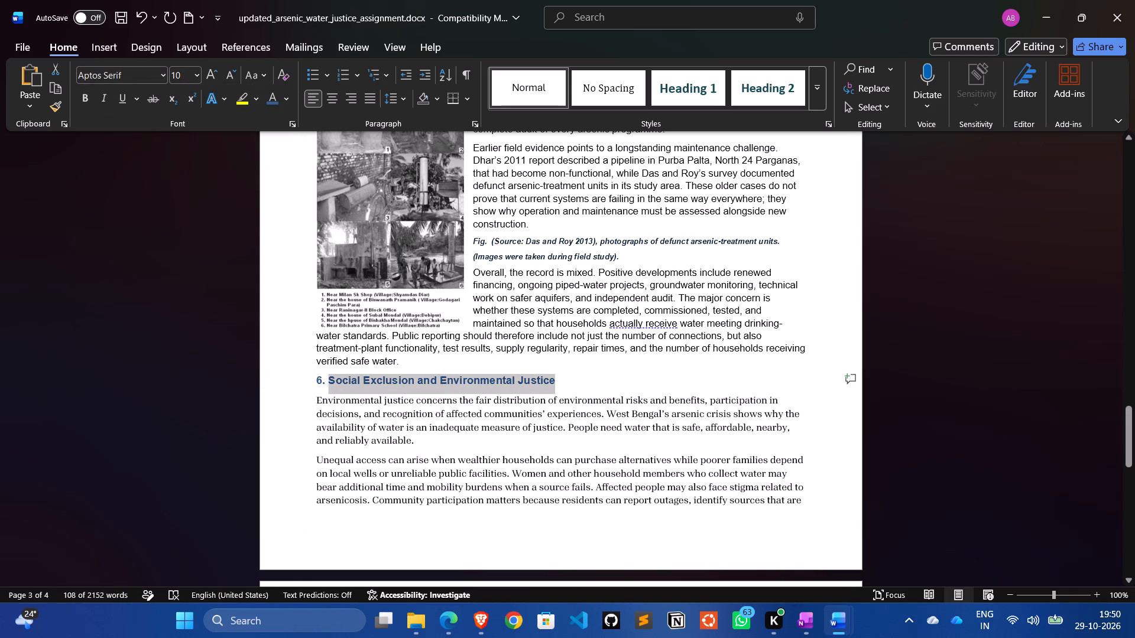
{"action": "left_click_drag", "start_coordinate": [322, 383], "coordinate": [312, 382]}
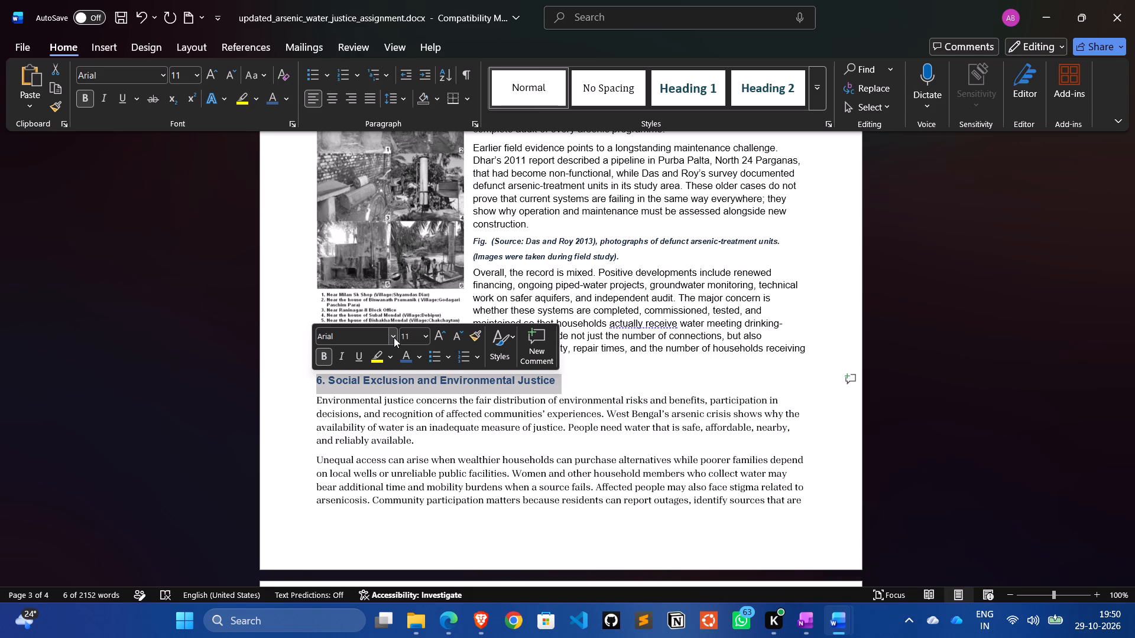
{"action": "left_click", "coordinate": [394, 337]}
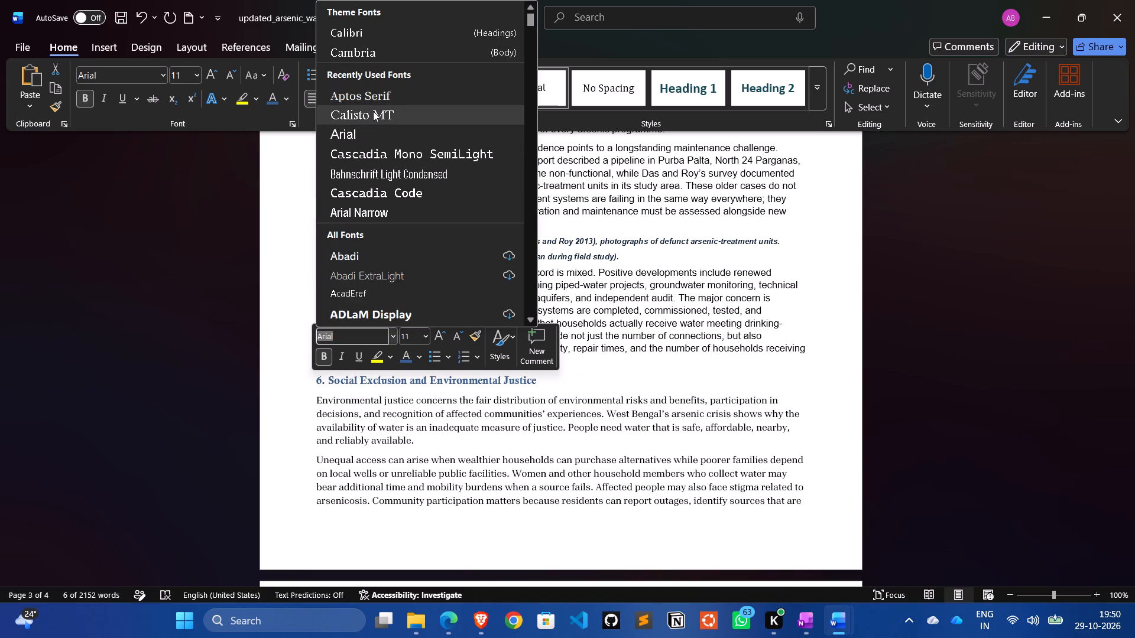
{"action": "left_click", "coordinate": [373, 111]}
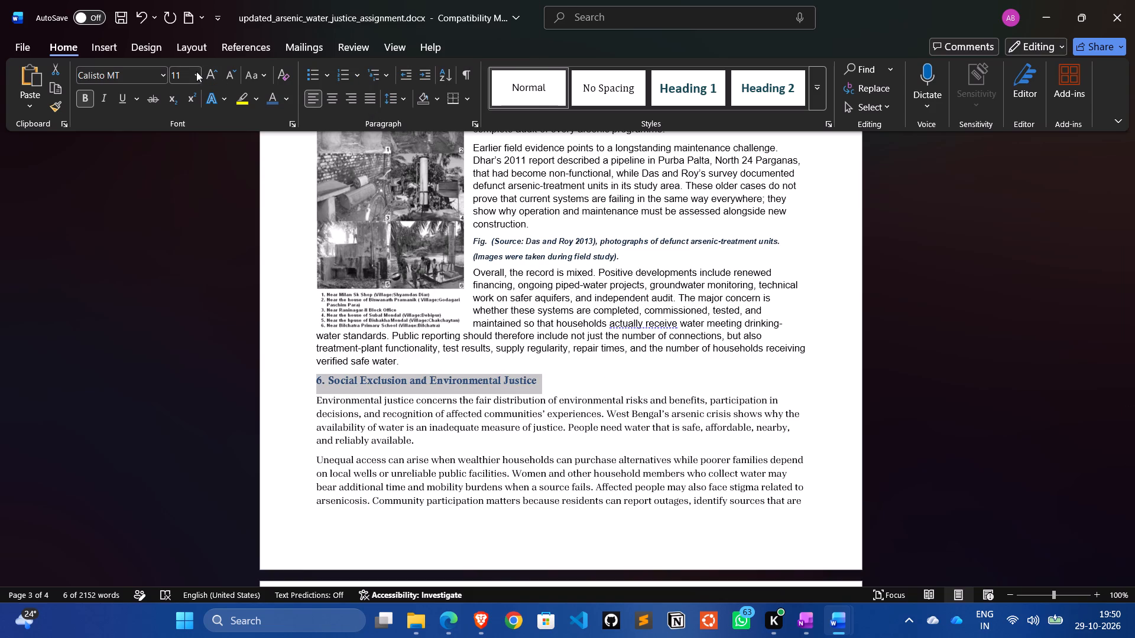
{"action": "left_click", "coordinate": [196, 71]}
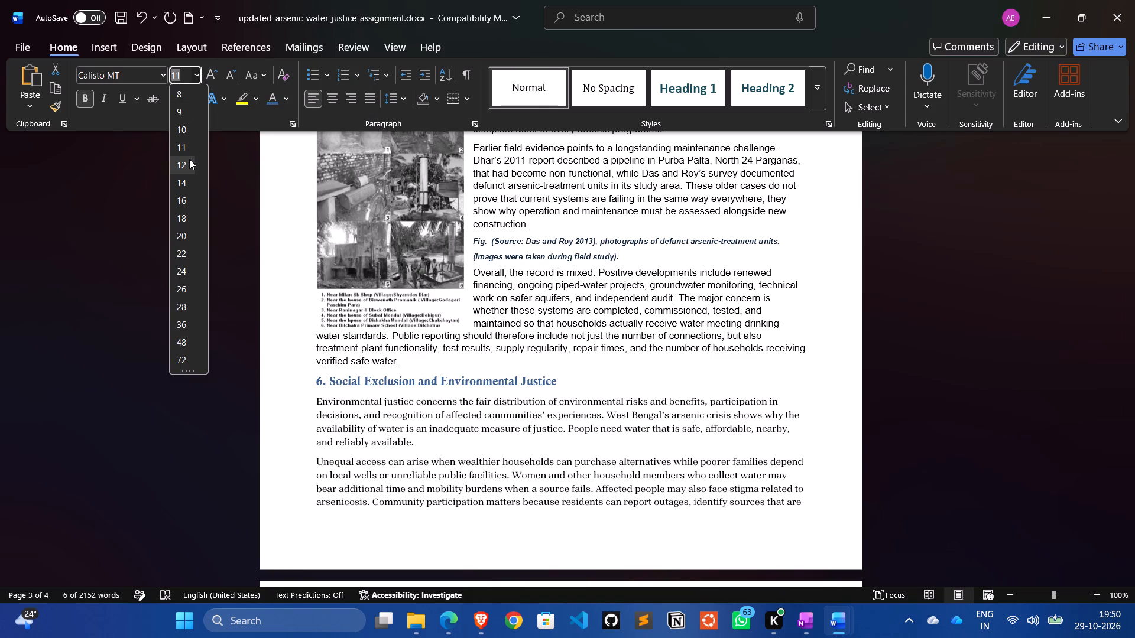
{"action": "left_click", "coordinate": [189, 159]}
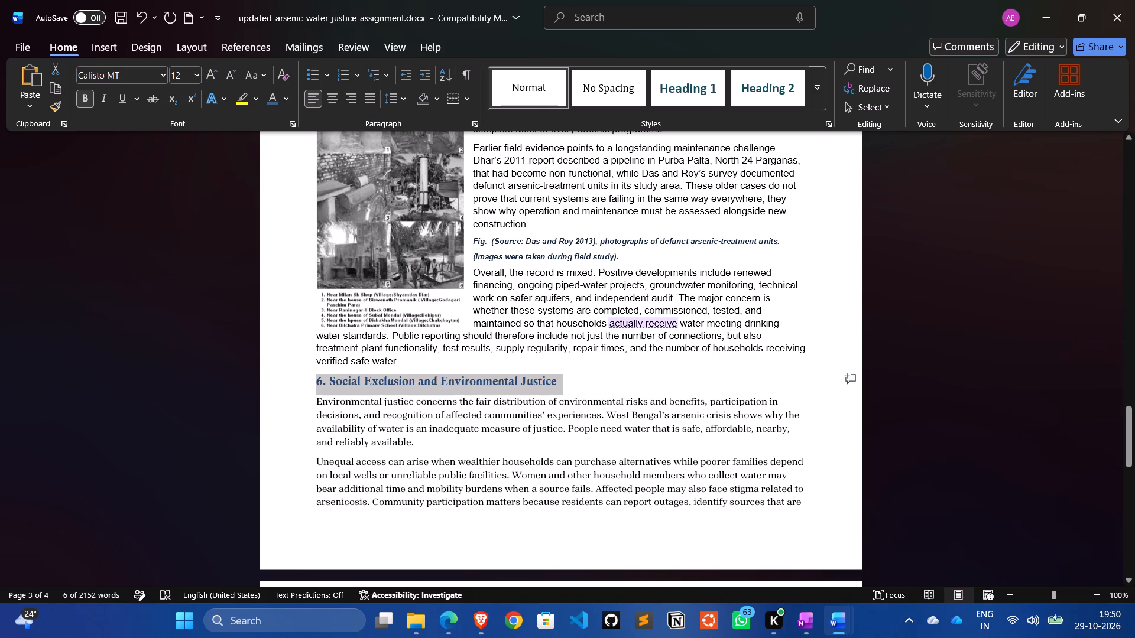
Change the font of the paragraph starting "Overall, the record is mixed", above section 6, to Aptos Serif.
{"action": "left_click_drag", "start_coordinate": [401, 362], "coordinate": [476, 276]}
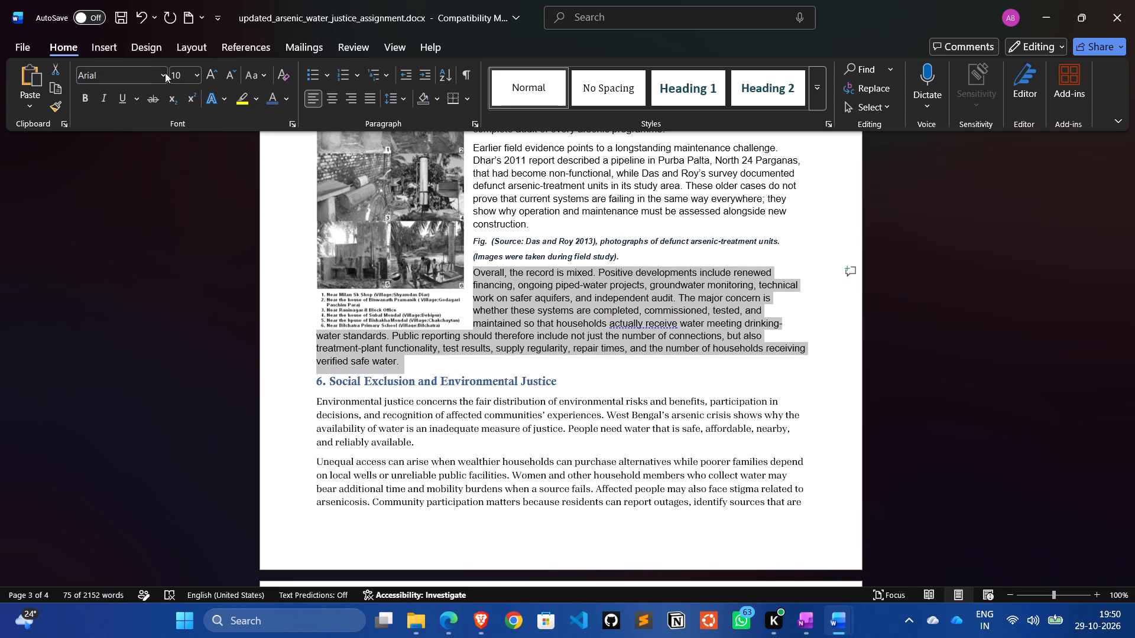
{"action": "left_click", "coordinate": [159, 71]}
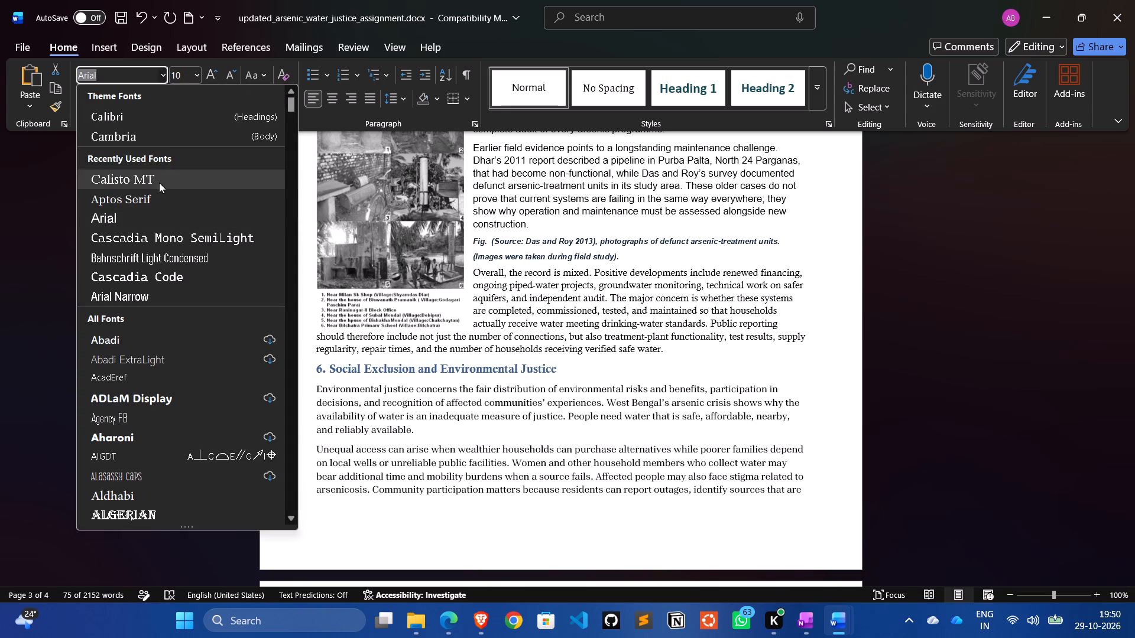
{"action": "left_click", "coordinate": [157, 188]}
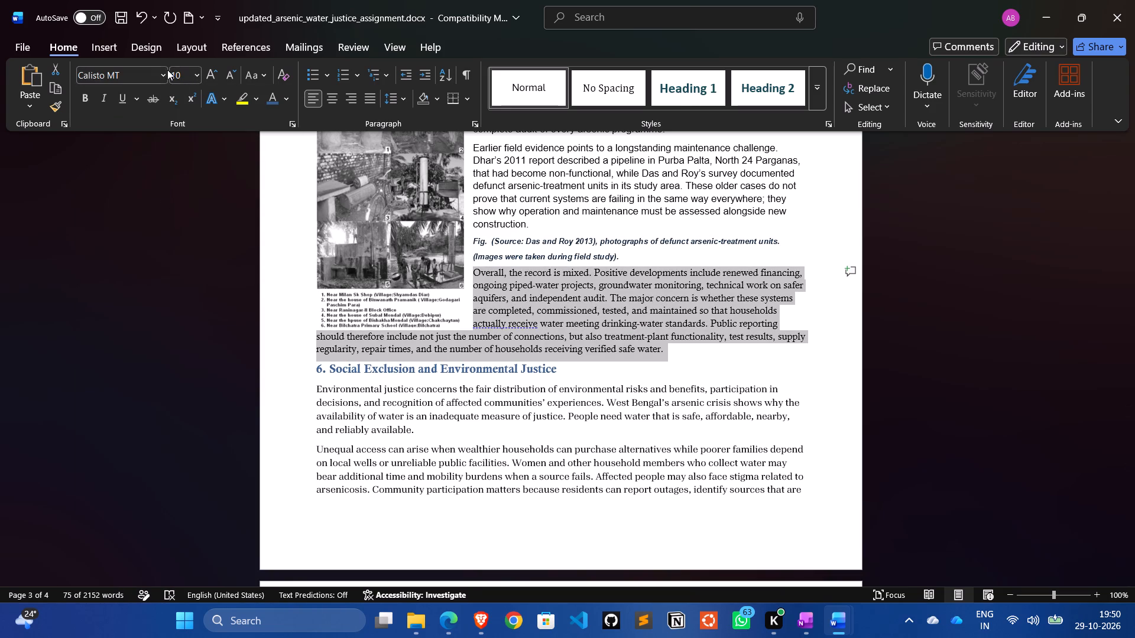
{"action": "left_click", "coordinate": [163, 71]}
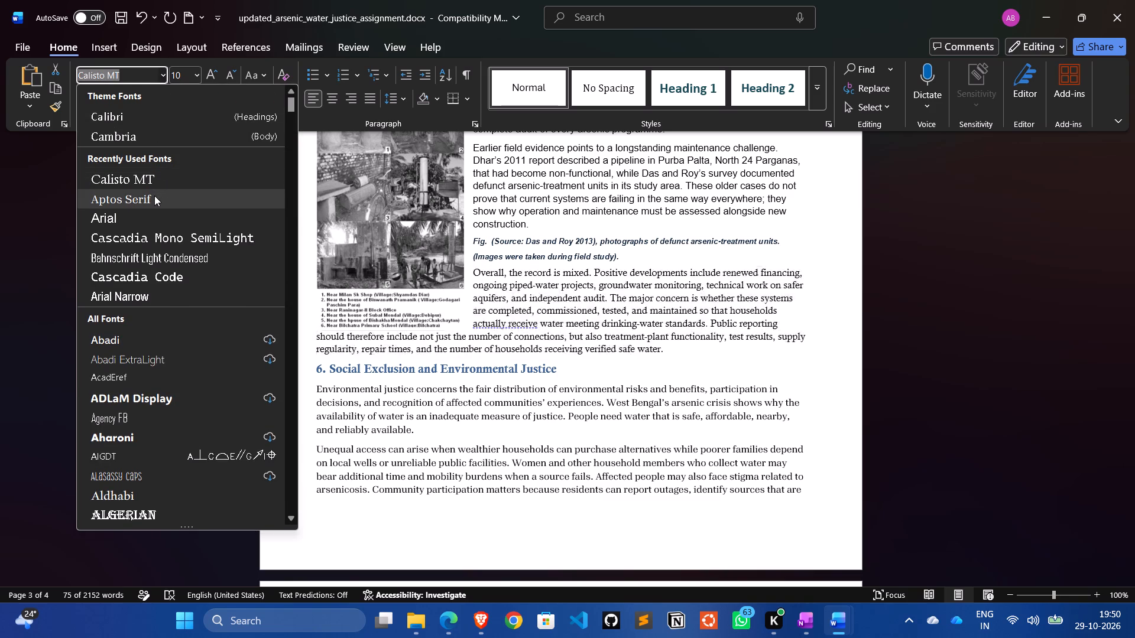
{"action": "left_click", "coordinate": [154, 197]}
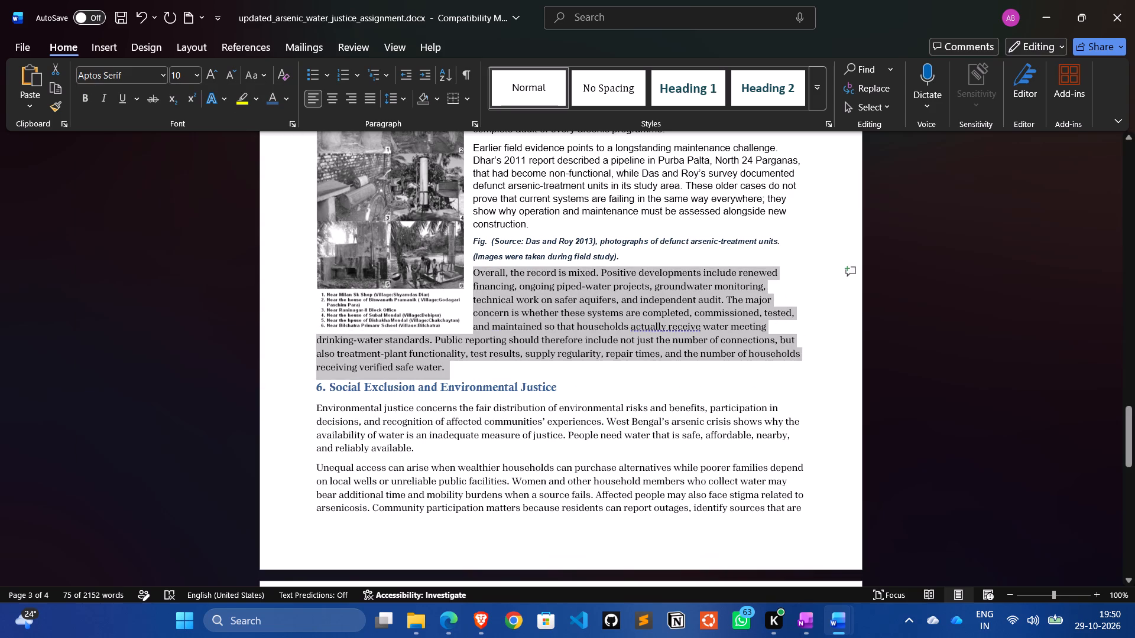
Change the font of the section 5 body text, from "The most important governance problem" down to the figure caption, to Aptos Serif.
{"action": "scroll", "coordinate": [544, 305], "scroll_direction": "up", "scroll_amount": 1}
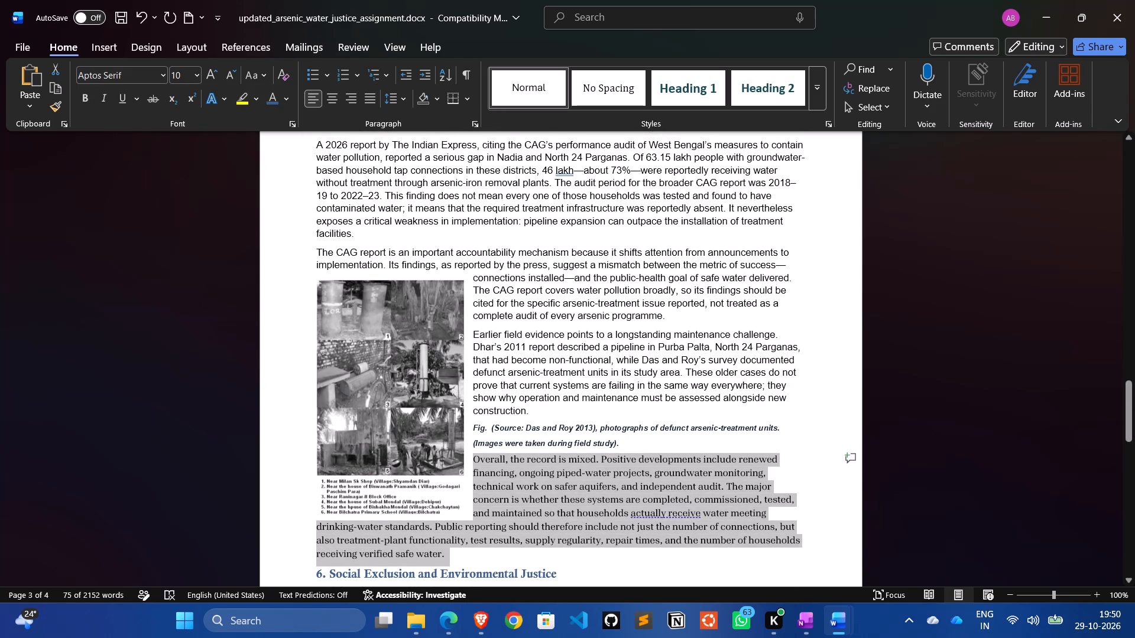
{"action": "left_click_drag", "start_coordinate": [533, 412], "coordinate": [477, 182]}
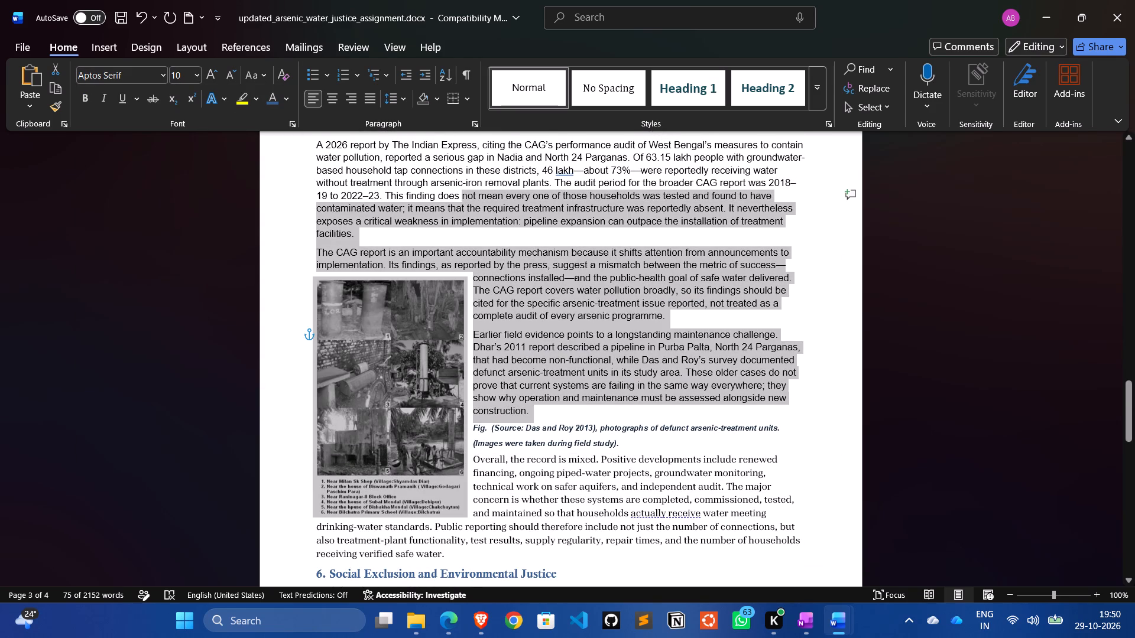
{"action": "left_click_drag", "start_coordinate": [477, 182], "coordinate": [319, 260]}
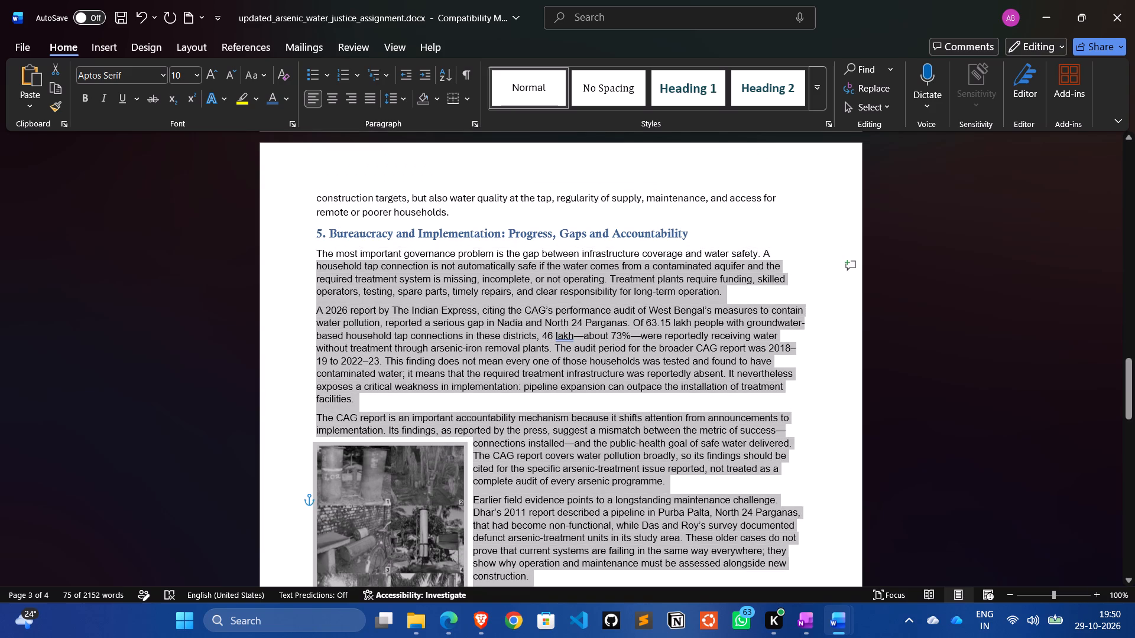
{"action": "left_click_drag", "start_coordinate": [319, 260], "coordinate": [312, 252]}
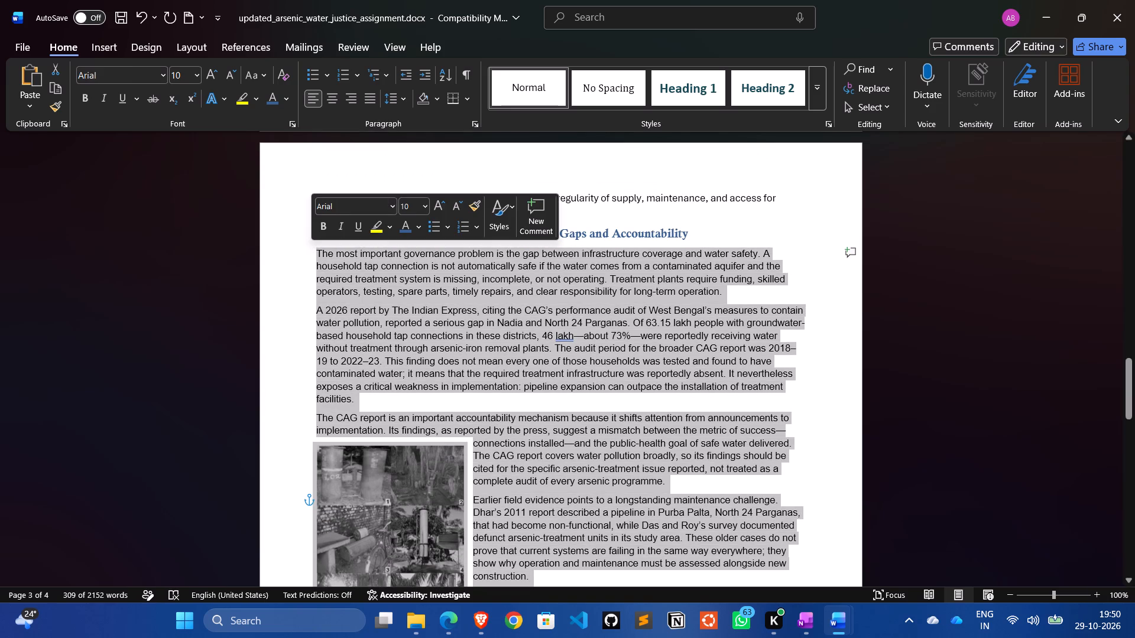
{"action": "left_click", "coordinate": [162, 78]}
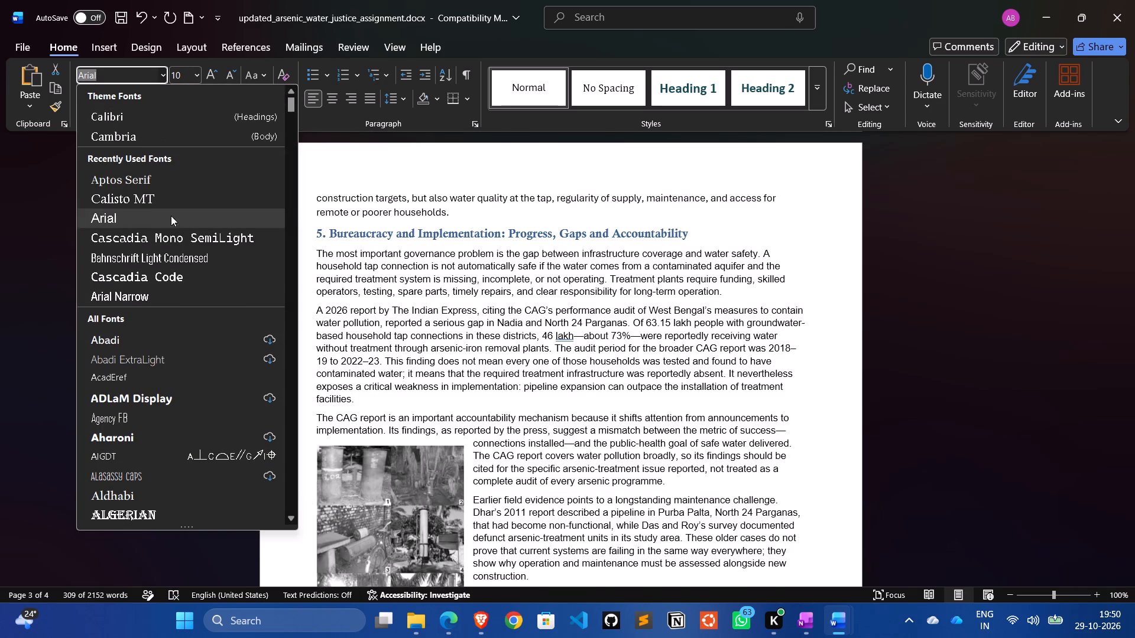
{"action": "left_click", "coordinate": [151, 184]}
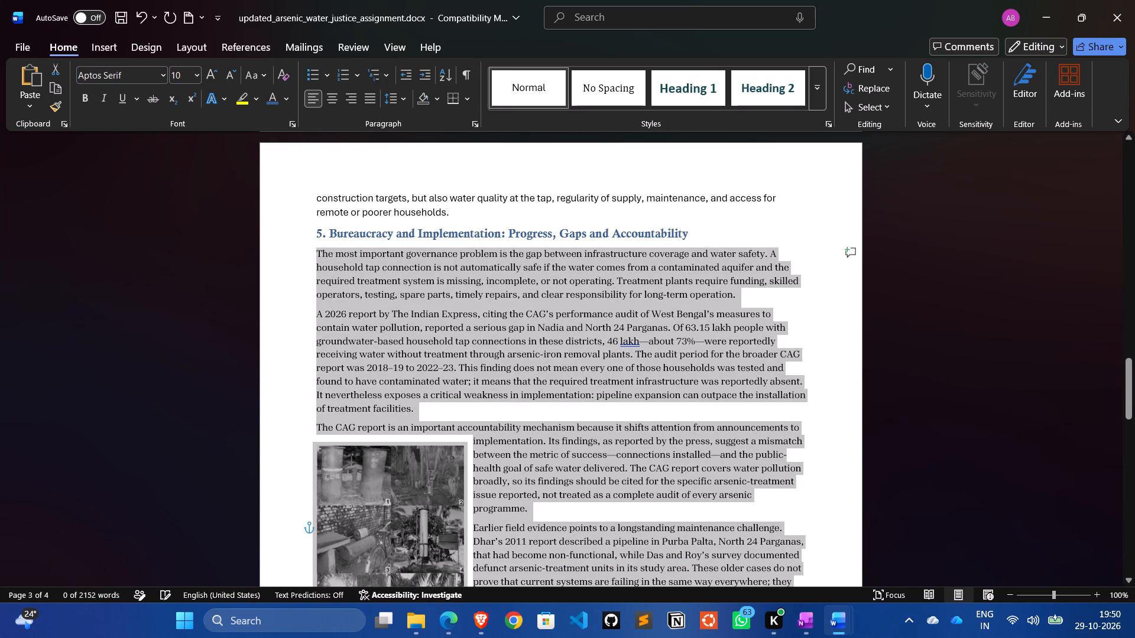
Change the font of all body text under "4. The Politics of Water: How Policymakers Have Responded" to Aptos Serif.
{"action": "scroll", "coordinate": [335, 299], "scroll_direction": "up", "scroll_amount": 2}
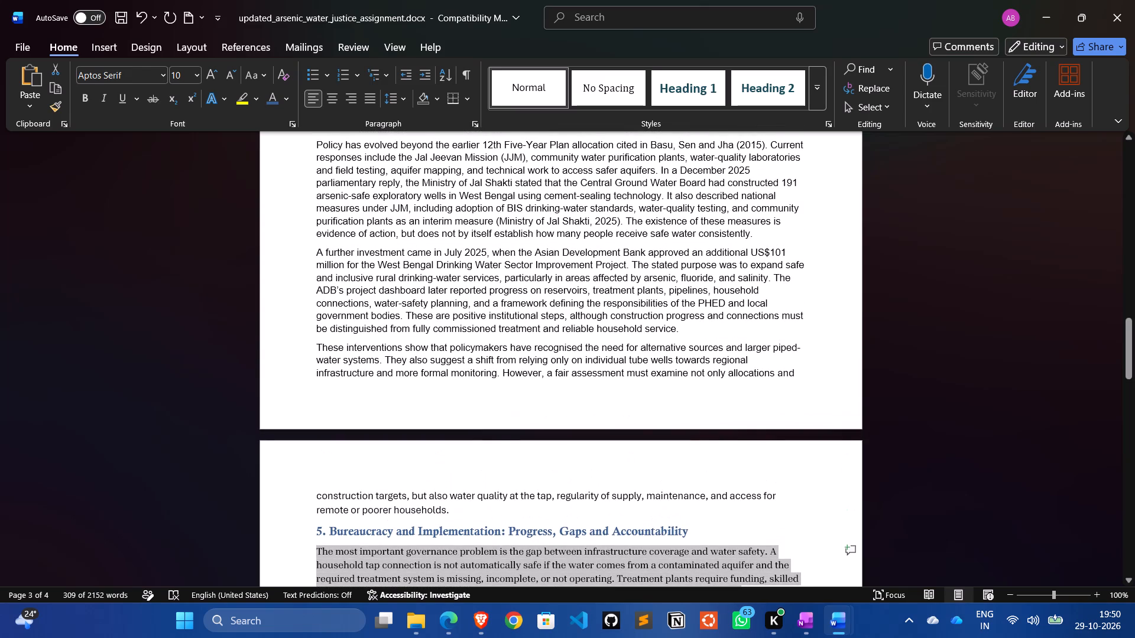
{"action": "left_click_drag", "start_coordinate": [453, 505], "coordinate": [417, 176]}
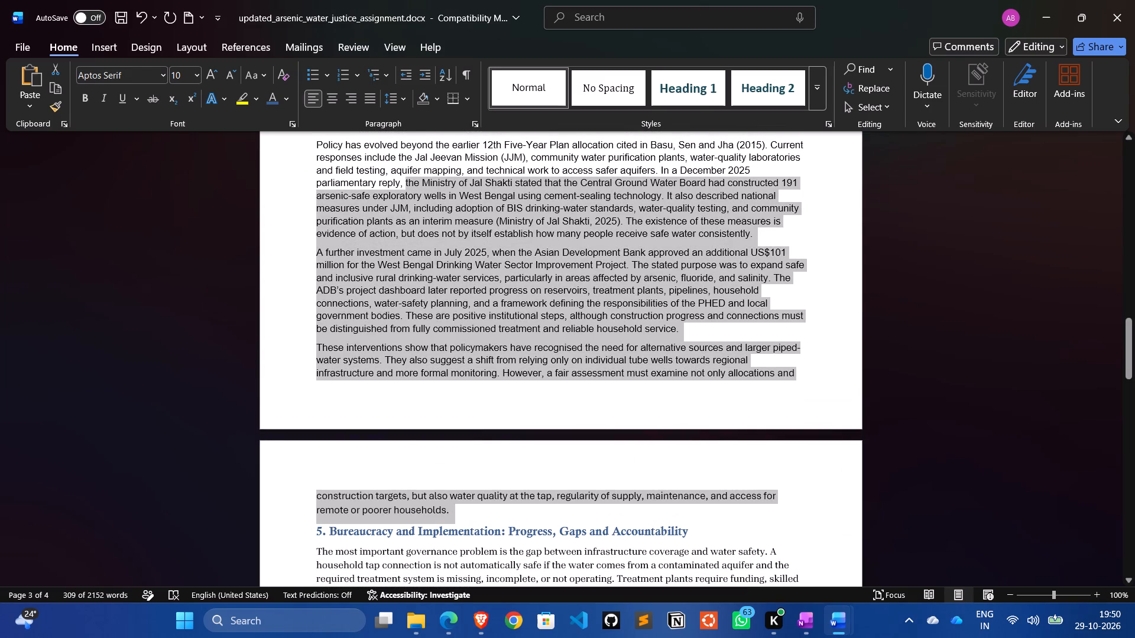
{"action": "left_click_drag", "start_coordinate": [417, 176], "coordinate": [309, 340]}
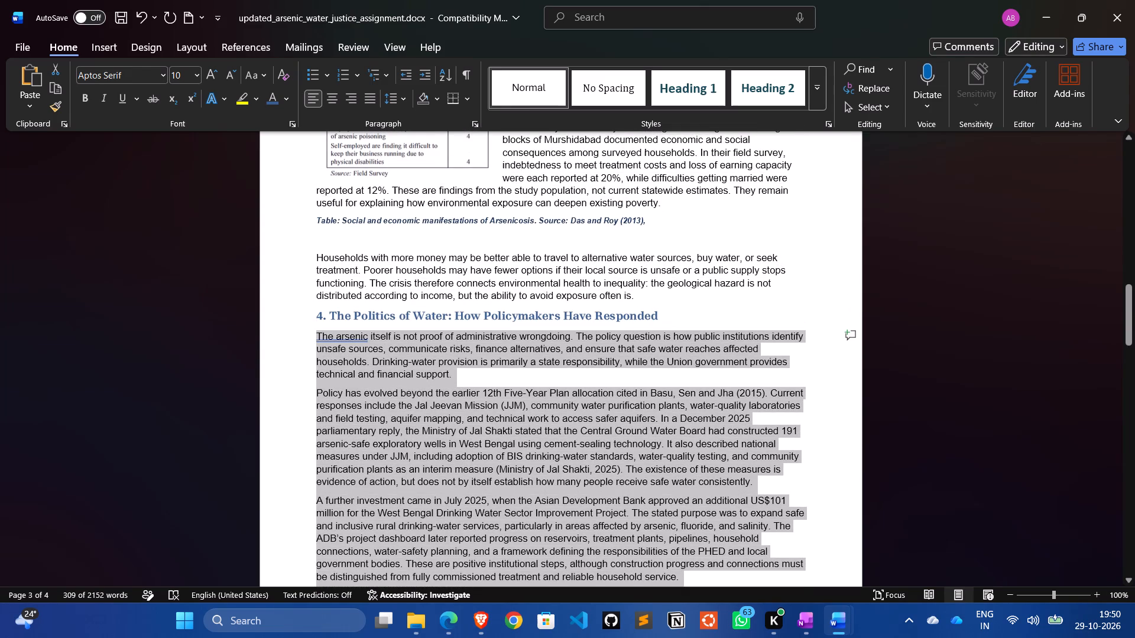
{"action": "left_click_drag", "start_coordinate": [309, 340], "coordinate": [308, 340]}
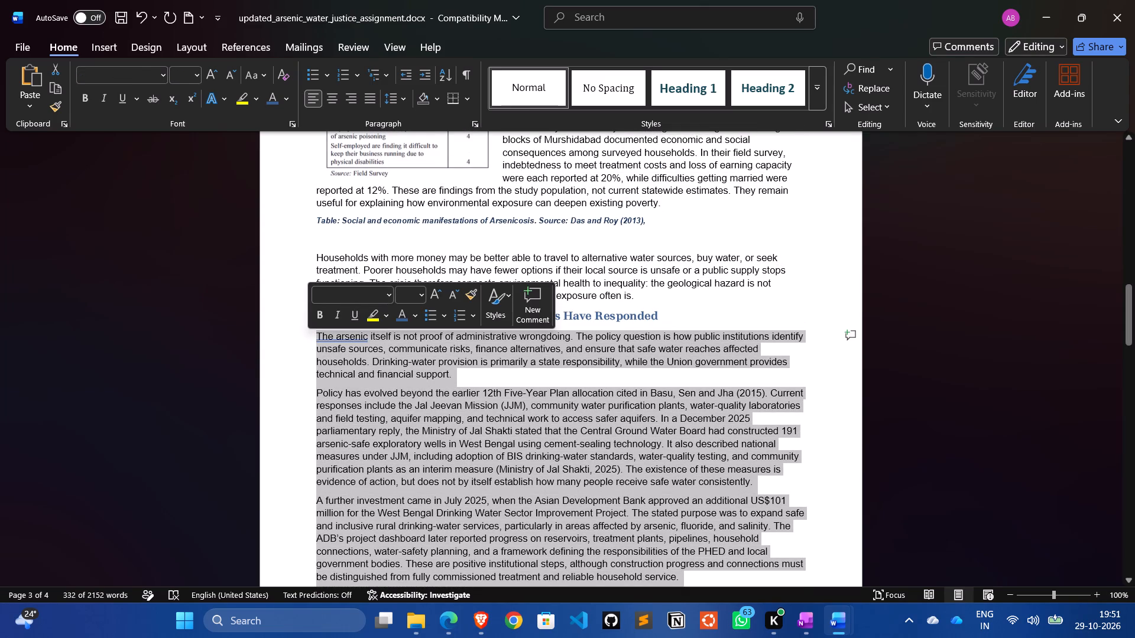
{"action": "left_click", "coordinate": [163, 76]}
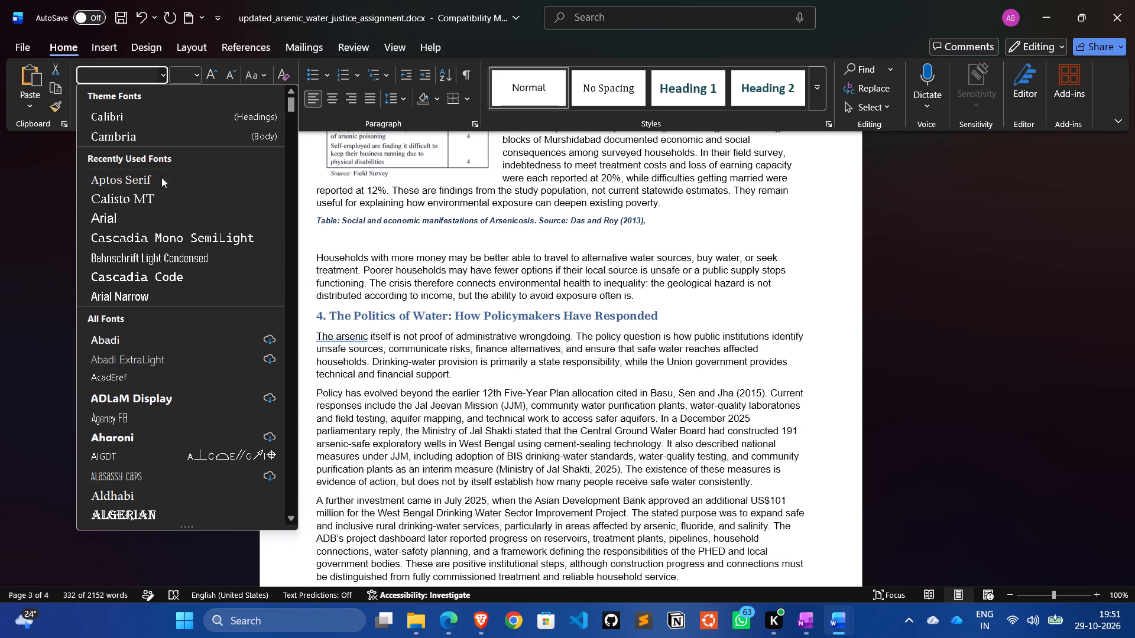
{"action": "left_click", "coordinate": [157, 183]}
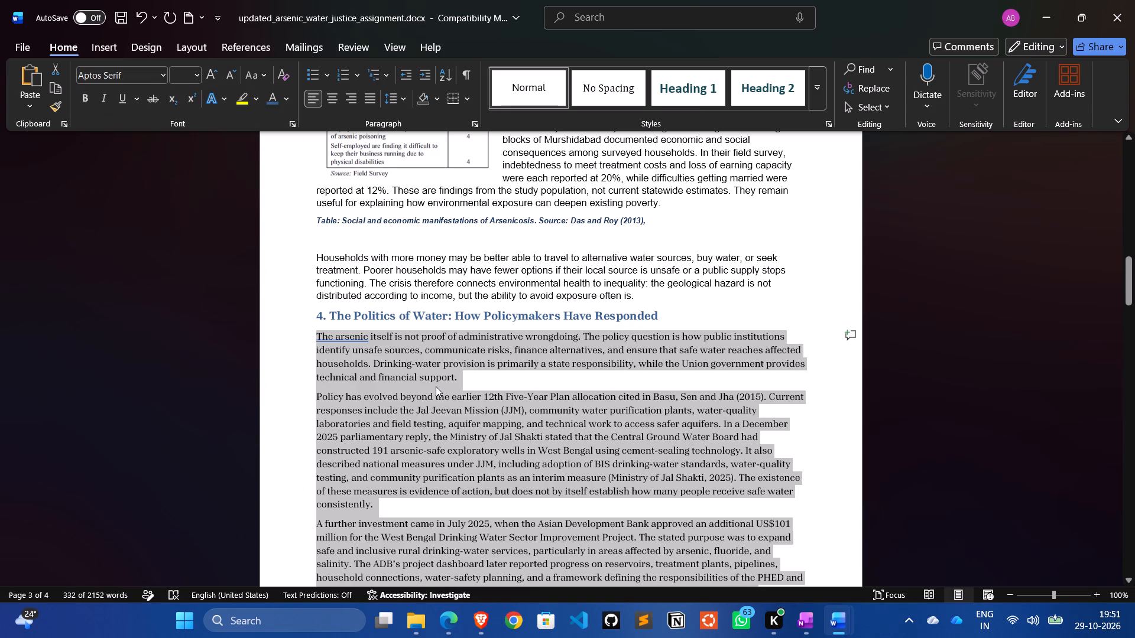
Change the font of the paragraph starting "Households with more money", just above section 4, to Aptos Serif.
{"action": "scroll", "coordinate": [436, 386], "scroll_direction": "up", "scroll_amount": 2}
{"action": "scroll", "coordinate": [436, 386], "scroll_direction": "down", "scroll_amount": 1}
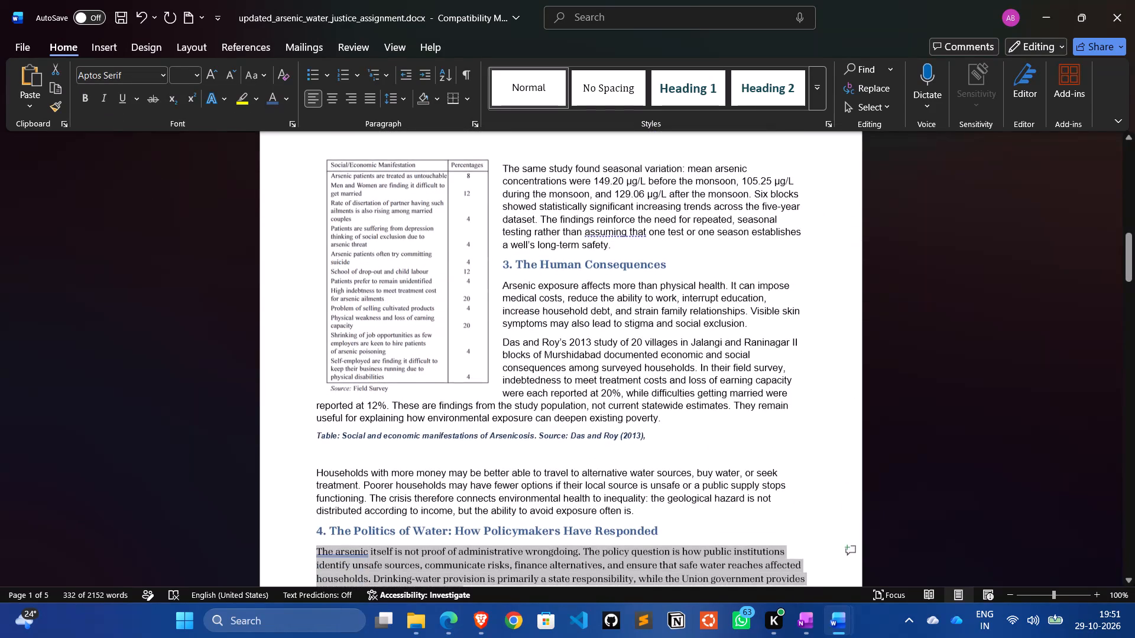
{"action": "scroll", "coordinate": [436, 386], "scroll_direction": "down", "scroll_amount": 1}
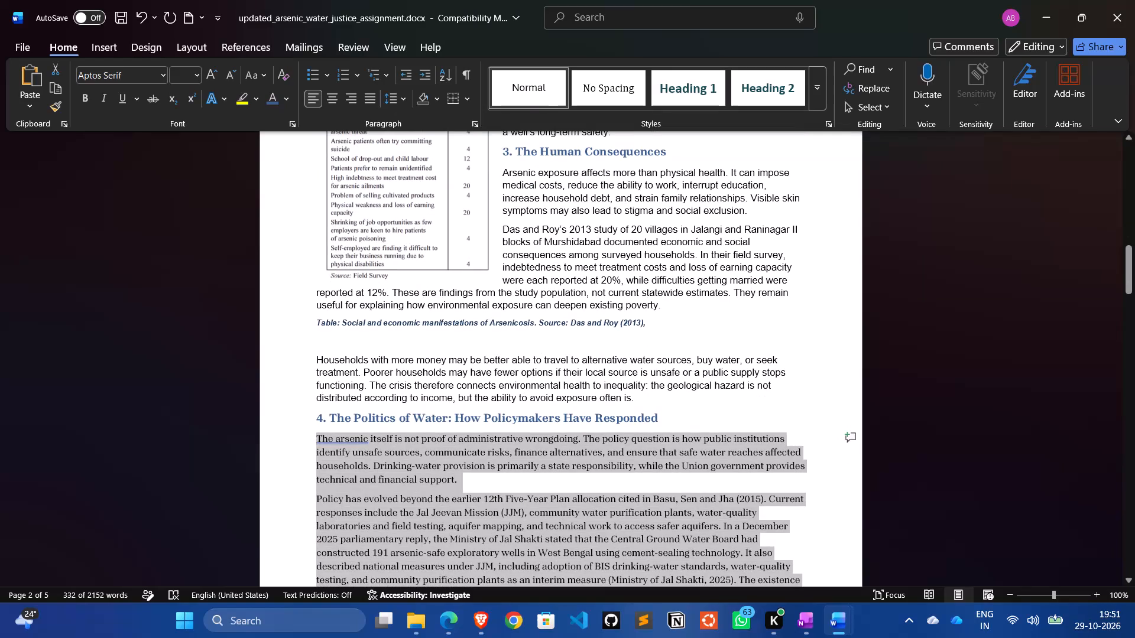
{"action": "left_click_drag", "start_coordinate": [640, 398], "coordinate": [504, 185]}
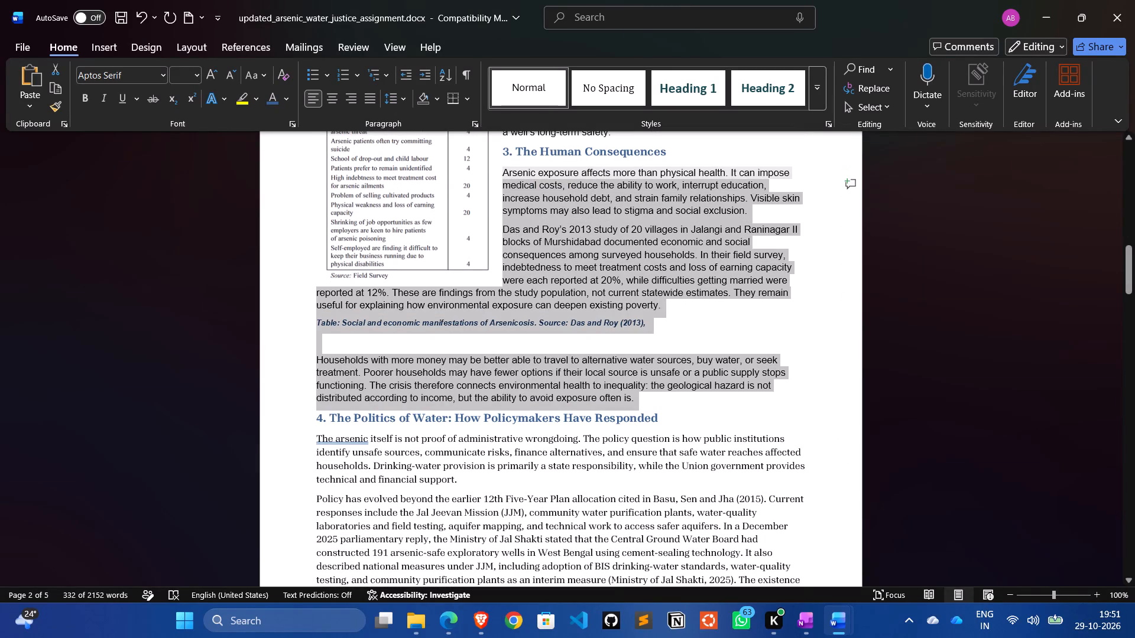
{"action": "left_click_drag", "start_coordinate": [504, 185], "coordinate": [321, 358]}
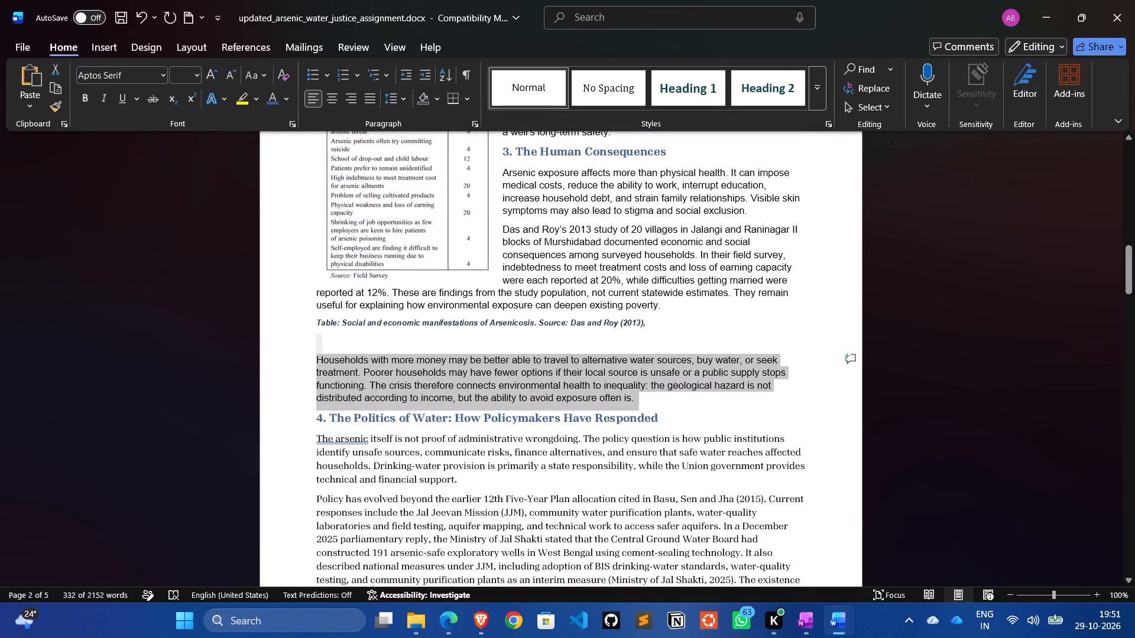
{"action": "left_click_drag", "start_coordinate": [321, 358], "coordinate": [319, 358]}
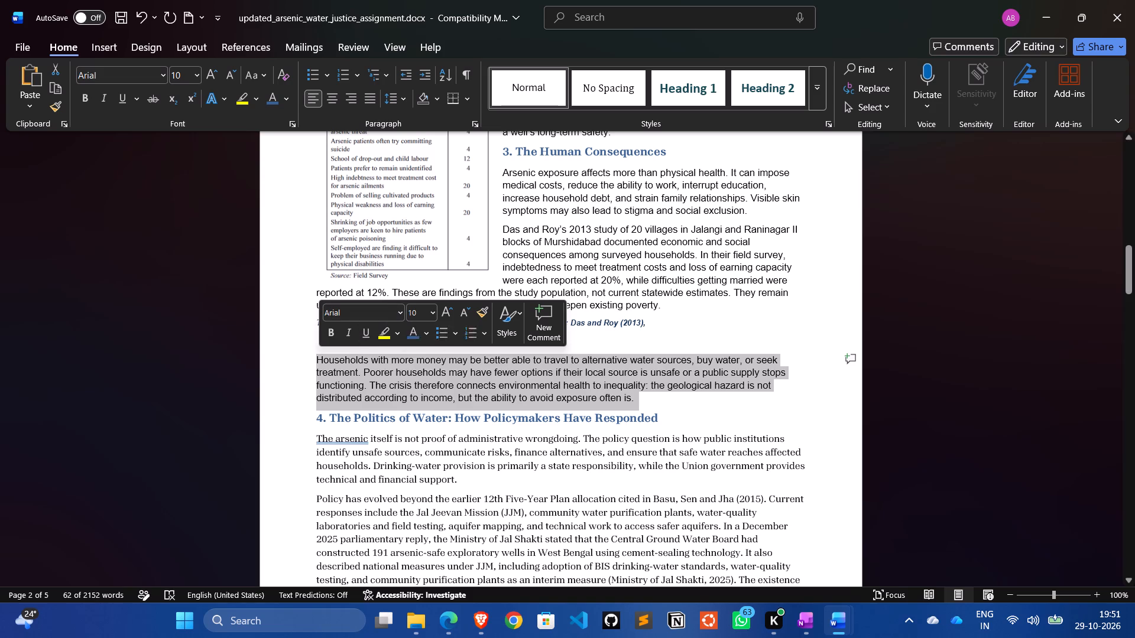
{"action": "left_click", "coordinate": [164, 74]}
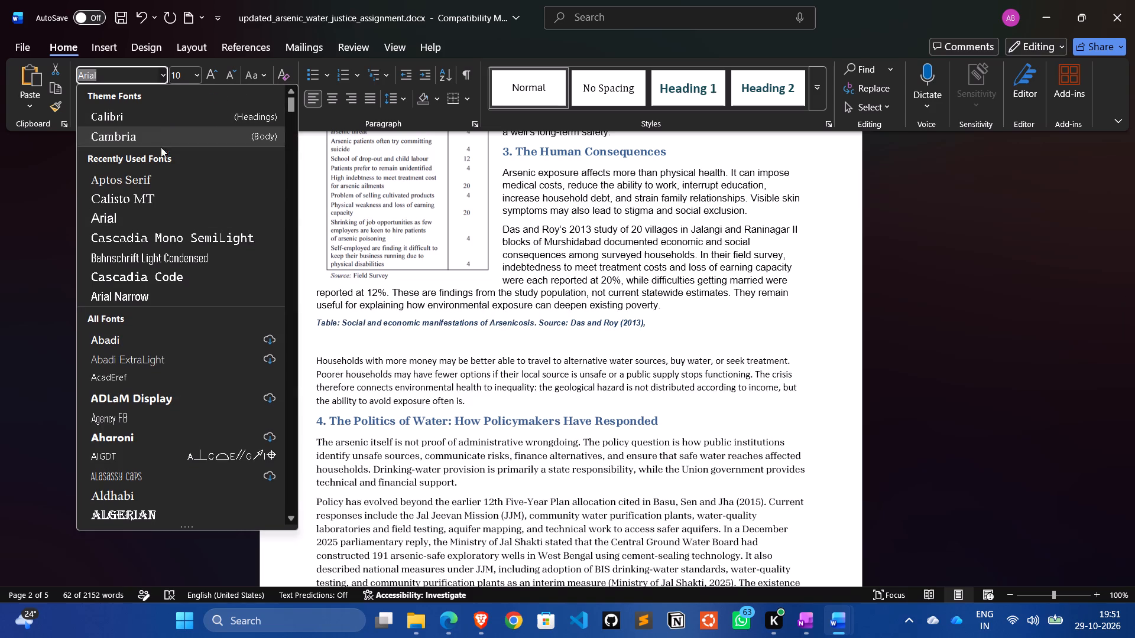
{"action": "left_click", "coordinate": [145, 181]}
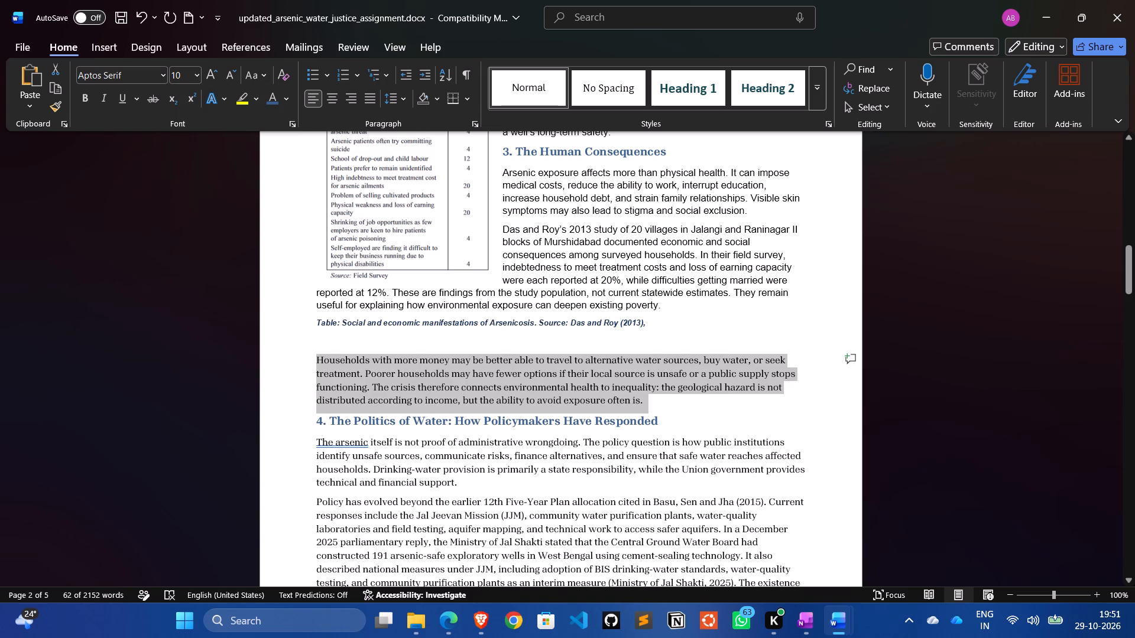
Change the font of the two paragraphs under "3. The Human Consequences", above the table caption, to Aptos Serif.
{"action": "left_click_drag", "start_coordinate": [661, 306], "coordinate": [507, 175]}
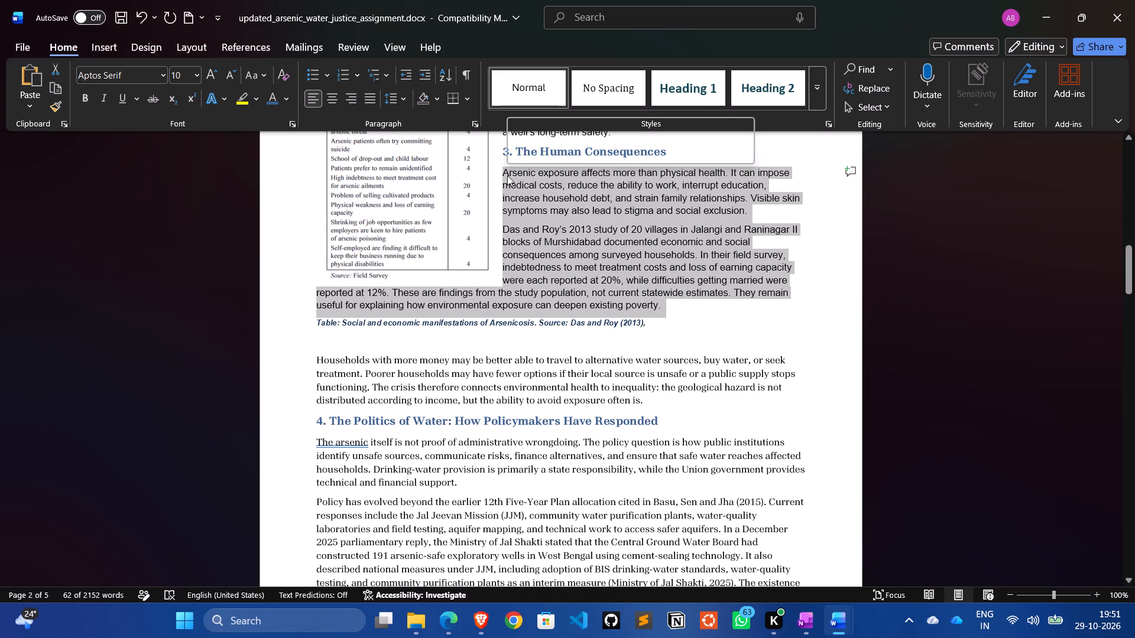
{"action": "left_click", "coordinate": [164, 77]}
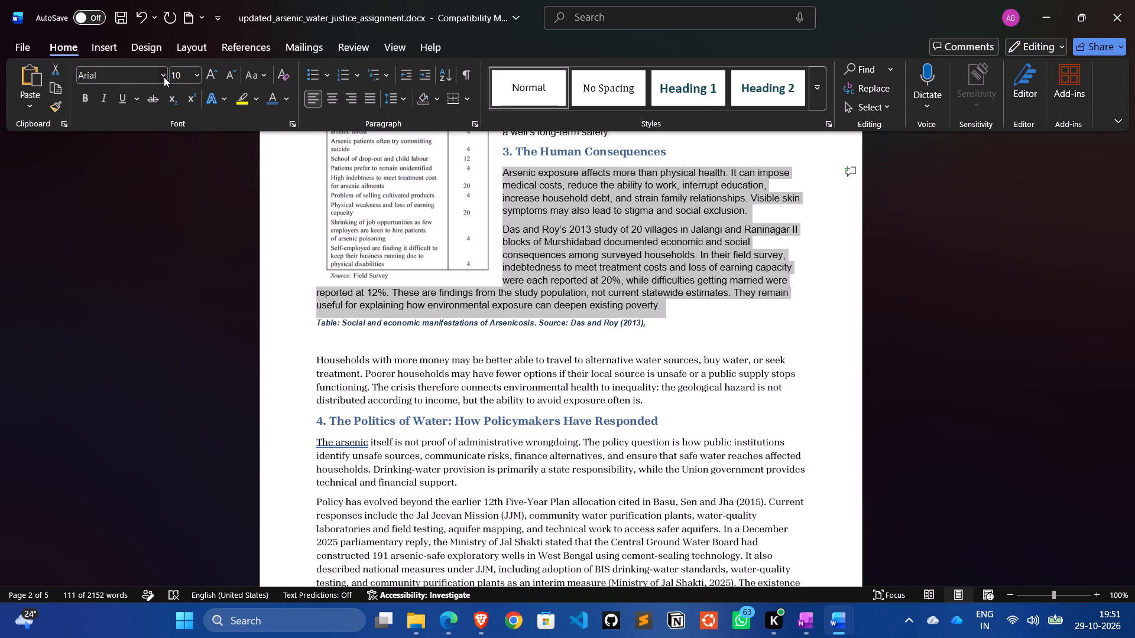
{"action": "left_click", "coordinate": [164, 174]}
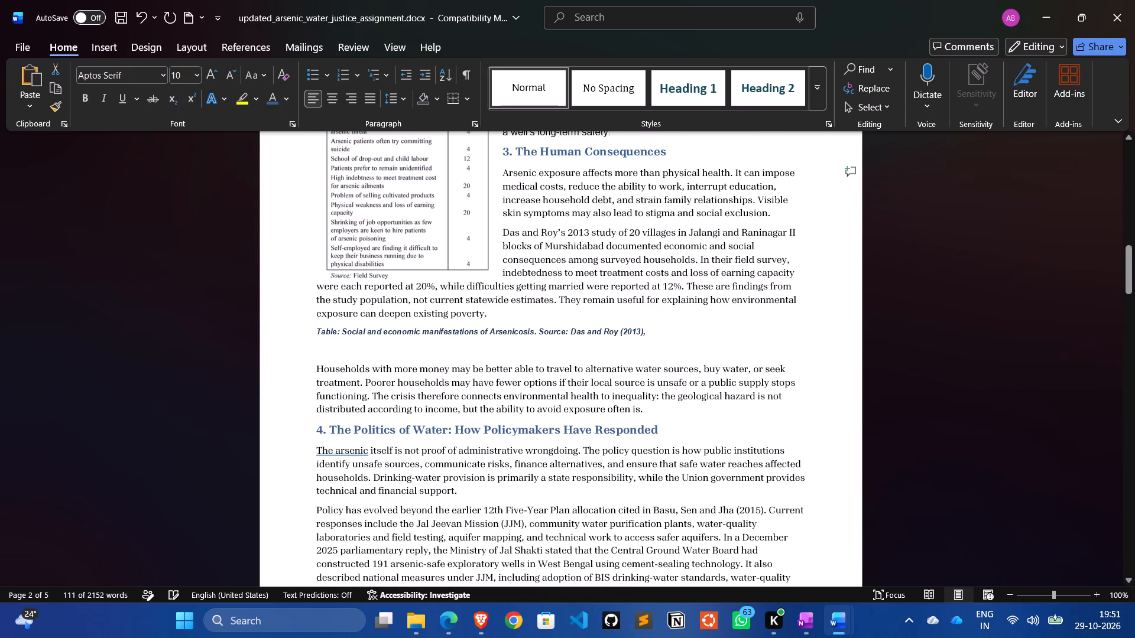
Shrink the social and economic manifestations table picture proportionally to about four-fifths of its width, keeping the text wrapped beside it.
{"action": "left_click", "coordinate": [393, 217]}
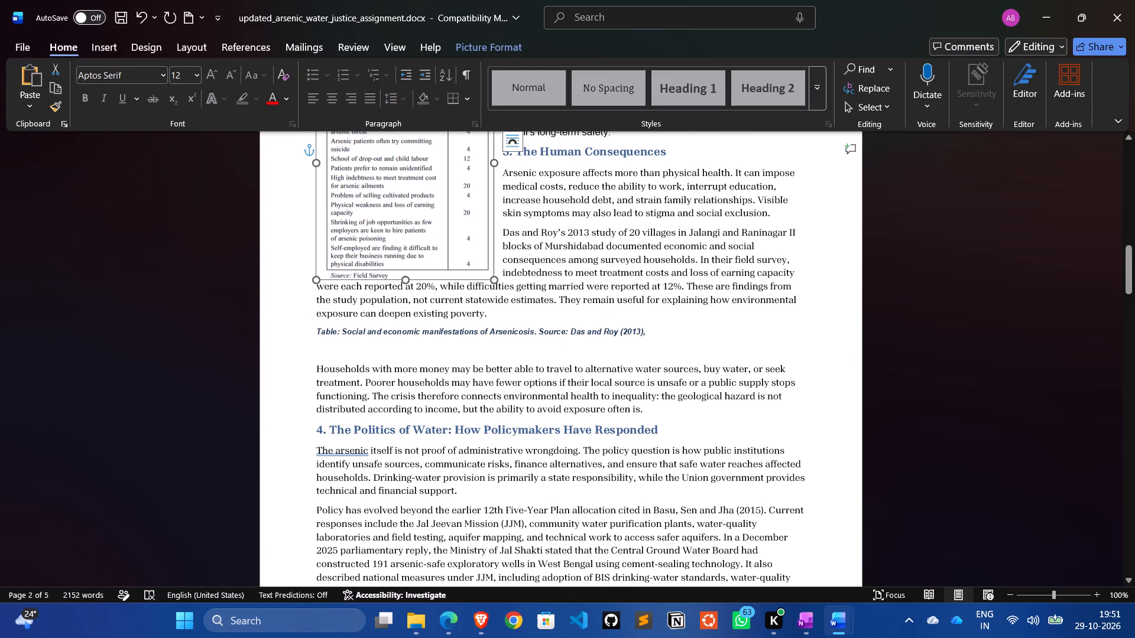
{"action": "left_click_drag", "start_coordinate": [495, 279], "coordinate": [515, 310]}
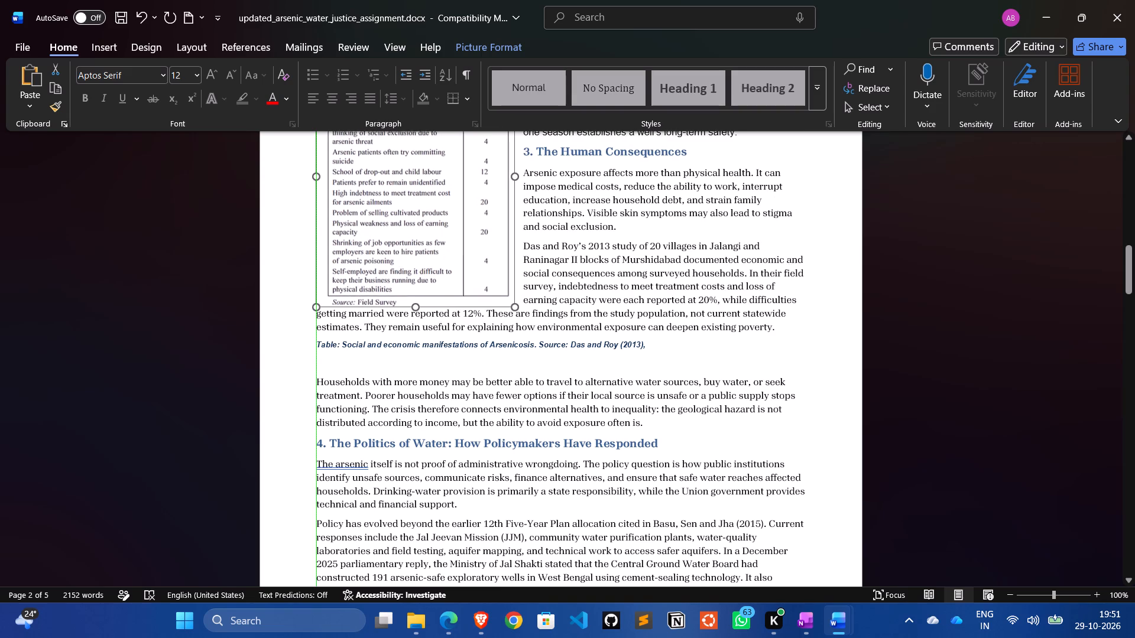
{"action": "left_click_drag", "start_coordinate": [515, 310], "coordinate": [589, 390]}
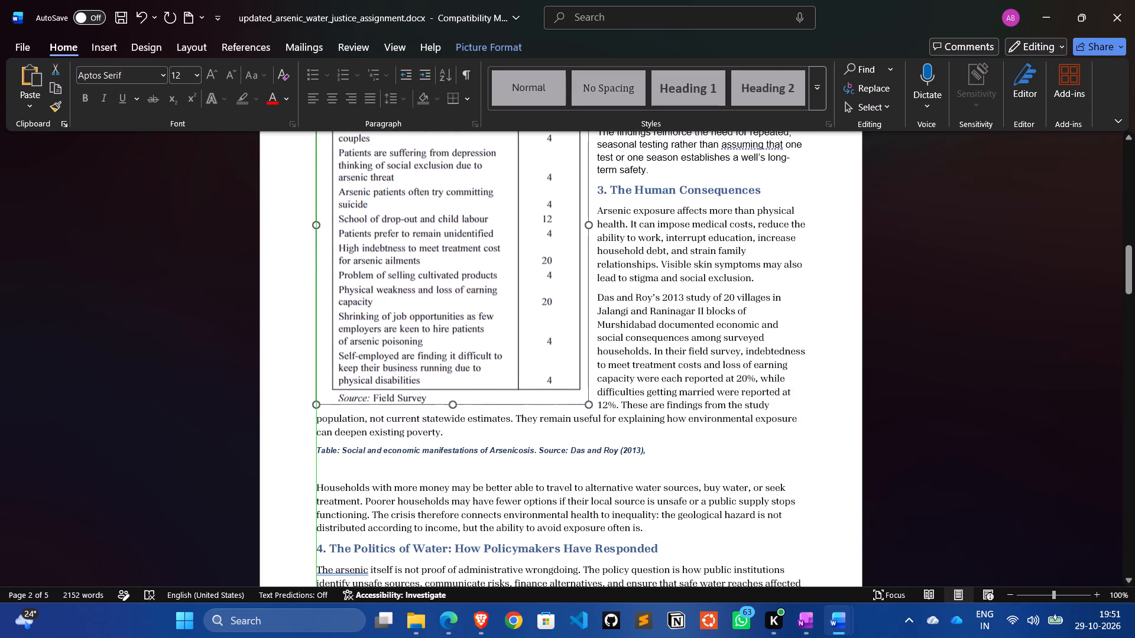
{"action": "left_click_drag", "start_coordinate": [589, 390], "coordinate": [470, 294]}
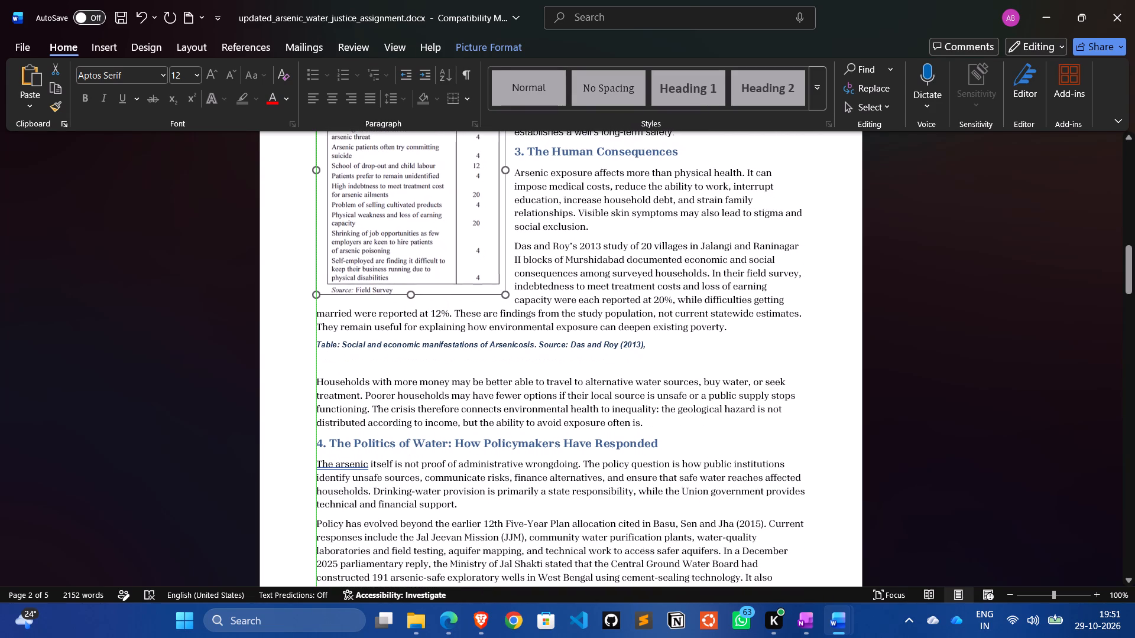
{"action": "left_click_drag", "start_coordinate": [470, 294], "coordinate": [486, 314]}
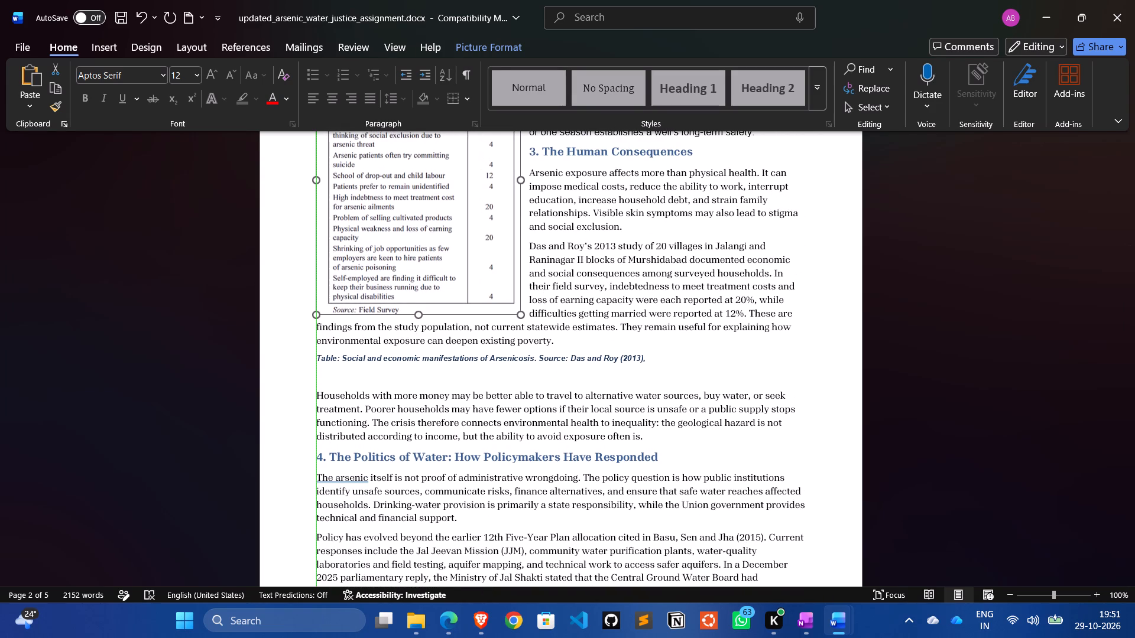
{"action": "left_click_drag", "start_coordinate": [486, 314], "coordinate": [484, 318]}
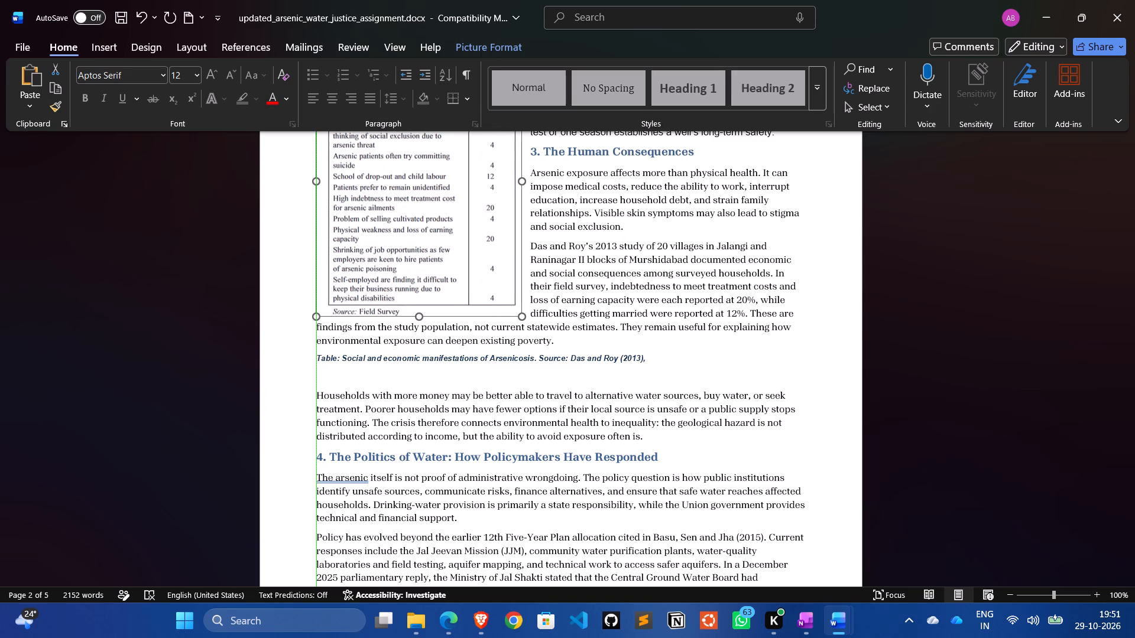
{"action": "left_click_drag", "start_coordinate": [484, 318], "coordinate": [466, 315]}
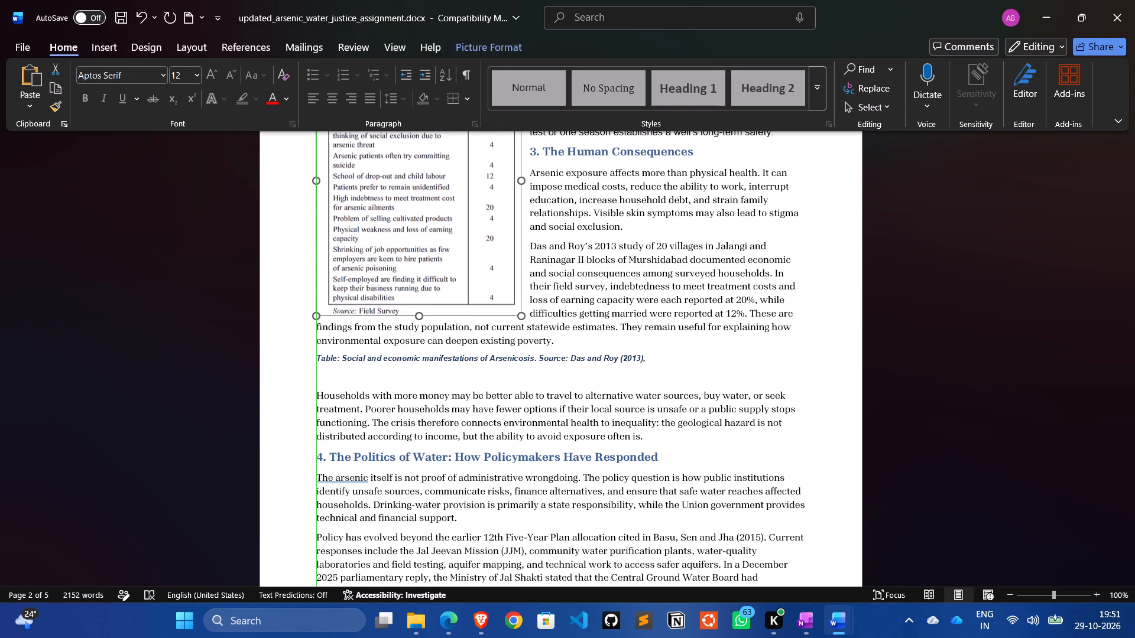
{"action": "left_click_drag", "start_coordinate": [466, 315], "coordinate": [433, 294]}
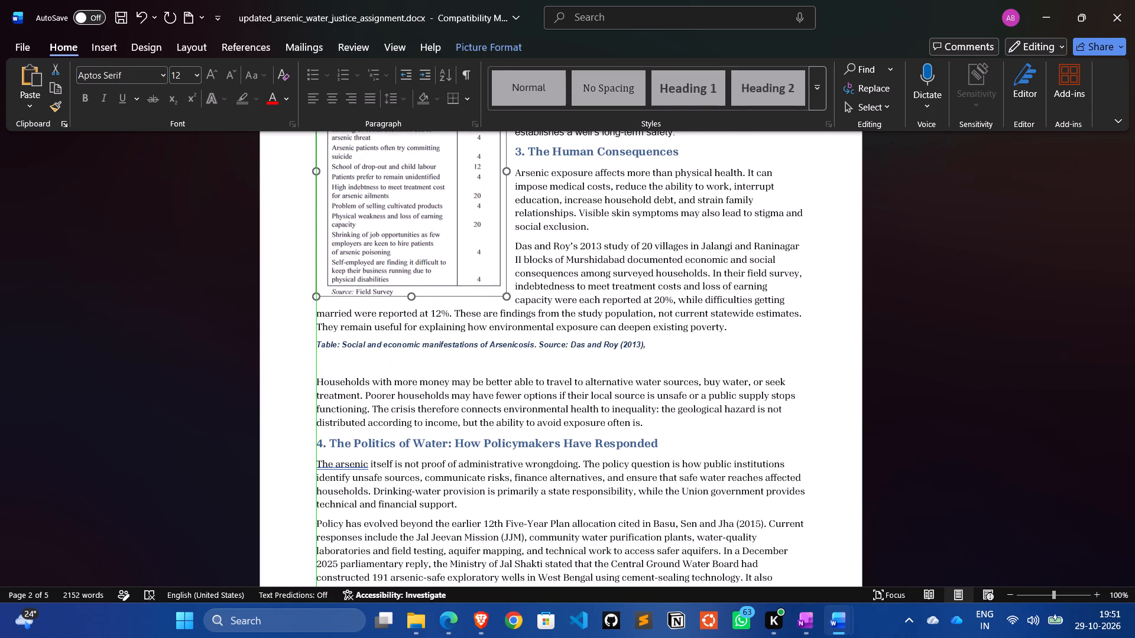
{"action": "left_click_drag", "start_coordinate": [433, 294], "coordinate": [374, 237]}
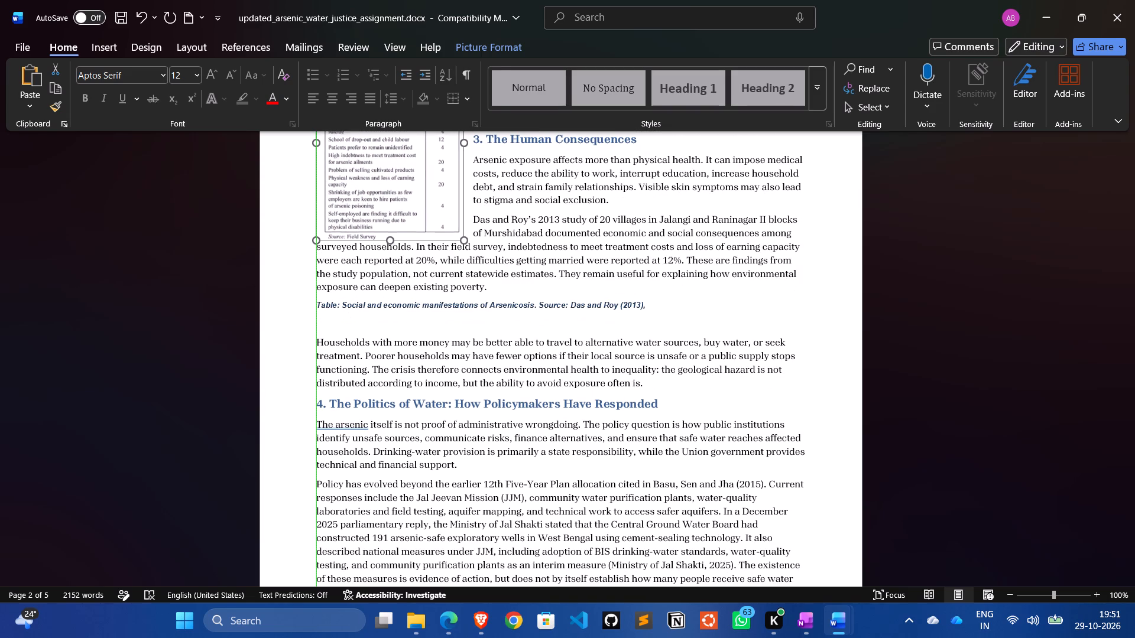
{"action": "left_click_drag", "start_coordinate": [374, 237], "coordinate": [368, 196]}
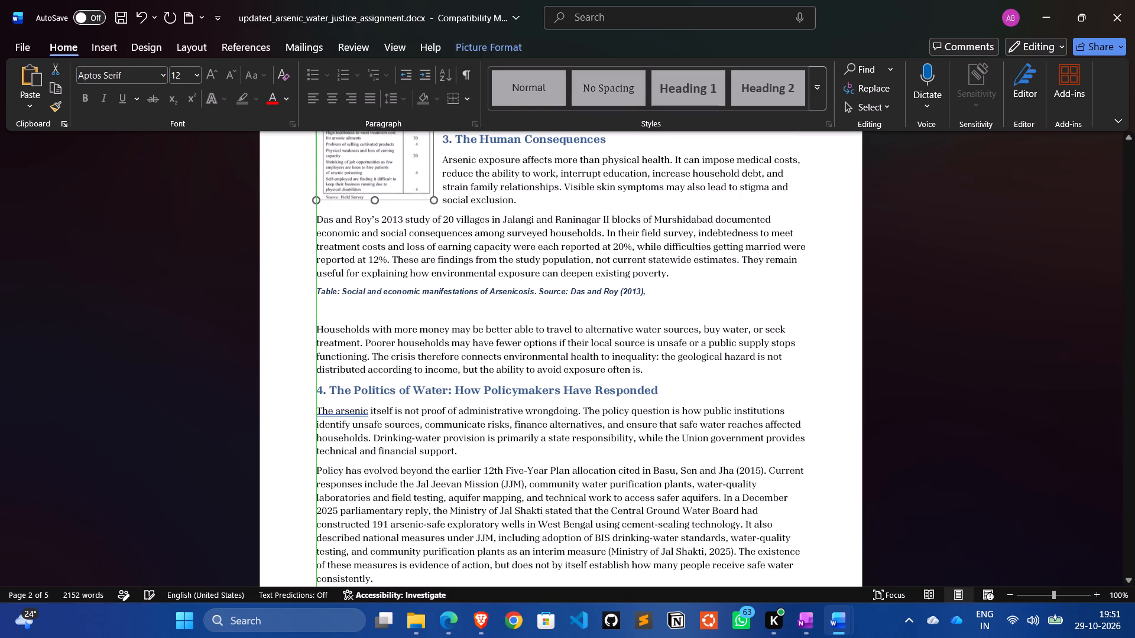
{"action": "left_click_drag", "start_coordinate": [368, 196], "coordinate": [393, 203]}
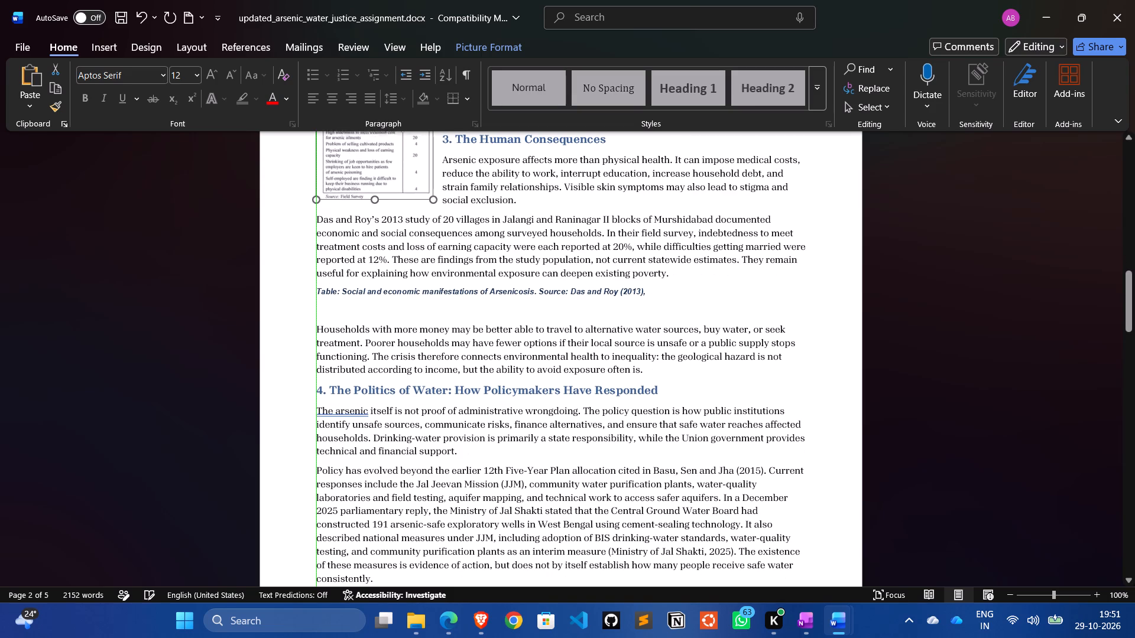
{"action": "left_click_drag", "start_coordinate": [393, 203], "coordinate": [392, 193]}
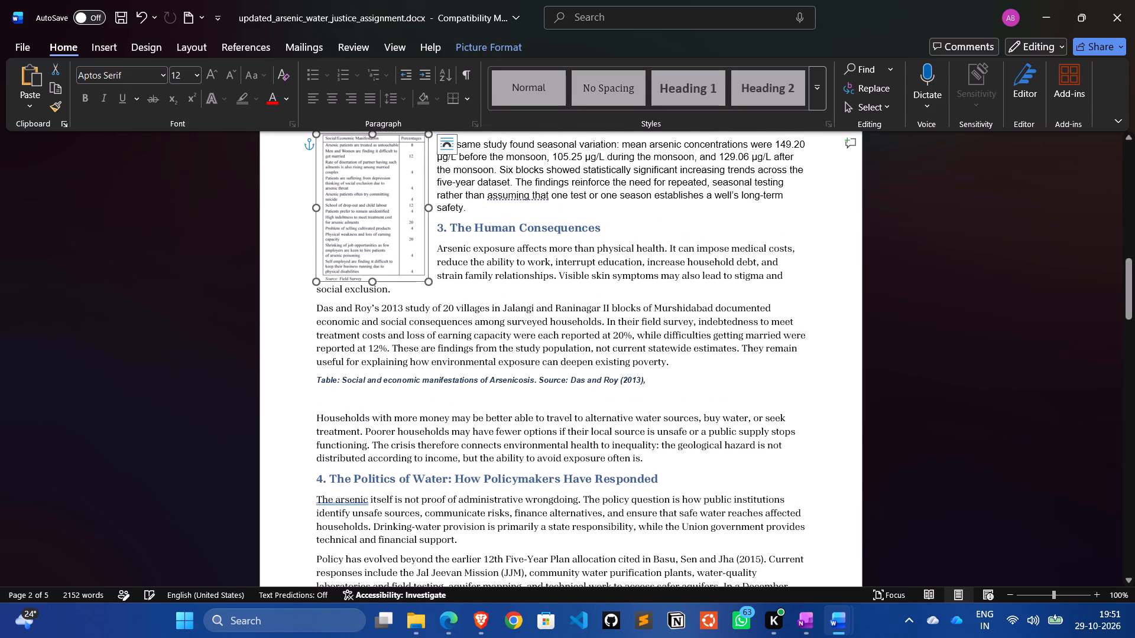
{"action": "scroll", "coordinate": [458, 299], "scroll_direction": "up", "scroll_amount": 1}
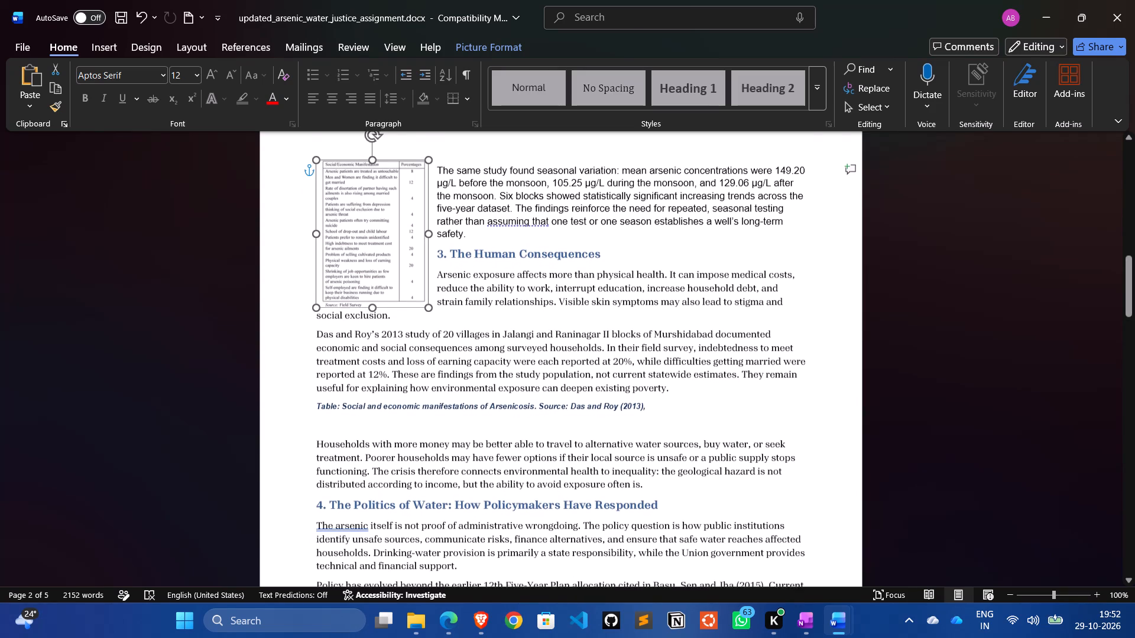
{"action": "scroll", "coordinate": [458, 299], "scroll_direction": "up", "scroll_amount": 1}
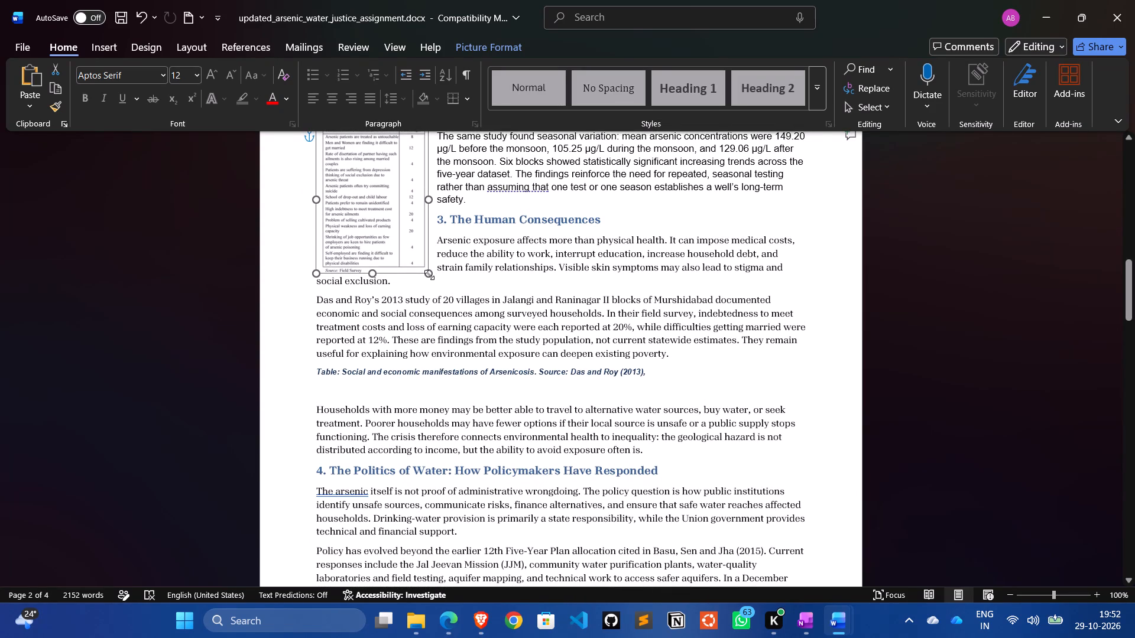
{"action": "left_click_drag", "start_coordinate": [429, 275], "coordinate": [449, 313]}
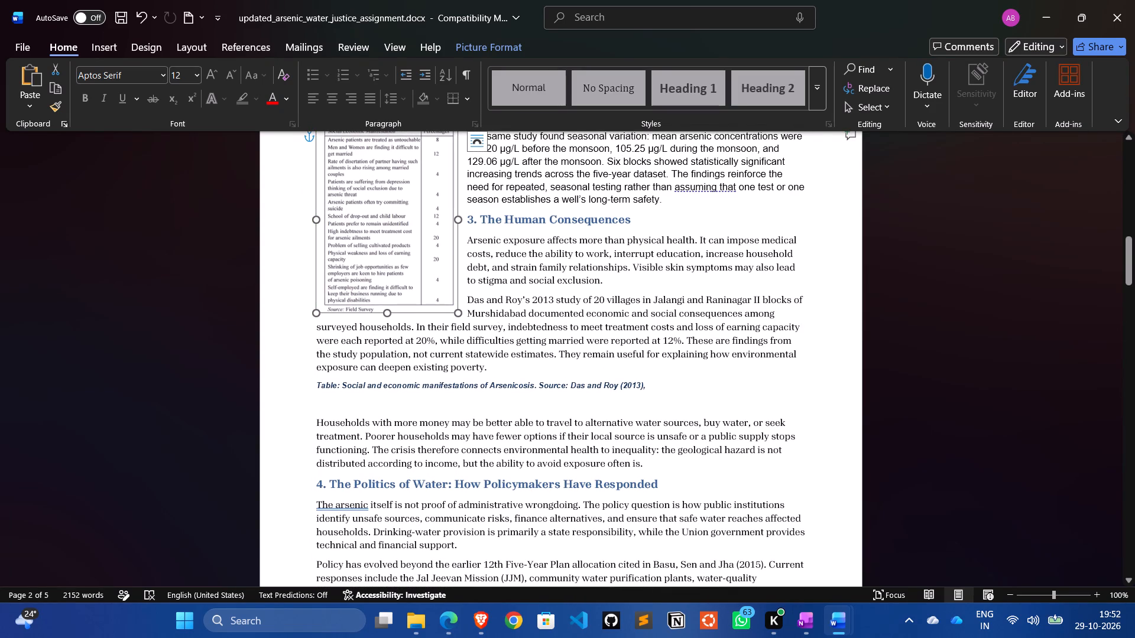
Set the font size to 10 for the table picture and the two paragraphs under "3. The Human Consequences".
{"action": "left_click", "coordinate": [196, 76]}
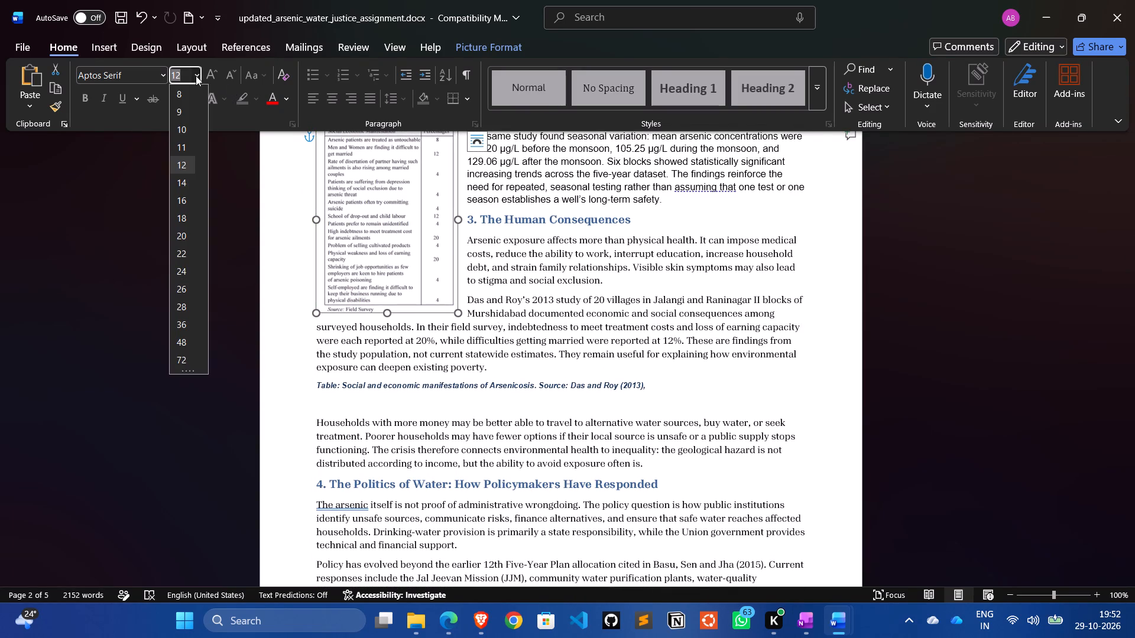
{"action": "left_click", "coordinate": [188, 131]}
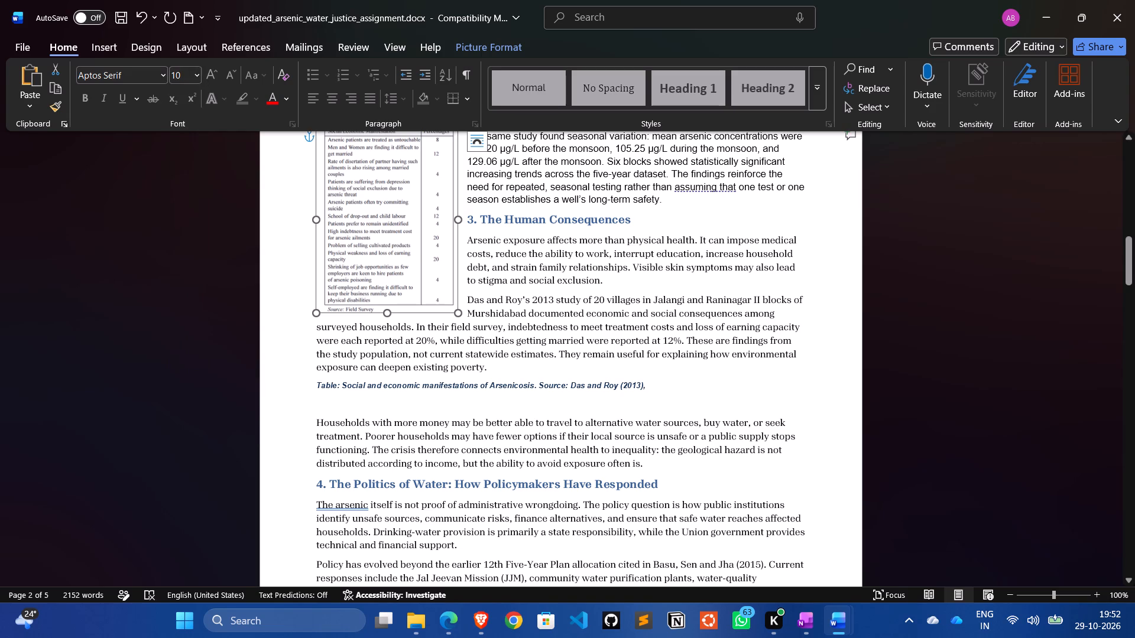
{"action": "left_click_drag", "start_coordinate": [489, 370], "coordinate": [471, 245]}
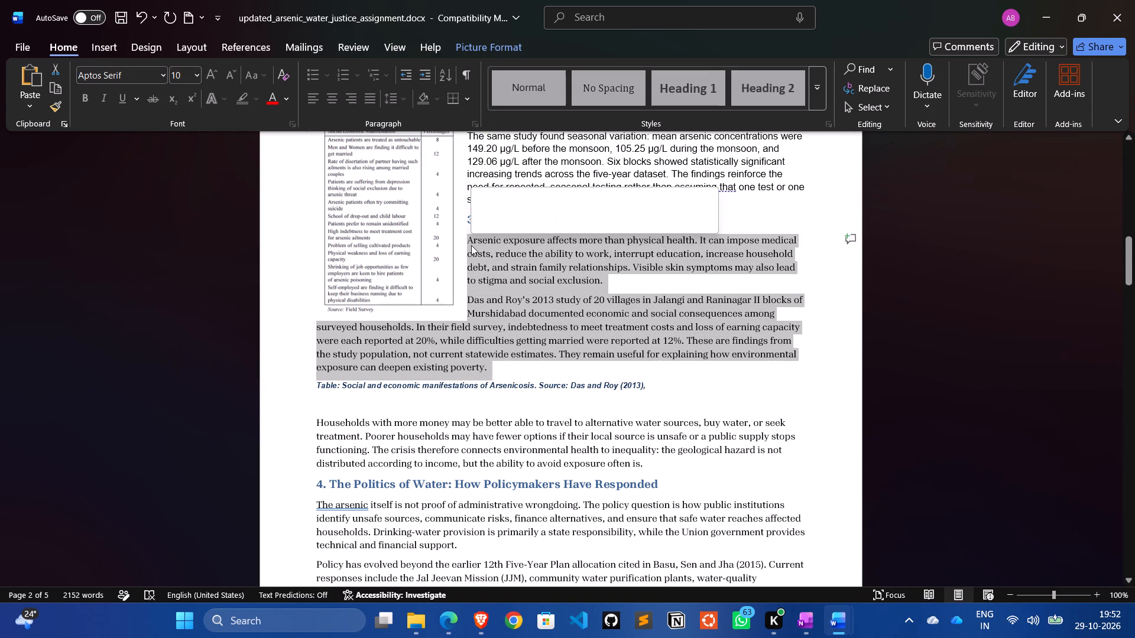
{"action": "left_click", "coordinate": [198, 73]}
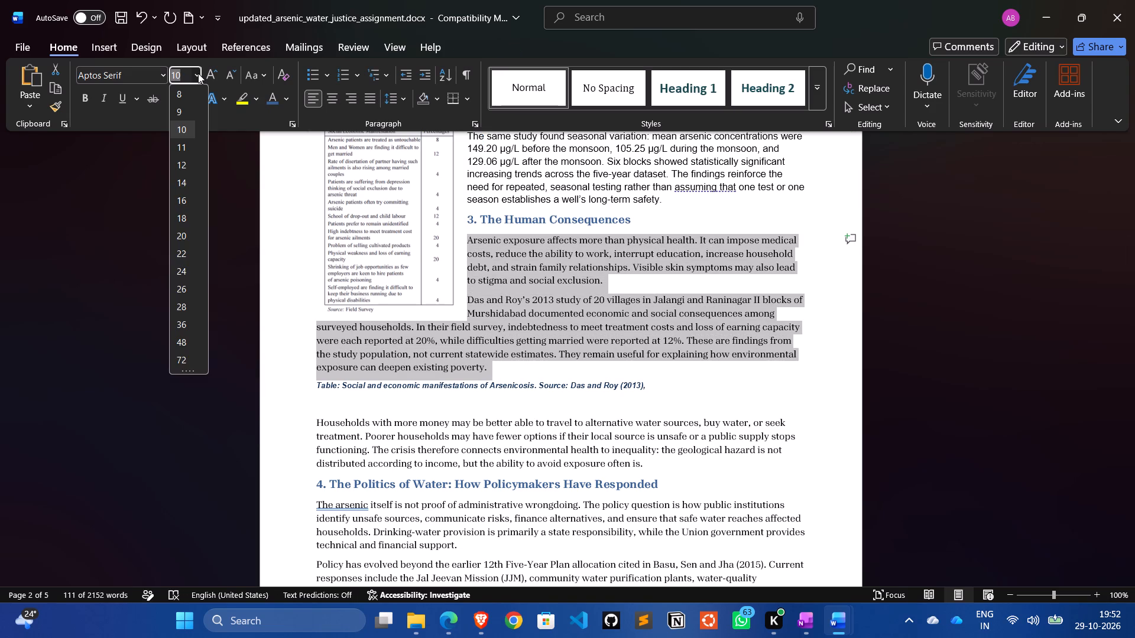
{"action": "left_click", "coordinate": [187, 125]}
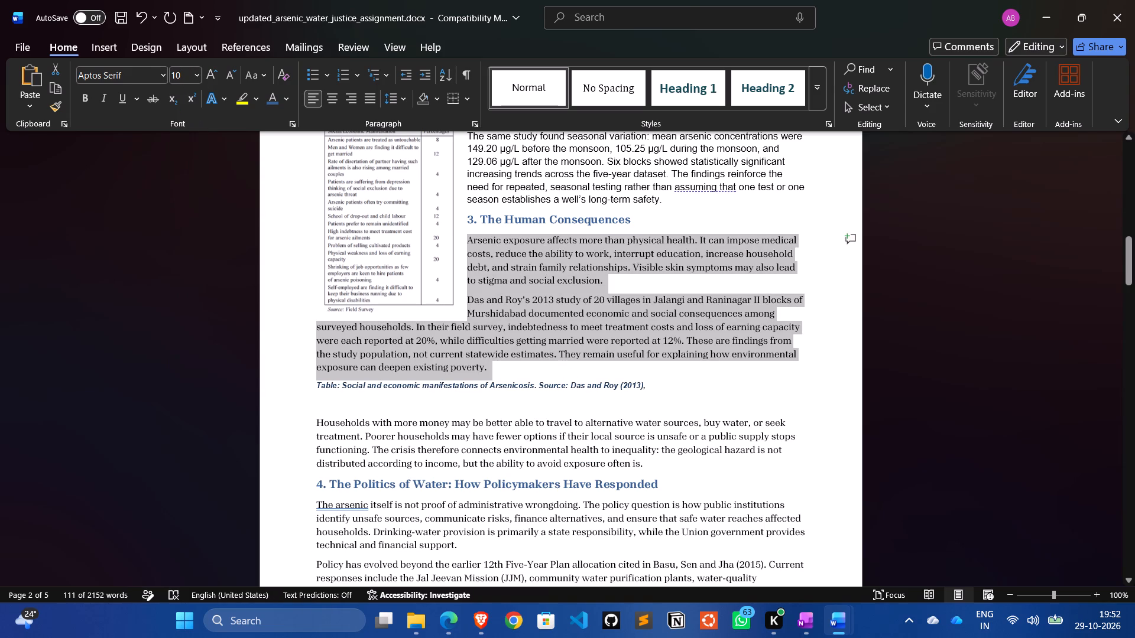
{"action": "left_click", "coordinate": [585, 419]}
Set the two paragraphs under "1. Introduction", above the charts, to Aptos Serif at size 9.
{"action": "scroll", "coordinate": [585, 419], "scroll_direction": "up", "scroll_amount": 1}
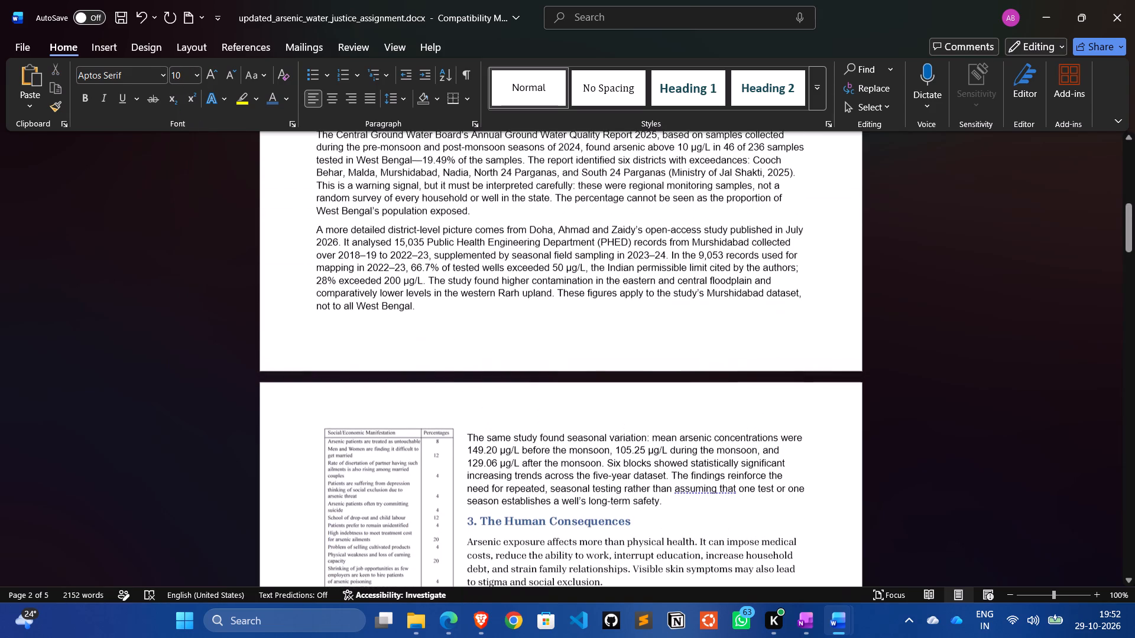
{"action": "scroll", "coordinate": [585, 419], "scroll_direction": "up", "scroll_amount": 2}
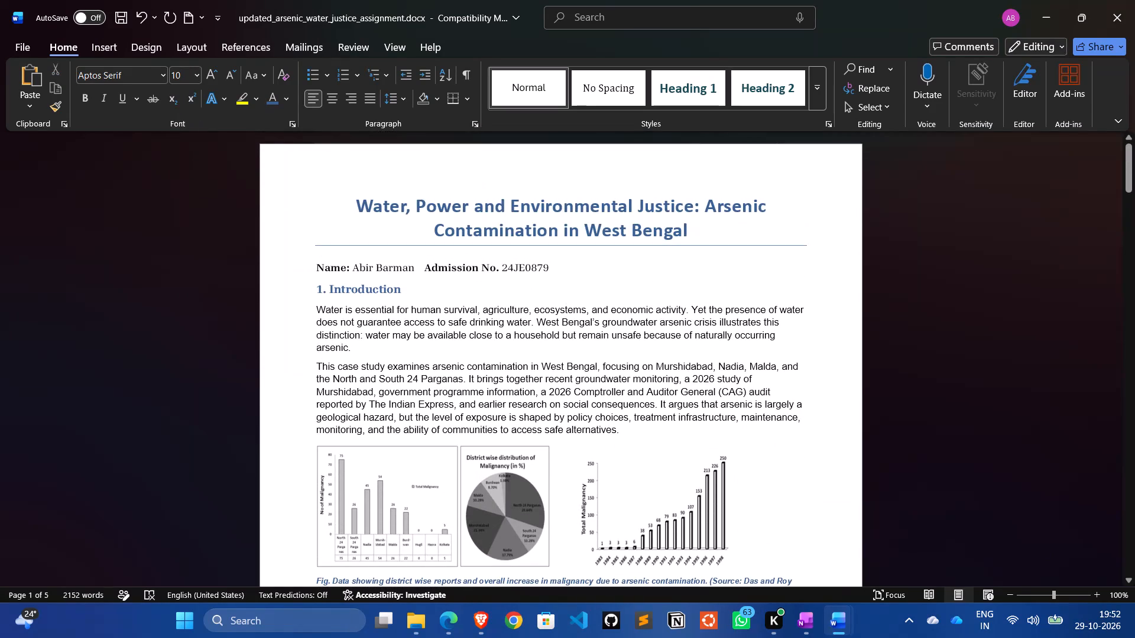
{"action": "left_click_drag", "start_coordinate": [620, 430], "coordinate": [349, 309]}
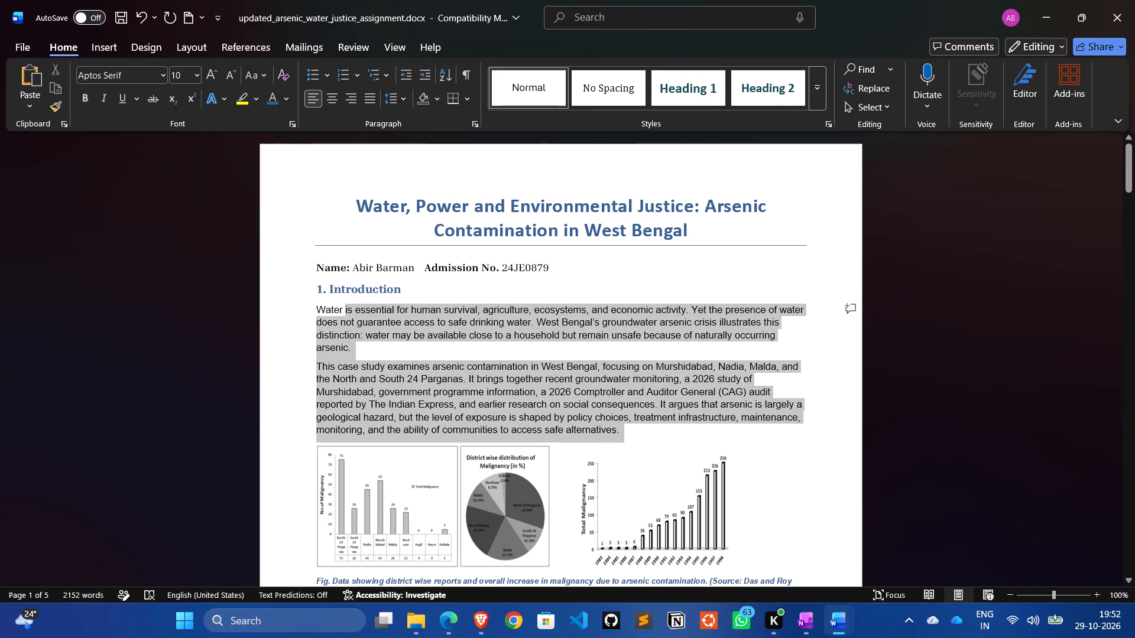
{"action": "left_click_drag", "start_coordinate": [349, 309], "coordinate": [326, 310]}
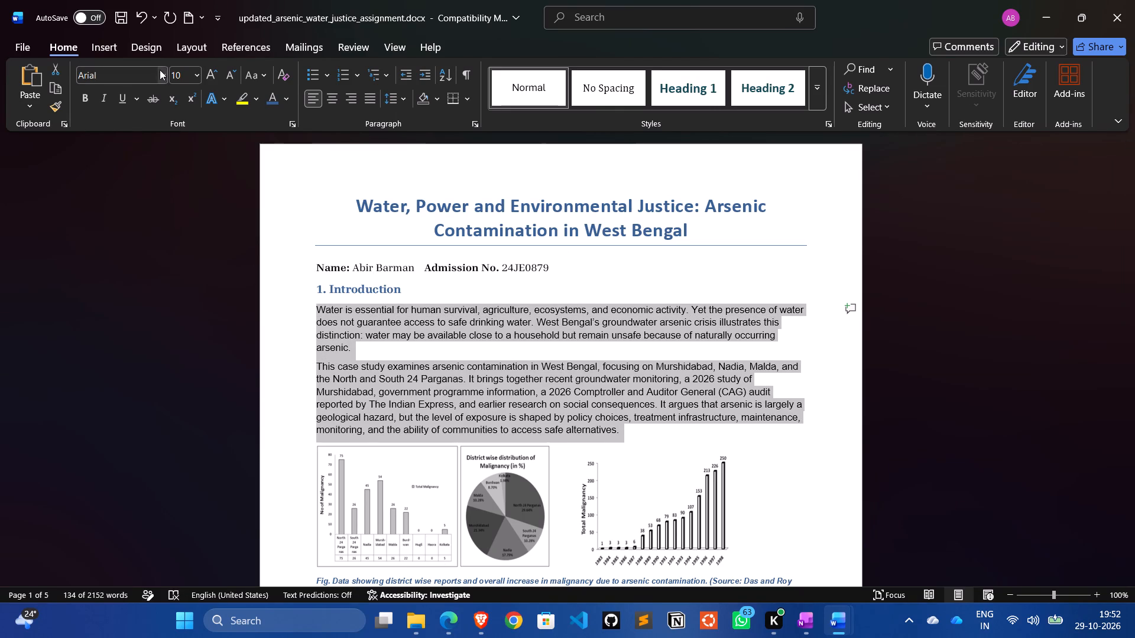
{"action": "left_click", "coordinate": [160, 70]}
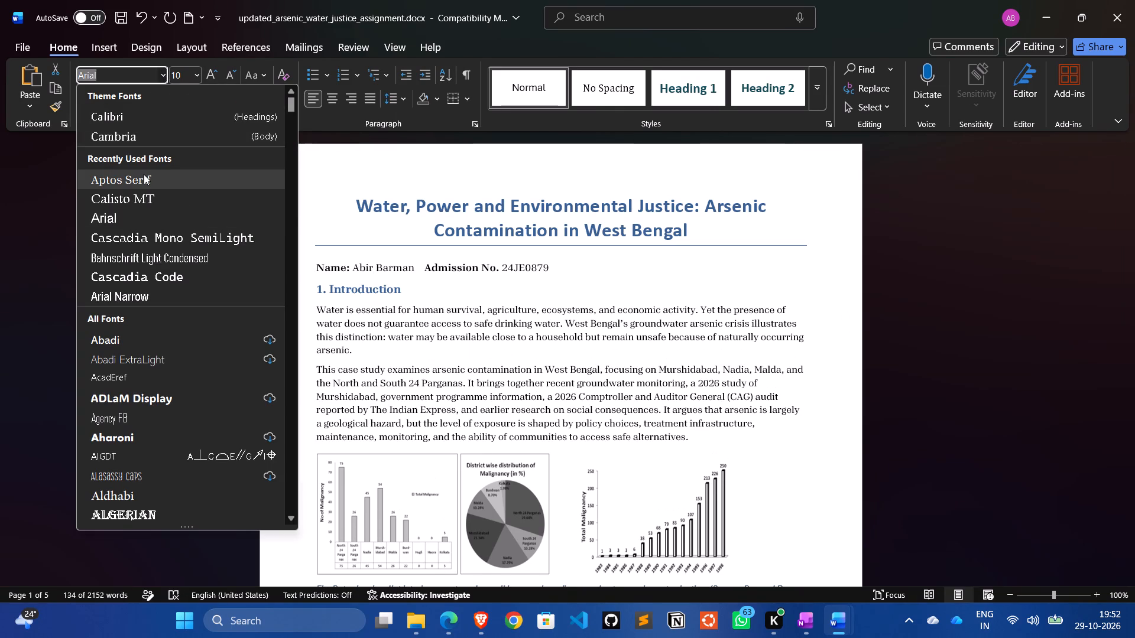
{"action": "left_click", "coordinate": [144, 174]}
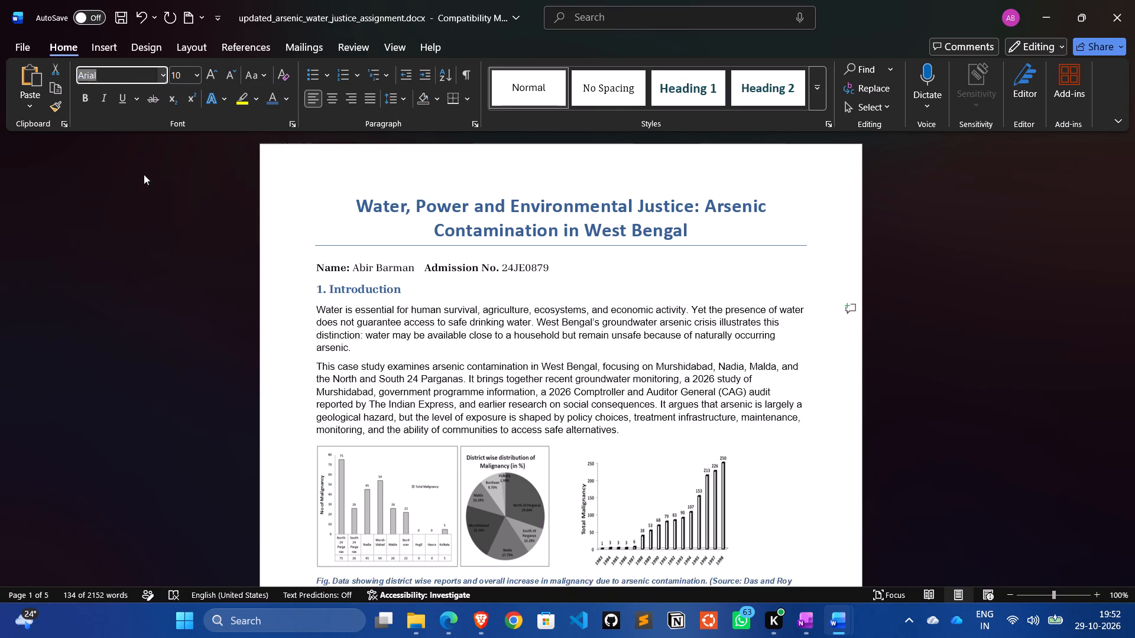
{"action": "left_click", "coordinate": [199, 77]}
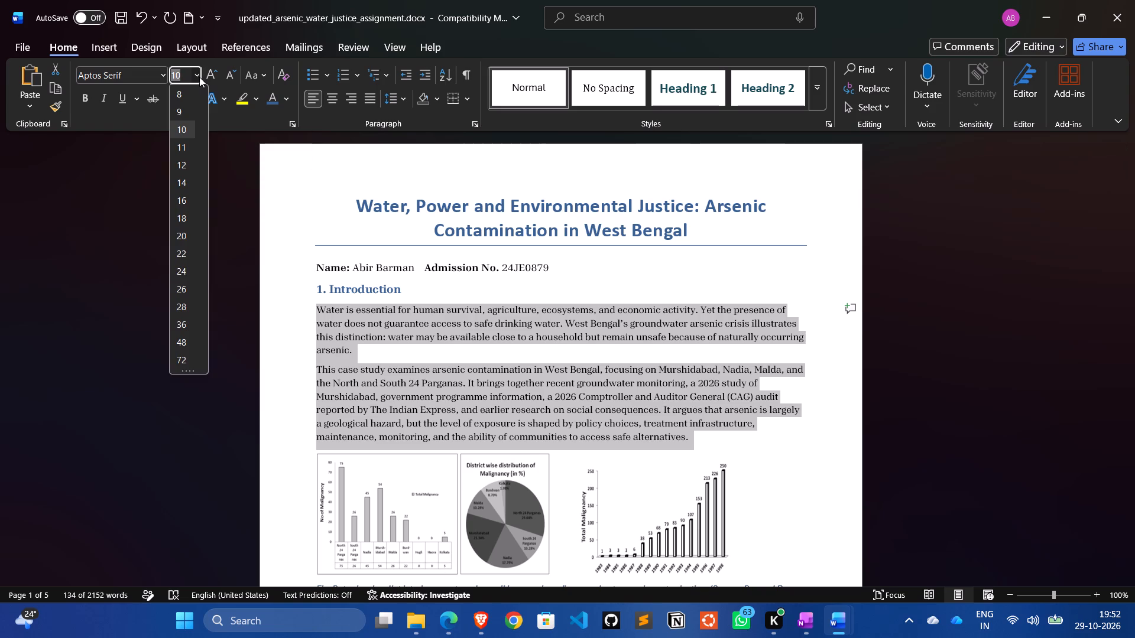
{"action": "left_click", "coordinate": [190, 109]}
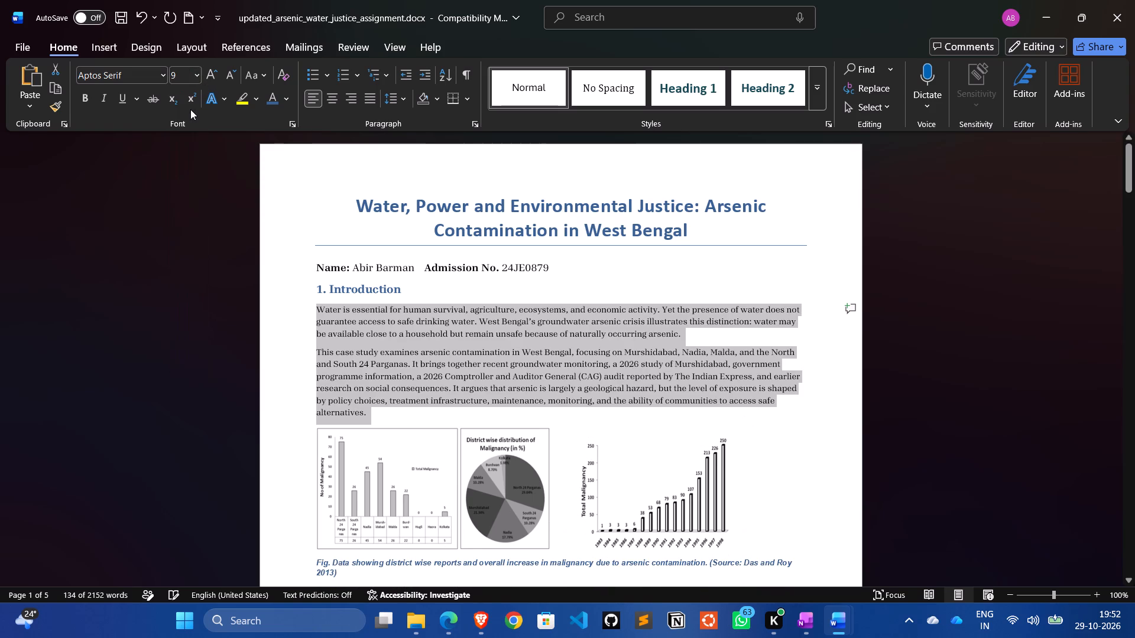
Change the font of the "1. Introduction" heading to Calisto MT.
{"action": "left_click_drag", "start_coordinate": [412, 288], "coordinate": [391, 288]}
{"action": "left_click_drag", "start_coordinate": [391, 288], "coordinate": [291, 285]}
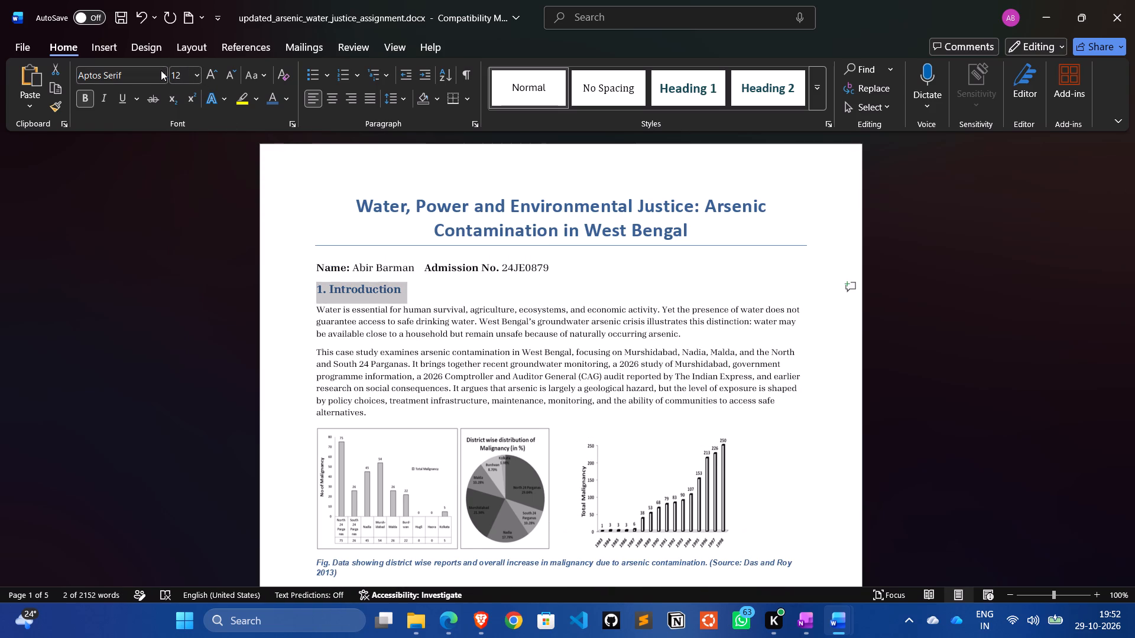
{"action": "left_click", "coordinate": [161, 70]}
{"action": "left_click", "coordinate": [160, 200]}
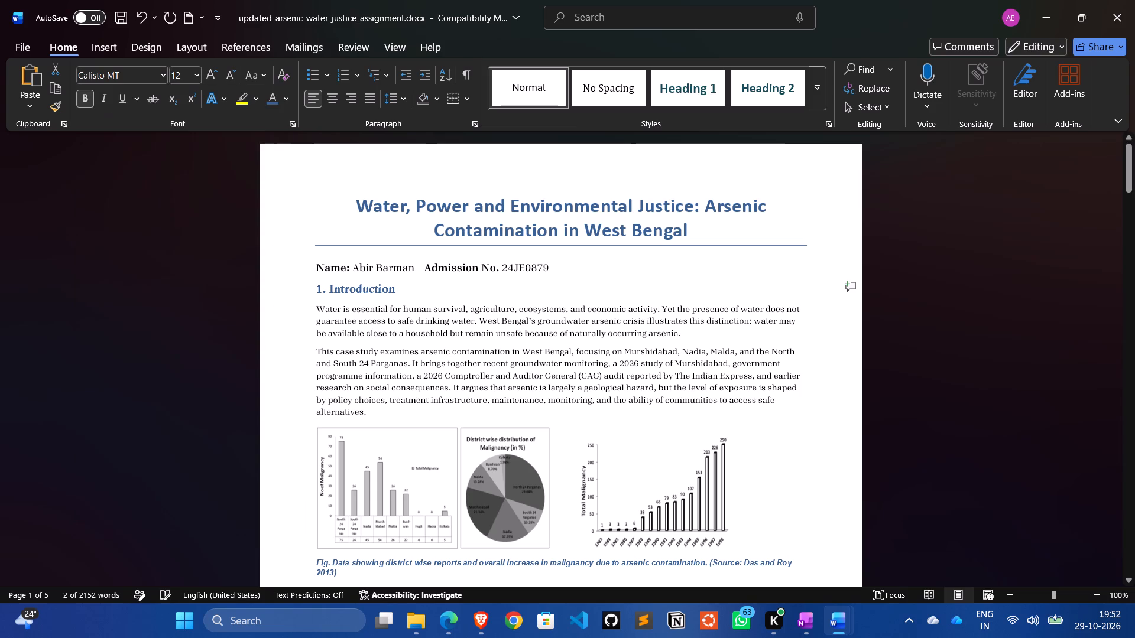
Set the section 2 heading, "Understanding the Arsenic Crisis: What Does the Latest Evidence Show?", to Calisto MT at size 12.
{"action": "scroll", "coordinate": [384, 293], "scroll_direction": "down", "scroll_amount": 1}
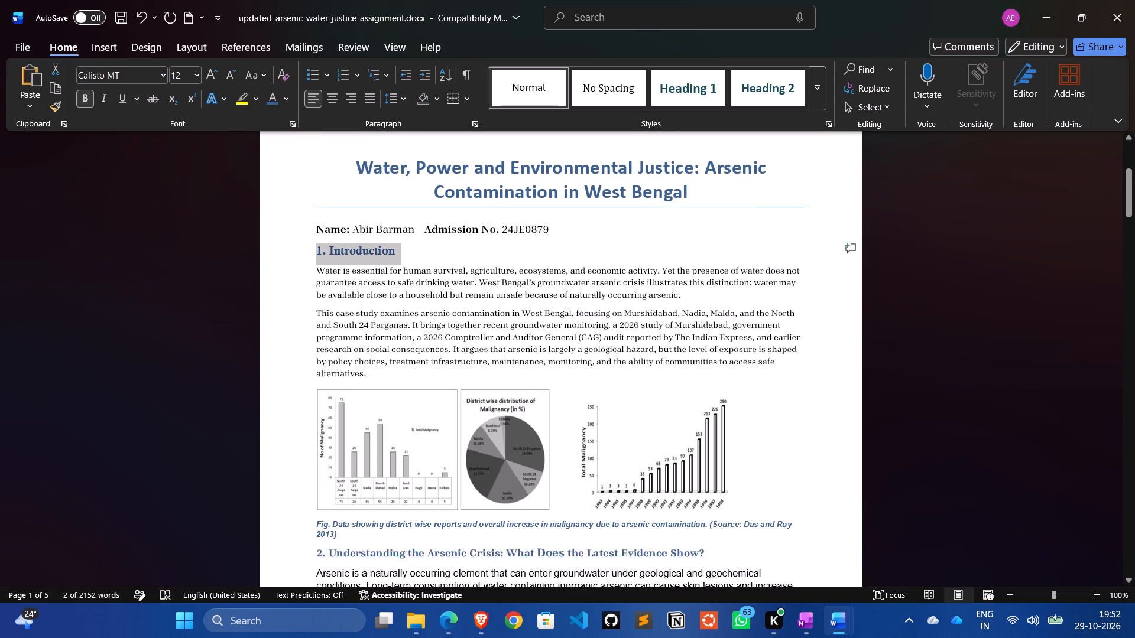
{"action": "scroll", "coordinate": [384, 293], "scroll_direction": "down", "scroll_amount": 1}
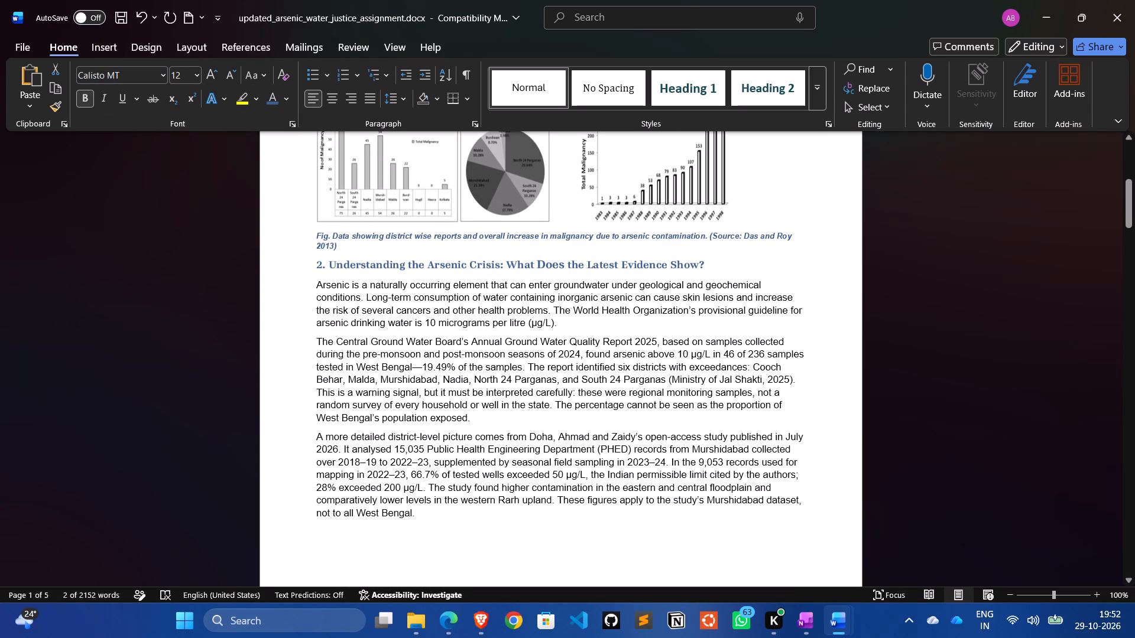
{"action": "left_click_drag", "start_coordinate": [712, 267], "coordinate": [300, 264]}
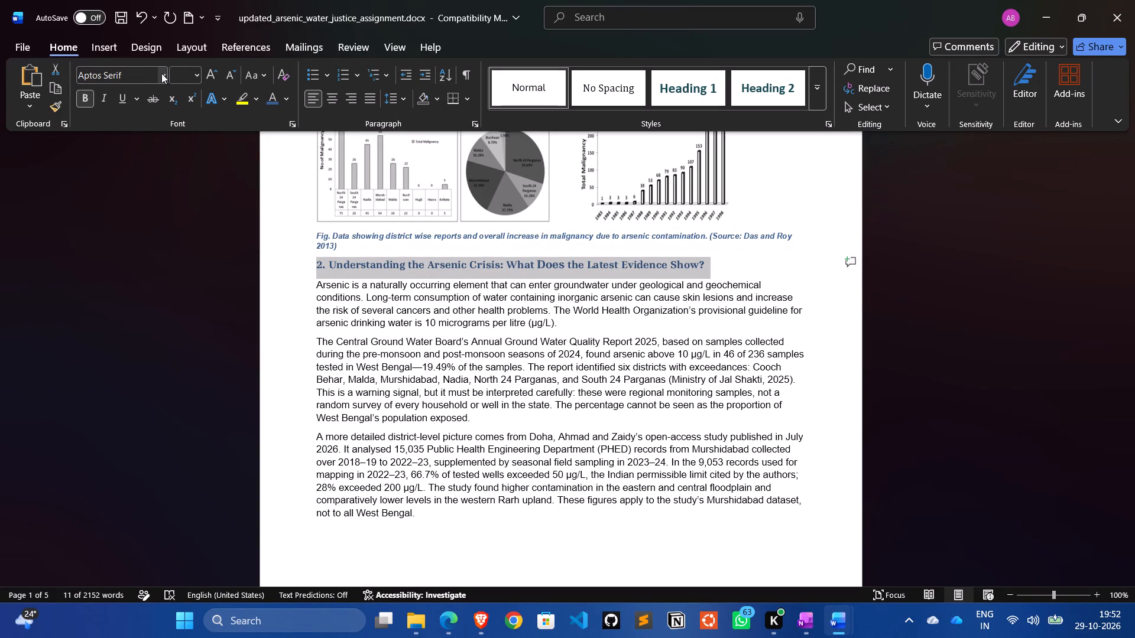
{"action": "left_click", "coordinate": [161, 74]}
{"action": "left_click", "coordinate": [160, 181]}
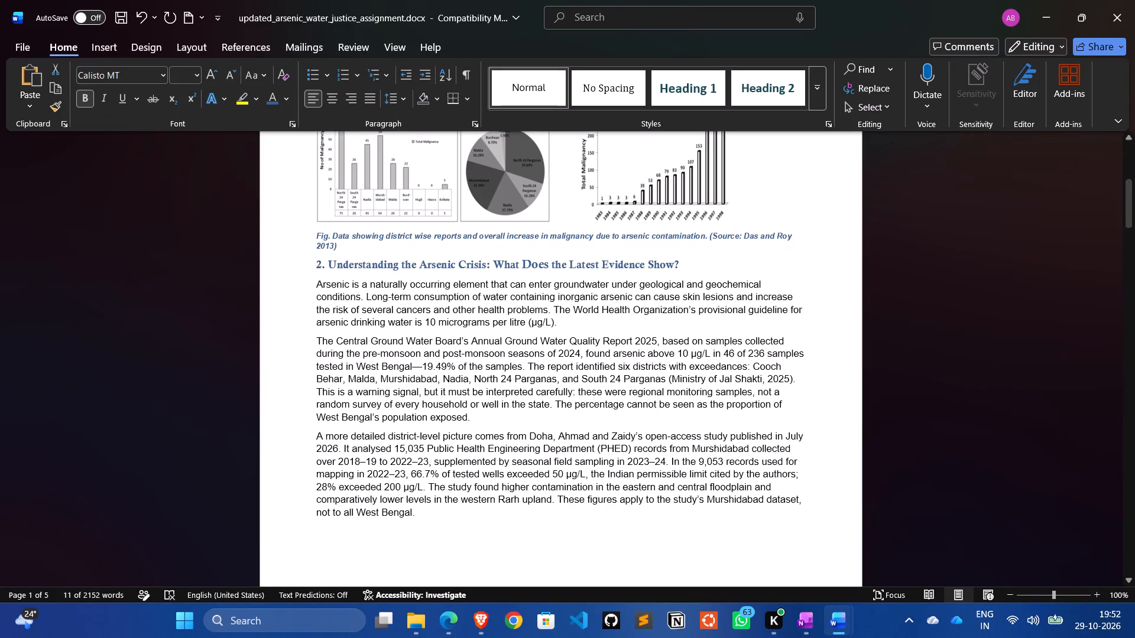
{"action": "left_click", "coordinate": [199, 74]}
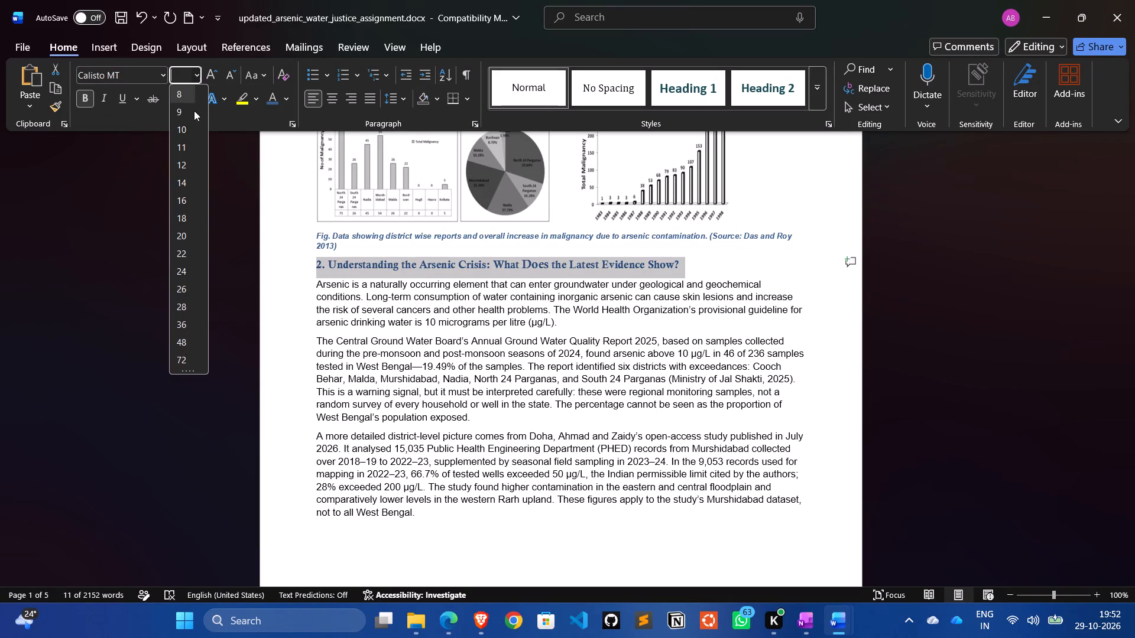
{"action": "left_click", "coordinate": [187, 159]}
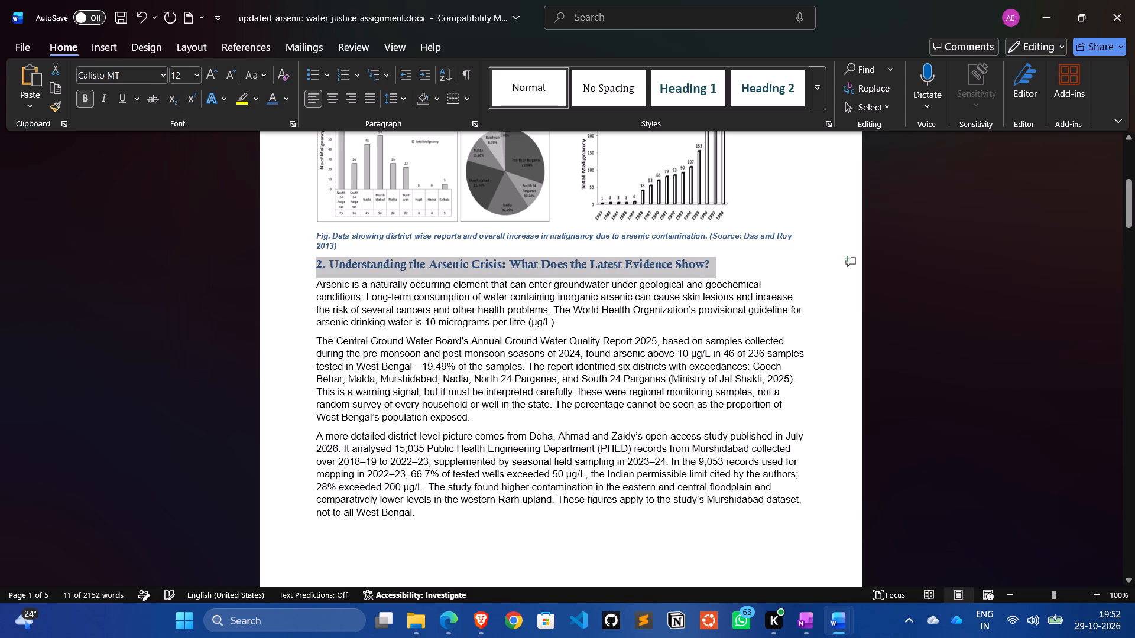
Set the three paragraphs under the section 2 heading on the first page to Aptos Serif at size 9.
{"action": "left_click_drag", "start_coordinate": [419, 516], "coordinate": [312, 289]}
{"action": "left_click", "coordinate": [163, 77]}
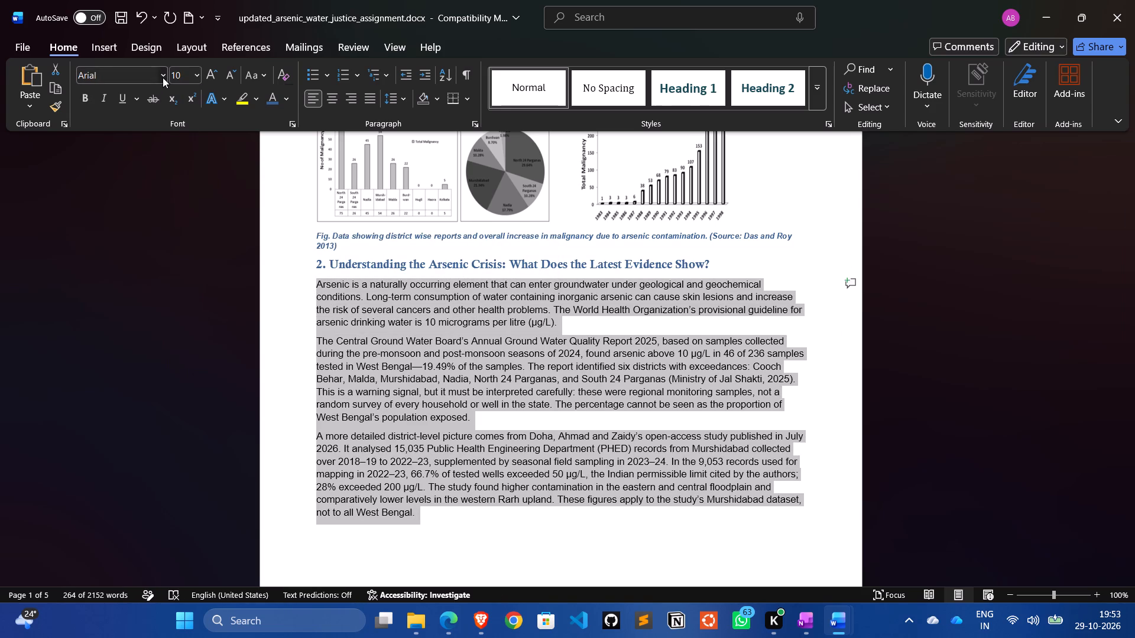
{"action": "left_click", "coordinate": [143, 194]}
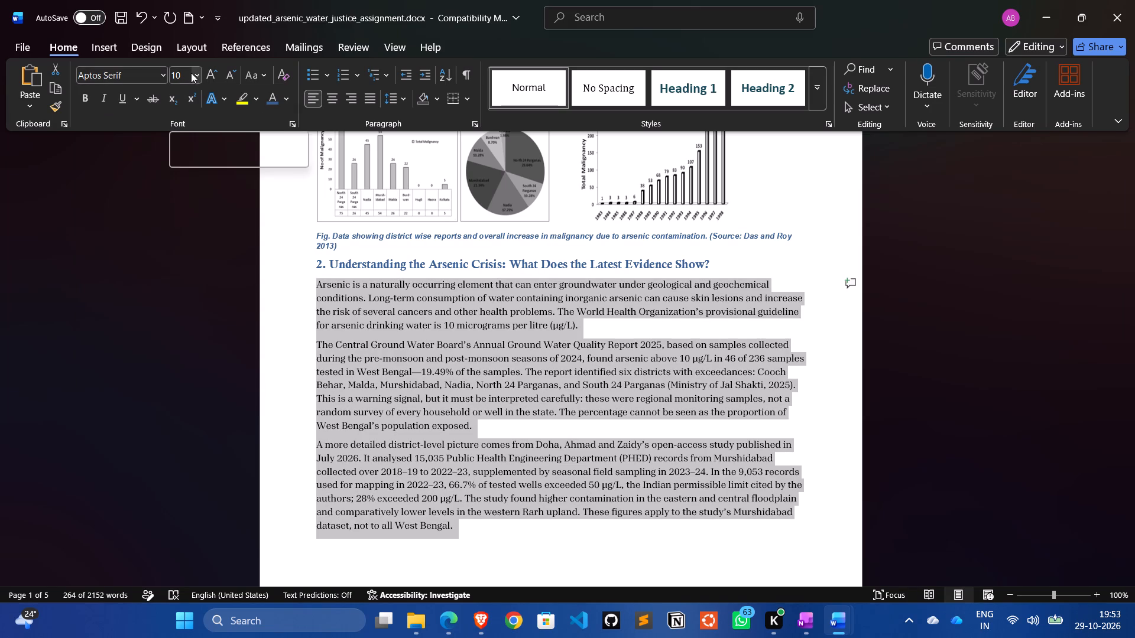
{"action": "left_click", "coordinate": [197, 73]}
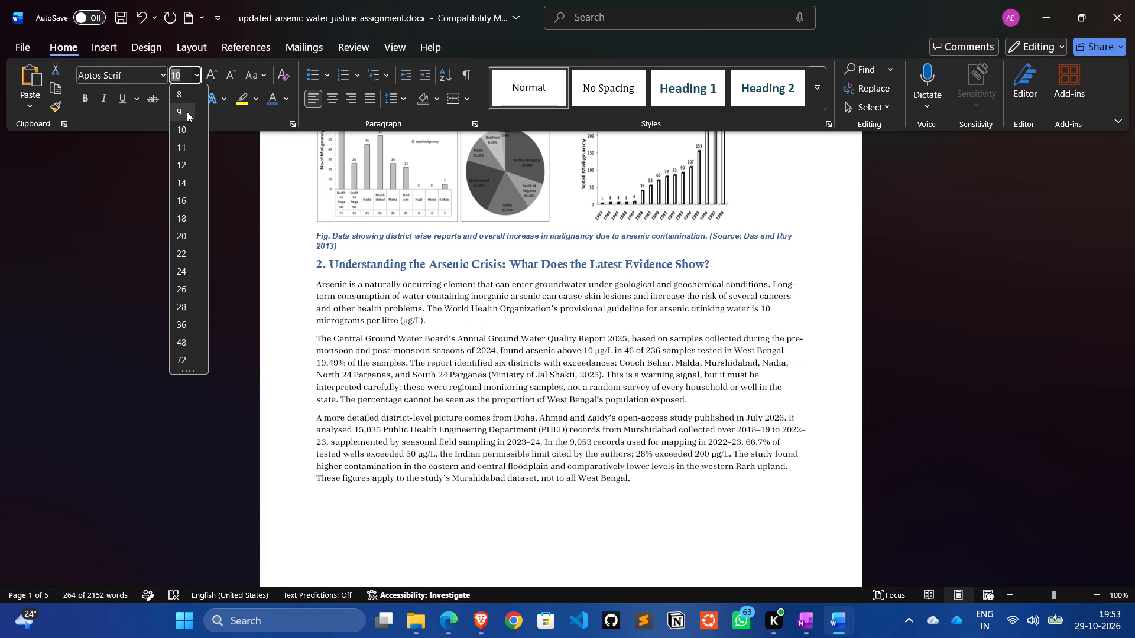
{"action": "left_click", "coordinate": [187, 112]}
Set the paragraph starting "The same study found seasonal variation", beside the table picture, to Aptos Serif at size 9.
{"action": "scroll", "coordinate": [512, 429], "scroll_direction": "down", "scroll_amount": 1}
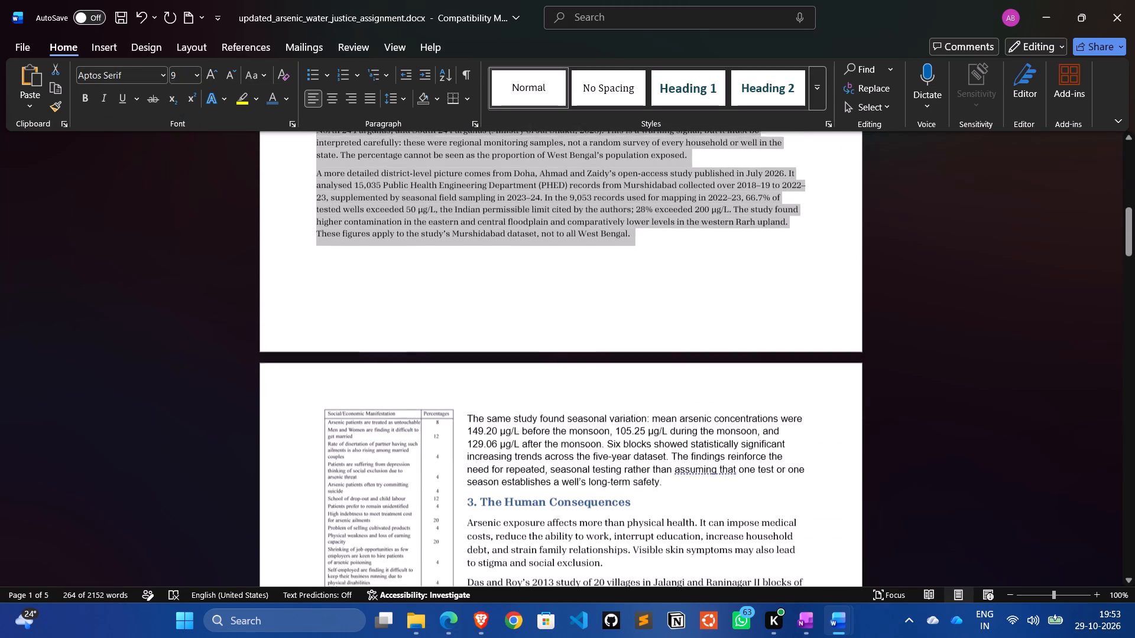
{"action": "scroll", "coordinate": [512, 429], "scroll_direction": "down", "scroll_amount": 1}
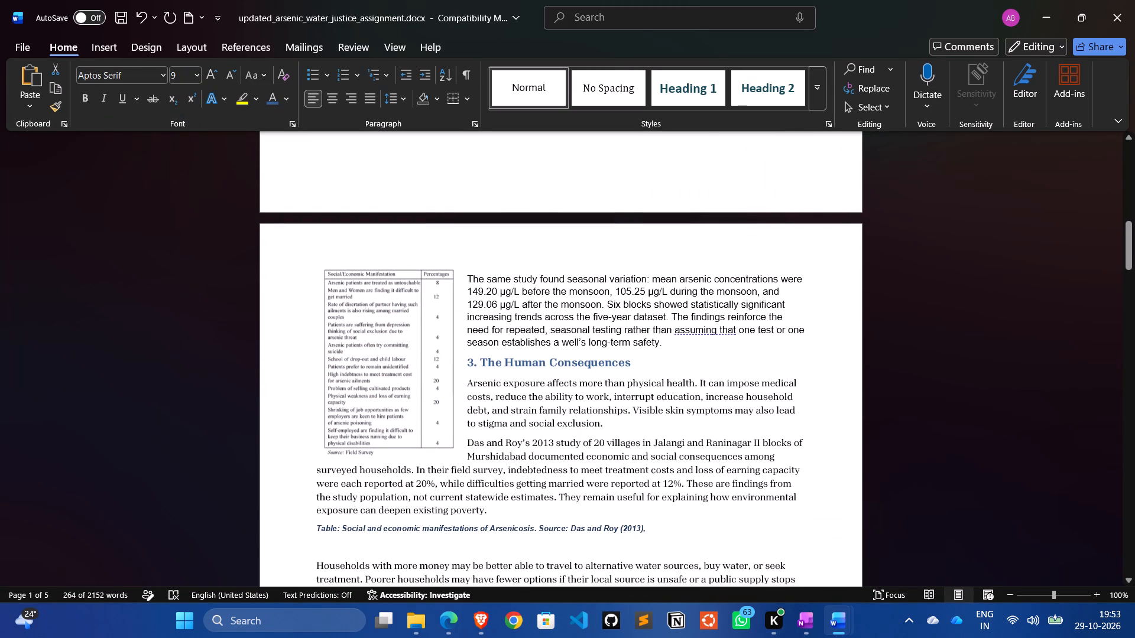
{"action": "left_click_drag", "start_coordinate": [661, 347], "coordinate": [471, 279]}
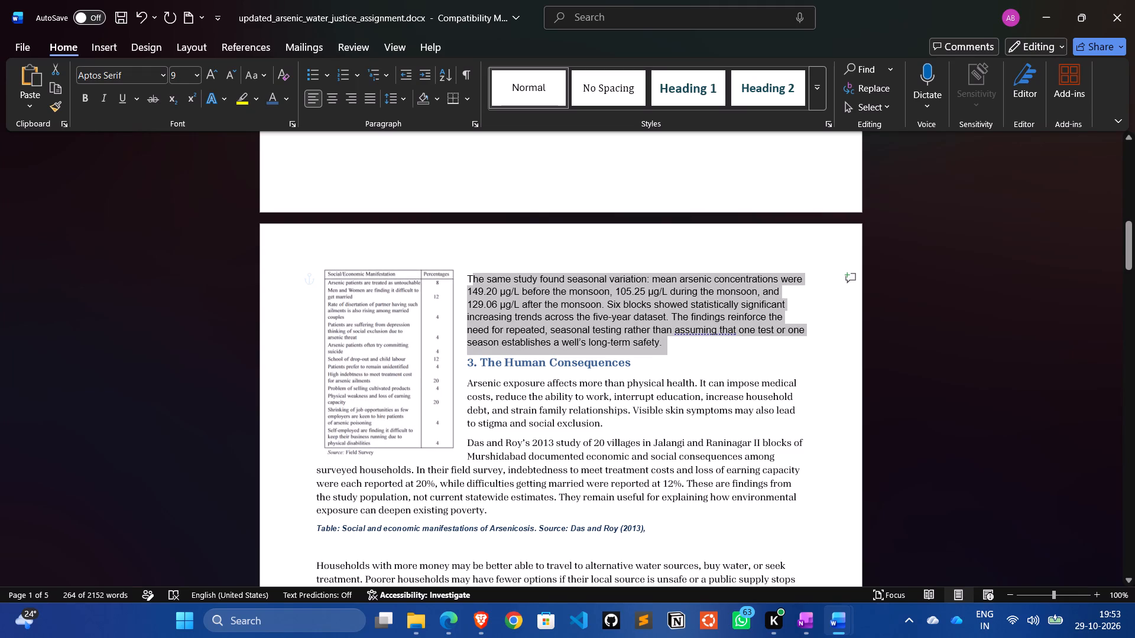
{"action": "left_click_drag", "start_coordinate": [471, 279], "coordinate": [469, 279]}
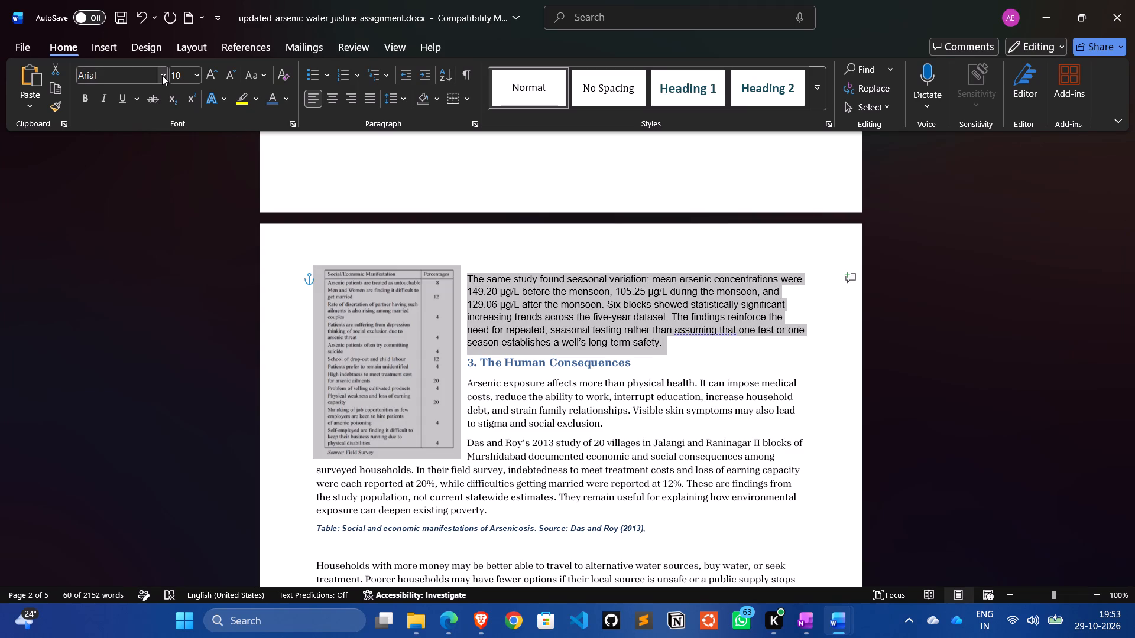
{"action": "left_click", "coordinate": [158, 73]}
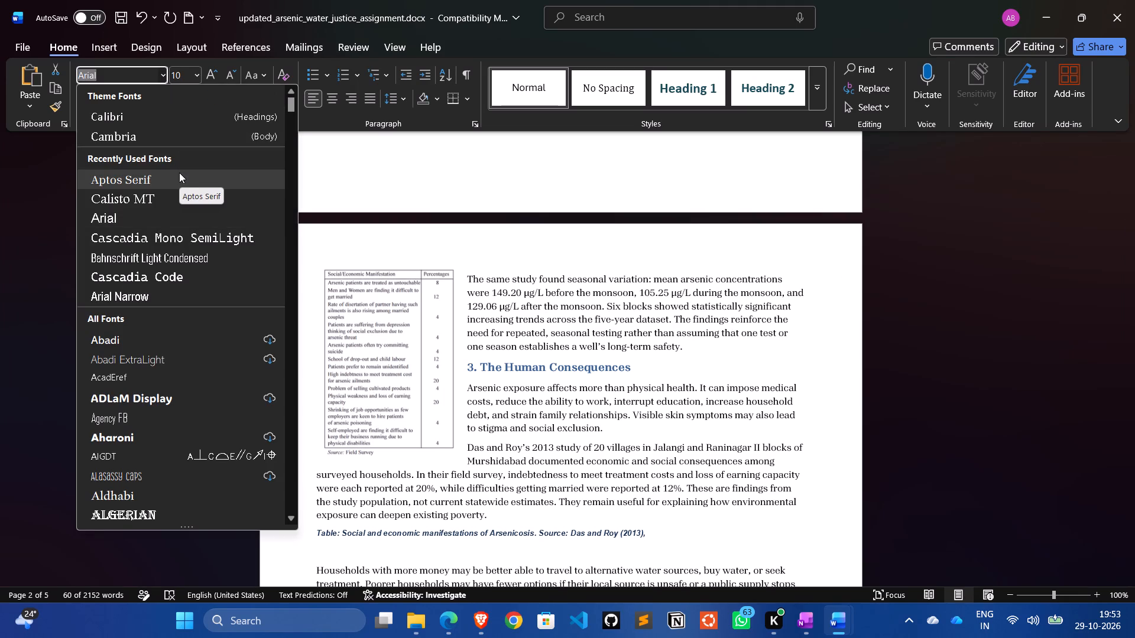
{"action": "left_click", "coordinate": [160, 175]}
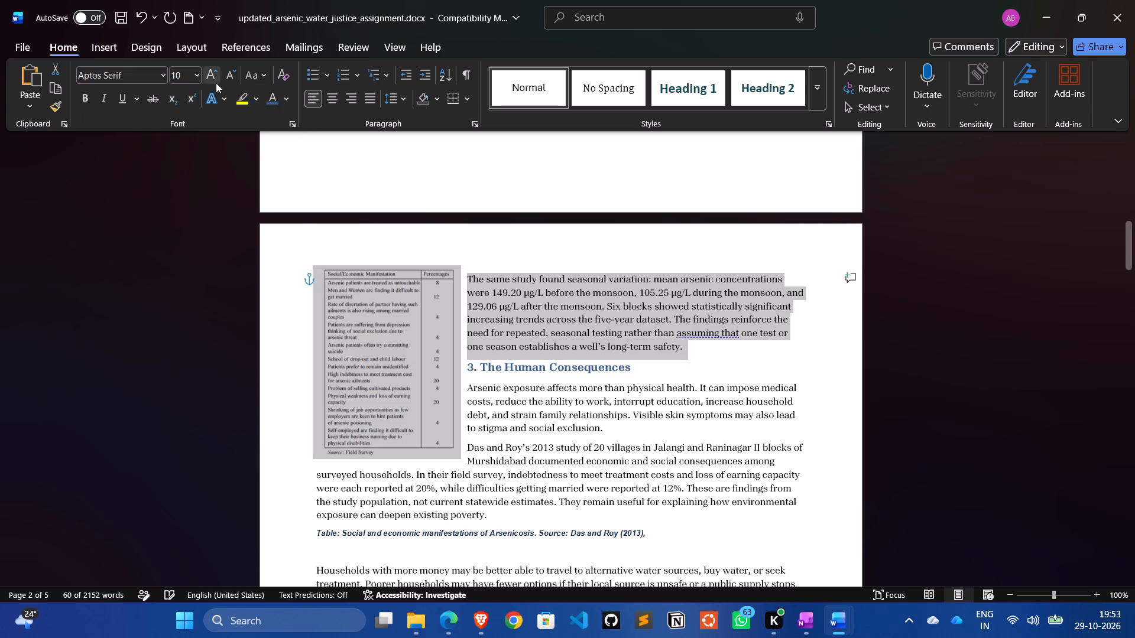
{"action": "left_click", "coordinate": [197, 76]}
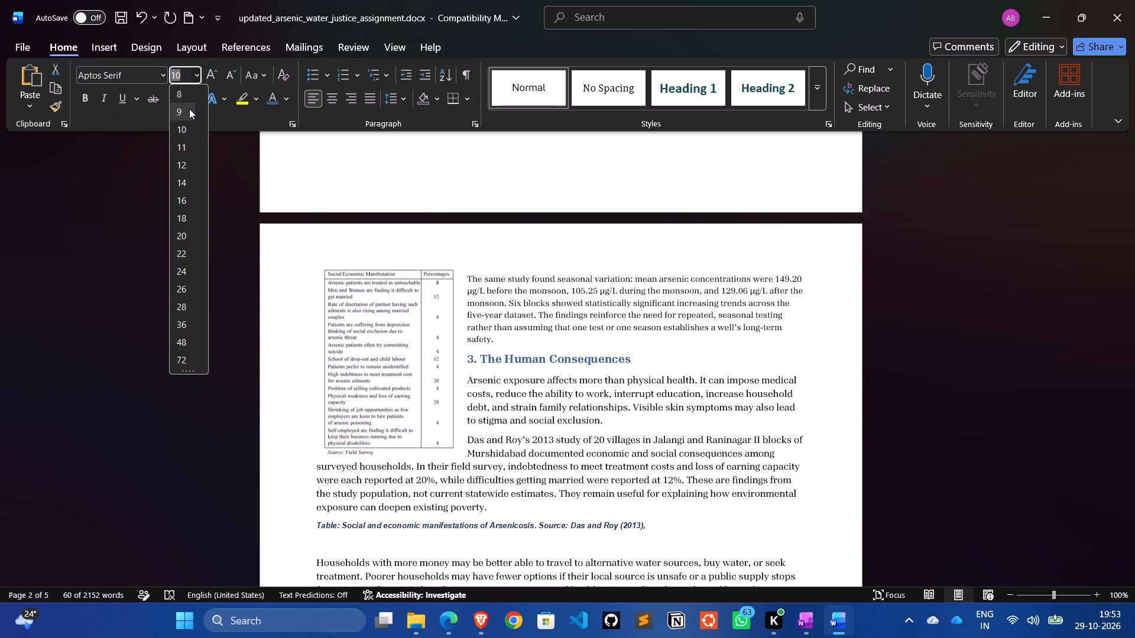
{"action": "left_click", "coordinate": [189, 109]}
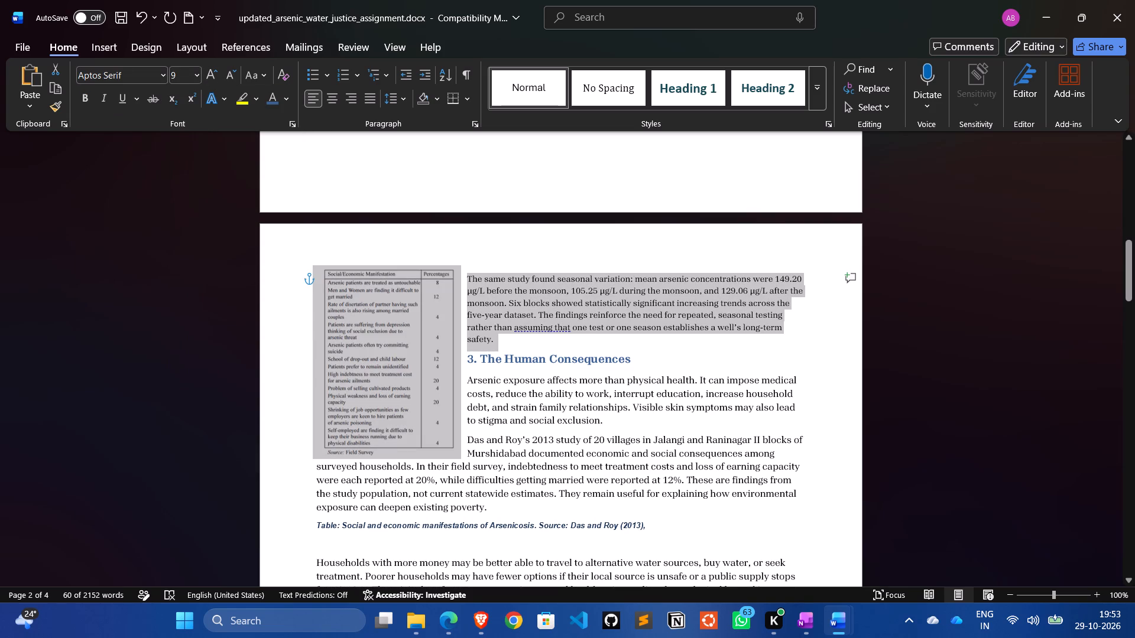
Set the font size of the two paragraphs under "3. The Human Consequences", above the table caption, to 9.
{"action": "left_click_drag", "start_coordinate": [494, 508], "coordinate": [472, 385]}
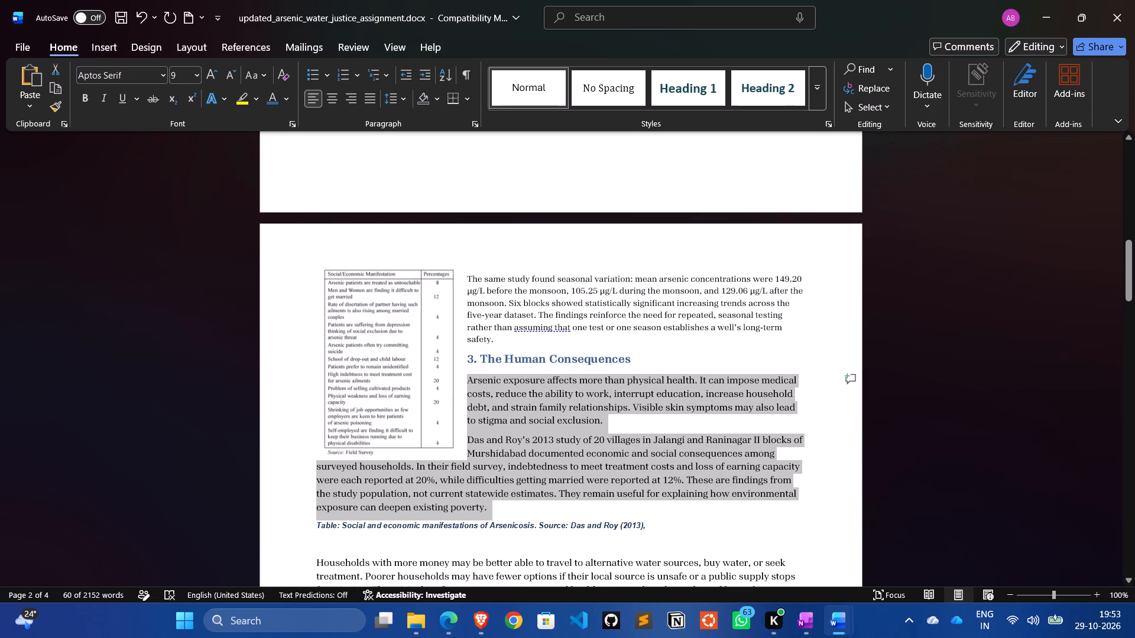
{"action": "left_click_drag", "start_coordinate": [472, 385], "coordinate": [469, 382]}
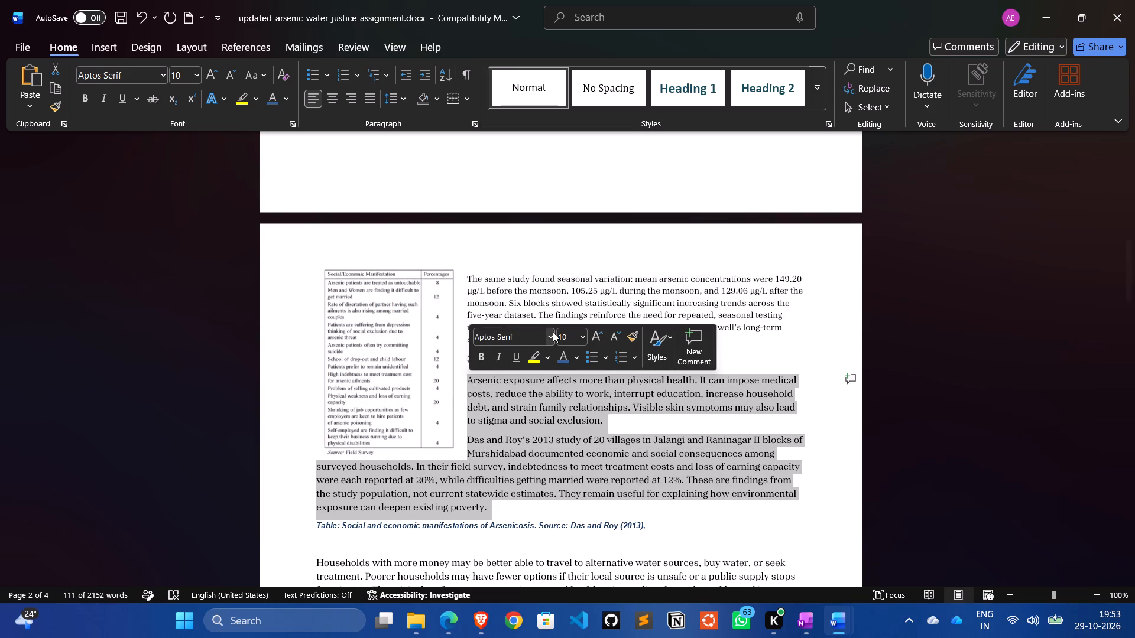
{"action": "left_click", "coordinate": [581, 332]}
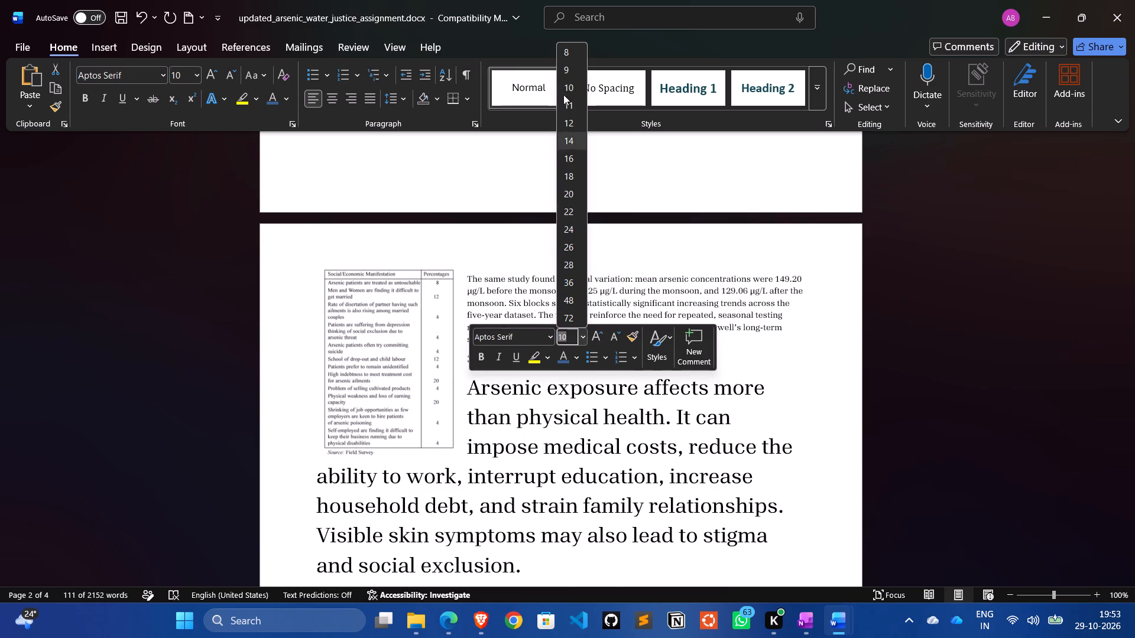
{"action": "left_click", "coordinate": [567, 70]}
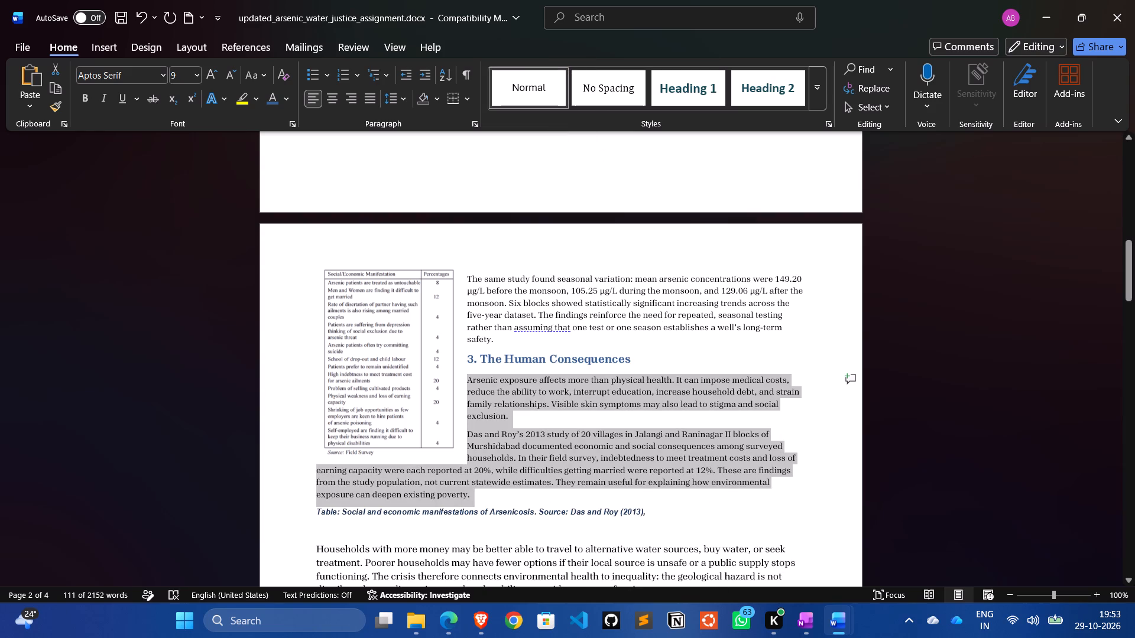
{"action": "left_click", "coordinate": [685, 343]}
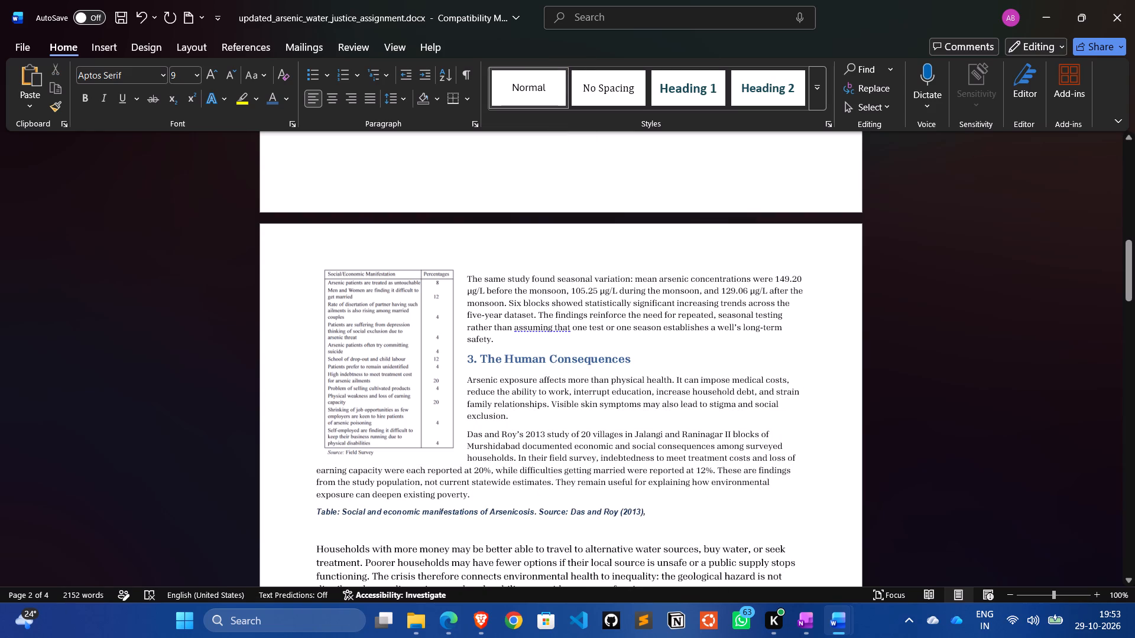
Change the font of the section 3 heading, "3. The Human Consequences", to Calisto MT.
{"action": "left_click_drag", "start_coordinate": [636, 360], "coordinate": [464, 357]}
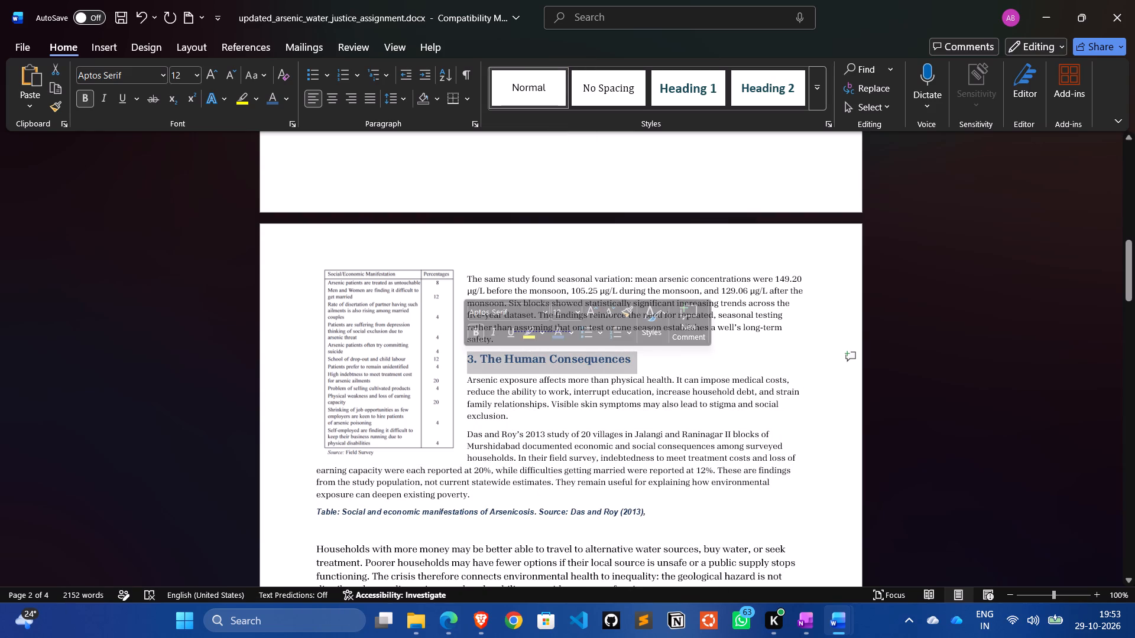
{"action": "left_click", "coordinate": [161, 77]}
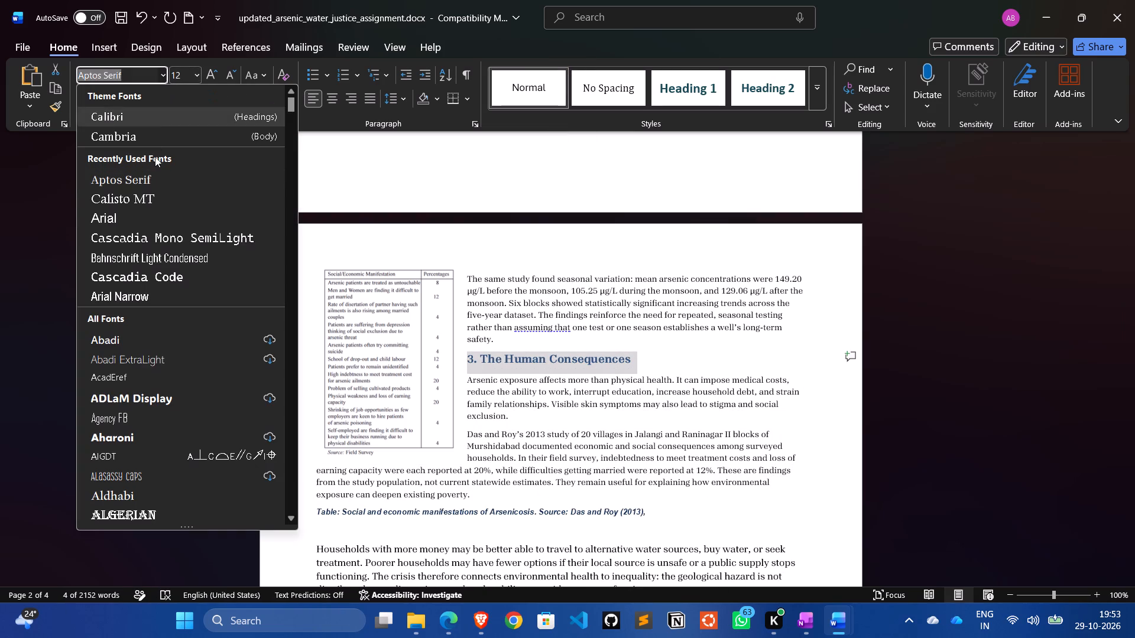
{"action": "left_click", "coordinate": [148, 196]}
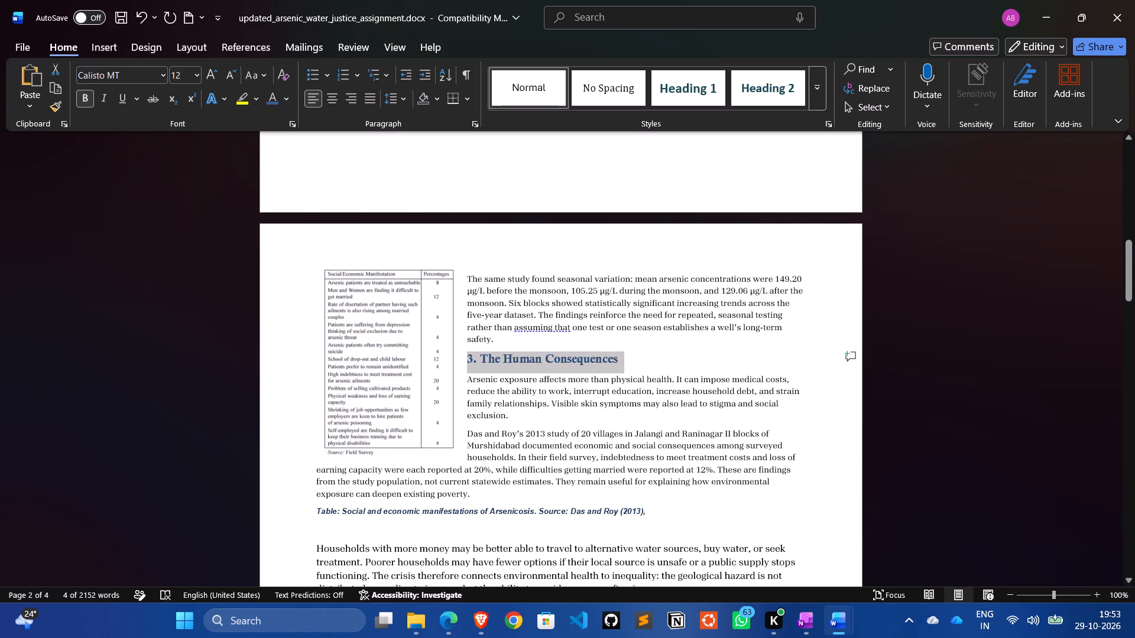
{"action": "left_click", "coordinate": [221, 250]}
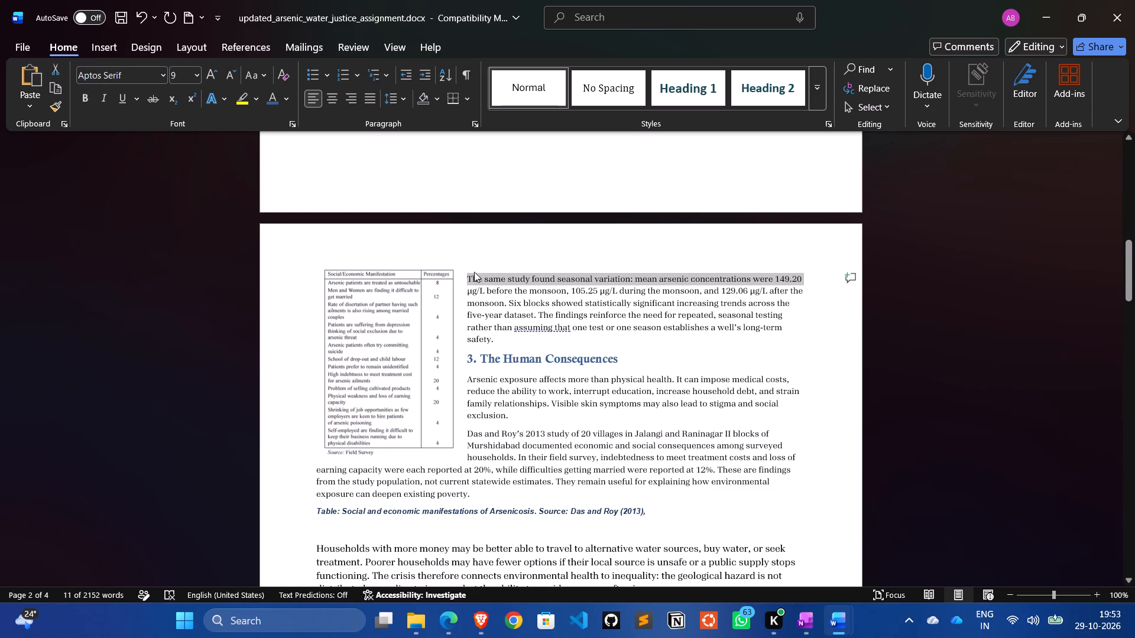
Join the paragraph starting "The same study found seasonal variation" to the end of the preceding paragraph.
{"action": "left_click", "coordinate": [465, 279]}
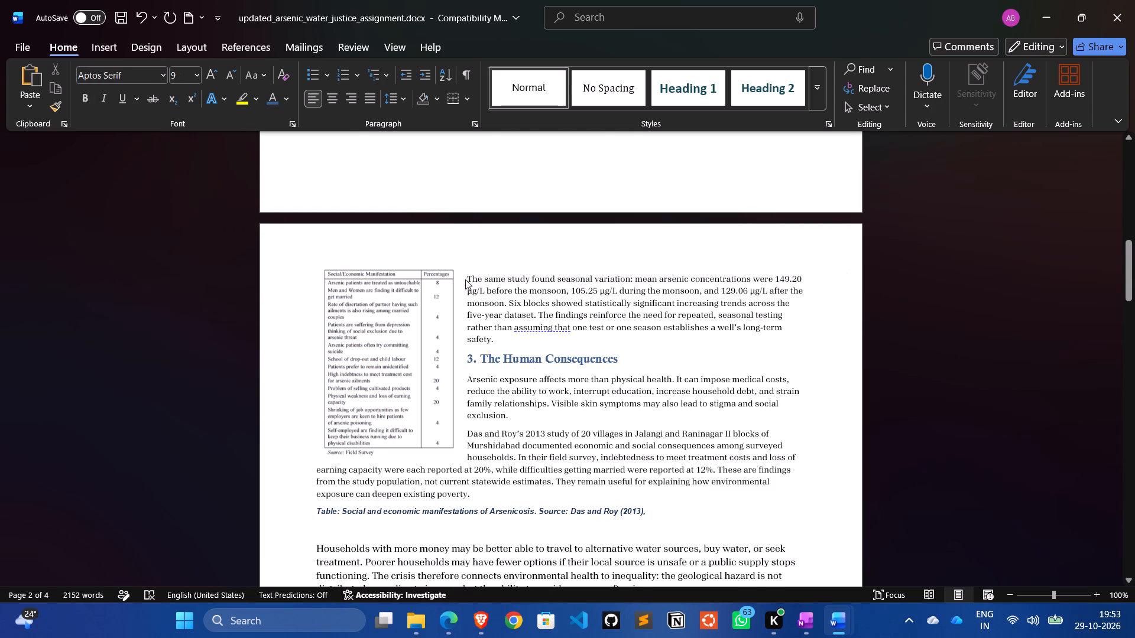
{"action": "key", "text": "BackSpace"}
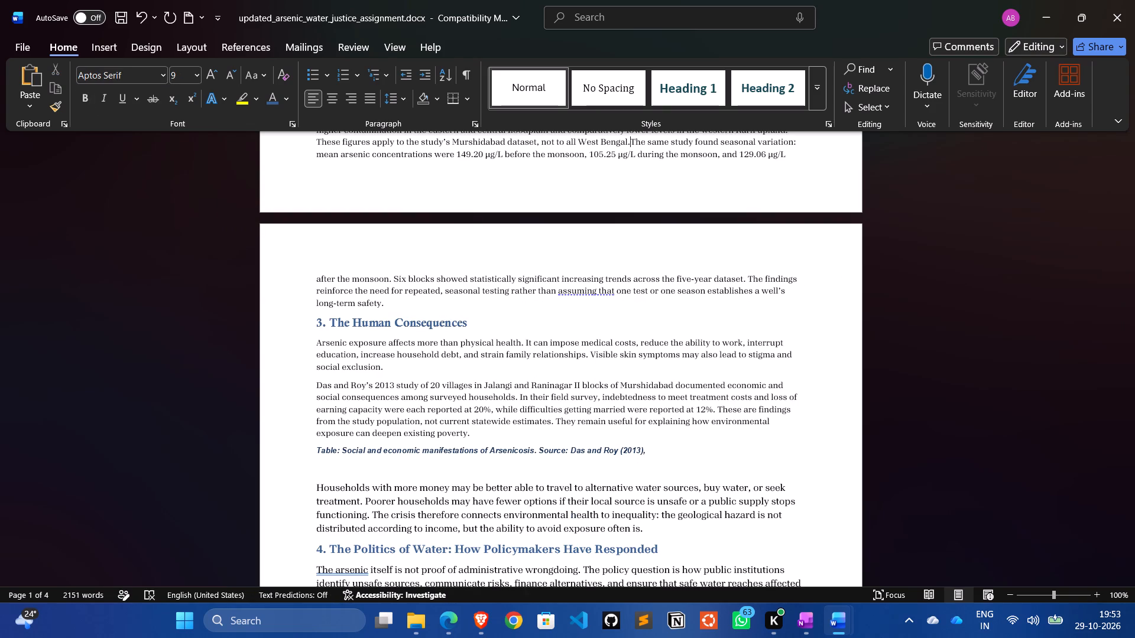
Set the font size of the paragraph starting "Households with more money", below the table caption, to 9.
{"action": "scroll", "coordinate": [493, 421], "scroll_direction": "up", "scroll_amount": 3}
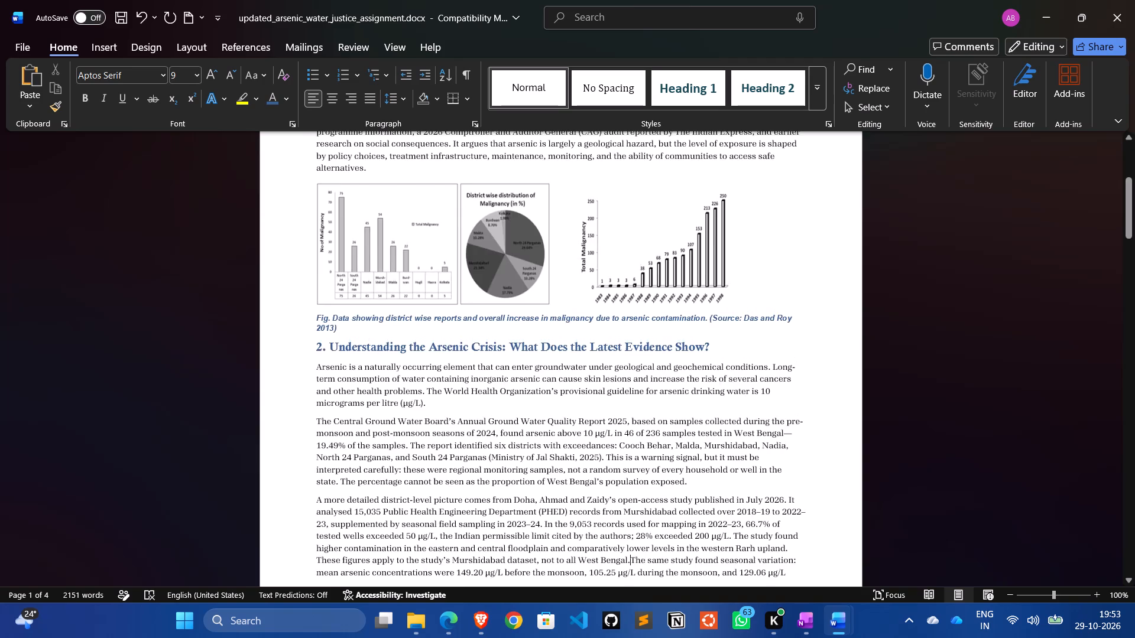
{"action": "scroll", "coordinate": [493, 421], "scroll_direction": "up", "scroll_amount": 1}
{"action": "scroll", "coordinate": [493, 421], "scroll_direction": "down", "scroll_amount": 1}
{"action": "scroll", "coordinate": [493, 421], "scroll_direction": "up", "scroll_amount": 1}
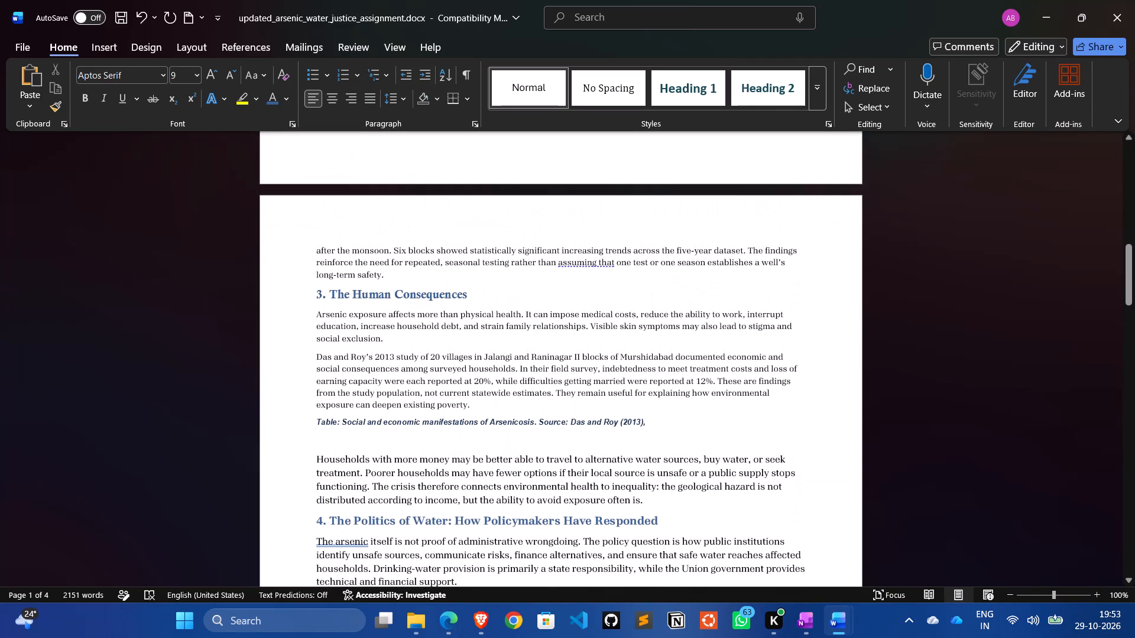
{"action": "scroll", "coordinate": [493, 421], "scroll_direction": "up", "scroll_amount": 1}
{"action": "scroll", "coordinate": [493, 421], "scroll_direction": "down", "scroll_amount": 1}
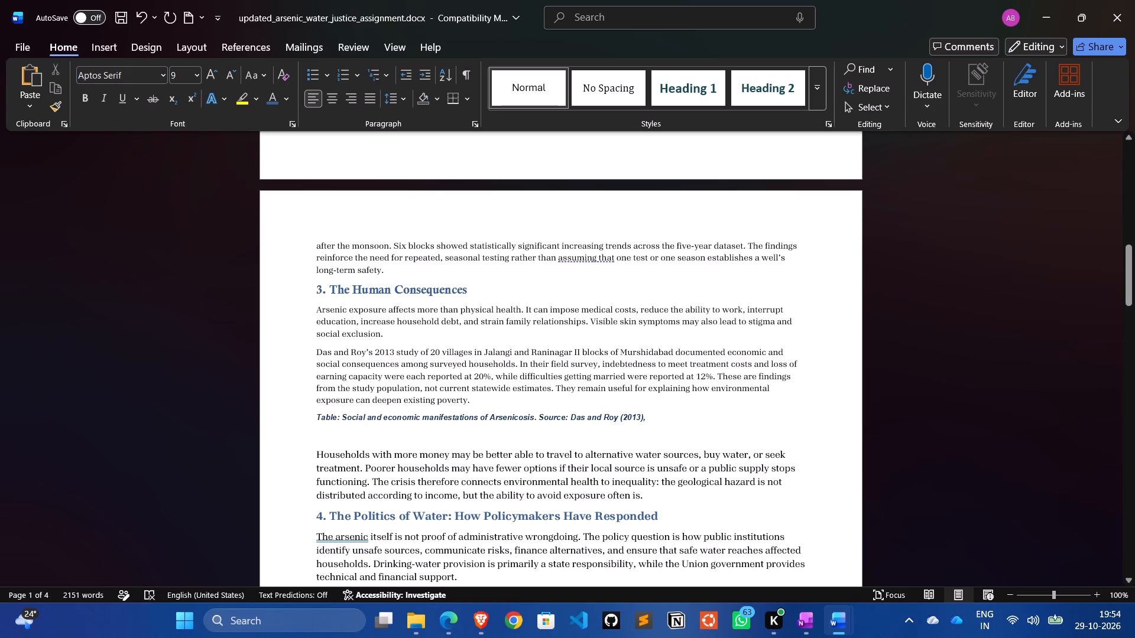
{"action": "left_click_drag", "start_coordinate": [645, 497], "coordinate": [487, 424]}
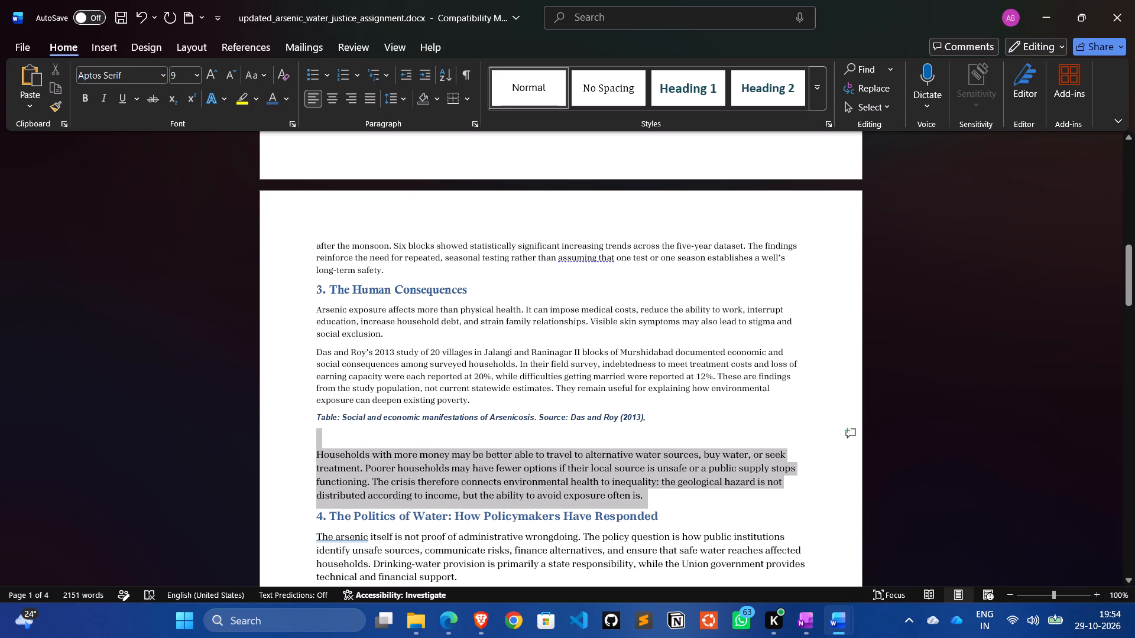
{"action": "left_click_drag", "start_coordinate": [487, 424], "coordinate": [320, 458]}
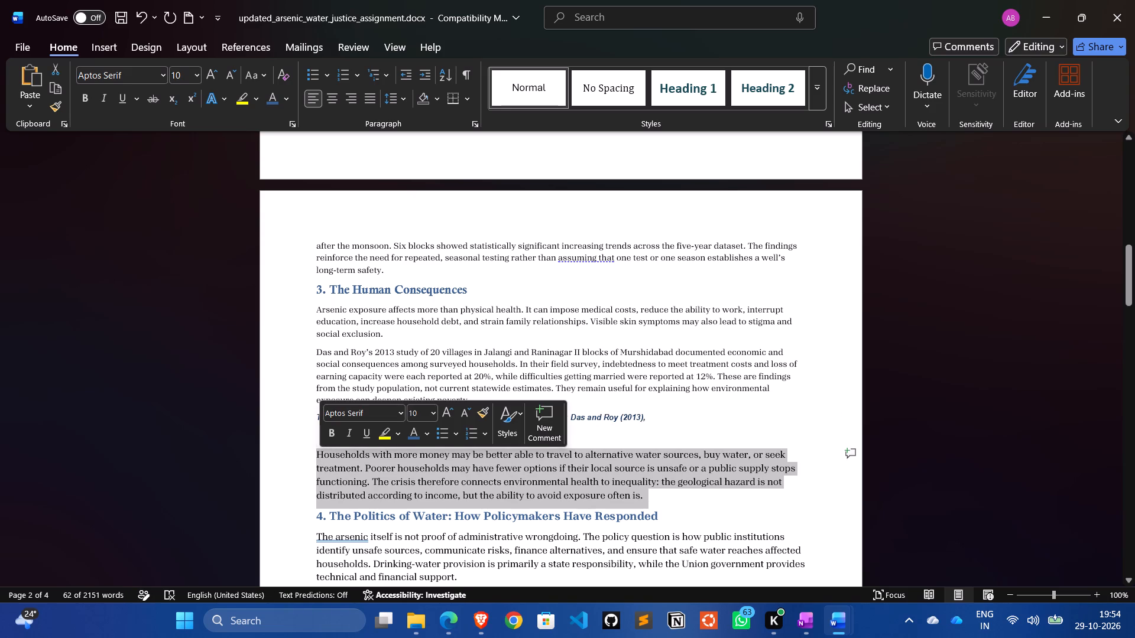
{"action": "left_click", "coordinate": [164, 73]}
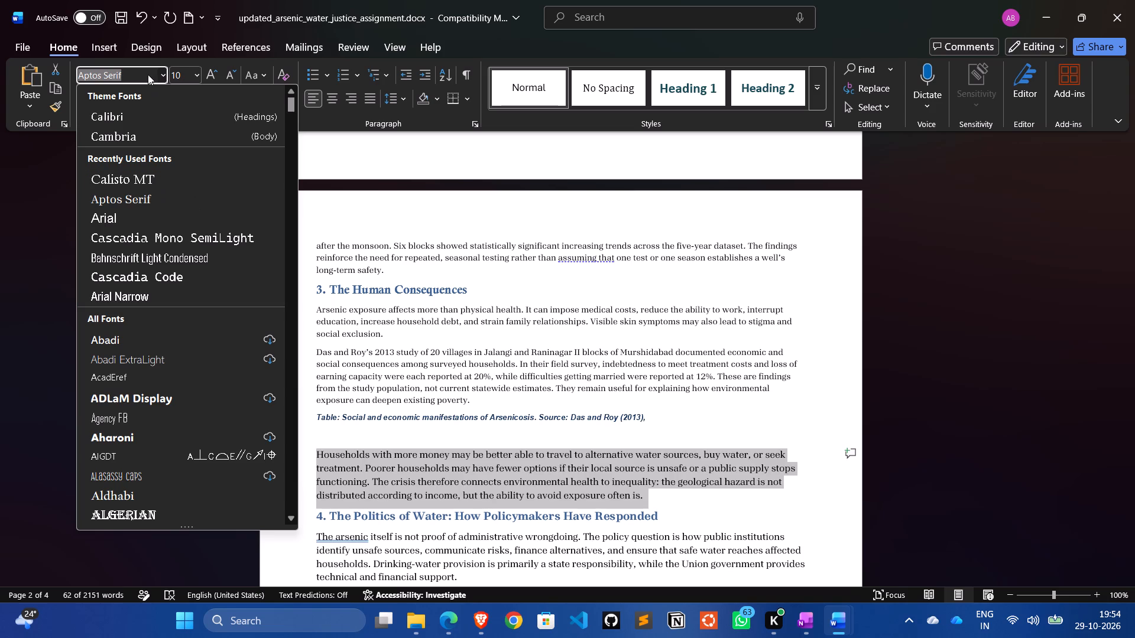
{"action": "left_click", "coordinate": [196, 74]}
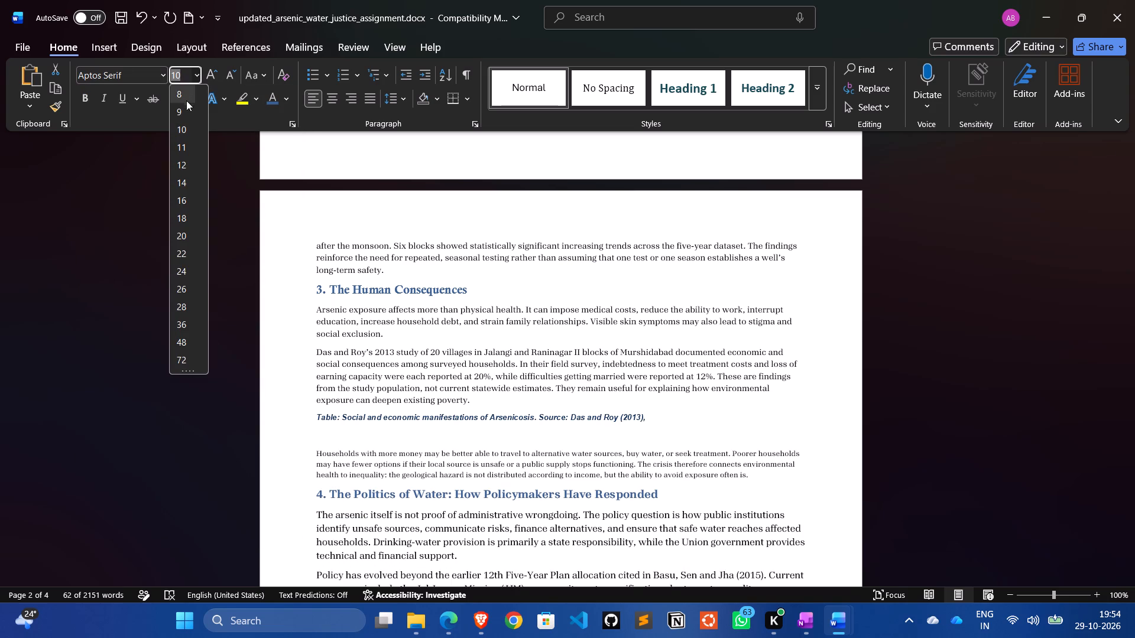
{"action": "left_click", "coordinate": [183, 110]}
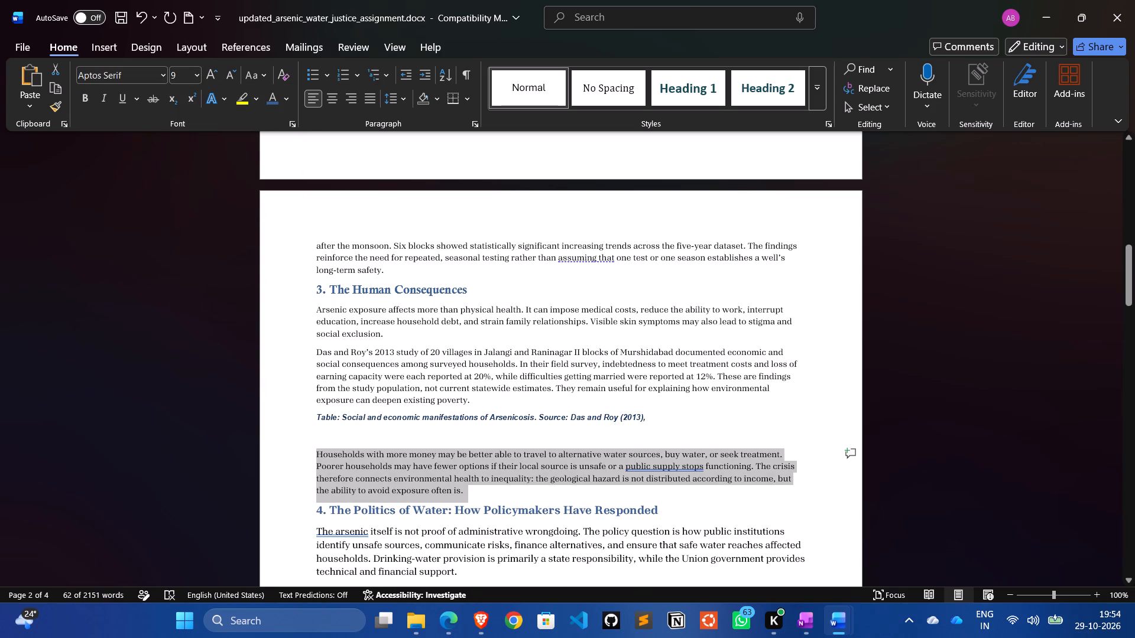
Delete the empty line between the table caption and the paragraph starting "Households with more money".
{"action": "left_click", "coordinate": [315, 448]}
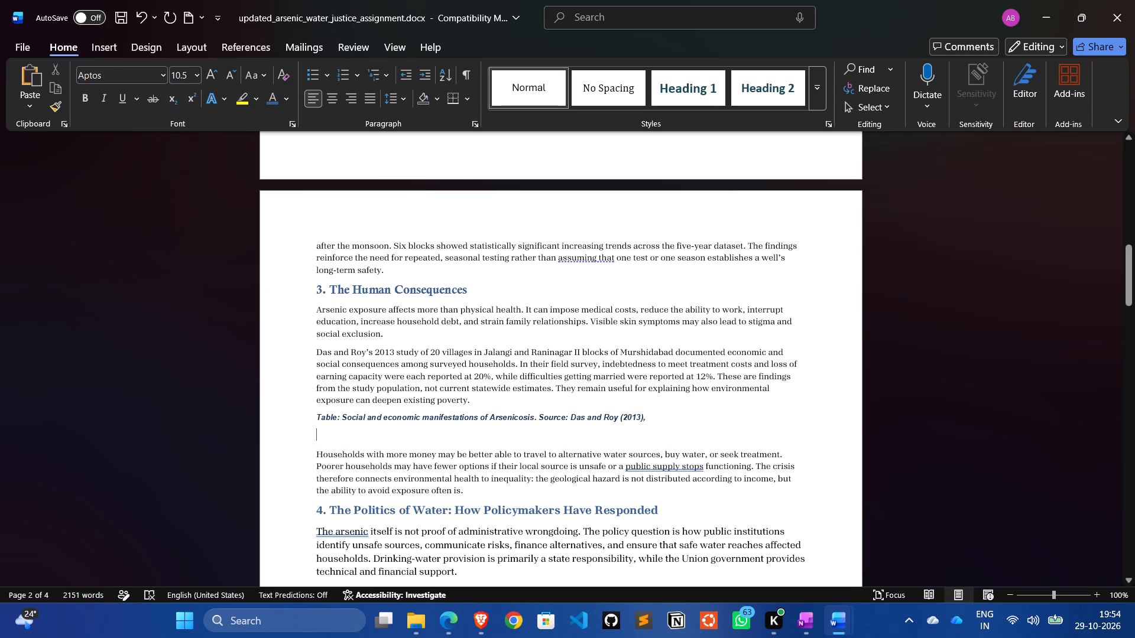
{"action": "left_click", "coordinate": [315, 455]}
{"action": "key", "text": "BackSpace"}
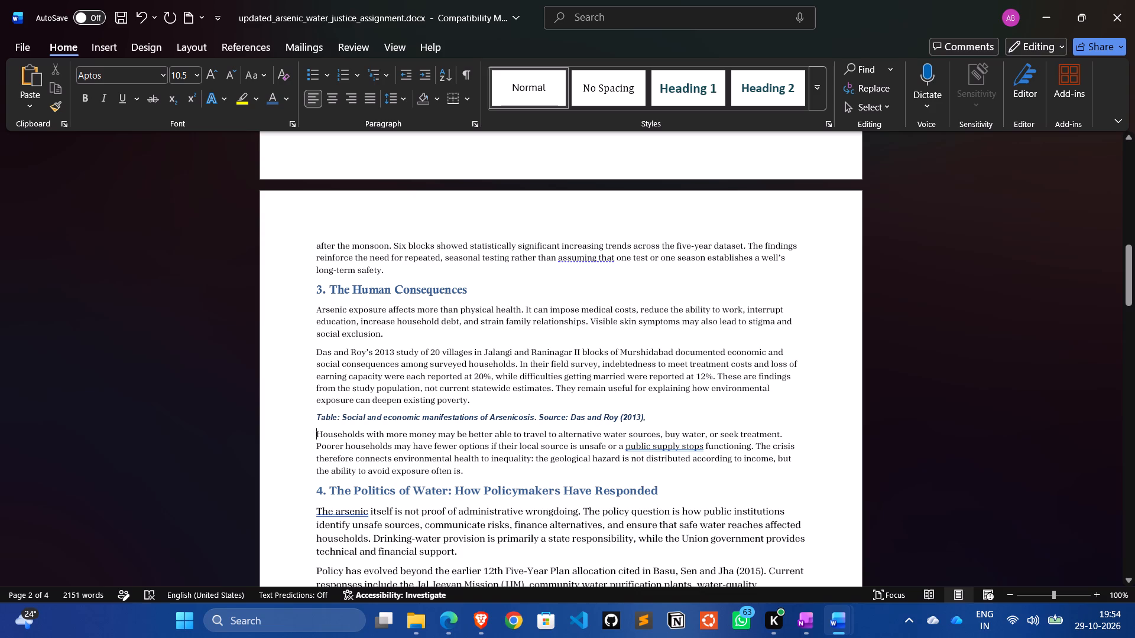
Change the font of the section 4 heading, "The Politics of Water: How Policymakers Have Responded", to Calisto MT.
{"action": "scroll", "coordinate": [358, 481], "scroll_direction": "down", "scroll_amount": 2}
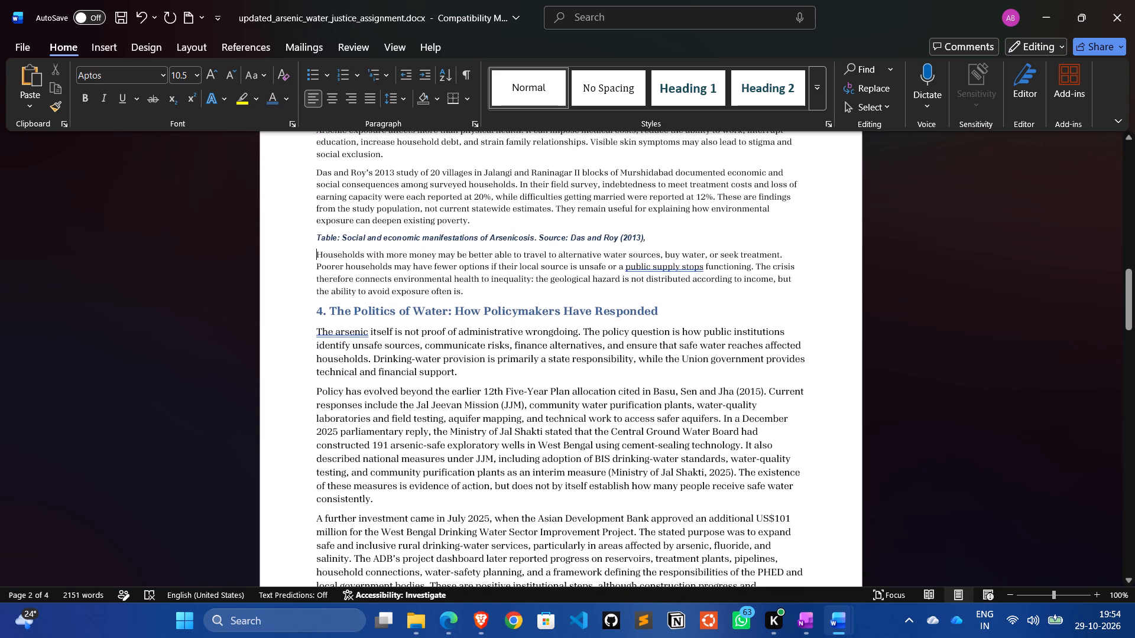
{"action": "scroll", "coordinate": [398, 535], "scroll_direction": "down", "scroll_amount": 1}
{"action": "scroll", "coordinate": [398, 535], "scroll_direction": "up", "scroll_amount": 1}
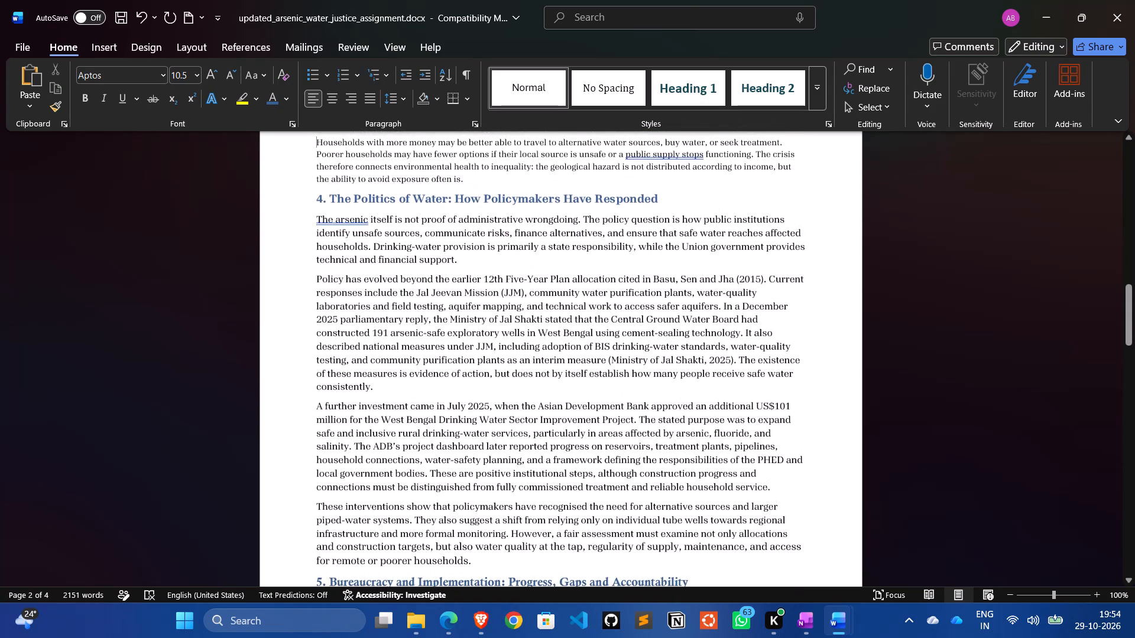
{"action": "scroll", "coordinate": [521, 327], "scroll_direction": "up", "scroll_amount": 2}
{"action": "scroll", "coordinate": [521, 327], "scroll_direction": "down", "scroll_amount": 1}
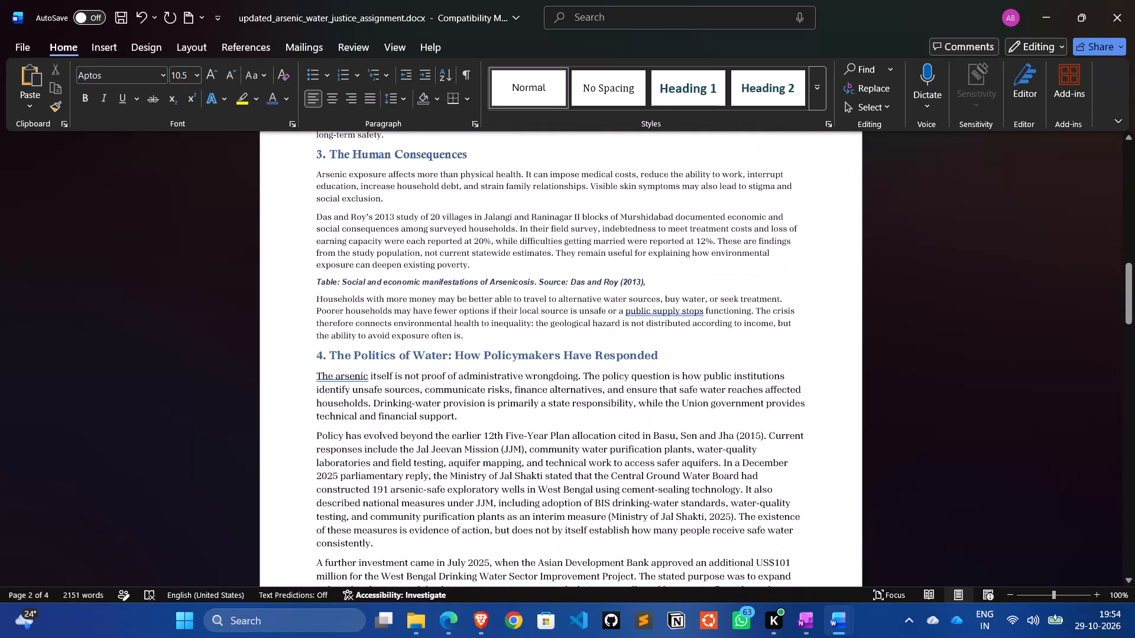
{"action": "left_click_drag", "start_coordinate": [669, 359], "coordinate": [336, 336]}
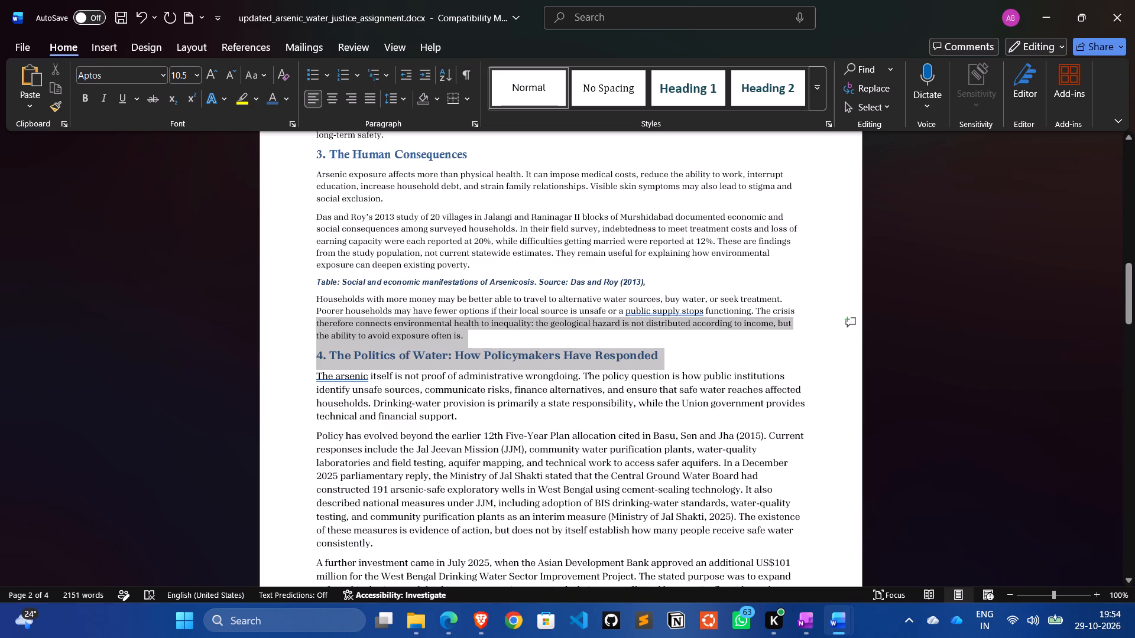
{"action": "left_click_drag", "start_coordinate": [336, 336], "coordinate": [315, 354]}
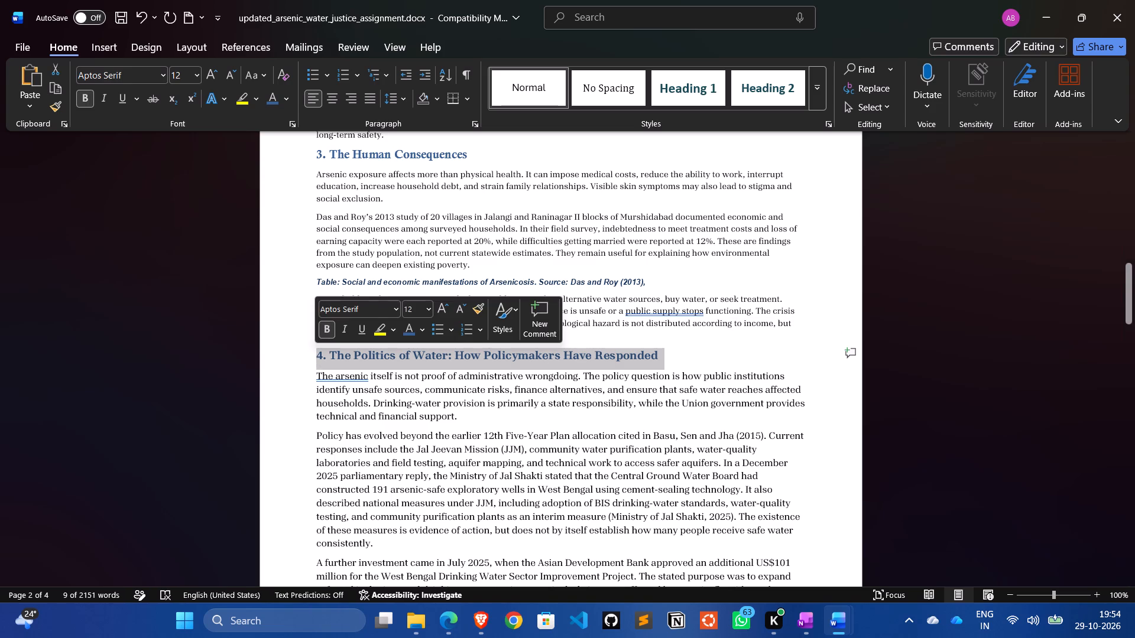
{"action": "left_click", "coordinate": [163, 75]}
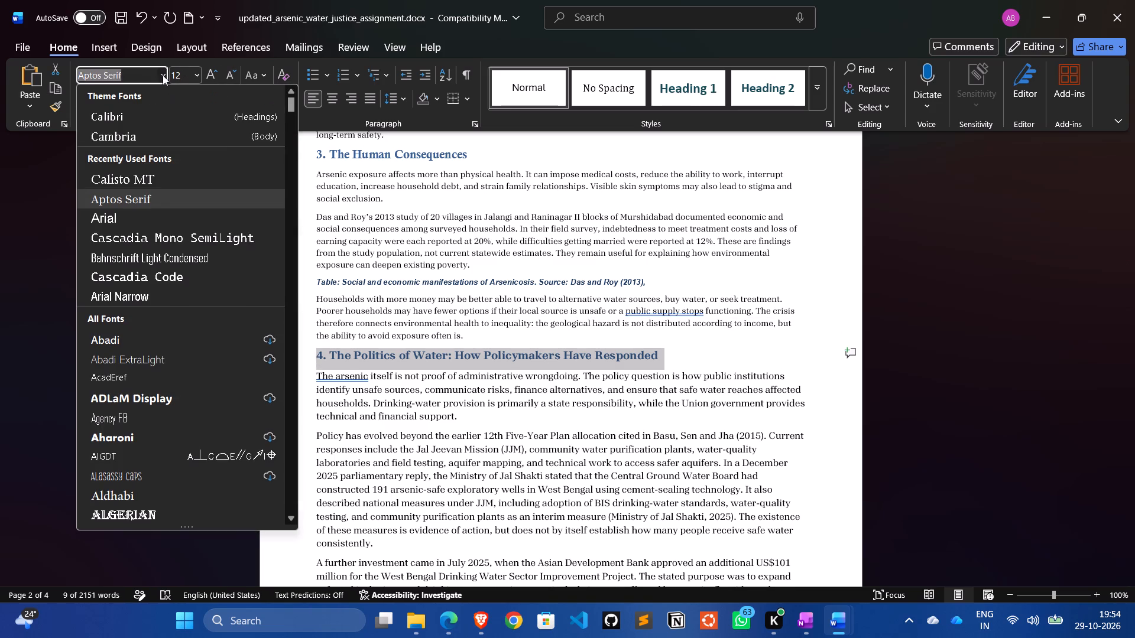
{"action": "left_click", "coordinate": [158, 183]}
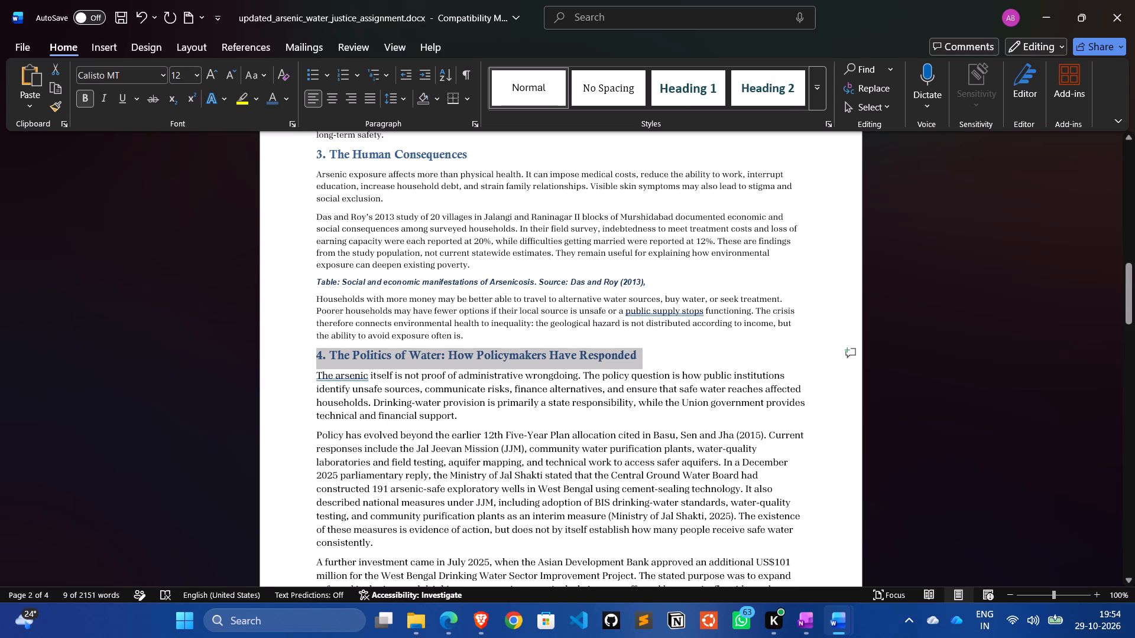
Check the font and size of the section 5 heading, "Bureaucracy and Implementation: Progress, Gaps and Accountability".
{"action": "scroll", "coordinate": [380, 392], "scroll_direction": "down", "scroll_amount": 1}
{"action": "scroll", "coordinate": [380, 392], "scroll_direction": "up", "scroll_amount": 1}
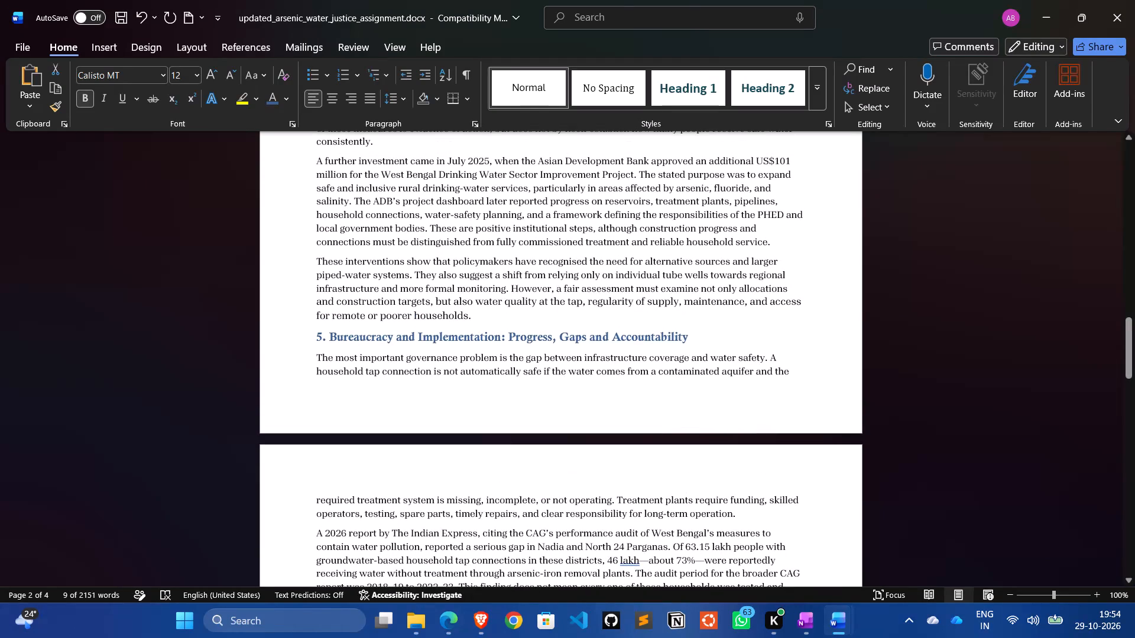
{"action": "left_click_drag", "start_coordinate": [698, 338], "coordinate": [339, 347]}
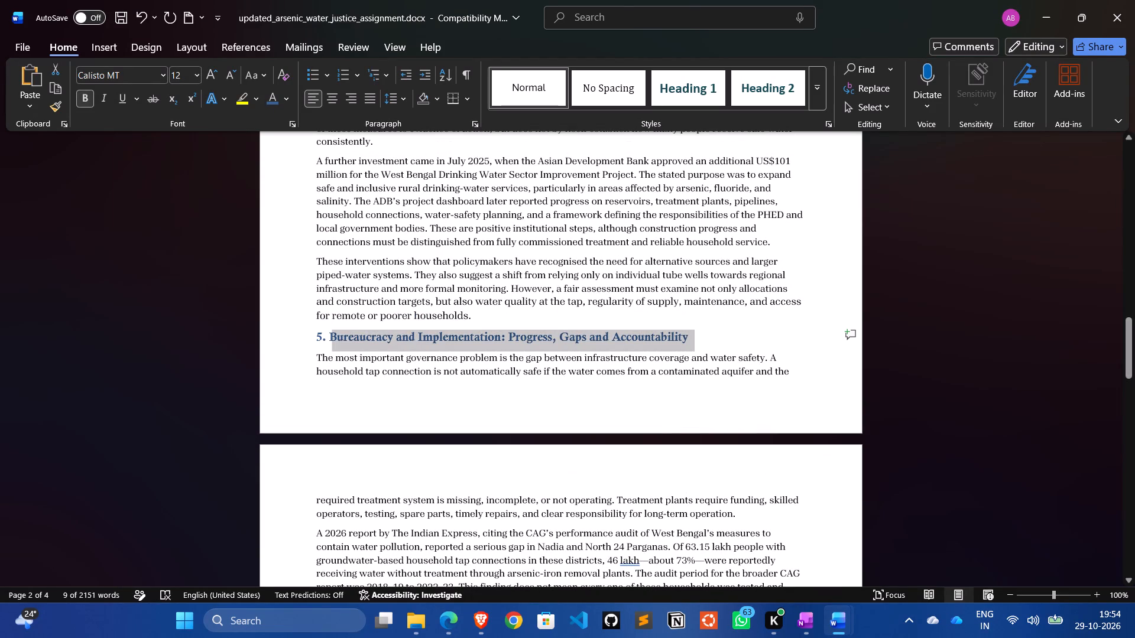
{"action": "left_click_drag", "start_coordinate": [339, 347], "coordinate": [313, 343]}
{"action": "left_click", "coordinate": [399, 436]}
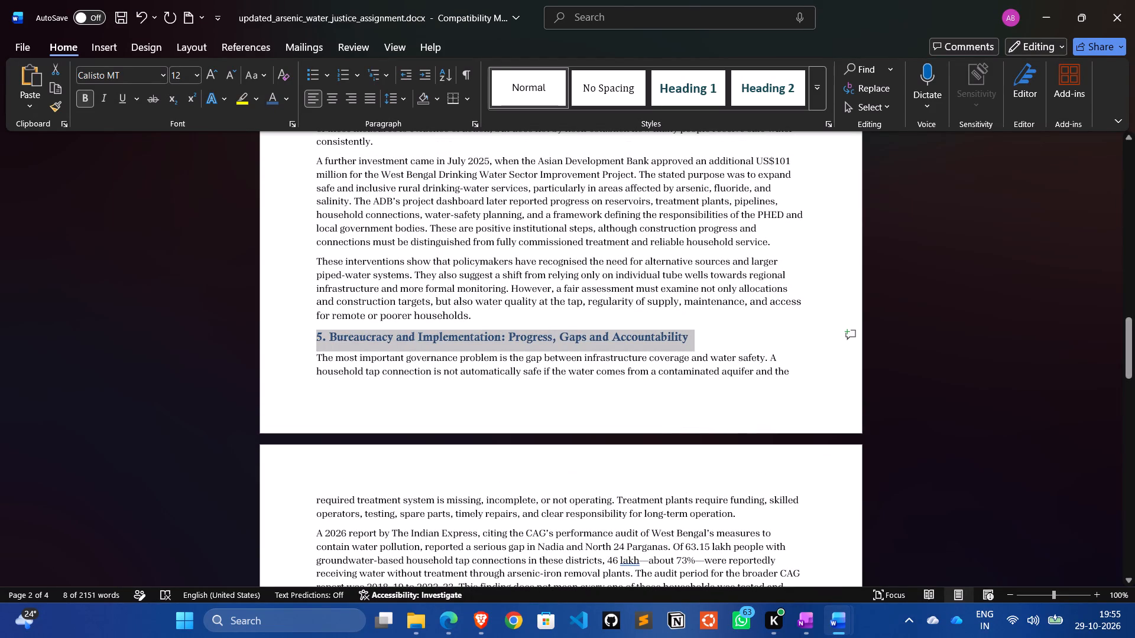
Set the font size of the four paragraphs under the section 4 heading to 9.
{"action": "scroll", "coordinate": [542, 382], "scroll_direction": "up", "scroll_amount": 2}
{"action": "scroll", "coordinate": [542, 382], "scroll_direction": "down", "scroll_amount": 1}
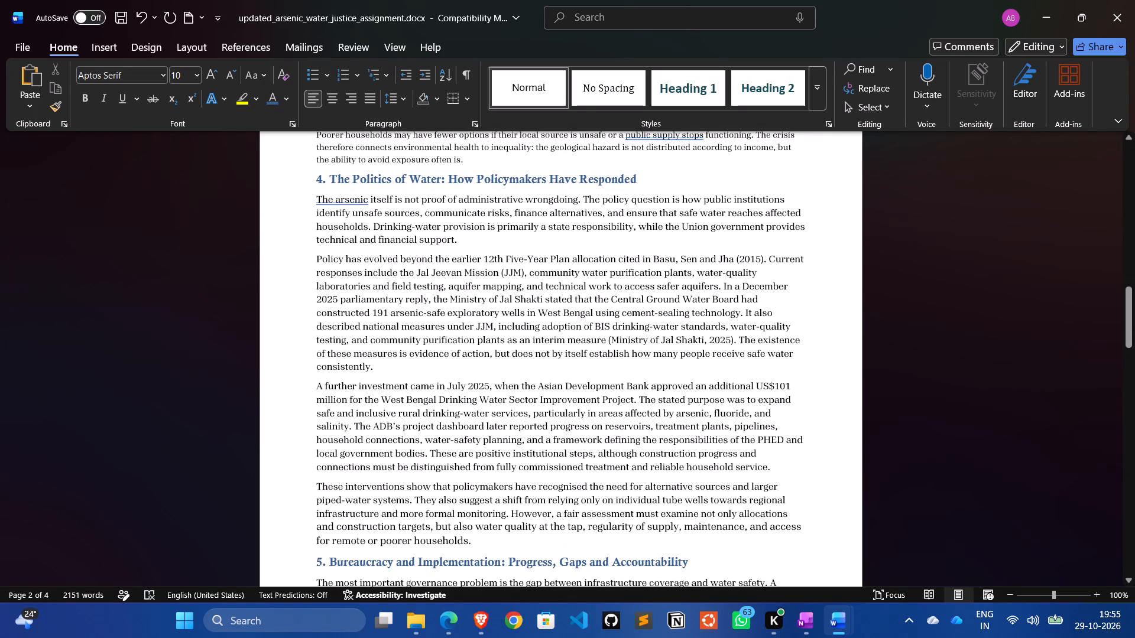
{"action": "left_click_drag", "start_coordinate": [475, 546], "coordinate": [320, 203]}
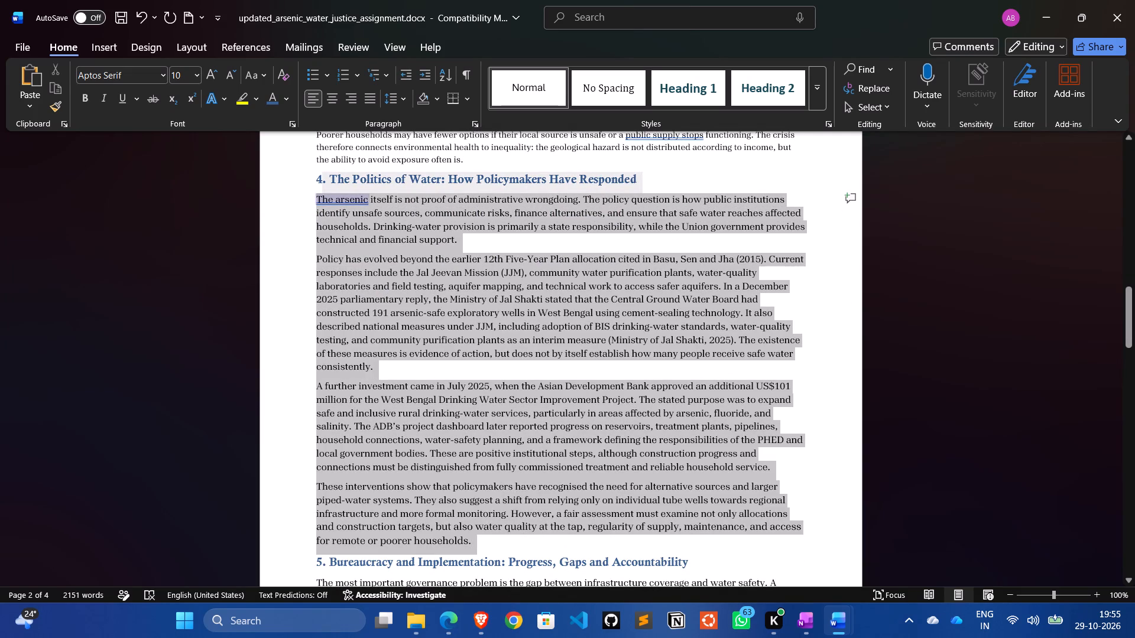
{"action": "left_click_drag", "start_coordinate": [320, 203], "coordinate": [317, 205]}
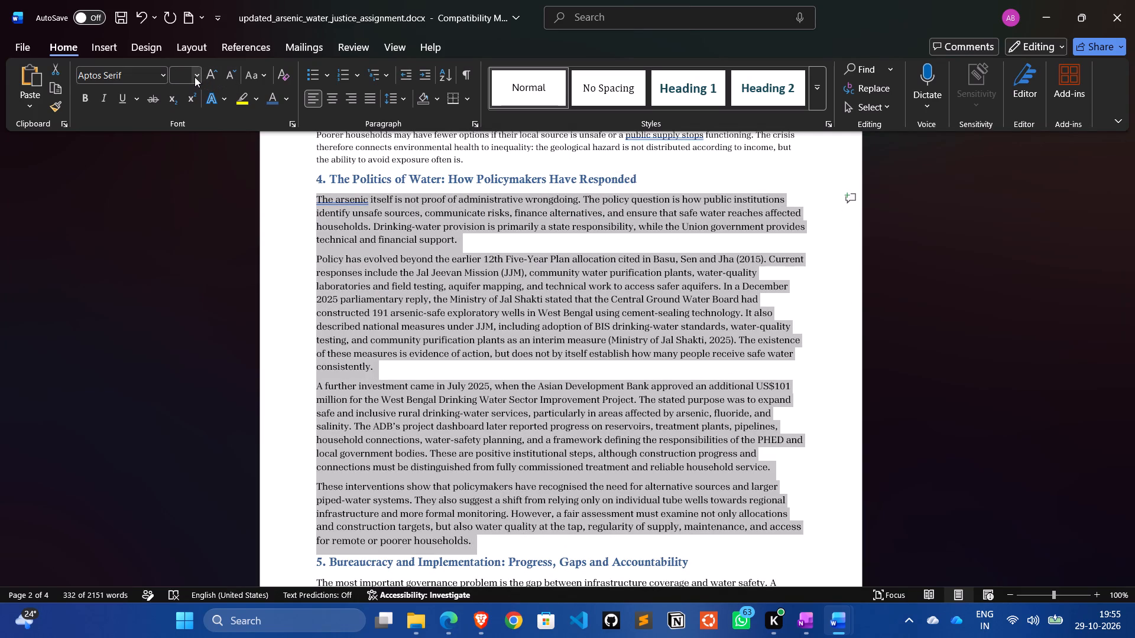
{"action": "left_click", "coordinate": [194, 77]}
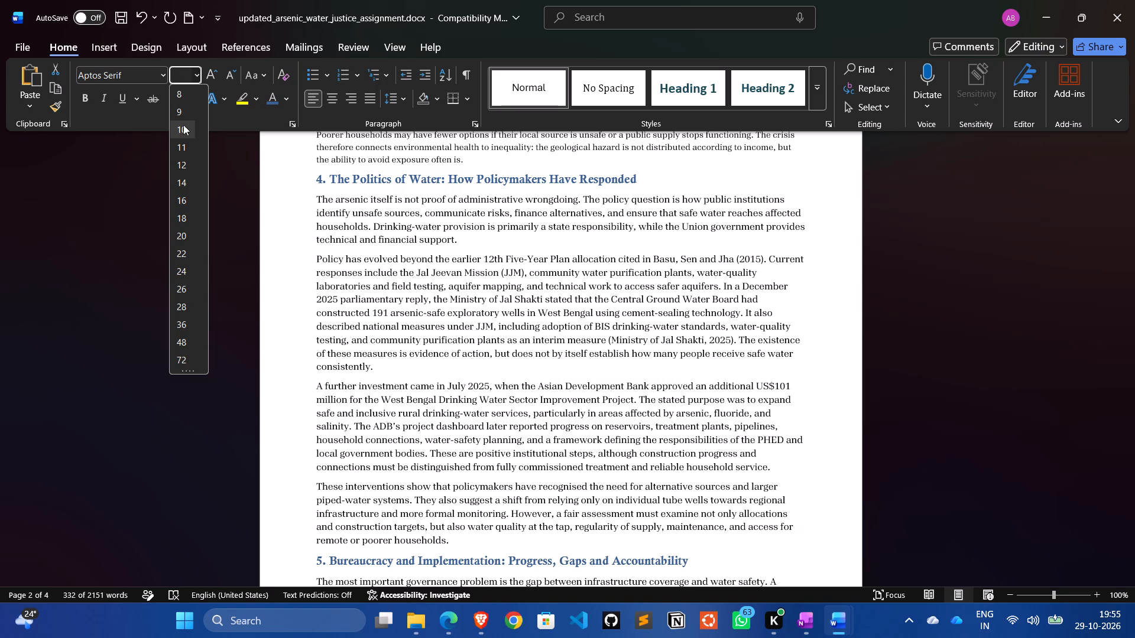
{"action": "left_click", "coordinate": [176, 116]}
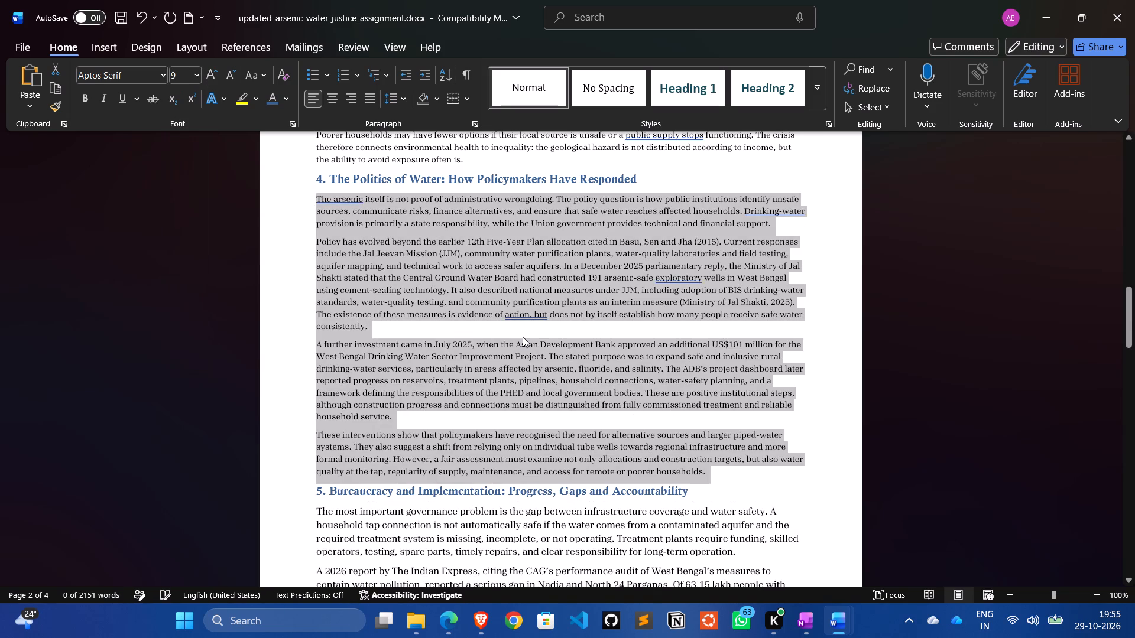
Set the font size of the section 5 paragraphs, from "The most important governance problem" through "Earlier field evidence", to 9.
{"action": "scroll", "coordinate": [523, 337], "scroll_direction": "down", "scroll_amount": 1}
{"action": "scroll", "coordinate": [458, 362], "scroll_direction": "down", "scroll_amount": 1}
{"action": "scroll", "coordinate": [458, 362], "scroll_direction": "up", "scroll_amount": 1}
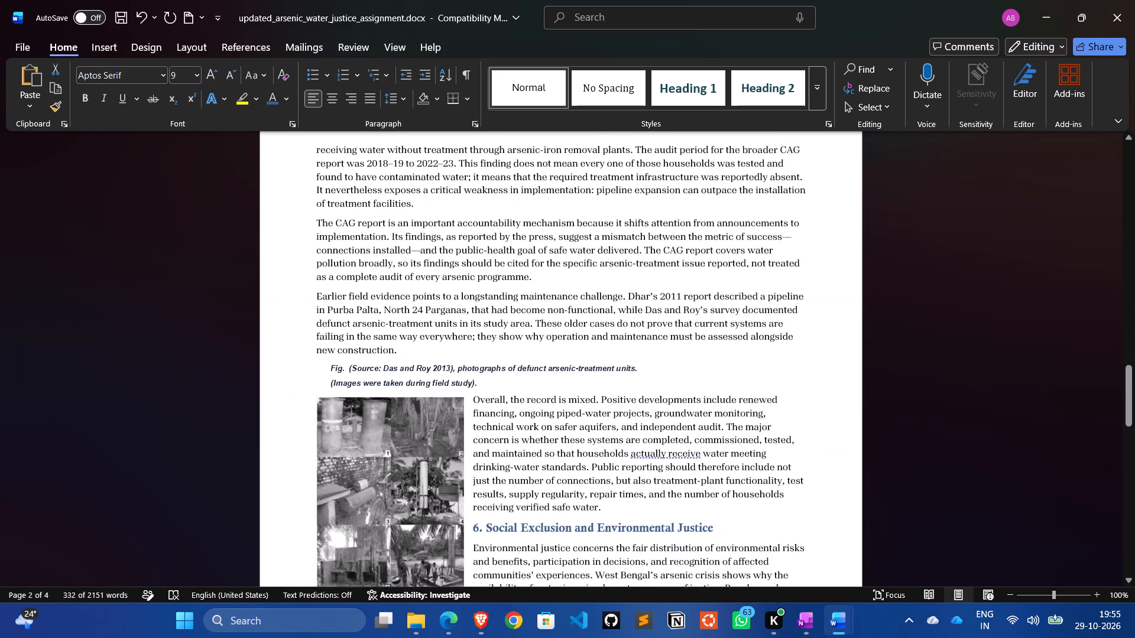
{"action": "scroll", "coordinate": [458, 362], "scroll_direction": "up", "scroll_amount": 1}
{"action": "left_click_drag", "start_coordinate": [403, 427], "coordinate": [371, 297]}
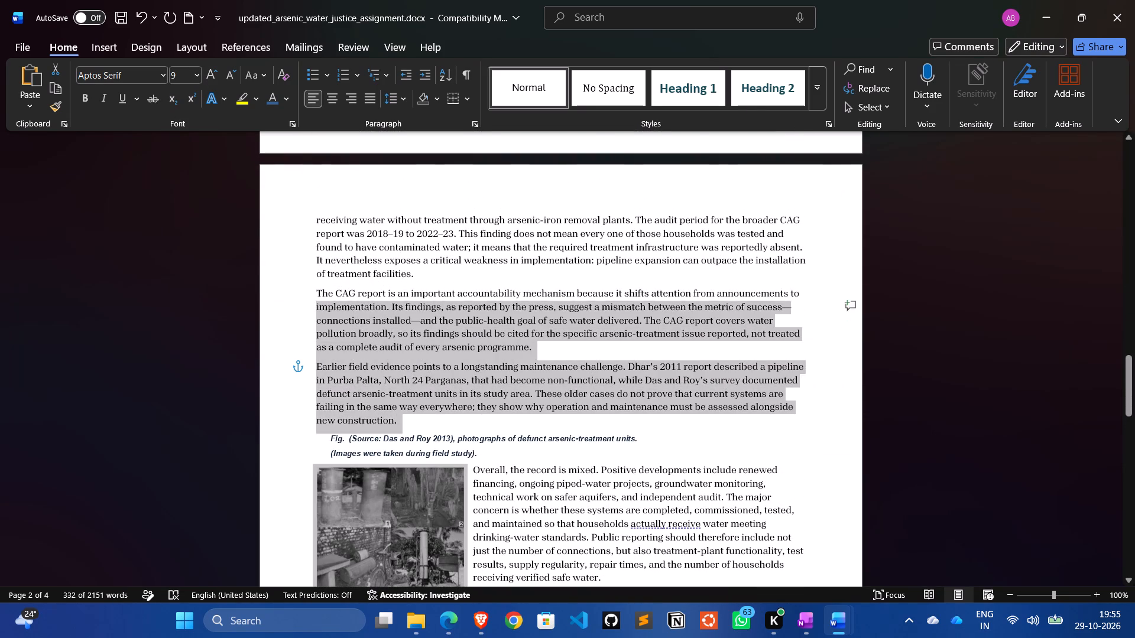
{"action": "left_click_drag", "start_coordinate": [371, 297], "coordinate": [372, 185]}
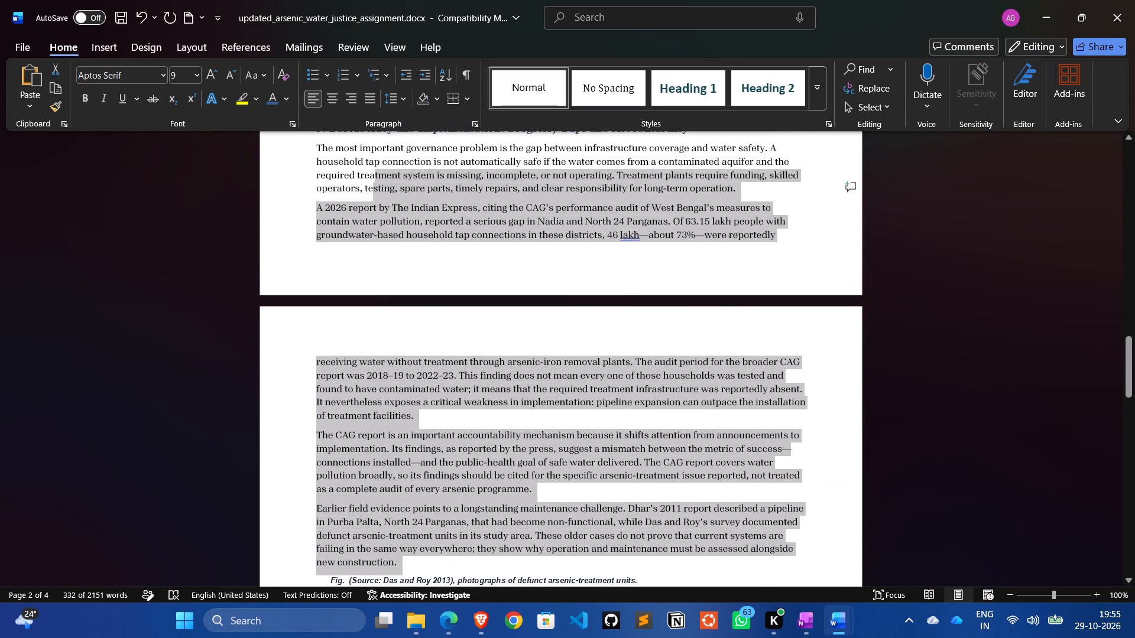
{"action": "left_click_drag", "start_coordinate": [372, 185], "coordinate": [334, 420]}
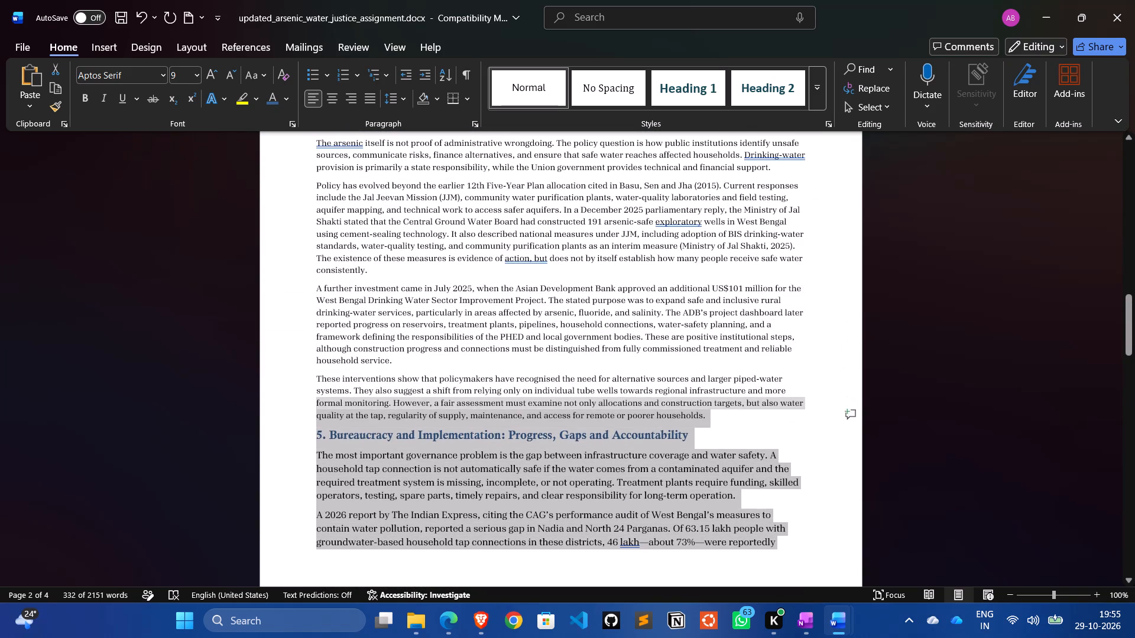
{"action": "left_click_drag", "start_coordinate": [334, 420], "coordinate": [319, 456]}
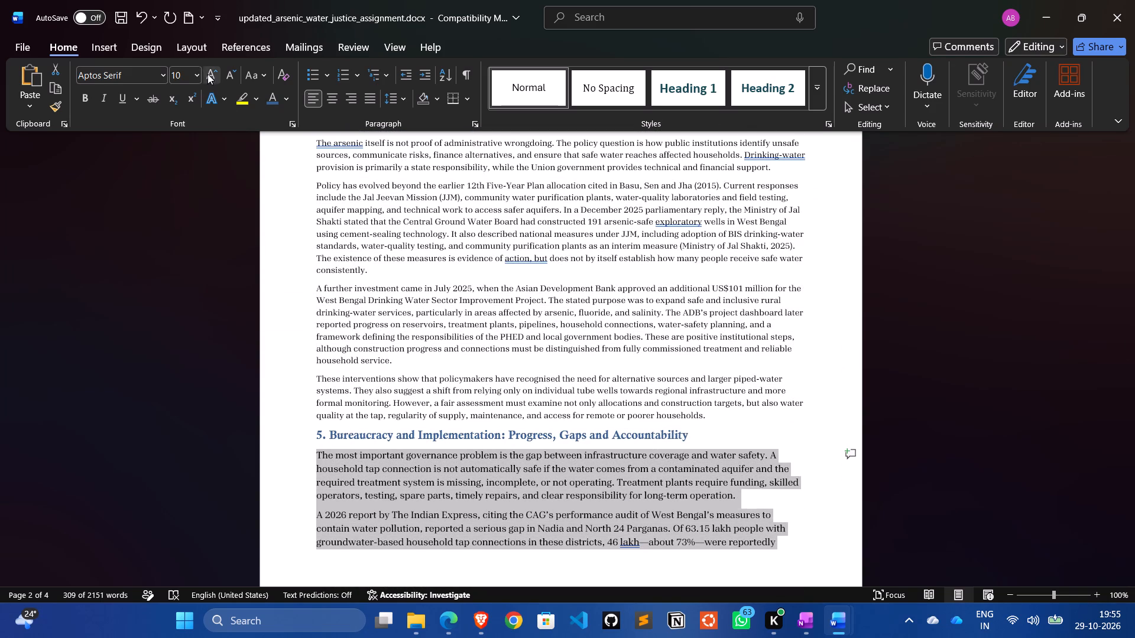
{"action": "left_click", "coordinate": [198, 71]}
{"action": "left_click", "coordinate": [193, 106]}
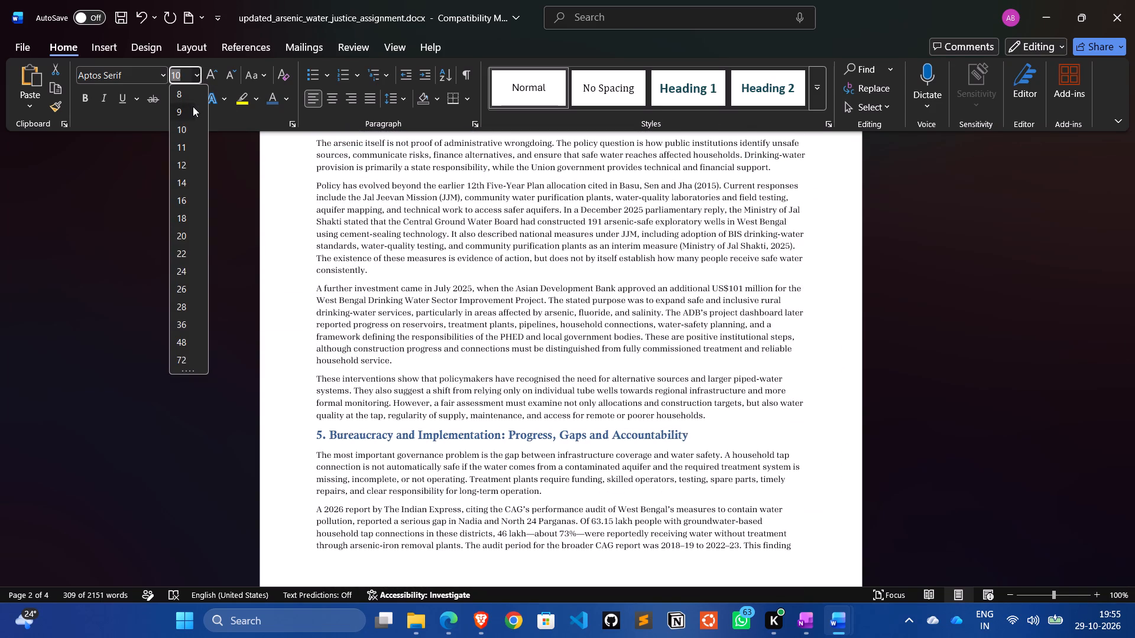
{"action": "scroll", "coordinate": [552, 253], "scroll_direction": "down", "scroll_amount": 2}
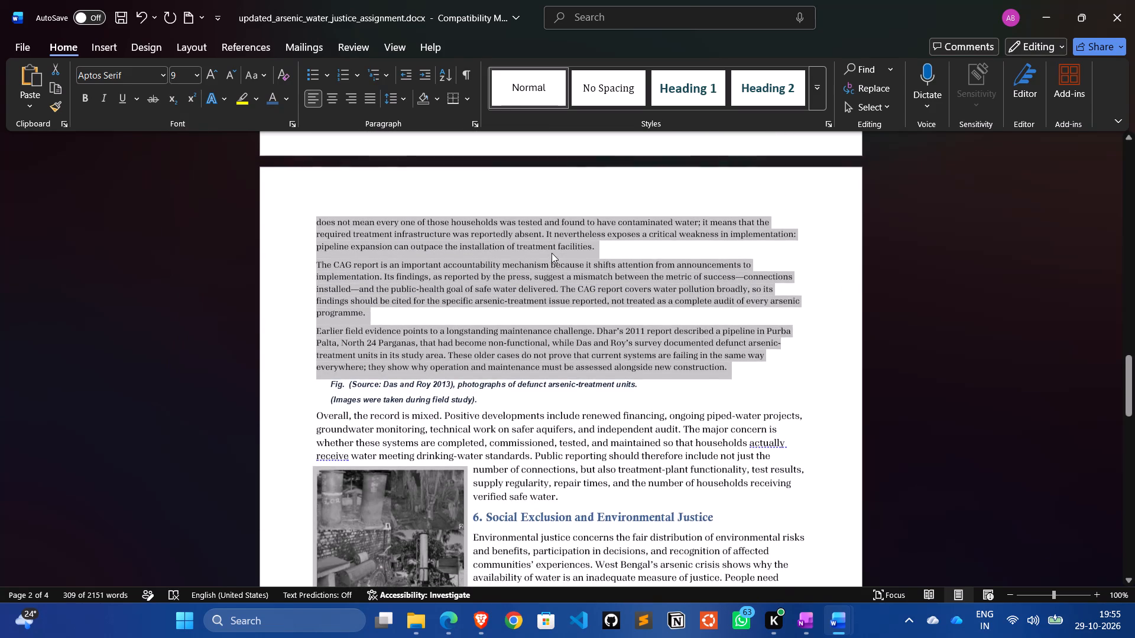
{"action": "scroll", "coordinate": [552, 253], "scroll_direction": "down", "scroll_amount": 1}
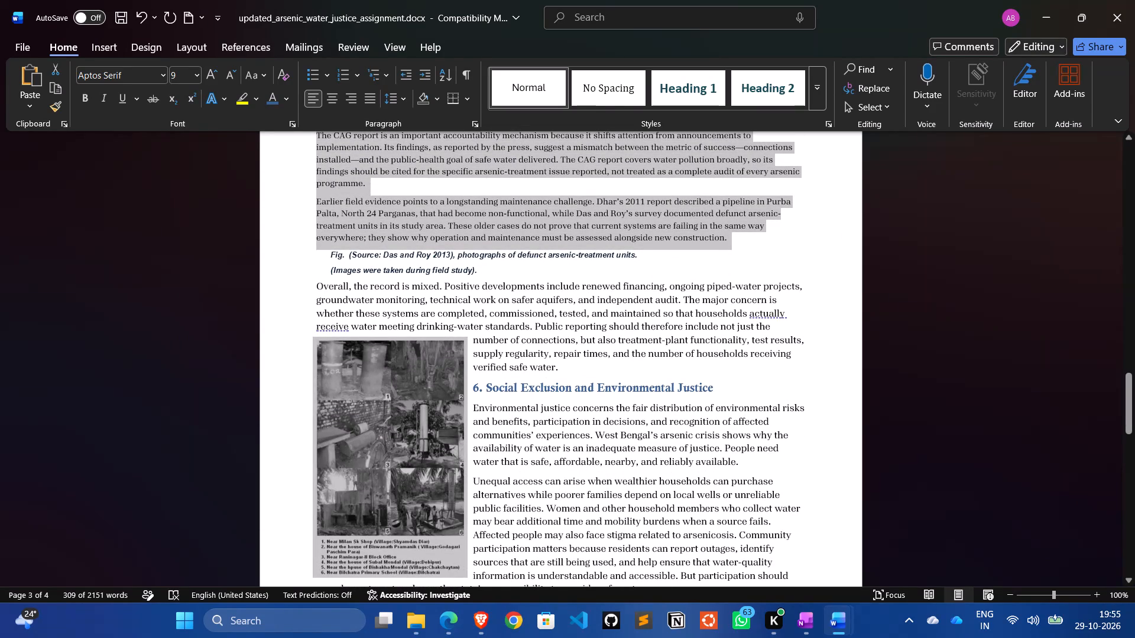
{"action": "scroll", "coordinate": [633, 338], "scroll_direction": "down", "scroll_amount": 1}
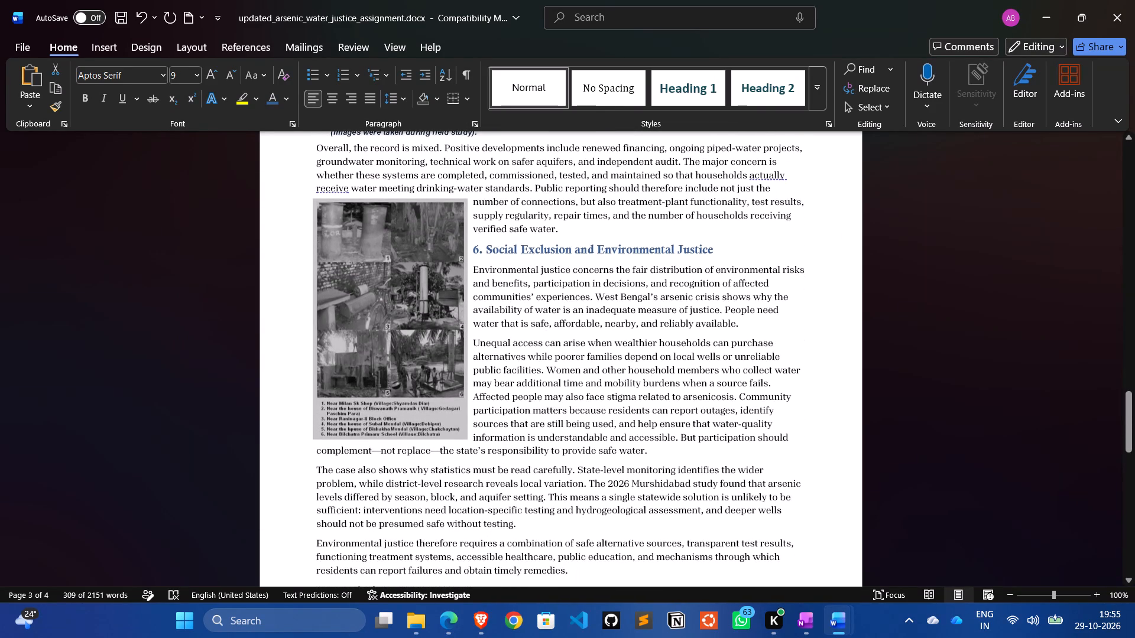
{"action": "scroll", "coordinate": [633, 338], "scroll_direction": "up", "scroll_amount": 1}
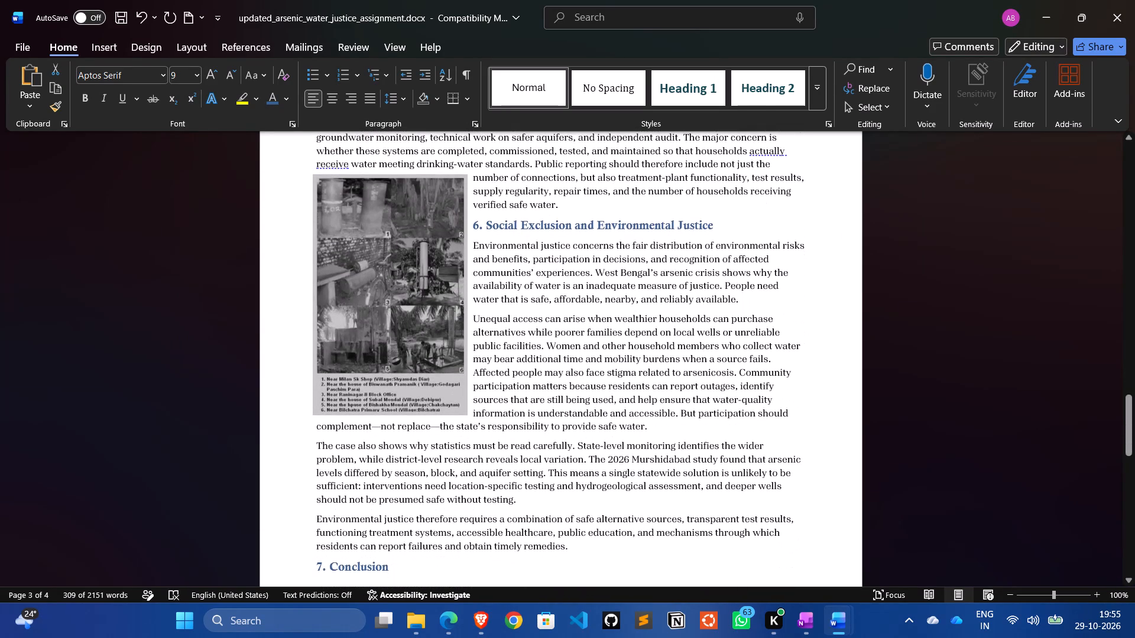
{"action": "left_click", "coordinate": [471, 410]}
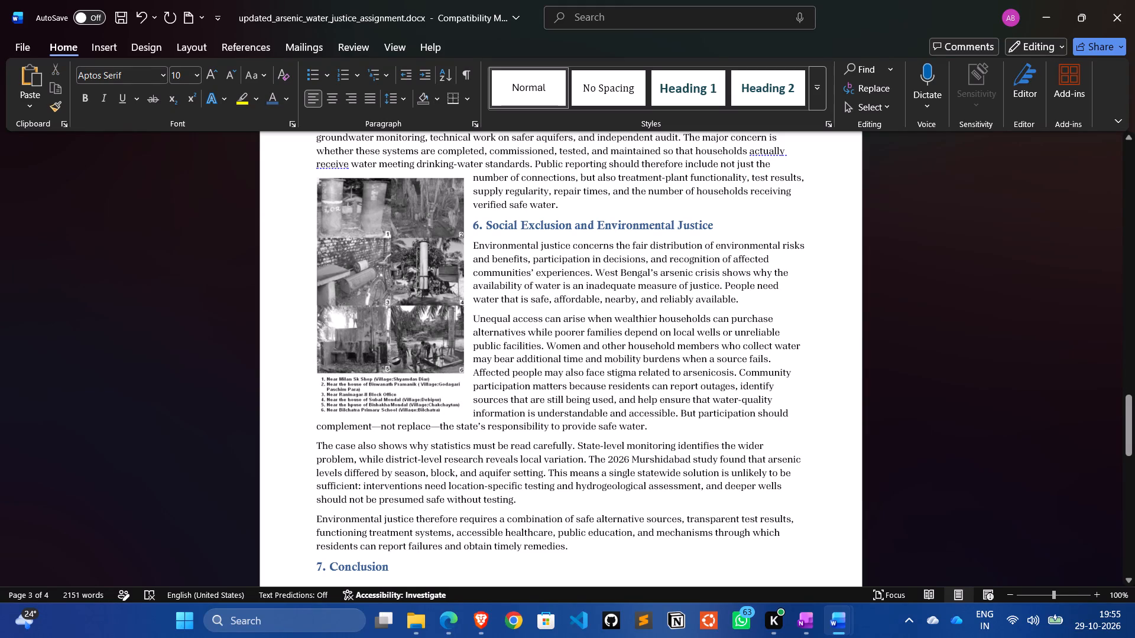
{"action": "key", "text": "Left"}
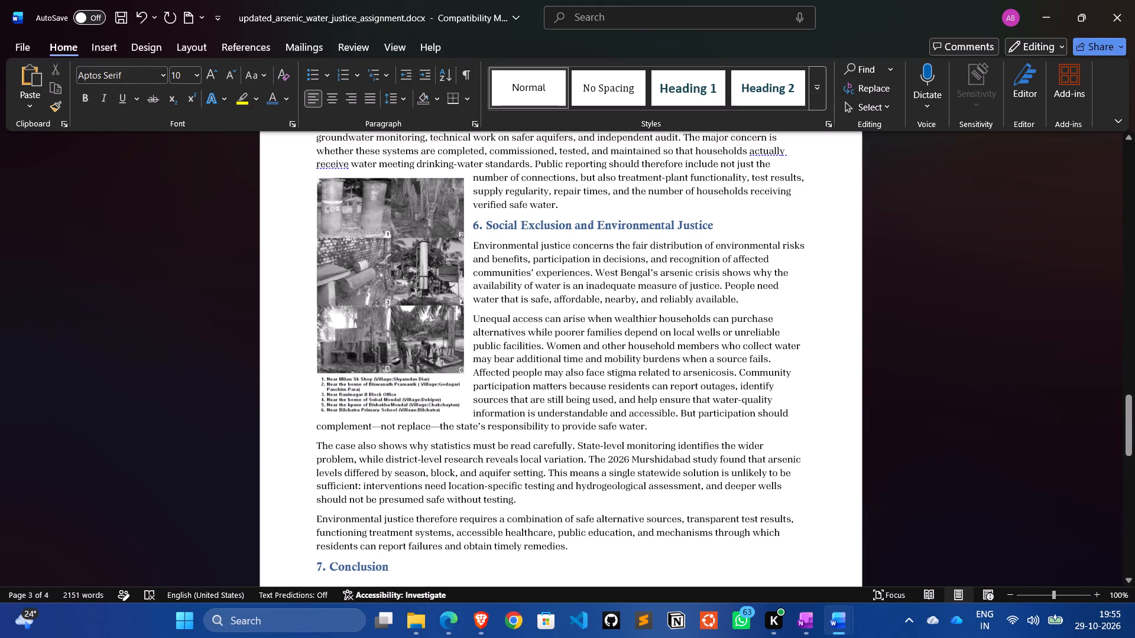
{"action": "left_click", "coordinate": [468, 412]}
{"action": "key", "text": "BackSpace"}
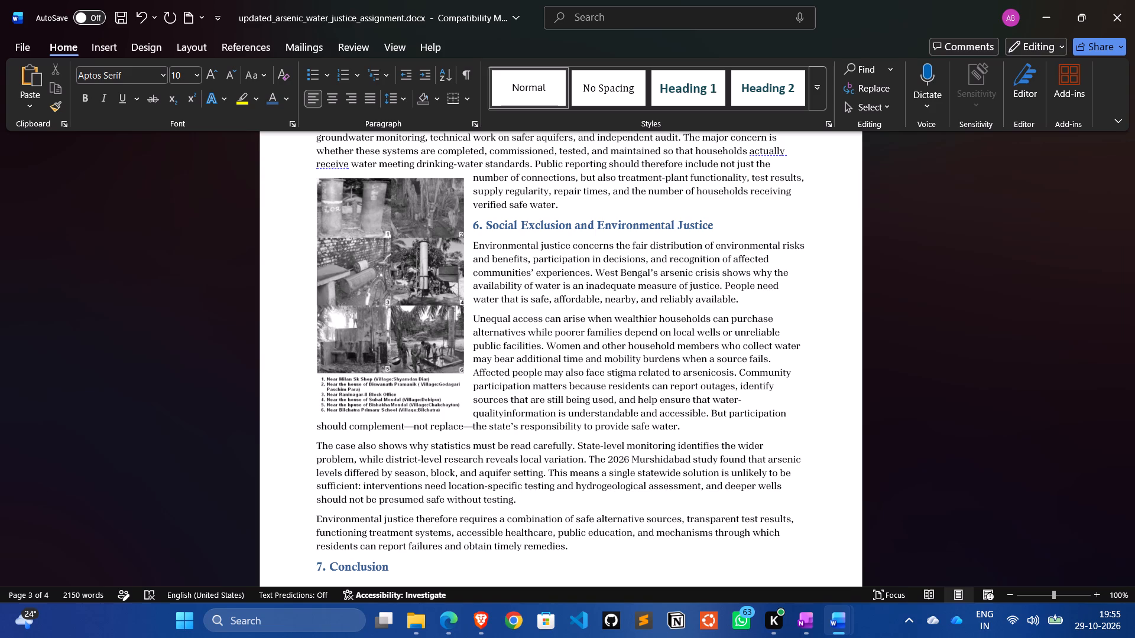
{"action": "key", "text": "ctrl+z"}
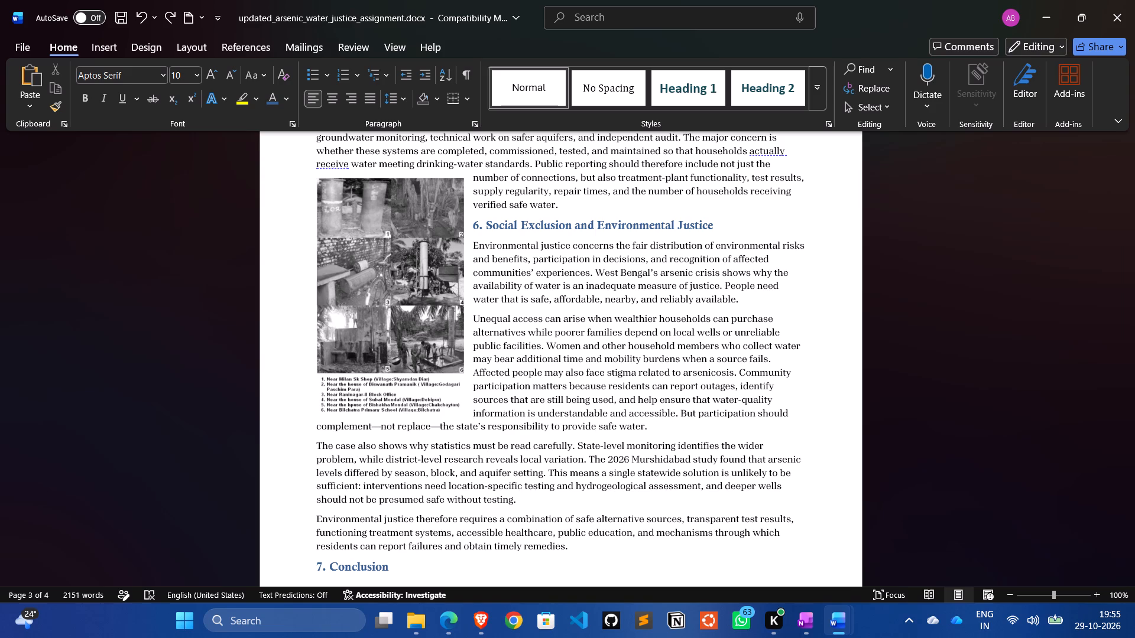
Set the font size of the four paragraphs under the section 6 heading, "Social Exclusion and Environmental Justice", to 9.
{"action": "scroll", "coordinate": [694, 376], "scroll_direction": "up", "scroll_amount": 1}
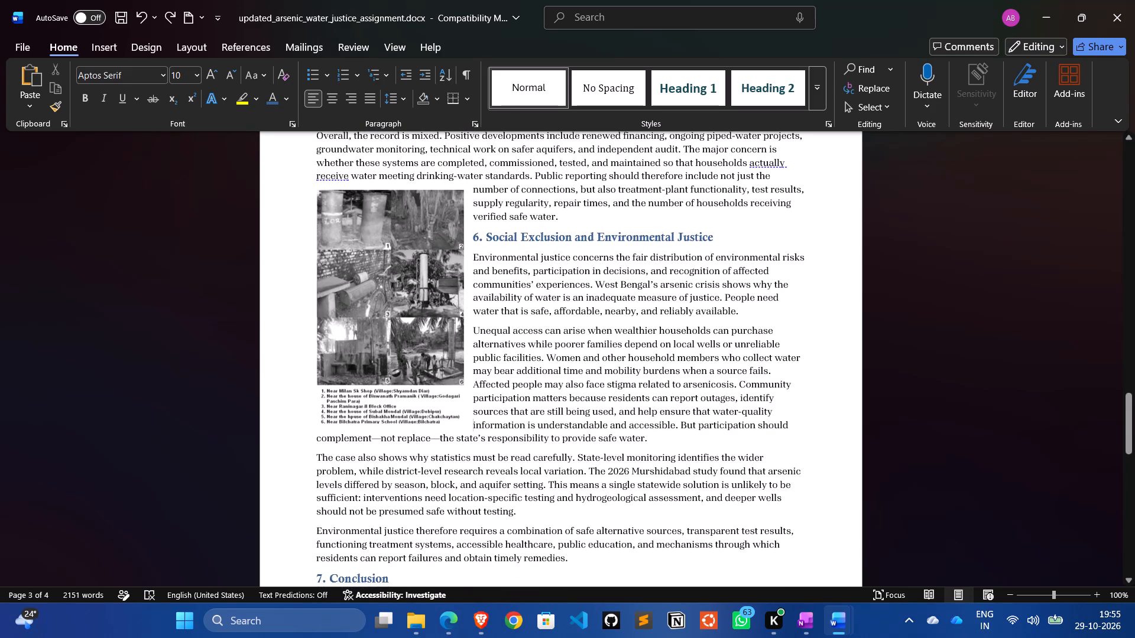
{"action": "left_click_drag", "start_coordinate": [474, 255], "coordinate": [576, 577]}
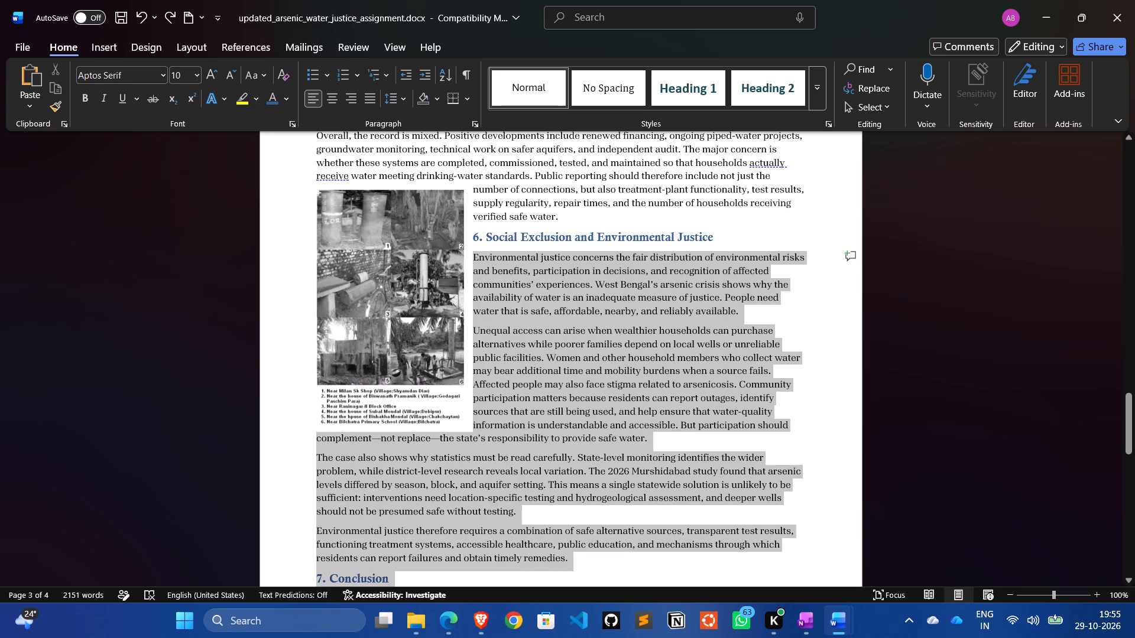
{"action": "left_click_drag", "start_coordinate": [576, 577], "coordinate": [568, 560]}
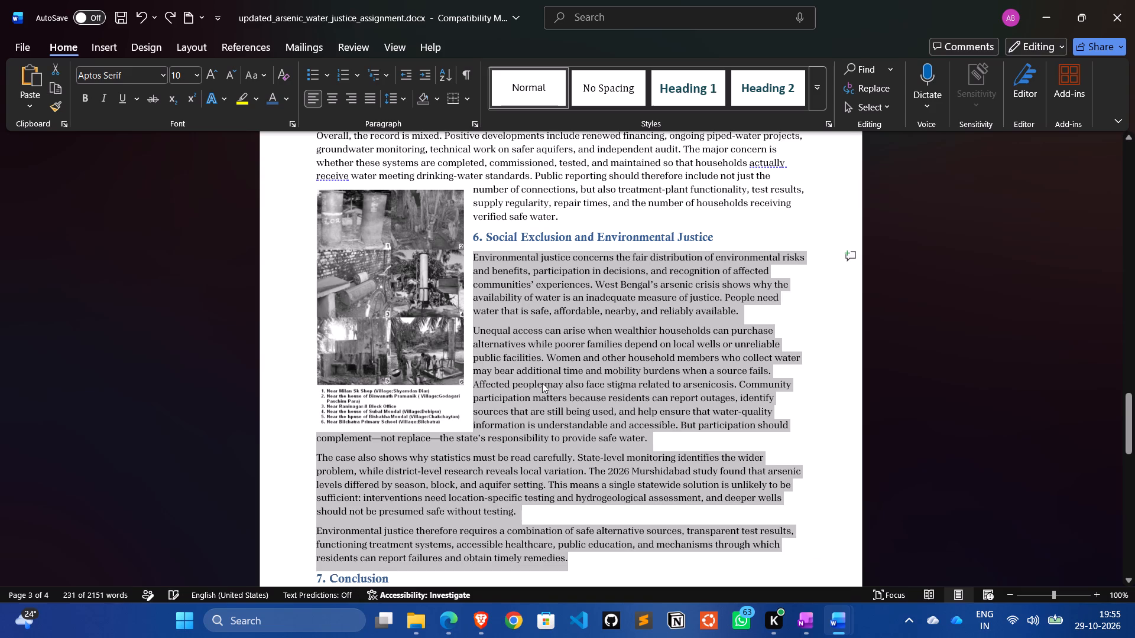
{"action": "left_click", "coordinate": [194, 74]}
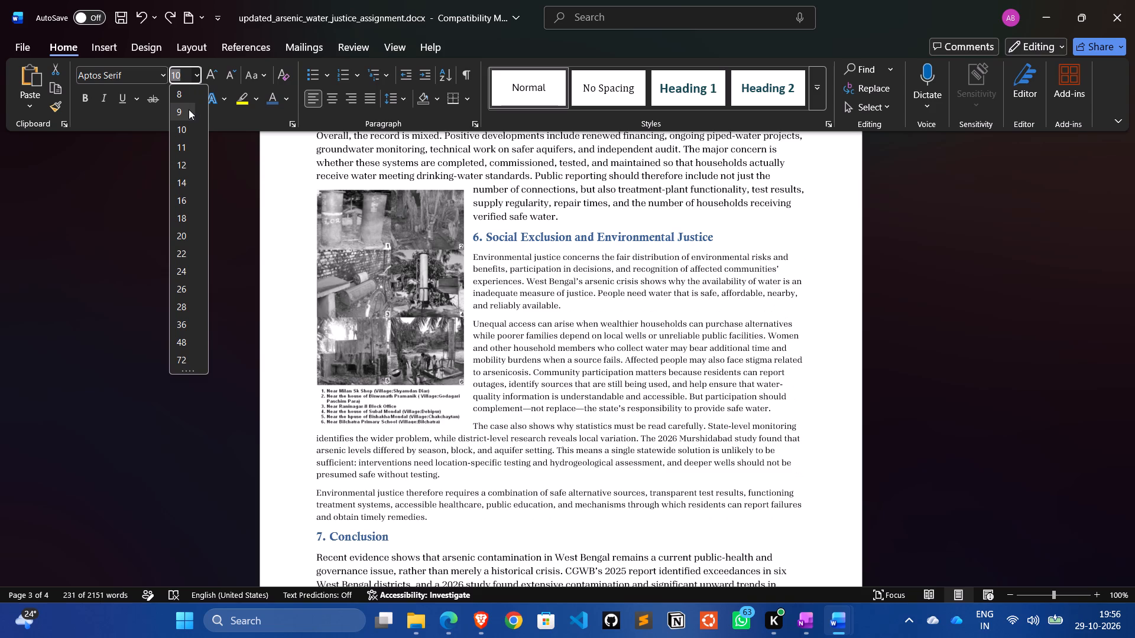
{"action": "left_click", "coordinate": [189, 109]}
Set the font size of all the Conclusion paragraphs, from "Recent evidence shows" up to the References heading, to 9.
{"action": "scroll", "coordinate": [377, 232], "scroll_direction": "down", "scroll_amount": 1}
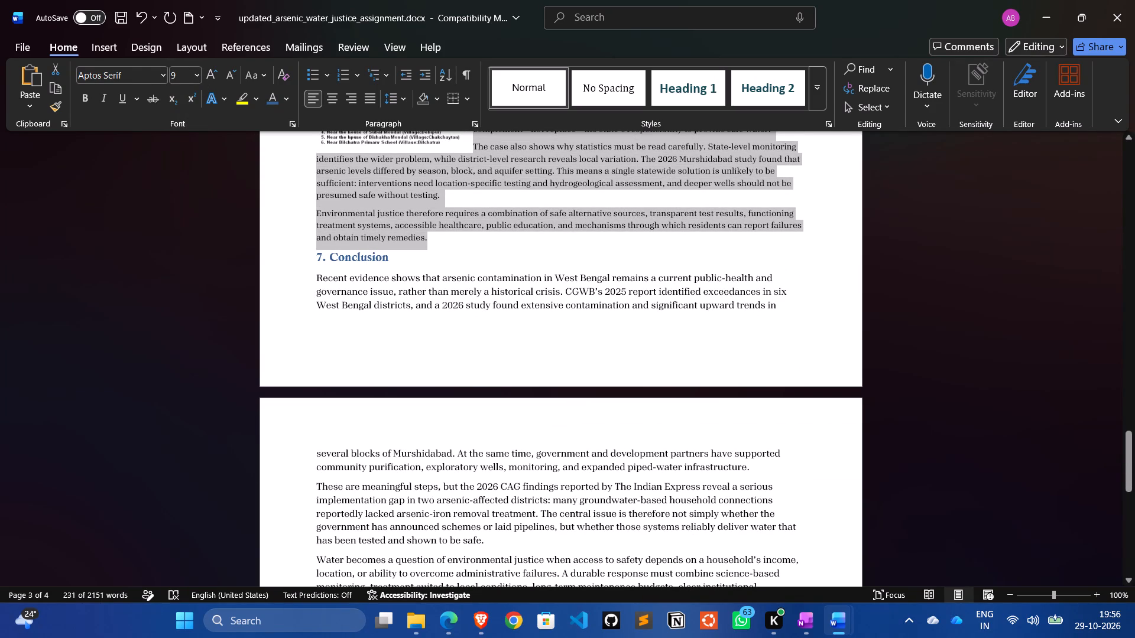
{"action": "left_click_drag", "start_coordinate": [317, 274], "coordinate": [397, 553]}
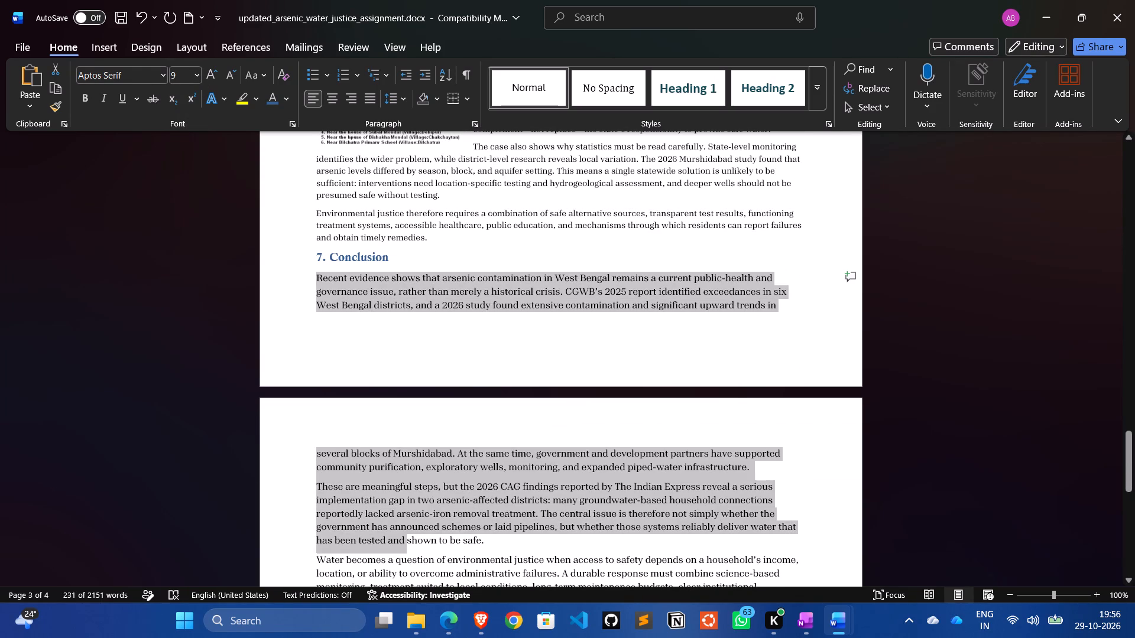
{"action": "left_click_drag", "start_coordinate": [397, 553], "coordinate": [422, 179]}
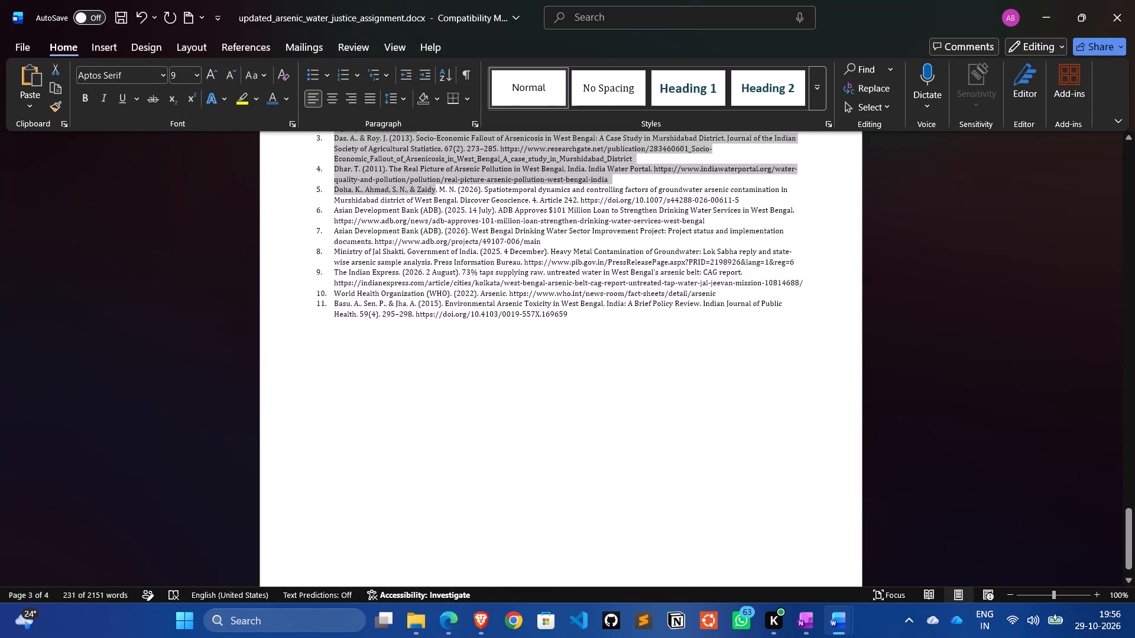
{"action": "left_click_drag", "start_coordinate": [422, 179], "coordinate": [453, 197]}
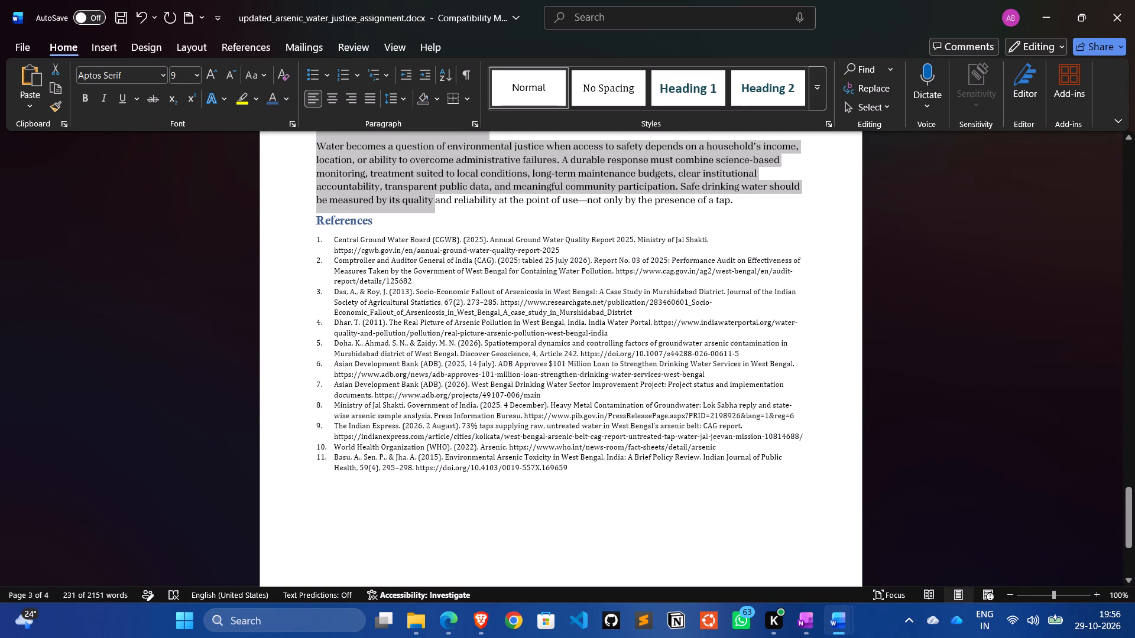
{"action": "left_click_drag", "start_coordinate": [453, 197], "coordinate": [712, 210]}
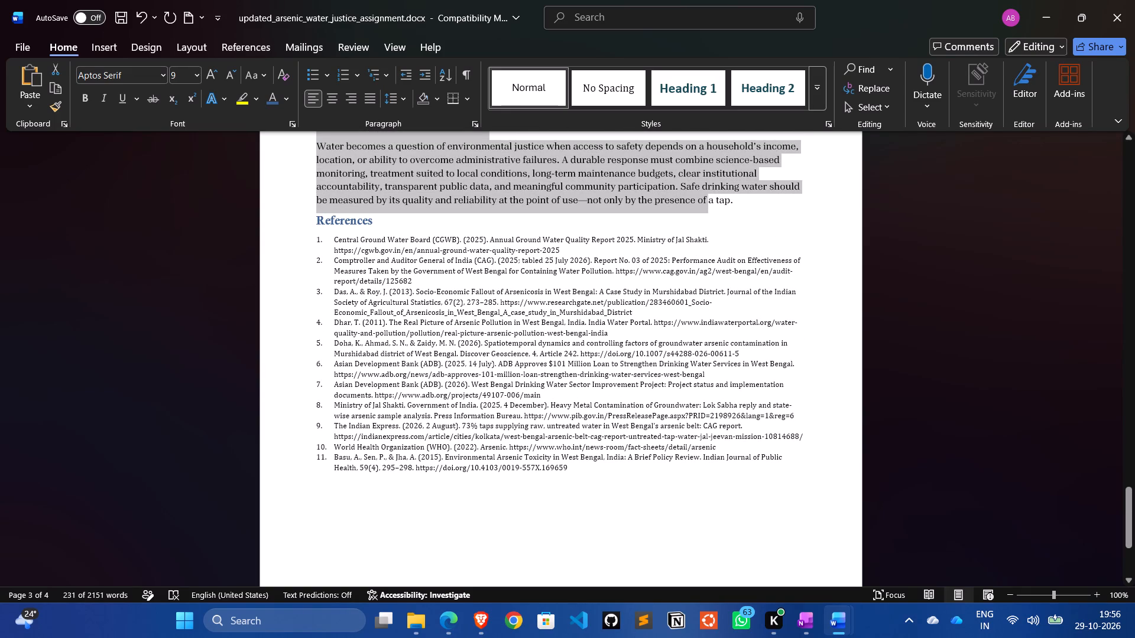
{"action": "left_click_drag", "start_coordinate": [712, 210], "coordinate": [733, 203]}
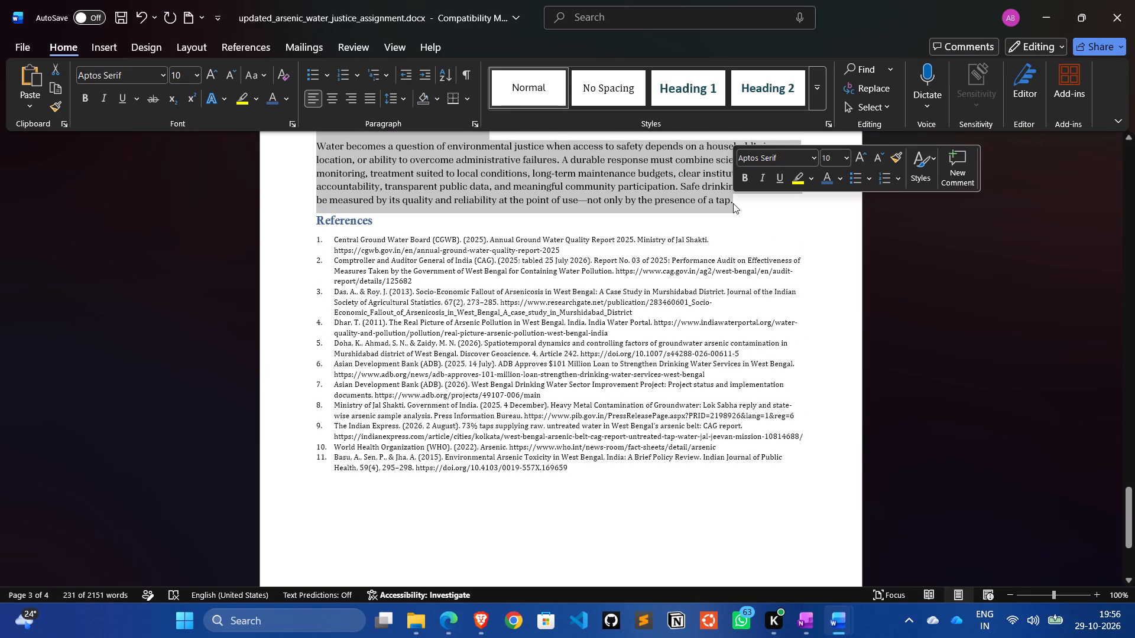
{"action": "left_click", "coordinate": [196, 76]}
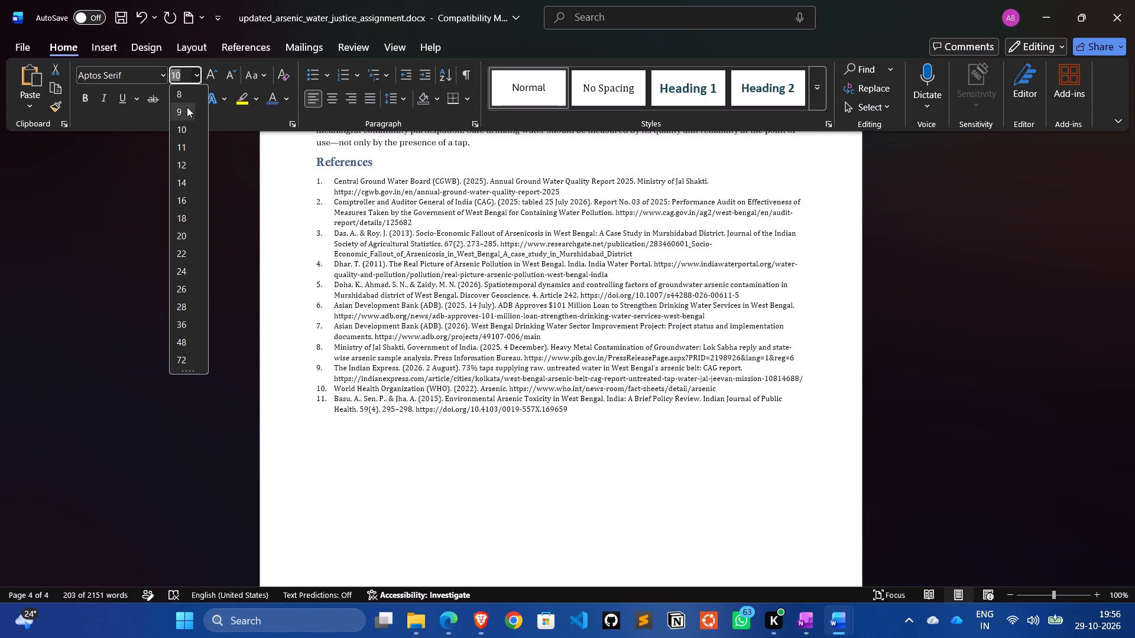
{"action": "left_click", "coordinate": [187, 107]}
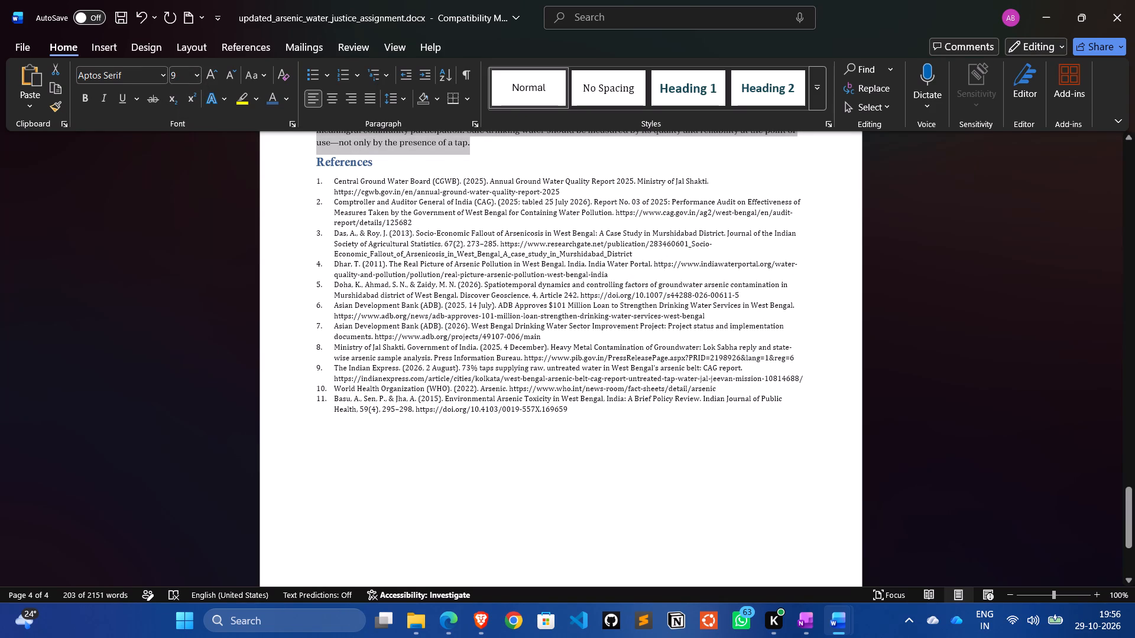
{"action": "left_click", "coordinate": [647, 481]}
Delete the picture of the defunct arsenic-treatment units beside the "Overall, the record is mixed" paragraph and section 6.
{"action": "scroll", "coordinate": [647, 481], "scroll_direction": "up", "scroll_amount": 3}
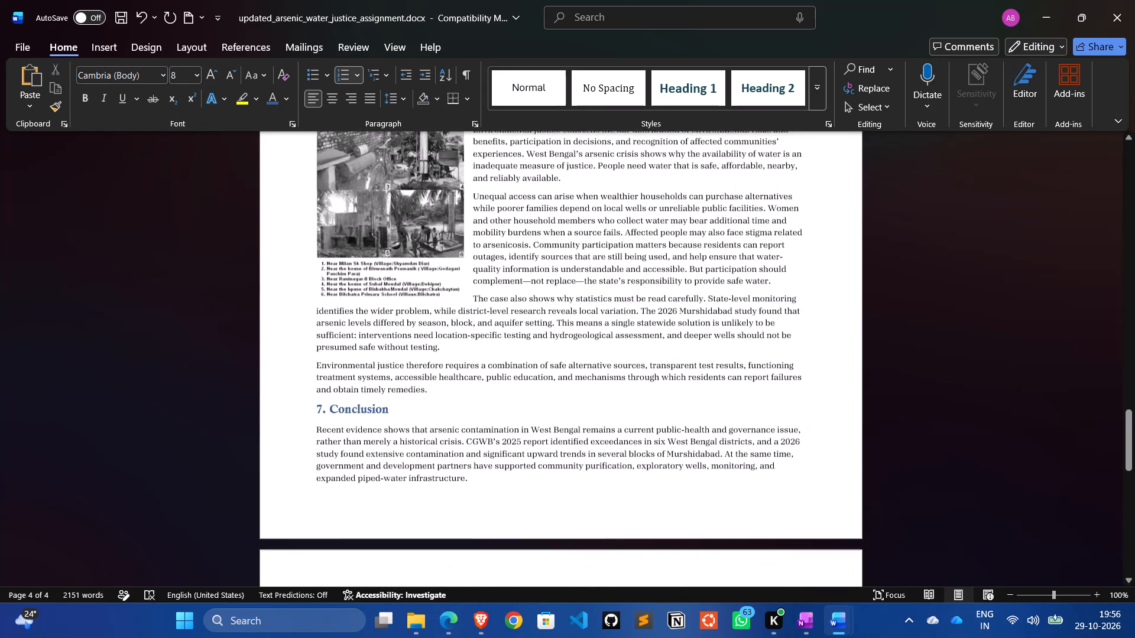
{"action": "scroll", "coordinate": [647, 481], "scroll_direction": "up", "scroll_amount": 1}
{"action": "scroll", "coordinate": [647, 481], "scroll_direction": "down", "scroll_amount": 1}
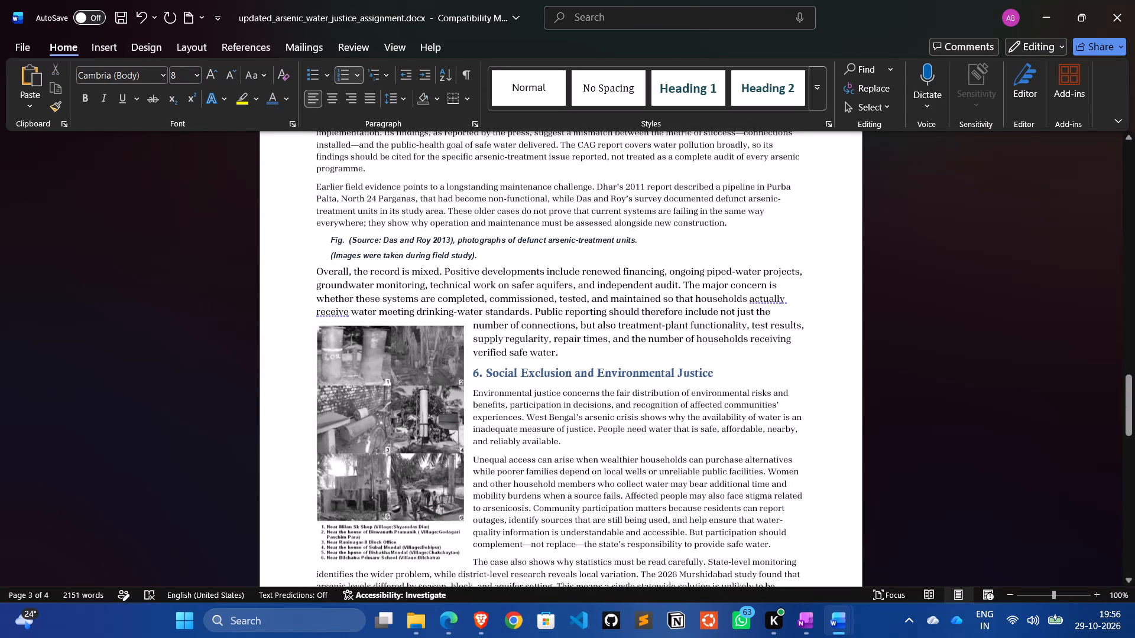
{"action": "left_click", "coordinate": [400, 455]}
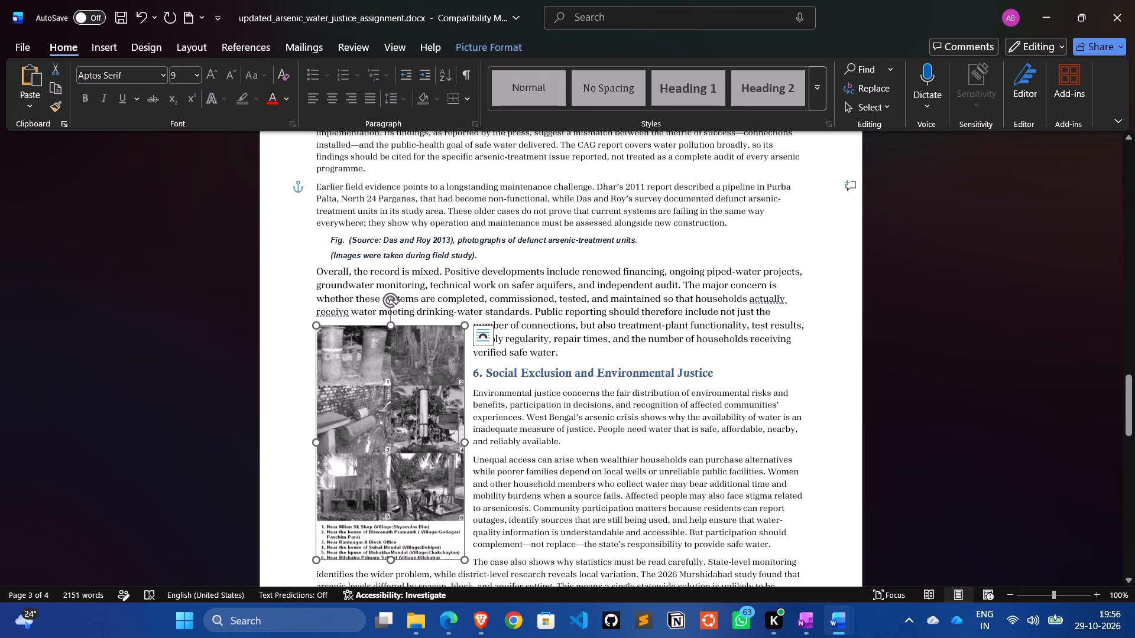
{"action": "key", "text": "BackSpace"}
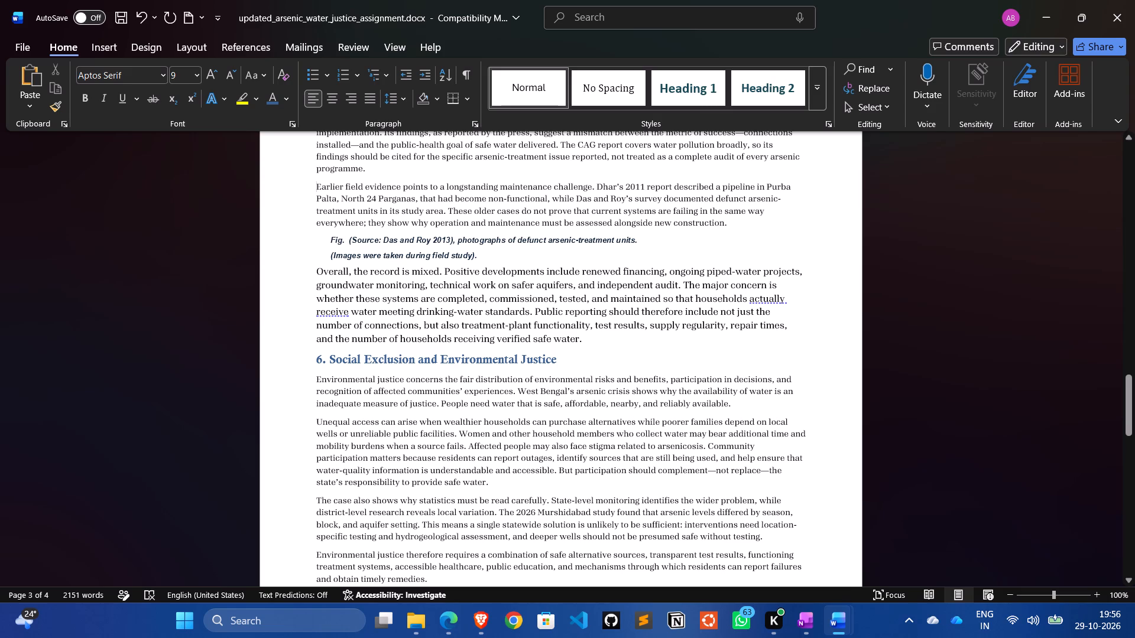
Insert the picture Screenshot 2026-10-29 191142.png from the device's Gallery before the "Fig. (Source: Das and Roy 2013)" caption.
{"action": "left_click", "coordinate": [328, 235]}
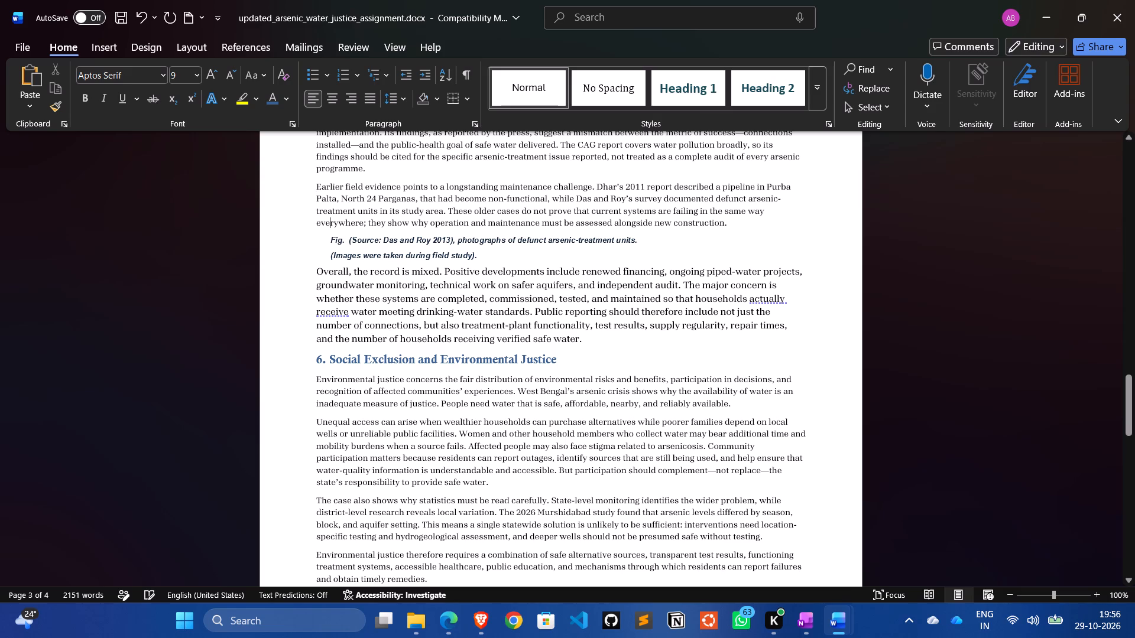
{"action": "left_click", "coordinate": [327, 243]}
{"action": "scroll", "coordinate": [327, 243], "scroll_direction": "up", "scroll_amount": 1}
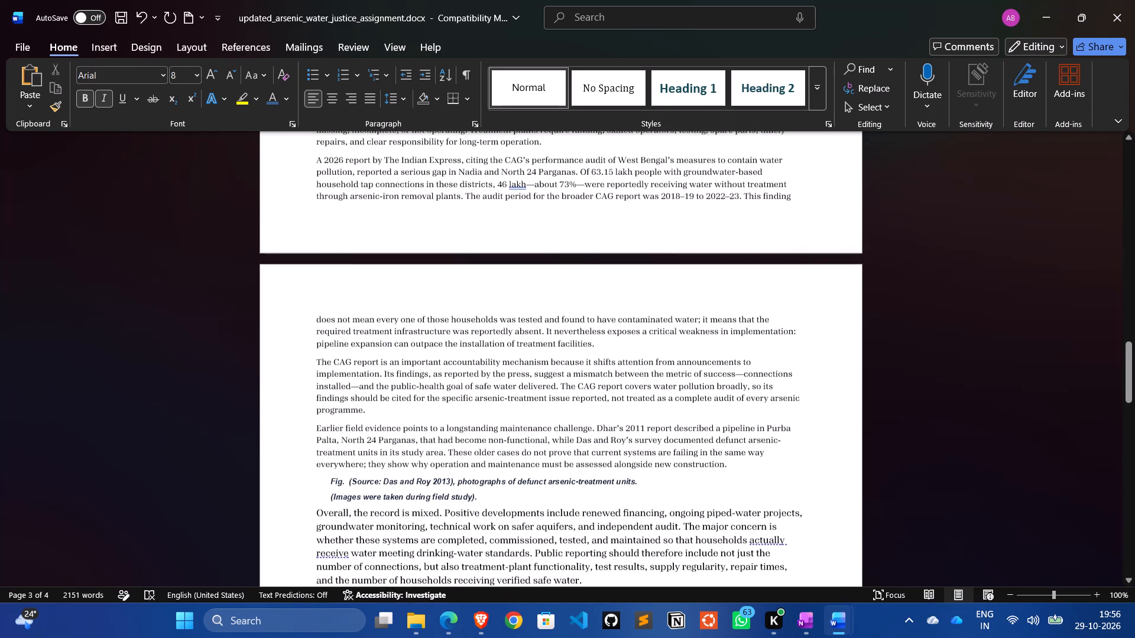
{"action": "scroll", "coordinate": [327, 243], "scroll_direction": "down", "scroll_amount": 3}
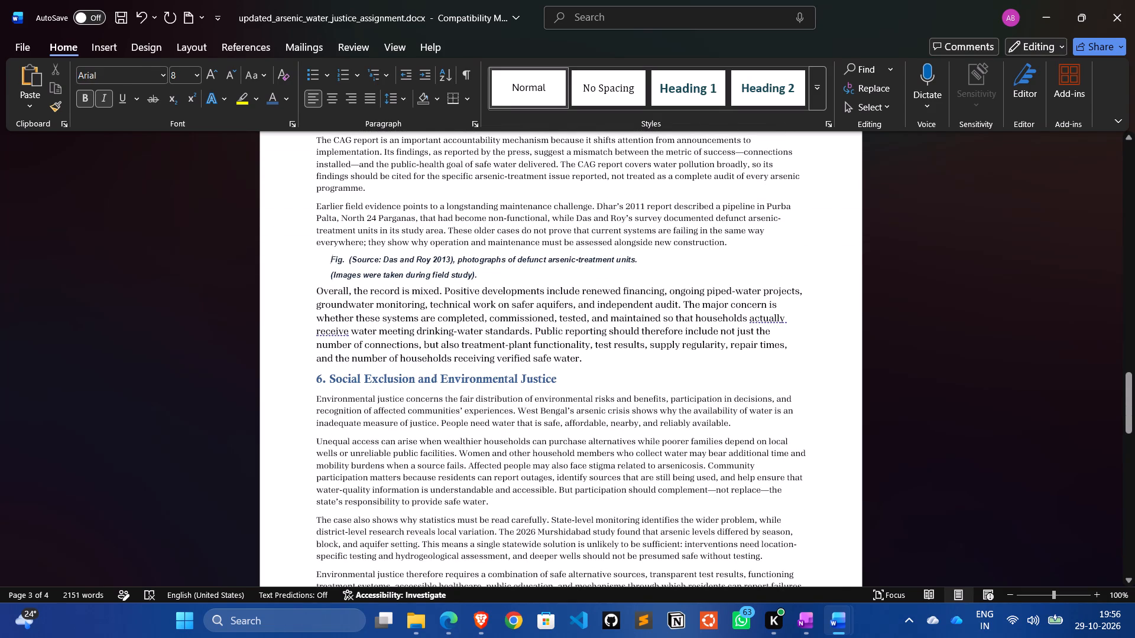
{"action": "left_click", "coordinate": [22, 43]}
{"action": "left_click", "coordinate": [19, 45]}
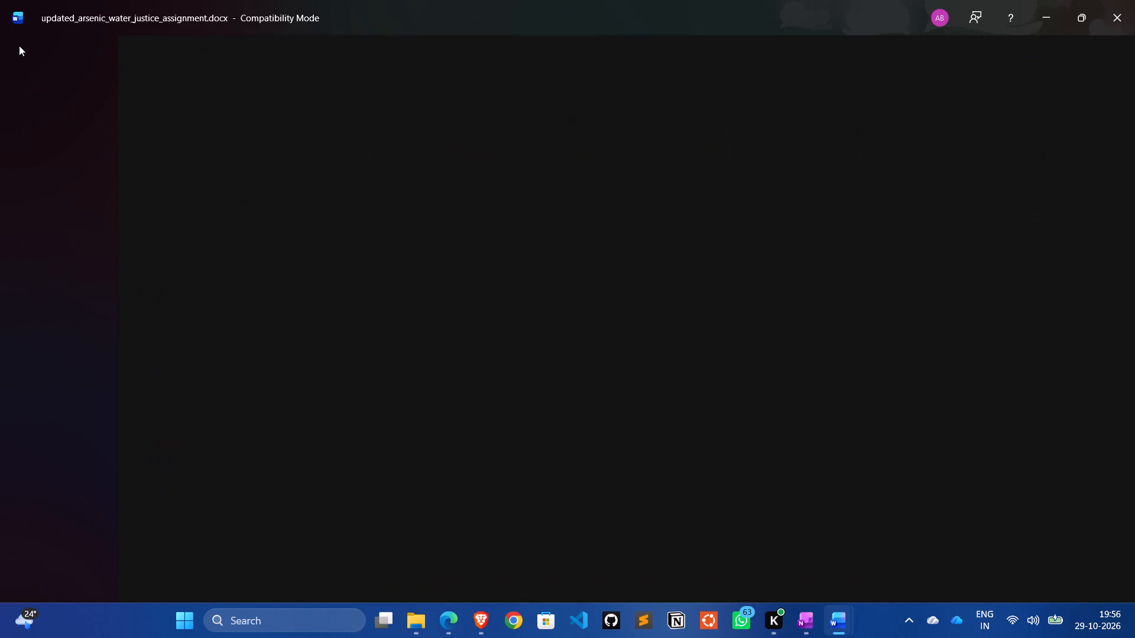
{"action": "left_click", "coordinate": [105, 45]}
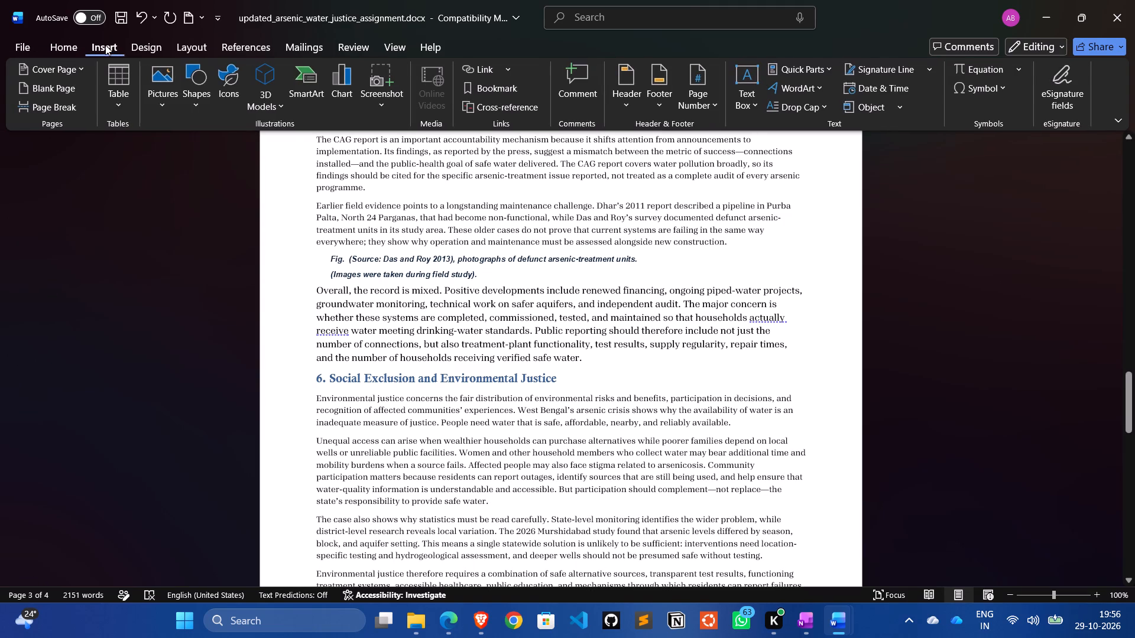
{"action": "left_click", "coordinate": [164, 74]}
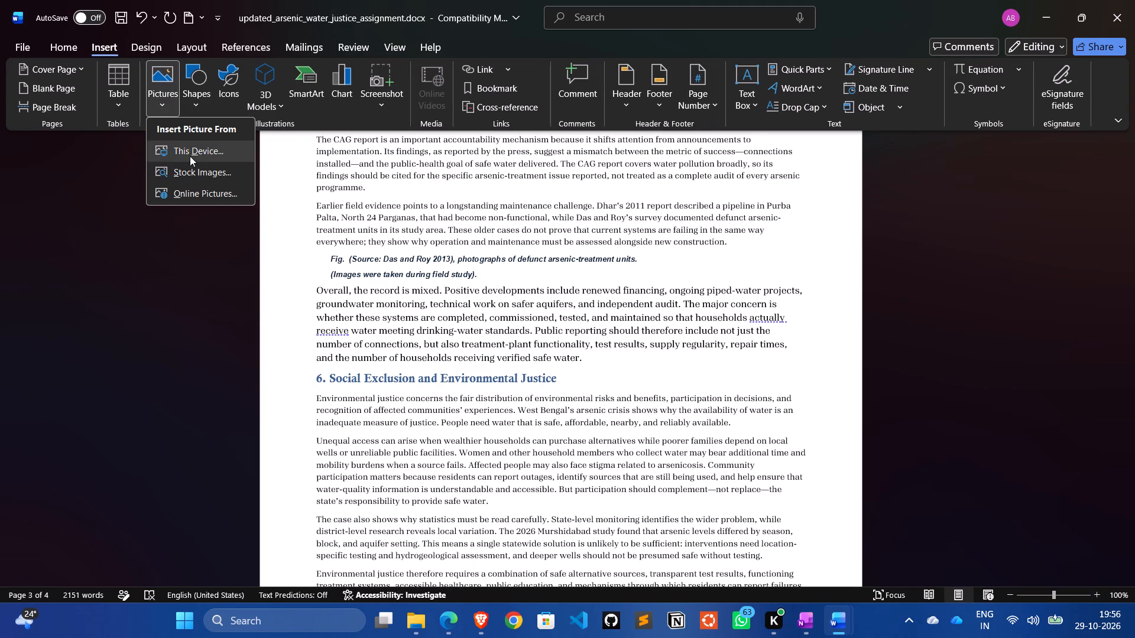
{"action": "left_click", "coordinate": [189, 153]}
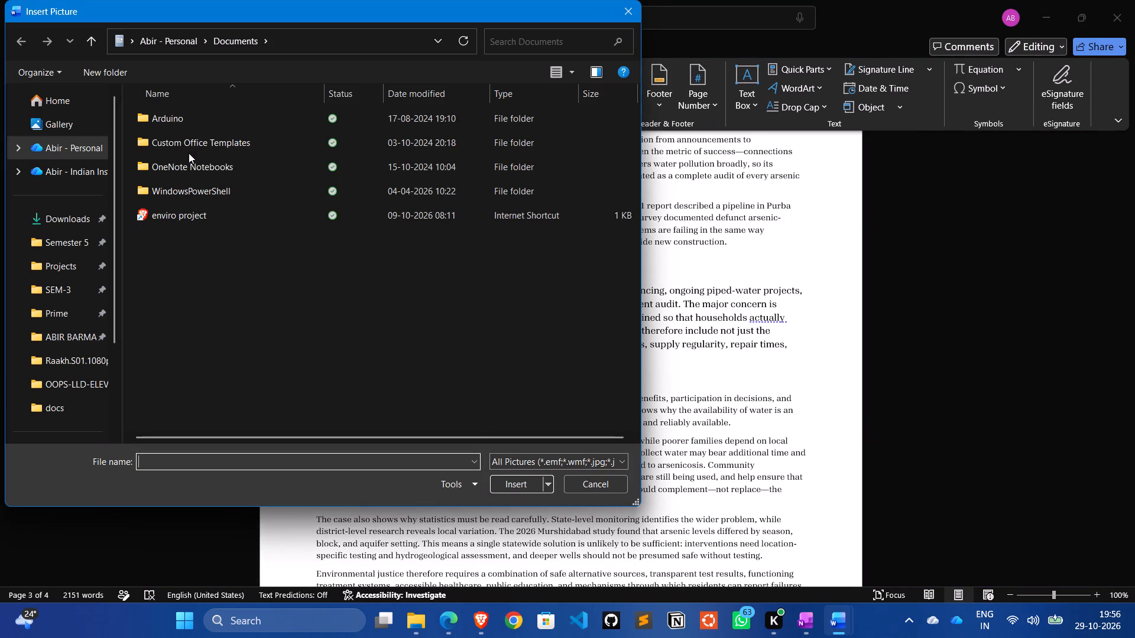
{"action": "left_click", "coordinate": [53, 122]}
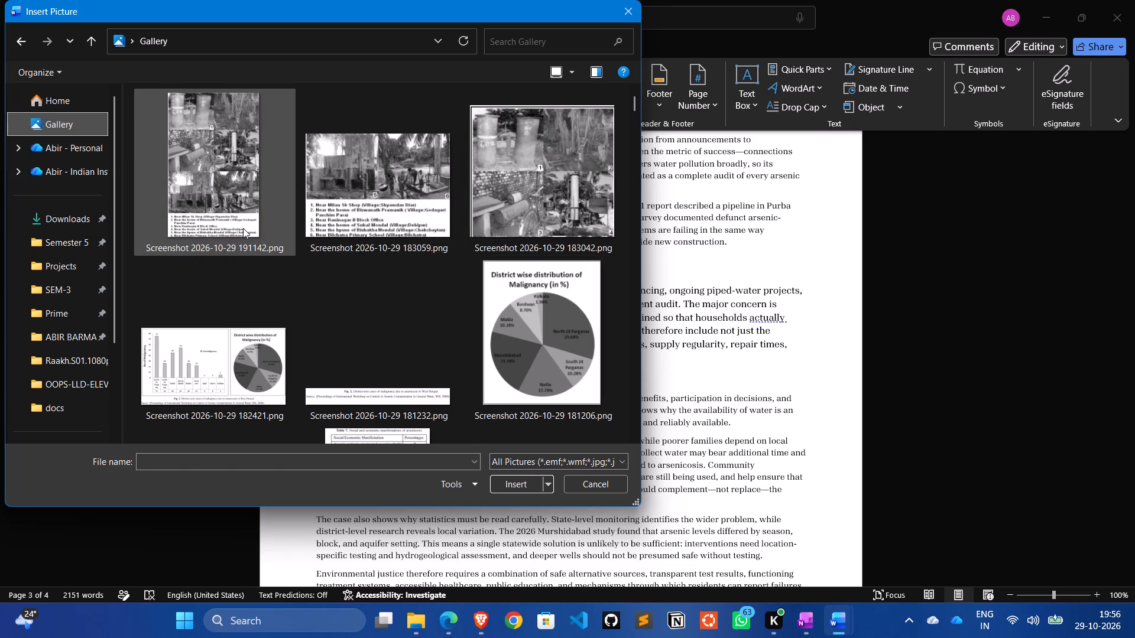
{"action": "left_click", "coordinate": [243, 228]}
{"action": "left_click", "coordinate": [511, 479]}
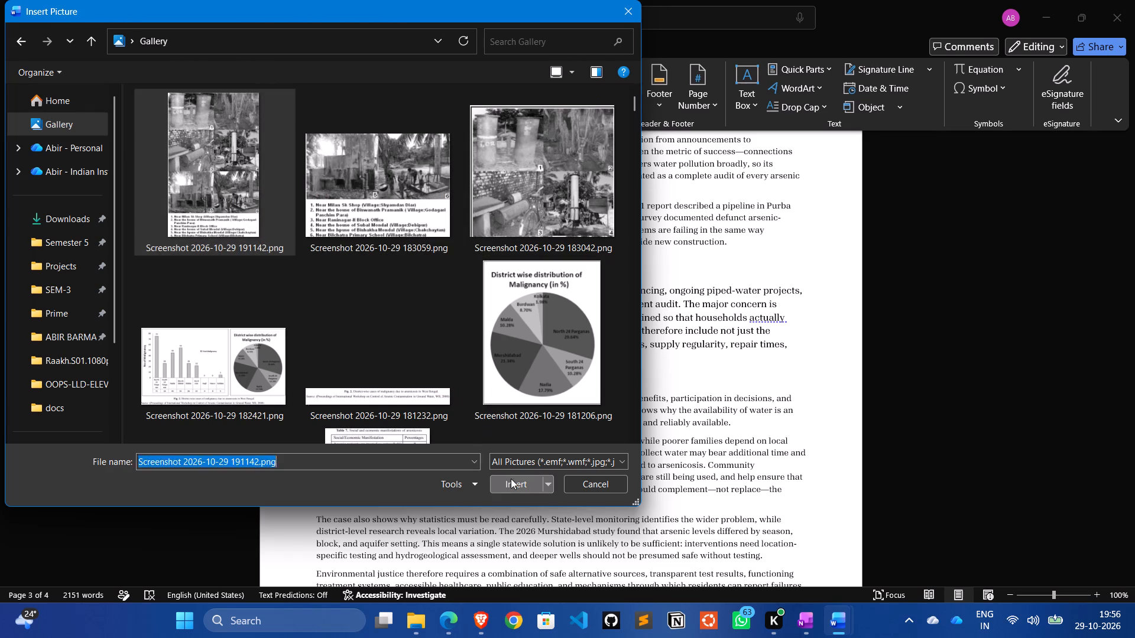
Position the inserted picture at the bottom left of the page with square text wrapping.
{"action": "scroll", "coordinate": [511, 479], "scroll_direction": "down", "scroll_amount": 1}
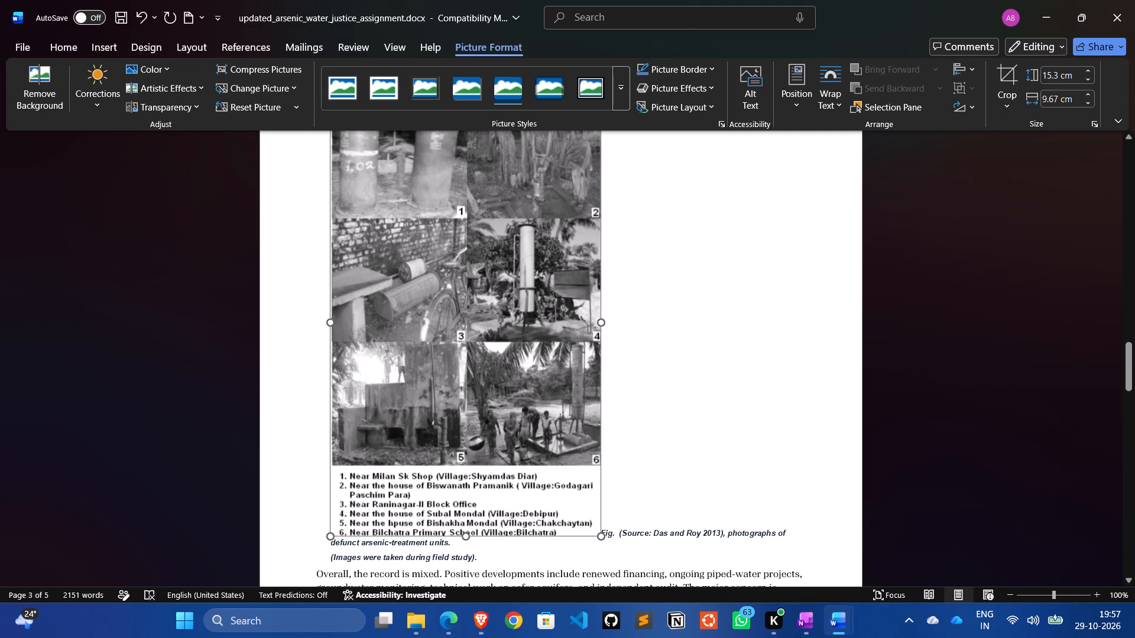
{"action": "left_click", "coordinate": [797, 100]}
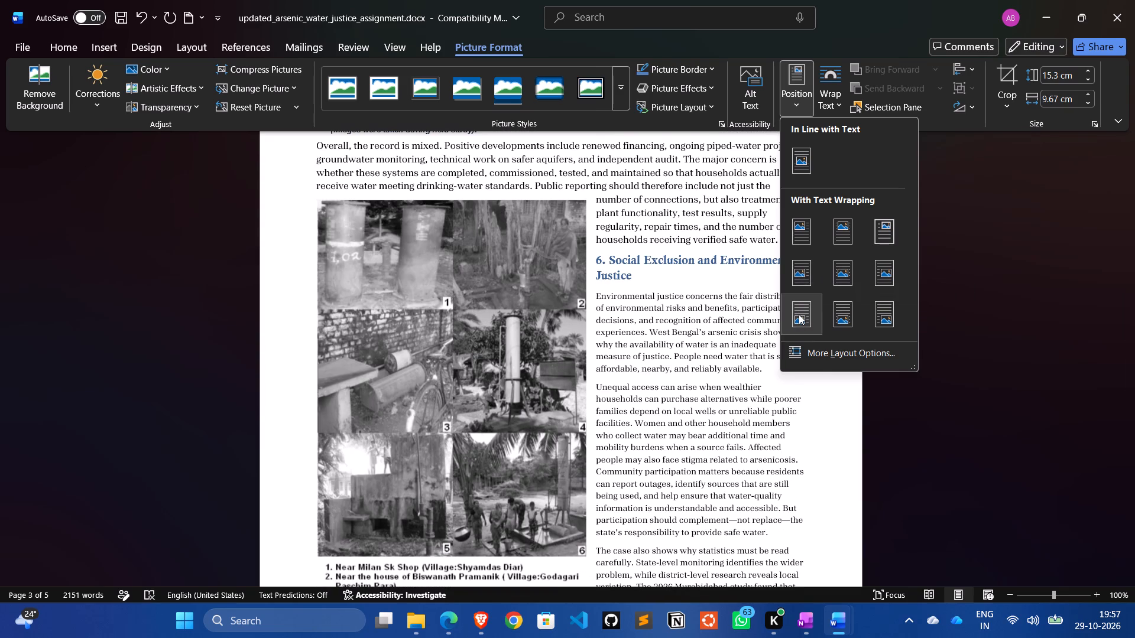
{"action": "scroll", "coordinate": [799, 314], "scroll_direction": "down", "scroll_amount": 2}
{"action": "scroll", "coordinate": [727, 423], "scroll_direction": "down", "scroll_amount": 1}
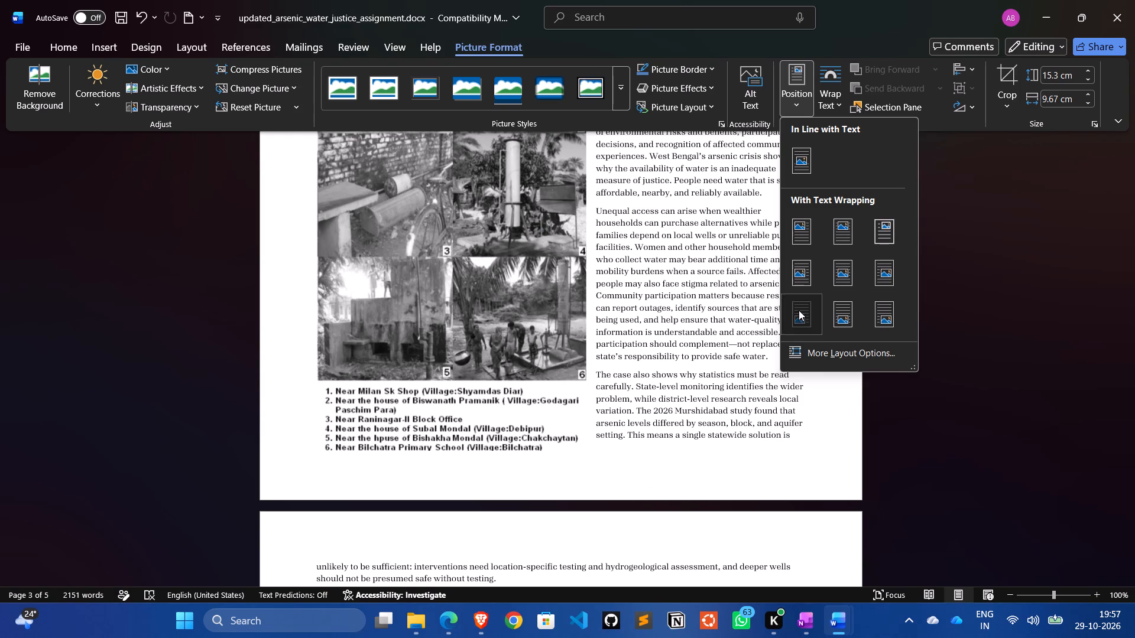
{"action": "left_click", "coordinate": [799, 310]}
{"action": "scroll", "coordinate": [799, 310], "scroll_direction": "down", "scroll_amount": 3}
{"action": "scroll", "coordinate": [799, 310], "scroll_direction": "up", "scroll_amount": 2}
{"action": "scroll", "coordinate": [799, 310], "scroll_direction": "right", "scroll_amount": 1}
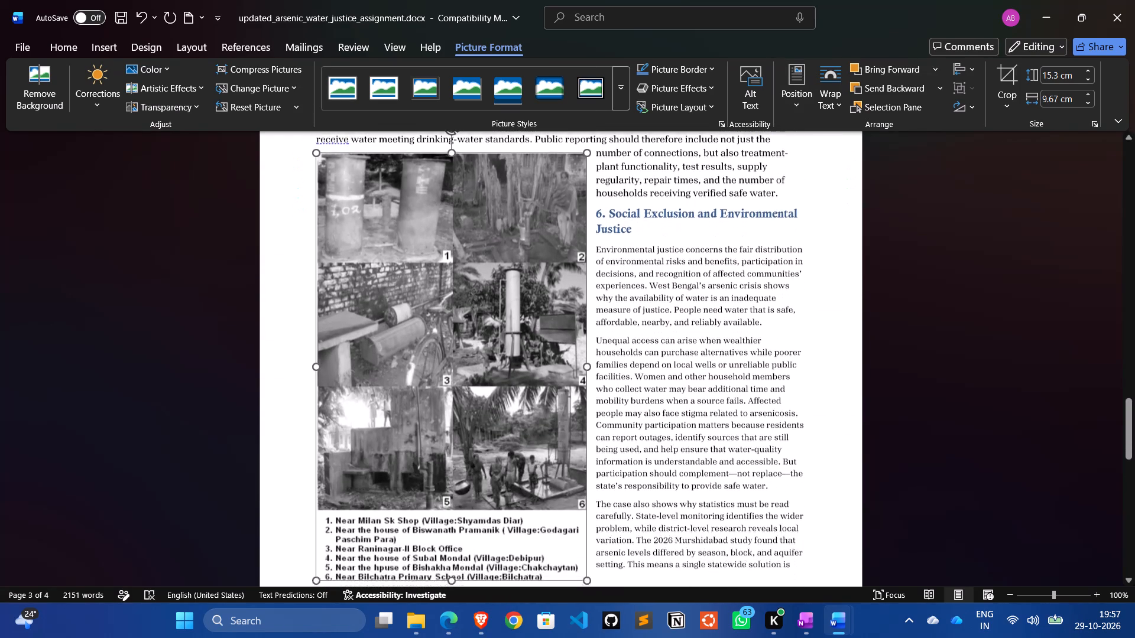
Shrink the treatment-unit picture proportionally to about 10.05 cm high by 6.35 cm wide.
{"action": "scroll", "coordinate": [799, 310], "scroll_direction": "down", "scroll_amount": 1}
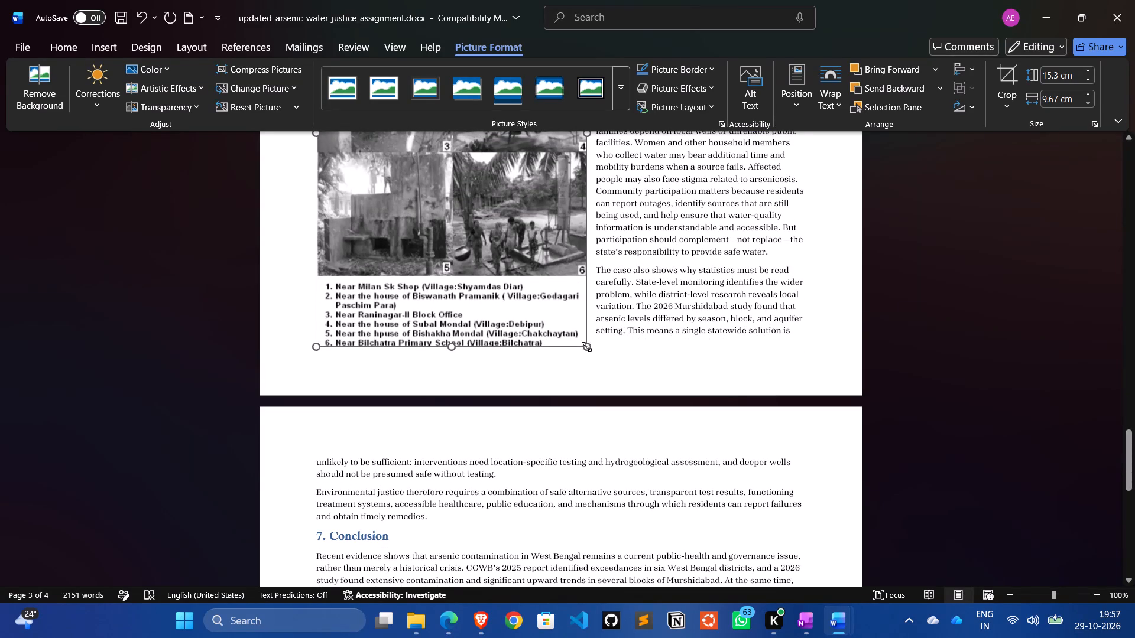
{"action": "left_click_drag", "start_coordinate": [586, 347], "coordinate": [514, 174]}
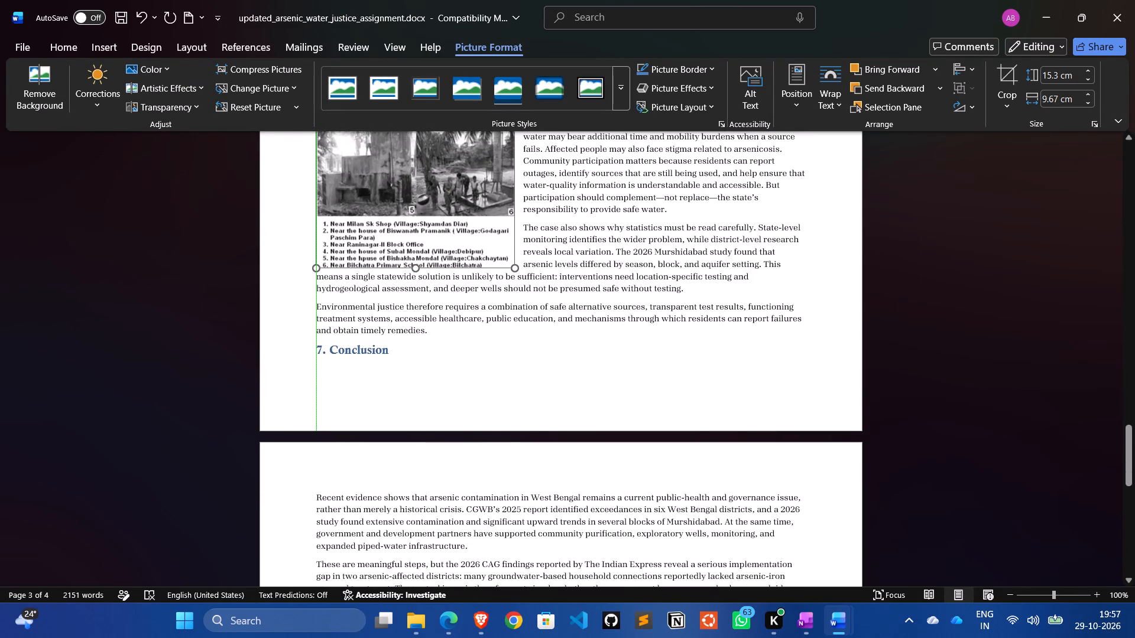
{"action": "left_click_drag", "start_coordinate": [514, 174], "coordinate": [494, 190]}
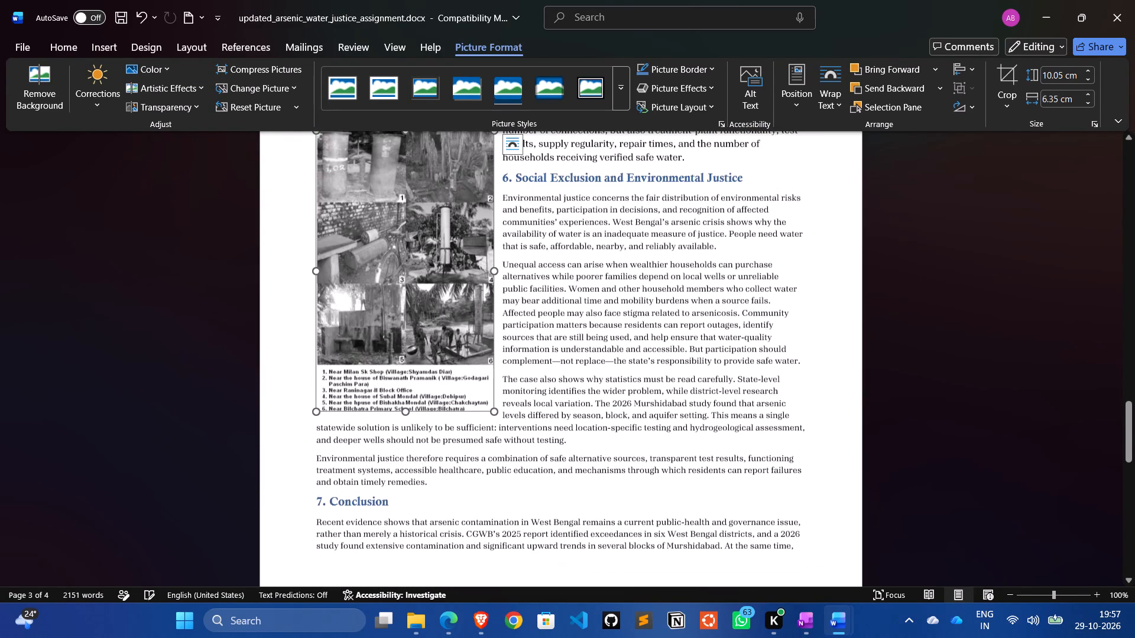
Position the treatment-unit picture at the top left of page 3 with square text wrapping.
{"action": "scroll", "coordinate": [607, 307], "scroll_direction": "up", "scroll_amount": 2}
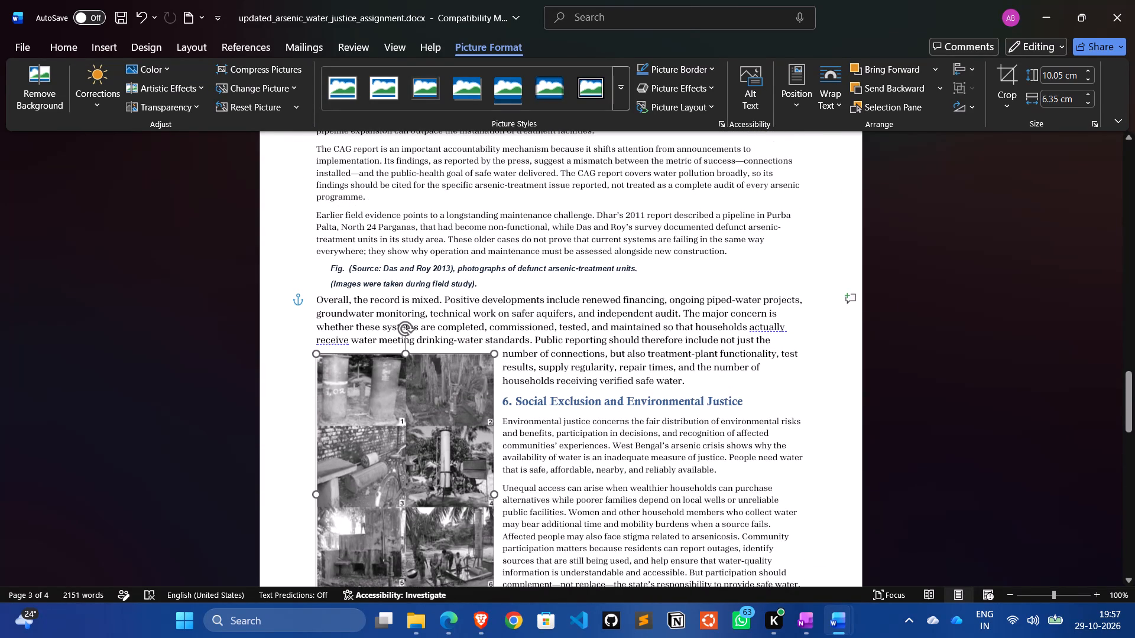
{"action": "left_click", "coordinate": [791, 69]}
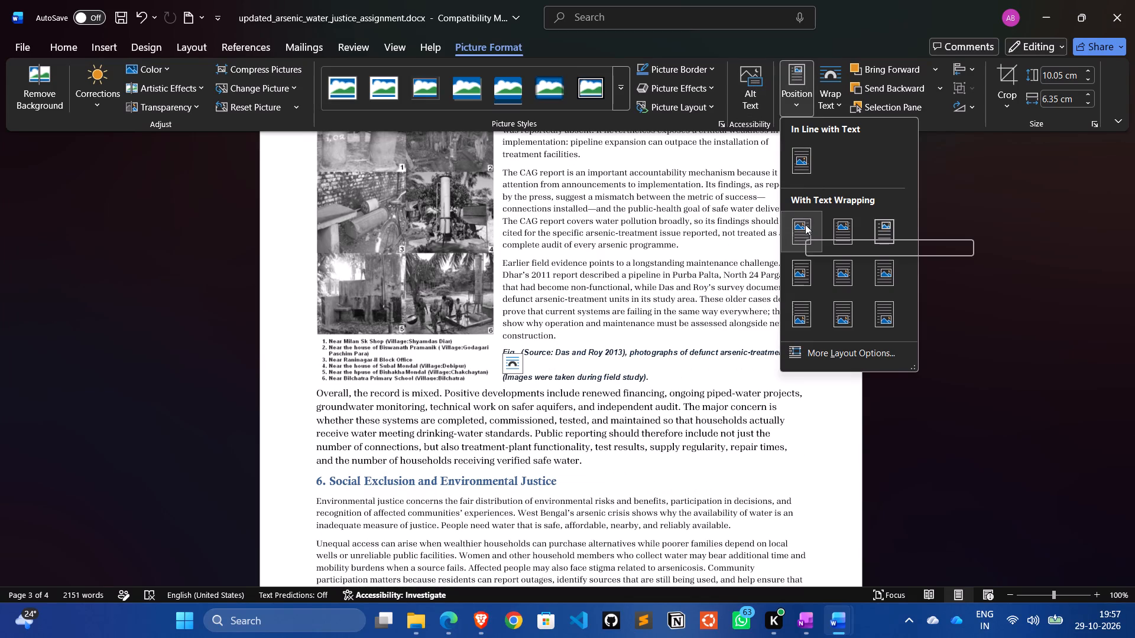
{"action": "left_click", "coordinate": [805, 224]}
Shrink the treatment-unit picture to about 7.53 cm high by 4.76 cm wide, so the figure caption sits directly below it.
{"action": "scroll", "coordinate": [813, 367], "scroll_direction": "down", "scroll_amount": 1}
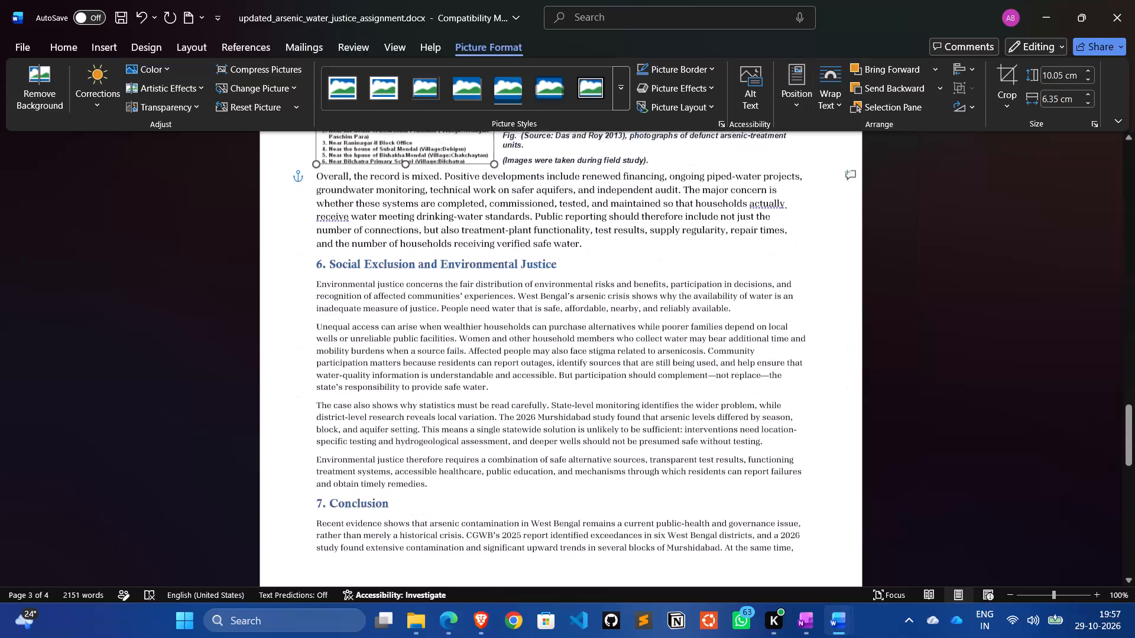
{"action": "scroll", "coordinate": [813, 367], "scroll_direction": "up", "scroll_amount": 2}
{"action": "scroll", "coordinate": [813, 367], "scroll_direction": "down", "scroll_amount": 1}
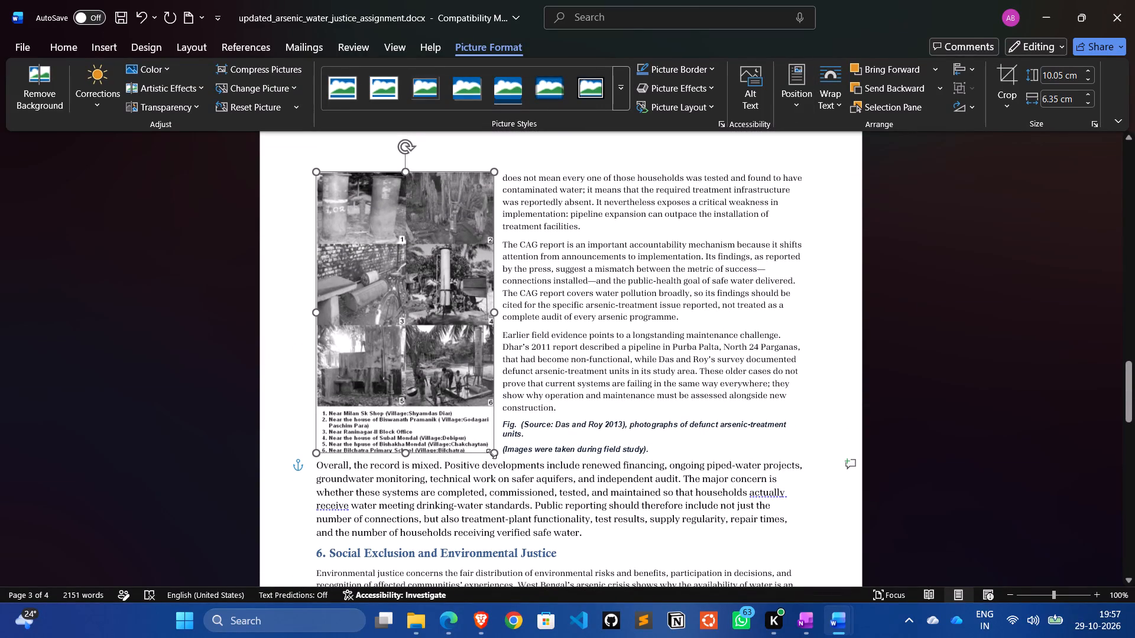
{"action": "left_click_drag", "start_coordinate": [491, 454], "coordinate": [456, 416]}
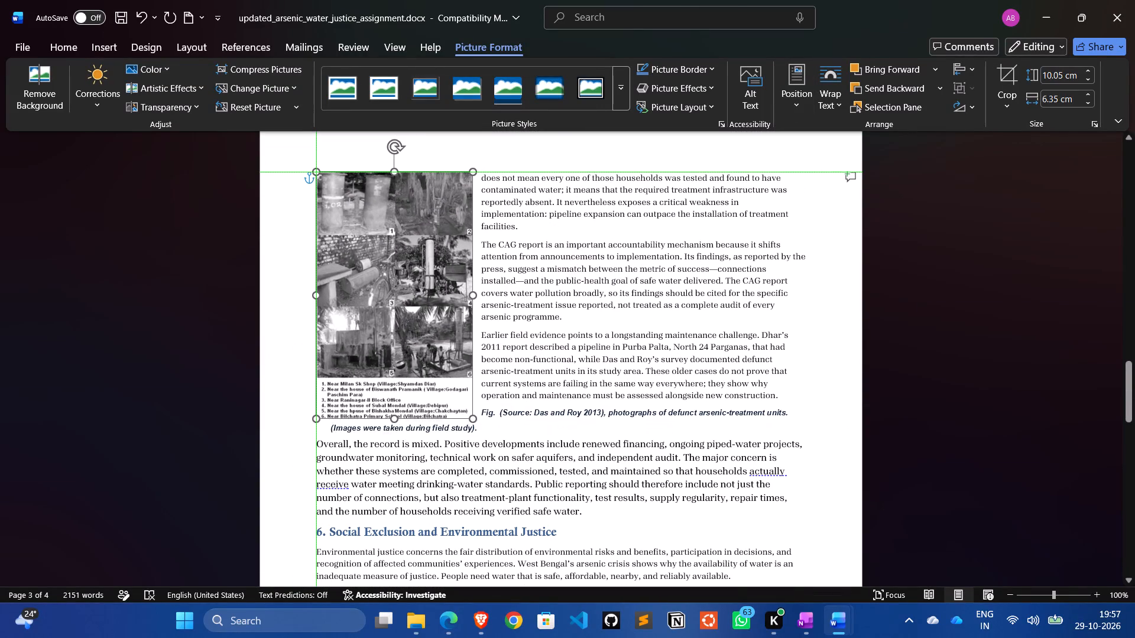
{"action": "left_click_drag", "start_coordinate": [456, 416], "coordinate": [444, 407]}
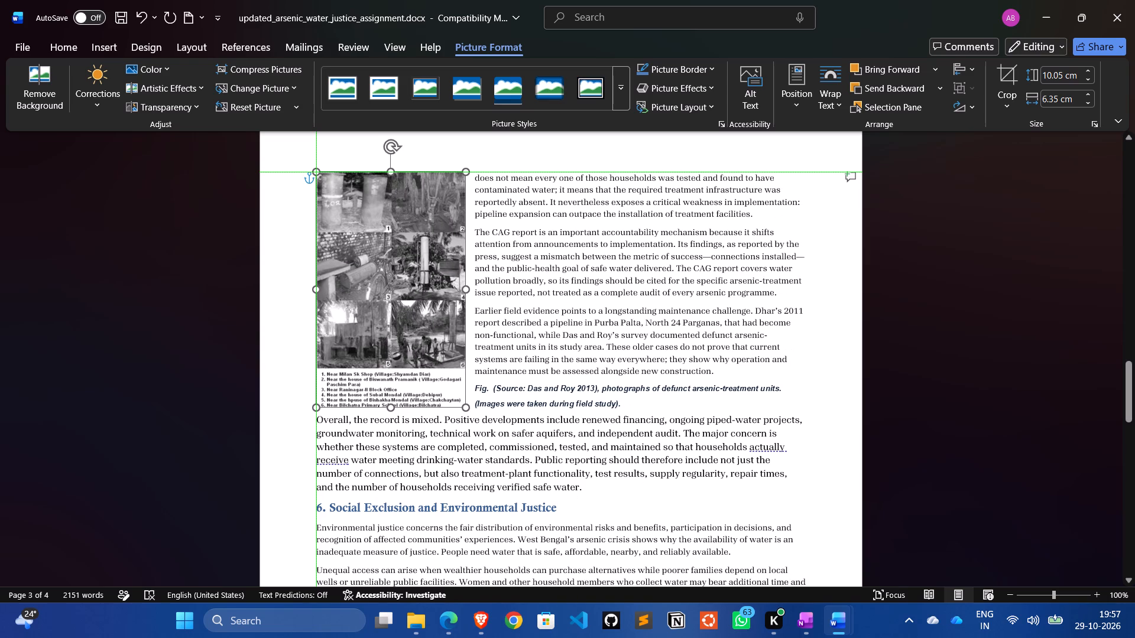
{"action": "left_click_drag", "start_coordinate": [444, 407], "coordinate": [447, 354]}
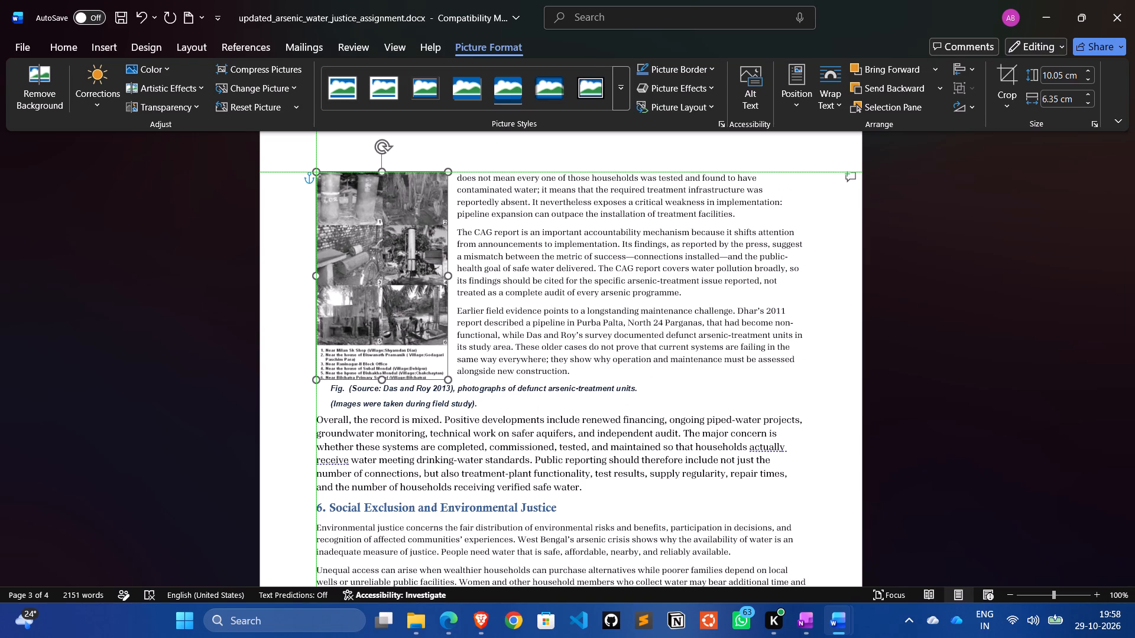
{"action": "left_click_drag", "start_coordinate": [447, 354], "coordinate": [449, 355]}
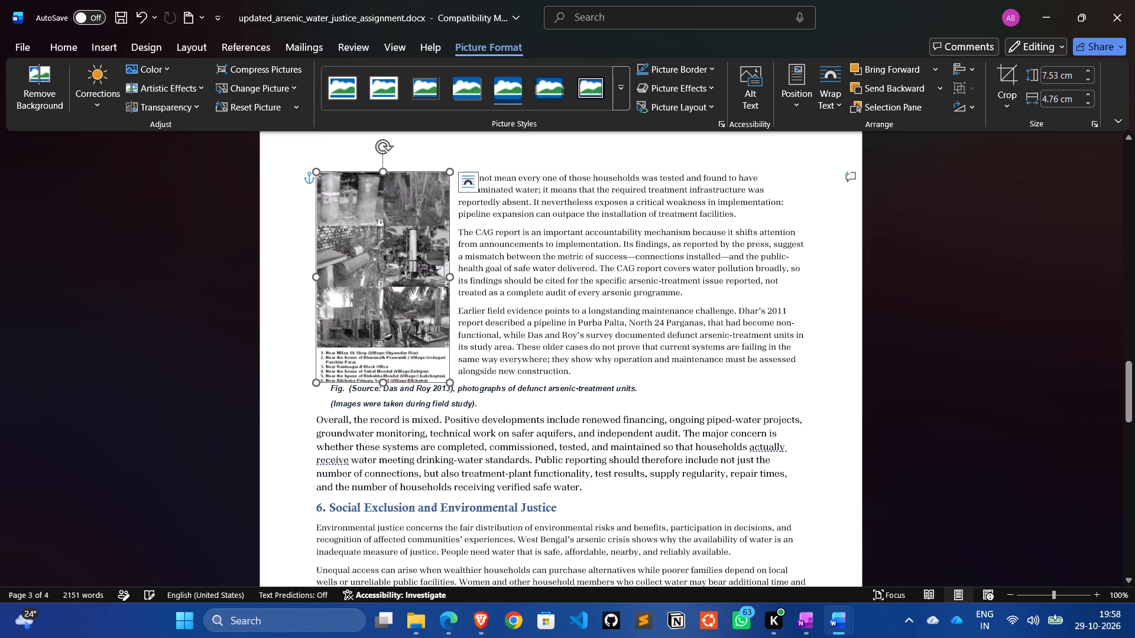
Join the "(Images were taken during field study)." line onto the end of the "Fig. (Source: Das and Roy 2013)" caption line.
{"action": "left_click", "coordinate": [330, 402]}
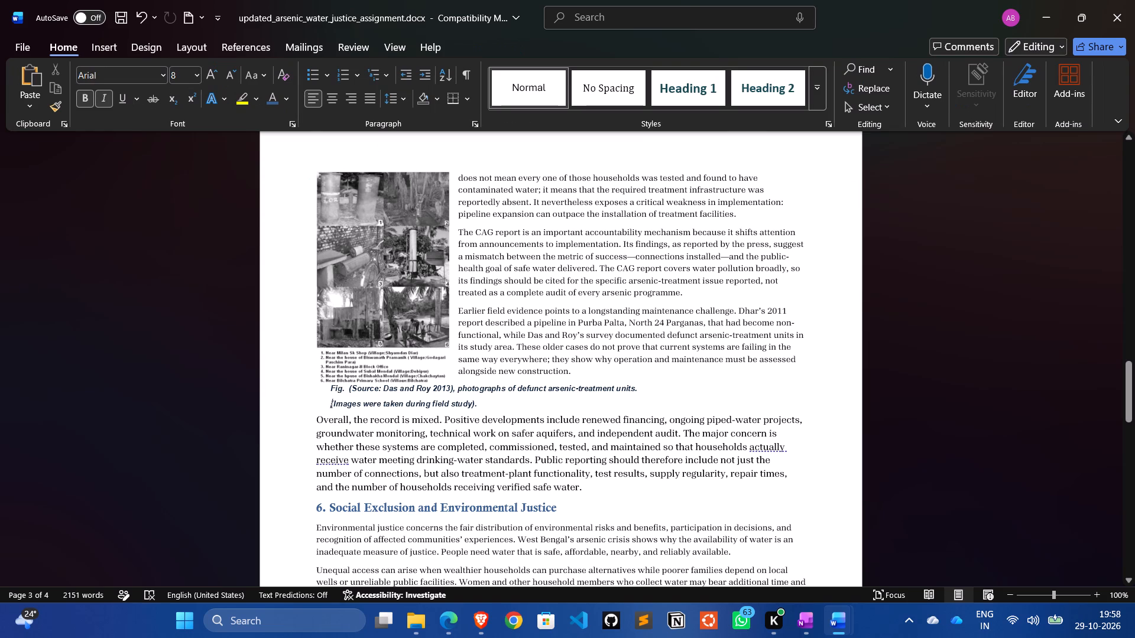
{"action": "key", "text": "BackSpace"}
{"action": "key", "text": "BackSpace"}
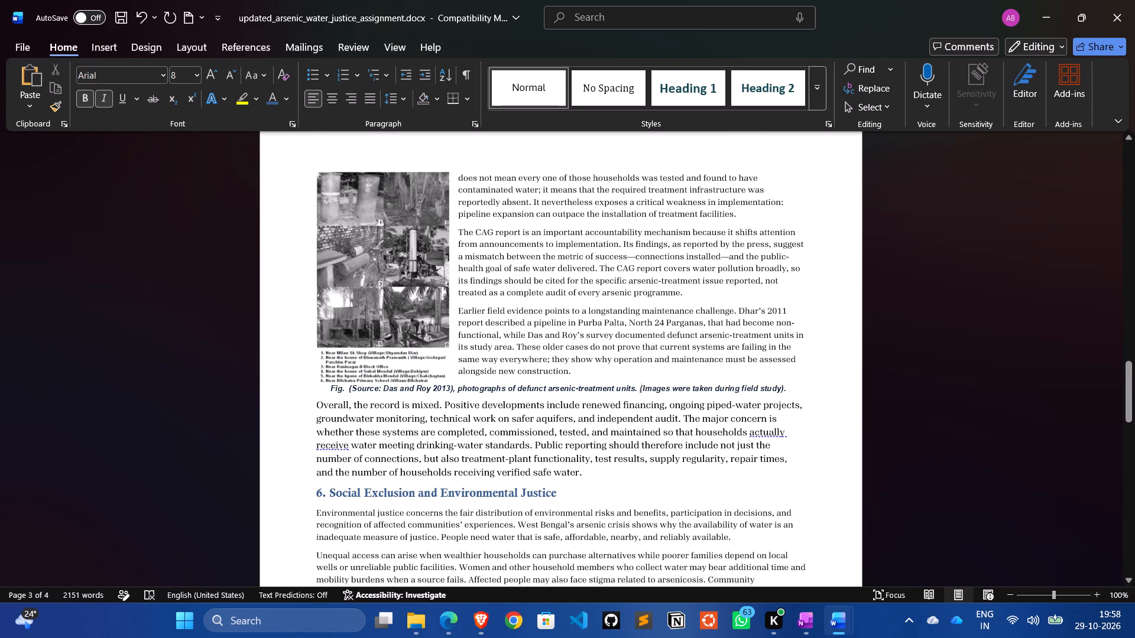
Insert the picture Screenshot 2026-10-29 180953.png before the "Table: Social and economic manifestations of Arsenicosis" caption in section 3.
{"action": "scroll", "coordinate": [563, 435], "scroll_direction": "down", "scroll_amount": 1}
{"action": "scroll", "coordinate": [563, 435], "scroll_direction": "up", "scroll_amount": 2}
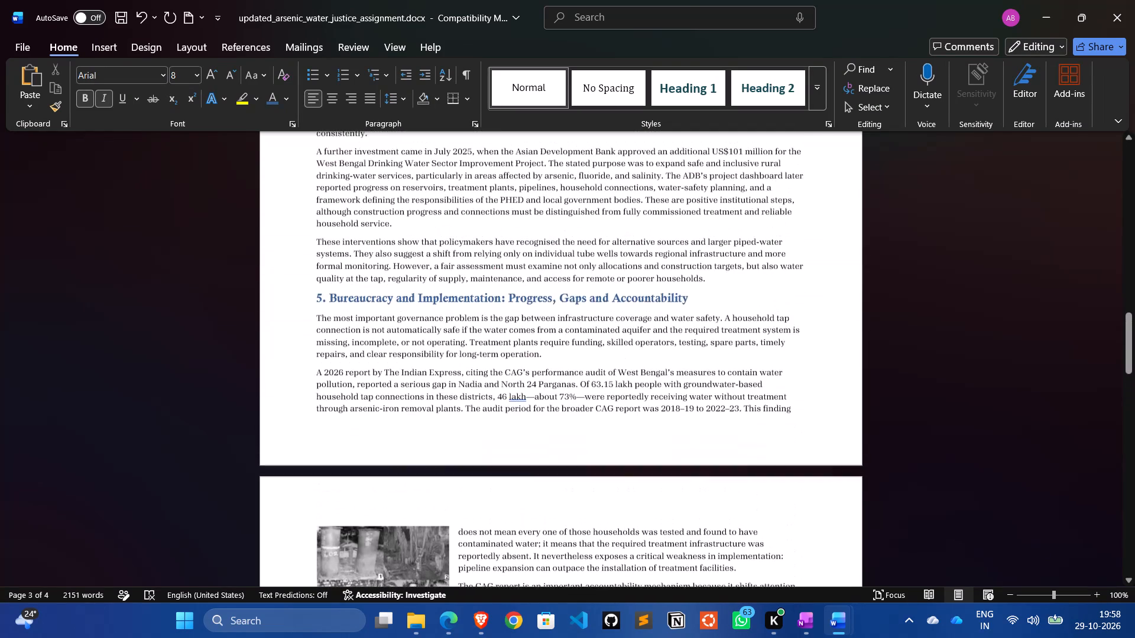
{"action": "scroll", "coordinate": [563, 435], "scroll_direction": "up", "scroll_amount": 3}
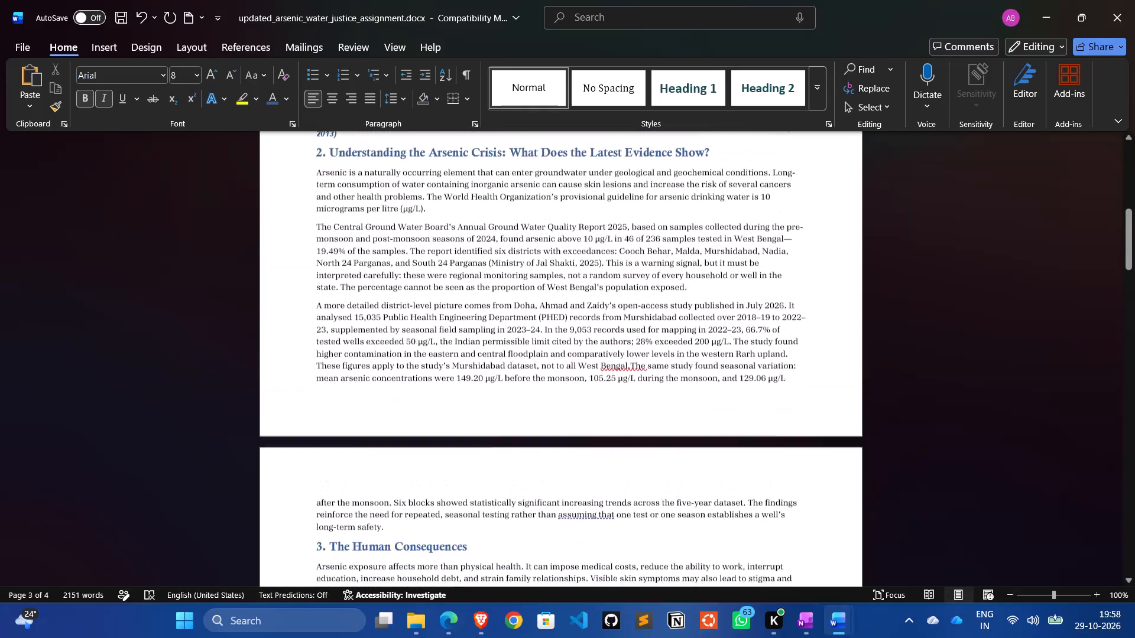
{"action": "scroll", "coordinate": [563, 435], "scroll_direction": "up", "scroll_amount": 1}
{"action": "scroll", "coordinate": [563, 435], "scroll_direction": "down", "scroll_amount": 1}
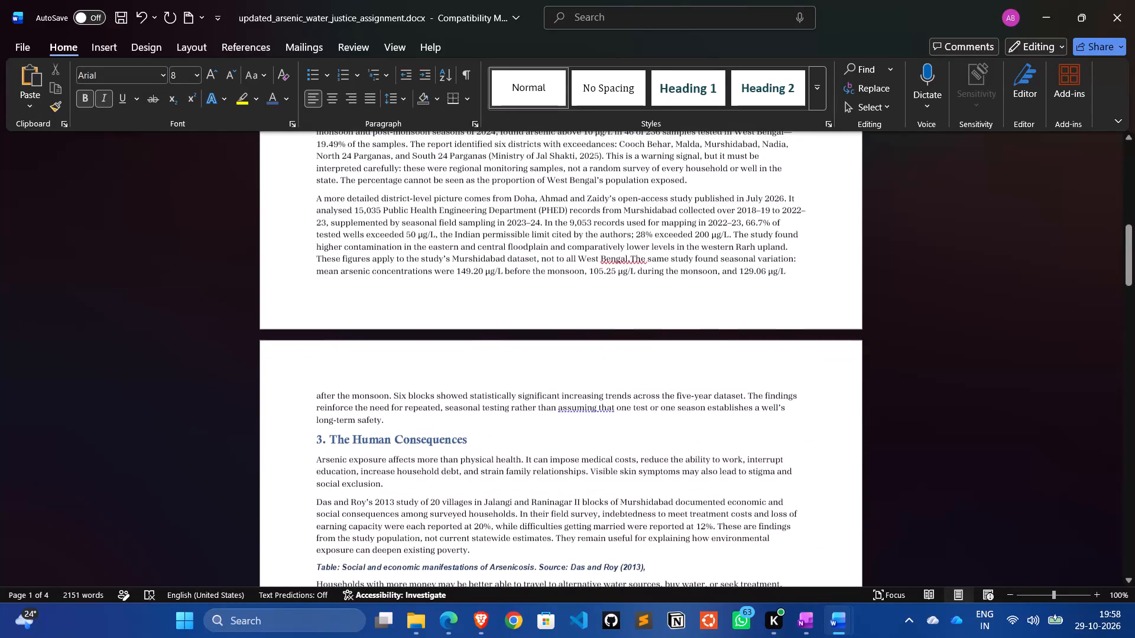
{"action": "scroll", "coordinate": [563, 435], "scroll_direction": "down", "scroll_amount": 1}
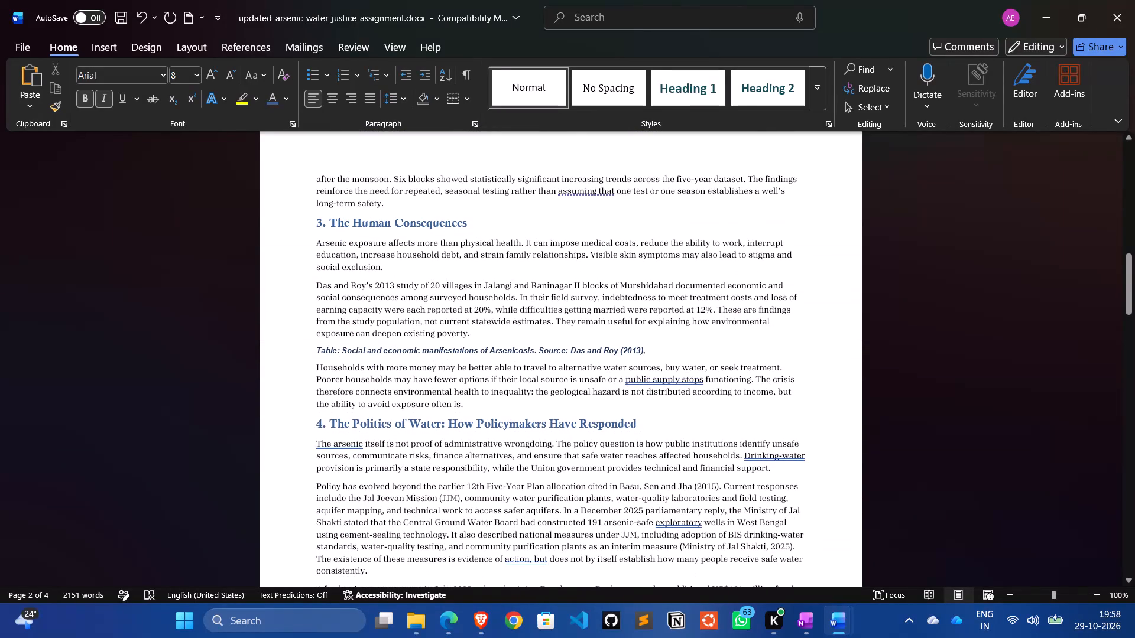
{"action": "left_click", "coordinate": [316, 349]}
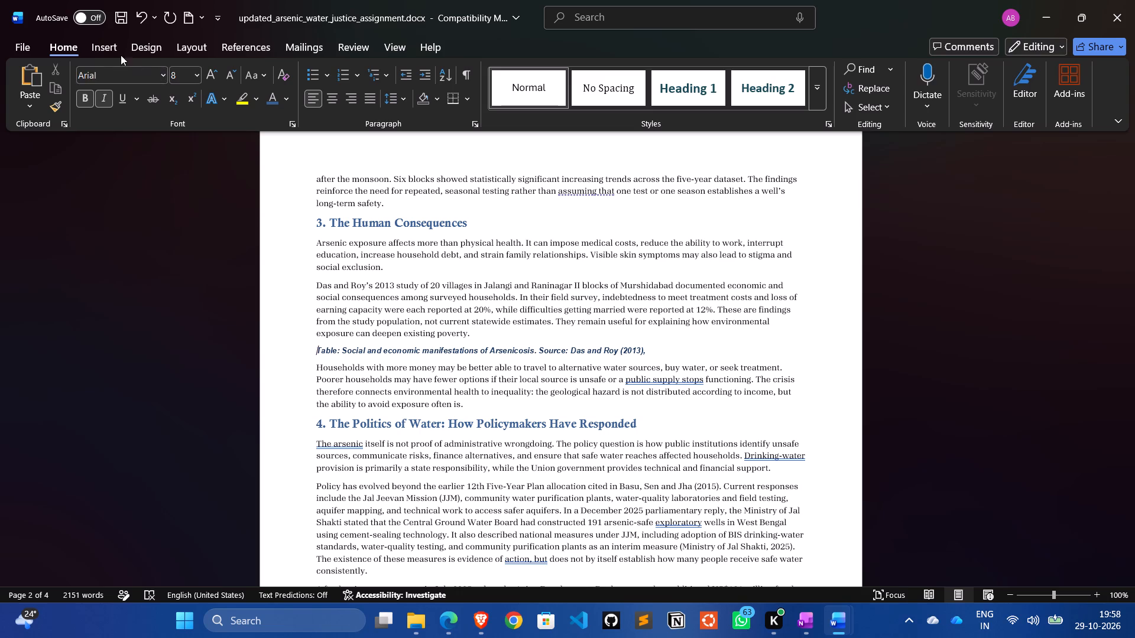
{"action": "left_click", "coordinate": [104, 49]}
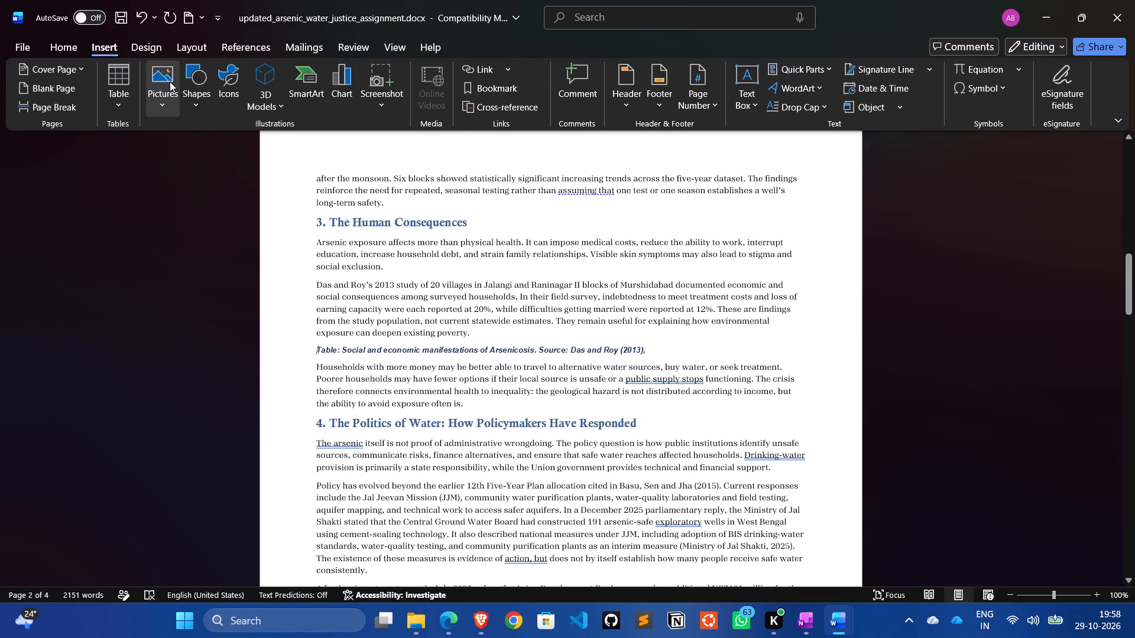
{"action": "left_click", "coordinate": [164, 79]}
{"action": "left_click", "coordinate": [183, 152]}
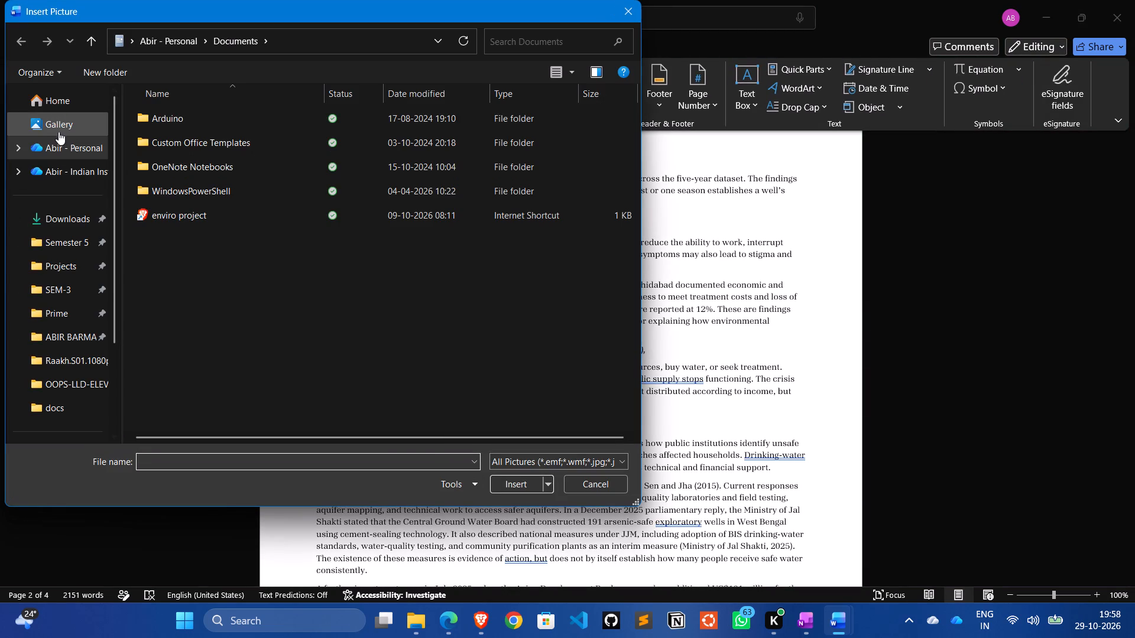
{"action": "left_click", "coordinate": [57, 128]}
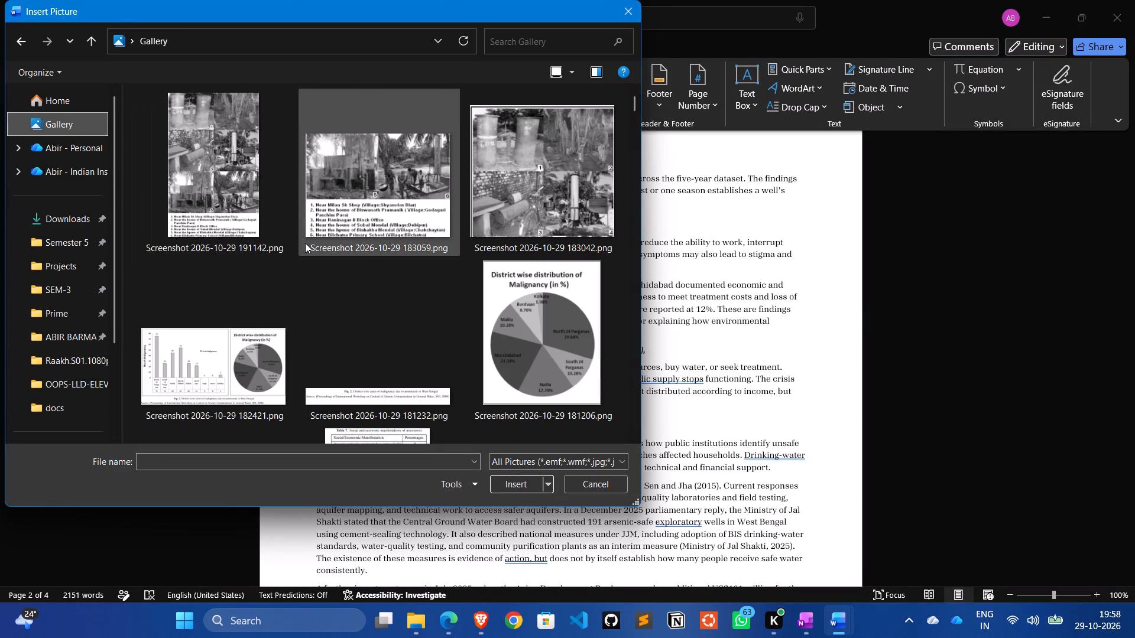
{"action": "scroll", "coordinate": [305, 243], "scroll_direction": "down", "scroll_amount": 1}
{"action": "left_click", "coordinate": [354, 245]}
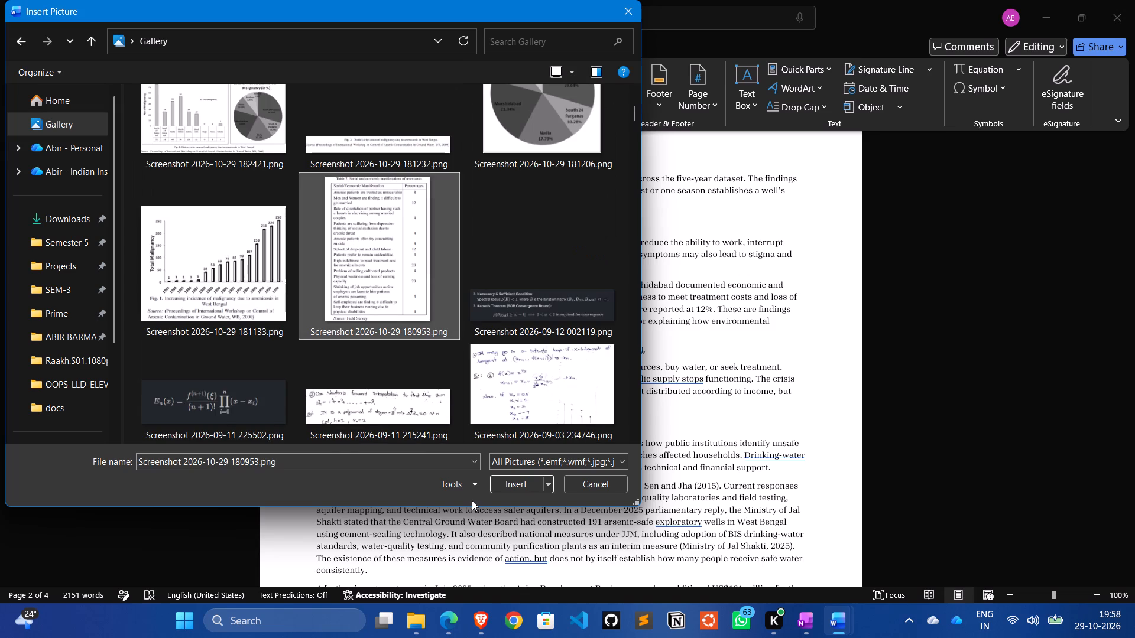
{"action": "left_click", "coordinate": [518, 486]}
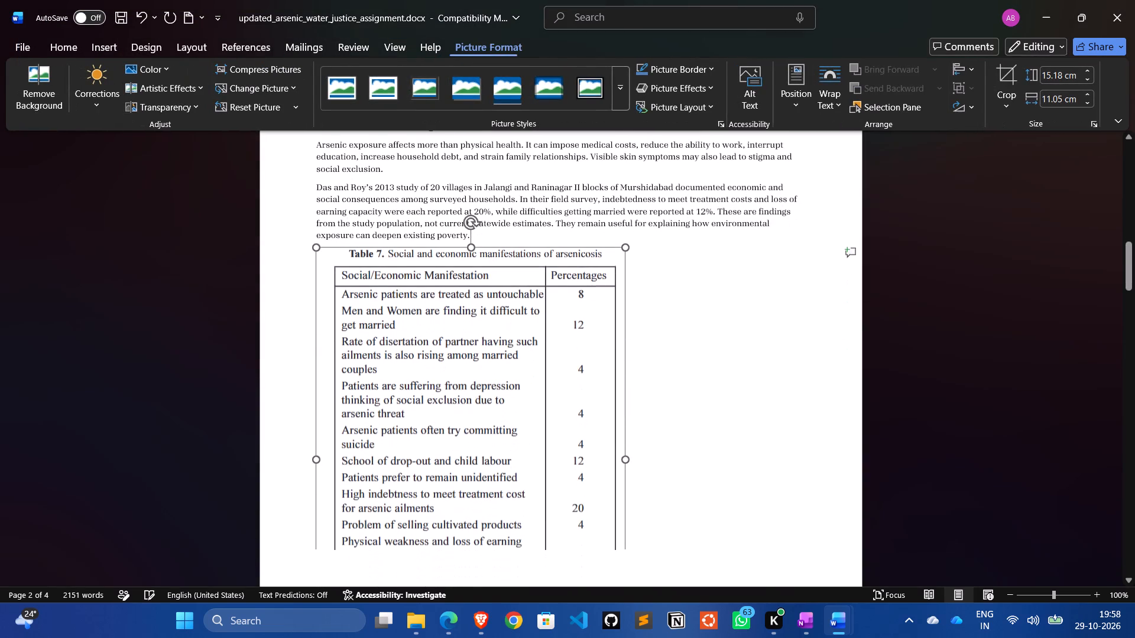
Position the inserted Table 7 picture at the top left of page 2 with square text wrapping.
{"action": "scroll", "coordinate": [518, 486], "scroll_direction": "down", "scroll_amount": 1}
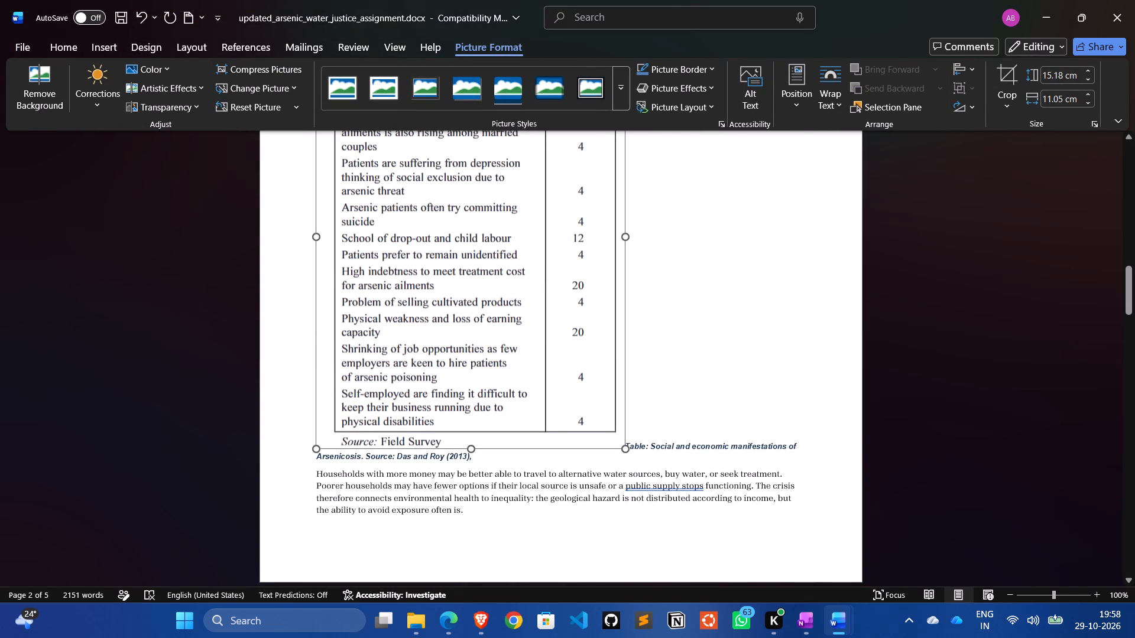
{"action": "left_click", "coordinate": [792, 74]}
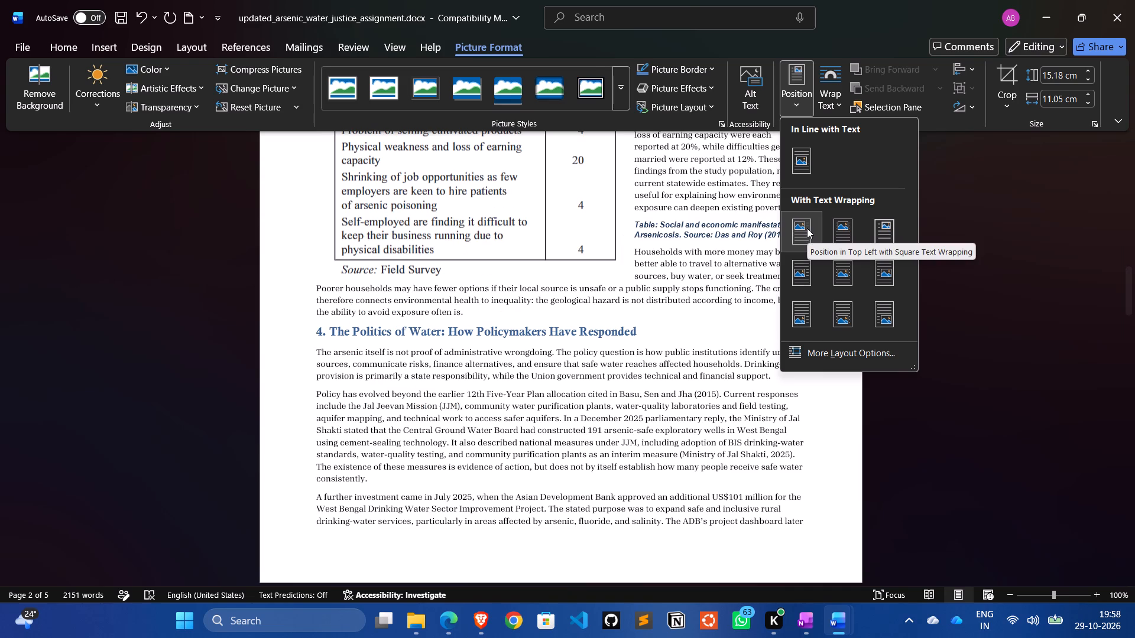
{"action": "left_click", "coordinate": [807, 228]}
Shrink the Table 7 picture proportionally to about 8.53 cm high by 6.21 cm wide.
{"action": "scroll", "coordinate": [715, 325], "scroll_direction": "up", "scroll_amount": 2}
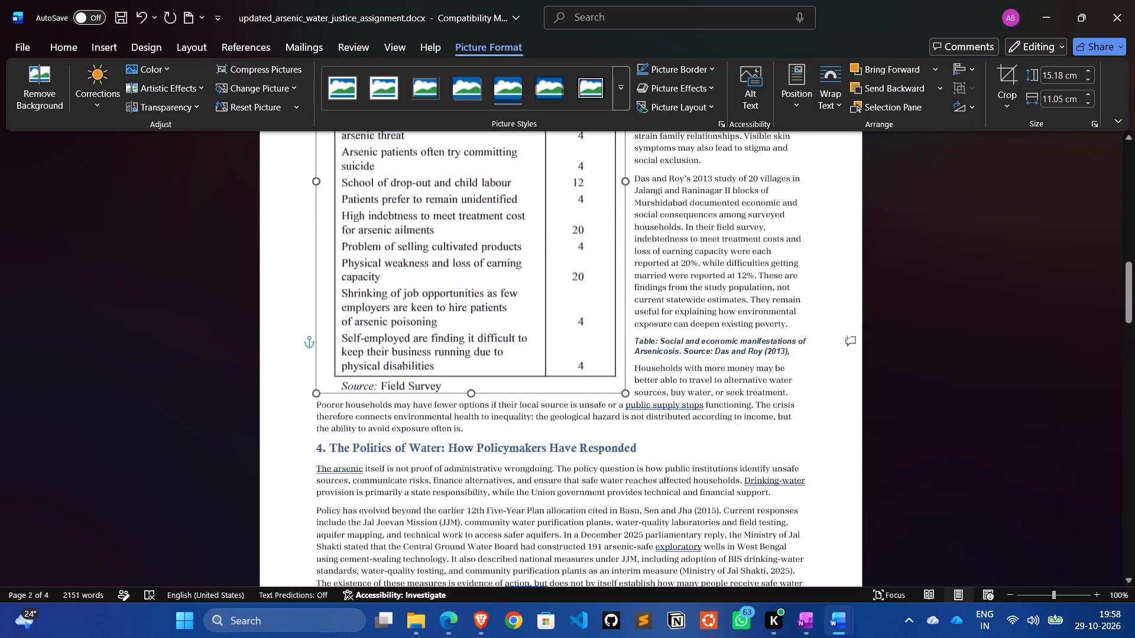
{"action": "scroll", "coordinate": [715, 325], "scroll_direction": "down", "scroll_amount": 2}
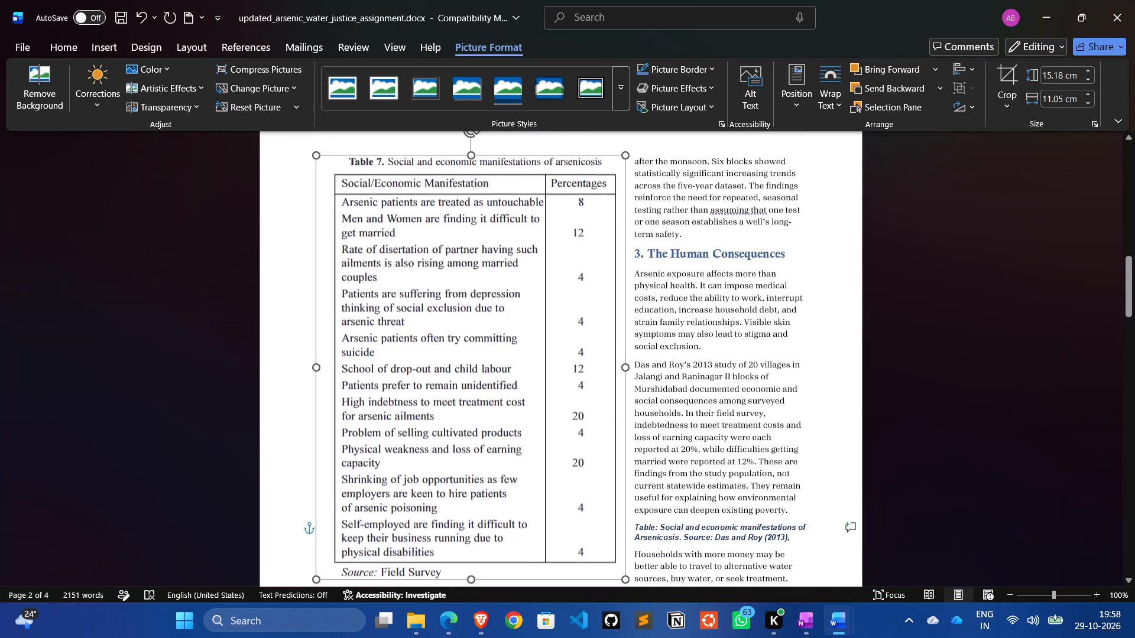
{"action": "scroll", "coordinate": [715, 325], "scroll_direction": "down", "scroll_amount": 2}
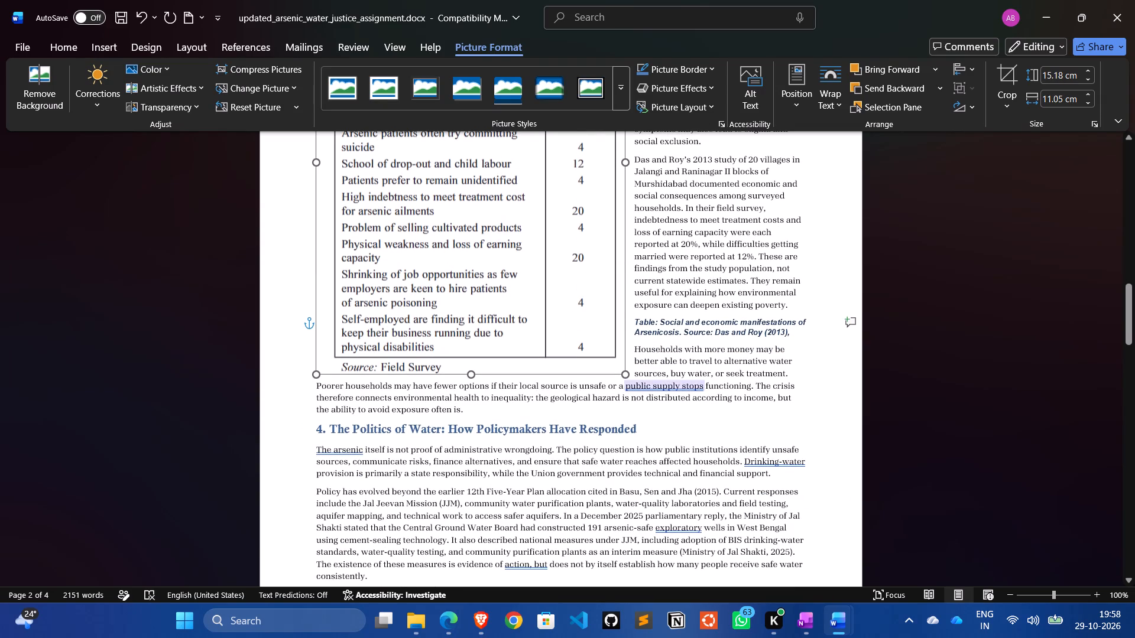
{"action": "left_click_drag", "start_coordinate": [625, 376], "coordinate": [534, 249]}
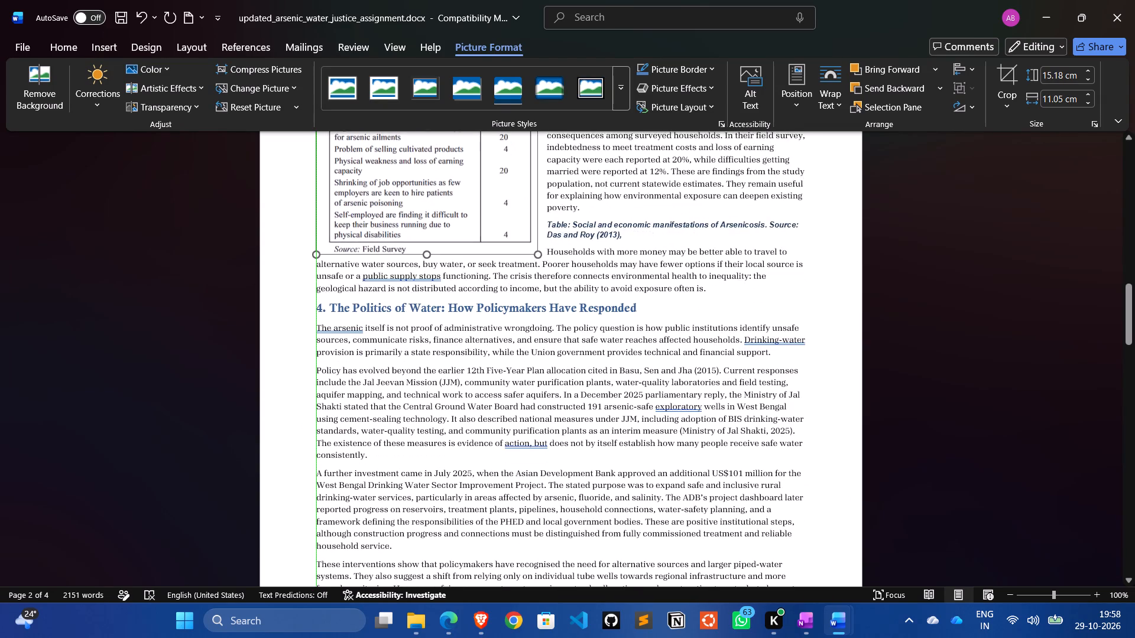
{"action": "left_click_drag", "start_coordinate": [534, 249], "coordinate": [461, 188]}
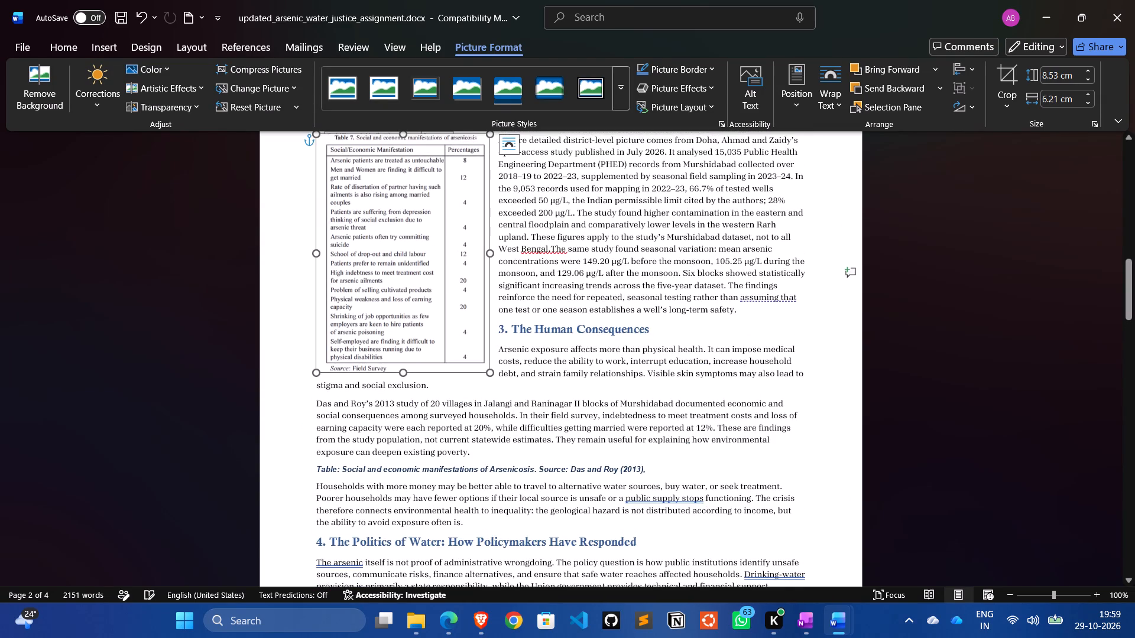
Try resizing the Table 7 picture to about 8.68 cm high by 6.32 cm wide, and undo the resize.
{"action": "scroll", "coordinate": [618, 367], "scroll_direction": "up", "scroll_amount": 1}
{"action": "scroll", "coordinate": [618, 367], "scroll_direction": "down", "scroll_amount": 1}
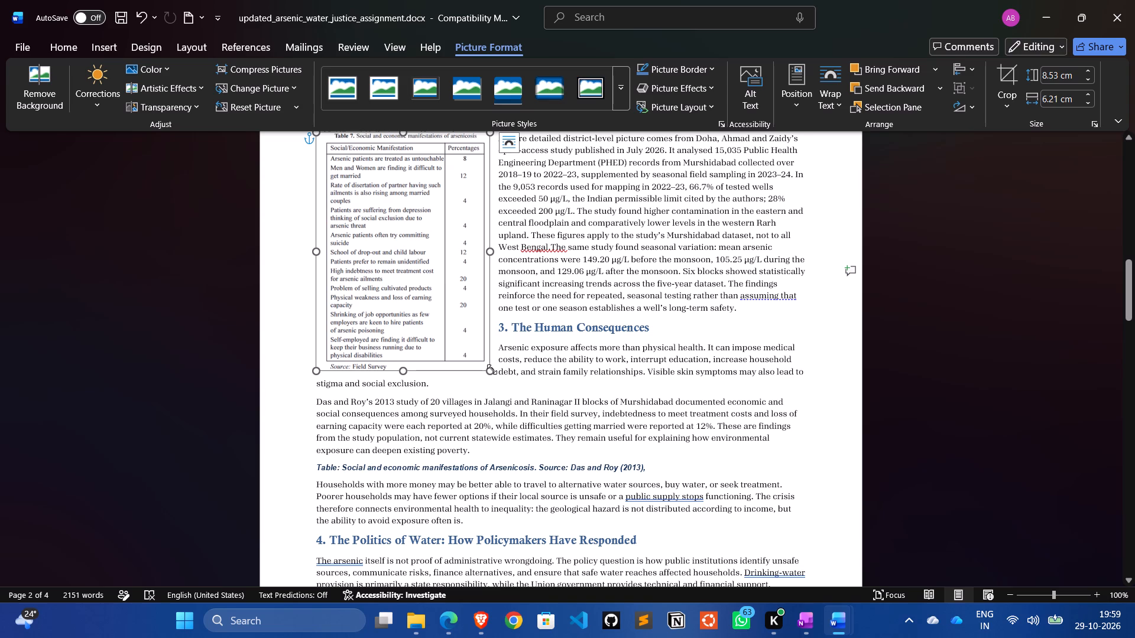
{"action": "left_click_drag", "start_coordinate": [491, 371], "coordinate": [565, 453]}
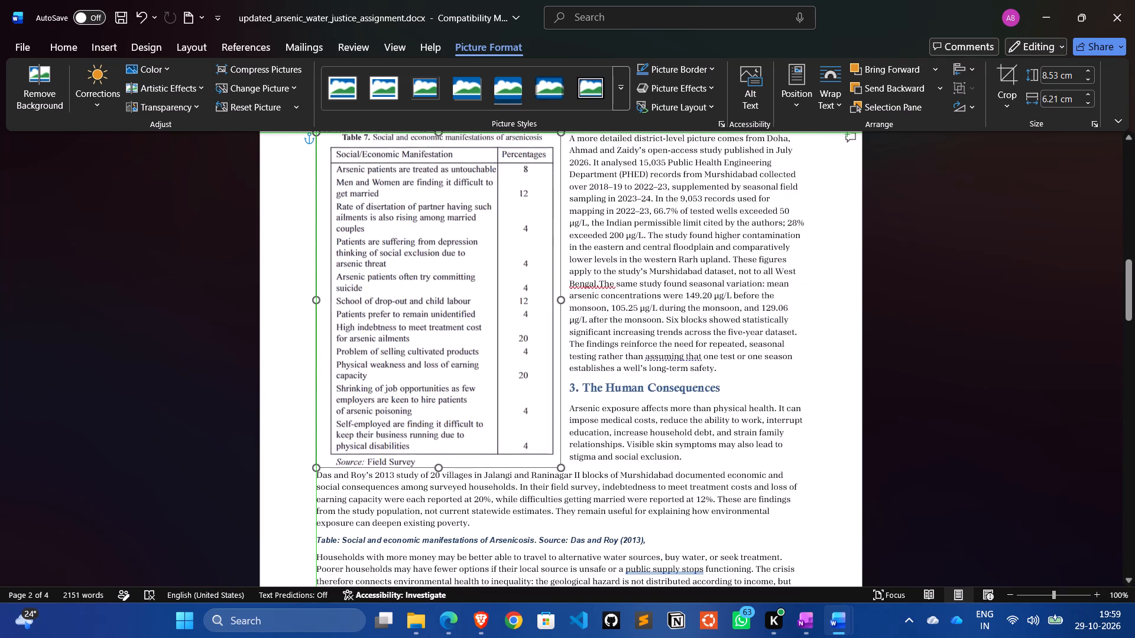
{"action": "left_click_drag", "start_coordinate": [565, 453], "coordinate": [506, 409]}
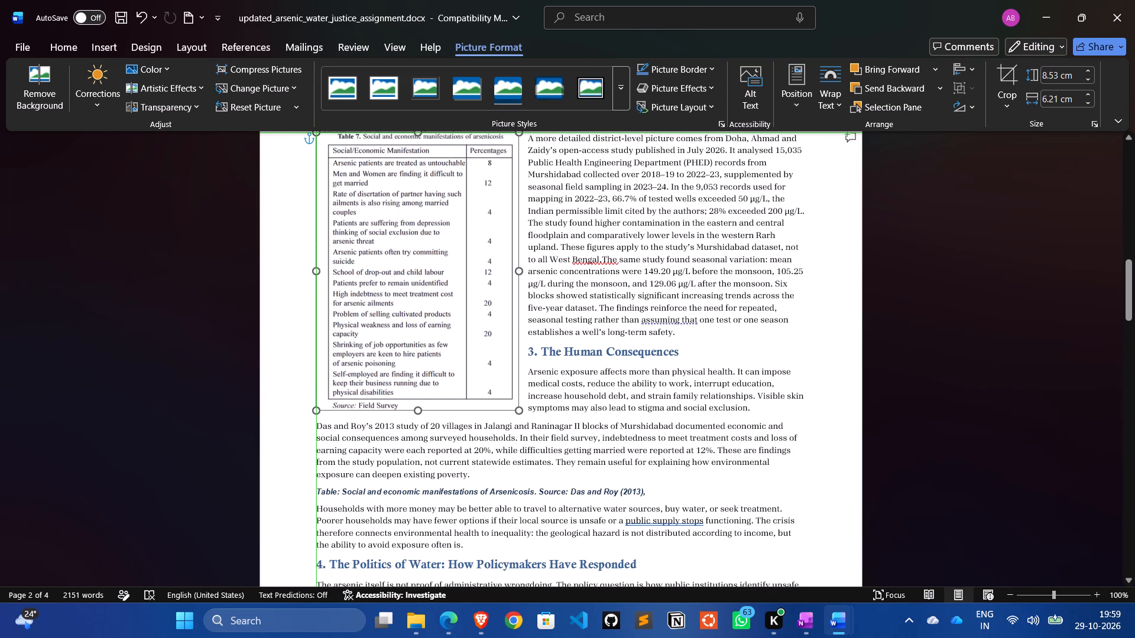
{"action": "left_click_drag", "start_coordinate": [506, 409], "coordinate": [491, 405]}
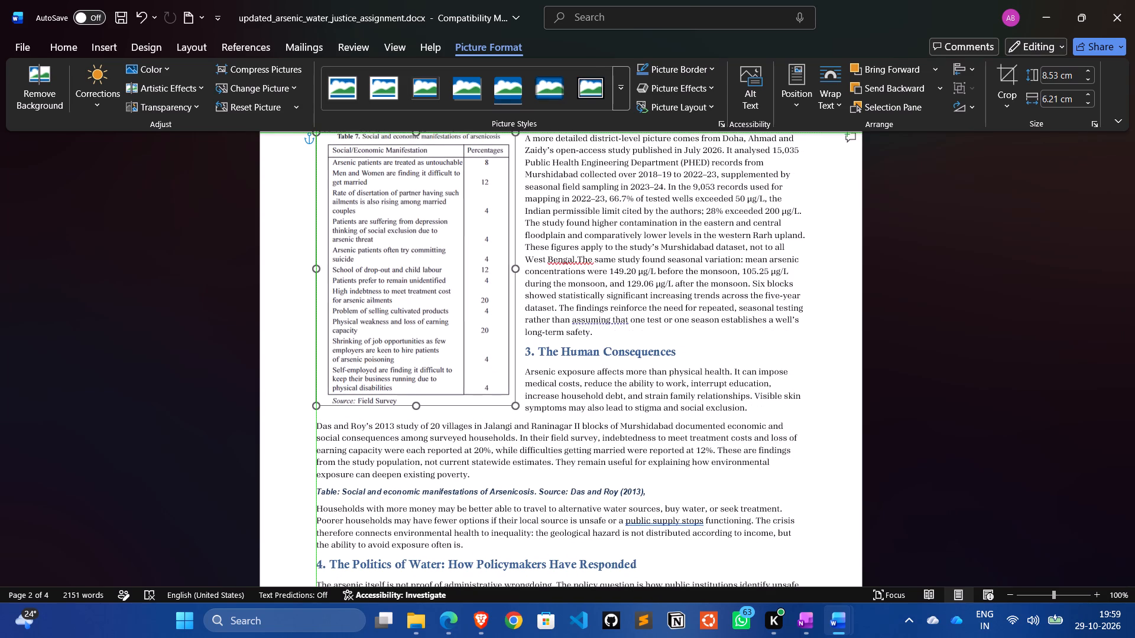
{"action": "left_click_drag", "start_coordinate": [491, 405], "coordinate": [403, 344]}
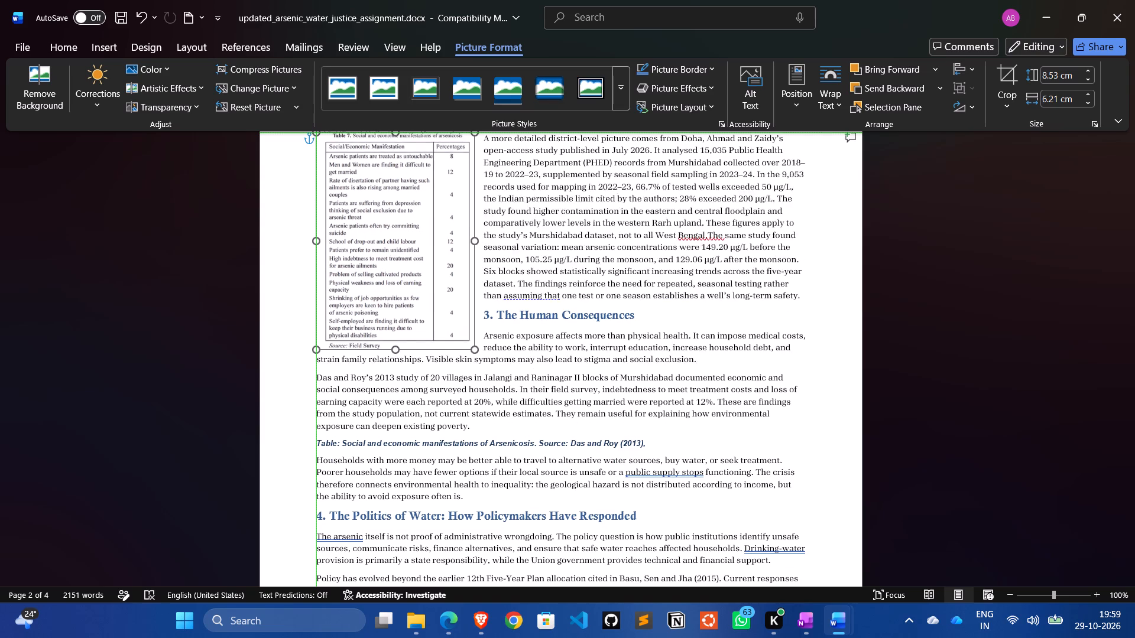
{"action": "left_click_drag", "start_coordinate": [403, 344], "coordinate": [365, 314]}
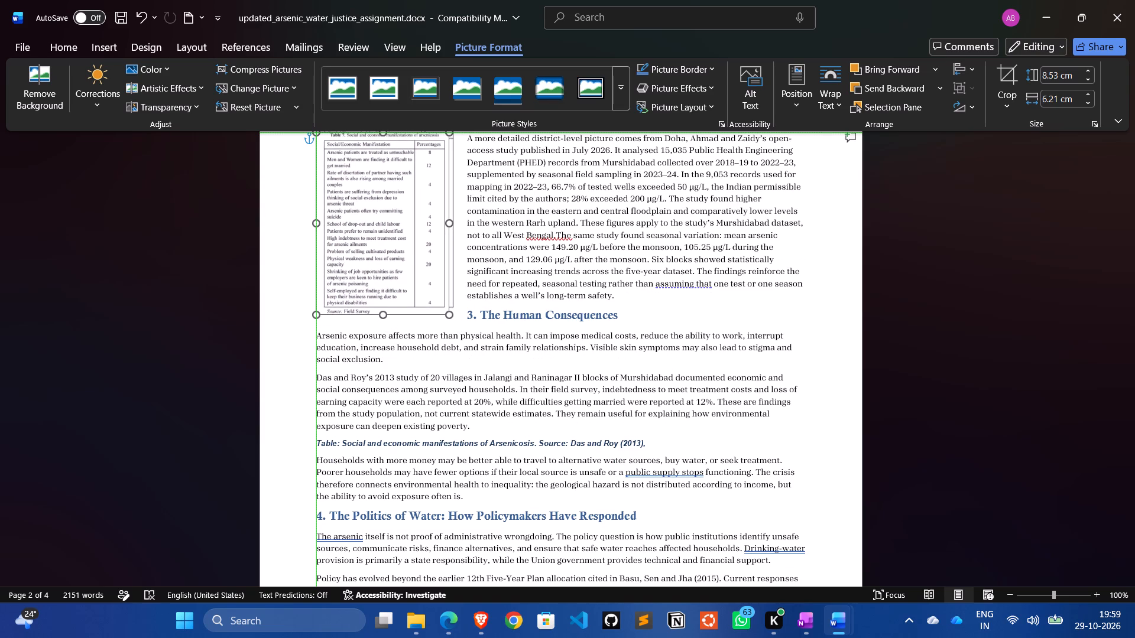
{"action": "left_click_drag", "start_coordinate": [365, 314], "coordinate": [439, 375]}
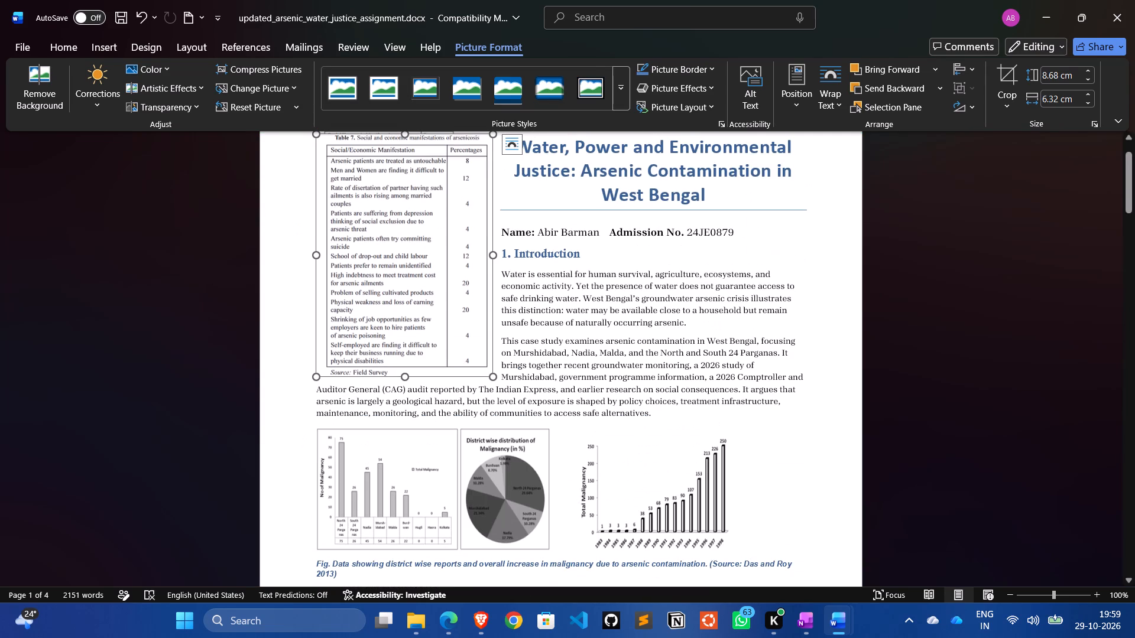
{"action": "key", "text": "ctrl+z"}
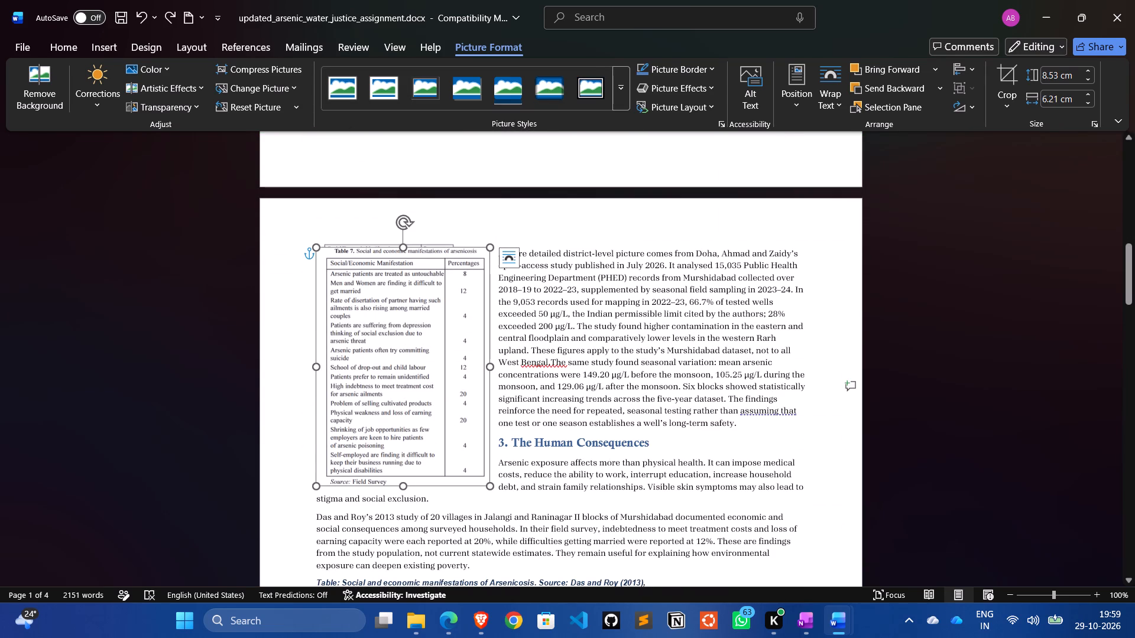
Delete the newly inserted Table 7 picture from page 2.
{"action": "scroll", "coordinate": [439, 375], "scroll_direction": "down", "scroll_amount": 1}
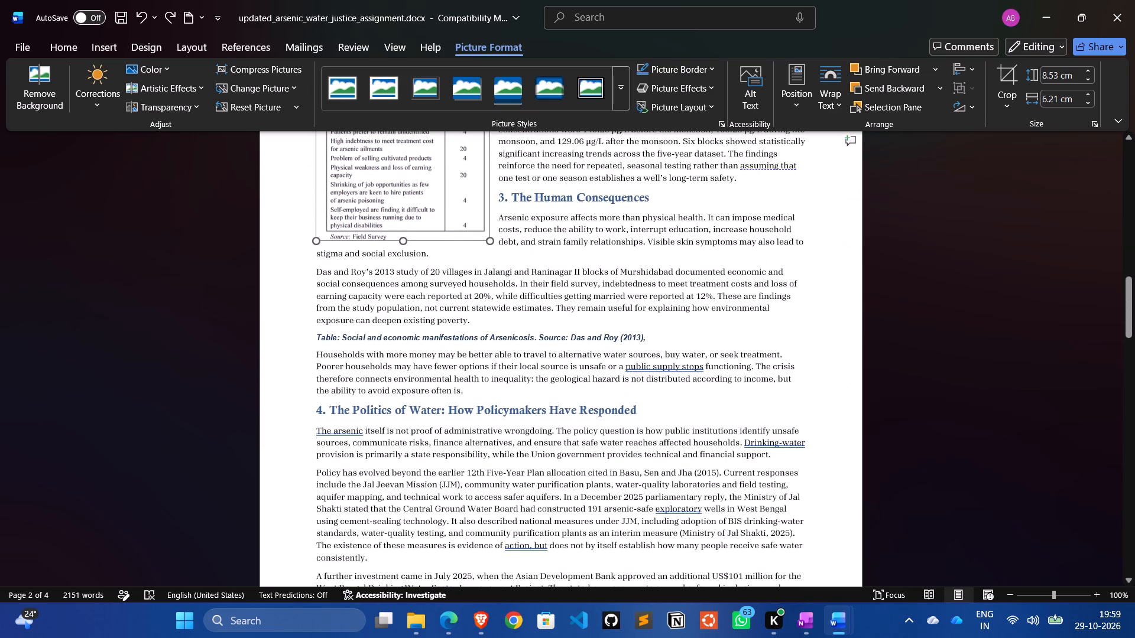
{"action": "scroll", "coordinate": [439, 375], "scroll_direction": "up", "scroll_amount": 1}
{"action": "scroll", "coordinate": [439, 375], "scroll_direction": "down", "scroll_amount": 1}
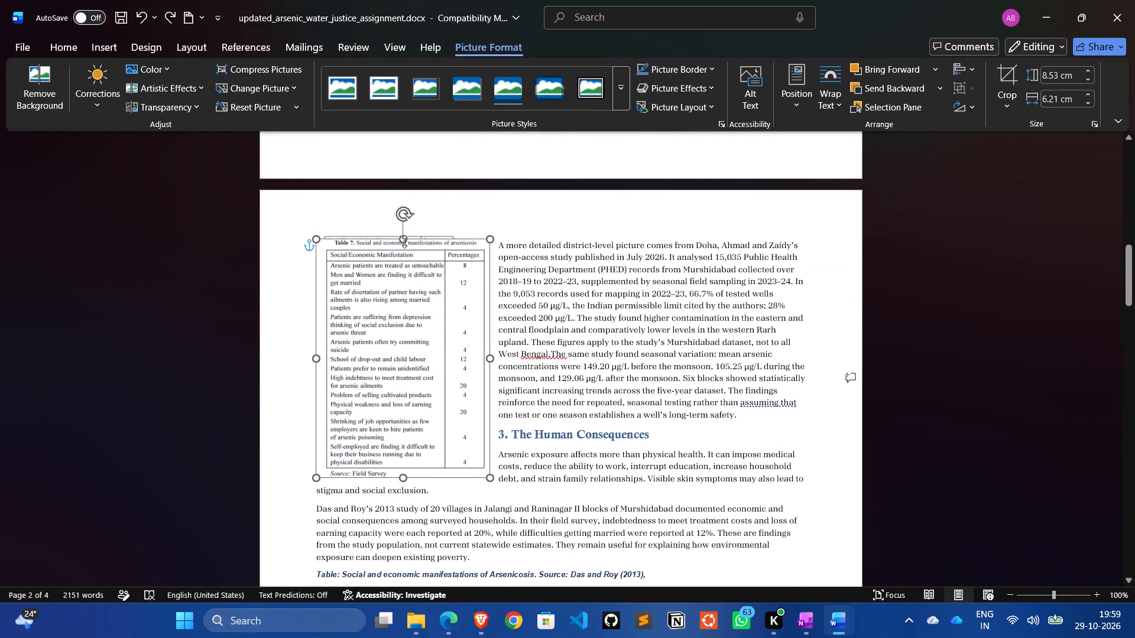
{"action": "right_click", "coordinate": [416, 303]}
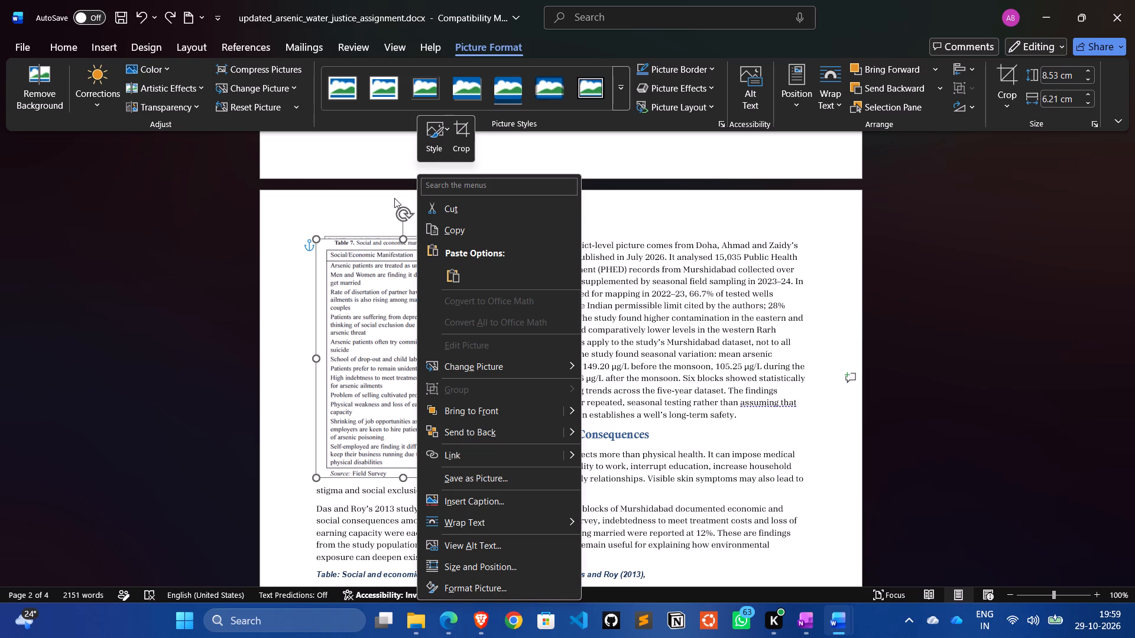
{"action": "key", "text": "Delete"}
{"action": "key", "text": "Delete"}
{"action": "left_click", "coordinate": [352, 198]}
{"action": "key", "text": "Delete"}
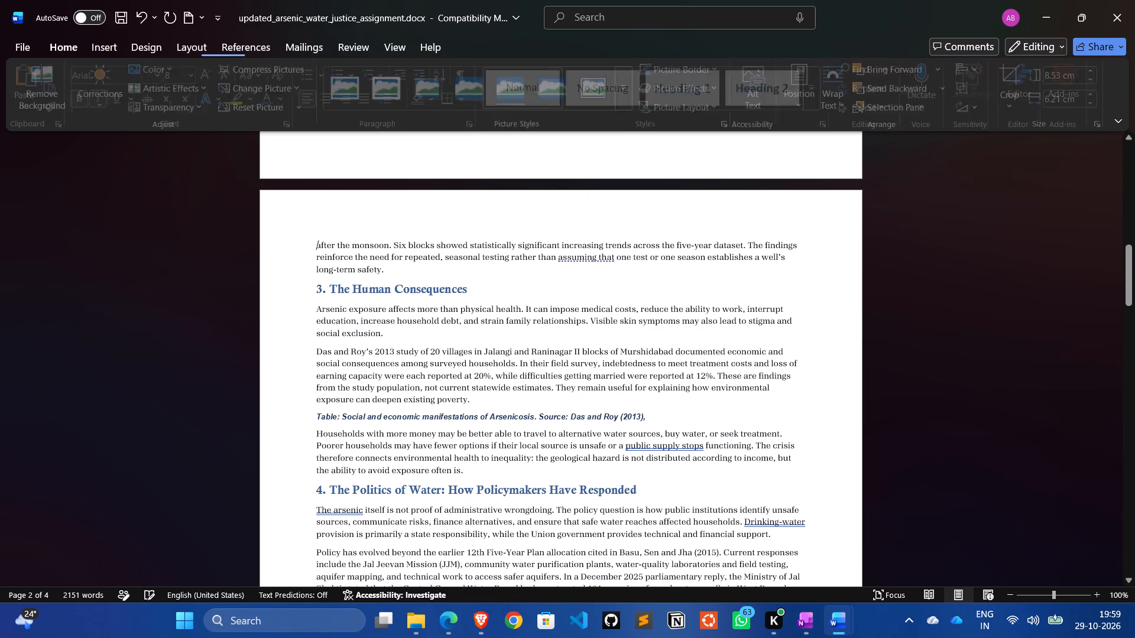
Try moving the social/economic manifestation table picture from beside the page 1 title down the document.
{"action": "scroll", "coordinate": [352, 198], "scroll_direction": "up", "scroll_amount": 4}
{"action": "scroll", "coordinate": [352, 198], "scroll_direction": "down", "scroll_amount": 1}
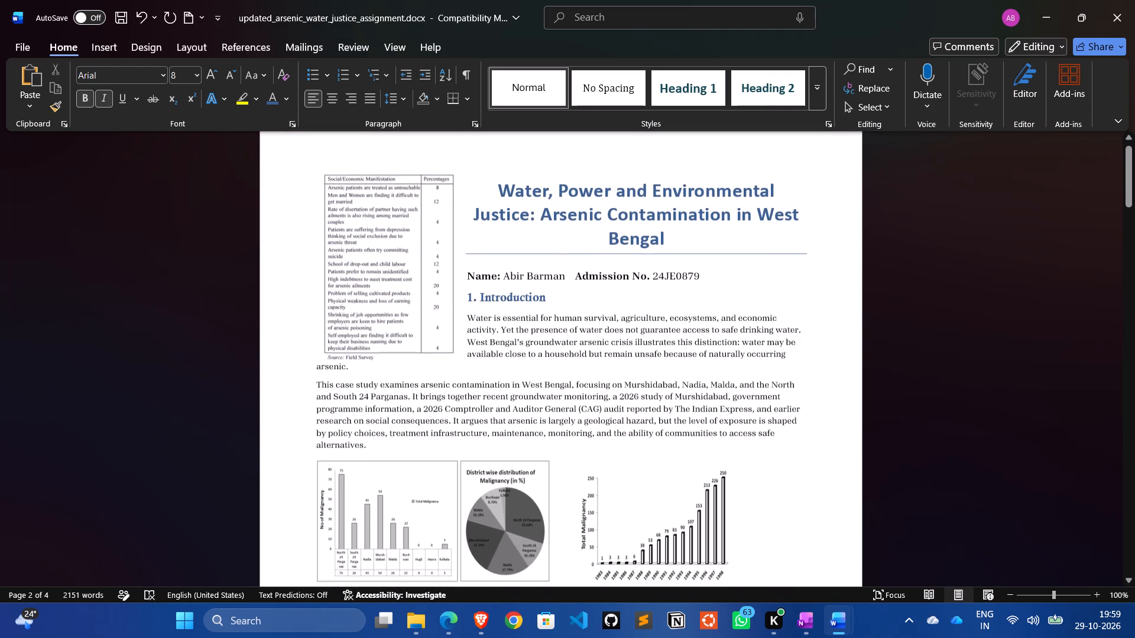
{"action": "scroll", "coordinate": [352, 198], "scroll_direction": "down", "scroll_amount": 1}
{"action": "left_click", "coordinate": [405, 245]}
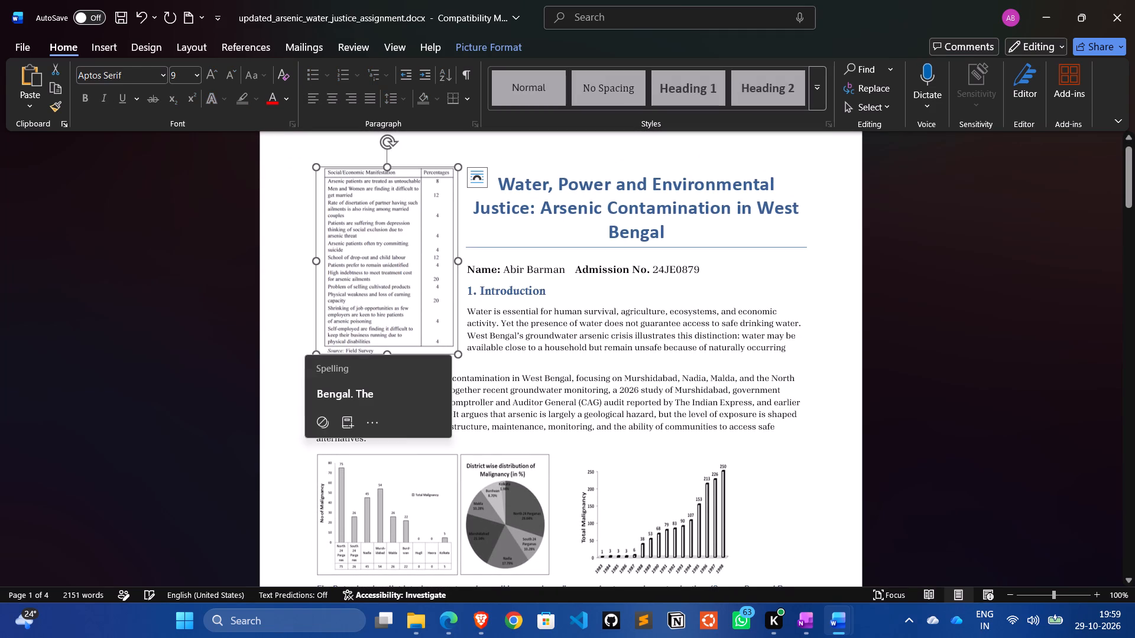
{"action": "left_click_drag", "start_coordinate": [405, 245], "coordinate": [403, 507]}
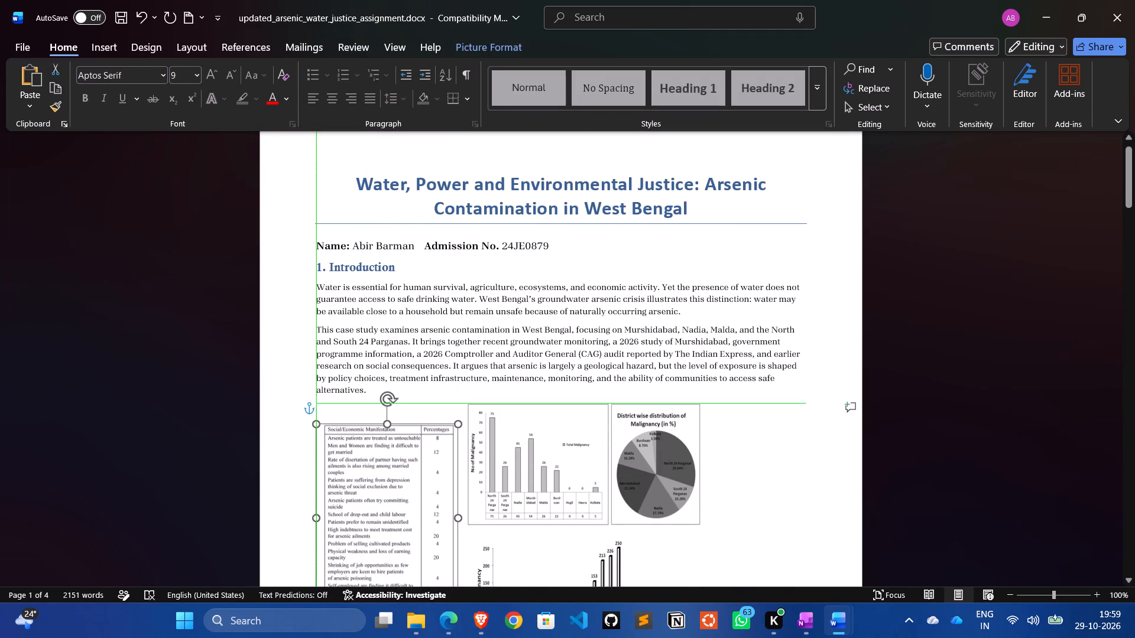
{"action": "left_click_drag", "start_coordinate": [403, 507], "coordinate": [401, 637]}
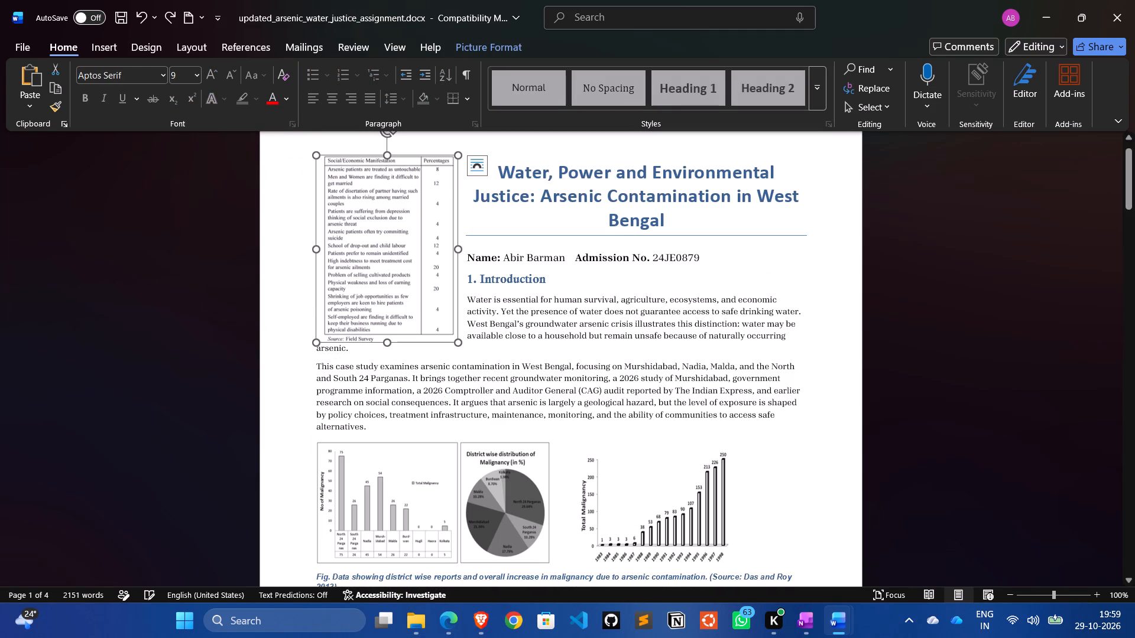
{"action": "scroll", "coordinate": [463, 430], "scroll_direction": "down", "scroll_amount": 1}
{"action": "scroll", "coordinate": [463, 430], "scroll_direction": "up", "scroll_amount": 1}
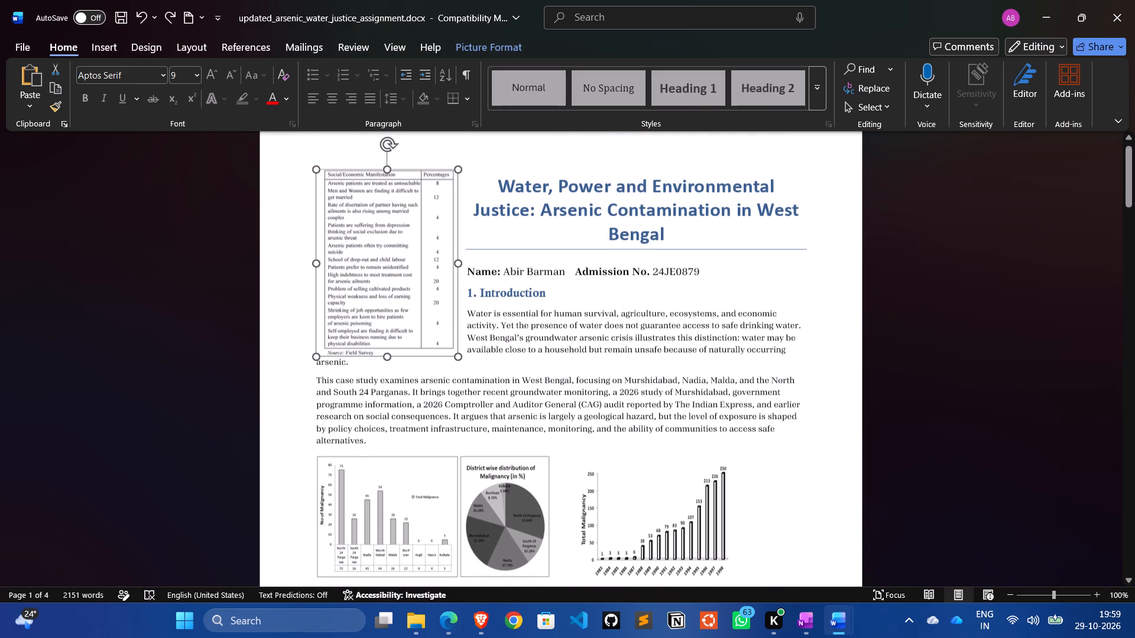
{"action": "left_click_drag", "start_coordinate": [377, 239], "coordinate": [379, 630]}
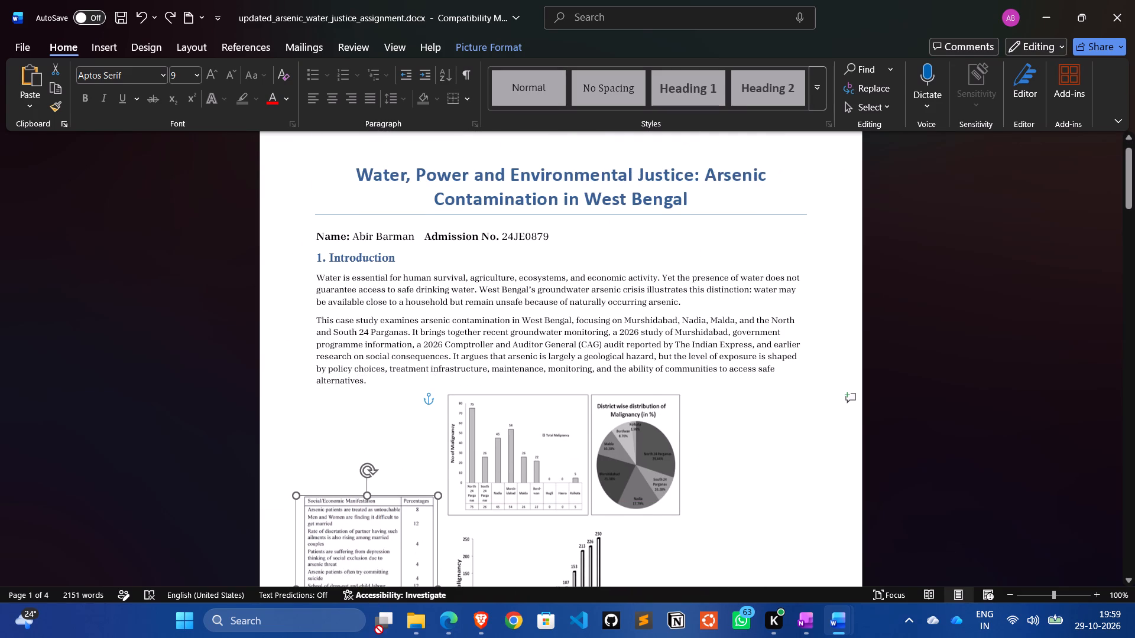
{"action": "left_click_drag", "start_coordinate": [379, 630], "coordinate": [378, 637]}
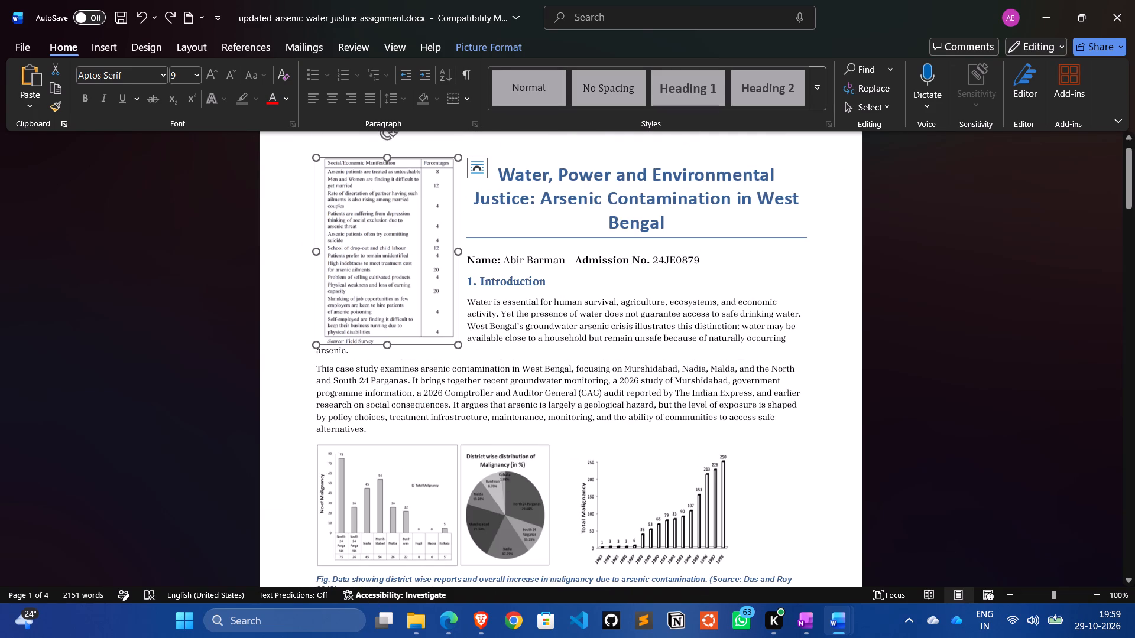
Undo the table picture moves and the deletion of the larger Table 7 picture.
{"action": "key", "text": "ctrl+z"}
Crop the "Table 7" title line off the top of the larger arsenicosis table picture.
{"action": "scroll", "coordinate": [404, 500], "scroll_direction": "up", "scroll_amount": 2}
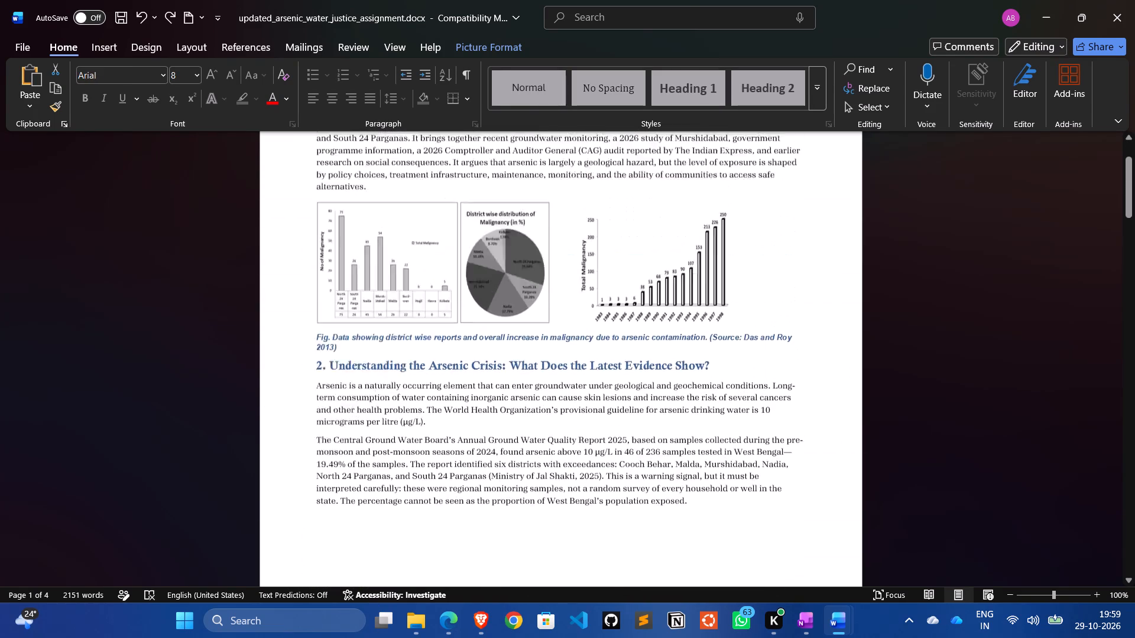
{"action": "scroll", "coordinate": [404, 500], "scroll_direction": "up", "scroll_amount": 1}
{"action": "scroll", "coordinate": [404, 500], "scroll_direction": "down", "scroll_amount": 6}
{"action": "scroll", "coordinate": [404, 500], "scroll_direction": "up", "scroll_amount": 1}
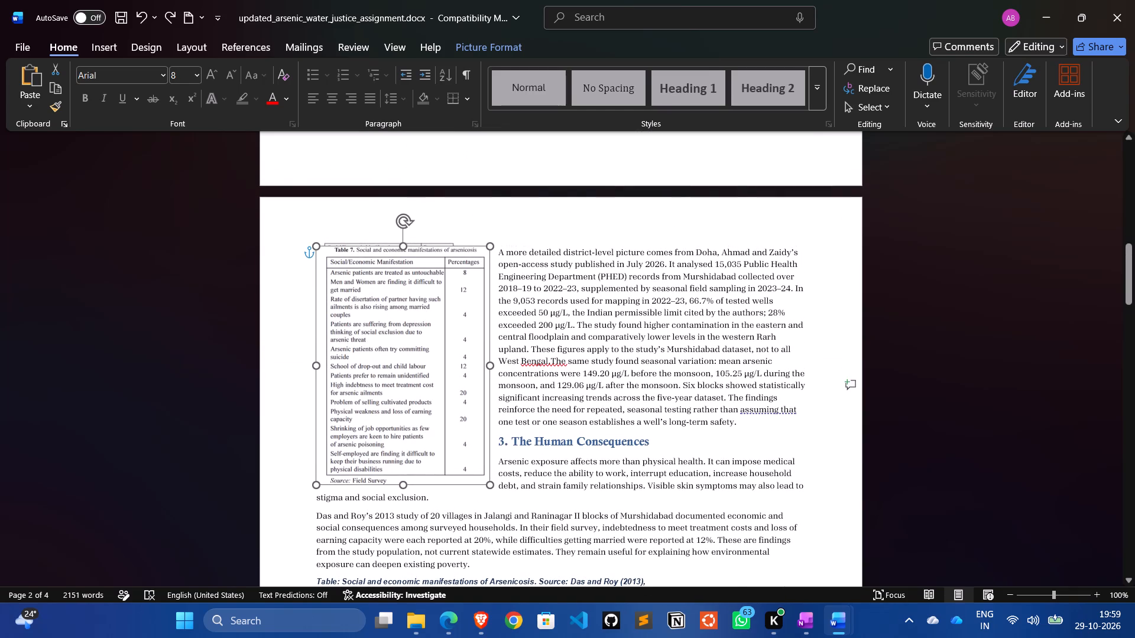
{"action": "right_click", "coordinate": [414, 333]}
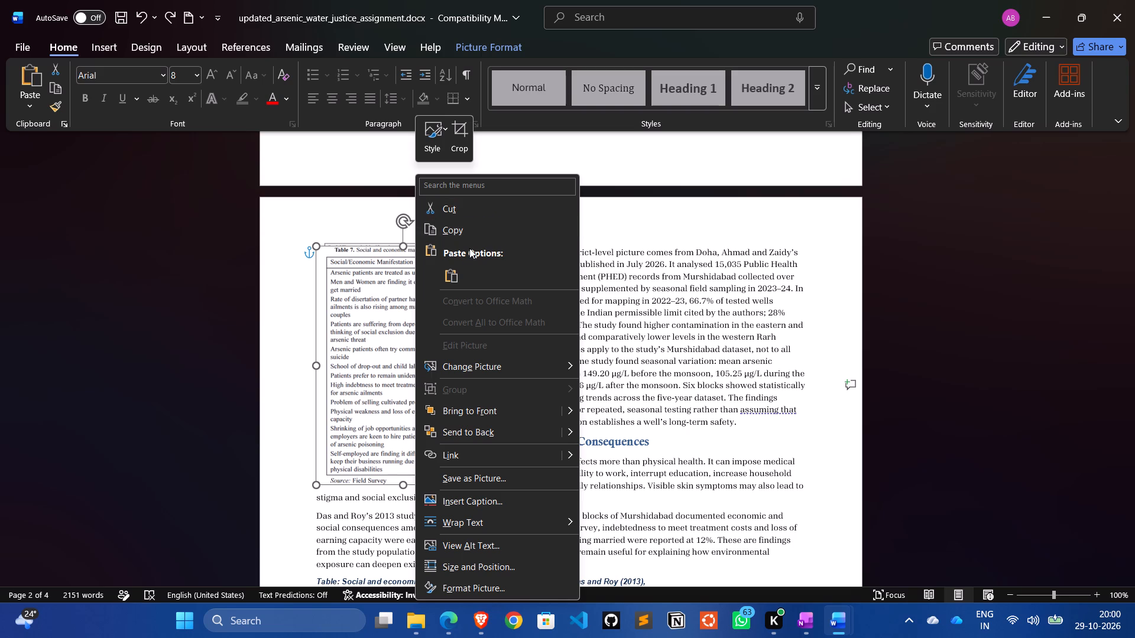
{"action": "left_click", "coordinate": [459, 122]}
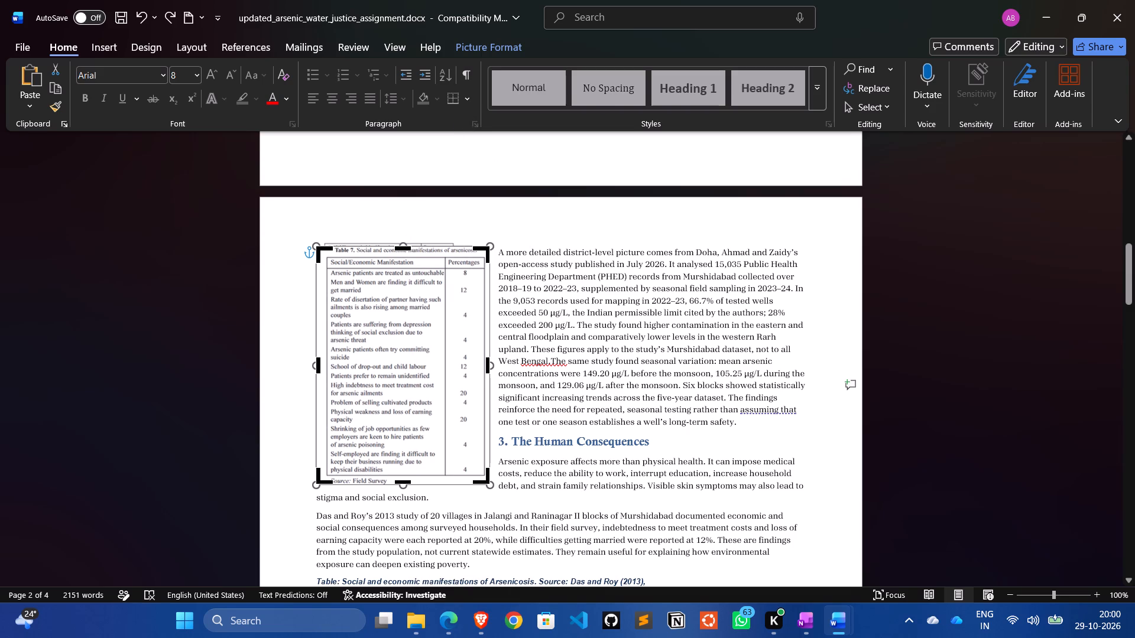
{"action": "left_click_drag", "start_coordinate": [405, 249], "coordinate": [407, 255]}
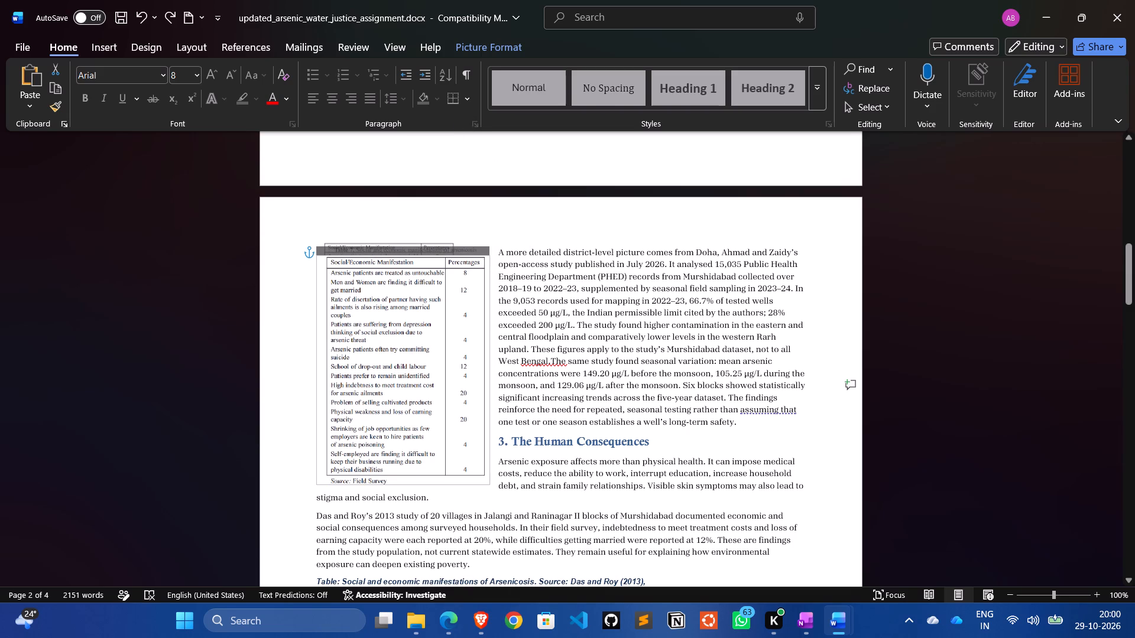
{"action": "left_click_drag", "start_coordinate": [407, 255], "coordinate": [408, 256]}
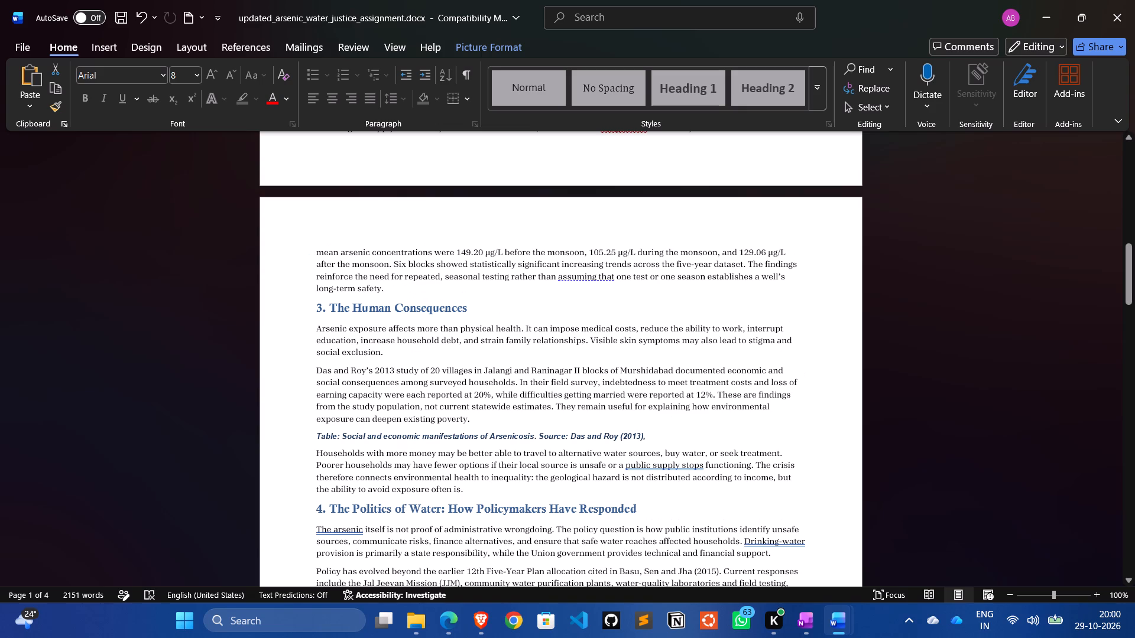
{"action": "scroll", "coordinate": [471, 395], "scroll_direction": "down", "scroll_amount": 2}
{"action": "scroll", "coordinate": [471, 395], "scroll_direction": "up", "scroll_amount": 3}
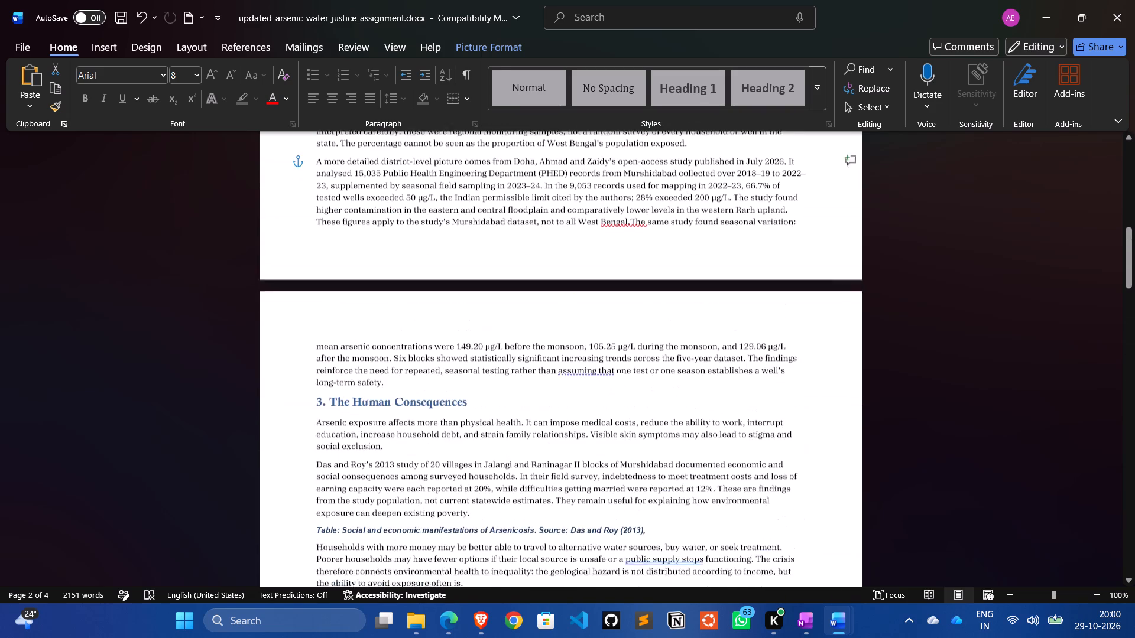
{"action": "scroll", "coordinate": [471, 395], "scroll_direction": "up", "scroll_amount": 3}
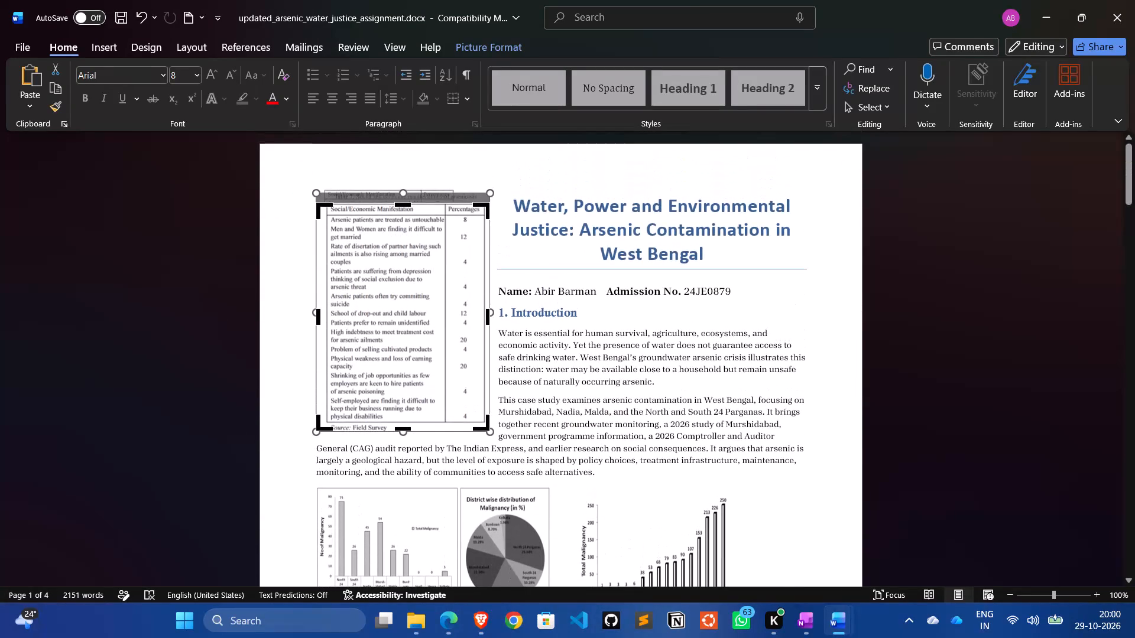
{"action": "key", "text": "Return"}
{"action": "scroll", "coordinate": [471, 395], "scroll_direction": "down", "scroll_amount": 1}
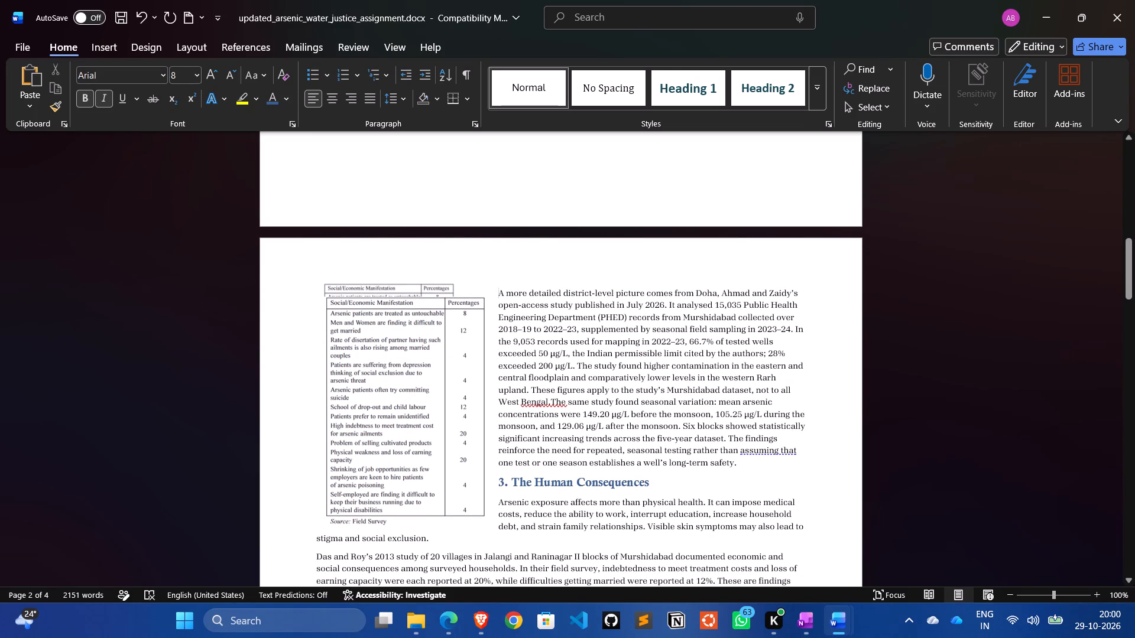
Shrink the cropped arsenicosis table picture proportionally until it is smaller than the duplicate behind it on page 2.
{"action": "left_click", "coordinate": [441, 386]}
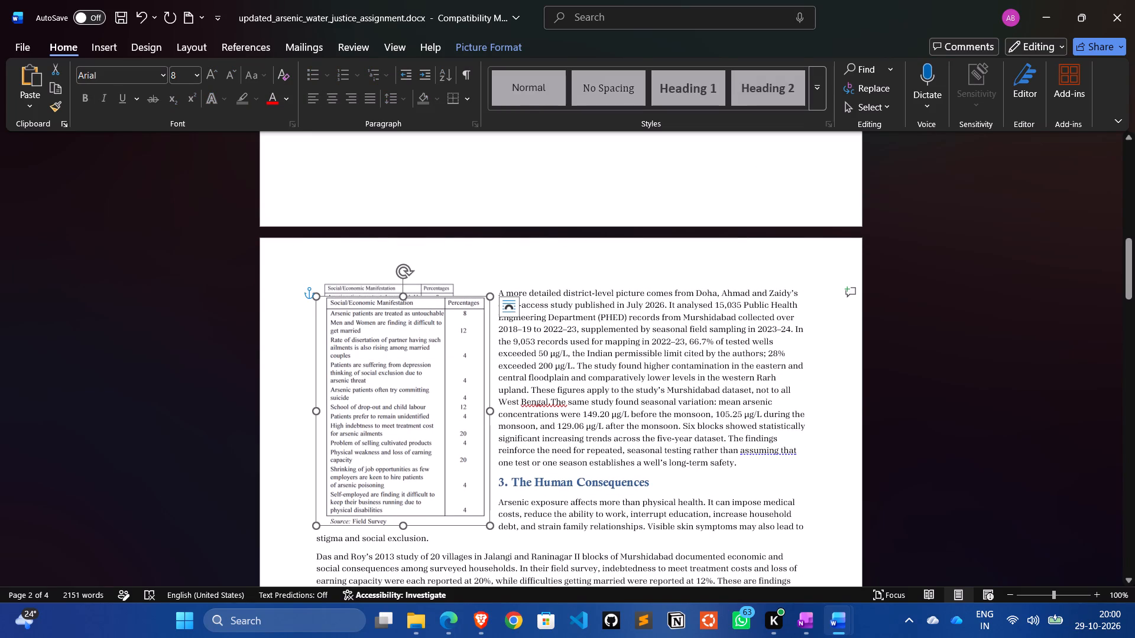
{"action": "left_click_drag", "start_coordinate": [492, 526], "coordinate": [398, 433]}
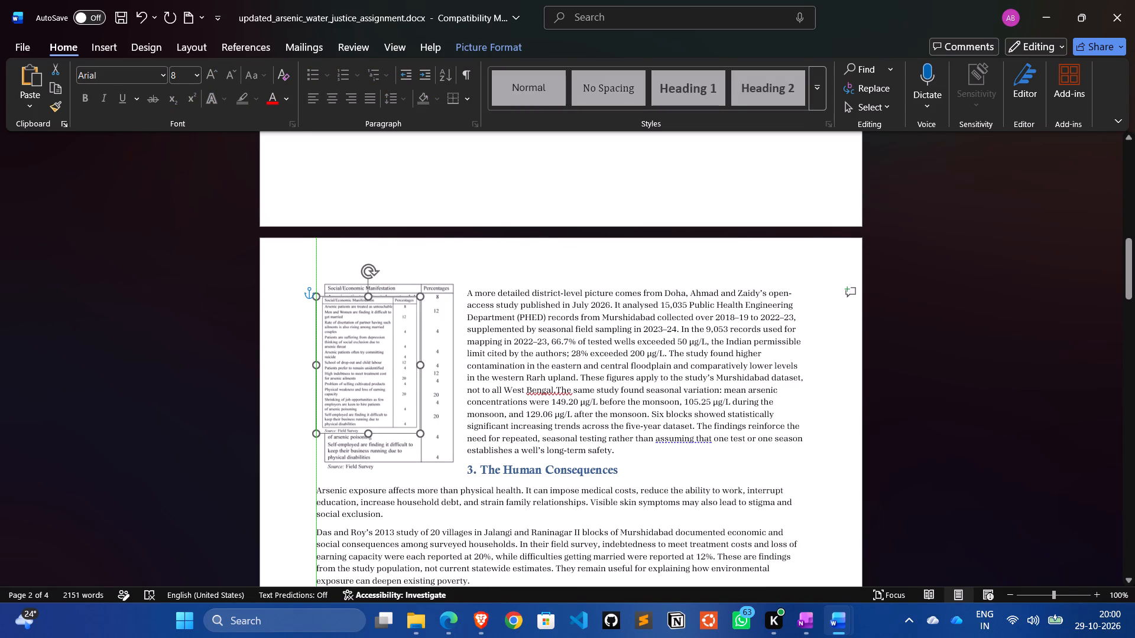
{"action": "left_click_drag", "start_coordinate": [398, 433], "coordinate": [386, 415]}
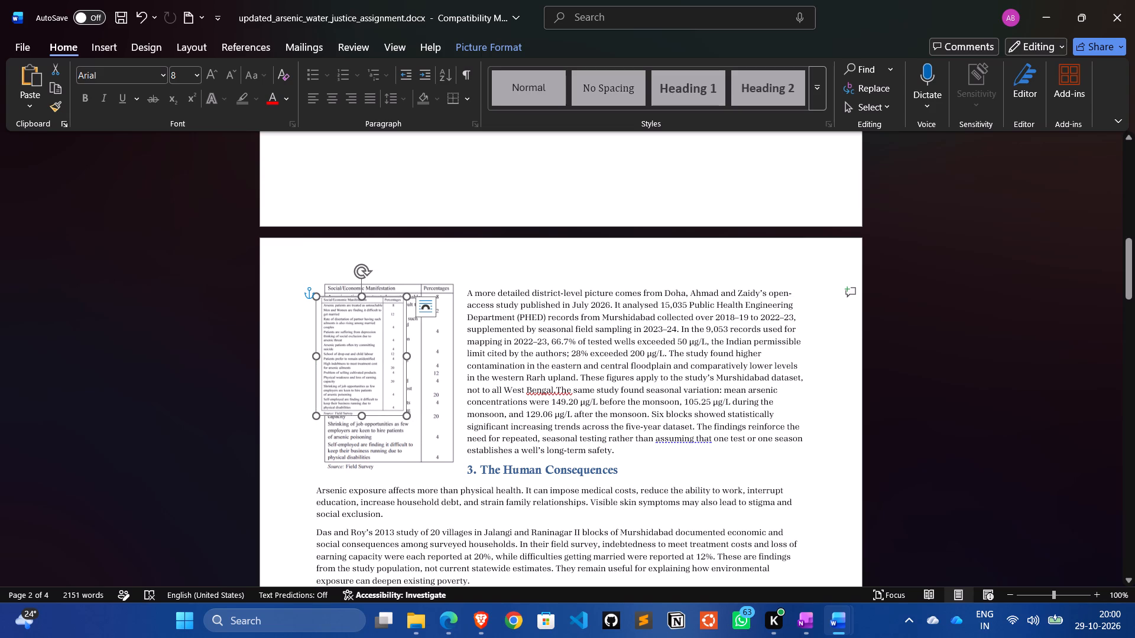
Delete the cropped and shrunken table picture overlapping the other table picture on page 2.
{"action": "left_click", "coordinate": [370, 366]}
{"action": "right_click", "coordinate": [370, 366]}
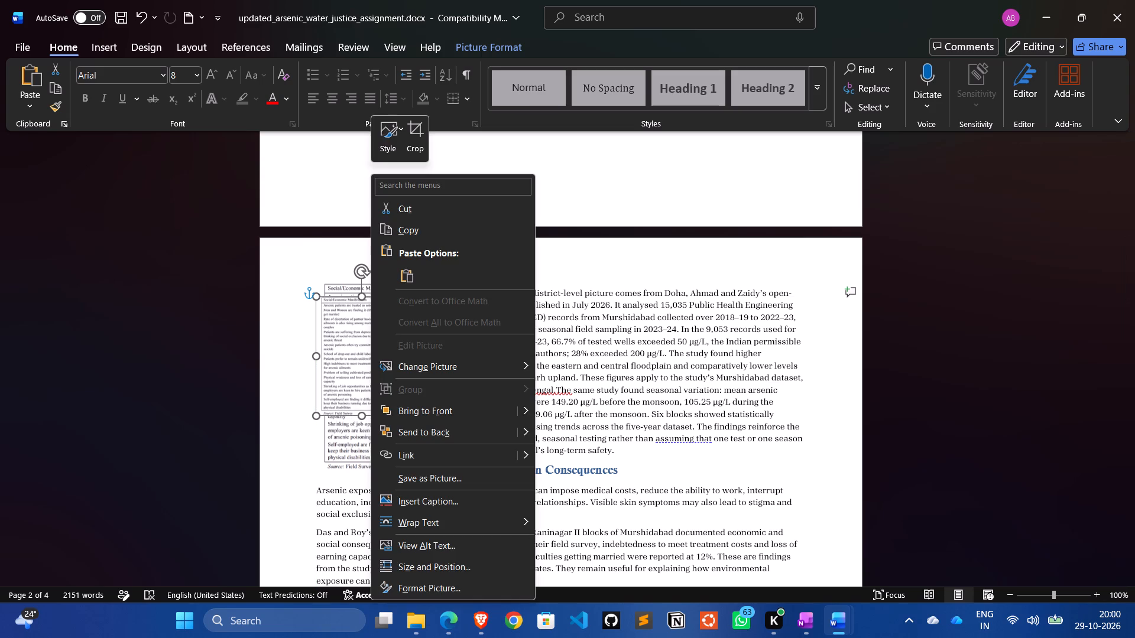
{"action": "scroll", "coordinate": [480, 393], "scroll_direction": "down", "scroll_amount": 2}
{"action": "key", "text": "Delete"}
{"action": "left_click", "coordinate": [286, 359]}
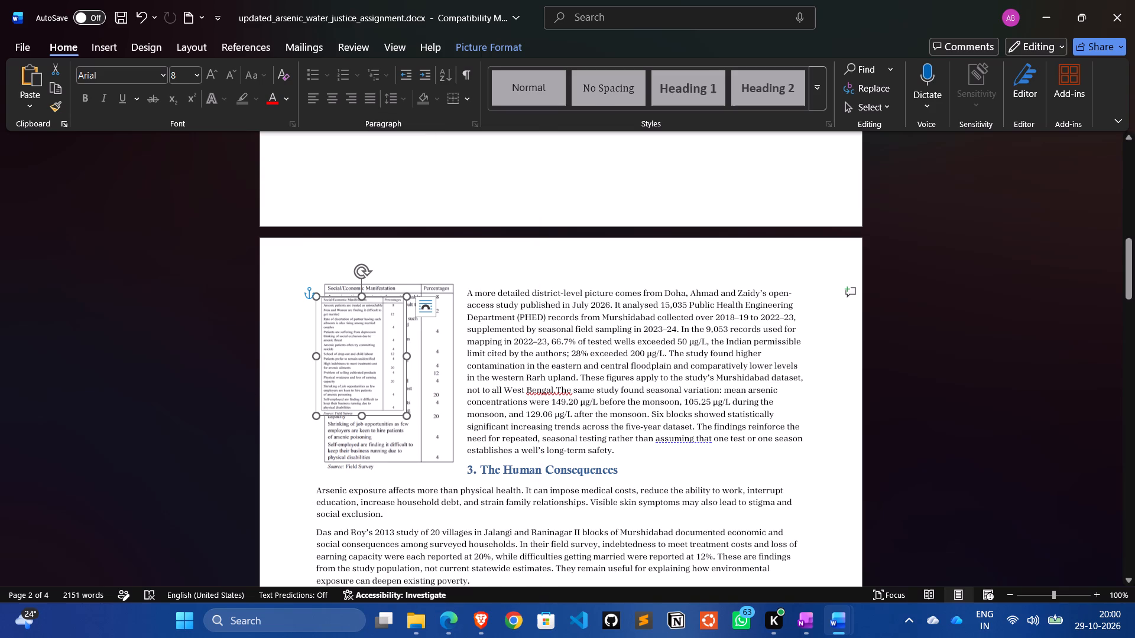
{"action": "key", "text": "Delete"}
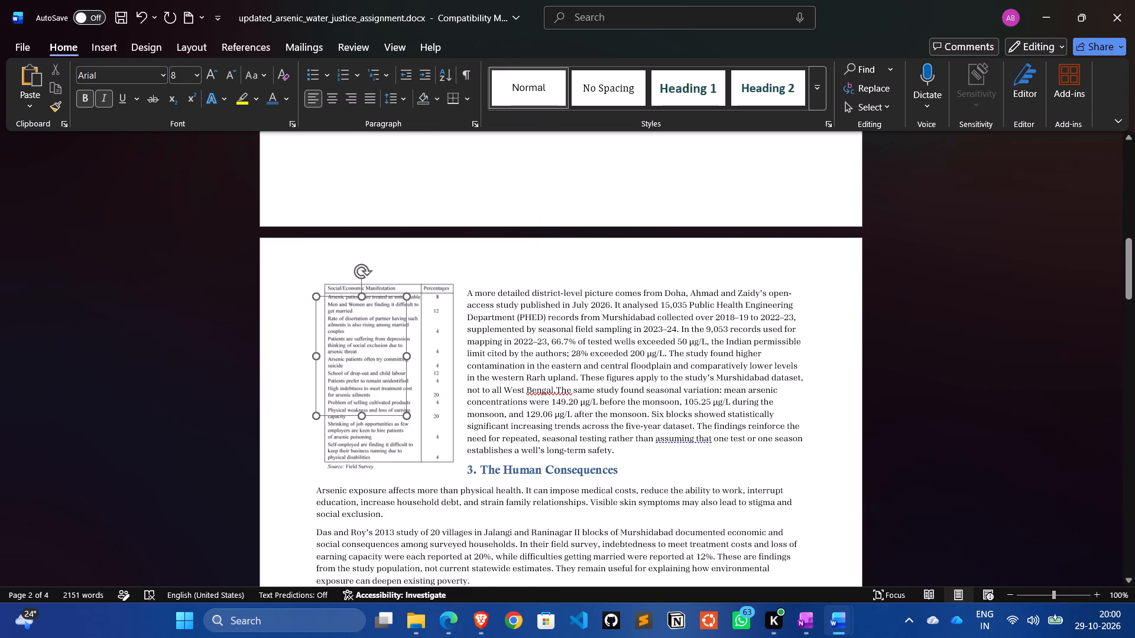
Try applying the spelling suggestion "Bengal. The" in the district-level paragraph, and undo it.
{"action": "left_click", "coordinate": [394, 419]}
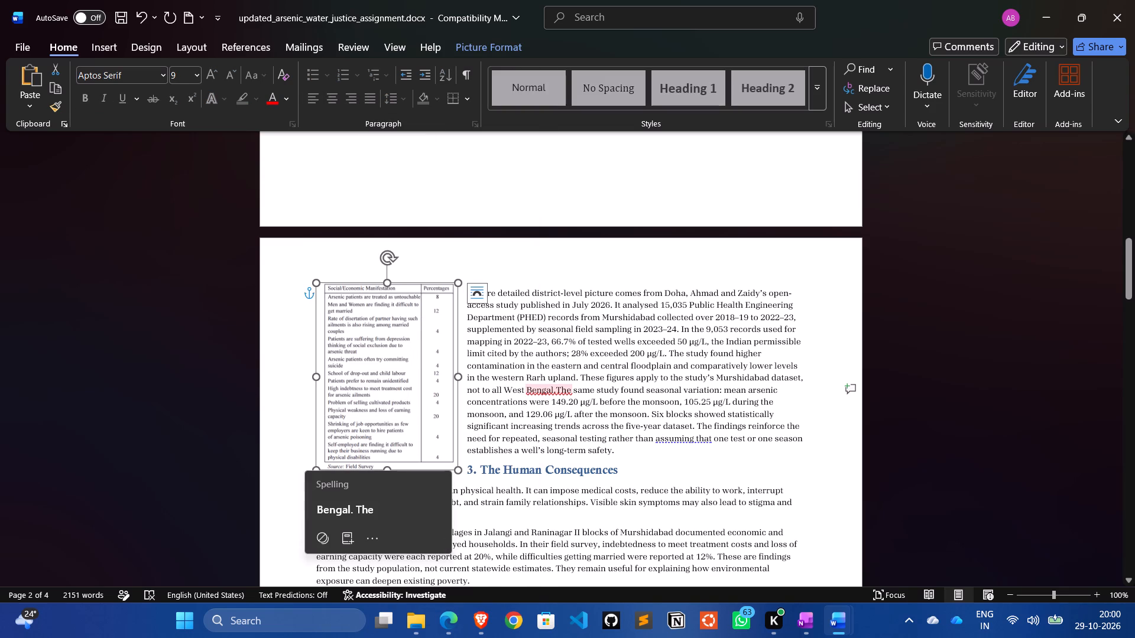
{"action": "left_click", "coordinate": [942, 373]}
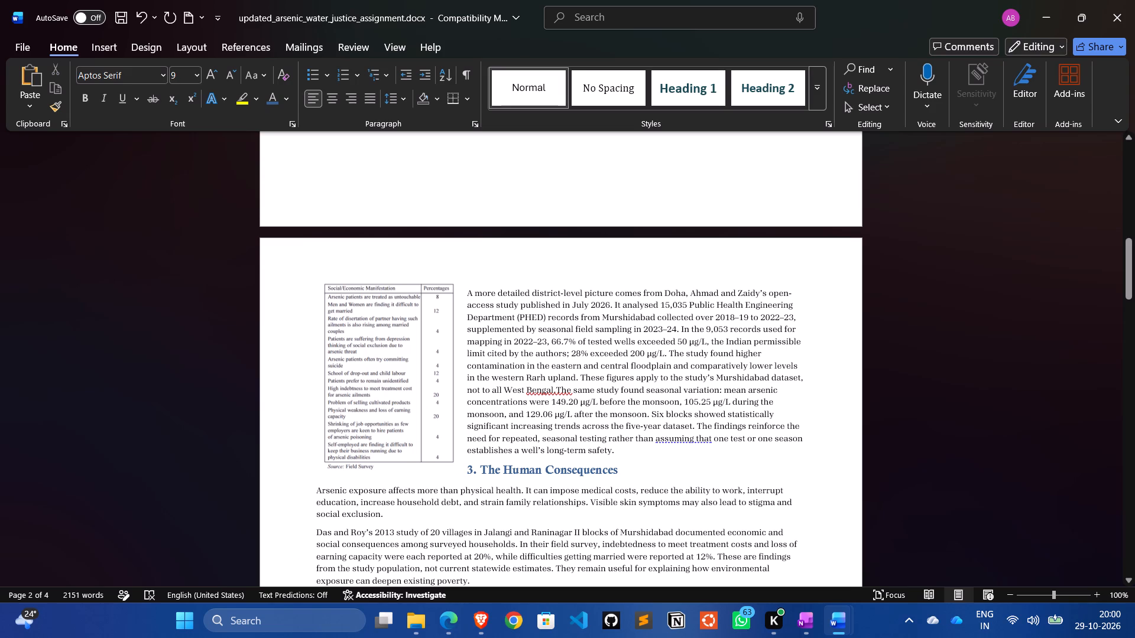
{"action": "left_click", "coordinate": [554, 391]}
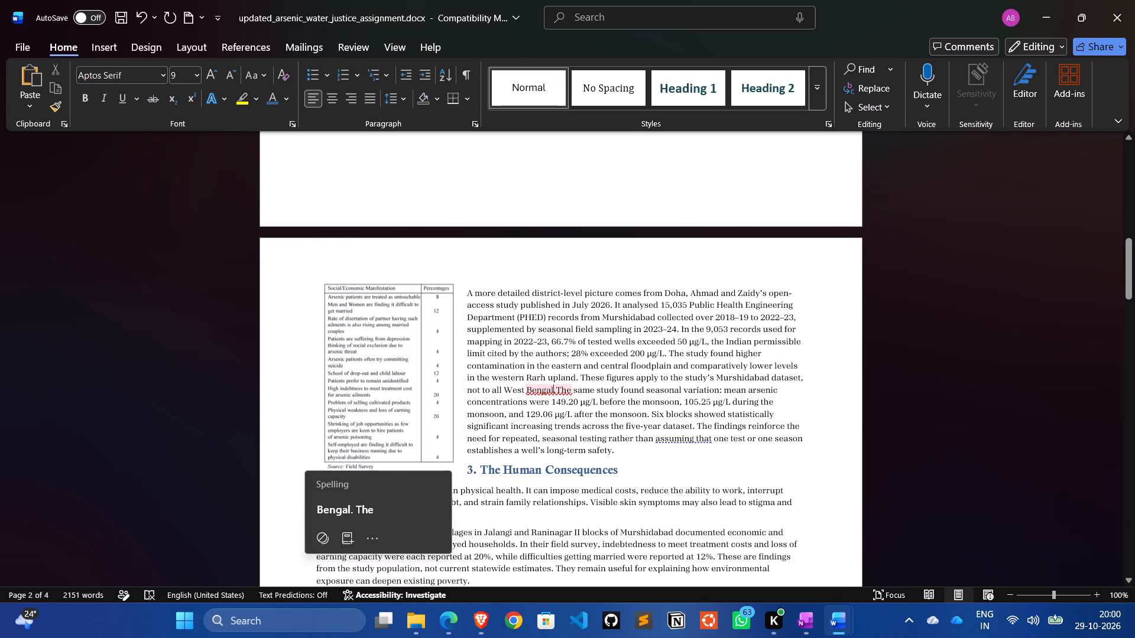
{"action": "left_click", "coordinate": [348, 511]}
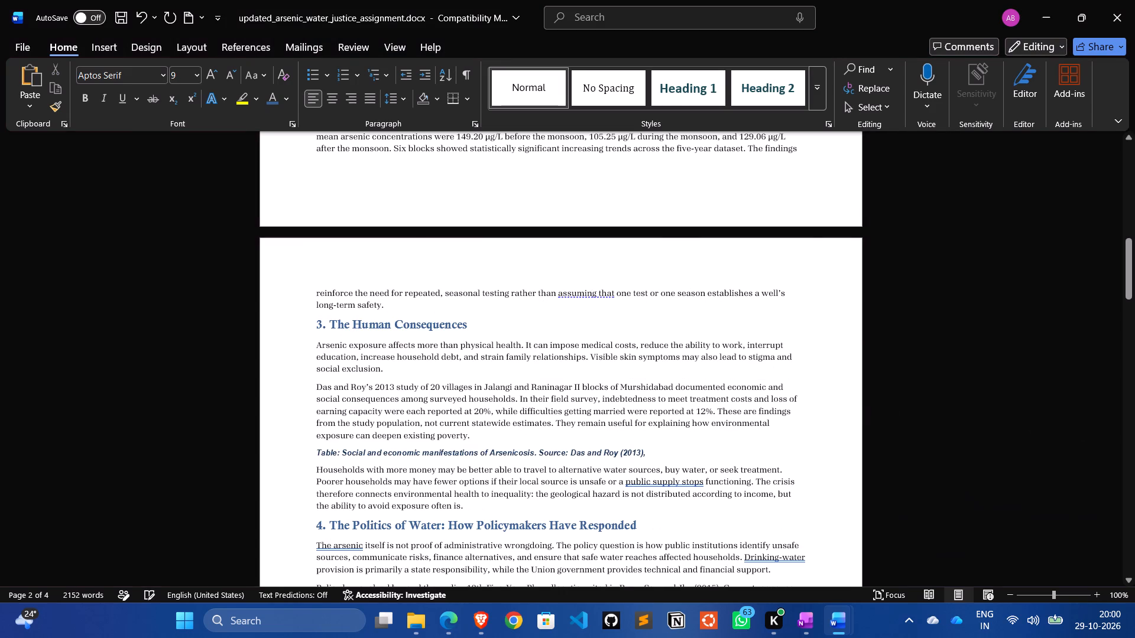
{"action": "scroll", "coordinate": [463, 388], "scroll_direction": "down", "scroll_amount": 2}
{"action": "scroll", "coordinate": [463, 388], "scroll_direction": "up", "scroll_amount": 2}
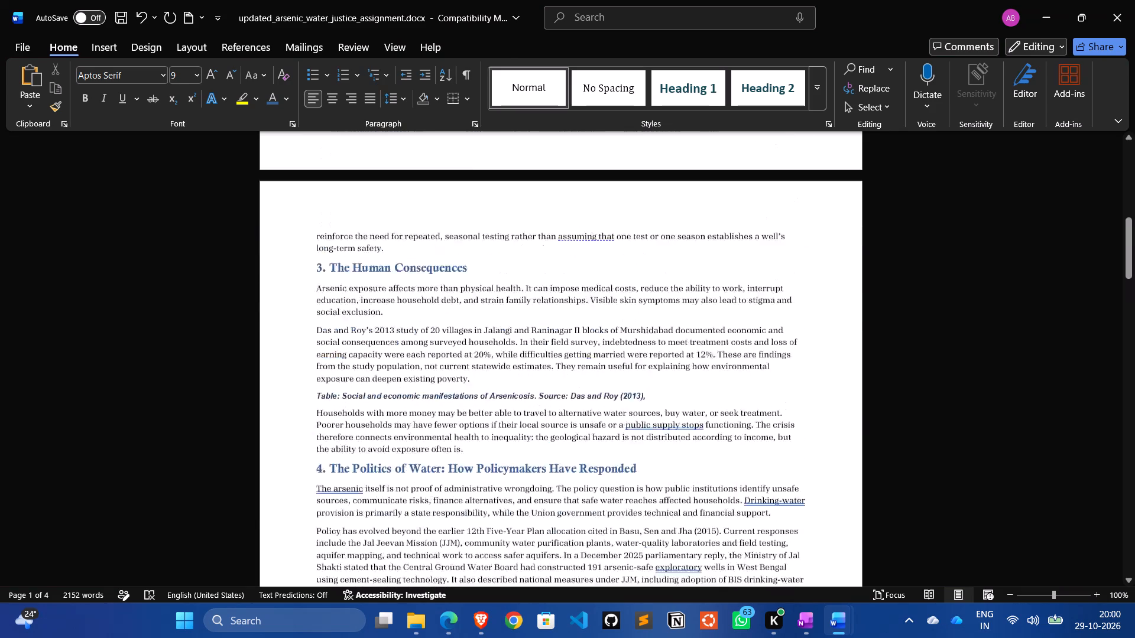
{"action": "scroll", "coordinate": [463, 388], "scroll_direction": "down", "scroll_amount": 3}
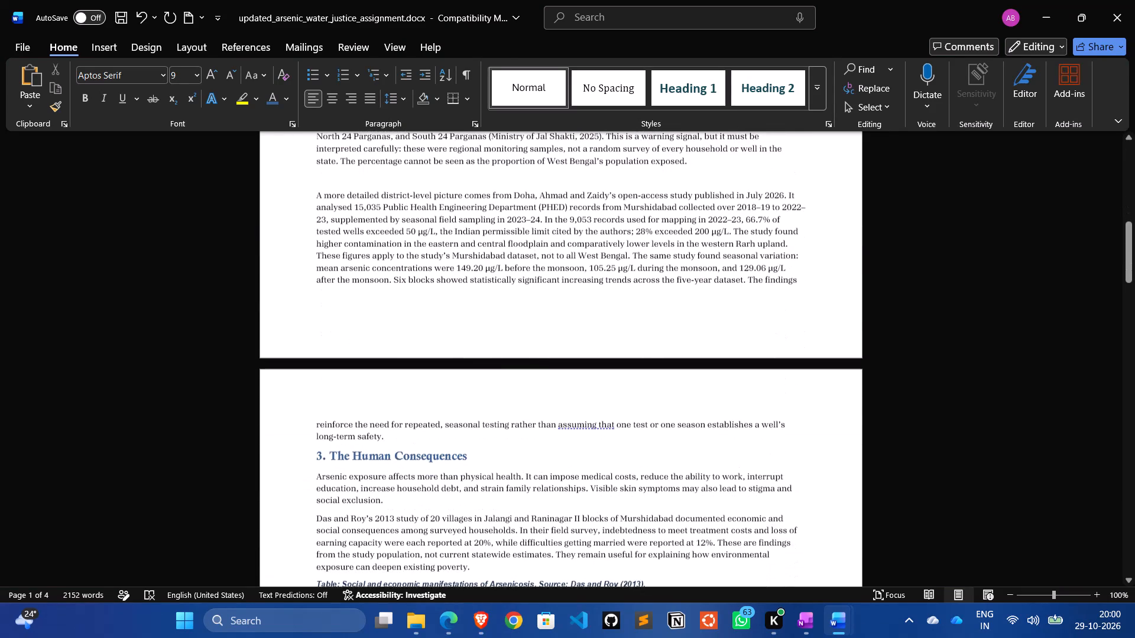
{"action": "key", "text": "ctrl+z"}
Insert the missing space between "West Bengal." and "The same study" in the district-level paragraph.
{"action": "scroll", "coordinate": [463, 388], "scroll_direction": "down", "scroll_amount": 1}
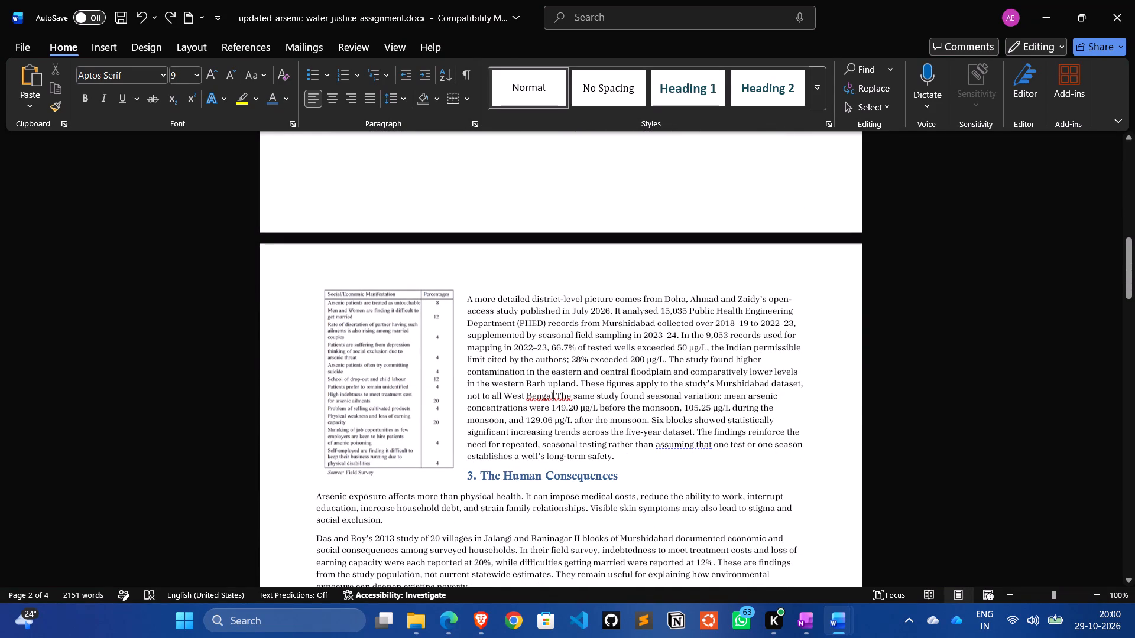
{"action": "left_click", "coordinate": [556, 397]}
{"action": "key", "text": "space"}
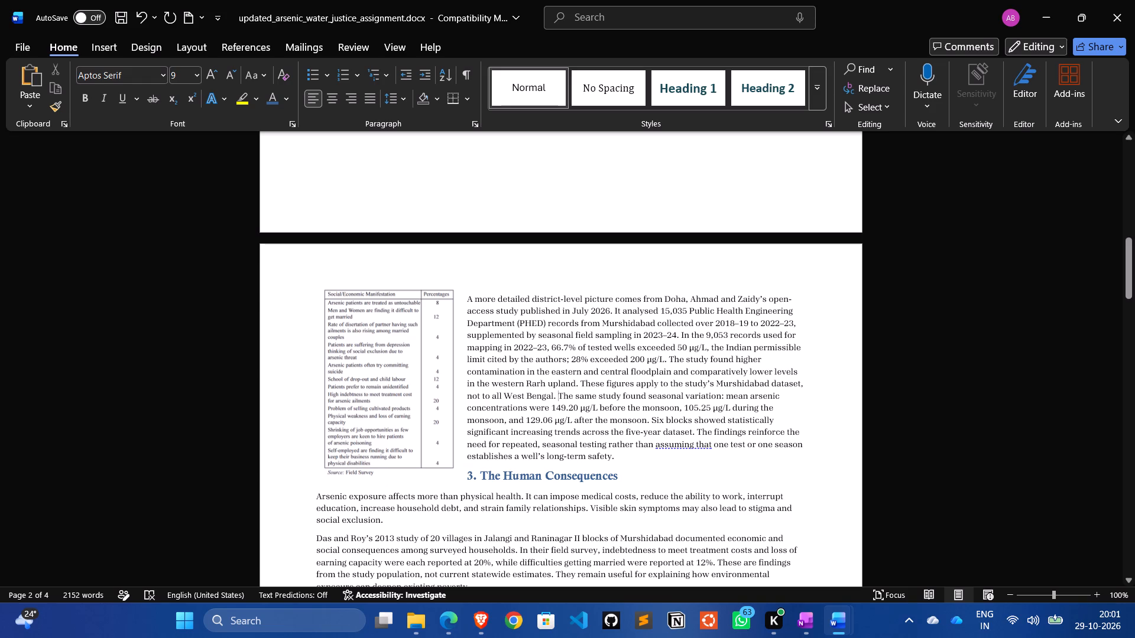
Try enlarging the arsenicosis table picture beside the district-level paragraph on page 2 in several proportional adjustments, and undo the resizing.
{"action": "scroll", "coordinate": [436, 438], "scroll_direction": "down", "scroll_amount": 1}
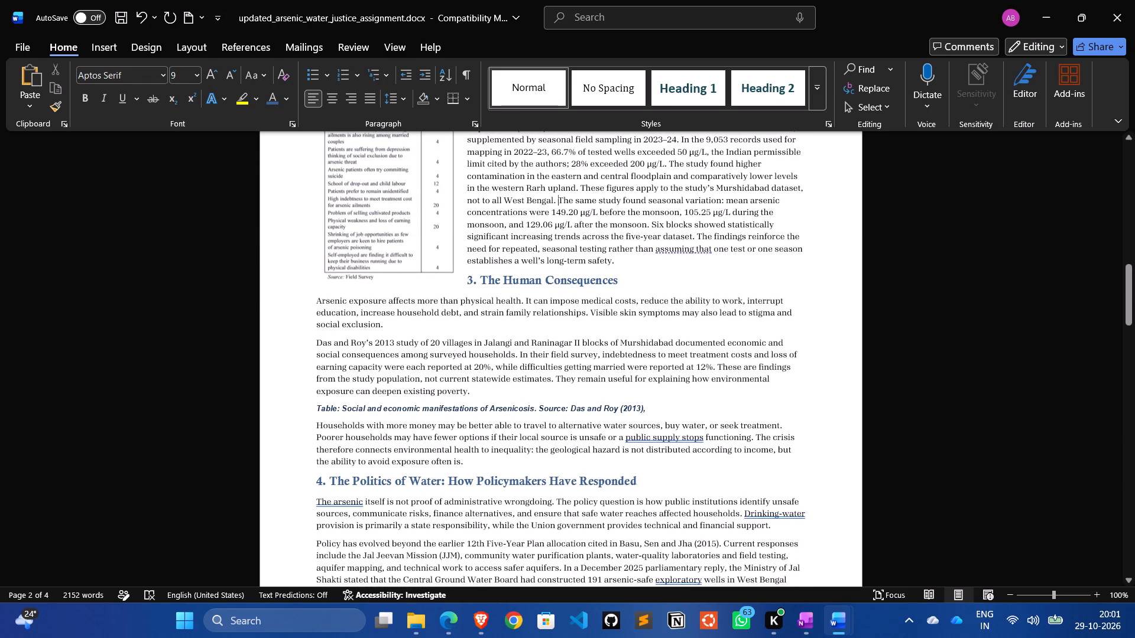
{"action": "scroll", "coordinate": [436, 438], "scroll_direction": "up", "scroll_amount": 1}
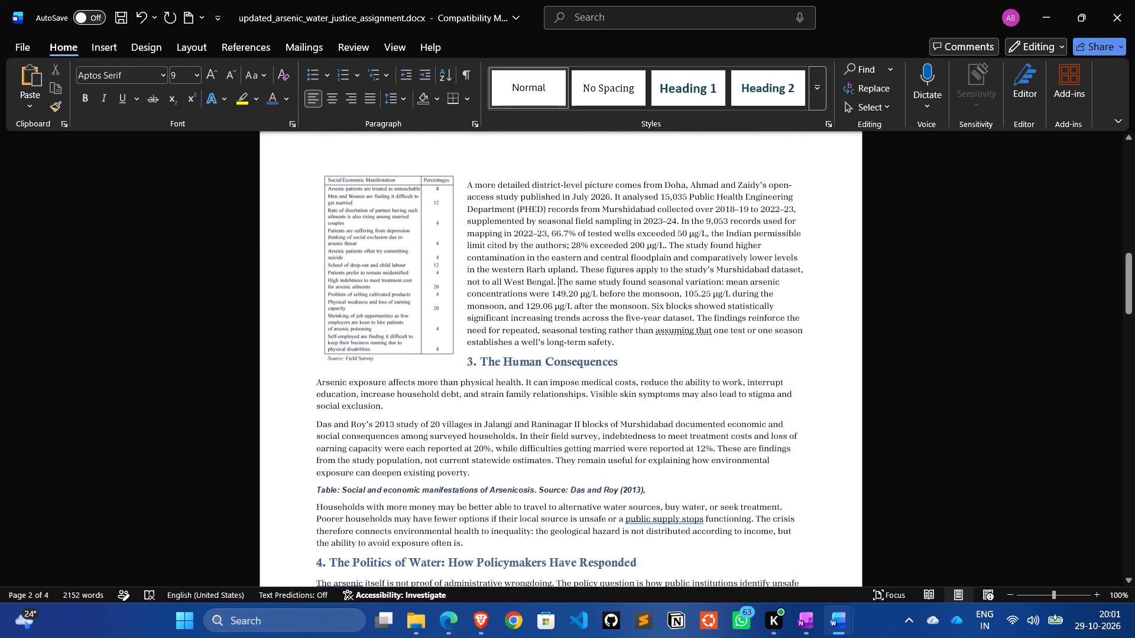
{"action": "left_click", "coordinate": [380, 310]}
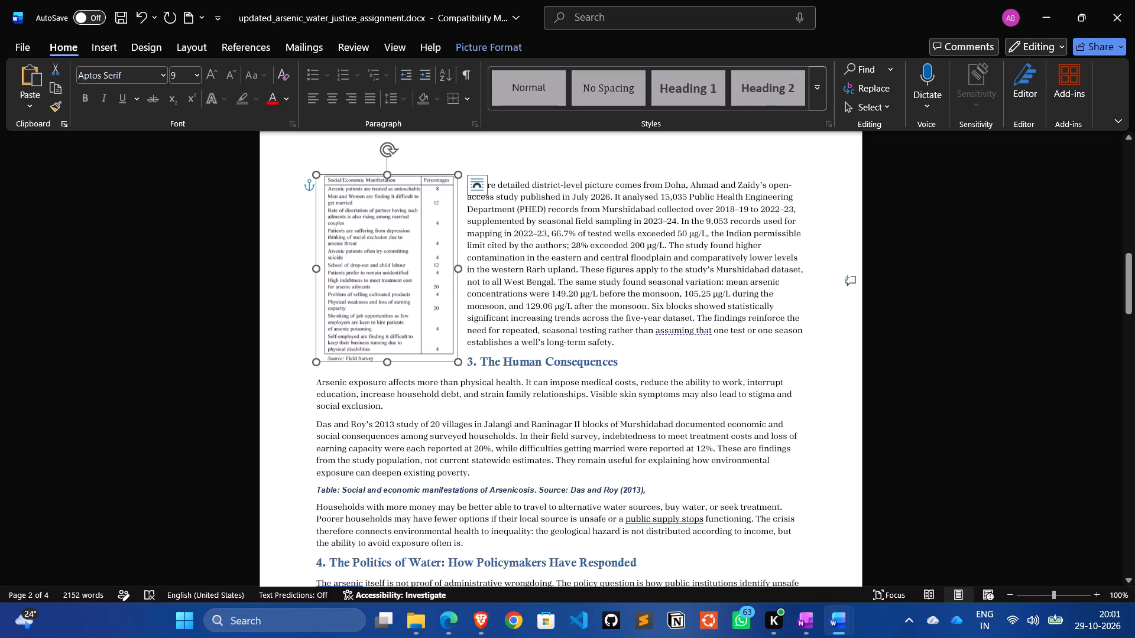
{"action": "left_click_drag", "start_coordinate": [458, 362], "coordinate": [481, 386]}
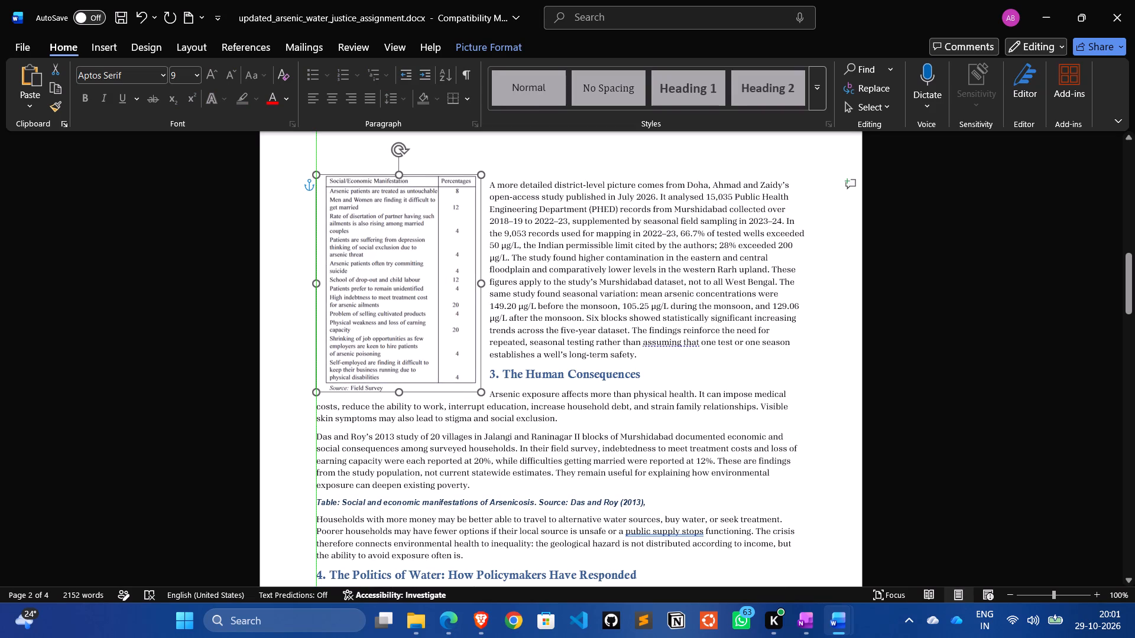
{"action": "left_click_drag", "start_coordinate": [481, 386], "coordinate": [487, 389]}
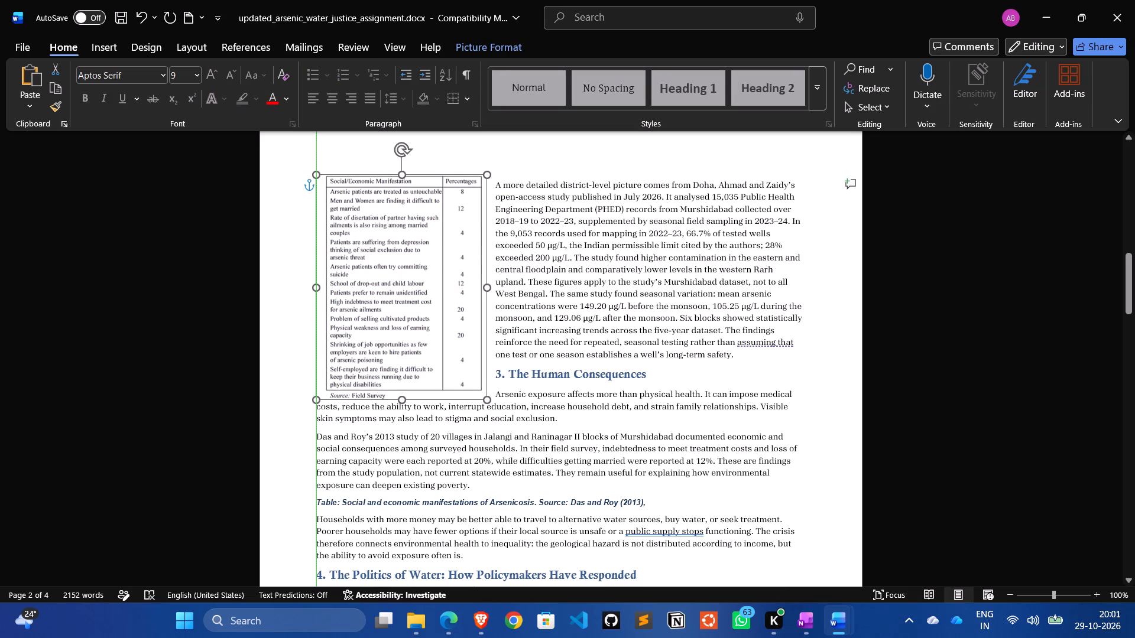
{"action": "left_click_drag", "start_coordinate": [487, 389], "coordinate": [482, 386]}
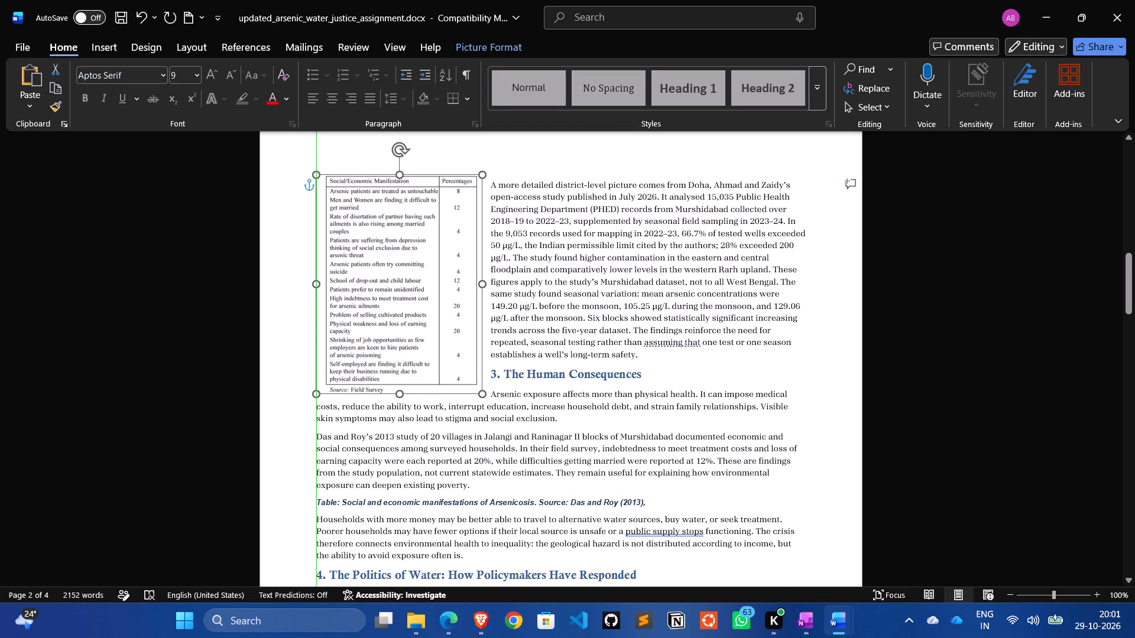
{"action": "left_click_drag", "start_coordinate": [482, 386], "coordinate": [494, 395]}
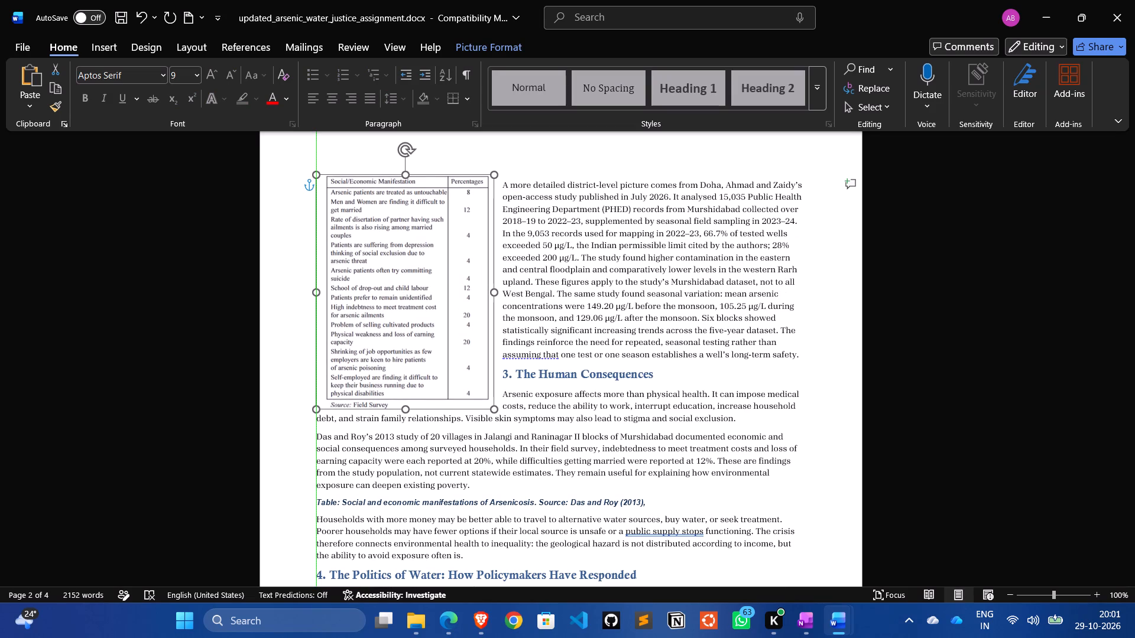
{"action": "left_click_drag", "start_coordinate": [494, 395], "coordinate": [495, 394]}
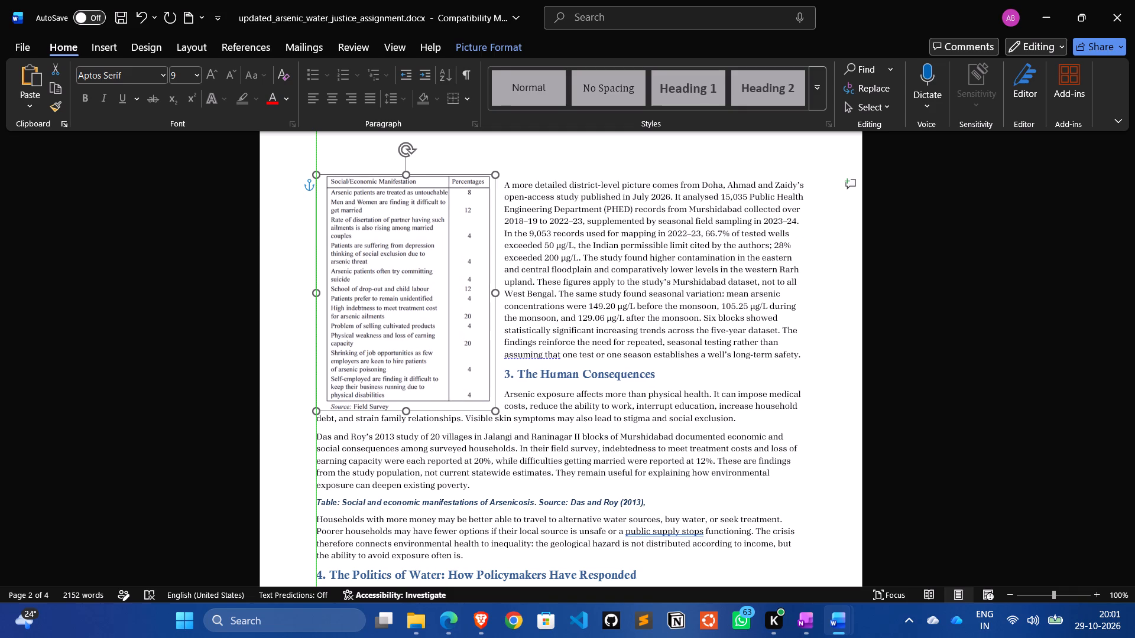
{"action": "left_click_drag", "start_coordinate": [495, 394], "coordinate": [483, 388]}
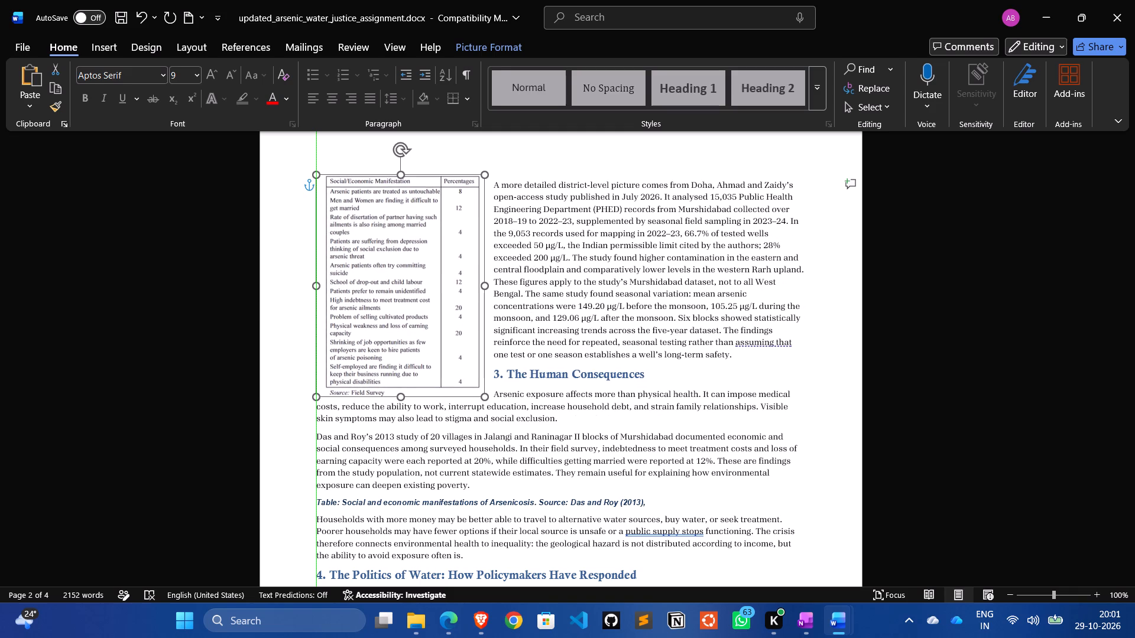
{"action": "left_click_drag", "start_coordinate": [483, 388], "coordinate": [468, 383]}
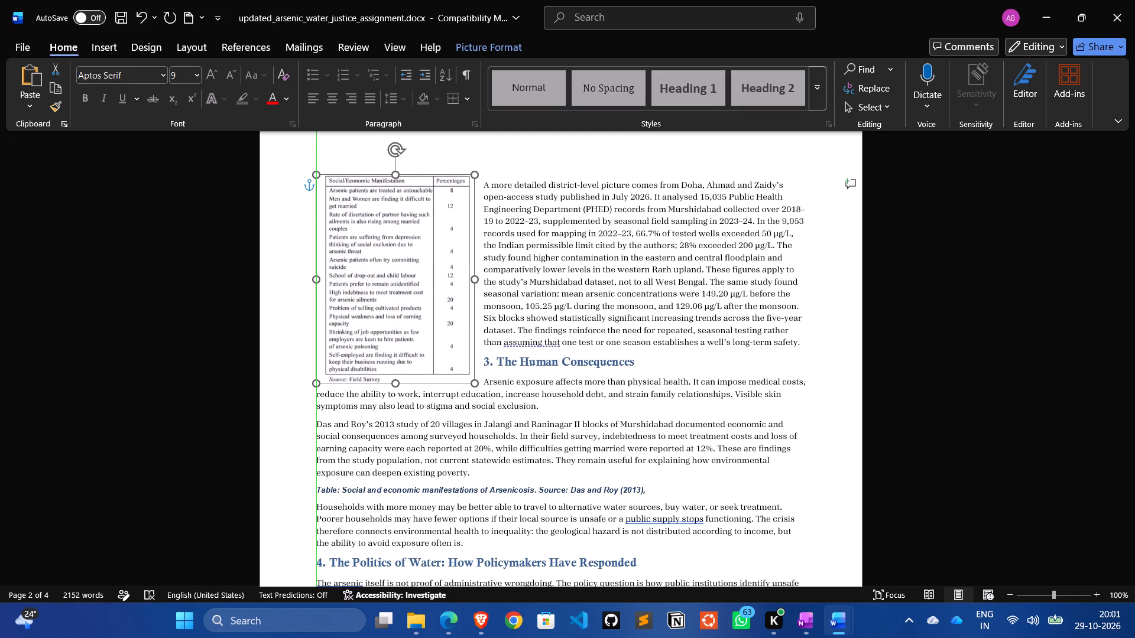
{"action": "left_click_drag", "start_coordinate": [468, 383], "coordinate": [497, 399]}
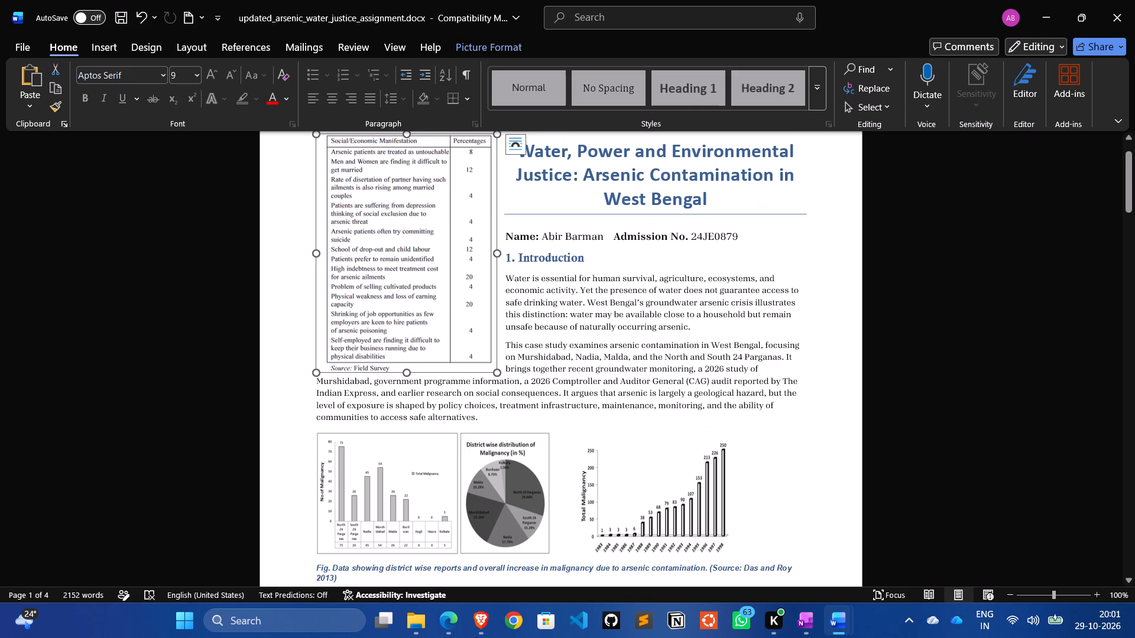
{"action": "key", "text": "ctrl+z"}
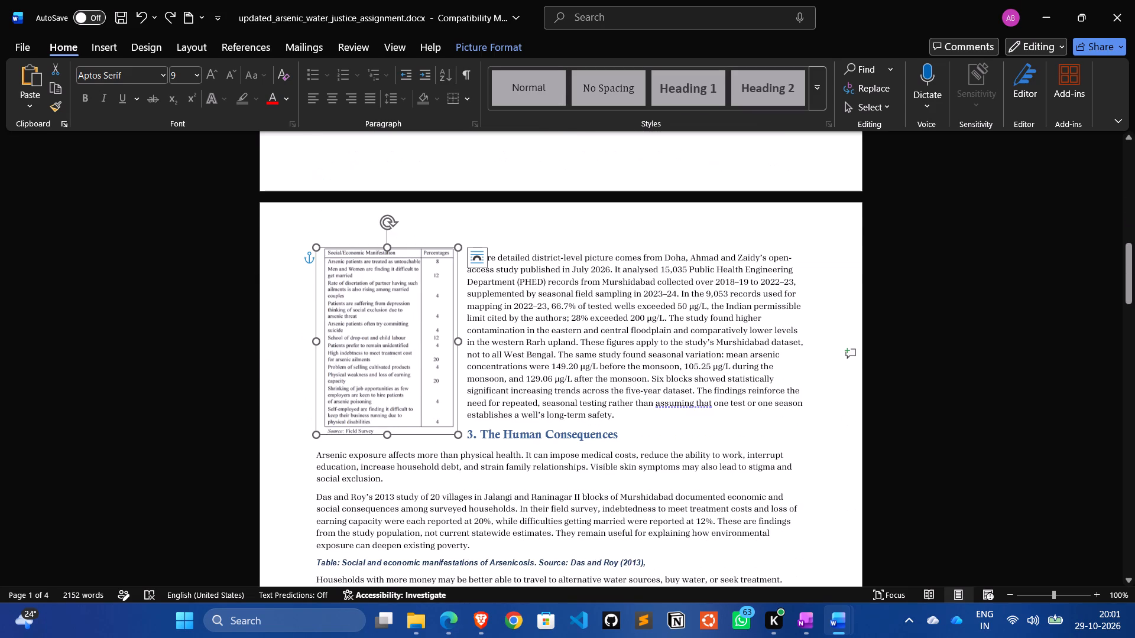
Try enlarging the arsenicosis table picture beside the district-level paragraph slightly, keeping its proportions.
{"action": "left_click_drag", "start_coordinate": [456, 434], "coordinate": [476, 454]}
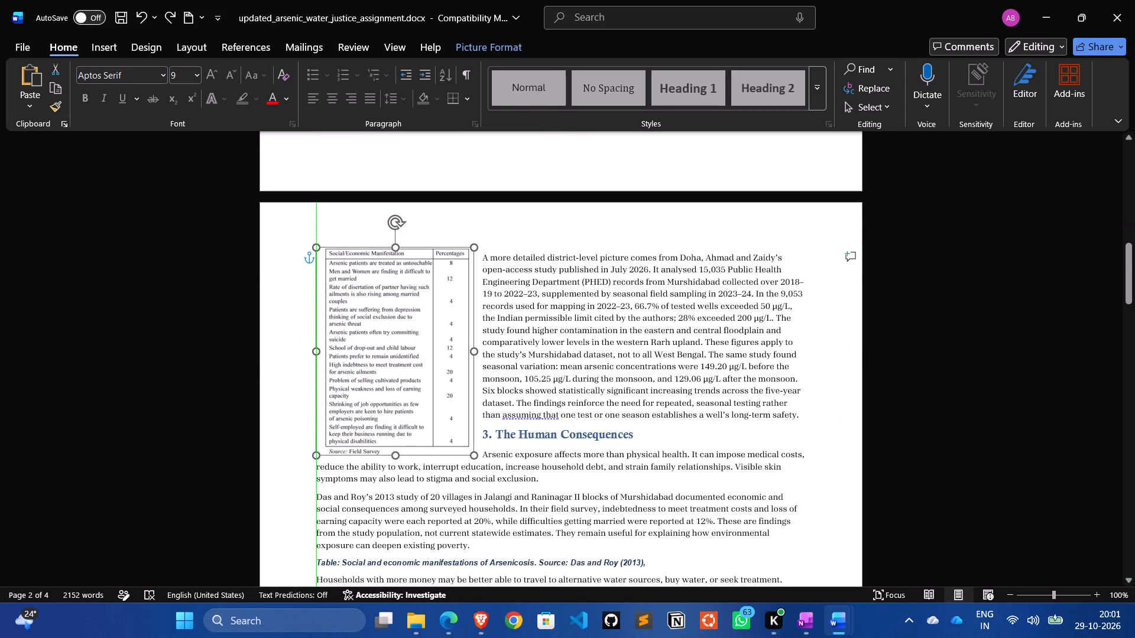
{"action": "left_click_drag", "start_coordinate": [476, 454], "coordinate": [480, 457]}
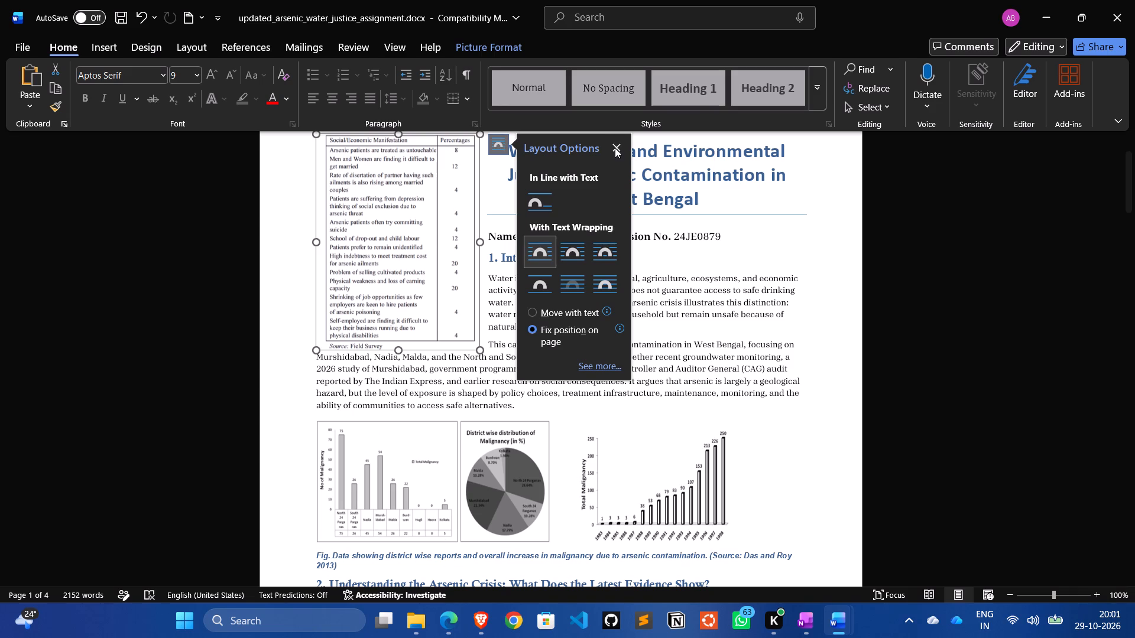
Close the layout options and delete the arsenicosis table picture beside the title on page 1.
{"action": "left_click", "coordinate": [615, 148]}
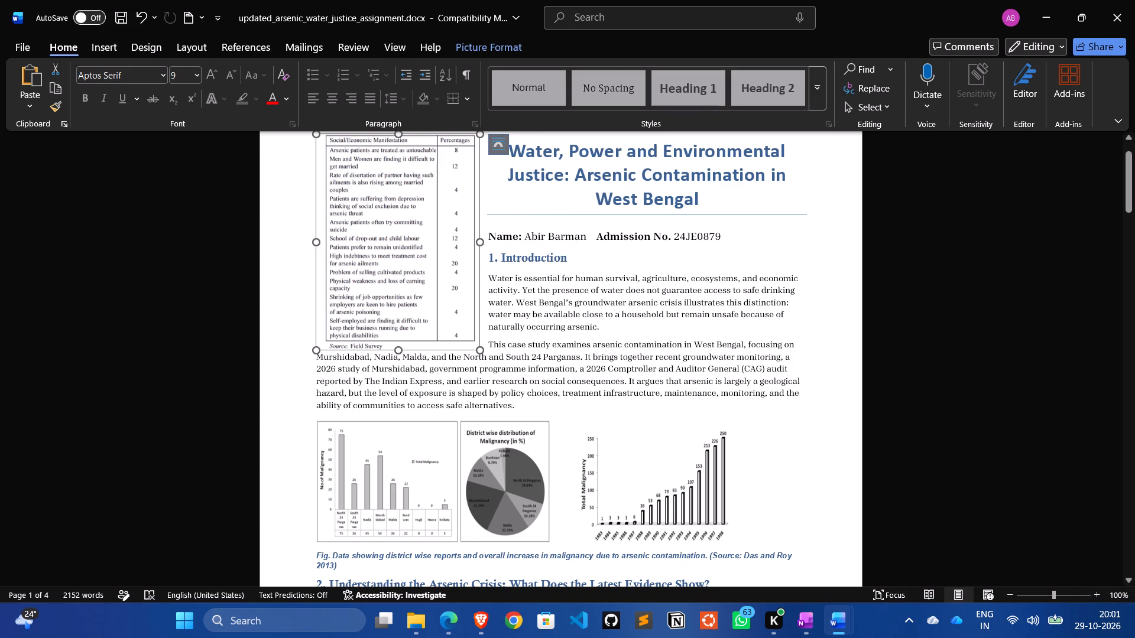
{"action": "key", "text": "Delete"}
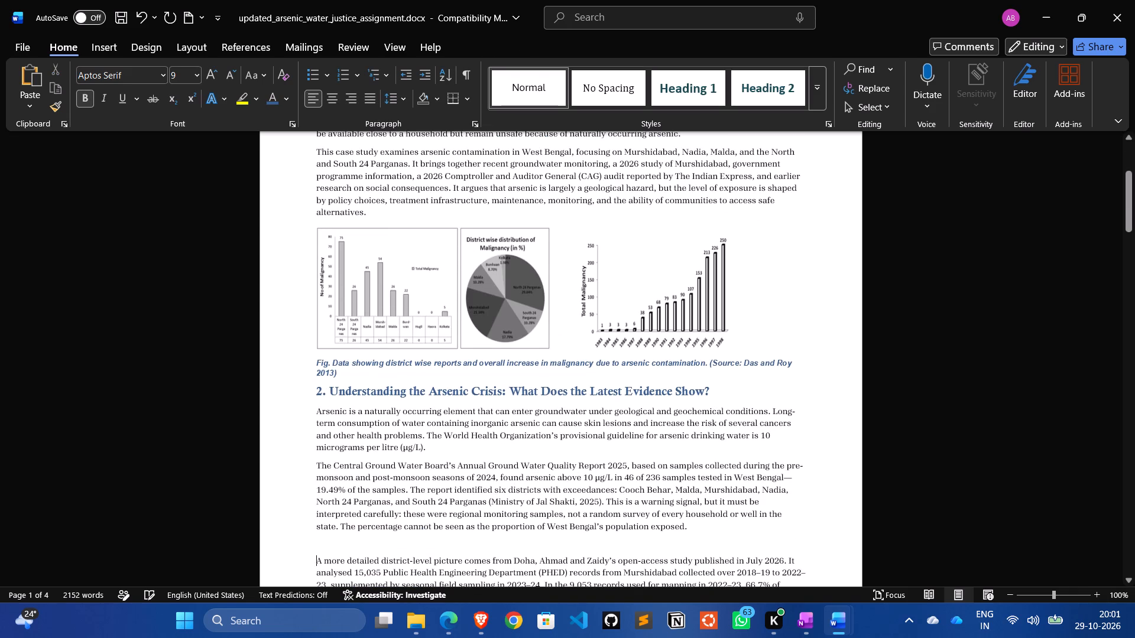
Ignore the conciseness suggestion for "assuming that" at the end of the district-level paragraph.
{"action": "scroll", "coordinate": [434, 221], "scroll_direction": "down", "scroll_amount": 4}
{"action": "scroll", "coordinate": [434, 221], "scroll_direction": "up", "scroll_amount": 2}
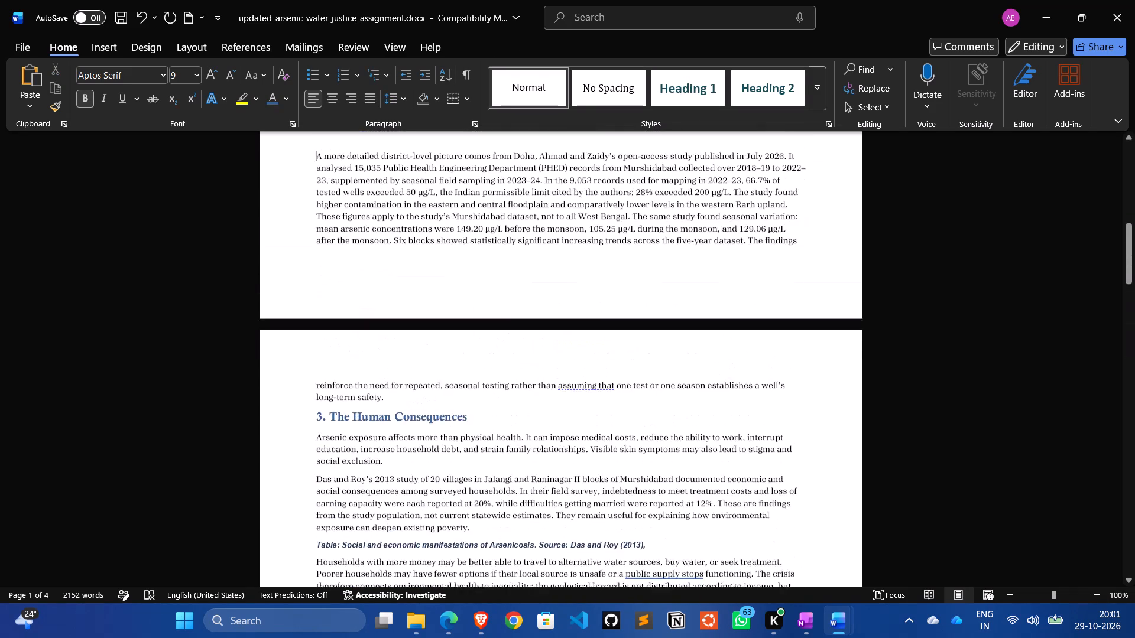
{"action": "scroll", "coordinate": [434, 221], "scroll_direction": "down", "scroll_amount": 2}
{"action": "scroll", "coordinate": [434, 221], "scroll_direction": "up", "scroll_amount": 1}
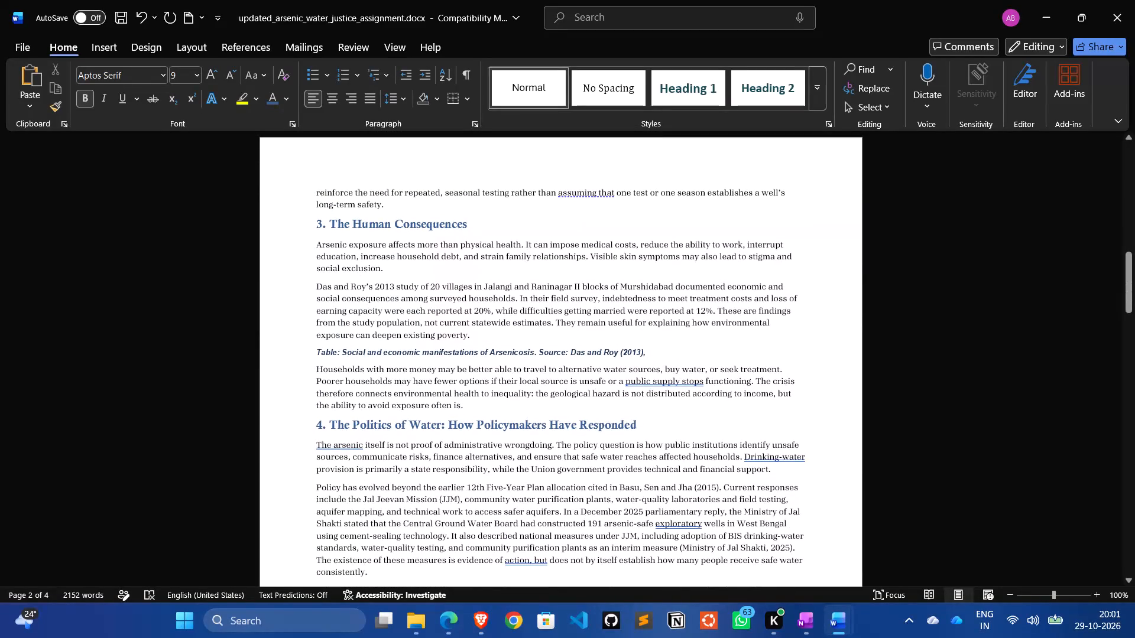
{"action": "left_click", "coordinate": [582, 195]}
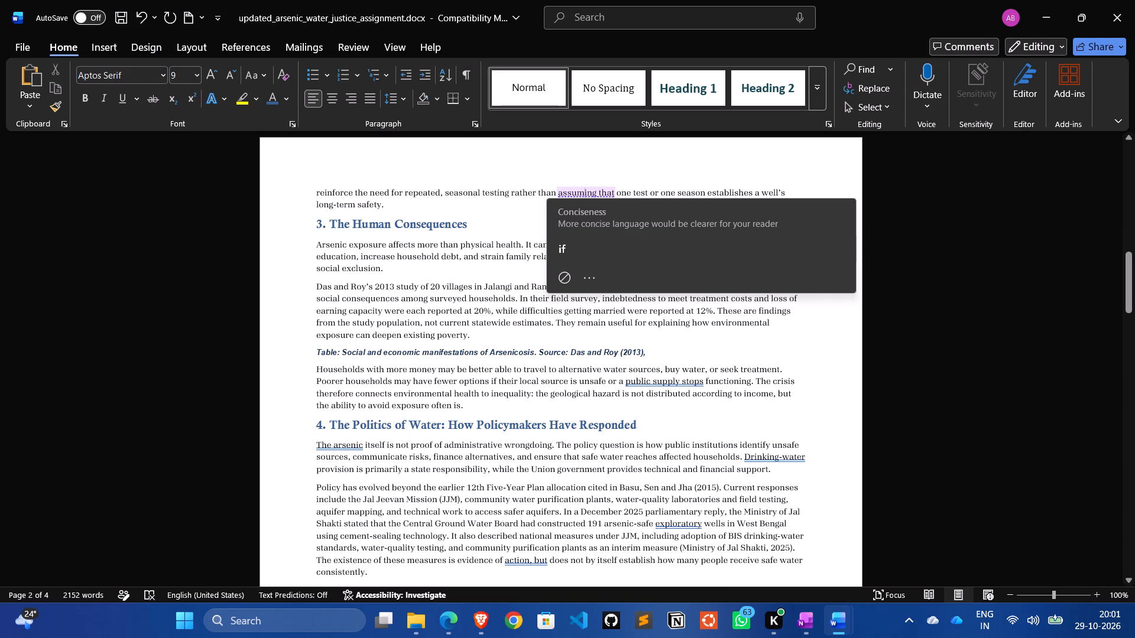
{"action": "left_click", "coordinate": [563, 278]}
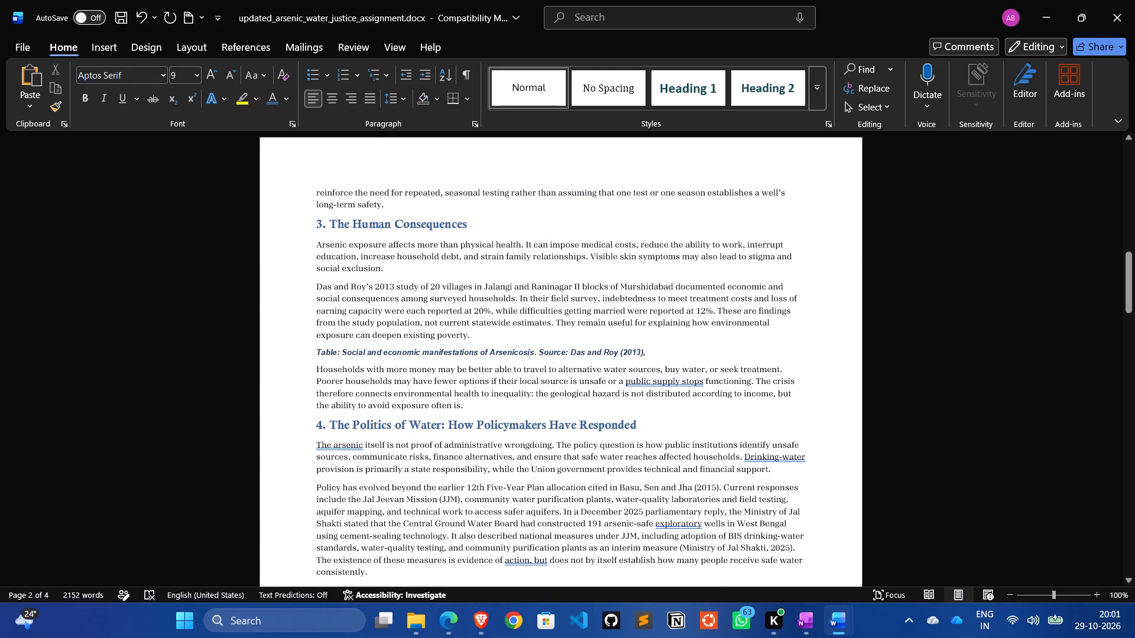
Accept the grammar suggestion "public supply stop" in the paragraph about households with more money.
{"action": "left_click", "coordinate": [640, 382]}
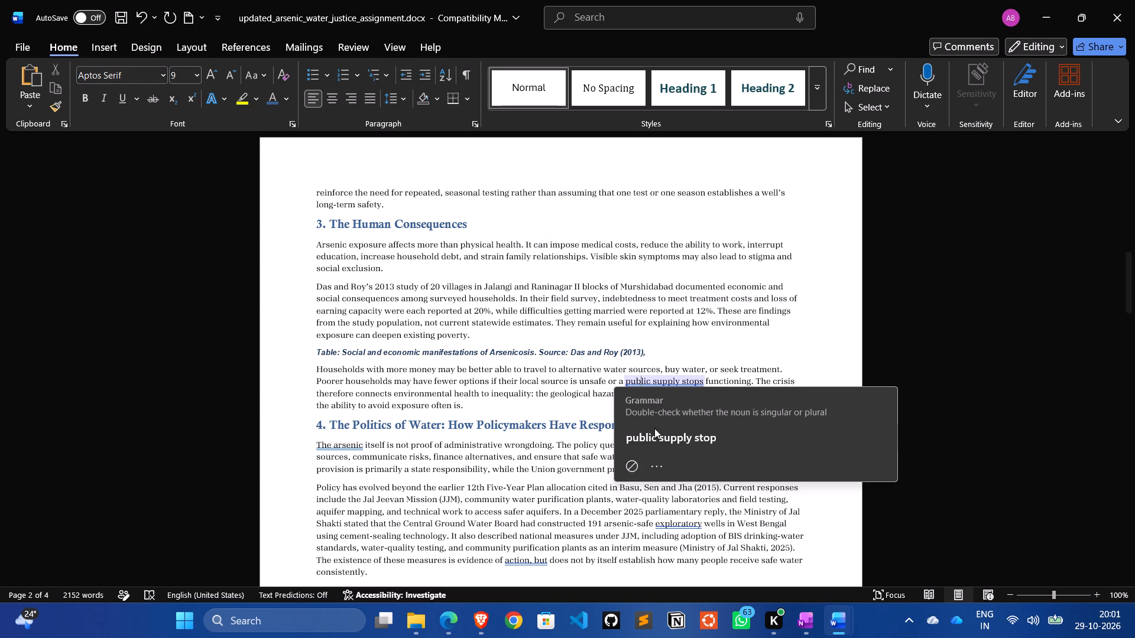
{"action": "left_click", "coordinate": [653, 436]}
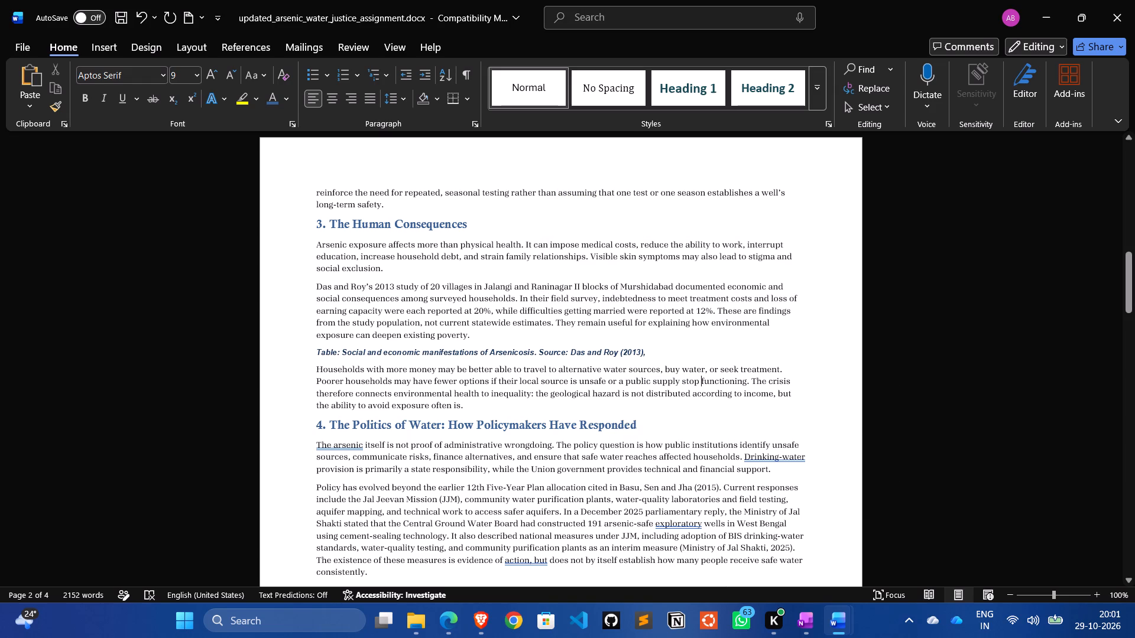
Insert the arsenicosis table picture, Screenshot 2026-10-29 180953.png, from the device's Gallery after "public supply stop" in section 3.
{"action": "left_click", "coordinate": [27, 47]}
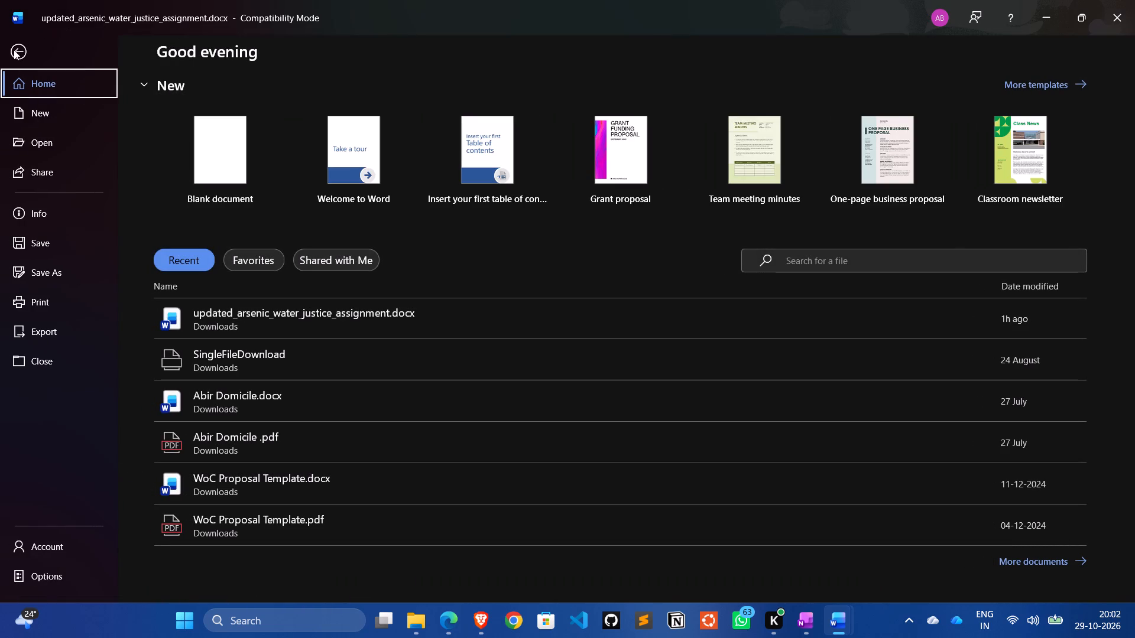
{"action": "left_click", "coordinate": [14, 50]}
{"action": "left_click", "coordinate": [100, 44]}
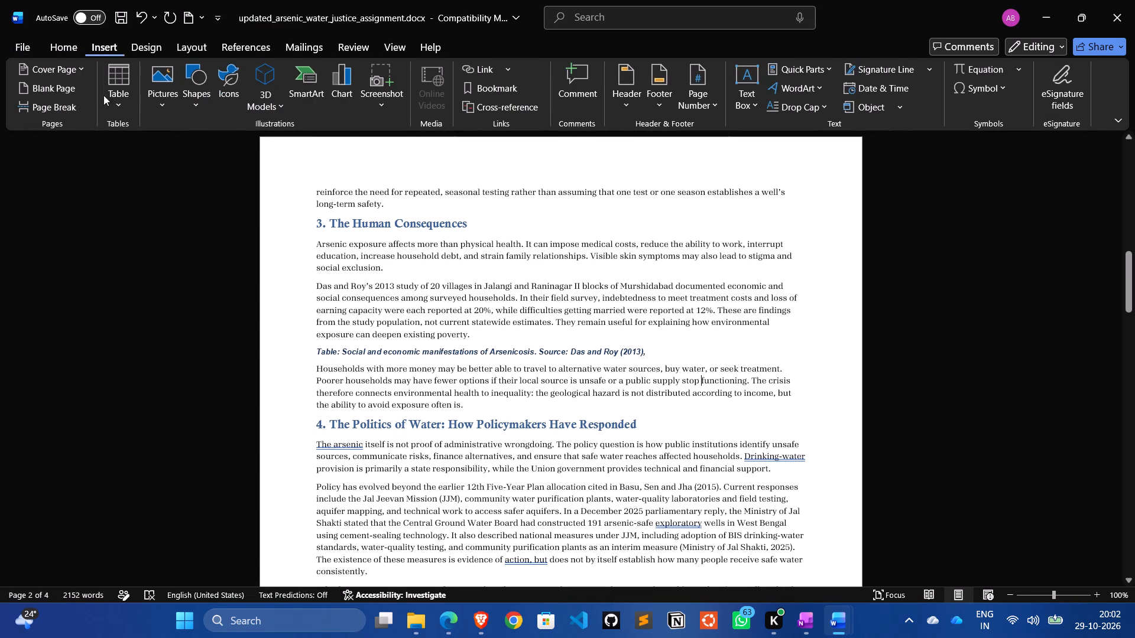
{"action": "left_click", "coordinate": [155, 73]}
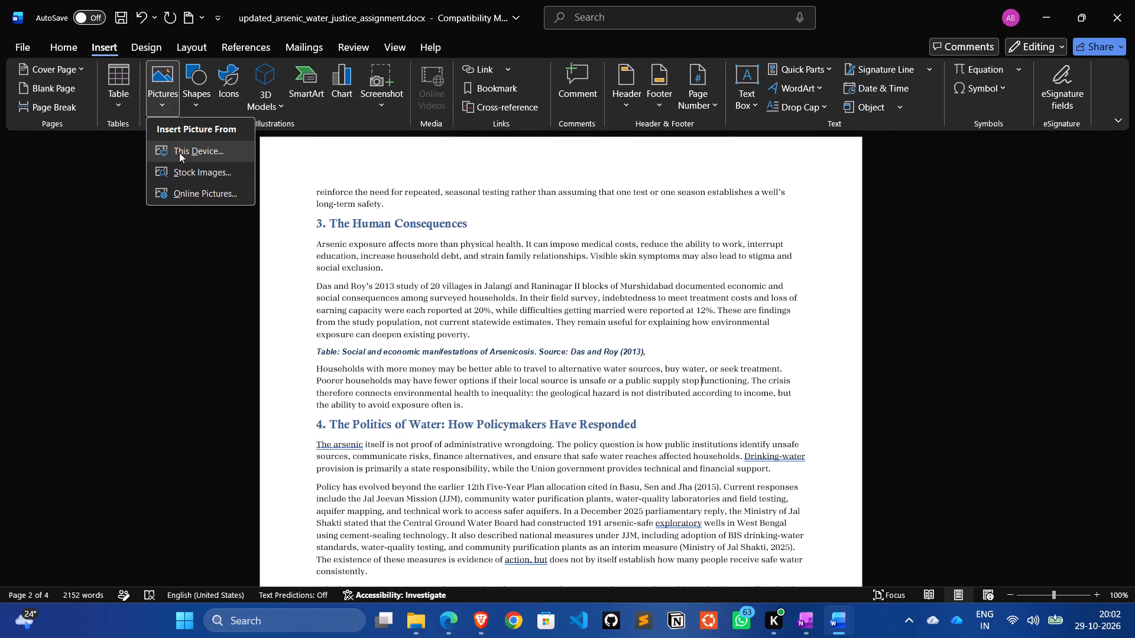
{"action": "left_click", "coordinate": [181, 148]}
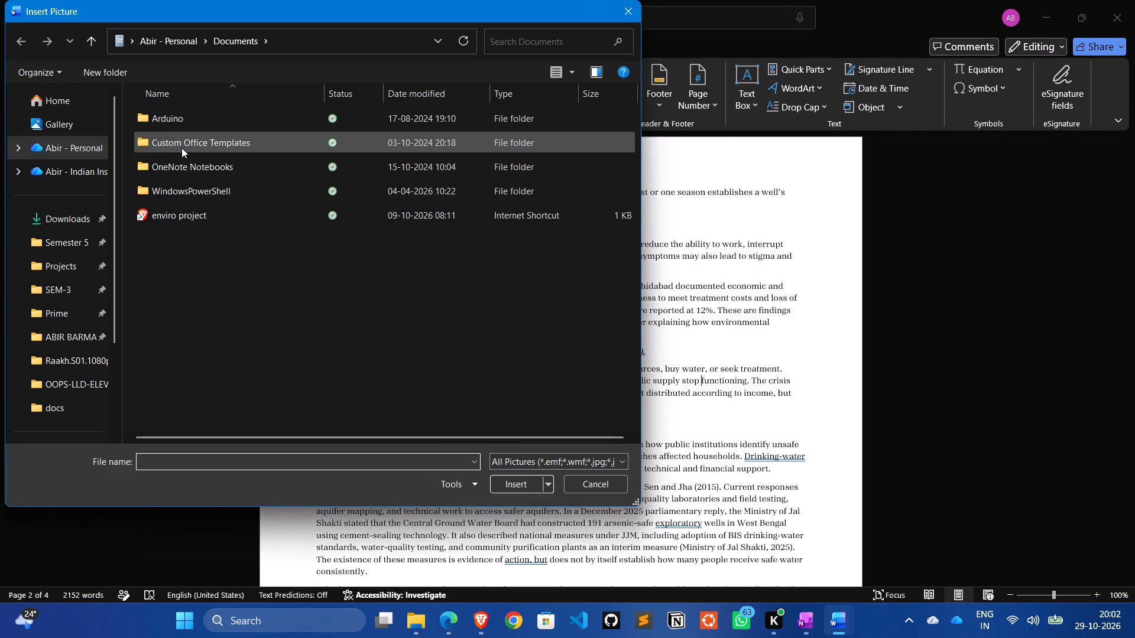
{"action": "left_click", "coordinate": [61, 129]}
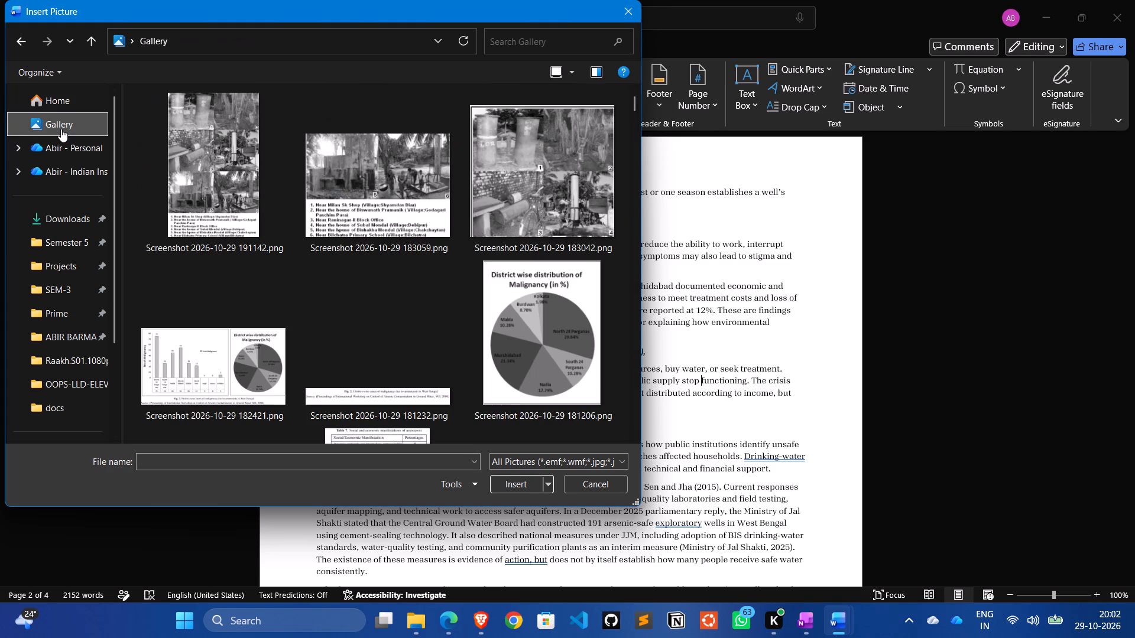
{"action": "scroll", "coordinate": [580, 365], "scroll_direction": "down", "scroll_amount": 2}
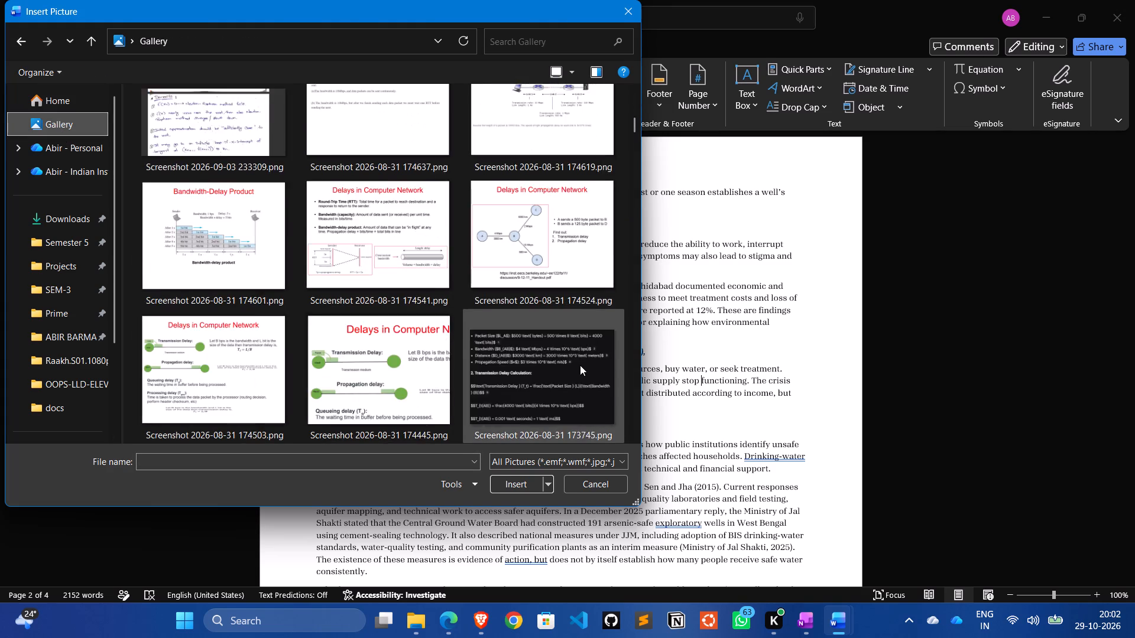
{"action": "scroll", "coordinate": [580, 365], "scroll_direction": "up", "scroll_amount": 3}
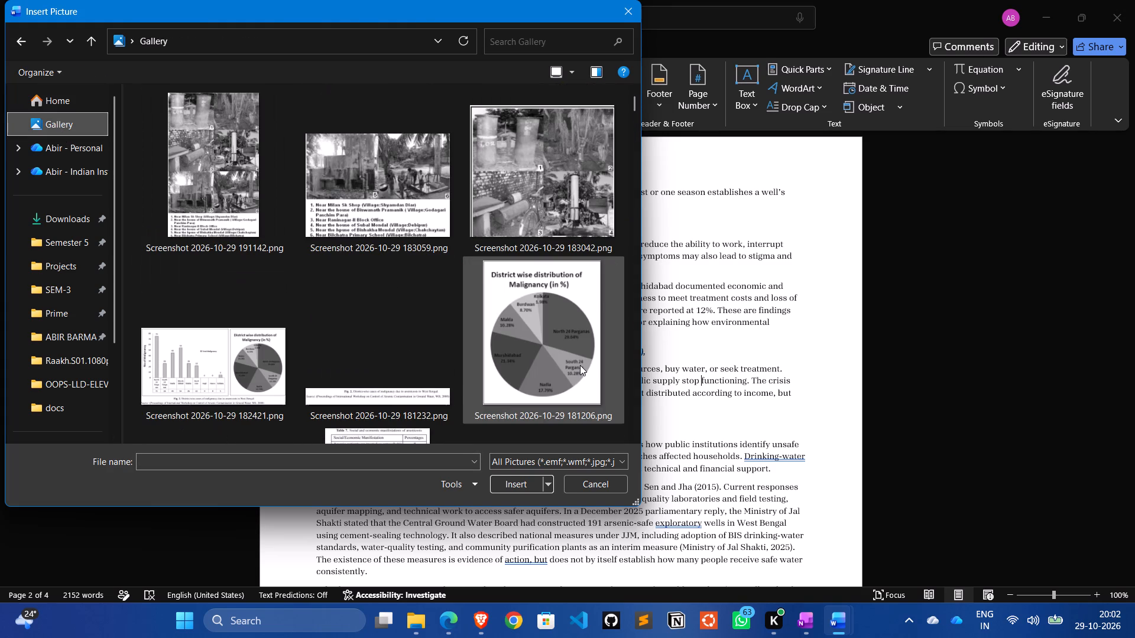
{"action": "scroll", "coordinate": [580, 365], "scroll_direction": "down", "scroll_amount": 2}
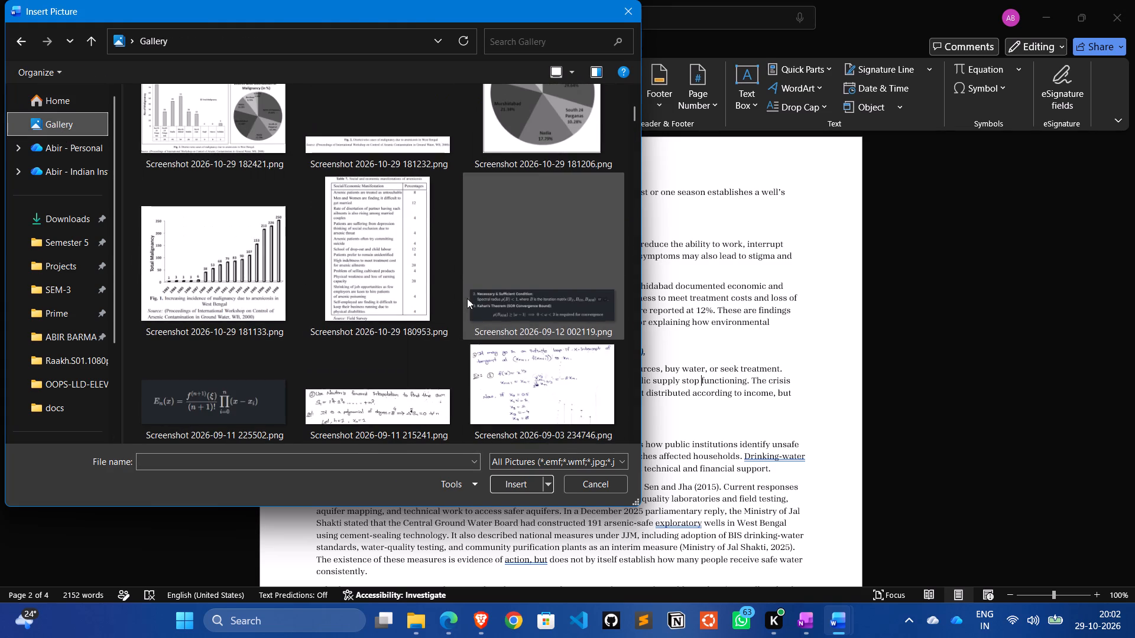
{"action": "left_click", "coordinate": [373, 277]}
{"action": "left_click", "coordinate": [511, 487]}
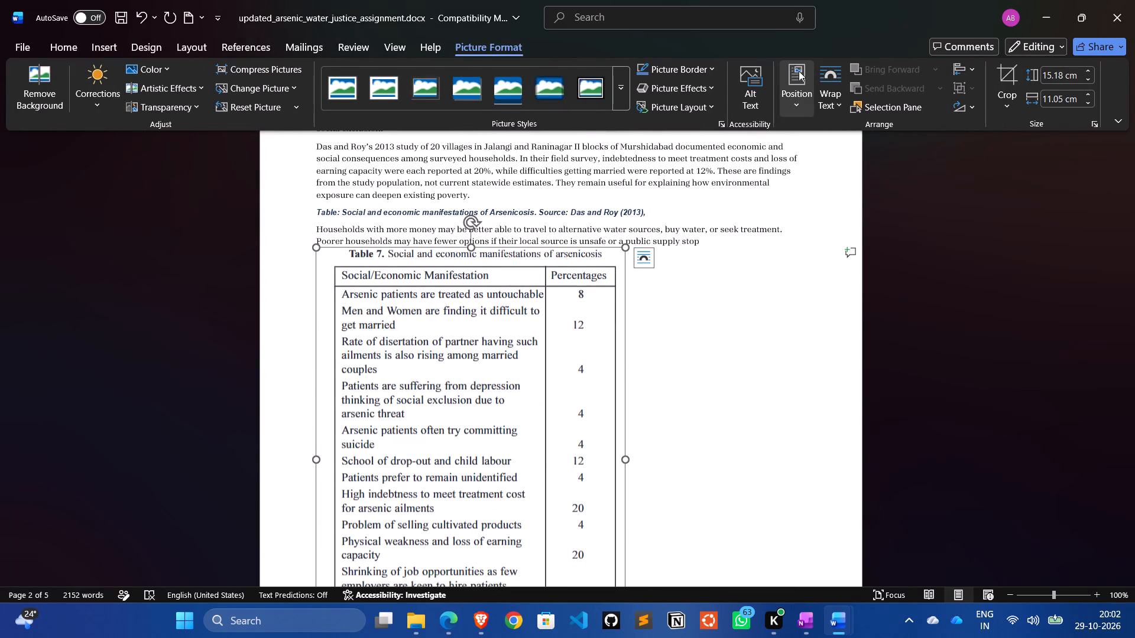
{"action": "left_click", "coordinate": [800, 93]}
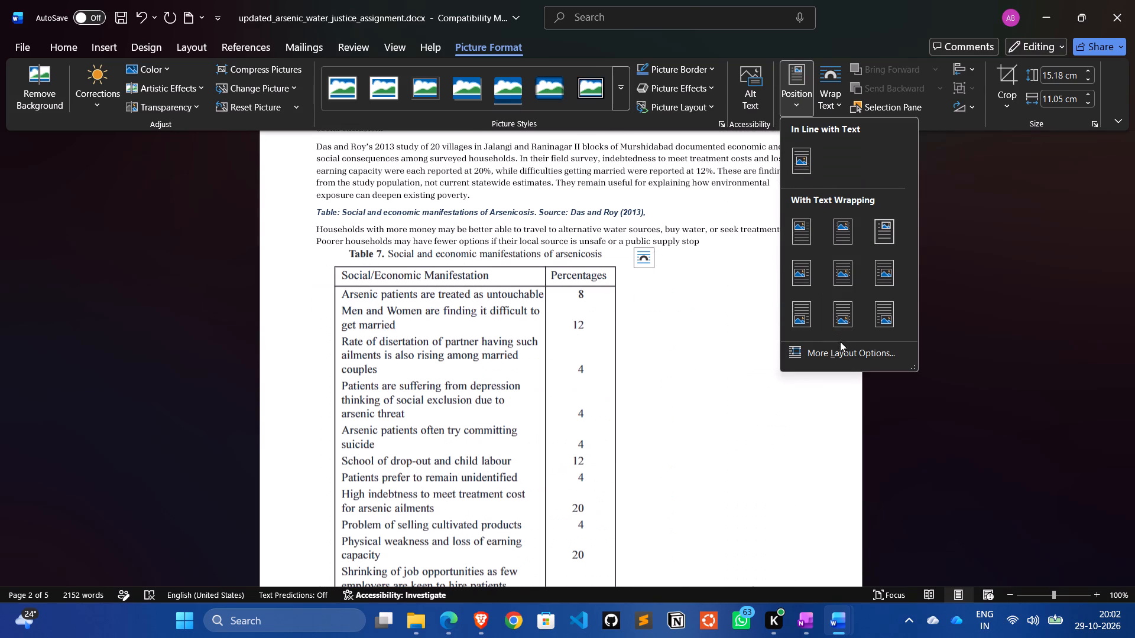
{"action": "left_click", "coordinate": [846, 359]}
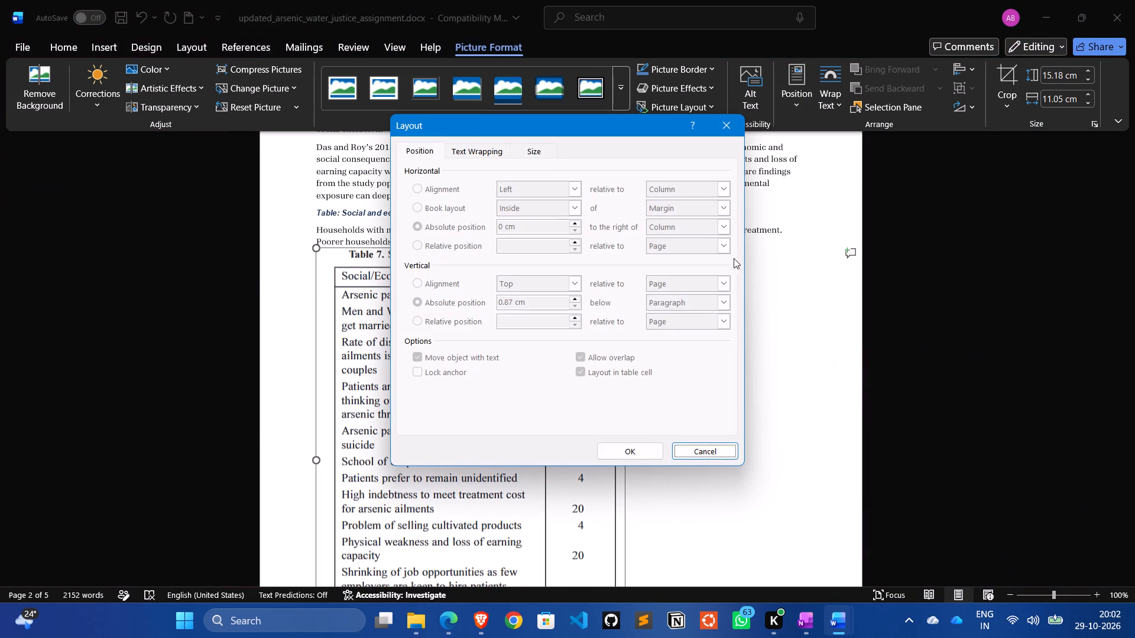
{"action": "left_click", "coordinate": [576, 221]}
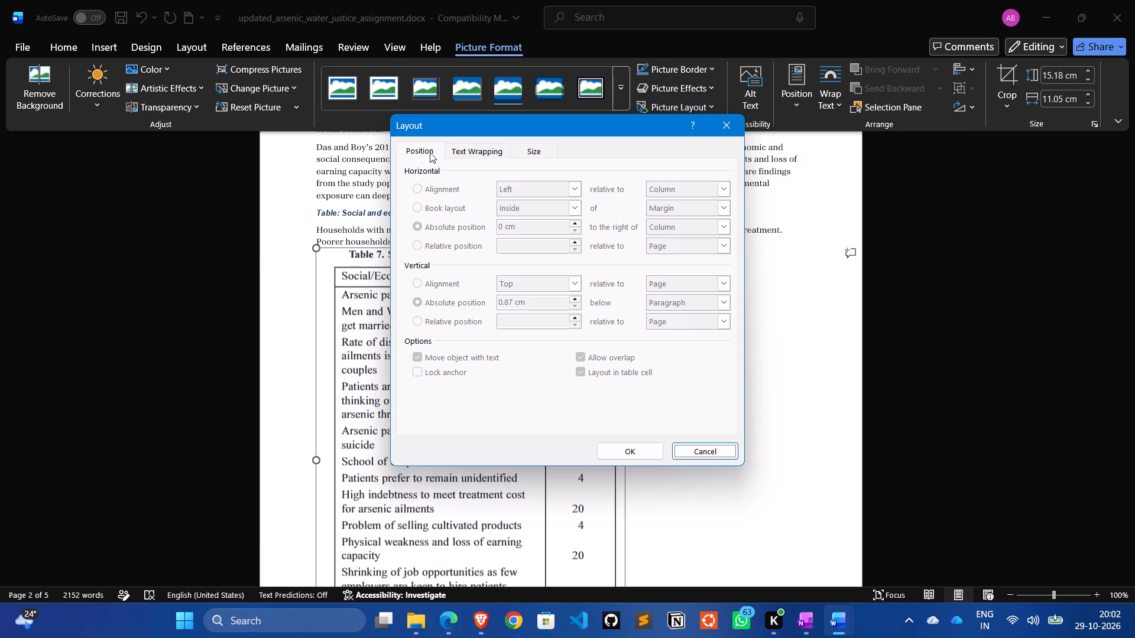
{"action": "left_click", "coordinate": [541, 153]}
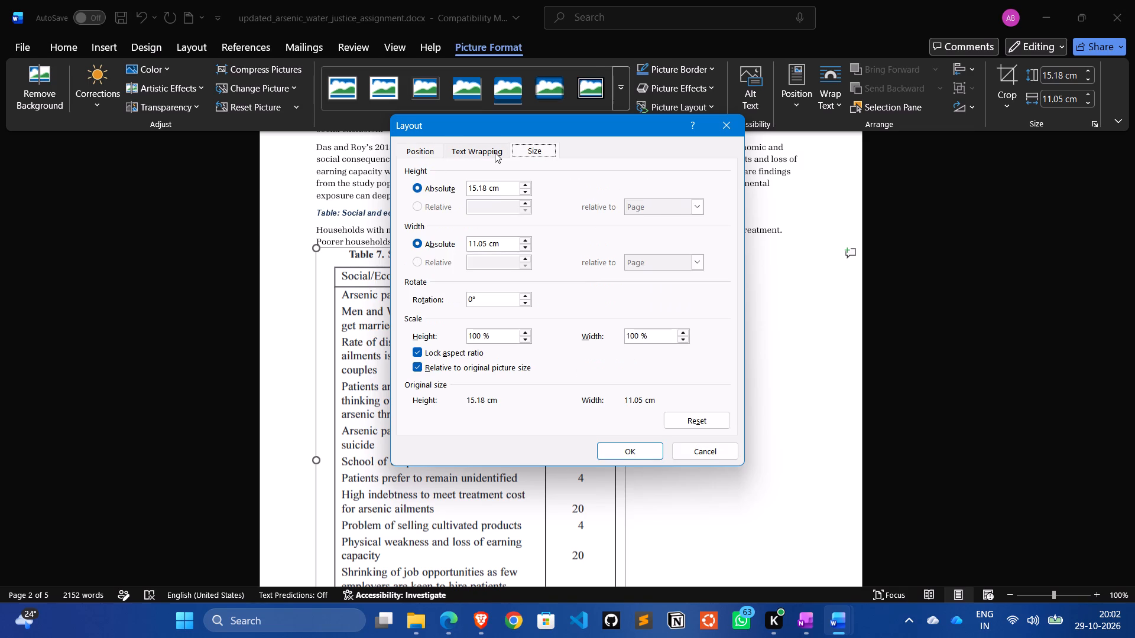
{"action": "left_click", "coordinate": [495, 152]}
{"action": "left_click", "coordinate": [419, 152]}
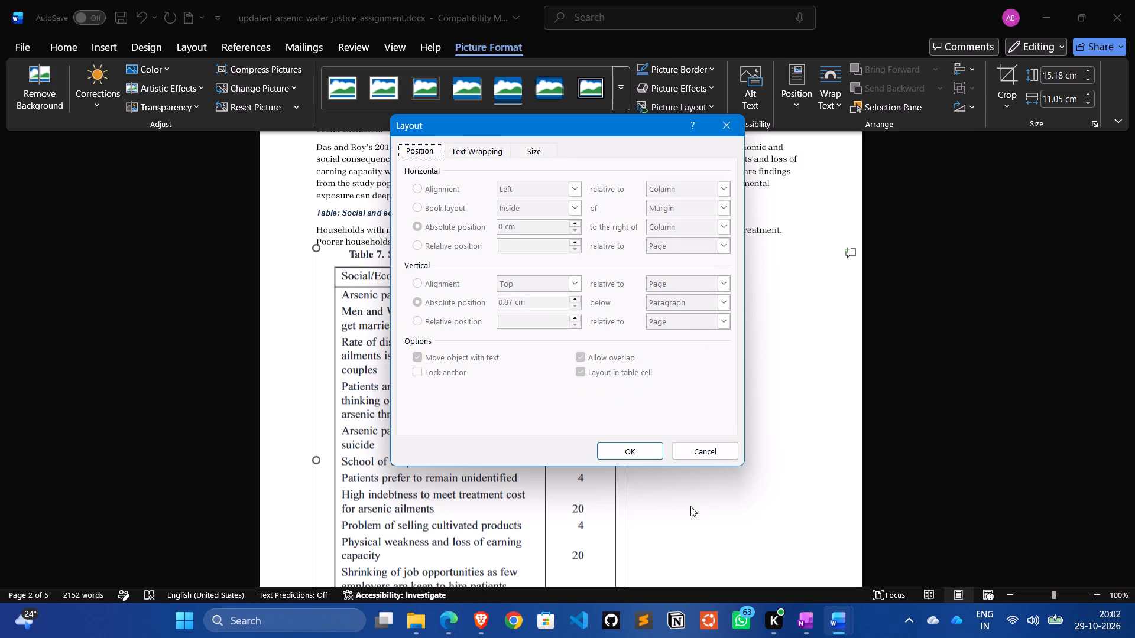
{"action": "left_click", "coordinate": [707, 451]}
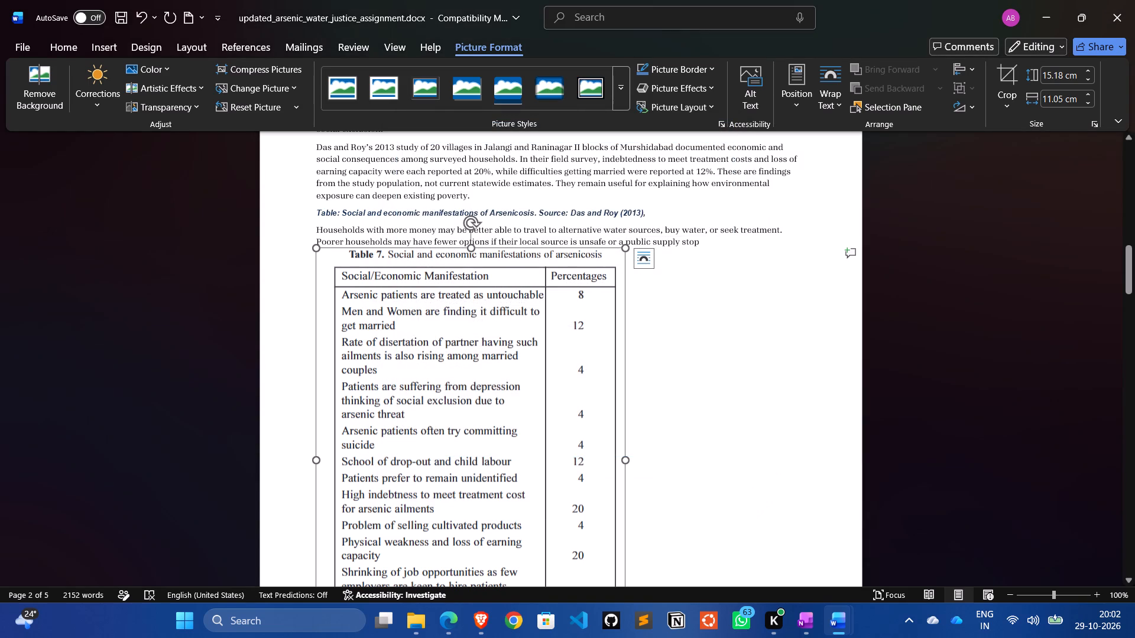
Position the arsenicosis table picture at the page's top right with square text wrapping and shrink it to about 8.43 by 6.14 cm.
{"action": "left_click", "coordinate": [797, 105]}
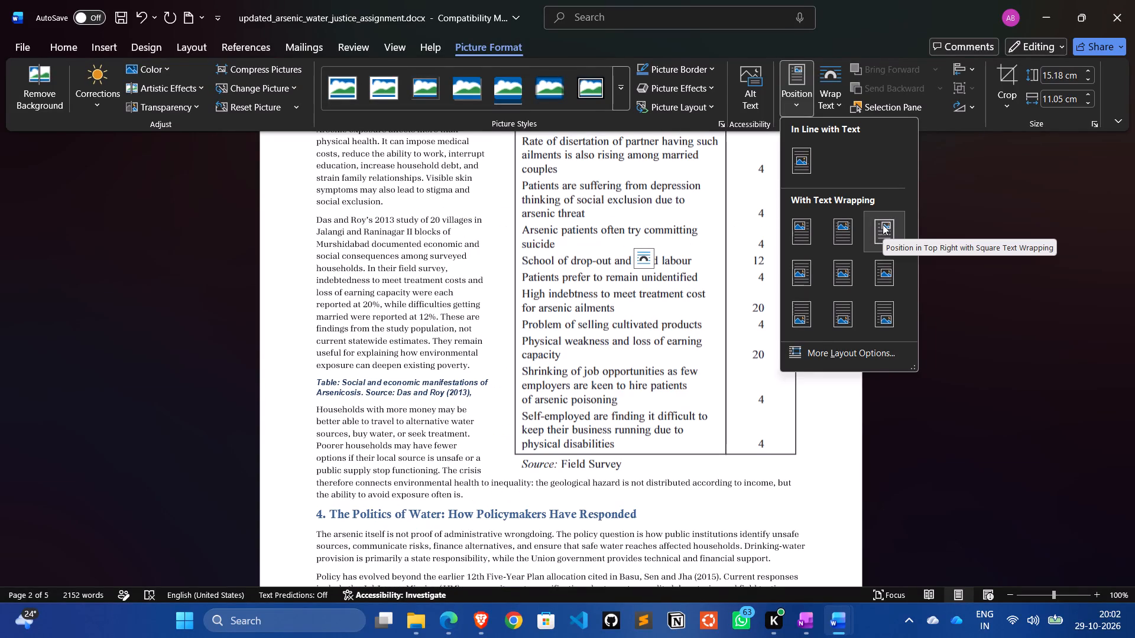
{"action": "left_click", "coordinate": [883, 224]}
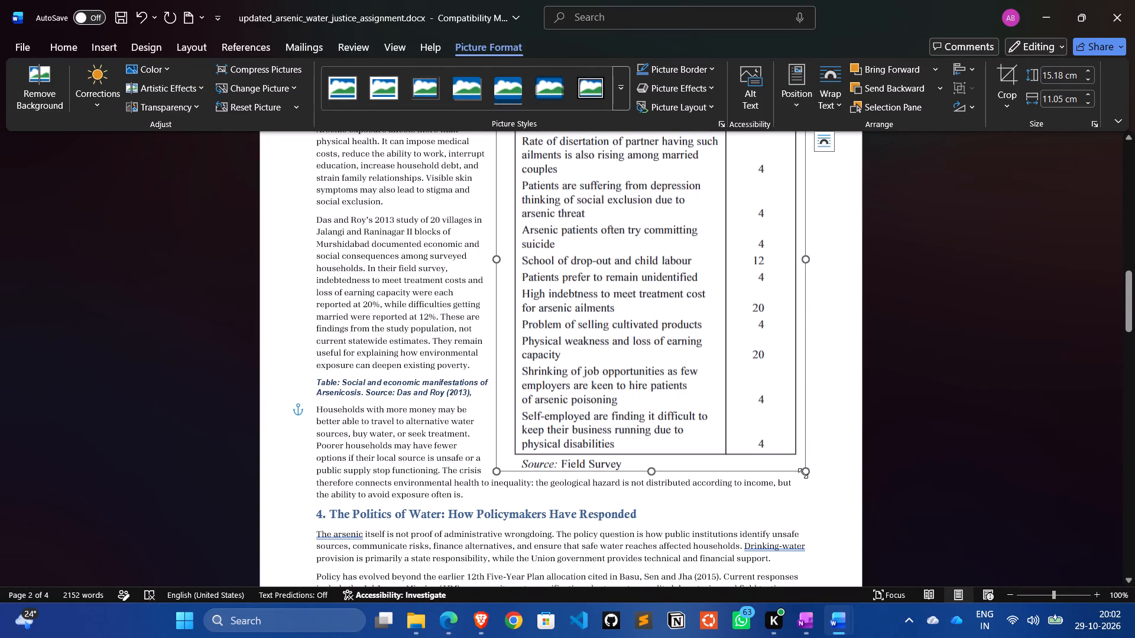
{"action": "left_click_drag", "start_coordinate": [803, 471], "coordinate": [727, 265]}
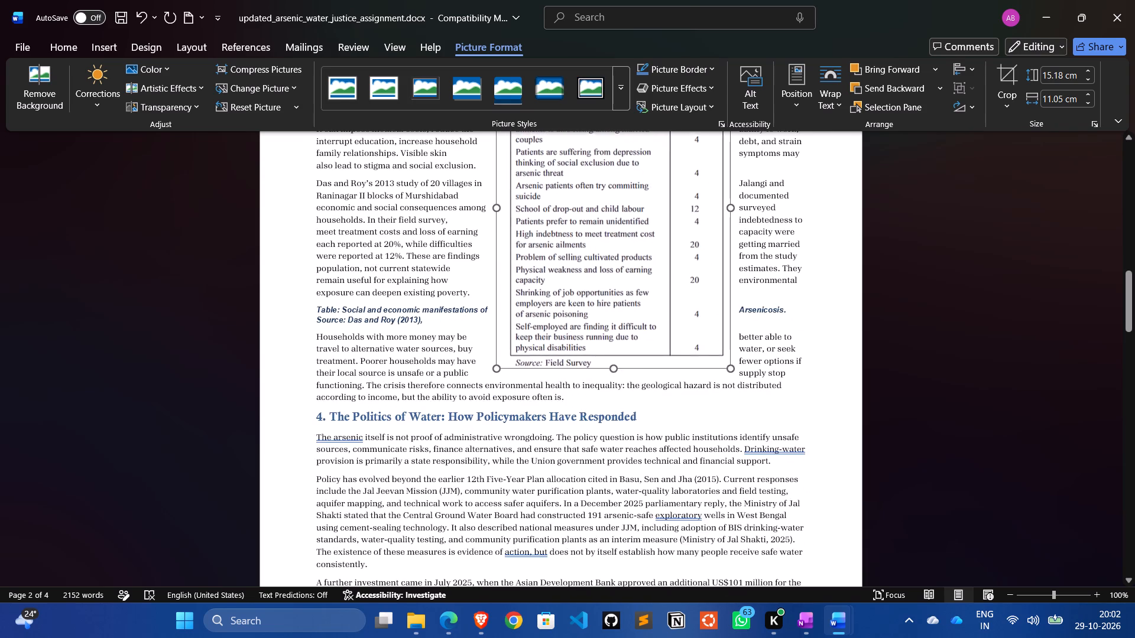
{"action": "left_click_drag", "start_coordinate": [727, 265], "coordinate": [668, 240]}
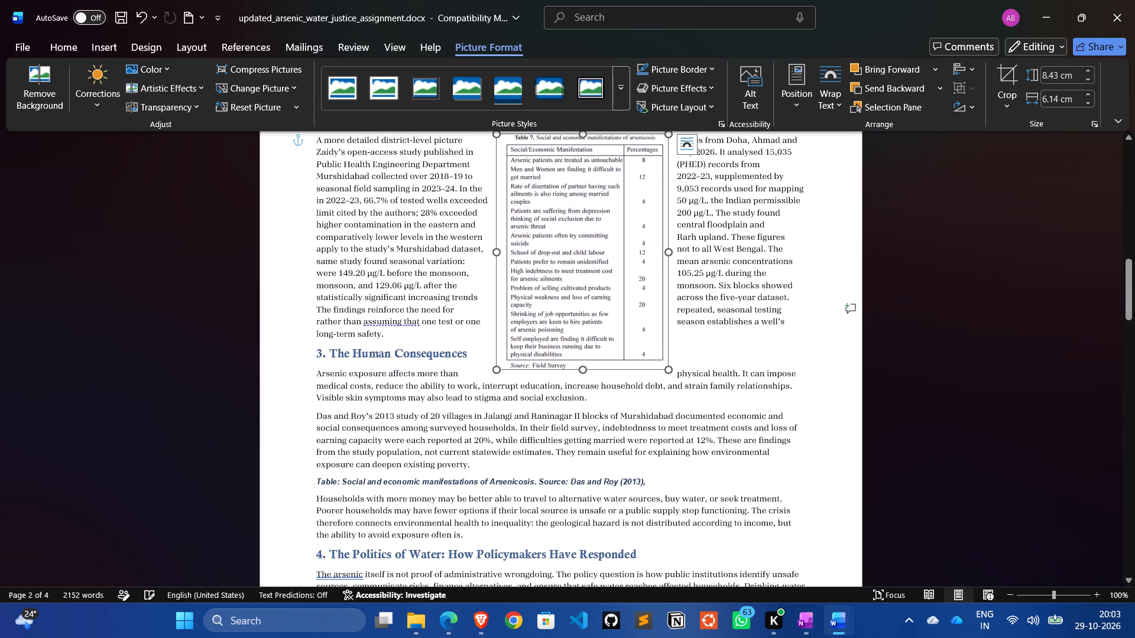
Realign the shrunken arsenicosis table picture to the top right of page 2 with square text wrapping.
{"action": "scroll", "coordinate": [711, 284], "scroll_direction": "up", "scroll_amount": 1}
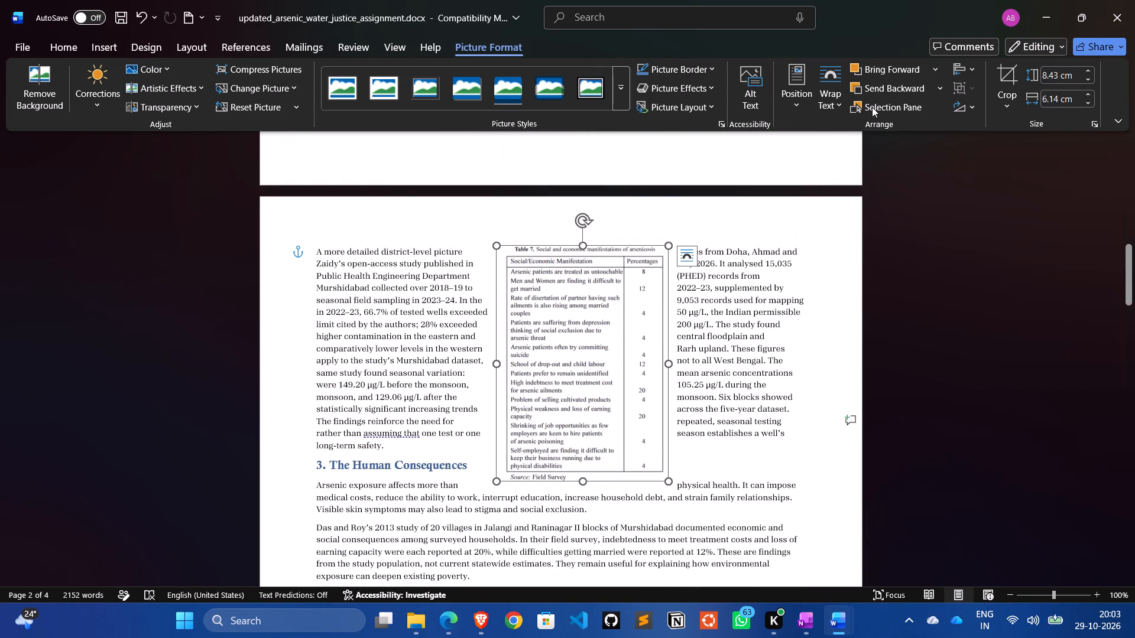
{"action": "left_click", "coordinate": [794, 105]}
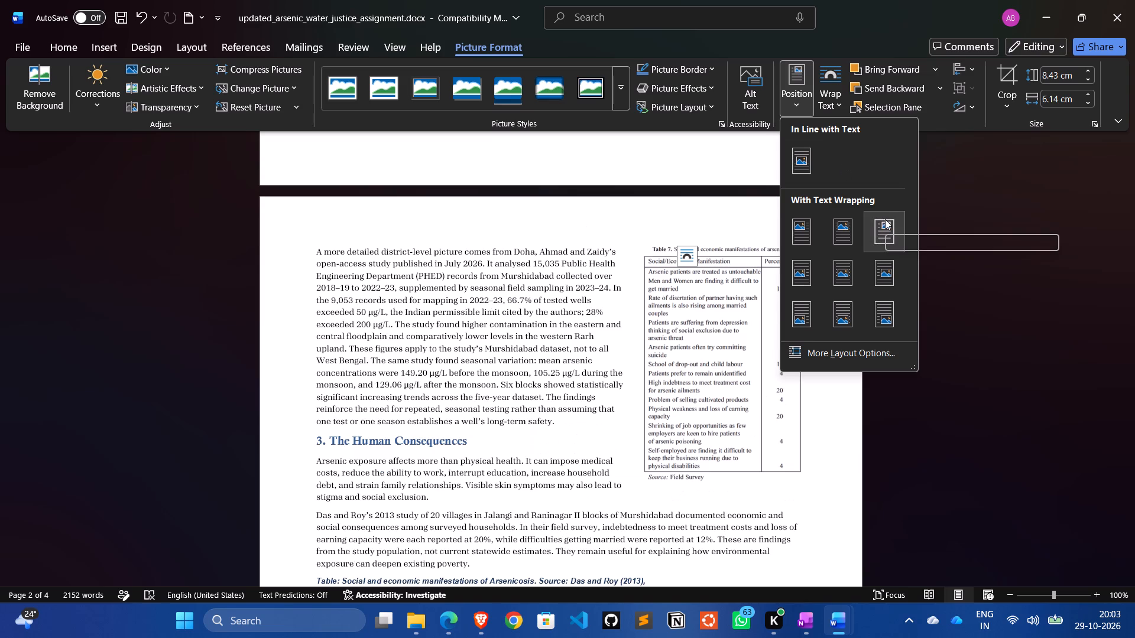
{"action": "left_click", "coordinate": [885, 219]}
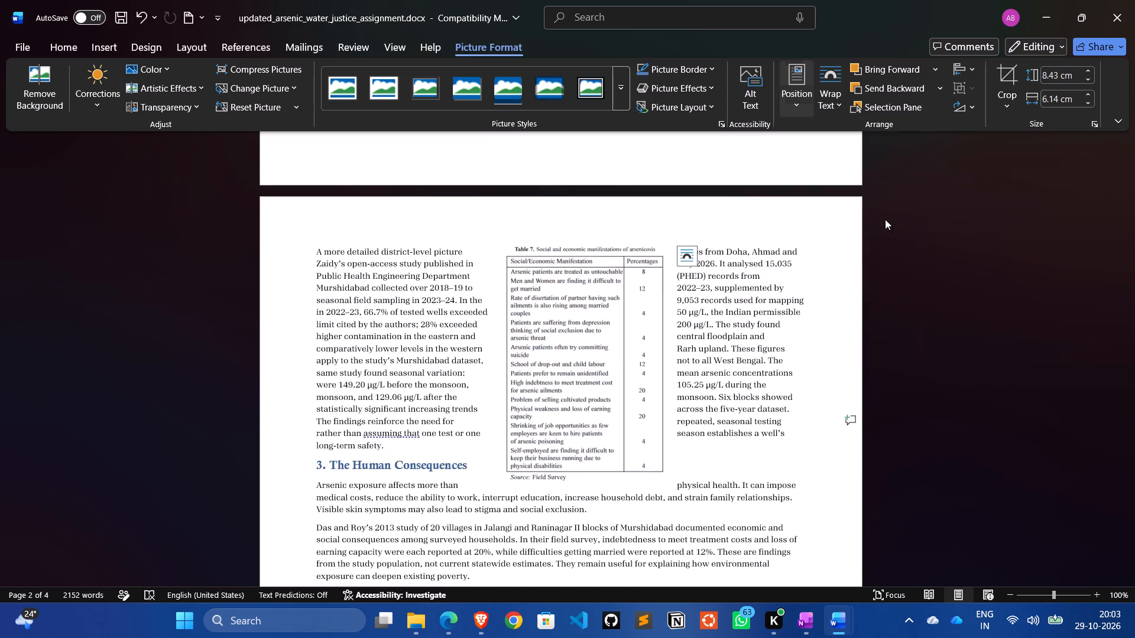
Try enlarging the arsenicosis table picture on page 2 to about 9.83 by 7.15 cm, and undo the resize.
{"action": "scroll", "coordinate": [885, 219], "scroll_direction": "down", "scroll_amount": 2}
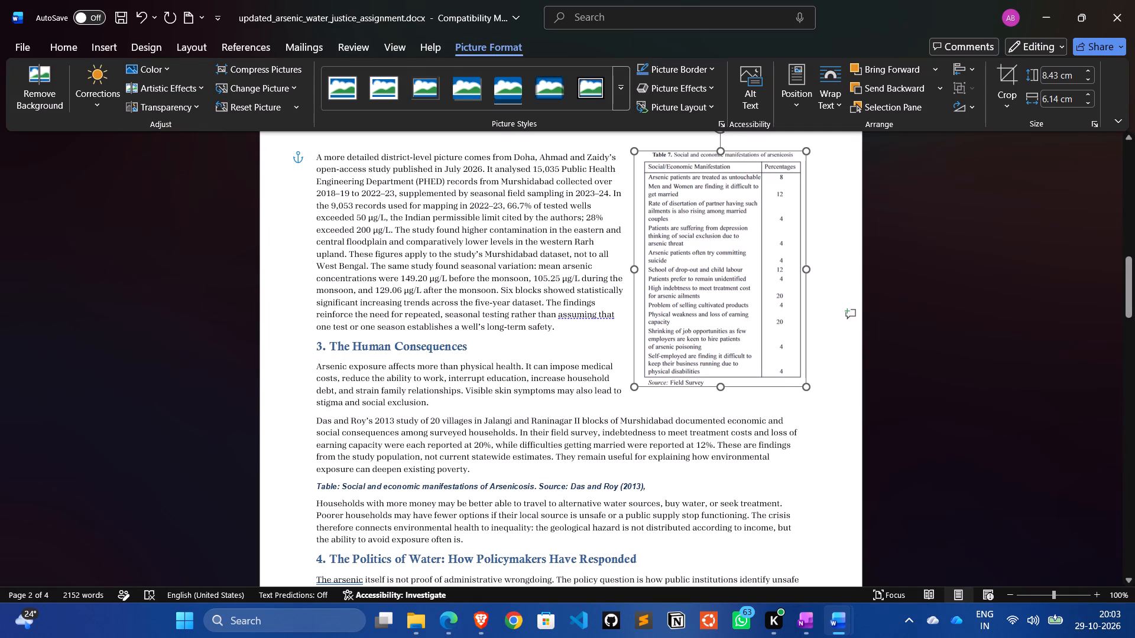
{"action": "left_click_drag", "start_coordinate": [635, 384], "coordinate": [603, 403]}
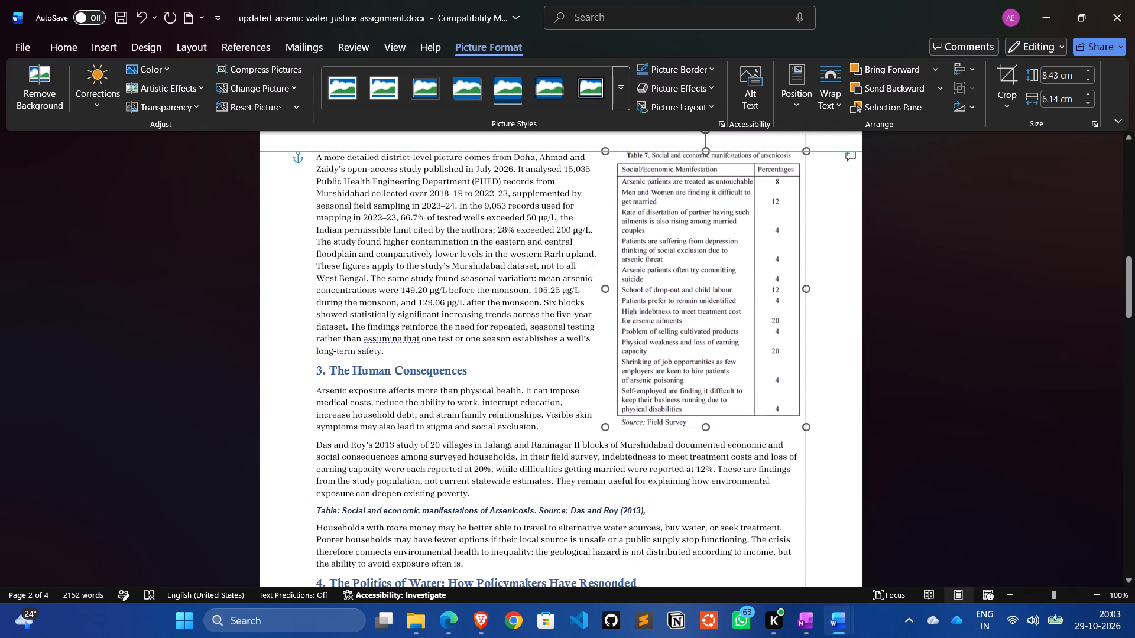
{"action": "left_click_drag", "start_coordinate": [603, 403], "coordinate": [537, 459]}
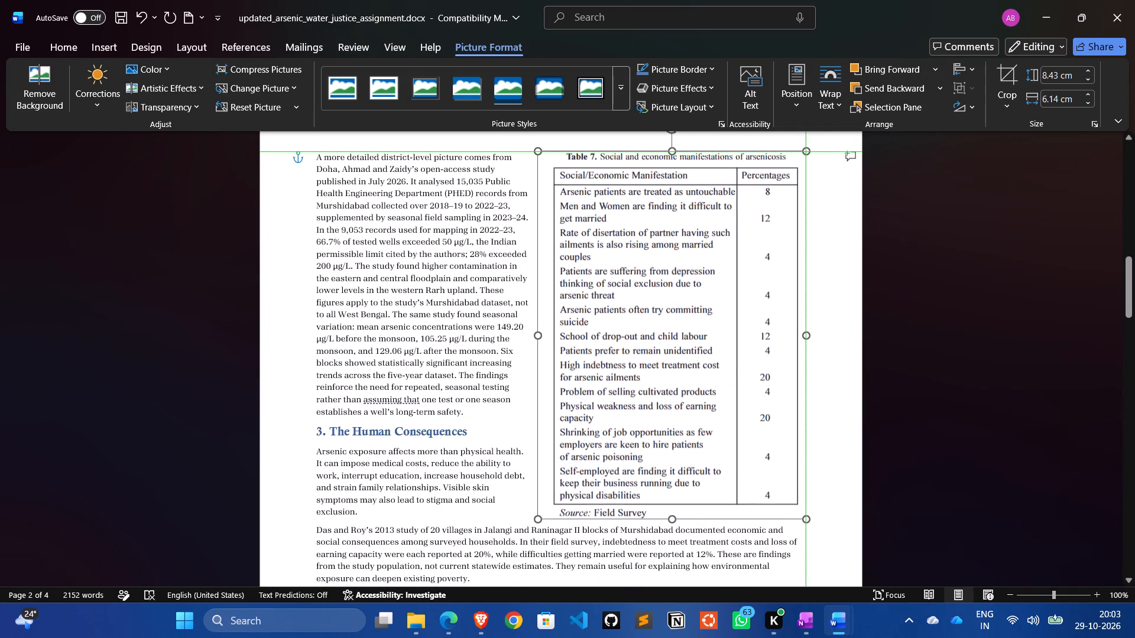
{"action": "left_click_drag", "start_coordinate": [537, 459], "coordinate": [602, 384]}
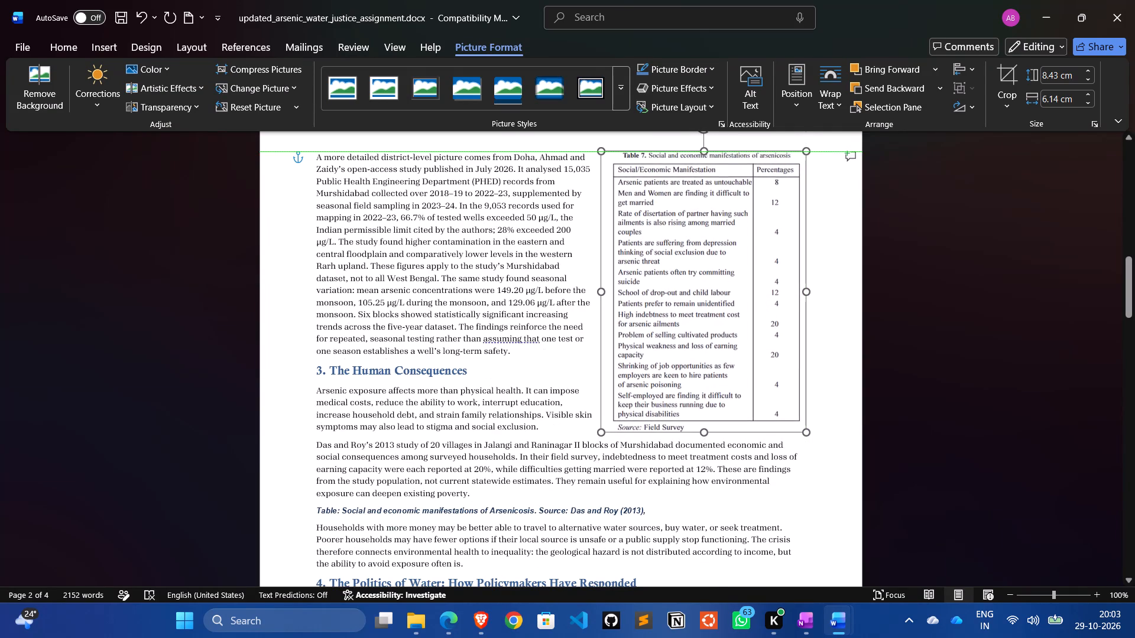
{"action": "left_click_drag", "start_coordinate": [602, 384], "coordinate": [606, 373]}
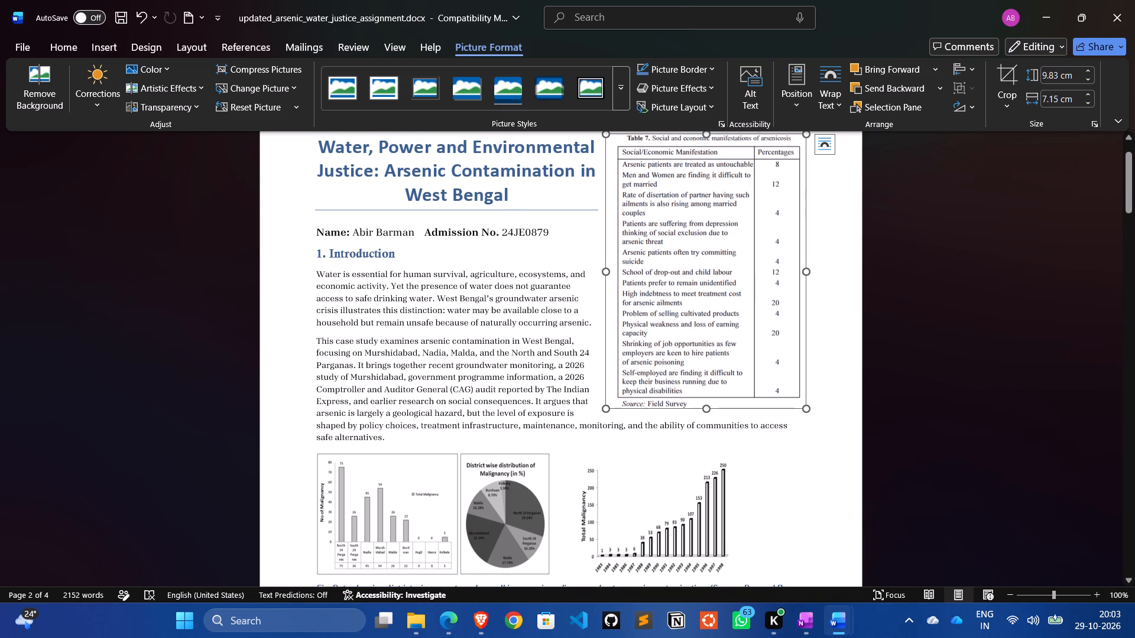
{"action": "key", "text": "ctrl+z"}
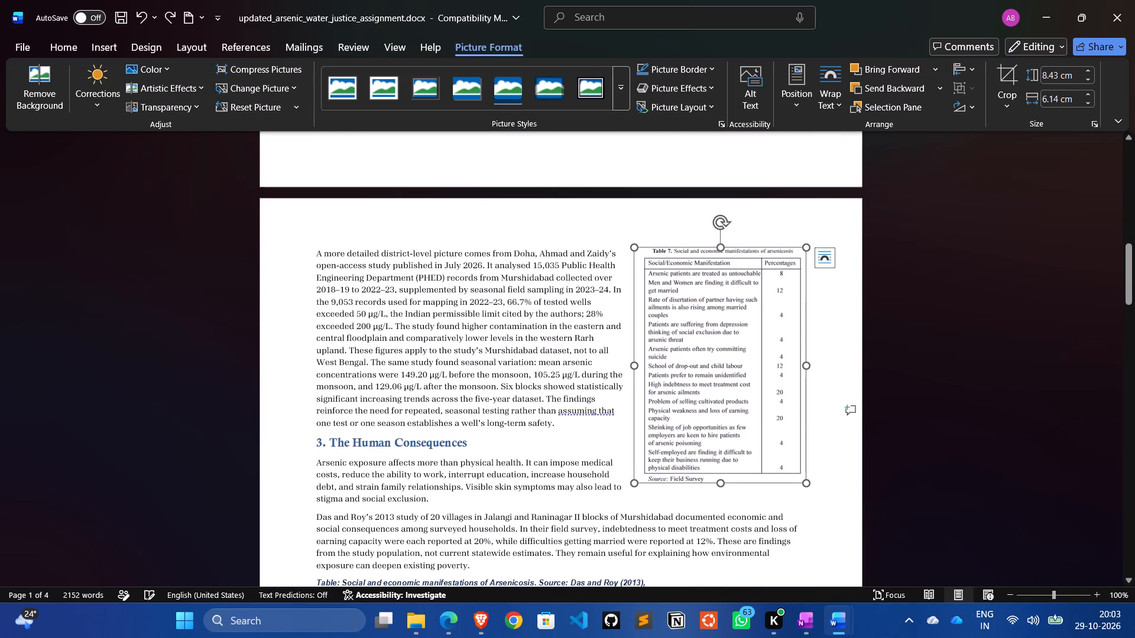
Crop the "Table 7. Social and economic manifestations of arsenicosis" title line off the top of the table picture.
{"action": "right_click", "coordinate": [718, 276]}
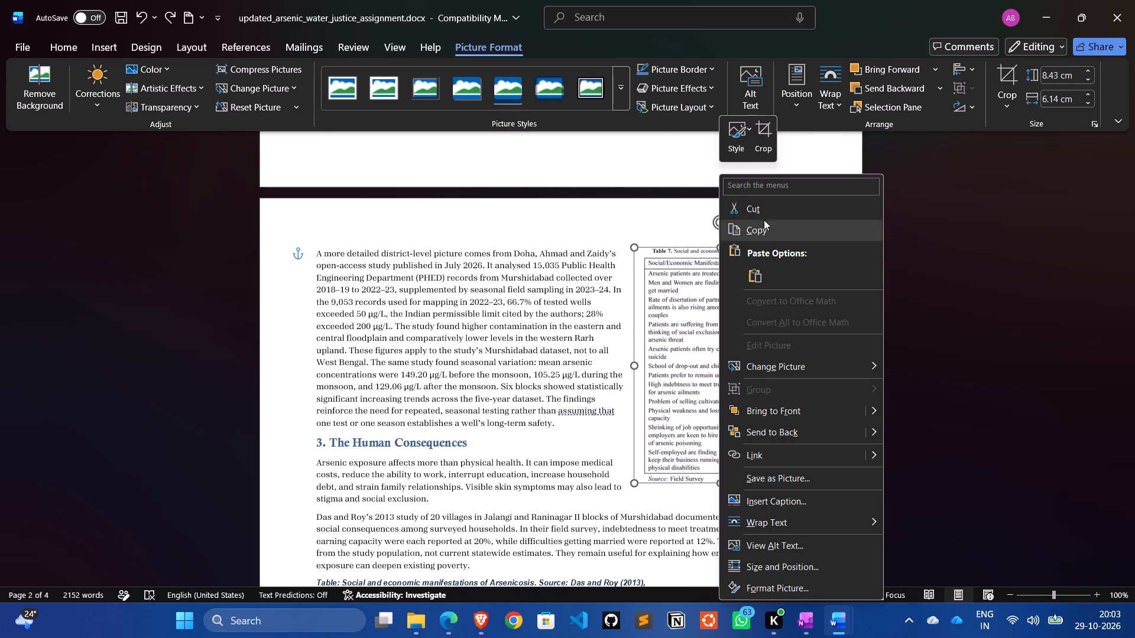
{"action": "left_click", "coordinate": [761, 136]}
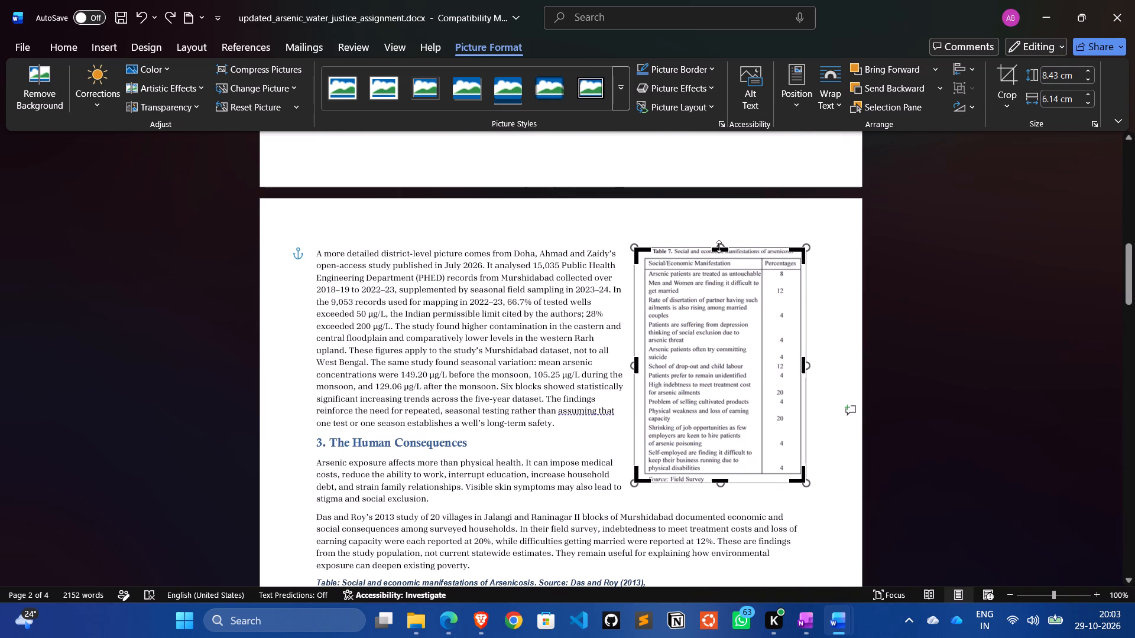
{"action": "left_click_drag", "start_coordinate": [719, 246], "coordinate": [720, 249]}
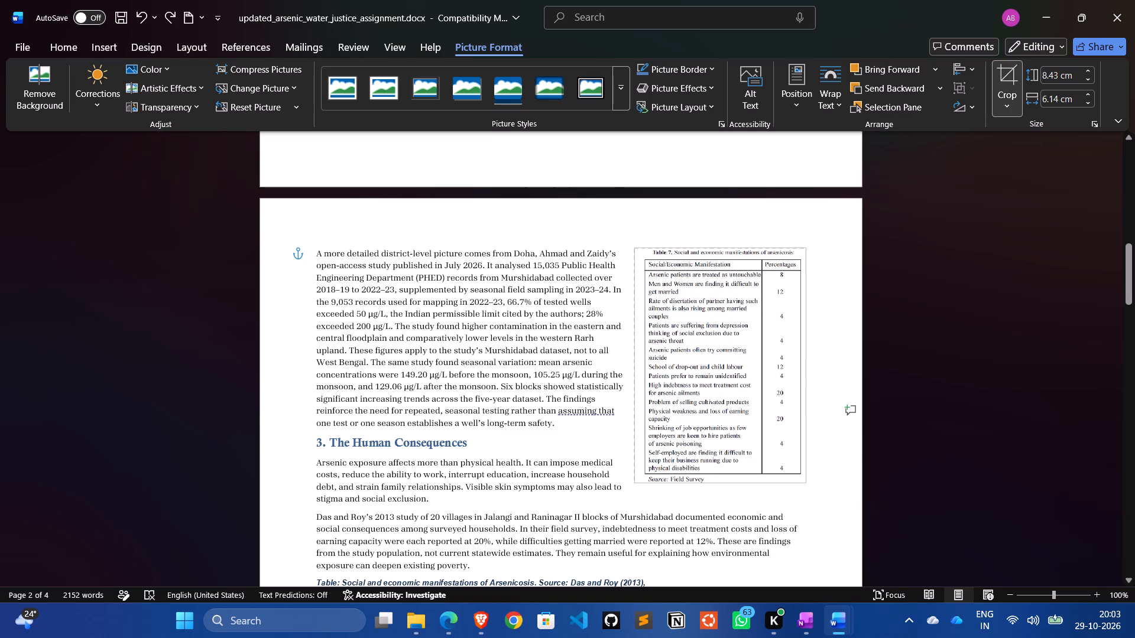
{"action": "left_click_drag", "start_coordinate": [720, 249], "coordinate": [719, 238]}
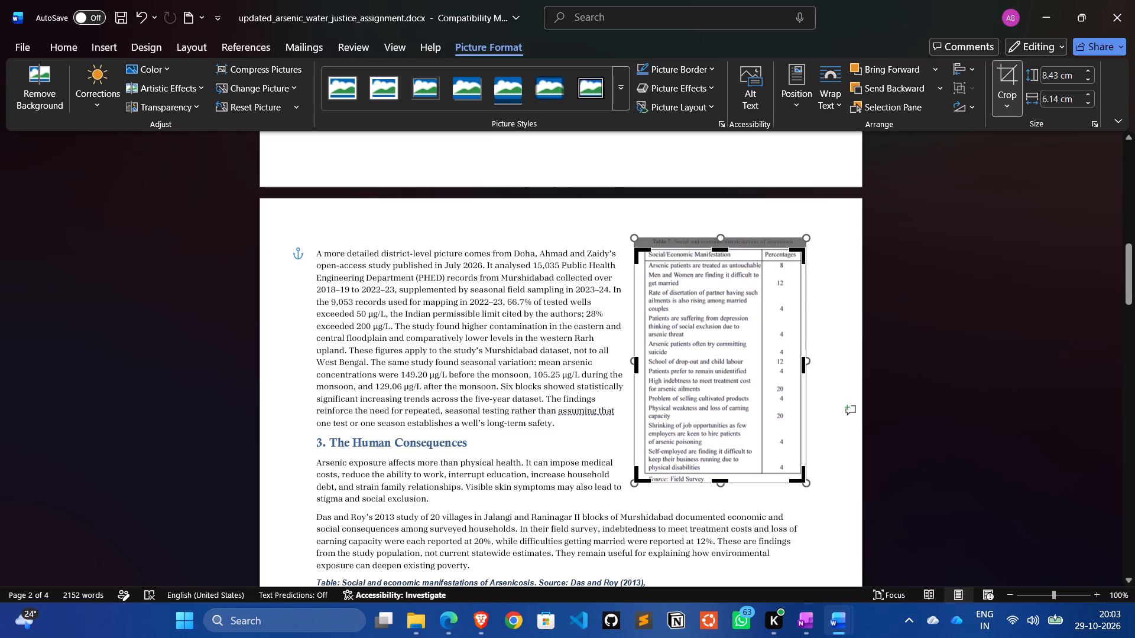
{"action": "left_click", "coordinate": [849, 317]}
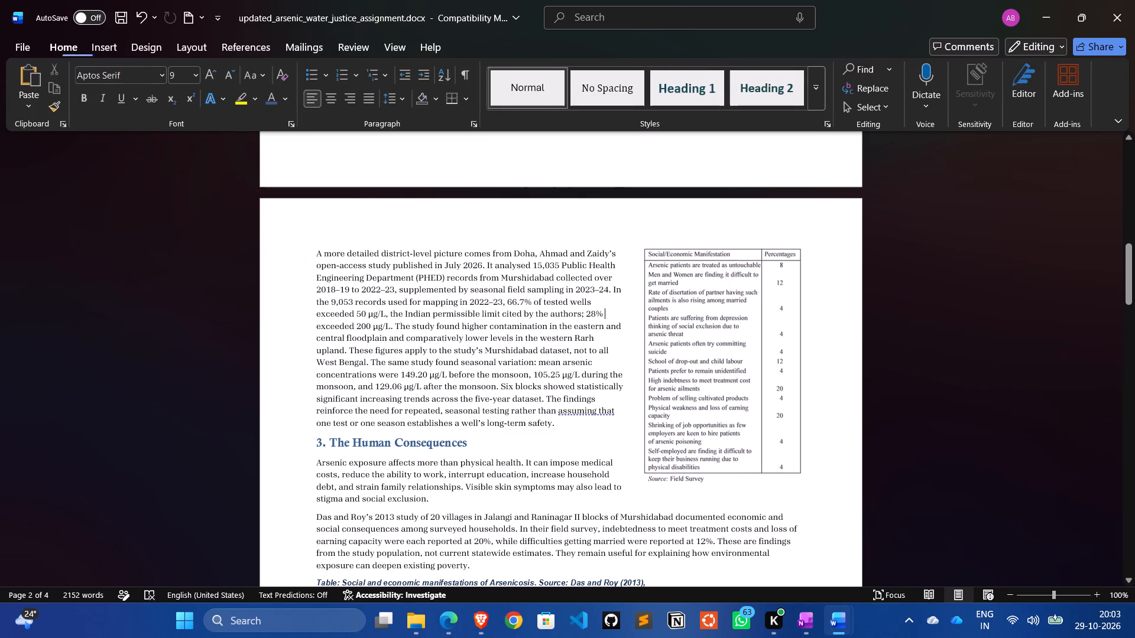
Move the "Table: Social and economic manifestations of Arsenicosis" caption line from section 3's lower paragraphs to after "may also lead to", near the table picture.
{"action": "scroll", "coordinate": [849, 317], "scroll_direction": "down", "scroll_amount": 1}
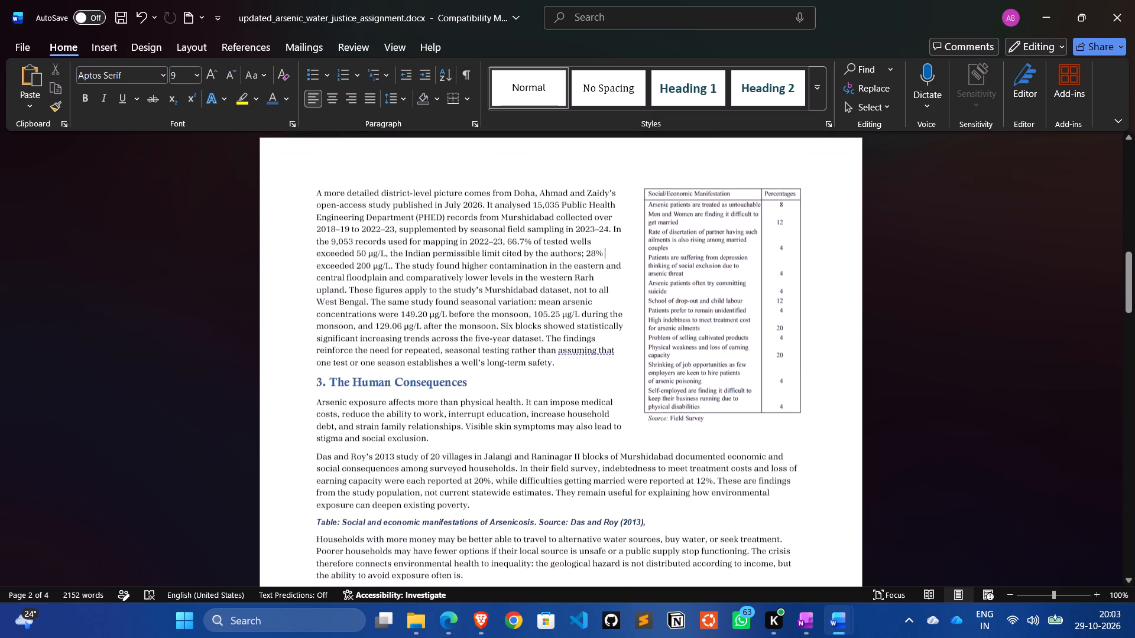
{"action": "scroll", "coordinate": [849, 317], "scroll_direction": "down", "scroll_amount": 2}
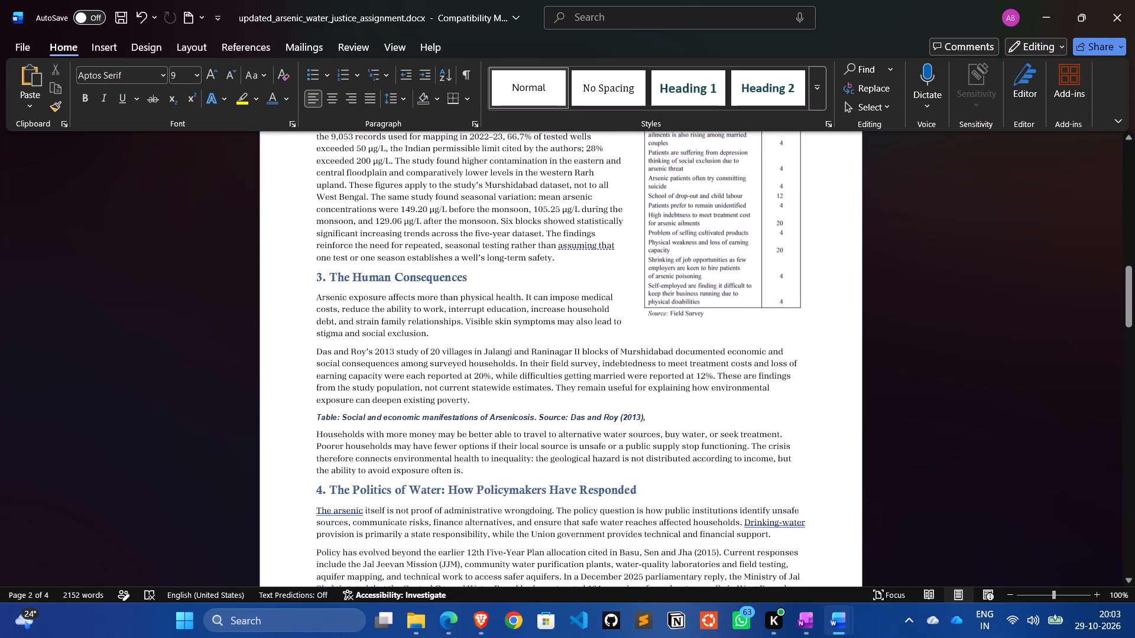
{"action": "left_click_drag", "start_coordinate": [651, 417], "coordinate": [395, 404]}
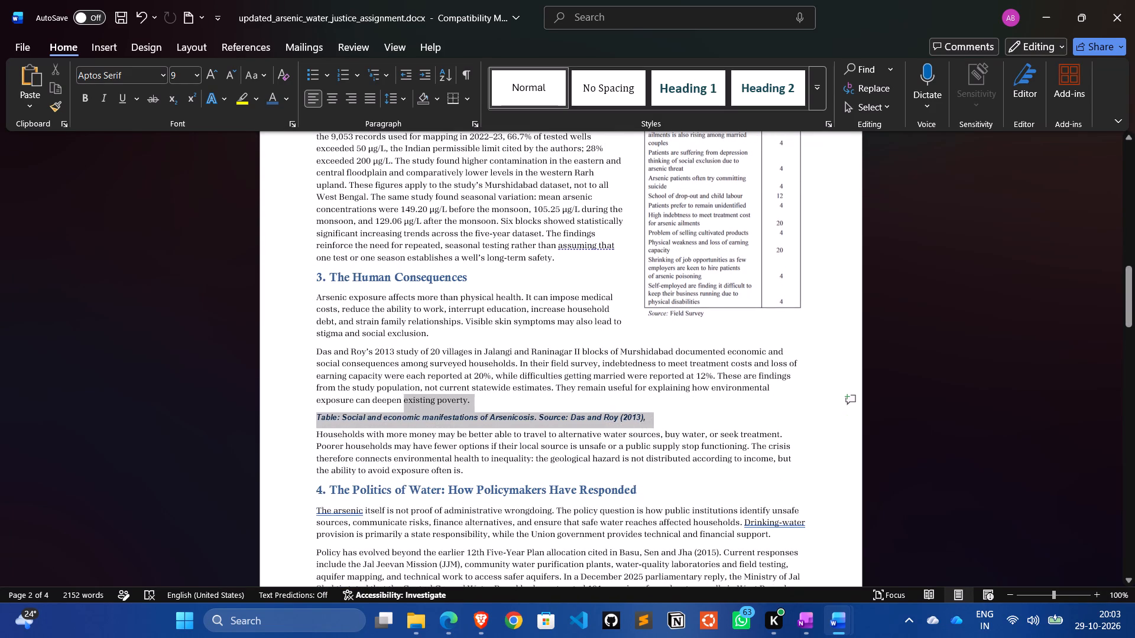
{"action": "left_click_drag", "start_coordinate": [395, 404], "coordinate": [315, 415]}
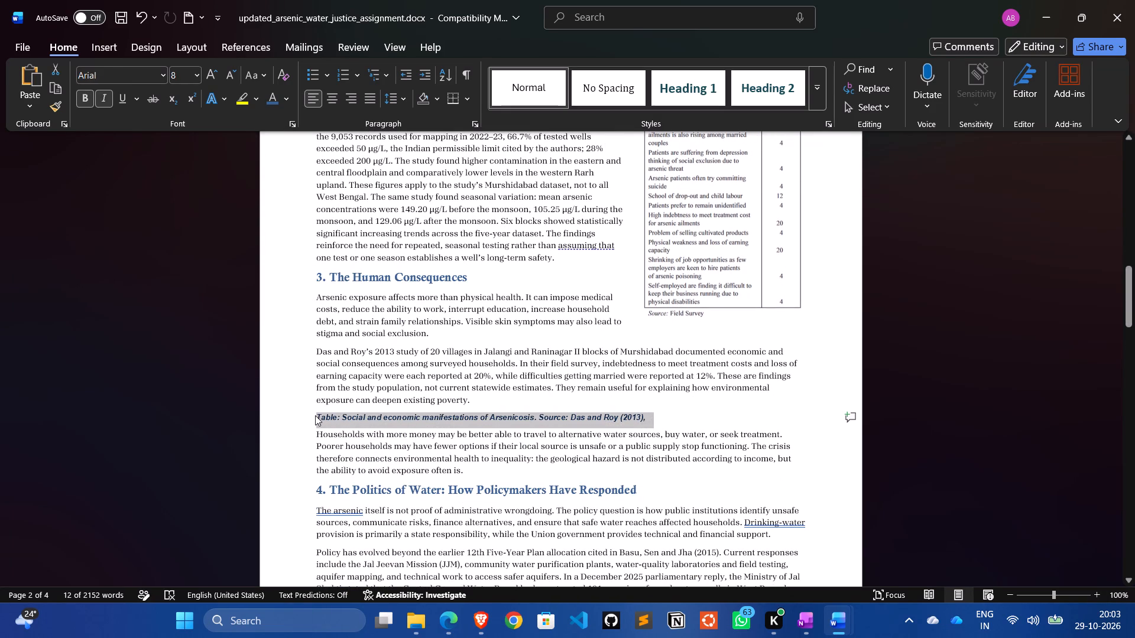
{"action": "key", "text": "ctrl+x"}
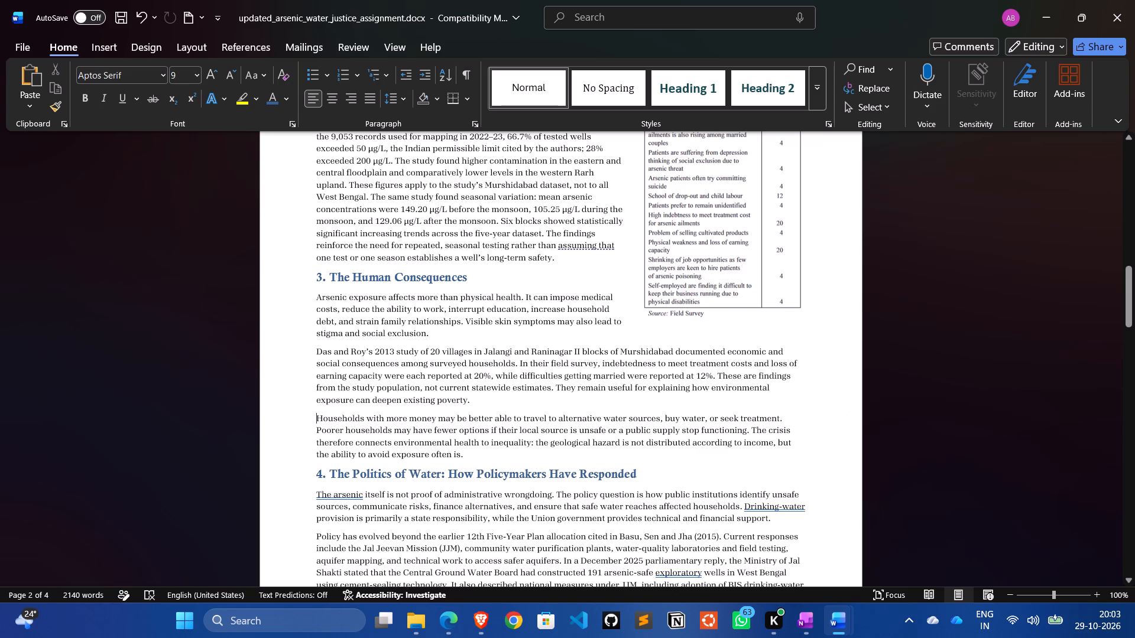
{"action": "left_click", "coordinate": [646, 324]}
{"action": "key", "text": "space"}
{"action": "left_click", "coordinate": [650, 324]}
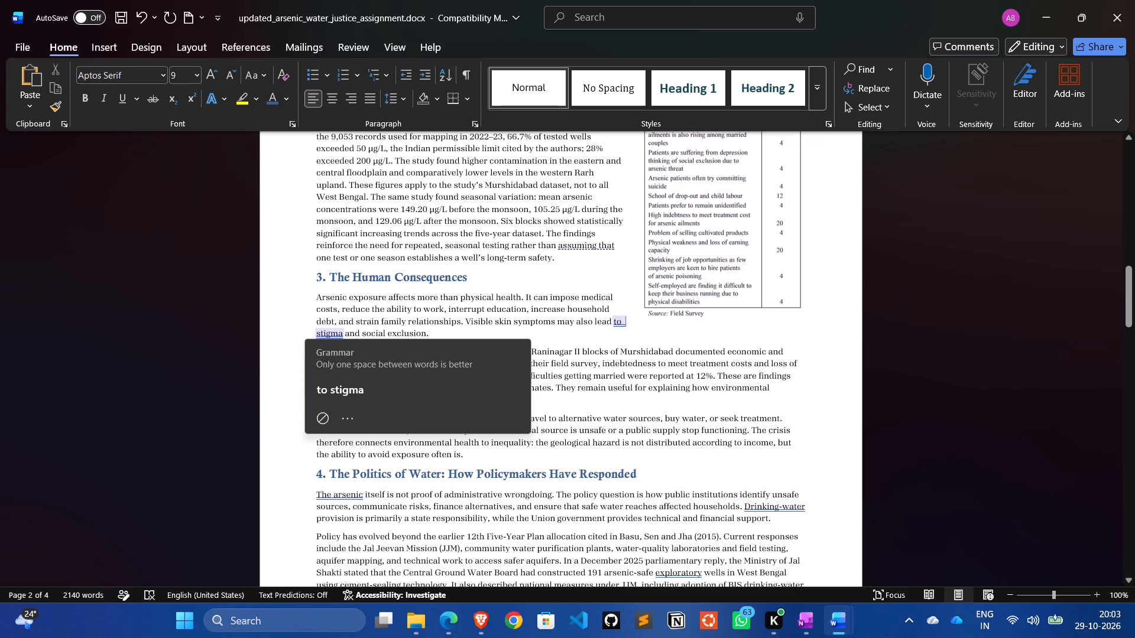
{"action": "key", "text": "ctrl+v"}
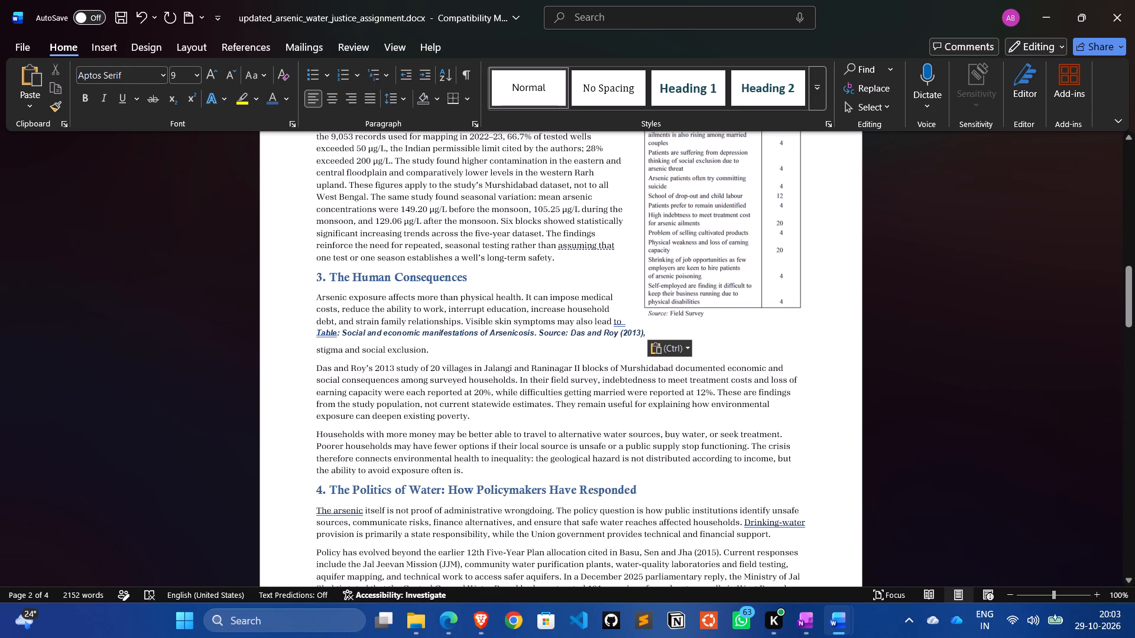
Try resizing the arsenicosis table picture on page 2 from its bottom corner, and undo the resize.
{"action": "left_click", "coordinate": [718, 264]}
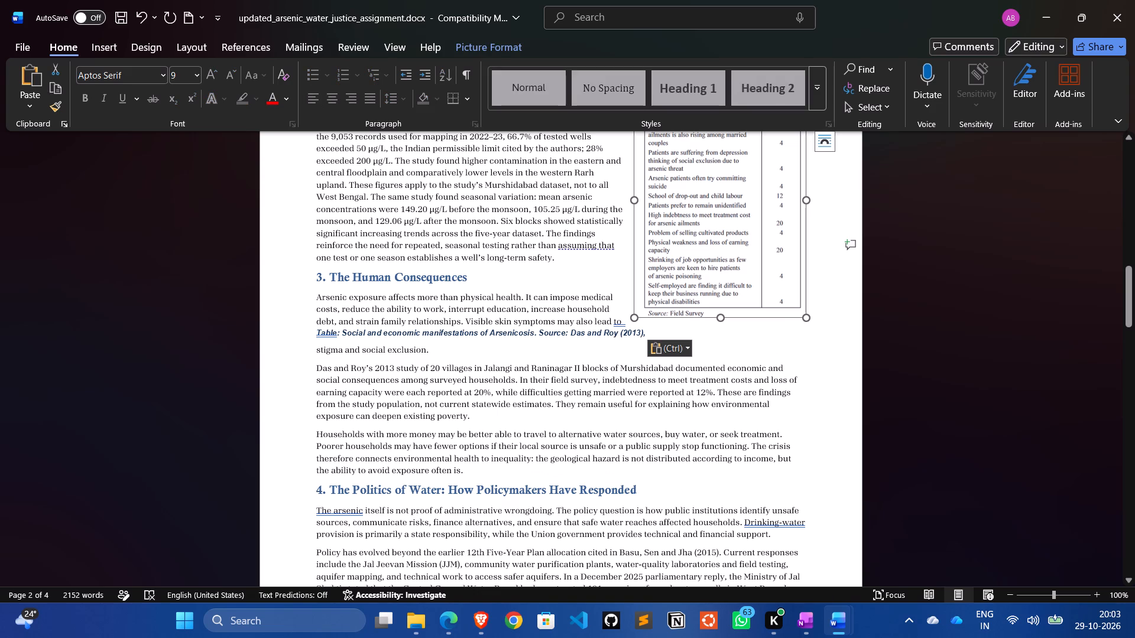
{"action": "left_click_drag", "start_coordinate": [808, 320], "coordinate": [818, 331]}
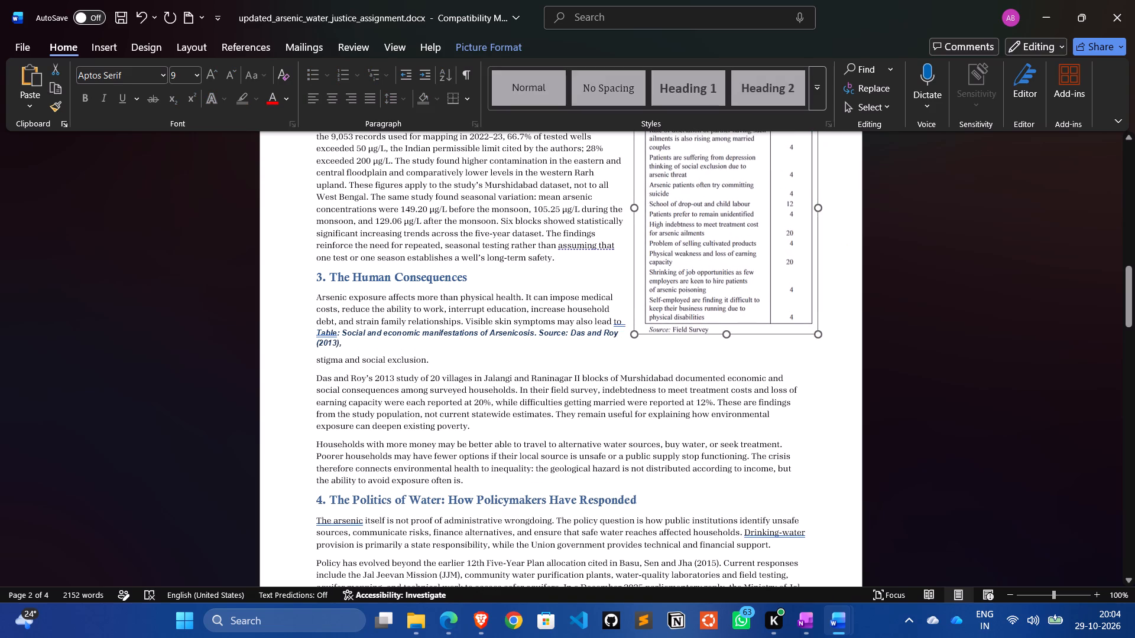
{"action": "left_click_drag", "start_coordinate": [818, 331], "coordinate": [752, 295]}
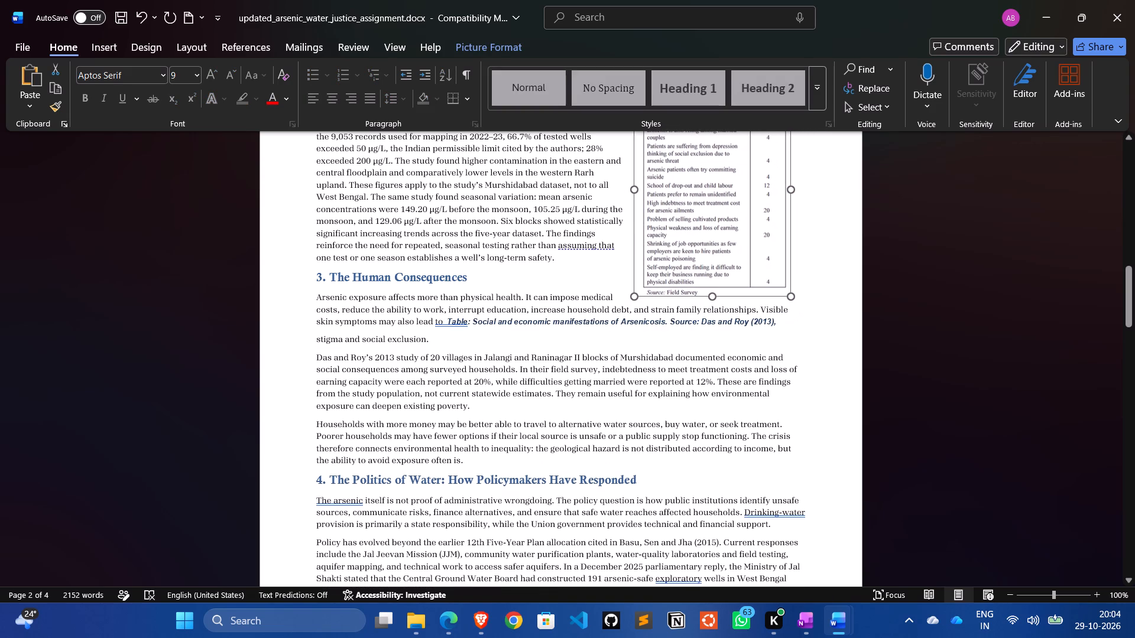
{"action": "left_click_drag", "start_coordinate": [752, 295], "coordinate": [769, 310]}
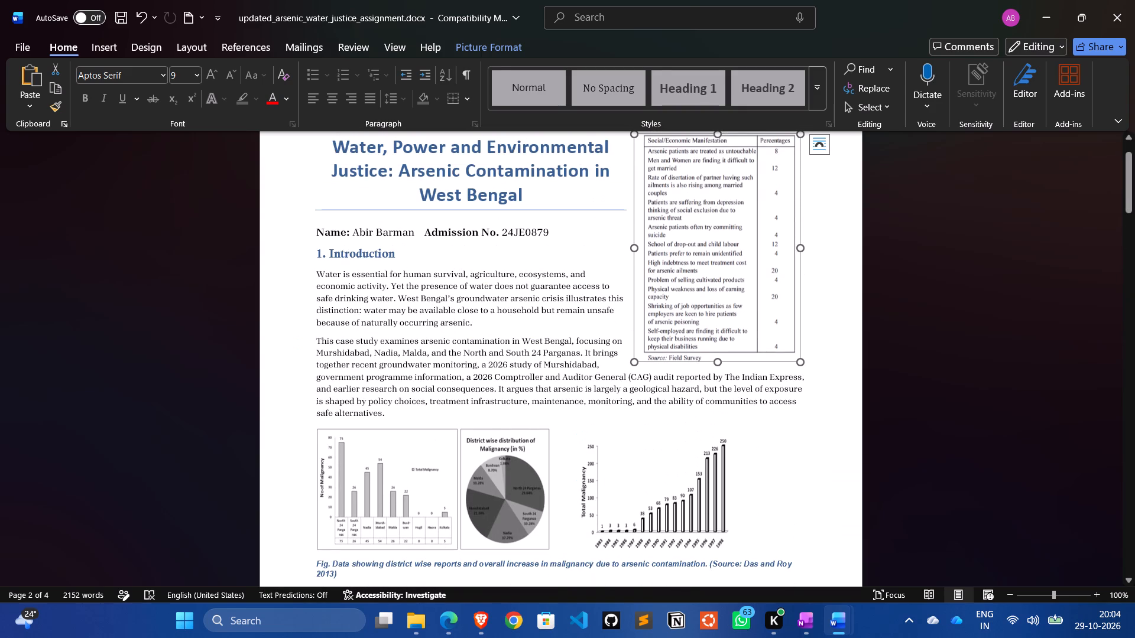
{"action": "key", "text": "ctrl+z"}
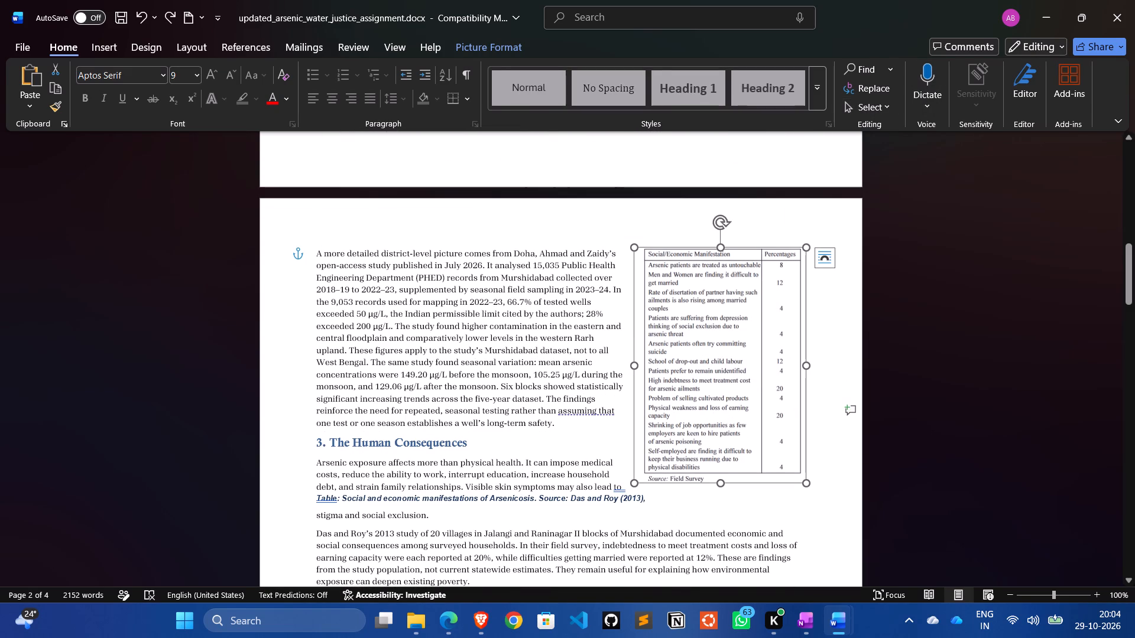
Apply the white frame picture style with a soft shadow to the arsenicosis table picture on page 2.
{"action": "left_click", "coordinate": [744, 309]}
{"action": "left_click", "coordinate": [744, 309]}
{"action": "right_click", "coordinate": [744, 309]}
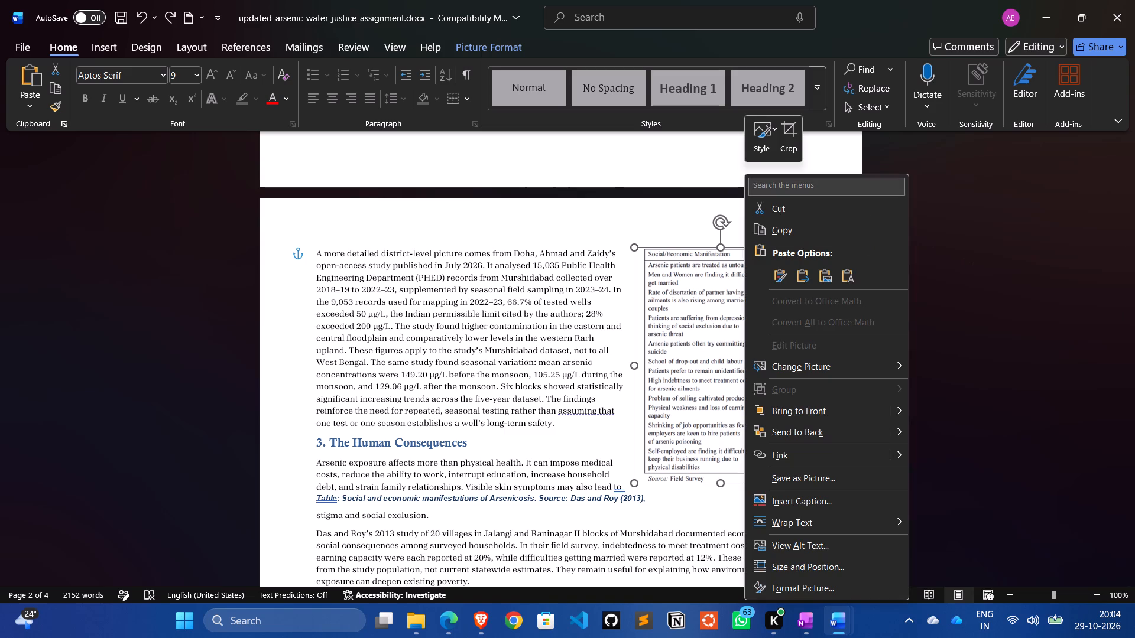
{"action": "left_click", "coordinate": [774, 126]}
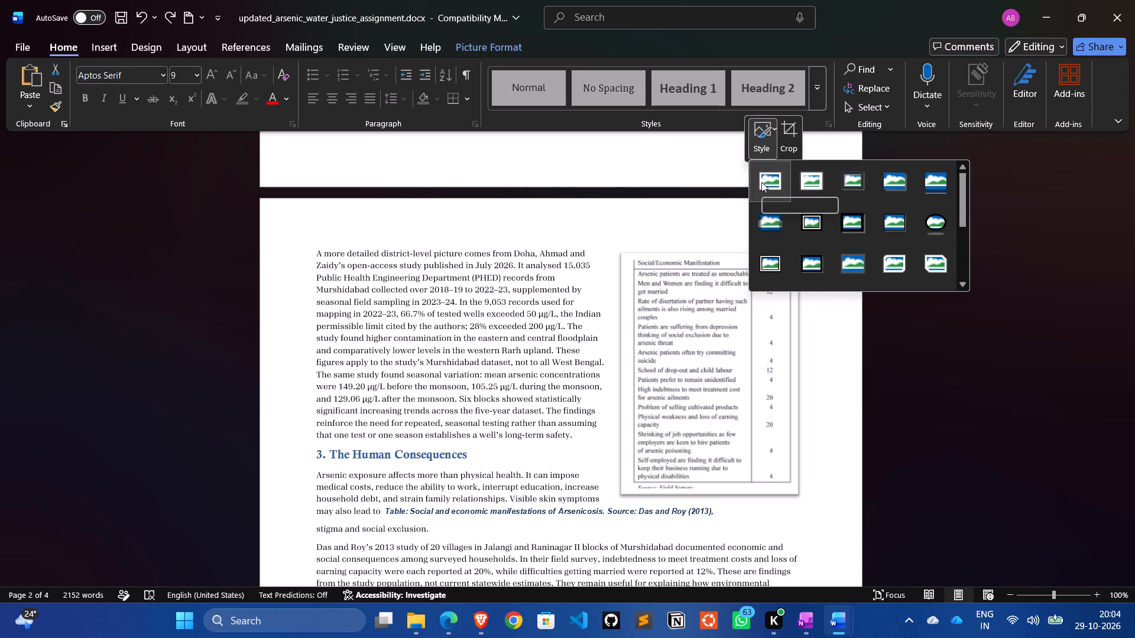
{"action": "left_click", "coordinate": [761, 182]}
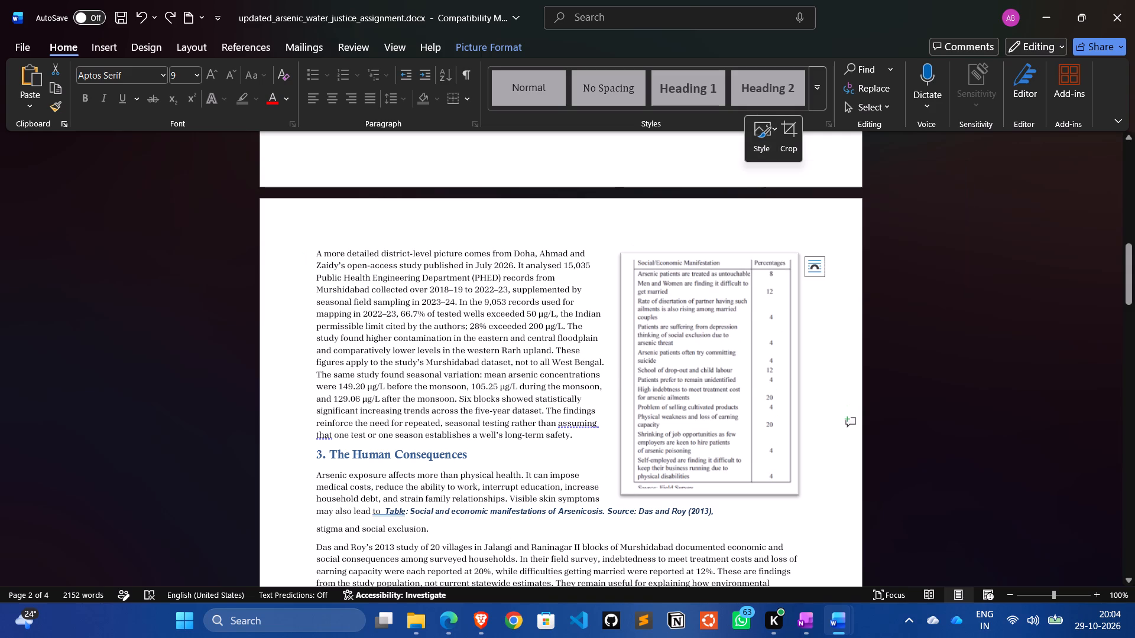
Move the arsenicosis table picture to page 2's left margin, just below the first paragraph's third line, with text wrapping beside it.
{"action": "left_click", "coordinate": [755, 278]}
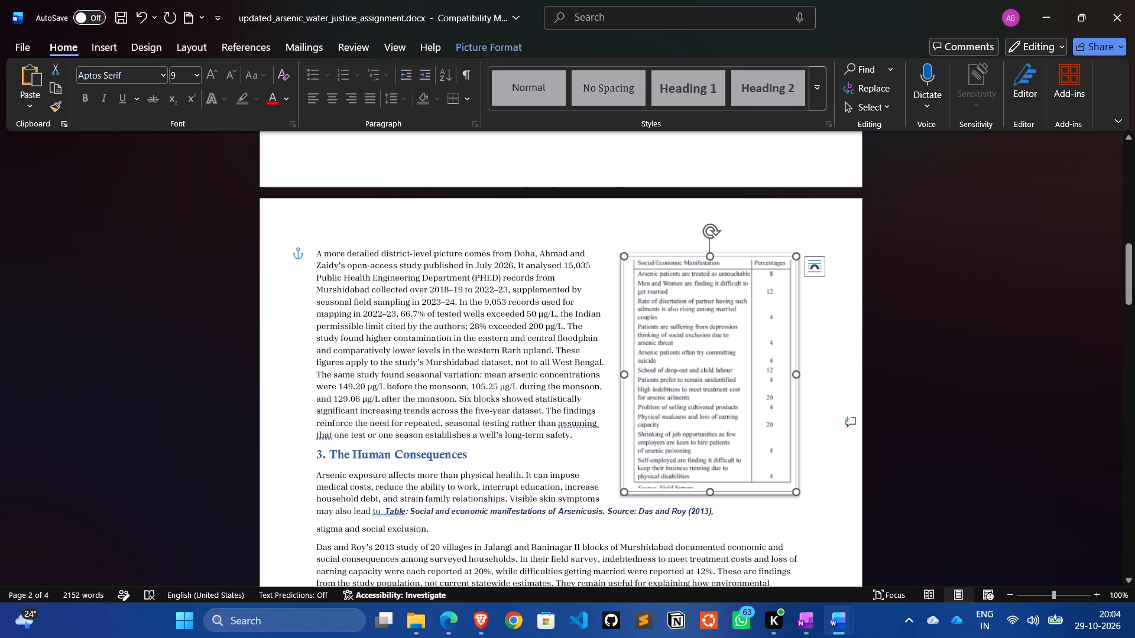
{"action": "left_click_drag", "start_coordinate": [755, 278], "coordinate": [751, 348]}
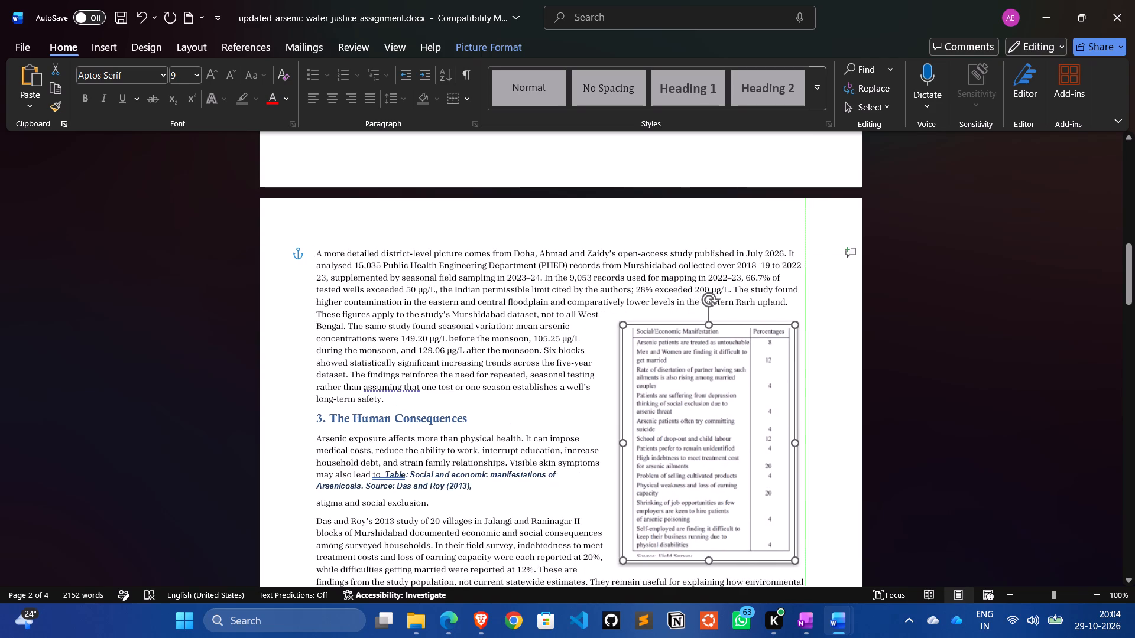
{"action": "left_click_drag", "start_coordinate": [751, 348], "coordinate": [526, 321]}
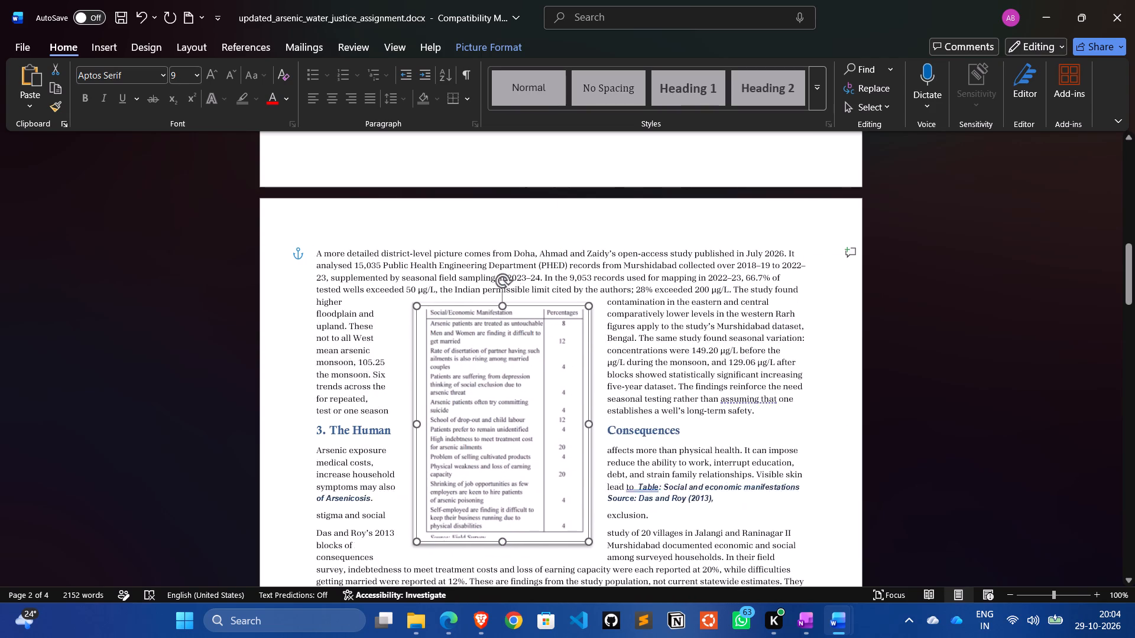
{"action": "left_click_drag", "start_coordinate": [526, 321], "coordinate": [443, 301]}
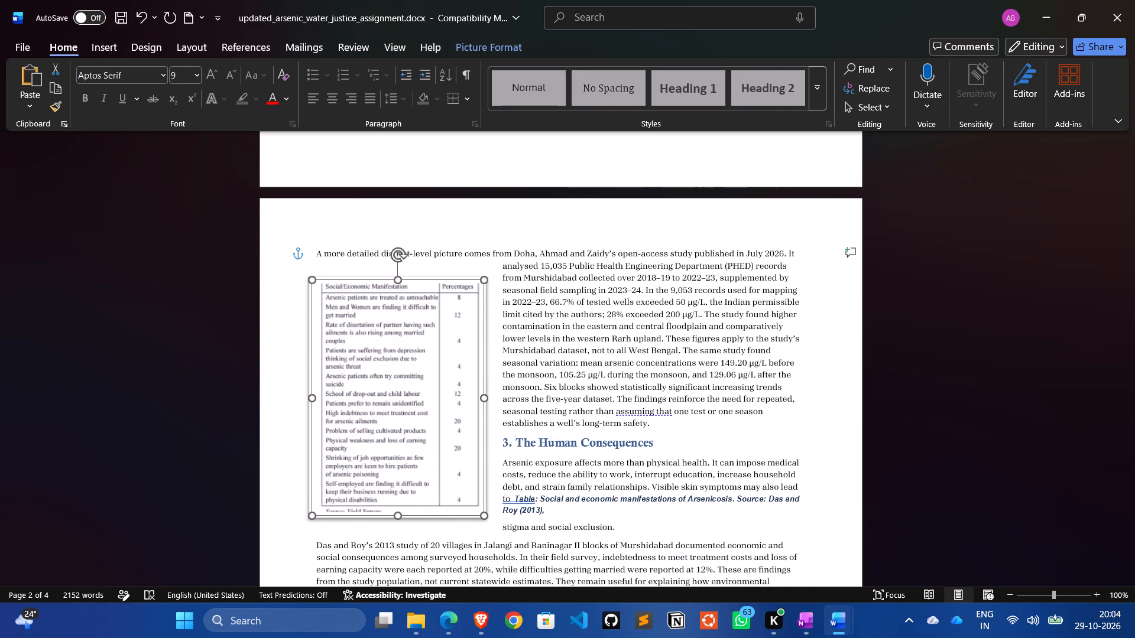
{"action": "left_click_drag", "start_coordinate": [443, 301], "coordinate": [440, 316]}
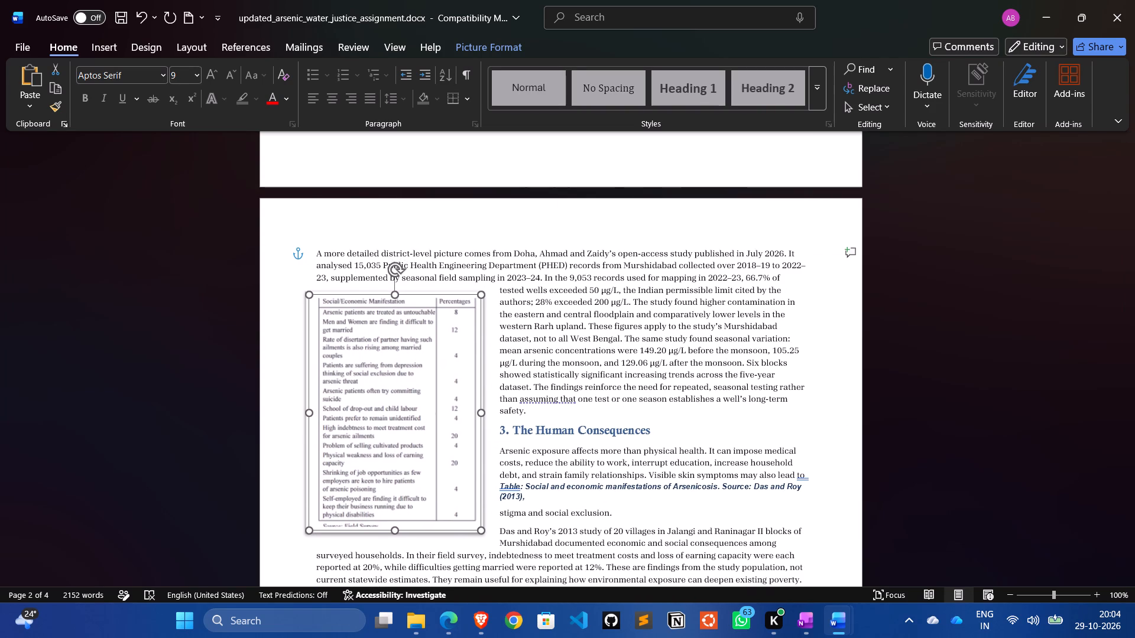
{"action": "left_click_drag", "start_coordinate": [440, 316], "coordinate": [439, 317]}
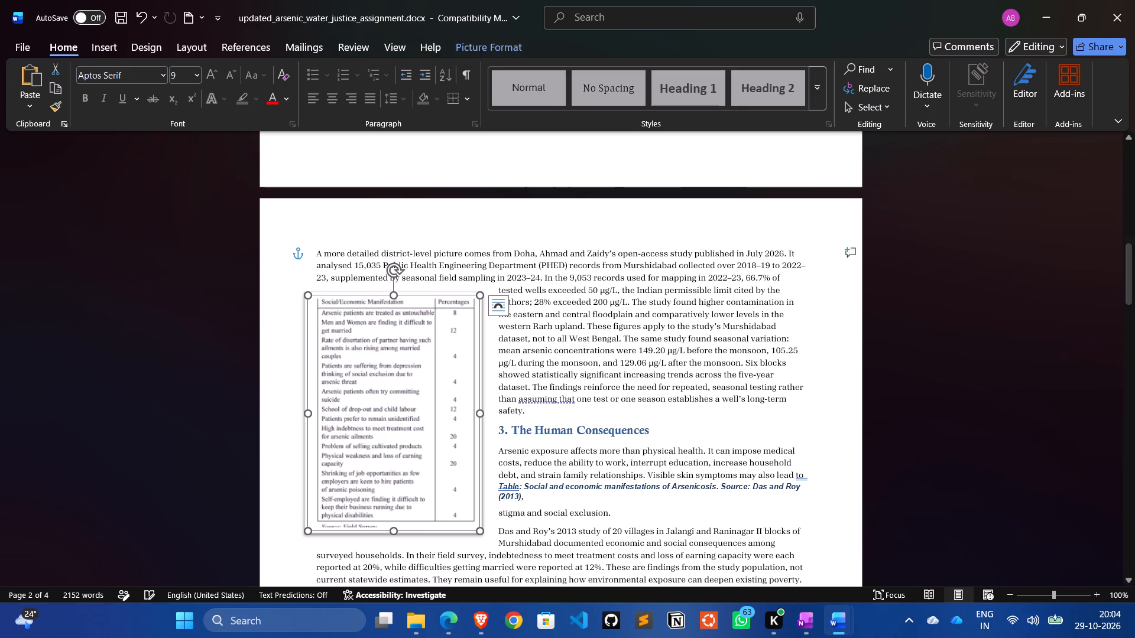
{"action": "left_click", "coordinate": [949, 404]}
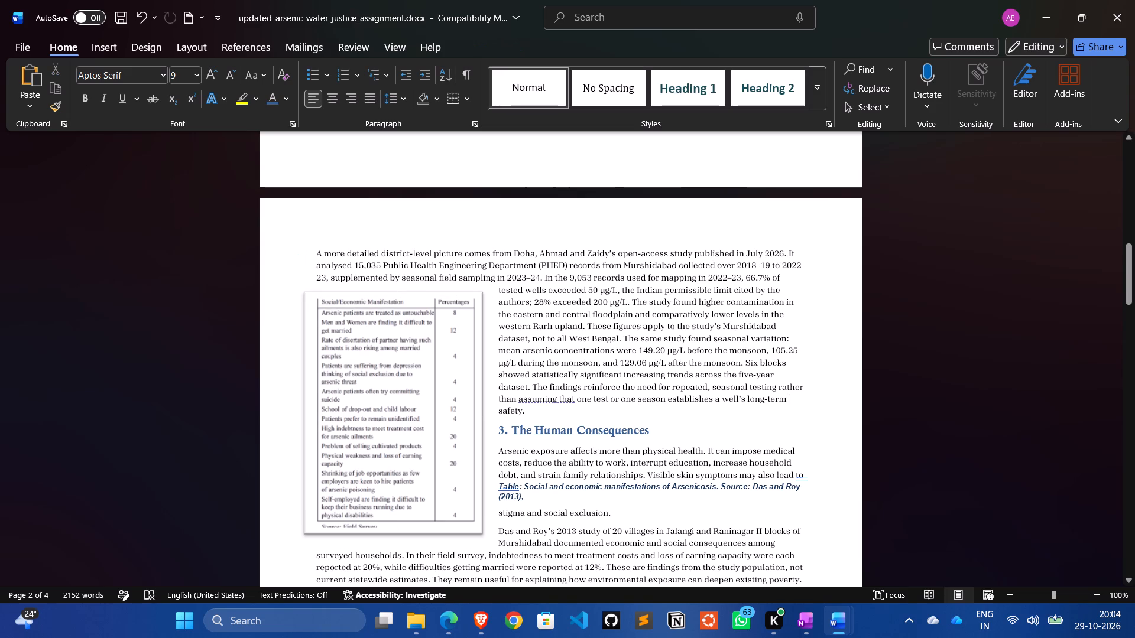
Rejoin "may also lead to" with "stigma and social exclusion." and move the "Table: Social and economic manifestations of Arsenicosis" caption to its own line below.
{"action": "left_click", "coordinate": [610, 515]}
{"action": "left_click_drag", "start_coordinate": [526, 499], "coordinate": [517, 490]}
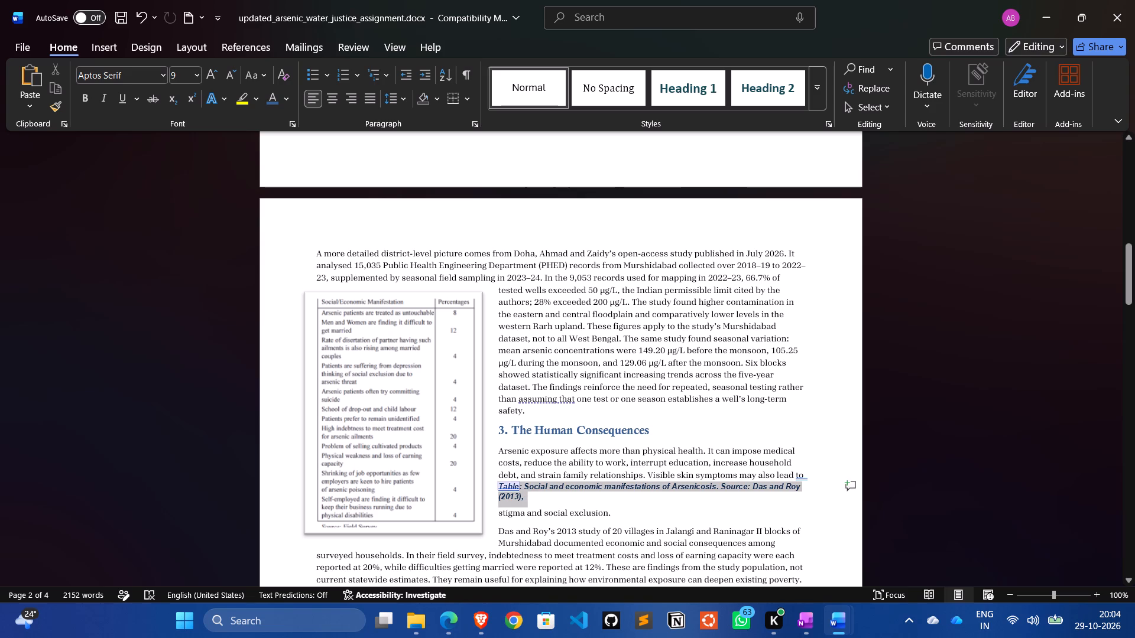
{"action": "left_click_drag", "start_coordinate": [517, 490], "coordinate": [503, 488]}
{"action": "key", "text": "ctrl+x"}
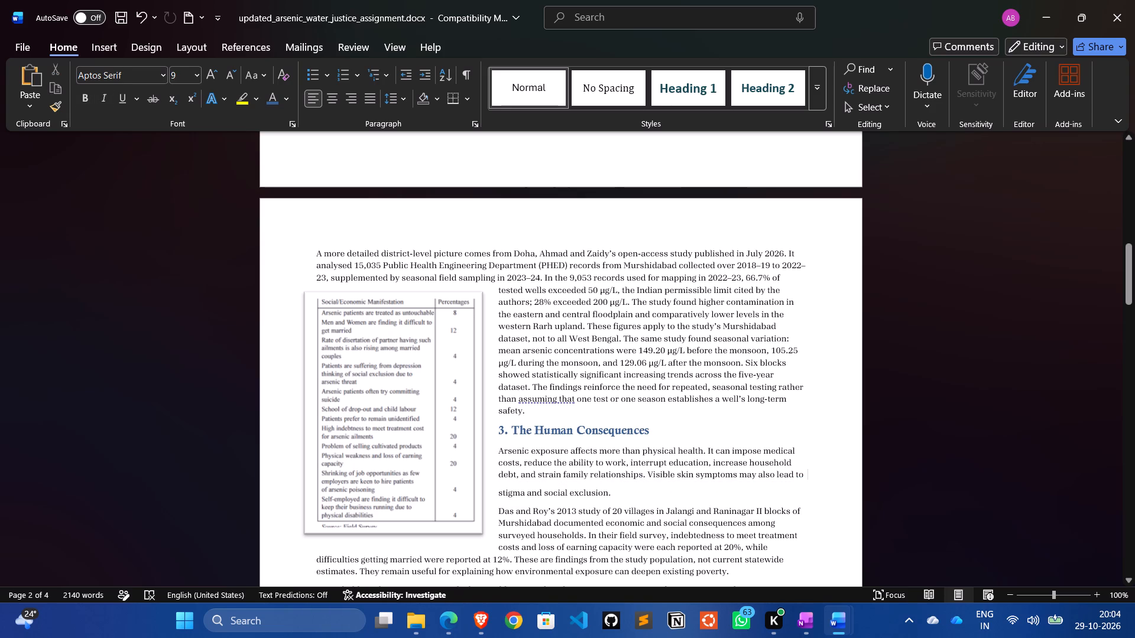
{"action": "left_click", "coordinate": [497, 487]}
{"action": "key", "text": "BackSpace"}
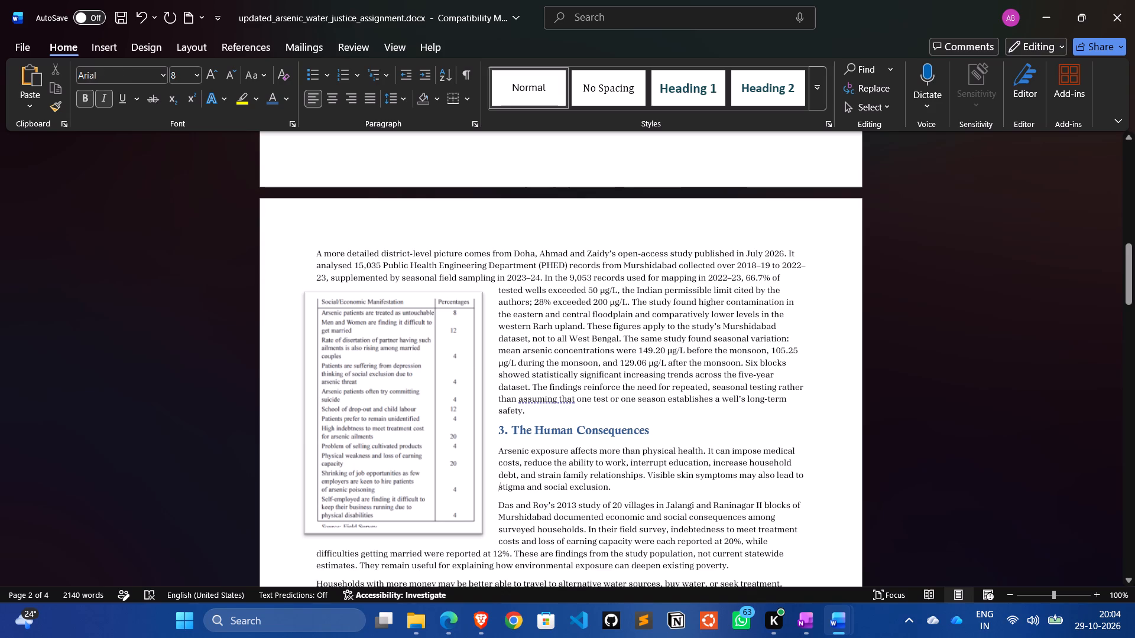
{"action": "left_click", "coordinate": [622, 489]}
{"action": "key", "text": "Return"}
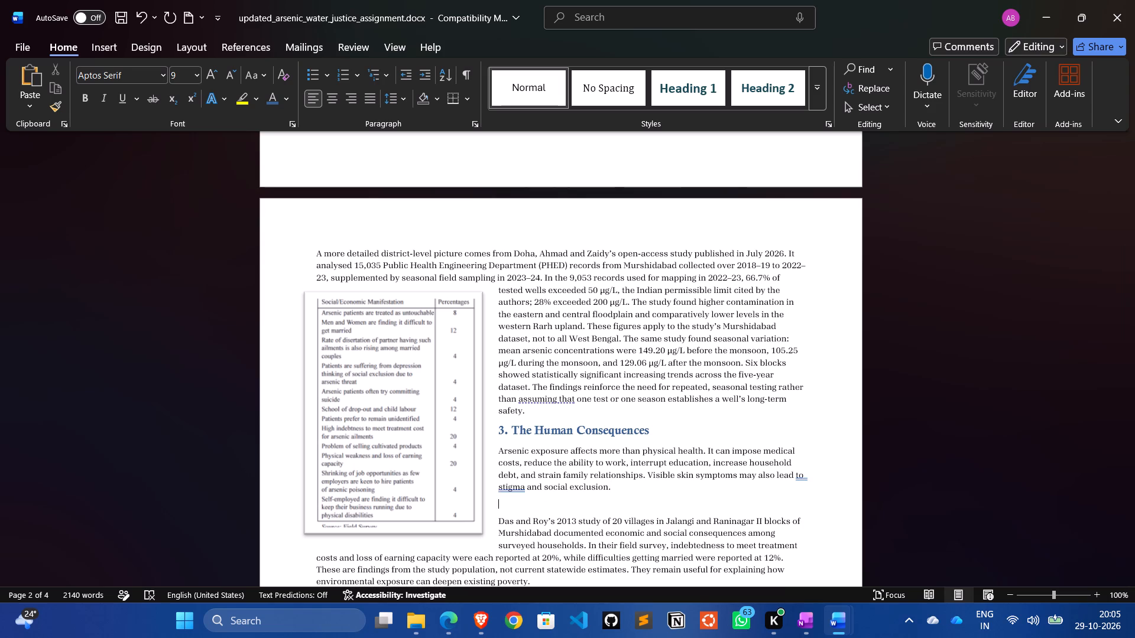
{"action": "key", "text": "ctrl+v"}
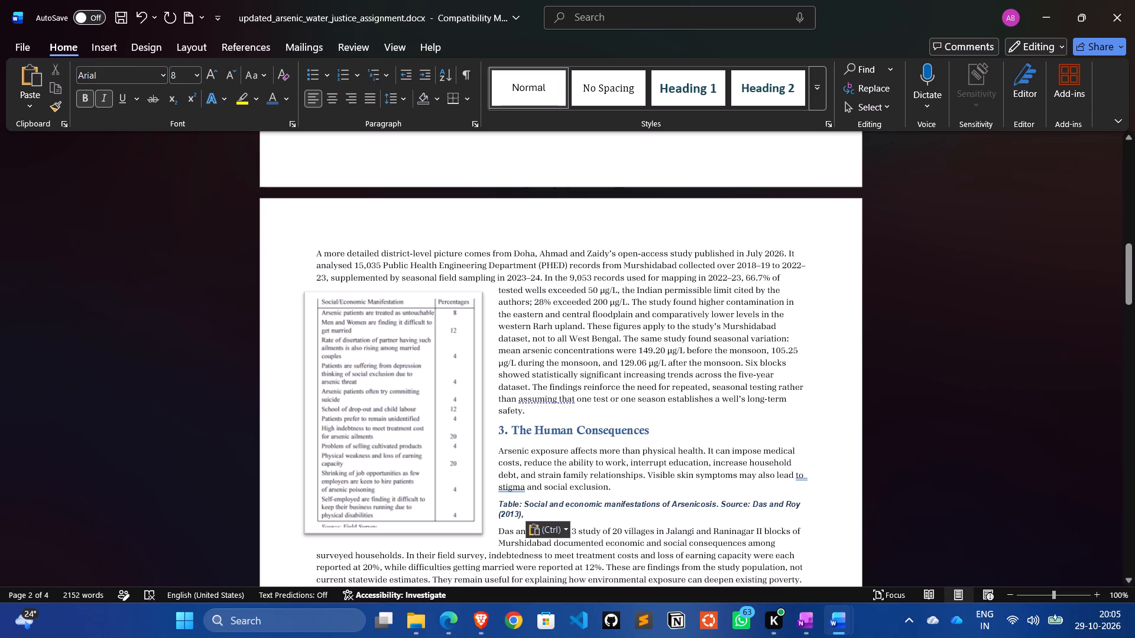
Correct the double space before "stigma" in section 3 with the suggestion "to stigma".
{"action": "left_click", "coordinate": [801, 480]}
{"action": "left_click", "coordinate": [530, 539]}
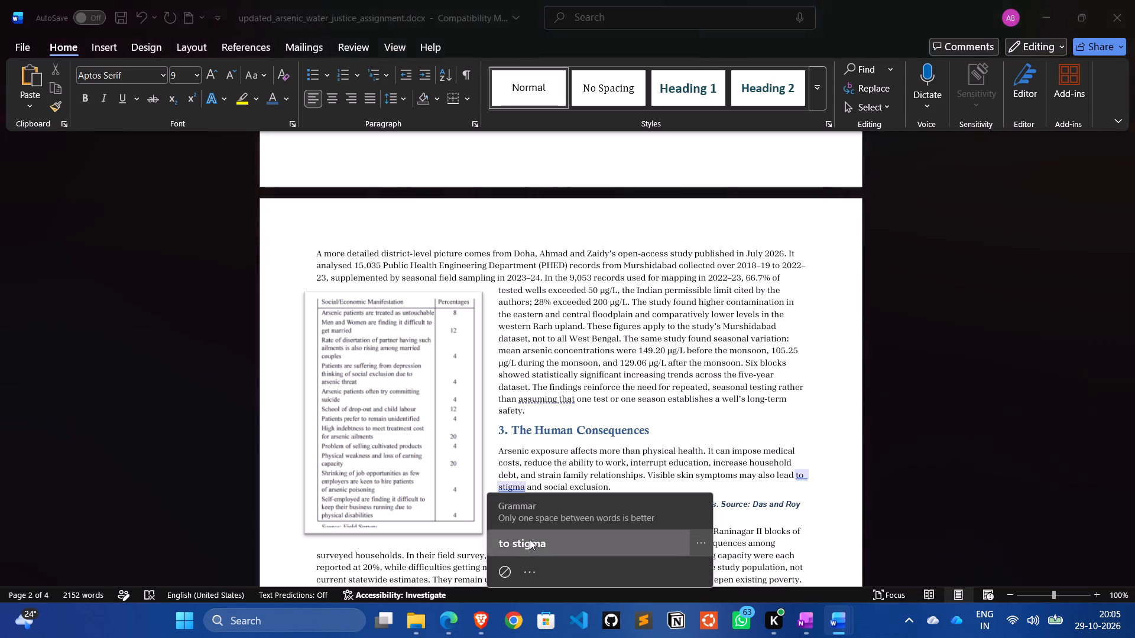
Apply the same white frame style with soft shadow to the district-wise malignancy bar and pie chart picture on page 1.
{"action": "scroll", "coordinate": [630, 453], "scroll_direction": "down", "scroll_amount": 1}
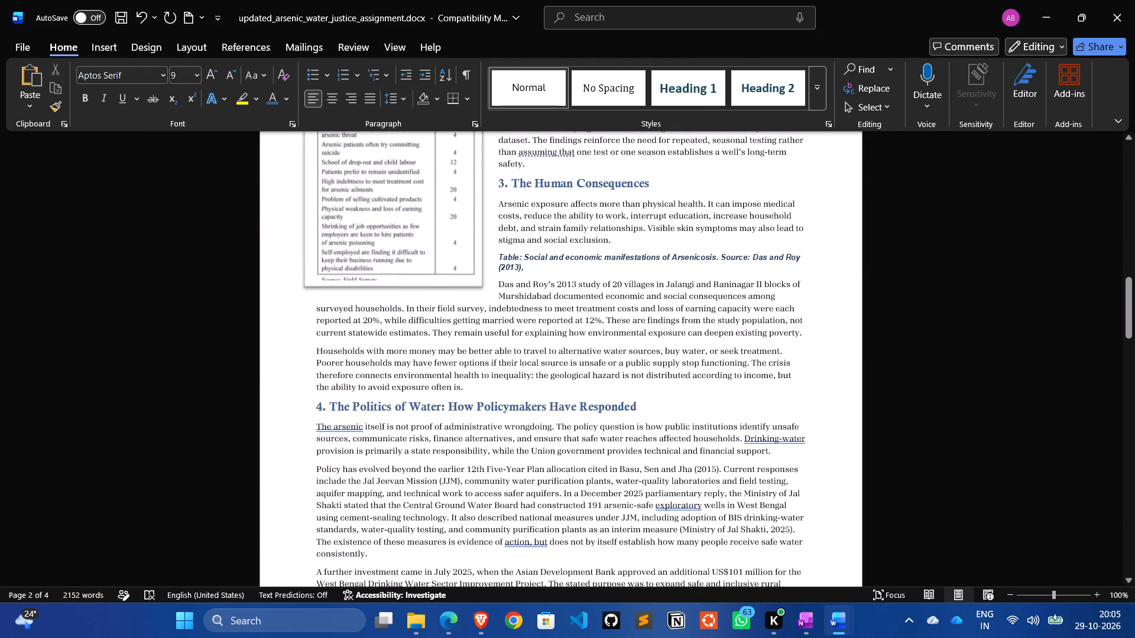
{"action": "scroll", "coordinate": [630, 453], "scroll_direction": "up", "scroll_amount": 1}
{"action": "scroll", "coordinate": [630, 453], "scroll_direction": "down", "scroll_amount": 1}
{"action": "scroll", "coordinate": [630, 453], "scroll_direction": "up", "scroll_amount": 1}
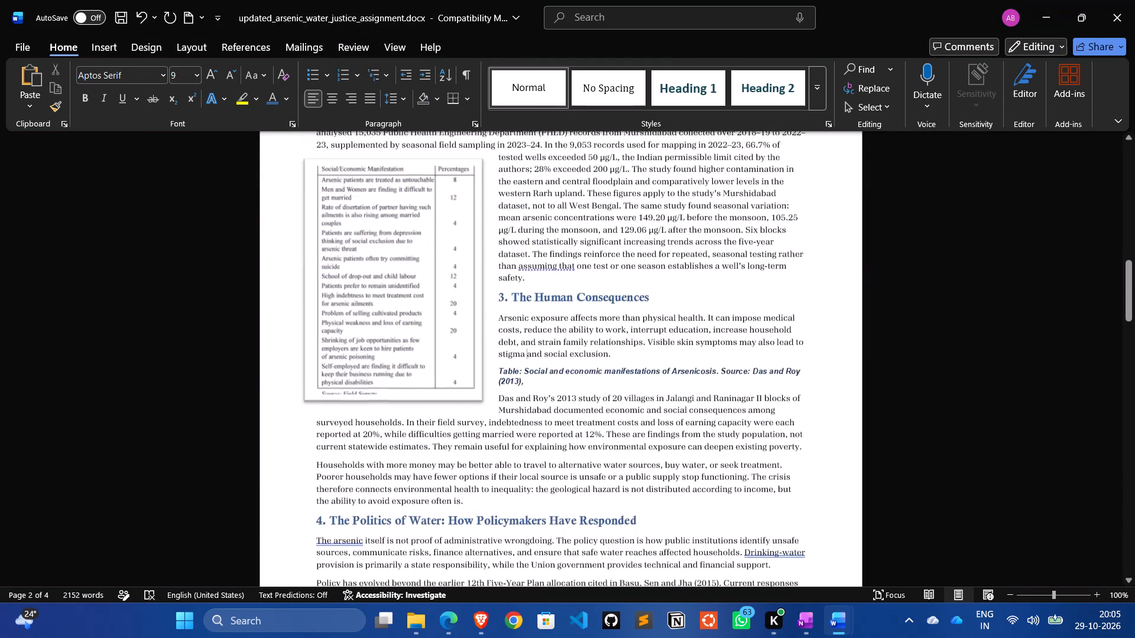
{"action": "scroll", "coordinate": [630, 453], "scroll_direction": "up", "scroll_amount": 3}
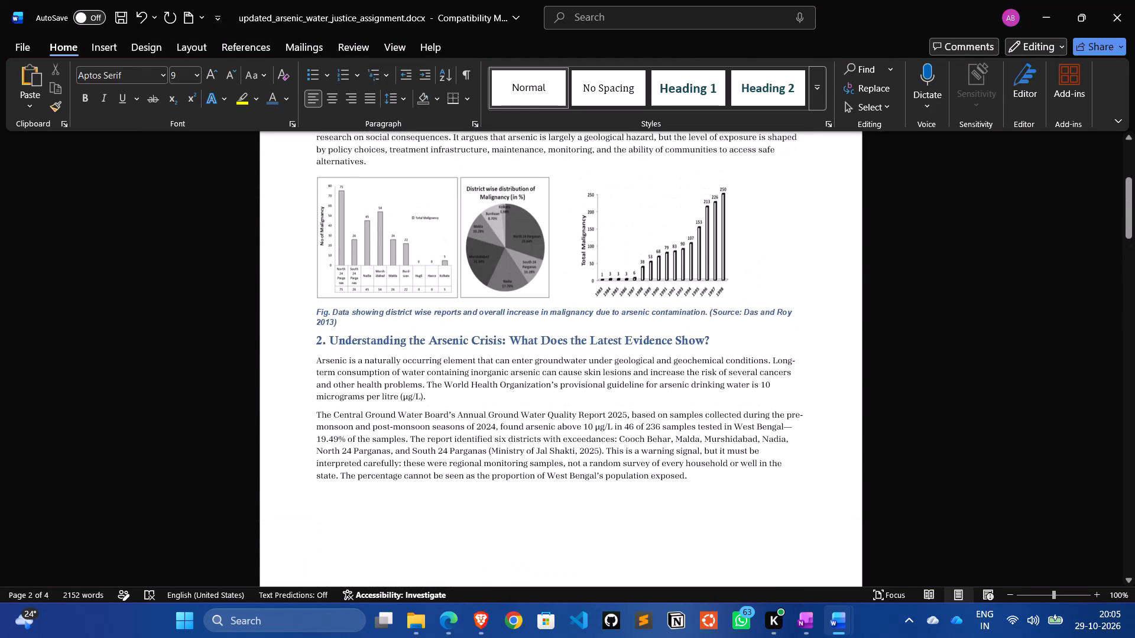
{"action": "left_click", "coordinate": [484, 260]}
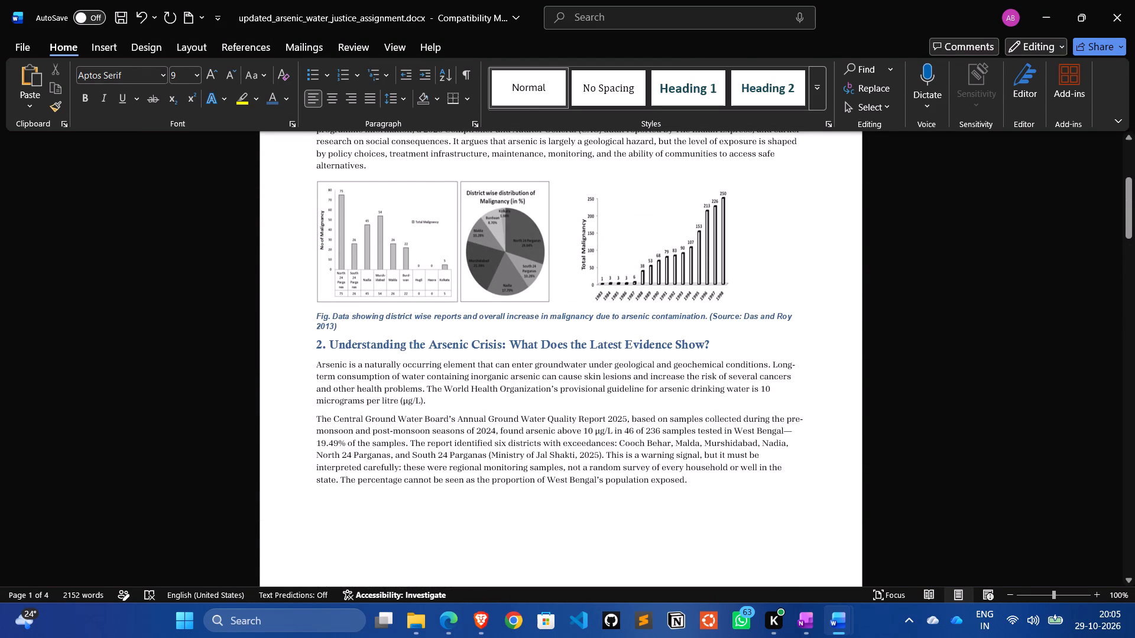
{"action": "right_click", "coordinate": [484, 260]}
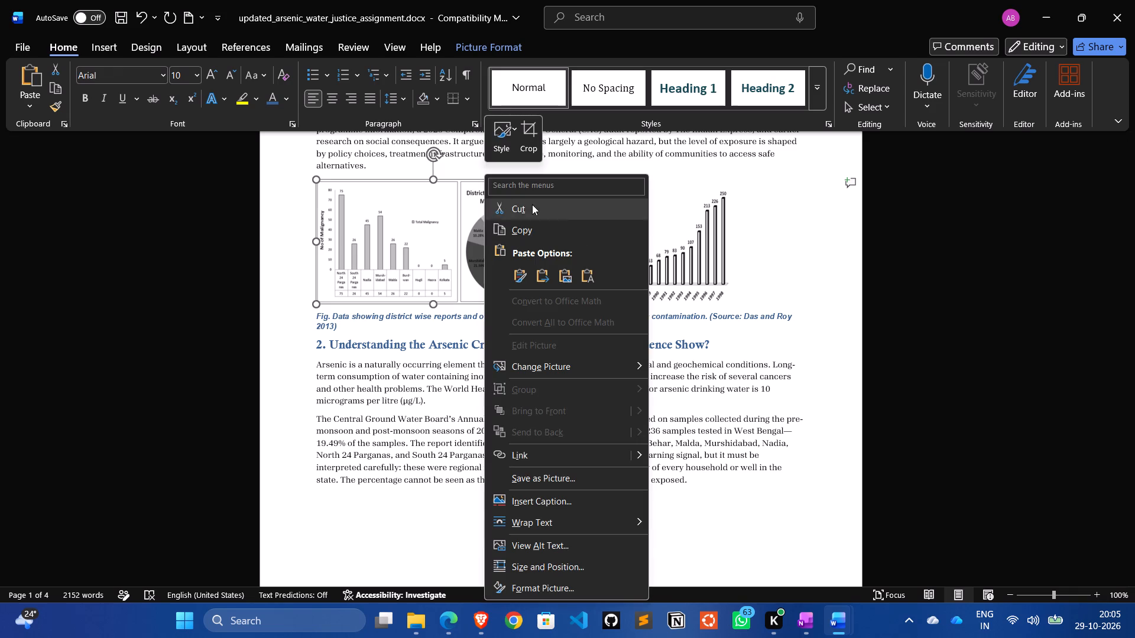
{"action": "left_click", "coordinate": [511, 132]}
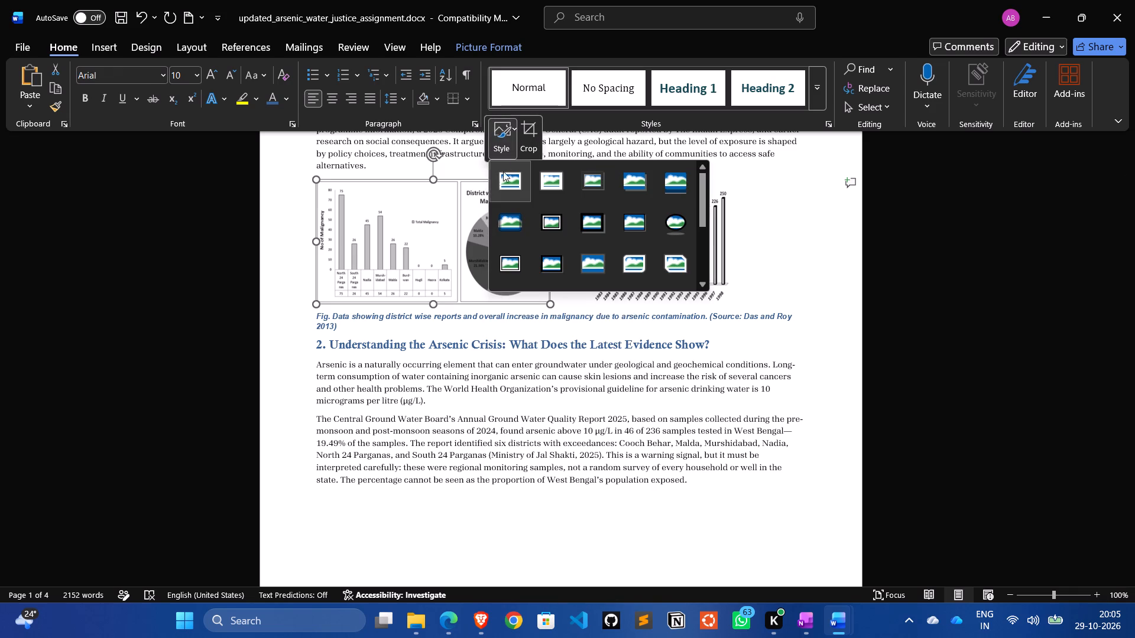
{"action": "left_click", "coordinate": [503, 181]}
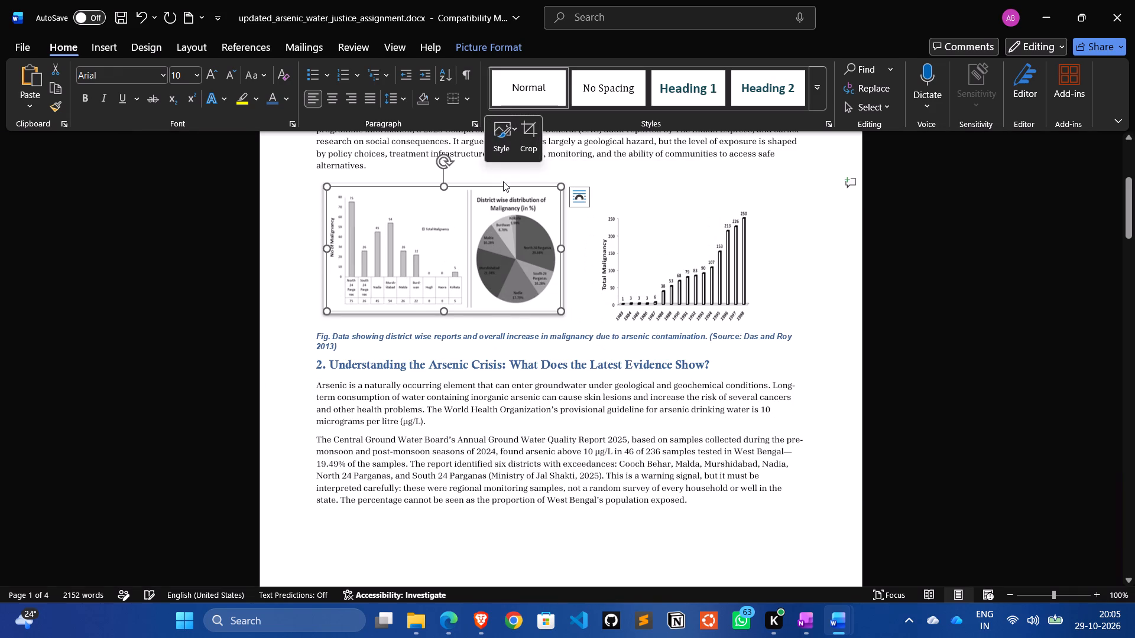
Apply the matching white frame style with soft shadow to the yearly "Total Malignancy" bar chart picture on page 1.
{"action": "left_click", "coordinate": [654, 240]}
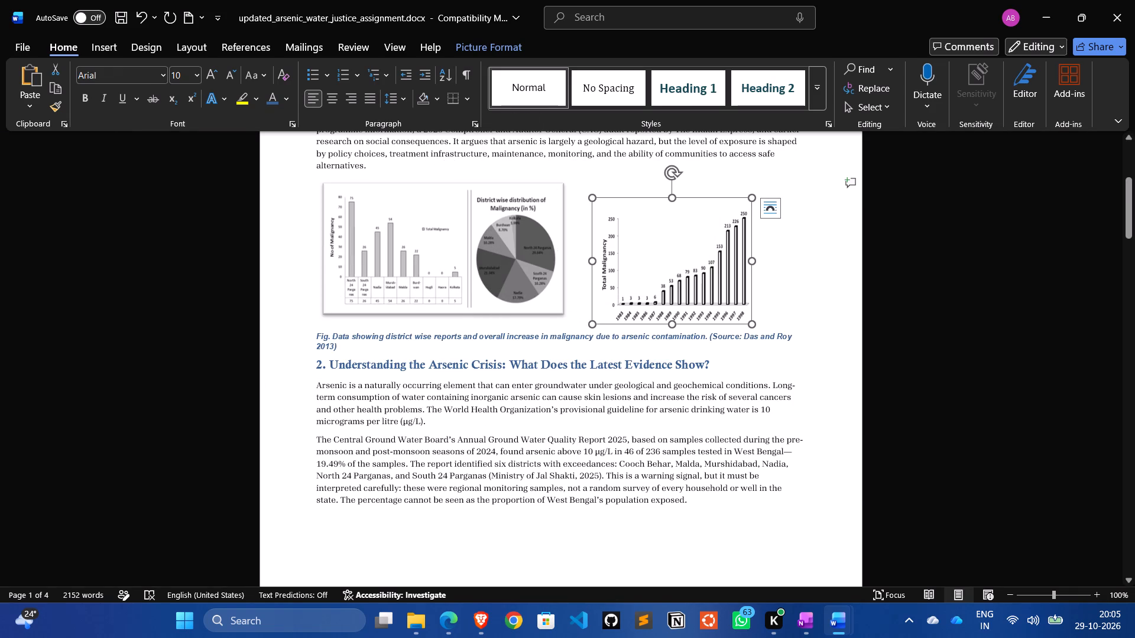
{"action": "right_click", "coordinate": [654, 240]}
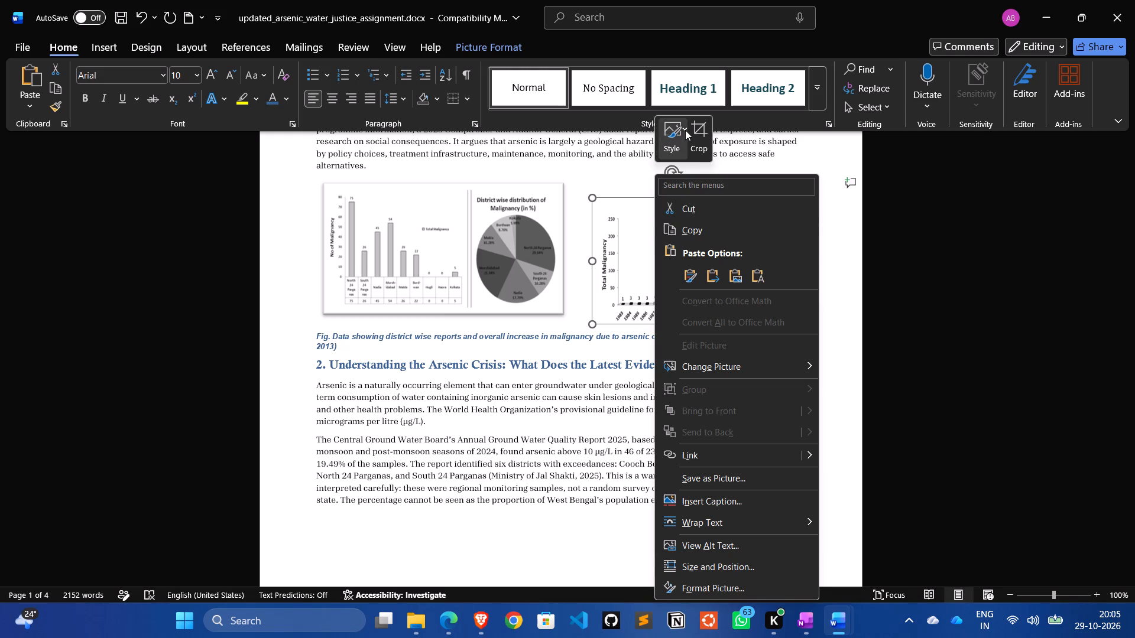
{"action": "left_click", "coordinate": [682, 130]}
{"action": "left_click", "coordinate": [677, 180]}
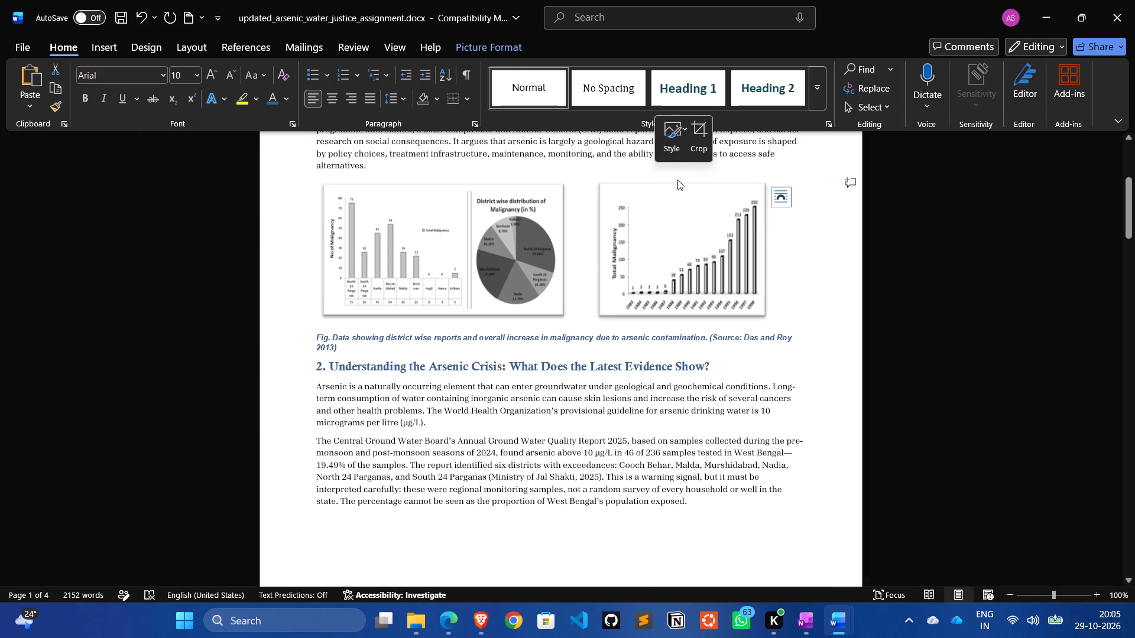
{"action": "left_click", "coordinate": [926, 276]}
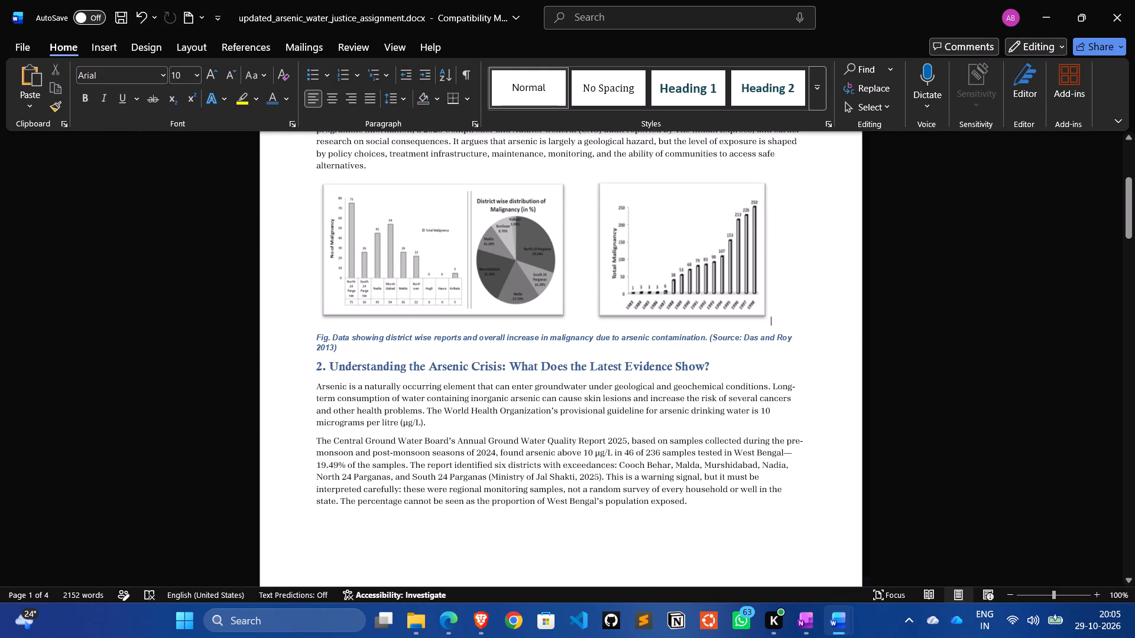
Apply the matching white frame style with soft shadow to the defunct arsenic-treatment units photo picture beside section 5.
{"action": "scroll", "coordinate": [926, 276], "scroll_direction": "up", "scroll_amount": 1}
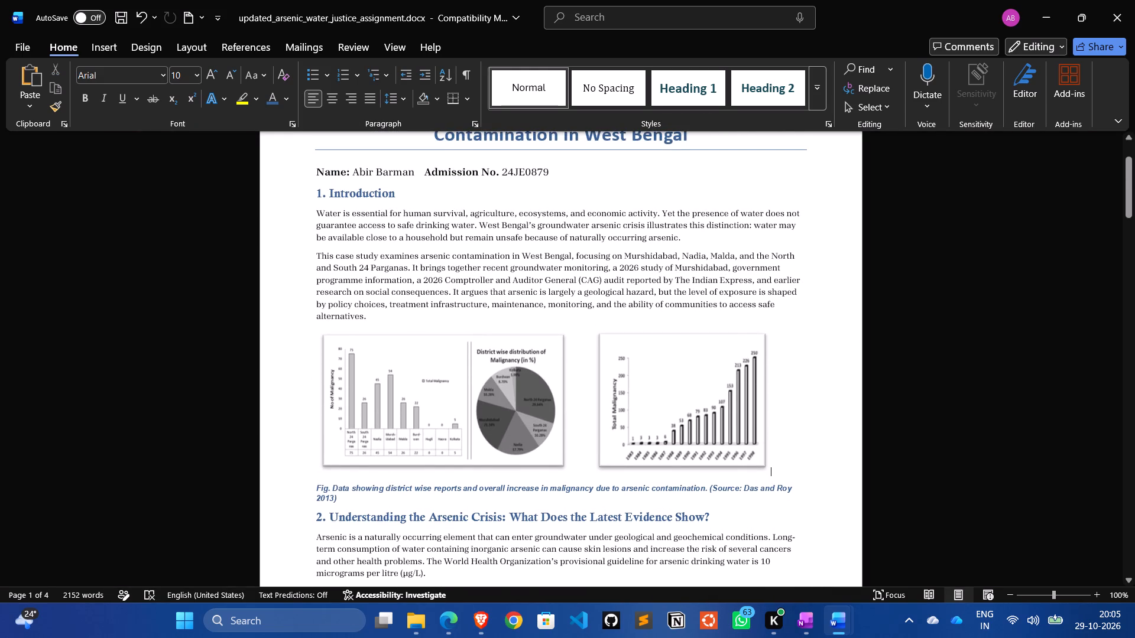
{"action": "scroll", "coordinate": [926, 276], "scroll_direction": "down", "scroll_amount": 5}
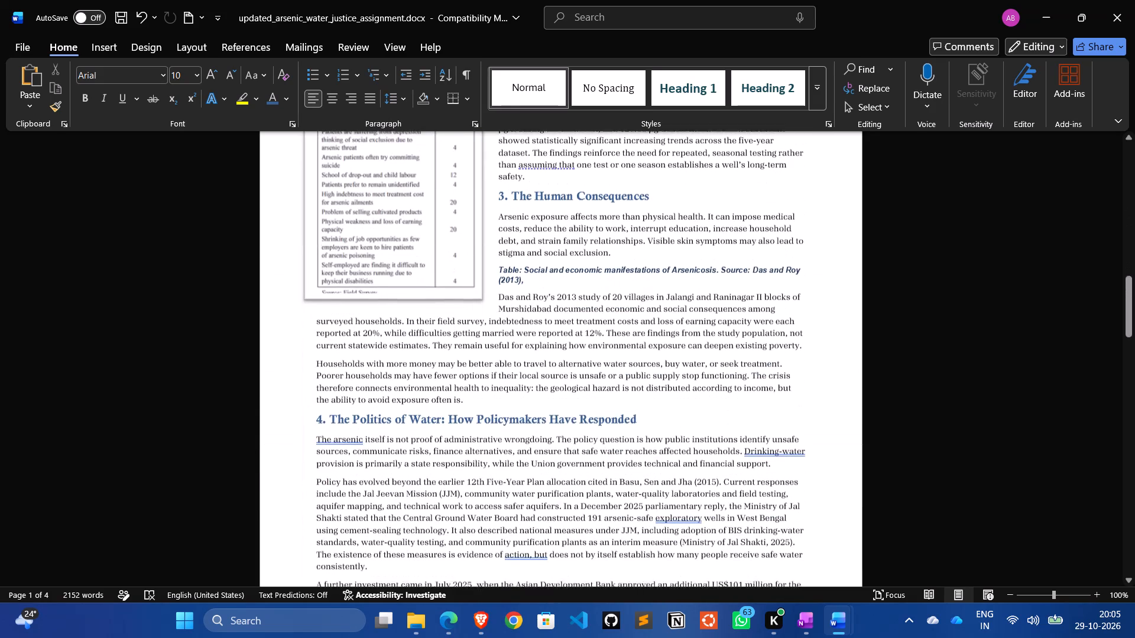
{"action": "scroll", "coordinate": [926, 276], "scroll_direction": "down", "scroll_amount": 2}
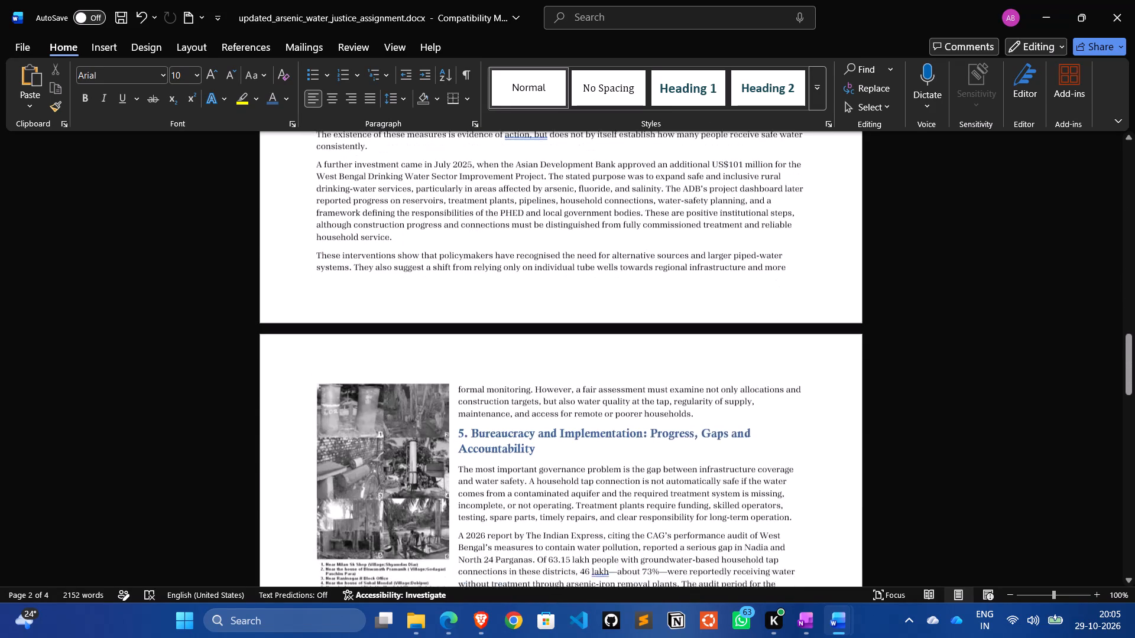
{"action": "scroll", "coordinate": [926, 276], "scroll_direction": "down", "scroll_amount": 2}
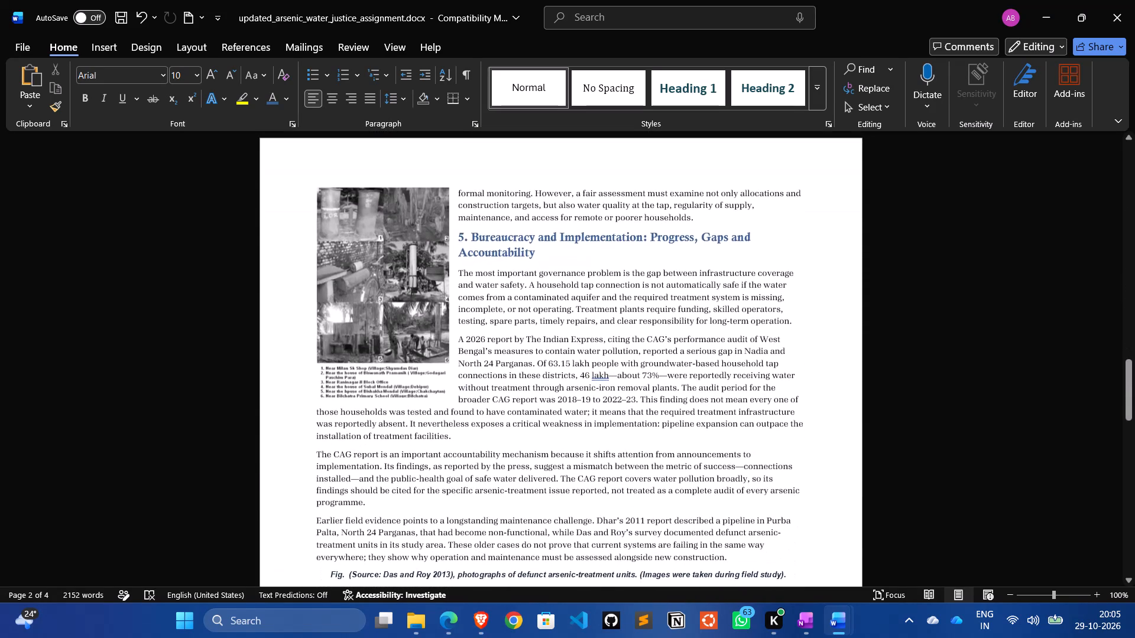
{"action": "scroll", "coordinate": [926, 276], "scroll_direction": "down", "scroll_amount": 1}
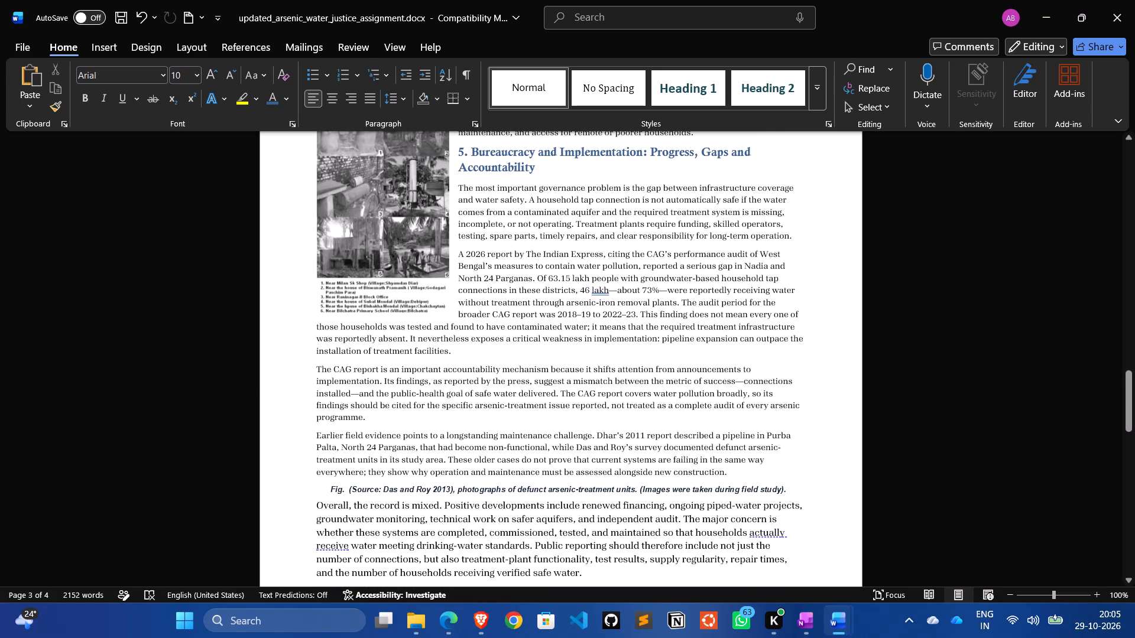
{"action": "left_click", "coordinate": [406, 247]}
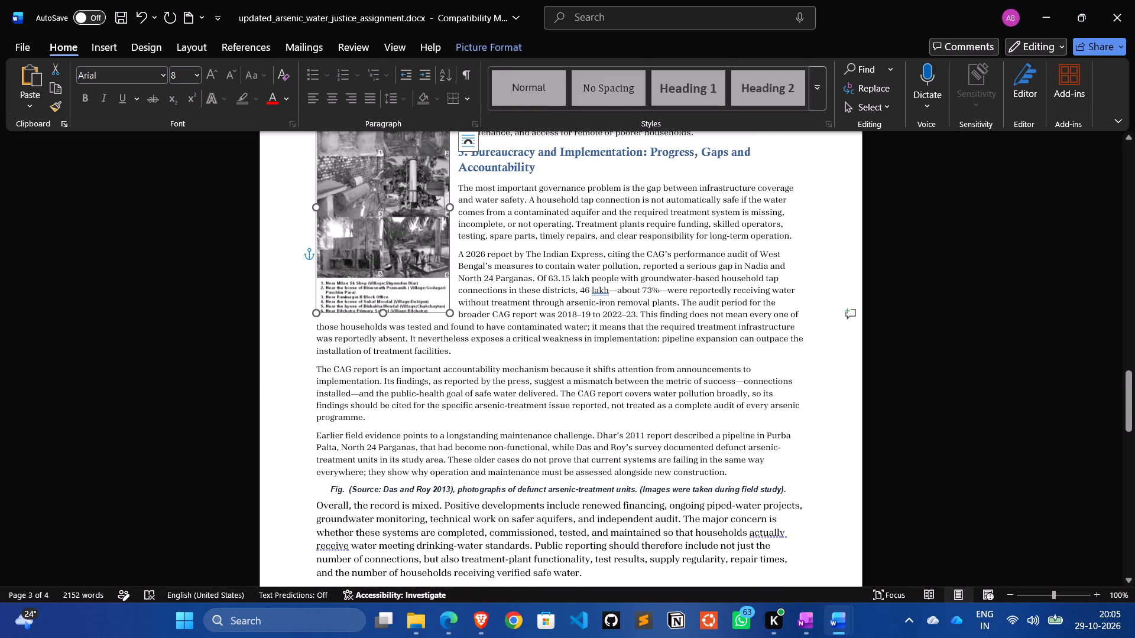
{"action": "scroll", "coordinate": [398, 257], "scroll_direction": "up", "scroll_amount": 1}
{"action": "right_click", "coordinate": [398, 257]}
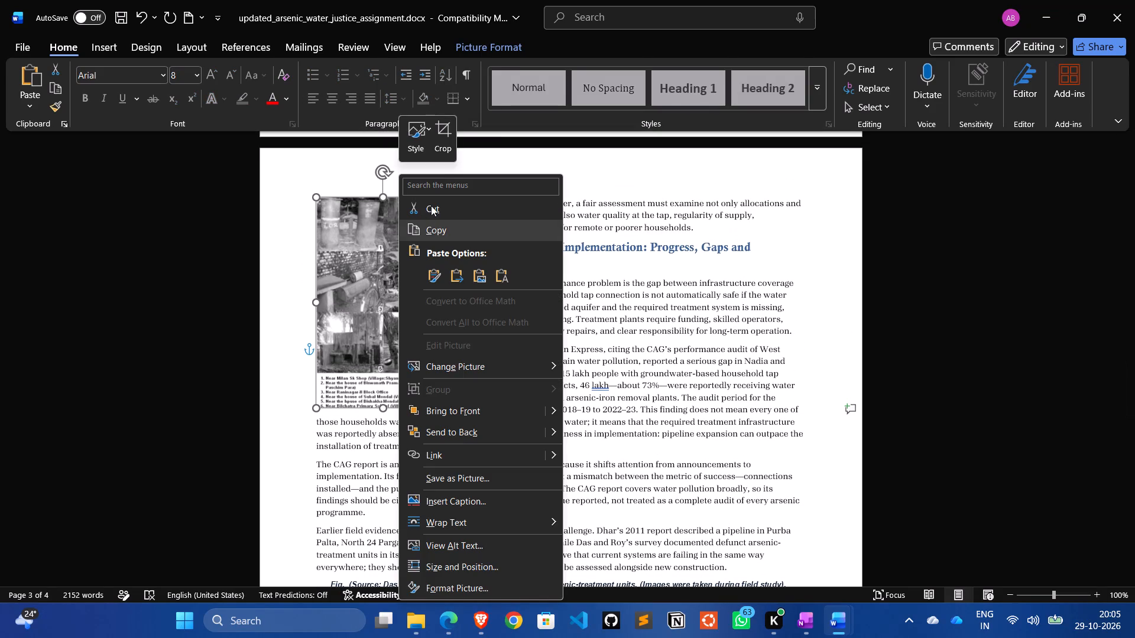
{"action": "left_click", "coordinate": [426, 134]}
{"action": "left_click", "coordinate": [424, 190]}
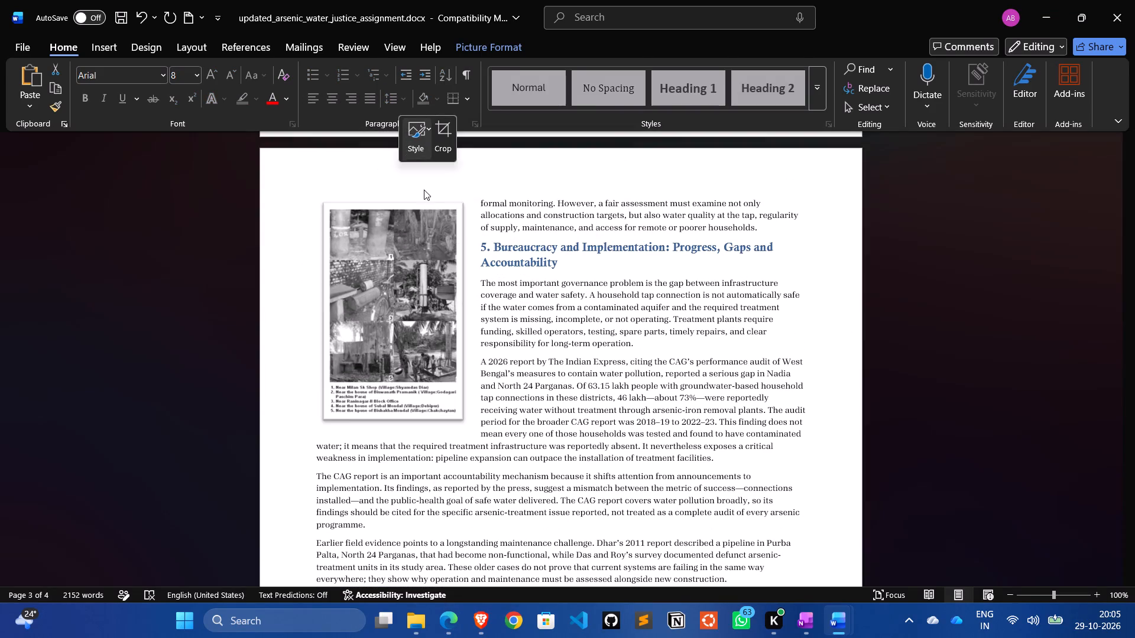
Move the framed photo picture down beside the CAG and "Earlier field evidence" paragraphs, just above its figure caption.
{"action": "left_click_drag", "start_coordinate": [369, 301], "coordinate": [365, 395]}
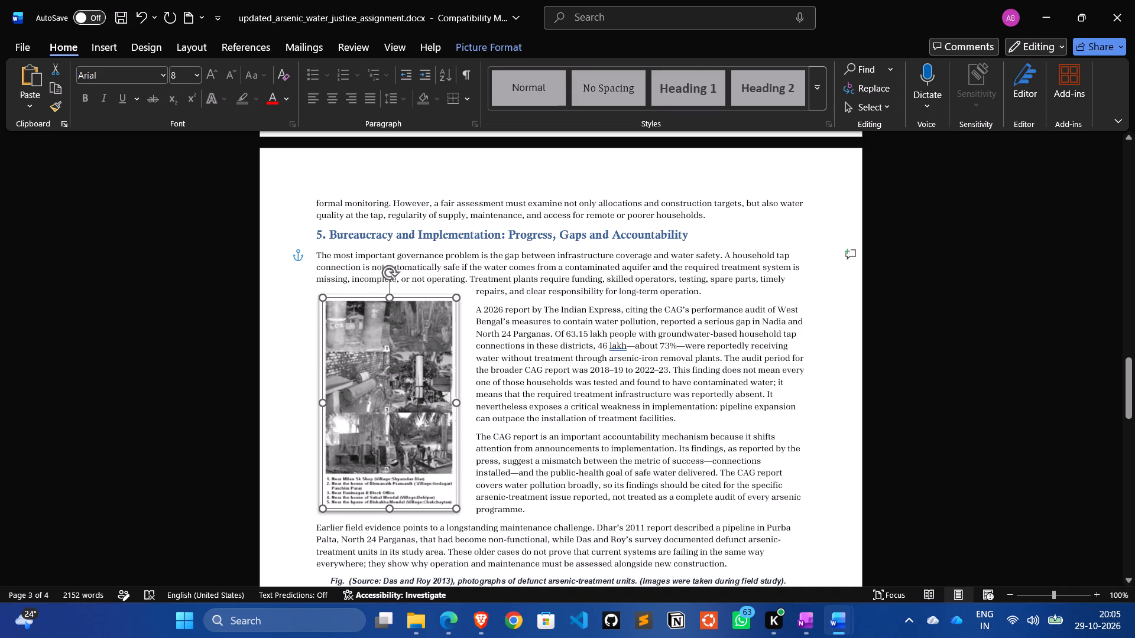
{"action": "left_click_drag", "start_coordinate": [365, 395], "coordinate": [364, 402]}
{"action": "scroll", "coordinate": [364, 402], "scroll_direction": "down", "scroll_amount": 2}
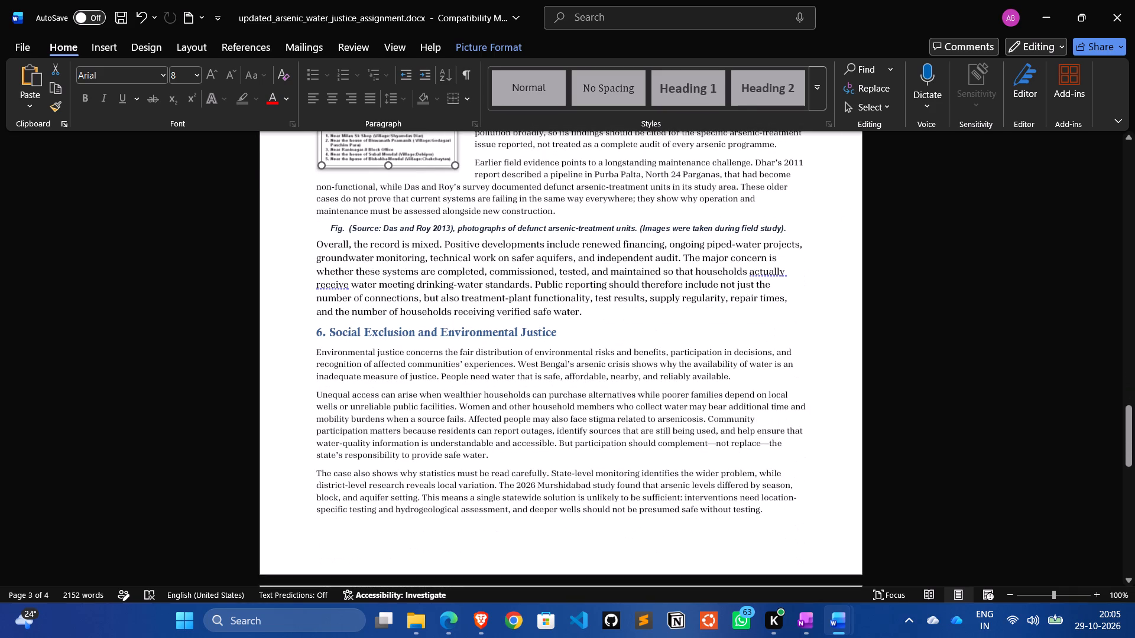
{"action": "scroll", "coordinate": [364, 367], "scroll_direction": "up", "scroll_amount": 1}
{"action": "left_click_drag", "start_coordinate": [371, 204], "coordinate": [371, 227]}
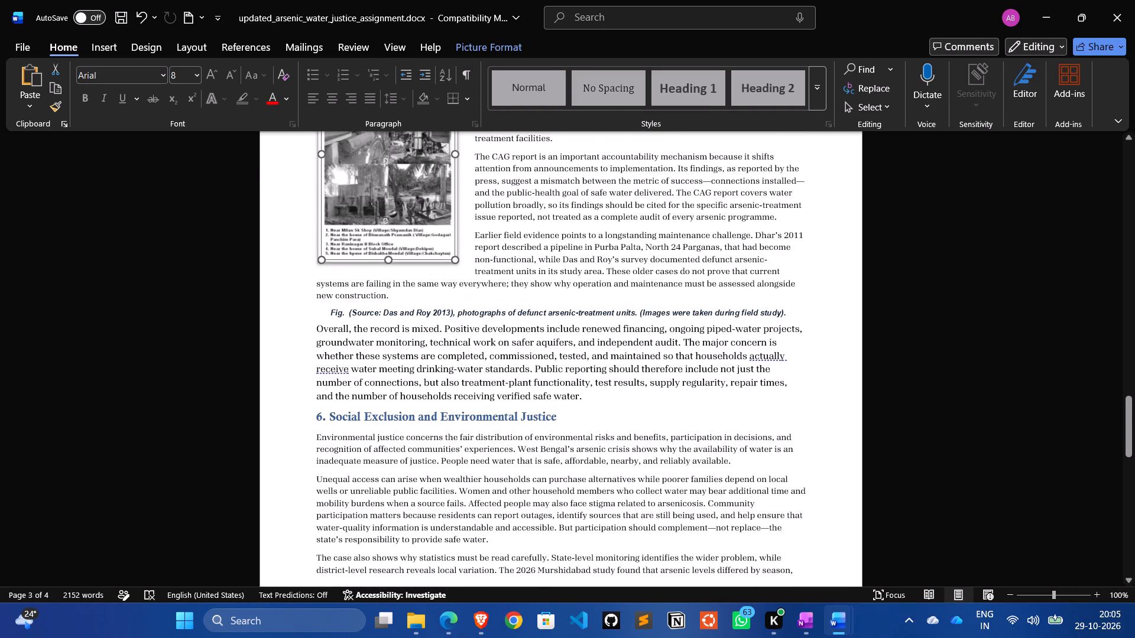
{"action": "left_click_drag", "start_coordinate": [371, 227], "coordinate": [369, 248]}
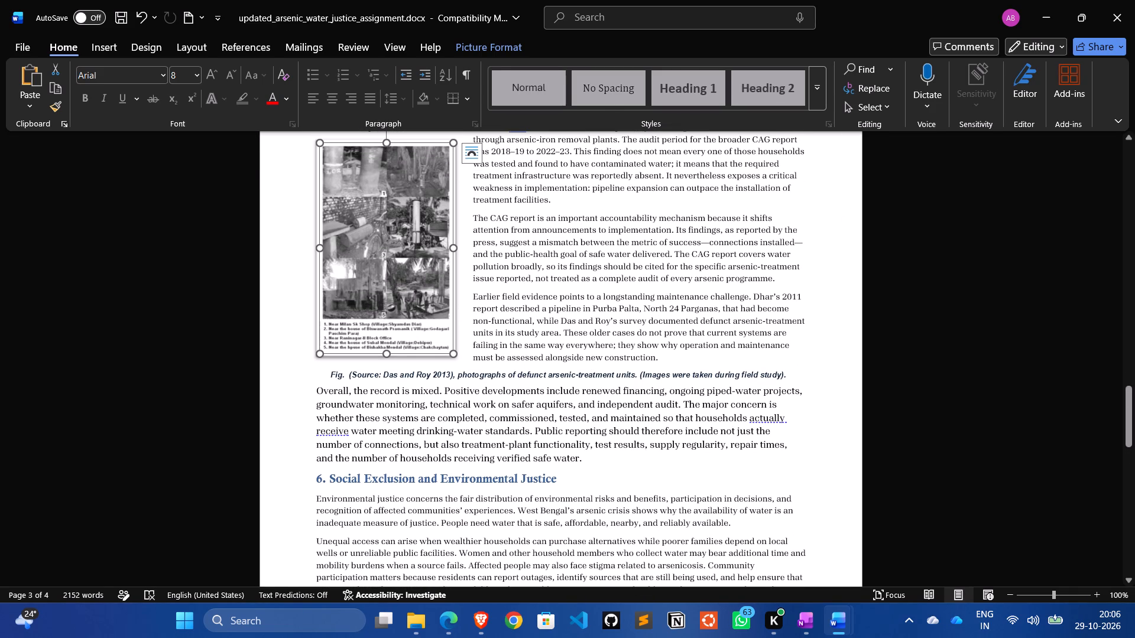
Enlarge the treatment-unit photo picture slightly so that its "Fig. (Source: Das and Roy 2013)" caption wraps beside it.
{"action": "left_click_drag", "start_coordinate": [452, 358], "coordinate": [463, 366]}
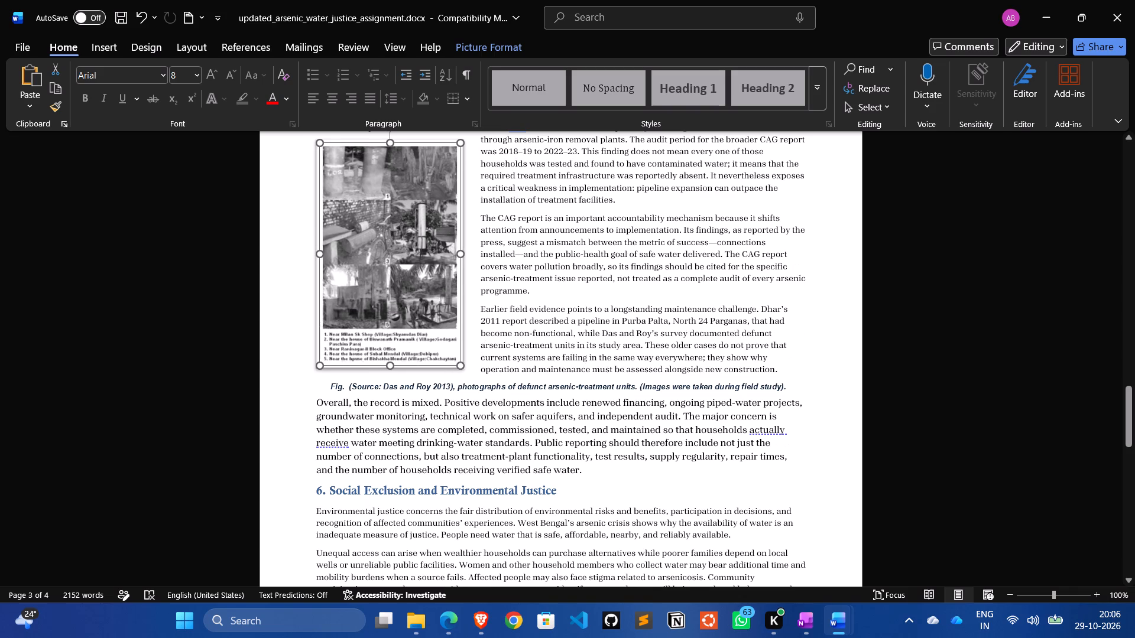
{"action": "left_click_drag", "start_coordinate": [463, 366], "coordinate": [469, 370]}
{"action": "left_click", "coordinate": [911, 367]}
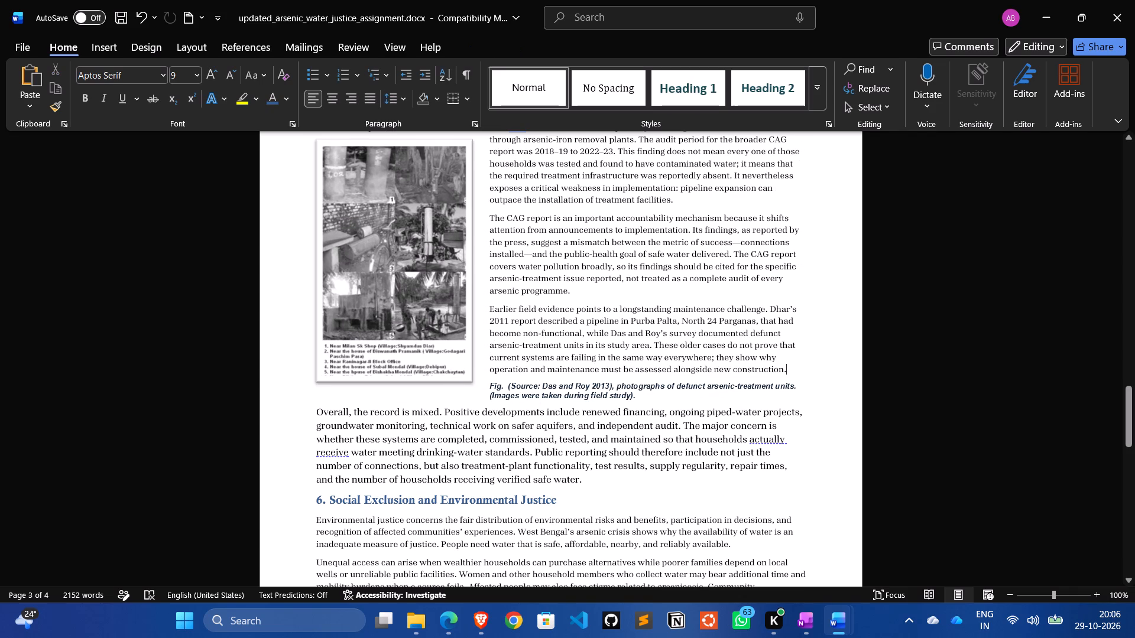
Review the document's layout from section 6 through the References and back up to the title on page 1.
{"action": "scroll", "coordinate": [911, 367], "scroll_direction": "down", "scroll_amount": 2}
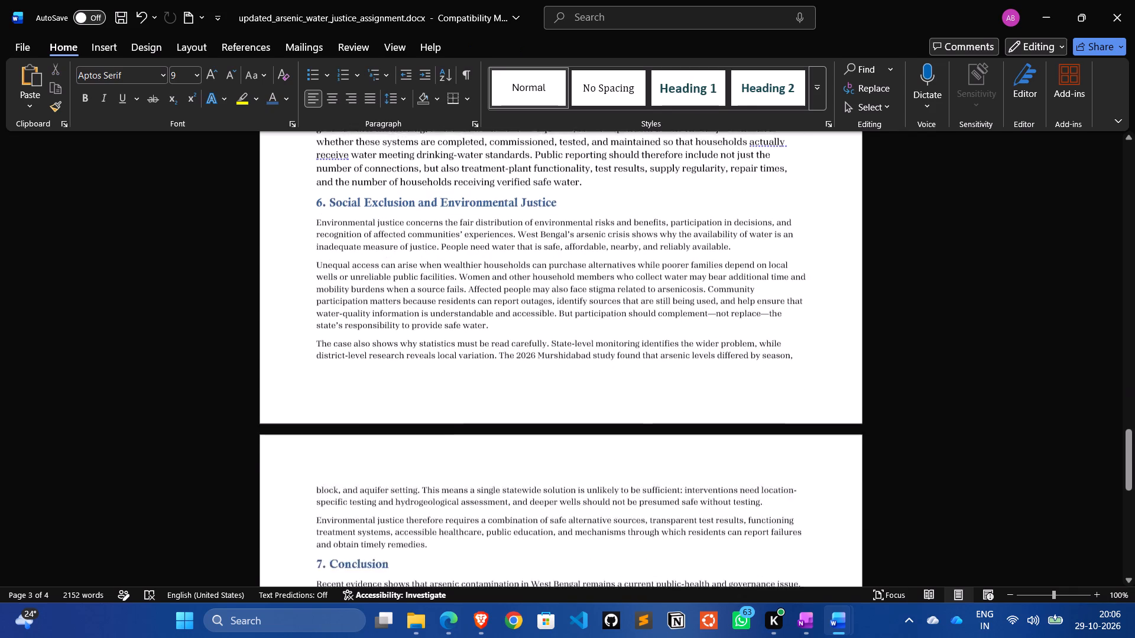
{"action": "scroll", "coordinate": [911, 367], "scroll_direction": "down", "scroll_amount": 4}
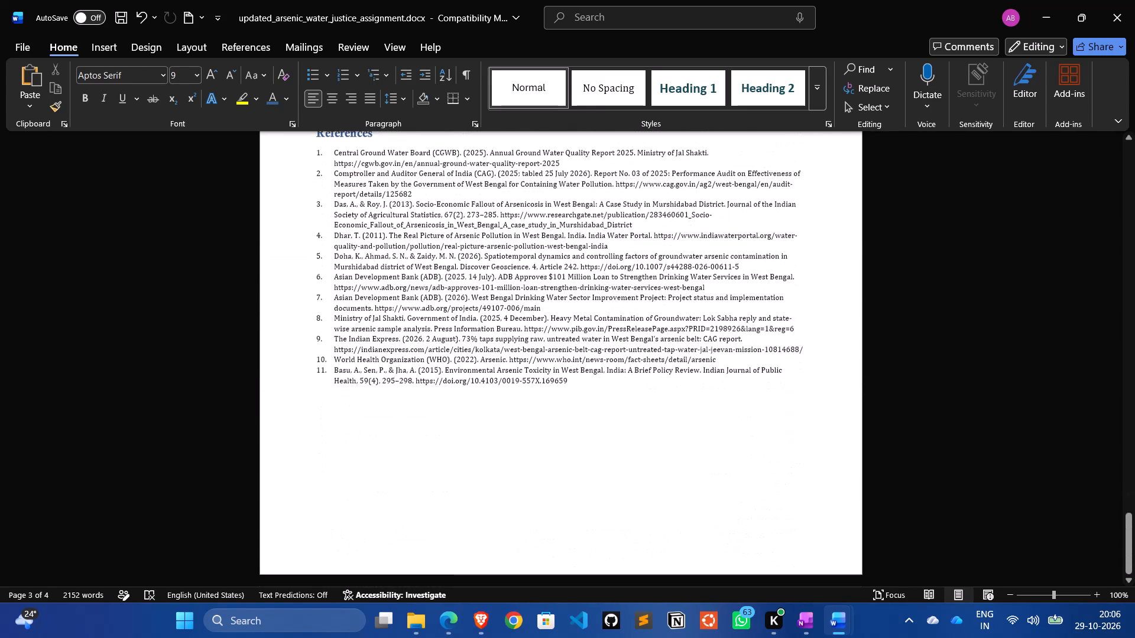
{"action": "scroll", "coordinate": [911, 367], "scroll_direction": "up", "scroll_amount": 4}
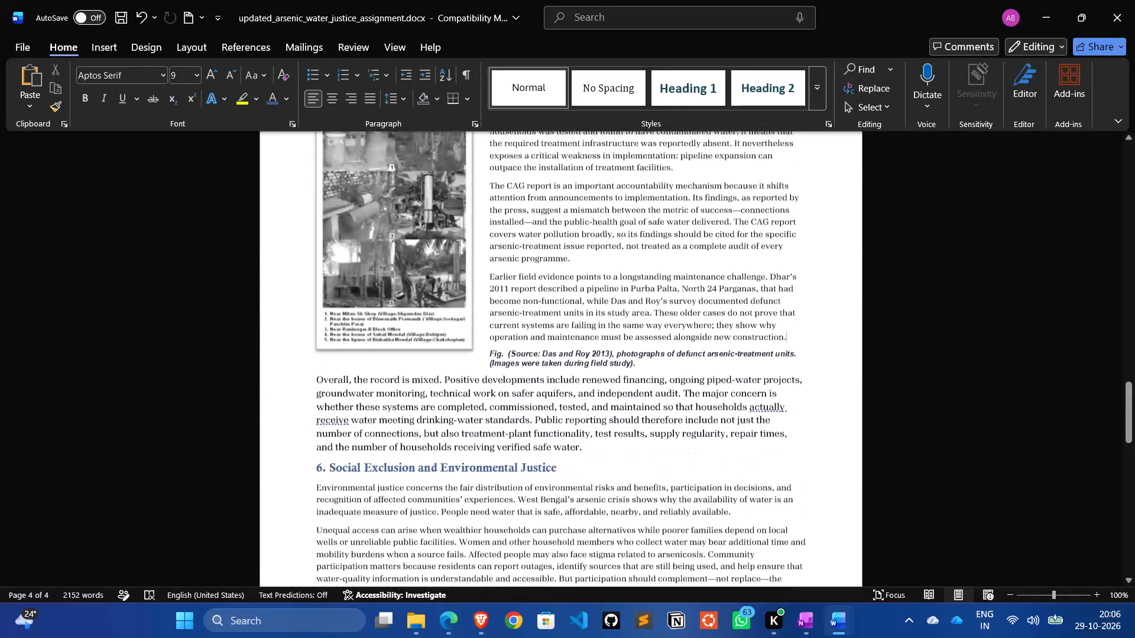
{"action": "scroll", "coordinate": [911, 367], "scroll_direction": "up", "scroll_amount": 1}
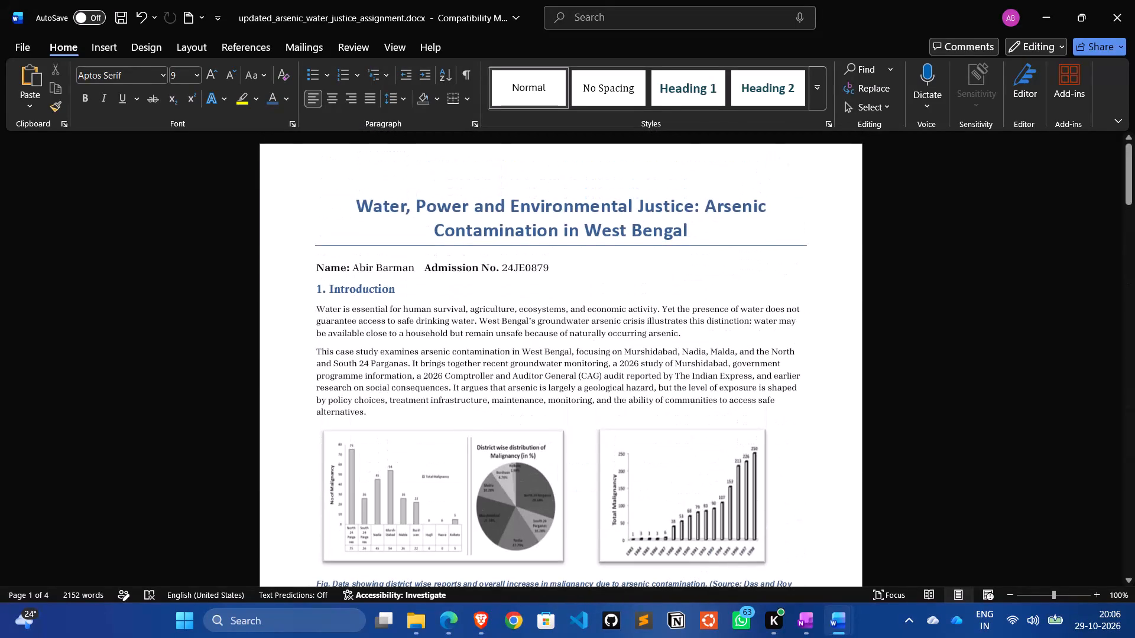
{"action": "scroll", "coordinate": [911, 367], "scroll_direction": "down", "scroll_amount": 1}
{"action": "scroll", "coordinate": [911, 367], "scroll_direction": "up", "scroll_amount": 1}
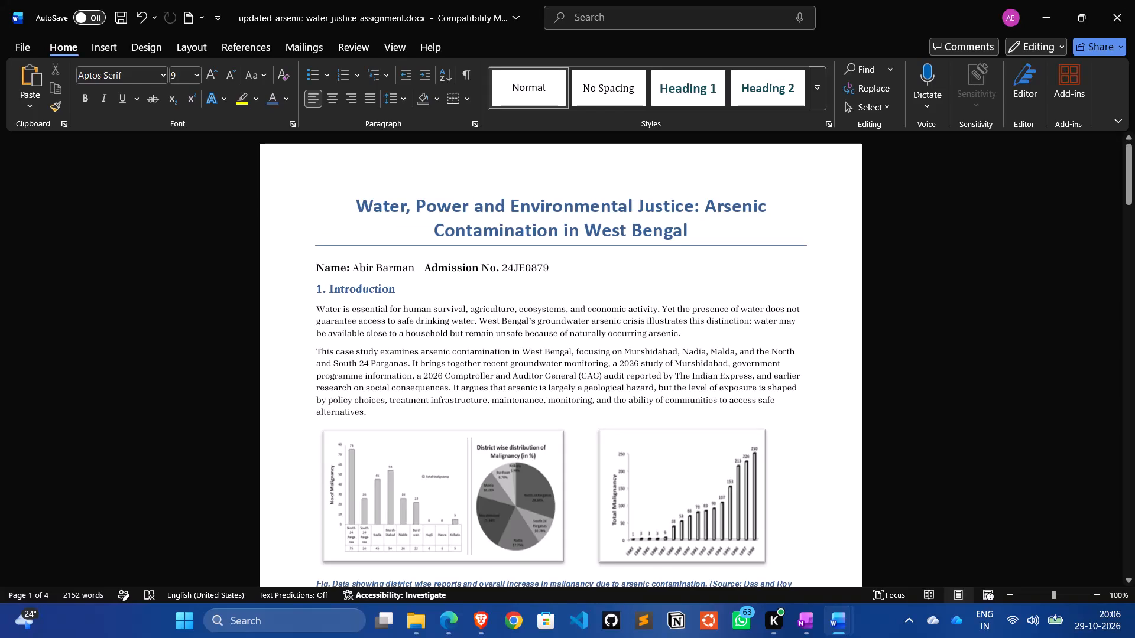
Set the font colour of the title "Water, Power and Environmental Justice: Arsenic Contamination in West Bengal" to Automatic black.
{"action": "left_click_drag", "start_coordinate": [693, 227], "coordinate": [527, 204]}
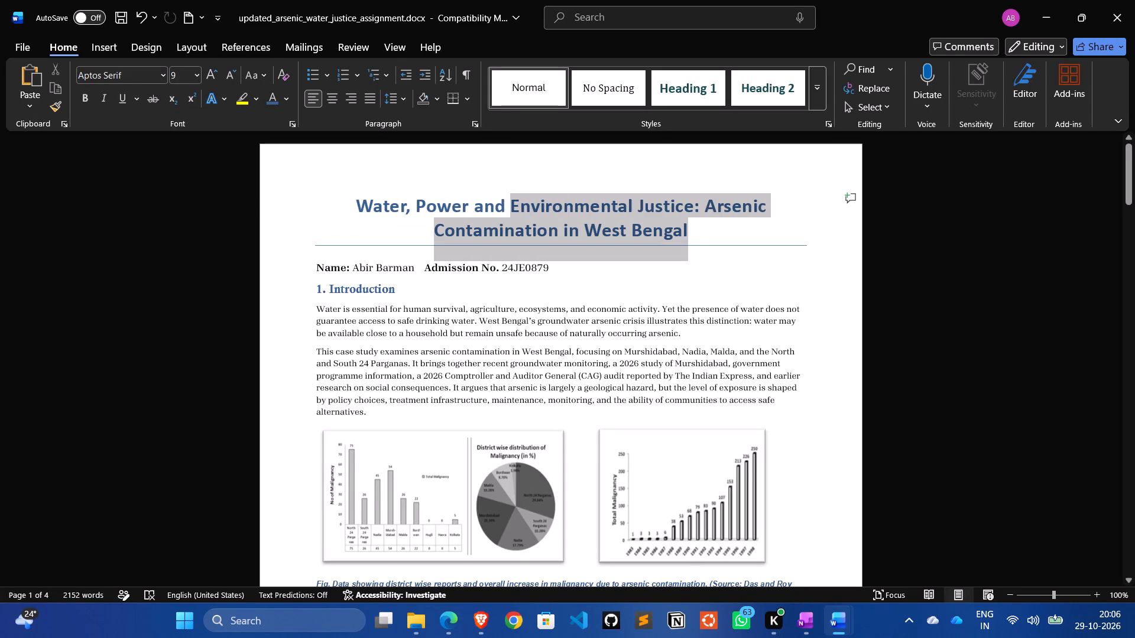
{"action": "left_click_drag", "start_coordinate": [527, 204], "coordinate": [326, 205]}
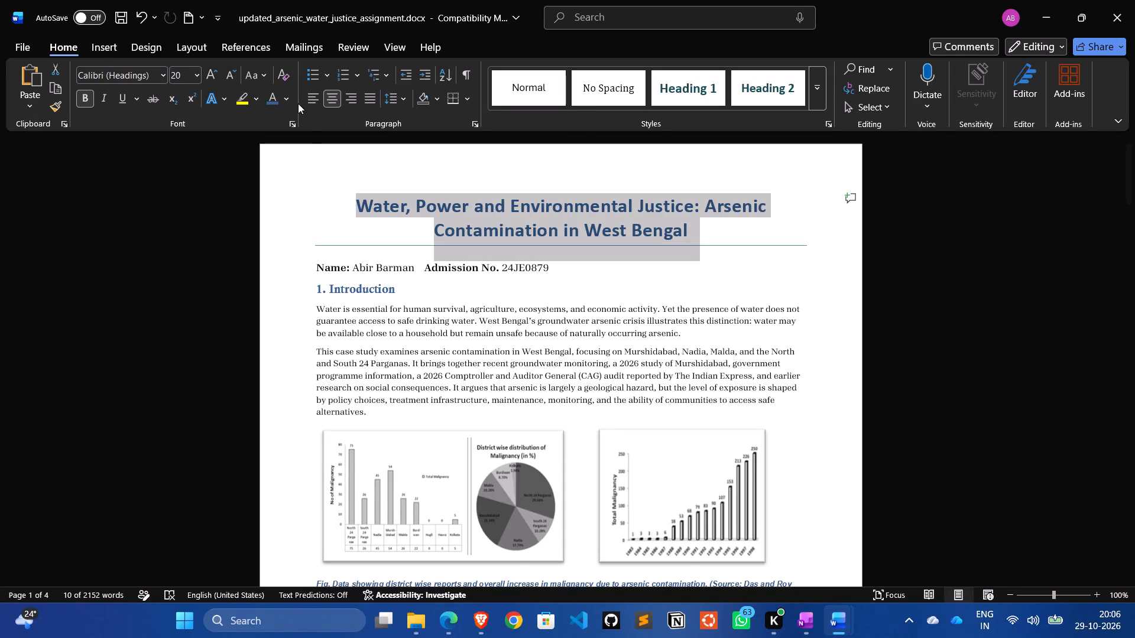
{"action": "left_click", "coordinate": [286, 99]}
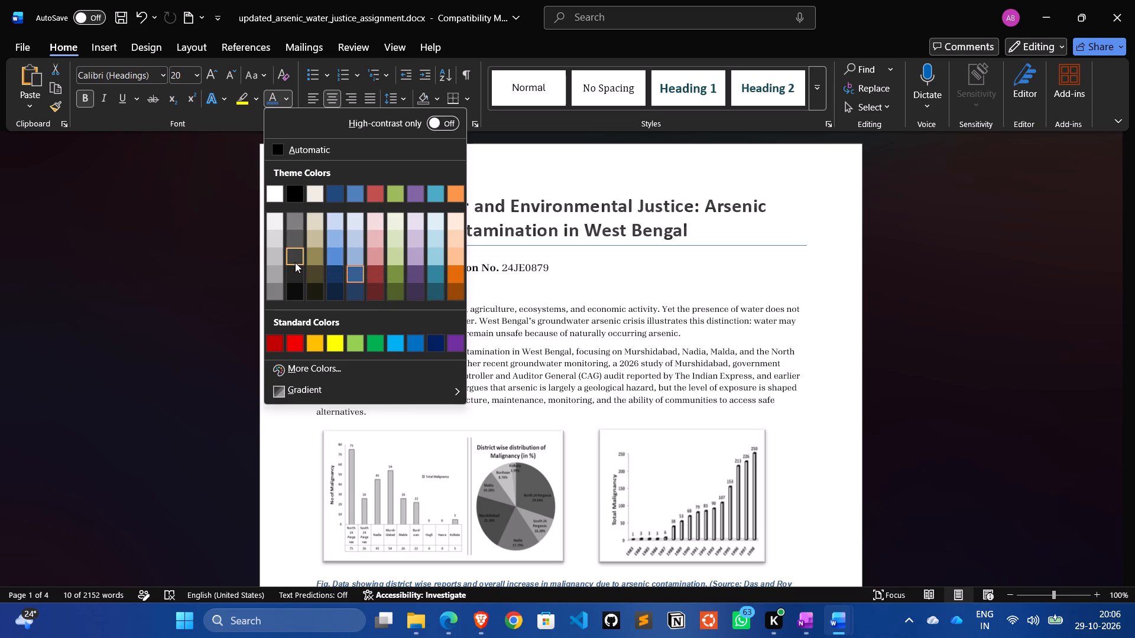
{"action": "left_click", "coordinate": [275, 147]}
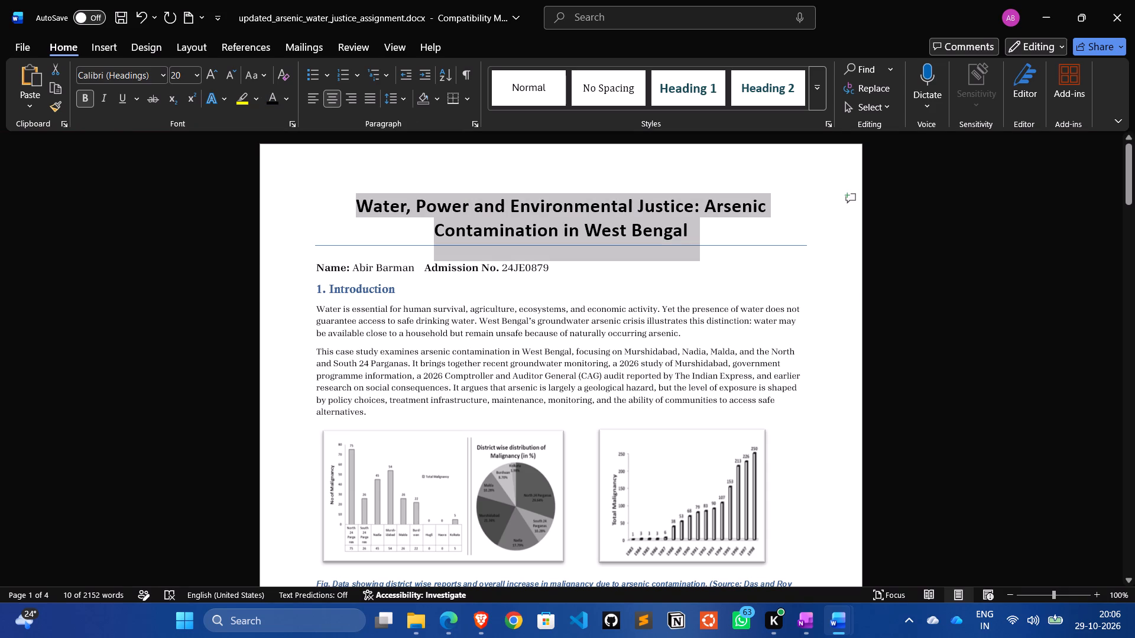
Set the font colour of the "1. Introduction" heading to Automatic black.
{"action": "left_click_drag", "start_coordinate": [403, 292], "coordinate": [365, 286]}
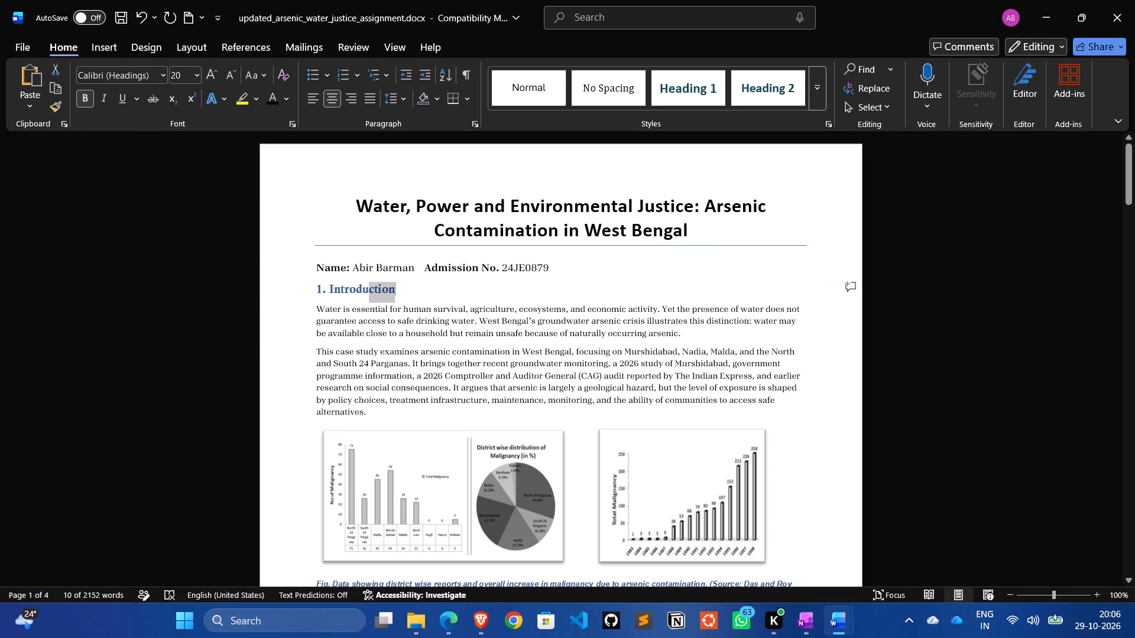
{"action": "left_click_drag", "start_coordinate": [365, 286], "coordinate": [316, 286]}
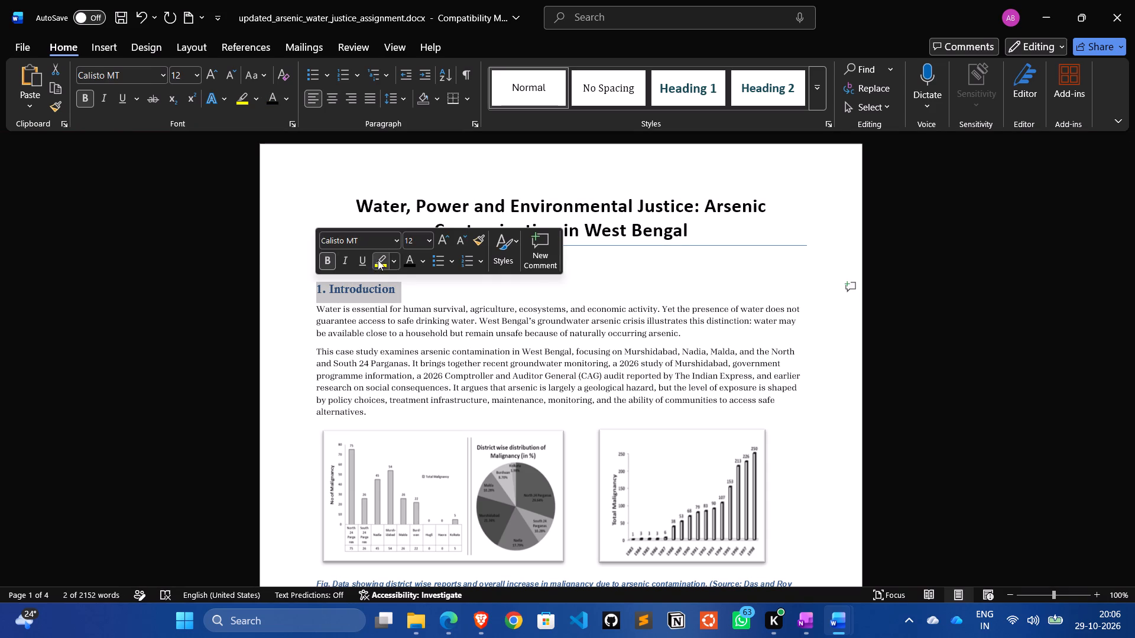
{"action": "left_click", "coordinate": [284, 96]}
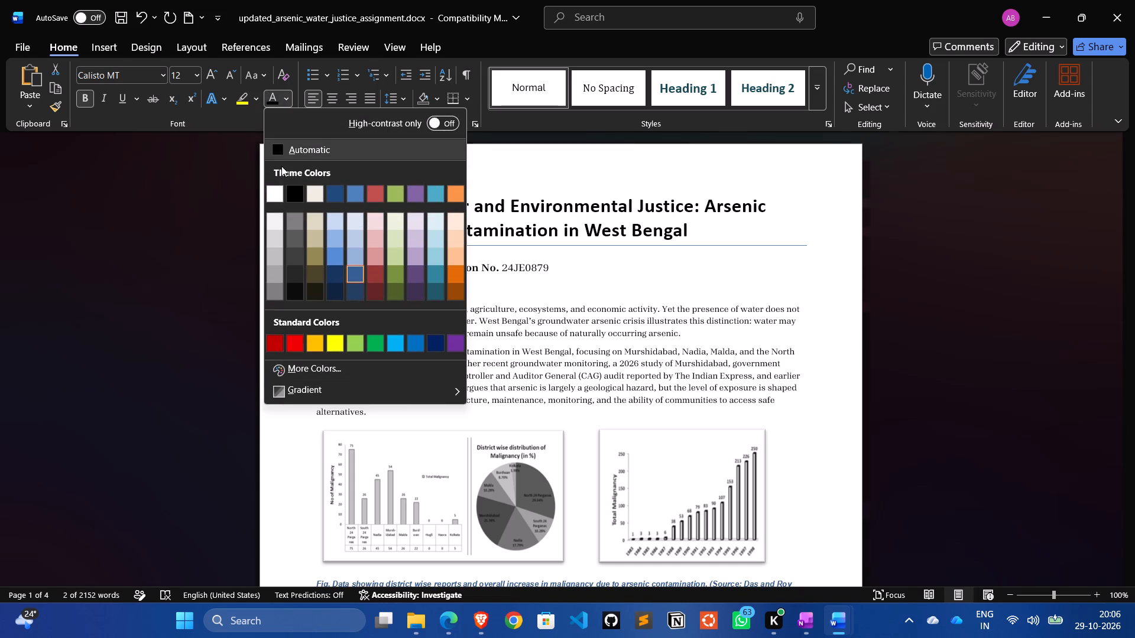
{"action": "left_click", "coordinate": [275, 141]}
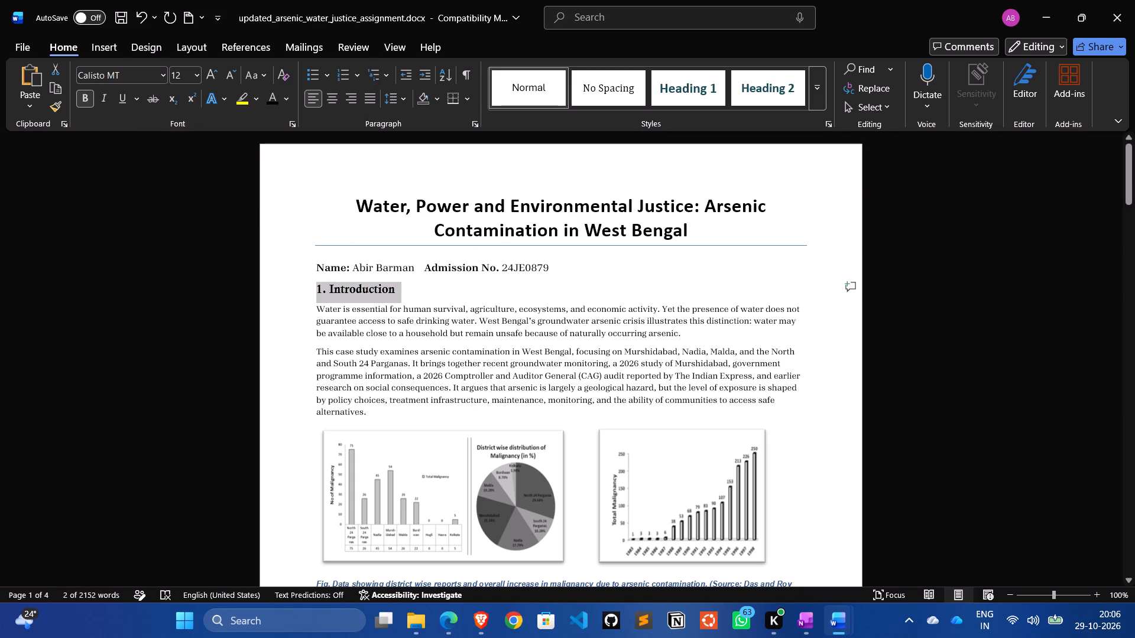
{"action": "scroll", "coordinate": [498, 328], "scroll_direction": "down", "scroll_amount": 1}
{"action": "scroll", "coordinate": [498, 328], "scroll_direction": "up", "scroll_amount": 2}
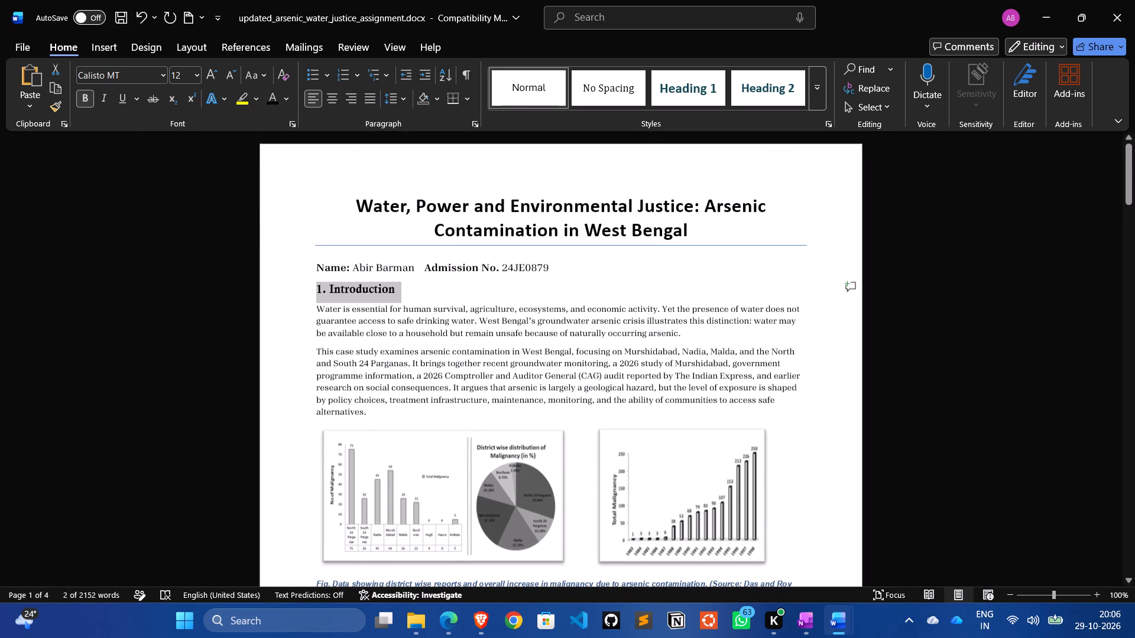
{"action": "left_click", "coordinate": [507, 280]}
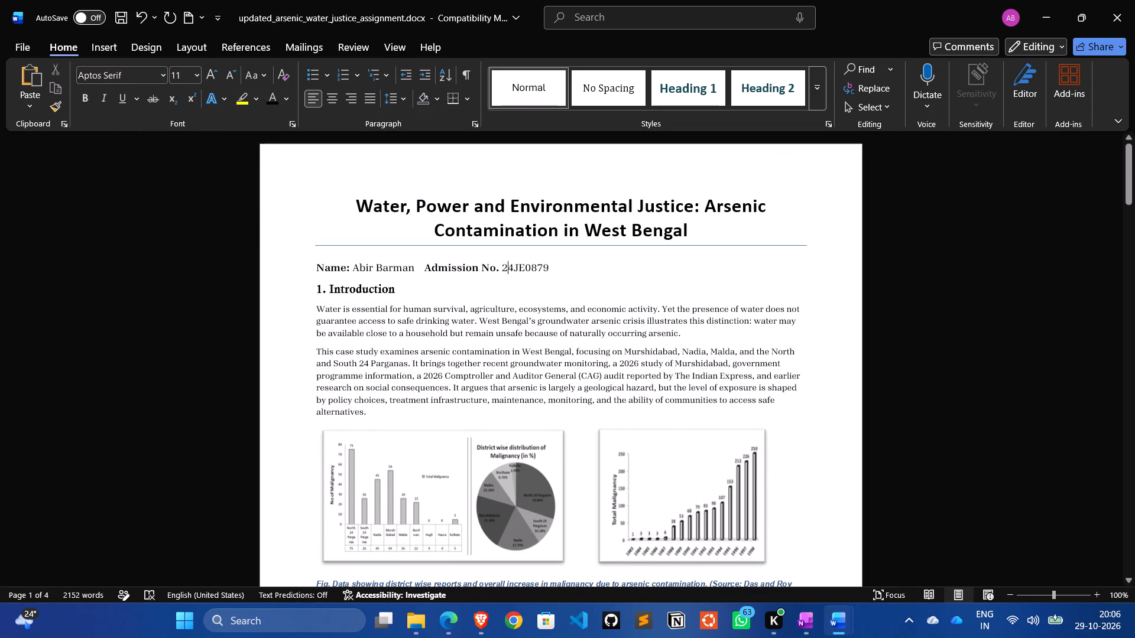
Set the font colour of the malignancy charts' caption and the "2. Understanding the Arsenic Crisis" heading to Automatic black.
{"action": "scroll", "coordinate": [533, 320], "scroll_direction": "down", "scroll_amount": 2}
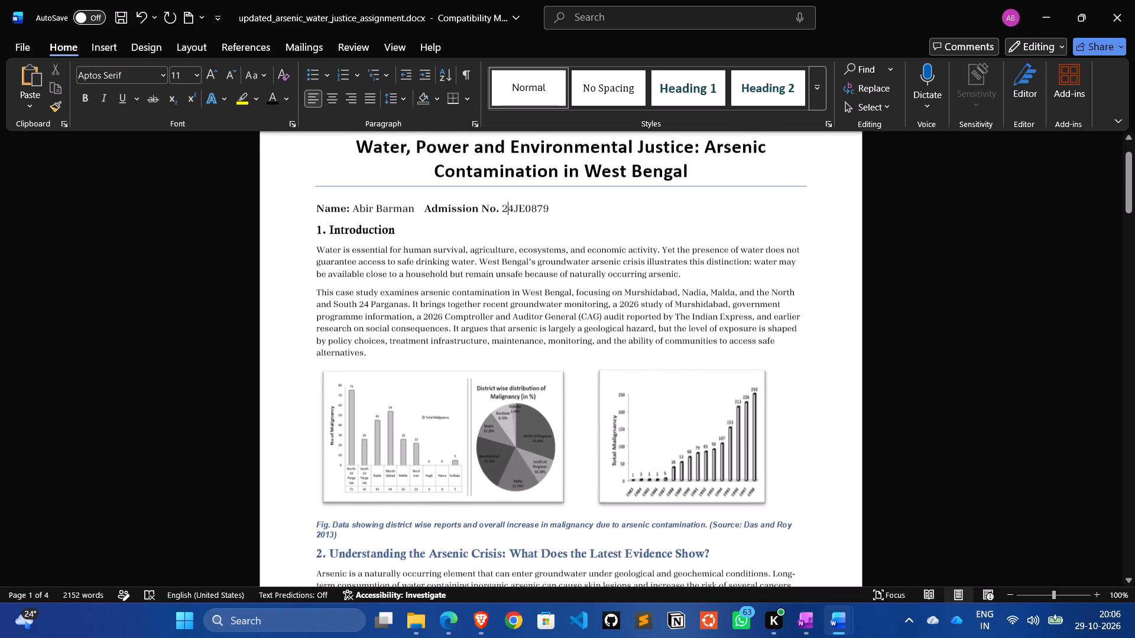
{"action": "scroll", "coordinate": [533, 320], "scroll_direction": "down", "scroll_amount": 1}
{"action": "scroll", "coordinate": [533, 320], "scroll_direction": "up", "scroll_amount": 3}
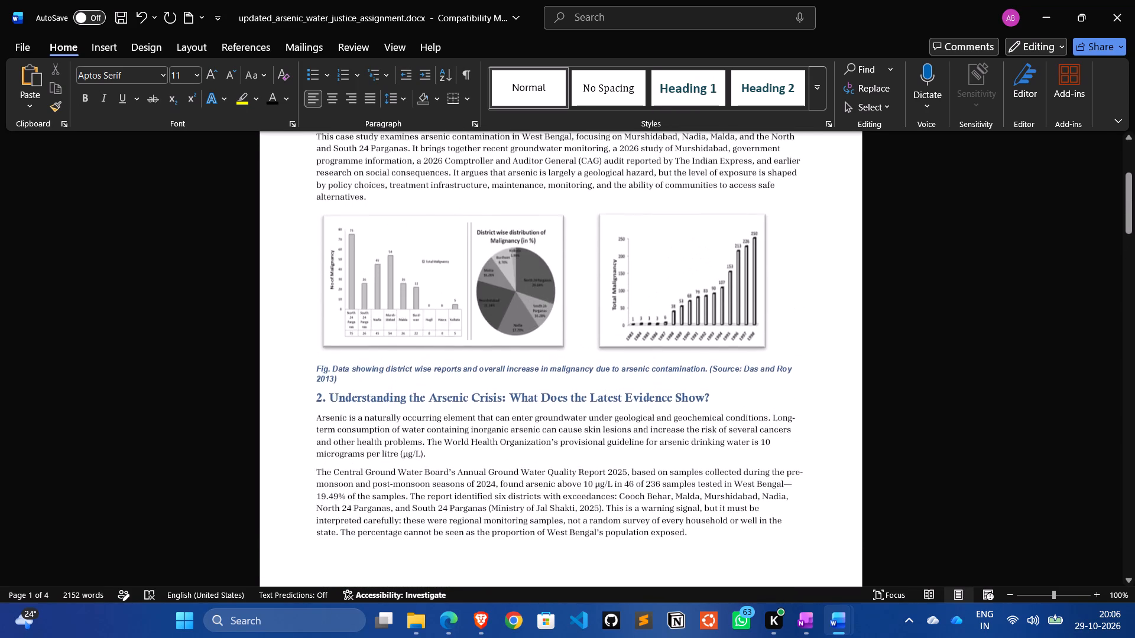
{"action": "scroll", "coordinate": [533, 320], "scroll_direction": "up", "scroll_amount": 1}
{"action": "scroll", "coordinate": [533, 320], "scroll_direction": "down", "scroll_amount": 1}
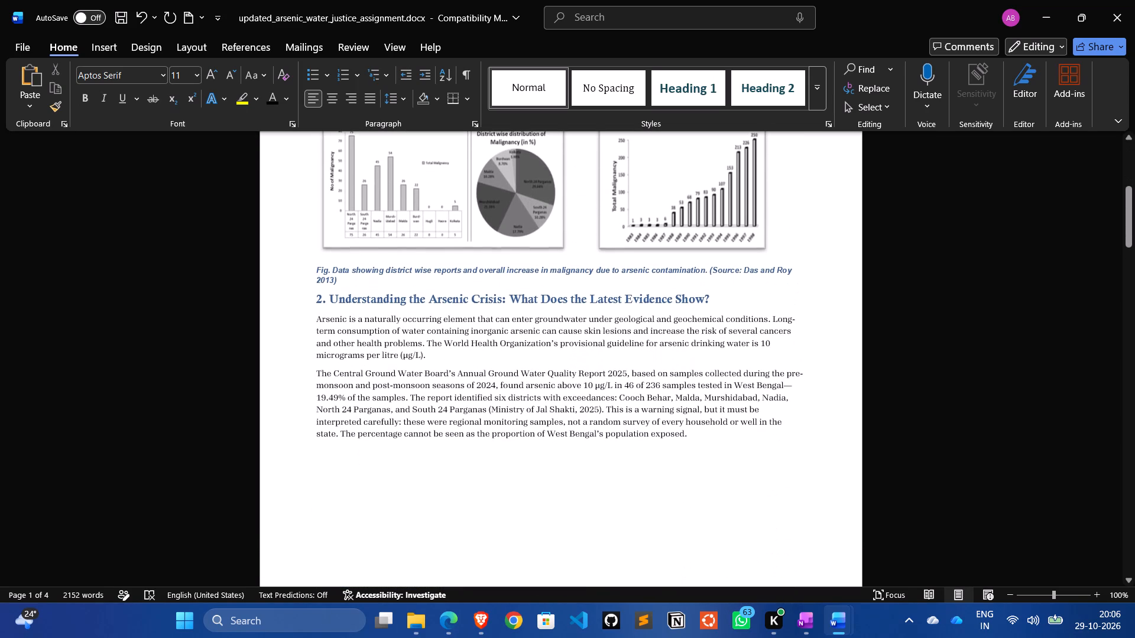
{"action": "left_click_drag", "start_coordinate": [712, 297], "coordinate": [314, 259]}
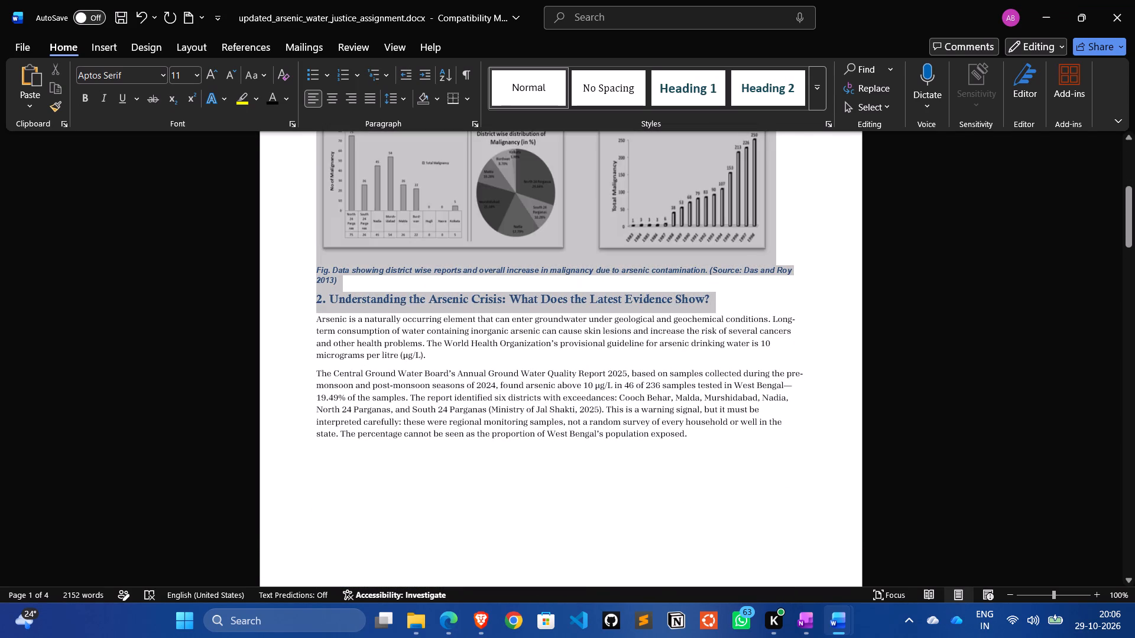
{"action": "left_click_drag", "start_coordinate": [314, 259], "coordinate": [319, 279]}
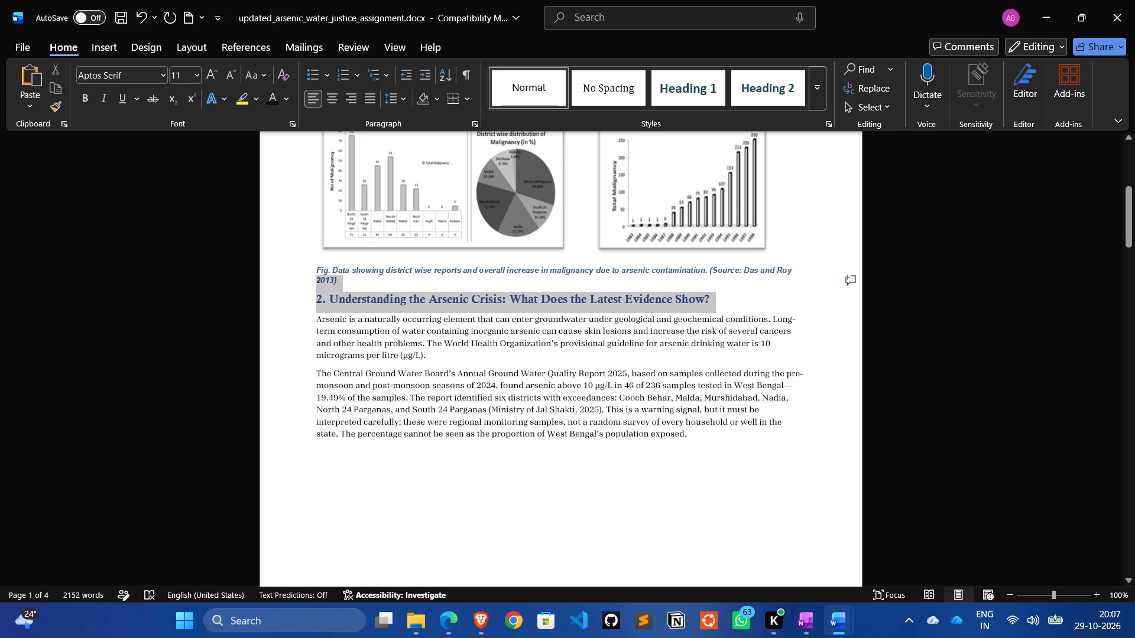
{"action": "left_click_drag", "start_coordinate": [319, 279], "coordinate": [322, 274]}
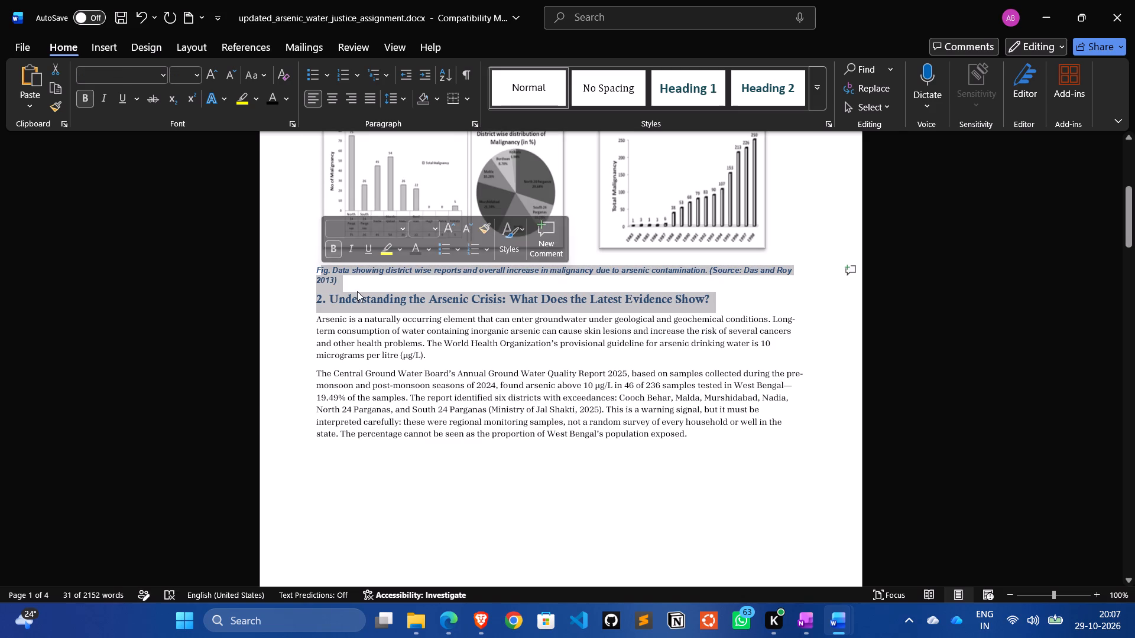
{"action": "left_click", "coordinate": [368, 285]}
{"action": "left_click_drag", "start_coordinate": [317, 265], "coordinate": [702, 296]}
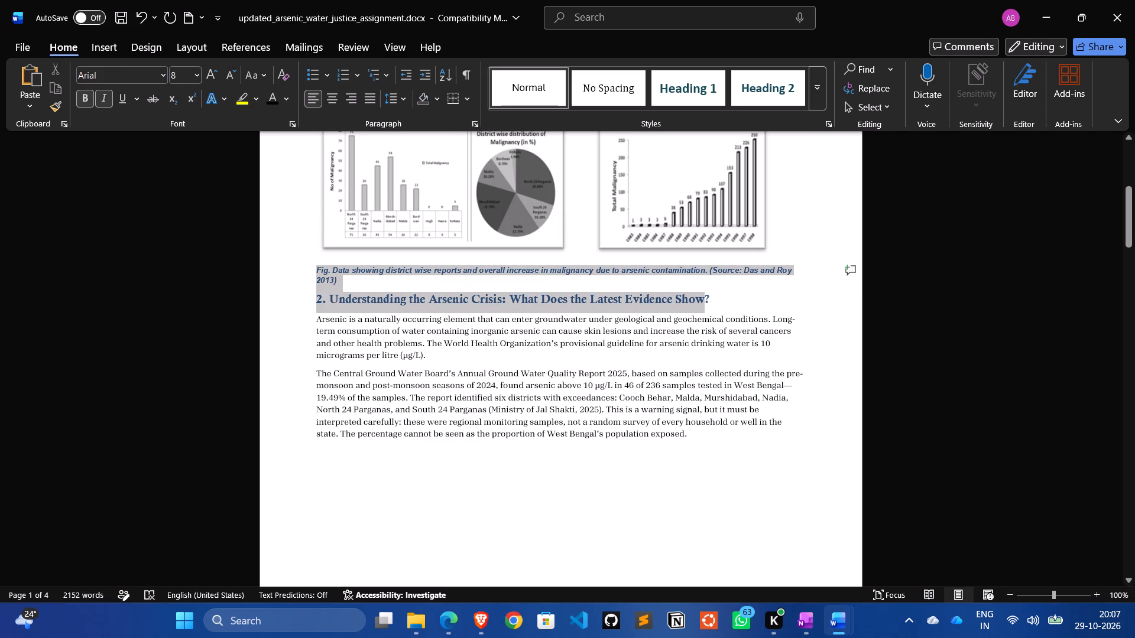
{"action": "left_click_drag", "start_coordinate": [702, 296], "coordinate": [712, 295]}
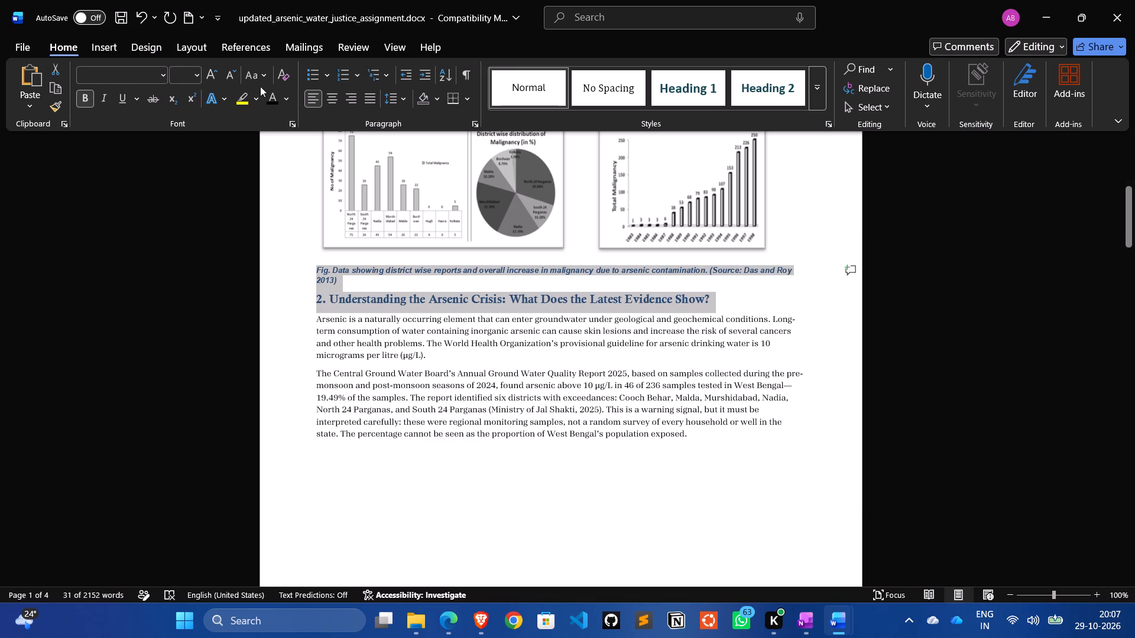
{"action": "left_click", "coordinate": [283, 93]}
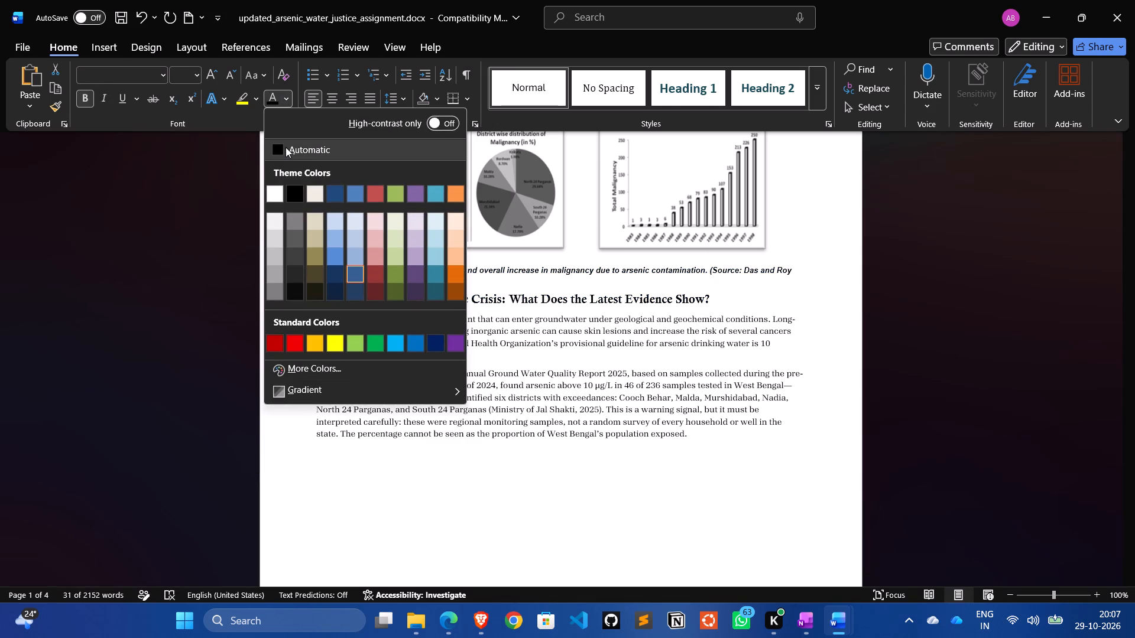
{"action": "left_click", "coordinate": [281, 147]}
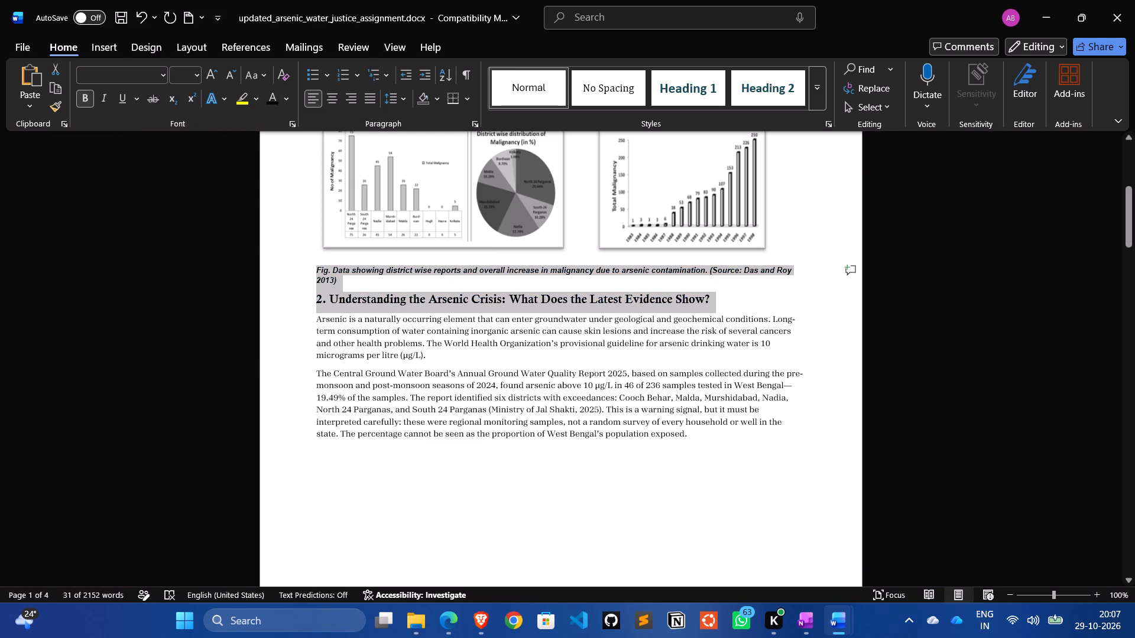
{"action": "left_click", "coordinate": [809, 396]}
Set the font colour of the "4. The Politics of Water: How Policymakers Have Responded" heading to Automatic black.
{"action": "scroll", "coordinate": [809, 396], "scroll_direction": "up", "scroll_amount": 1}
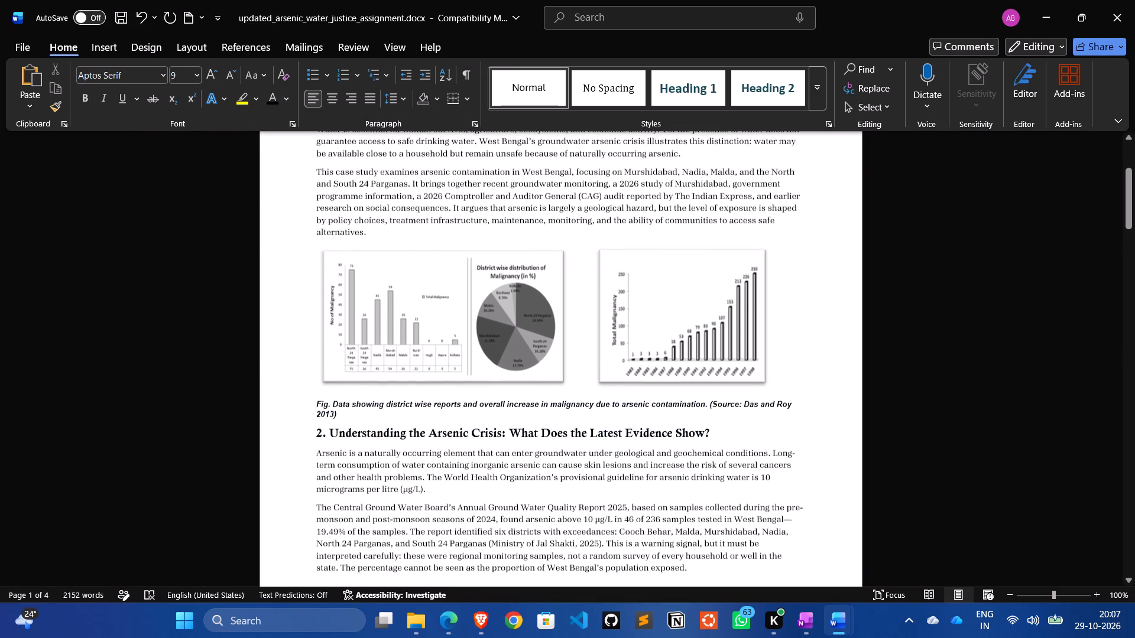
{"action": "scroll", "coordinate": [809, 396], "scroll_direction": "down", "scroll_amount": 3}
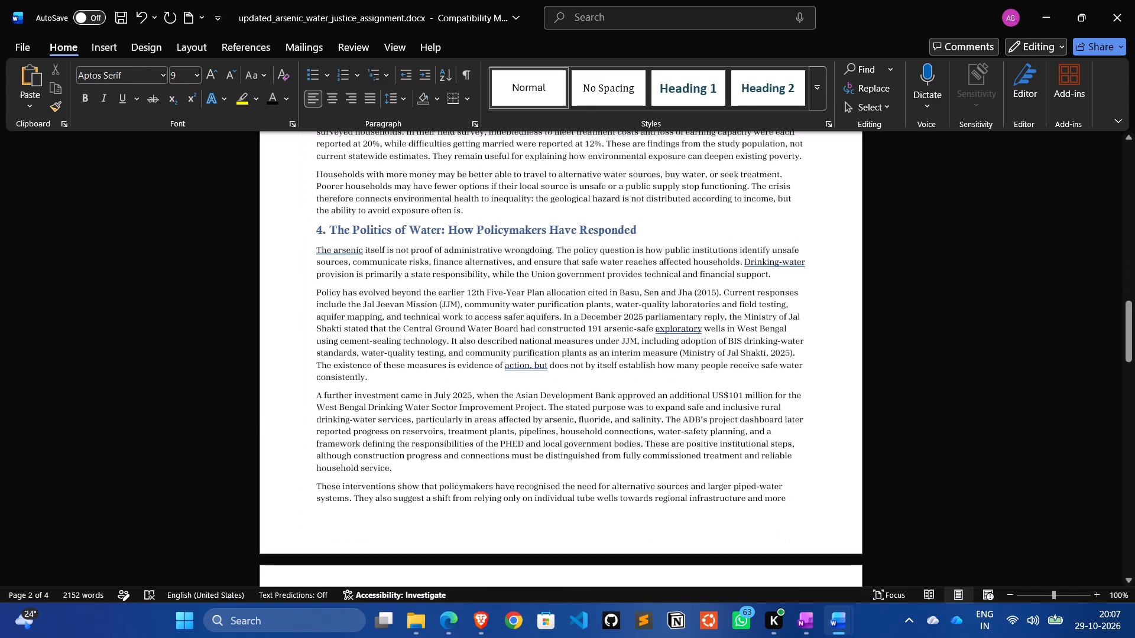
{"action": "left_click_drag", "start_coordinate": [638, 230], "coordinate": [313, 229]}
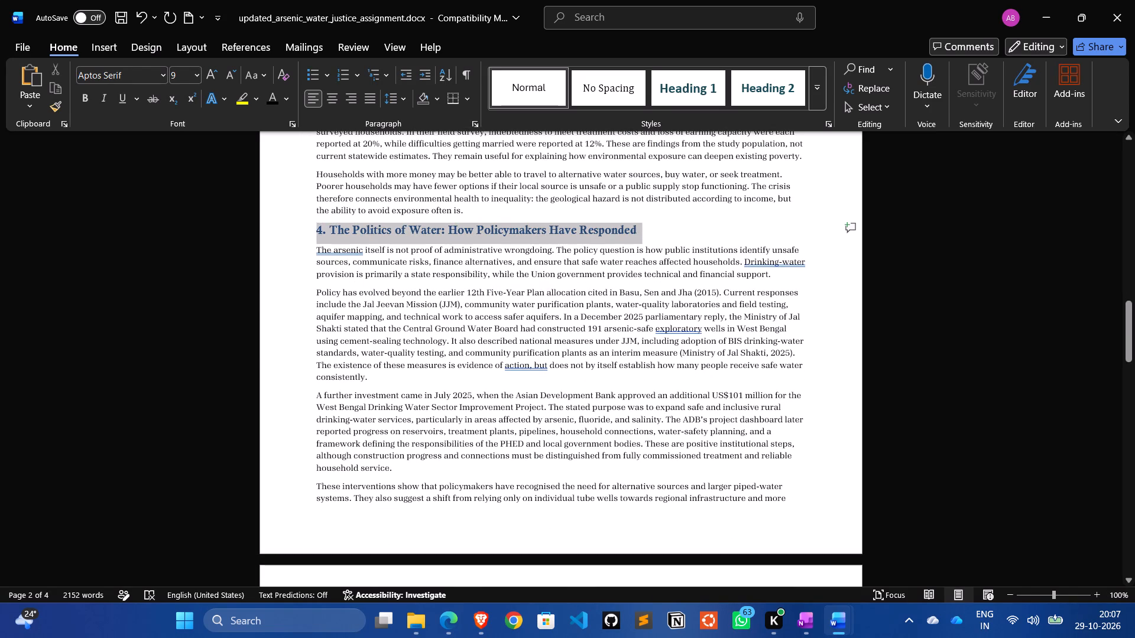
{"action": "left_click_drag", "start_coordinate": [313, 229], "coordinate": [313, 229]}
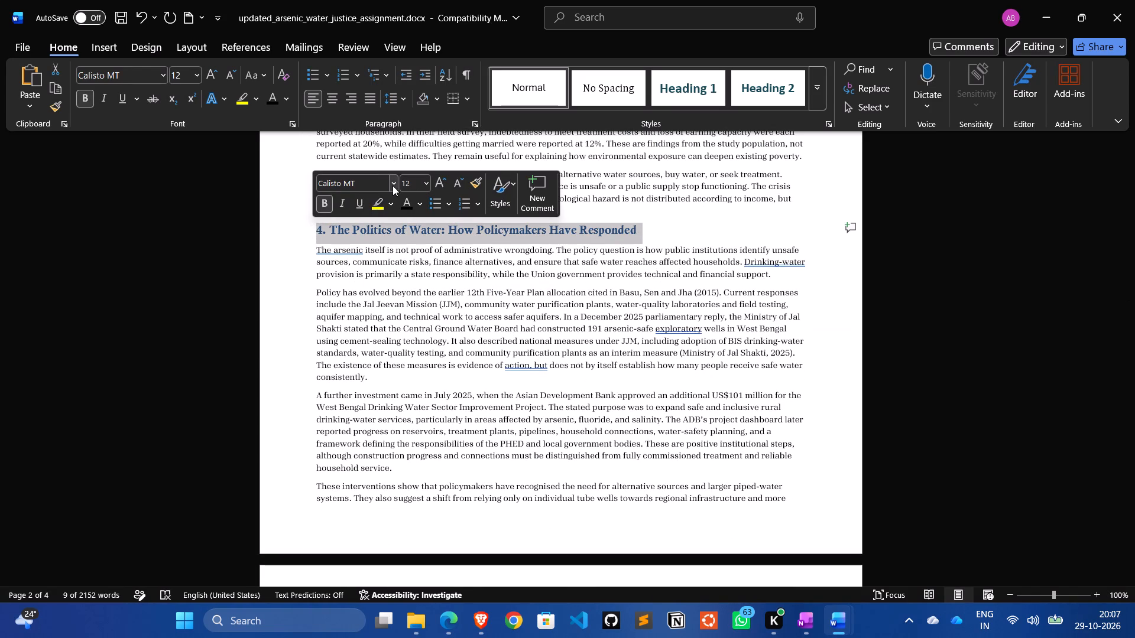
{"action": "left_click", "coordinate": [425, 202]}
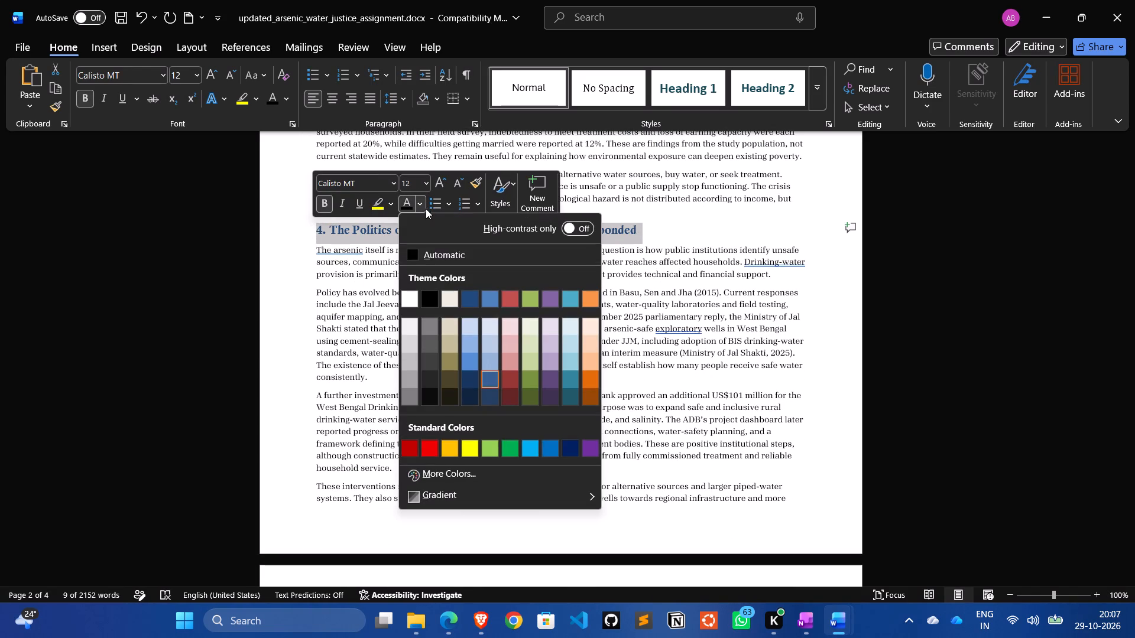
{"action": "left_click", "coordinate": [421, 253]}
Set the font colour of the "5. Bureaucracy and Implementation: Progress, Gaps and Accountability" heading to Automatic black.
{"action": "scroll", "coordinate": [463, 346], "scroll_direction": "down", "scroll_amount": 1}
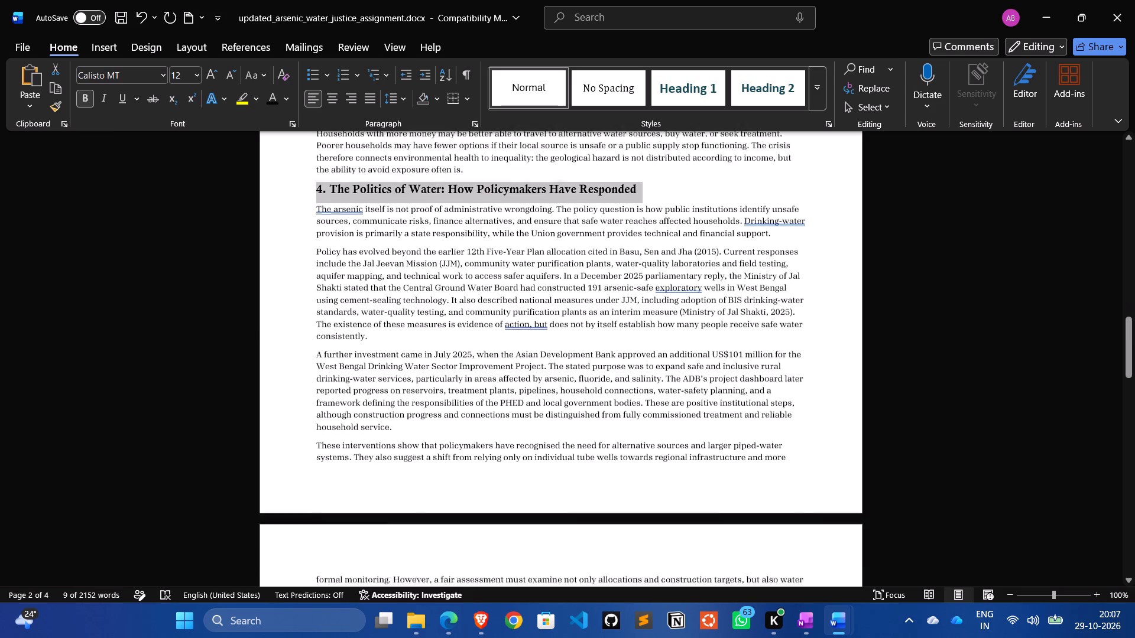
{"action": "scroll", "coordinate": [463, 346], "scroll_direction": "down", "scroll_amount": 1}
{"action": "left_click_drag", "start_coordinate": [706, 361], "coordinate": [316, 356]}
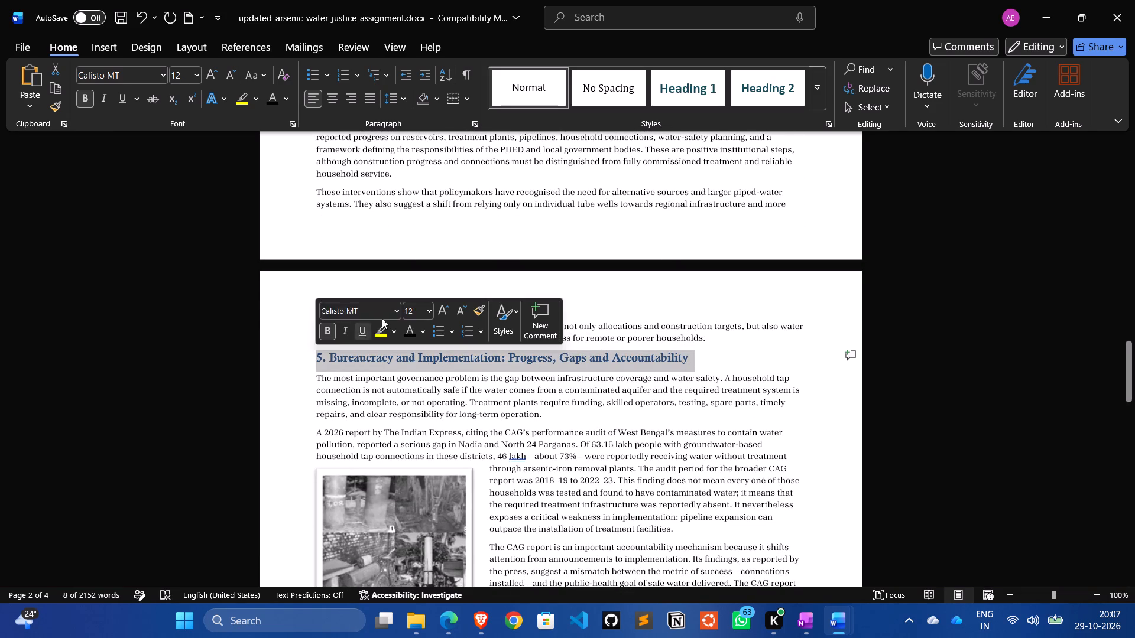
{"action": "left_click", "coordinate": [420, 328]}
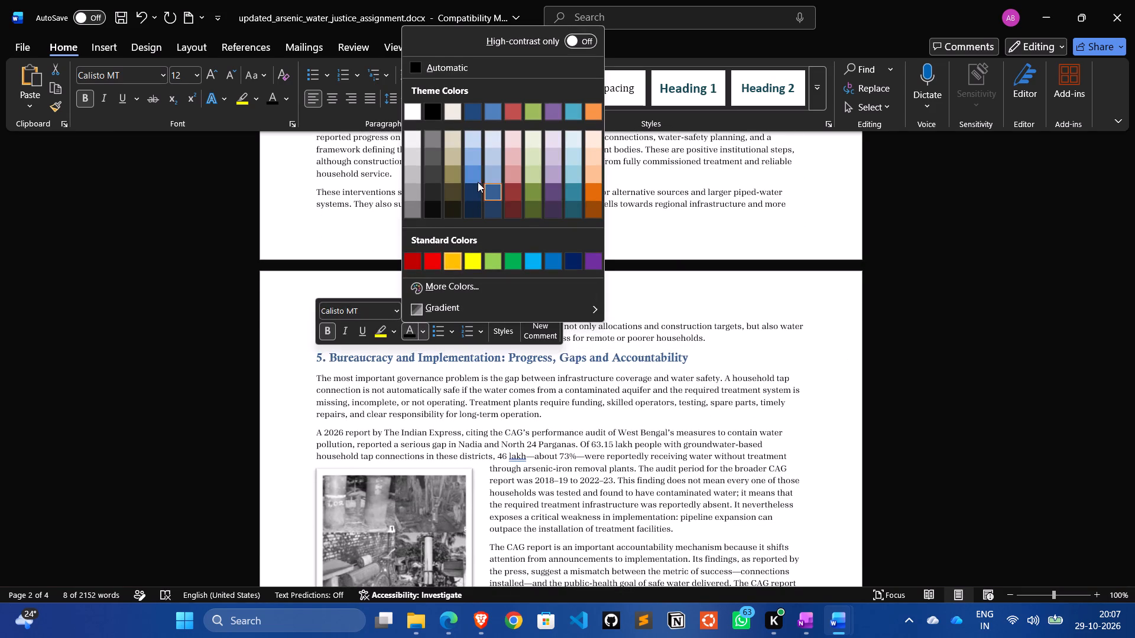
{"action": "left_click", "coordinate": [420, 61]}
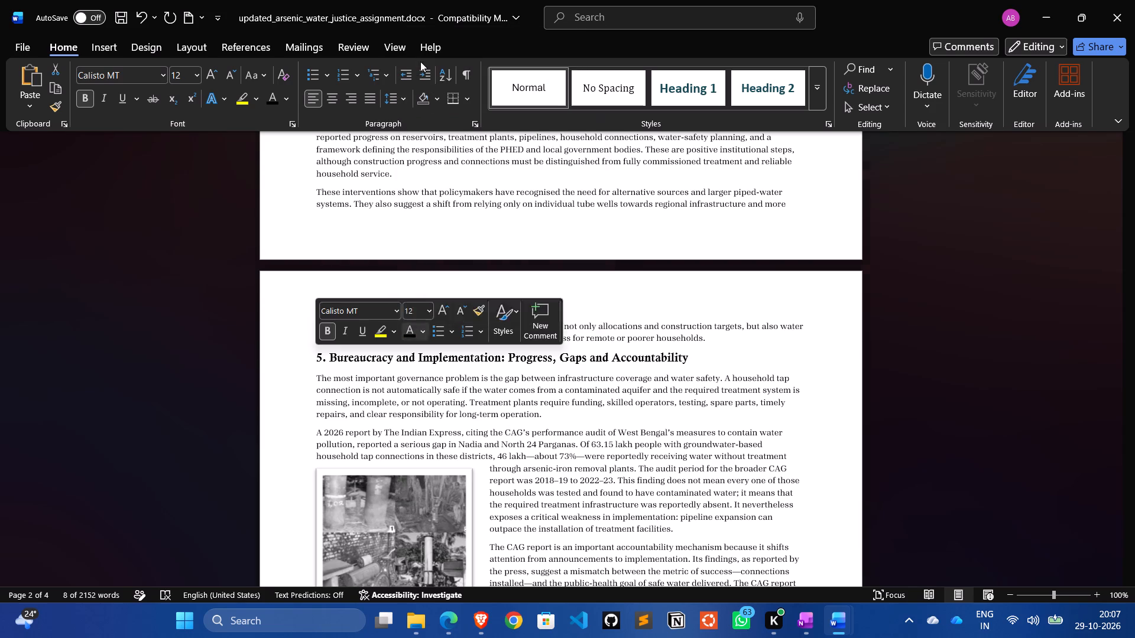
Set the font colour of the "6. Social Exclusion and Environmental Justice" heading to Automatic black.
{"action": "scroll", "coordinate": [506, 310], "scroll_direction": "down", "scroll_amount": 3}
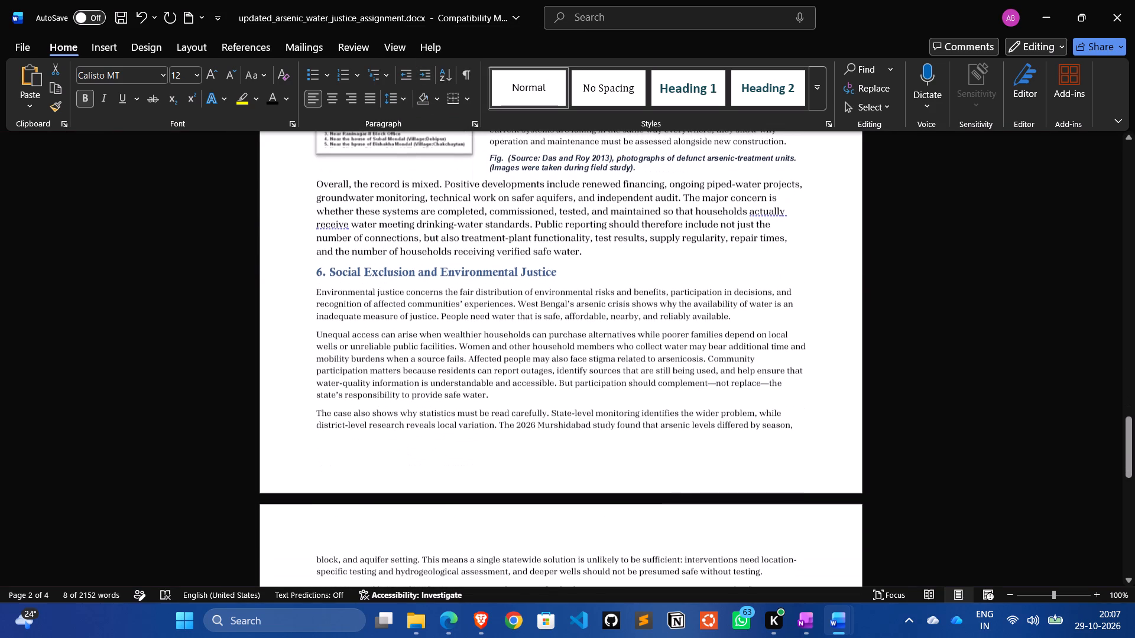
{"action": "left_click_drag", "start_coordinate": [562, 275], "coordinate": [288, 284]}
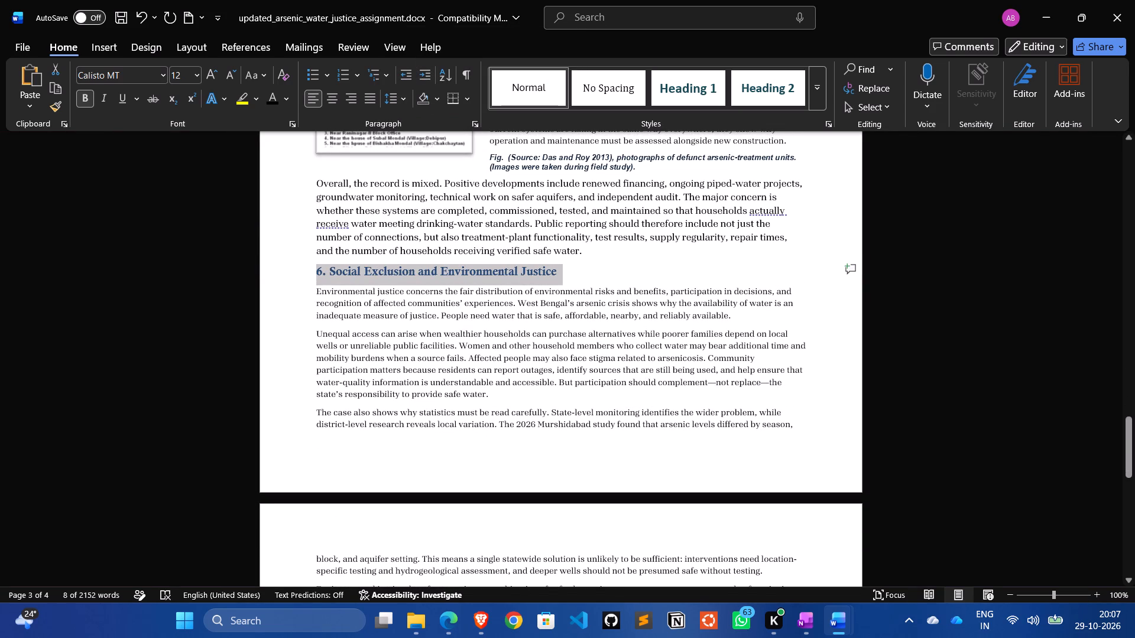
{"action": "left_click_drag", "start_coordinate": [288, 284], "coordinate": [286, 284]}
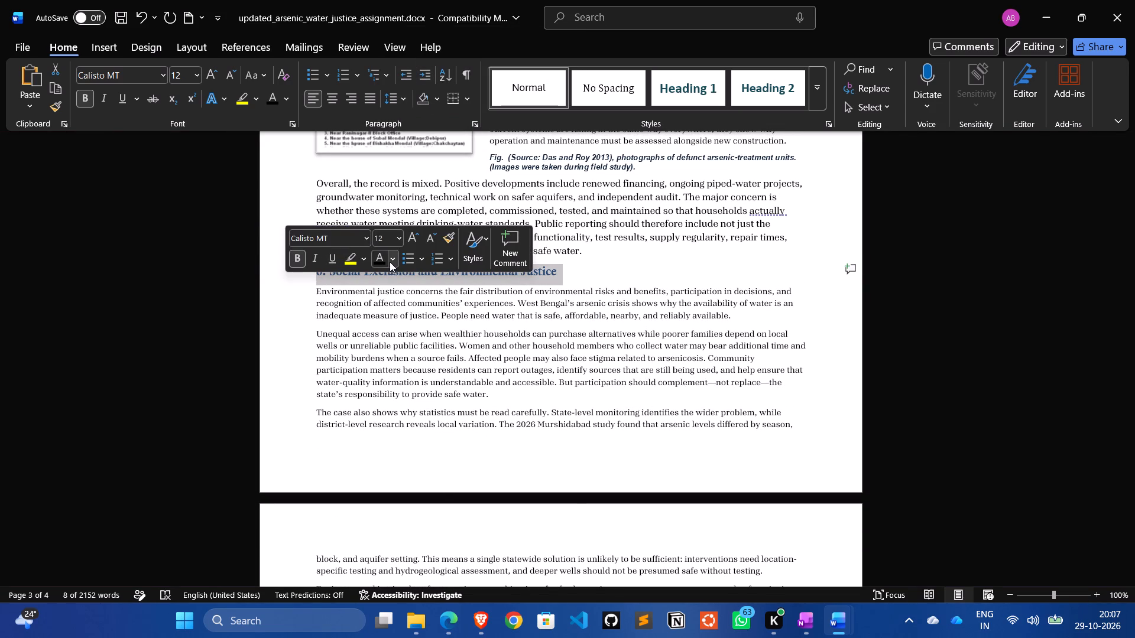
{"action": "left_click", "coordinate": [390, 262]}
{"action": "left_click", "coordinate": [387, 307]}
Set the font colour of the "7. Conclusion" heading to Automatic black.
{"action": "scroll", "coordinate": [387, 307], "scroll_direction": "down", "scroll_amount": 2}
{"action": "scroll", "coordinate": [387, 307], "scroll_direction": "up", "scroll_amount": 2}
{"action": "scroll", "coordinate": [387, 307], "scroll_direction": "down", "scroll_amount": 1}
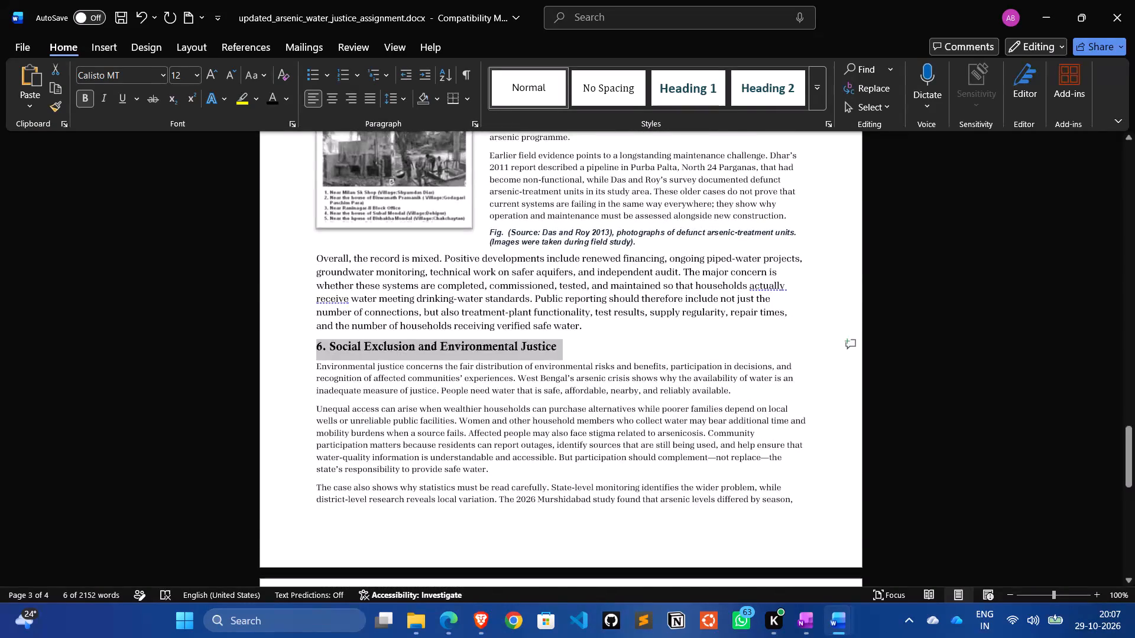
{"action": "scroll", "coordinate": [387, 307], "scroll_direction": "down", "scroll_amount": 1}
{"action": "left_click_drag", "start_coordinate": [398, 400], "coordinate": [305, 389]}
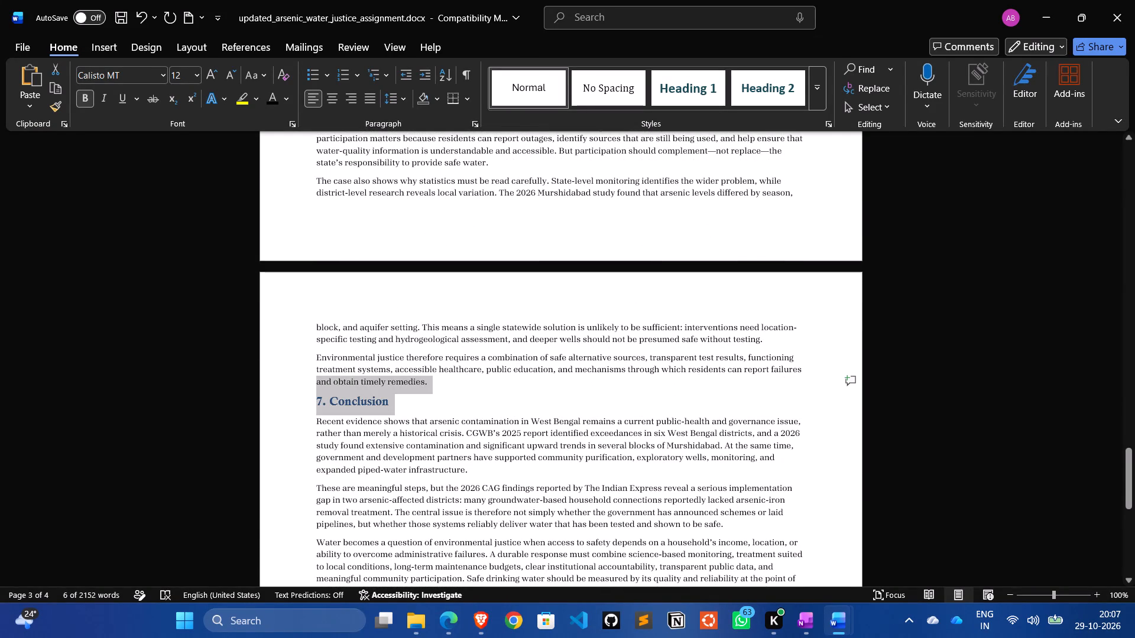
{"action": "left_click_drag", "start_coordinate": [305, 389], "coordinate": [305, 400]}
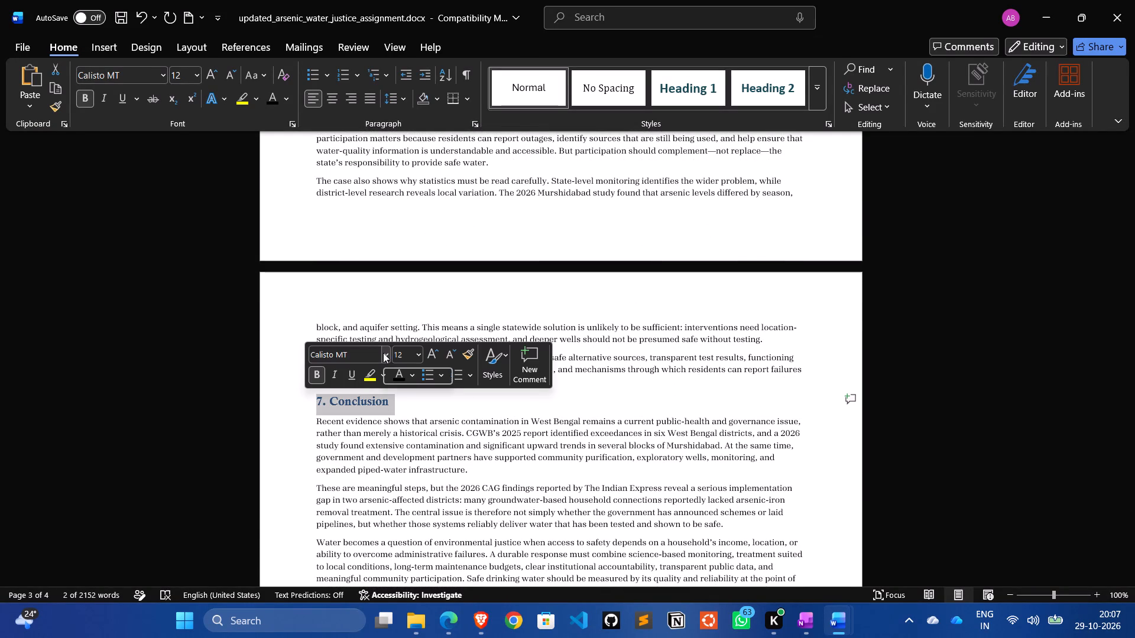
{"action": "left_click", "coordinate": [408, 375]}
{"action": "left_click", "coordinate": [431, 108]}
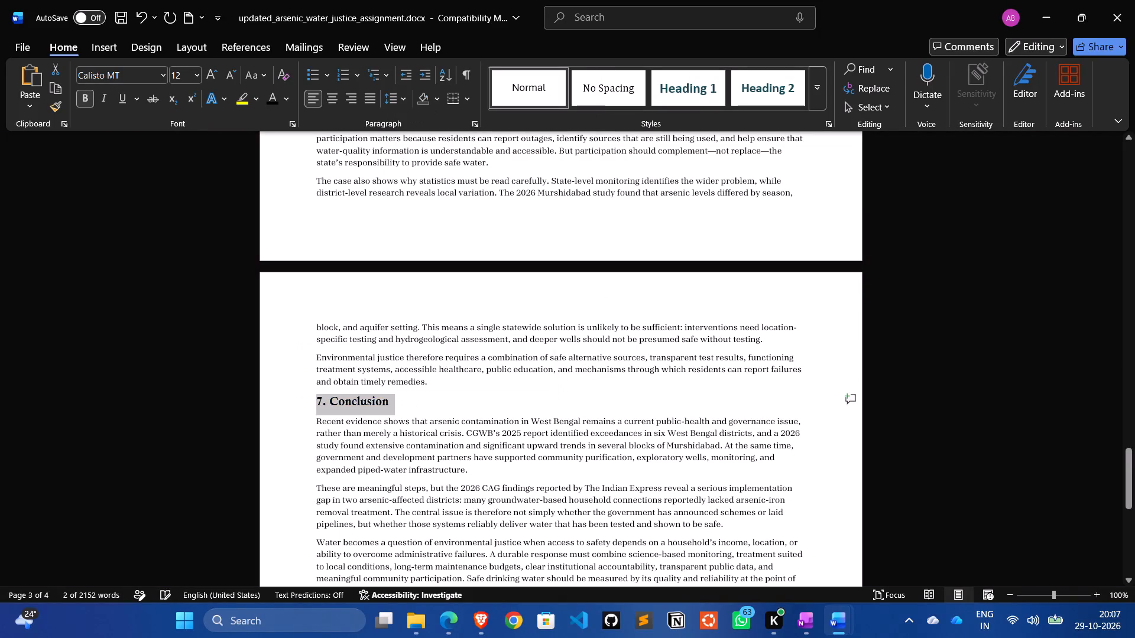
Set the font colour of the "References" heading to Automatic black.
{"action": "scroll", "coordinate": [476, 370], "scroll_direction": "down", "scroll_amount": 1}
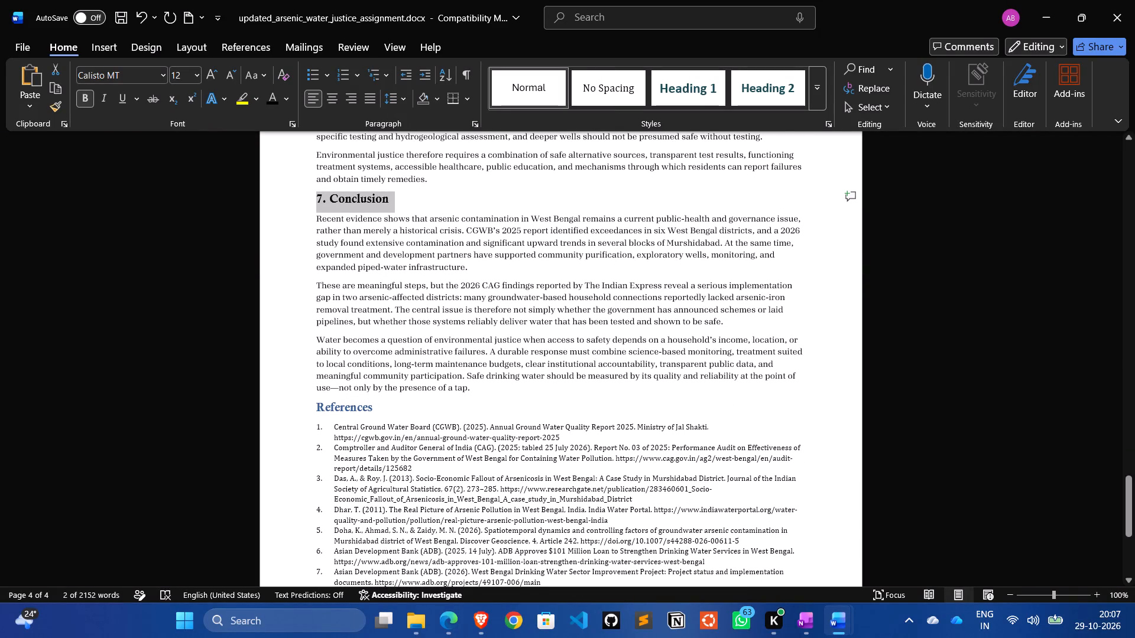
{"action": "left_click_drag", "start_coordinate": [379, 414], "coordinate": [307, 400]}
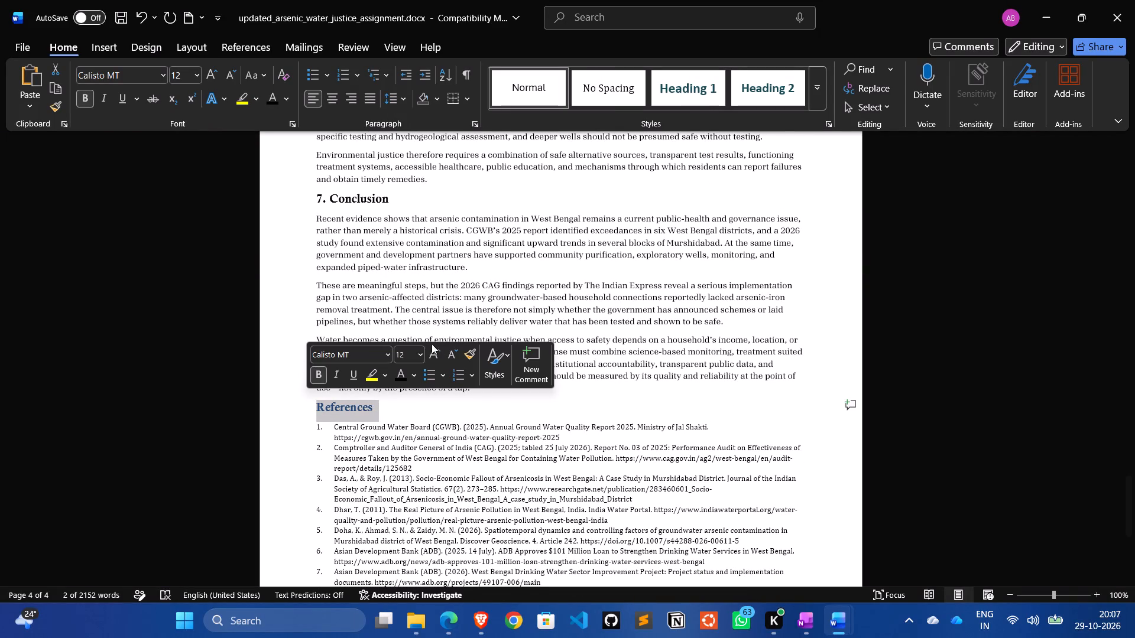
{"action": "left_click", "coordinate": [413, 373]}
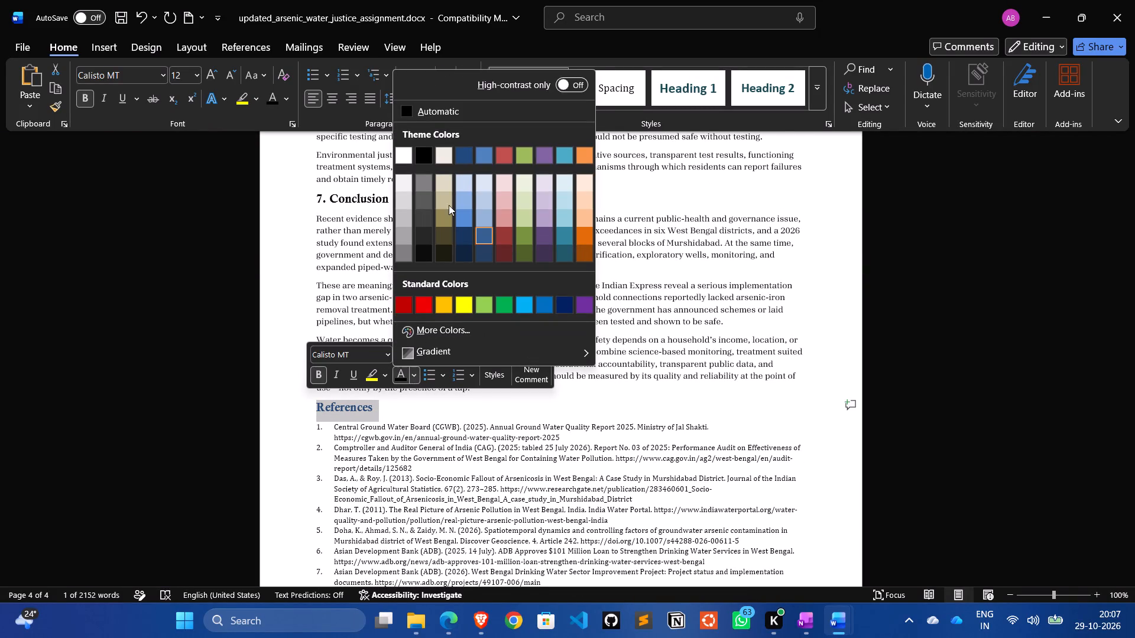
{"action": "left_click", "coordinate": [469, 109]}
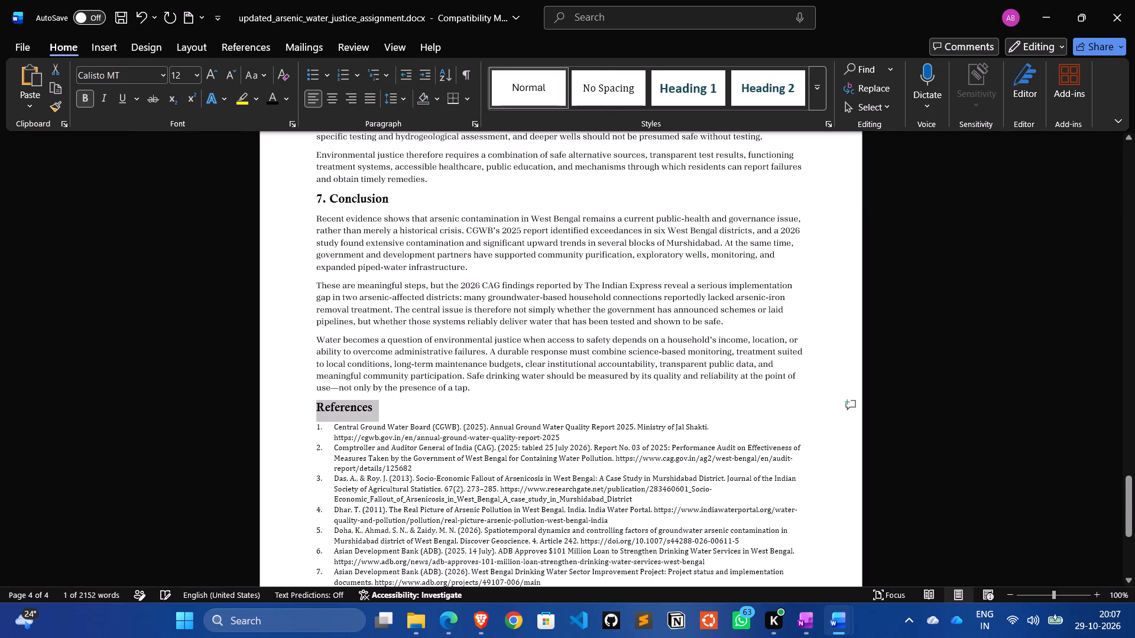
Ignore the grammar suggestion for "exploratory" in section 4's paragraph on arsenic-safe wells.
{"action": "scroll", "coordinate": [594, 375], "scroll_direction": "down", "scroll_amount": 2}
{"action": "scroll", "coordinate": [594, 375], "scroll_direction": "up", "scroll_amount": 3}
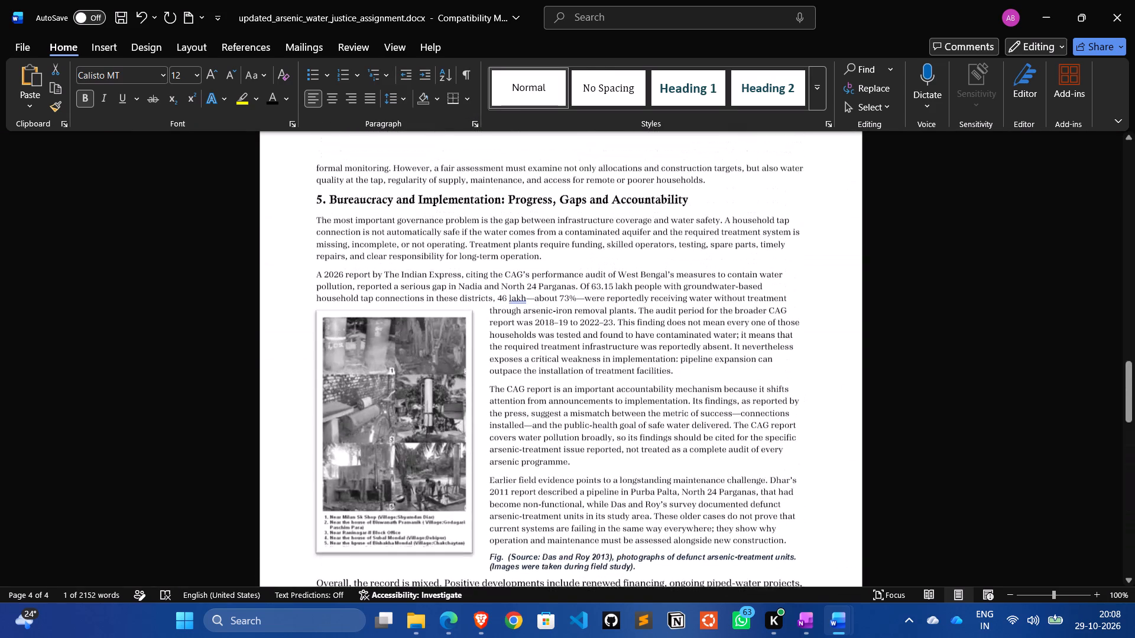
{"action": "scroll", "coordinate": [594, 375], "scroll_direction": "up", "scroll_amount": 1}
{"action": "left_click", "coordinate": [594, 375]}
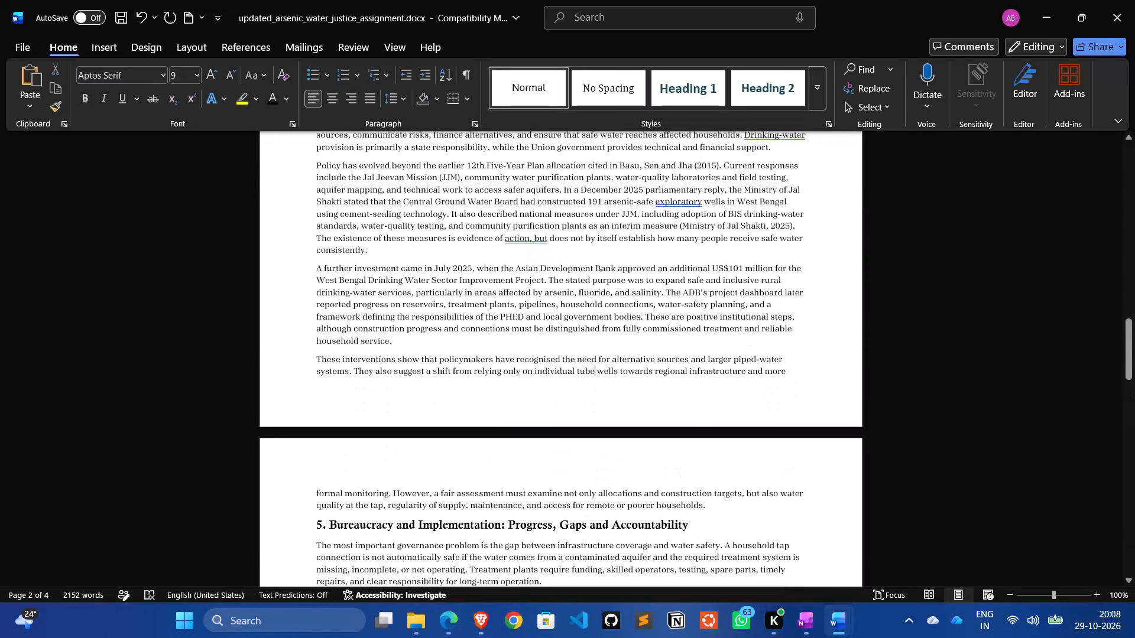
{"action": "left_click", "coordinate": [682, 204]}
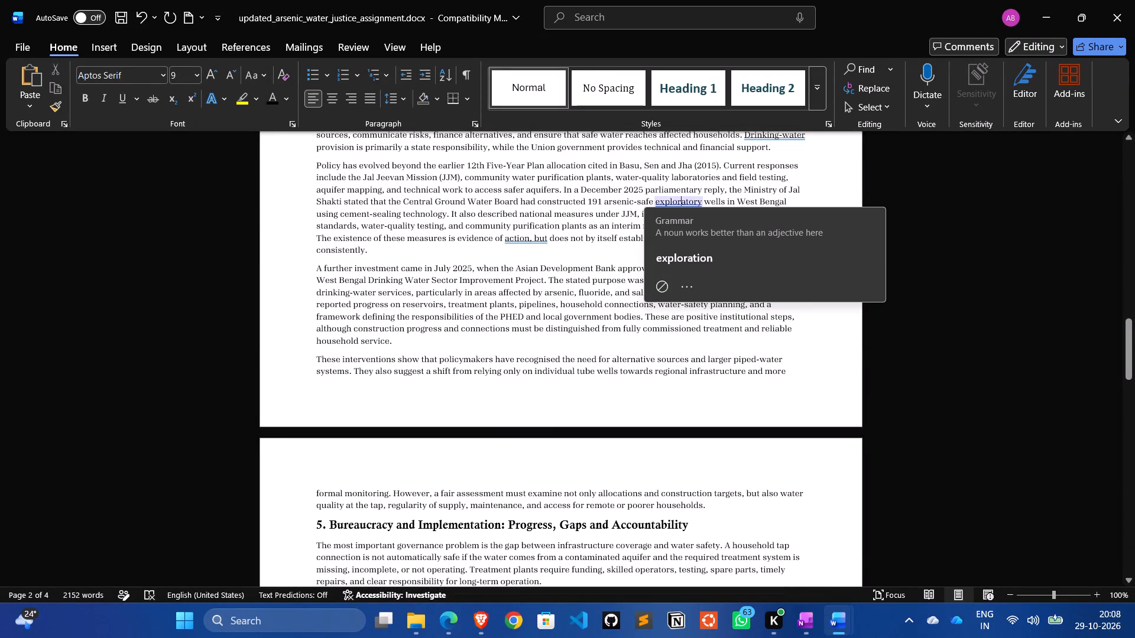
{"action": "left_click", "coordinate": [661, 289]}
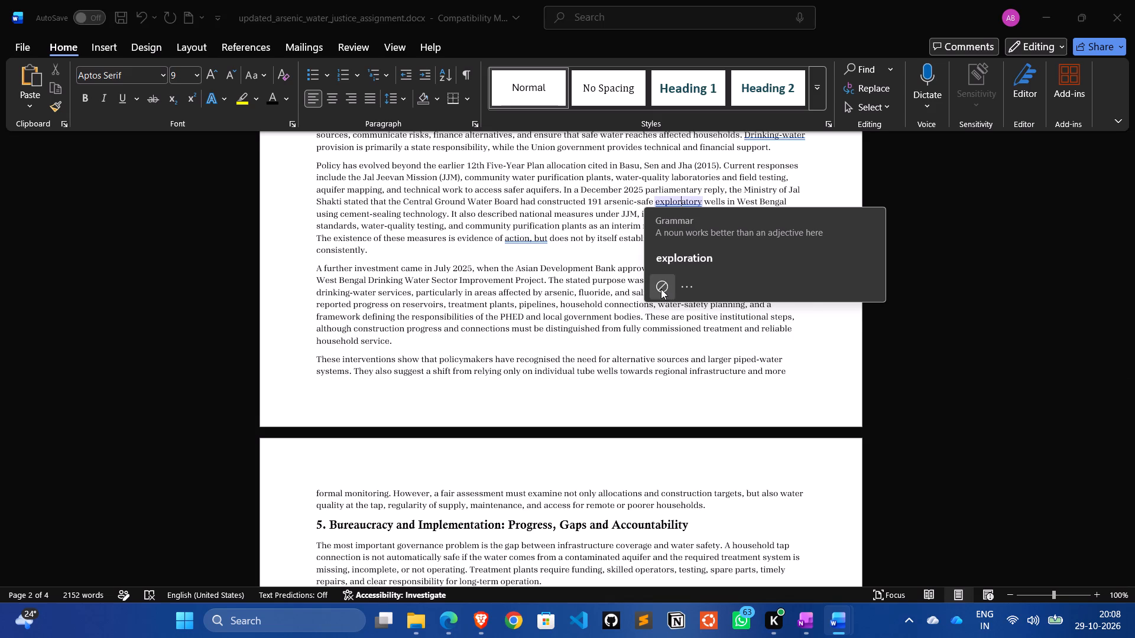
Accept the grammar suggestion "action but" in section 4's paragraph on how policy has evolved.
{"action": "left_click", "coordinate": [520, 241]}
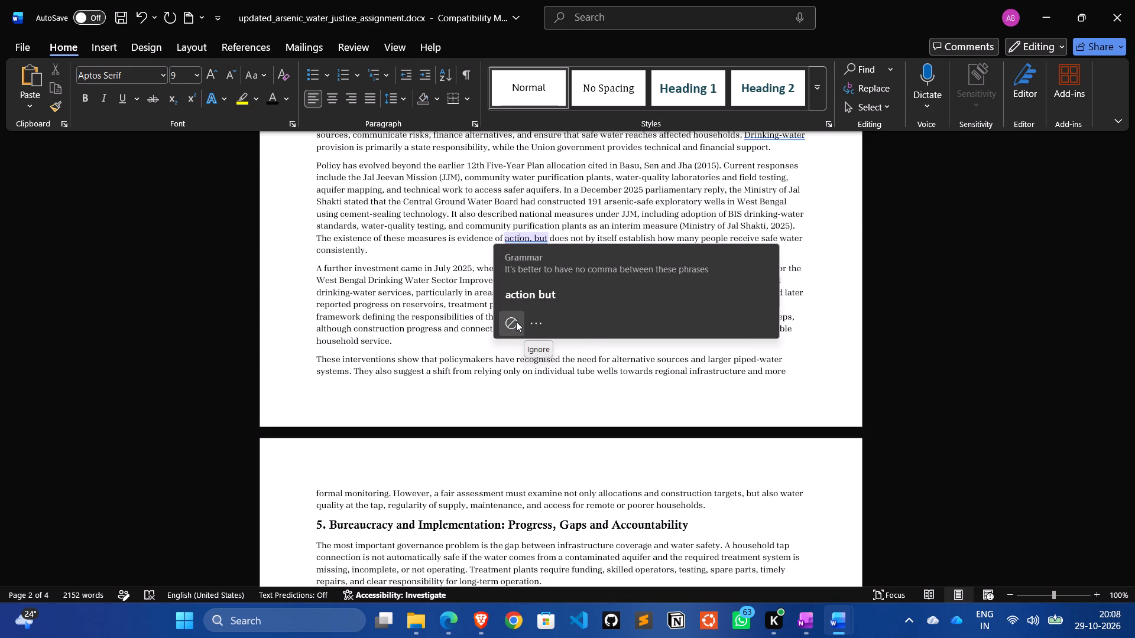
{"action": "left_click", "coordinate": [527, 286]}
Accept the grammar suggestion "lakhs" for the 46 lakh figure in section 5's paragraph on the Indian Express report.
{"action": "scroll", "coordinate": [571, 353], "scroll_direction": "down", "scroll_amount": 1}
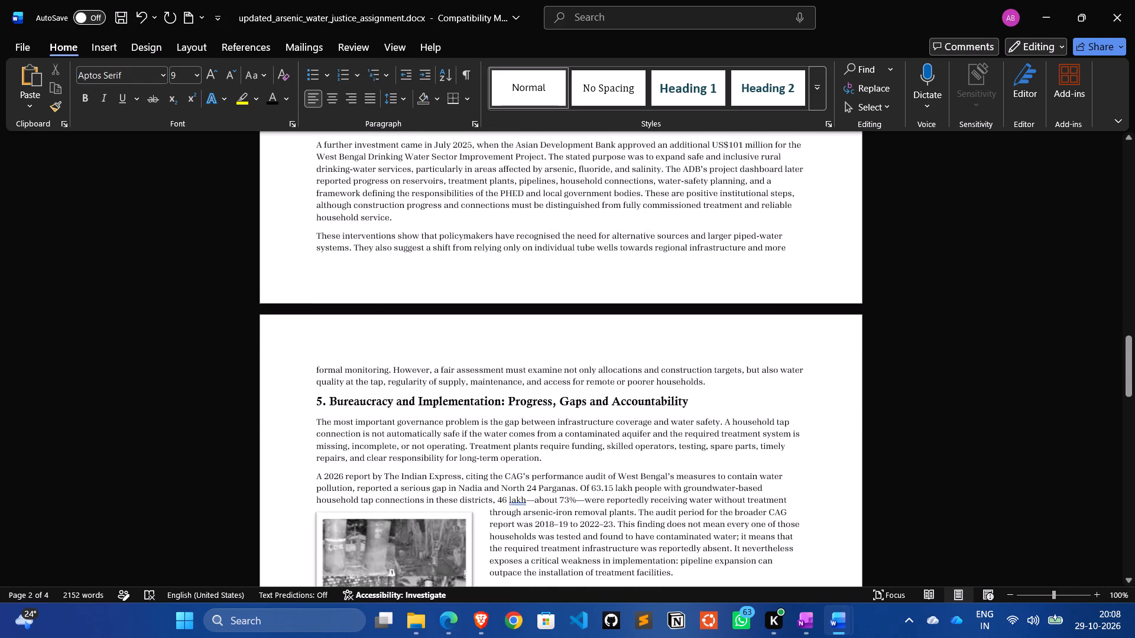
{"action": "scroll", "coordinate": [571, 353], "scroll_direction": "down", "scroll_amount": 2}
{"action": "scroll", "coordinate": [571, 353], "scroll_direction": "up", "scroll_amount": 2}
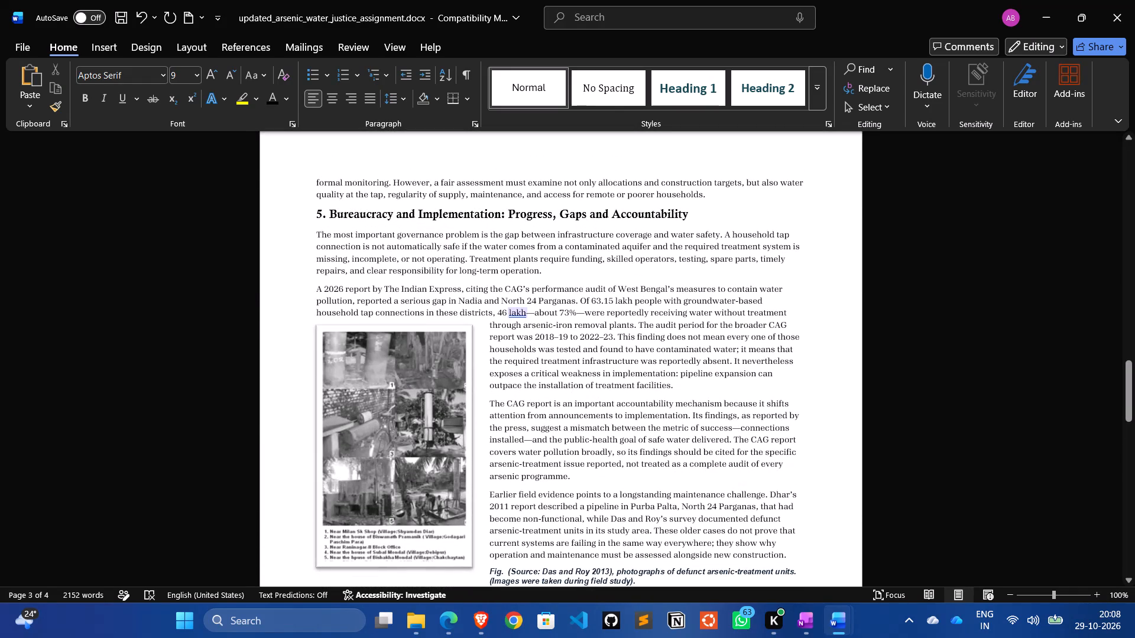
{"action": "left_click", "coordinate": [518, 314]}
{"action": "left_click", "coordinate": [519, 367]}
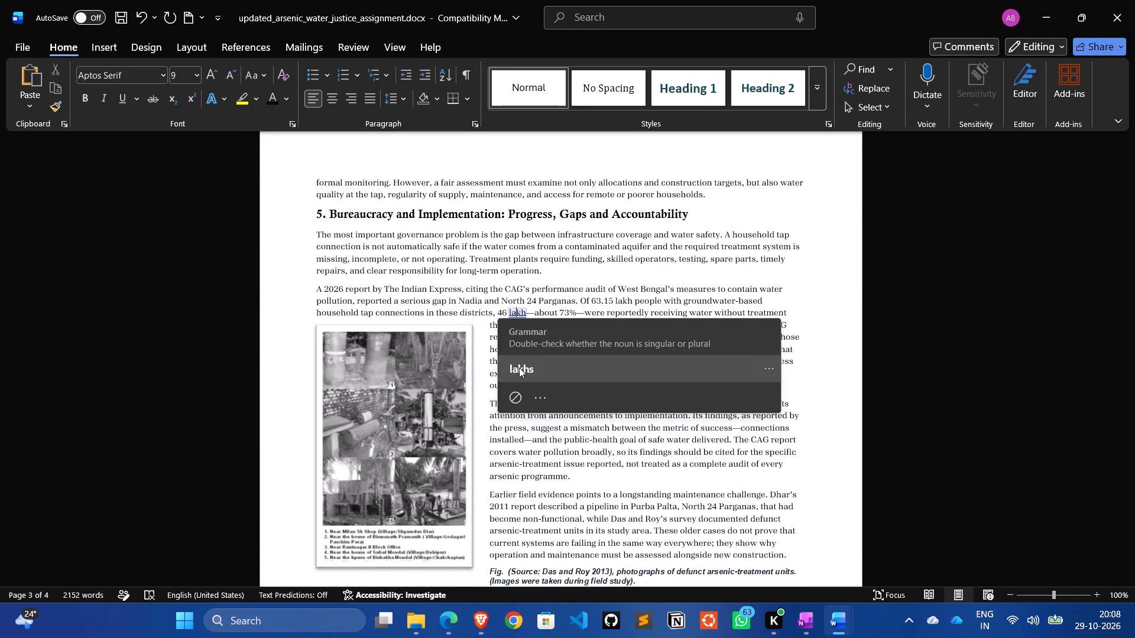
Accept the grammar suggestions "Drinking water" and "Arsenic" in the opening paragraph of section 4.
{"action": "scroll", "coordinate": [566, 428], "scroll_direction": "down", "scroll_amount": 1}
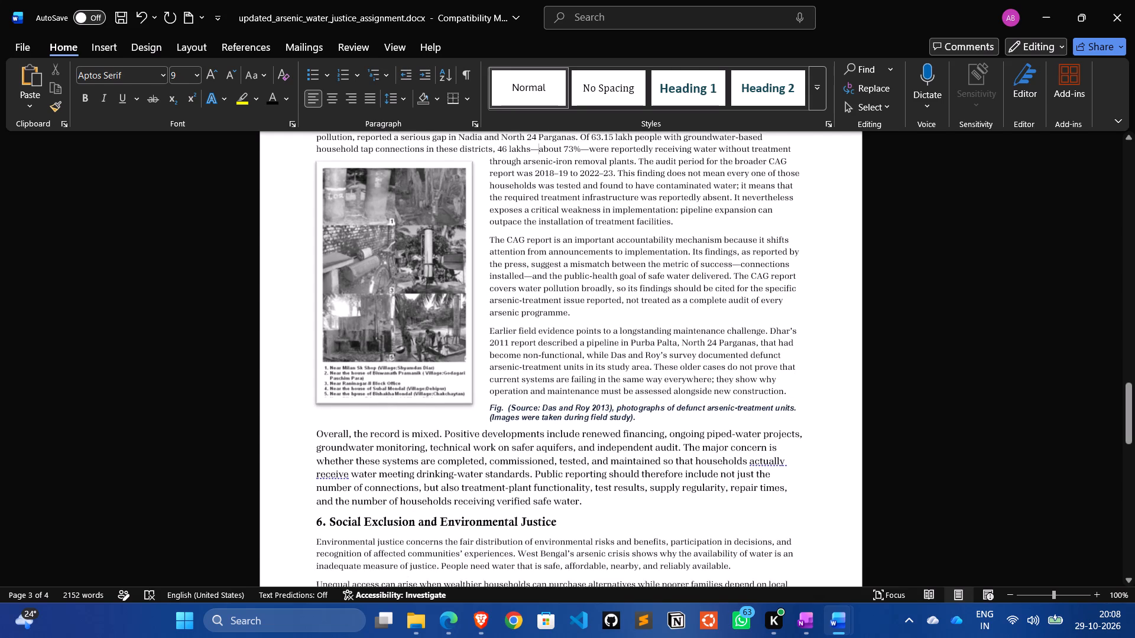
{"action": "scroll", "coordinate": [566, 428], "scroll_direction": "down", "scroll_amount": 1}
{"action": "scroll", "coordinate": [566, 428], "scroll_direction": "up", "scroll_amount": 2}
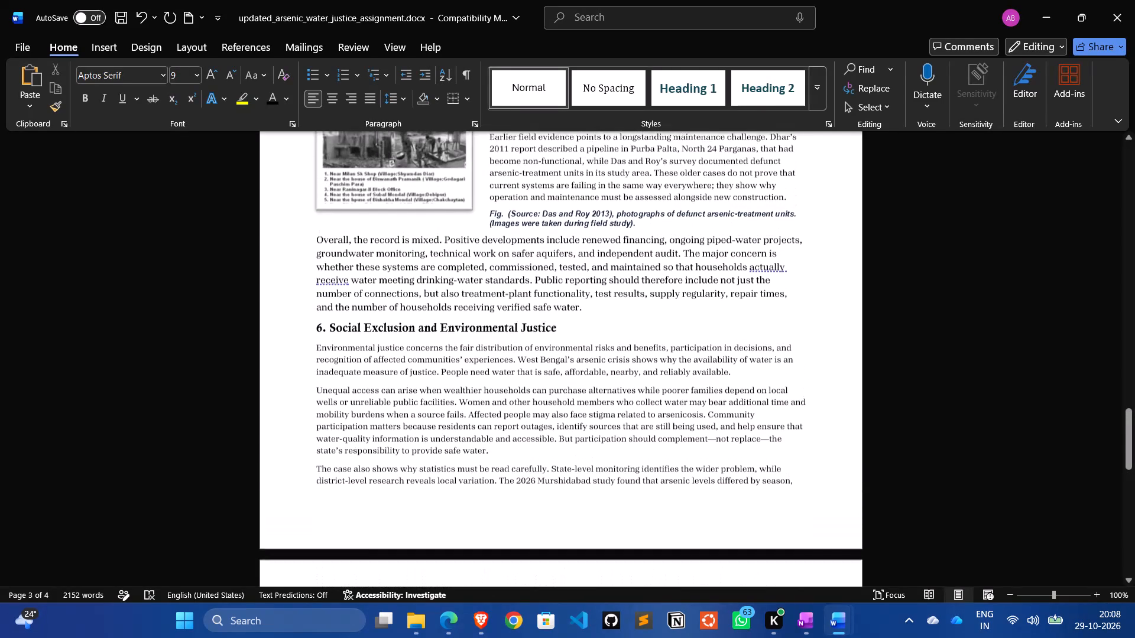
{"action": "scroll", "coordinate": [613, 349], "scroll_direction": "down", "scroll_amount": 2}
{"action": "scroll", "coordinate": [613, 349], "scroll_direction": "up", "scroll_amount": 1}
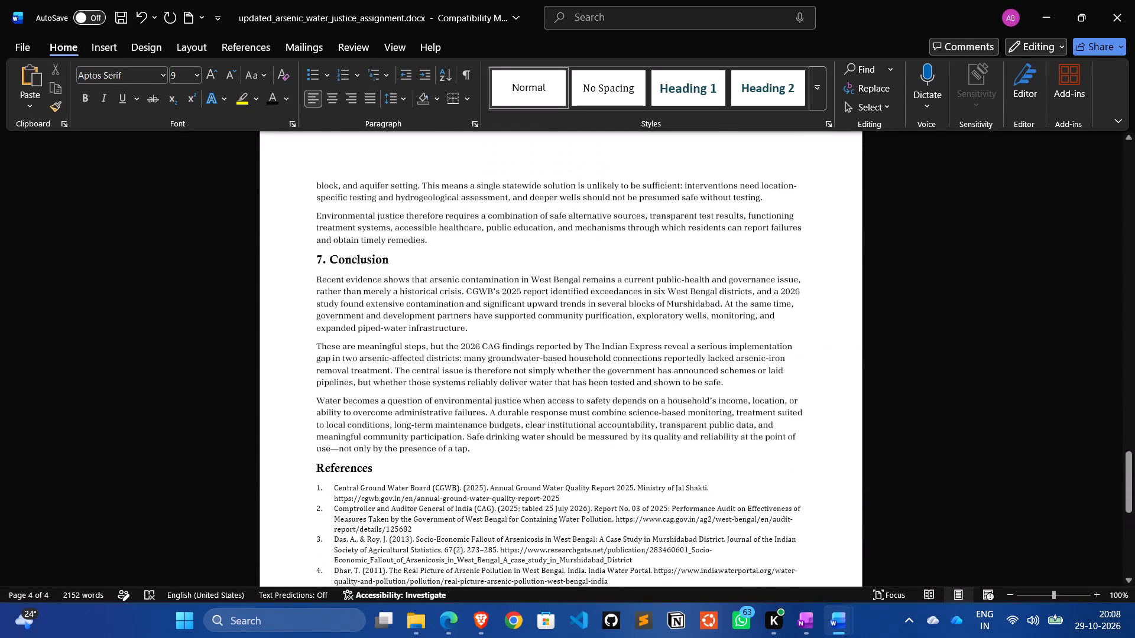
{"action": "scroll", "coordinate": [613, 349], "scroll_direction": "up", "scroll_amount": 4}
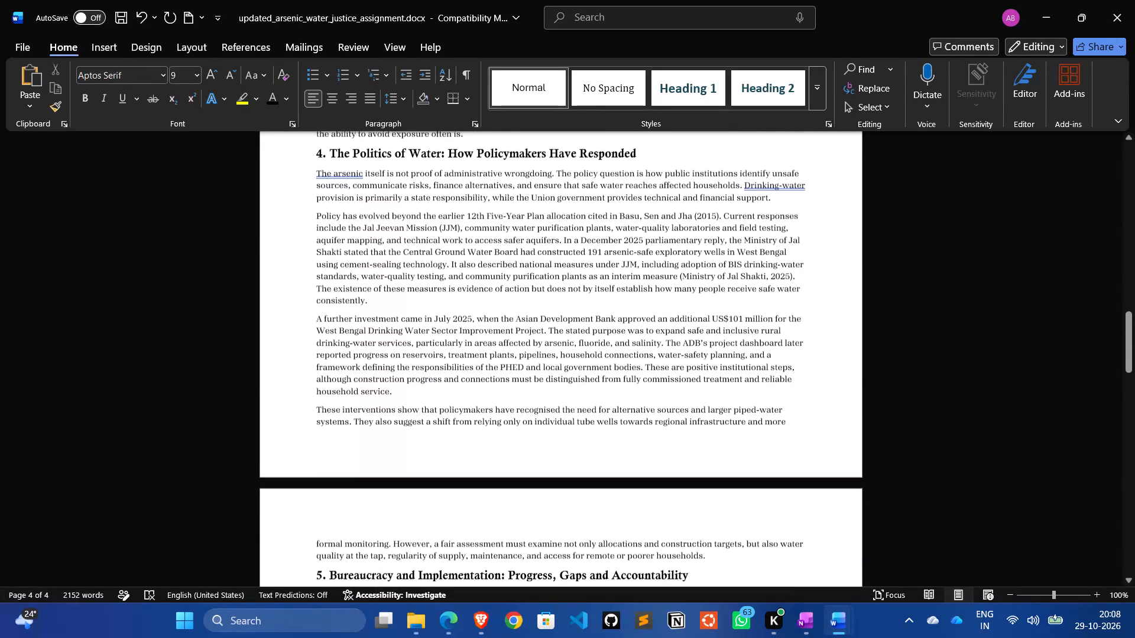
{"action": "scroll", "coordinate": [613, 349], "scroll_direction": "up", "scroll_amount": 1}
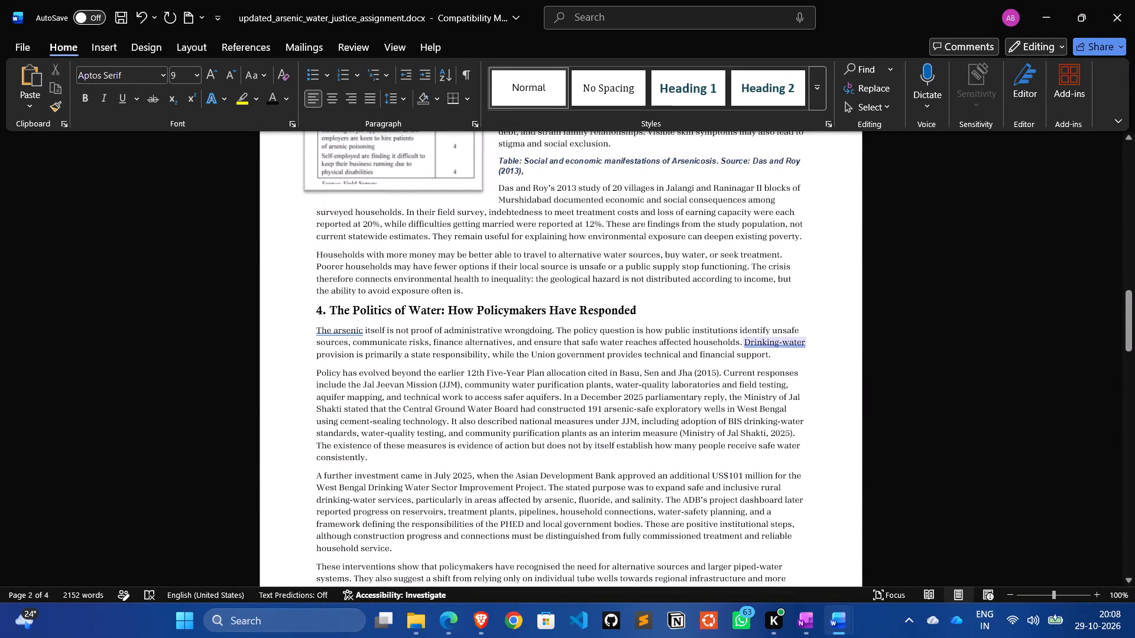
{"action": "left_click", "coordinate": [770, 345]}
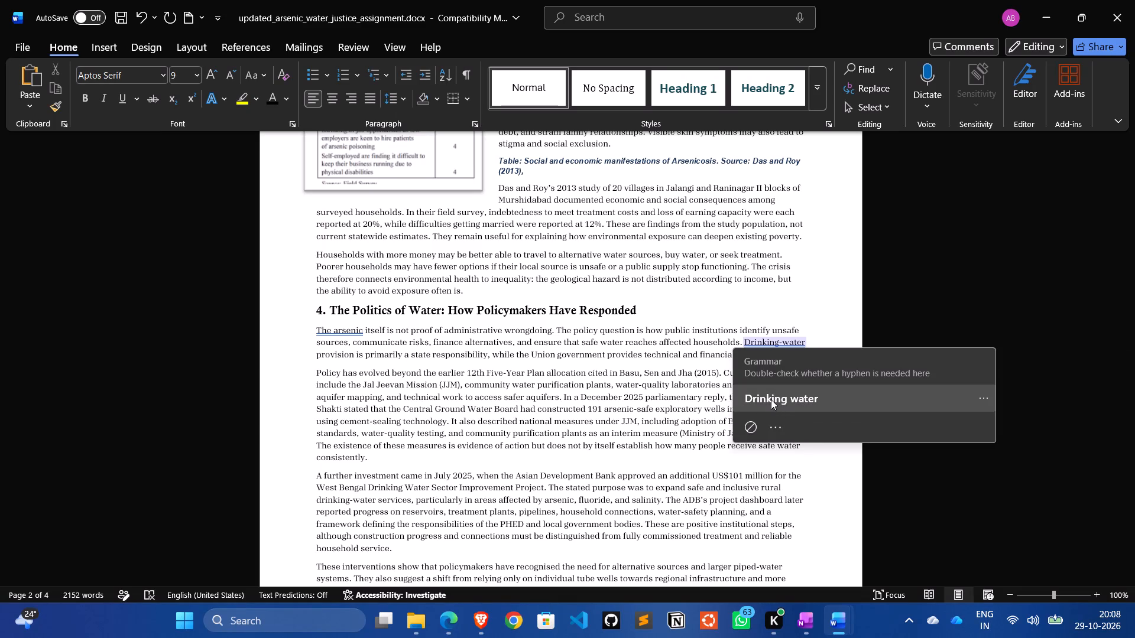
{"action": "left_click", "coordinate": [771, 399]}
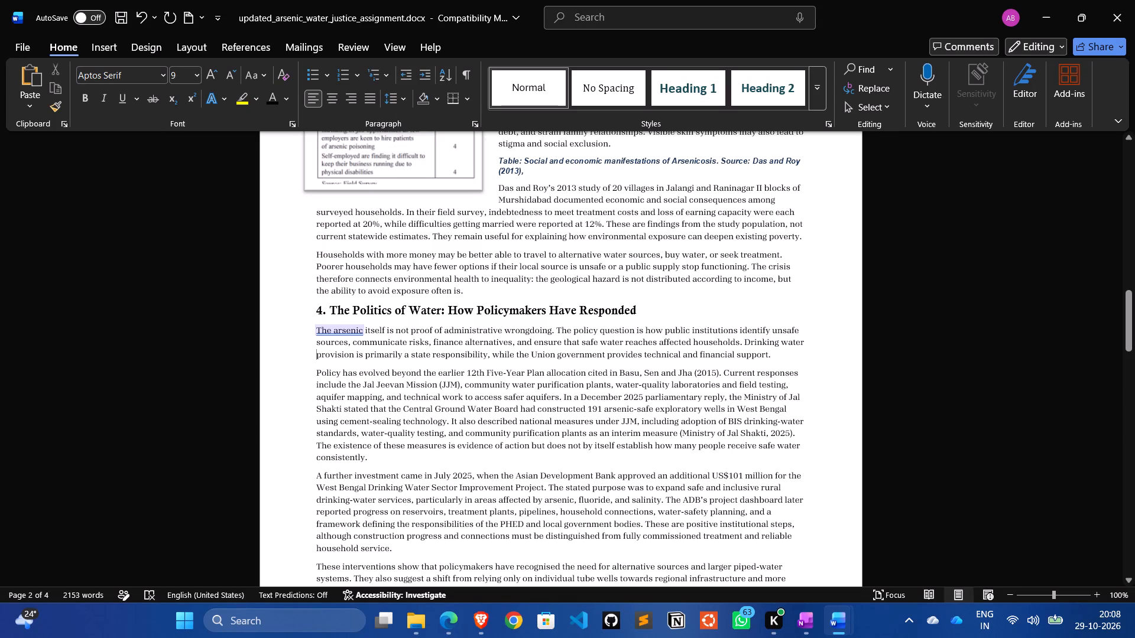
{"action": "left_click", "coordinate": [345, 333]}
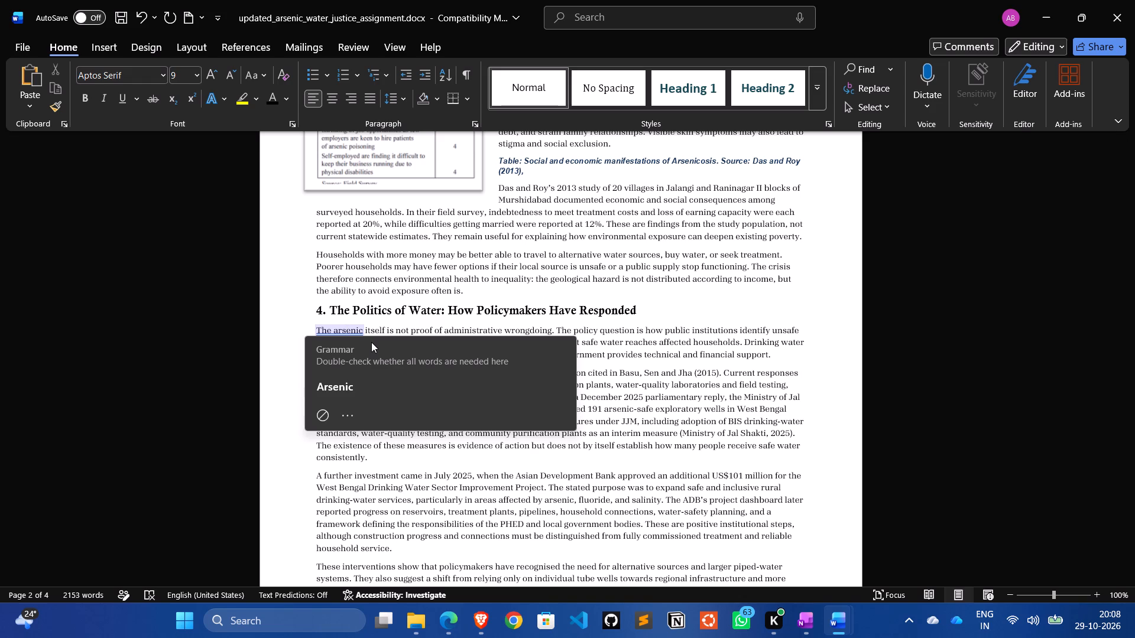
{"action": "left_click", "coordinate": [343, 382]}
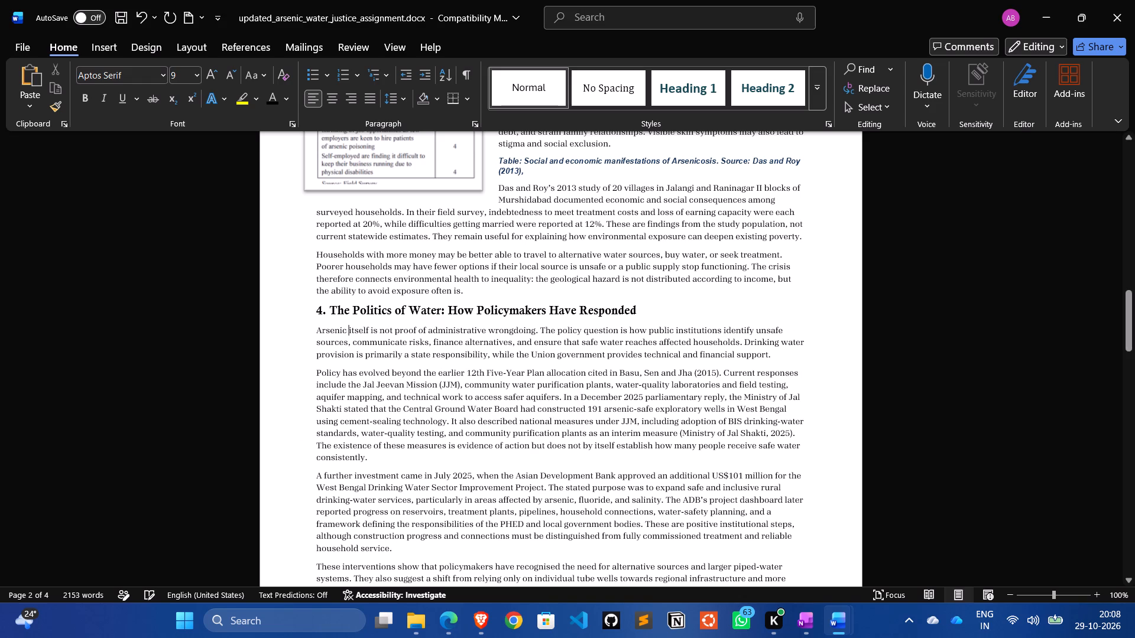
Set the font colour of the "3. The Human Consequences" heading to Automatic black.
{"action": "scroll", "coordinate": [518, 429], "scroll_direction": "up", "scroll_amount": 2}
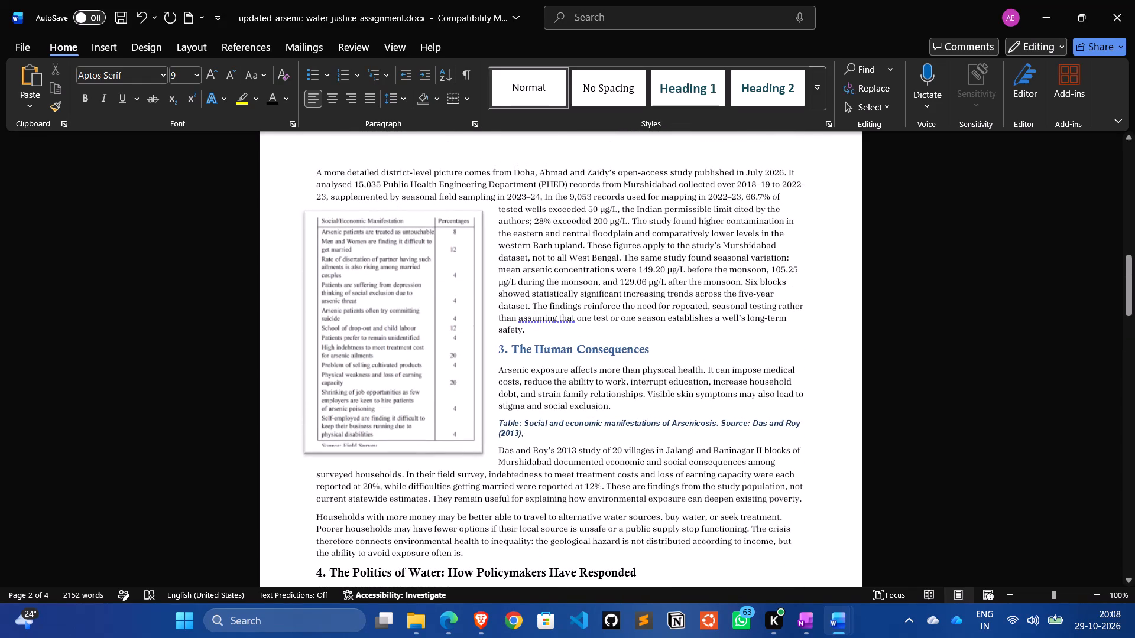
{"action": "left_click_drag", "start_coordinate": [657, 348], "coordinate": [511, 347]}
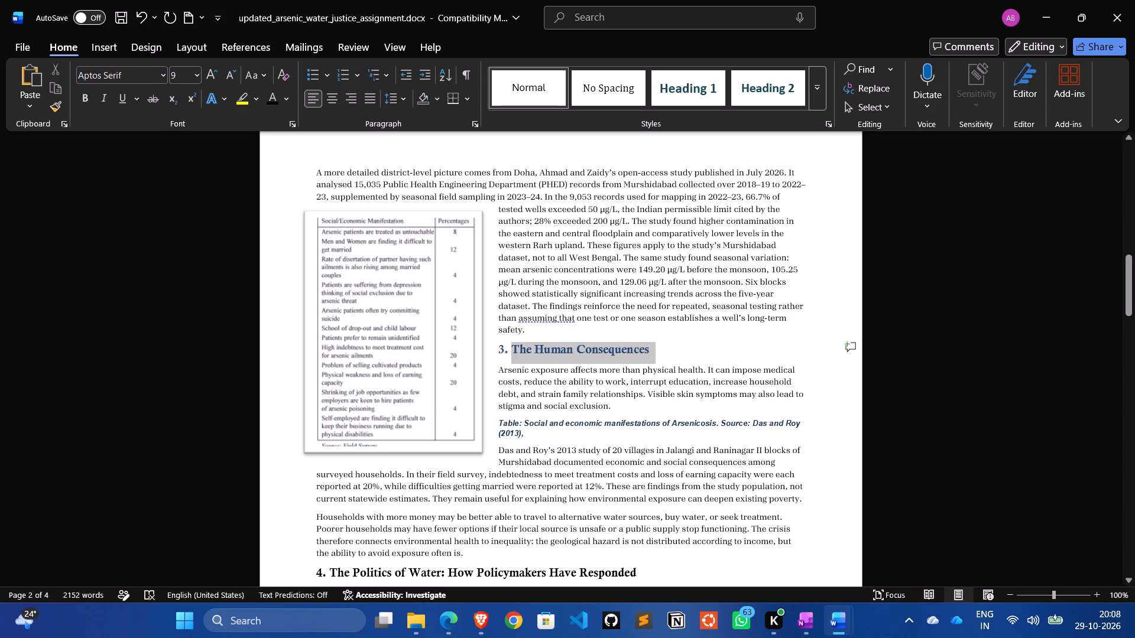
{"action": "left_click_drag", "start_coordinate": [511, 347], "coordinate": [495, 350]}
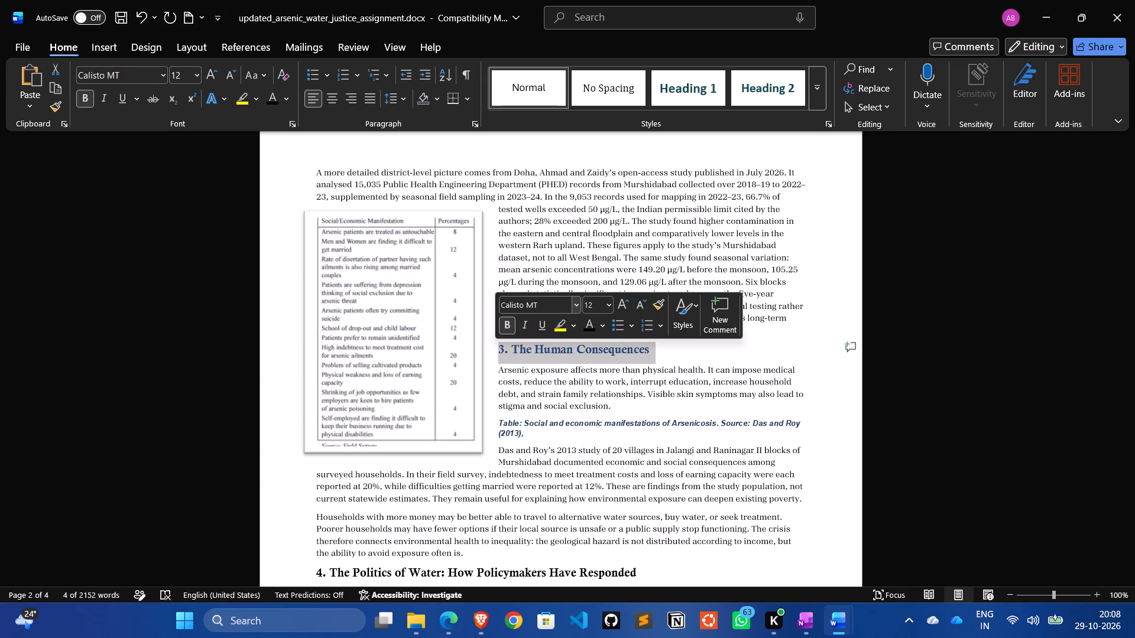
{"action": "left_click", "coordinate": [598, 322]}
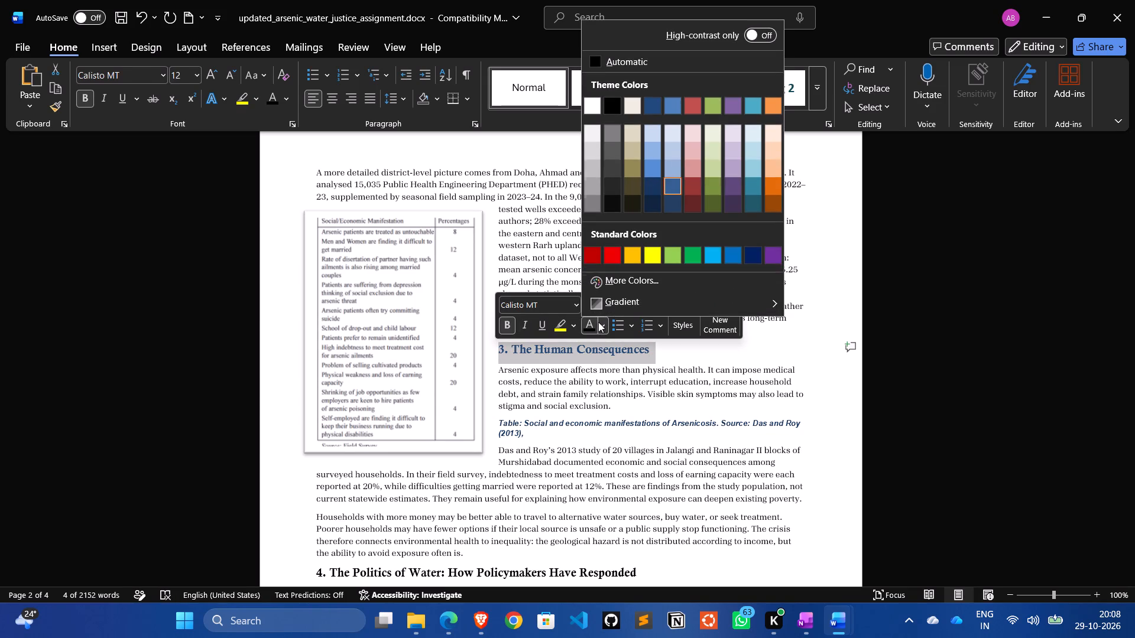
{"action": "left_click", "coordinate": [627, 63]}
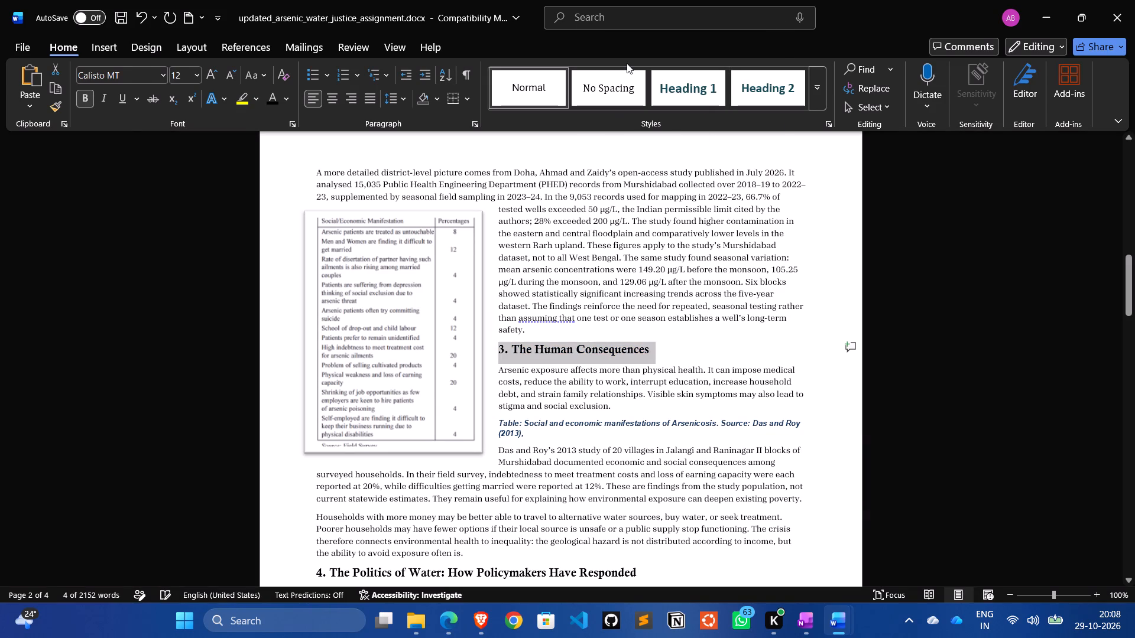
Review the whole document from the title to the references, checking heading colours, pictures and page layout.
{"action": "scroll", "coordinate": [696, 214], "scroll_direction": "up", "scroll_amount": 4}
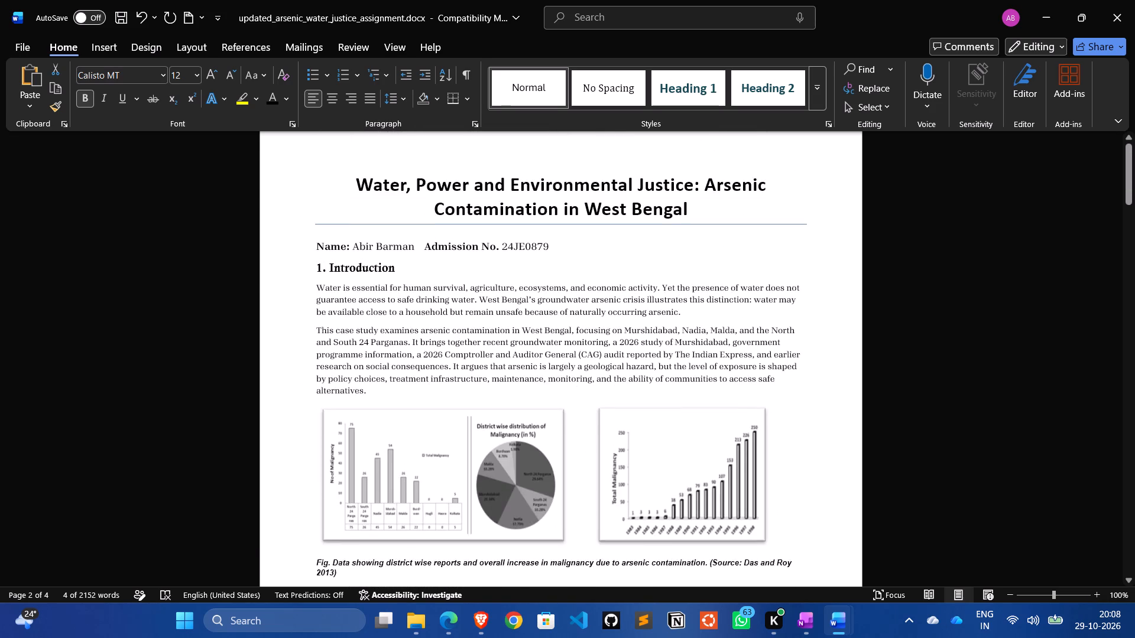
{"action": "scroll", "coordinate": [696, 214], "scroll_direction": "down", "scroll_amount": 6}
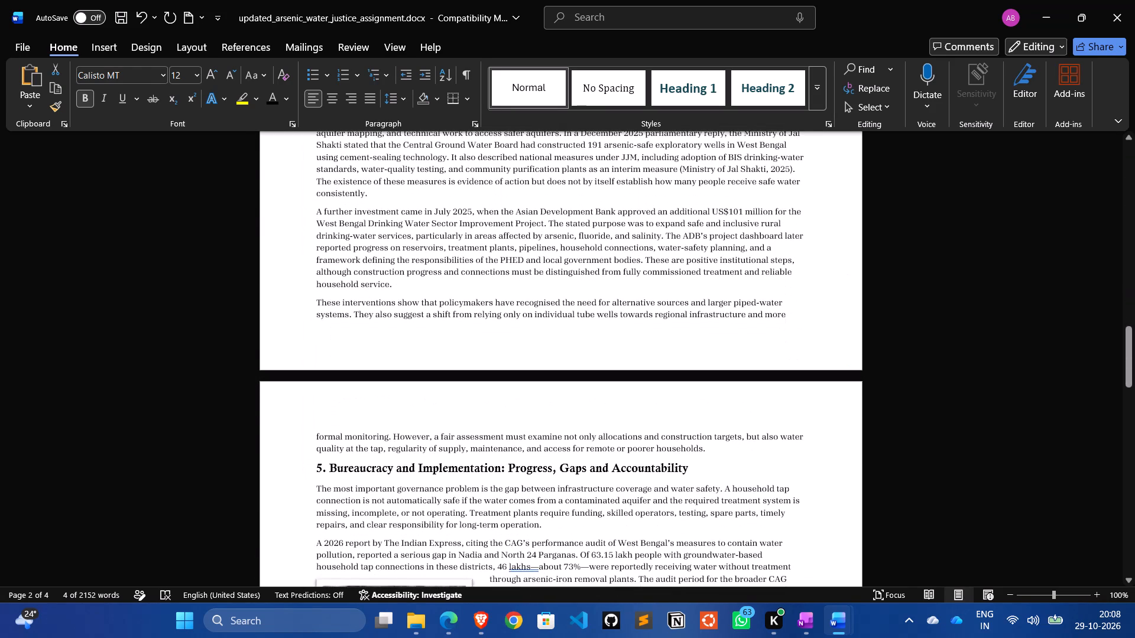
{"action": "scroll", "coordinate": [696, 214], "scroll_direction": "down", "scroll_amount": 6}
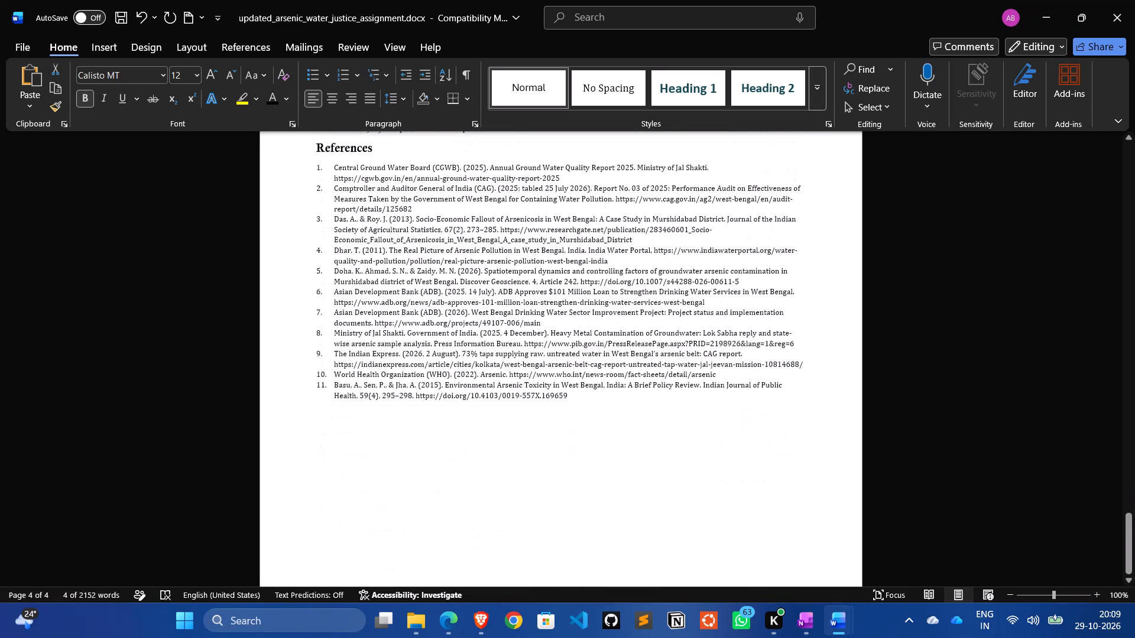
{"action": "scroll", "coordinate": [696, 214], "scroll_direction": "up", "scroll_amount": 6}
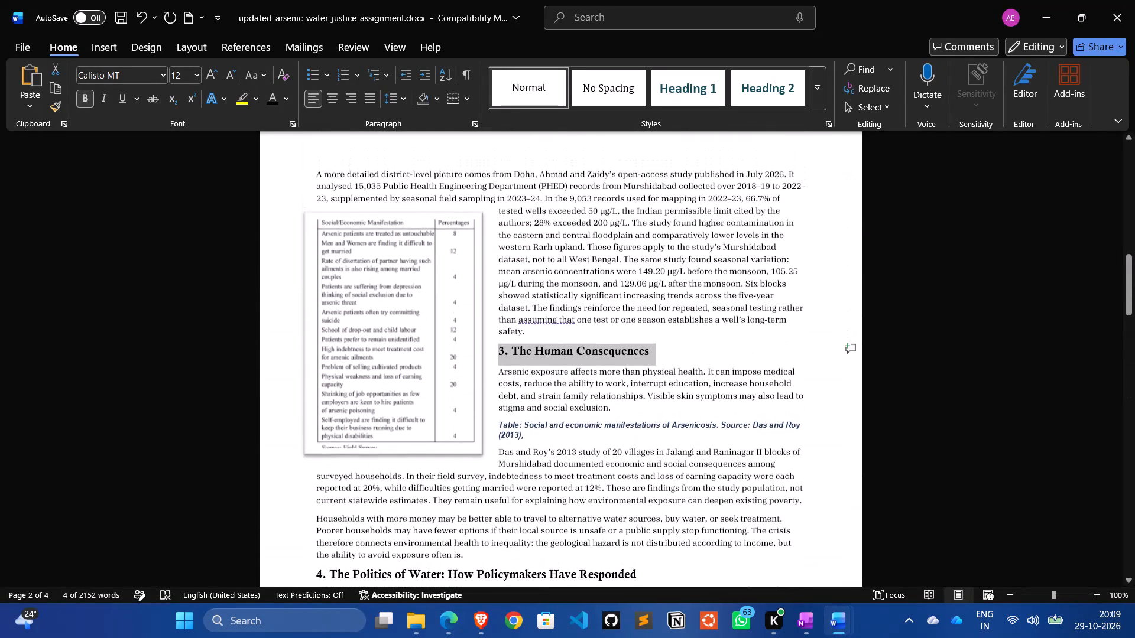
{"action": "scroll", "coordinate": [696, 214], "scroll_direction": "up", "scroll_amount": 2}
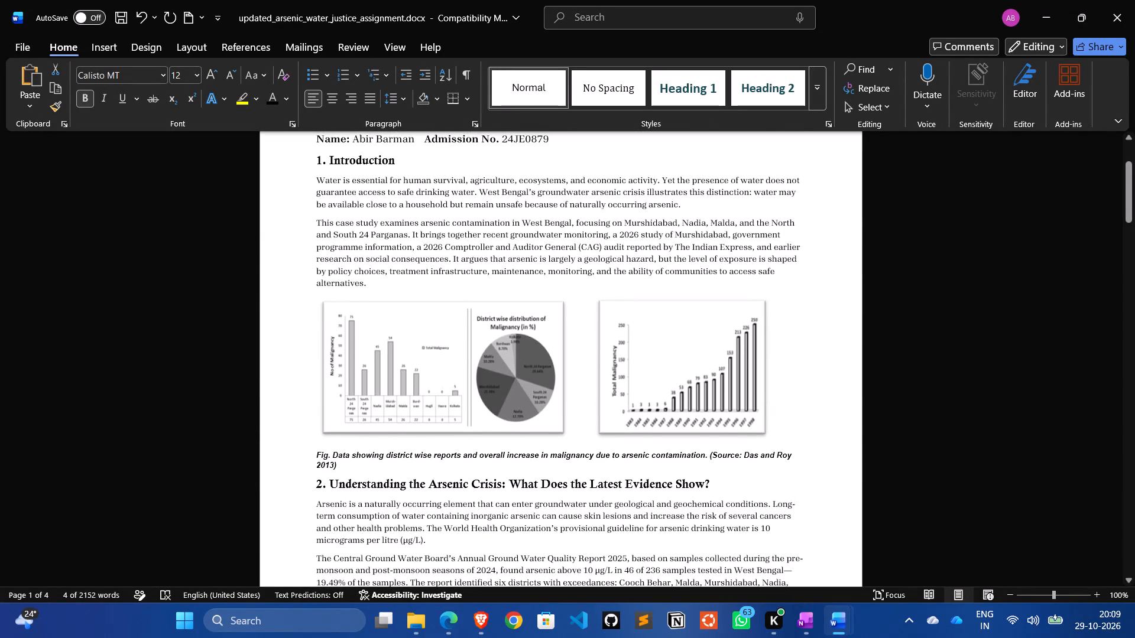
Enlarge the section 5 picture of defunct arsenic-treatment units proportionally until it reaches just below the adjacent figure caption.
{"action": "scroll", "coordinate": [696, 214], "scroll_direction": "down", "scroll_amount": 4}
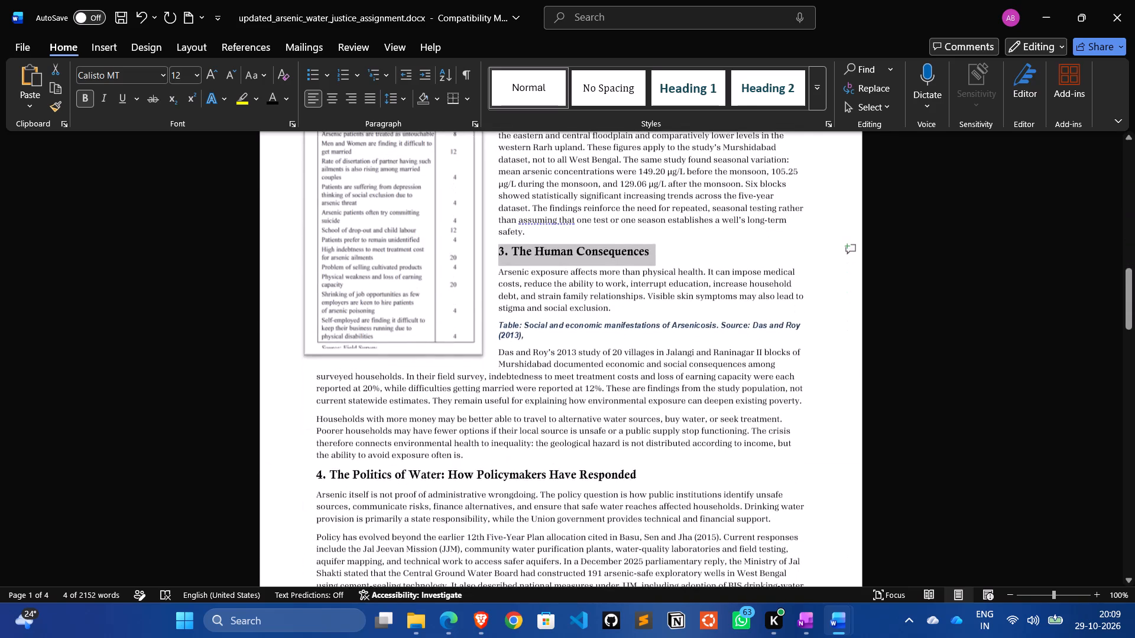
{"action": "scroll", "coordinate": [696, 214], "scroll_direction": "down", "scroll_amount": 2}
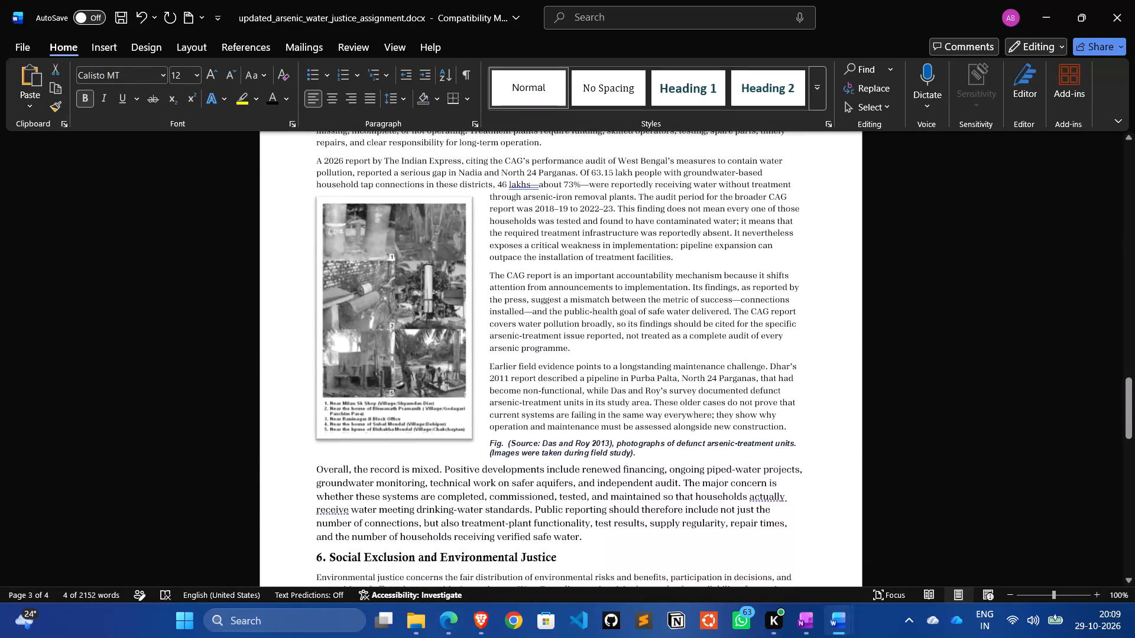
{"action": "left_click", "coordinate": [462, 429]}
{"action": "left_click_drag", "start_coordinate": [471, 440], "coordinate": [481, 453]}
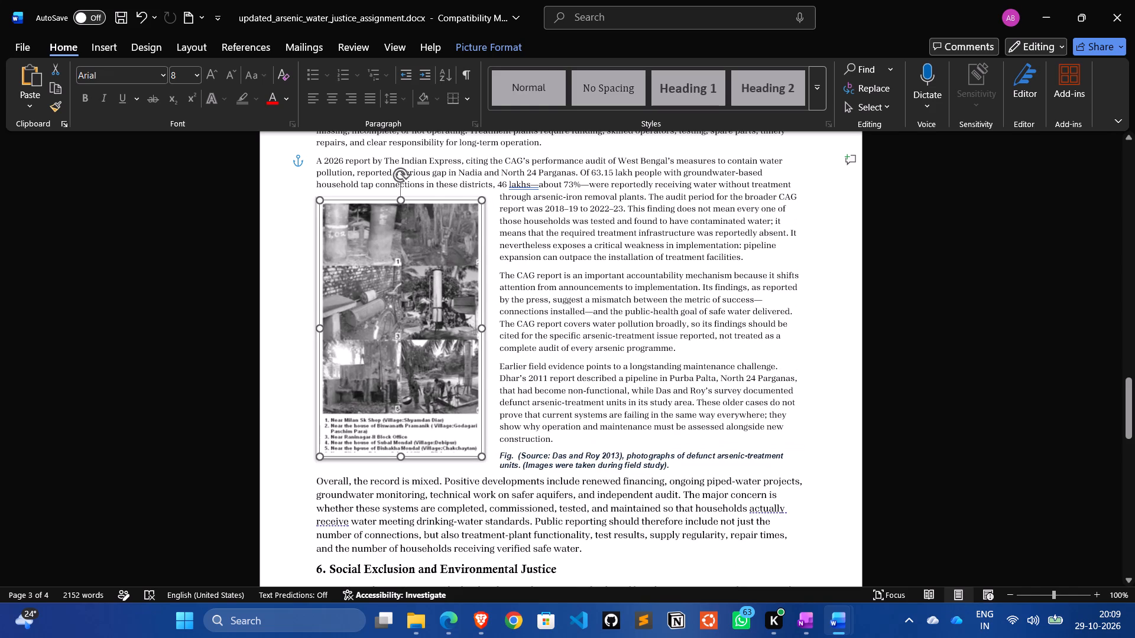
{"action": "left_click_drag", "start_coordinate": [481, 453], "coordinate": [485, 457]}
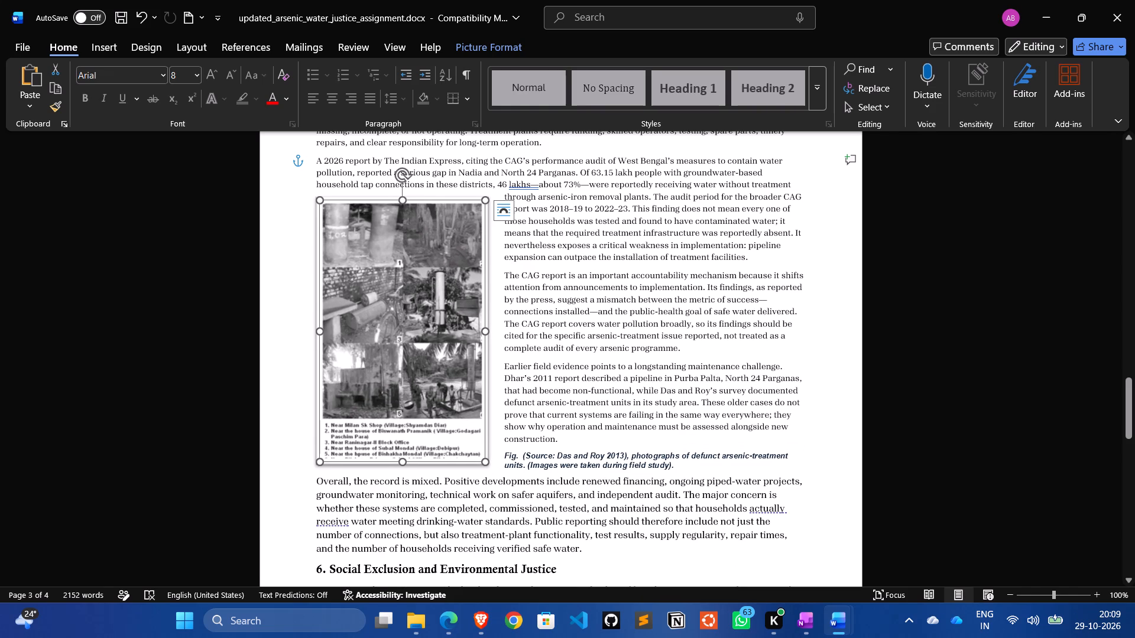
{"action": "scroll", "coordinate": [663, 485], "scroll_direction": "down", "scroll_amount": 4}
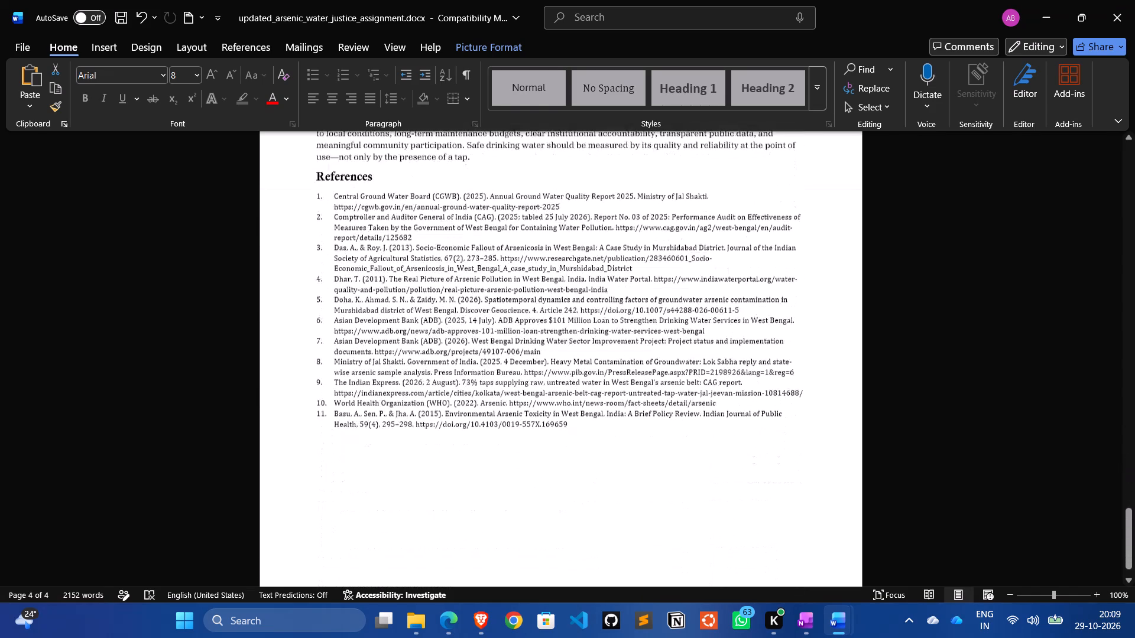
{"action": "scroll", "coordinate": [663, 485], "scroll_direction": "up", "scroll_amount": 2}
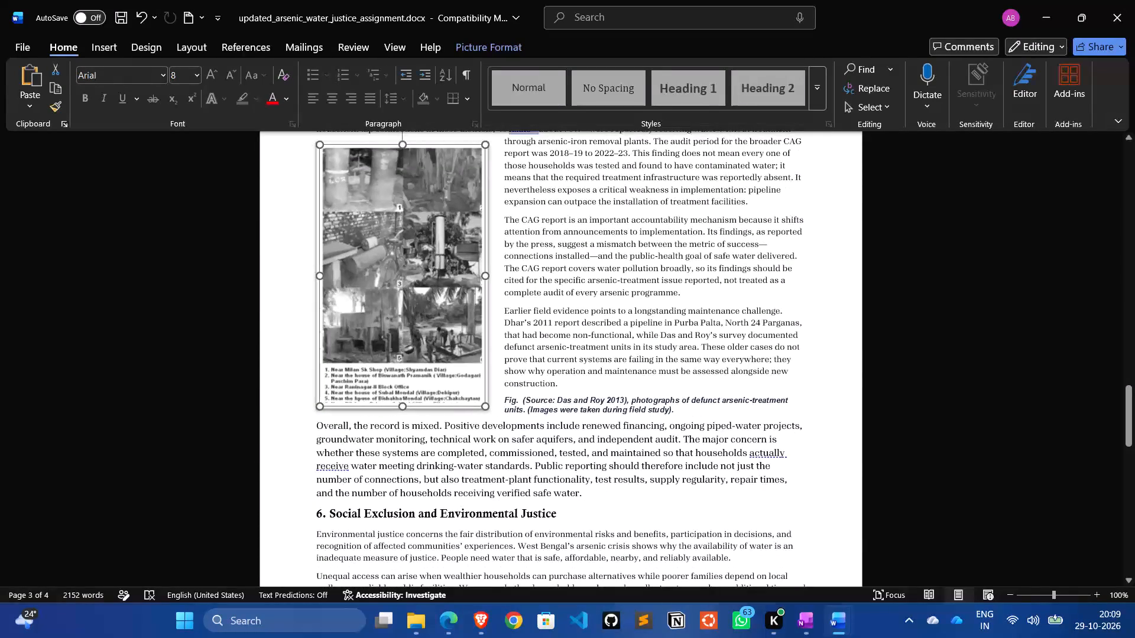
{"action": "left_click_drag", "start_coordinate": [486, 407], "coordinate": [496, 422]}
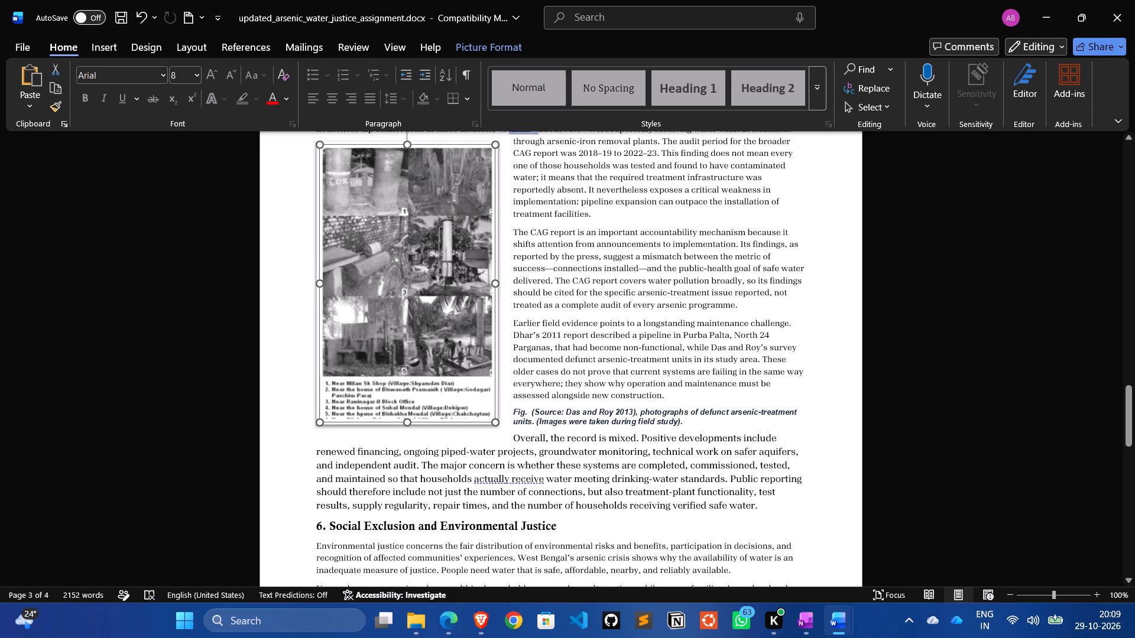
{"action": "left_click_drag", "start_coordinate": [496, 422], "coordinate": [500, 424]}
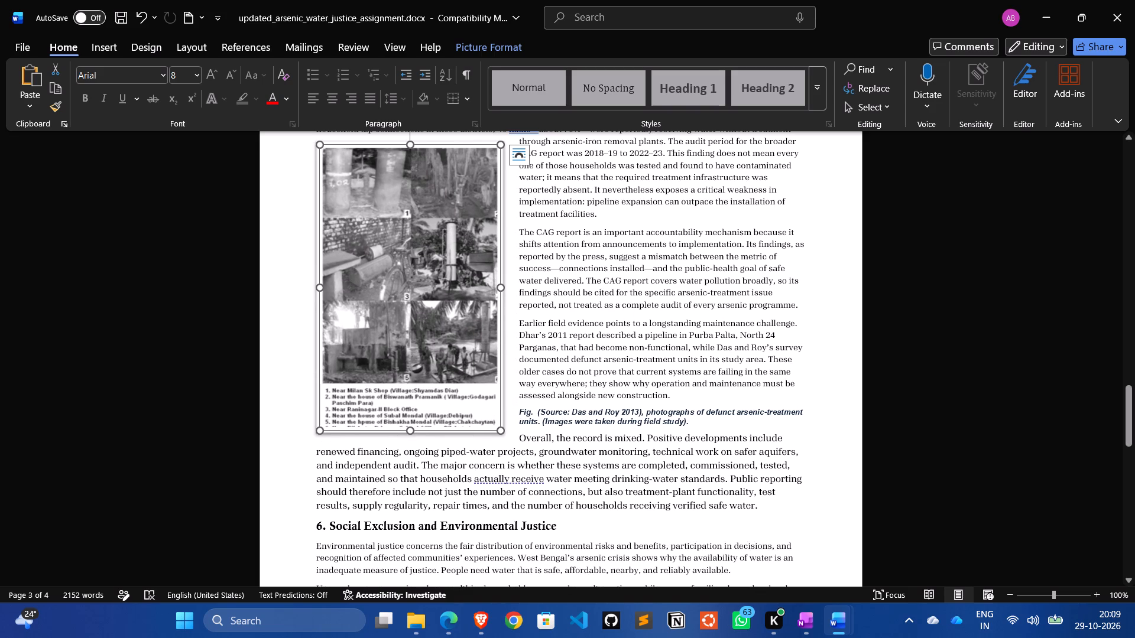
Slightly enlarge the Social/Economic Manifestation table picture beside section 3, keeping its proportions.
{"action": "scroll", "coordinate": [608, 442], "scroll_direction": "up", "scroll_amount": 3}
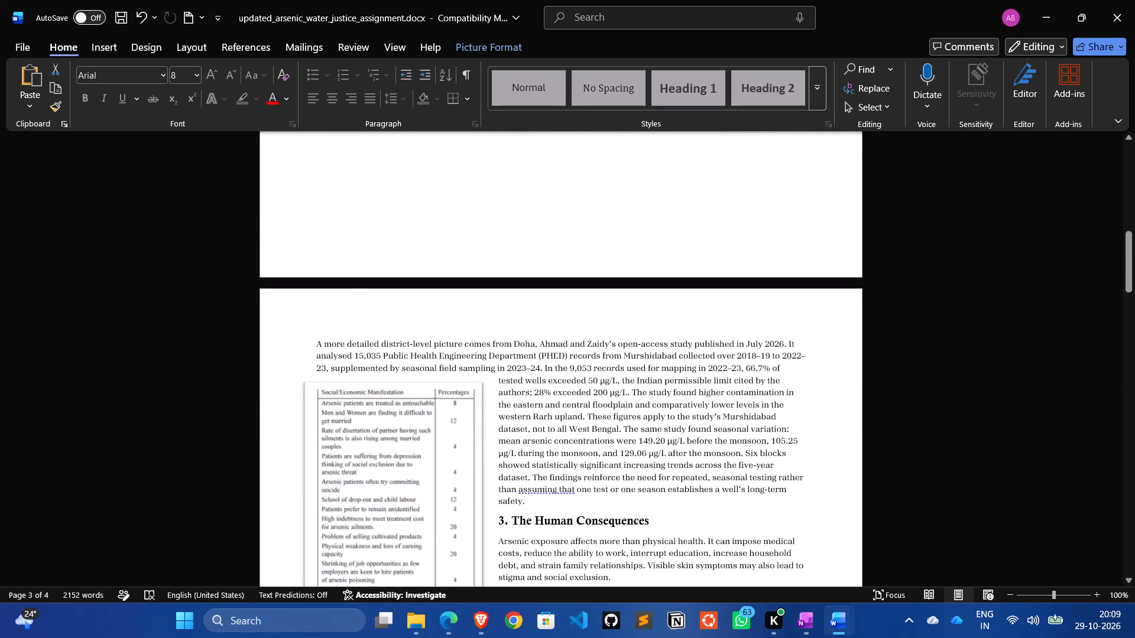
{"action": "scroll", "coordinate": [608, 442], "scroll_direction": "down", "scroll_amount": 1}
{"action": "left_click", "coordinate": [455, 470]}
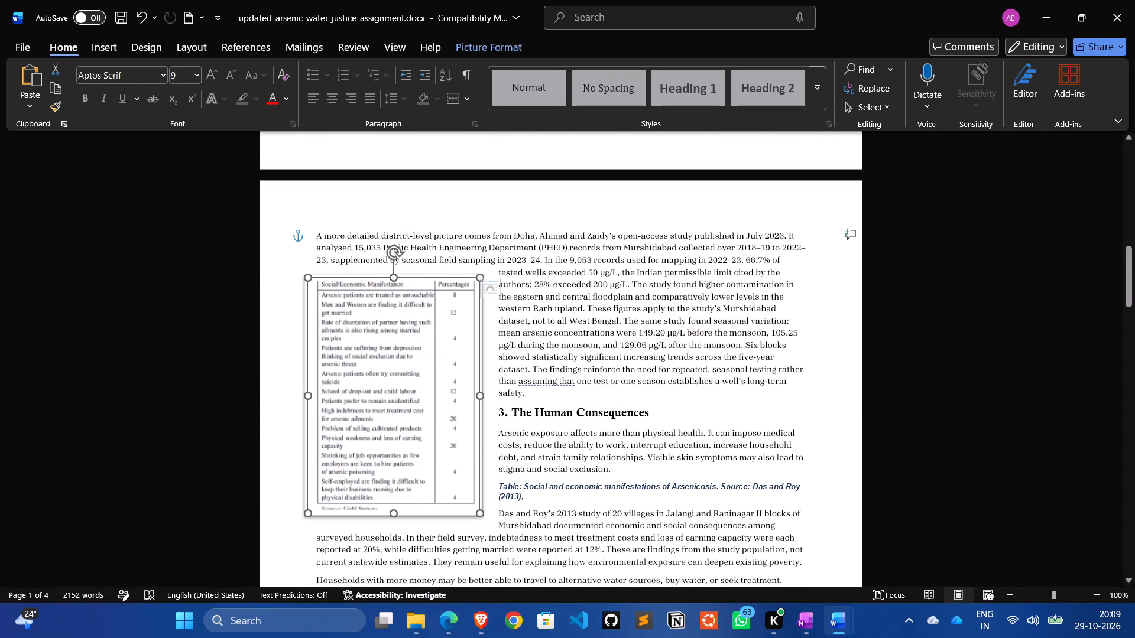
{"action": "left_click_drag", "start_coordinate": [481, 514], "coordinate": [485, 520]}
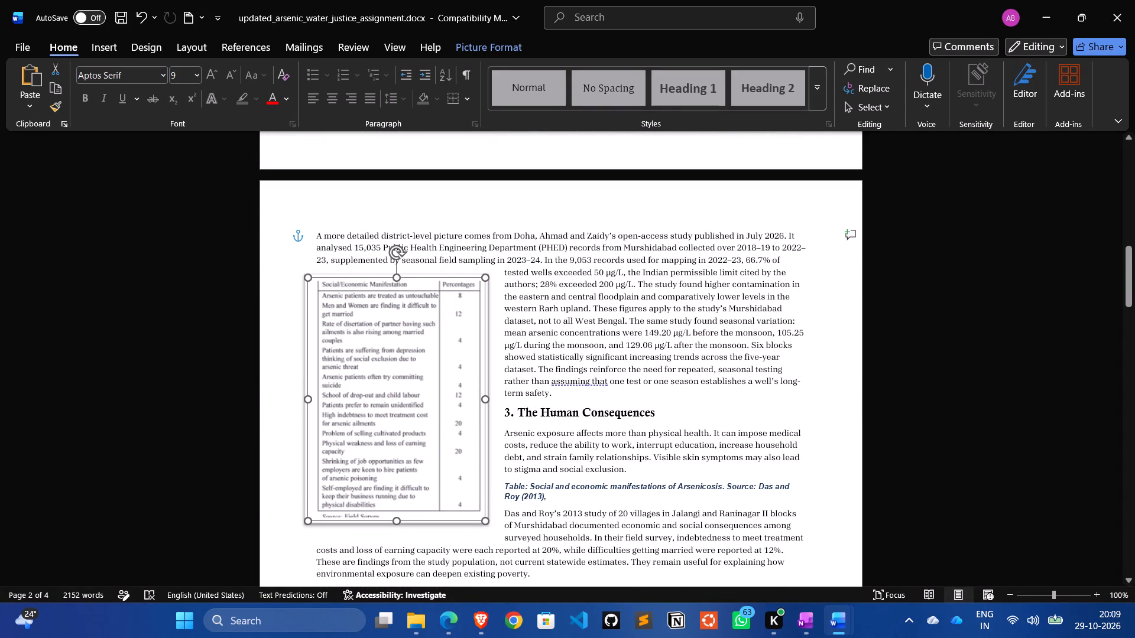
Review the whole document from the title to the references, checking the picture sizes, captions and page layout.
{"action": "left_click_drag", "start_coordinate": [485, 520], "coordinate": [486, 520]}
{"action": "scroll", "coordinate": [605, 479], "scroll_direction": "up", "scroll_amount": 2}
{"action": "scroll", "coordinate": [605, 479], "scroll_direction": "down", "scroll_amount": 1}
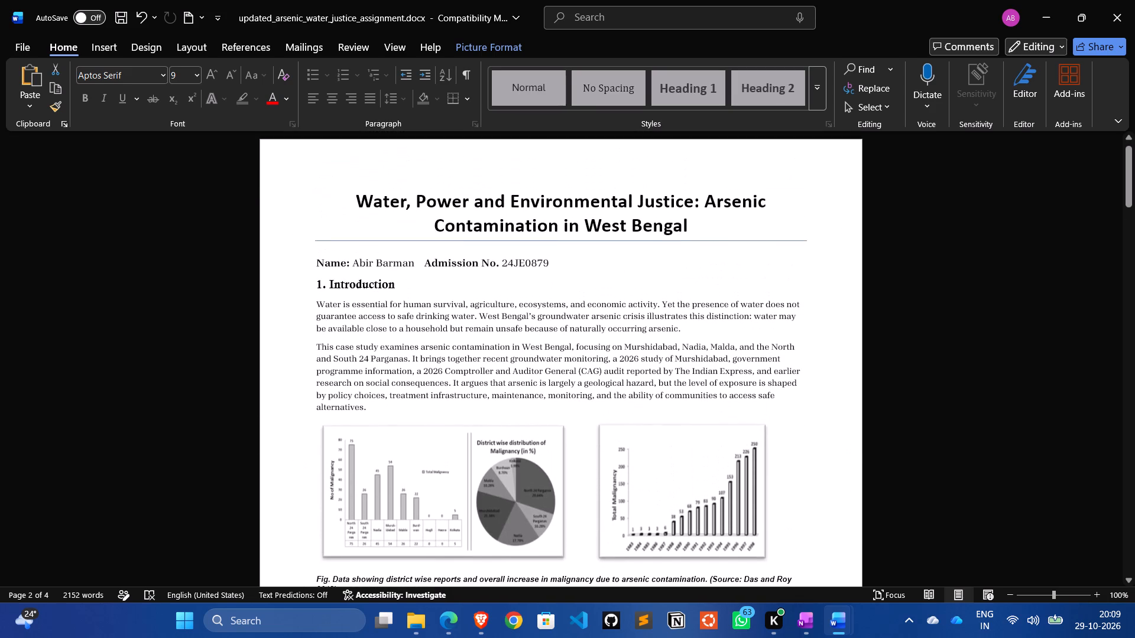
{"action": "scroll", "coordinate": [605, 479], "scroll_direction": "down", "scroll_amount": 9}
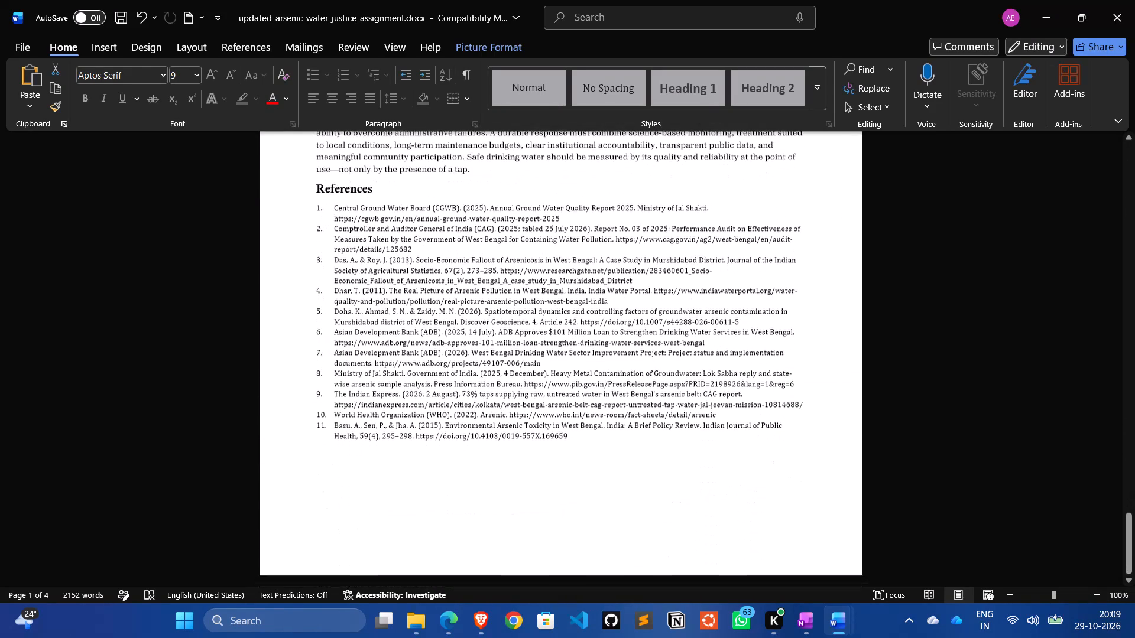
{"action": "scroll", "coordinate": [605, 479], "scroll_direction": "down", "scroll_amount": 1}
{"action": "scroll", "coordinate": [605, 479], "scroll_direction": "up", "scroll_amount": 3}
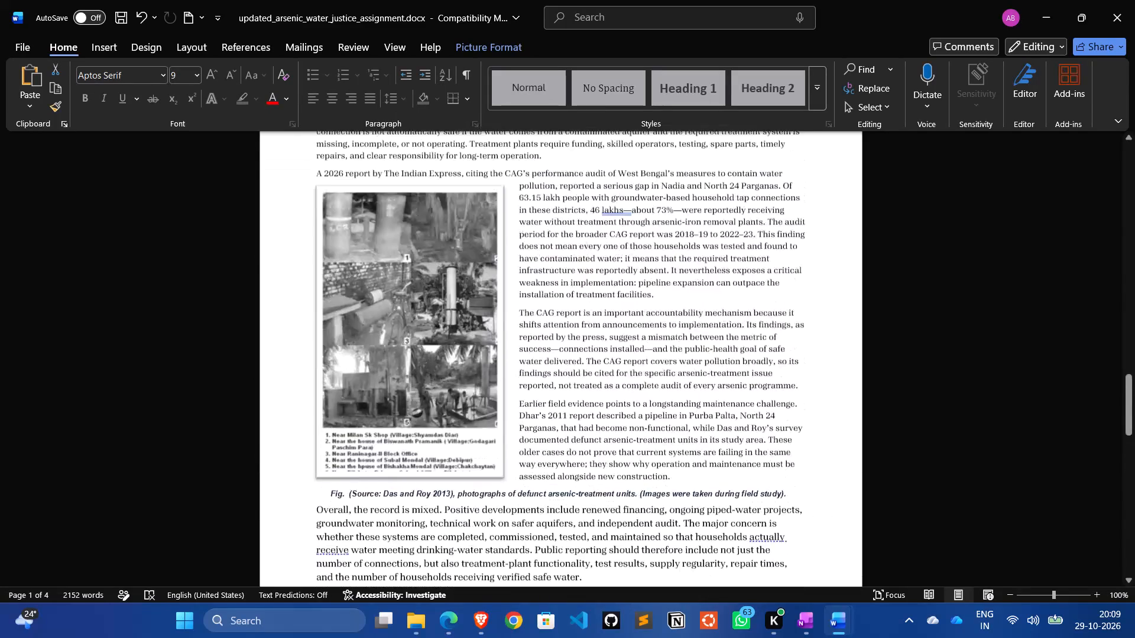
{"action": "scroll", "coordinate": [605, 479], "scroll_direction": "up", "scroll_amount": 3}
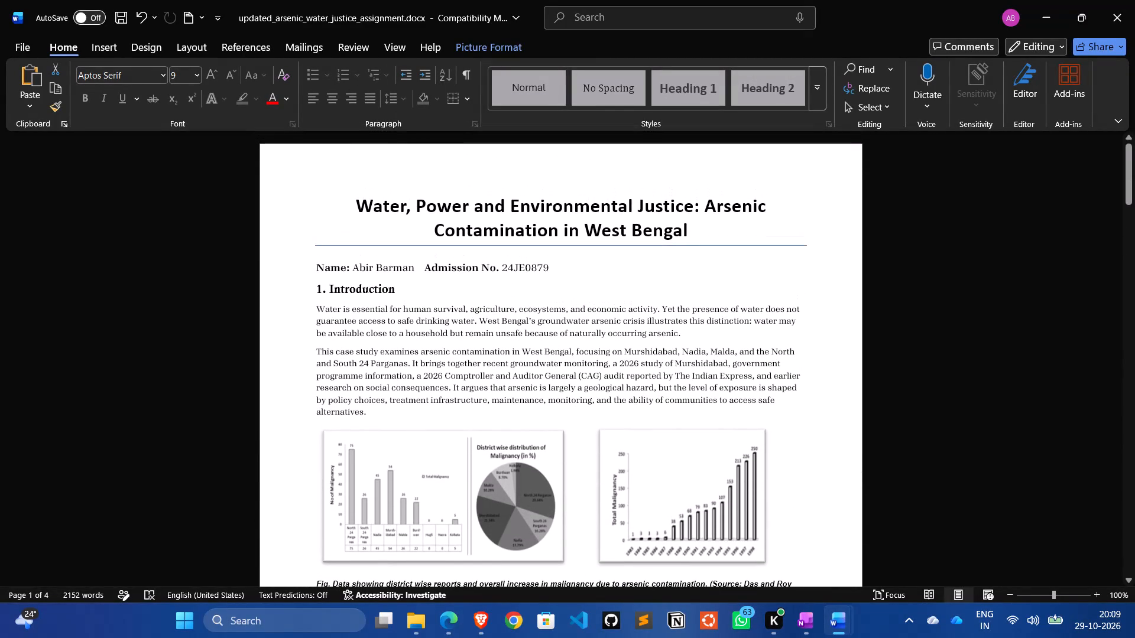
Set the font of the document title "Water, Power and Environmental Justice: Arsenic Contamination in West Bengal" to Calisto MT.
{"action": "left_click_drag", "start_coordinate": [696, 232], "coordinate": [358, 180]}
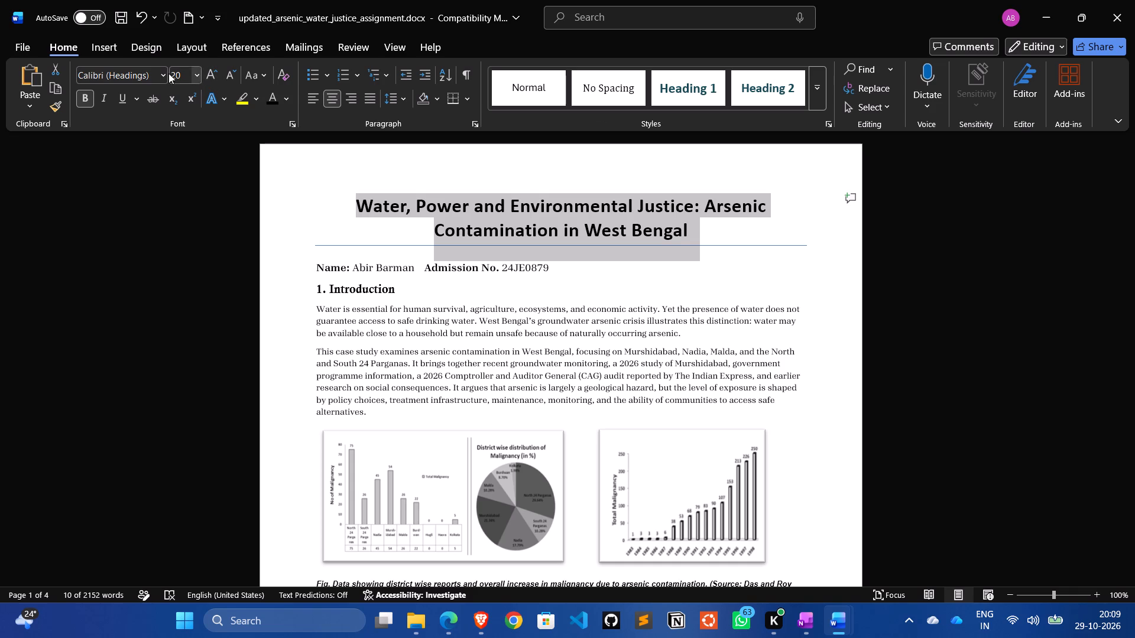
{"action": "left_click", "coordinate": [164, 76]}
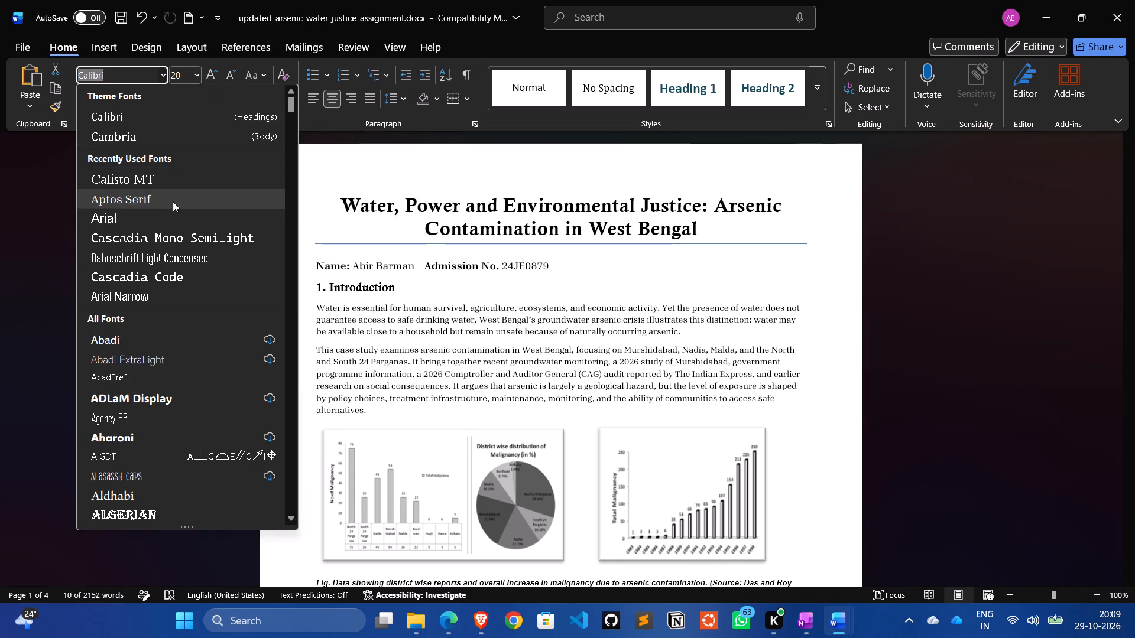
{"action": "left_click", "coordinate": [158, 175]}
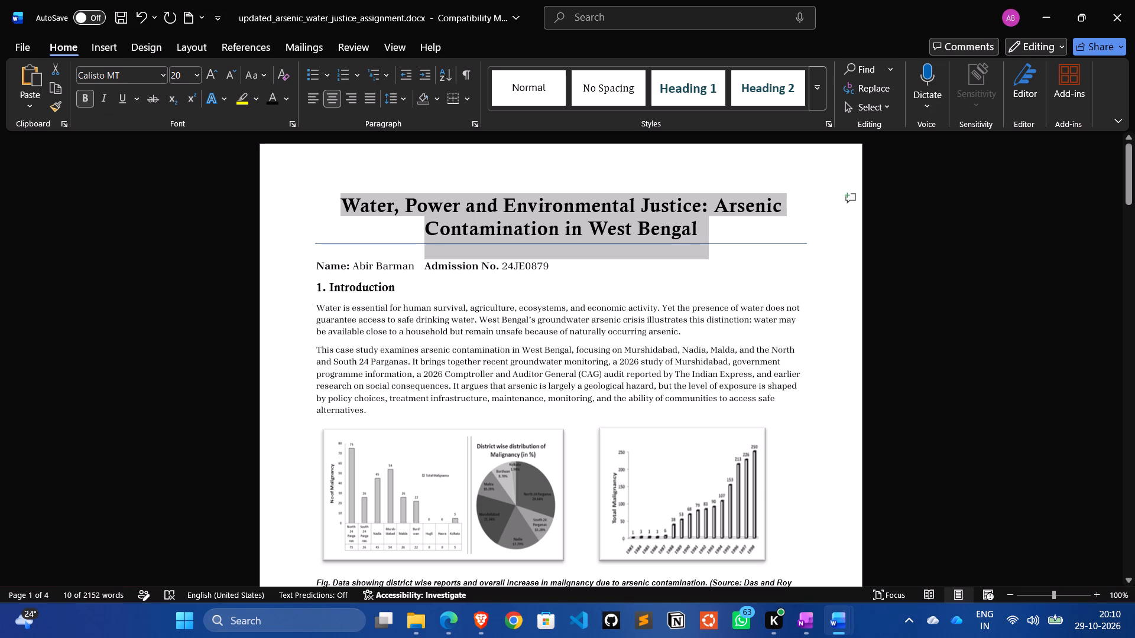
{"action": "left_click", "coordinate": [722, 314]}
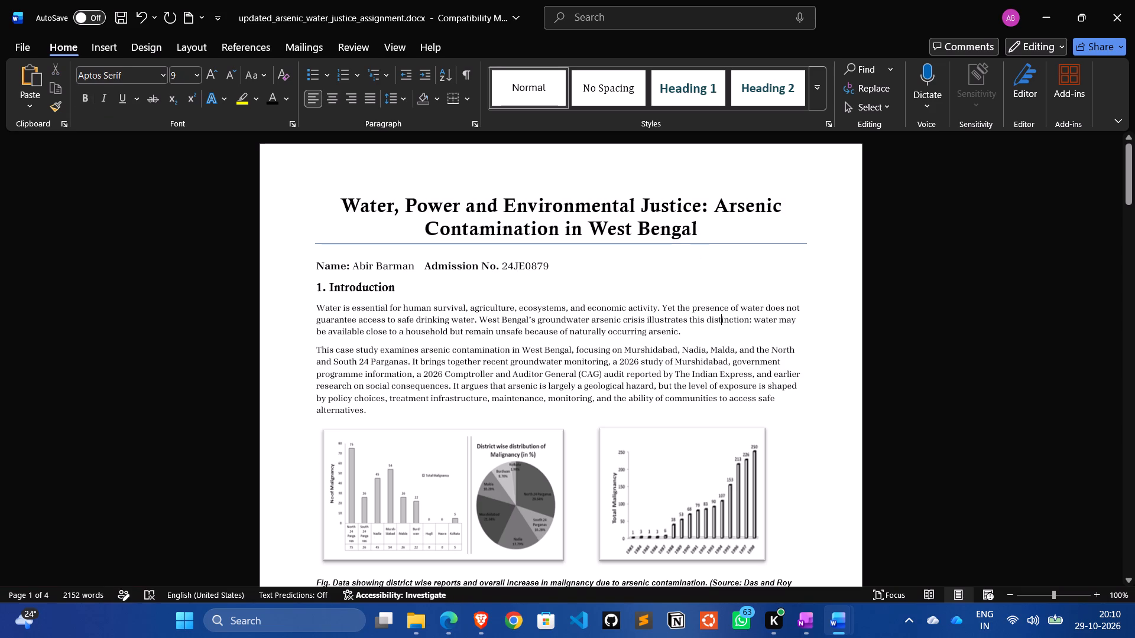
Look through all pages down to the references and back, checking the layout with the restyled title.
{"action": "scroll", "coordinate": [722, 314], "scroll_direction": "down", "scroll_amount": 6}
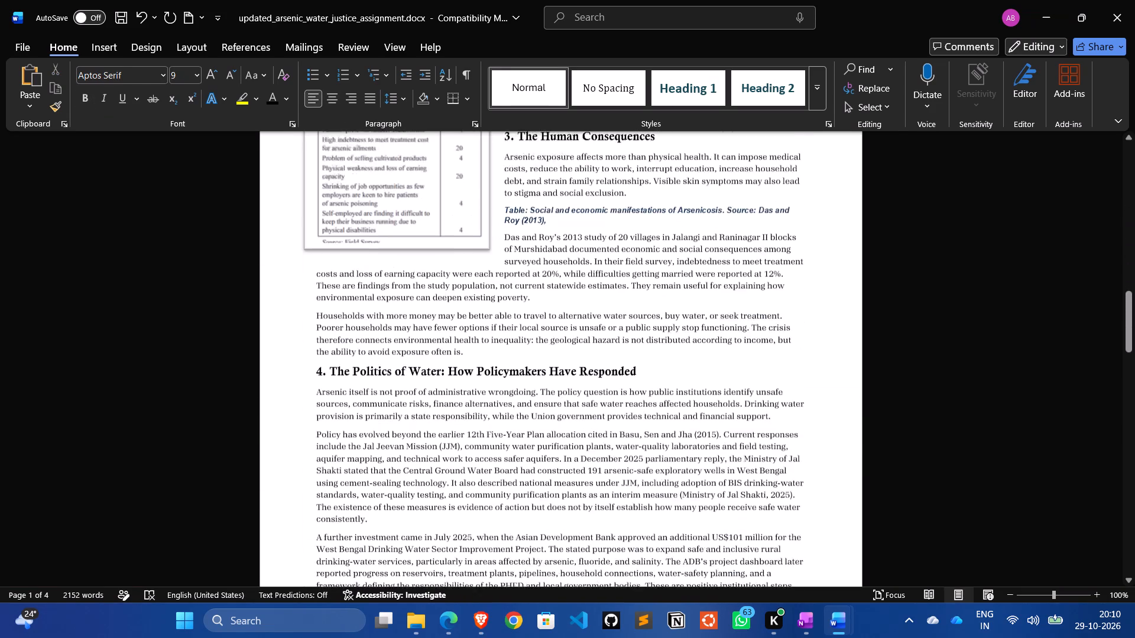
{"action": "scroll", "coordinate": [722, 314], "scroll_direction": "down", "scroll_amount": 5}
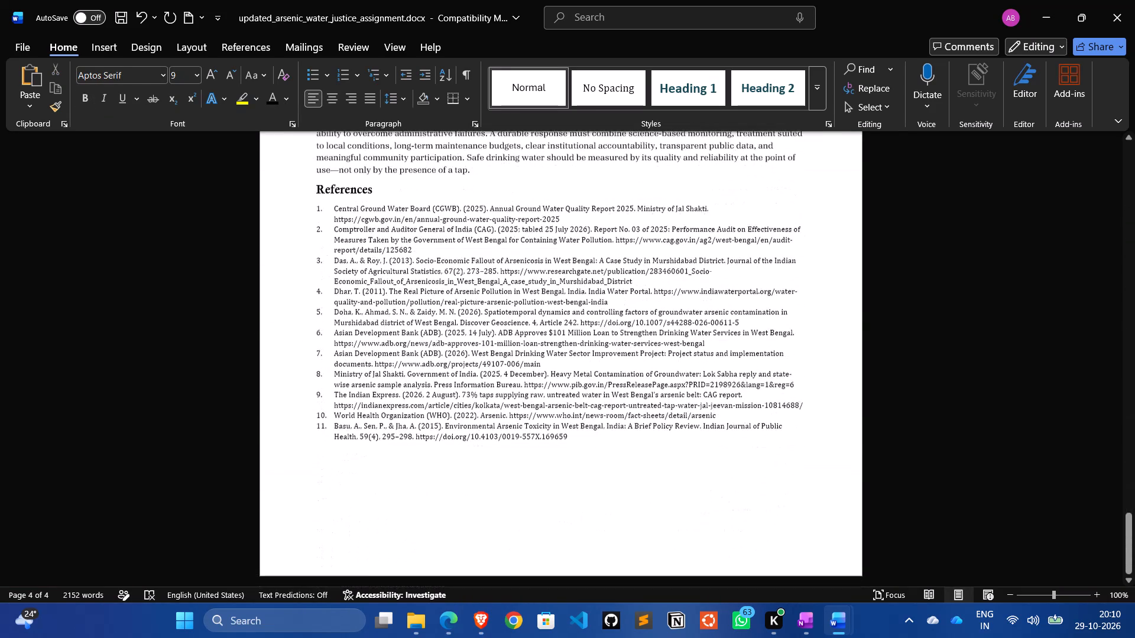
{"action": "scroll", "coordinate": [722, 314], "scroll_direction": "up", "scroll_amount": 8}
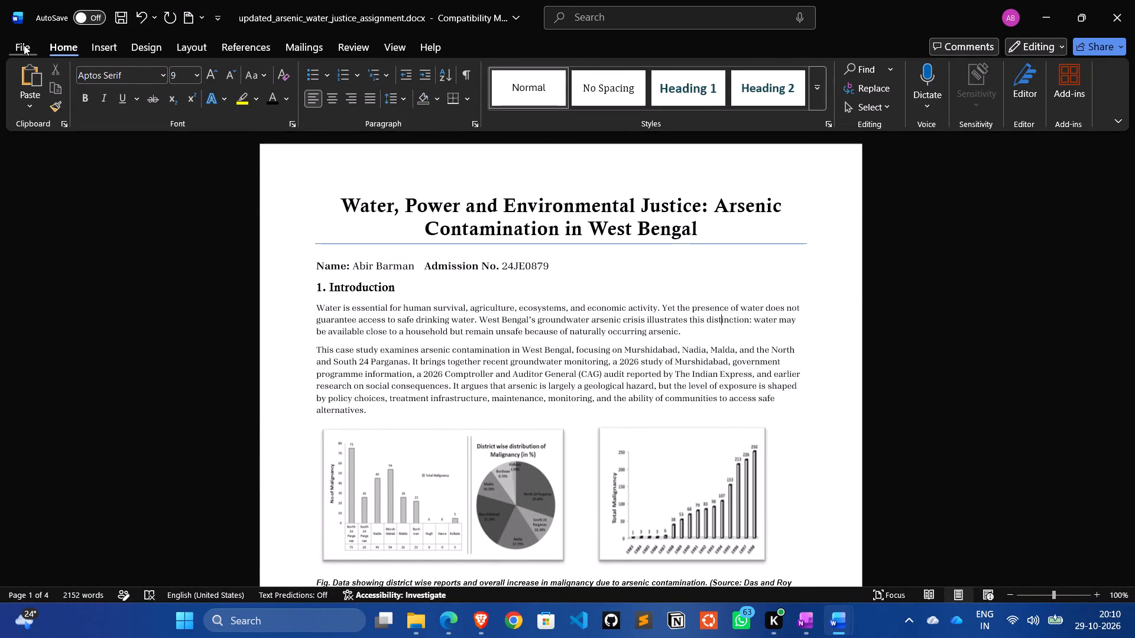
Open the PDF export options and inspect the document's accessibility recommendations, closing the assistant when done.
{"action": "left_click", "coordinate": [22, 45]}
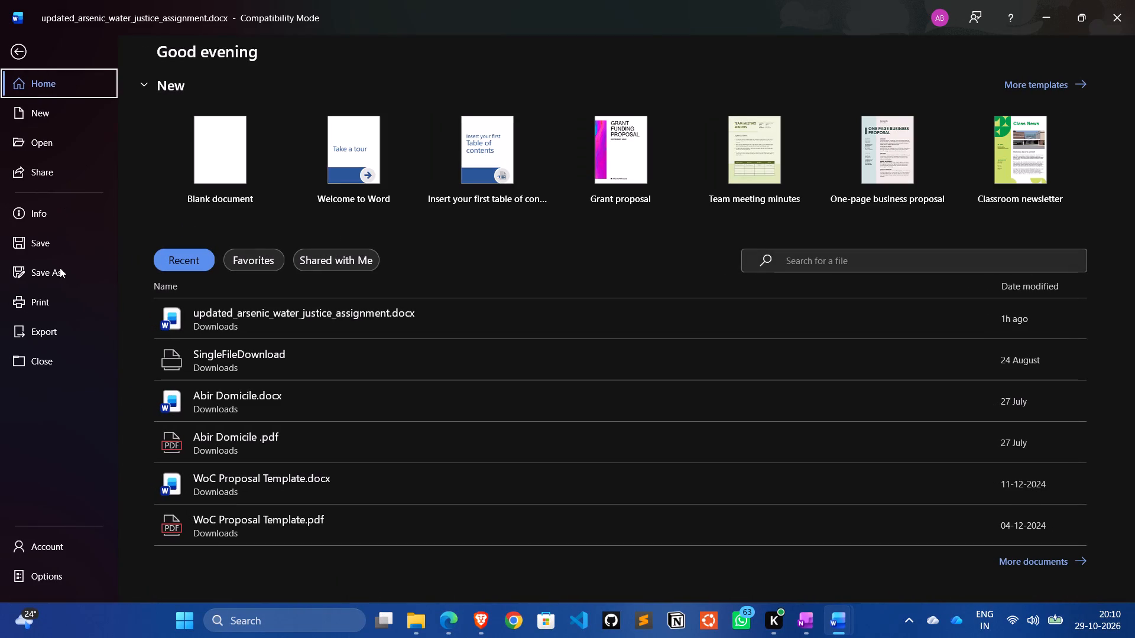
{"action": "left_click", "coordinate": [43, 337]}
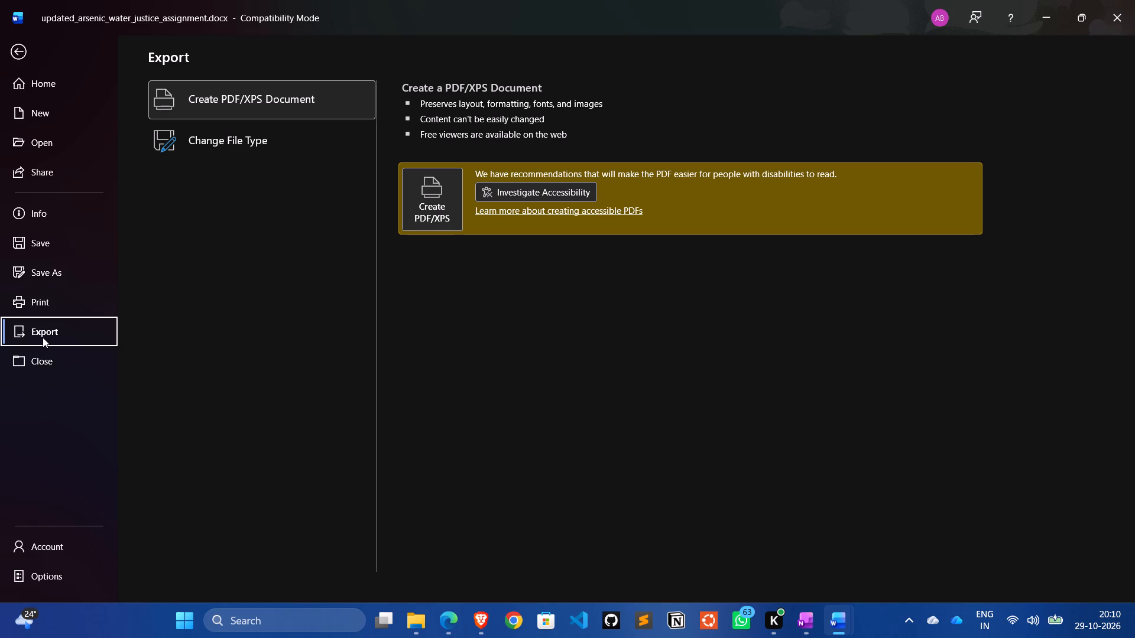
{"action": "left_click", "coordinate": [219, 99]}
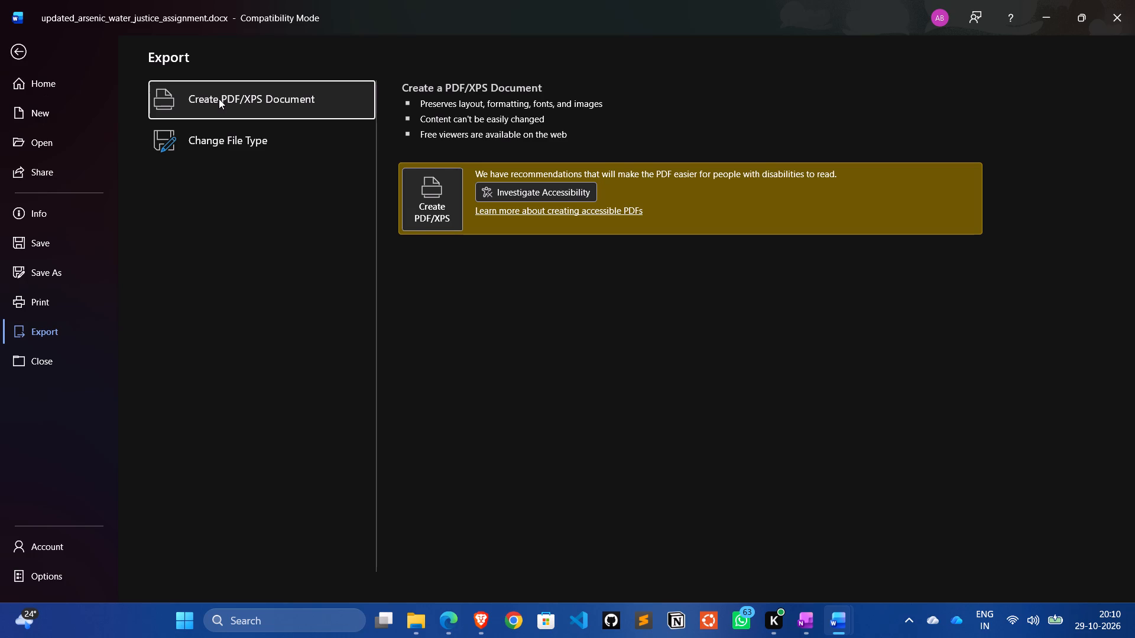
{"action": "left_click", "coordinate": [219, 99]}
{"action": "left_click", "coordinate": [219, 99]}
{"action": "left_click", "coordinate": [575, 192]}
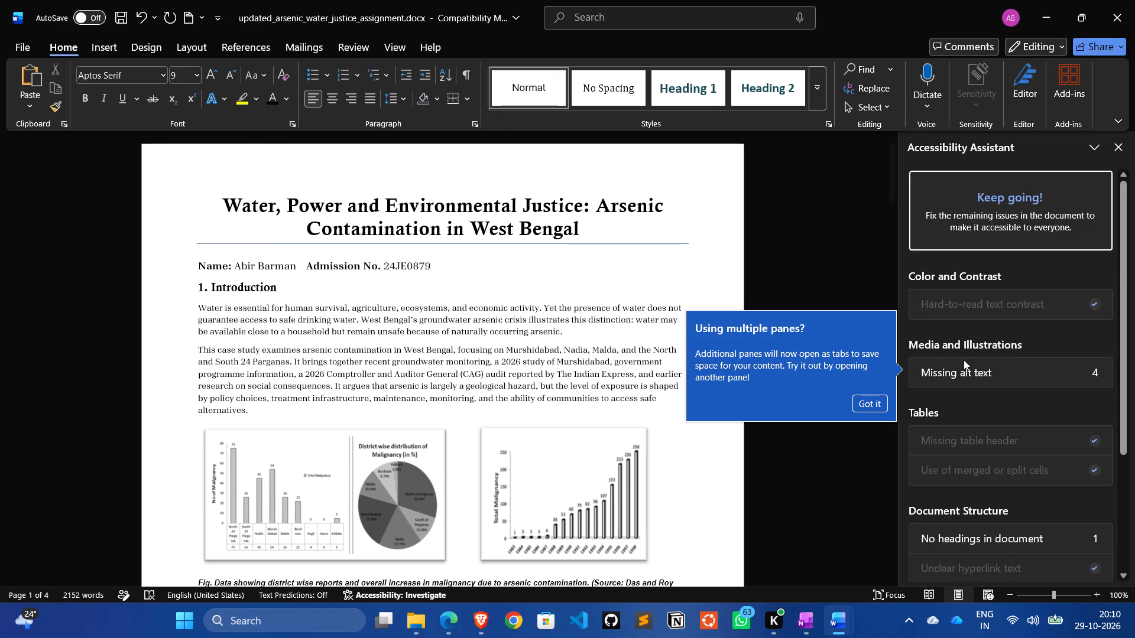
{"action": "left_click", "coordinate": [873, 402]}
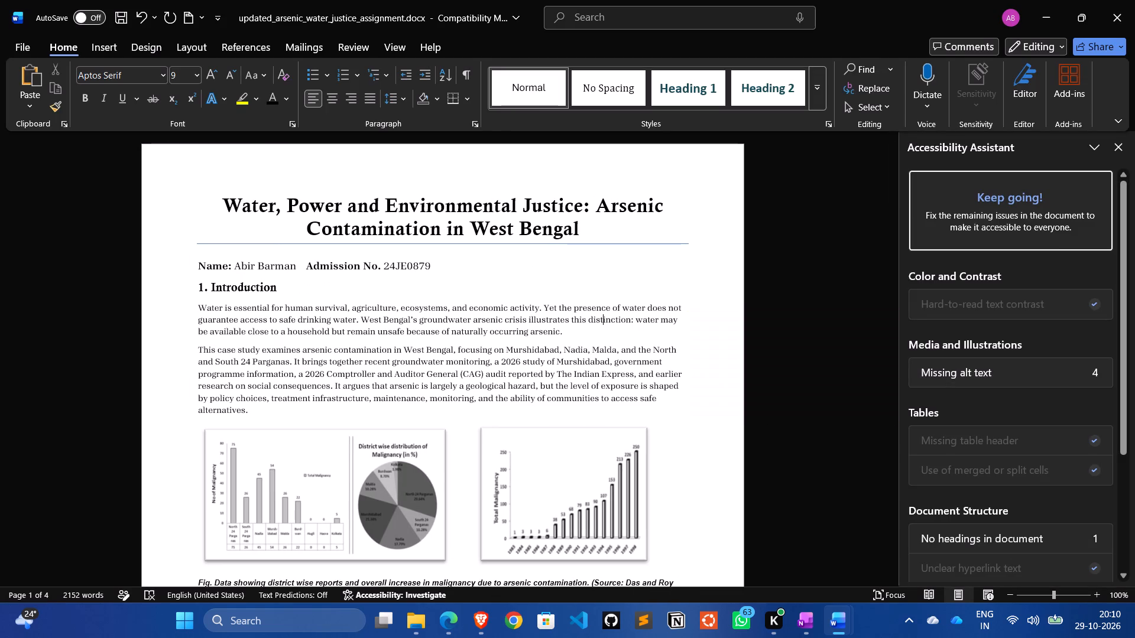
{"action": "left_click", "coordinate": [1115, 147]}
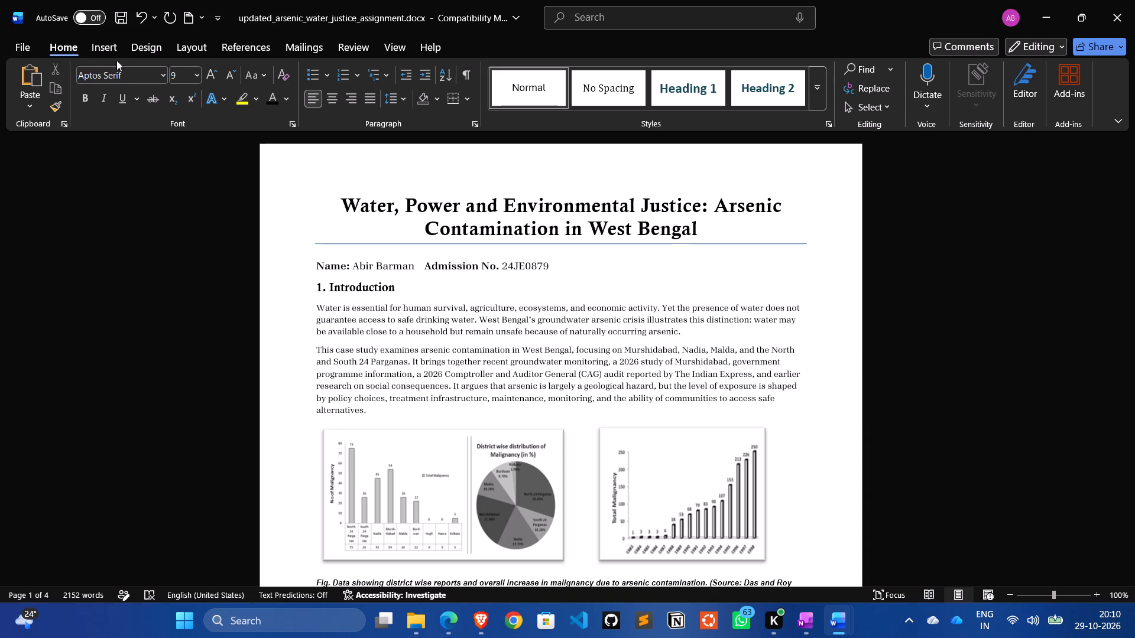
Examine the export and print options, including the available printers and the page preview of the assignment.
{"action": "left_click", "coordinate": [25, 47]}
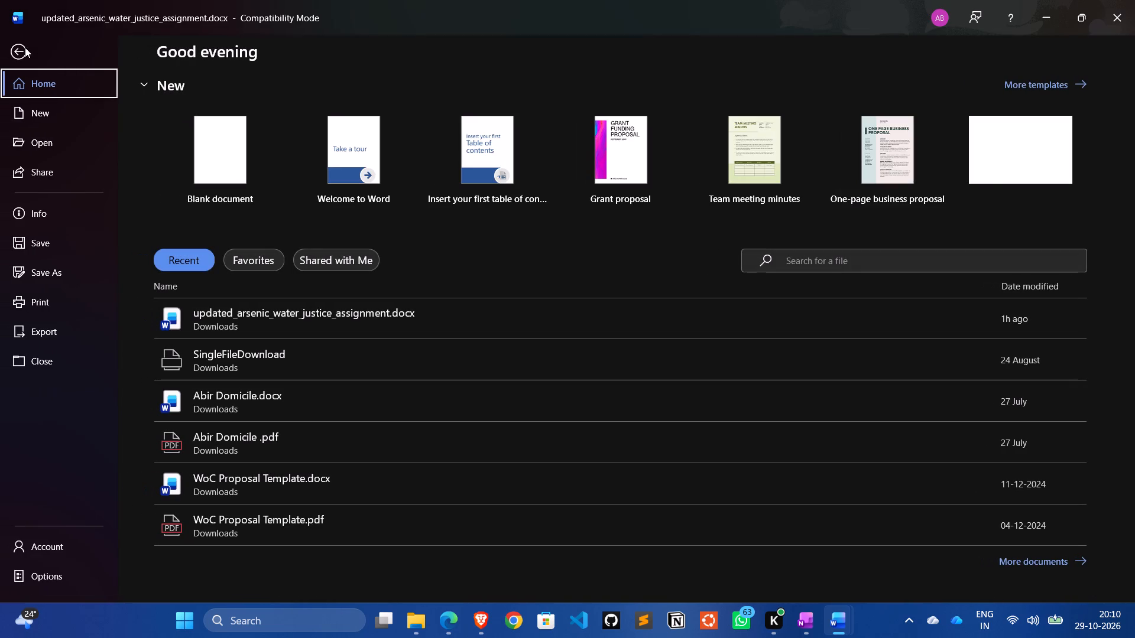
{"action": "left_click", "coordinate": [37, 332]}
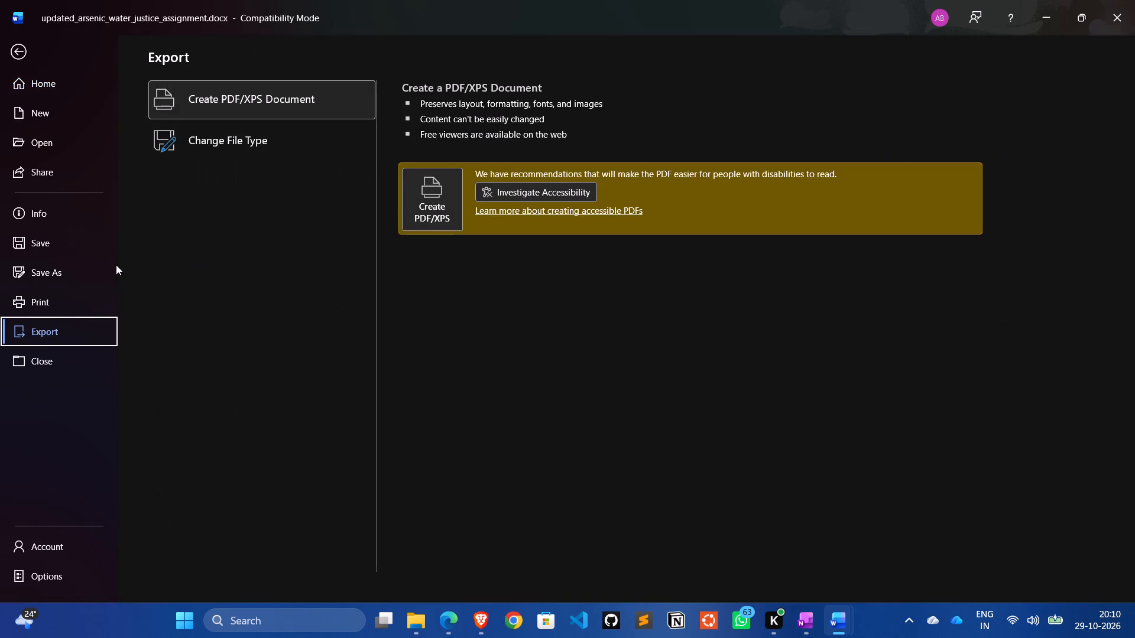
{"action": "left_click", "coordinate": [41, 301]}
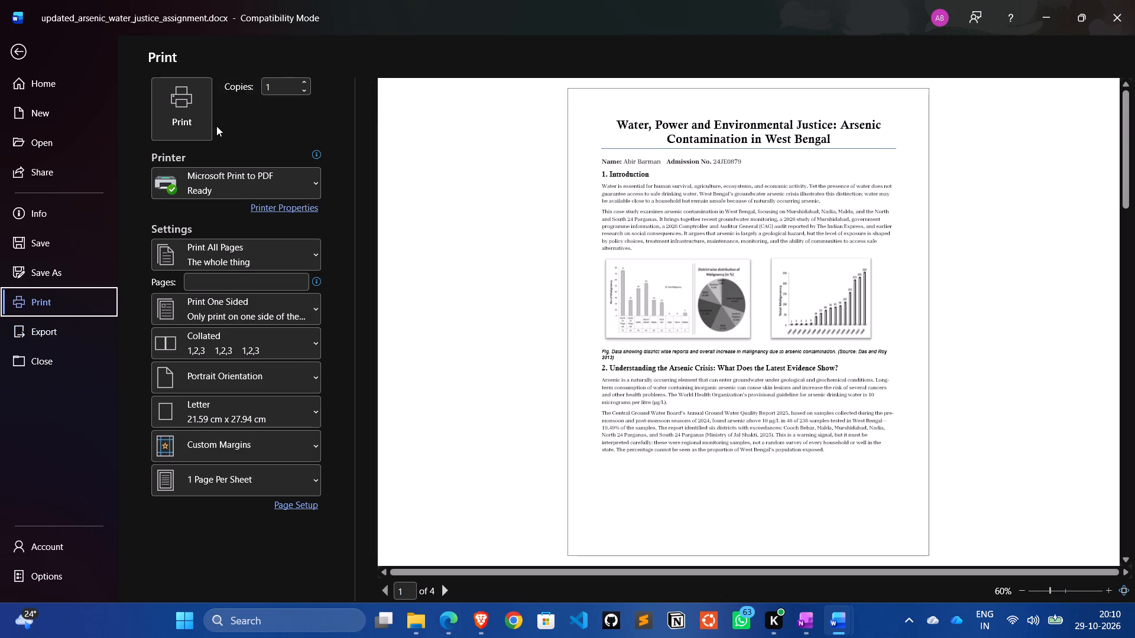
{"action": "left_click", "coordinate": [314, 181]}
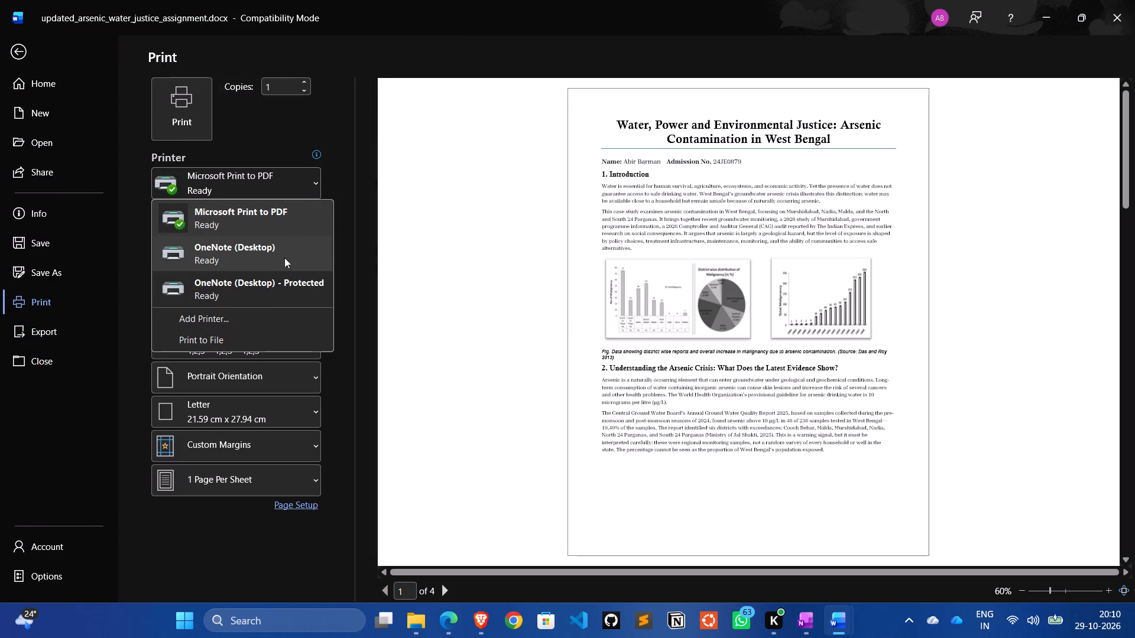
{"action": "left_click", "coordinate": [335, 174]}
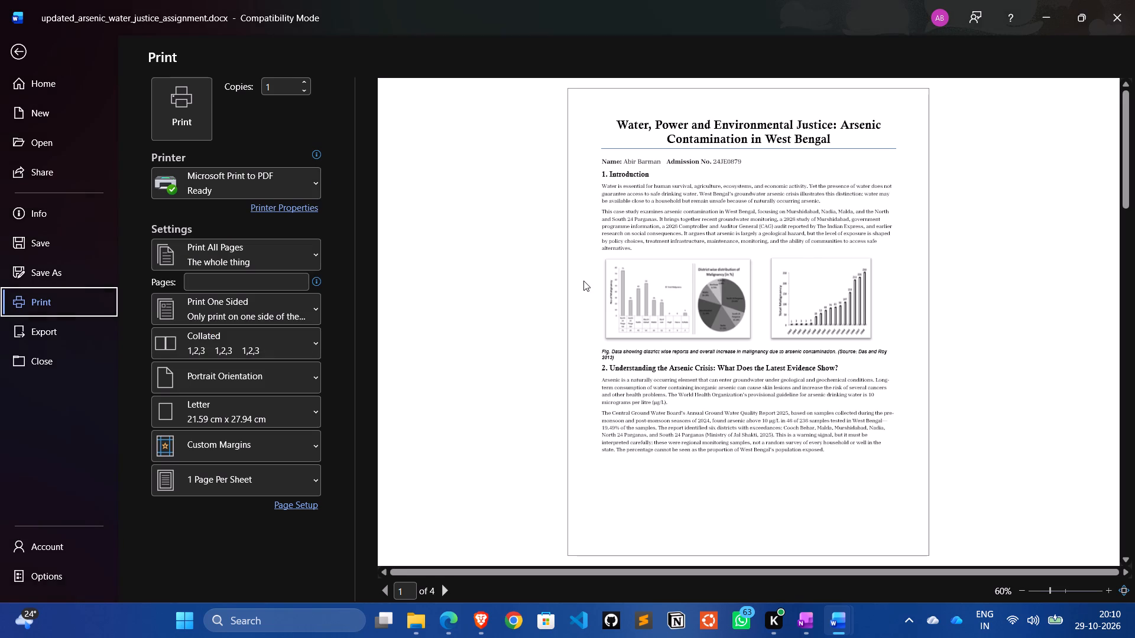
{"action": "scroll", "coordinate": [583, 281], "scroll_direction": "down", "scroll_amount": 3}
{"action": "scroll", "coordinate": [583, 281], "scroll_direction": "up", "scroll_amount": 2}
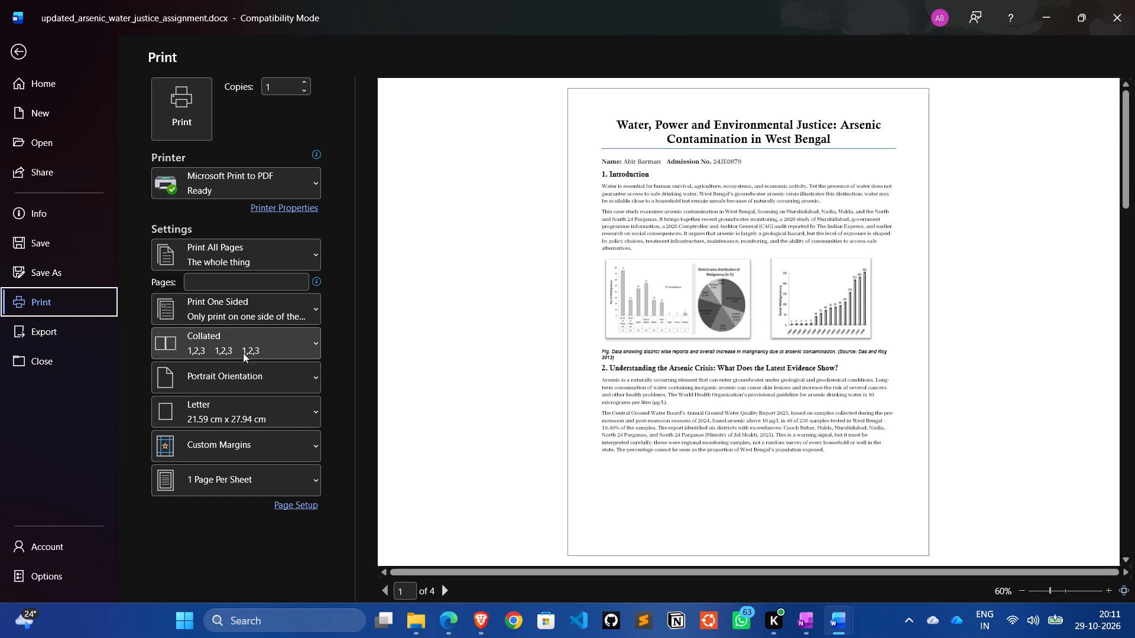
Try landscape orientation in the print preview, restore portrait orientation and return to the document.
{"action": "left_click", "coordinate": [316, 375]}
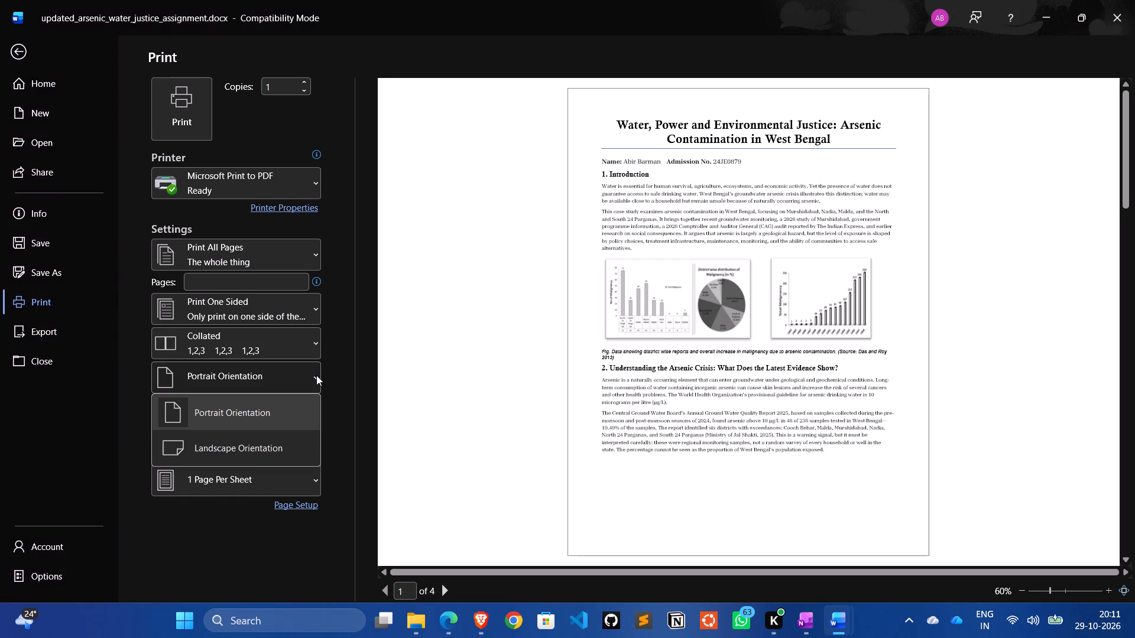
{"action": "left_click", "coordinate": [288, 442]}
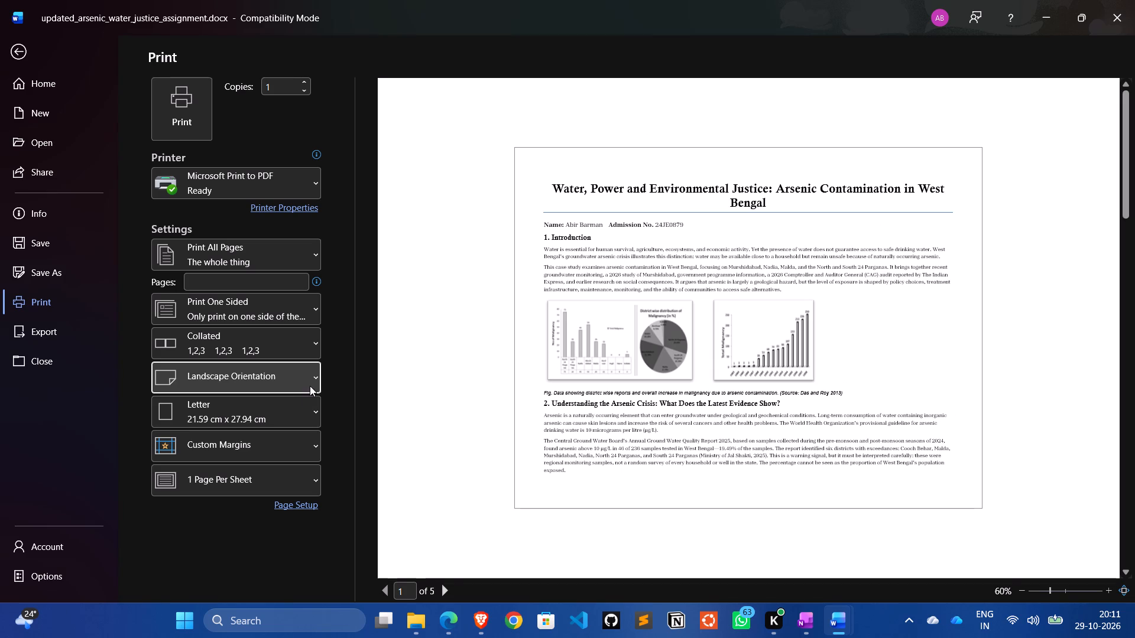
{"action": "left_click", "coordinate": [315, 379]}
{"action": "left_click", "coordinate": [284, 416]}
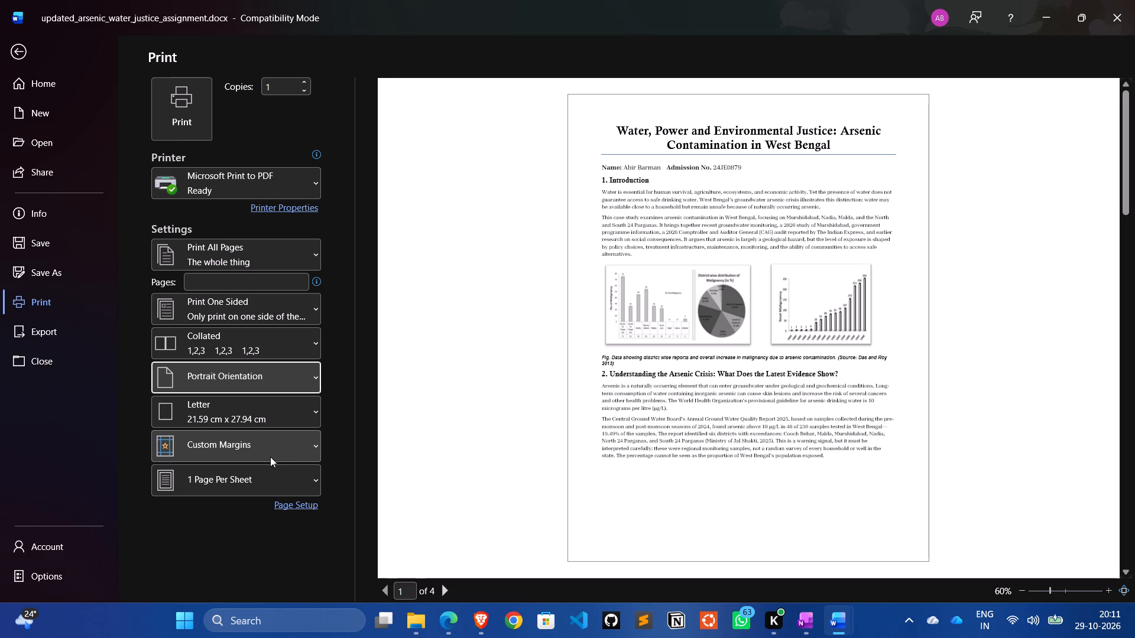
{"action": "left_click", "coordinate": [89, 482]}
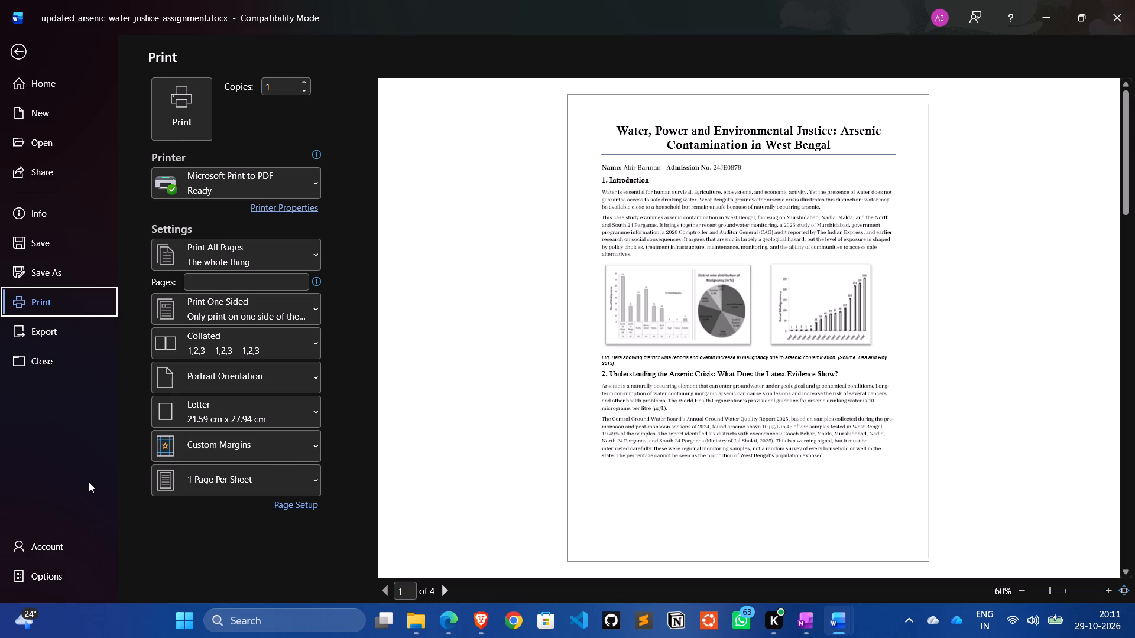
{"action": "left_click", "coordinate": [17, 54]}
Review the document's pages from the title through the last page and back, checking the final layout.
{"action": "scroll", "coordinate": [203, 298], "scroll_direction": "down", "scroll_amount": 2}
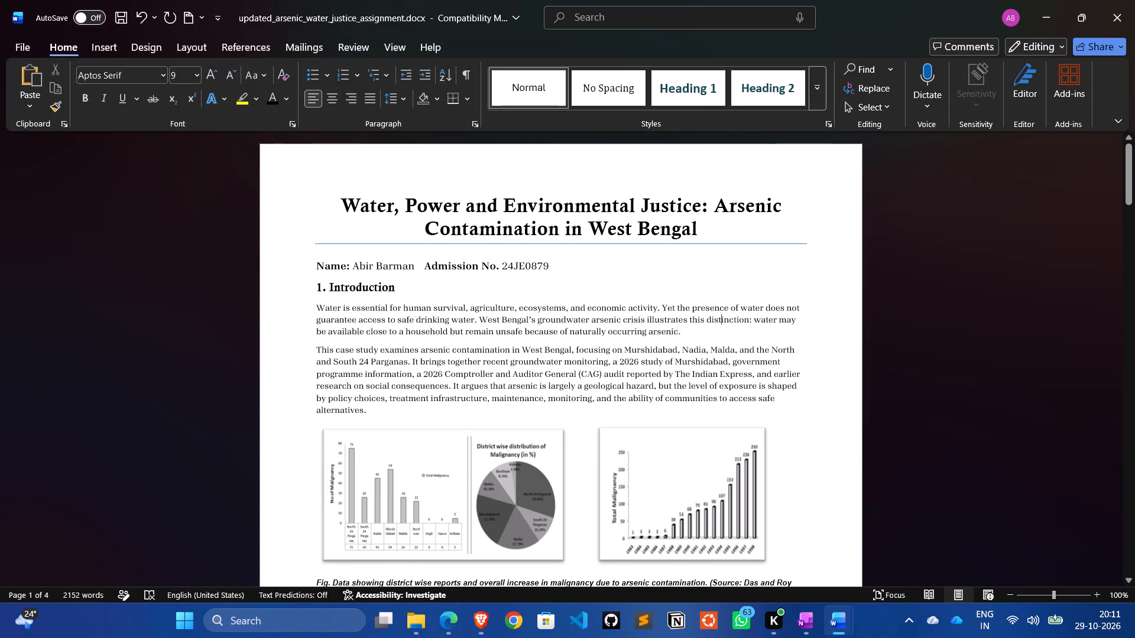
{"action": "scroll", "coordinate": [203, 298], "scroll_direction": "down", "scroll_amount": 7}
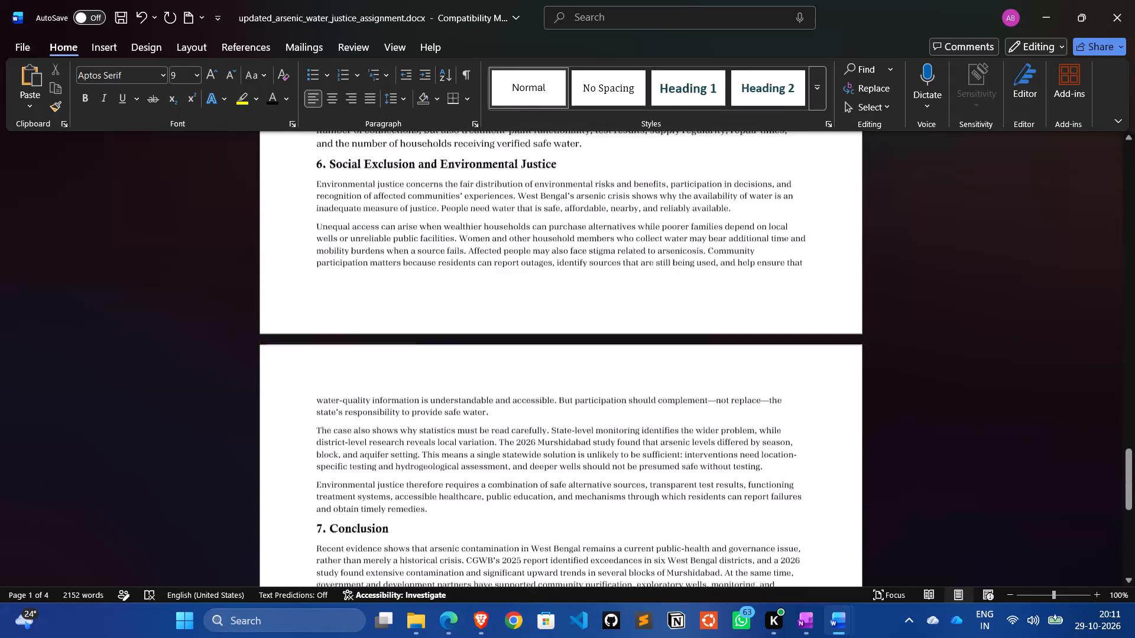
{"action": "scroll", "coordinate": [203, 298], "scroll_direction": "down", "scroll_amount": 2}
{"action": "scroll", "coordinate": [203, 298], "scroll_direction": "up", "scroll_amount": 3}
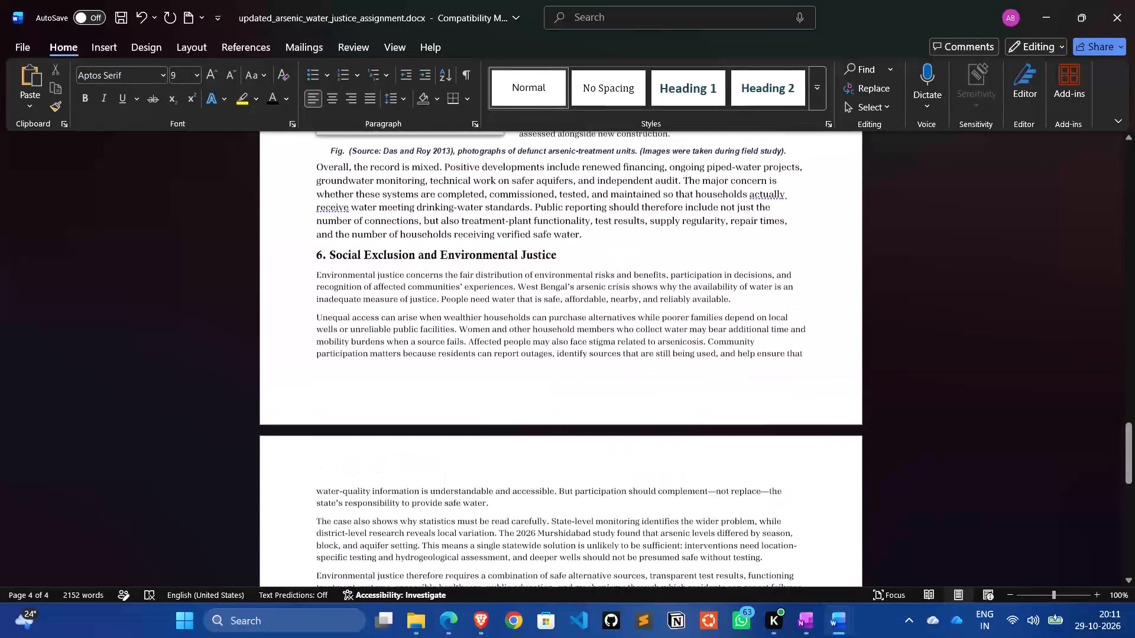
{"action": "scroll", "coordinate": [203, 298], "scroll_direction": "up", "scroll_amount": 11}
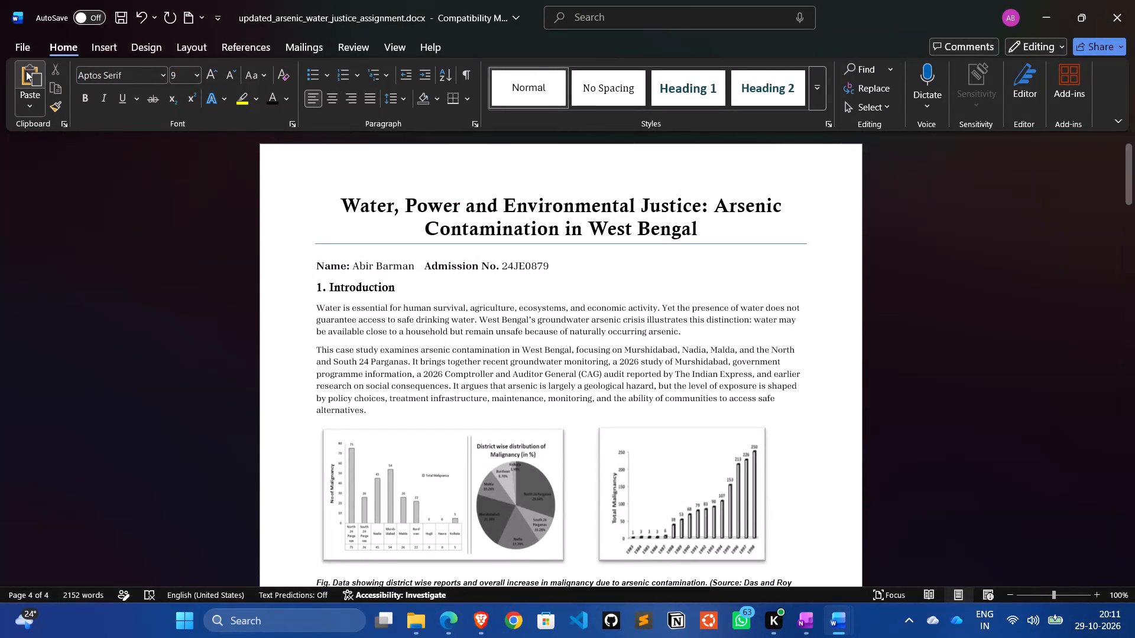
Save the assignment document.
{"action": "left_click", "coordinate": [115, 14]}
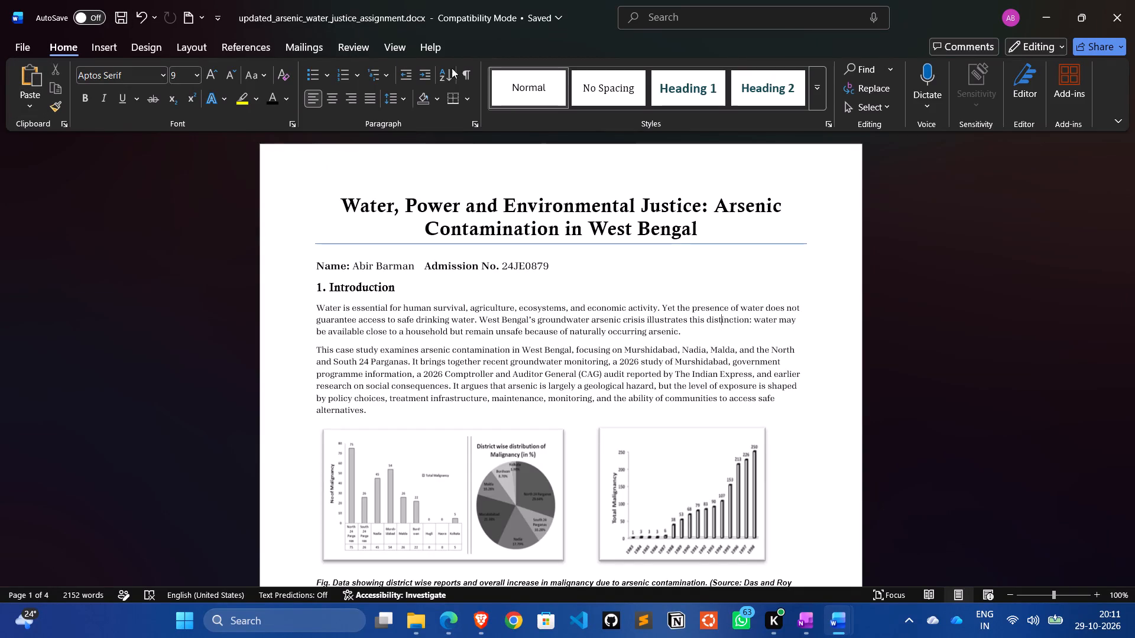
Start saving a copy of the assignment in PDF format.
{"action": "left_click", "coordinate": [17, 44]}
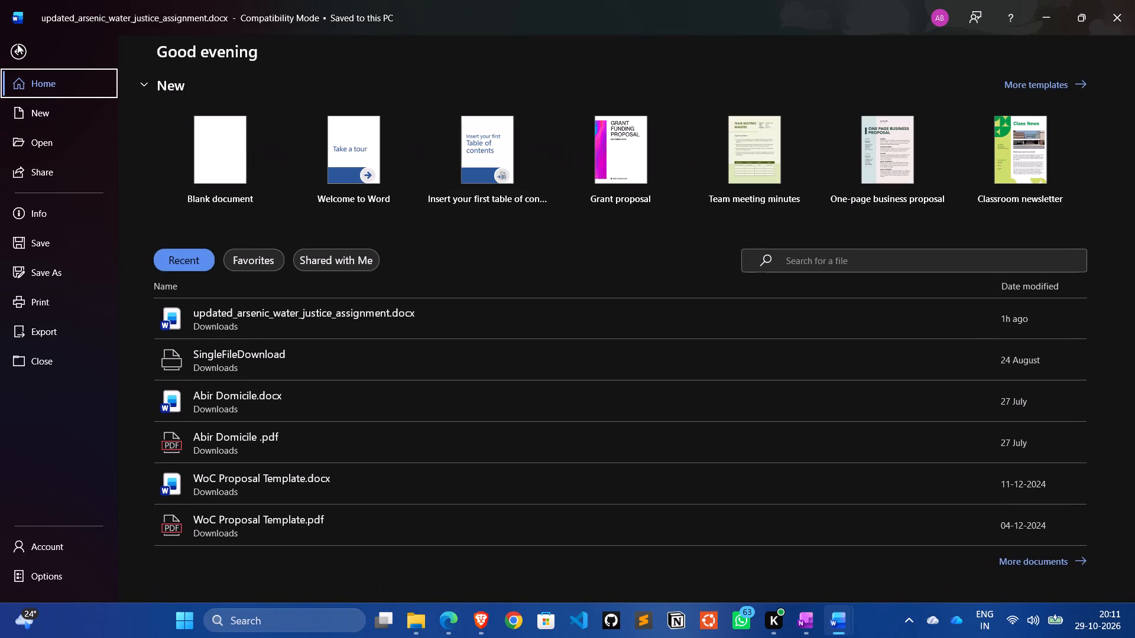
{"action": "left_click", "coordinate": [46, 272]}
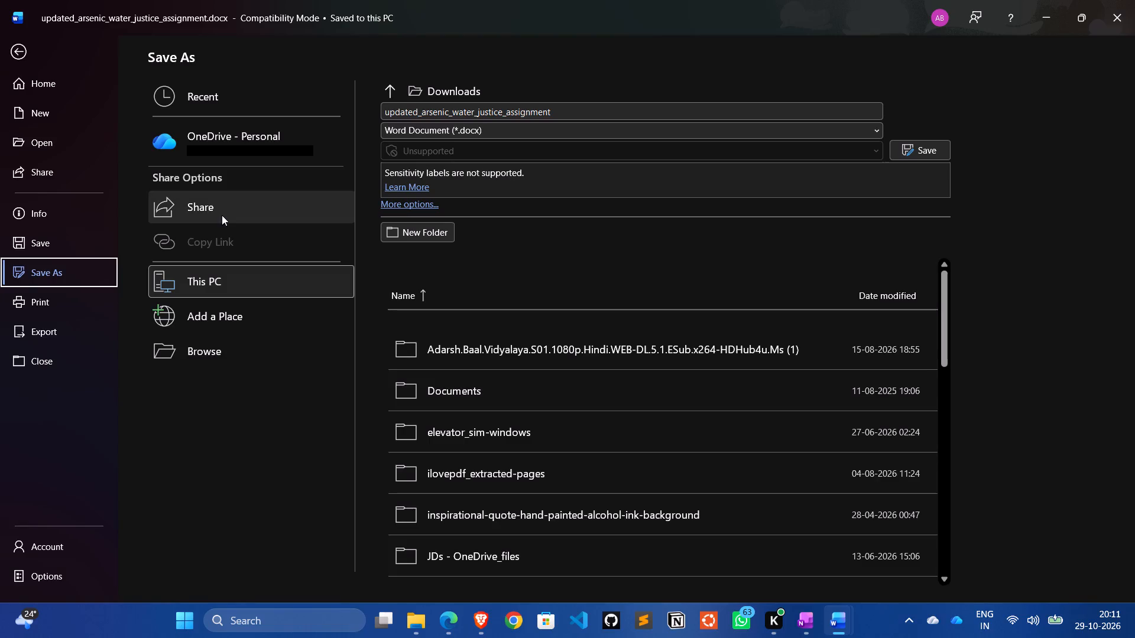
{"action": "left_click", "coordinate": [520, 129]}
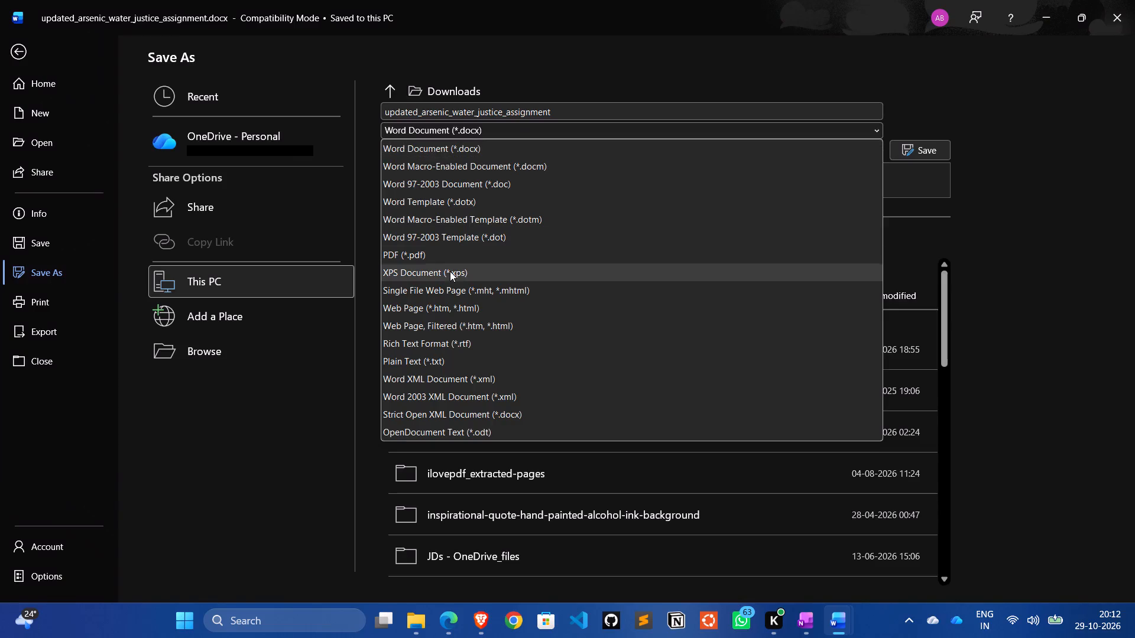
{"action": "left_click", "coordinate": [433, 252]}
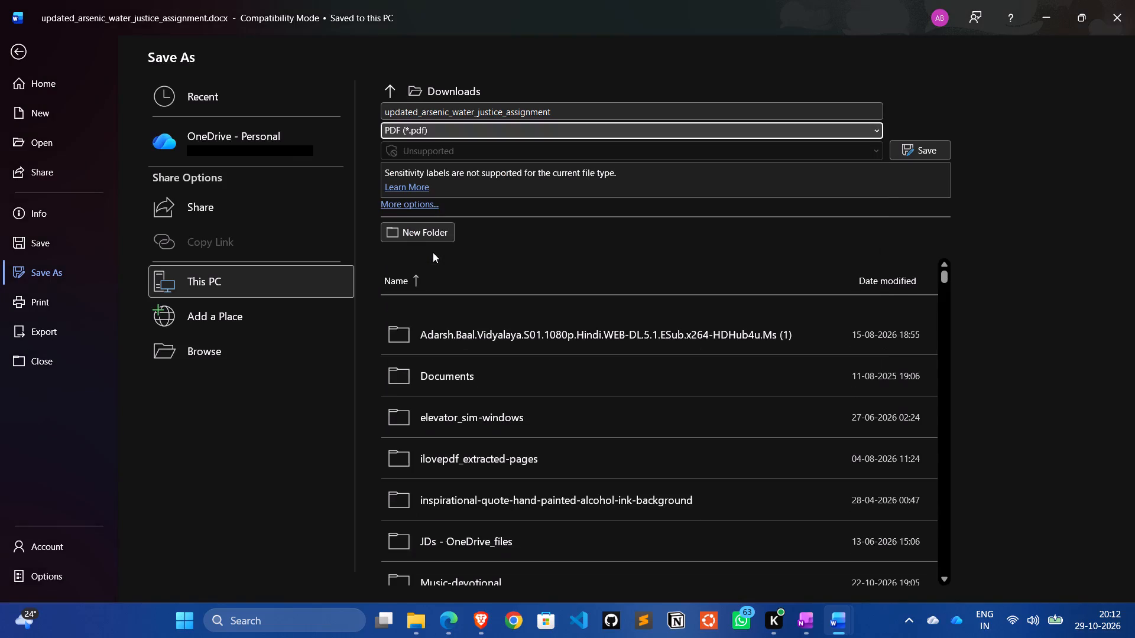
Rename the PDF copy with the author's full name in front of "_assignment", joined by underscores.
{"action": "left_click", "coordinate": [506, 115]}
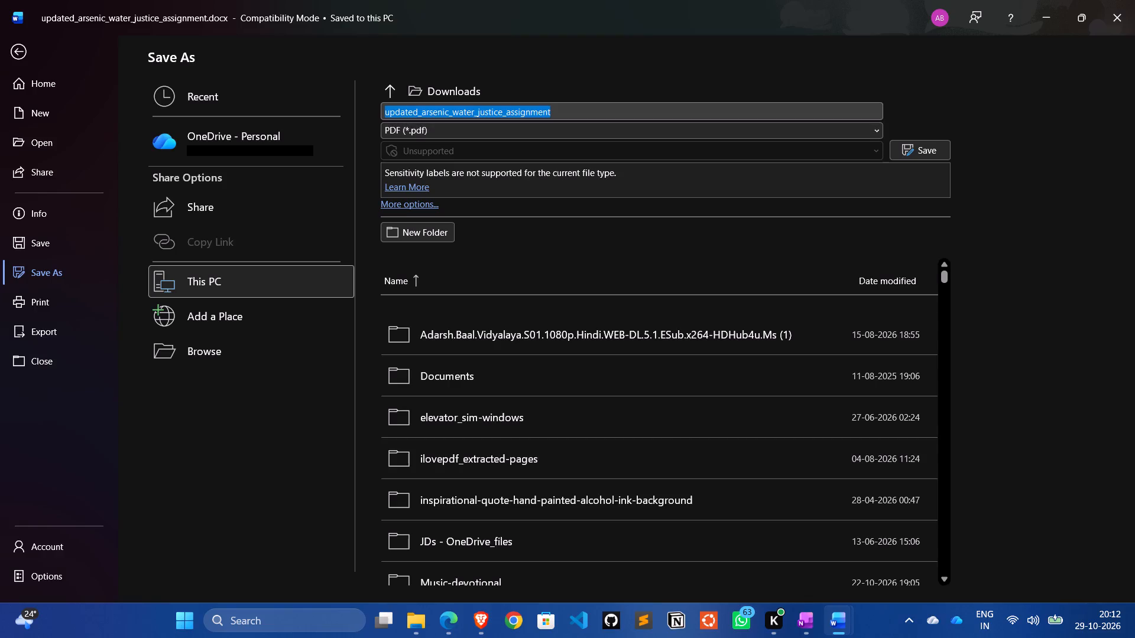
{"action": "left_click", "coordinate": [506, 115]}
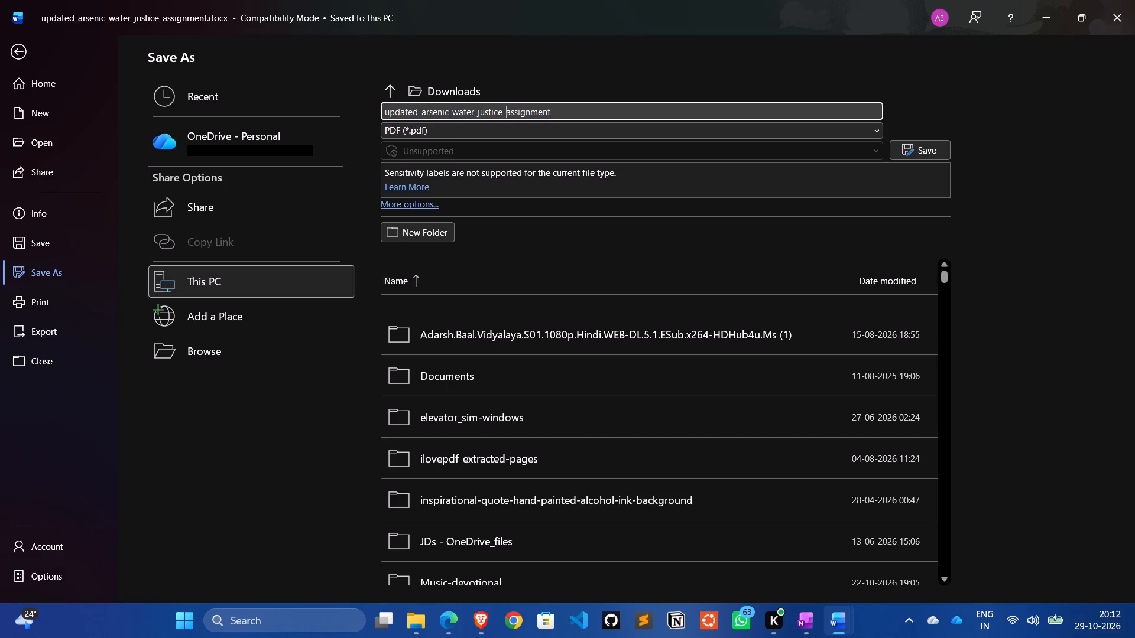
{"action": "left_click", "coordinate": [501, 115]}
{"action": "key", "text": "BackSpace"}
{"action": "key", "text": "BackSpace"}
{"action": "key", "text": "BackSpace"}
{"action": "key", "text": "BackSpace"}
{"action": "key", "text": "BackSpace"}
{"action": "key", "text": "BackSpace"}
{"action": "key", "text": "BackSpace"}
{"action": "key", "text": "BackSpace"}
{"action": "key", "text": "BackSpace"}
{"action": "key", "text": "BackSpace"}
{"action": "key", "text": "BackSpace"}
{"action": "key", "text": "BackSpace"}
{"action": "key", "text": "BackSpace"}
{"action": "key", "text": "BackSpace"}
{"action": "key", "text": "BackSpace"}
{"action": "key", "text": "BackSpace"}
{"action": "key", "text": "BackSpace"}
{"action": "key", "text": "BackSpace"}
{"action": "key", "text": "BackSpace"}
{"action": "key", "text": "BackSpace"}
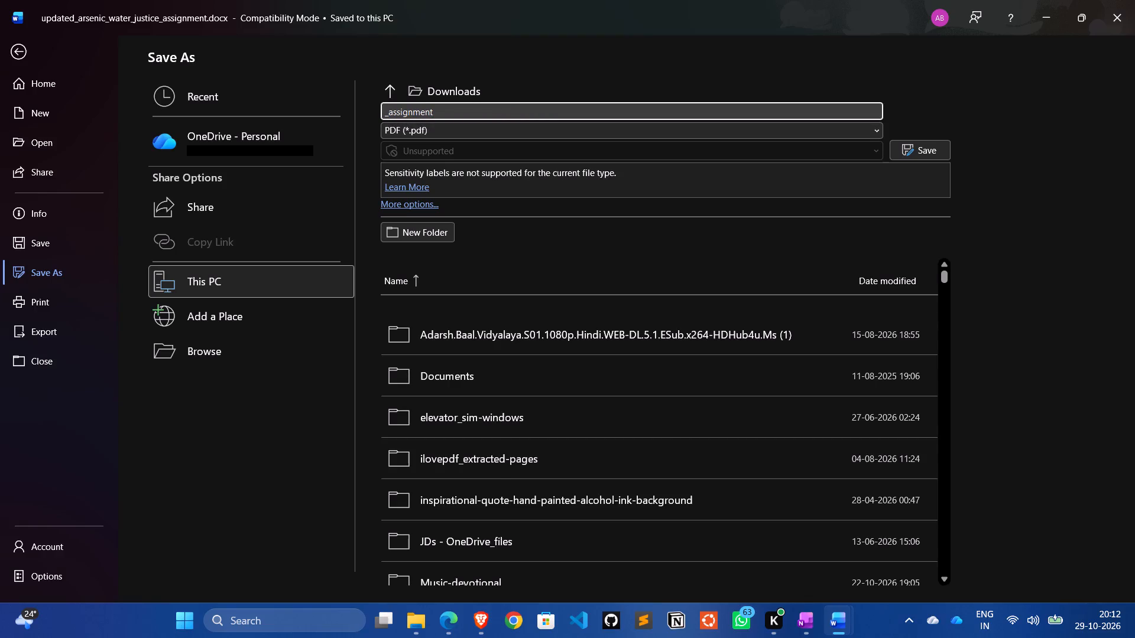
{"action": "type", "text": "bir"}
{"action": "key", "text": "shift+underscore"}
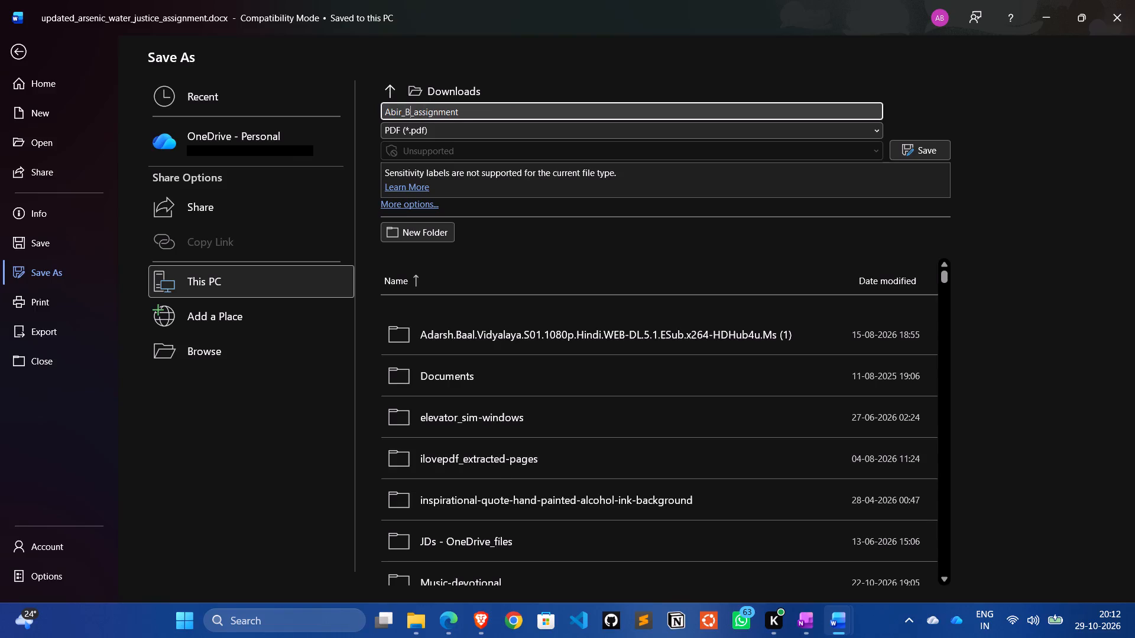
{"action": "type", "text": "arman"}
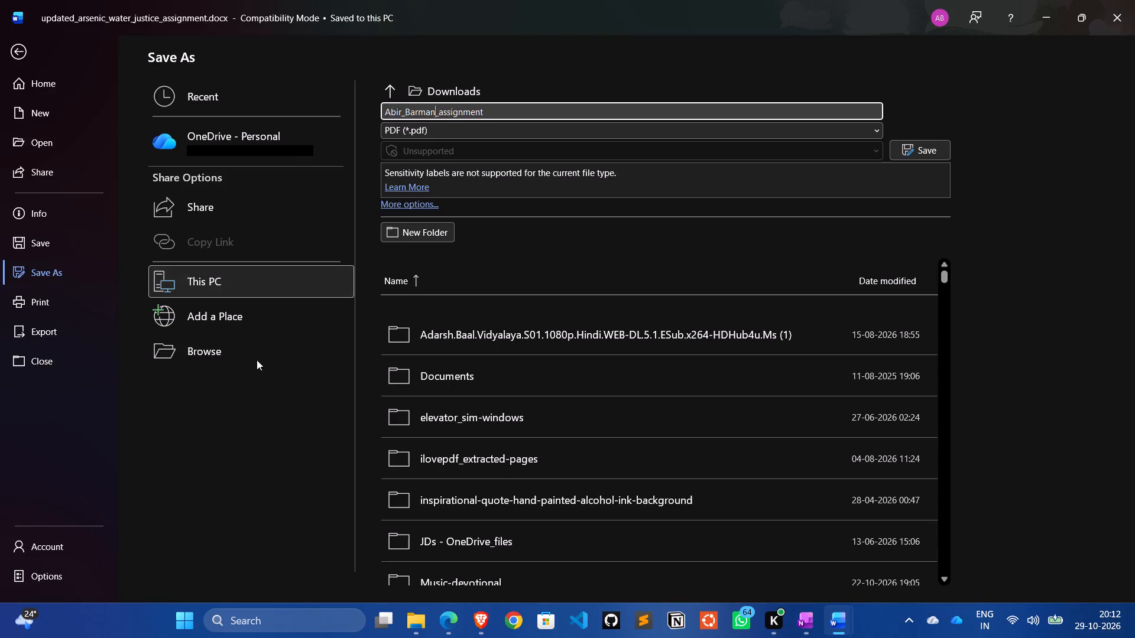
Save the PDF copy in the Downloads folder and close the assignment document.
{"action": "left_click", "coordinate": [228, 357]}
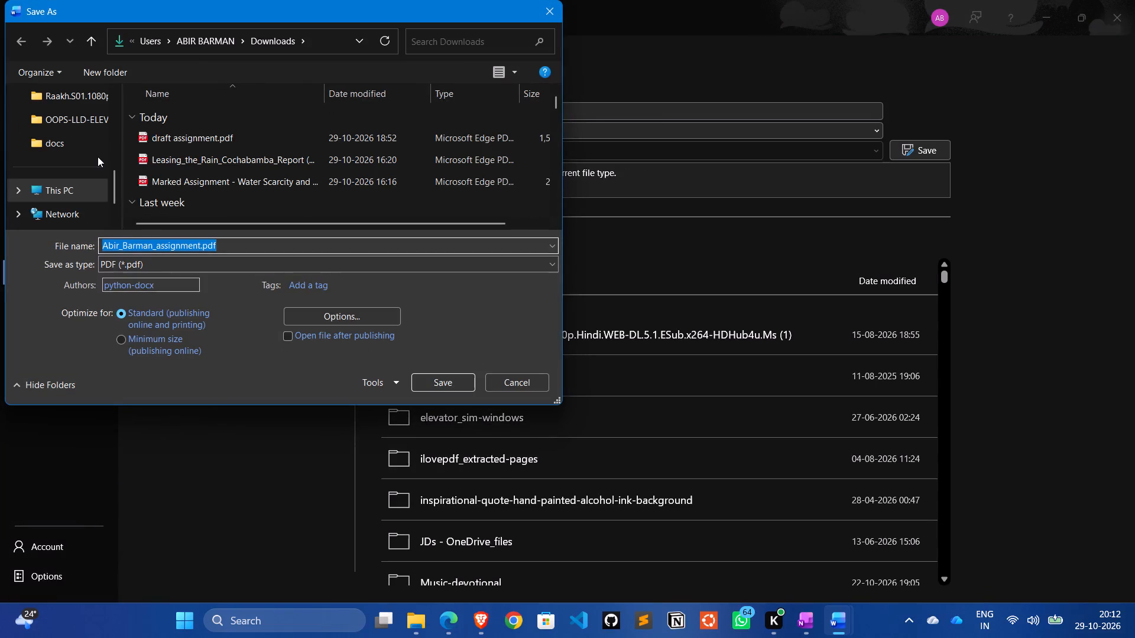
{"action": "scroll", "coordinate": [43, 126], "scroll_direction": "down", "scroll_amount": 1}
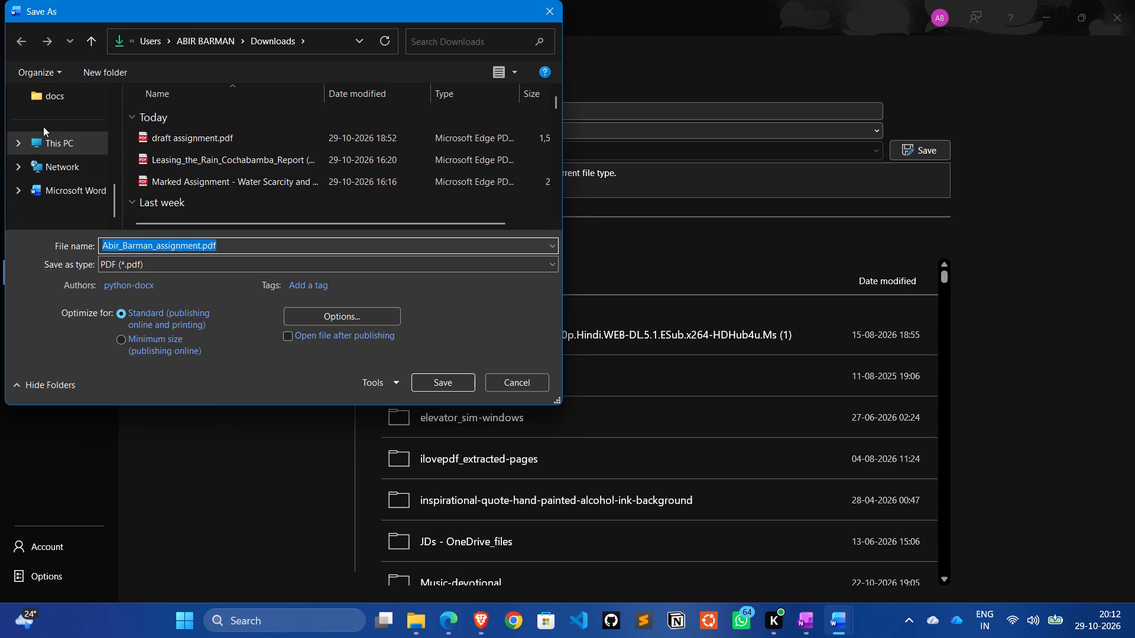
{"action": "scroll", "coordinate": [43, 126], "scroll_direction": "up", "scroll_amount": 1}
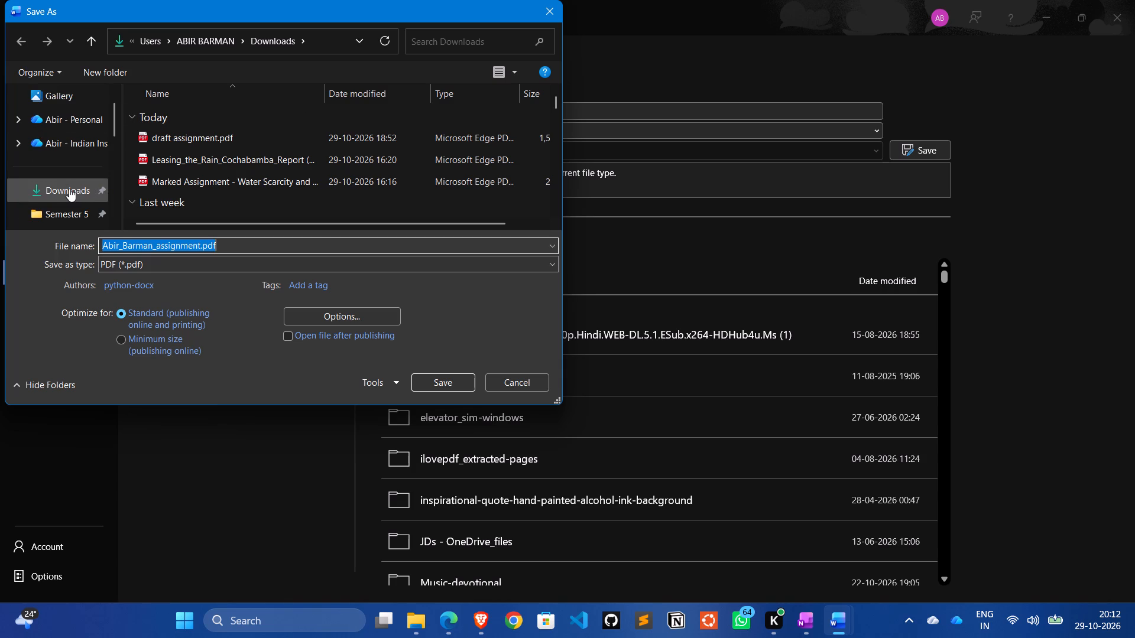
{"action": "left_click", "coordinate": [69, 188]}
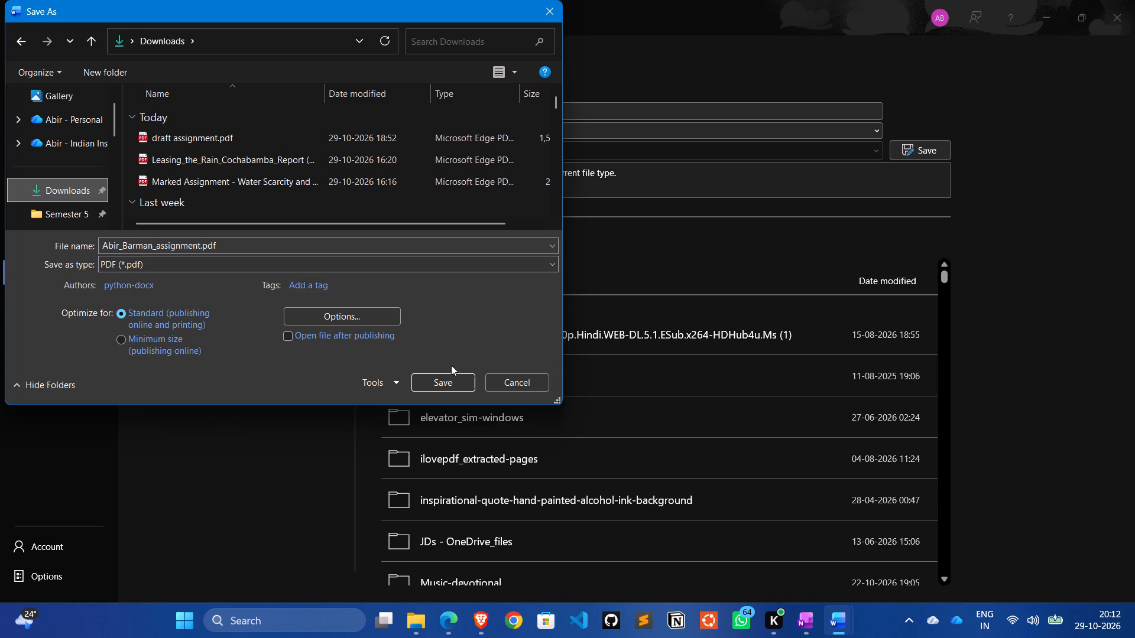
{"action": "left_click", "coordinate": [447, 380]}
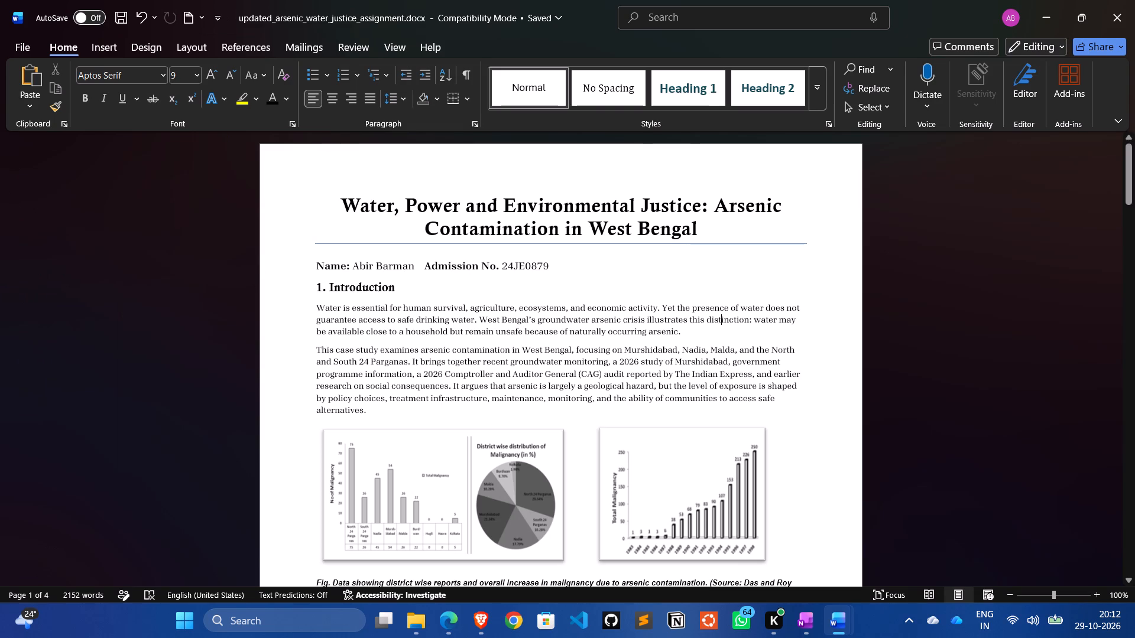
{"action": "left_click", "coordinate": [1121, 4]}
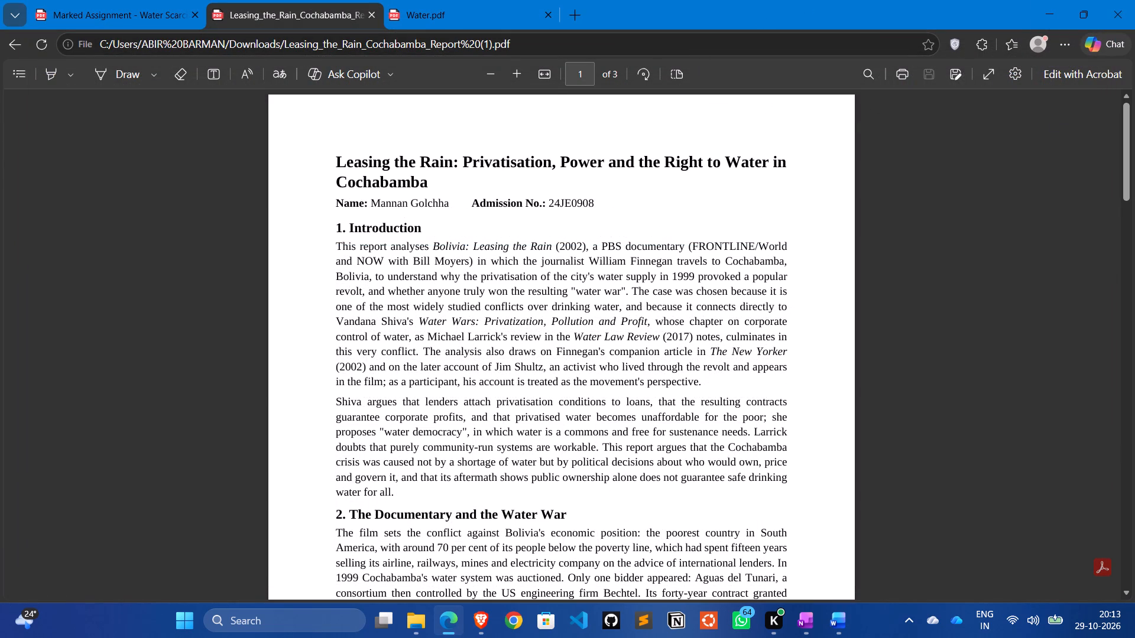
Switch to File Explorer and open the exported assignment PDF from the Downloads folder.
{"action": "left_click", "coordinate": [417, 628]}
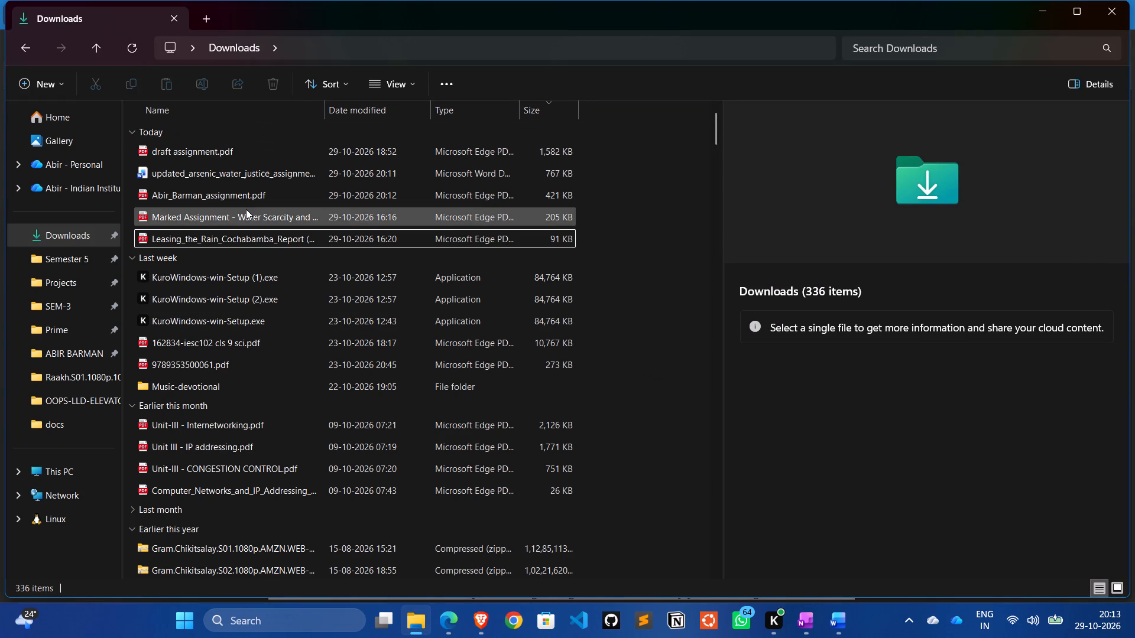
{"action": "double_click", "coordinate": [231, 187]}
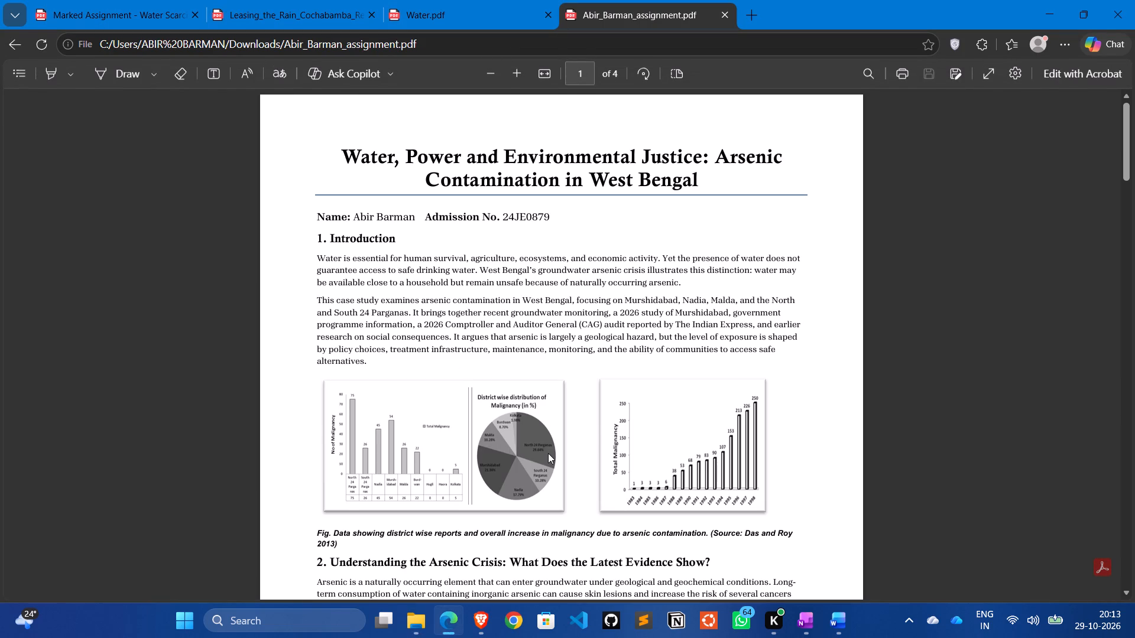
Review the exported PDF's layout from the title through the references, rechecking the break between pages 1 and 2.
{"action": "scroll", "coordinate": [548, 453], "scroll_direction": "down", "scroll_amount": 2}
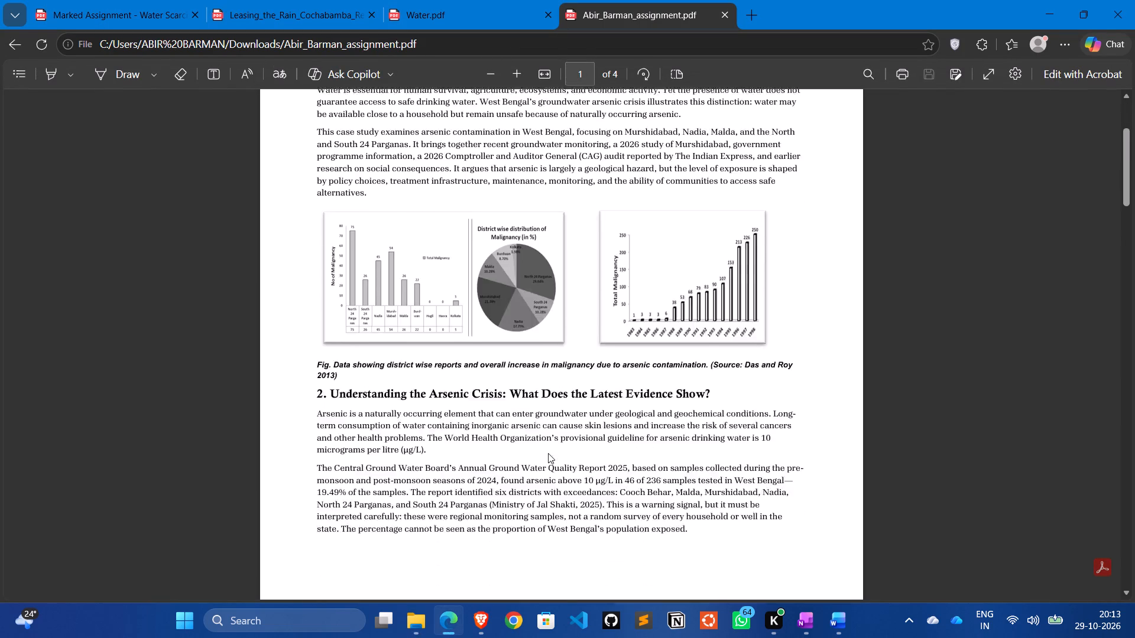
{"action": "scroll", "coordinate": [548, 453], "scroll_direction": "down", "scroll_amount": 2}
{"action": "scroll", "coordinate": [548, 453], "scroll_direction": "up", "scroll_amount": 2}
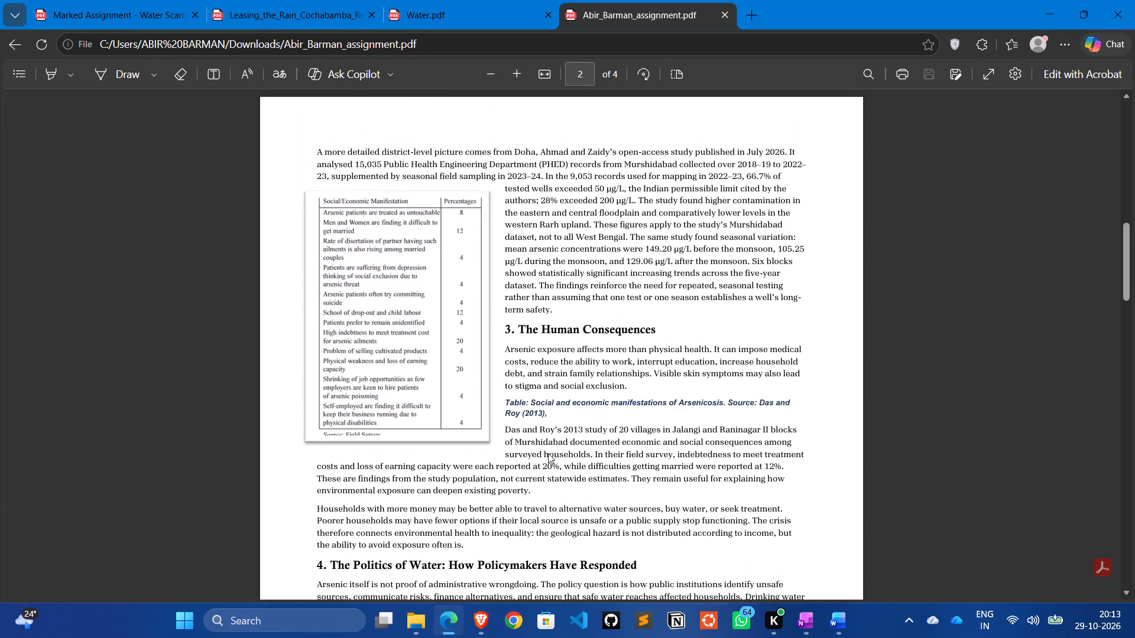
{"action": "scroll", "coordinate": [548, 453], "scroll_direction": "up", "scroll_amount": 2}
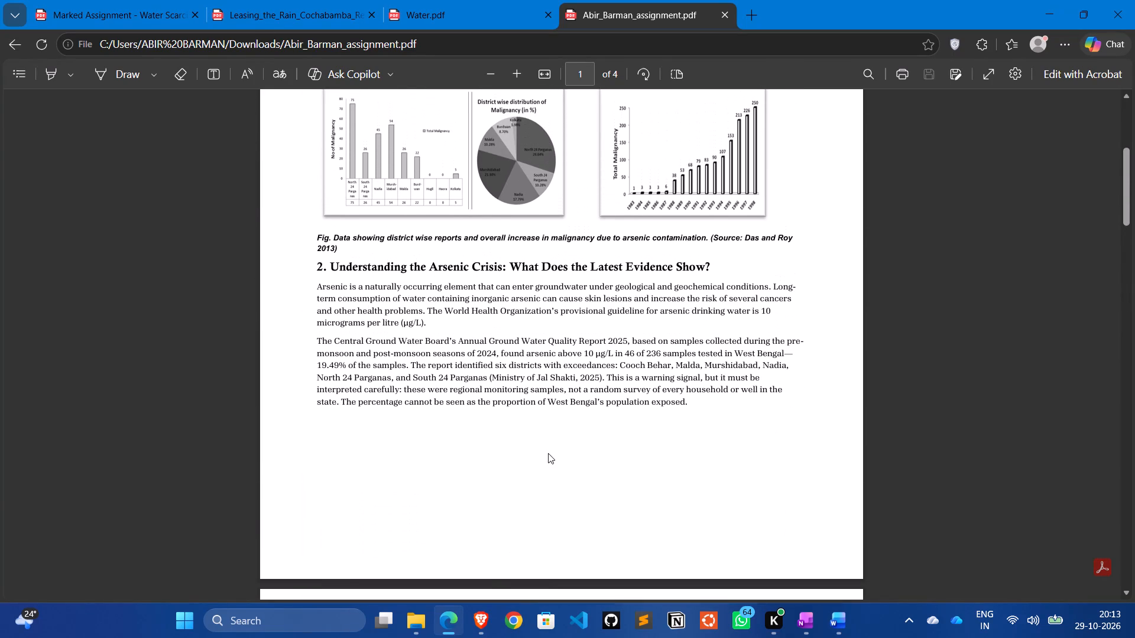
{"action": "scroll", "coordinate": [548, 453], "scroll_direction": "up", "scroll_amount": 2}
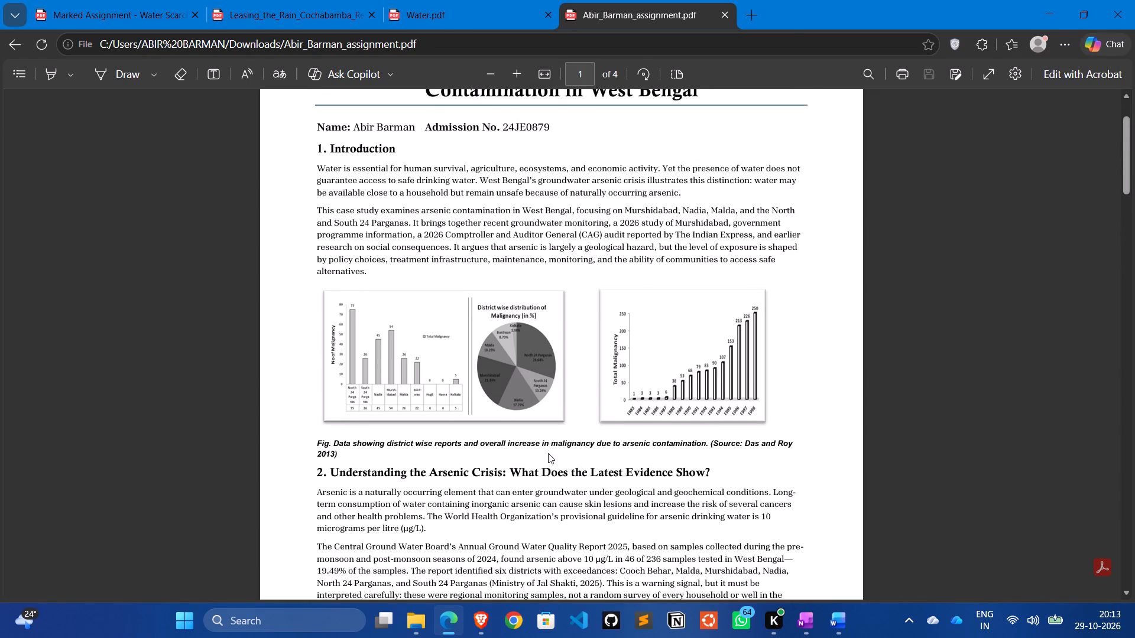
{"action": "scroll", "coordinate": [548, 453], "scroll_direction": "up", "scroll_amount": 1}
{"action": "scroll", "coordinate": [548, 453], "scroll_direction": "down", "scroll_amount": 1}
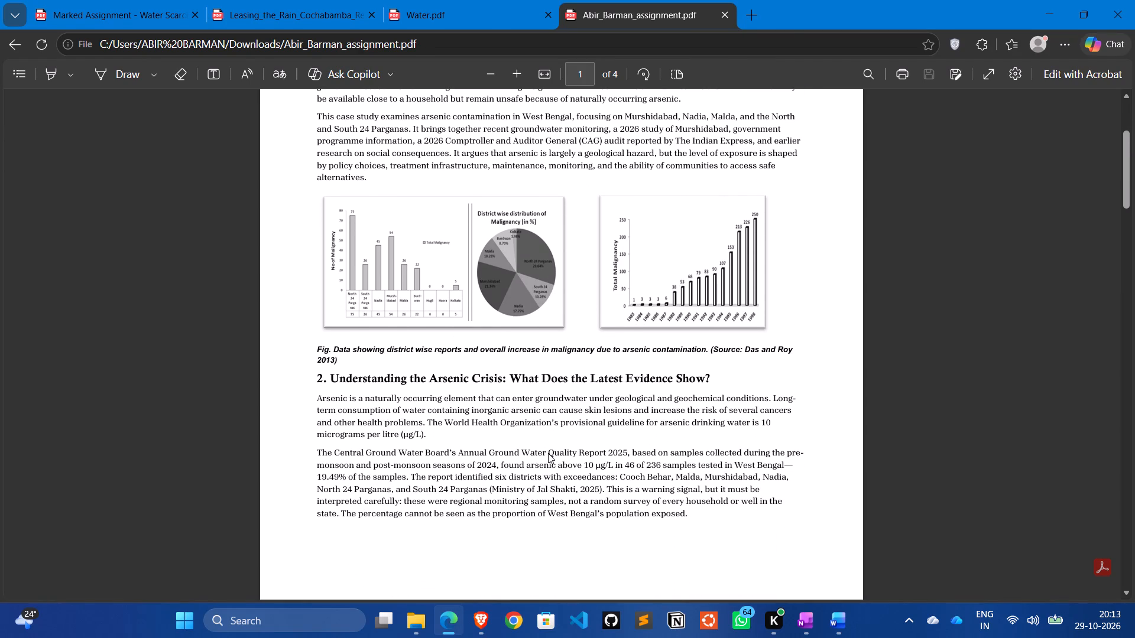
{"action": "scroll", "coordinate": [548, 453], "scroll_direction": "down", "scroll_amount": 3}
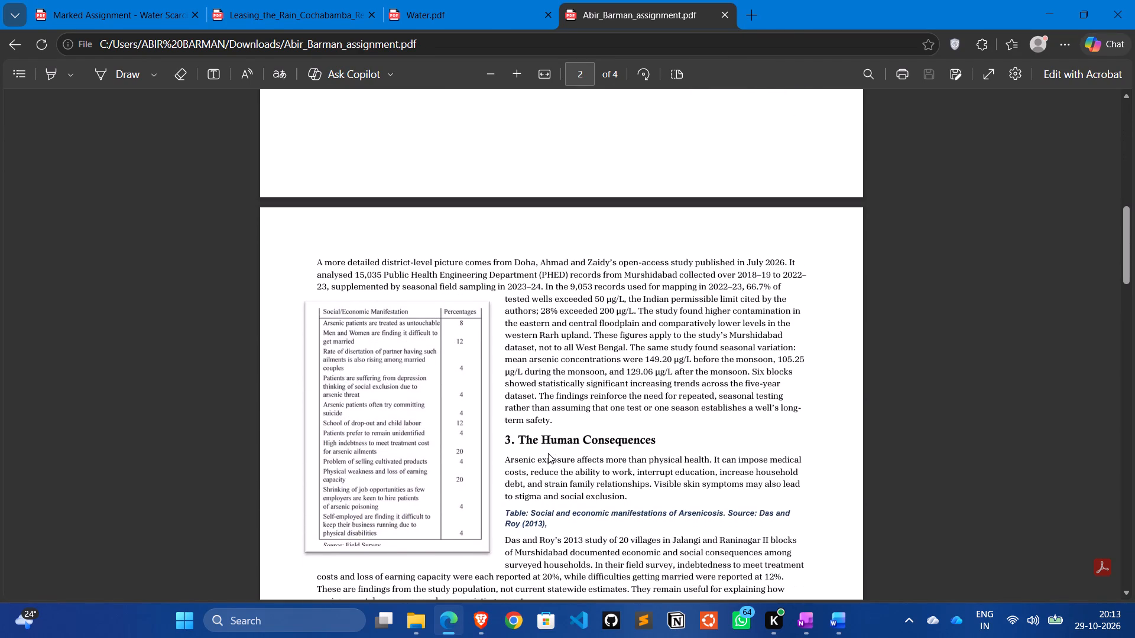
{"action": "scroll", "coordinate": [548, 453], "scroll_direction": "down", "scroll_amount": 4}
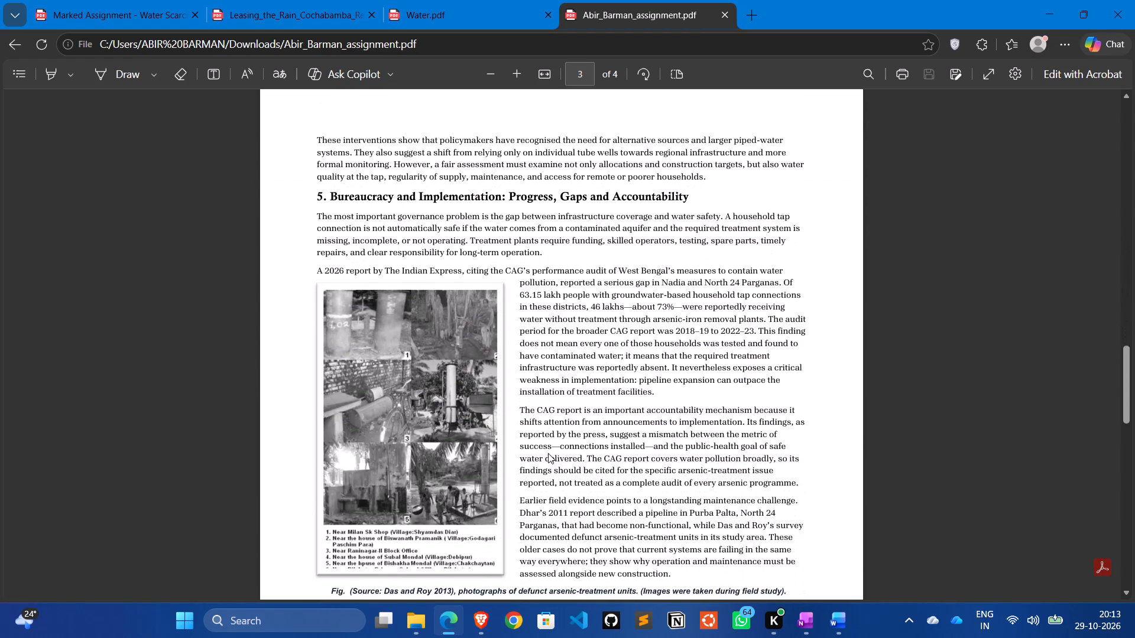
{"action": "scroll", "coordinate": [548, 453], "scroll_direction": "down", "scroll_amount": 4}
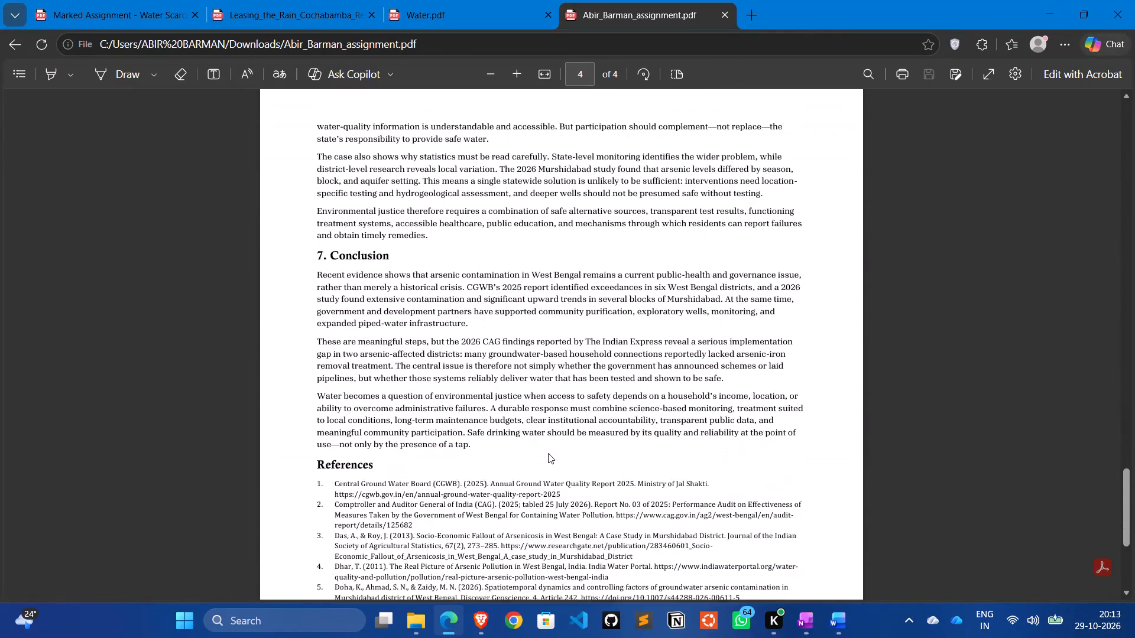
{"action": "scroll", "coordinate": [548, 453], "scroll_direction": "down", "scroll_amount": 1}
{"action": "scroll", "coordinate": [548, 453], "scroll_direction": "up", "scroll_amount": 7}
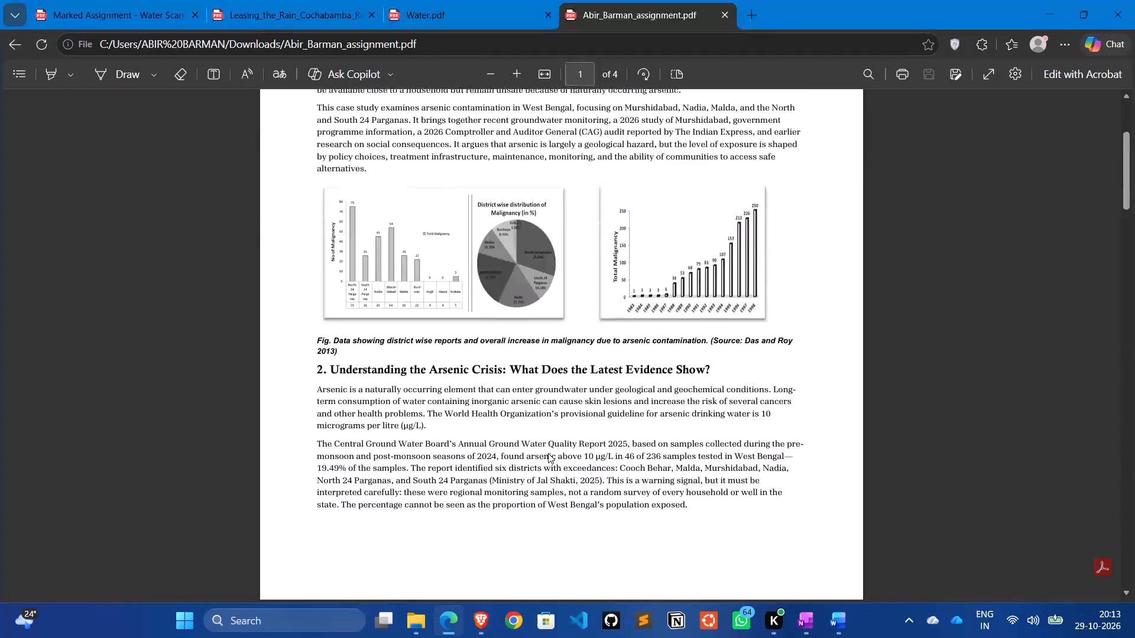
{"action": "scroll", "coordinate": [548, 453], "scroll_direction": "down", "scroll_amount": 2}
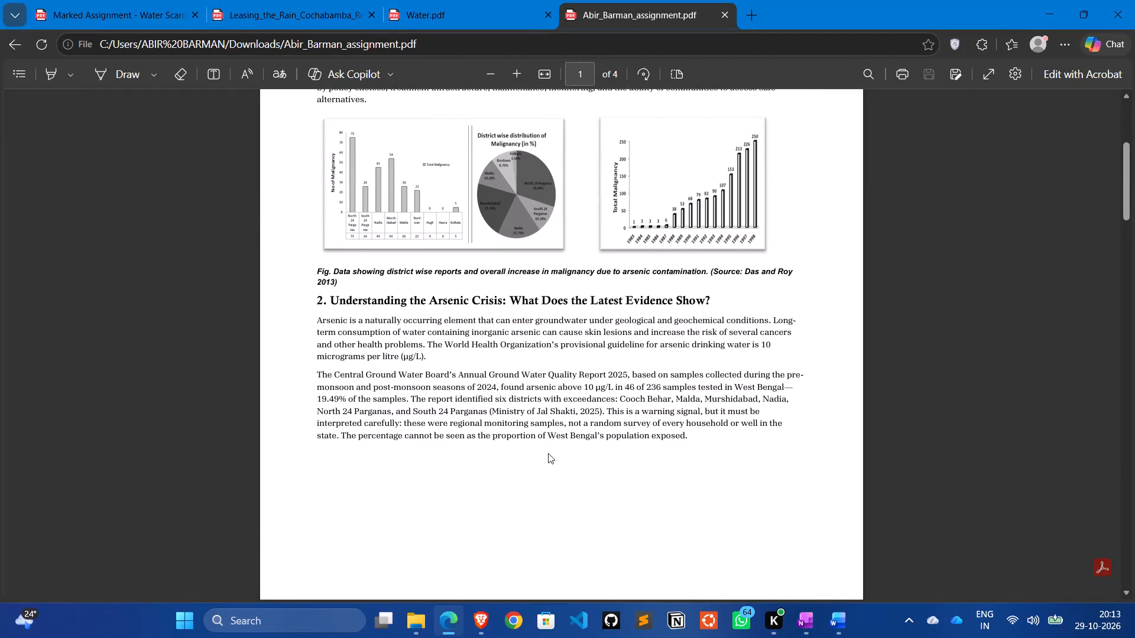
{"action": "scroll", "coordinate": [548, 453], "scroll_direction": "down", "scroll_amount": 2}
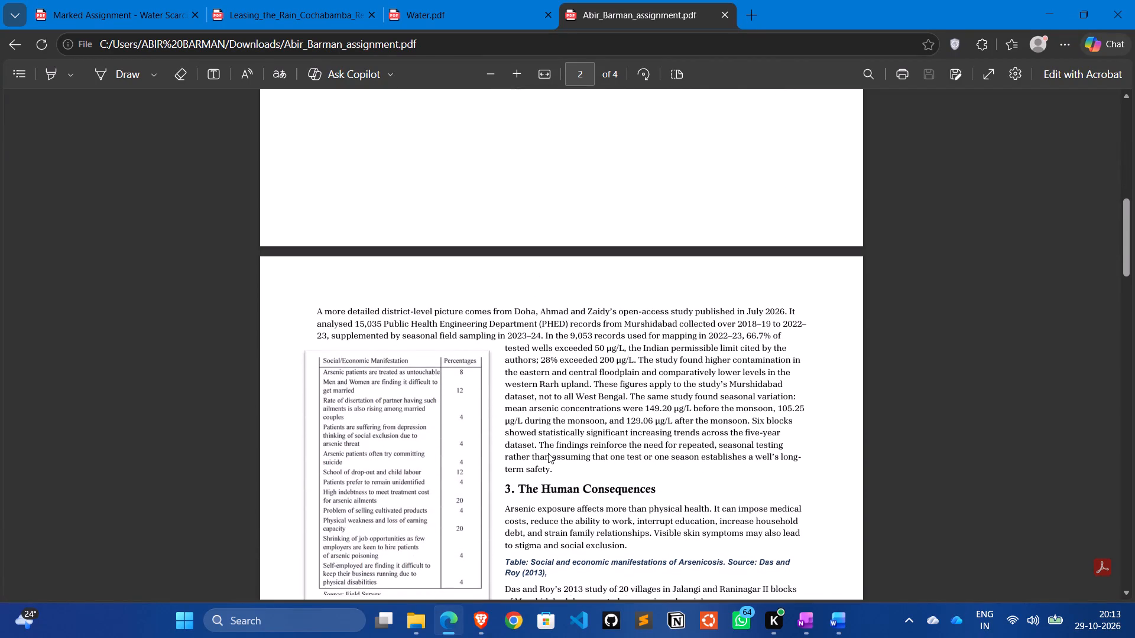
{"action": "scroll", "coordinate": [548, 453], "scroll_direction": "up", "scroll_amount": 1}
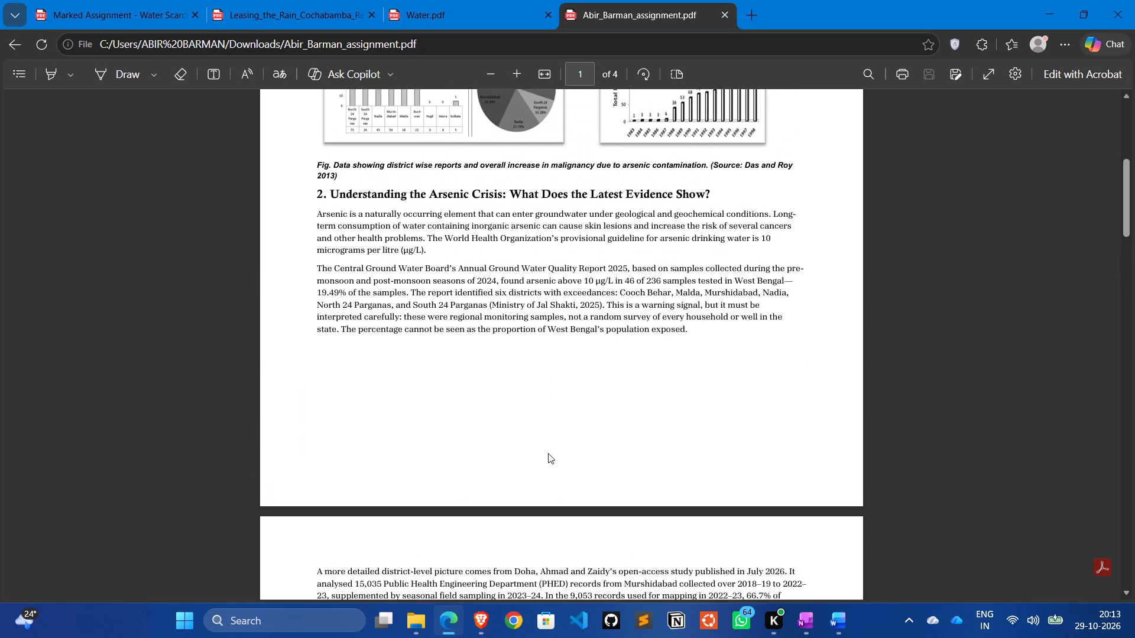
{"action": "scroll", "coordinate": [548, 453], "scroll_direction": "up", "scroll_amount": 3}
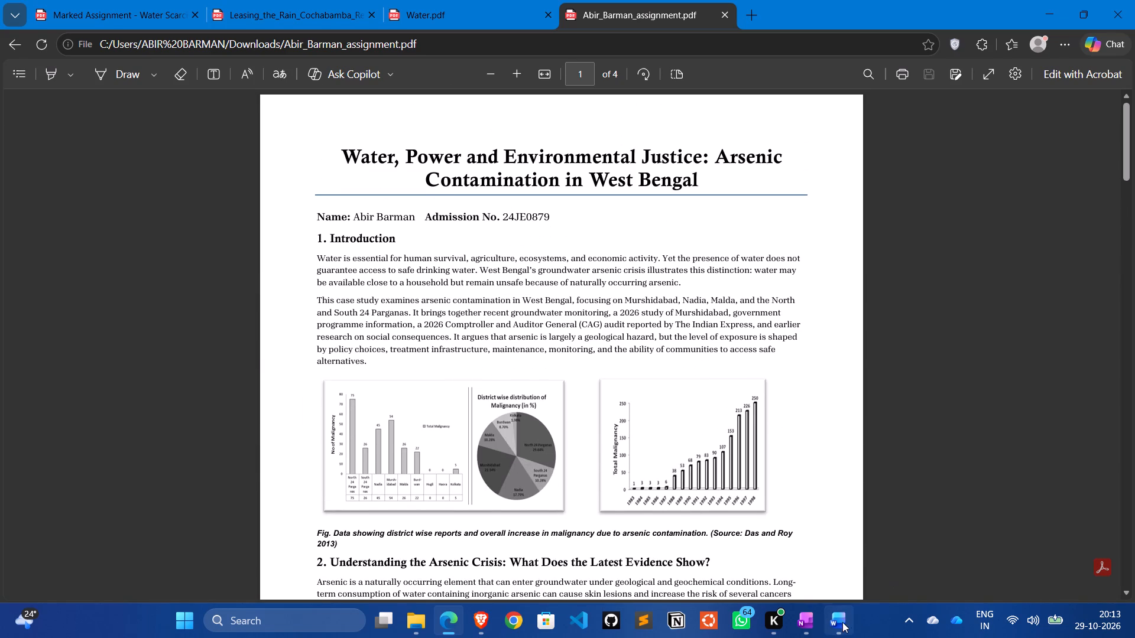
Switch to Word and reopen updated_arsenic_water_justice_assignment.docx from the recent files, going to the end of page 1.
{"action": "left_click", "coordinate": [839, 623]}
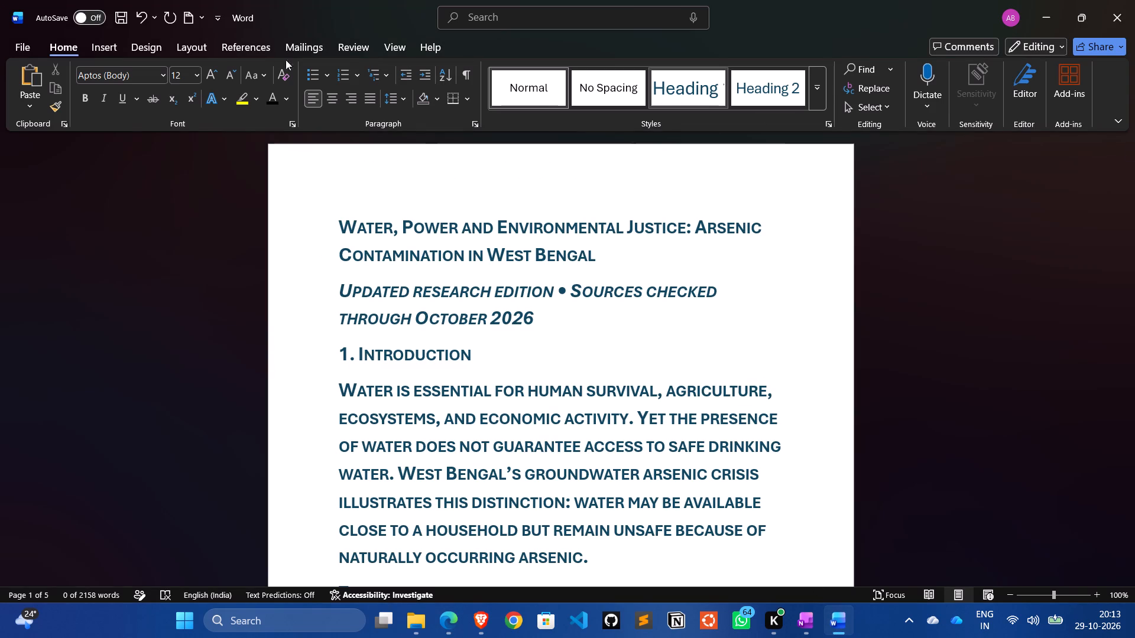
{"action": "left_click", "coordinate": [19, 41]}
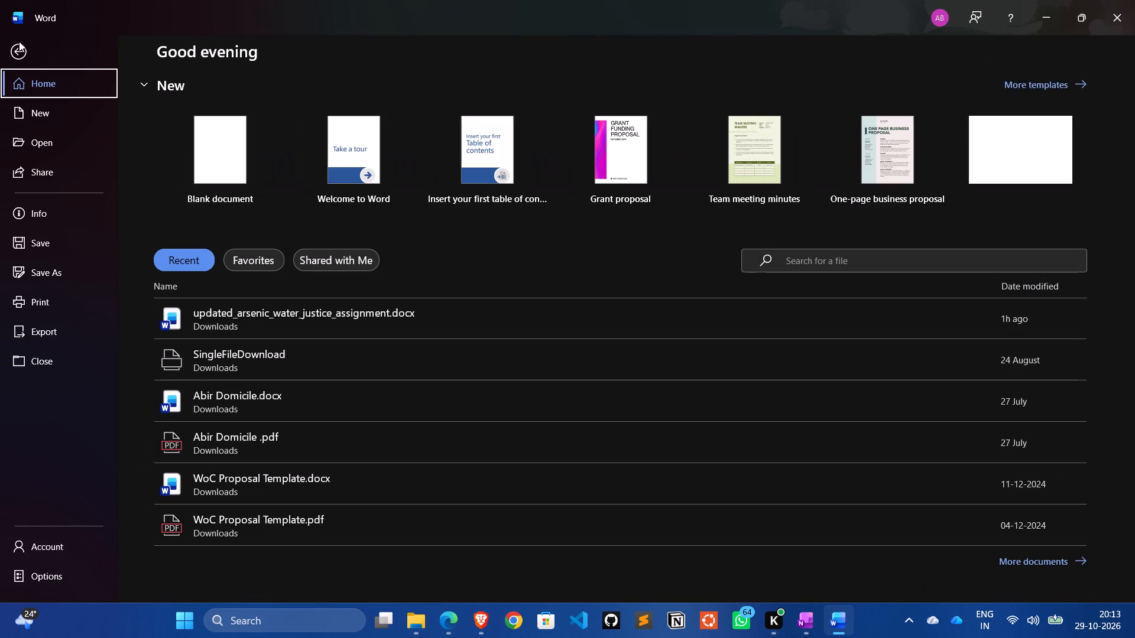
{"action": "left_click", "coordinate": [254, 317]}
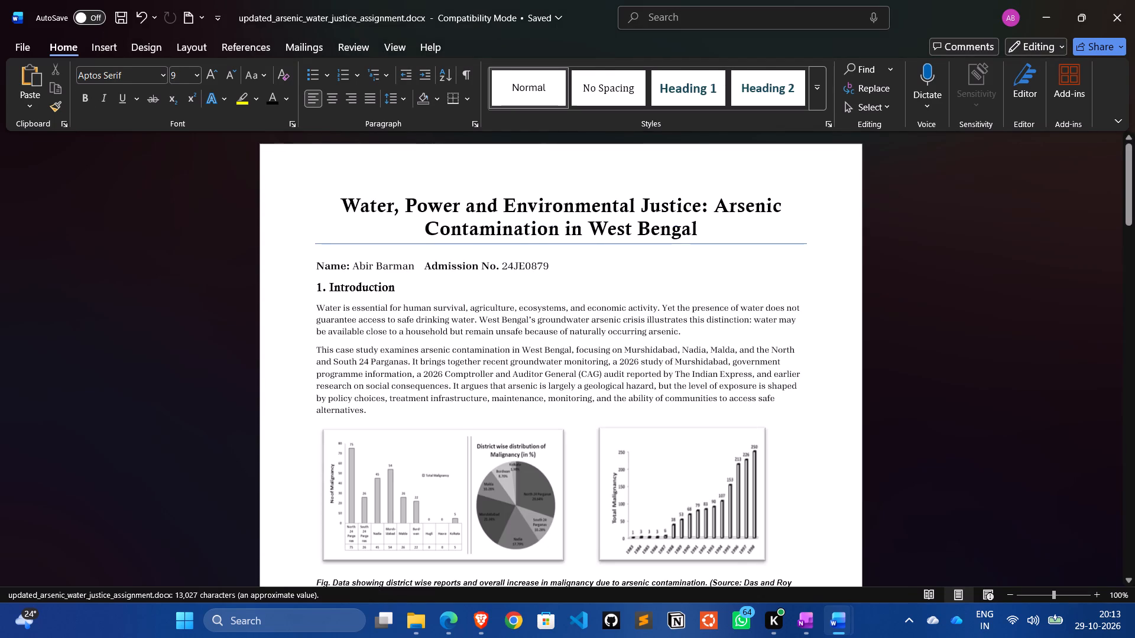
{"action": "scroll", "coordinate": [408, 330], "scroll_direction": "down", "scroll_amount": 3}
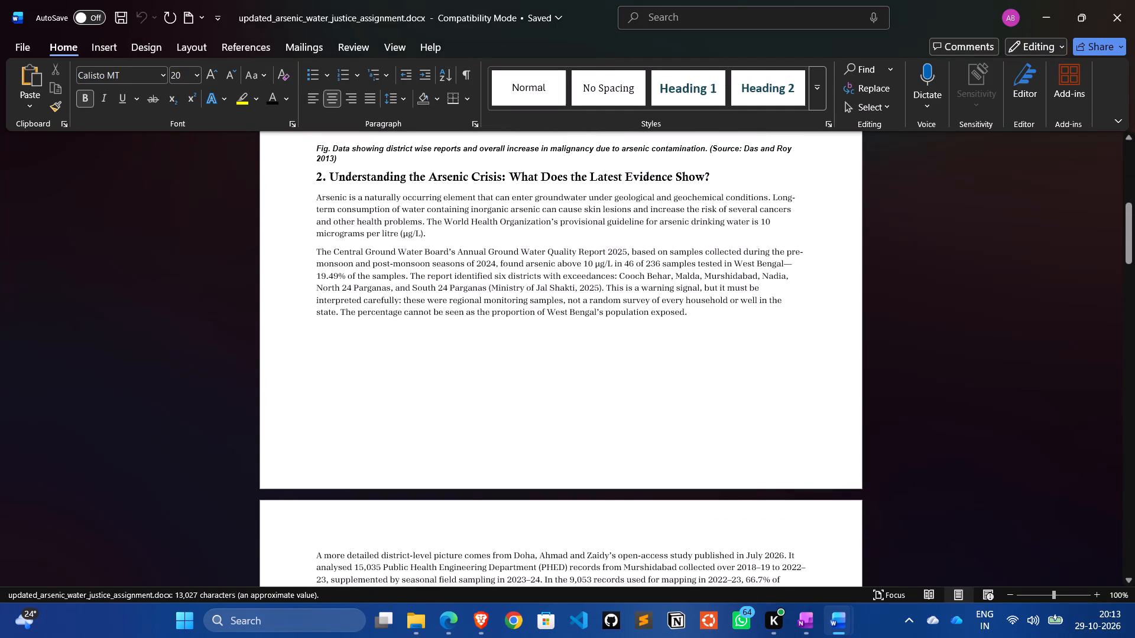
Reposition the Social/Economic Manifestation table picture on page 2 just below the first two lines of the opening paragraph.
{"action": "scroll", "coordinate": [408, 330], "scroll_direction": "down", "scroll_amount": 1}
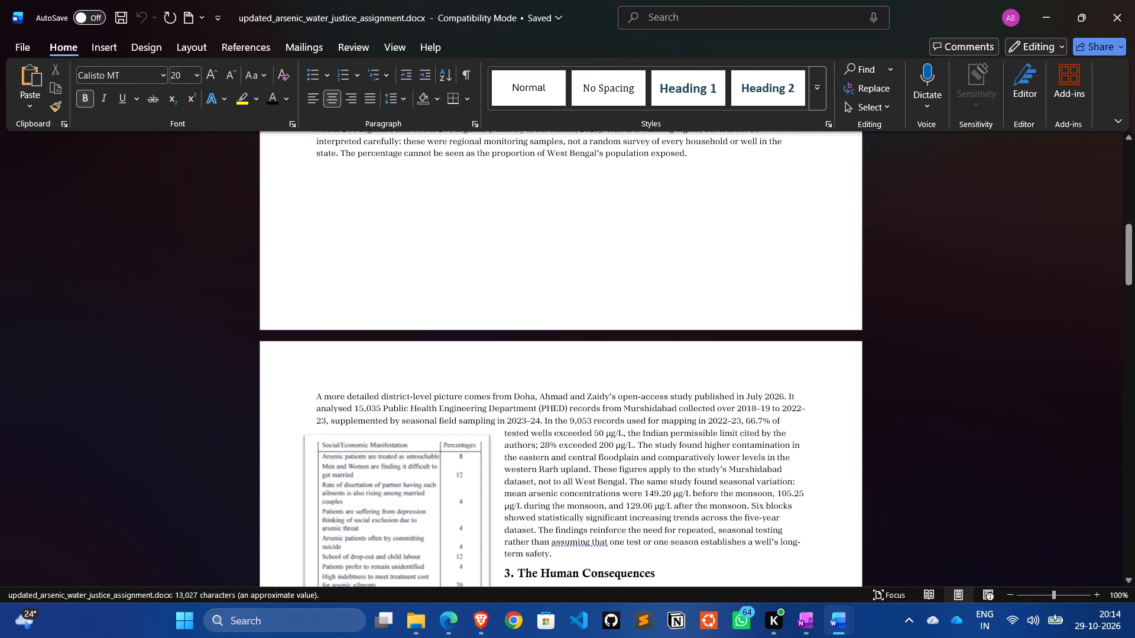
{"action": "left_click", "coordinate": [314, 396]}
{"action": "left_click", "coordinate": [380, 483]}
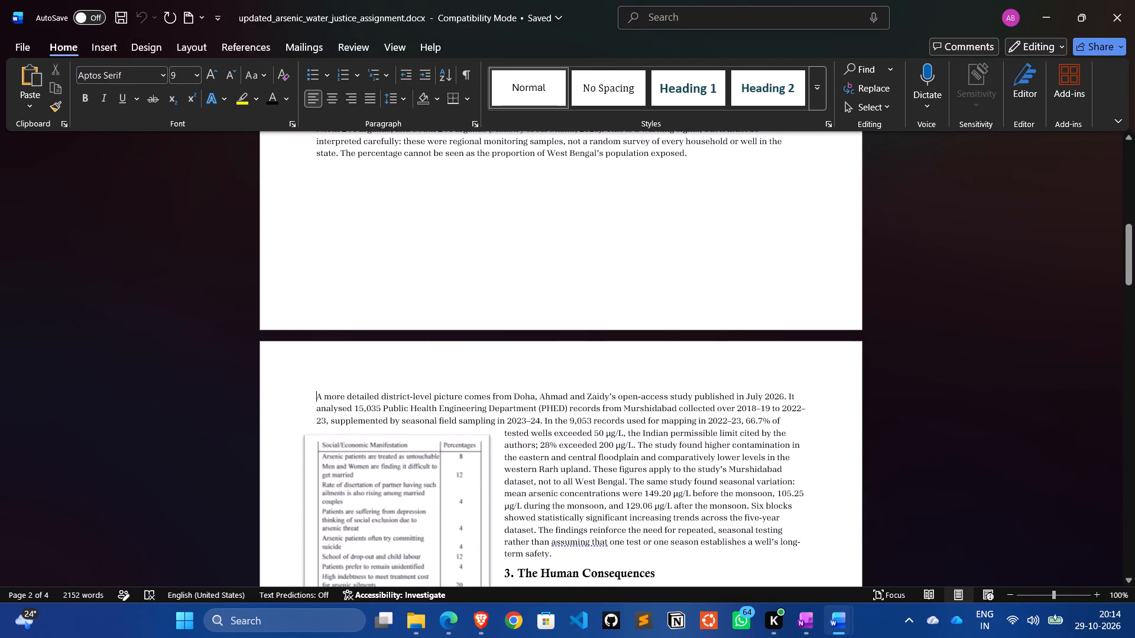
{"action": "left_click_drag", "start_coordinate": [380, 483], "coordinate": [373, 429]}
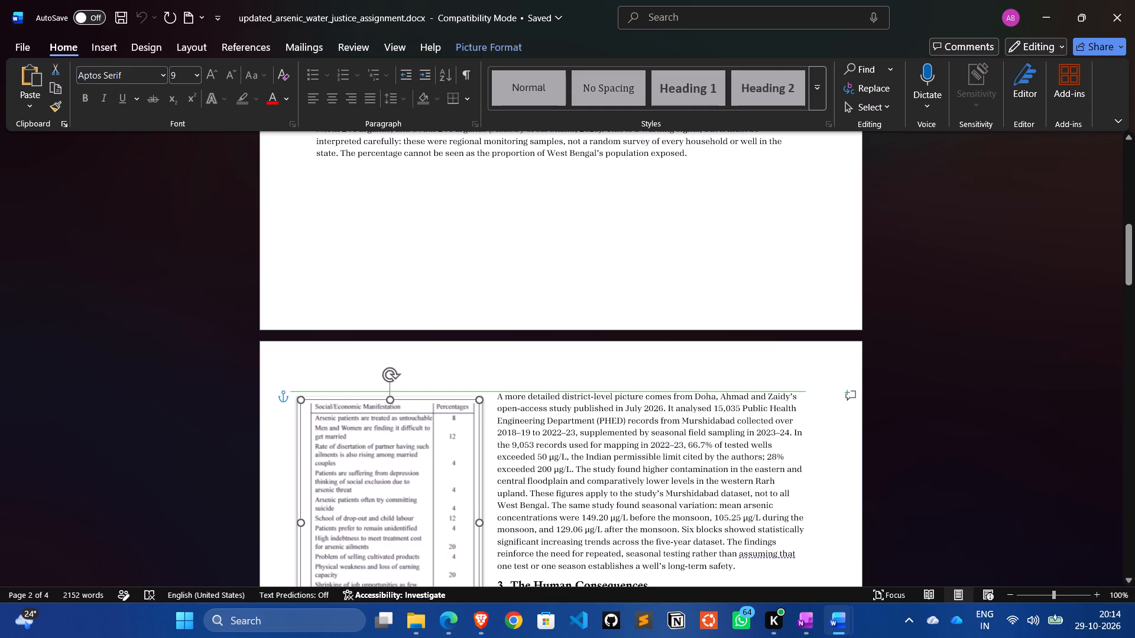
{"action": "left_click_drag", "start_coordinate": [373, 429], "coordinate": [369, 508]}
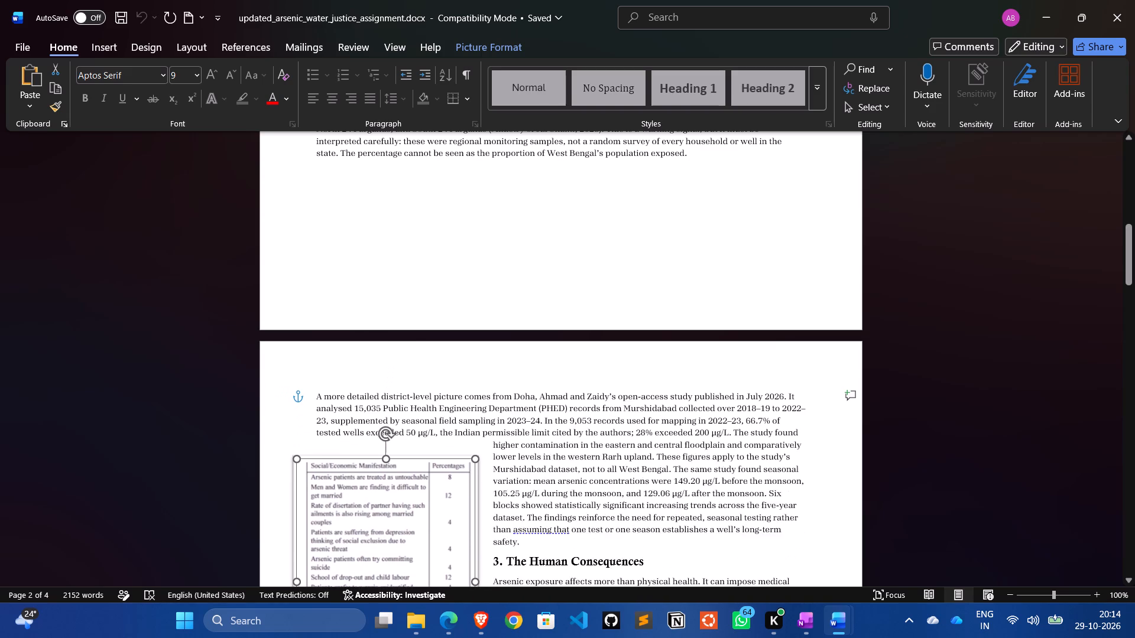
{"action": "left_click_drag", "start_coordinate": [369, 508], "coordinate": [367, 489]}
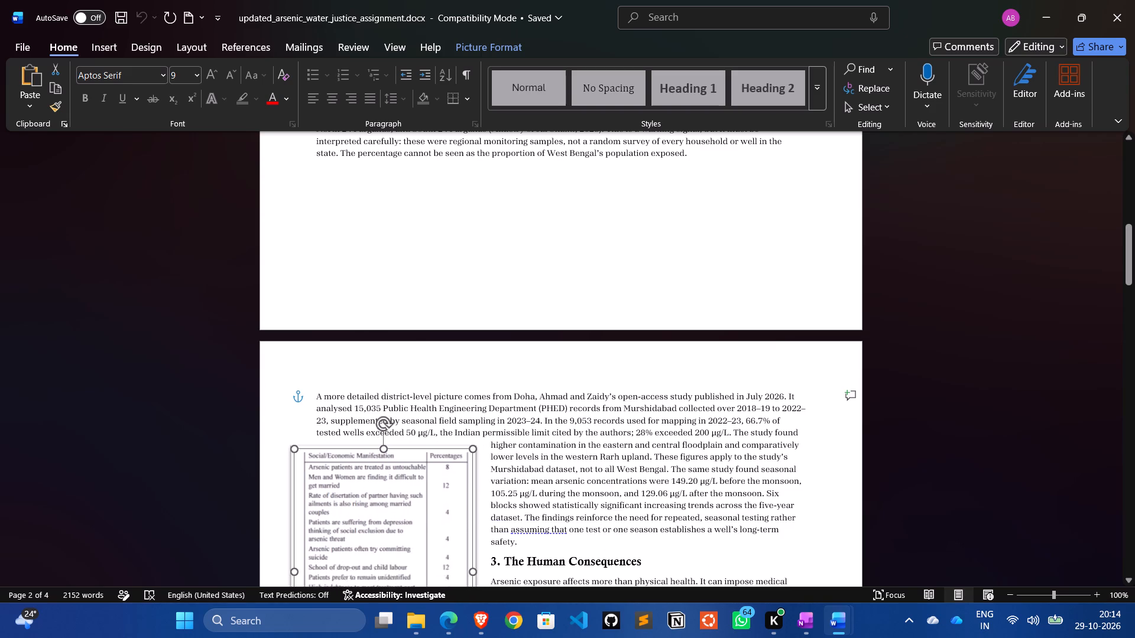
{"action": "left_click_drag", "start_coordinate": [367, 489], "coordinate": [366, 476]}
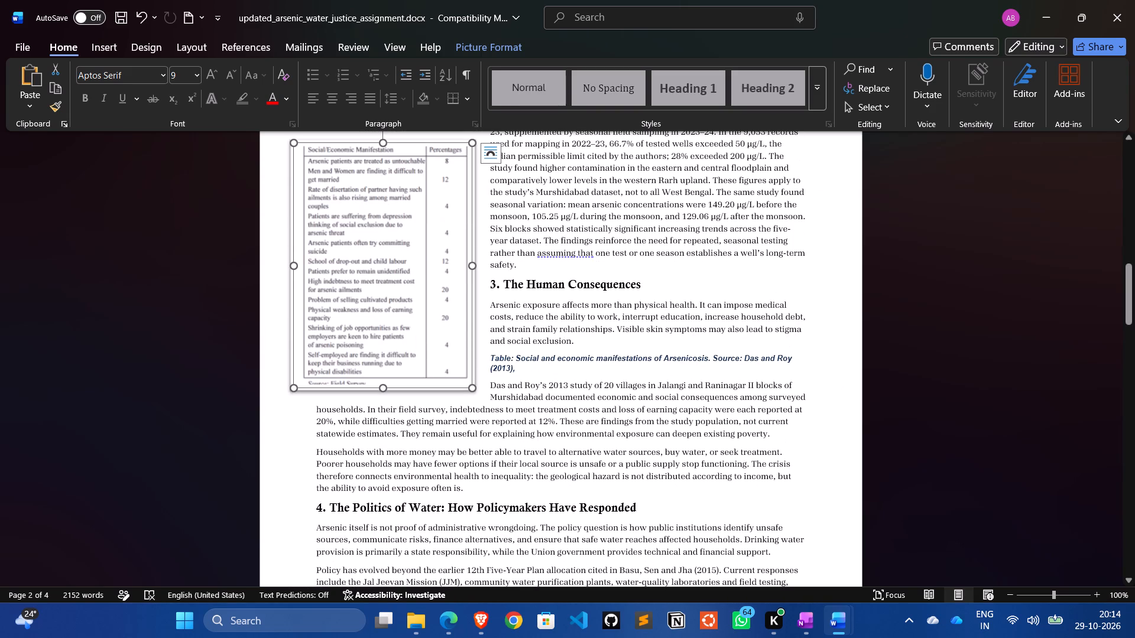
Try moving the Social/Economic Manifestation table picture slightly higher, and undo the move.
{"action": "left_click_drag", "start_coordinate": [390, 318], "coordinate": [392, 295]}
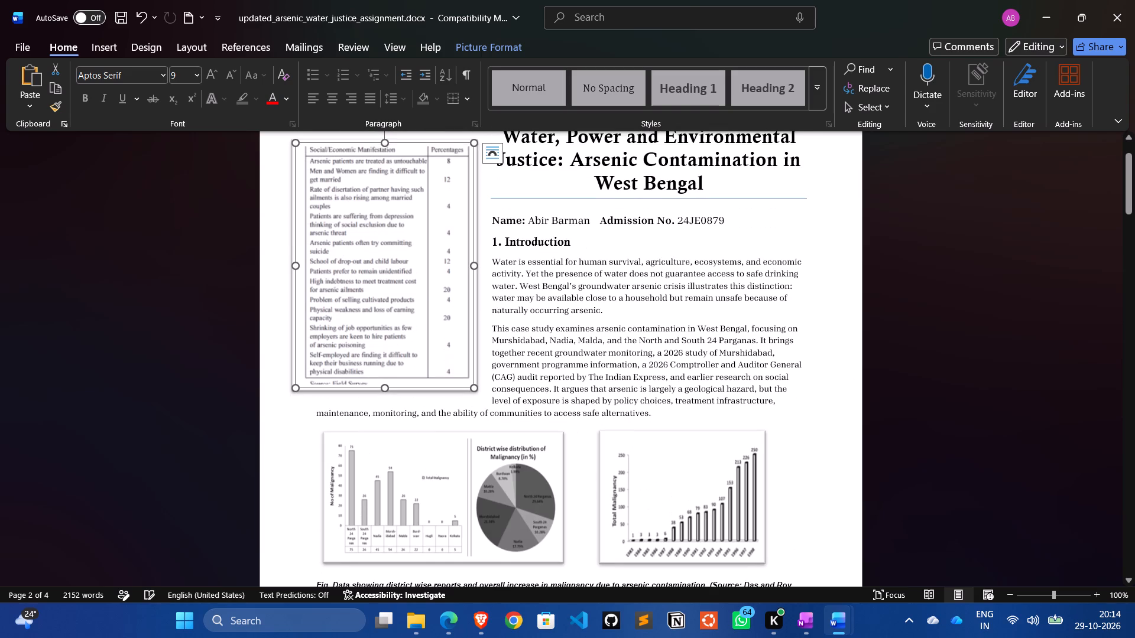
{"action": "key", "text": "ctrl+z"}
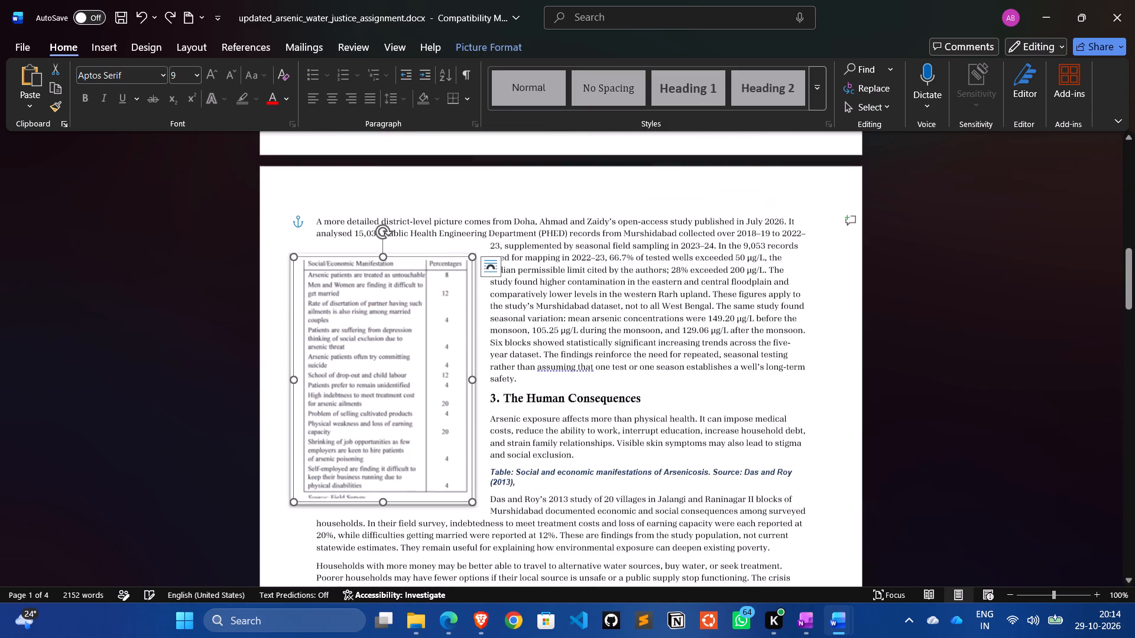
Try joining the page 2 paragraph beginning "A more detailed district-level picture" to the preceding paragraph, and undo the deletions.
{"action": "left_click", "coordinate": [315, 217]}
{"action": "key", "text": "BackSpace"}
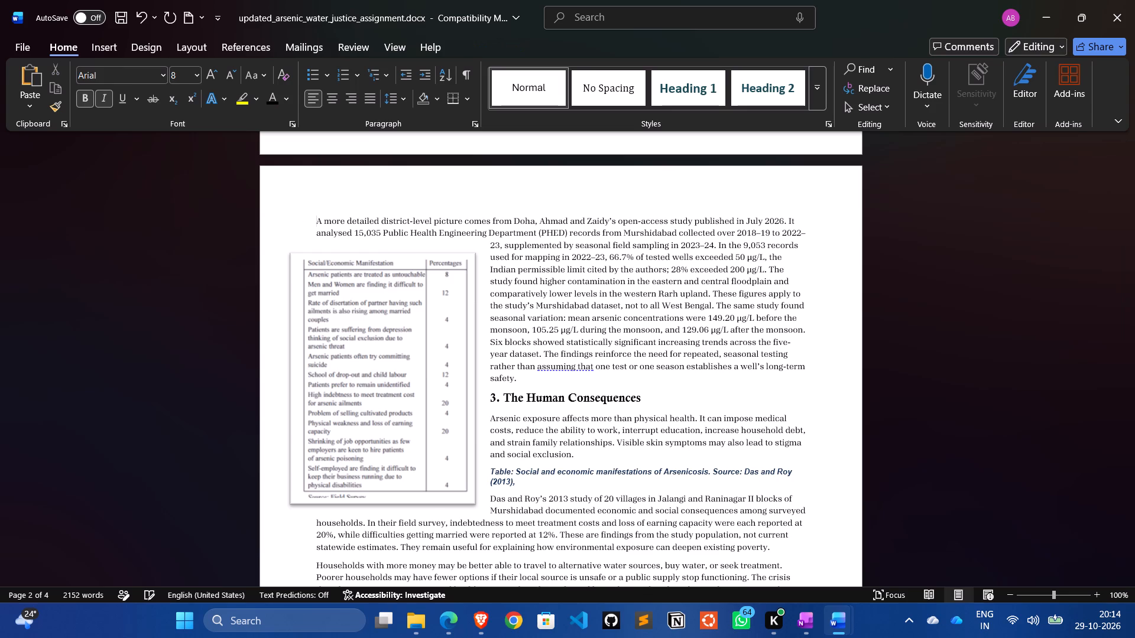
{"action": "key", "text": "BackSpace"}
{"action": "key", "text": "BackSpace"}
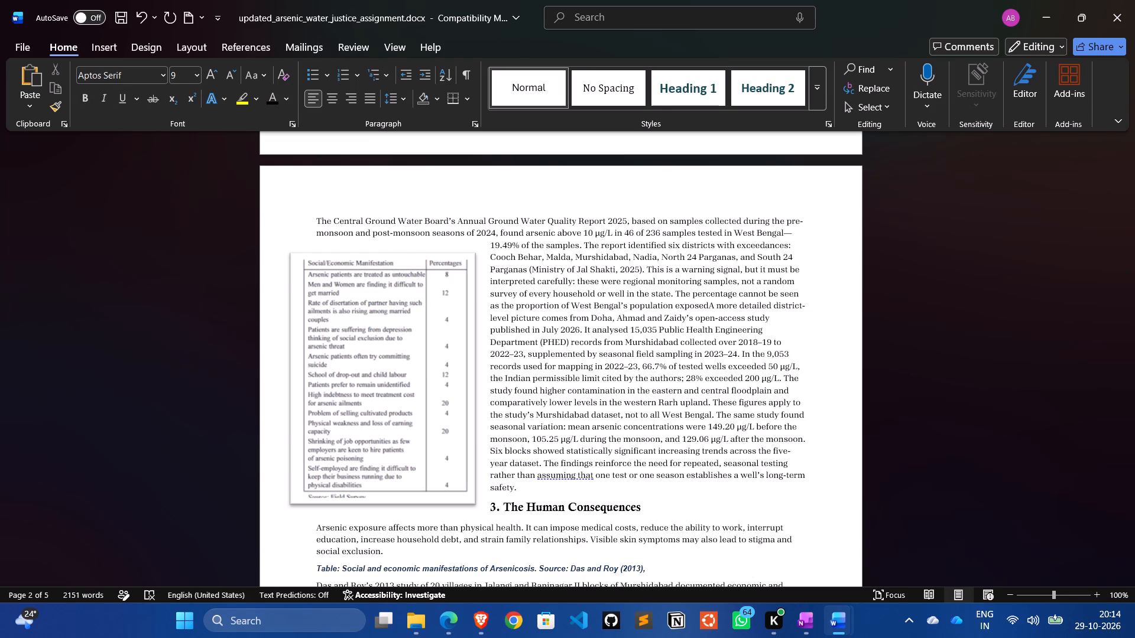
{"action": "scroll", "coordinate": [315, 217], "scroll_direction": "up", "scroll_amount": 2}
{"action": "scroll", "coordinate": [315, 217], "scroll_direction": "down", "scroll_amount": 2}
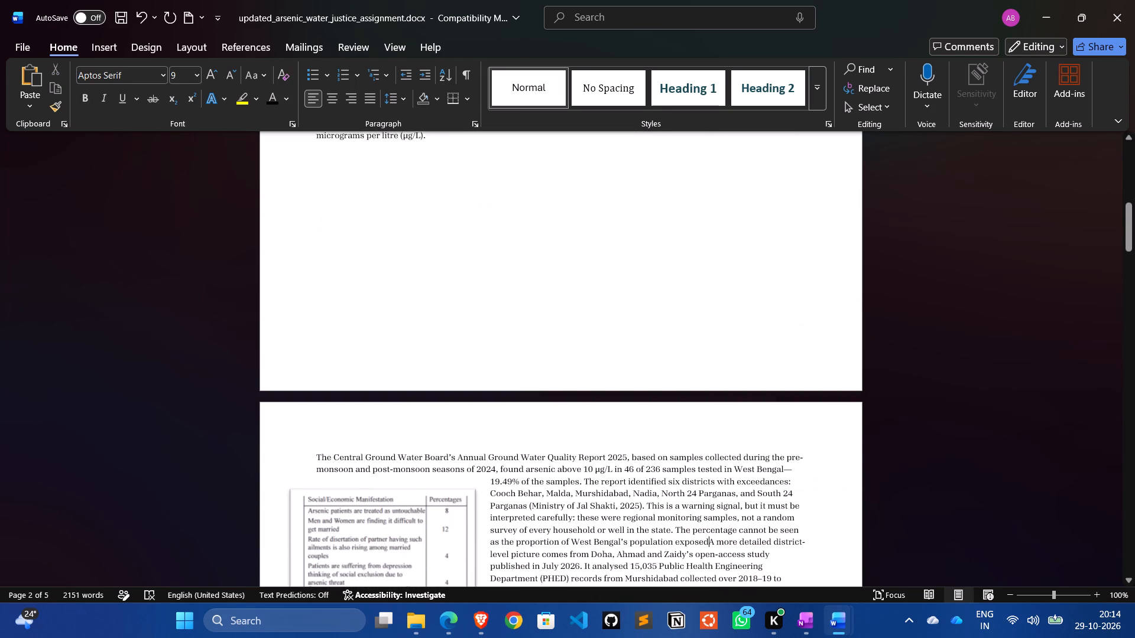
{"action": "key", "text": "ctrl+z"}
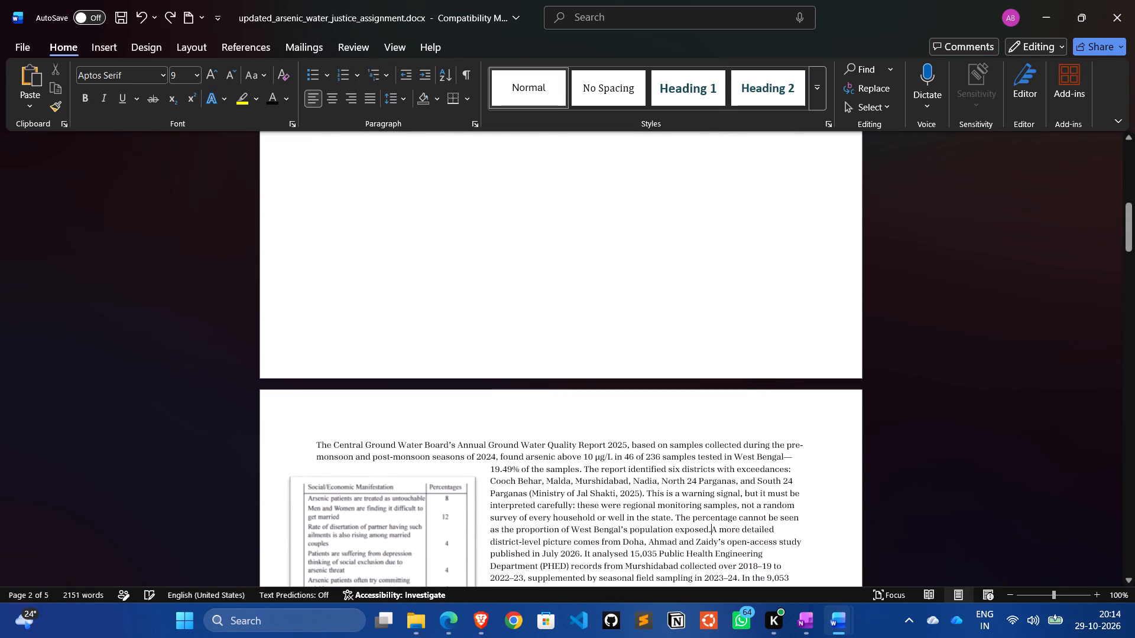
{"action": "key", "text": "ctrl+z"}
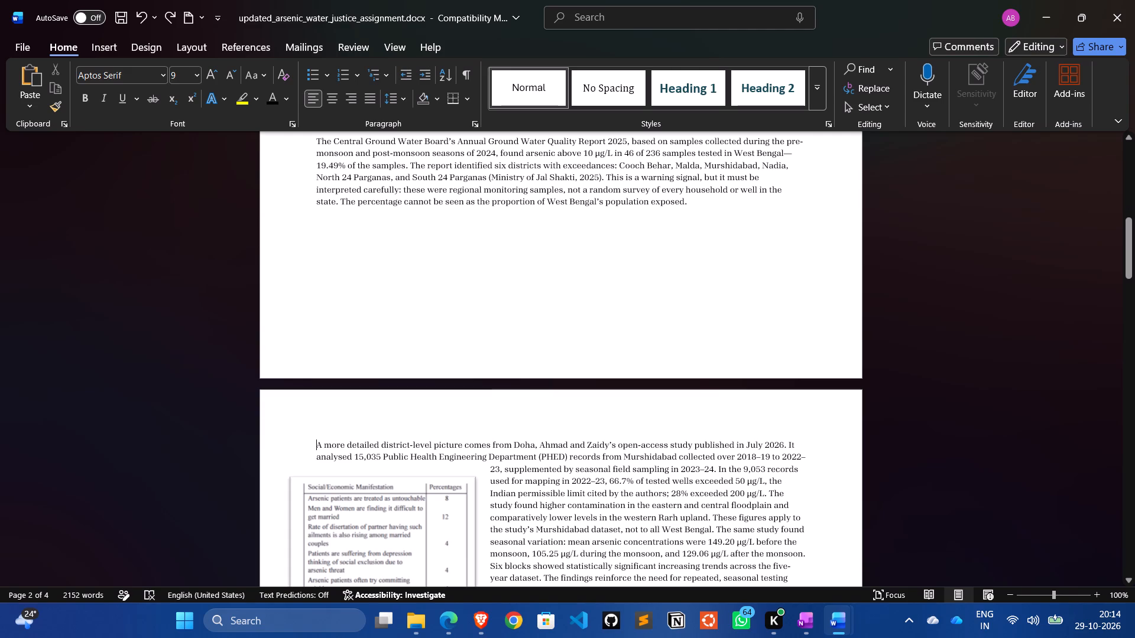
Examine page 1's layout from the title to the gap at the page end, including the line beneath the title.
{"action": "scroll", "coordinate": [454, 281], "scroll_direction": "up", "scroll_amount": 1}
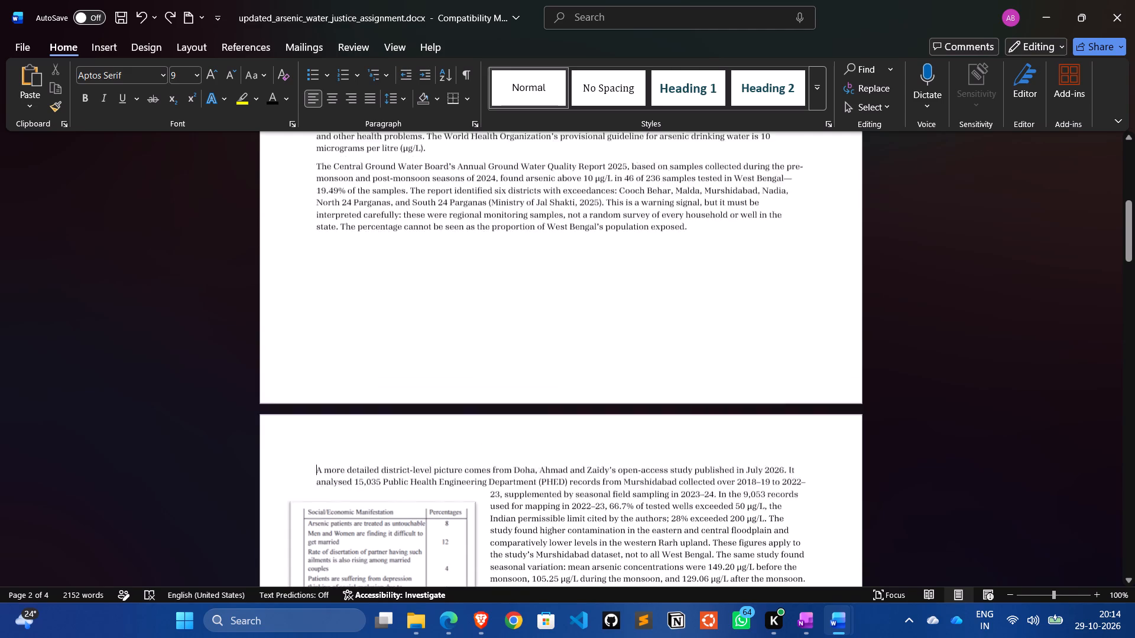
{"action": "scroll", "coordinate": [454, 281], "scroll_direction": "up", "scroll_amount": 1}
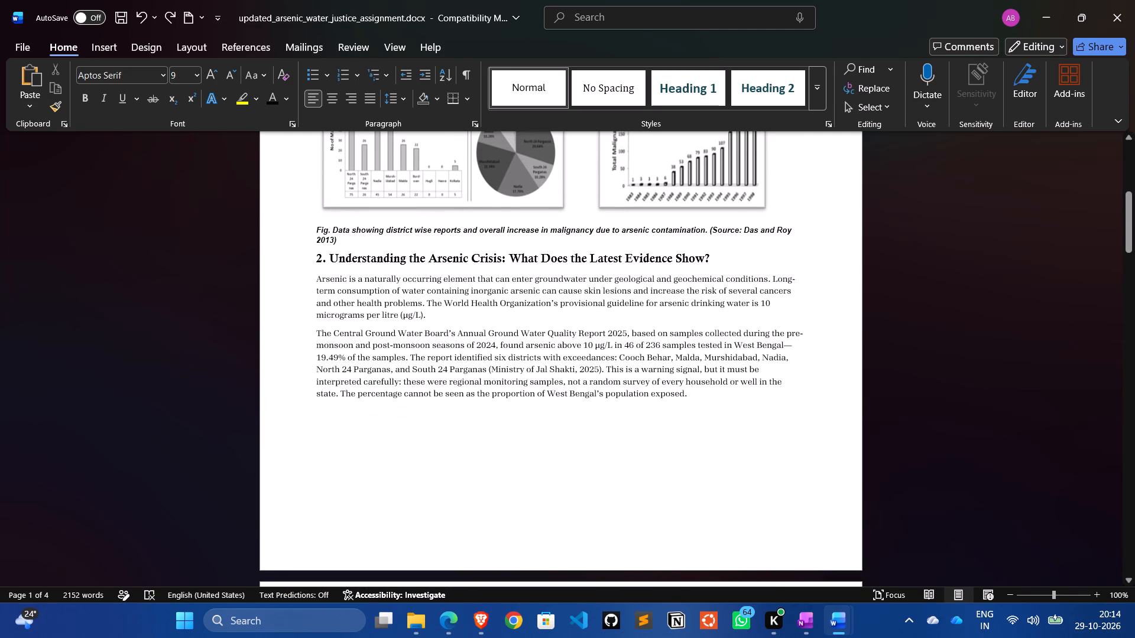
{"action": "scroll", "coordinate": [454, 281], "scroll_direction": "up", "scroll_amount": 1}
{"action": "scroll", "coordinate": [454, 281], "scroll_direction": "down", "scroll_amount": 1}
{"action": "scroll", "coordinate": [454, 281], "scroll_direction": "up", "scroll_amount": 1}
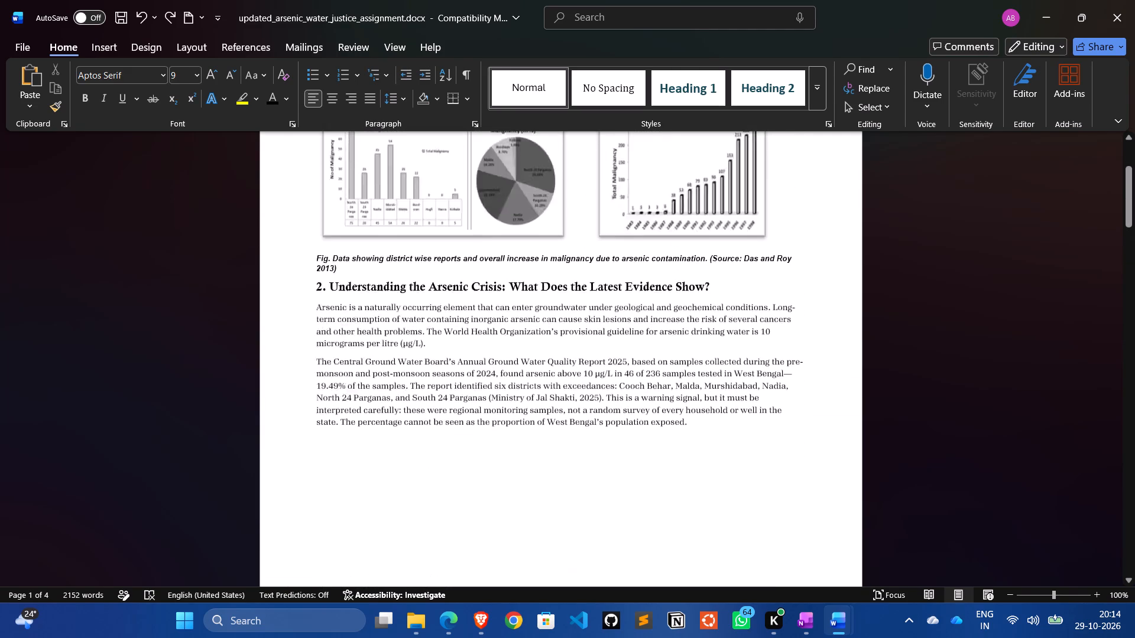
{"action": "scroll", "coordinate": [454, 281], "scroll_direction": "up", "scroll_amount": 1}
{"action": "left_click", "coordinate": [499, 242]}
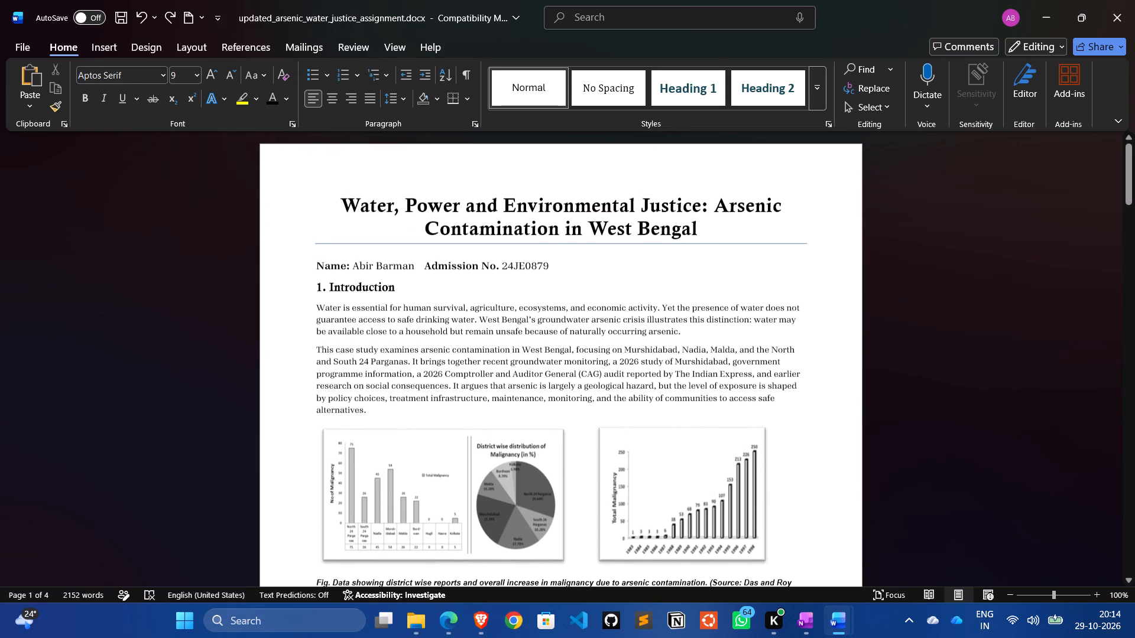
{"action": "left_click", "coordinate": [740, 243]}
{"action": "right_click", "coordinate": [740, 243]}
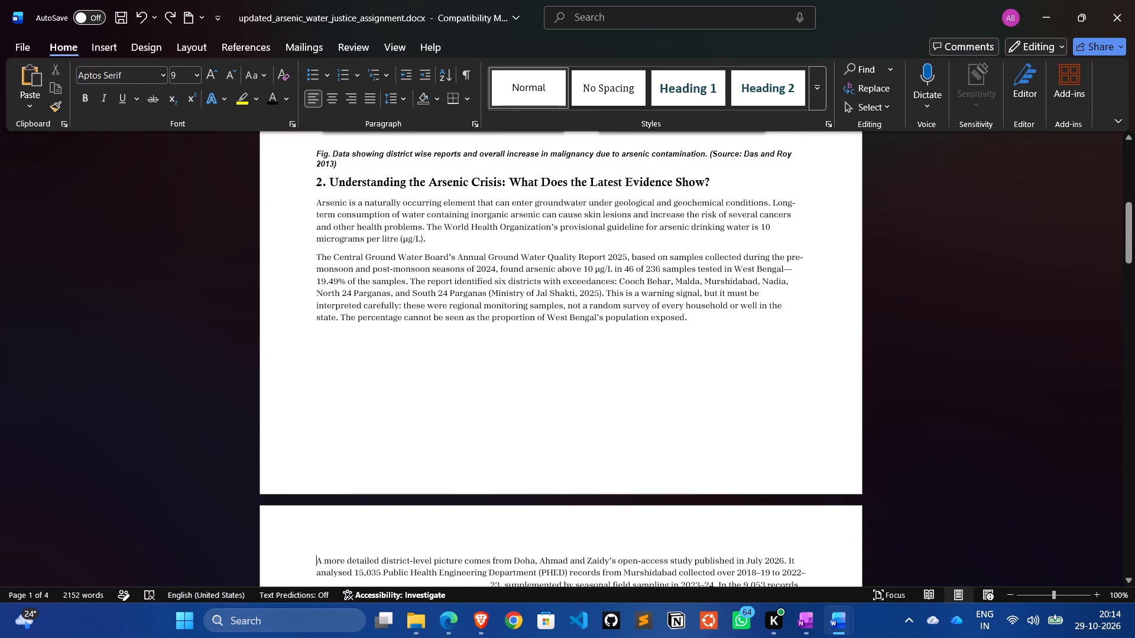
{"action": "scroll", "coordinate": [740, 243], "scroll_direction": "up", "scroll_amount": 2}
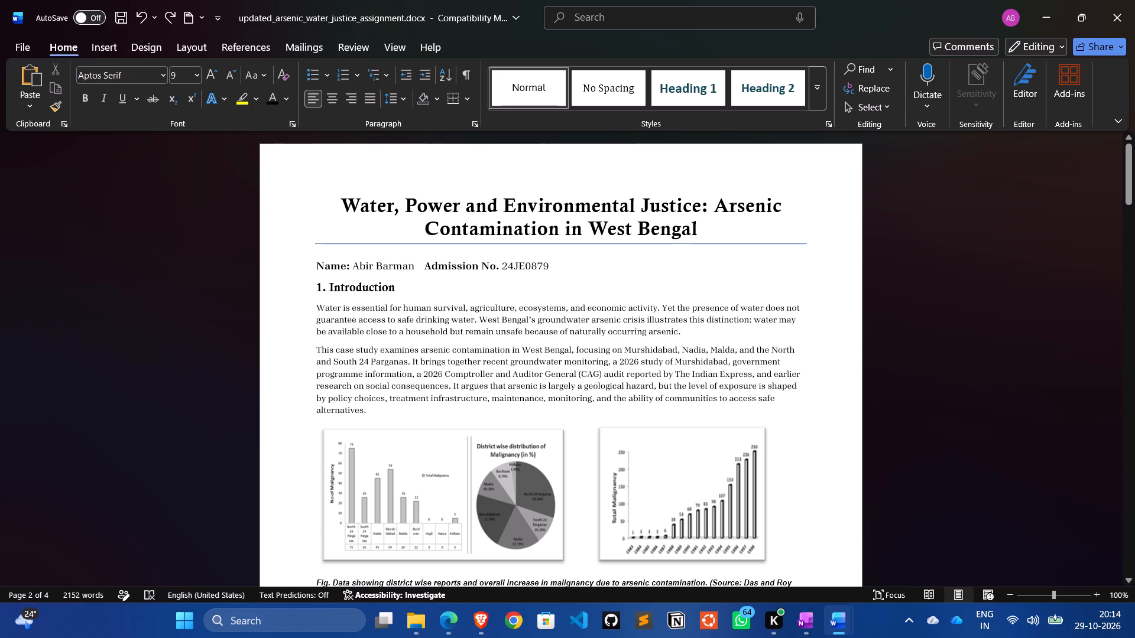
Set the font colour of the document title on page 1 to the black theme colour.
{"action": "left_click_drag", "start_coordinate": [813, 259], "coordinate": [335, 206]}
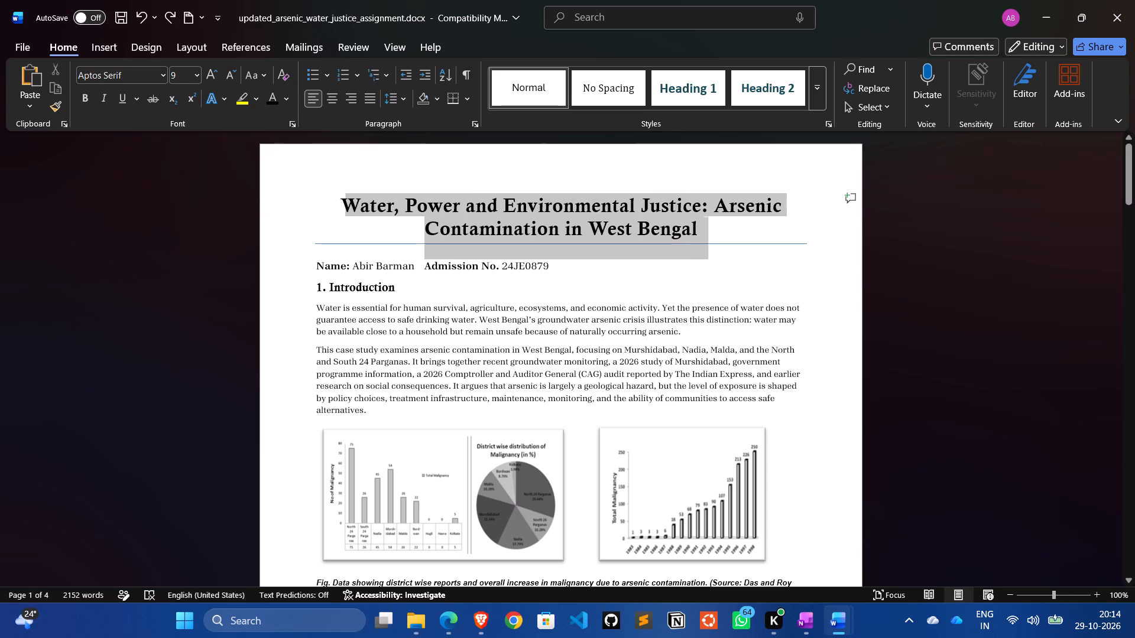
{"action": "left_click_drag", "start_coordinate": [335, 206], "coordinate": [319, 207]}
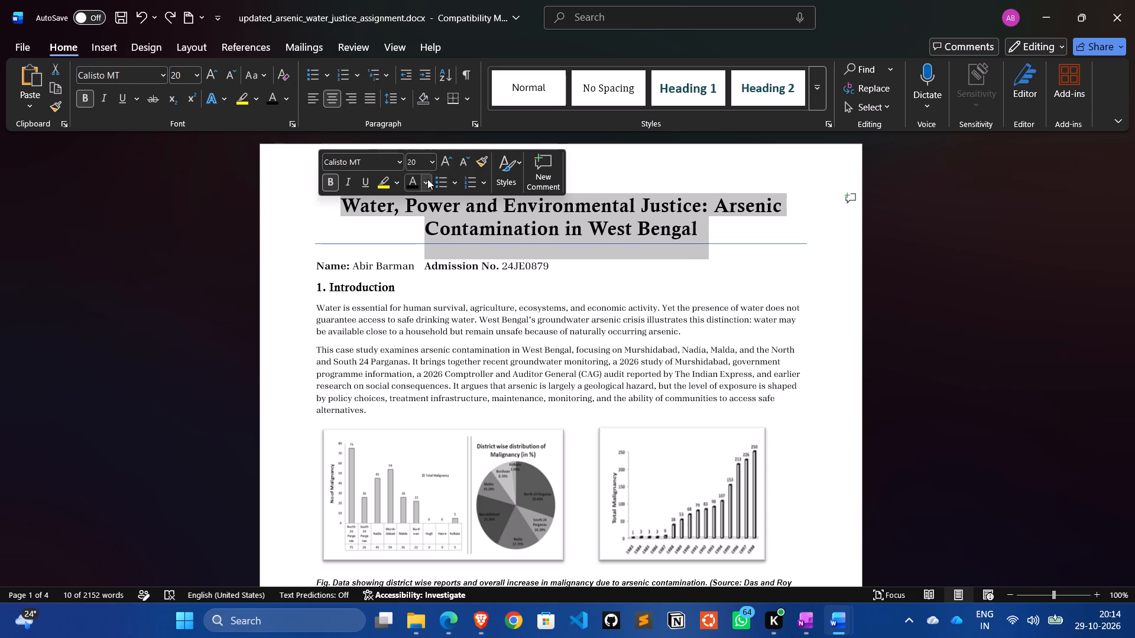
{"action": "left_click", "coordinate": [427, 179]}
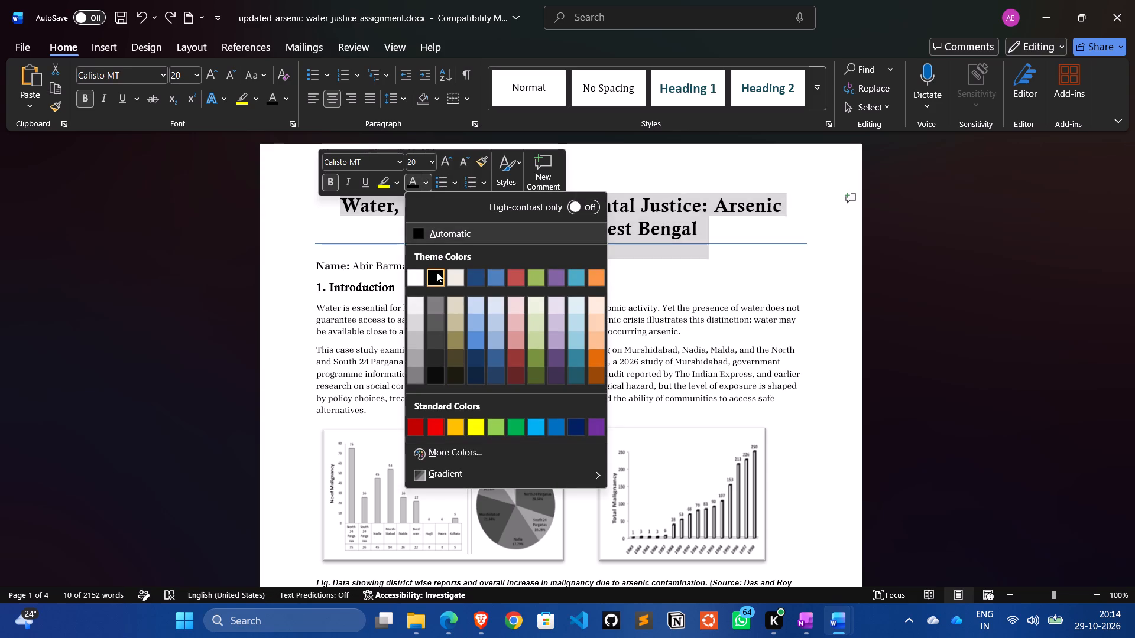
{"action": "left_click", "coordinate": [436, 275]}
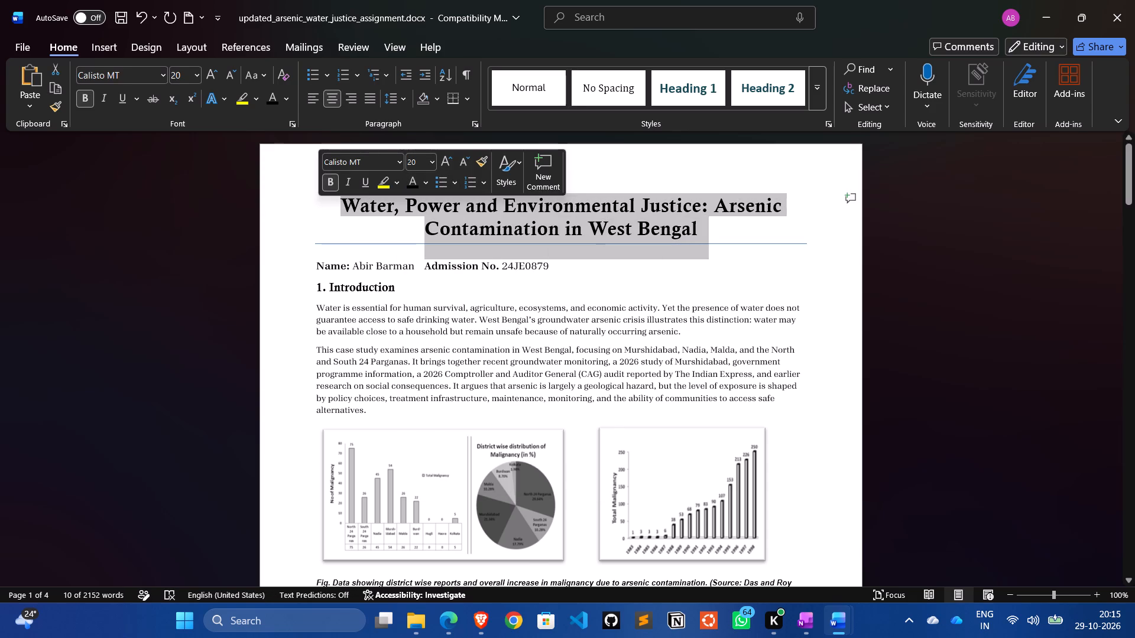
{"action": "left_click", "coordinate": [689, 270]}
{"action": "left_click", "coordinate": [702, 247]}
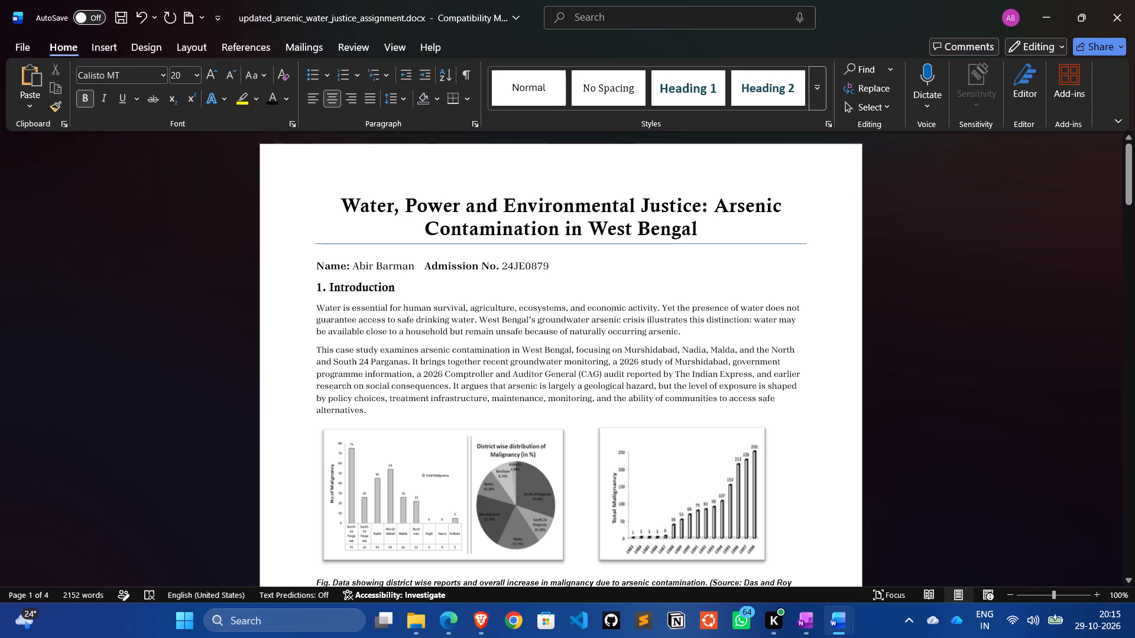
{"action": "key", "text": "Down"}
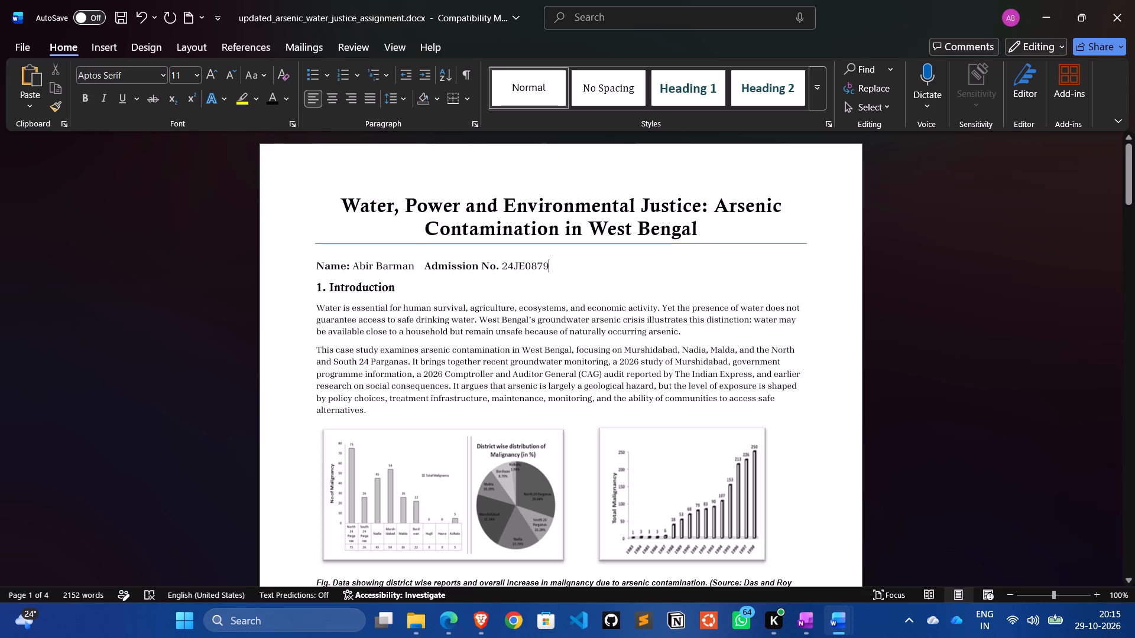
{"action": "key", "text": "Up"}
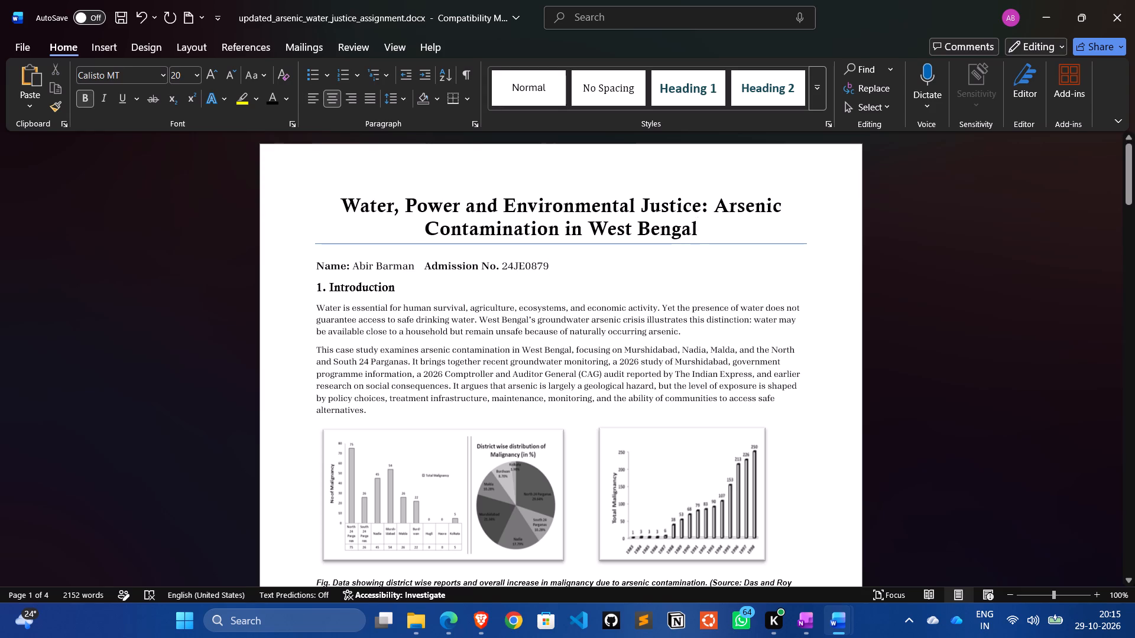
Apply the Strong style to the whole document title on page 1.
{"action": "left_click_drag", "start_coordinate": [718, 230], "coordinate": [342, 204]}
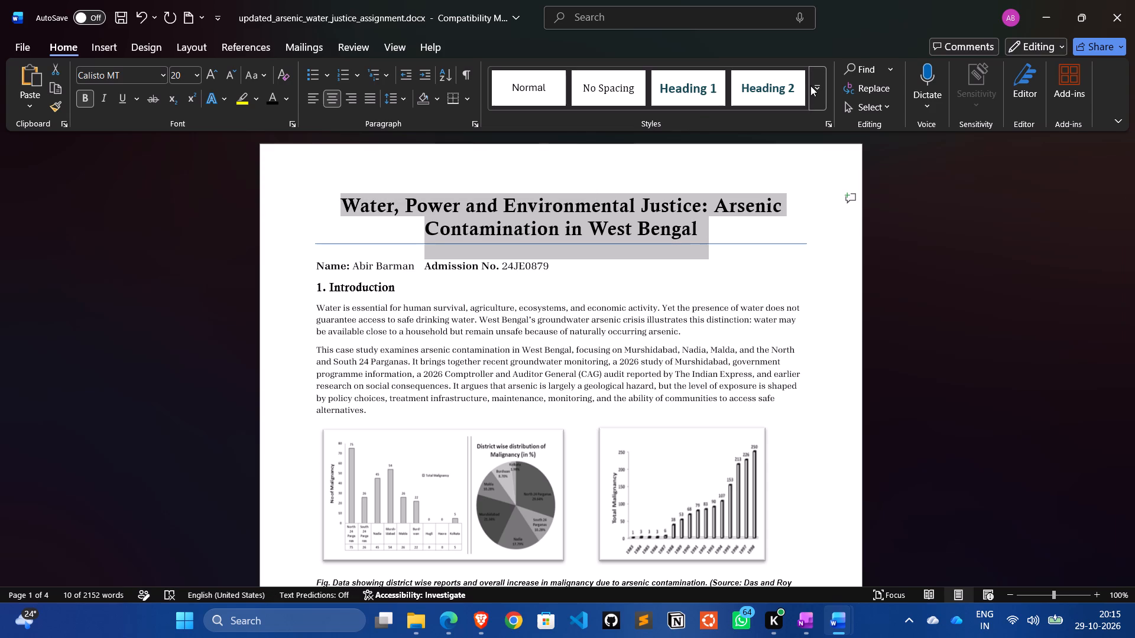
{"action": "right_click", "coordinate": [549, 208]}
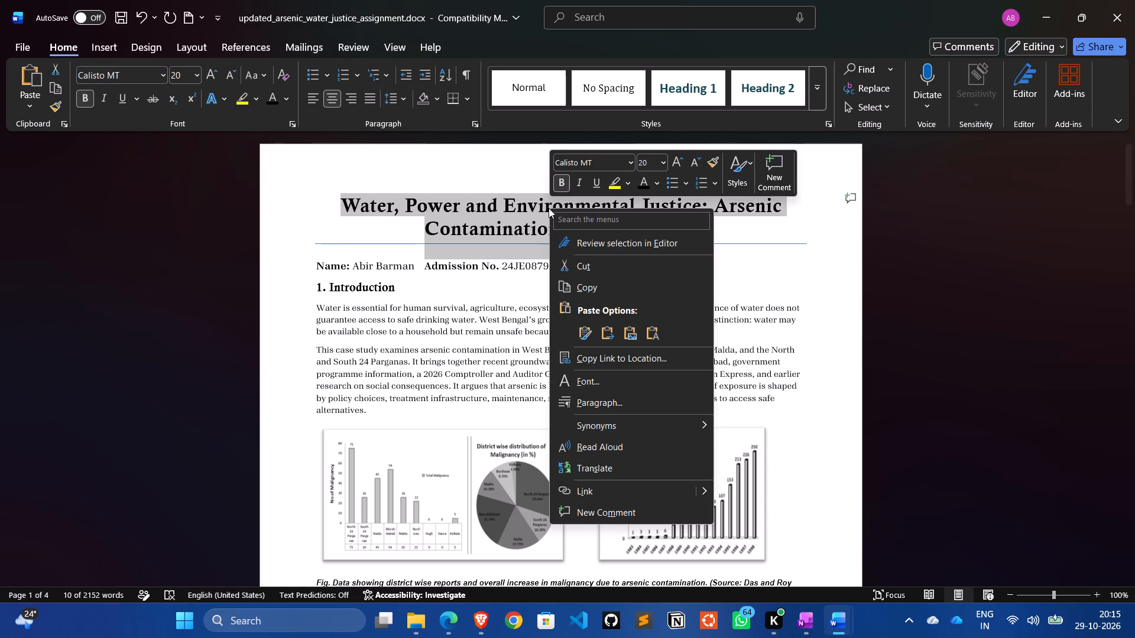
{"action": "left_click", "coordinate": [744, 165]}
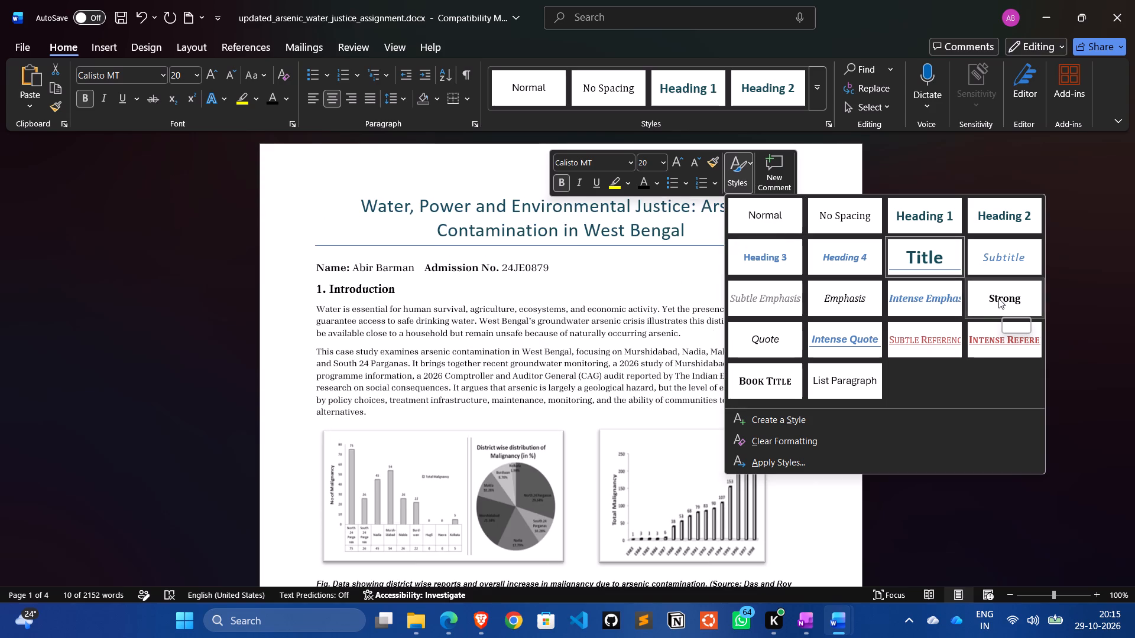
{"action": "left_click", "coordinate": [997, 294]}
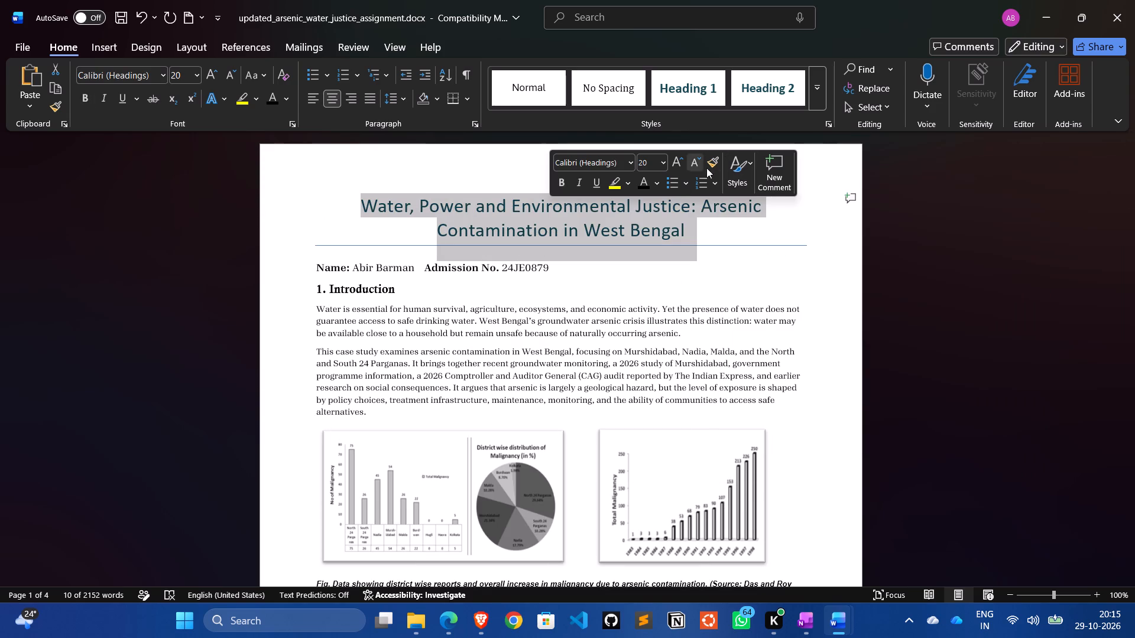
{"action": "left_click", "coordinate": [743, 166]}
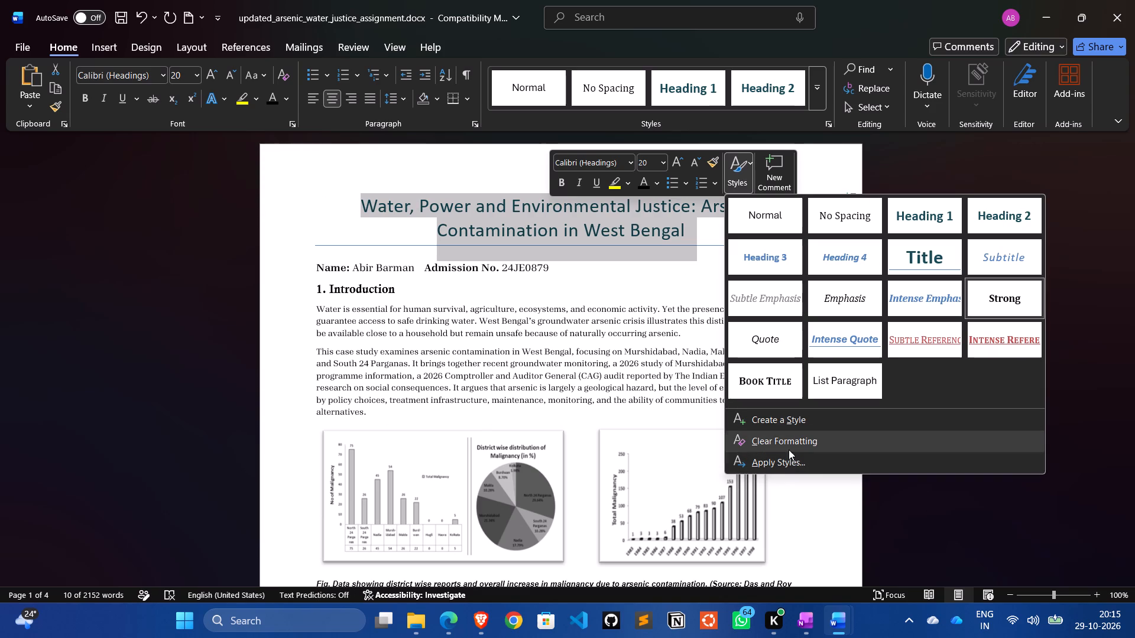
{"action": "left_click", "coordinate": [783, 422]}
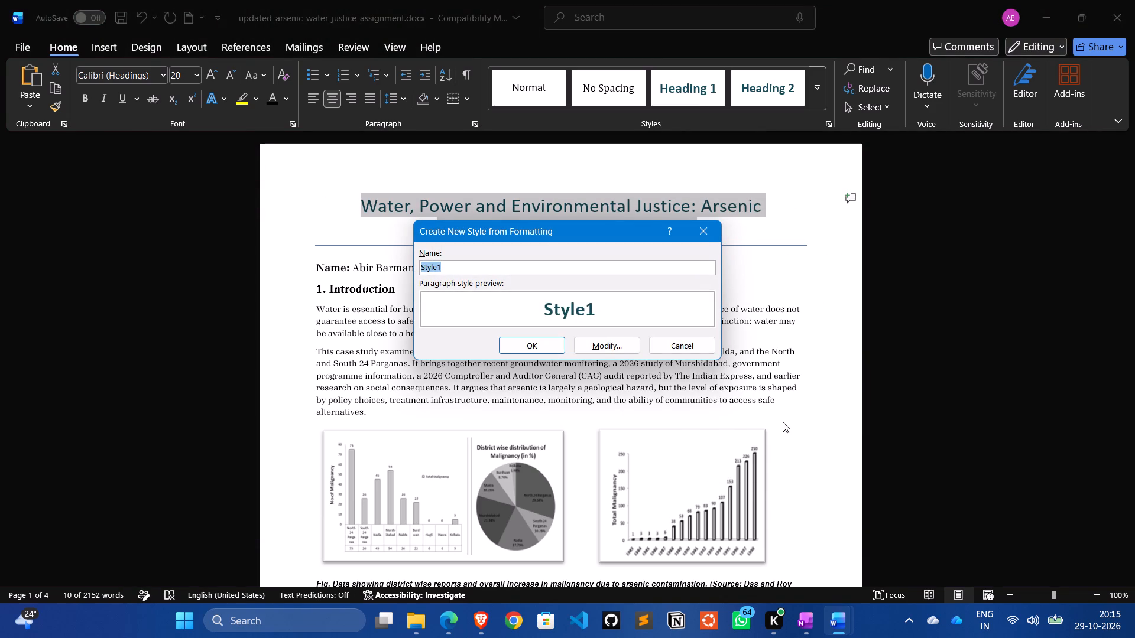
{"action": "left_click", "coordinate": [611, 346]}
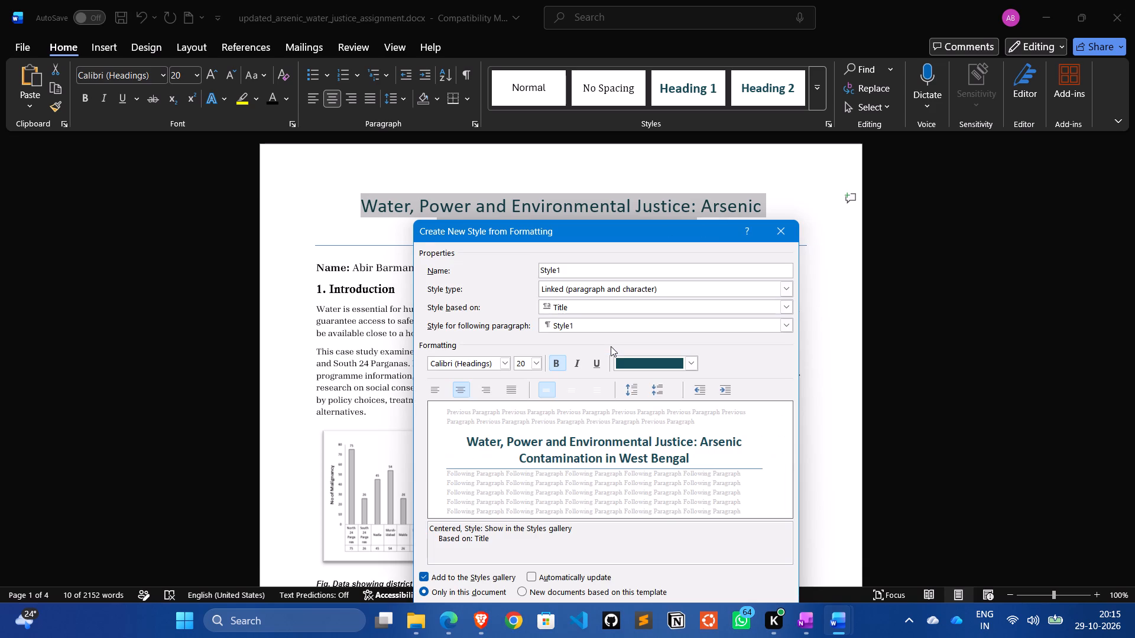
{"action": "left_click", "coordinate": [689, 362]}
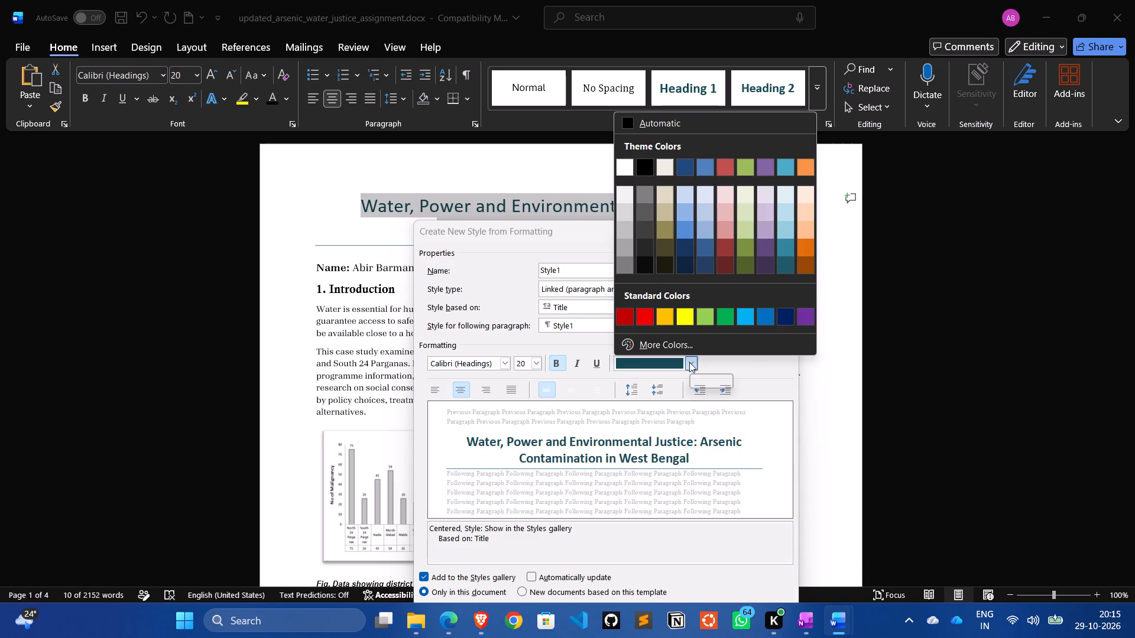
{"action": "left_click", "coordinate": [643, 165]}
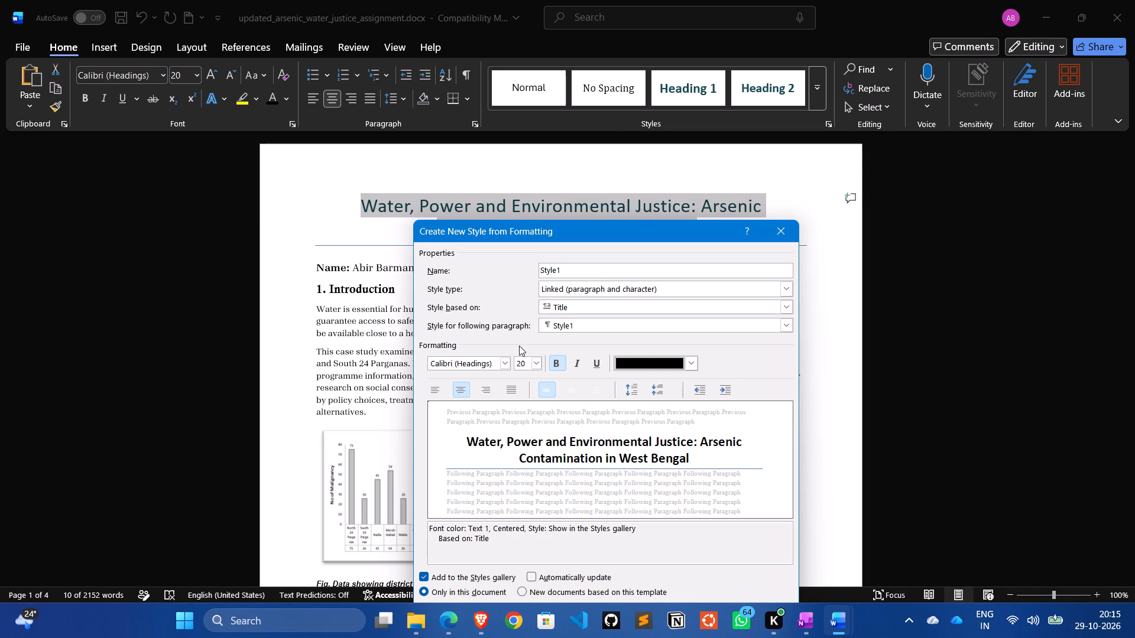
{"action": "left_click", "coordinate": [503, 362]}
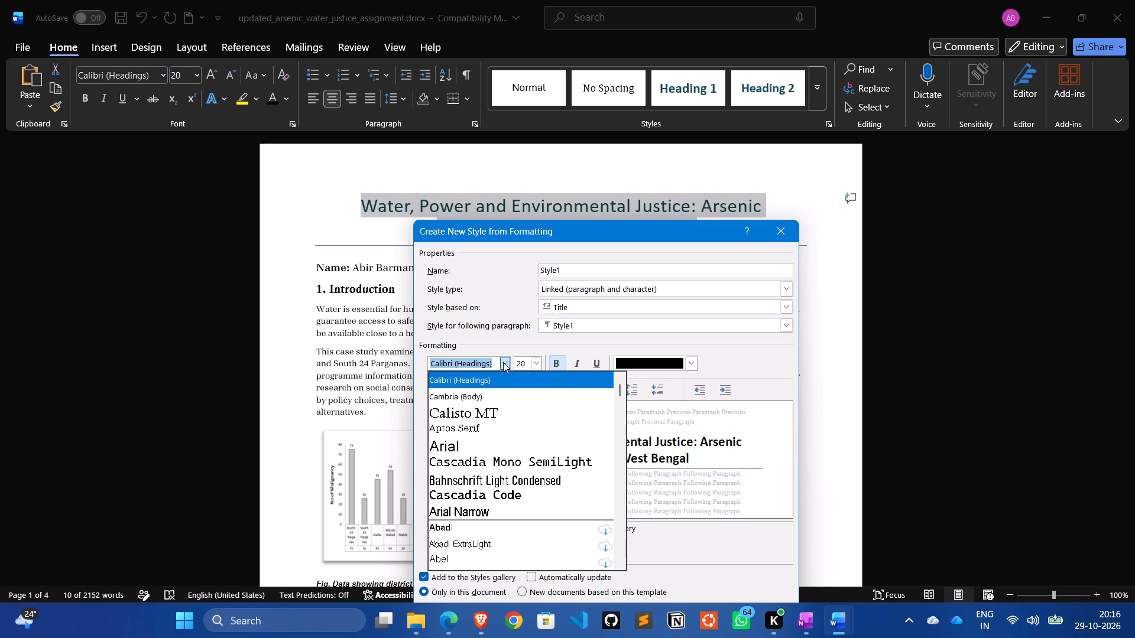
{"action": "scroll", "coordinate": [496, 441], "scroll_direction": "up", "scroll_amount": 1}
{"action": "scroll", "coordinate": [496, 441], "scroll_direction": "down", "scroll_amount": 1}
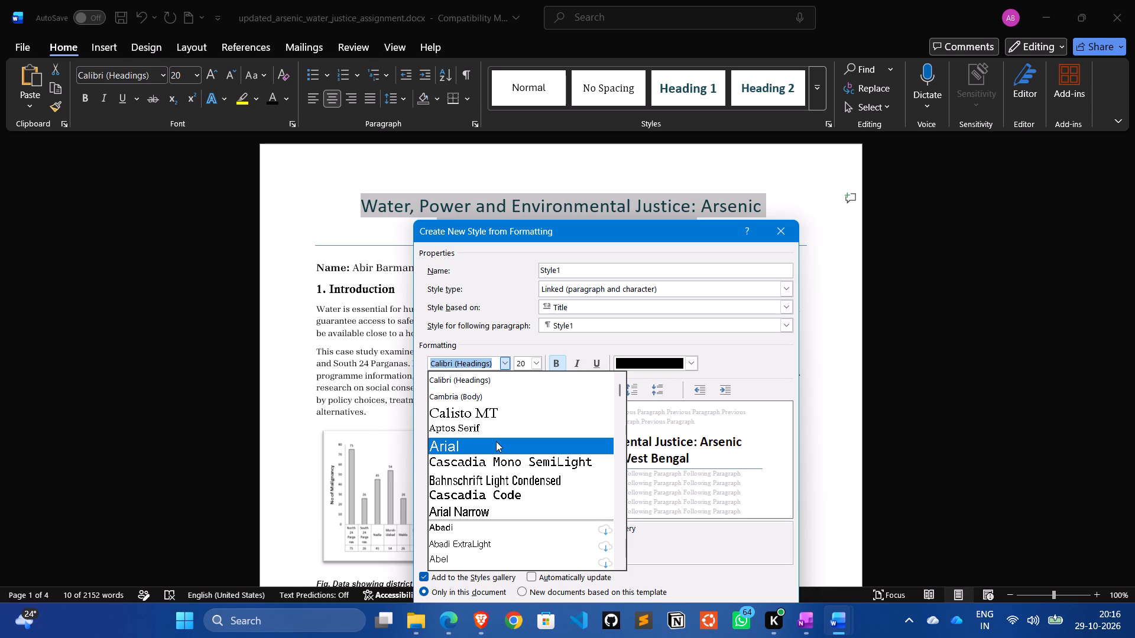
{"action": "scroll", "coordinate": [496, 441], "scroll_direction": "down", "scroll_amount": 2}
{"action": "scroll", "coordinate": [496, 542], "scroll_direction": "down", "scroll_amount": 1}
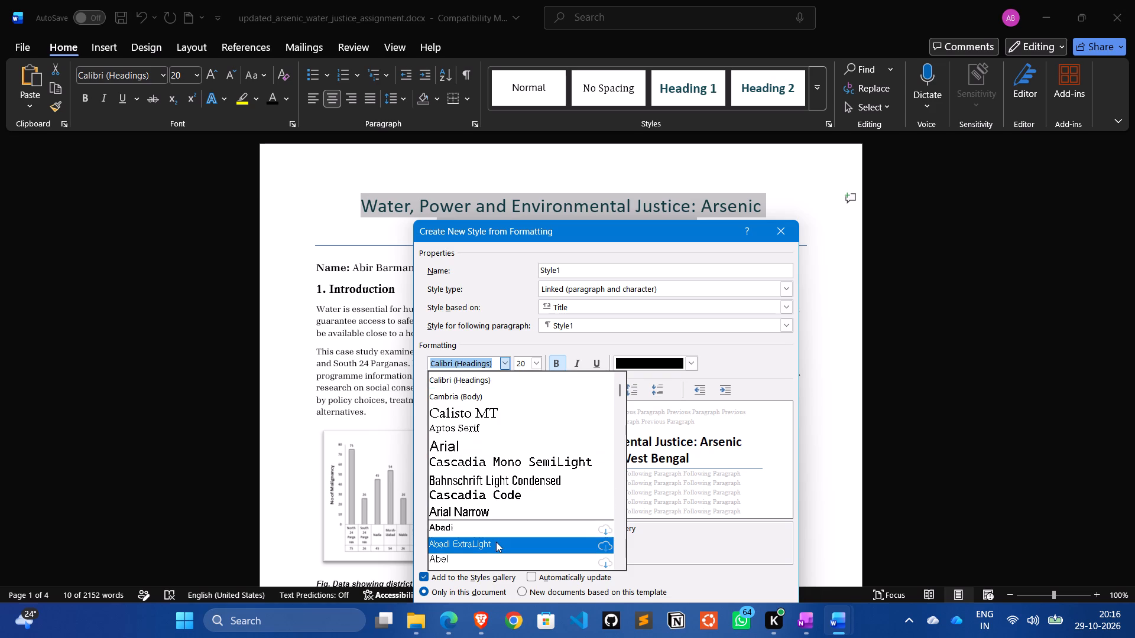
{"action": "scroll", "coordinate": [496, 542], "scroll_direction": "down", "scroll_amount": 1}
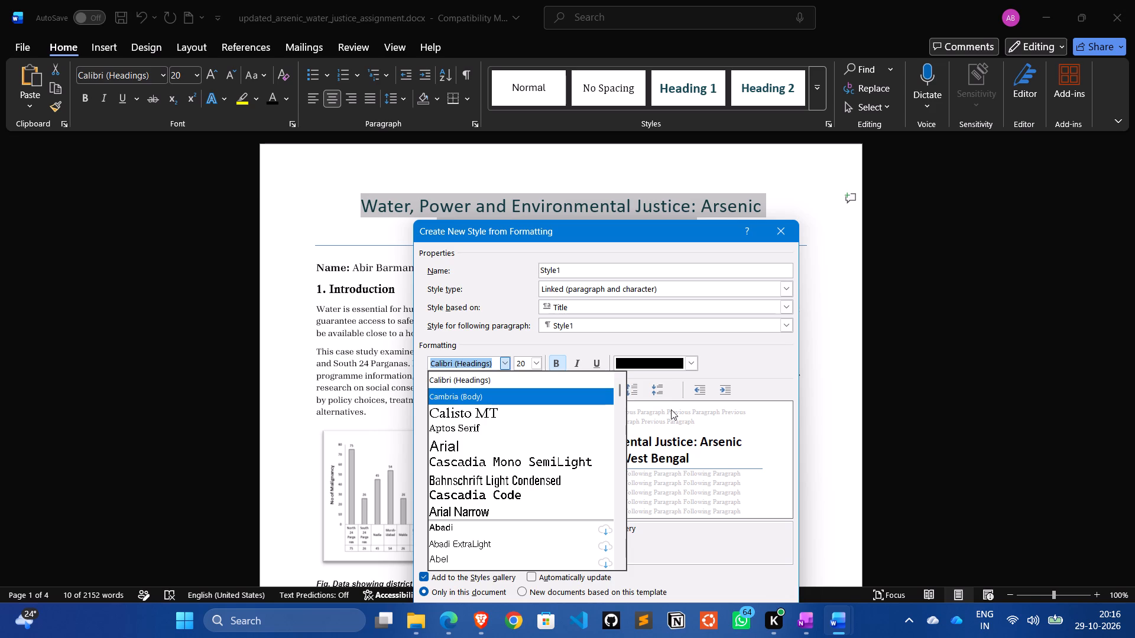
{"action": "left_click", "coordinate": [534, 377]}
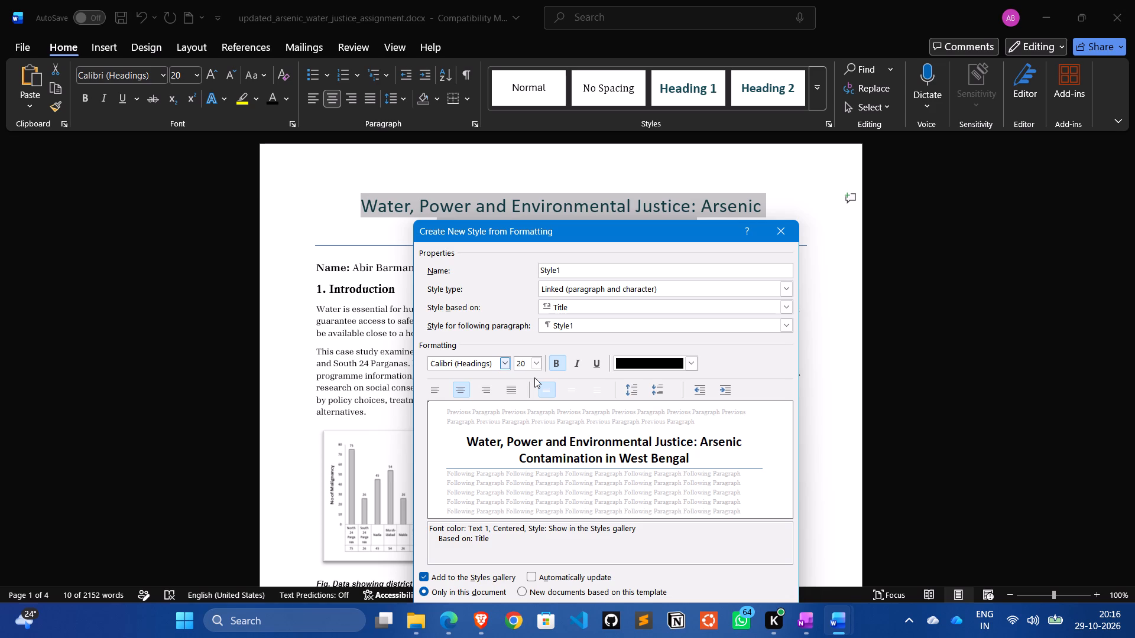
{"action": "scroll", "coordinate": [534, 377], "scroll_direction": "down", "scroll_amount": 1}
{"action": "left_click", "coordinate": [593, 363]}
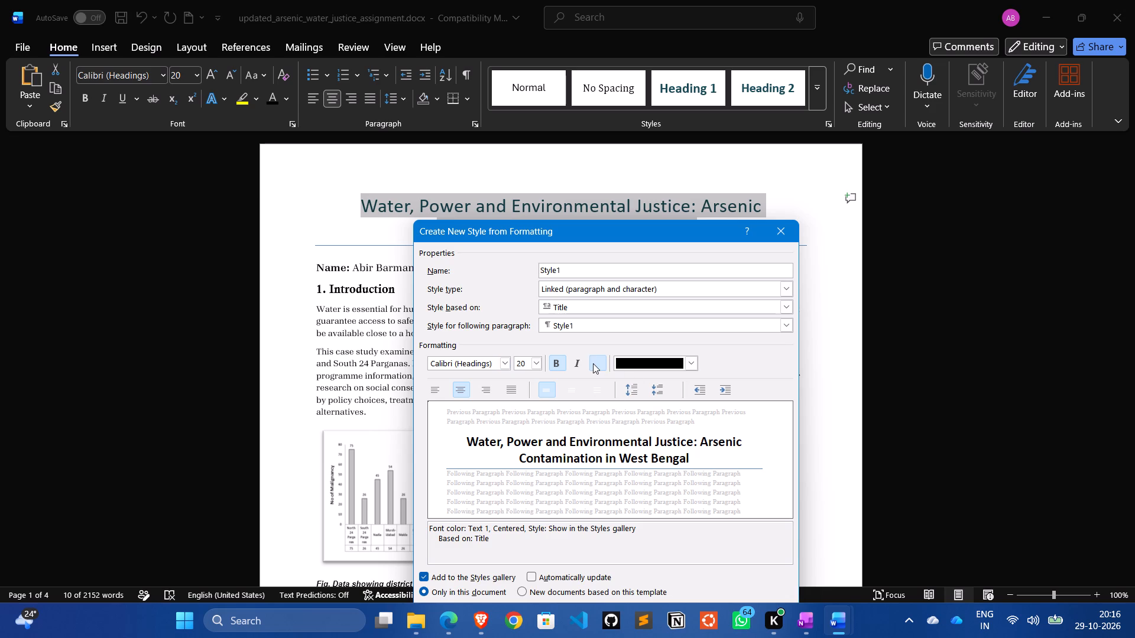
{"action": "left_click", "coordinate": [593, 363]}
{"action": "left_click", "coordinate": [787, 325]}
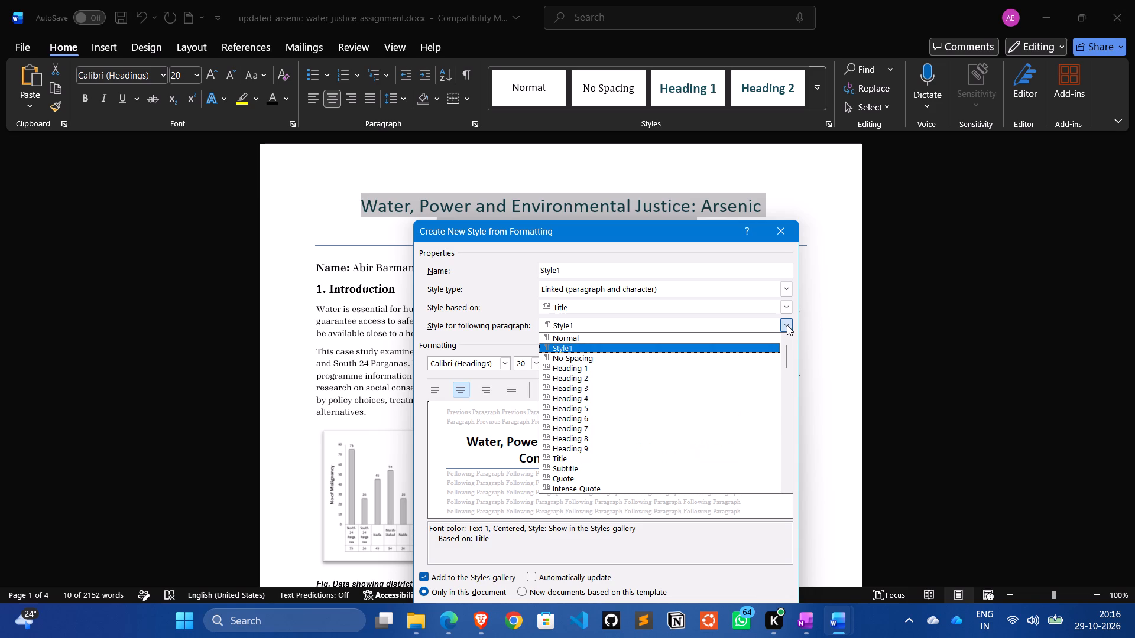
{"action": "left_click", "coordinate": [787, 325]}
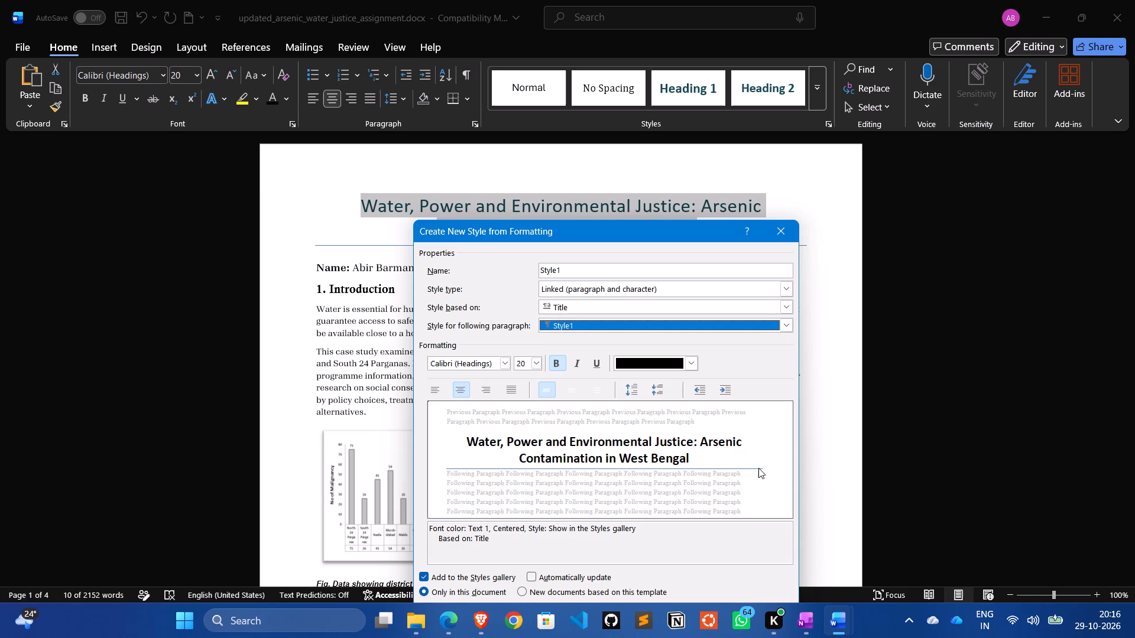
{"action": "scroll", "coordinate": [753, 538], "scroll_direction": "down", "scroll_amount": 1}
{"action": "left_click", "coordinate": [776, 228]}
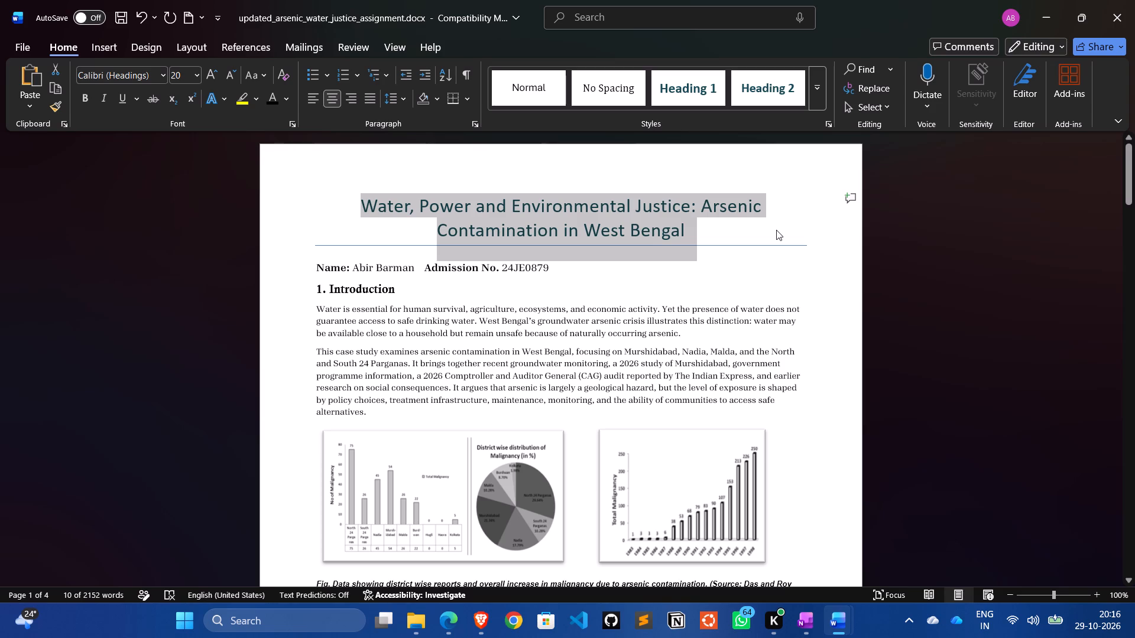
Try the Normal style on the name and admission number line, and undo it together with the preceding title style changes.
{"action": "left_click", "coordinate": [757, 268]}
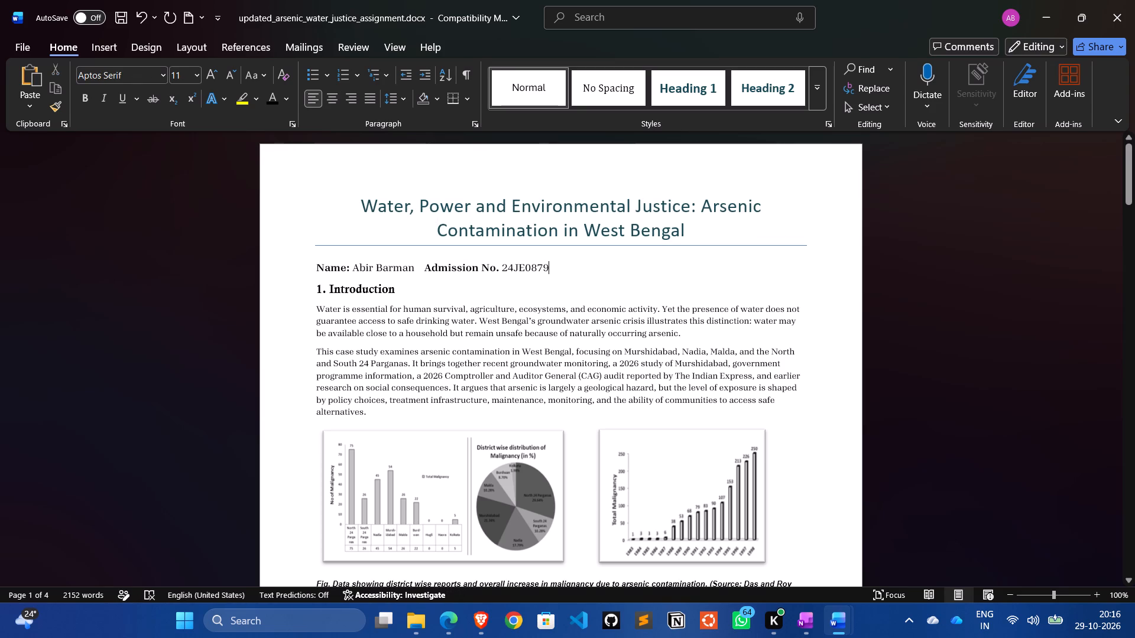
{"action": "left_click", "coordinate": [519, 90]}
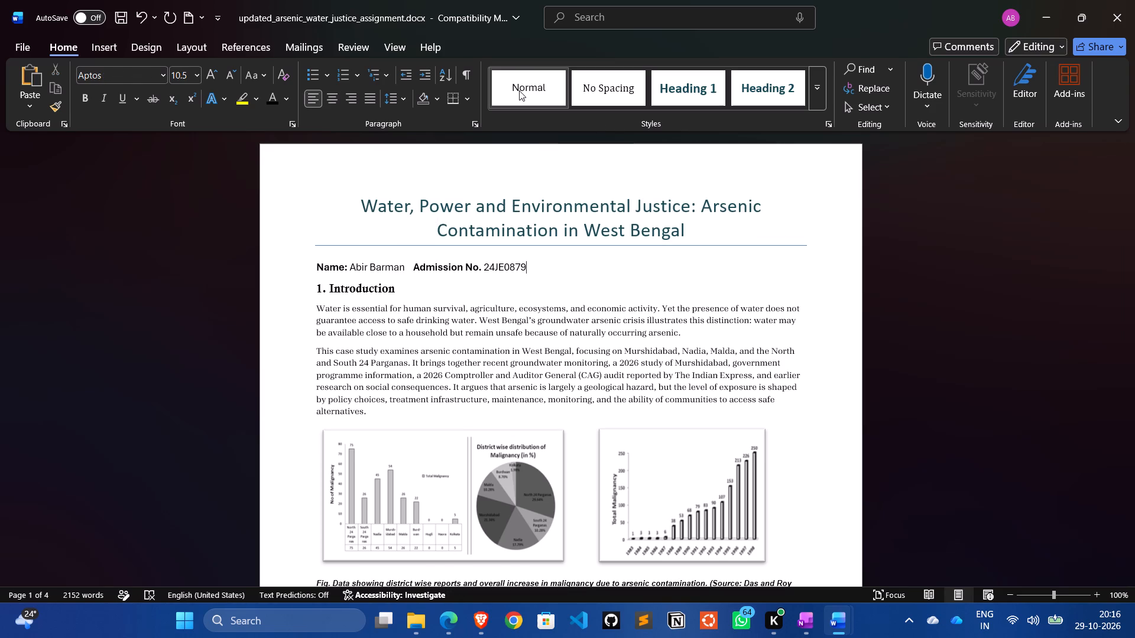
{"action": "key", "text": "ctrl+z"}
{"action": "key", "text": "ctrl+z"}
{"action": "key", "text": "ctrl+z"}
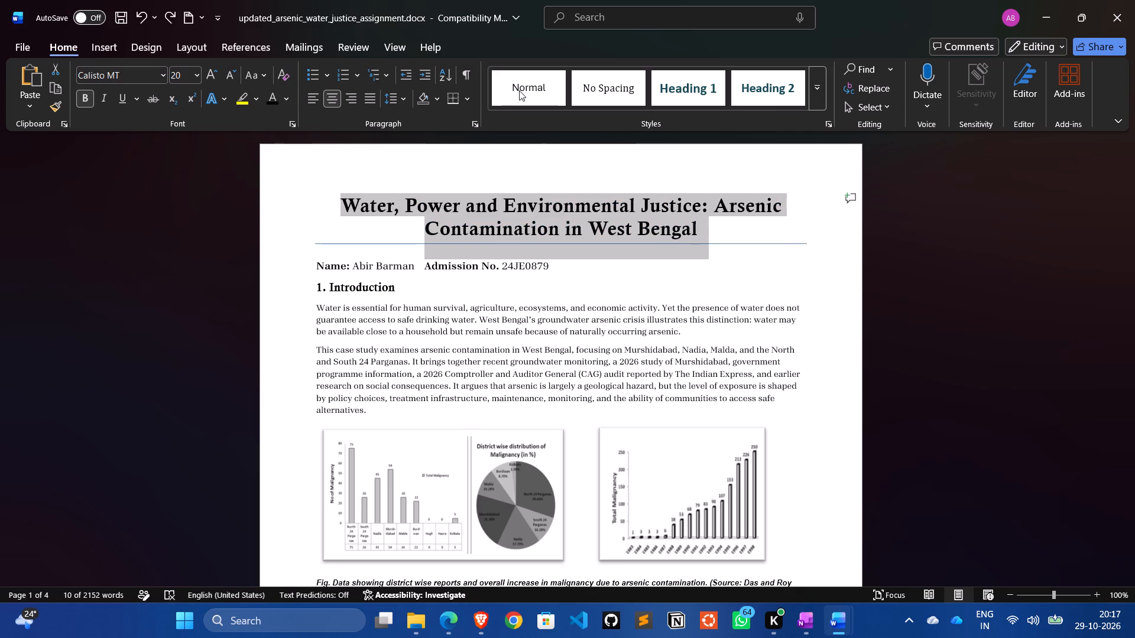
Apply the Heading 2 style to the document title on page 1 and centre it.
{"action": "right_click", "coordinate": [607, 196]}
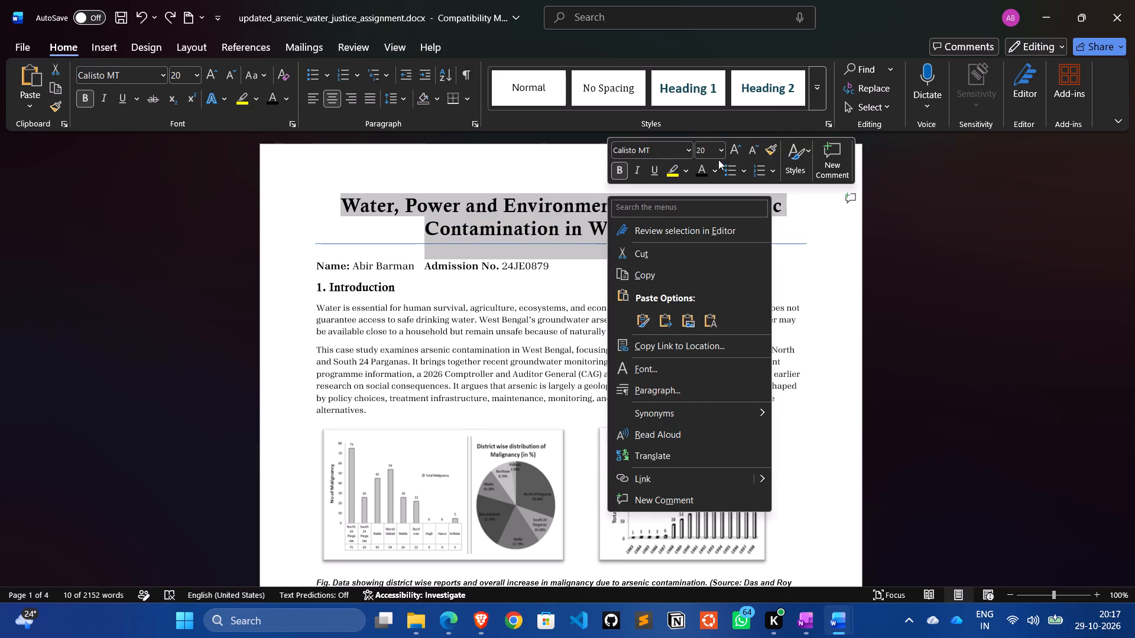
{"action": "left_click", "coordinate": [806, 157]}
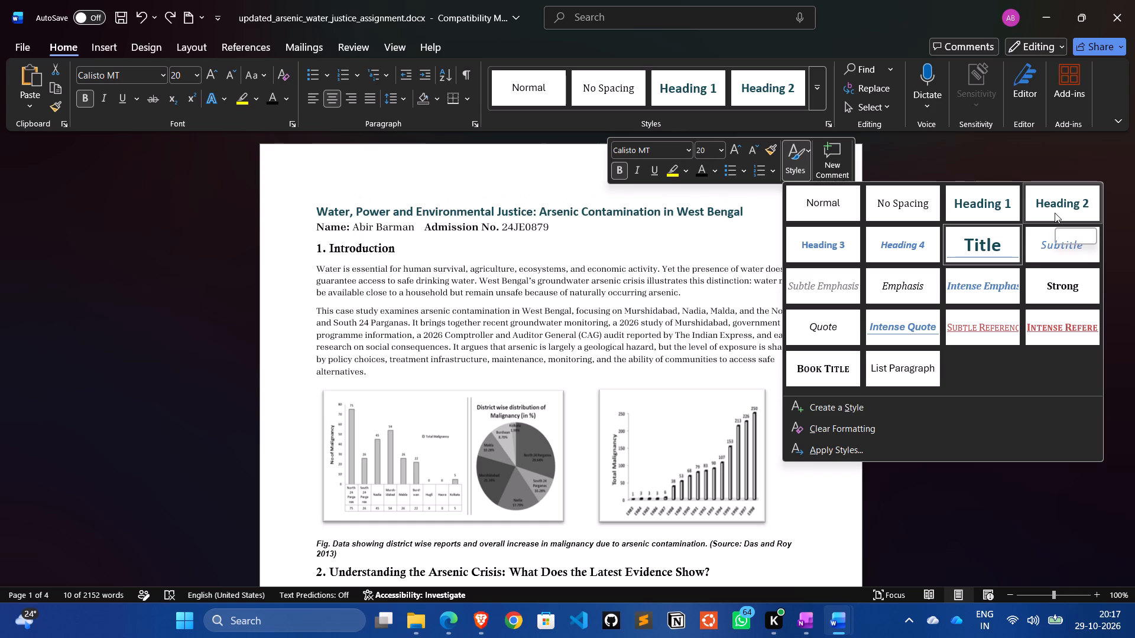
{"action": "left_click", "coordinate": [1055, 213]}
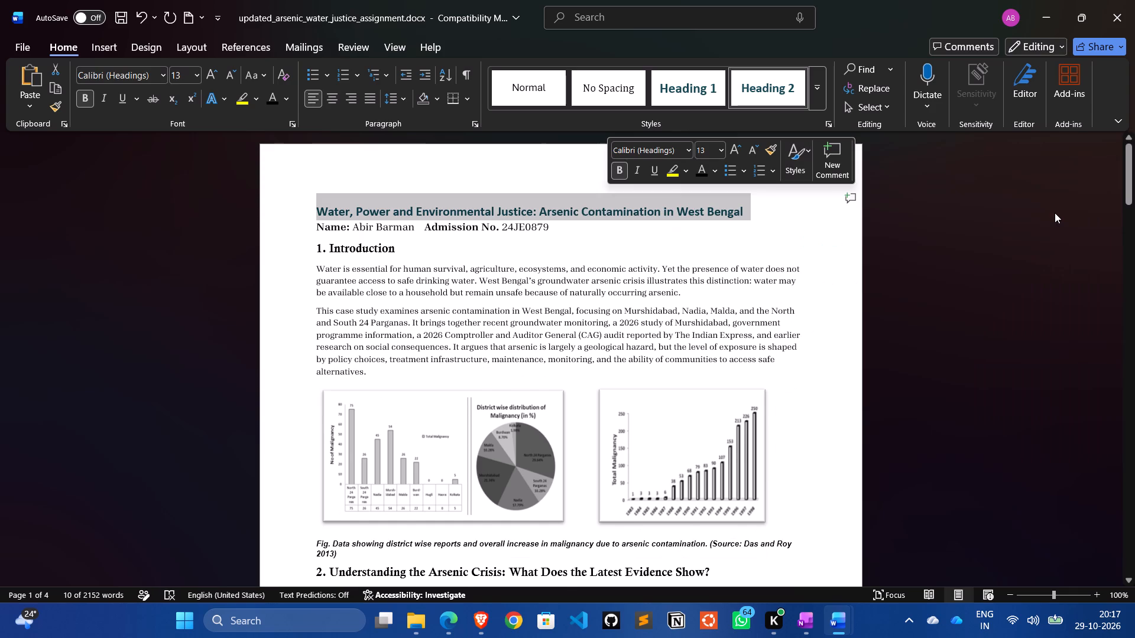
{"action": "left_click", "coordinate": [330, 95]}
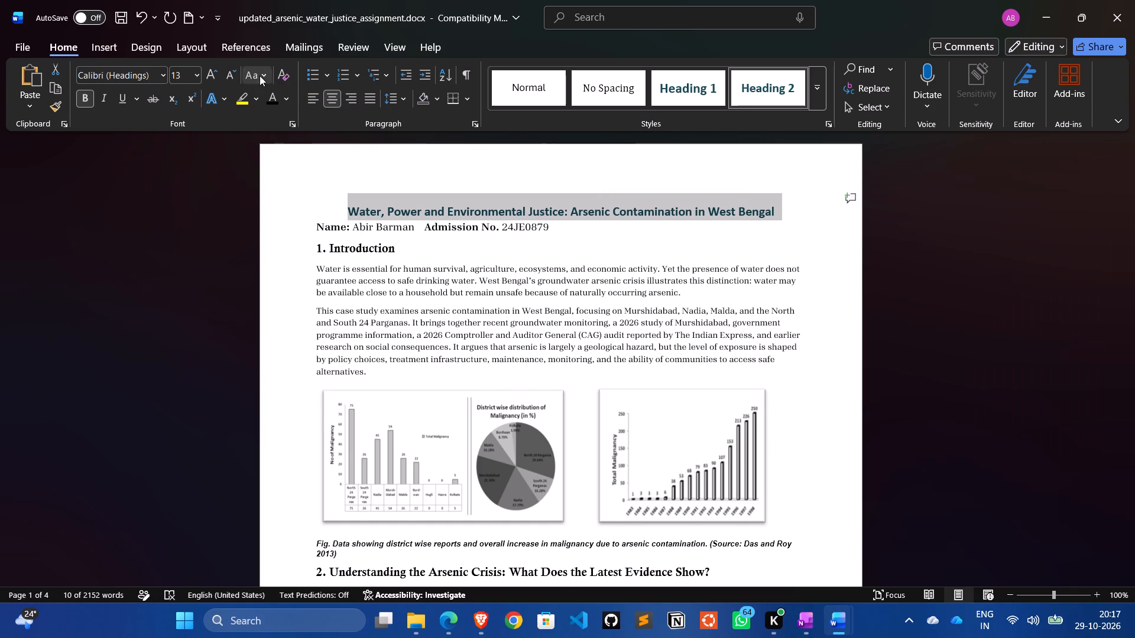
Open the font size choices for the document title on page 1.
{"action": "left_click", "coordinate": [195, 72]}
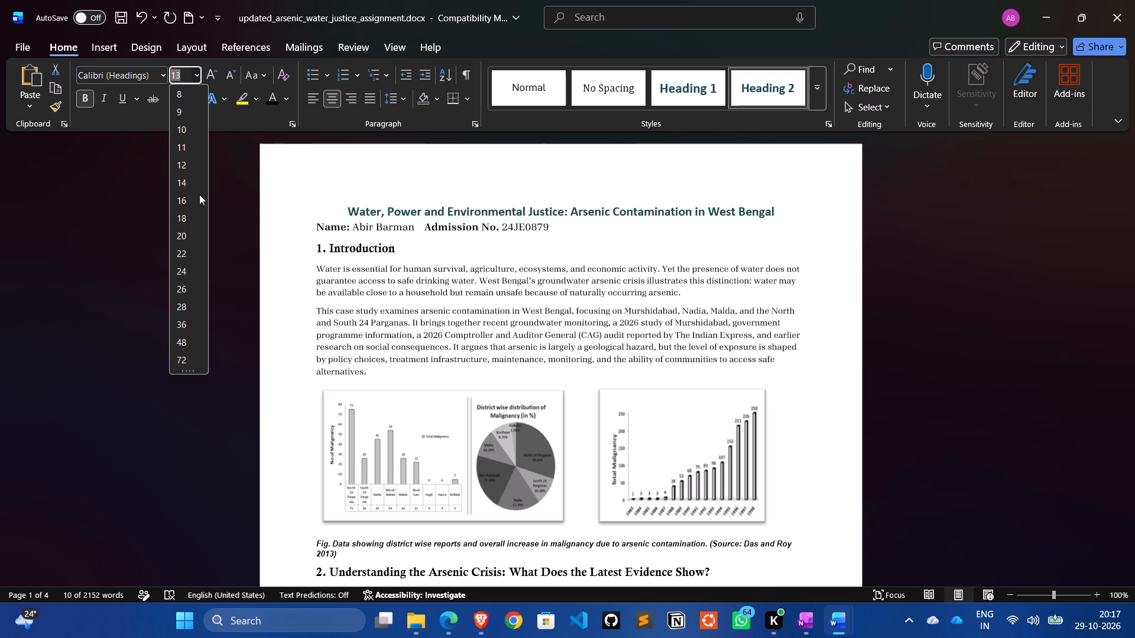
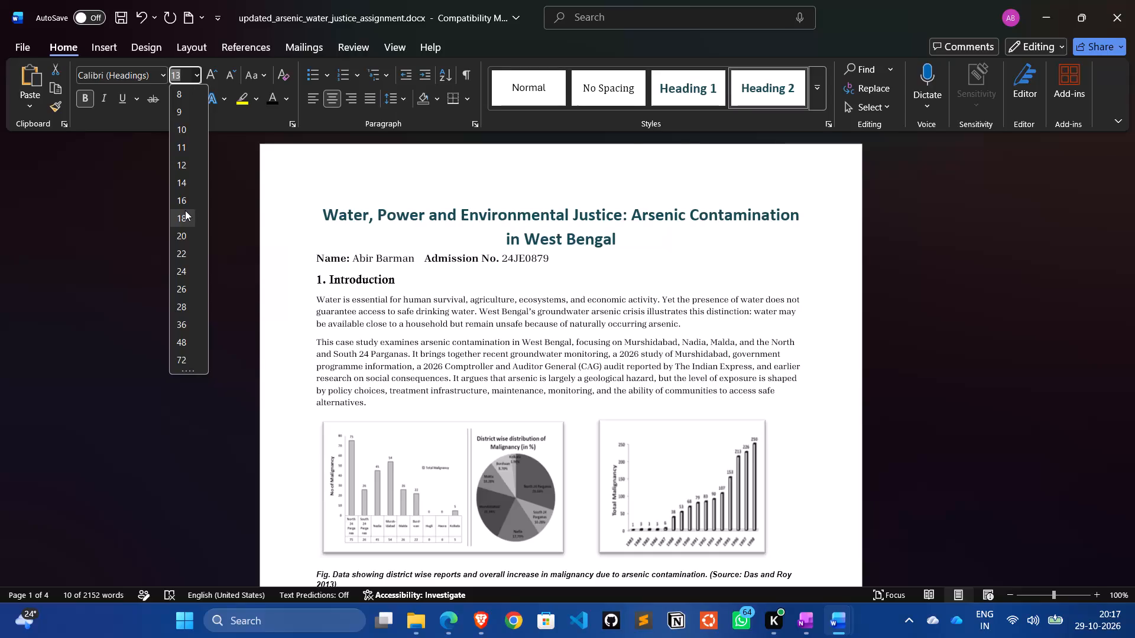
Set the document title on page 1 to 18 pt Calisto MT.
{"action": "left_click", "coordinate": [185, 210]}
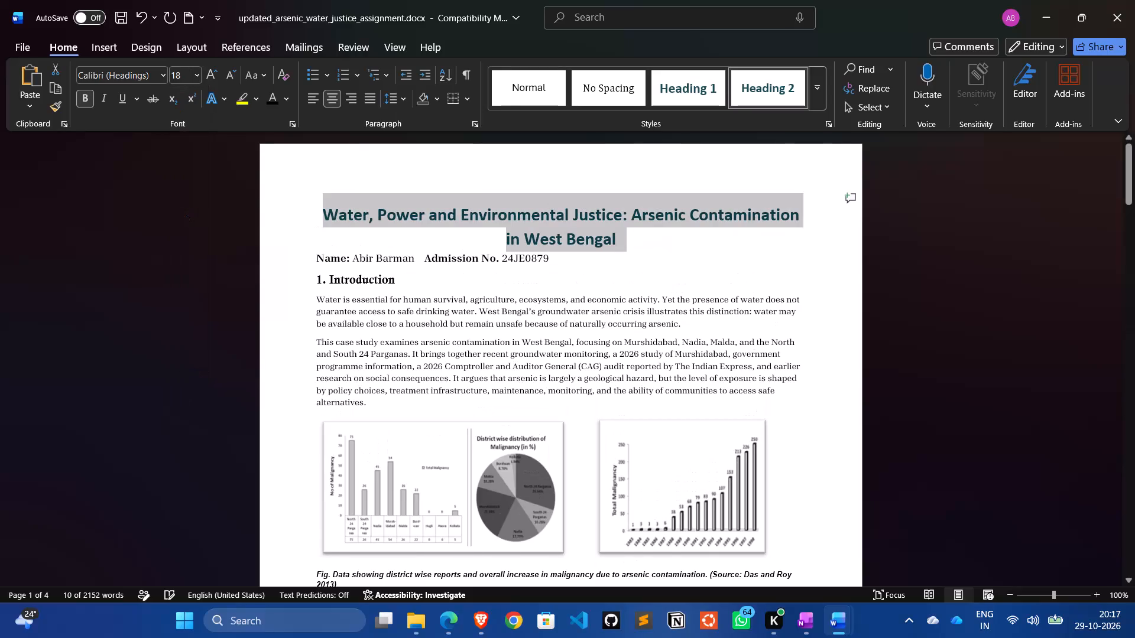
{"action": "left_click", "coordinate": [163, 72]}
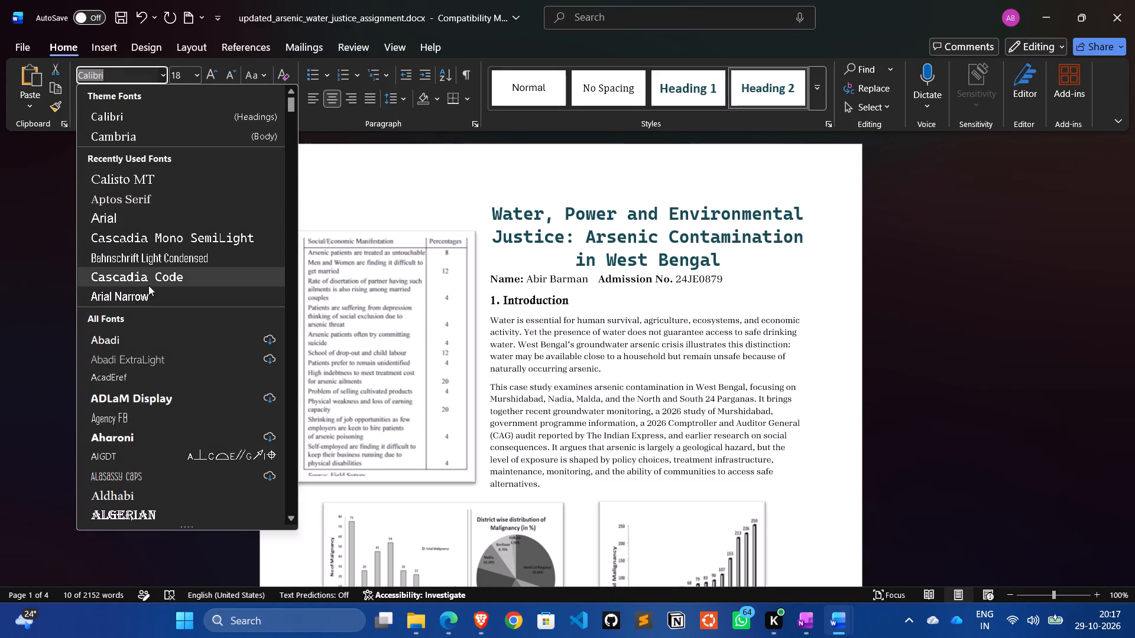
{"action": "left_click", "coordinate": [137, 172]}
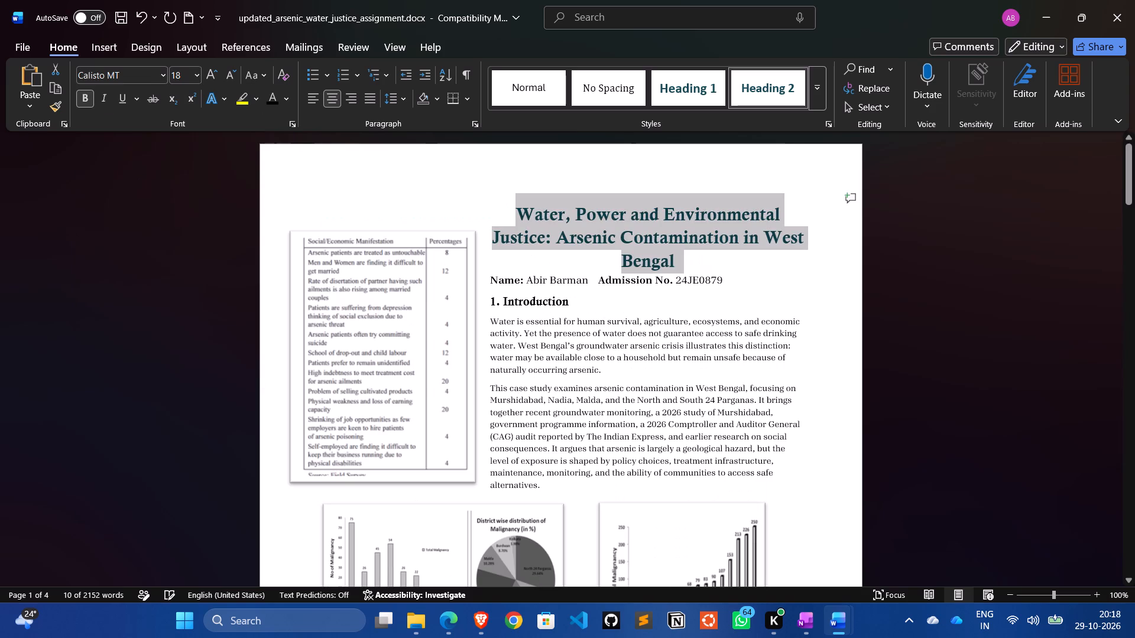
Move the Social/Economic Manifestation table picture from beside the title down next to the two malignancy charts on page 1.
{"action": "left_click", "coordinate": [348, 346]}
{"action": "left_click_drag", "start_coordinate": [348, 346], "coordinate": [353, 401]}
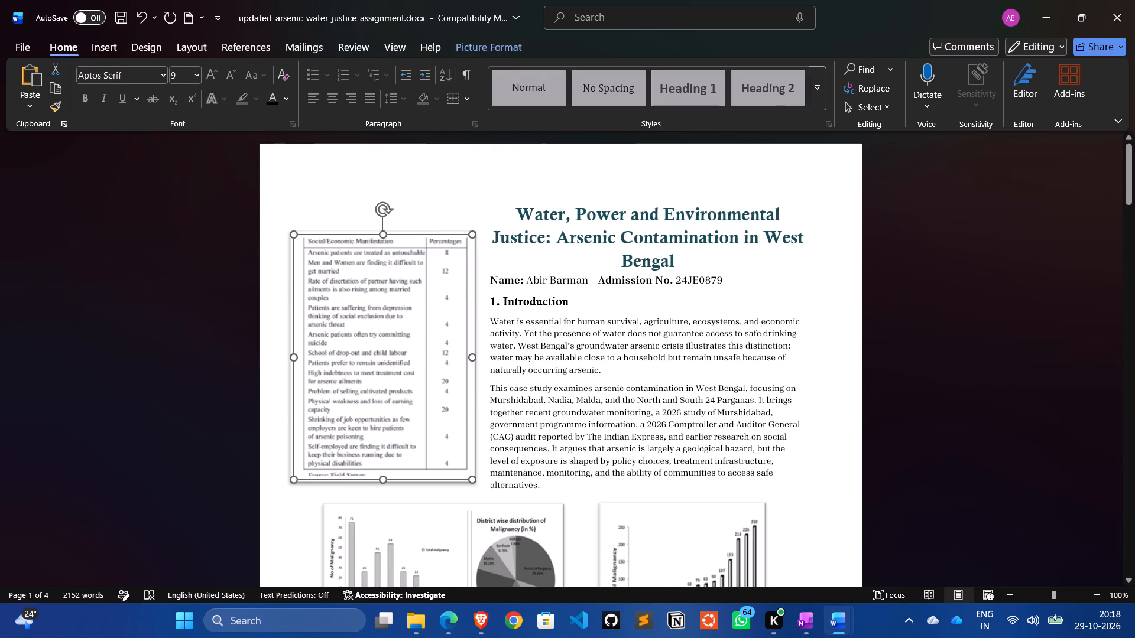
{"action": "left_click_drag", "start_coordinate": [353, 401], "coordinate": [380, 578]}
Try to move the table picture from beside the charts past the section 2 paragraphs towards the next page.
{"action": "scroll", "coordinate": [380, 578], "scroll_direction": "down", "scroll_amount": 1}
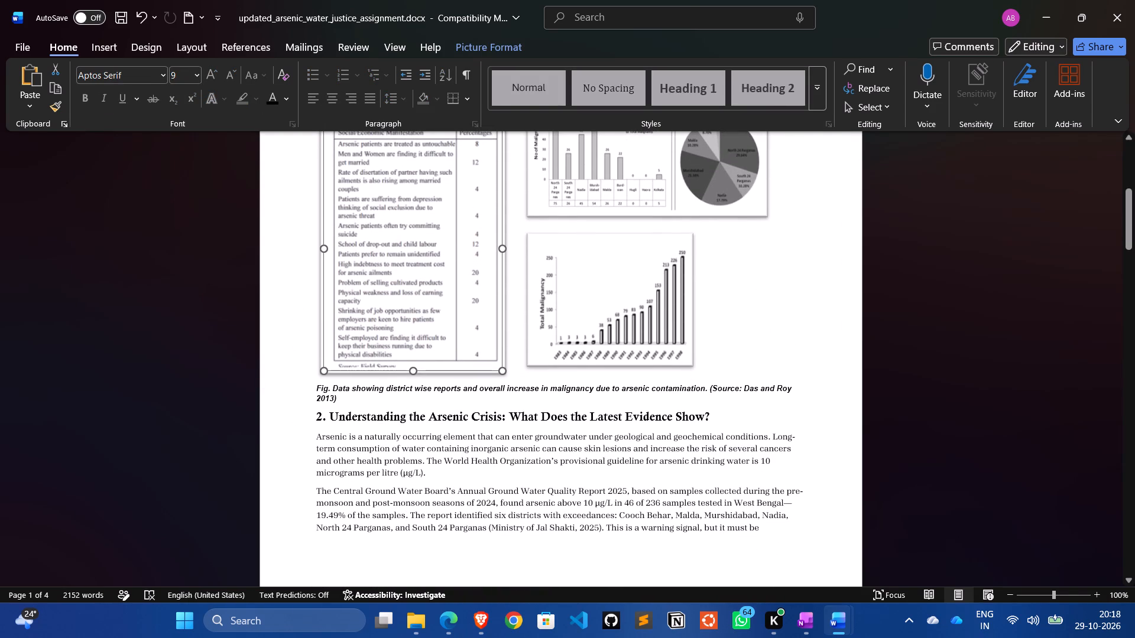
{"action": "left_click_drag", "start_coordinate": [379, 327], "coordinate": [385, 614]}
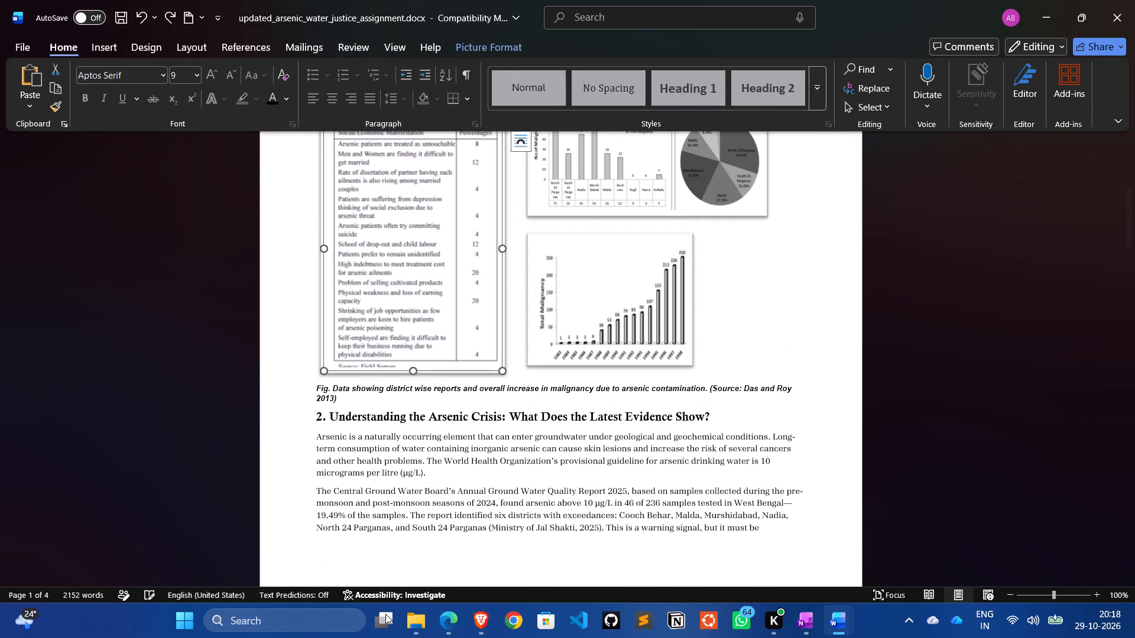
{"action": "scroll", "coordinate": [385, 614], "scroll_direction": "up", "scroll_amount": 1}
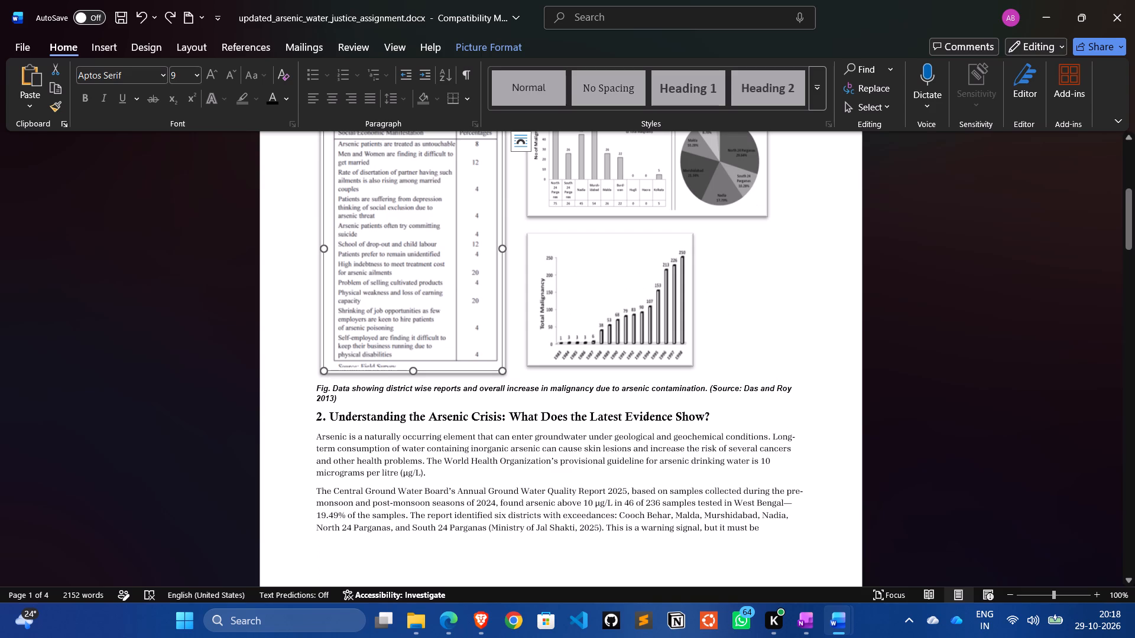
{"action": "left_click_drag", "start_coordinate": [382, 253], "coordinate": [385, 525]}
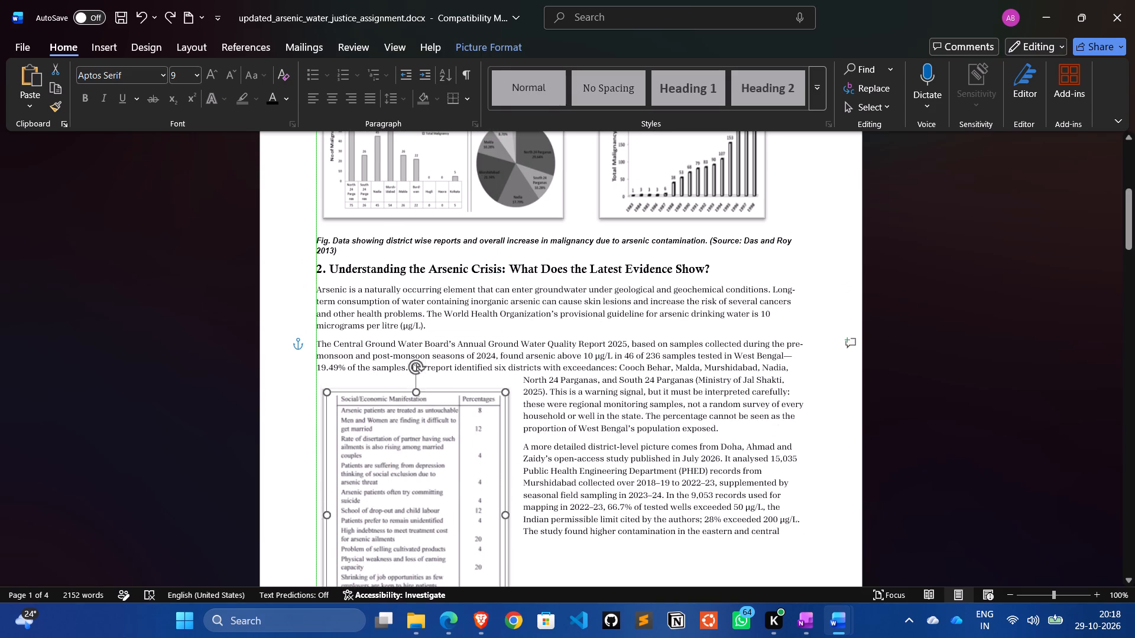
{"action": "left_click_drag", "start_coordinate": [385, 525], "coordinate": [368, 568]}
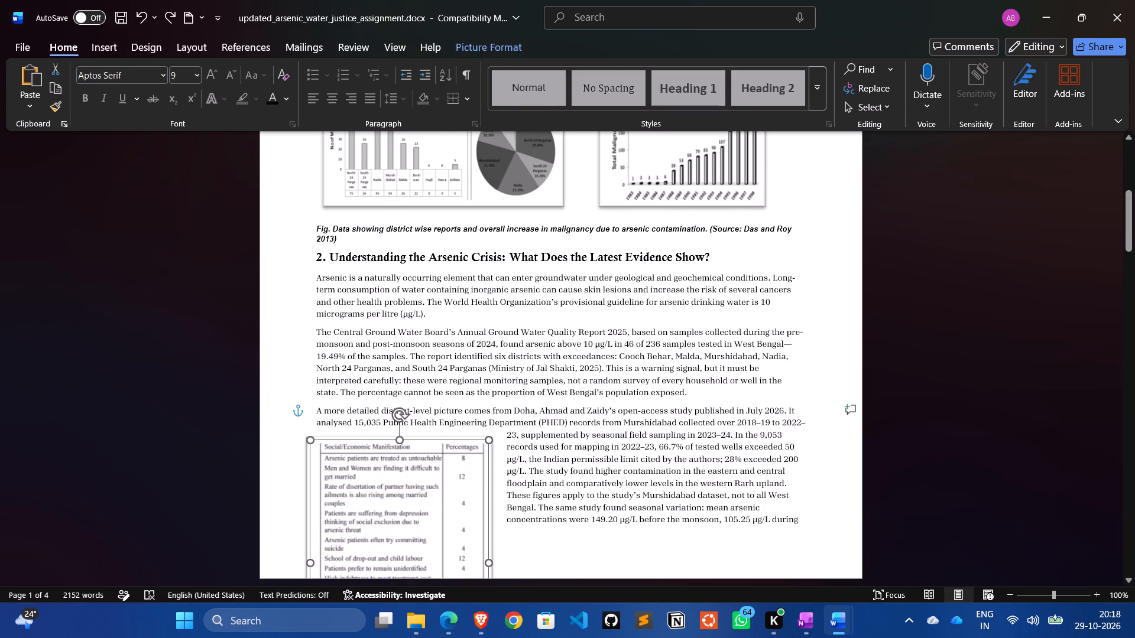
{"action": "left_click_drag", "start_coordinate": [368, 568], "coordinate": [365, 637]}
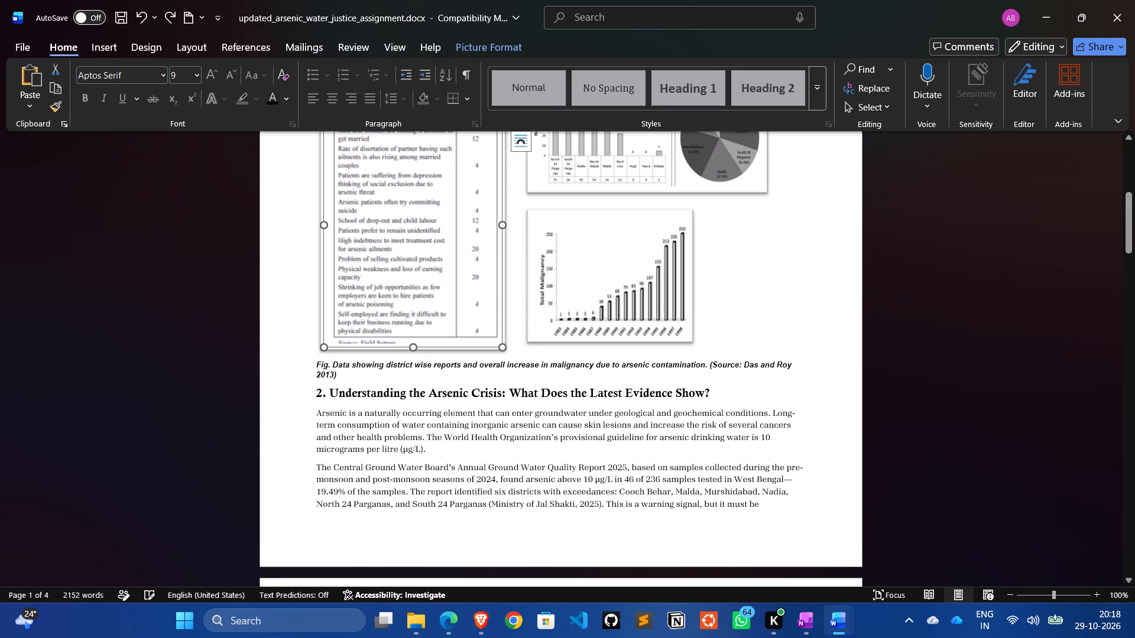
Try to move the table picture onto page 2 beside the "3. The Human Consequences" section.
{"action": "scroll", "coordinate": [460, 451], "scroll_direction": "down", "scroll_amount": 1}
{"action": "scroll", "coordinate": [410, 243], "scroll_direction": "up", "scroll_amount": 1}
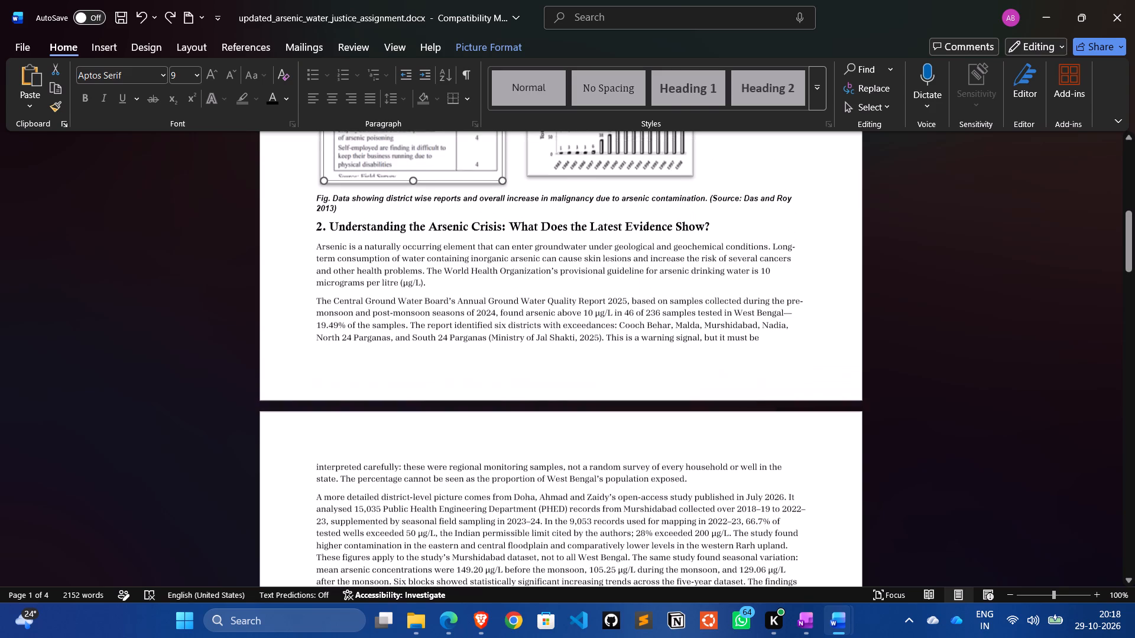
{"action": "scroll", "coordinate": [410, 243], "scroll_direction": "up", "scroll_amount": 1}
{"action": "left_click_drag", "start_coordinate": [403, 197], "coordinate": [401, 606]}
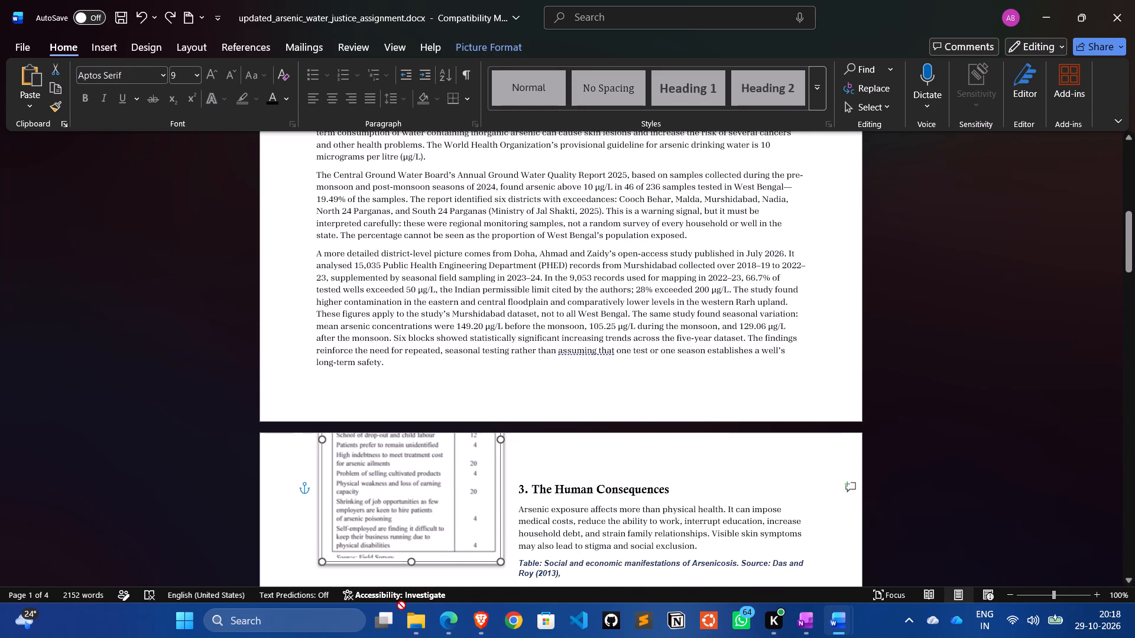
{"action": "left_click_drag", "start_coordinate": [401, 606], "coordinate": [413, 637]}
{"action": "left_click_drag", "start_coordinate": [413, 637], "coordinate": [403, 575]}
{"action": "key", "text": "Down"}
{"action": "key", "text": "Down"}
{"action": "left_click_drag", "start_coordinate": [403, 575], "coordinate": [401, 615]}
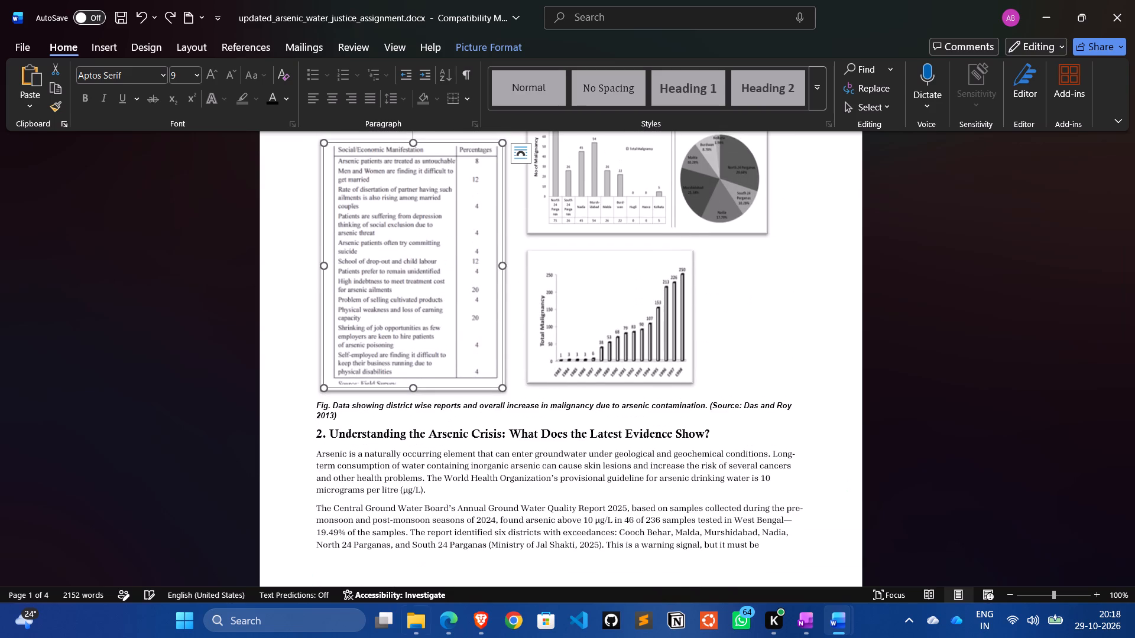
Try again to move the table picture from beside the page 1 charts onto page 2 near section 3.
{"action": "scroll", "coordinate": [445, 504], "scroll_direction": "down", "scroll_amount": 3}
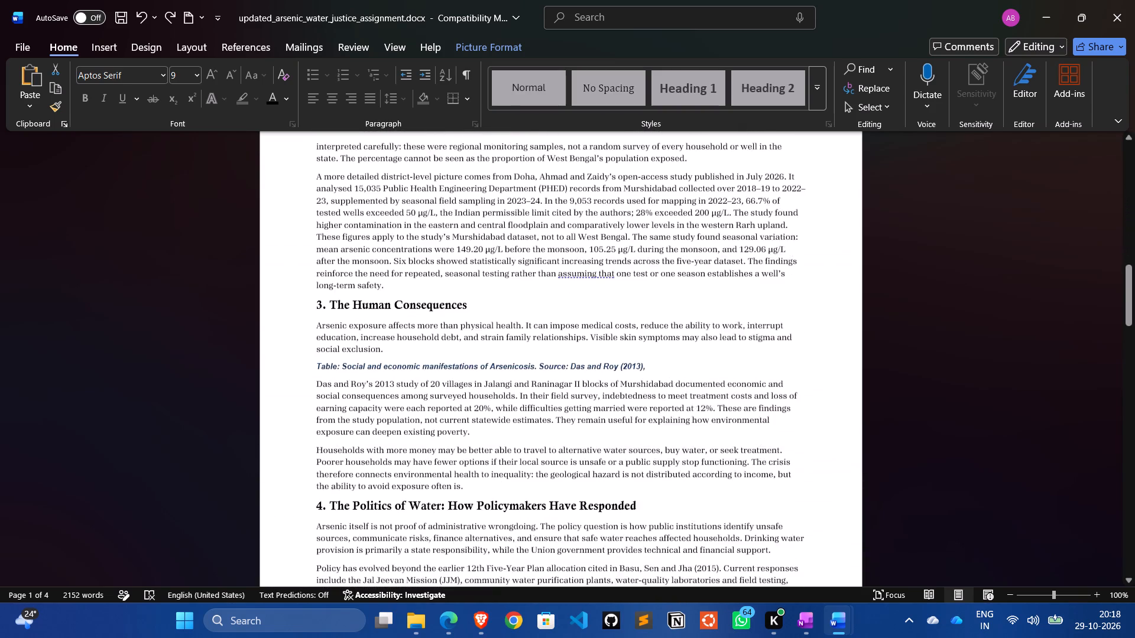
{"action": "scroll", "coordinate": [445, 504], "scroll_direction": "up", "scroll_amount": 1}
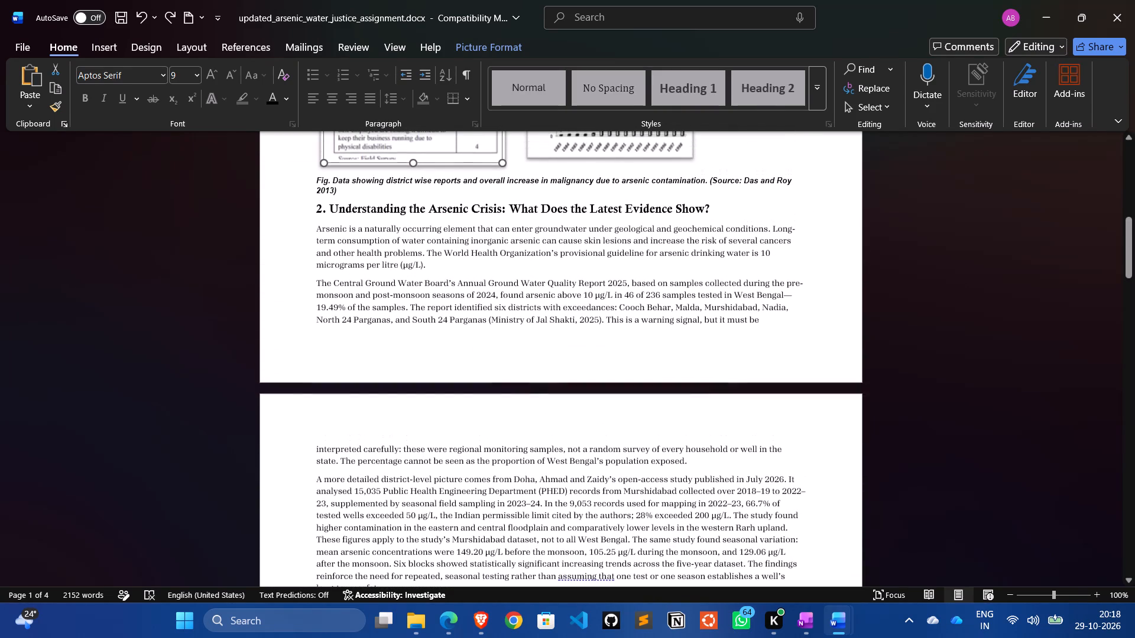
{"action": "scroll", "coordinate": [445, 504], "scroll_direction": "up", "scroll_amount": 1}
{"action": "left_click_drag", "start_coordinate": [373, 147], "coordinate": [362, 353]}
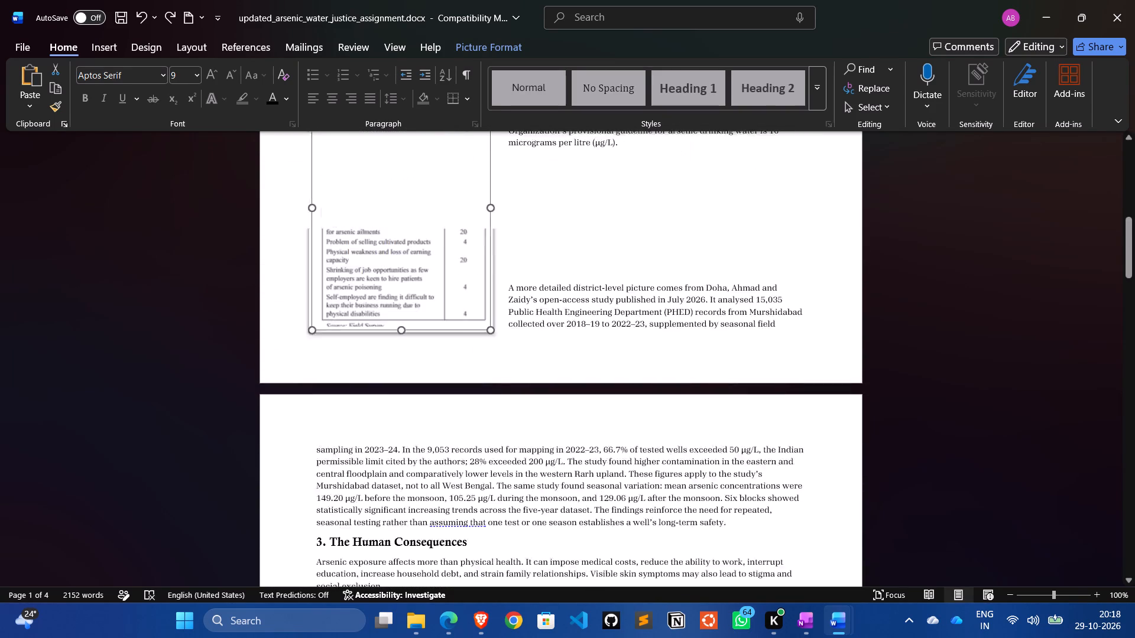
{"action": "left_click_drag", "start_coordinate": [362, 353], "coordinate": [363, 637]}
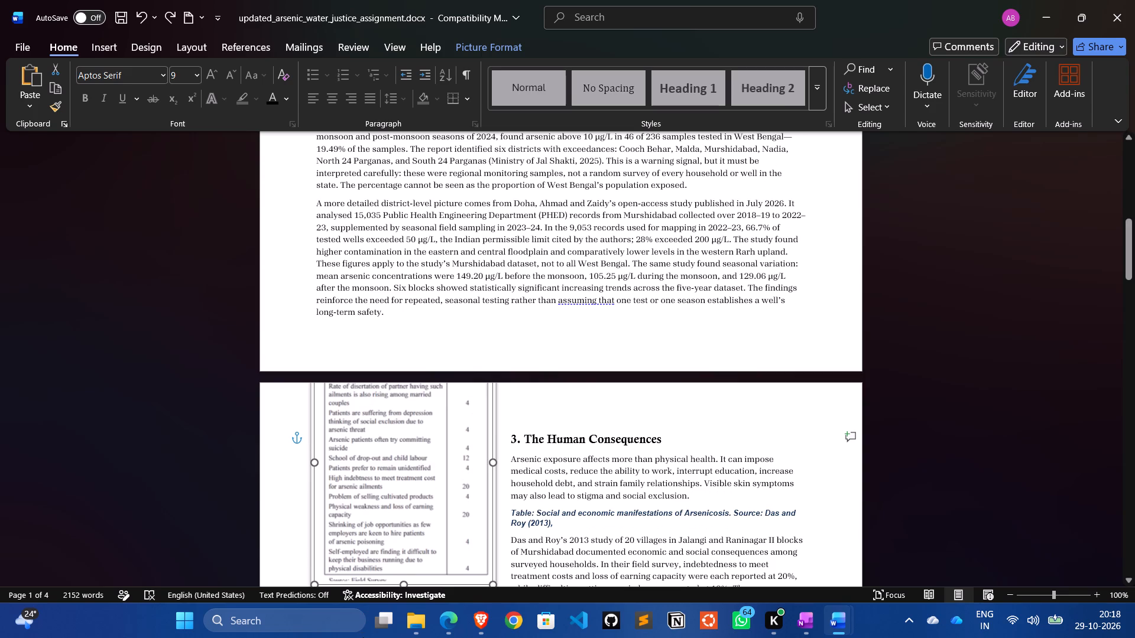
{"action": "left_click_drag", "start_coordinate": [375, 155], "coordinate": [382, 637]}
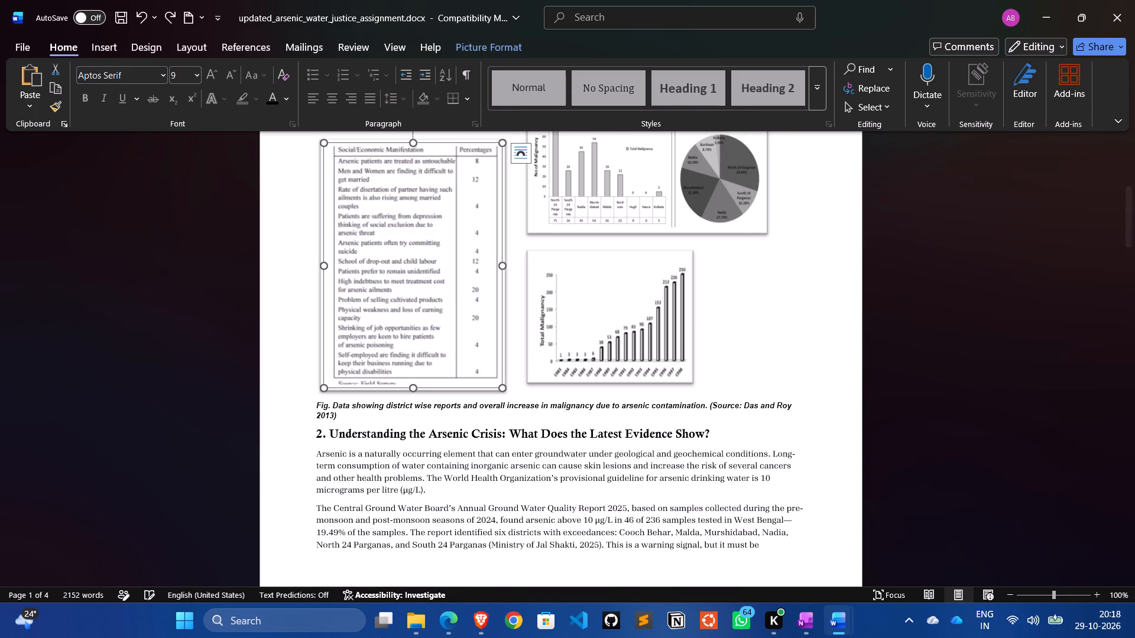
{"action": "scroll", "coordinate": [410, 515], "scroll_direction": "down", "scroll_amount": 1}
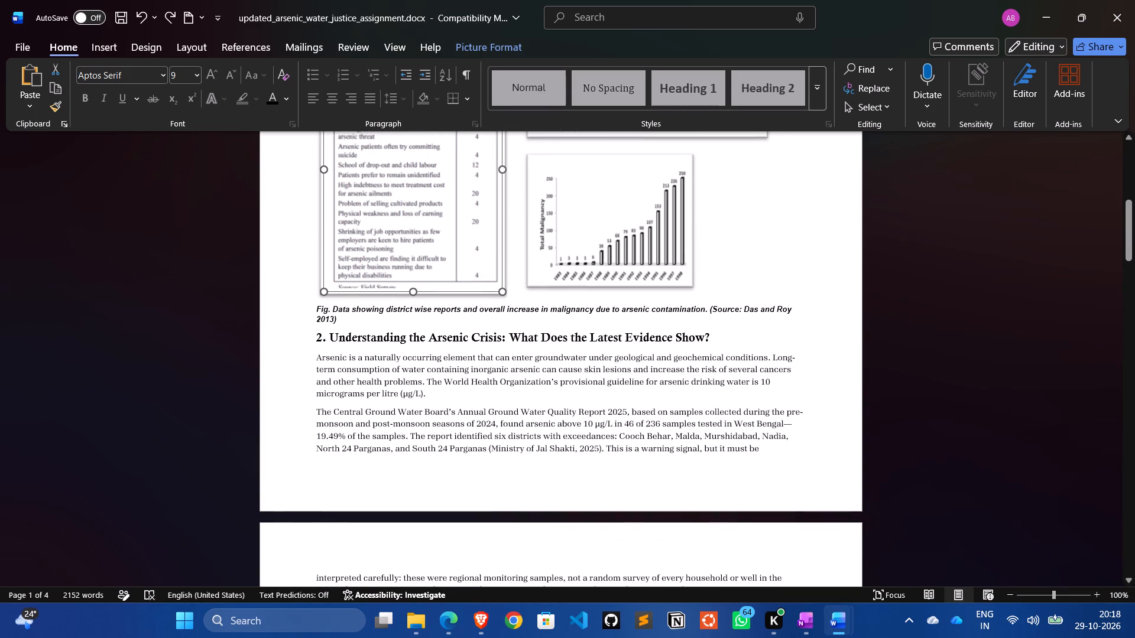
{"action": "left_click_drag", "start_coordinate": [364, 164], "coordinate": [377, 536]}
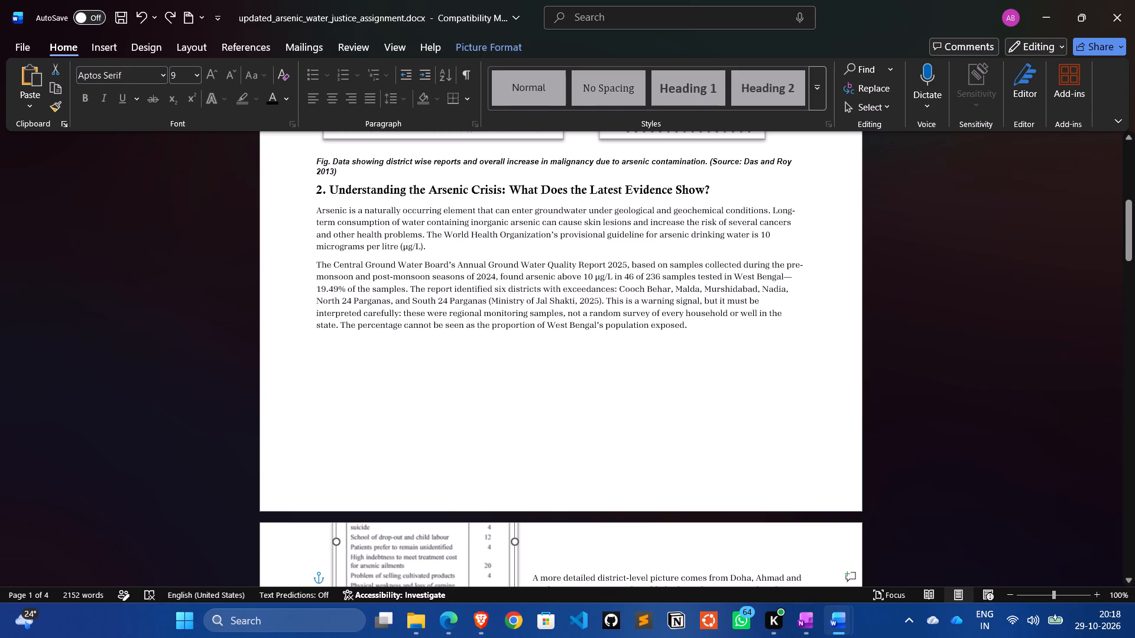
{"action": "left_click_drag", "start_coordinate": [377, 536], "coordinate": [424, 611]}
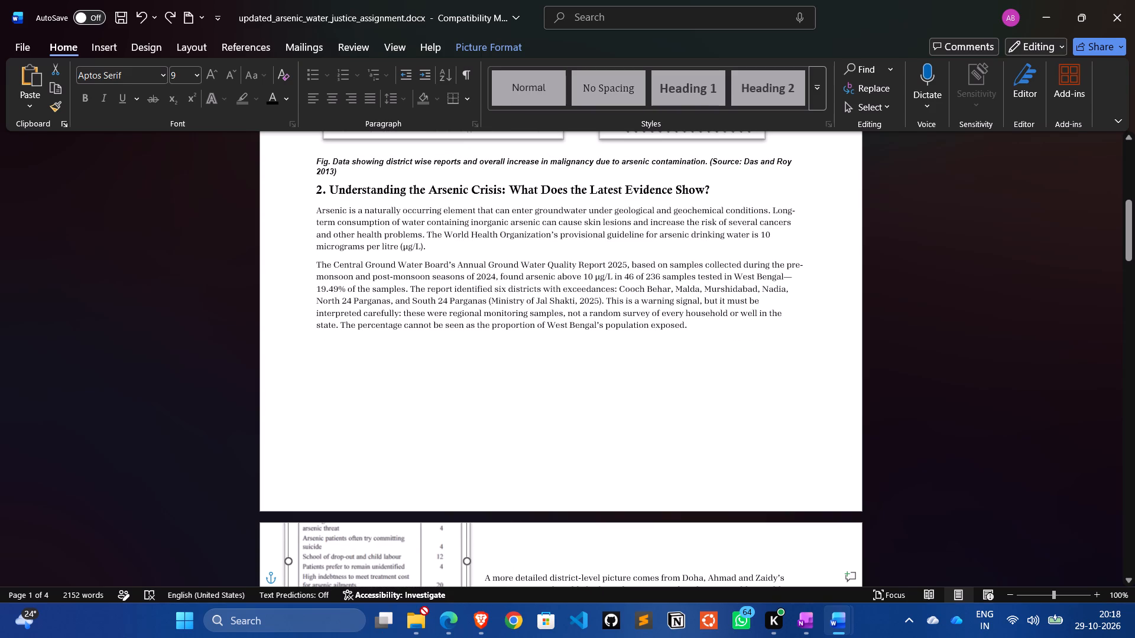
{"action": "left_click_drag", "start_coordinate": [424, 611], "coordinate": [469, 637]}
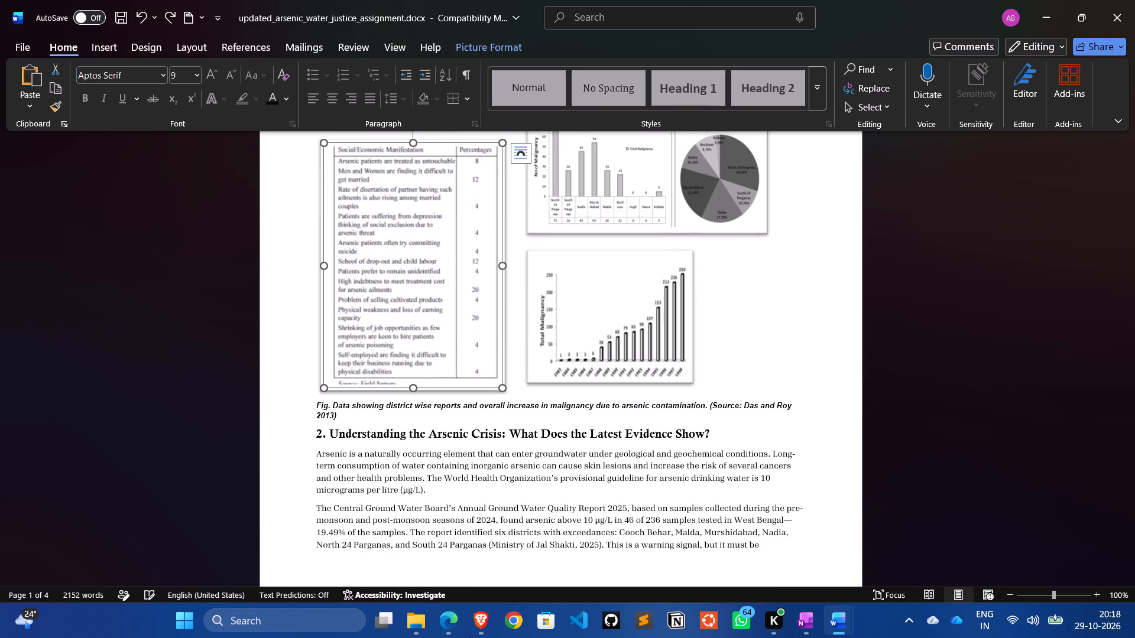
Move the table picture from beside the charts to the bottom of page 1, beside the section 2 paragraphs.
{"action": "scroll", "coordinate": [475, 520], "scroll_direction": "up", "scroll_amount": 1}
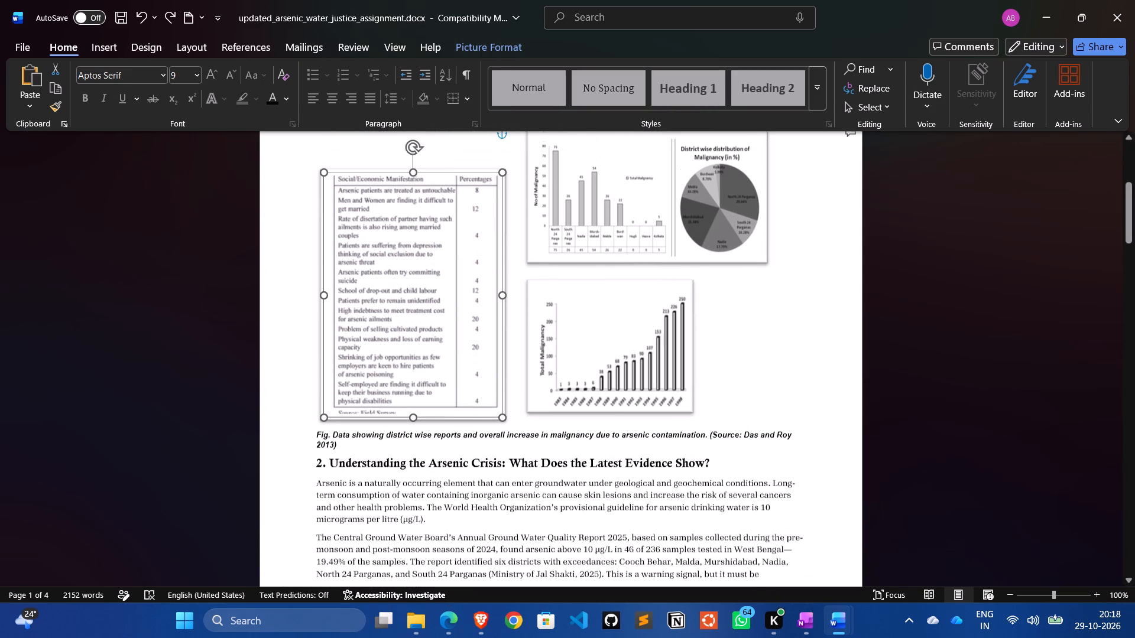
{"action": "scroll", "coordinate": [475, 520], "scroll_direction": "up", "scroll_amount": 2}
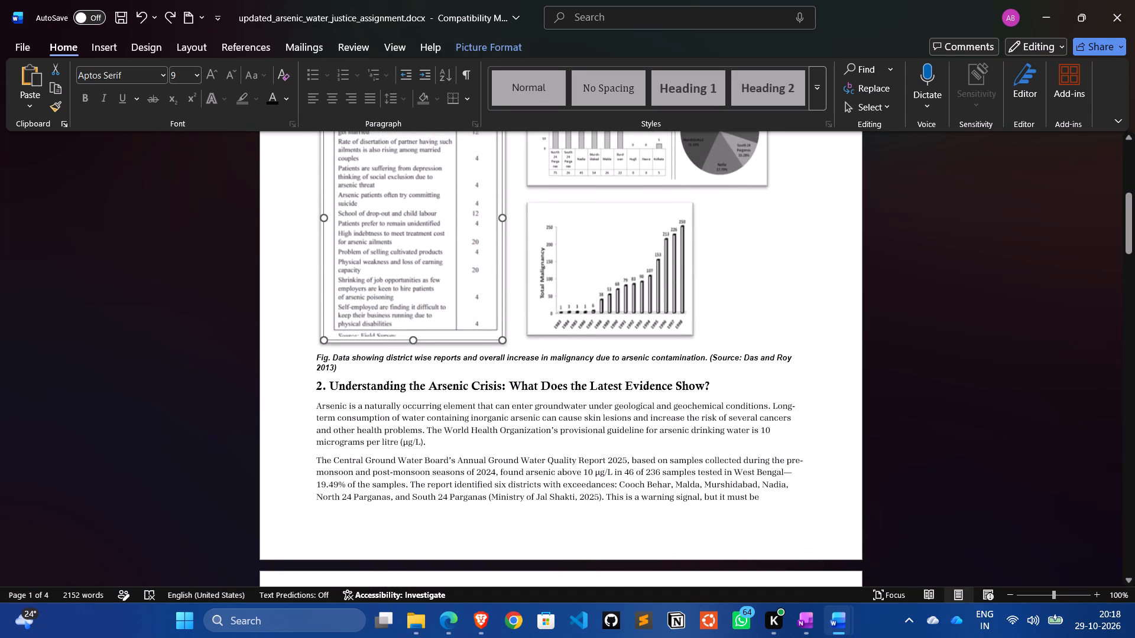
{"action": "scroll", "coordinate": [433, 171], "scroll_direction": "up", "scroll_amount": 1}
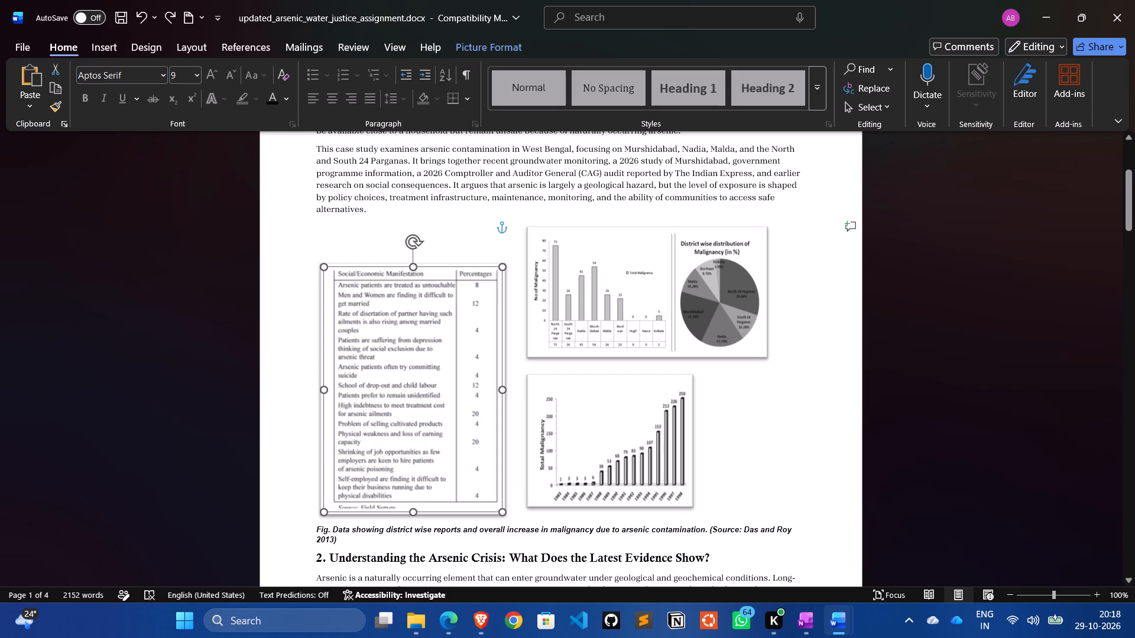
{"action": "left_click_drag", "start_coordinate": [412, 285], "coordinate": [408, 529]}
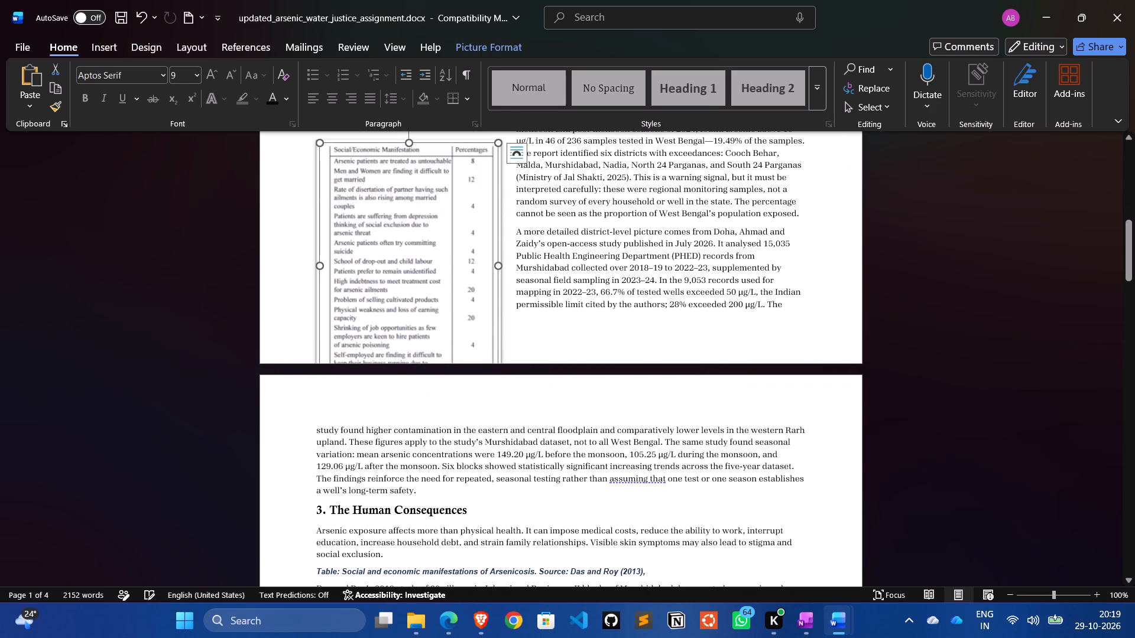
Move the table picture from the bottom of page 1 onto page 2, at the left margin beside the "3. The Human Consequences" section.
{"action": "scroll", "coordinate": [458, 408], "scroll_direction": "down", "scroll_amount": 1}
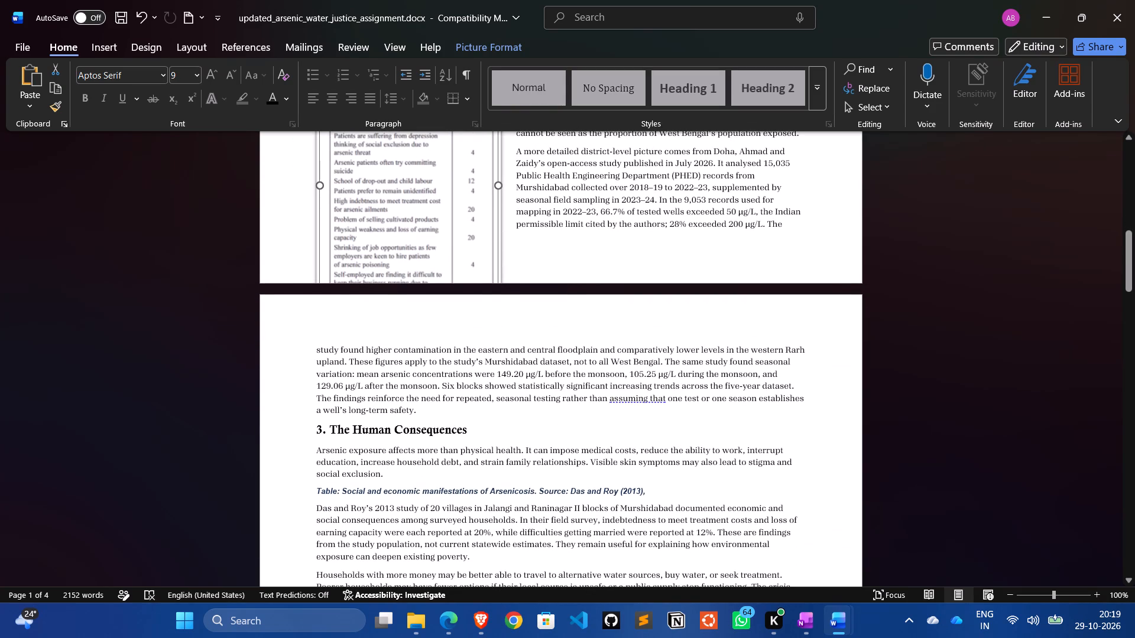
{"action": "left_click_drag", "start_coordinate": [407, 187], "coordinate": [415, 571]}
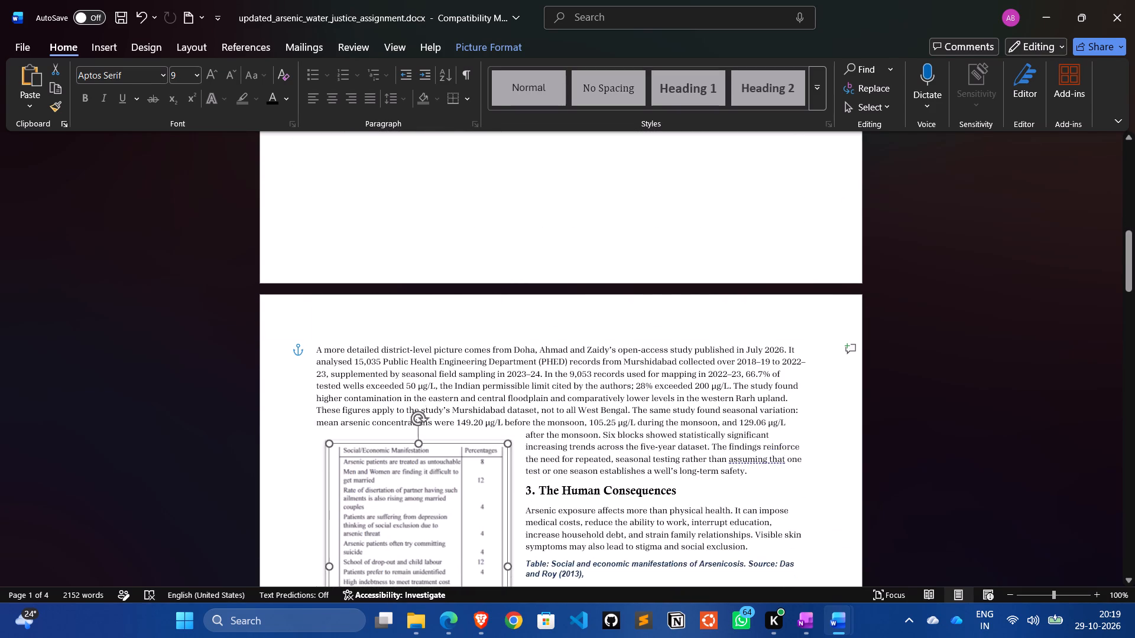
{"action": "left_click_drag", "start_coordinate": [415, 571], "coordinate": [400, 575]}
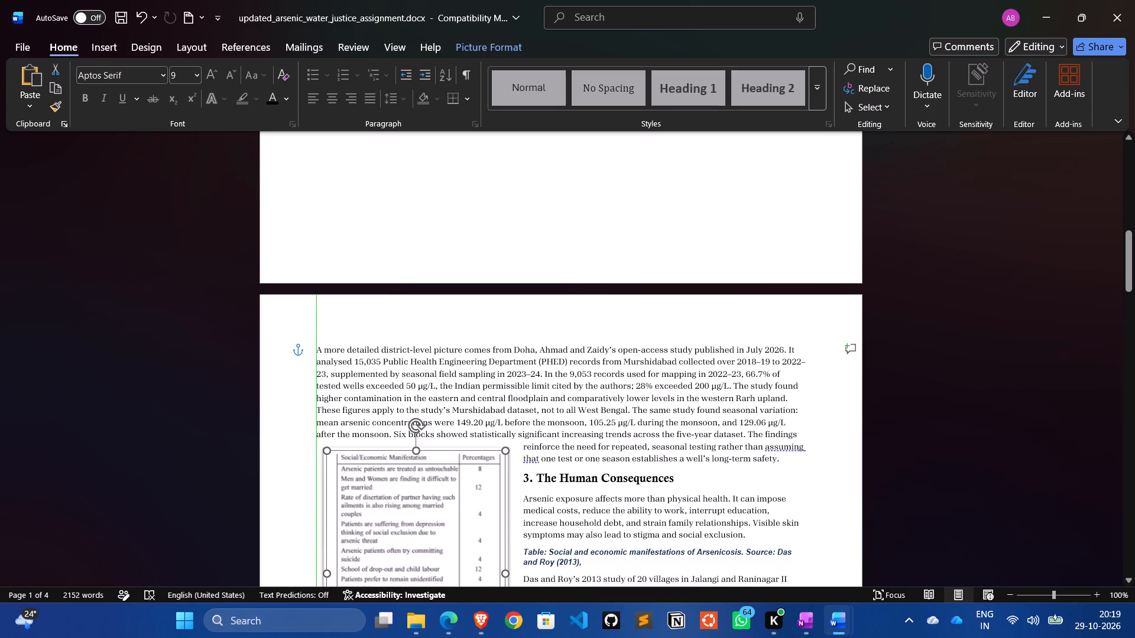
{"action": "left_click_drag", "start_coordinate": [400, 575], "coordinate": [393, 533]}
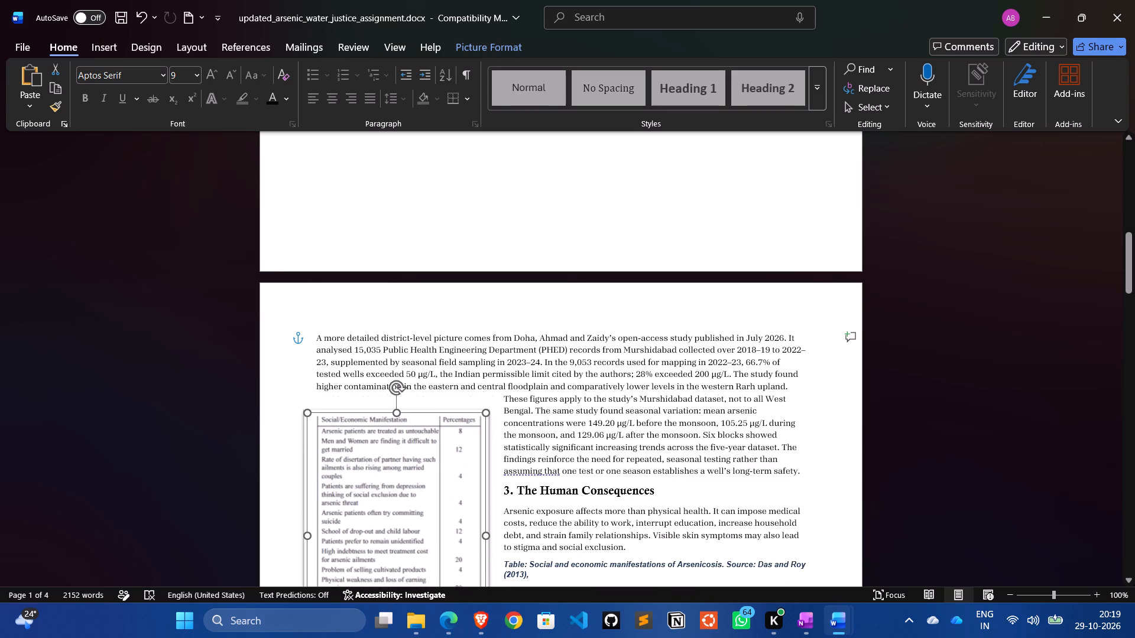
{"action": "left_click_drag", "start_coordinate": [393, 533], "coordinate": [390, 480]}
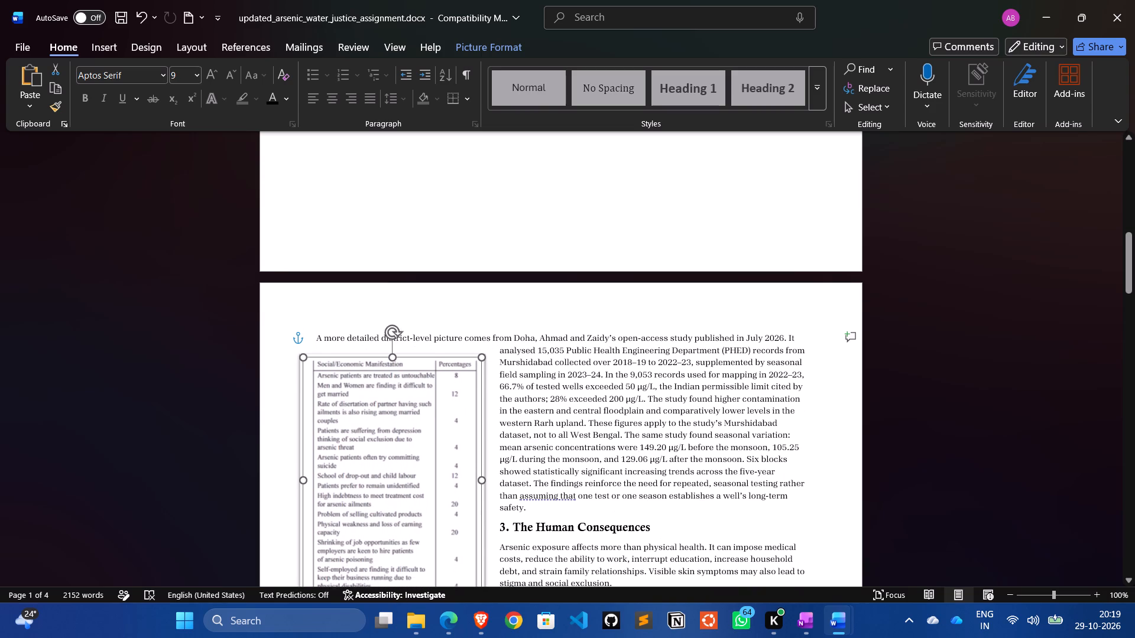
{"action": "left_click_drag", "start_coordinate": [390, 480], "coordinate": [390, 481]}
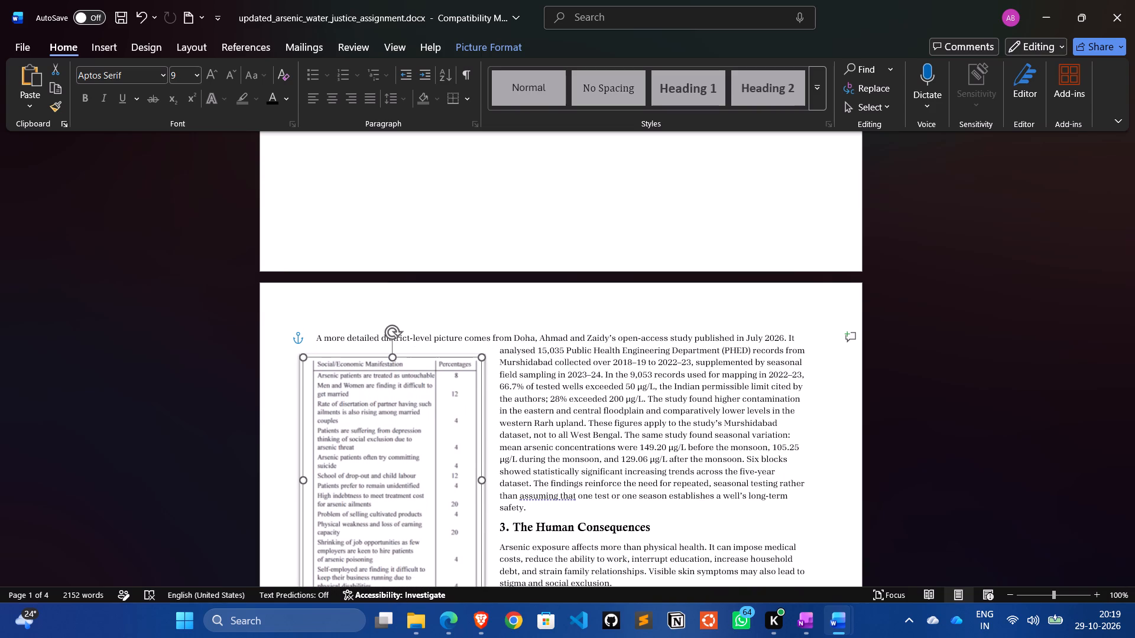
{"action": "left_click_drag", "start_coordinate": [390, 481], "coordinate": [393, 606]}
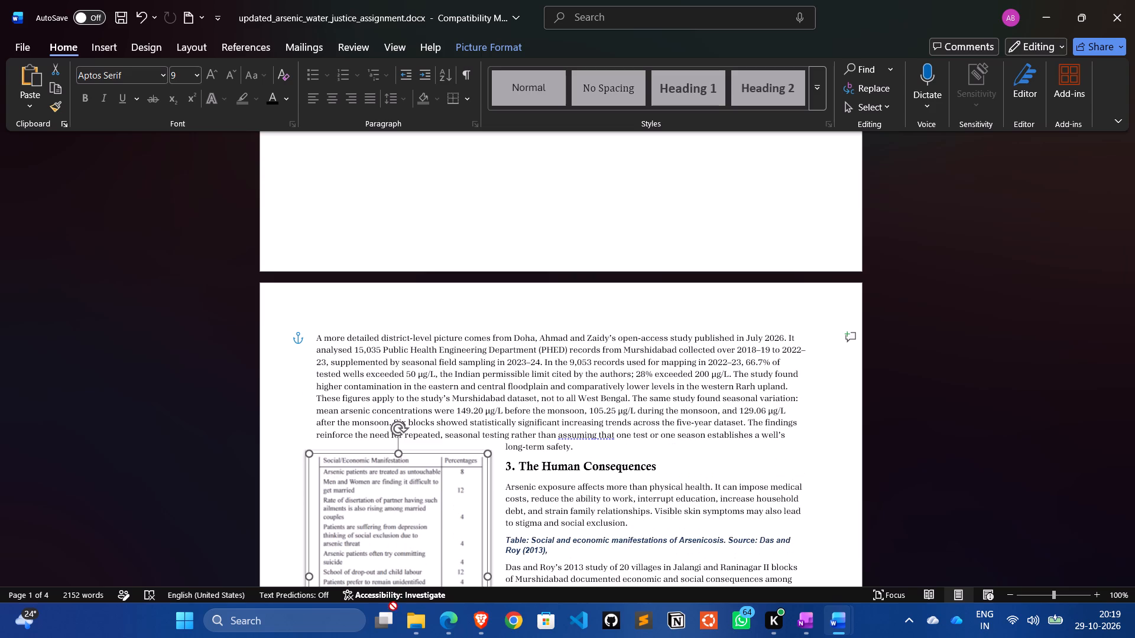
{"action": "left_click_drag", "start_coordinate": [393, 606], "coordinate": [418, 608]}
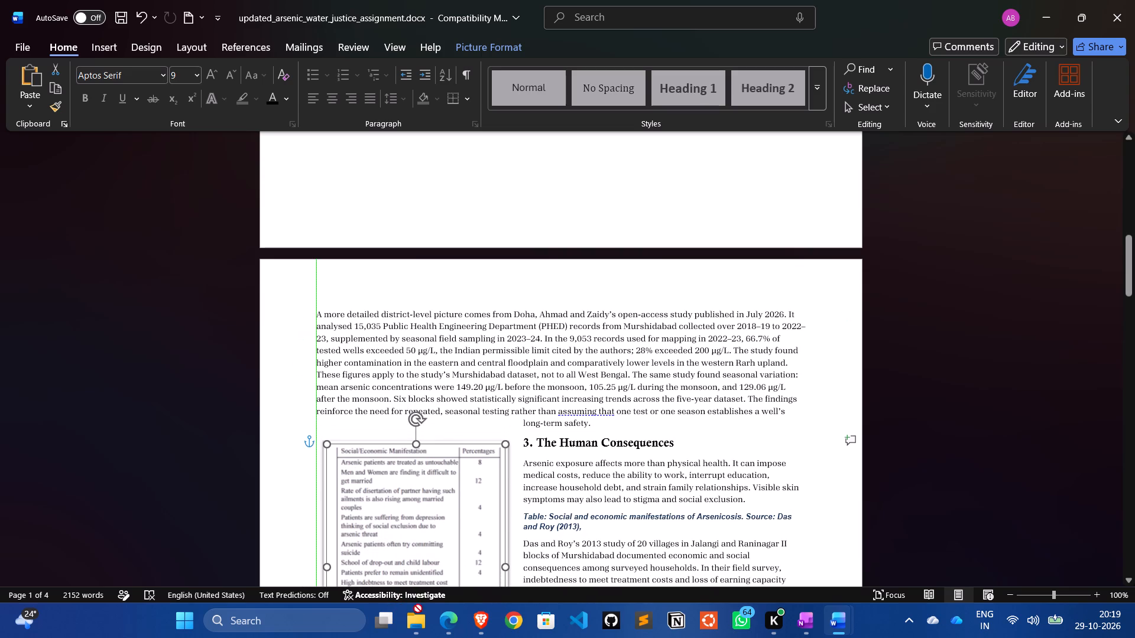
{"action": "left_click_drag", "start_coordinate": [418, 608], "coordinate": [408, 554]}
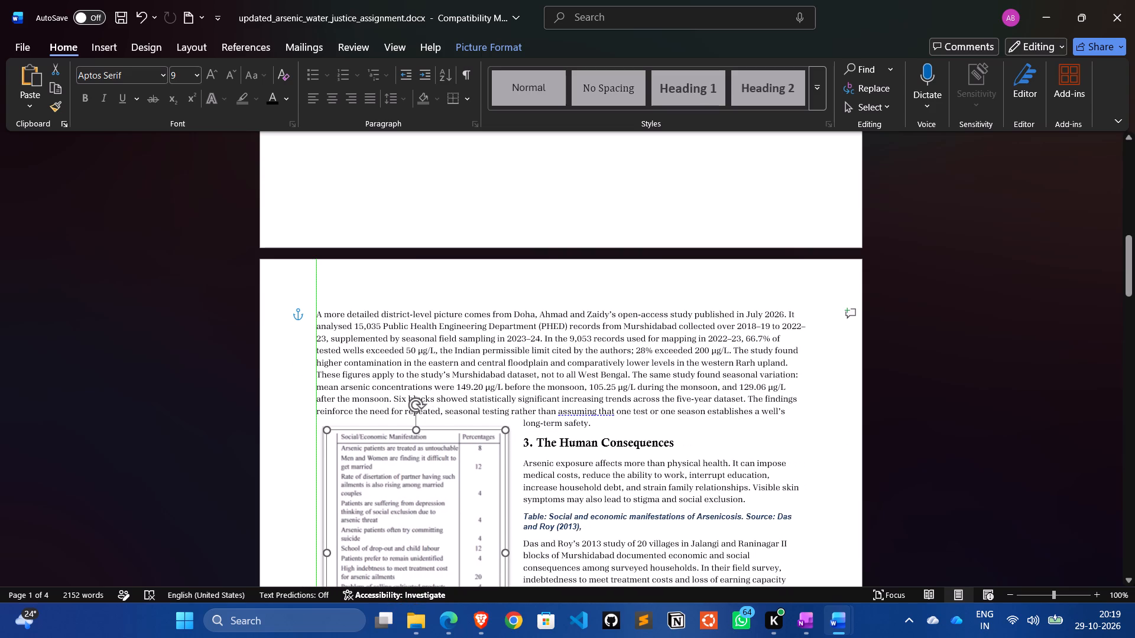
{"action": "left_click_drag", "start_coordinate": [408, 554], "coordinate": [406, 553]}
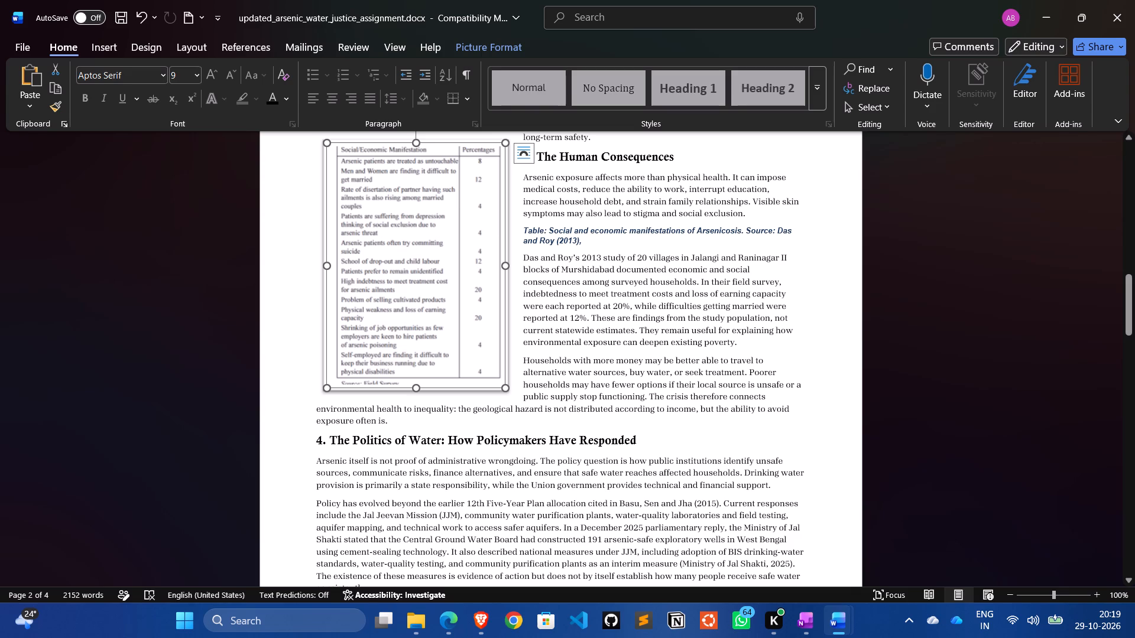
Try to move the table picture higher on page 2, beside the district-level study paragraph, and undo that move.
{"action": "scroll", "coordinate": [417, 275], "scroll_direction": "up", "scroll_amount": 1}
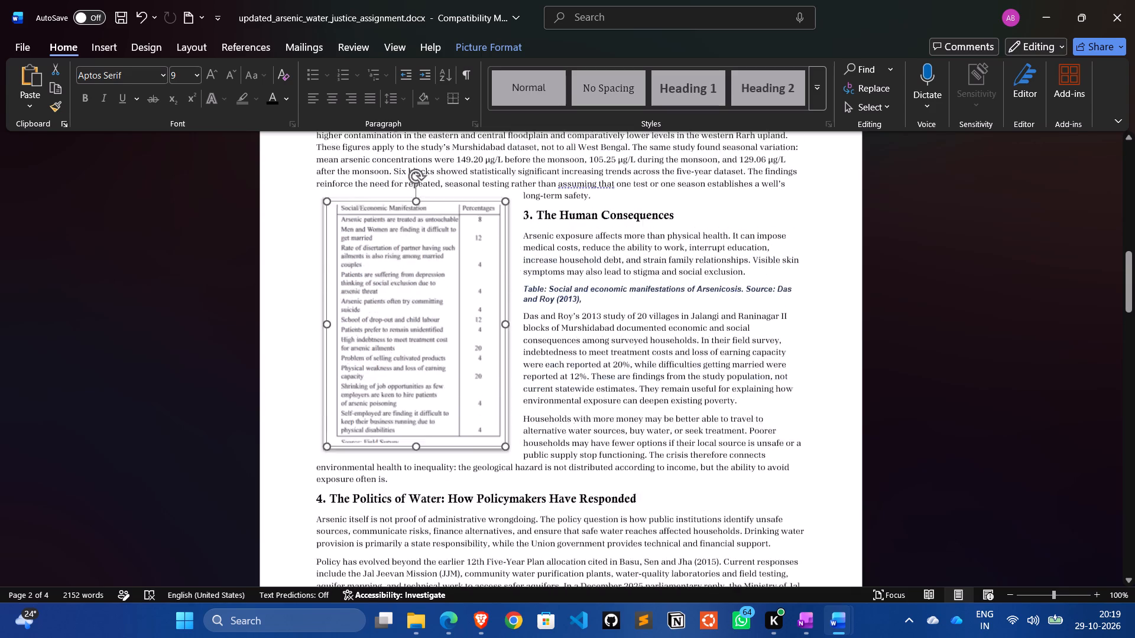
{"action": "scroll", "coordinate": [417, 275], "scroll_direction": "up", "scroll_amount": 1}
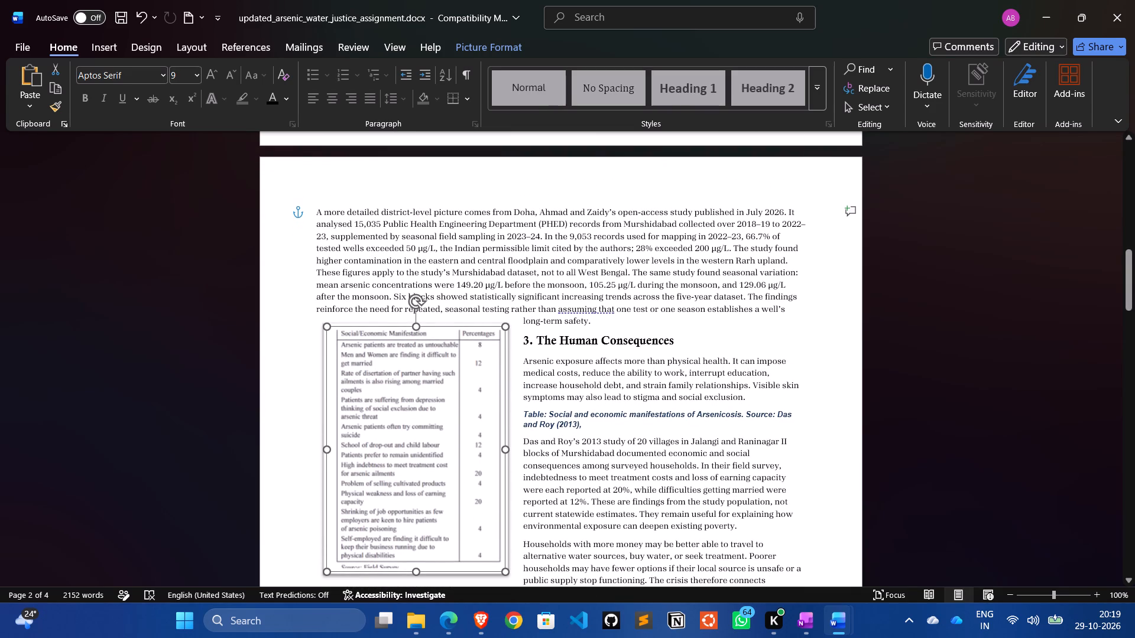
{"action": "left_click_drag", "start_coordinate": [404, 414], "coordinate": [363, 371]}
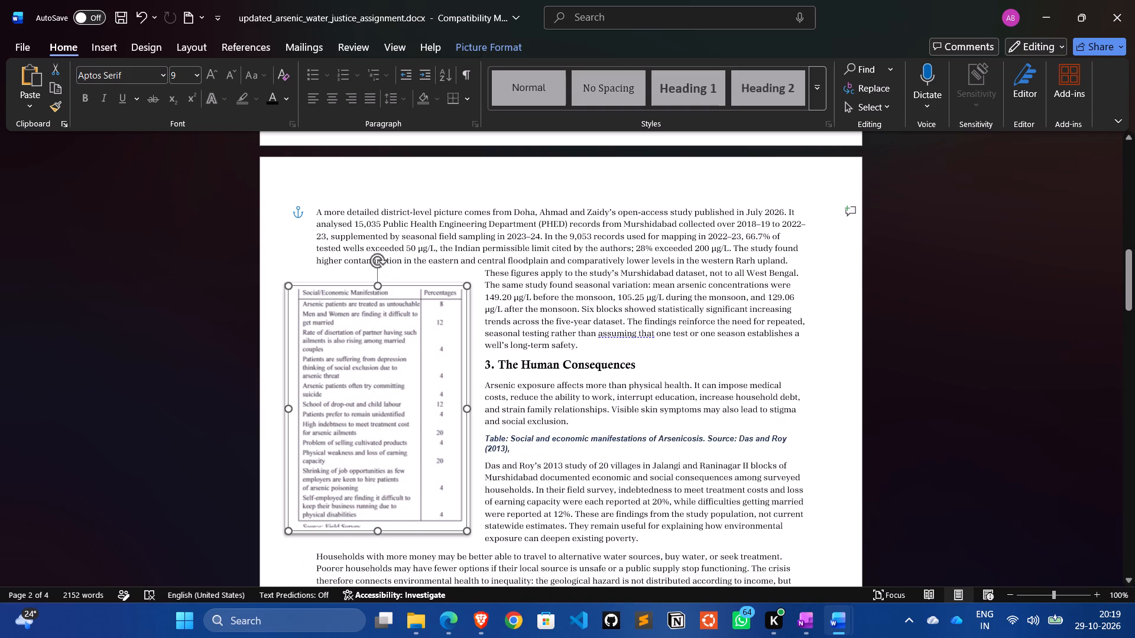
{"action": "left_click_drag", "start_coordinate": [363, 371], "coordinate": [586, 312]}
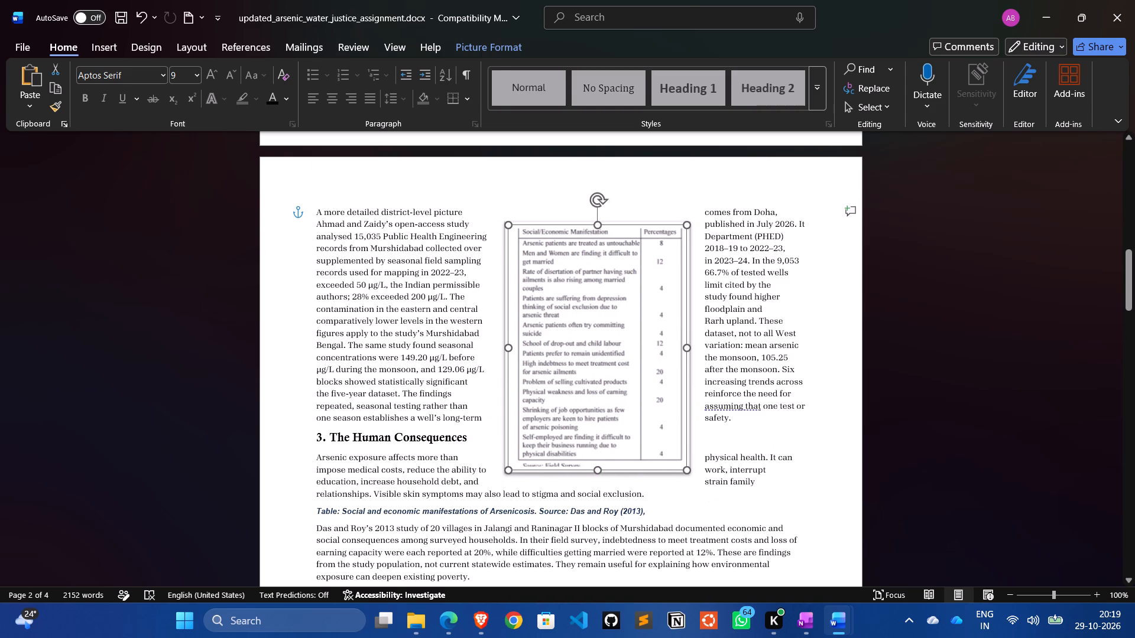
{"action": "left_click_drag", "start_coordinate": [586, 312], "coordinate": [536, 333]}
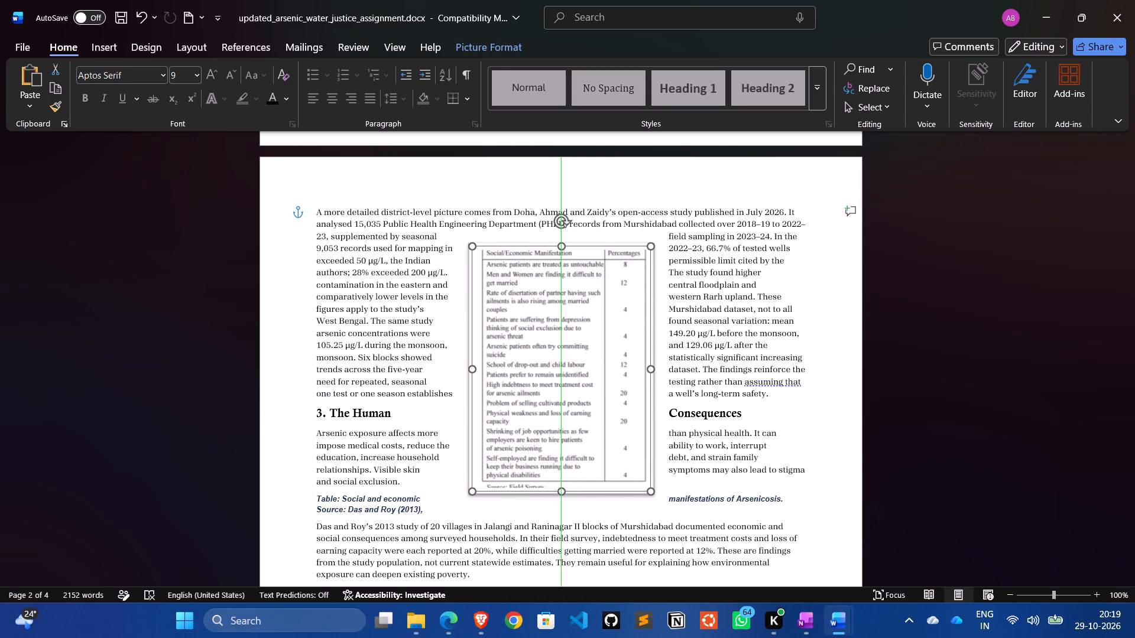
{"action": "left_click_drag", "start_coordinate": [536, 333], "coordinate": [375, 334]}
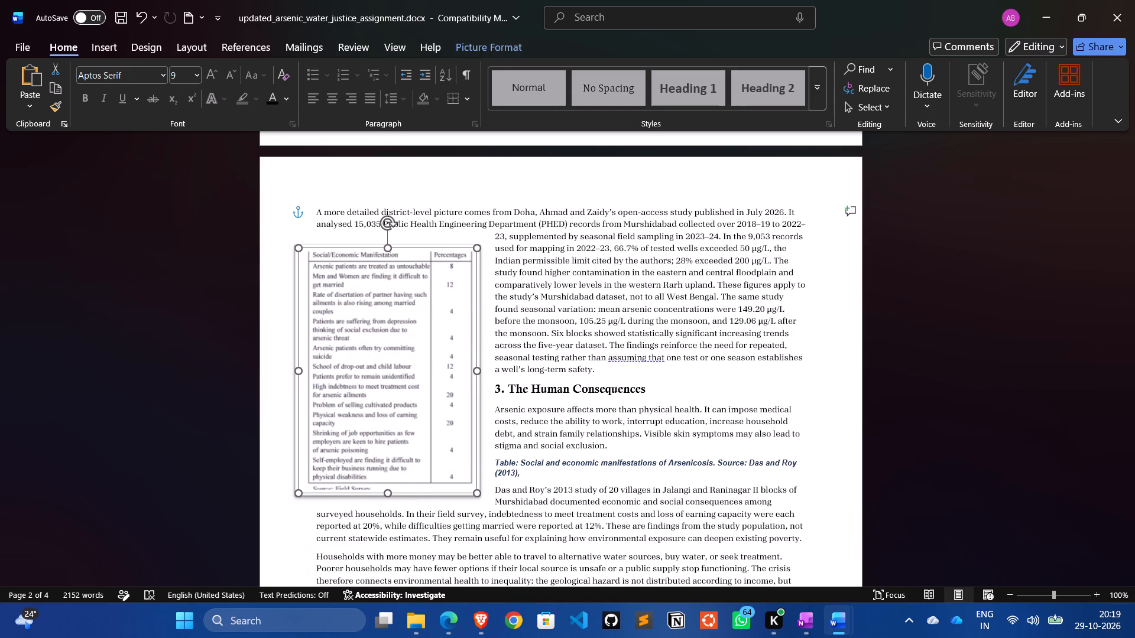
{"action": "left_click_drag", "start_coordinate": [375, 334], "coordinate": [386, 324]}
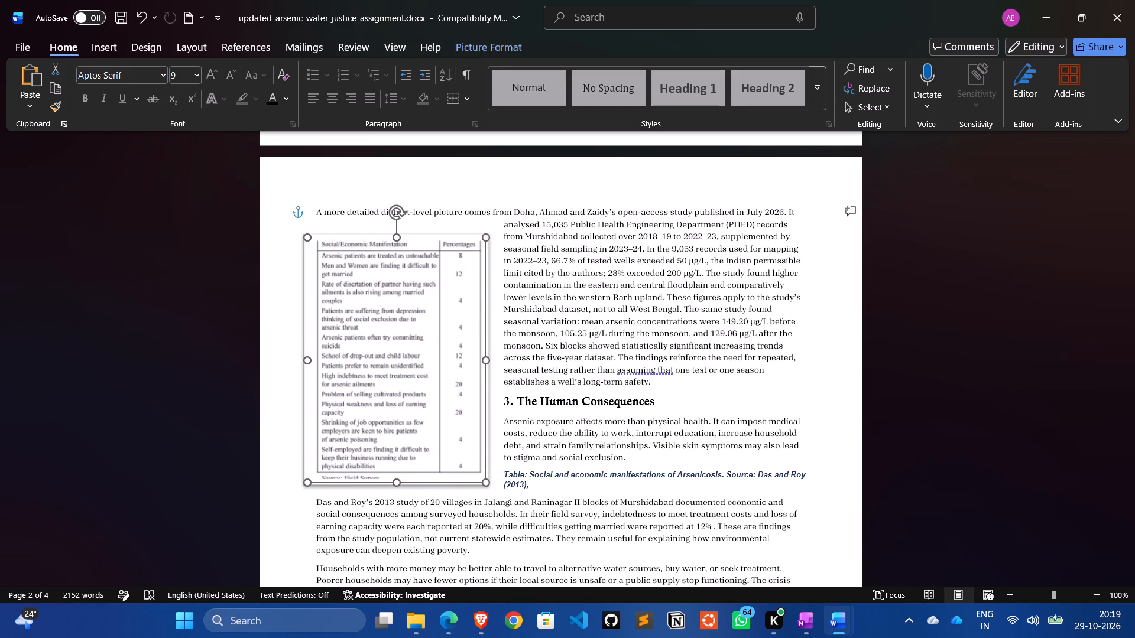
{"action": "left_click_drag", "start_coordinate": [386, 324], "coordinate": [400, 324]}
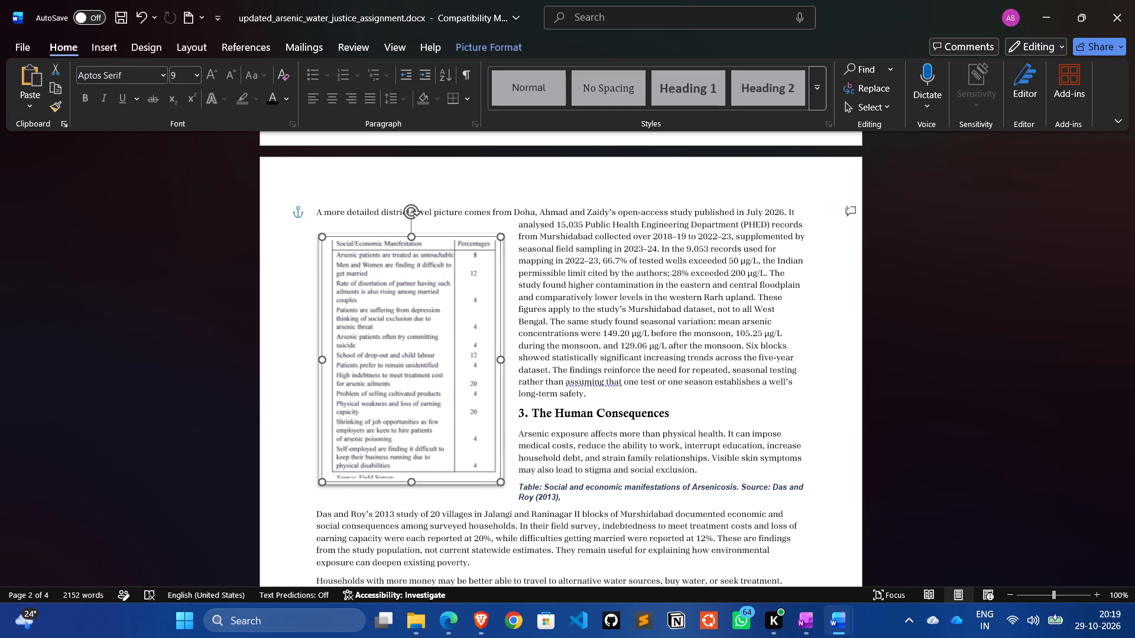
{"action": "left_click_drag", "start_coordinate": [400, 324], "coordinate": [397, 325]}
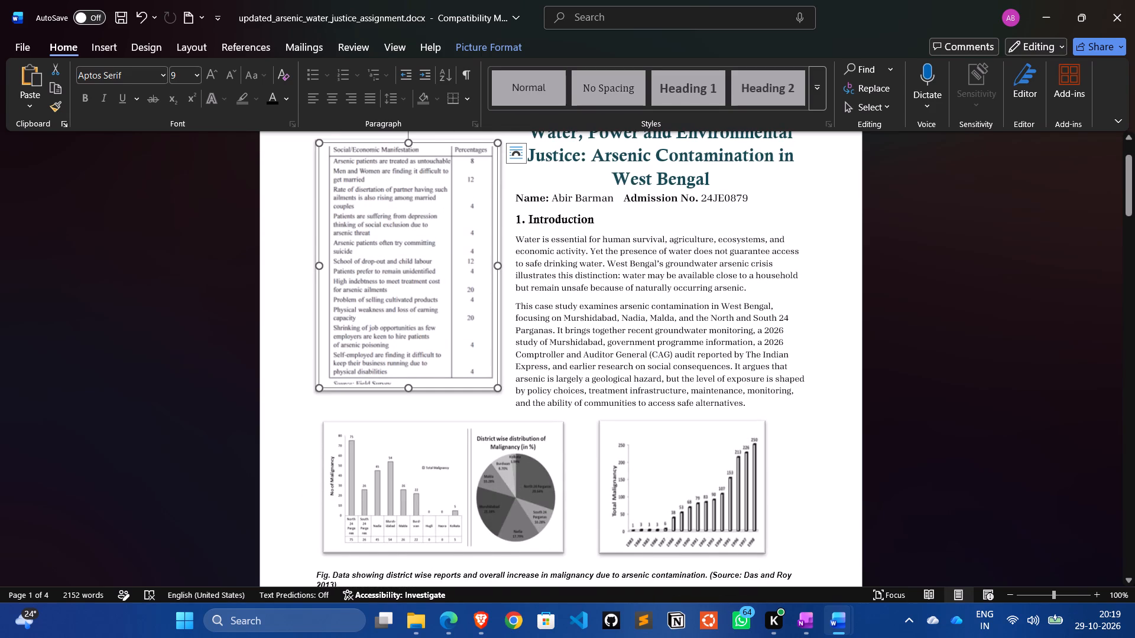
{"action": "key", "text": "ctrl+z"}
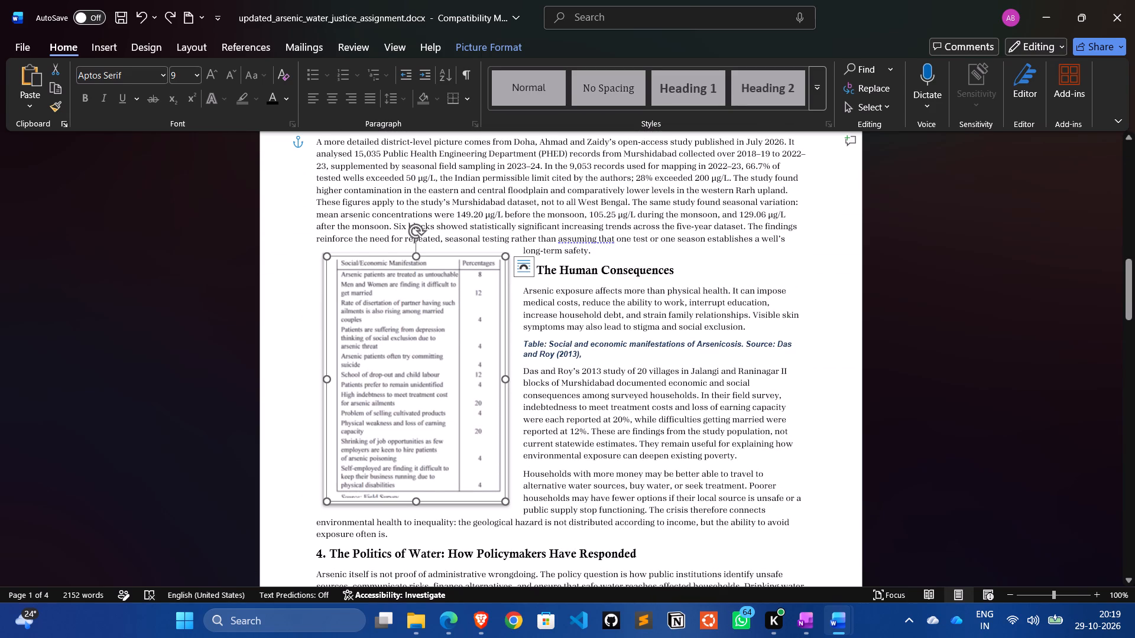
Move the table picture just below the "3. The Human Consequences" heading, at the left margin beside the section's paragraphs.
{"action": "left_click_drag", "start_coordinate": [399, 396], "coordinate": [410, 445]}
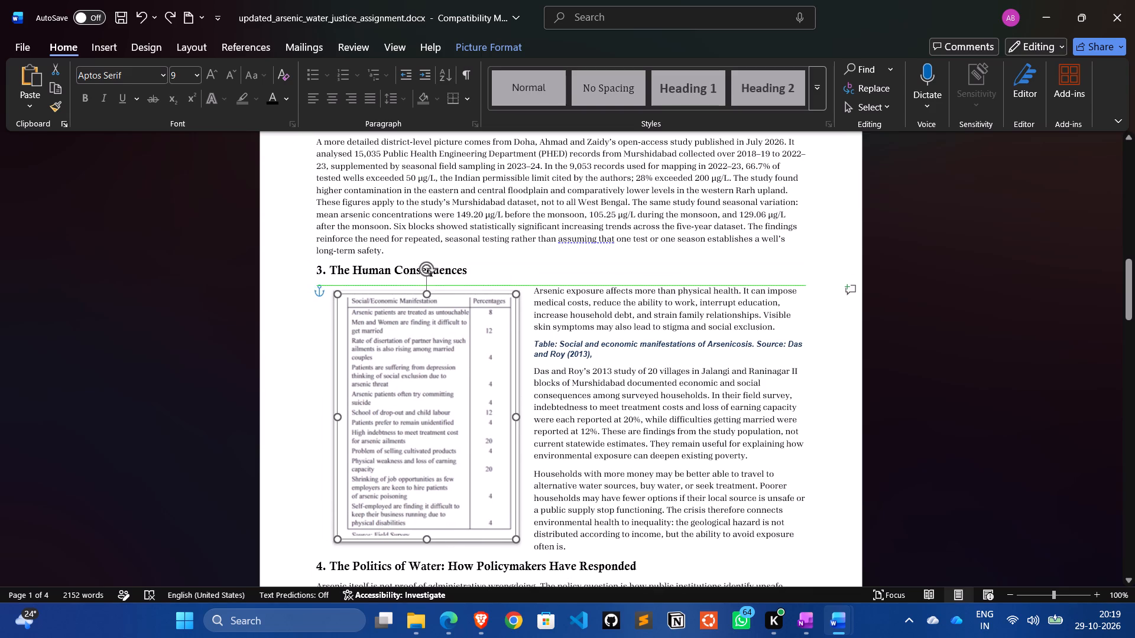
{"action": "left_click_drag", "start_coordinate": [410, 445], "coordinate": [527, 455]}
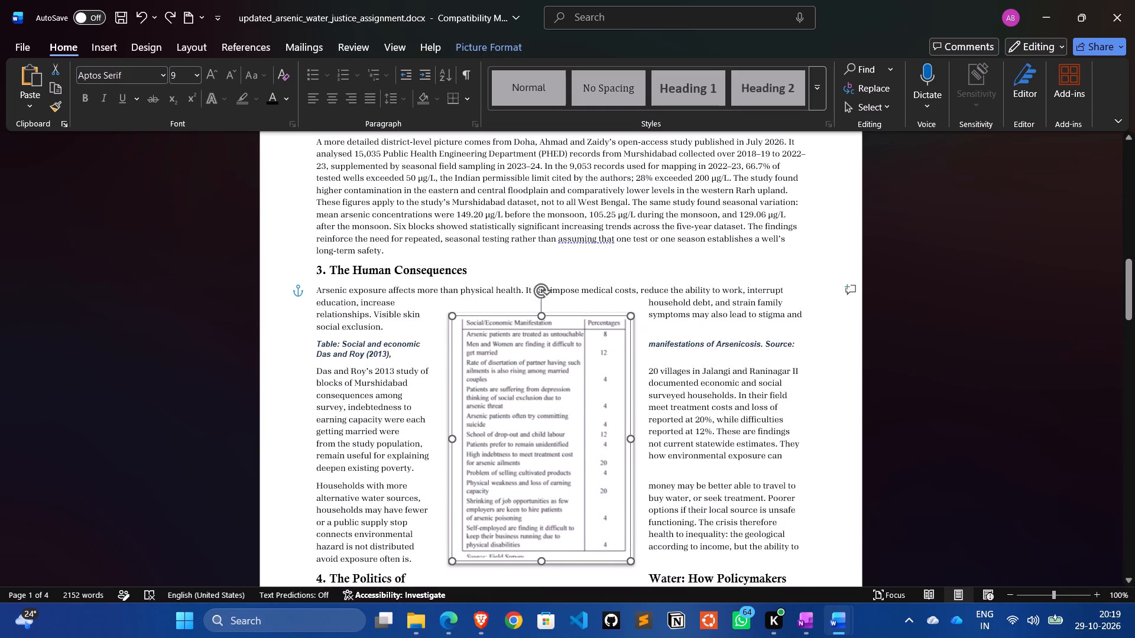
{"action": "left_click_drag", "start_coordinate": [527, 455], "coordinate": [664, 459]}
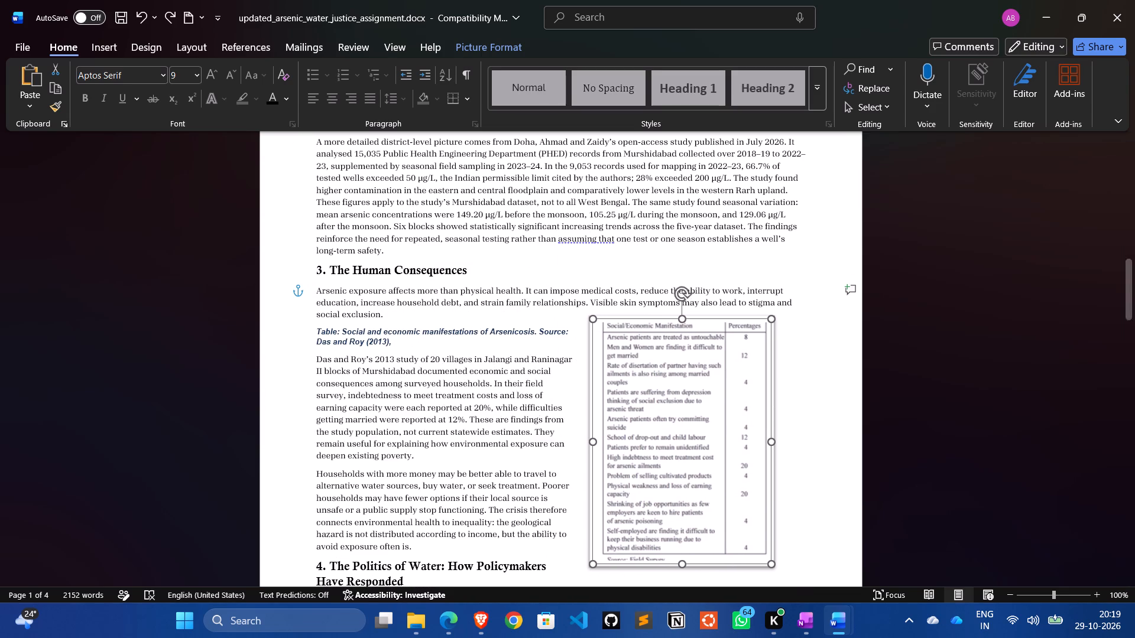
{"action": "left_click_drag", "start_coordinate": [664, 459], "coordinate": [361, 443]}
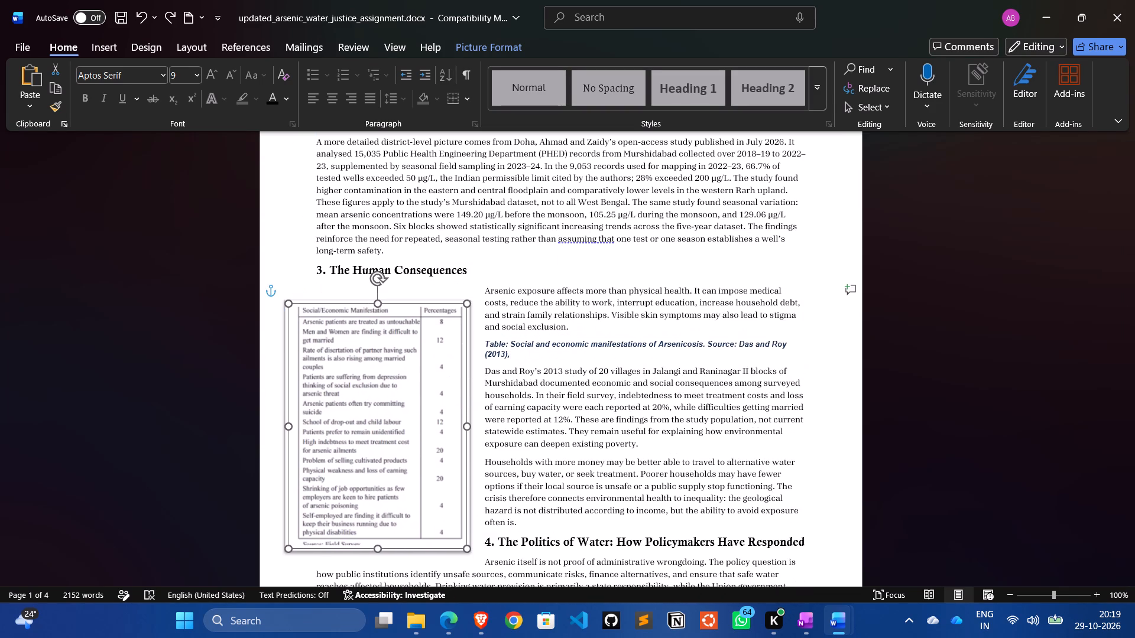
{"action": "left_click_drag", "start_coordinate": [361, 443], "coordinate": [372, 480]}
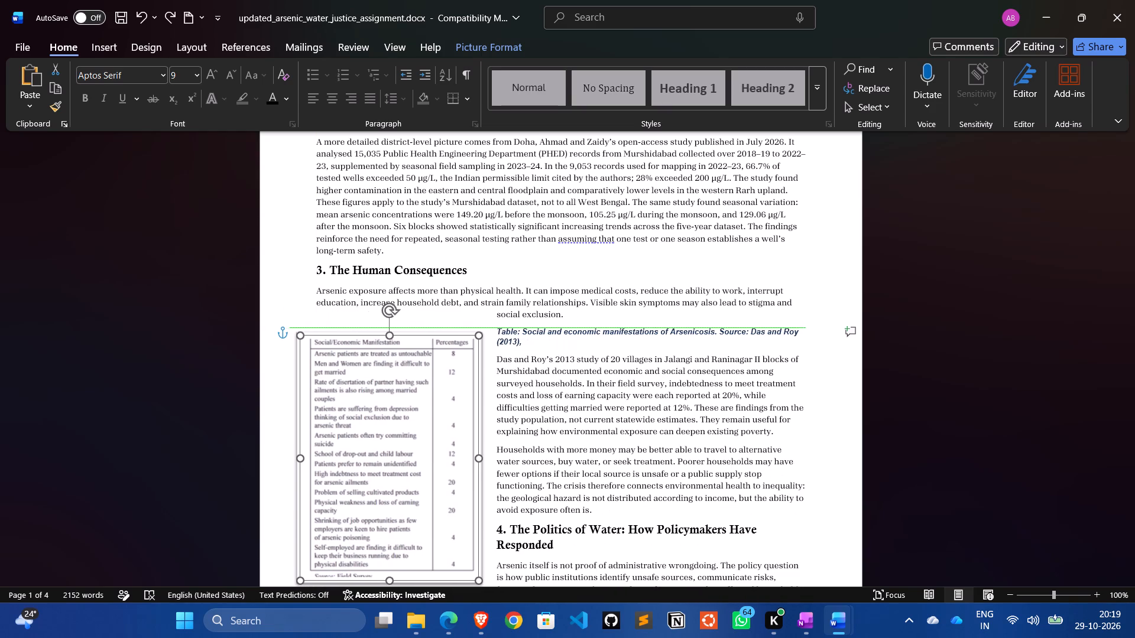
{"action": "left_click_drag", "start_coordinate": [372, 480], "coordinate": [385, 457]}
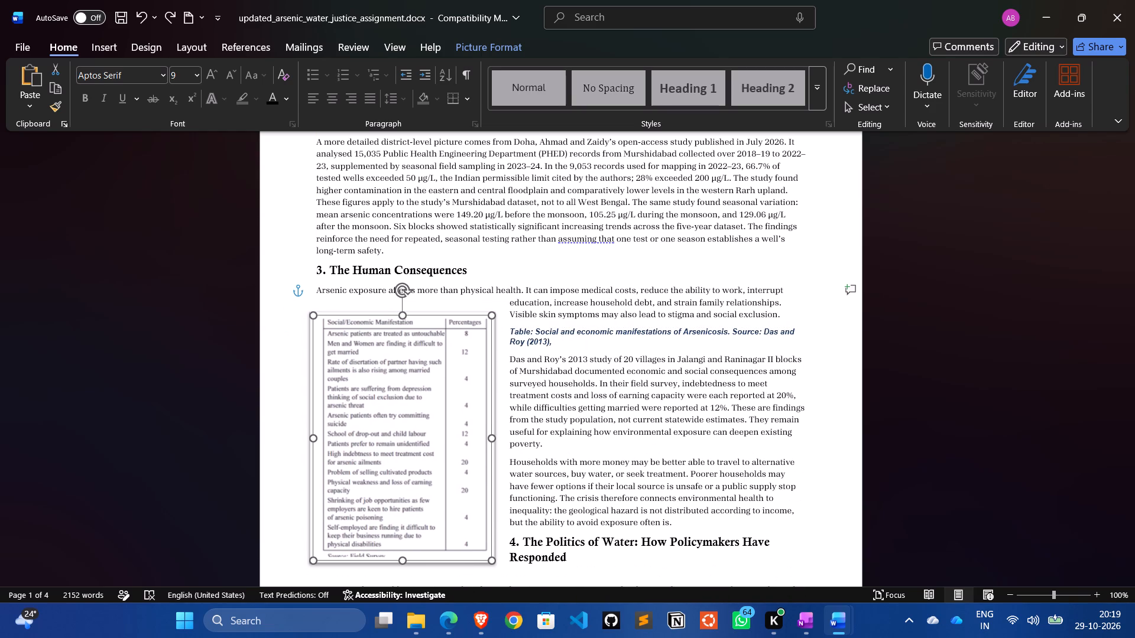
{"action": "left_click_drag", "start_coordinate": [385, 457], "coordinate": [385, 435]}
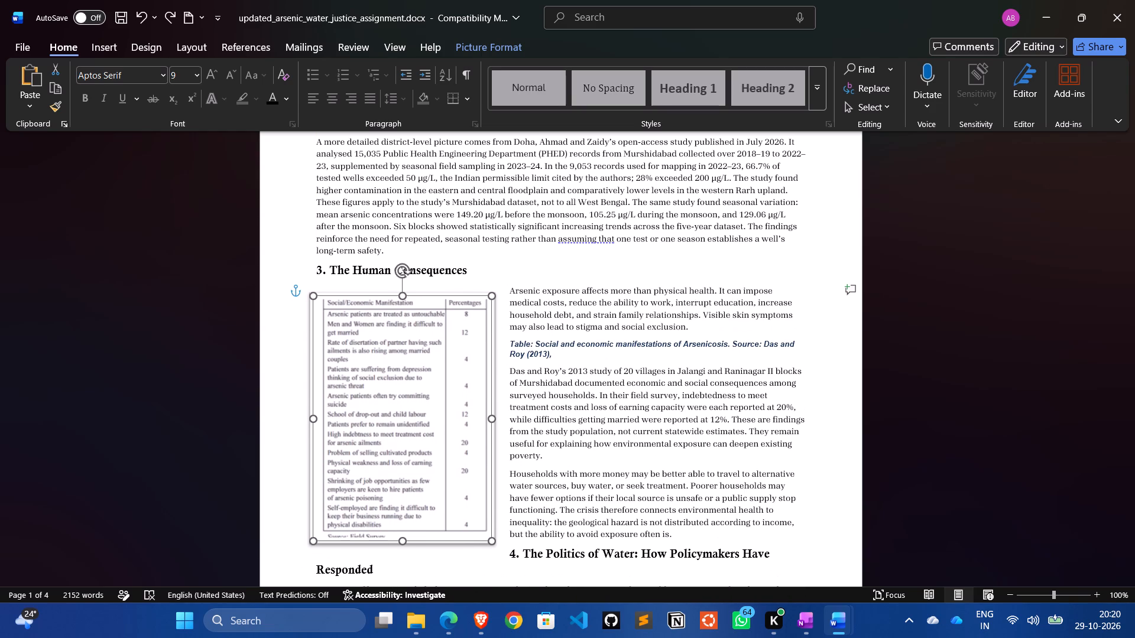
{"action": "left_click_drag", "start_coordinate": [385, 435], "coordinate": [383, 436]}
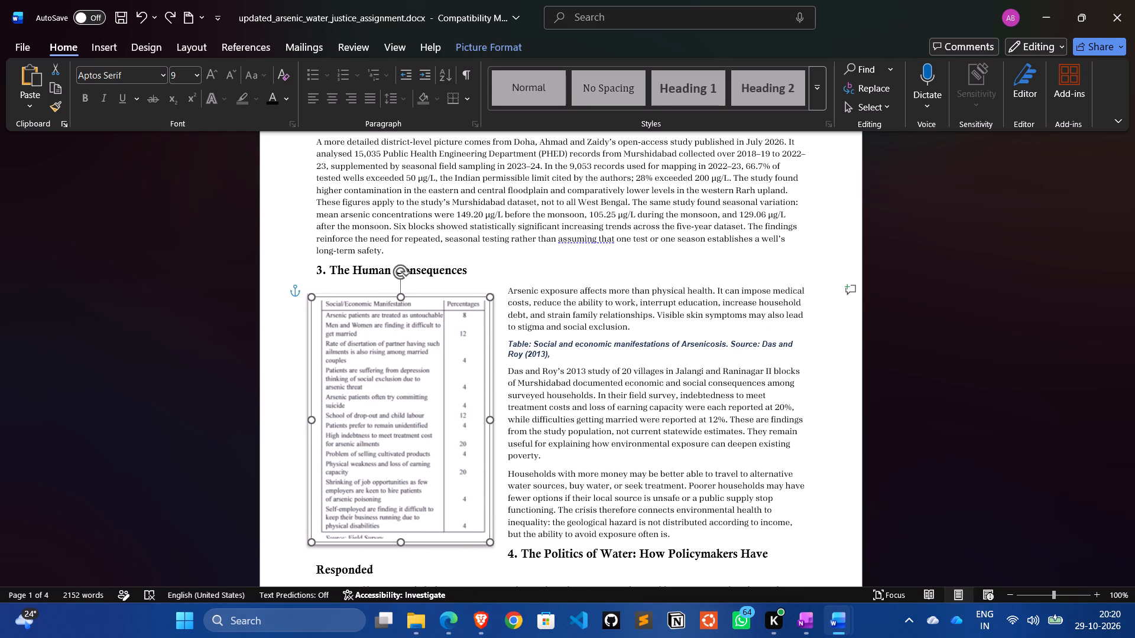
{"action": "left_click_drag", "start_coordinate": [383, 436], "coordinate": [383, 434]}
Move the table picture up directly beneath its "Table: Social and economic manifestations of Arsenicosis" caption, beside the Das and Roy paragraph.
{"action": "scroll", "coordinate": [383, 434], "scroll_direction": "up", "scroll_amount": 1}
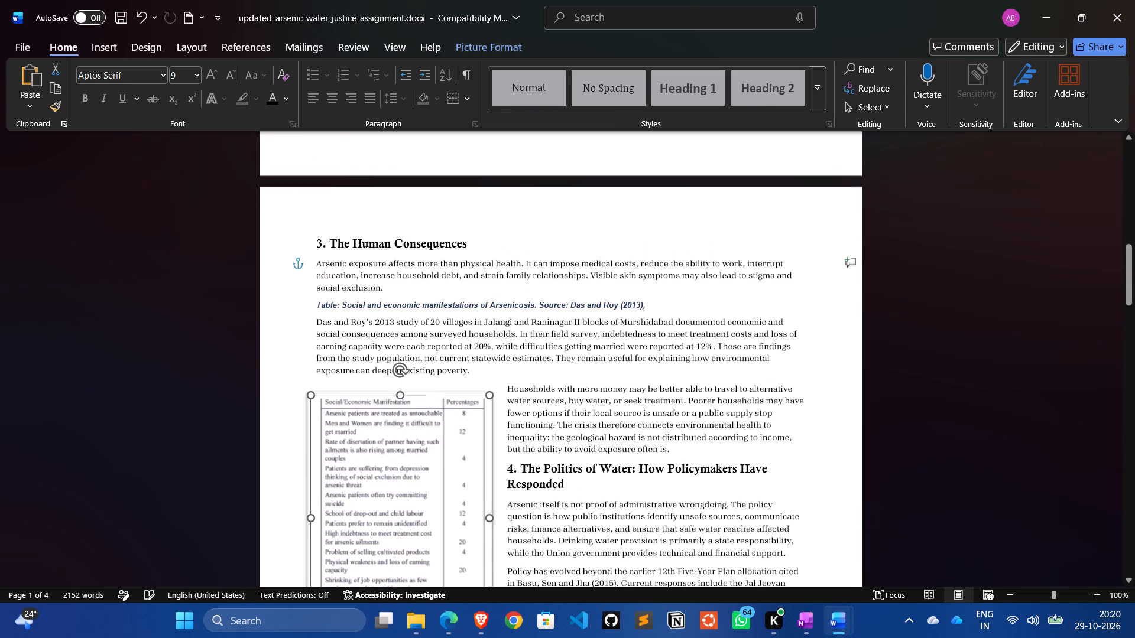
{"action": "scroll", "coordinate": [383, 434], "scroll_direction": "up", "scroll_amount": 3}
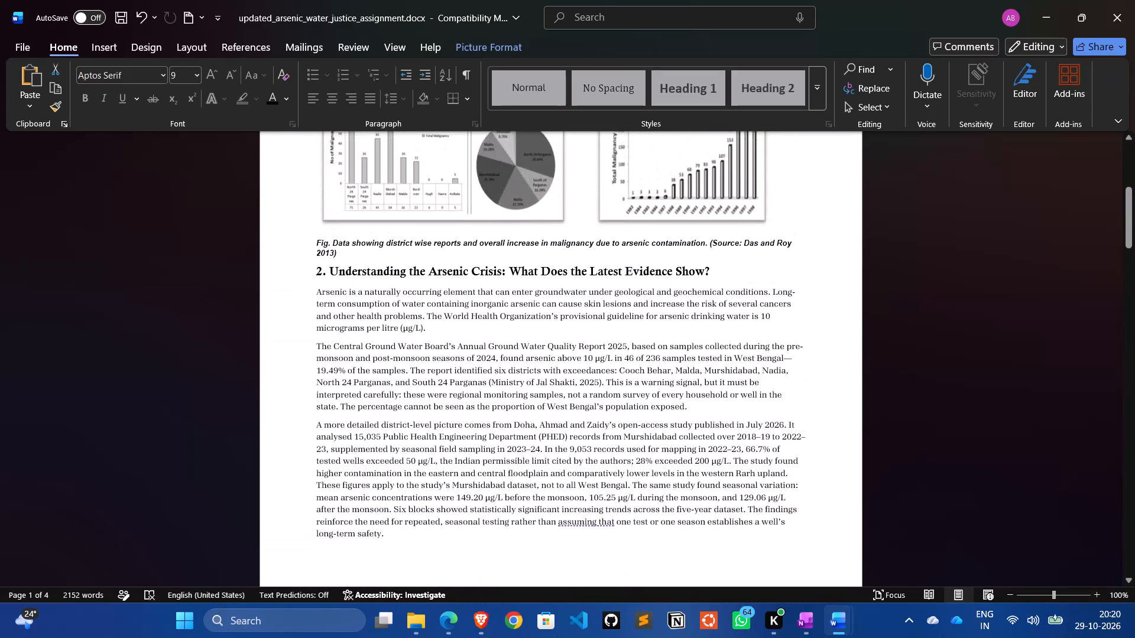
{"action": "scroll", "coordinate": [383, 434], "scroll_direction": "down", "scroll_amount": 3}
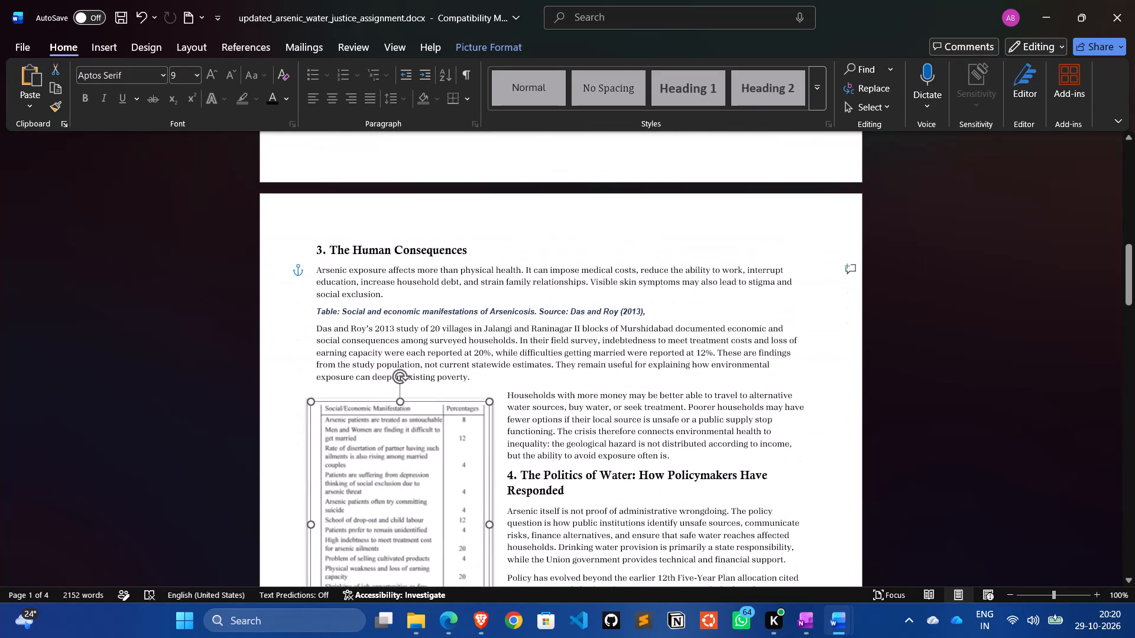
{"action": "scroll", "coordinate": [383, 434], "scroll_direction": "down", "scroll_amount": 1}
{"action": "left_click_drag", "start_coordinate": [382, 434], "coordinate": [387, 422]}
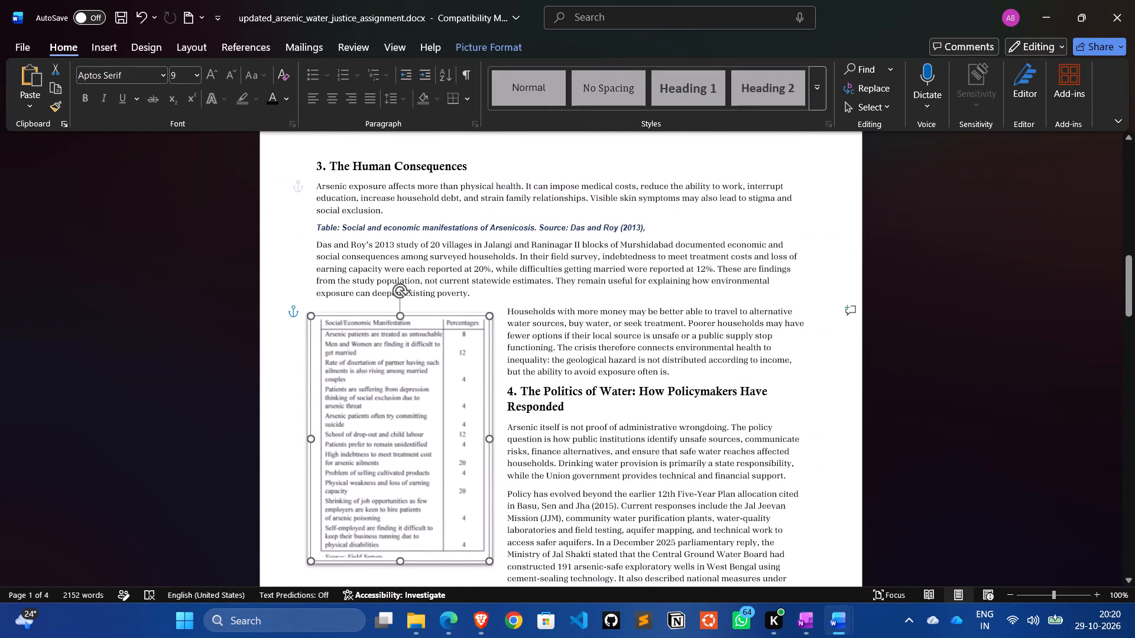
{"action": "left_click_drag", "start_coordinate": [387, 422], "coordinate": [385, 383]}
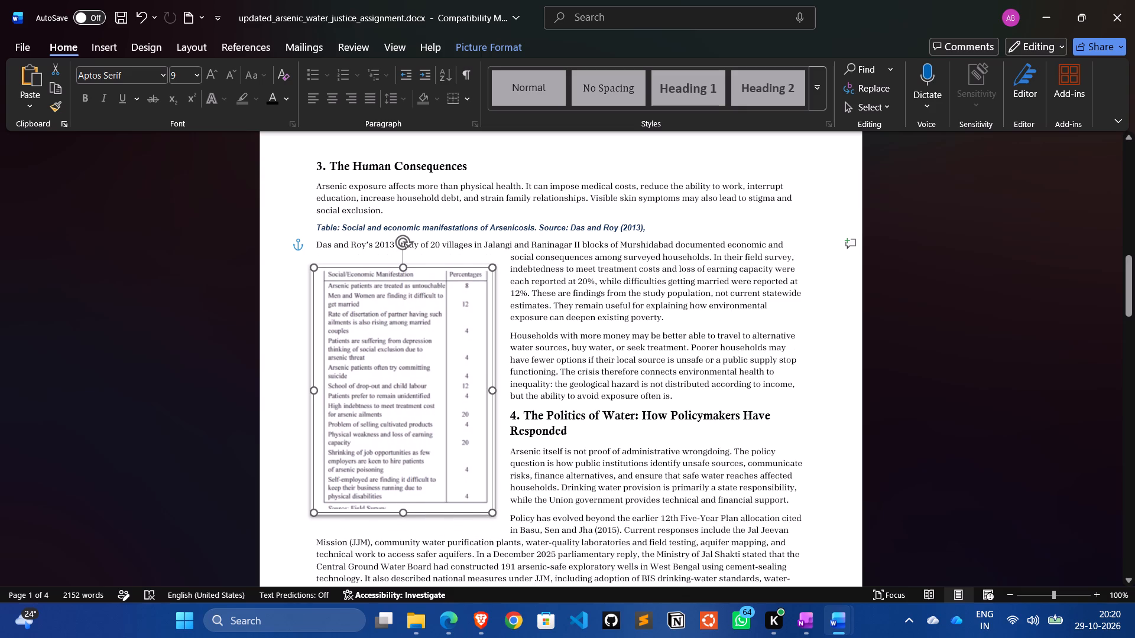
{"action": "left_click_drag", "start_coordinate": [385, 383], "coordinate": [385, 377]}
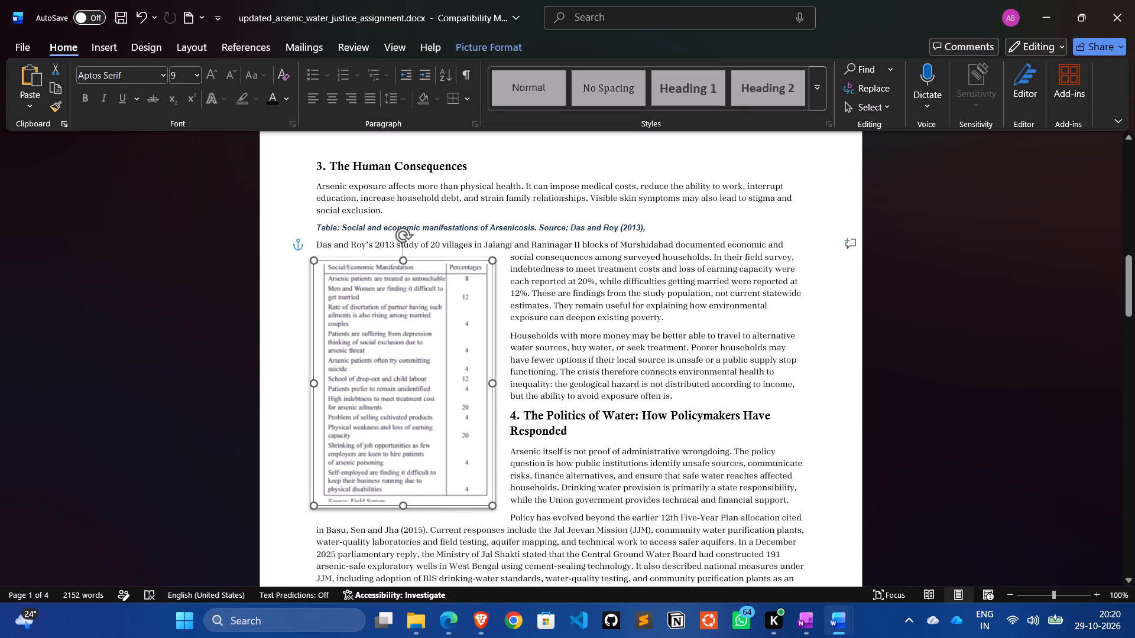
{"action": "left_click_drag", "start_coordinate": [385, 377], "coordinate": [385, 370]}
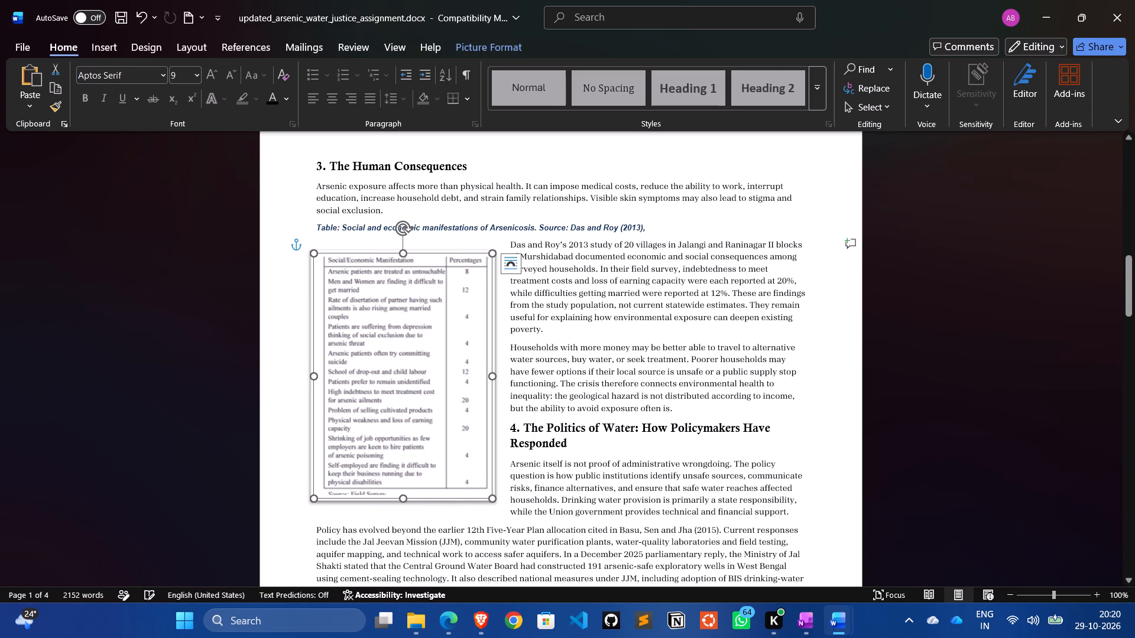
Review the page layout around sections 1 to 3 and the picture placement further down the document.
{"action": "scroll", "coordinate": [623, 440], "scroll_direction": "up", "scroll_amount": 2}
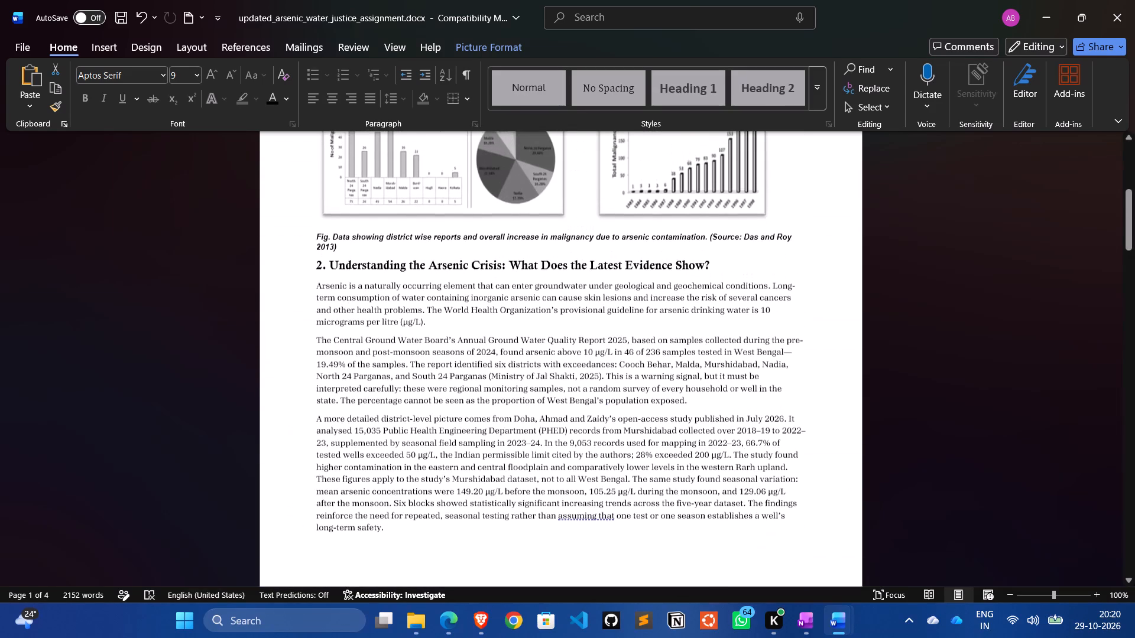
{"action": "scroll", "coordinate": [623, 440], "scroll_direction": "up", "scroll_amount": 2}
{"action": "scroll", "coordinate": [623, 440], "scroll_direction": "down", "scroll_amount": 2}
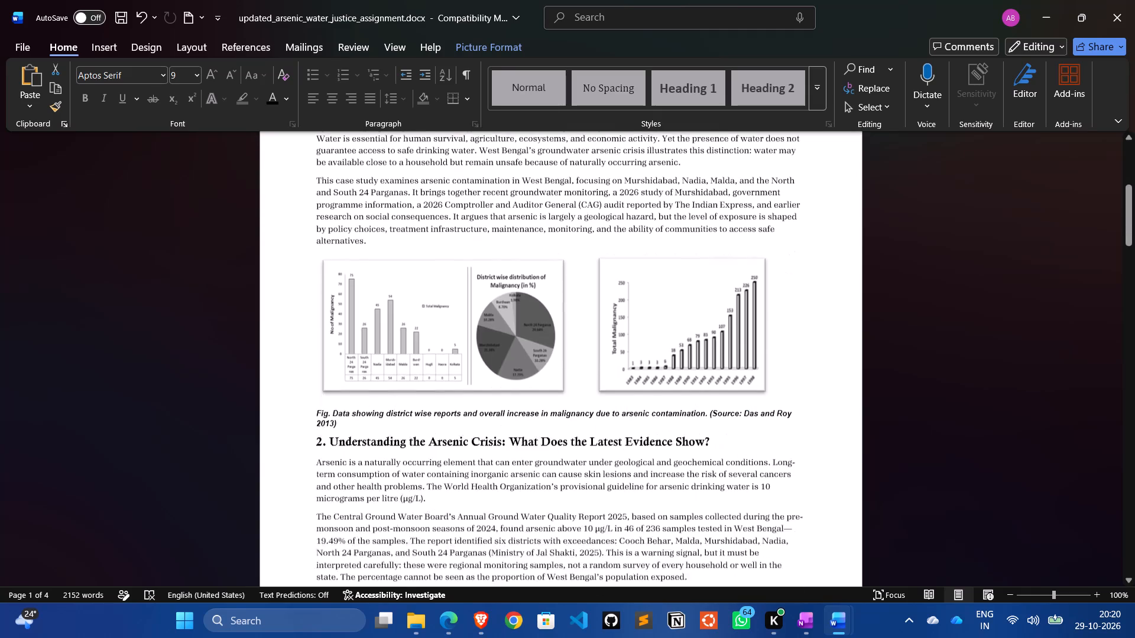
{"action": "scroll", "coordinate": [623, 440], "scroll_direction": "down", "scroll_amount": 2}
{"action": "scroll", "coordinate": [623, 440], "scroll_direction": "up", "scroll_amount": 1}
{"action": "scroll", "coordinate": [623, 440], "scroll_direction": "down", "scroll_amount": 1}
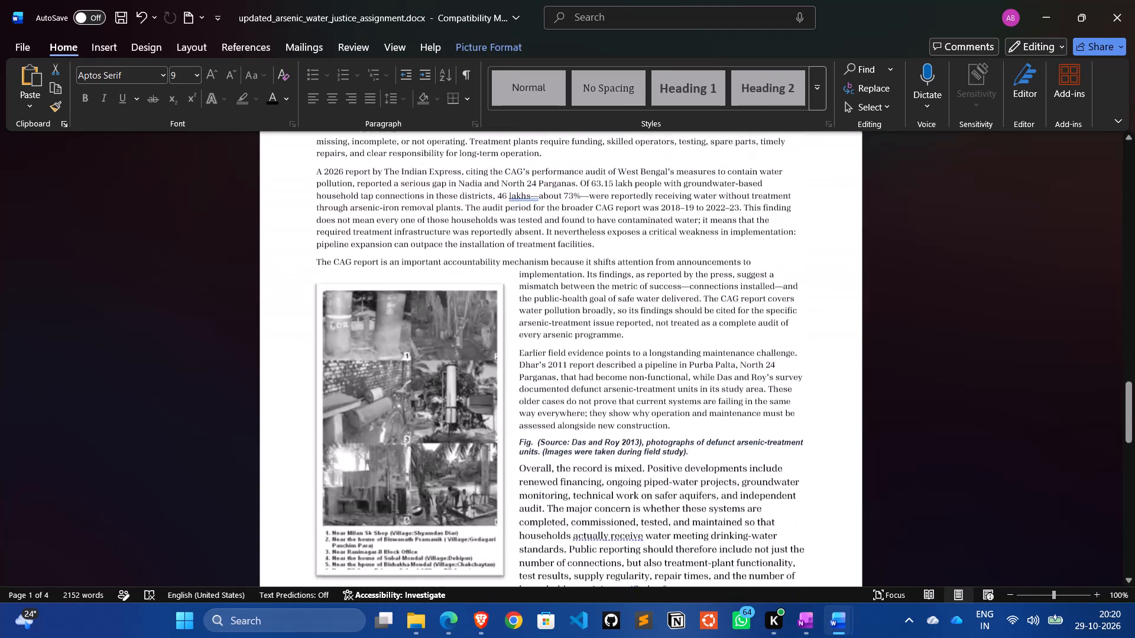
Move the defunct treatment-unit photographs on page 3 up beside the Indian Express report paragraph, beneath its second line at the left margin.
{"action": "scroll", "coordinate": [623, 440], "scroll_direction": "up", "scroll_amount": 1}
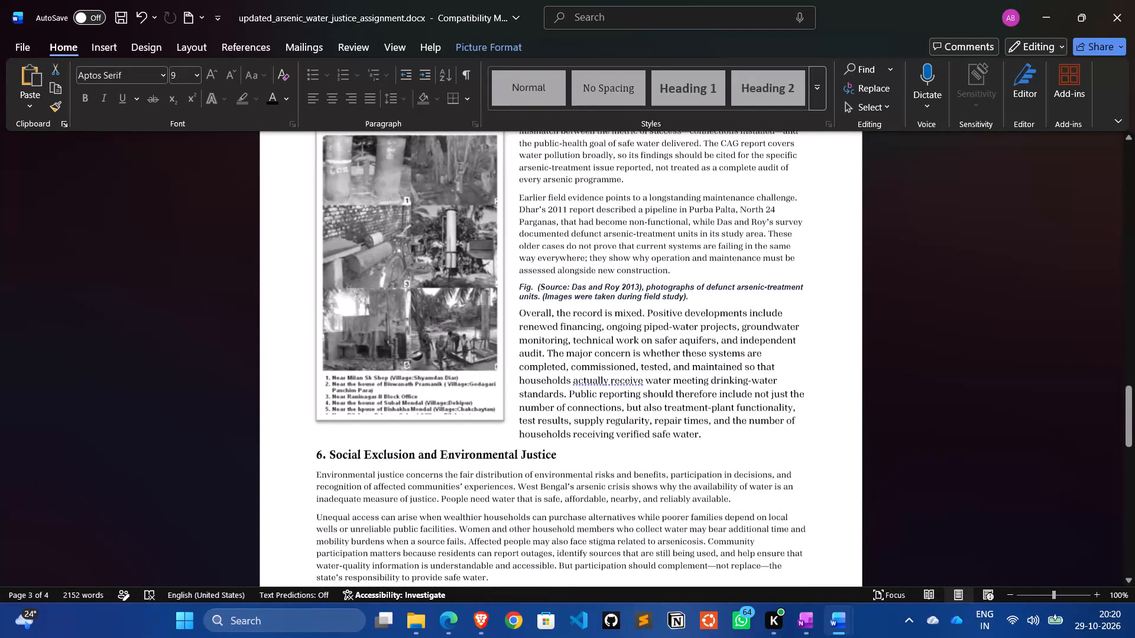
{"action": "scroll", "coordinate": [623, 440], "scroll_direction": "up", "scroll_amount": 3}
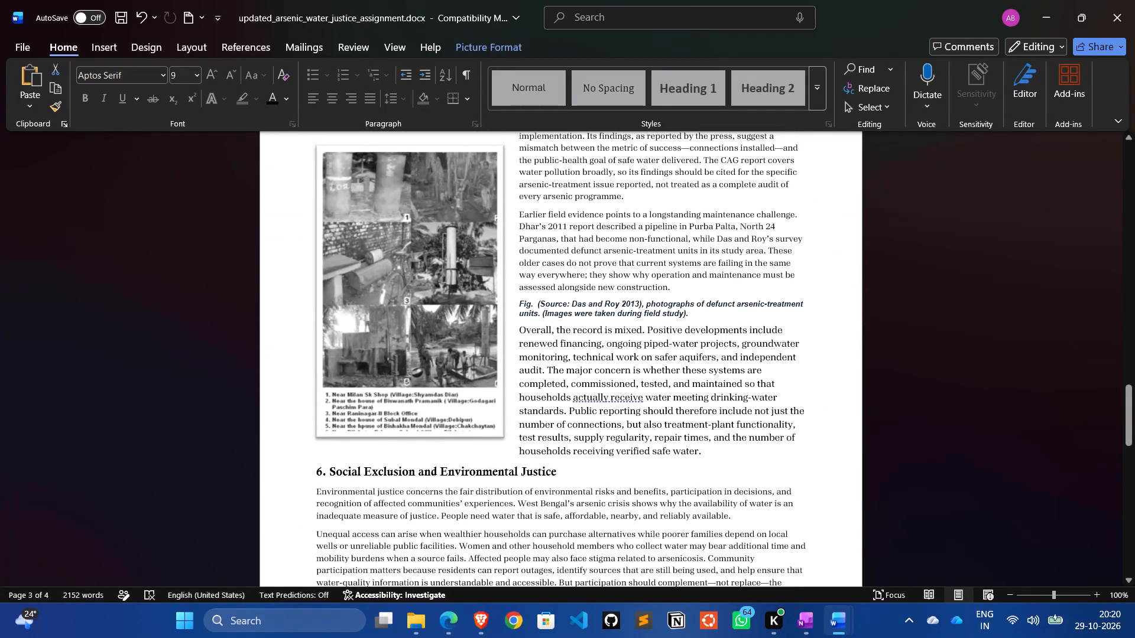
{"action": "scroll", "coordinate": [417, 362], "scroll_direction": "up", "scroll_amount": 1}
{"action": "left_click_drag", "start_coordinate": [404, 389], "coordinate": [403, 382]}
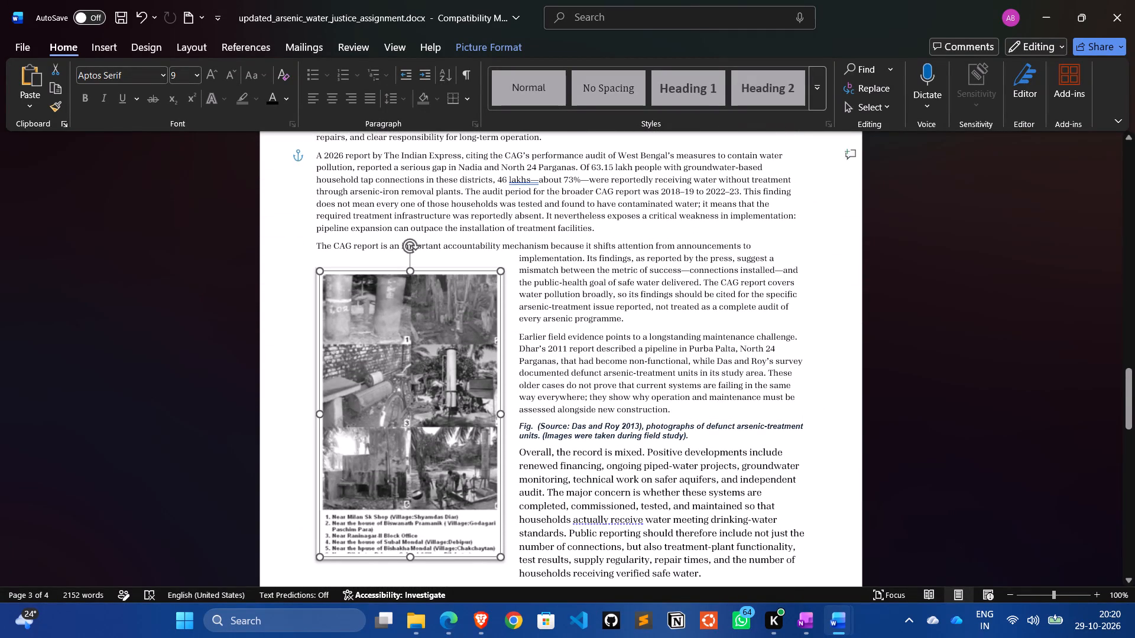
{"action": "left_click_drag", "start_coordinate": [403, 382], "coordinate": [401, 337]}
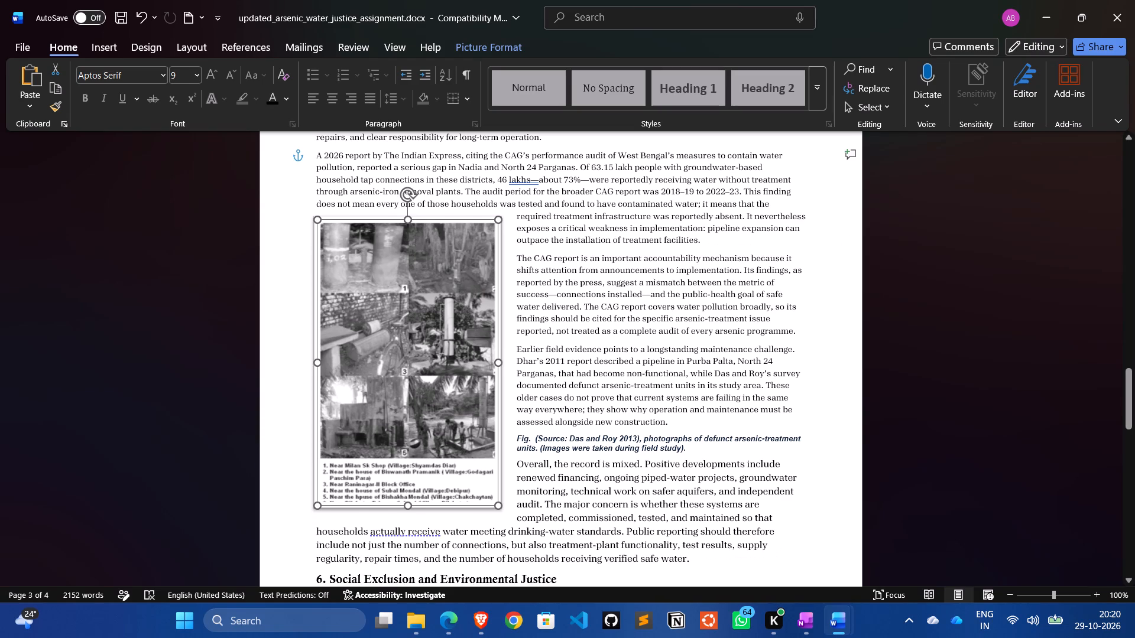
{"action": "left_click_drag", "start_coordinate": [401, 337], "coordinate": [398, 314]}
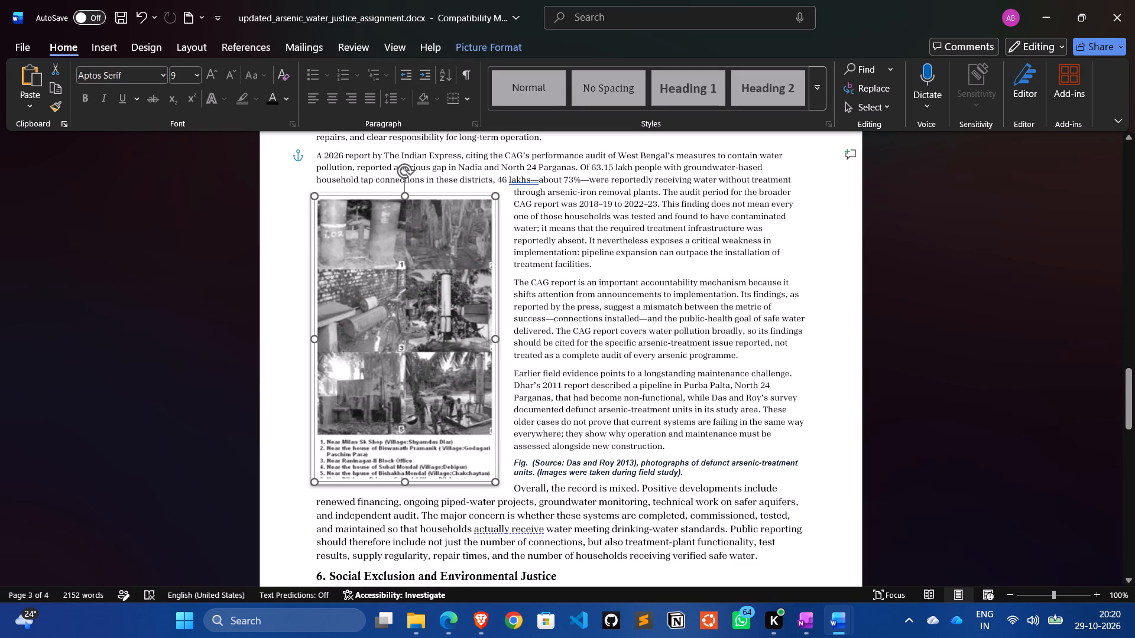
{"action": "left_click_drag", "start_coordinate": [398, 314], "coordinate": [407, 302]}
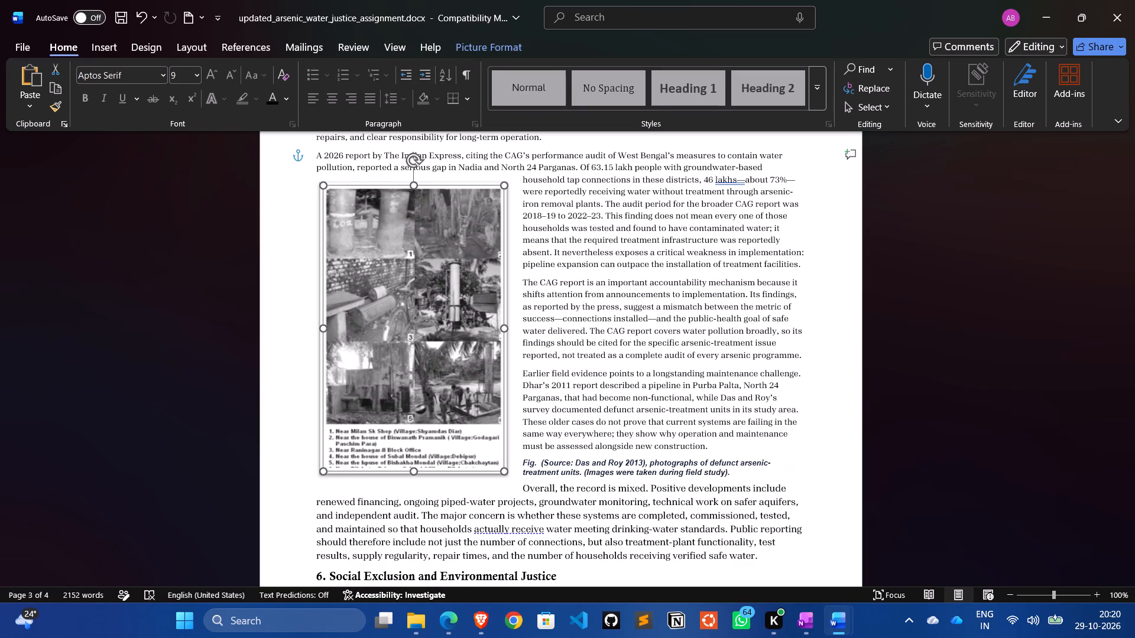
{"action": "left_click_drag", "start_coordinate": [407, 302], "coordinate": [404, 283]}
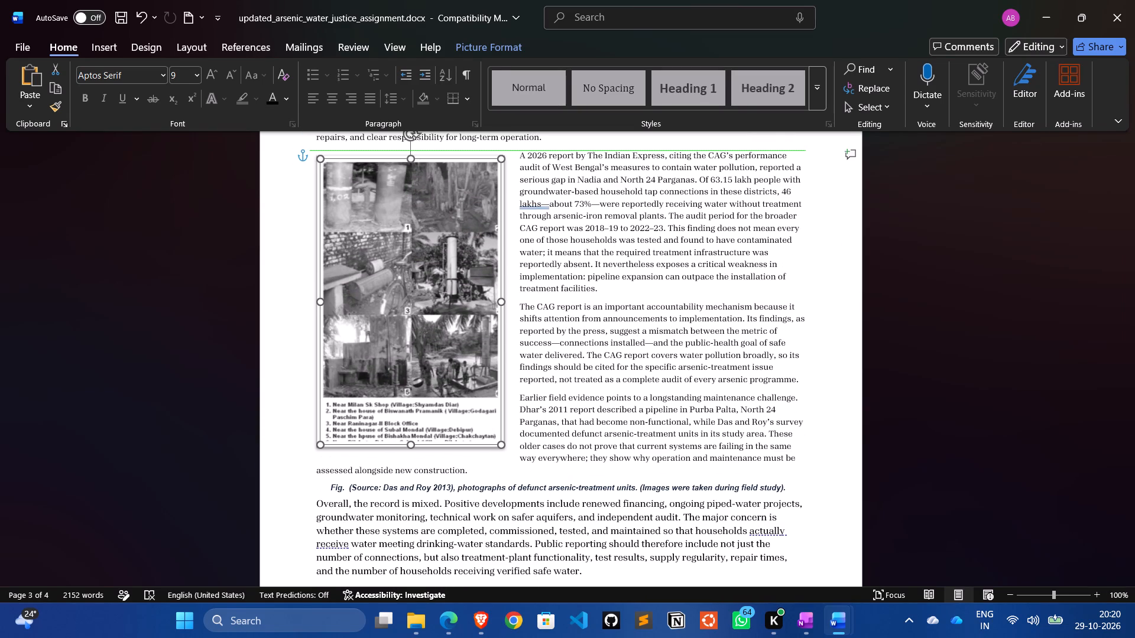
{"action": "left_click_drag", "start_coordinate": [404, 283], "coordinate": [401, 302]}
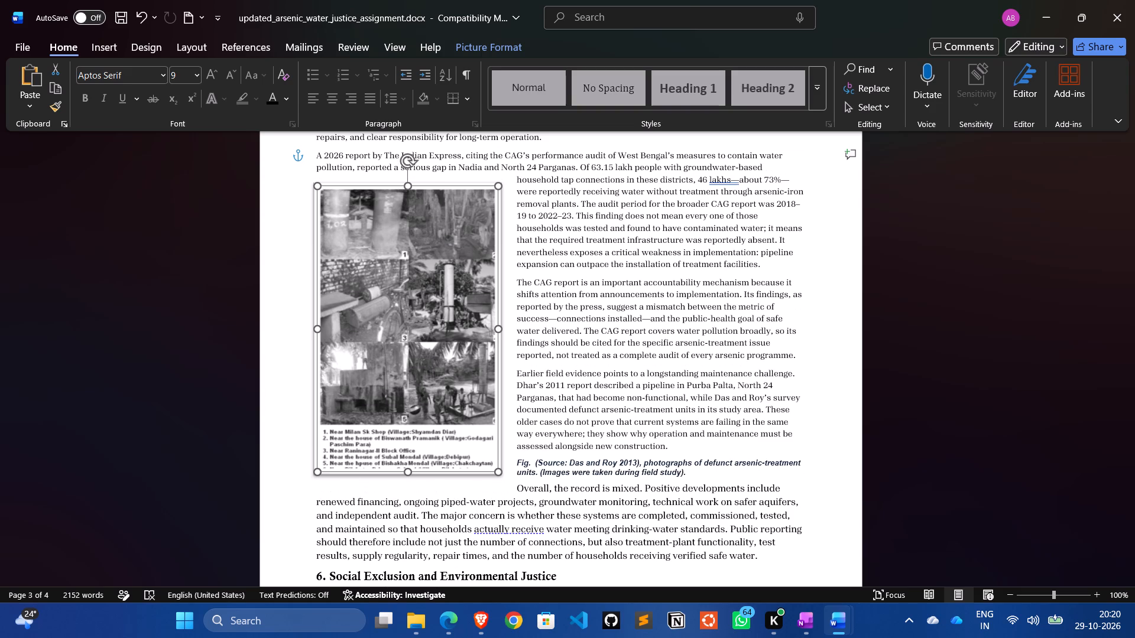
{"action": "left_click_drag", "start_coordinate": [401, 302], "coordinate": [401, 302]}
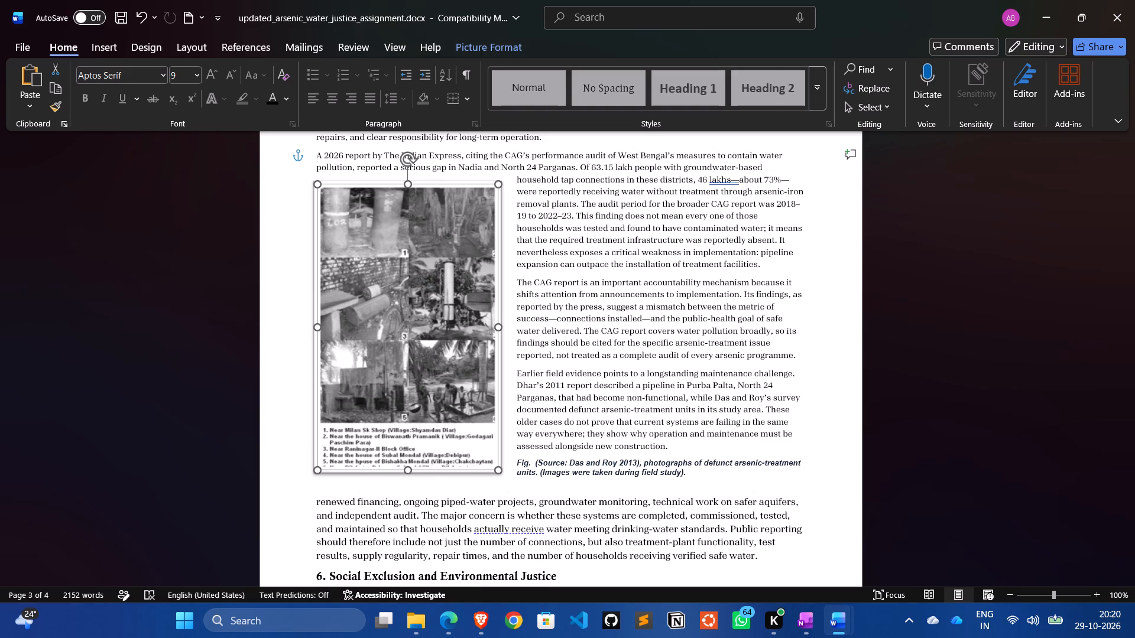
{"action": "left_click_drag", "start_coordinate": [401, 302], "coordinate": [401, 303]}
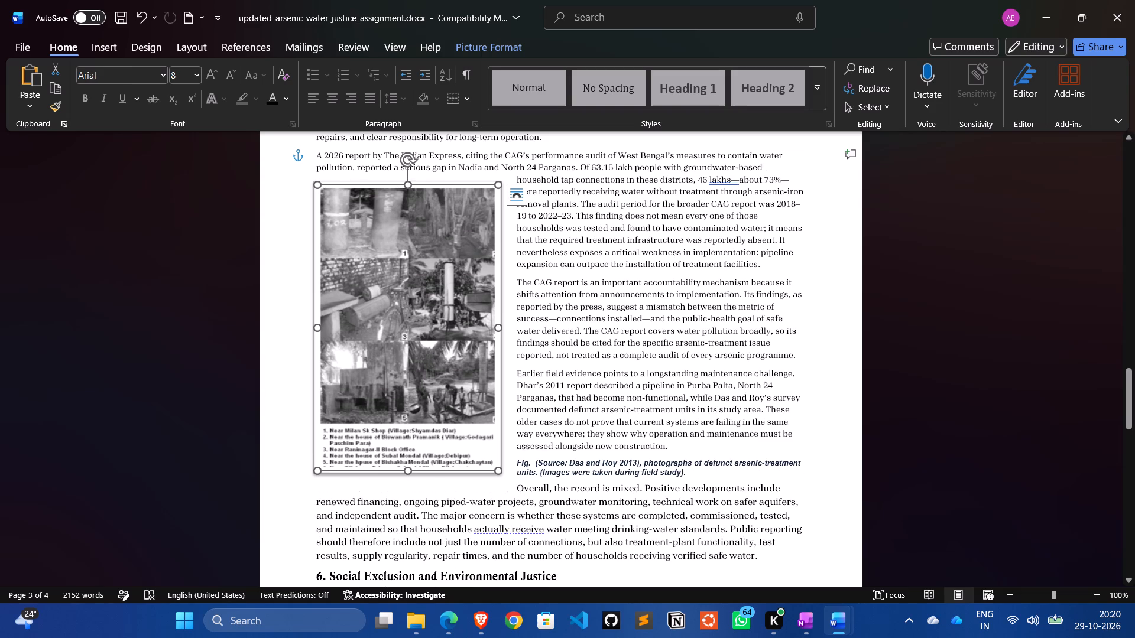
{"action": "left_click", "coordinate": [453, 372]}
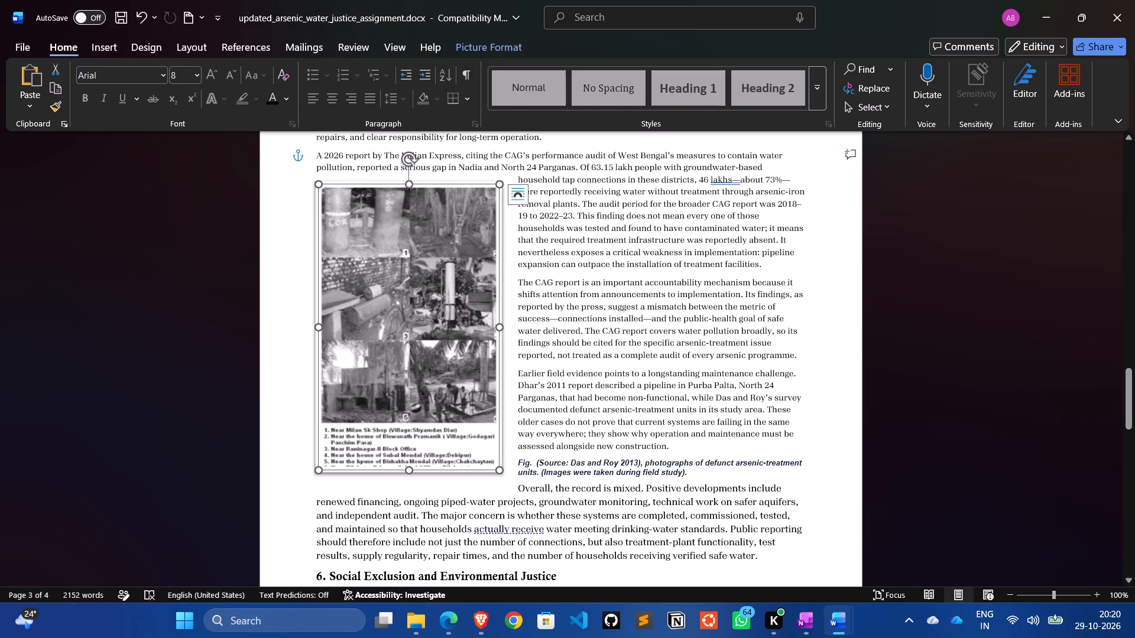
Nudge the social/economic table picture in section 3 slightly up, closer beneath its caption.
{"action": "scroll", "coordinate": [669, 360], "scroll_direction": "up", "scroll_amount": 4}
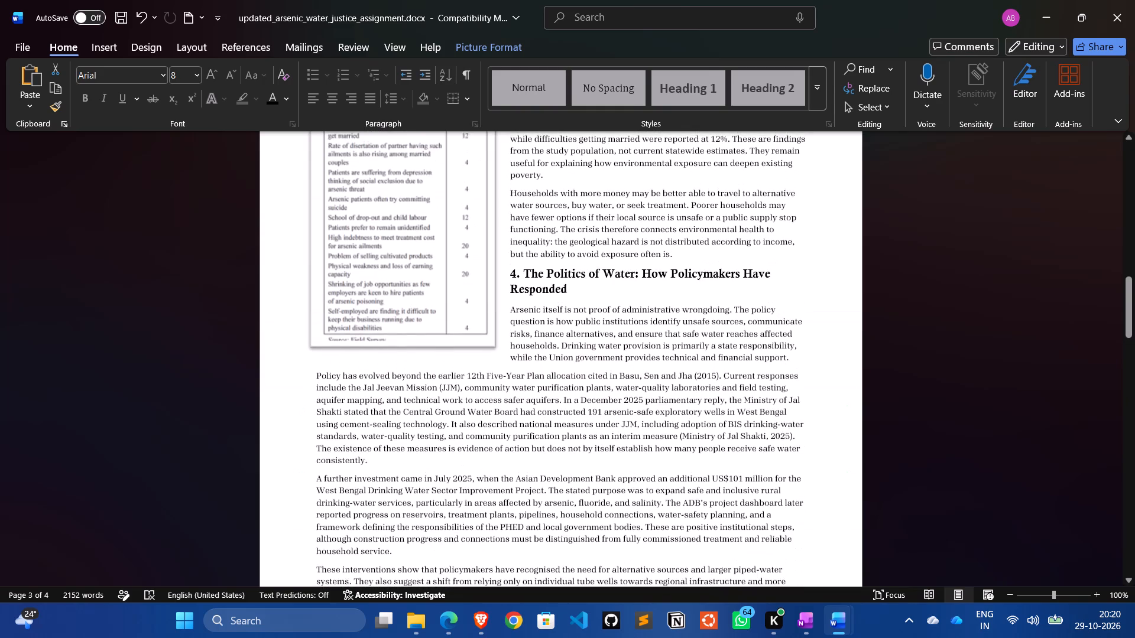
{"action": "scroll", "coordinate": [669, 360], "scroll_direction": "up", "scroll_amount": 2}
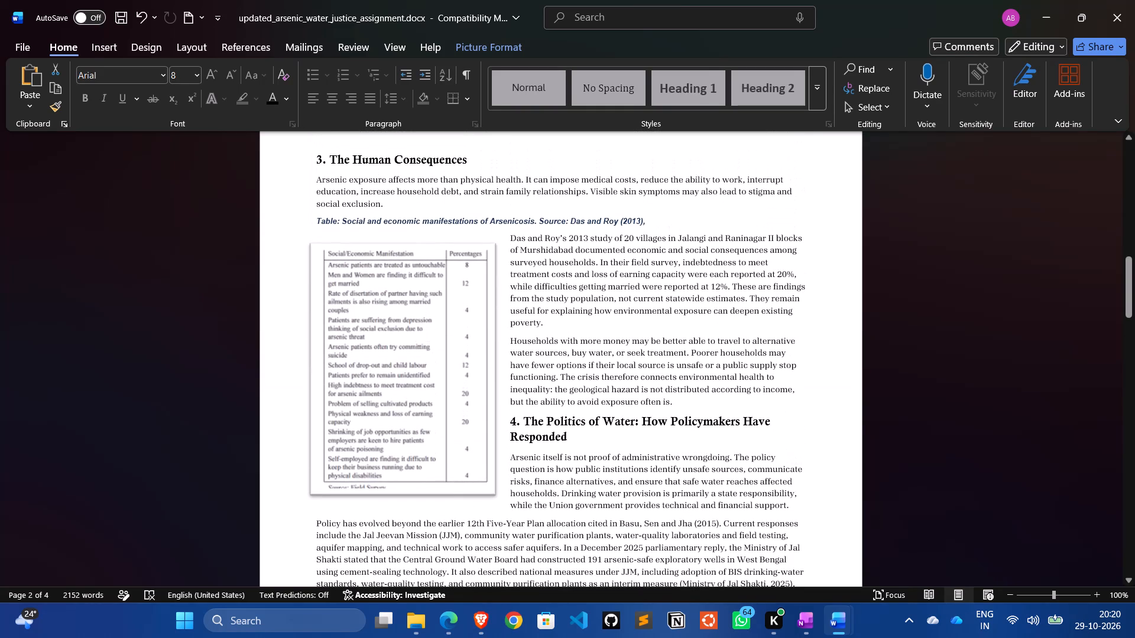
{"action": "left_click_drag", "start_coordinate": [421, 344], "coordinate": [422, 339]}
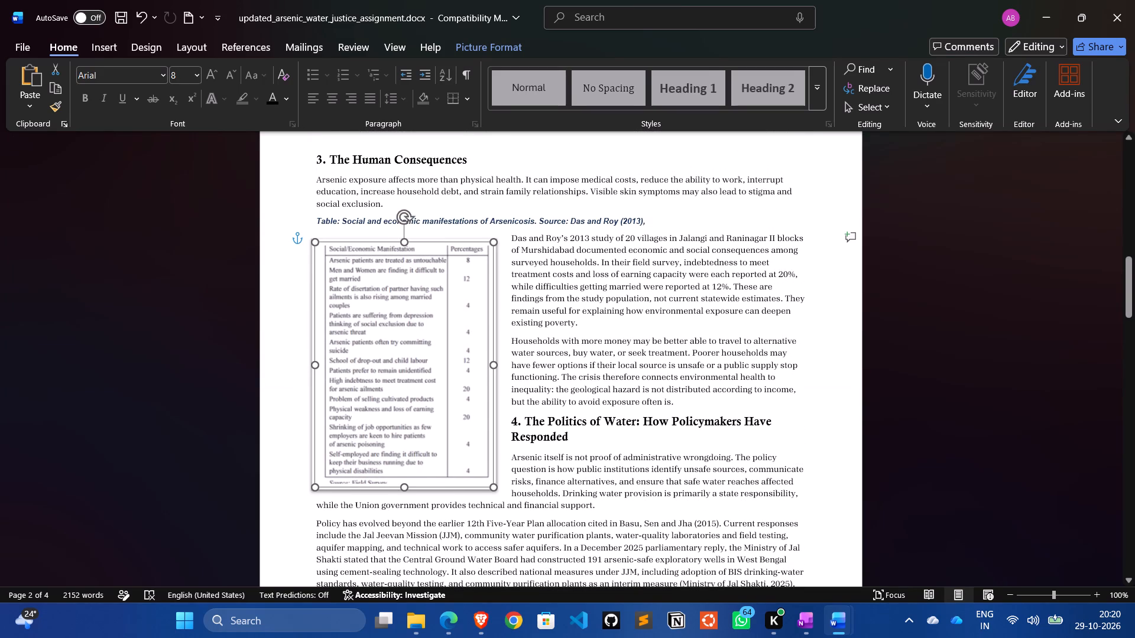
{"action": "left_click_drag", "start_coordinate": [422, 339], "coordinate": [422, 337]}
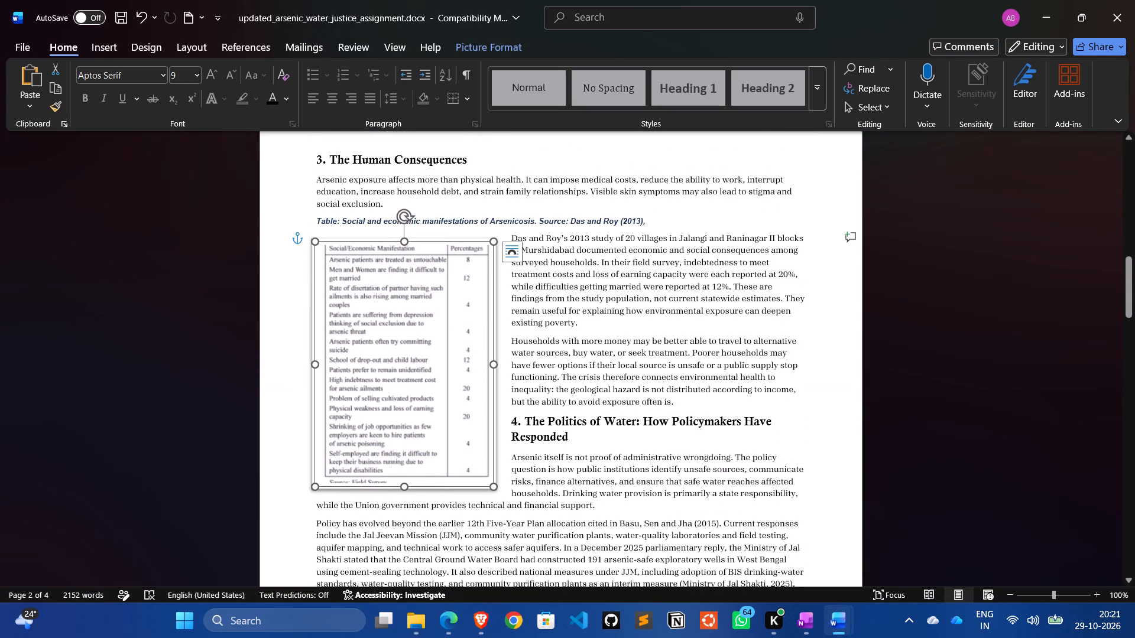
Review the whole document's layout, from the title page through the references and back to section 5's page break.
{"action": "scroll", "coordinate": [613, 358], "scroll_direction": "up", "scroll_amount": 2}
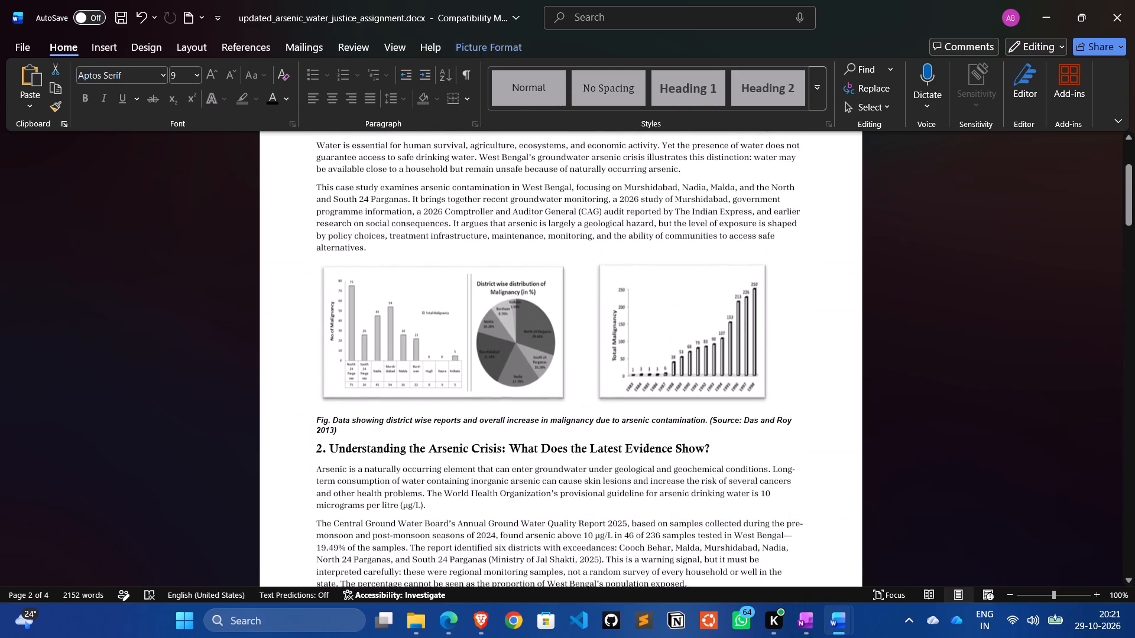
{"action": "scroll", "coordinate": [613, 358], "scroll_direction": "up", "scroll_amount": 1}
{"action": "scroll", "coordinate": [613, 358], "scroll_direction": "down", "scroll_amount": 2}
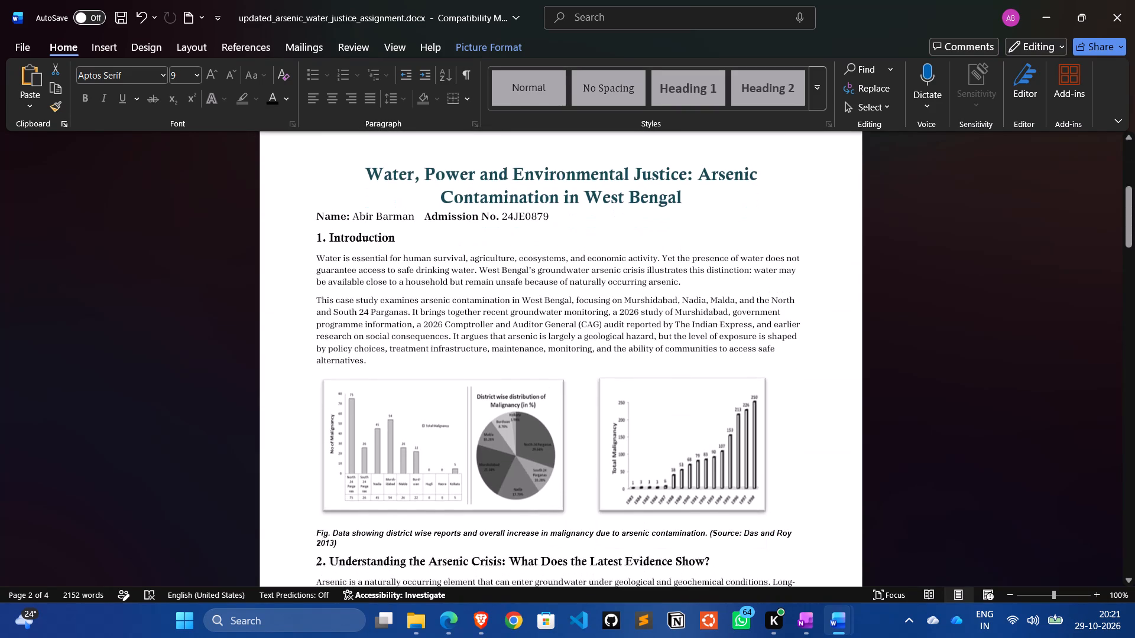
{"action": "scroll", "coordinate": [613, 358], "scroll_direction": "down", "scroll_amount": 4}
{"action": "scroll", "coordinate": [613, 358], "scroll_direction": "up", "scroll_amount": 1}
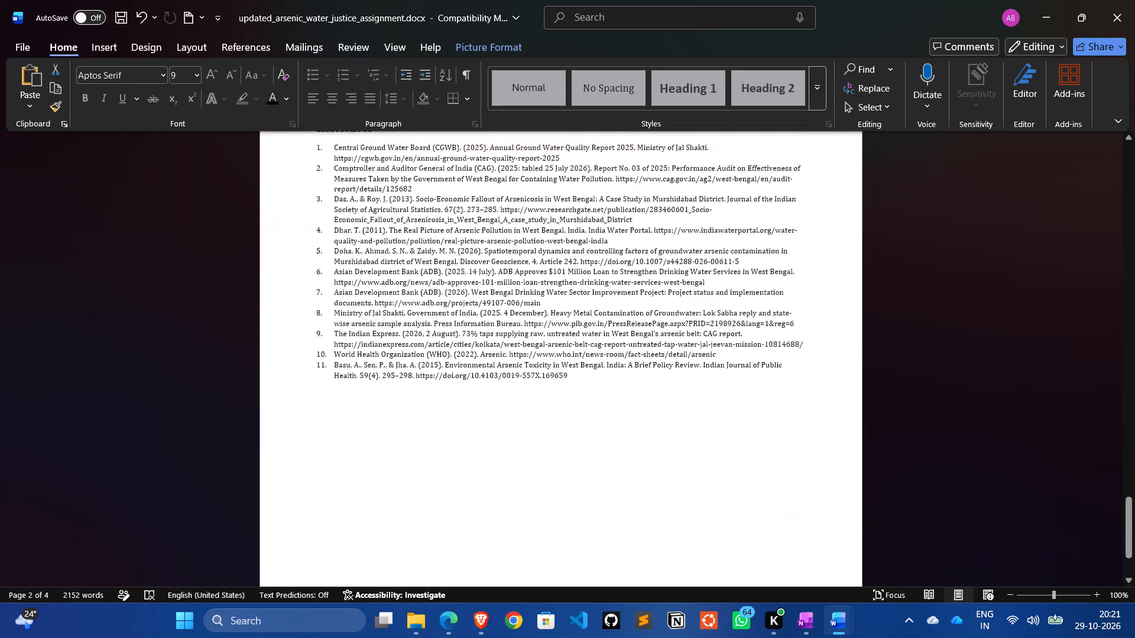
{"action": "scroll", "coordinate": [613, 358], "scroll_direction": "up", "scroll_amount": 1}
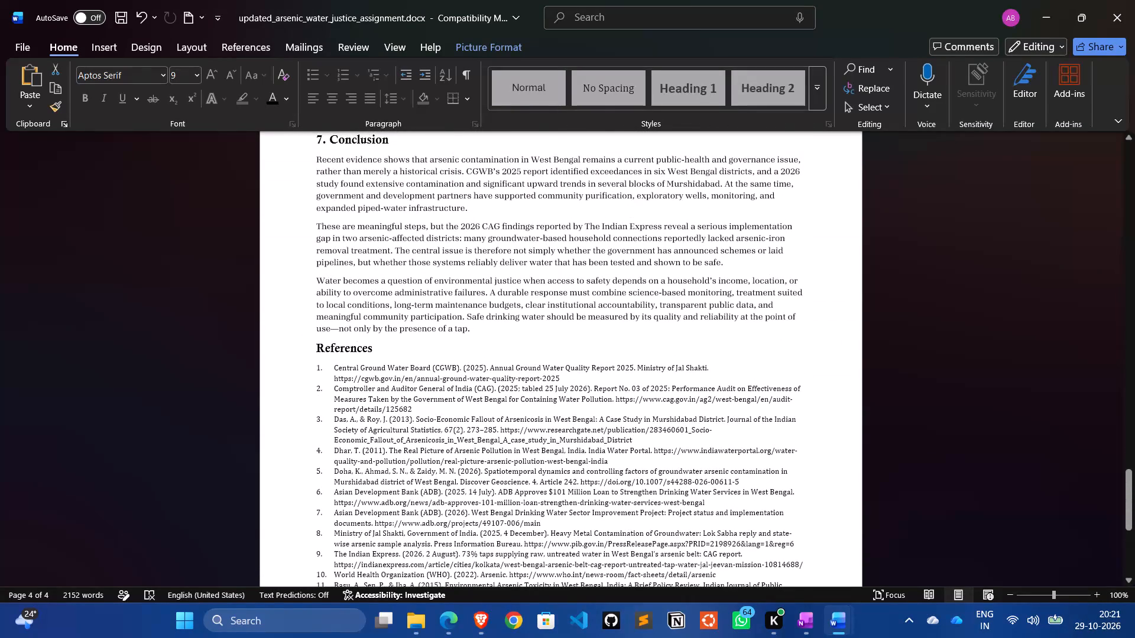
{"action": "scroll", "coordinate": [613, 358], "scroll_direction": "up", "scroll_amount": 3}
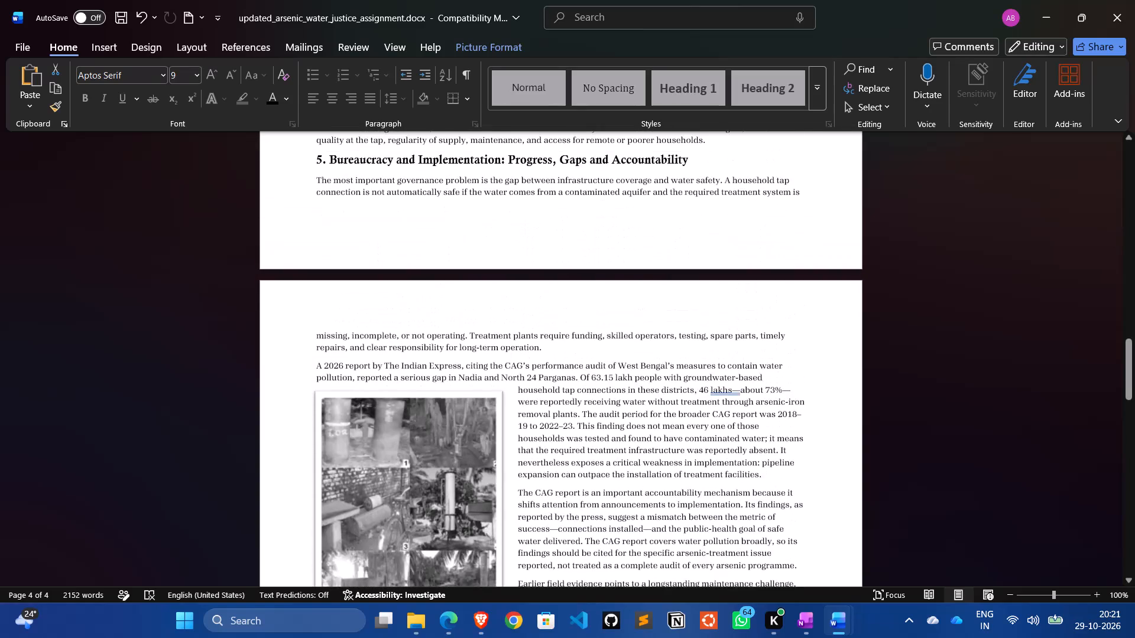
{"action": "scroll", "coordinate": [613, 358], "scroll_direction": "up", "scroll_amount": 2}
{"action": "scroll", "coordinate": [613, 358], "scroll_direction": "down", "scroll_amount": 2}
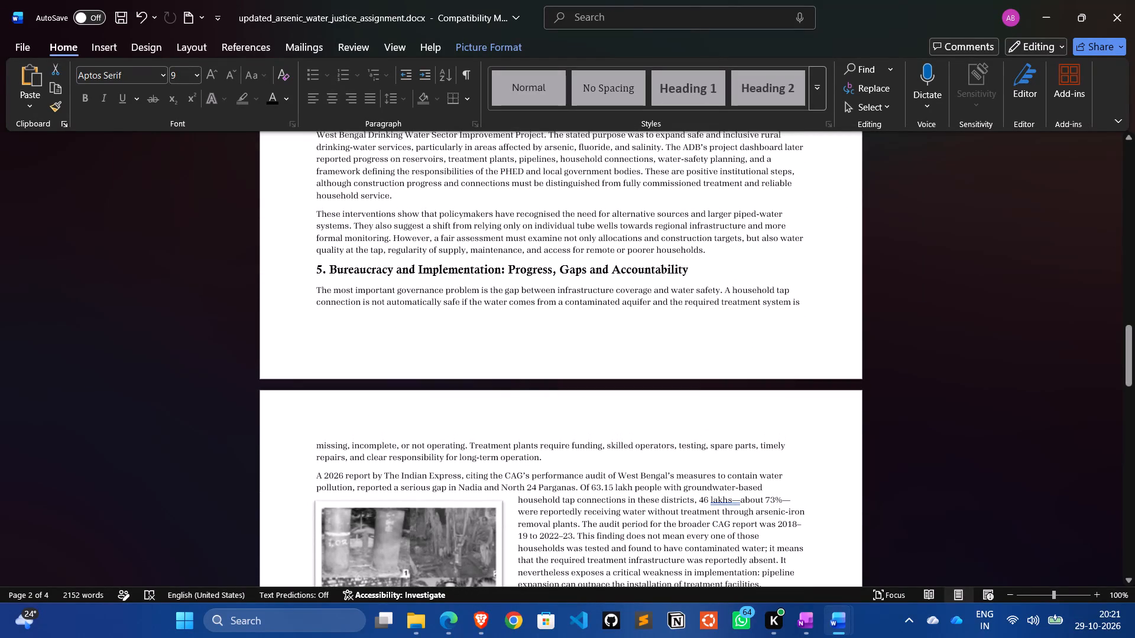
Move the table picture in section 3 up beneath the second line of the opening paragraph, so its caption wraps beside it.
{"action": "scroll", "coordinate": [613, 358], "scroll_direction": "up", "scroll_amount": 3}
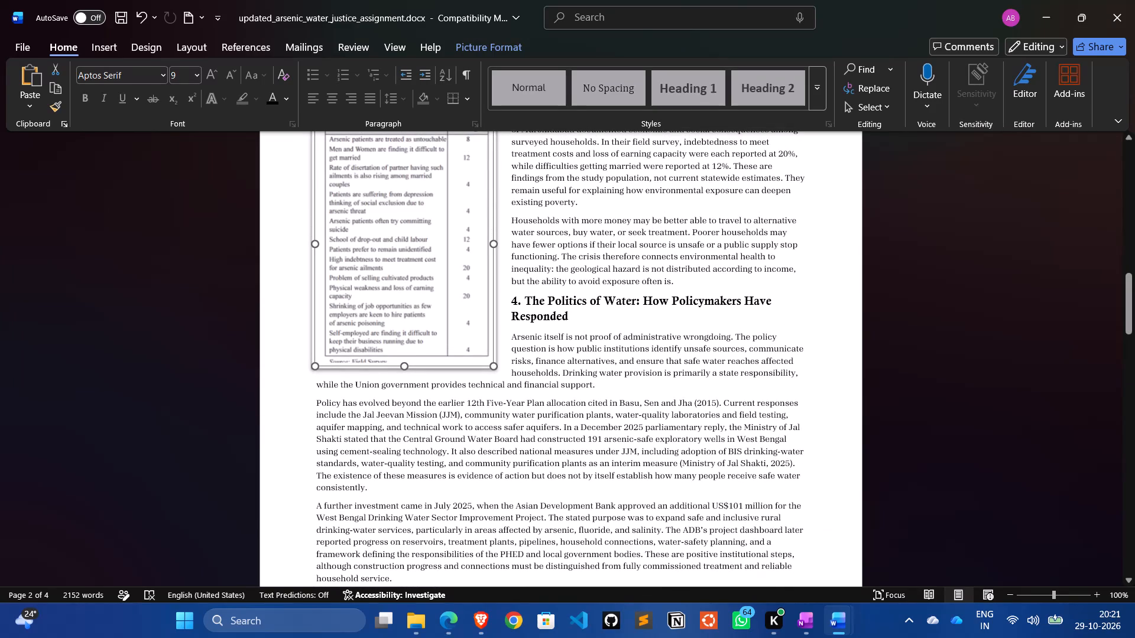
{"action": "scroll", "coordinate": [445, 291], "scroll_direction": "up", "scroll_amount": 1}
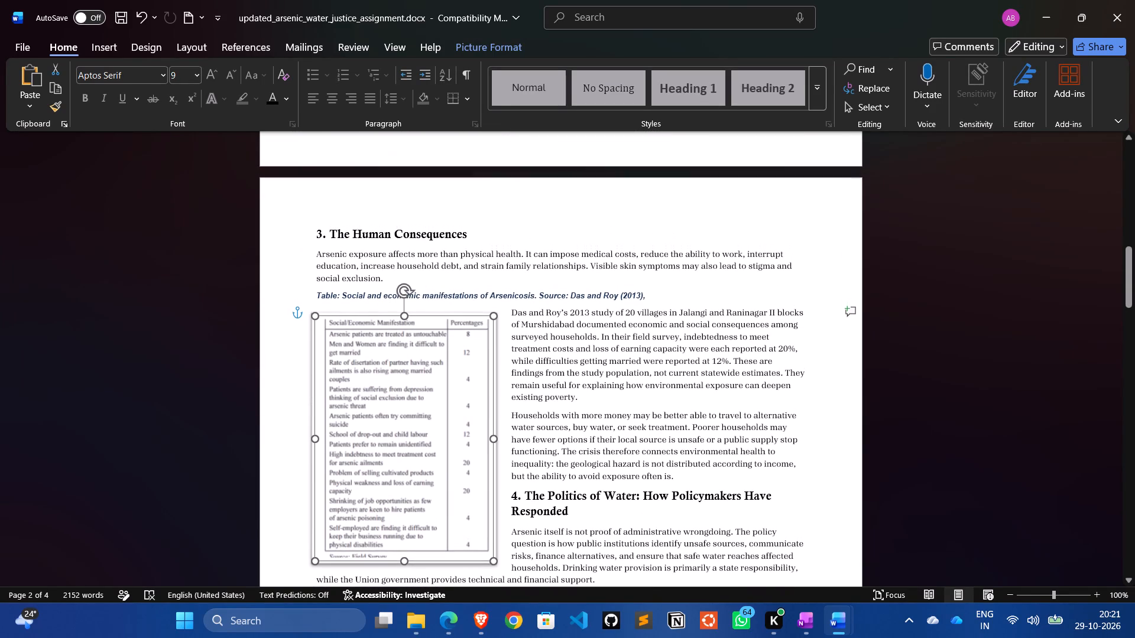
{"action": "left_click_drag", "start_coordinate": [421, 382], "coordinate": [421, 369]}
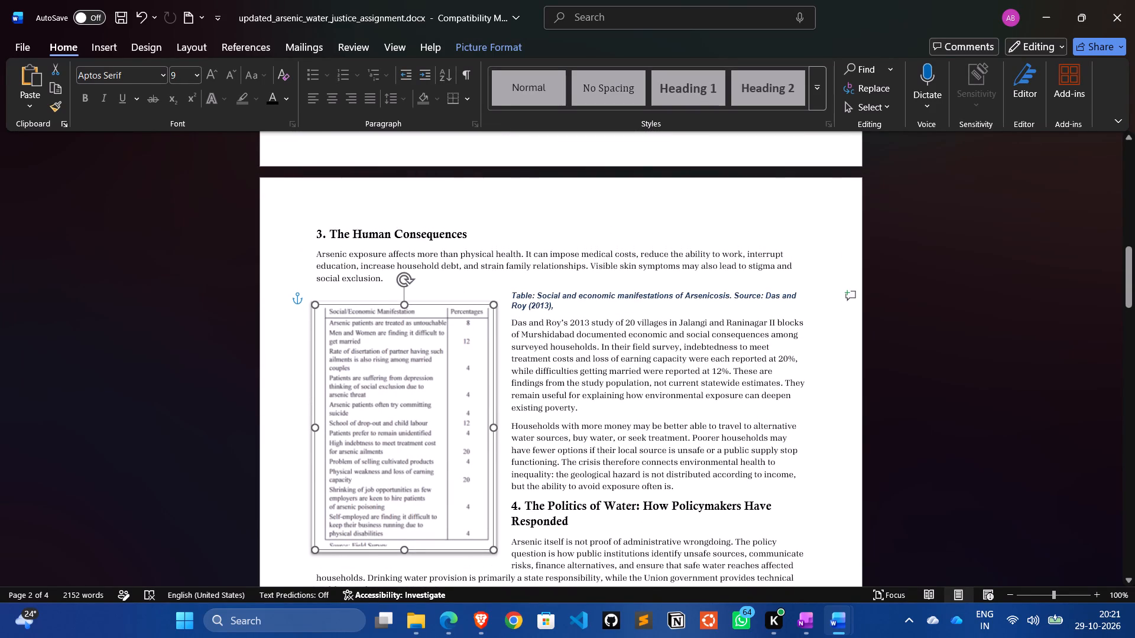
{"action": "left_click_drag", "start_coordinate": [421, 369], "coordinate": [421, 349]}
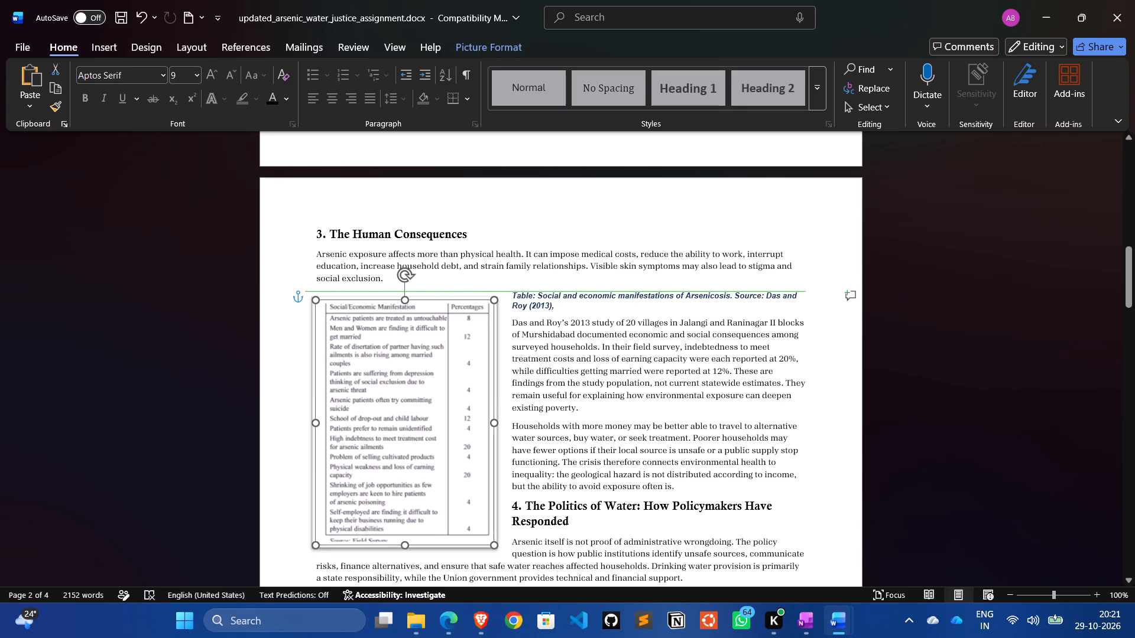
{"action": "left_click_drag", "start_coordinate": [421, 349], "coordinate": [422, 352]}
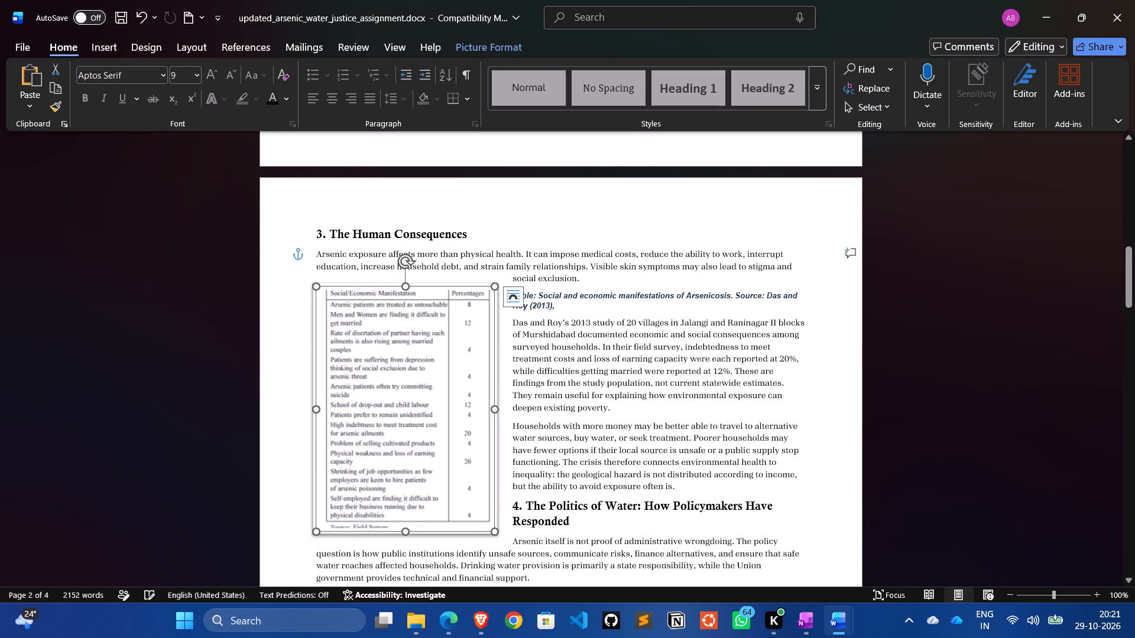
Check the text flow through sections 3 to 5 and save the document.
{"action": "scroll", "coordinate": [575, 457], "scroll_direction": "down", "scroll_amount": 3}
{"action": "scroll", "coordinate": [575, 457], "scroll_direction": "up", "scroll_amount": 1}
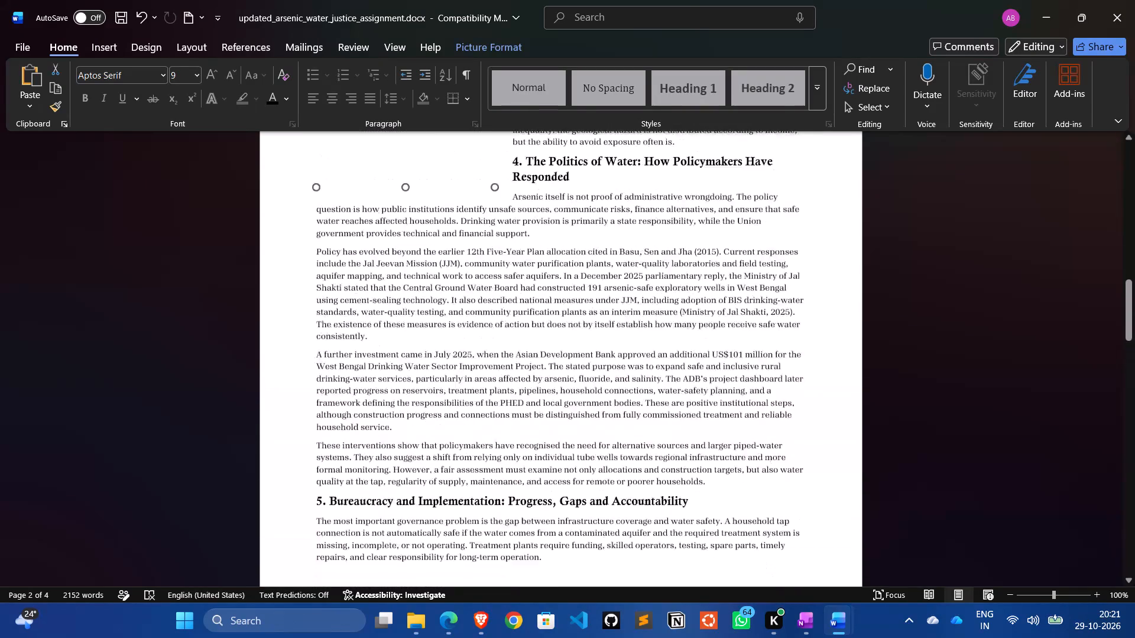
{"action": "scroll", "coordinate": [575, 457], "scroll_direction": "up", "scroll_amount": 1}
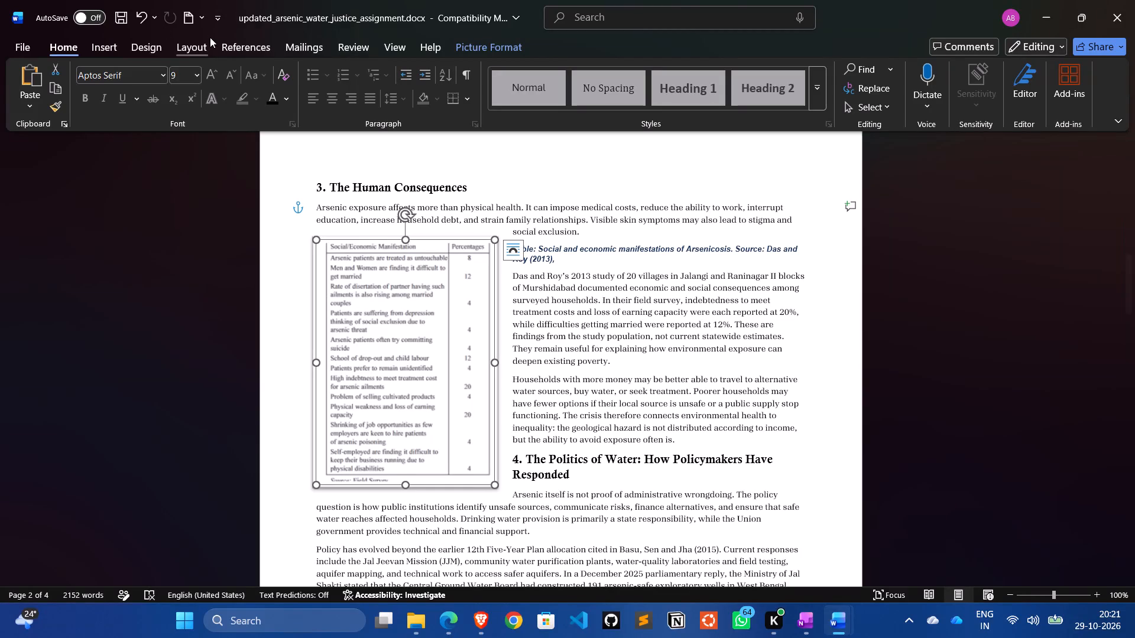
{"action": "left_click", "coordinate": [120, 18]}
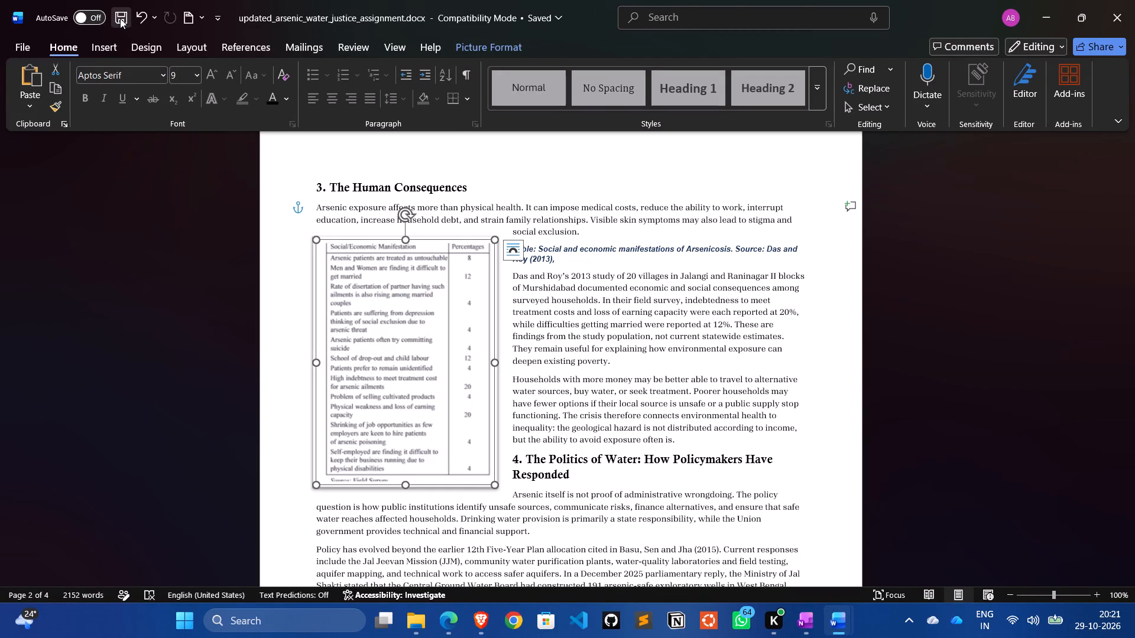
Prepare a Save As copy named with the student's name followed by "_assignment", using the PDF format.
{"action": "left_click", "coordinate": [22, 50]}
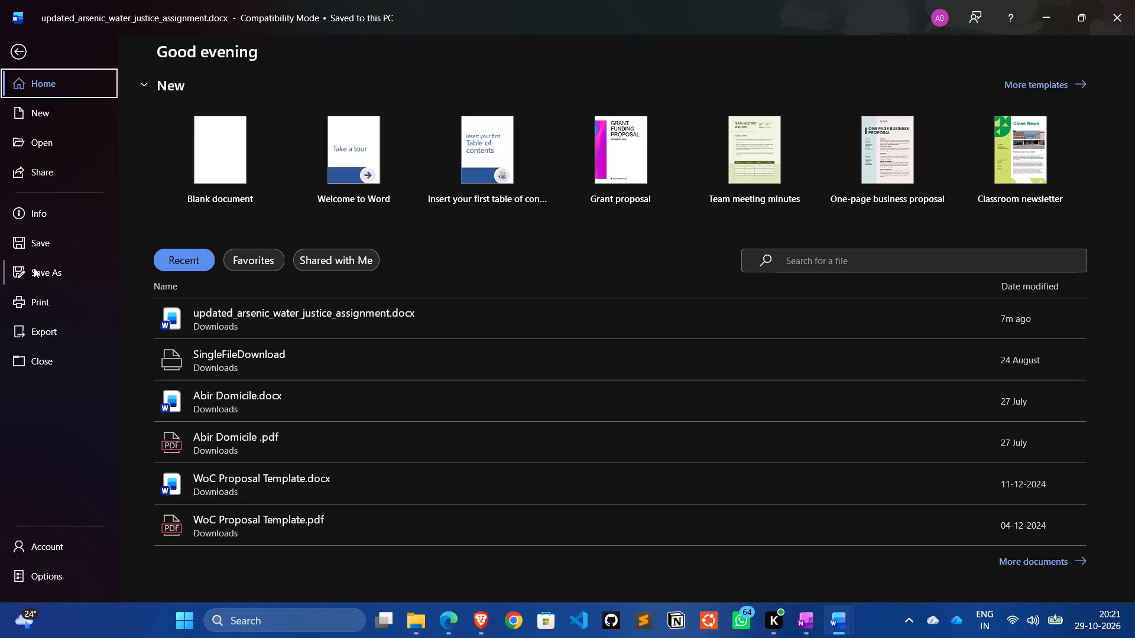
{"action": "left_click", "coordinate": [34, 275]}
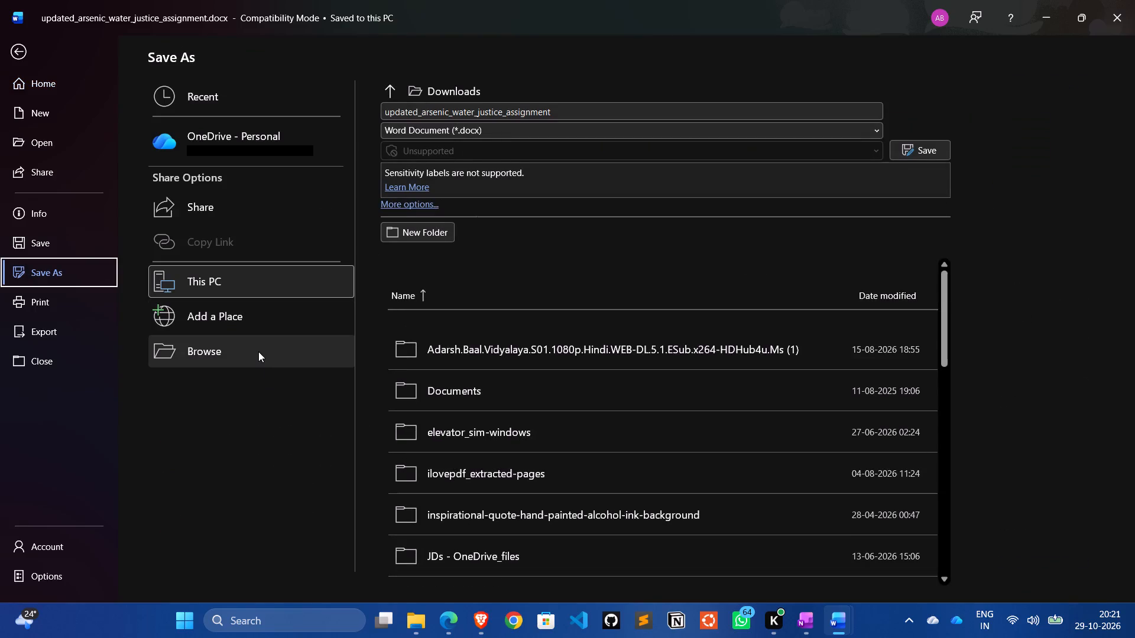
{"action": "left_click", "coordinate": [556, 115]}
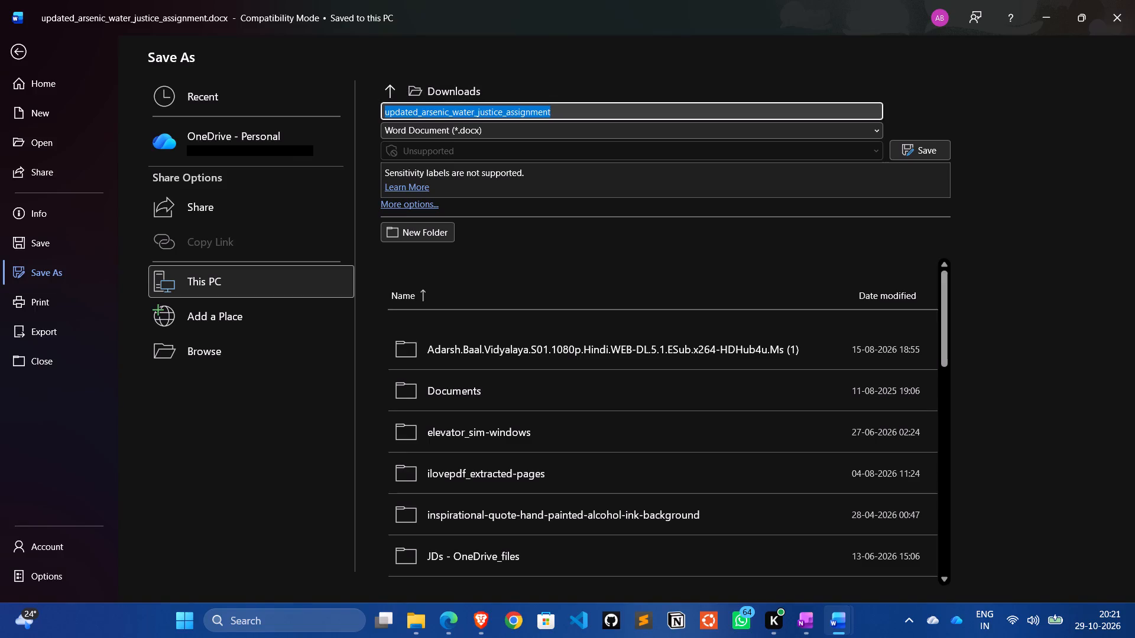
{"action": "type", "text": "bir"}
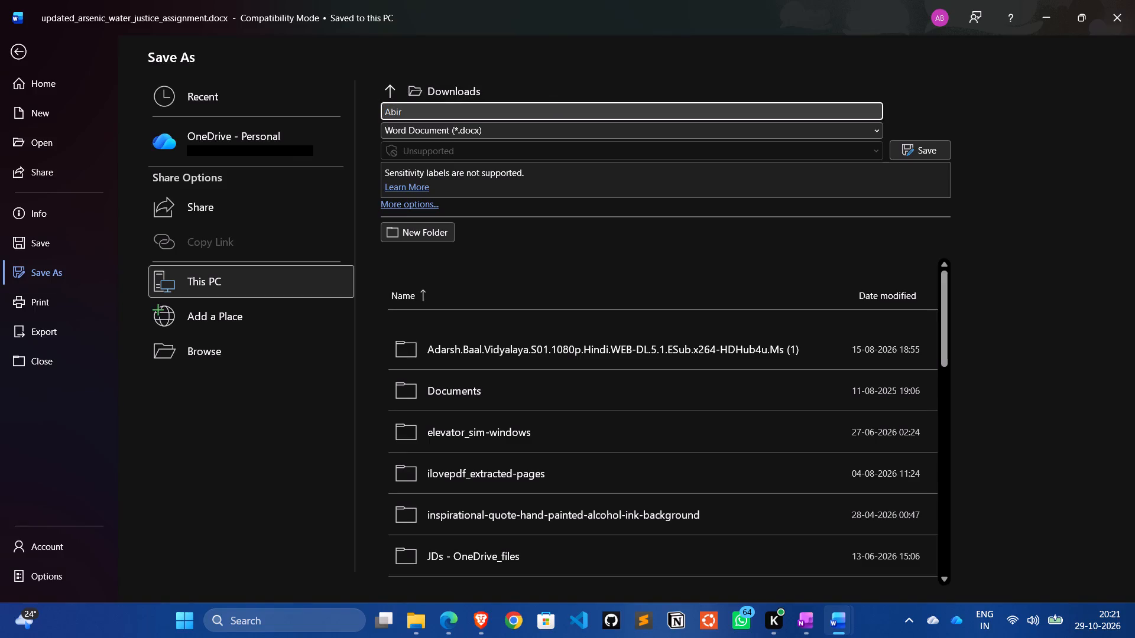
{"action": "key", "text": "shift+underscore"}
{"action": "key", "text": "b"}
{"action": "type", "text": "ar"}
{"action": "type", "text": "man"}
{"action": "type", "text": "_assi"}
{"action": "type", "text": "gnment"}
{"action": "left_click", "coordinate": [563, 126]}
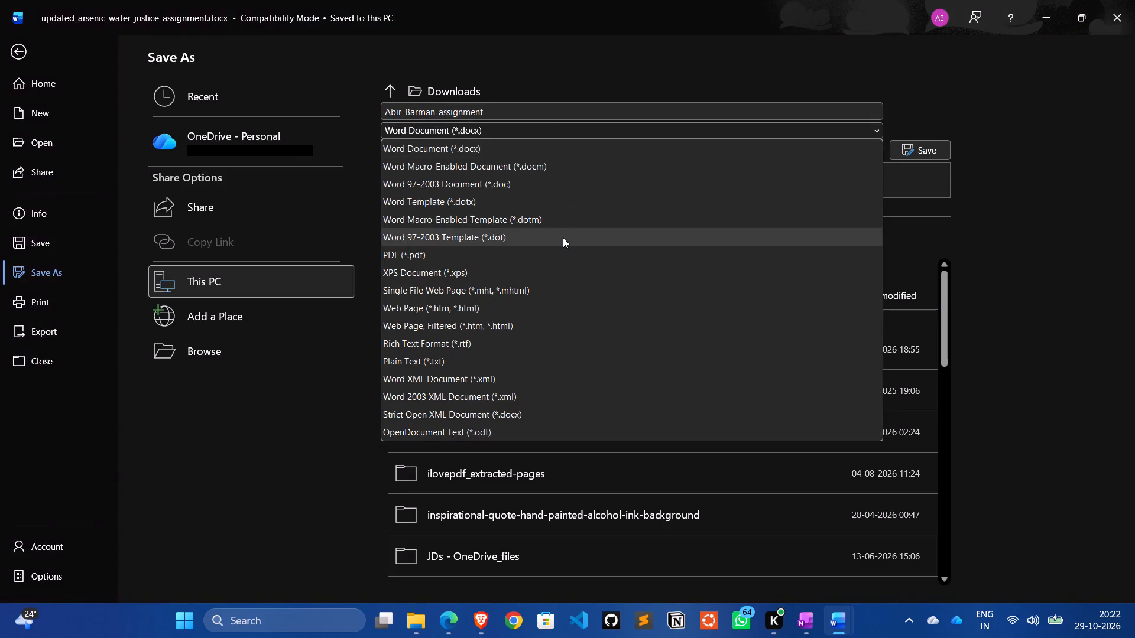
{"action": "left_click", "coordinate": [539, 252]}
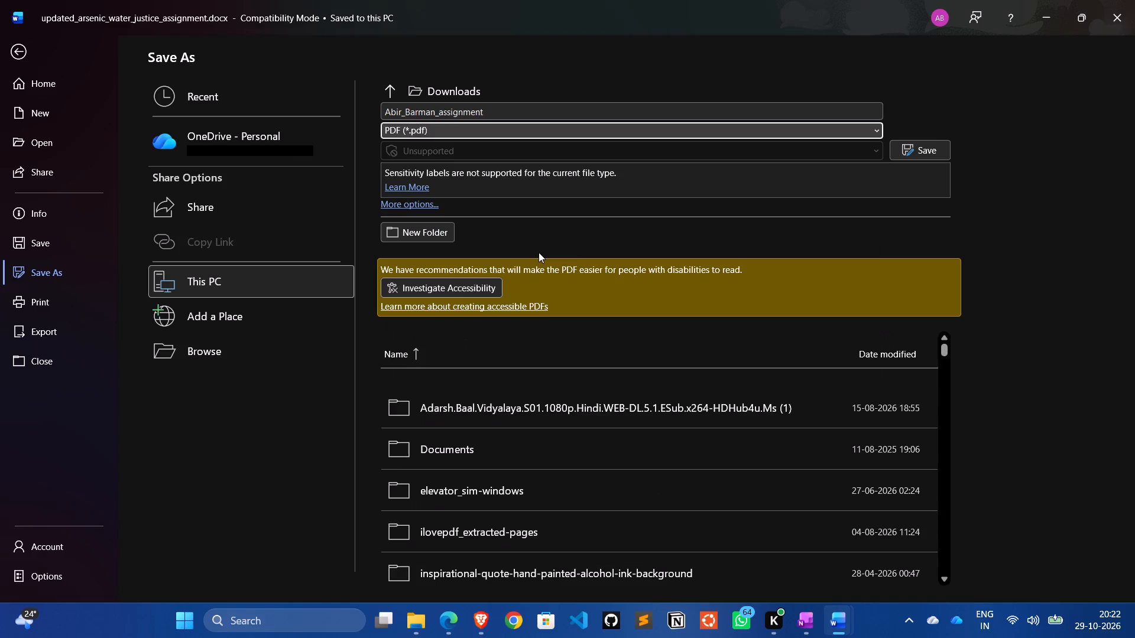
Save the PDF into the Downloads folder, replacing the existing file of the same name.
{"action": "left_click", "coordinate": [291, 349]}
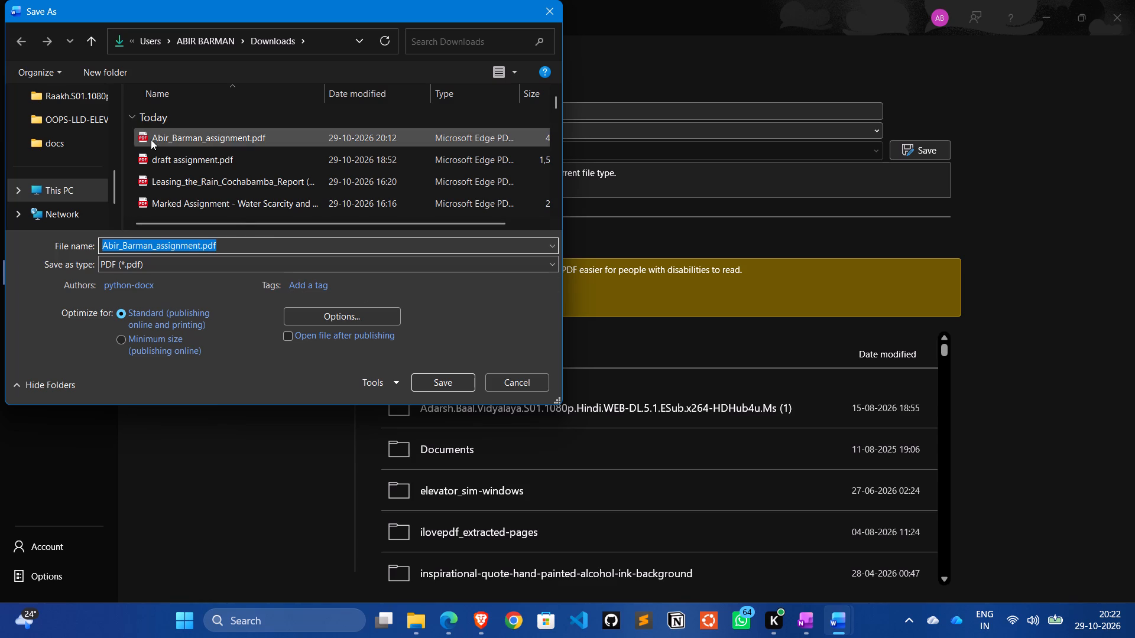
{"action": "scroll", "coordinate": [37, 176], "scroll_direction": "down", "scroll_amount": 1}
{"action": "scroll", "coordinate": [37, 176], "scroll_direction": "up", "scroll_amount": 2}
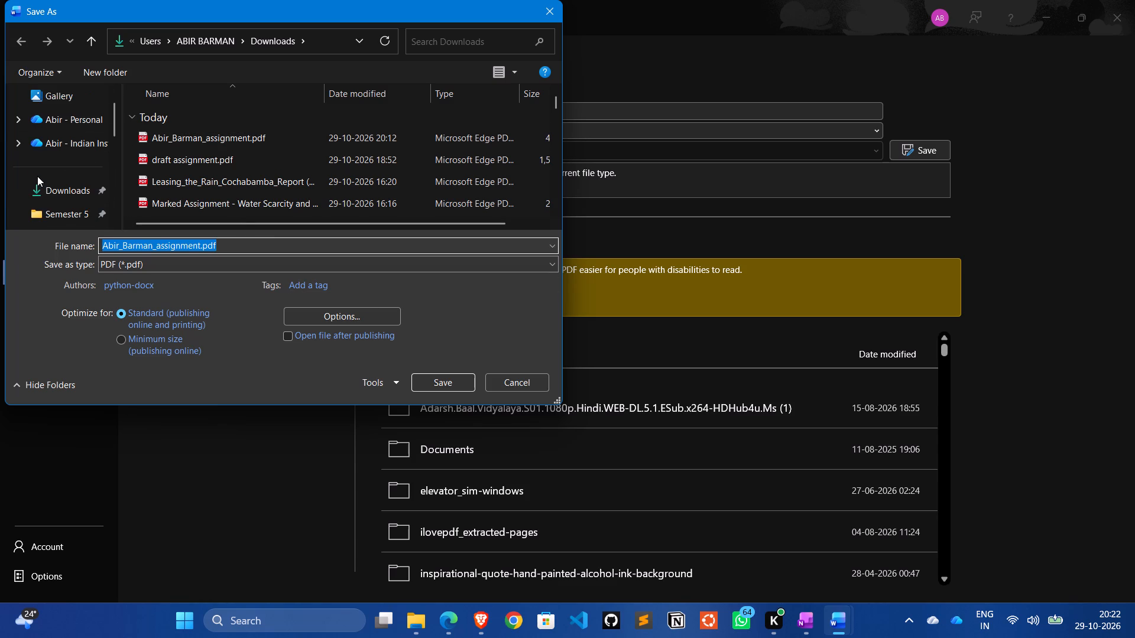
{"action": "left_click", "coordinate": [51, 193]}
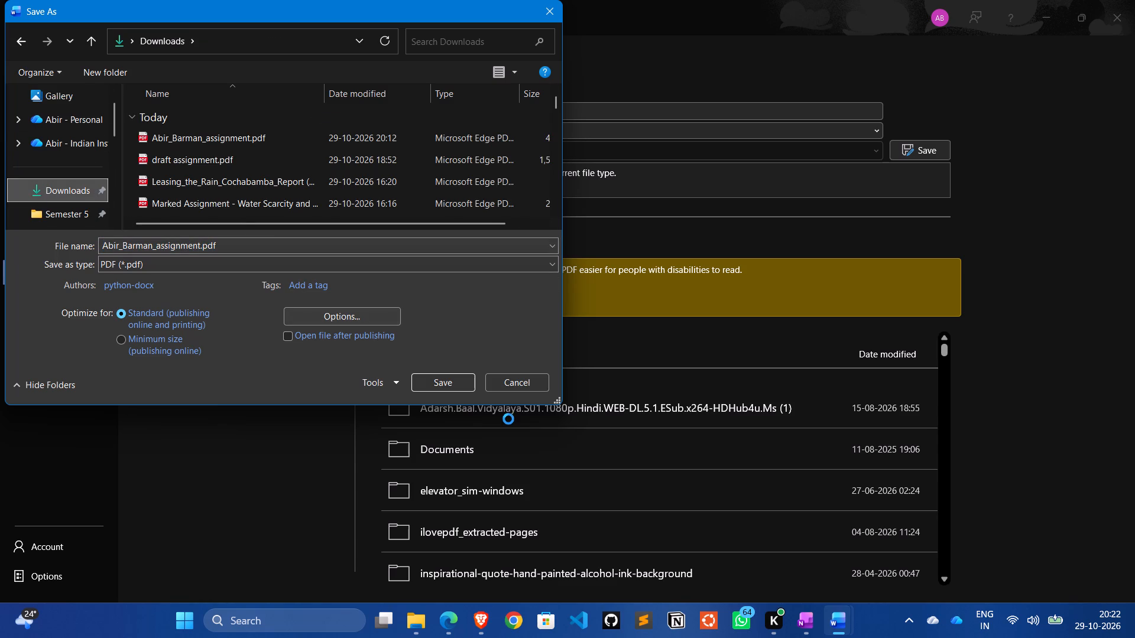
{"action": "left_click", "coordinate": [445, 378]}
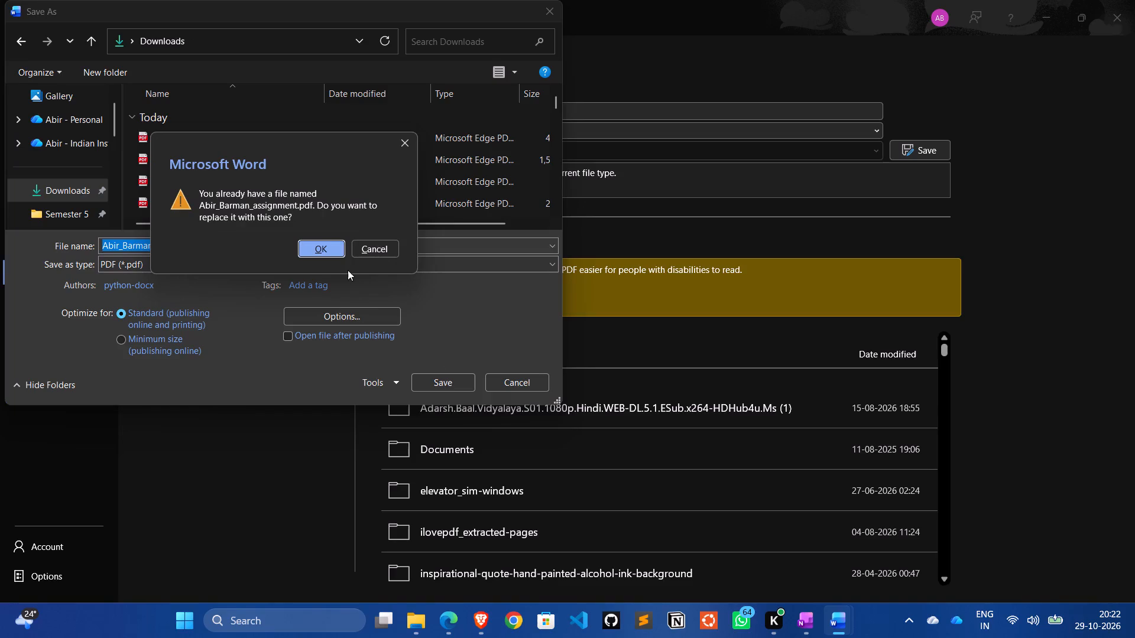
{"action": "left_click", "coordinate": [320, 249]}
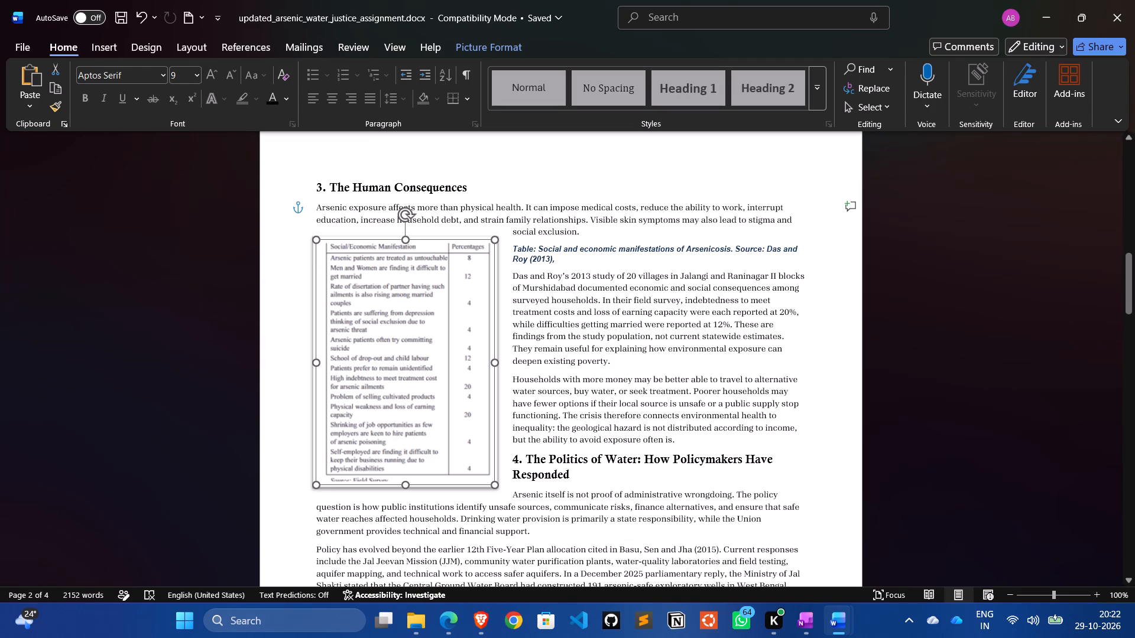
Open the exported assignment PDF from Downloads in File Explorer and examine its layout from the title through the references.
{"action": "left_click", "coordinate": [410, 625]}
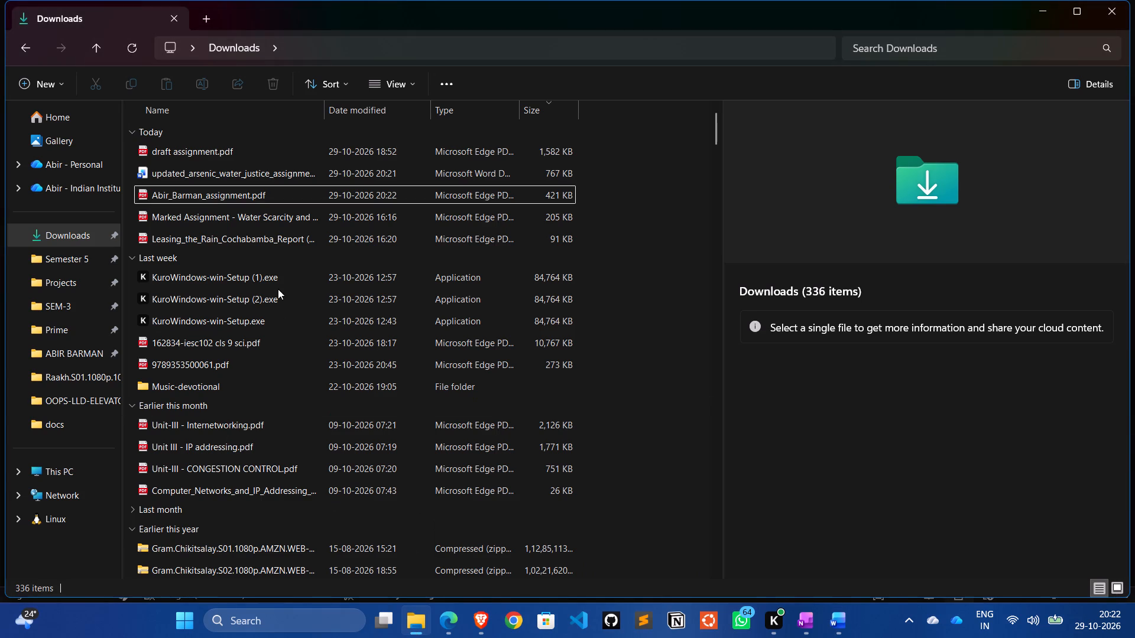
{"action": "double_click", "coordinate": [205, 191]}
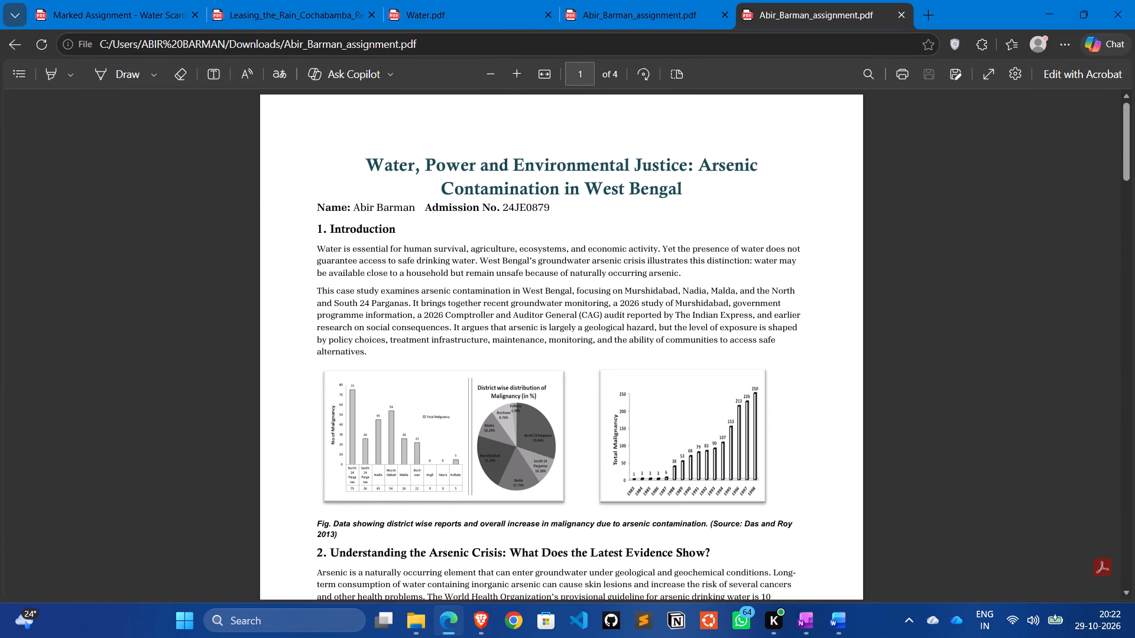
{"action": "scroll", "coordinate": [503, 341], "scroll_direction": "down", "scroll_amount": 2}
{"action": "scroll", "coordinate": [503, 341], "scroll_direction": "up", "scroll_amount": 2}
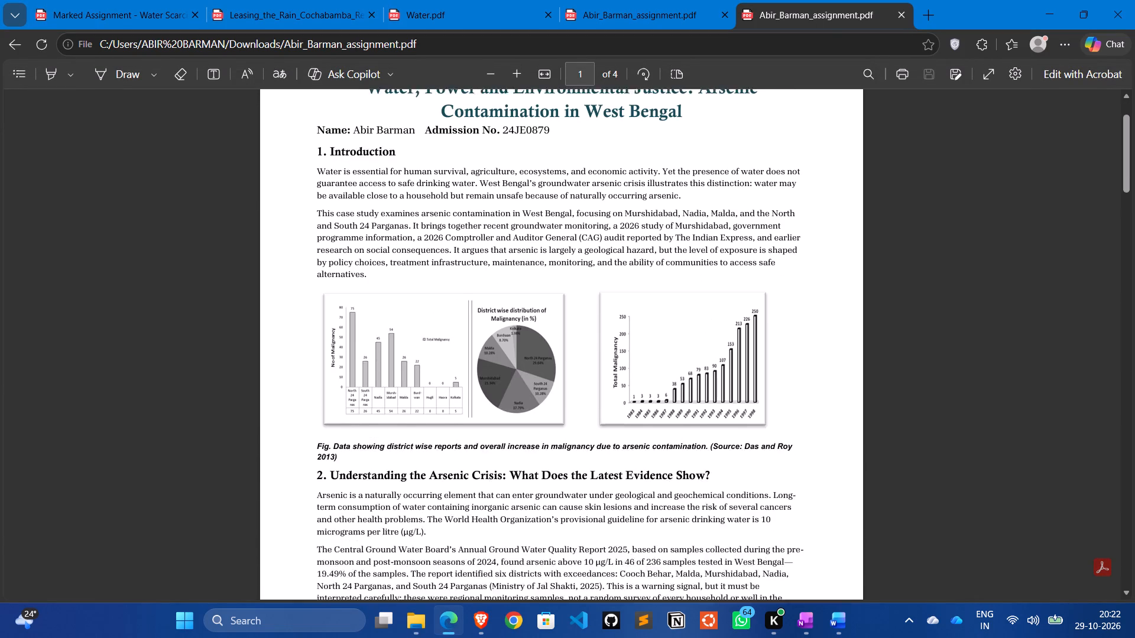
{"action": "scroll", "coordinate": [503, 341], "scroll_direction": "up", "scroll_amount": 1}
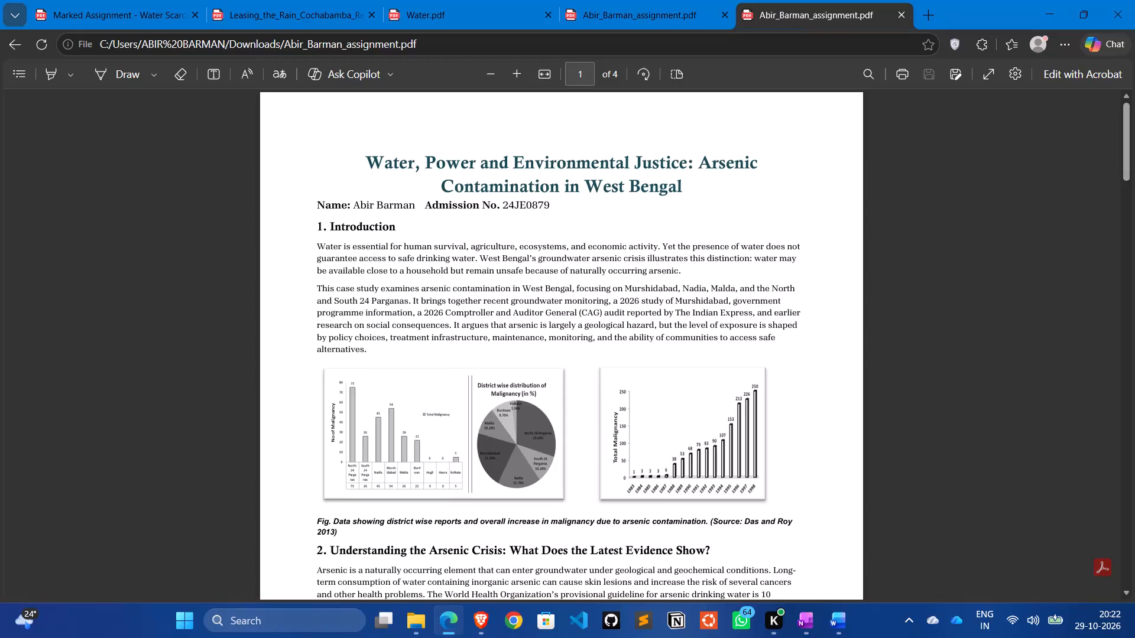
{"action": "scroll", "coordinate": [503, 341], "scroll_direction": "down", "scroll_amount": 2}
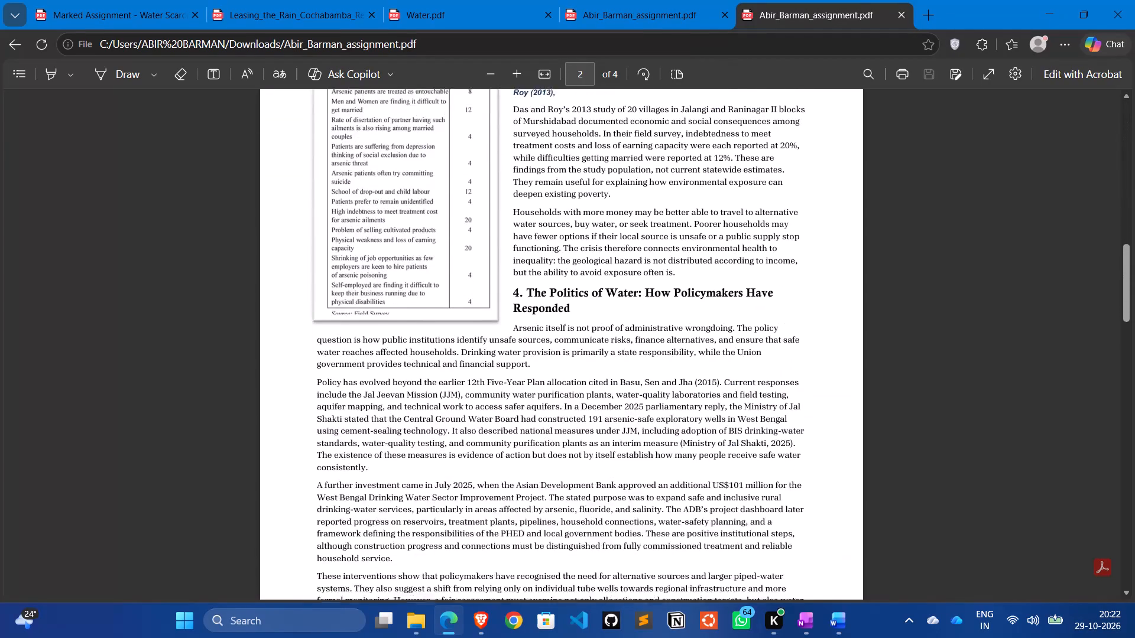
{"action": "scroll", "coordinate": [503, 341], "scroll_direction": "down", "scroll_amount": 3}
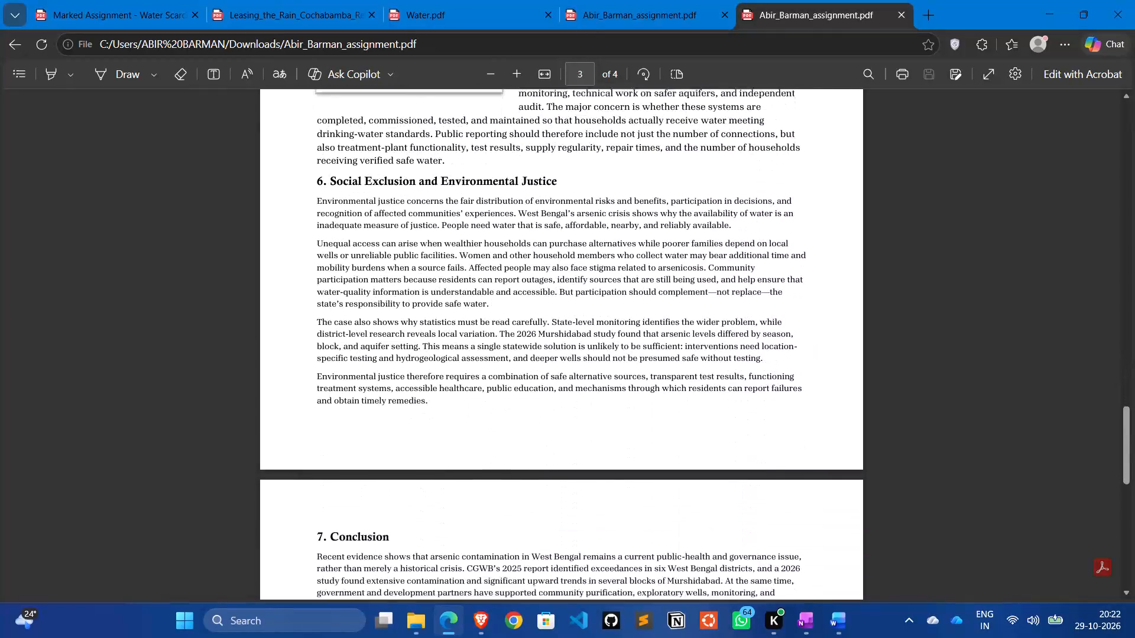
{"action": "scroll", "coordinate": [503, 341], "scroll_direction": "down", "scroll_amount": 2}
{"action": "scroll", "coordinate": [503, 341], "scroll_direction": "up", "scroll_amount": 1}
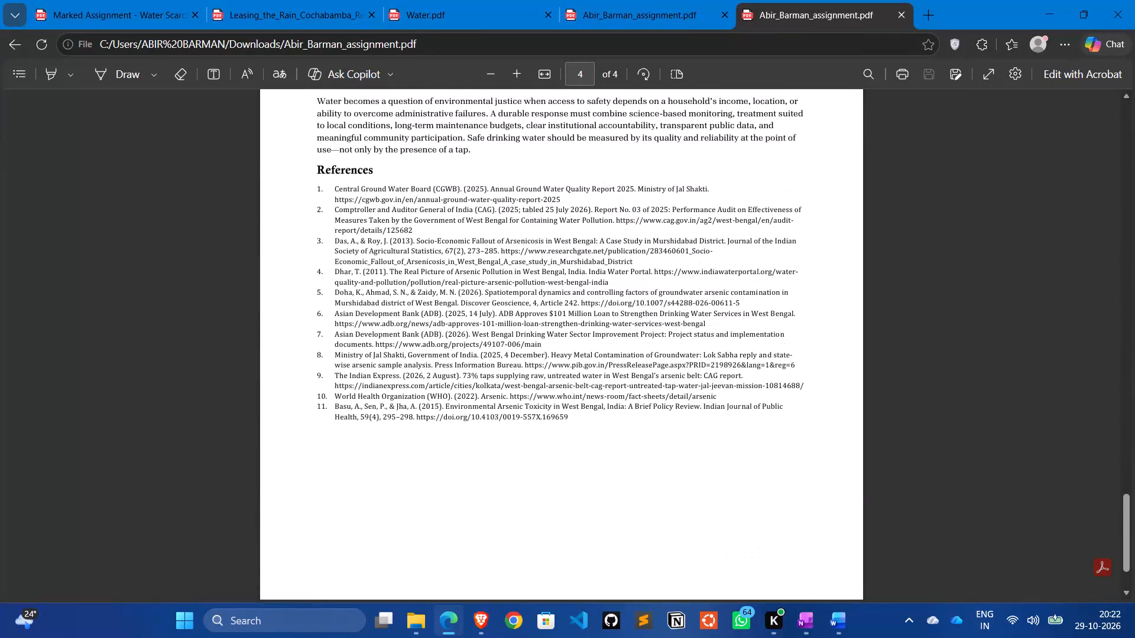
{"action": "scroll", "coordinate": [503, 341], "scroll_direction": "up", "scroll_amount": 4}
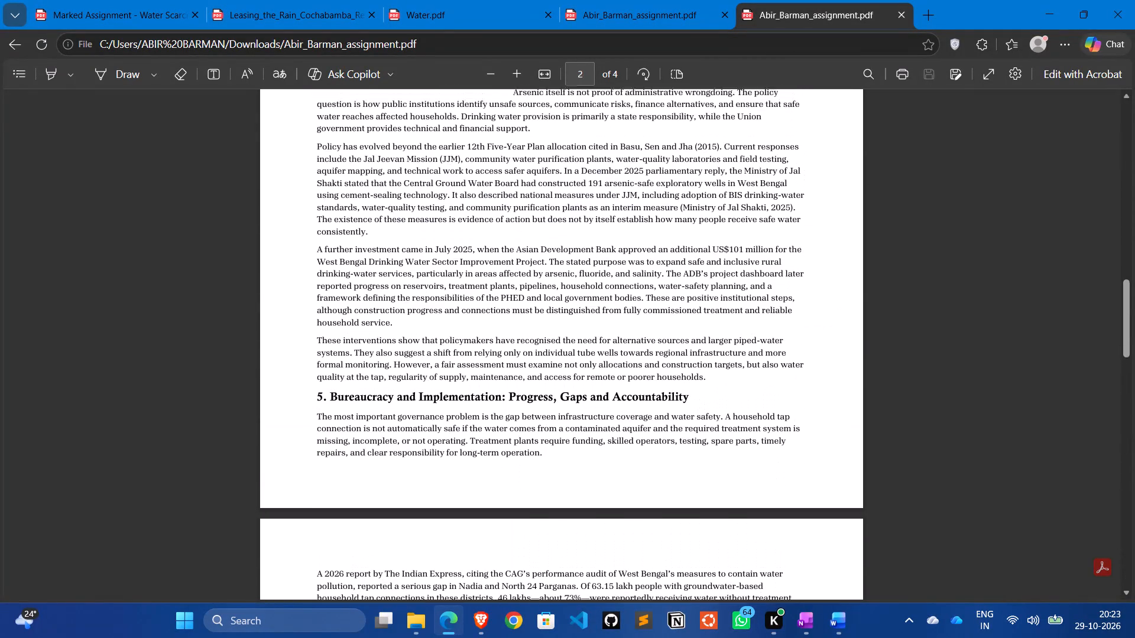
{"action": "scroll", "coordinate": [503, 341], "scroll_direction": "up", "scroll_amount": 2}
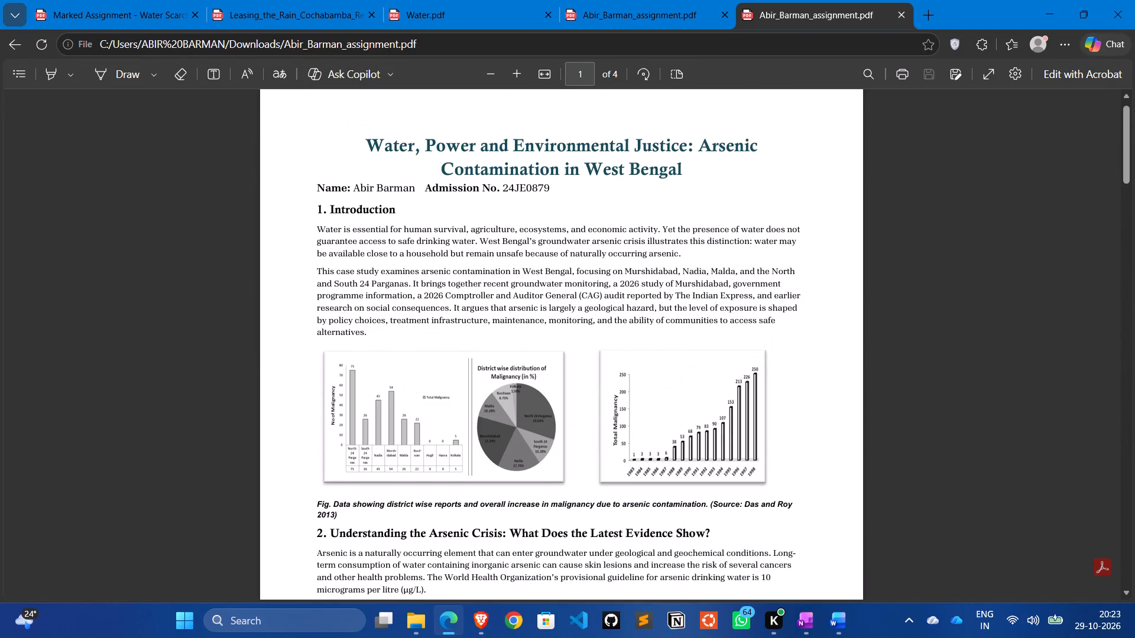
Switch back to the Word document and examine the formatting options for framing the name and admission number line.
{"action": "left_click", "coordinate": [838, 618]}
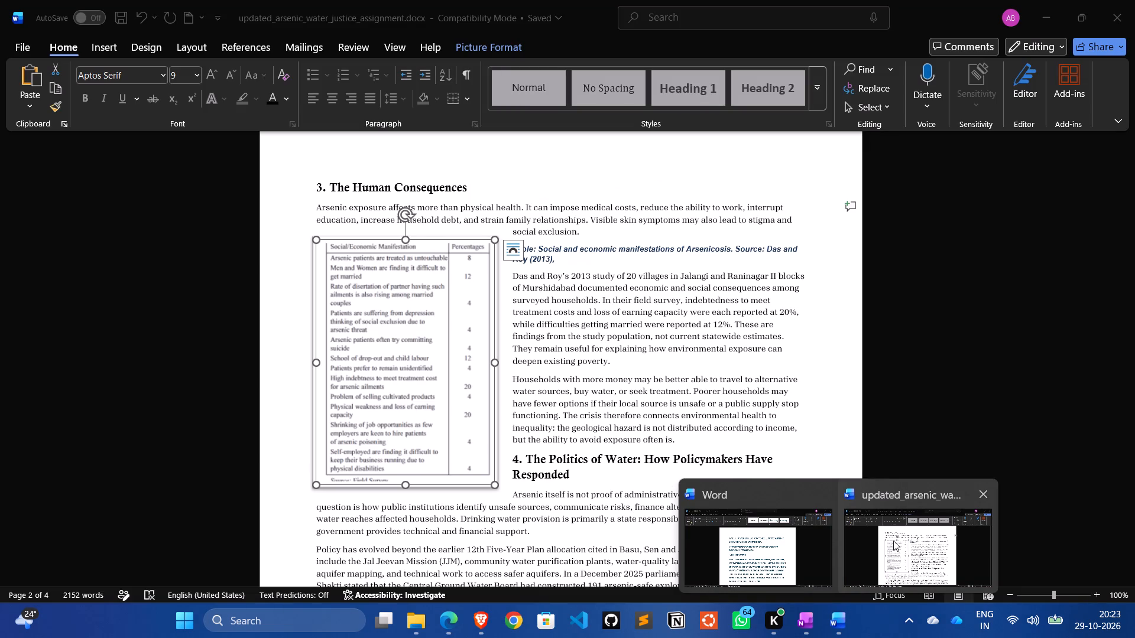
{"action": "left_click", "coordinate": [893, 541]}
{"action": "scroll", "coordinate": [650, 452], "scroll_direction": "up", "scroll_amount": 3}
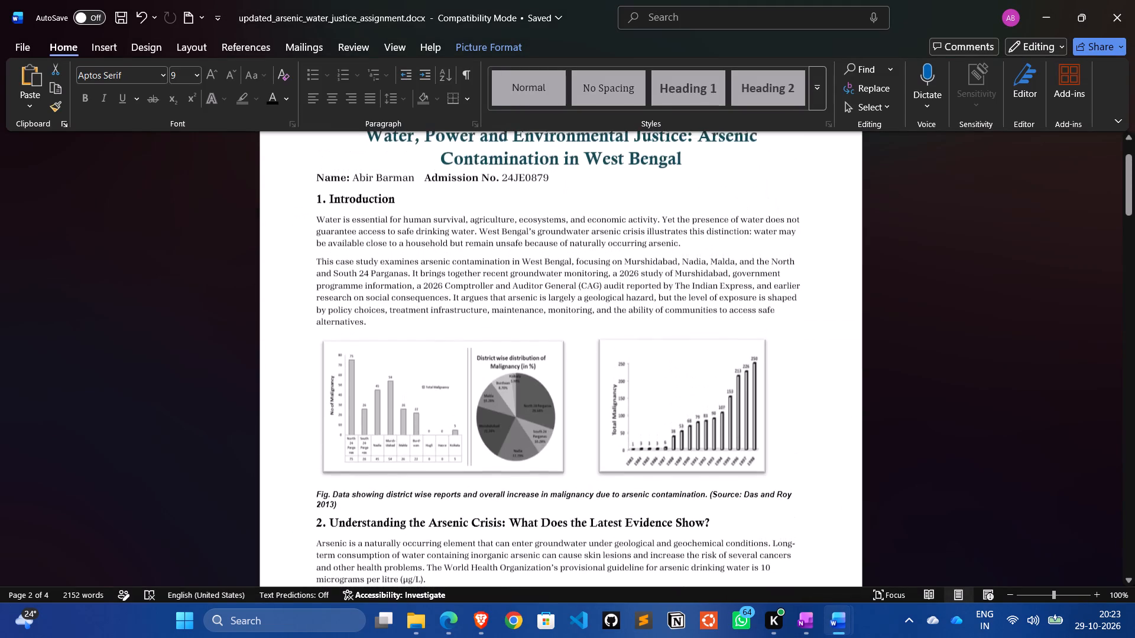
{"action": "scroll", "coordinate": [650, 452], "scroll_direction": "up", "scroll_amount": 1}
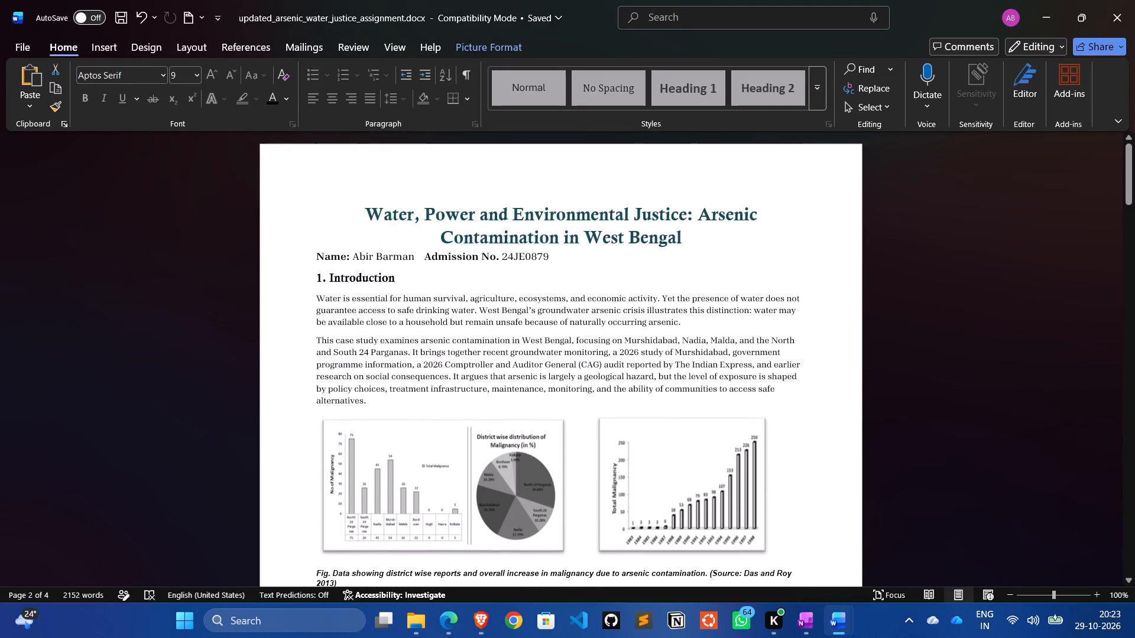
{"action": "left_click_drag", "start_coordinate": [557, 256], "coordinate": [310, 258]}
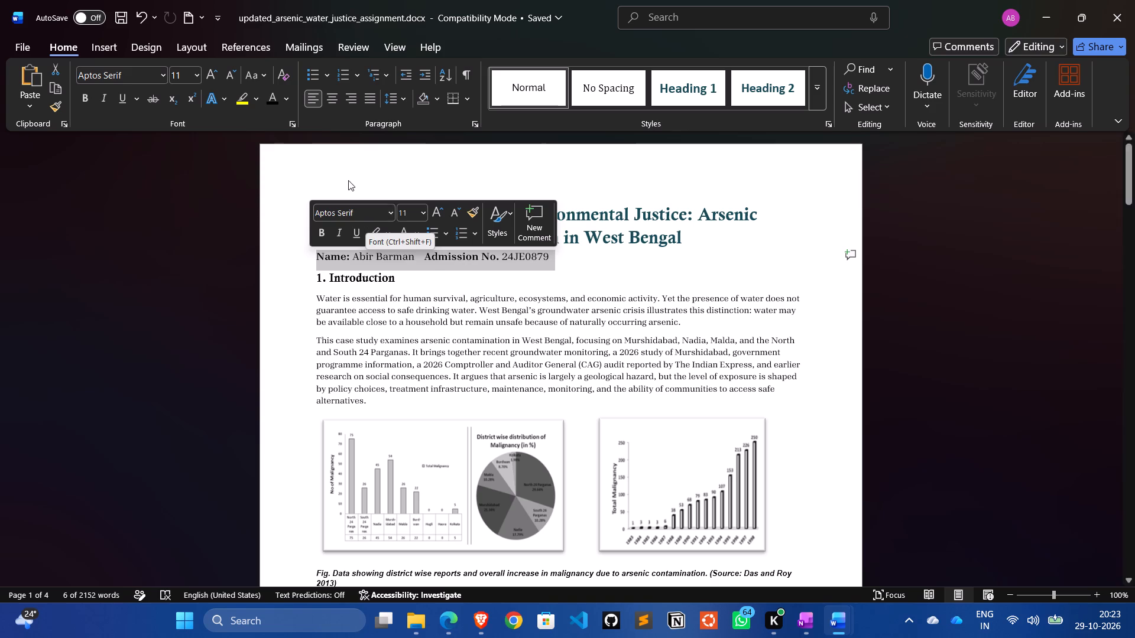
{"action": "left_click", "coordinate": [465, 97]}
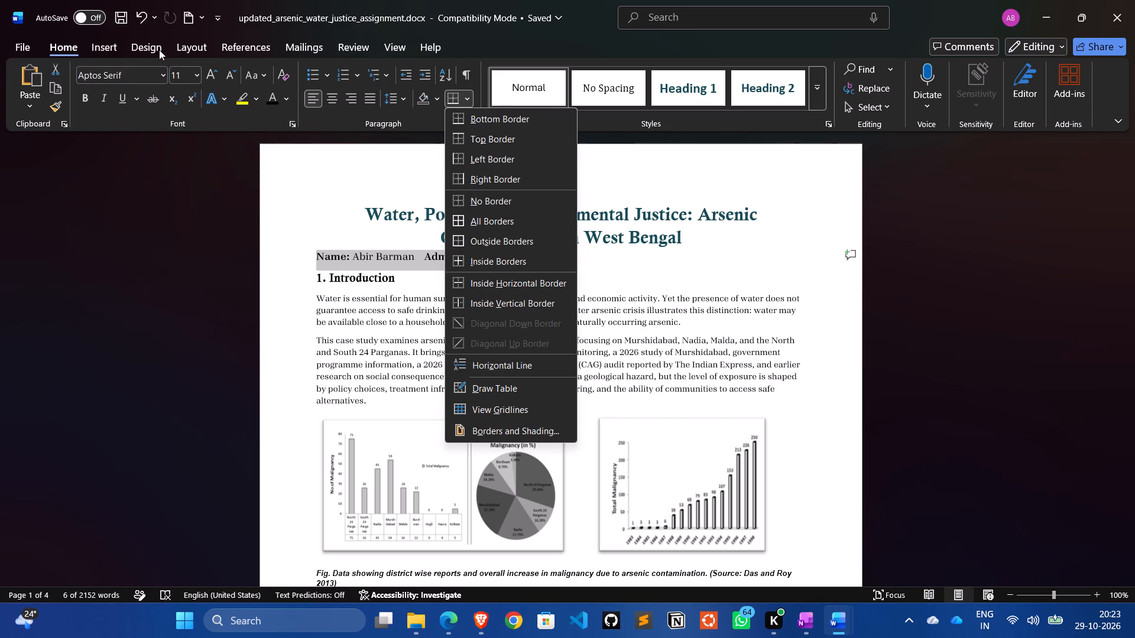
{"action": "left_click", "coordinate": [186, 50]}
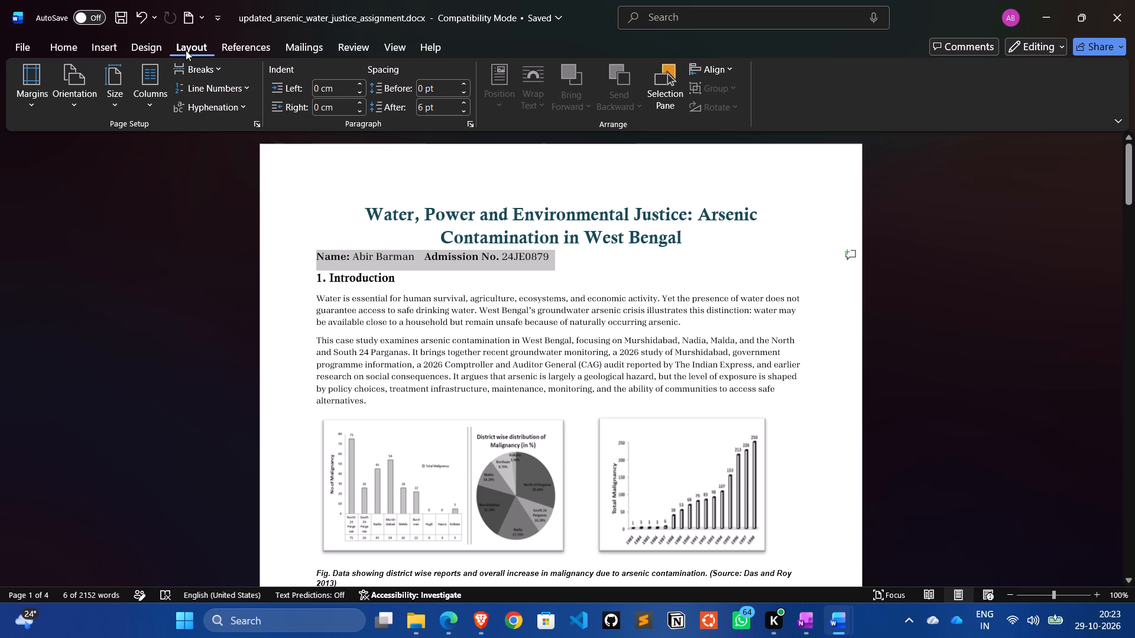
{"action": "left_click", "coordinate": [140, 46]}
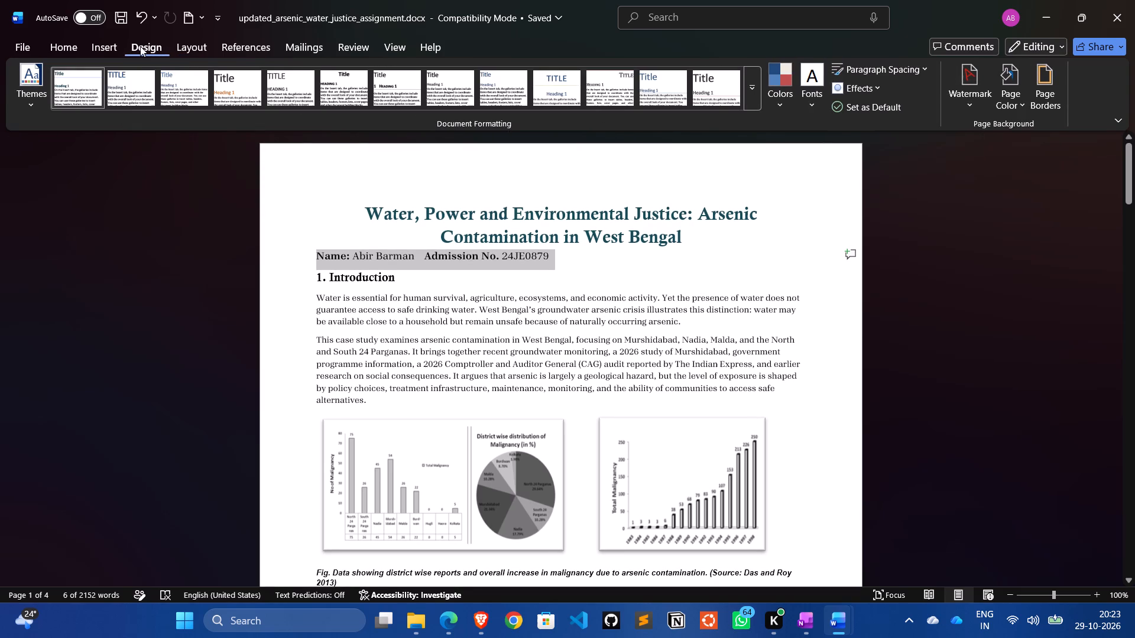
Draw a text box shape around the name and admission number line beneath the title.
{"action": "left_click", "coordinate": [103, 47]}
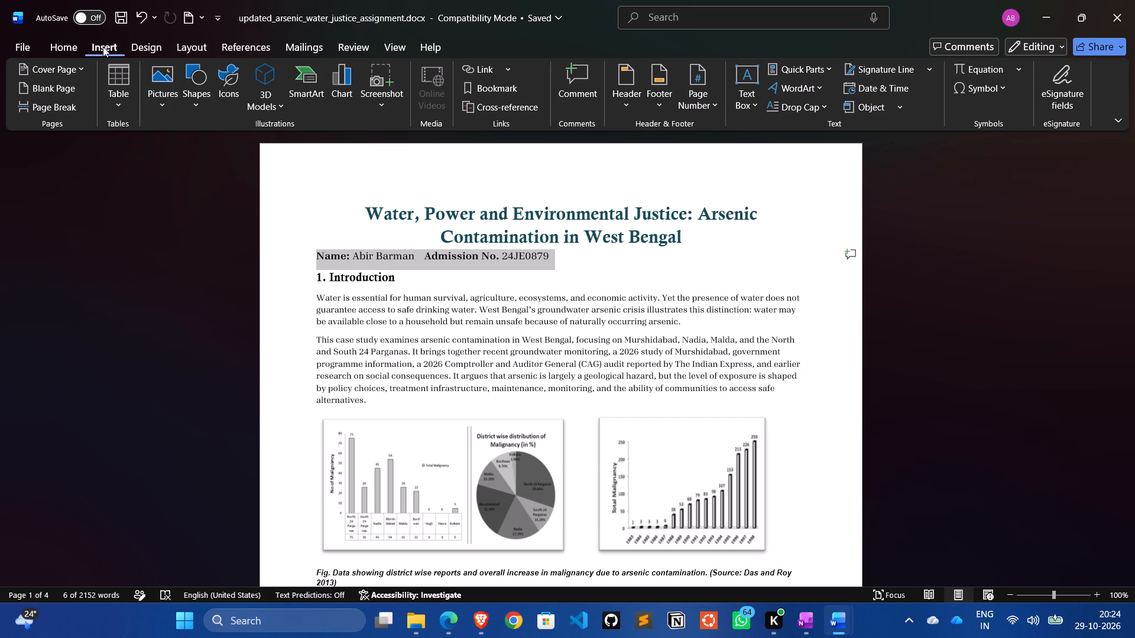
{"action": "left_click", "coordinate": [199, 86]}
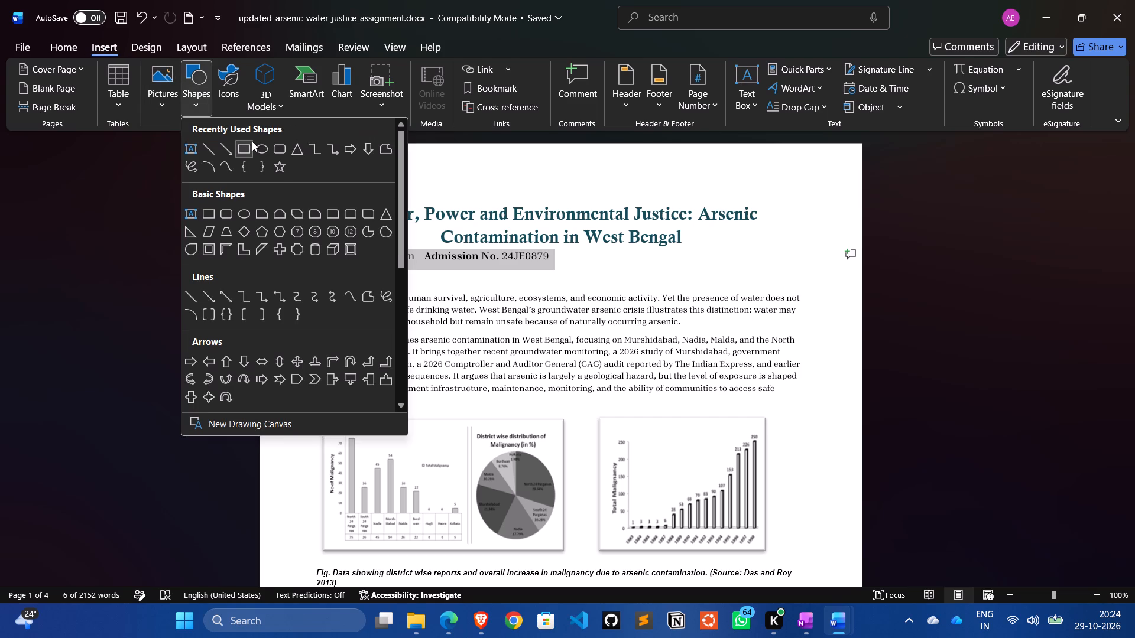
{"action": "left_click", "coordinate": [240, 147]}
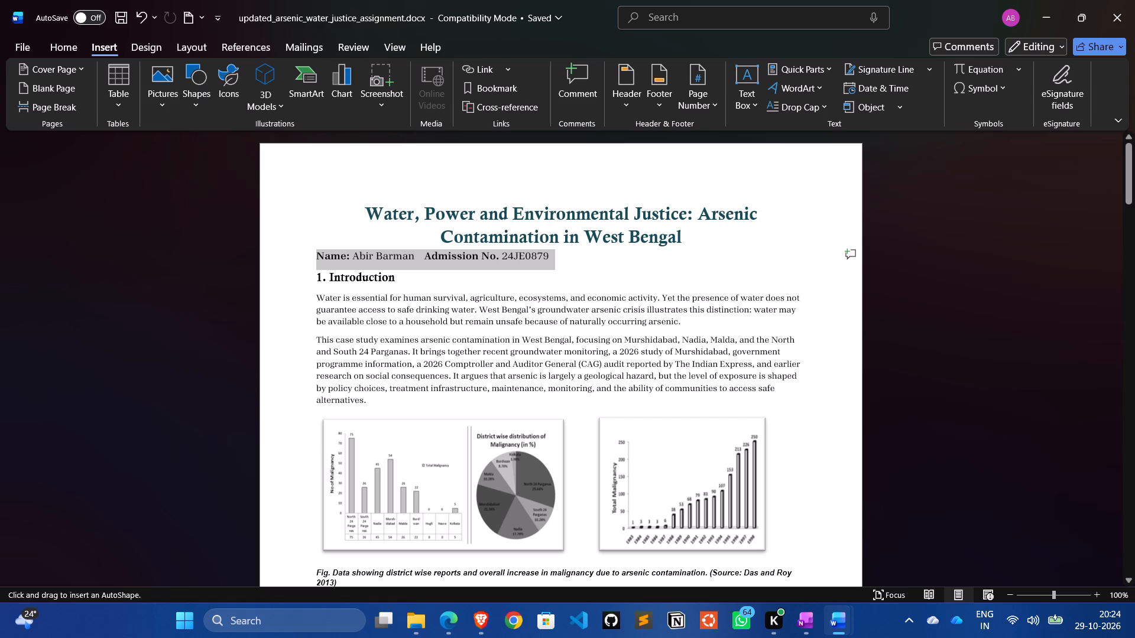
{"action": "left_click", "coordinate": [197, 73]}
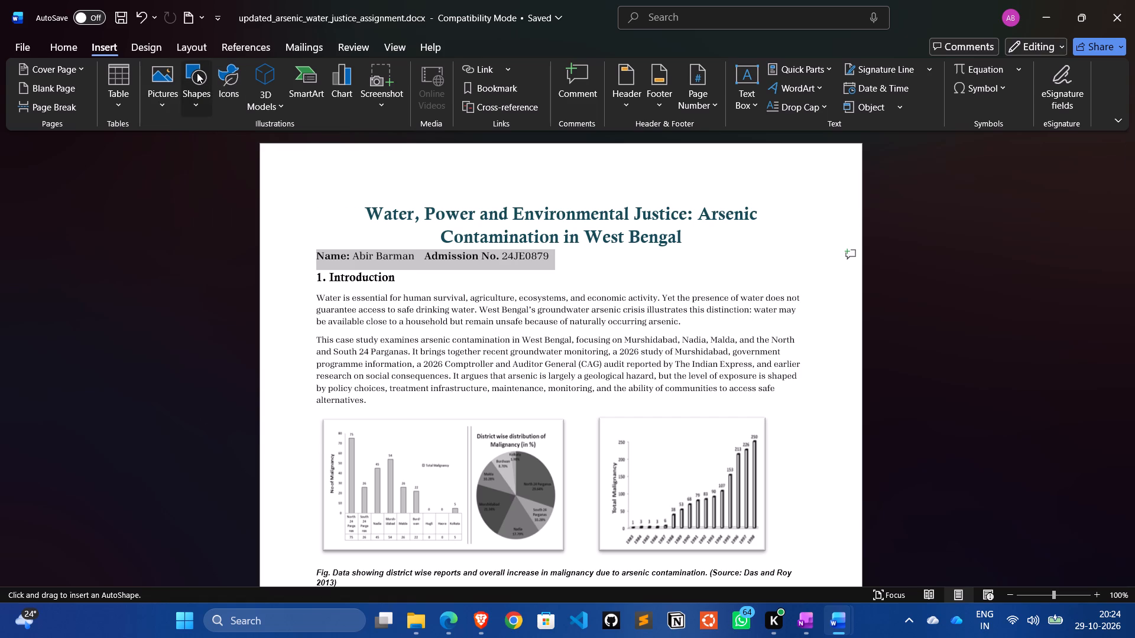
{"action": "left_click", "coordinate": [192, 148]}
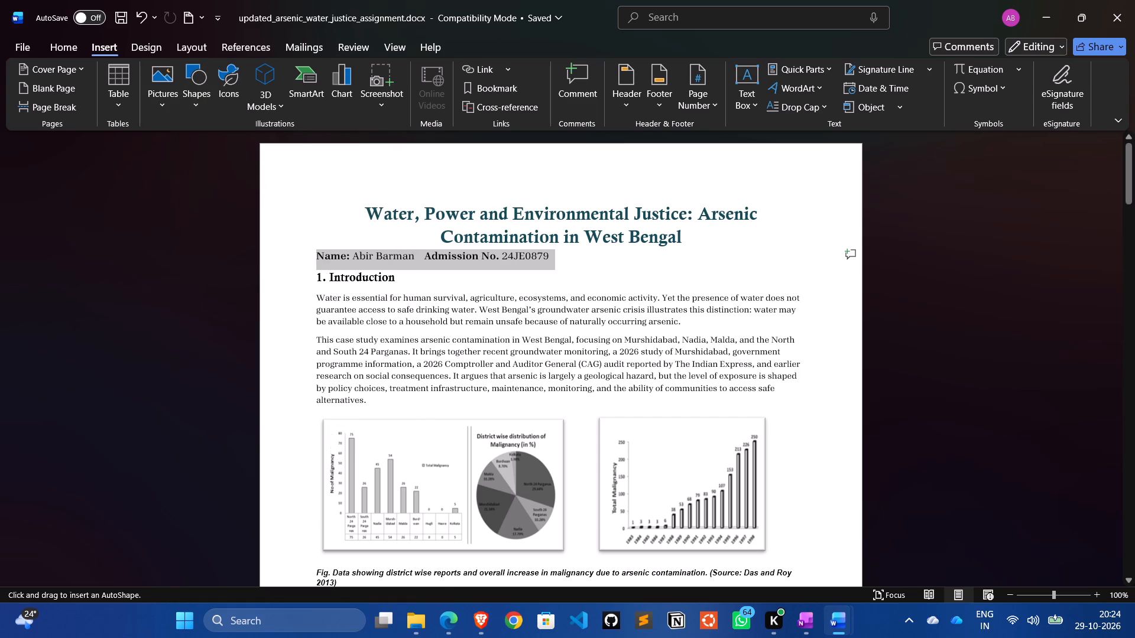
{"action": "left_click_drag", "start_coordinate": [317, 249], "coordinate": [533, 268]}
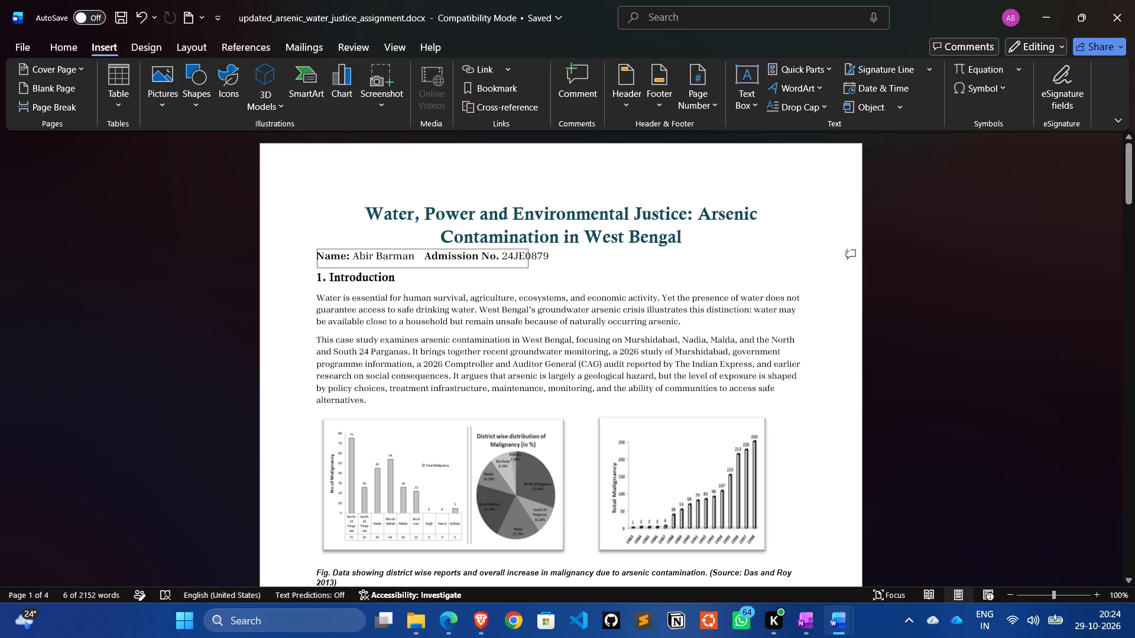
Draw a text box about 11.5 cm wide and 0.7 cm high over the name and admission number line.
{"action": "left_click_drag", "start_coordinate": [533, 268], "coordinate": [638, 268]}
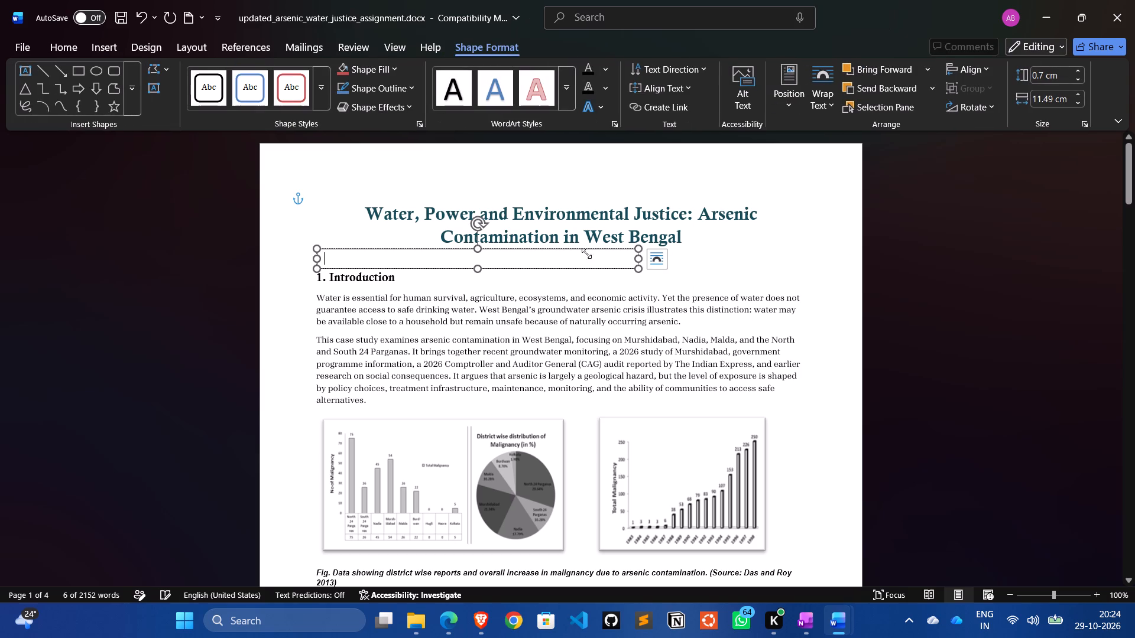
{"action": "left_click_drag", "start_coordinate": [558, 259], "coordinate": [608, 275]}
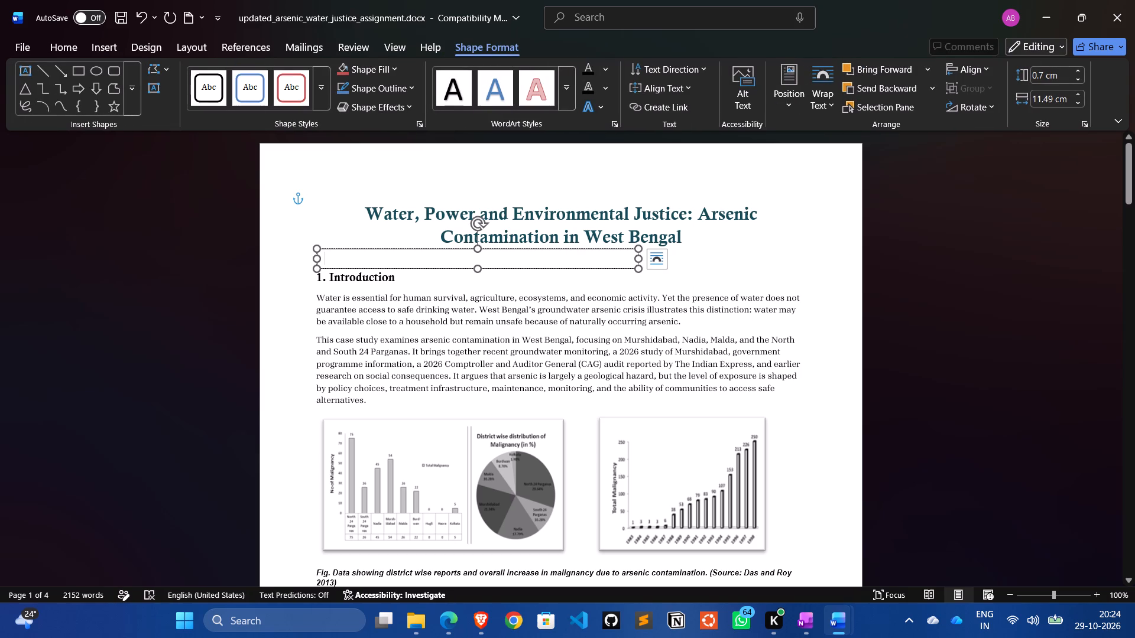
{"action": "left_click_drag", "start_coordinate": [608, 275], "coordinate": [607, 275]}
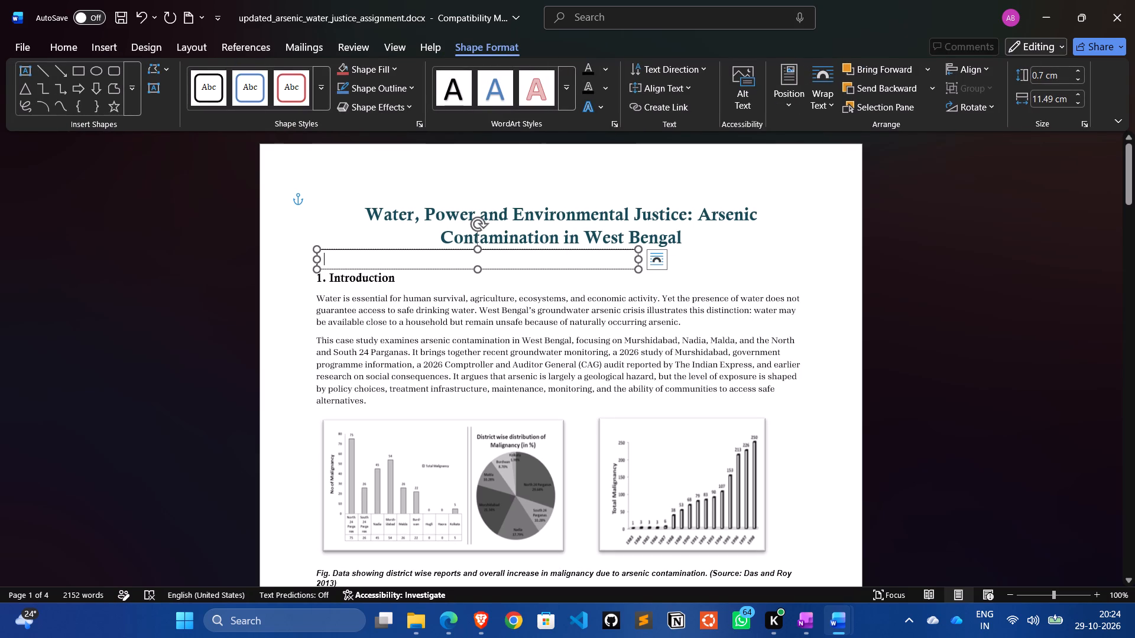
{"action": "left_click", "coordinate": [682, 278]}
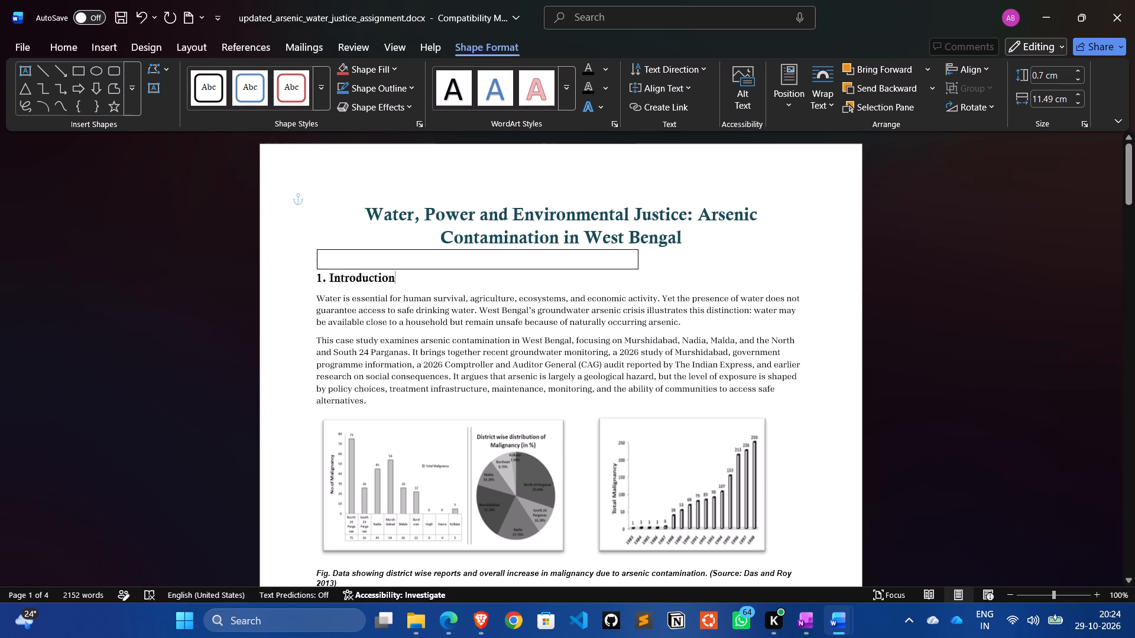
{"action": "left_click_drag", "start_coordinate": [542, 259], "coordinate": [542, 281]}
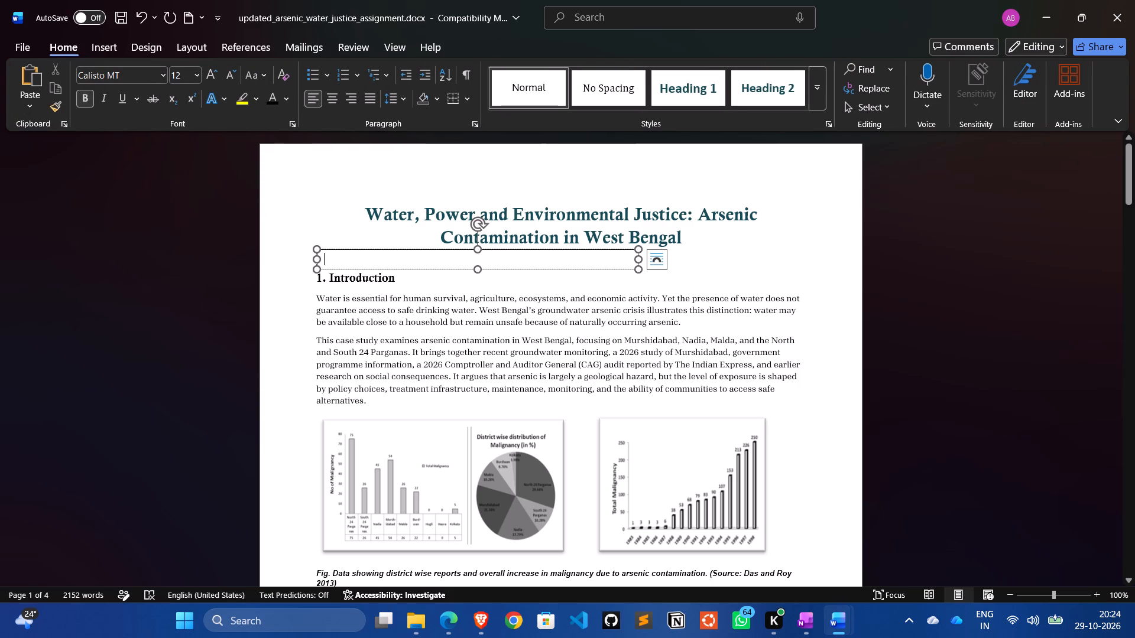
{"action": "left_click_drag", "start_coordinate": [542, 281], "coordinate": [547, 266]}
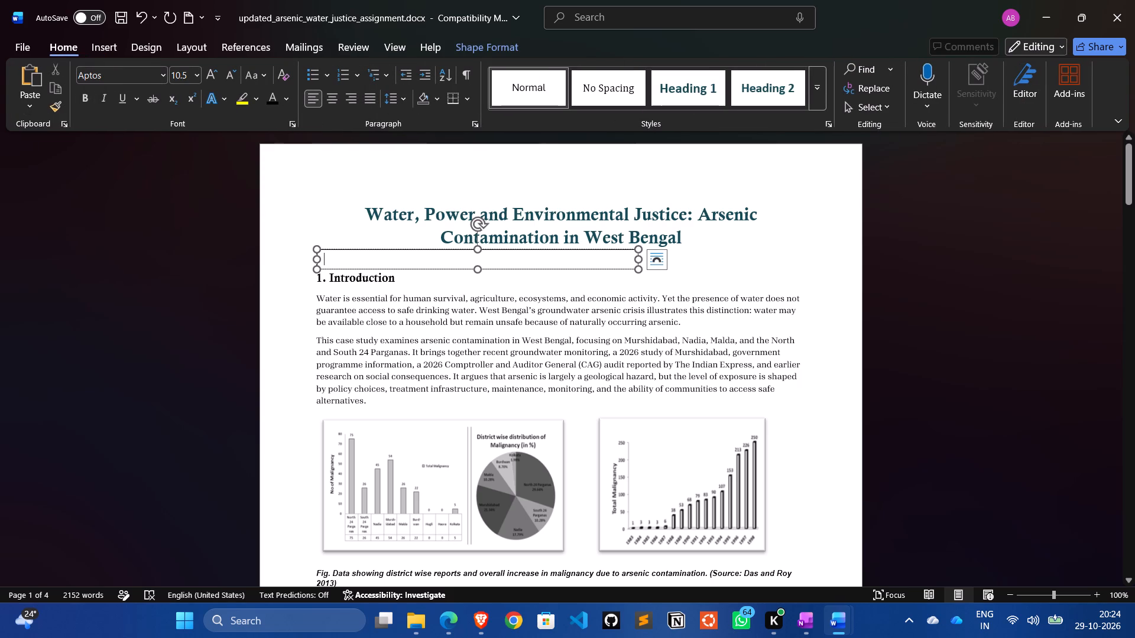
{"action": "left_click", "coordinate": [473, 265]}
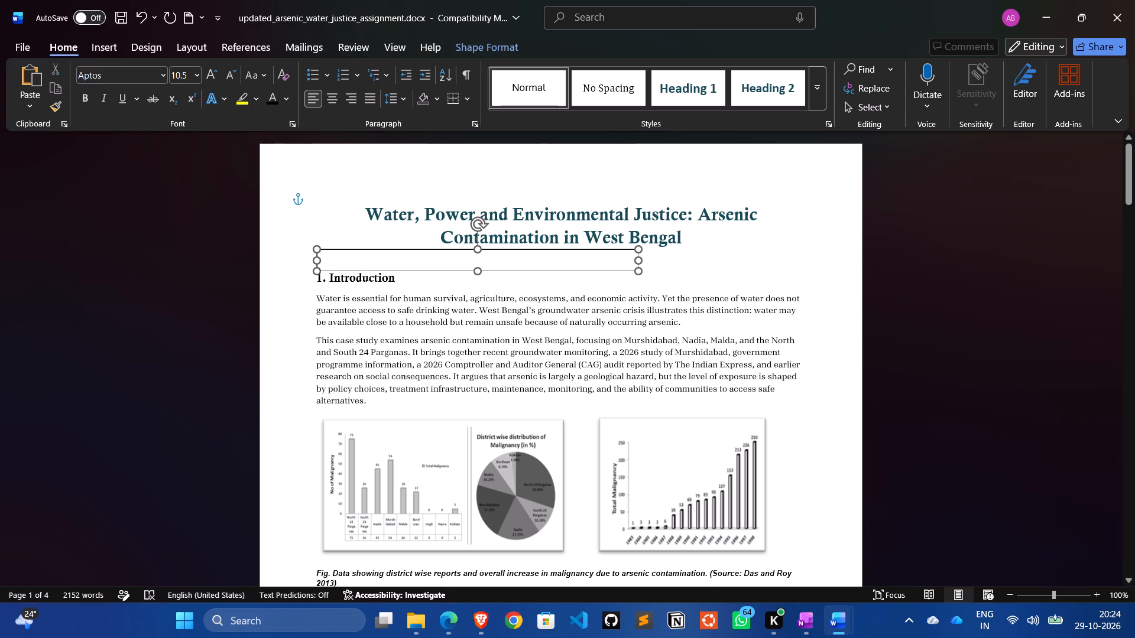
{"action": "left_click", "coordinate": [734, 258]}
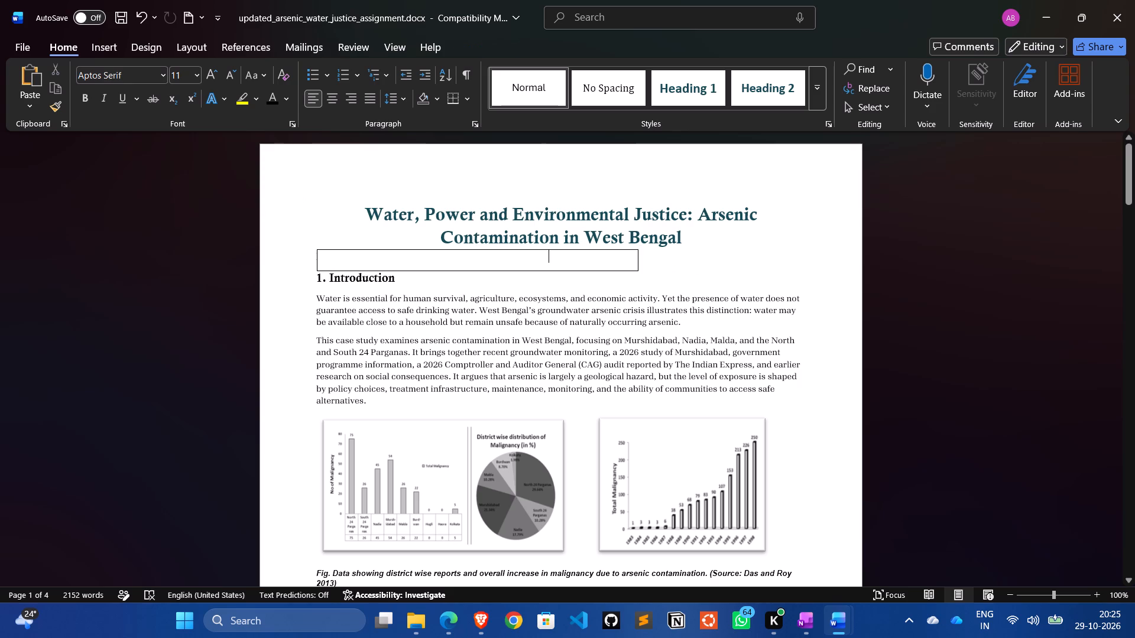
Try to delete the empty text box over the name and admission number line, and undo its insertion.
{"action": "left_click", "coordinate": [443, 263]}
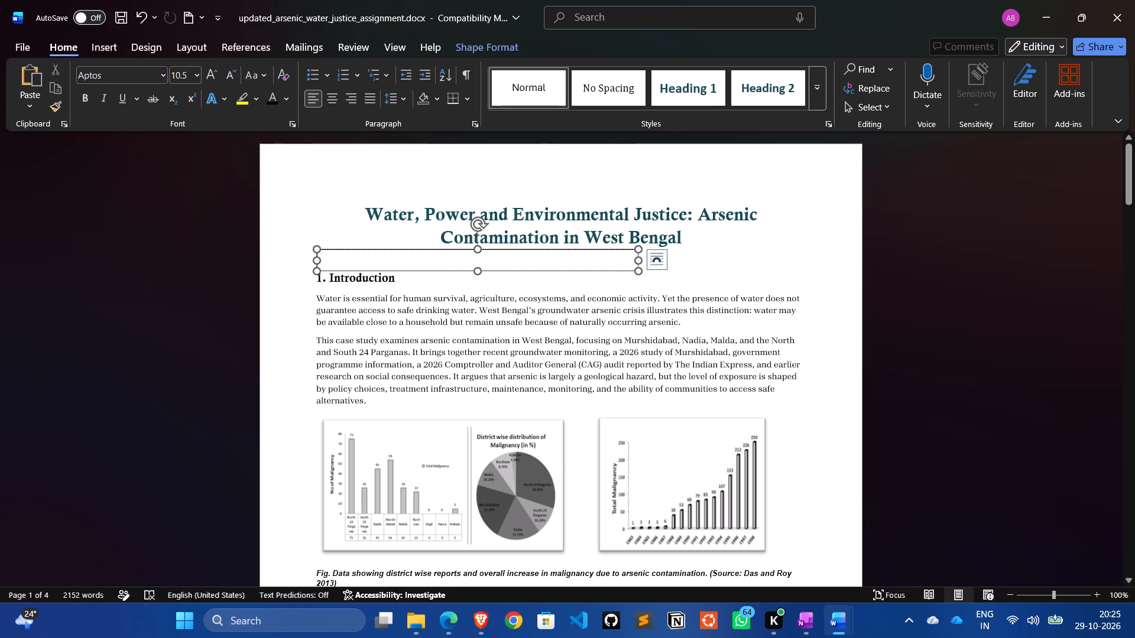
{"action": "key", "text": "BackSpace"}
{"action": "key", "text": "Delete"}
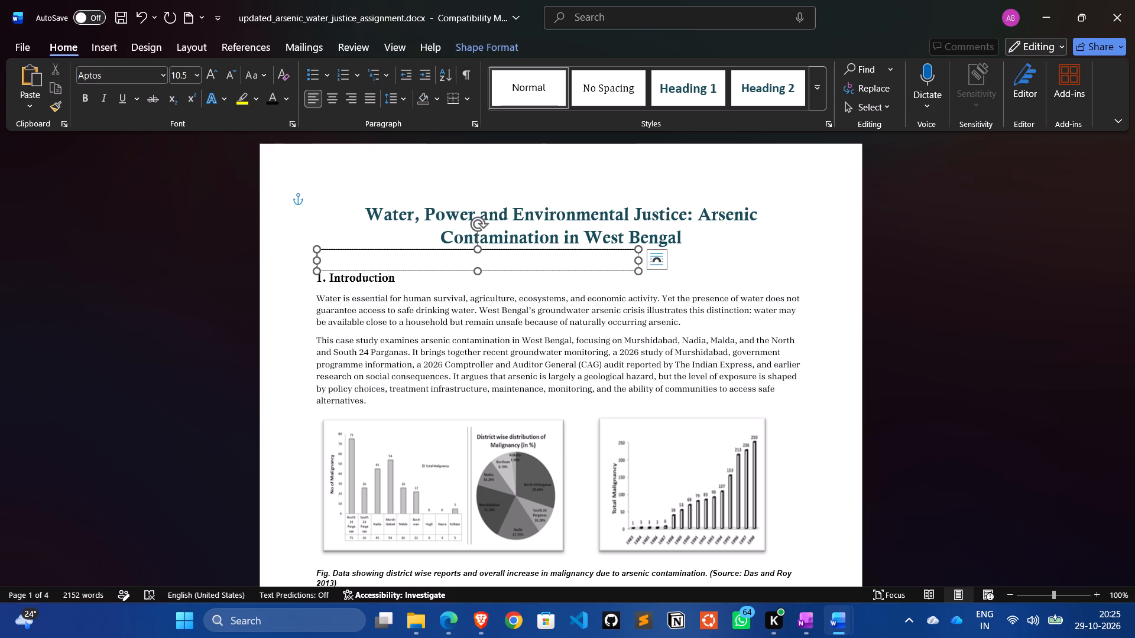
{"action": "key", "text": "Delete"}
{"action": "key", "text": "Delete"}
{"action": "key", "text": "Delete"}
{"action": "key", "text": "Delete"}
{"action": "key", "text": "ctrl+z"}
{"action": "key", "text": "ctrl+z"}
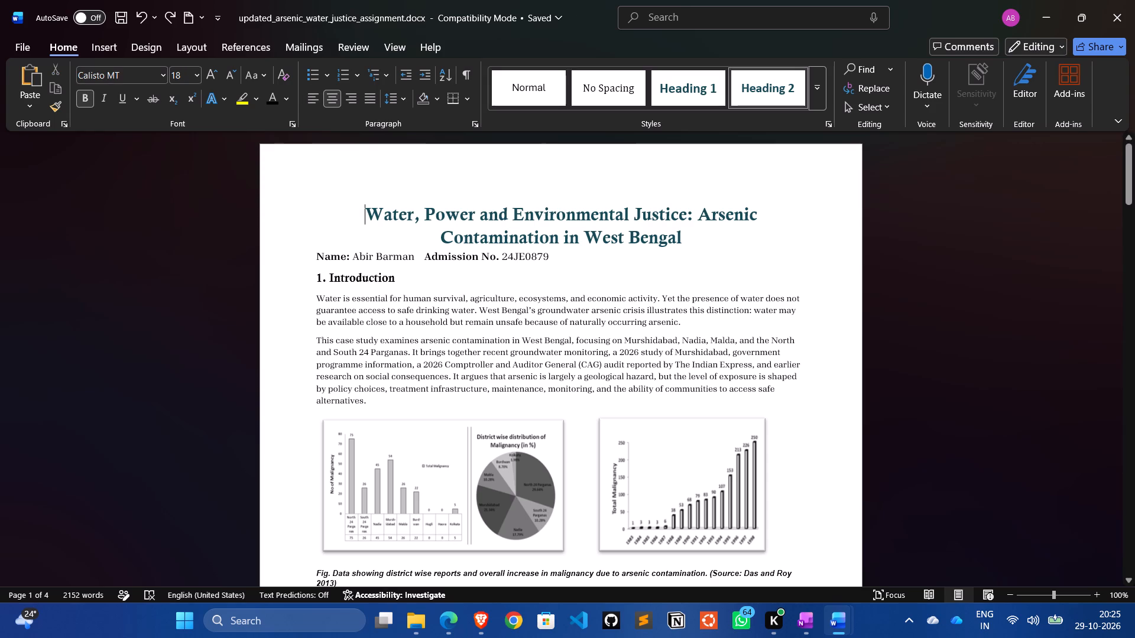
Insert a blank line between the title and the name and admission number line.
{"action": "left_click", "coordinate": [313, 257]}
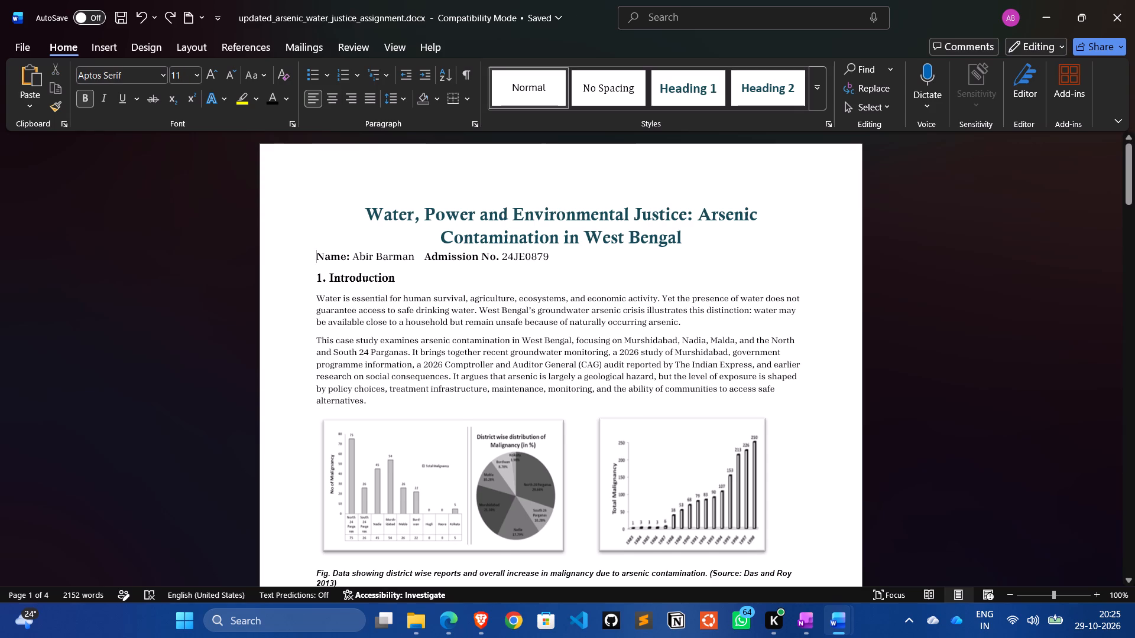
{"action": "key", "text": "Return"}
Reposition the social and economic manifestations table image under section 3's opening lines, with its caption and the following text beside it.
{"action": "scroll", "coordinate": [406, 335], "scroll_direction": "down", "scroll_amount": 3}
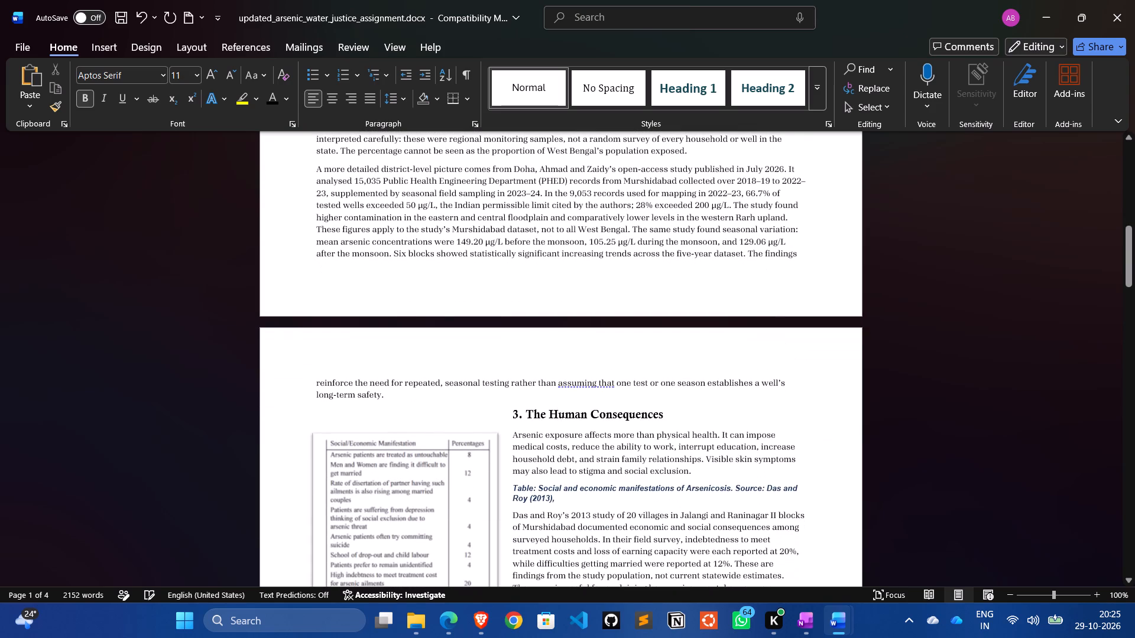
{"action": "left_click", "coordinate": [406, 482]}
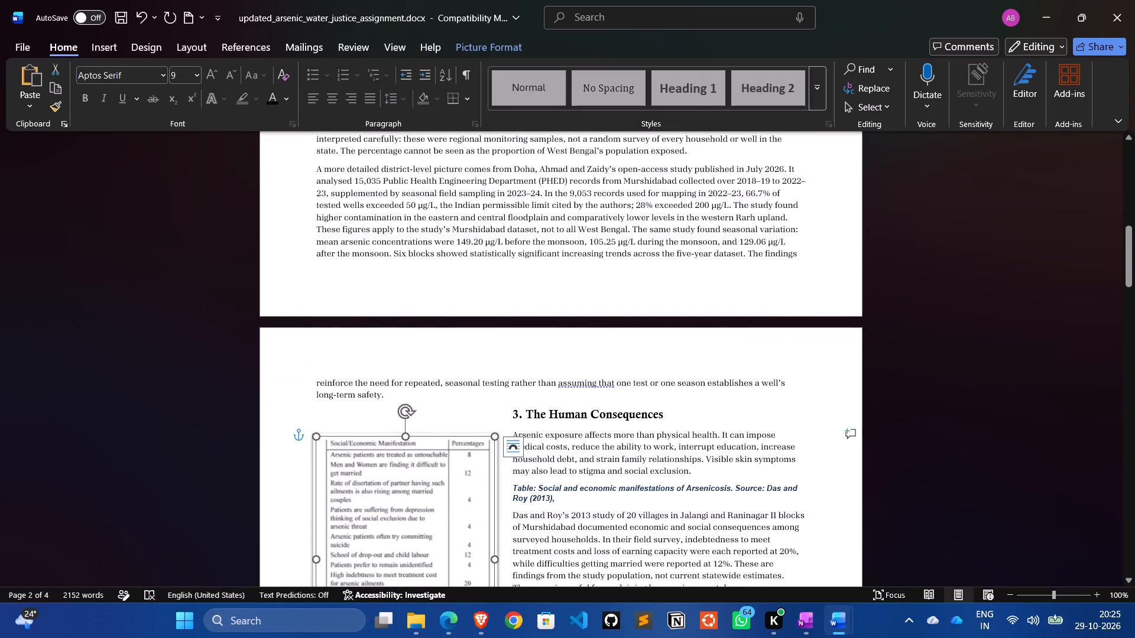
{"action": "left_click_drag", "start_coordinate": [371, 485], "coordinate": [371, 502]}
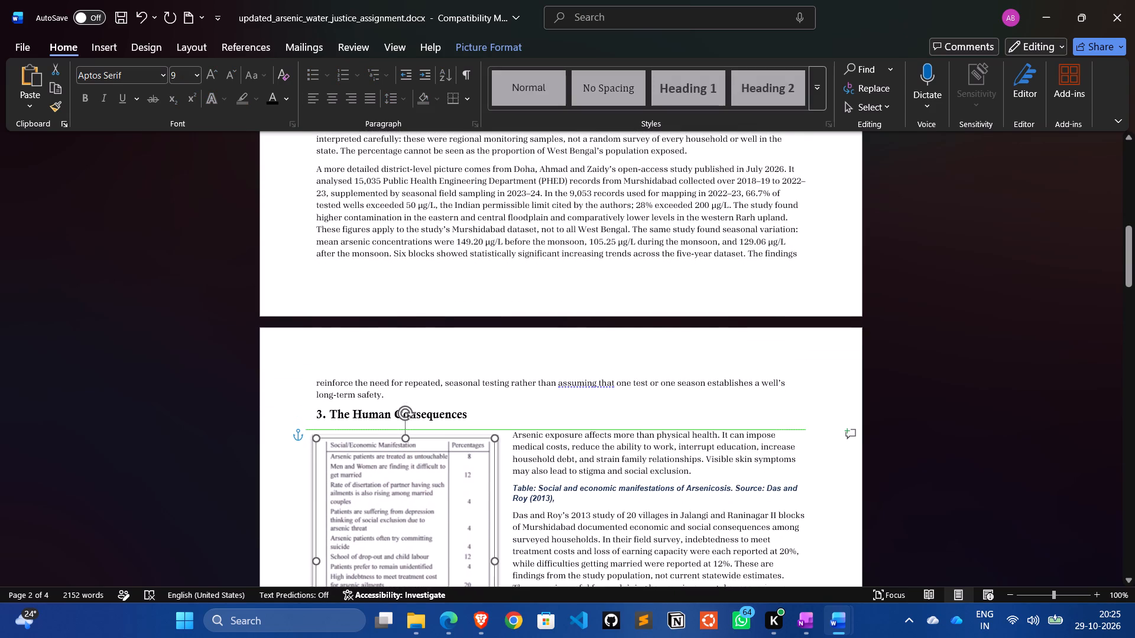
{"action": "left_click_drag", "start_coordinate": [371, 502], "coordinate": [371, 535]}
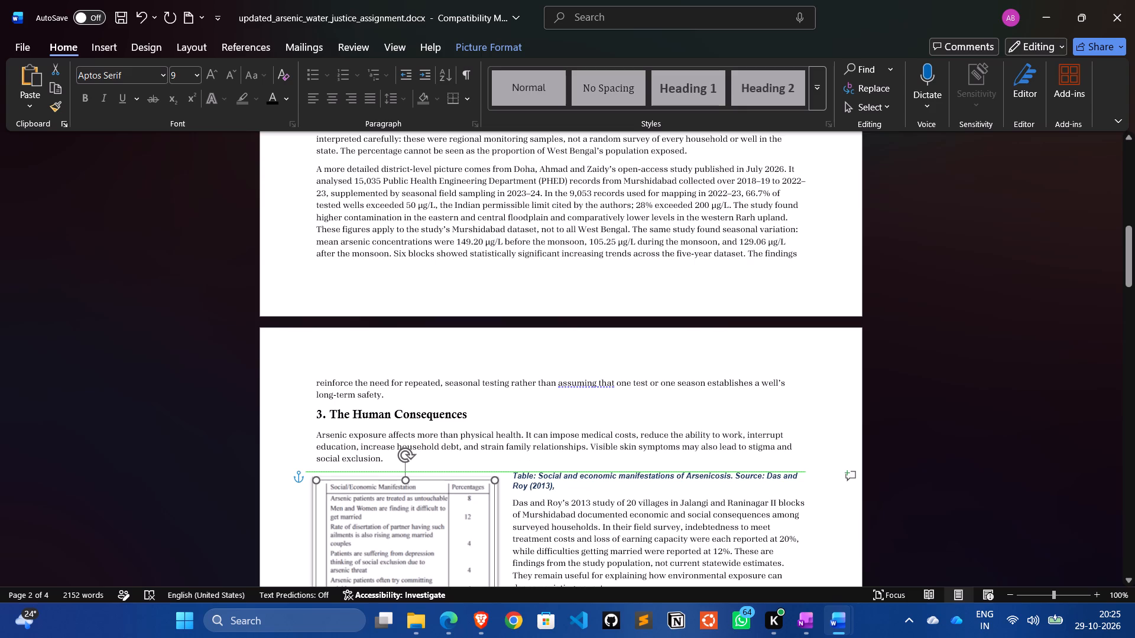
{"action": "left_click_drag", "start_coordinate": [371, 535], "coordinate": [372, 536]}
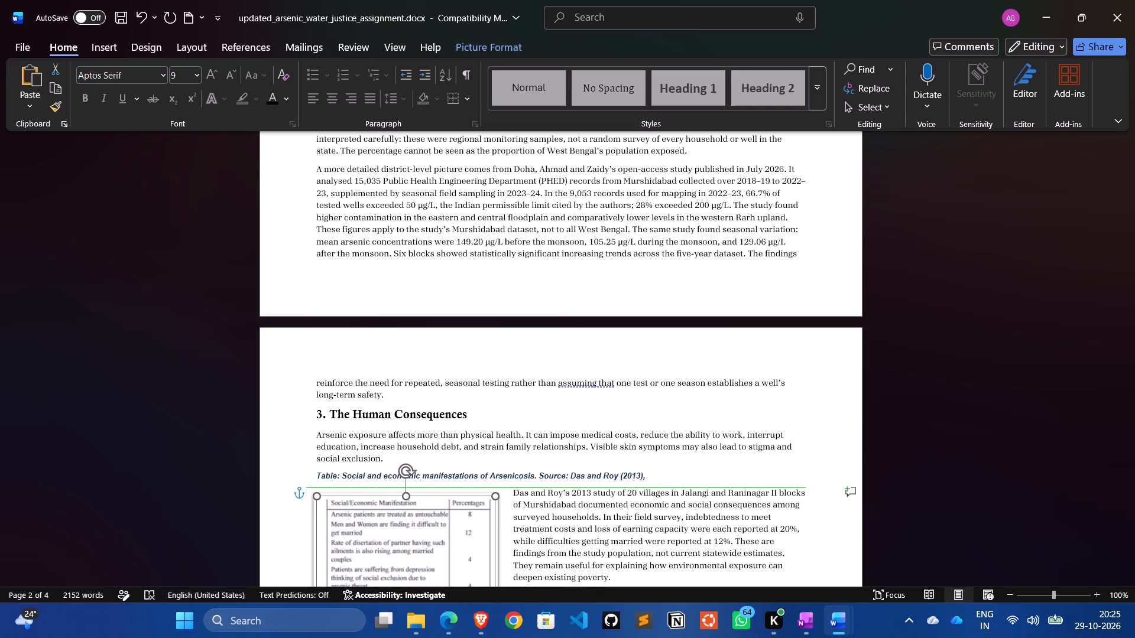
{"action": "left_click_drag", "start_coordinate": [372, 536], "coordinate": [372, 532]}
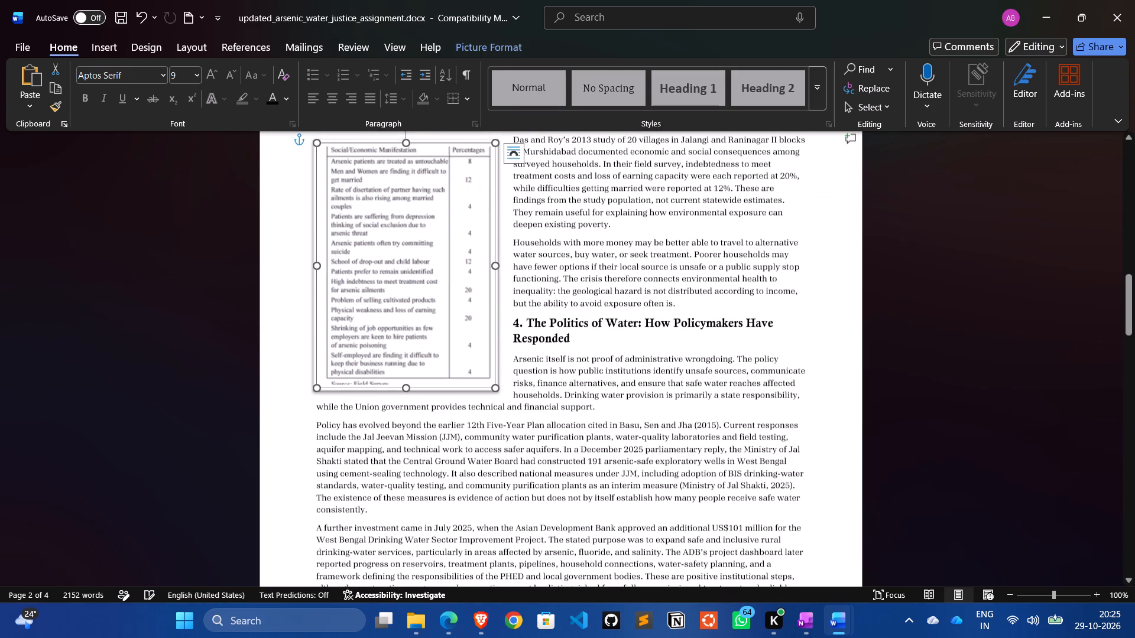
{"action": "scroll", "coordinate": [455, 493], "scroll_direction": "down", "scroll_amount": 1}
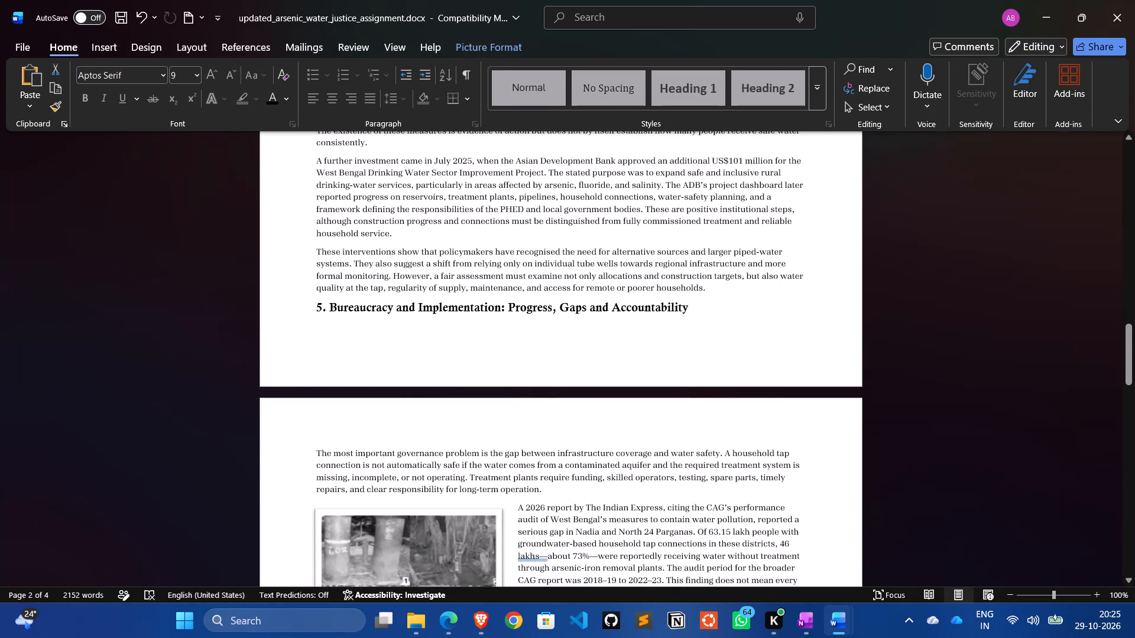
{"action": "scroll", "coordinate": [455, 493], "scroll_direction": "up", "scroll_amount": 2}
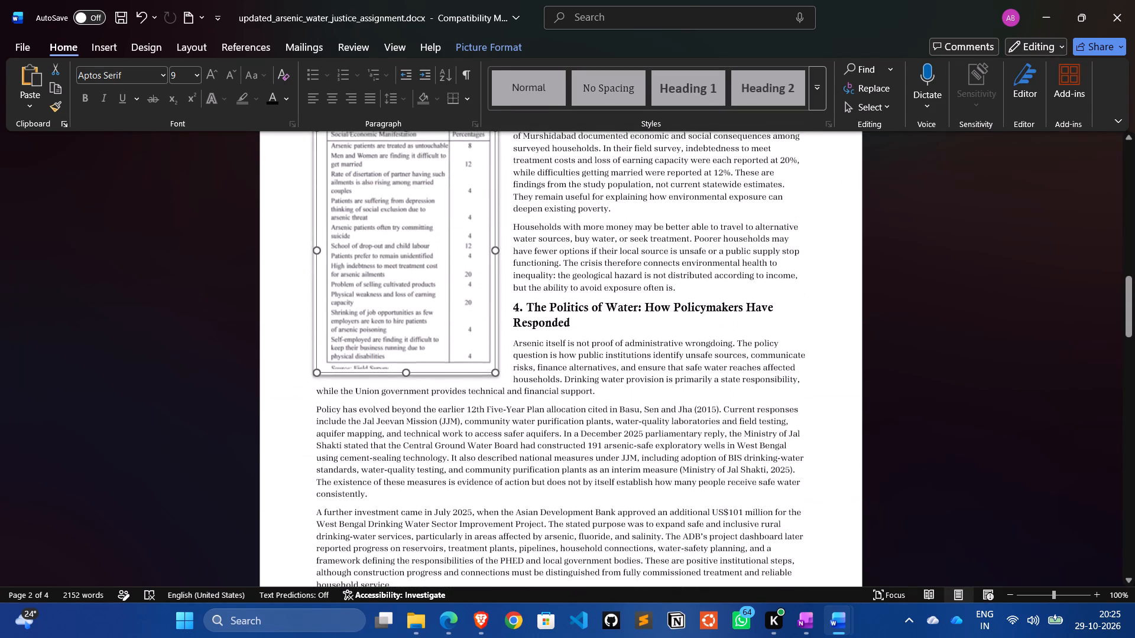
{"action": "left_click_drag", "start_coordinate": [428, 306], "coordinate": [427, 329]}
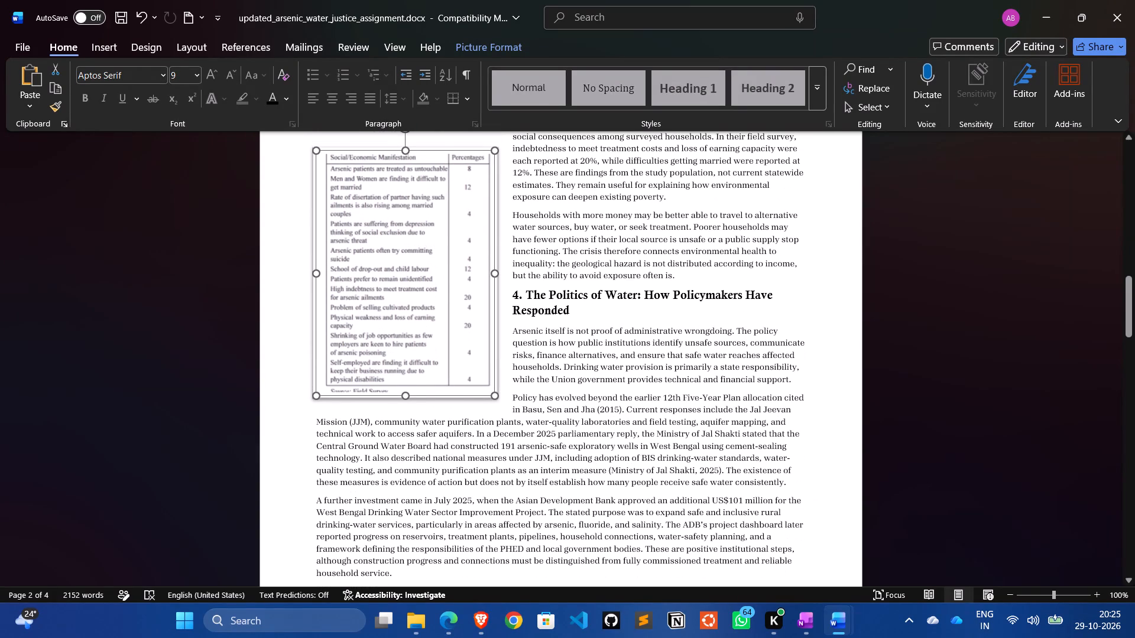
{"action": "scroll", "coordinate": [427, 329], "scroll_direction": "up", "scroll_amount": 1}
{"action": "left_click_drag", "start_coordinate": [410, 336], "coordinate": [417, 280]}
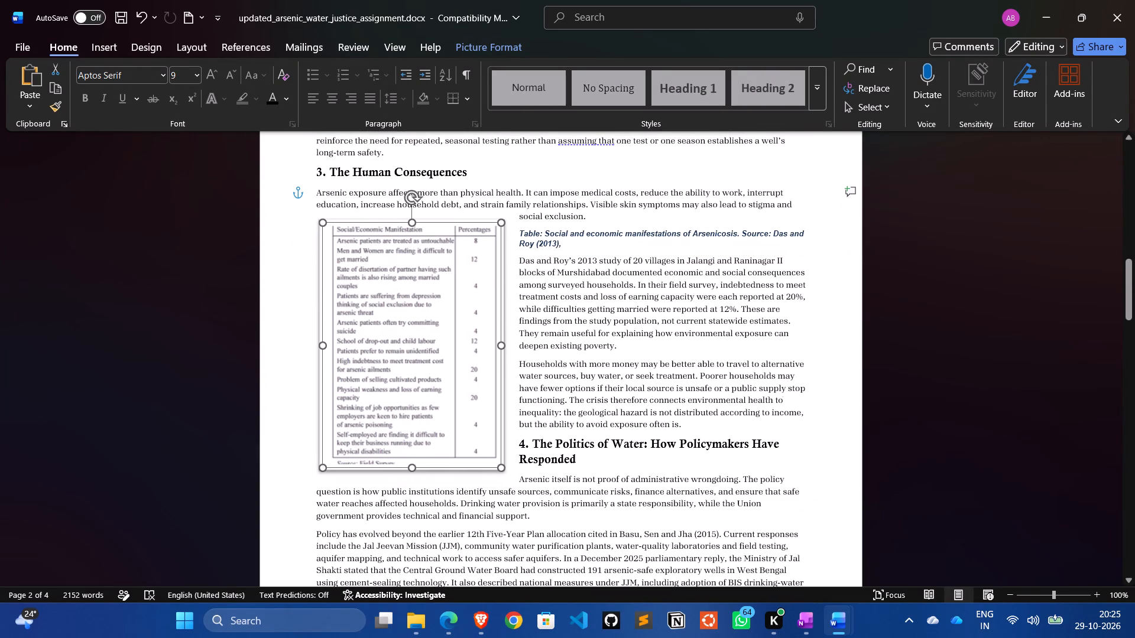
{"action": "left_click_drag", "start_coordinate": [417, 280], "coordinate": [418, 281]}
Push the heading "5. Bureaucracy and Implementation: Progress, Gaps and Accountability" onto the following page with two blank lines before it.
{"action": "scroll", "coordinate": [465, 349], "scroll_direction": "down", "scroll_amount": 1}
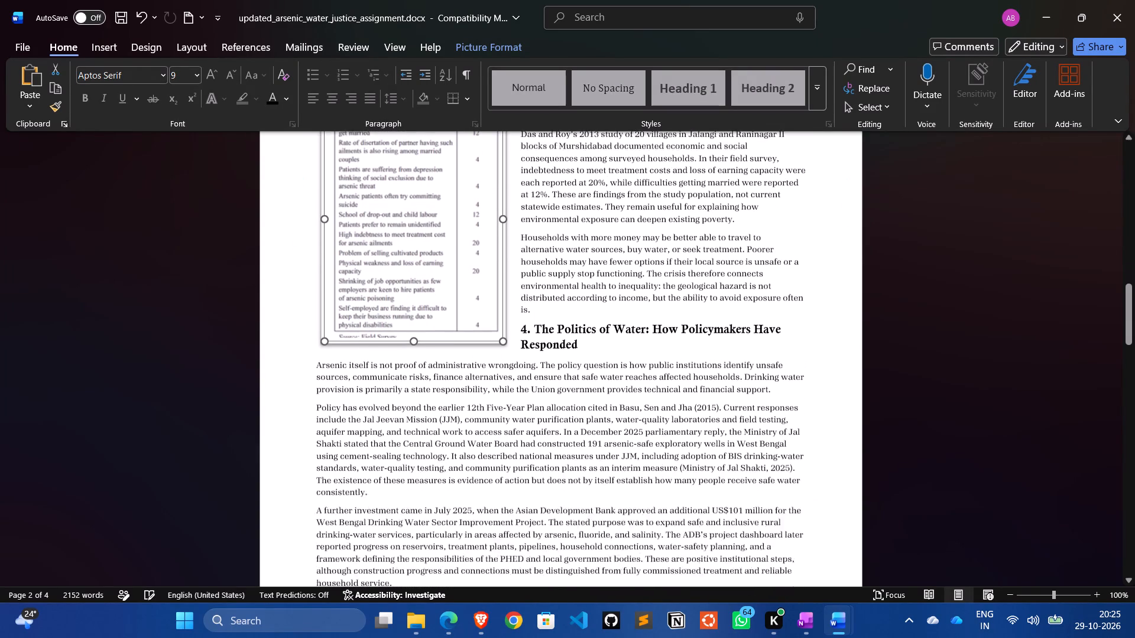
{"action": "scroll", "coordinate": [465, 349], "scroll_direction": "down", "scroll_amount": 1}
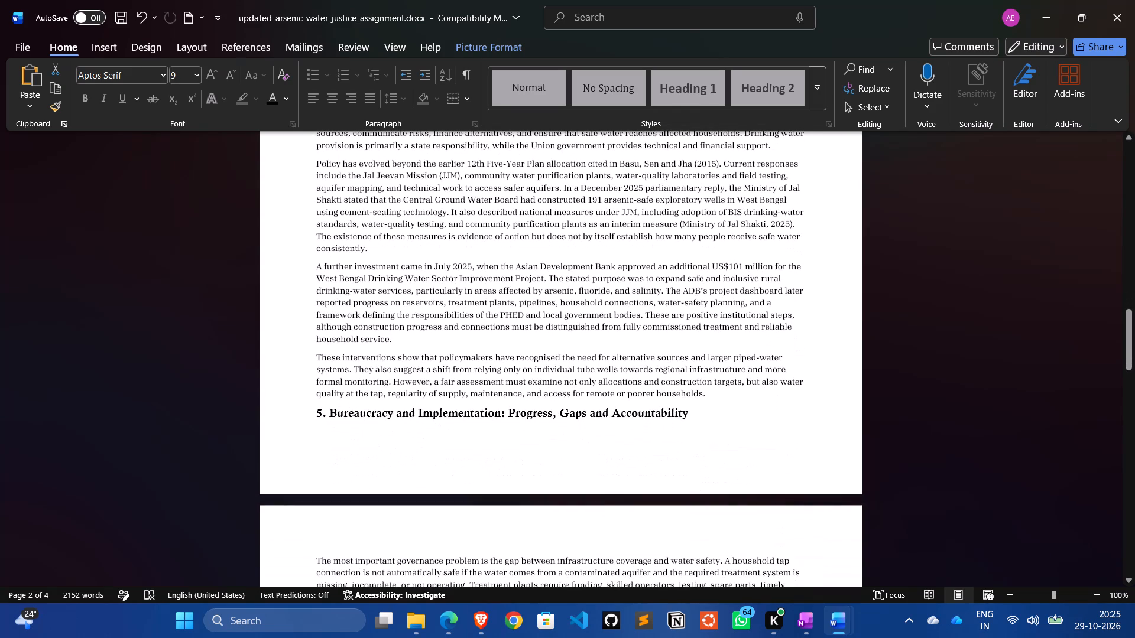
{"action": "left_click", "coordinate": [315, 414]}
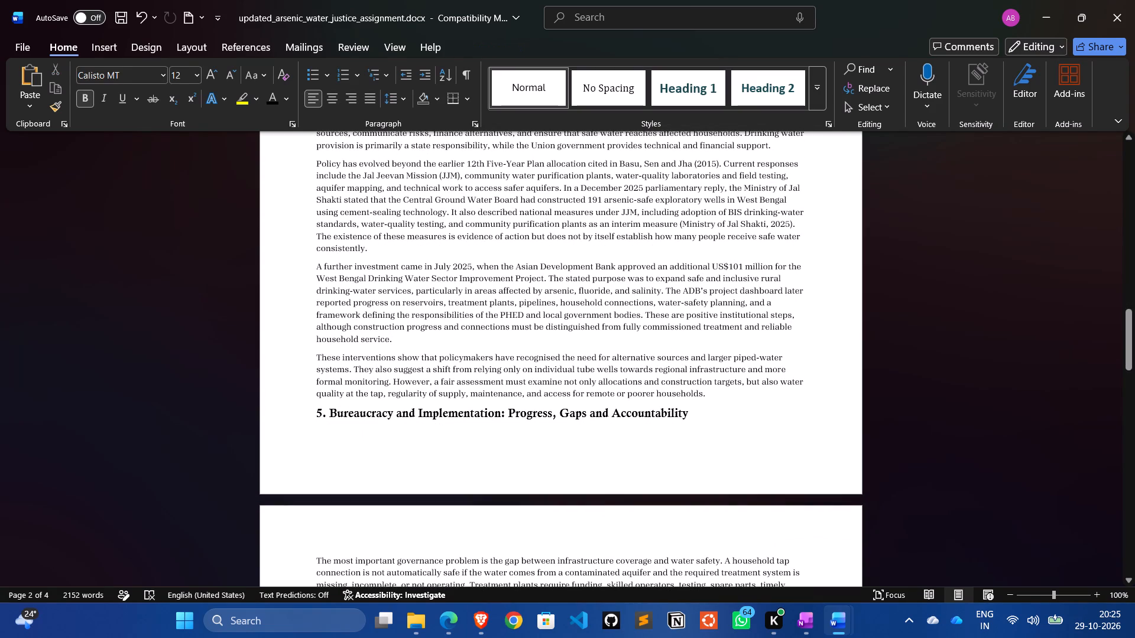
{"action": "key", "text": "Return"}
{"action": "key", "text": "Return"}
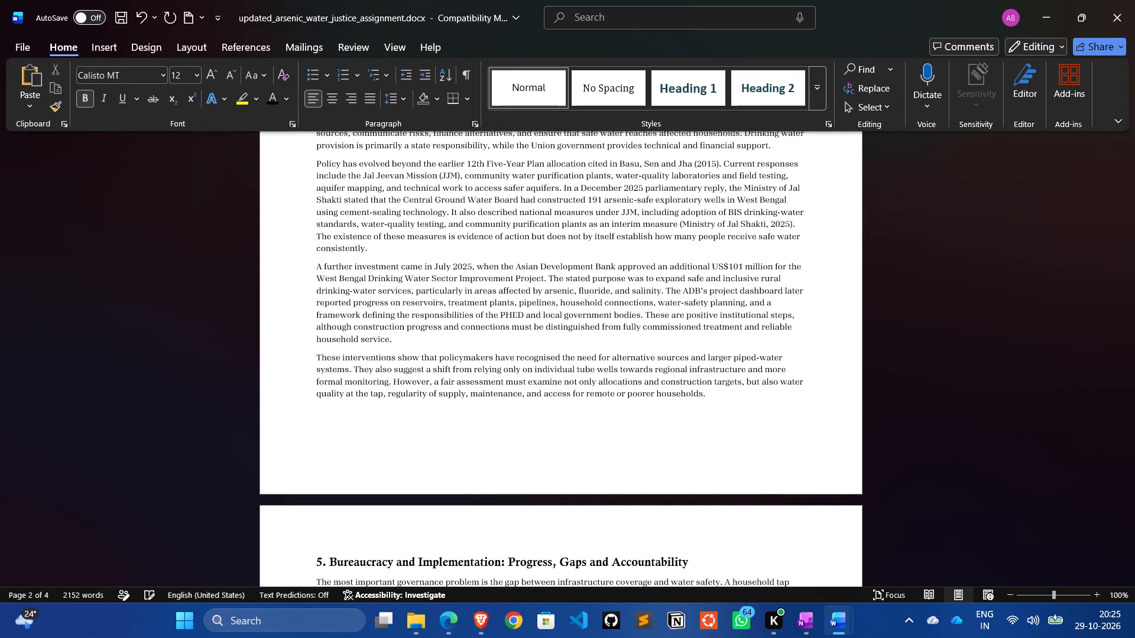
Move the defunct arsenic-treatment unit photographs in section 5 down, below the first two lines of the 2026 report paragraph.
{"action": "scroll", "coordinate": [351, 370], "scroll_direction": "down", "scroll_amount": 3}
{"action": "scroll", "coordinate": [351, 370], "scroll_direction": "up", "scroll_amount": 1}
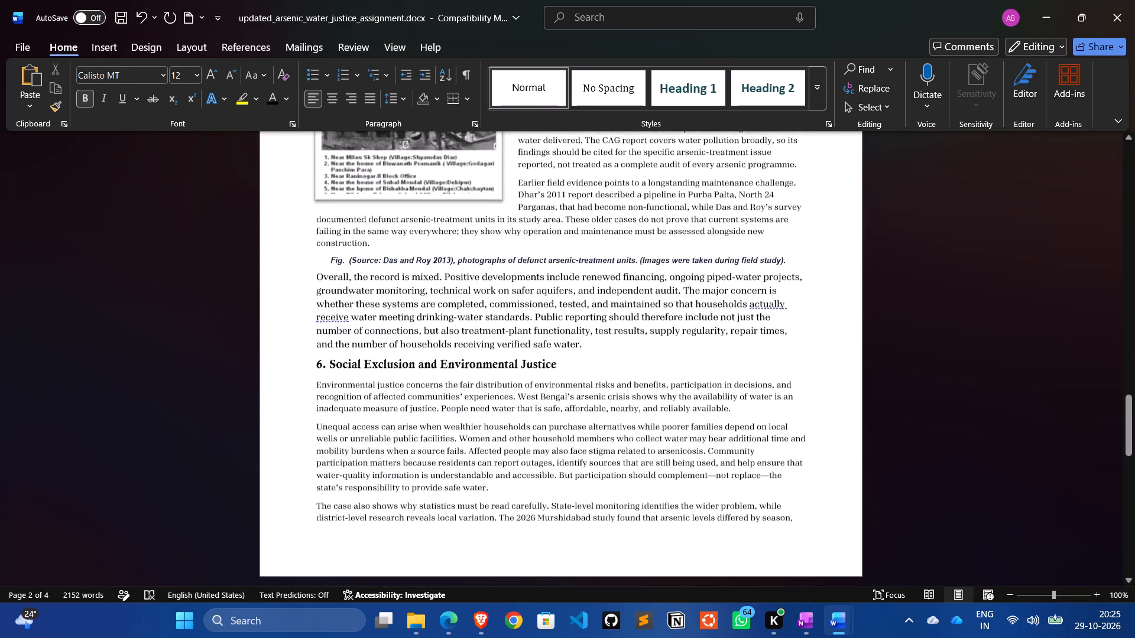
{"action": "scroll", "coordinate": [351, 370], "scroll_direction": "up", "scroll_amount": 1}
{"action": "left_click_drag", "start_coordinate": [362, 313], "coordinate": [361, 359]}
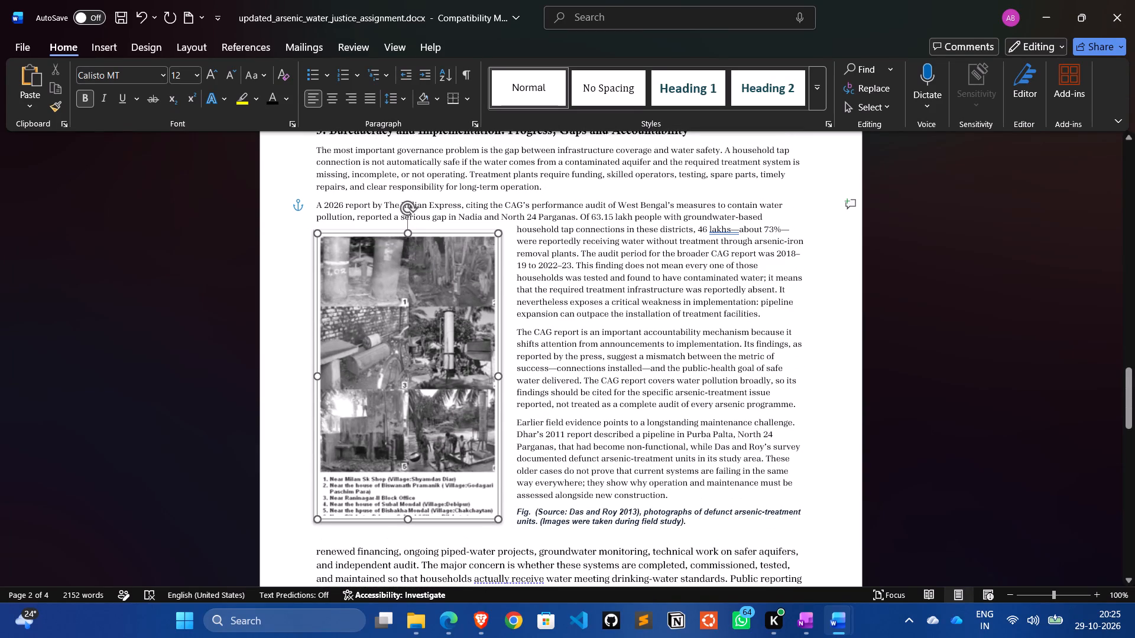
{"action": "left_click_drag", "start_coordinate": [361, 359], "coordinate": [361, 354]}
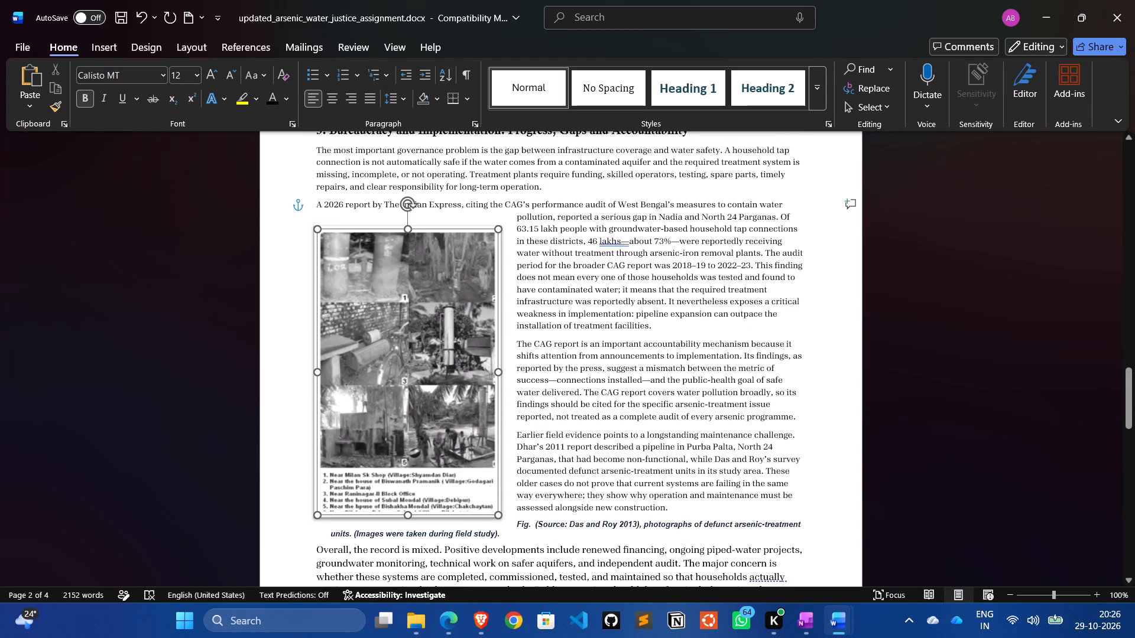
{"action": "left_click_drag", "start_coordinate": [361, 354], "coordinate": [361, 357]}
Examine the page breaks and image placement from the end of section 2 through the start of section 5.
{"action": "scroll", "coordinate": [527, 342], "scroll_direction": "up", "scroll_amount": 2}
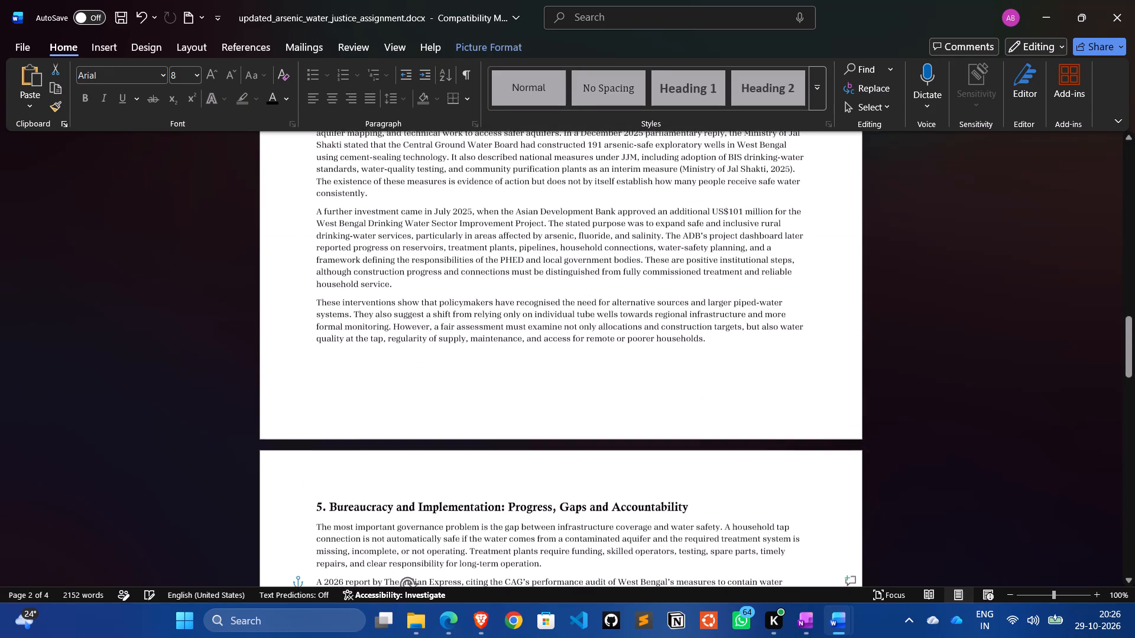
{"action": "scroll", "coordinate": [527, 342], "scroll_direction": "up", "scroll_amount": 5}
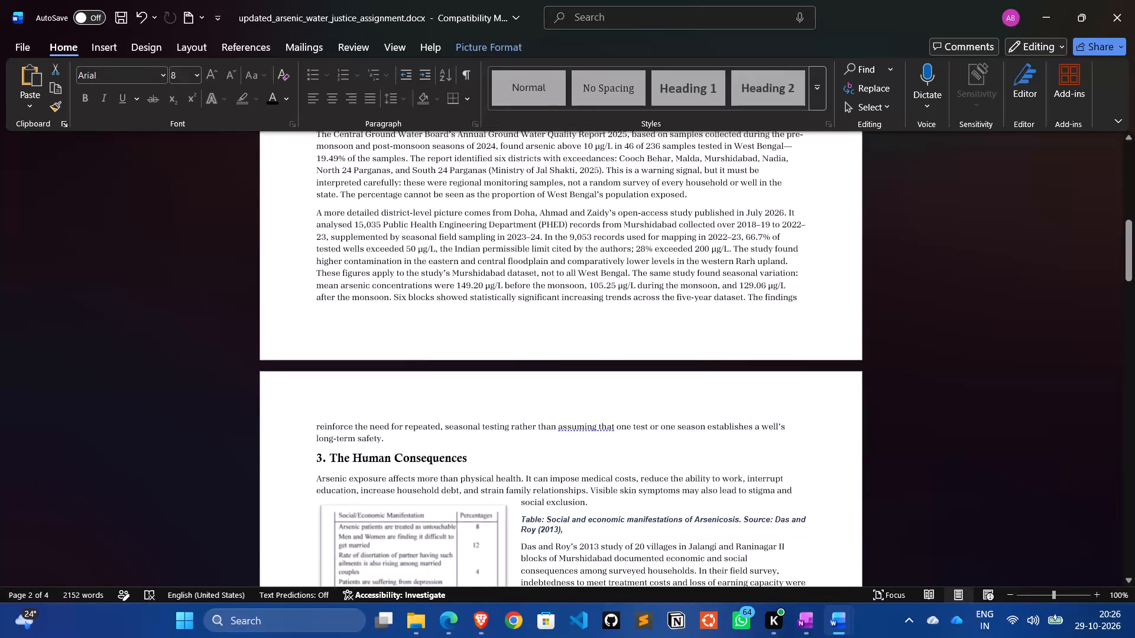
{"action": "scroll", "coordinate": [527, 342], "scroll_direction": "down", "scroll_amount": 4}
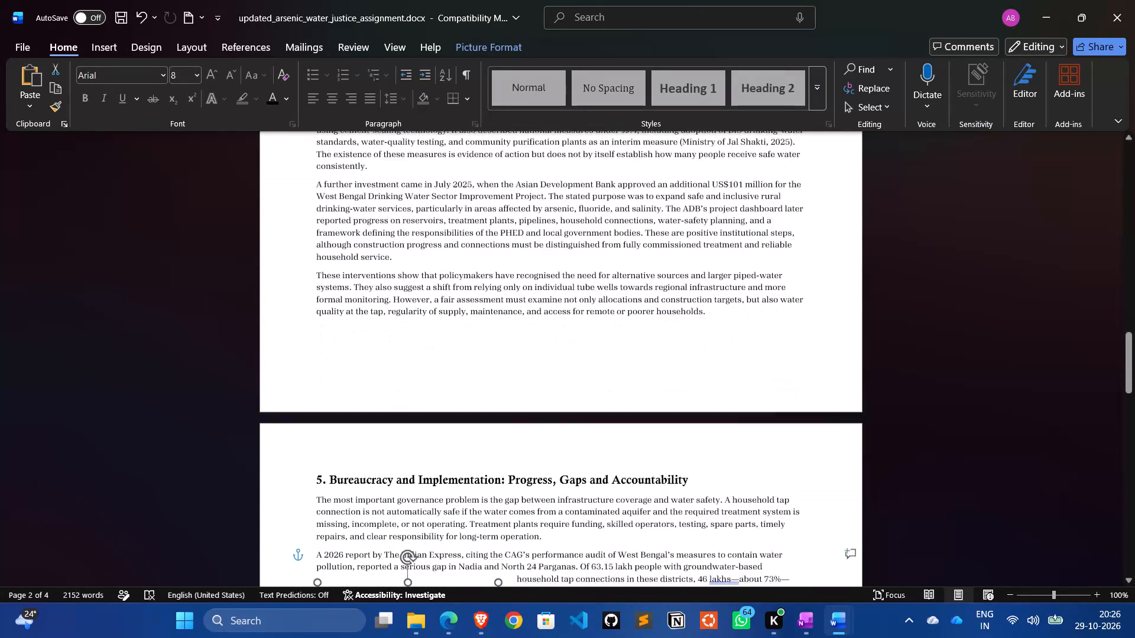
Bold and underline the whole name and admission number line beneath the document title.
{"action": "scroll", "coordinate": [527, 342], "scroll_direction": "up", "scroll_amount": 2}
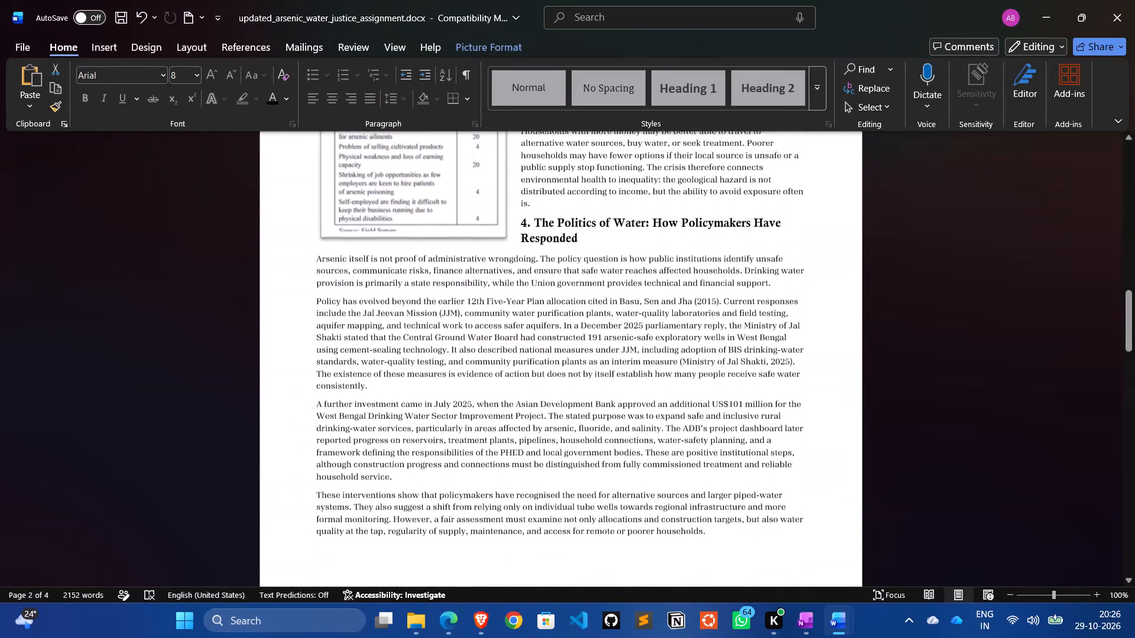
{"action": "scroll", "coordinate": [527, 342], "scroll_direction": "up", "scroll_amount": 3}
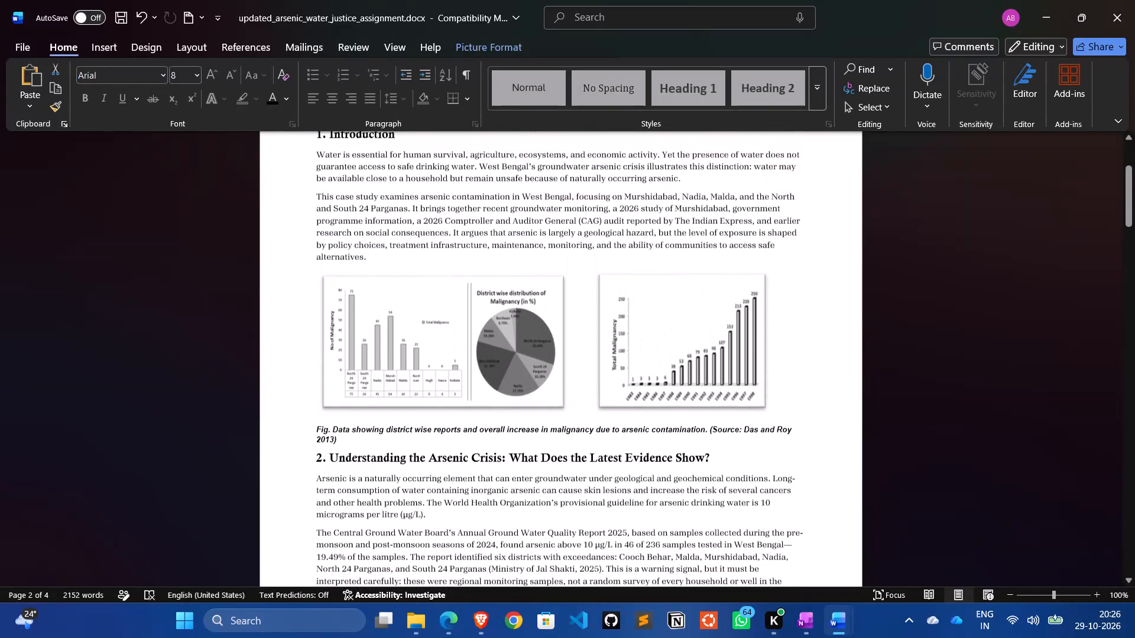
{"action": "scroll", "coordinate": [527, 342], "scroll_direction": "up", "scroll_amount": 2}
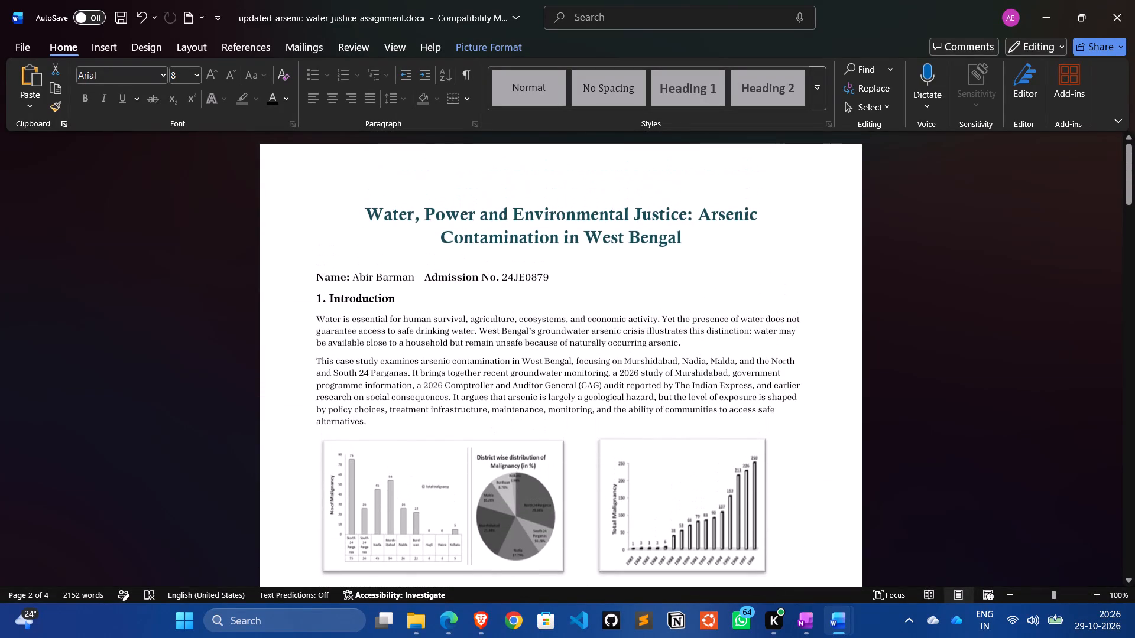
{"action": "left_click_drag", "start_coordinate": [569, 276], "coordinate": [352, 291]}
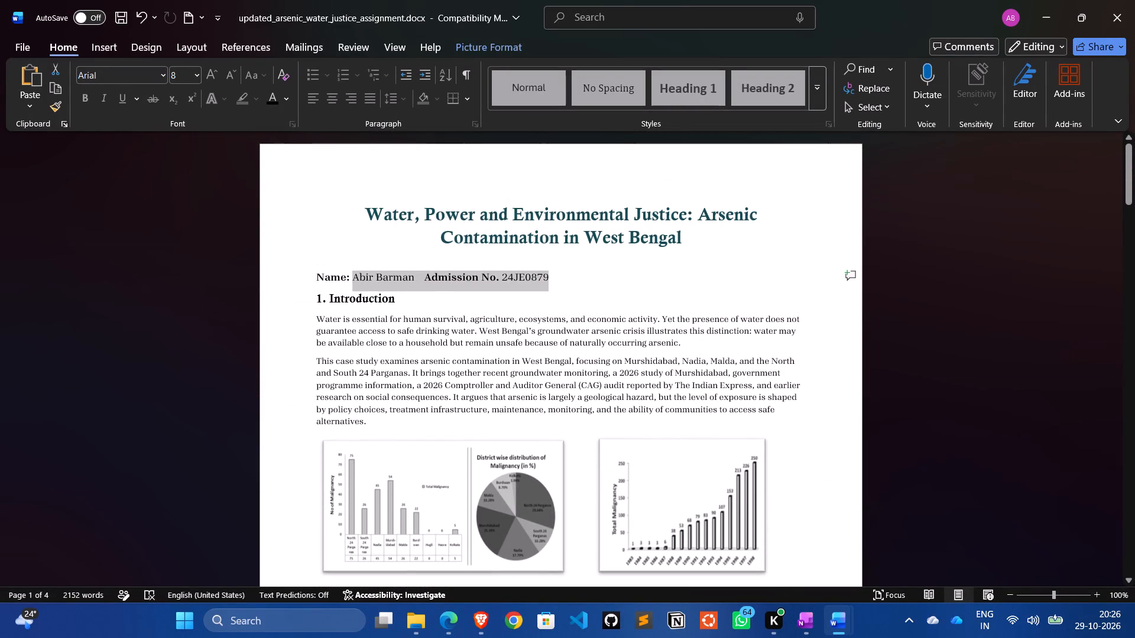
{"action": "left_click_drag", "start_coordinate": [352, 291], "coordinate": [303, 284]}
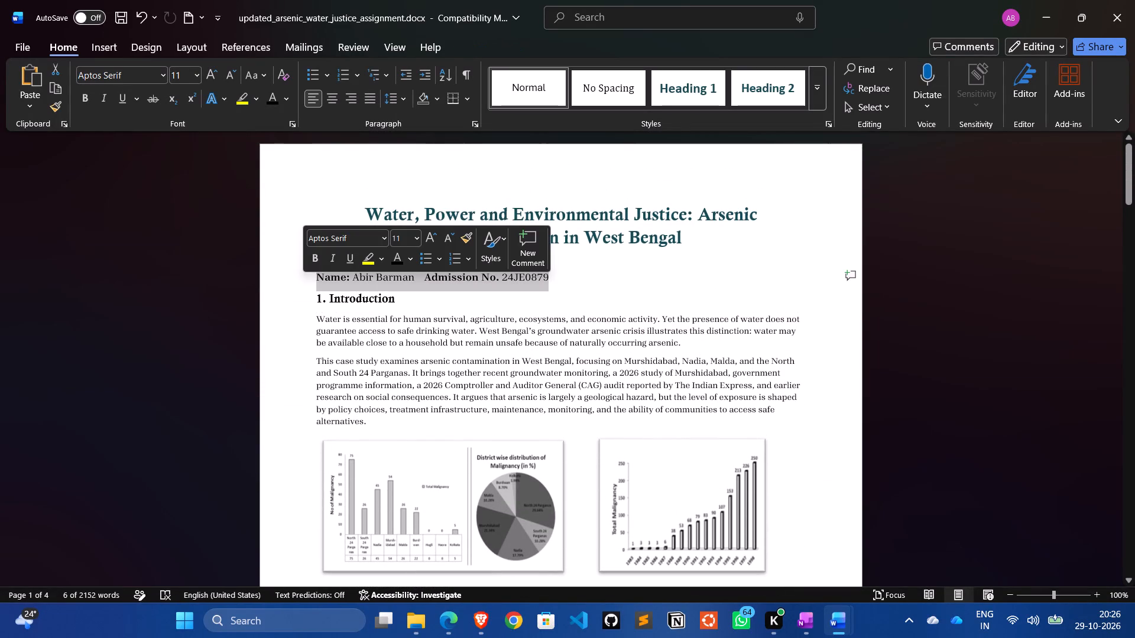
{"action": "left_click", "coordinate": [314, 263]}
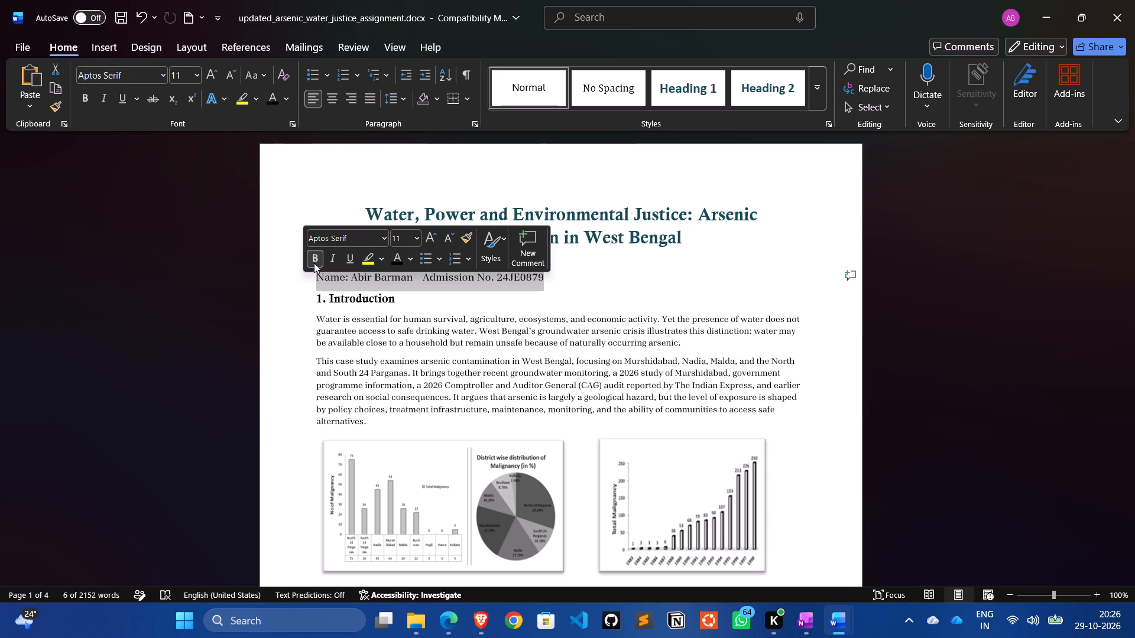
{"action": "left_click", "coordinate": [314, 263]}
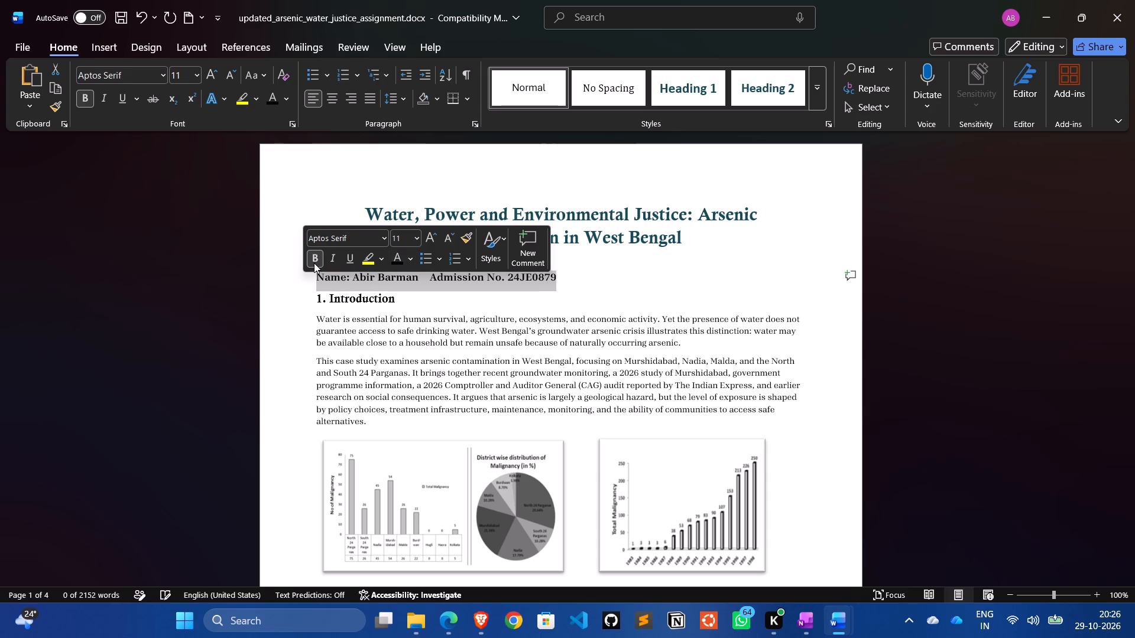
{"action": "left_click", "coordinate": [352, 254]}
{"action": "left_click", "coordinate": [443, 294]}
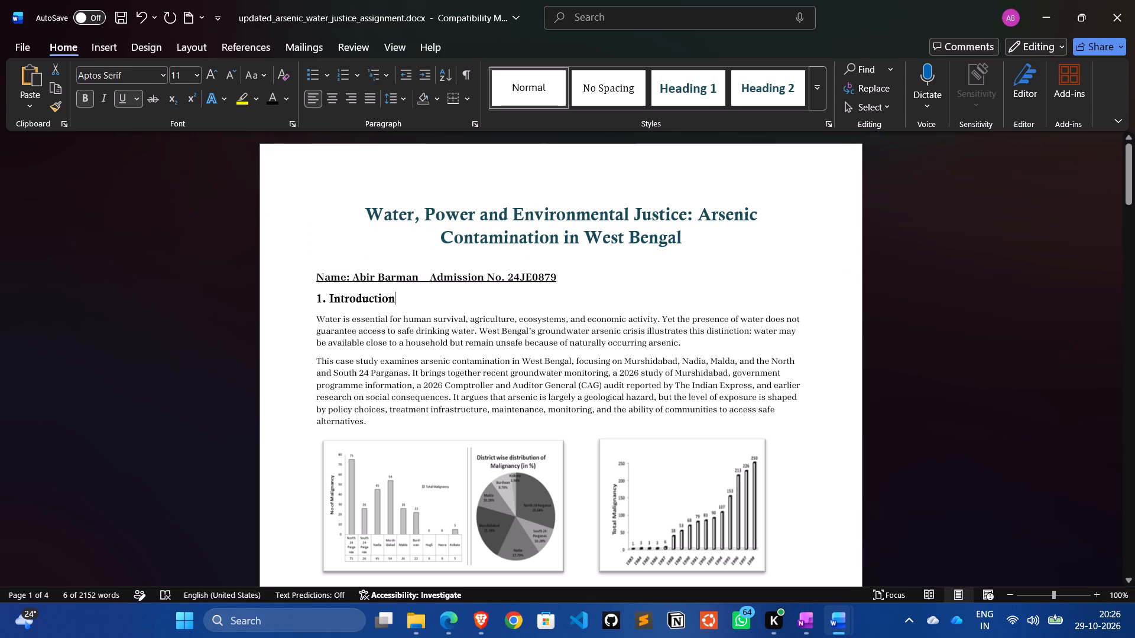
Set the name and admission number line to font size 13 and remove its underline.
{"action": "left_click_drag", "start_coordinate": [567, 273], "coordinate": [312, 290]}
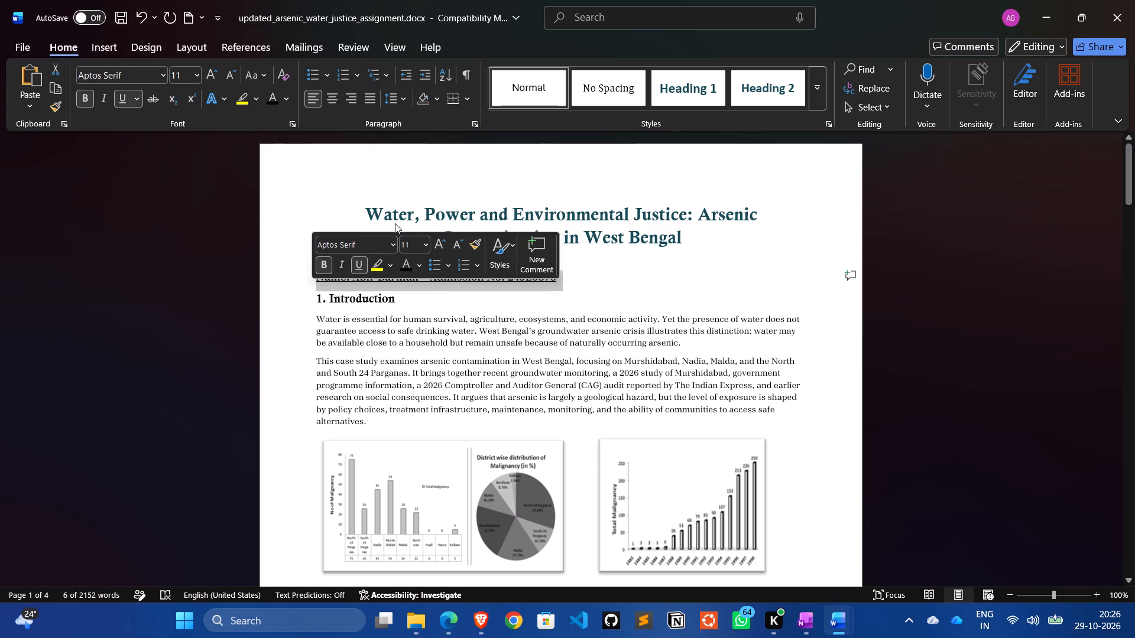
{"action": "left_click", "coordinate": [429, 245]}
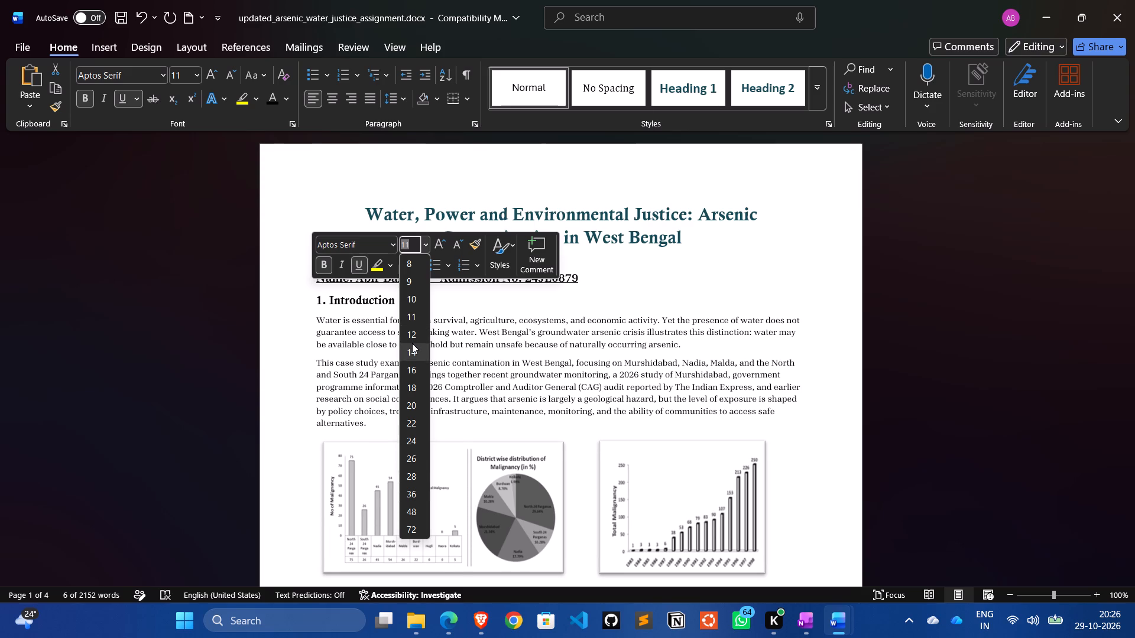
{"action": "left_click", "coordinate": [408, 244]}
{"action": "key", "text": "BackSpace"}
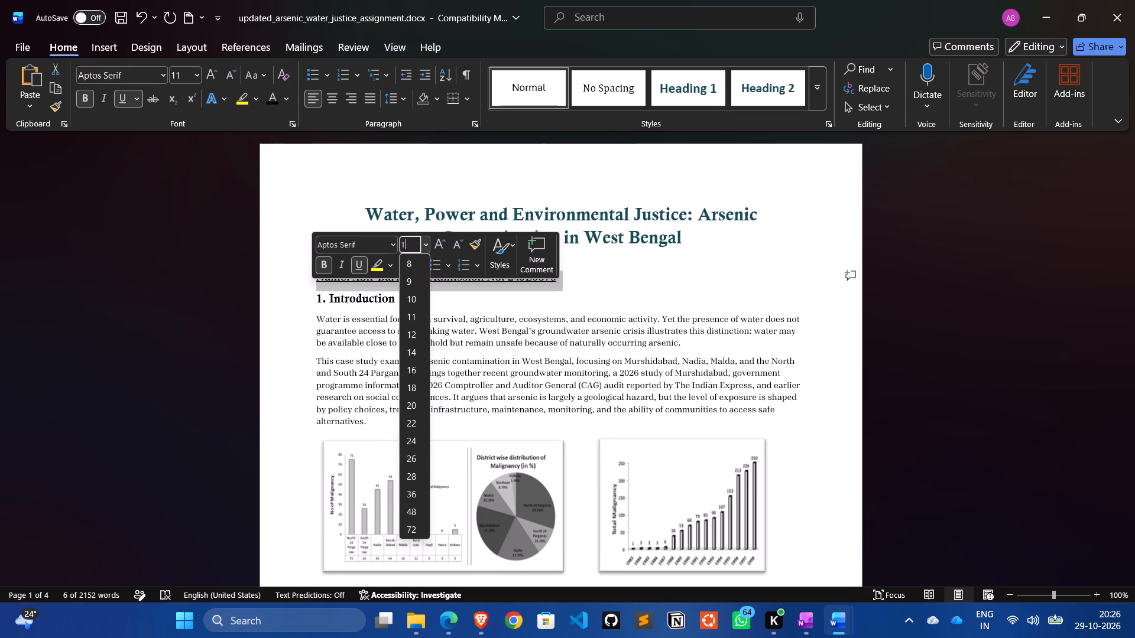
{"action": "key", "text": "3"}
{"action": "key", "text": "Return"}
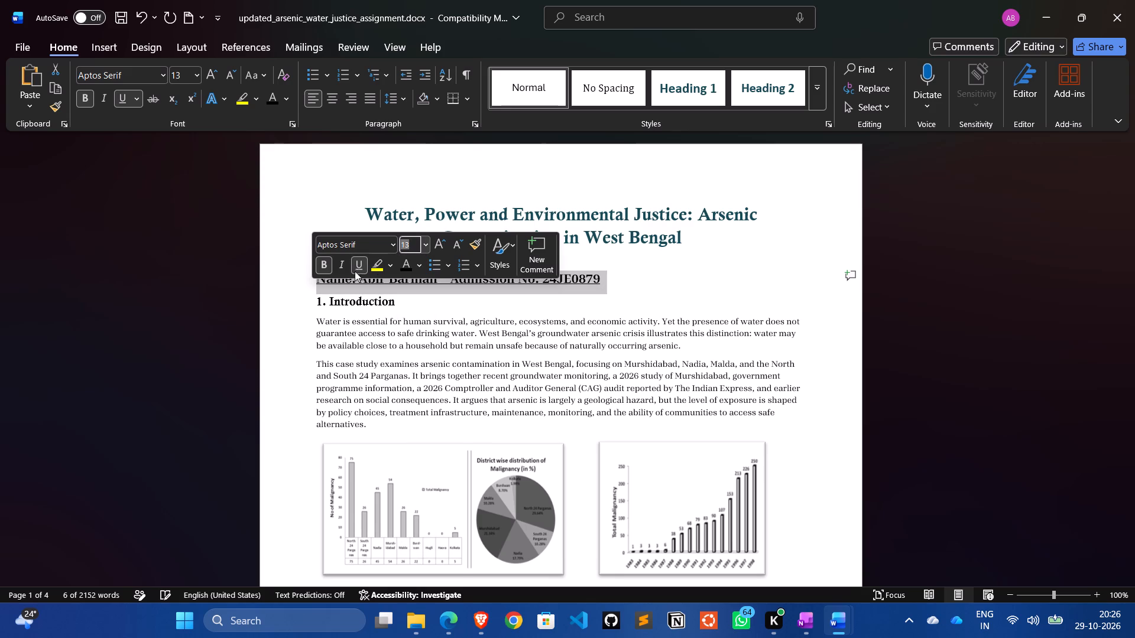
{"action": "left_click", "coordinate": [355, 265]}
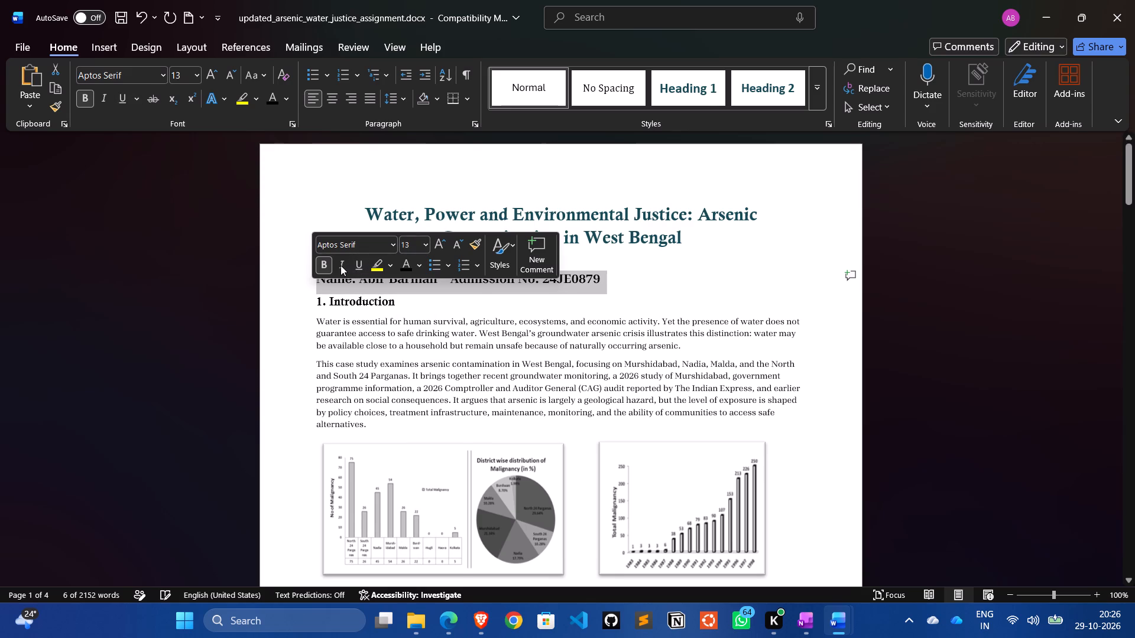
{"action": "left_click", "coordinate": [676, 271]}
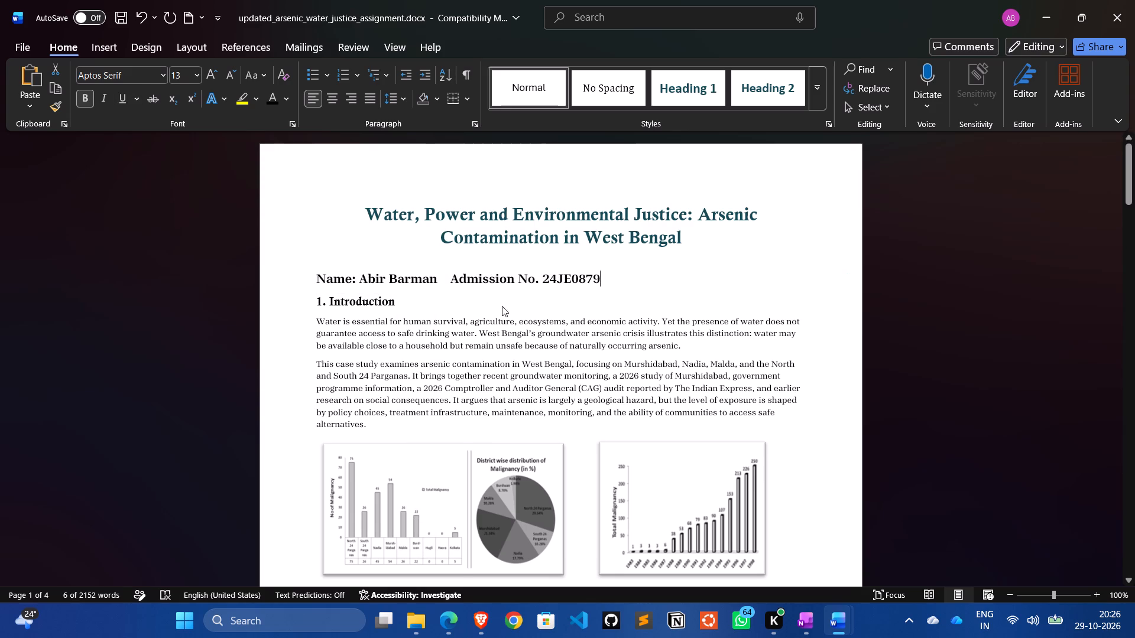
Remove bold from the student's name and the admission number value, leaving their labels bold.
{"action": "left_click_drag", "start_coordinate": [436, 278], "coordinate": [362, 276]}
{"action": "left_click", "coordinate": [374, 250]}
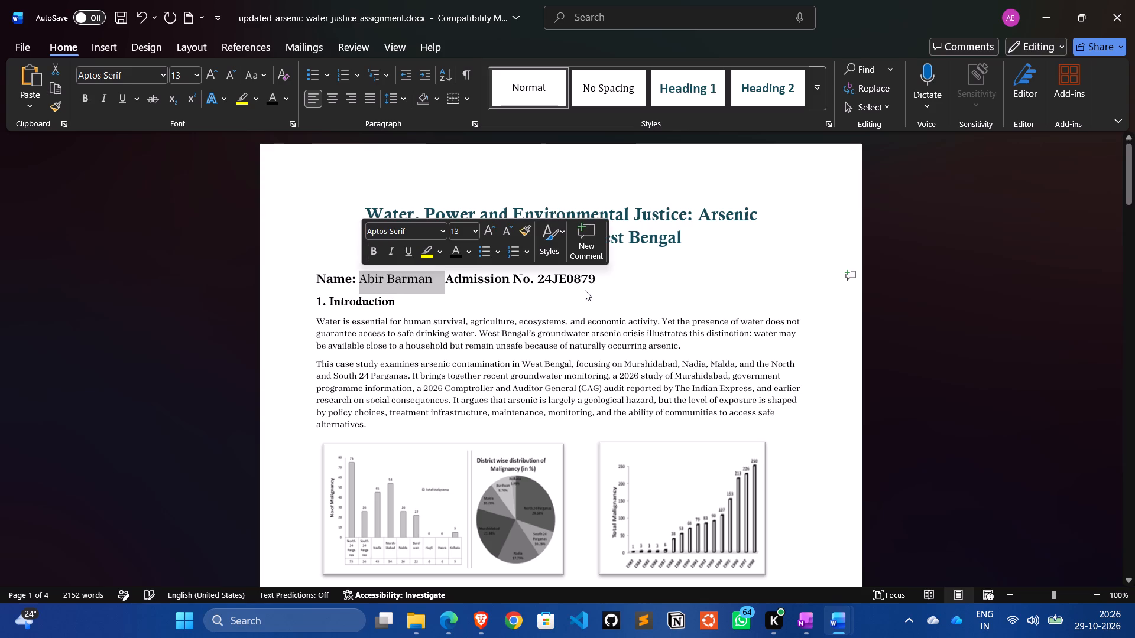
{"action": "left_click_drag", "start_coordinate": [607, 275], "coordinate": [539, 275]}
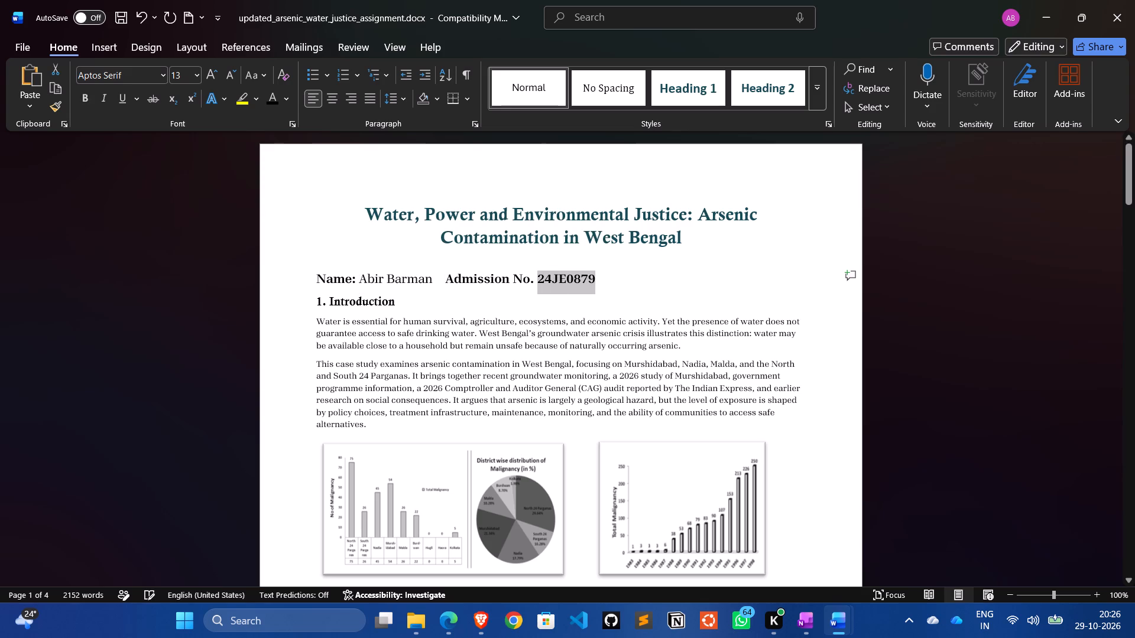
{"action": "left_click_drag", "start_coordinate": [539, 275], "coordinate": [538, 274]}
{"action": "left_click", "coordinate": [550, 248]}
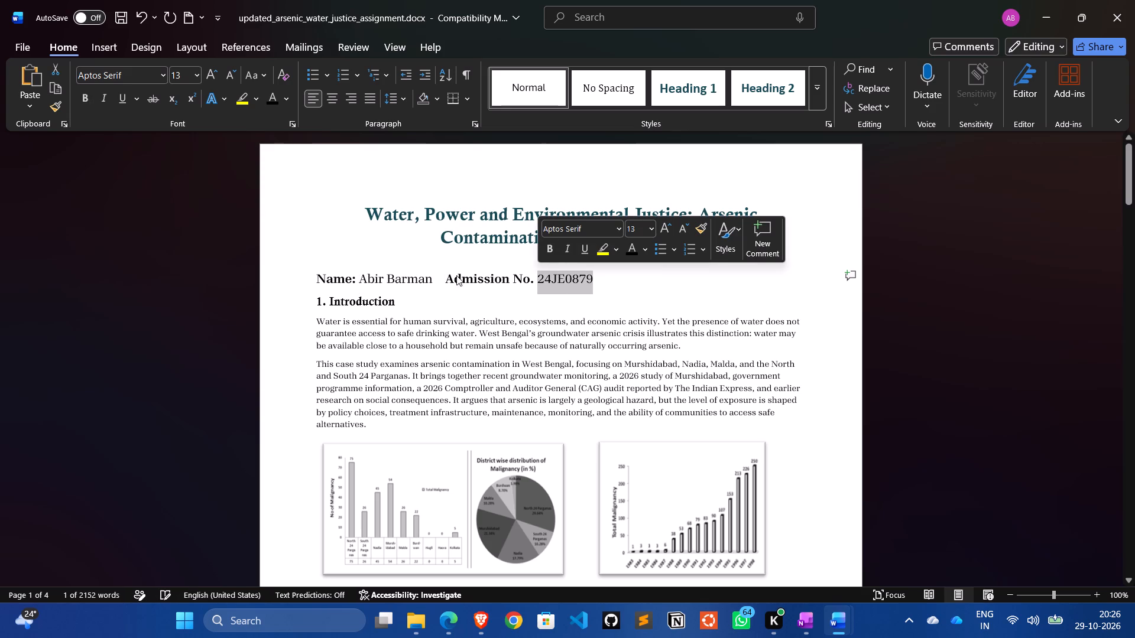
Widen the gap between the student's name and the "Admission No." label by three spaces.
{"action": "left_click", "coordinate": [444, 279]}
{"action": "key", "text": "space"}
{"action": "key", "text": "space"}
{"action": "key", "text": "space"}
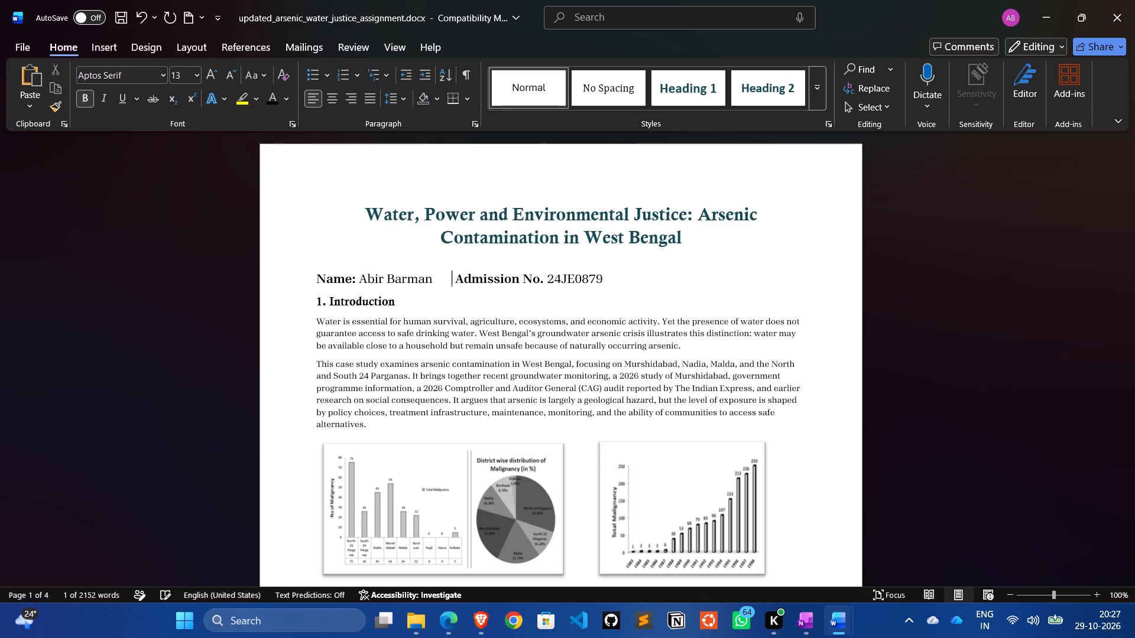
Change the font colour of the title "Water, Power and Environmental Justice: Arsenic Contamination in West Bengal" to Automatic.
{"action": "scroll", "coordinate": [444, 279], "scroll_direction": "down", "scroll_amount": 1}
{"action": "scroll", "coordinate": [444, 279], "scroll_direction": "up", "scroll_amount": 1}
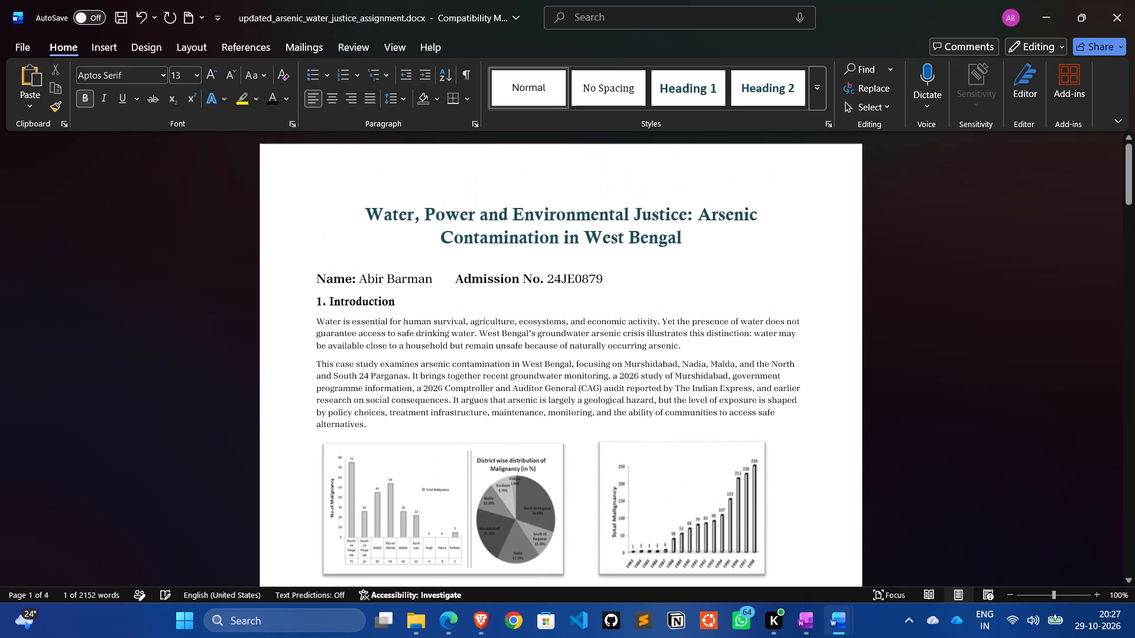
{"action": "left_click_drag", "start_coordinate": [701, 243], "coordinate": [374, 213]}
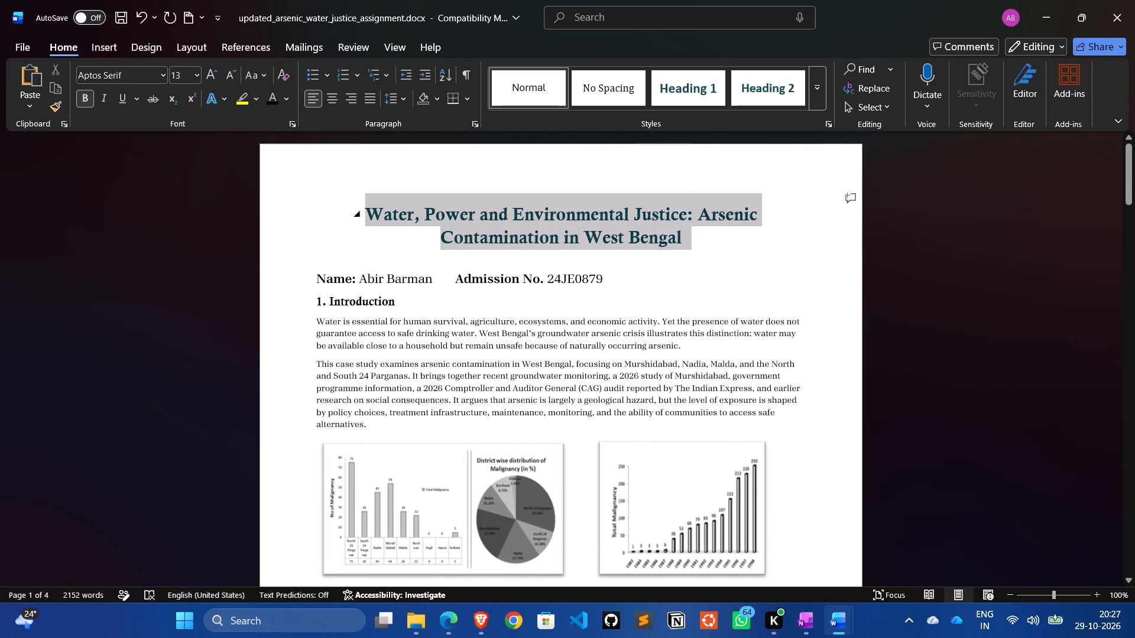
{"action": "left_click_drag", "start_coordinate": [374, 213], "coordinate": [356, 213]}
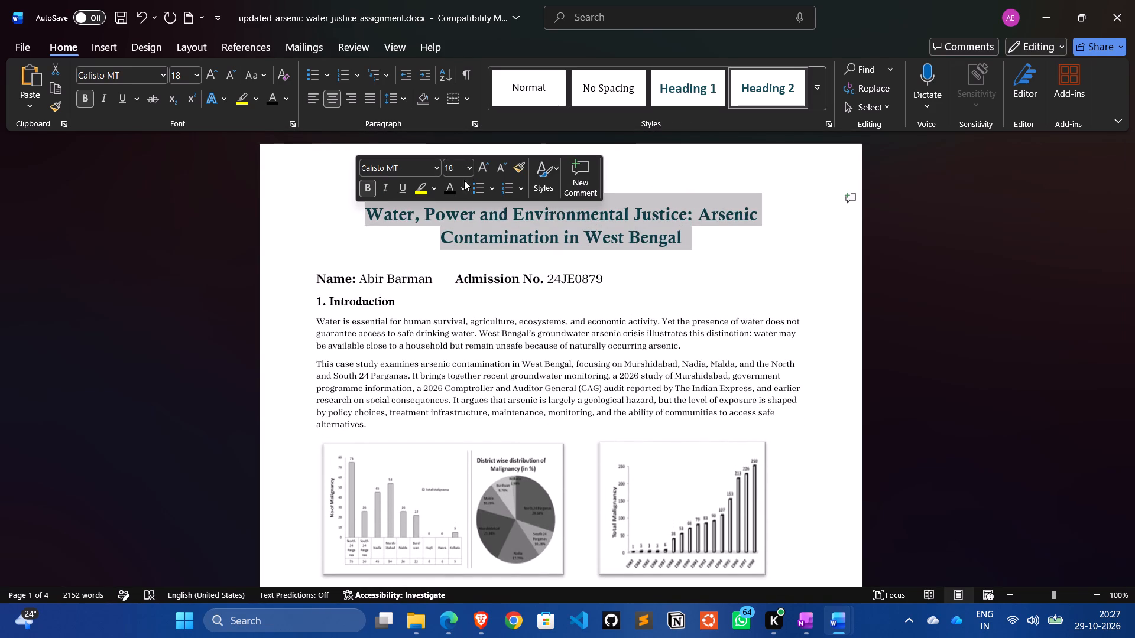
{"action": "left_click", "coordinate": [462, 184]}
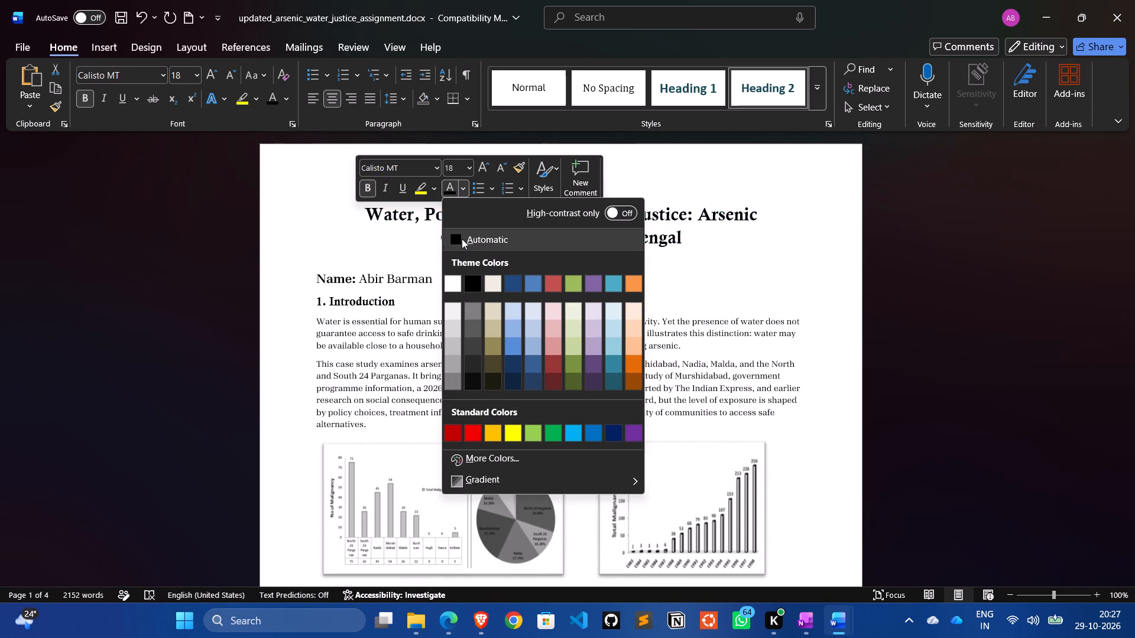
{"action": "left_click", "coordinate": [462, 239]}
{"action": "left_click", "coordinate": [900, 308]}
Move the social and economic manifestations table image slightly down, below section 3's full opening paragraph and level with its caption.
{"action": "scroll", "coordinate": [900, 308], "scroll_direction": "down", "scroll_amount": 1}
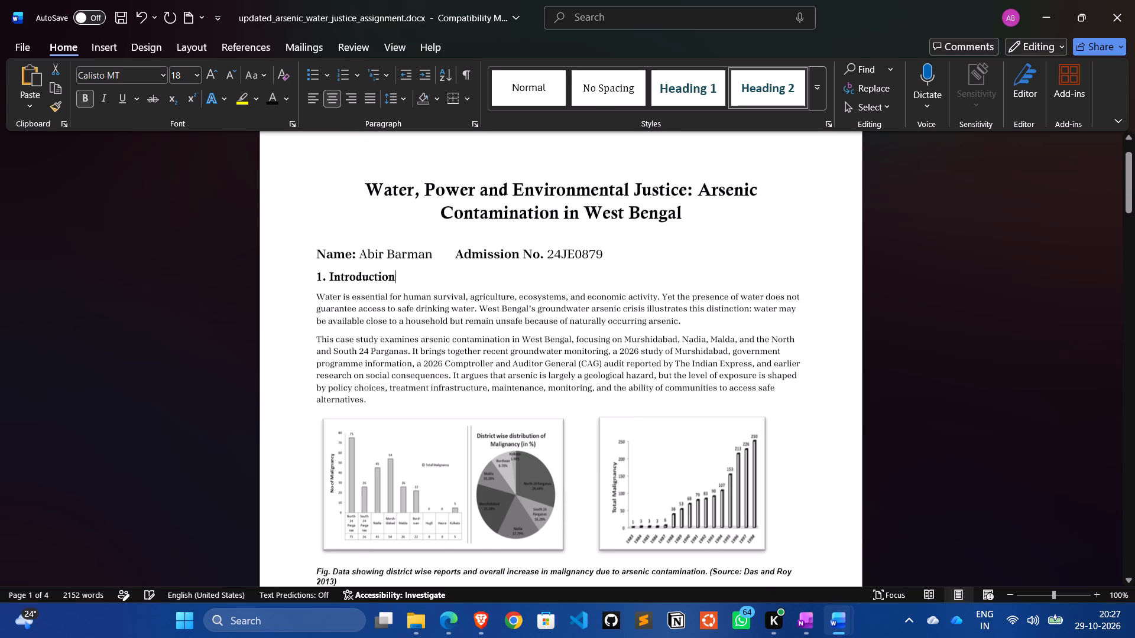
{"action": "scroll", "coordinate": [900, 308], "scroll_direction": "down", "scroll_amount": 3}
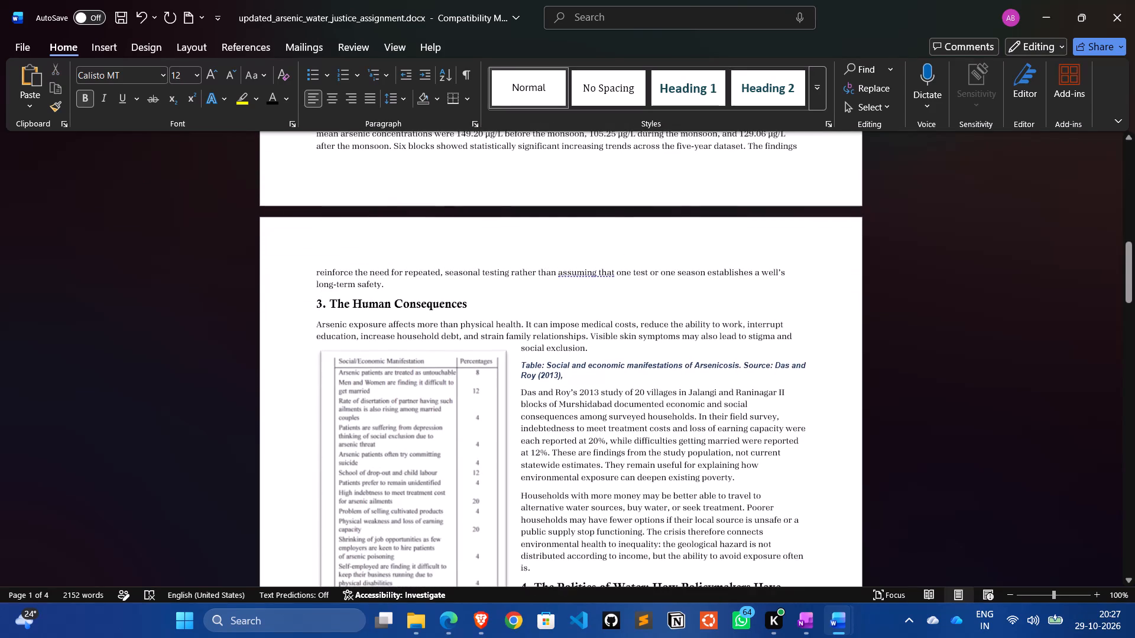
{"action": "scroll", "coordinate": [900, 308], "scroll_direction": "down", "scroll_amount": 4}
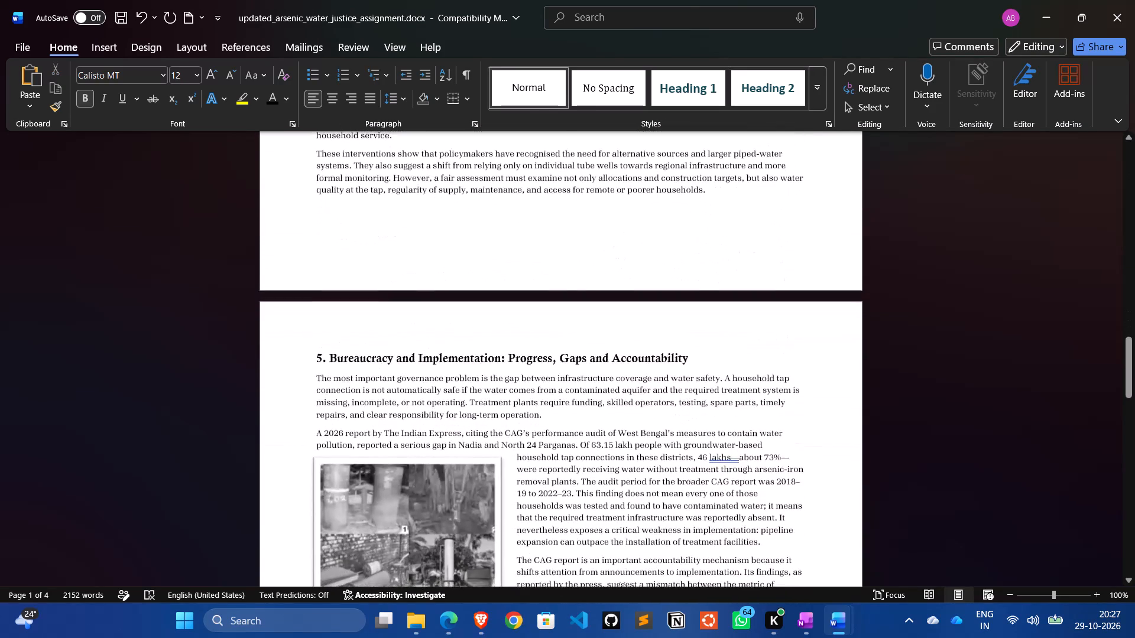
{"action": "scroll", "coordinate": [900, 308], "scroll_direction": "up", "scroll_amount": 2}
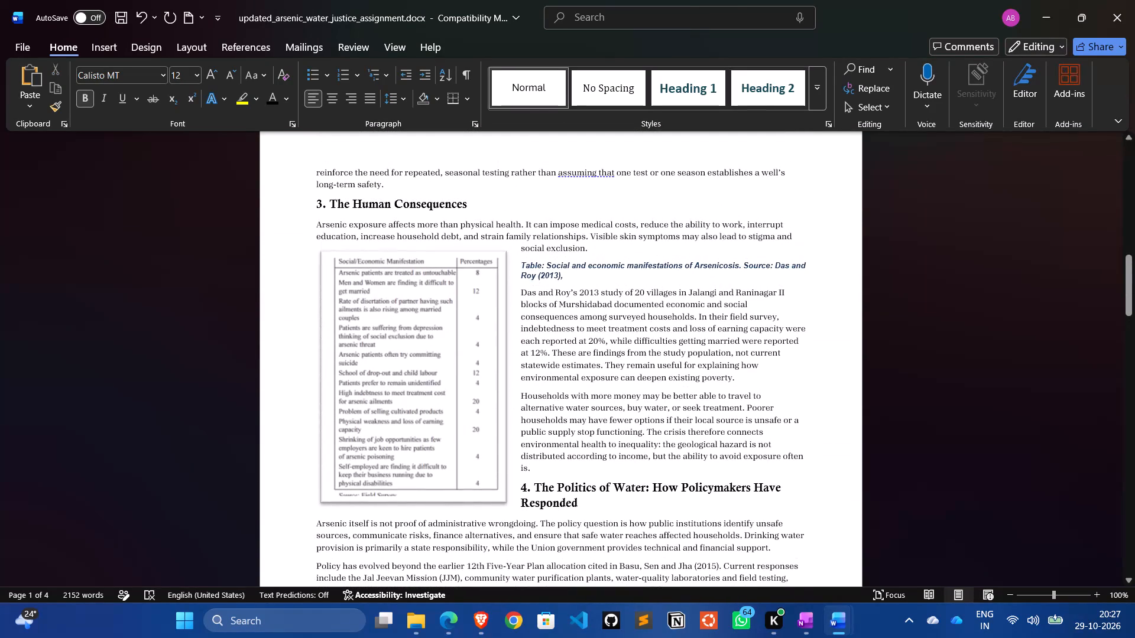
{"action": "left_click_drag", "start_coordinate": [452, 366], "coordinate": [455, 379]}
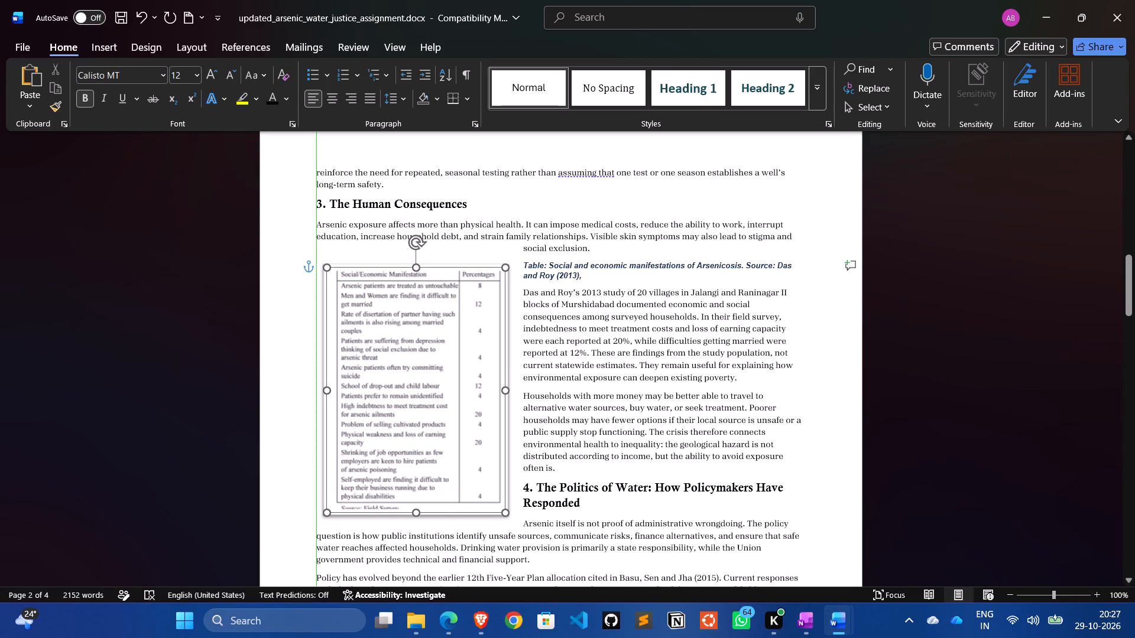
{"action": "left_click_drag", "start_coordinate": [455, 379], "coordinate": [457, 383]}
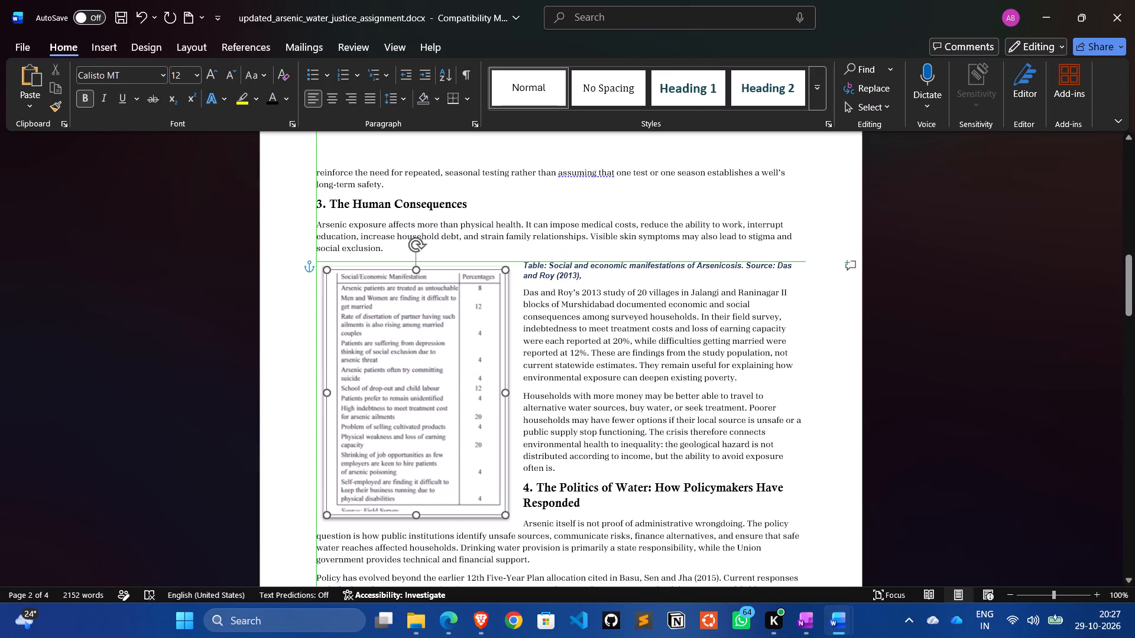
{"action": "left_click_drag", "start_coordinate": [457, 383], "coordinate": [457, 382]}
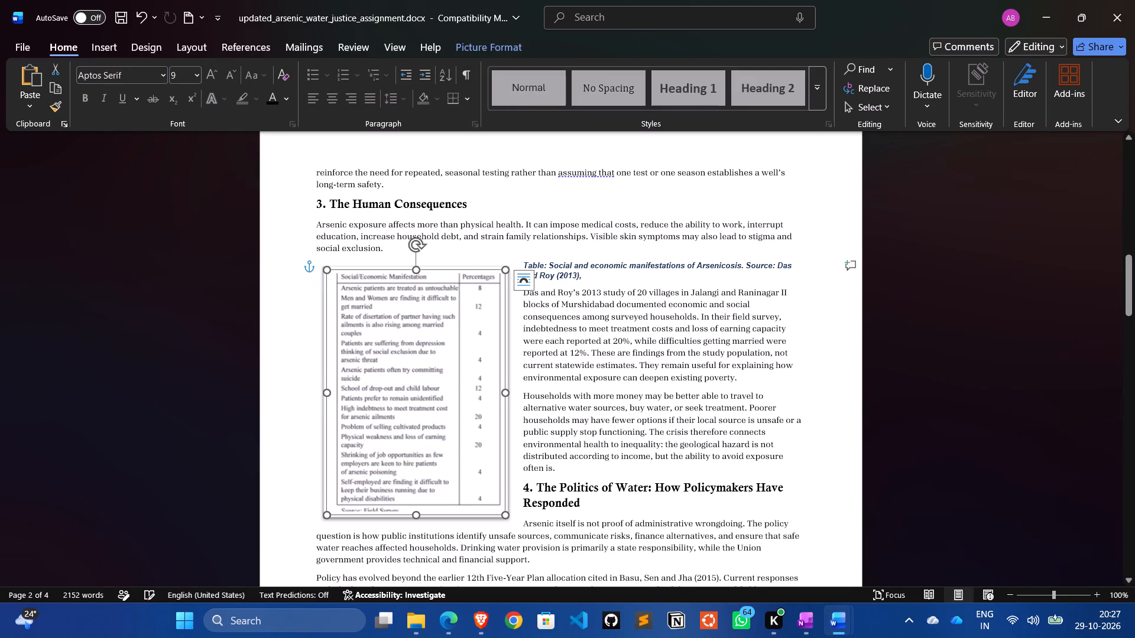
{"action": "left_click", "coordinate": [934, 339]}
Examine the page breaks and image placement between the introduction's charts and the start of section 5.
{"action": "scroll", "coordinate": [934, 339], "scroll_direction": "down", "scroll_amount": 3}
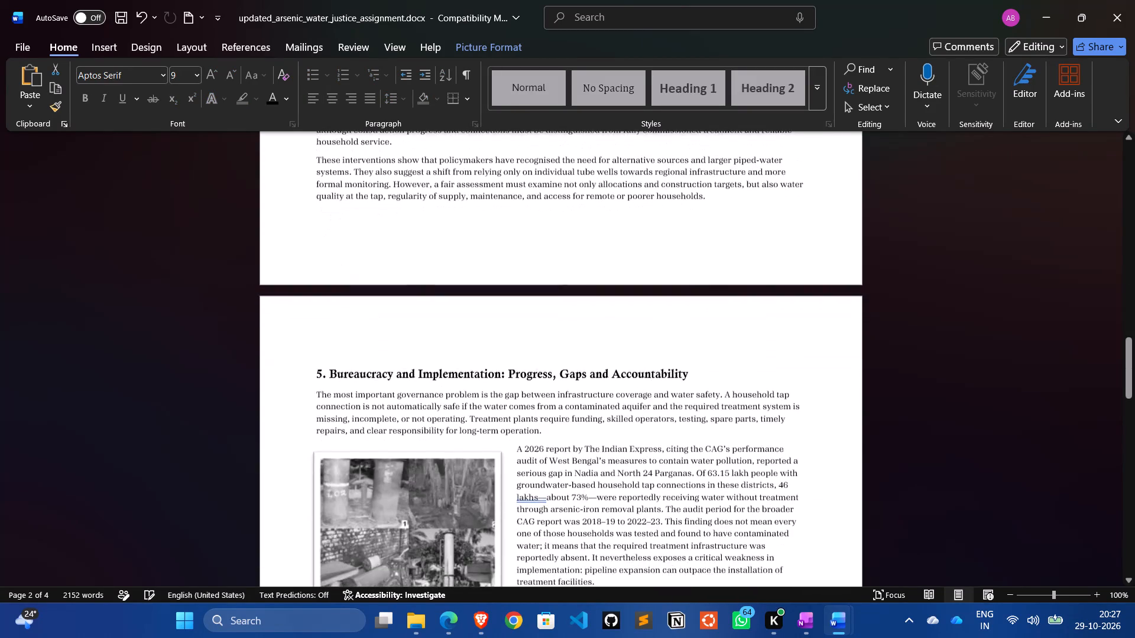
{"action": "scroll", "coordinate": [934, 339], "scroll_direction": "up", "scroll_amount": 2}
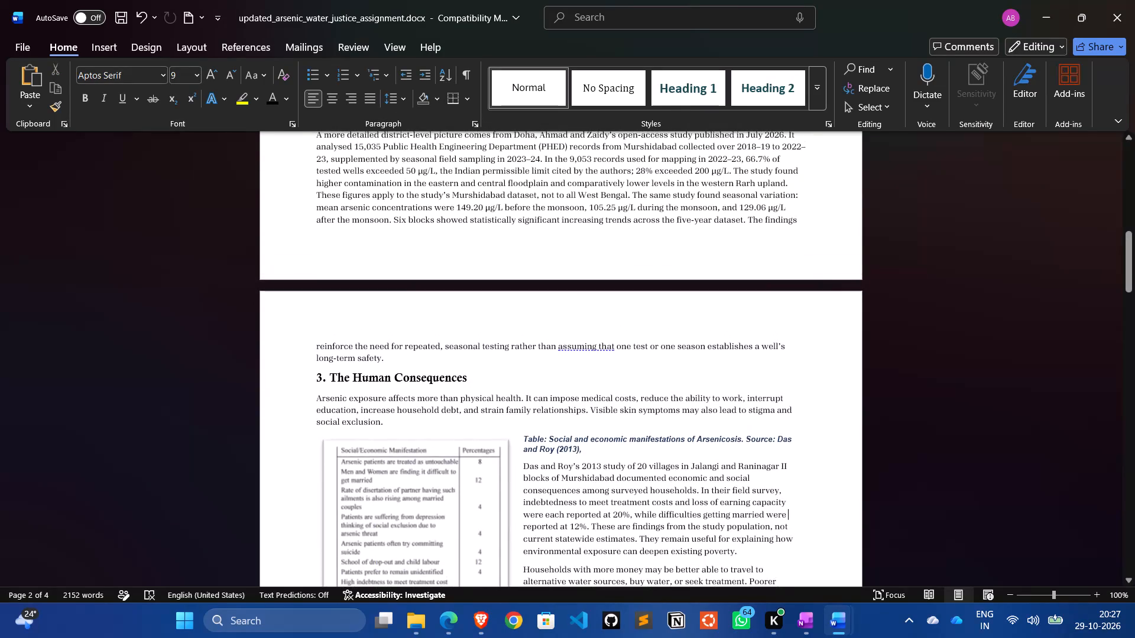
{"action": "scroll", "coordinate": [934, 339], "scroll_direction": "down", "scroll_amount": 1}
{"action": "scroll", "coordinate": [934, 339], "scroll_direction": "up", "scroll_amount": 3}
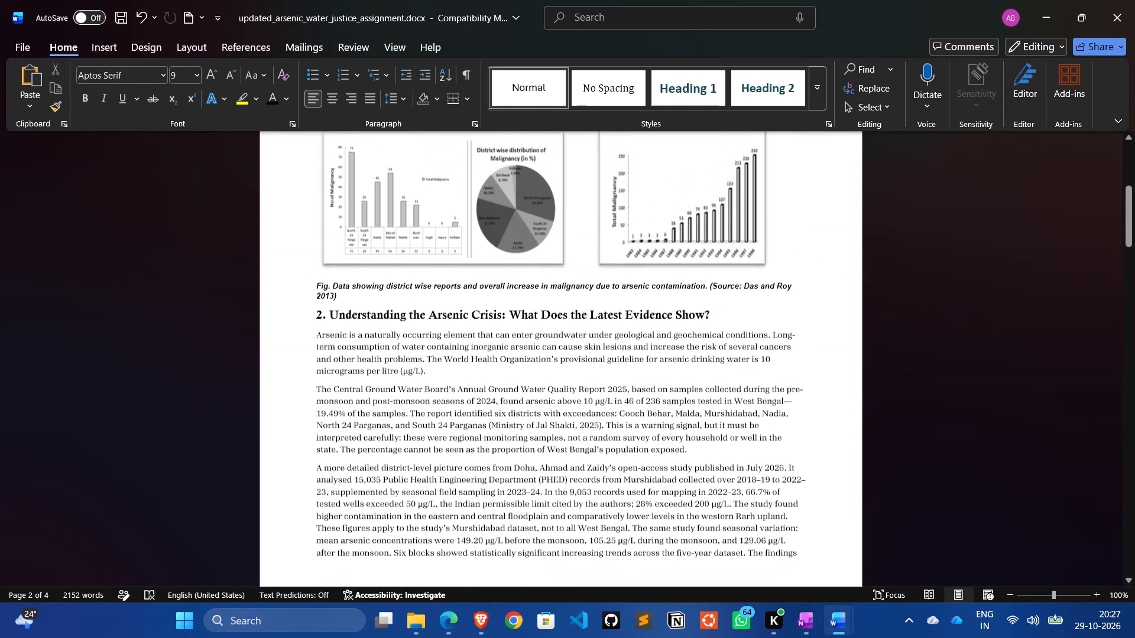
{"action": "scroll", "coordinate": [934, 339], "scroll_direction": "up", "scroll_amount": 1}
{"action": "scroll", "coordinate": [934, 339], "scroll_direction": "down", "scroll_amount": 2}
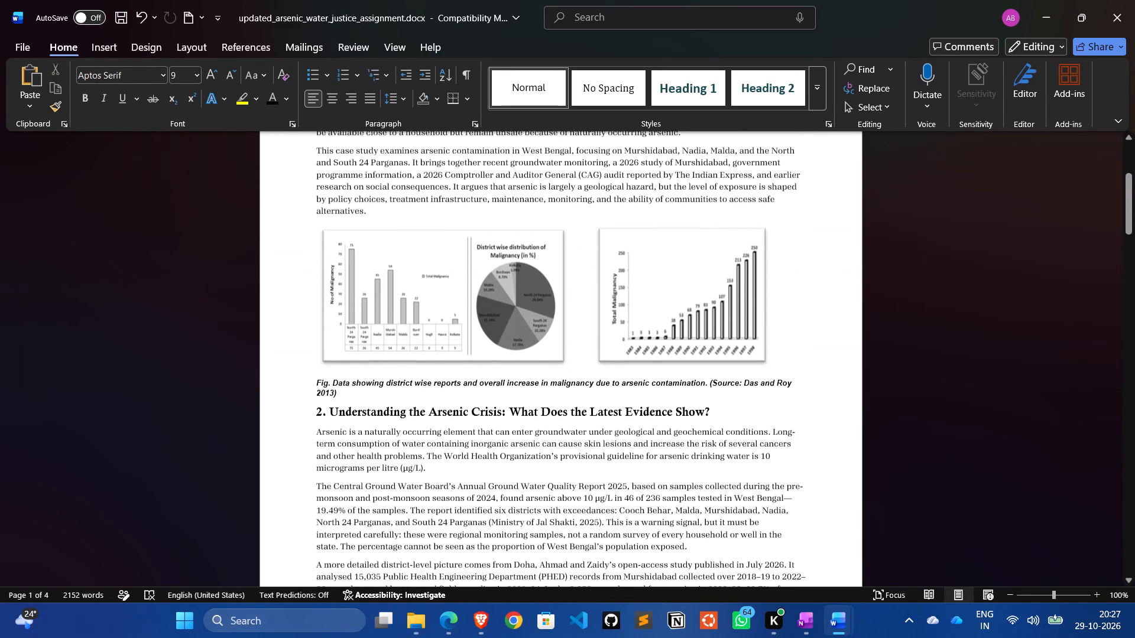
Add a blank line after the malignancy charts' caption, above the section 2 heading.
{"action": "left_click", "coordinate": [348, 396]}
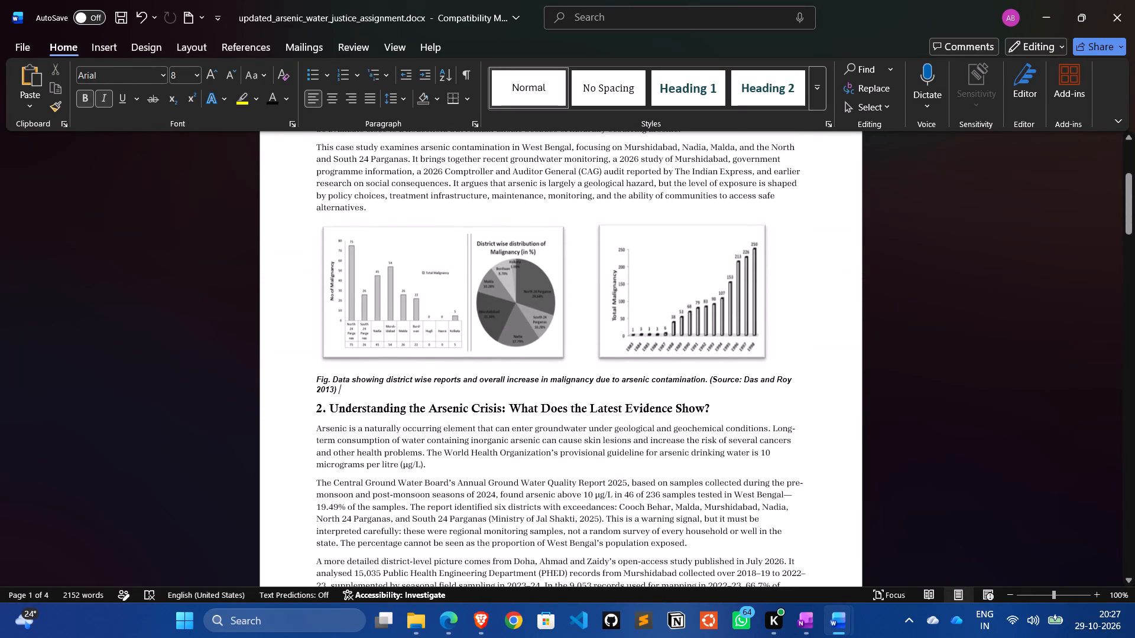
{"action": "key", "text": "Return"}
Change the font colour of the caption "Table: Social and economic manifestations of Arsenicosis" to Automatic.
{"action": "scroll", "coordinate": [348, 396], "scroll_direction": "down", "scroll_amount": 4}
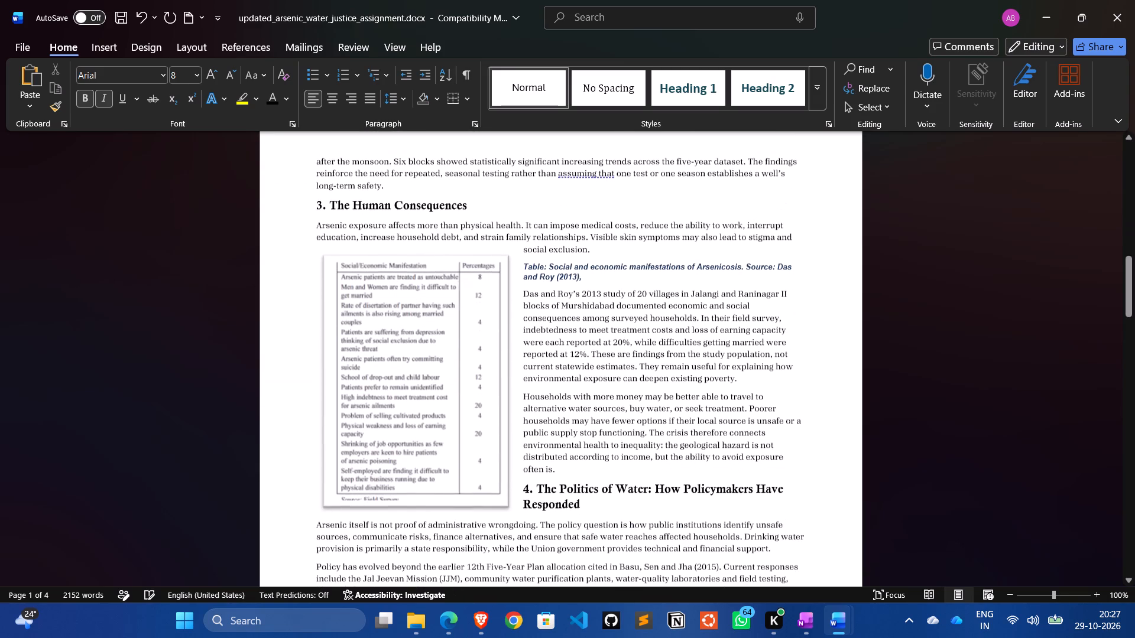
{"action": "scroll", "coordinate": [348, 396], "scroll_direction": "up", "scroll_amount": 1}
{"action": "scroll", "coordinate": [348, 396], "scroll_direction": "down", "scroll_amount": 1}
{"action": "scroll", "coordinate": [348, 396], "scroll_direction": "up", "scroll_amount": 1}
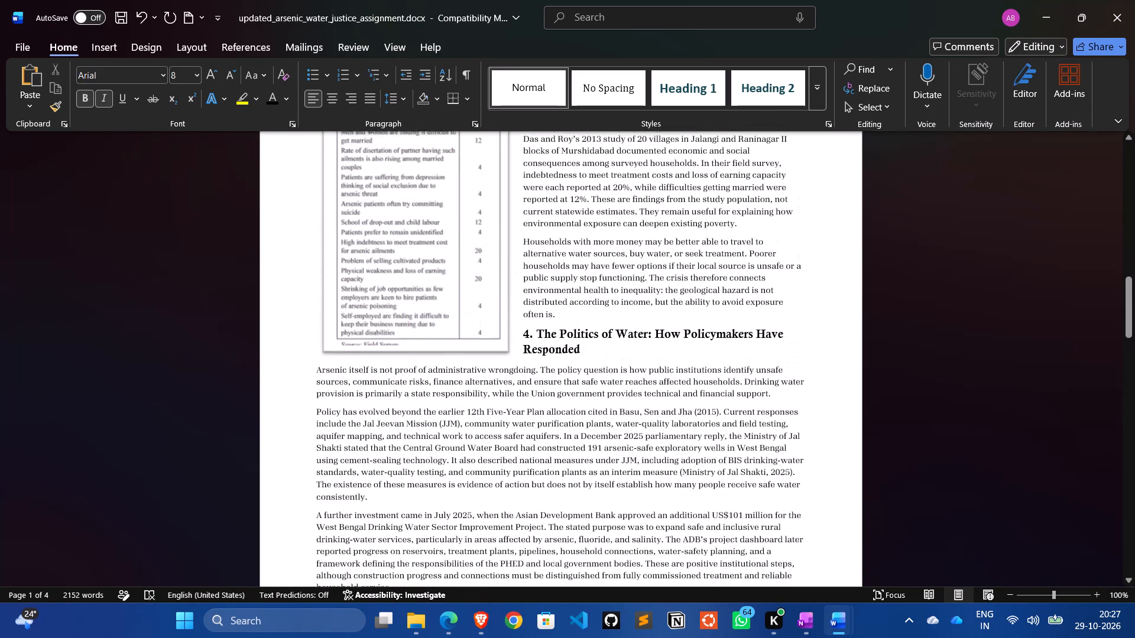
{"action": "scroll", "coordinate": [348, 396], "scroll_direction": "up", "scroll_amount": 1}
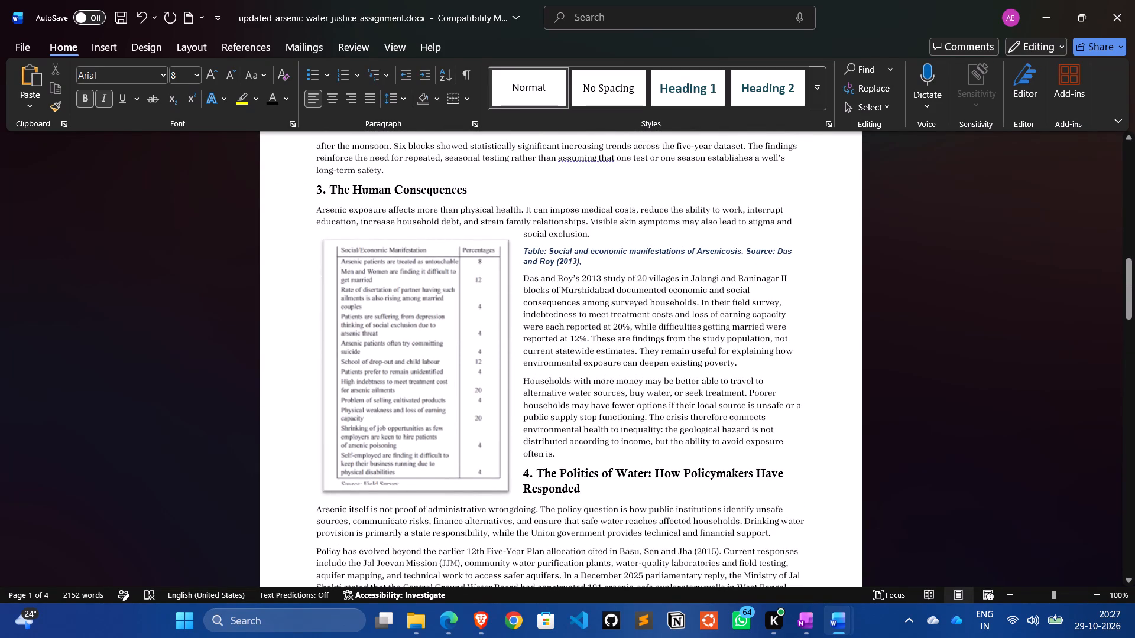
{"action": "left_click_drag", "start_coordinate": [586, 265], "coordinate": [525, 251]}
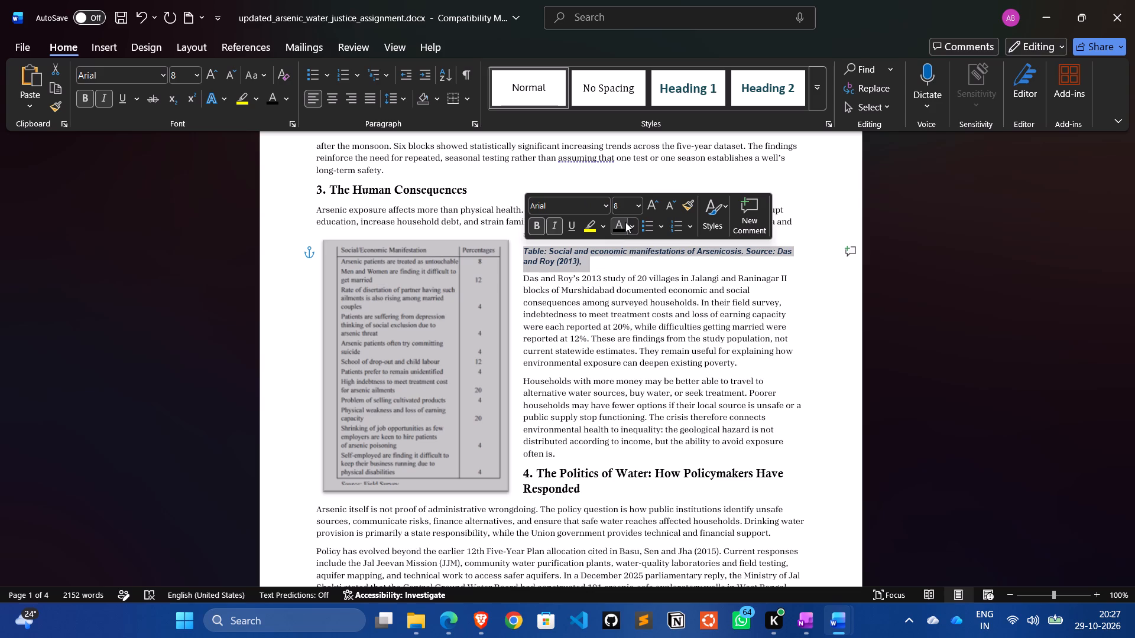
{"action": "left_click", "coordinate": [625, 222]}
{"action": "left_click", "coordinate": [634, 222]}
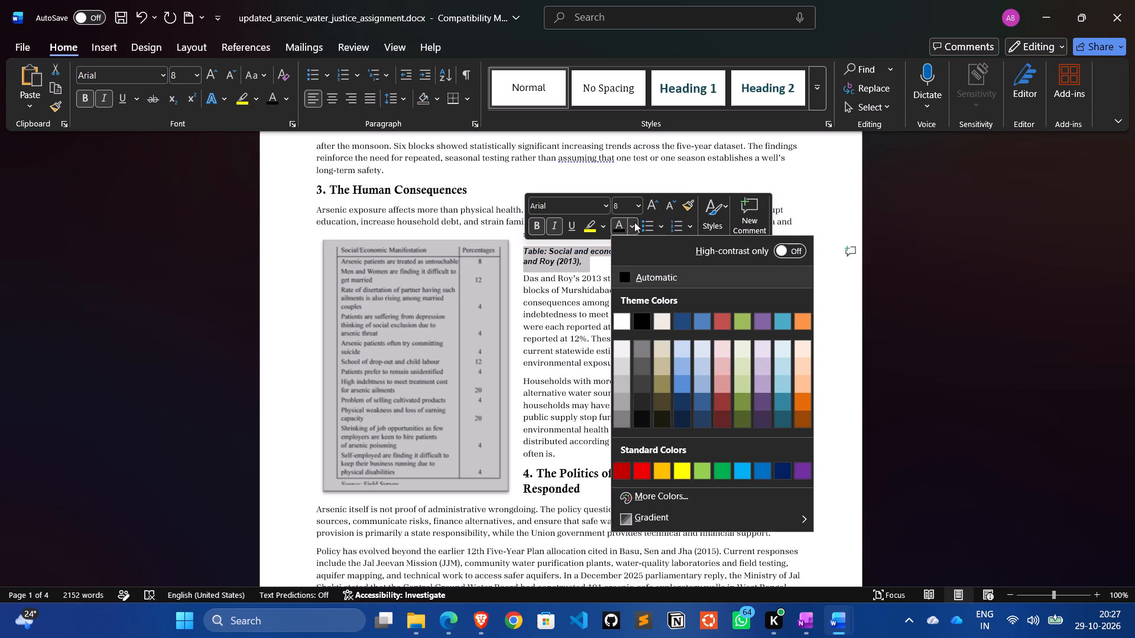
{"action": "left_click", "coordinate": [620, 276]}
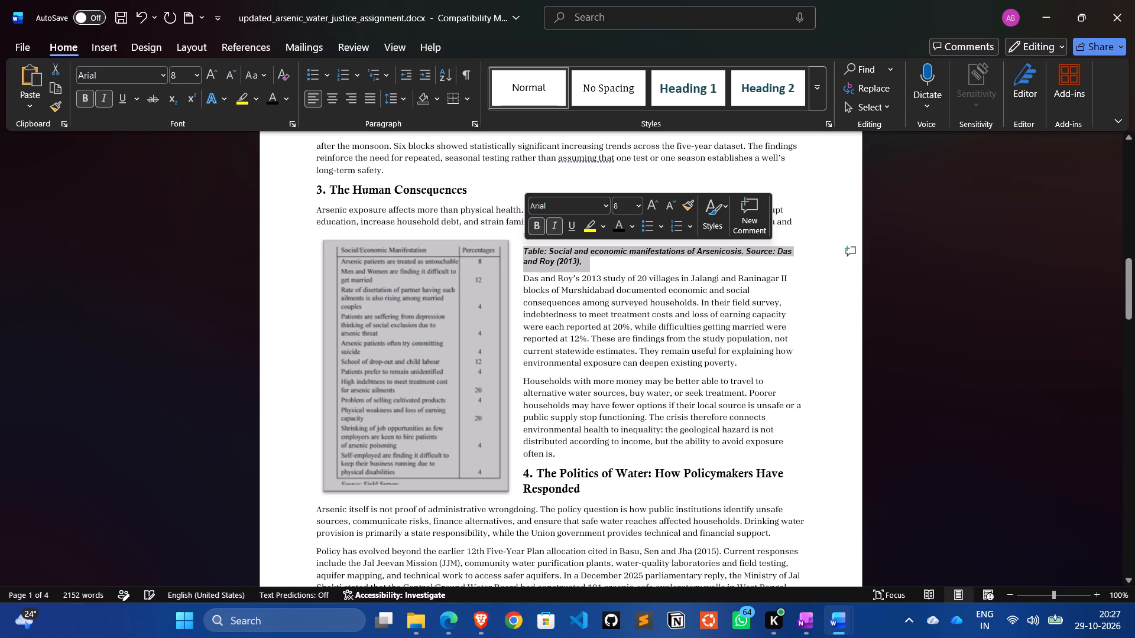
{"action": "left_click", "coordinate": [922, 325]}
Move the defunct arsenic-treatment units photo image slightly down and right, just inside the left text margin beside the CAG report paragraphs.
{"action": "scroll", "coordinate": [922, 325], "scroll_direction": "down", "scroll_amount": 2}
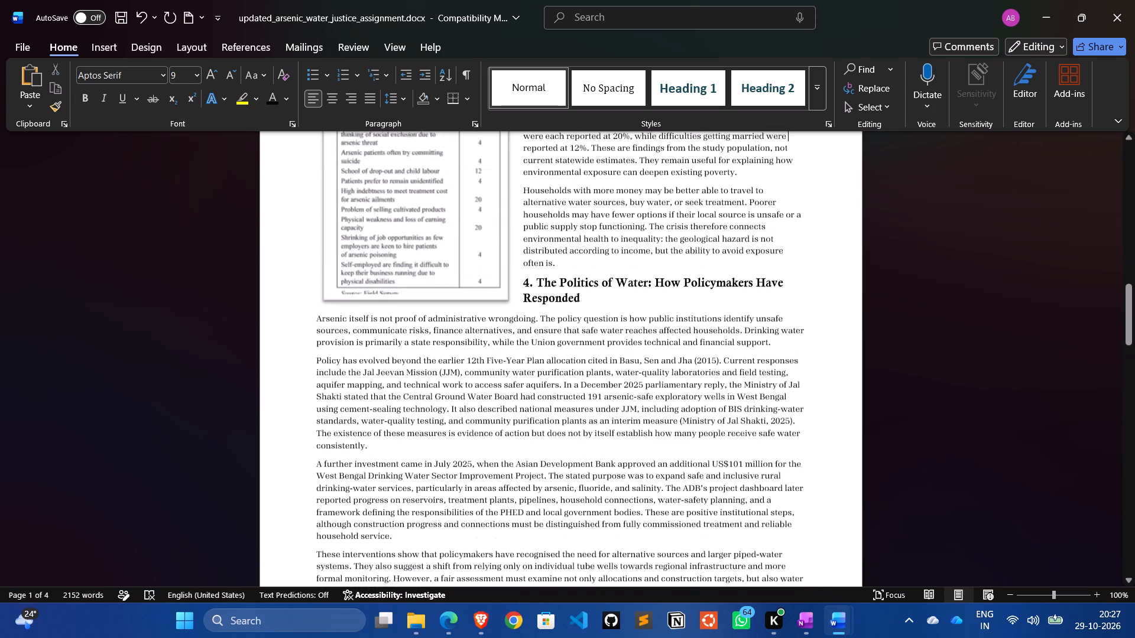
{"action": "scroll", "coordinate": [922, 325], "scroll_direction": "down", "scroll_amount": 4}
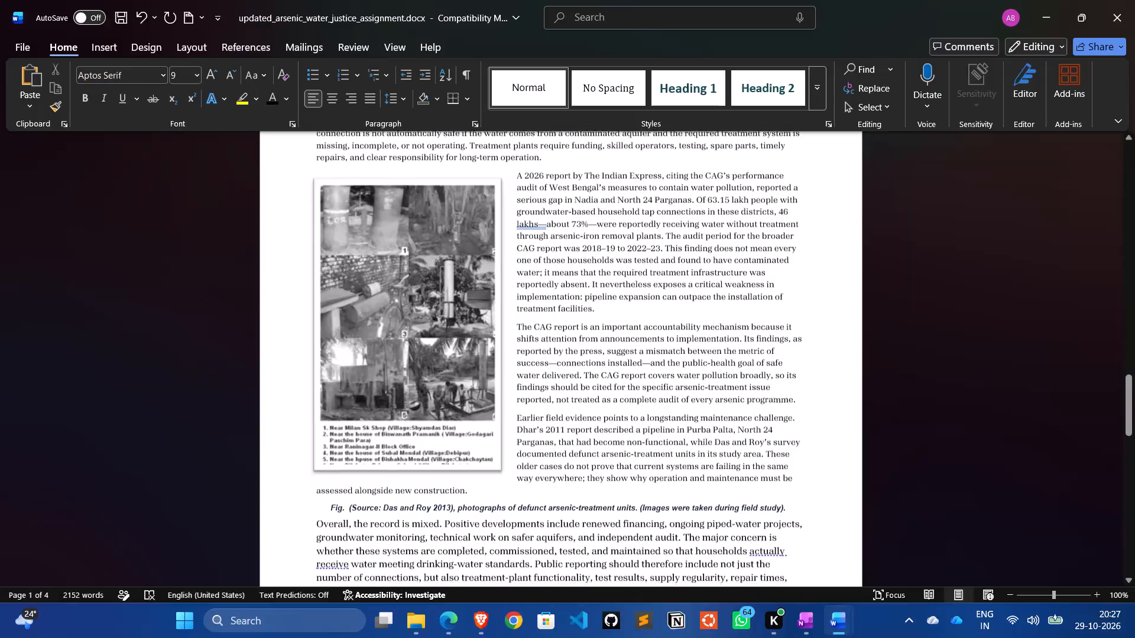
{"action": "scroll", "coordinate": [922, 325], "scroll_direction": "down", "scroll_amount": 1}
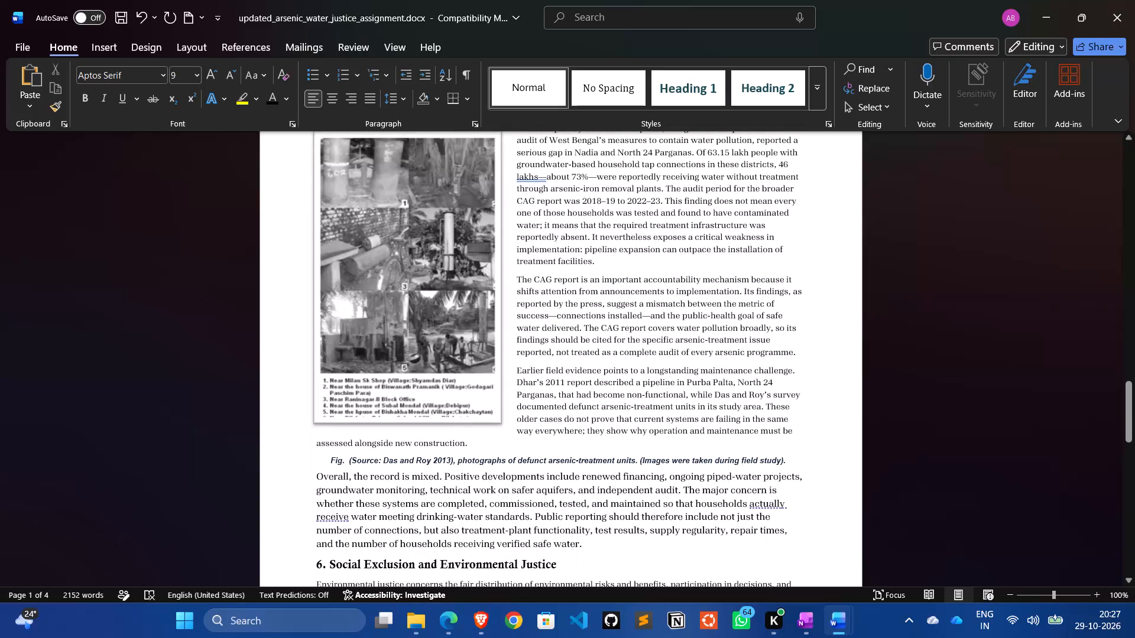
{"action": "left_click_drag", "start_coordinate": [419, 310], "coordinate": [417, 328]}
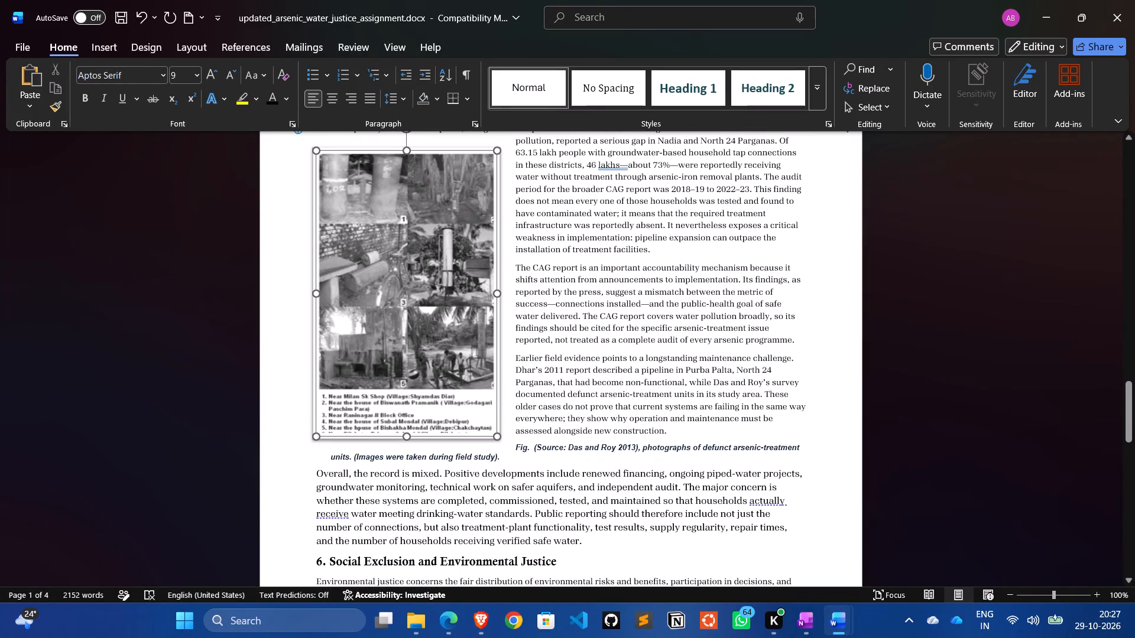
{"action": "left_click_drag", "start_coordinate": [417, 328], "coordinate": [420, 327]}
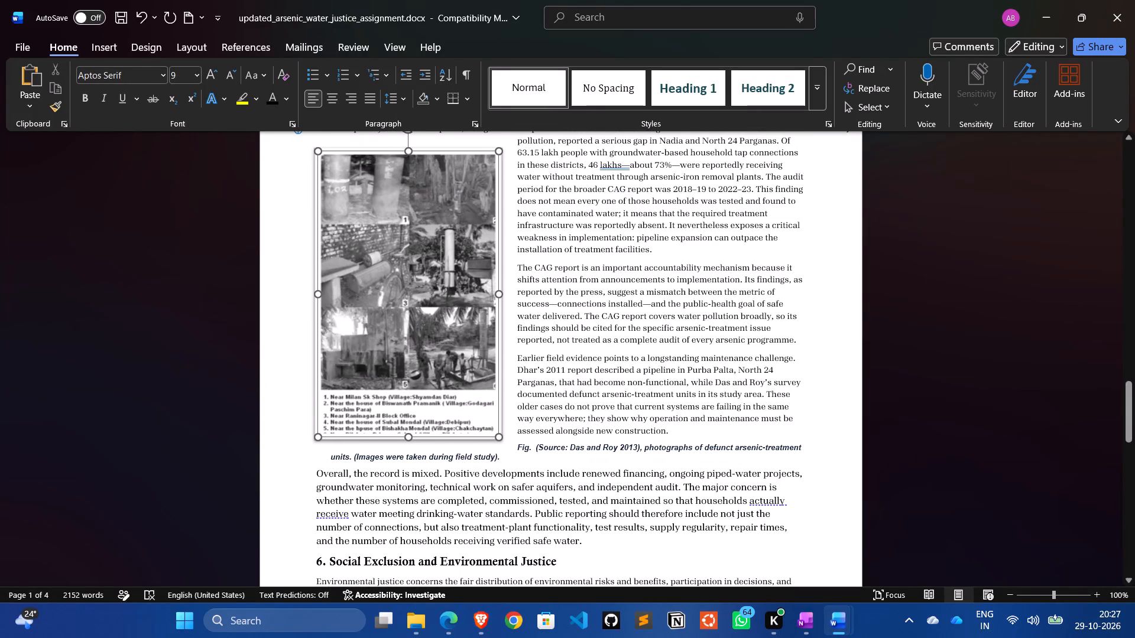
{"action": "left_click_drag", "start_coordinate": [420, 327], "coordinate": [425, 325]}
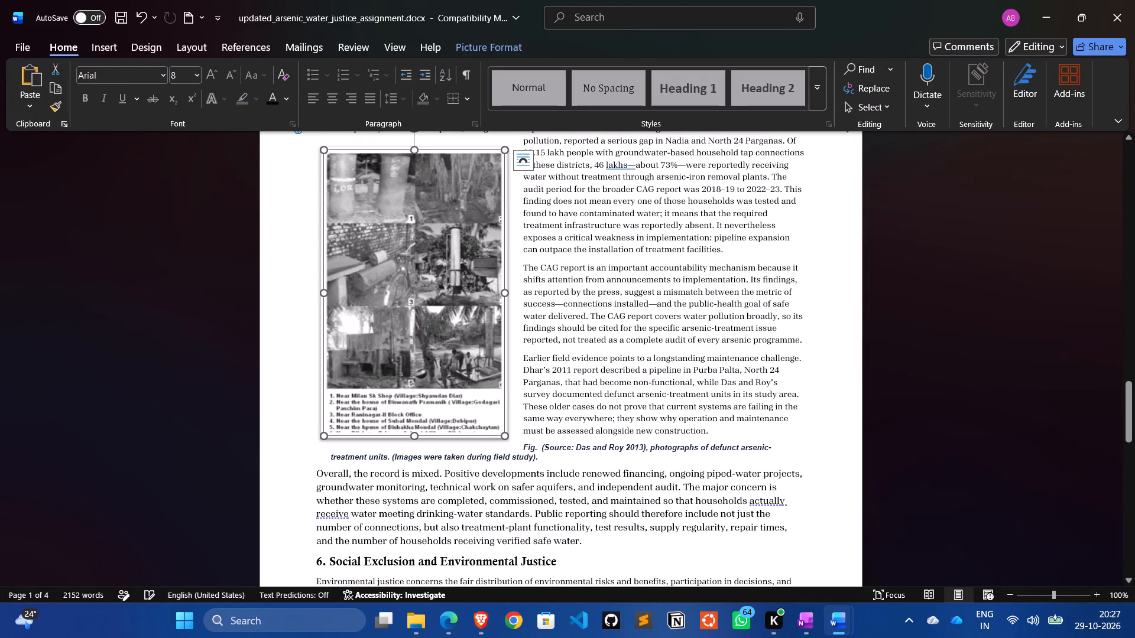
Change the font colour of the defunct arsenic-treatment units figure caption to Automatic.
{"action": "left_click_drag", "start_coordinate": [541, 457], "coordinate": [518, 446]}
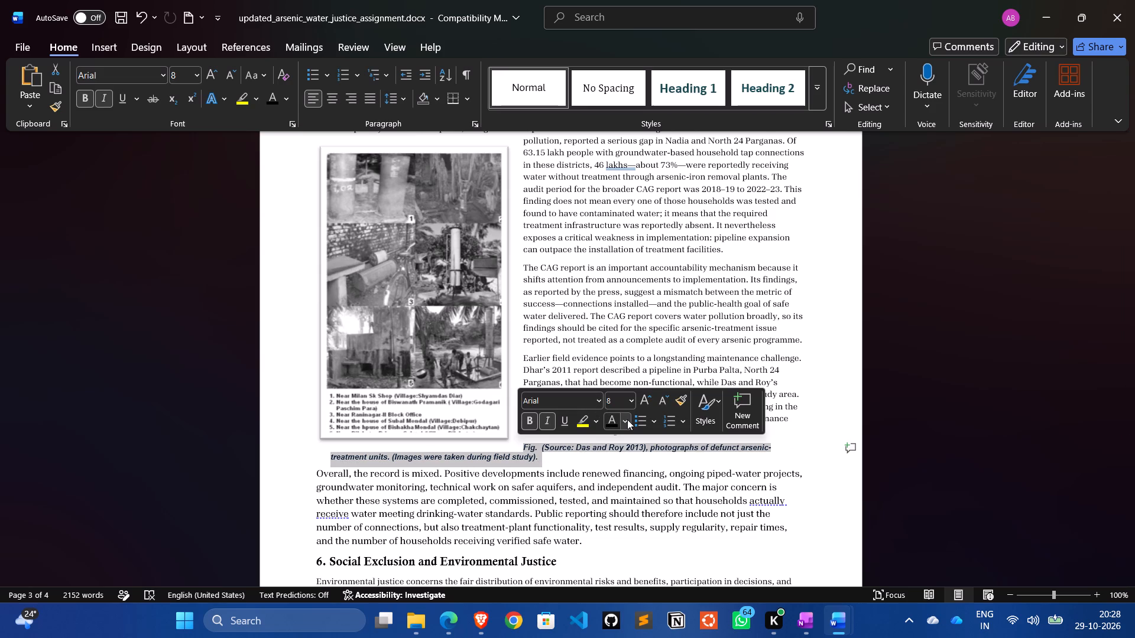
{"action": "left_click", "coordinate": [627, 419]}
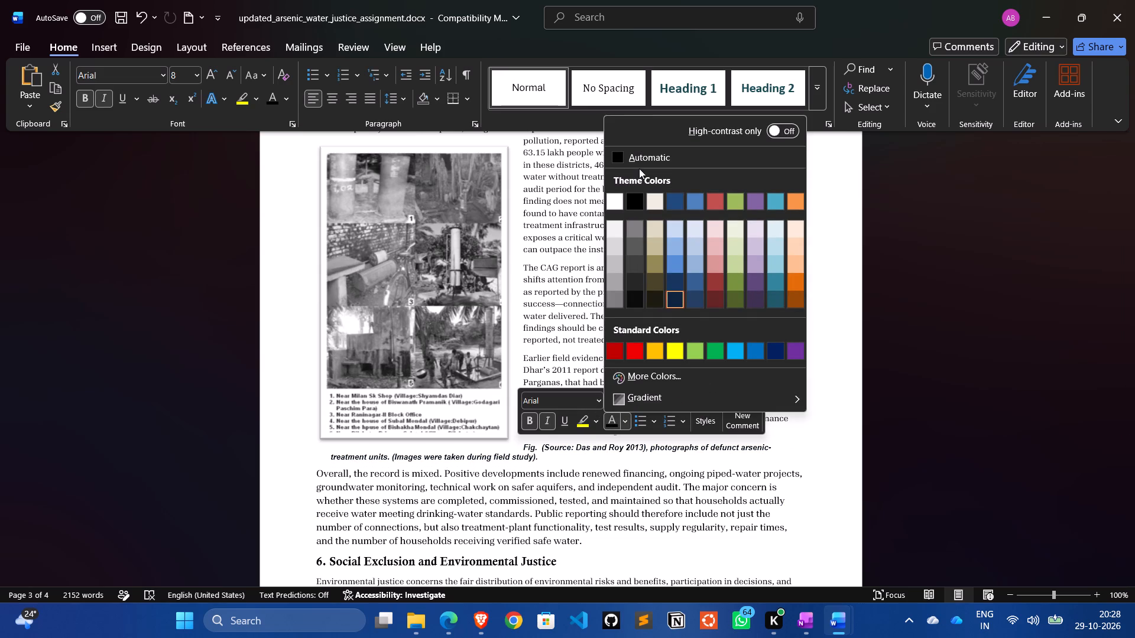
{"action": "left_click", "coordinate": [630, 156]}
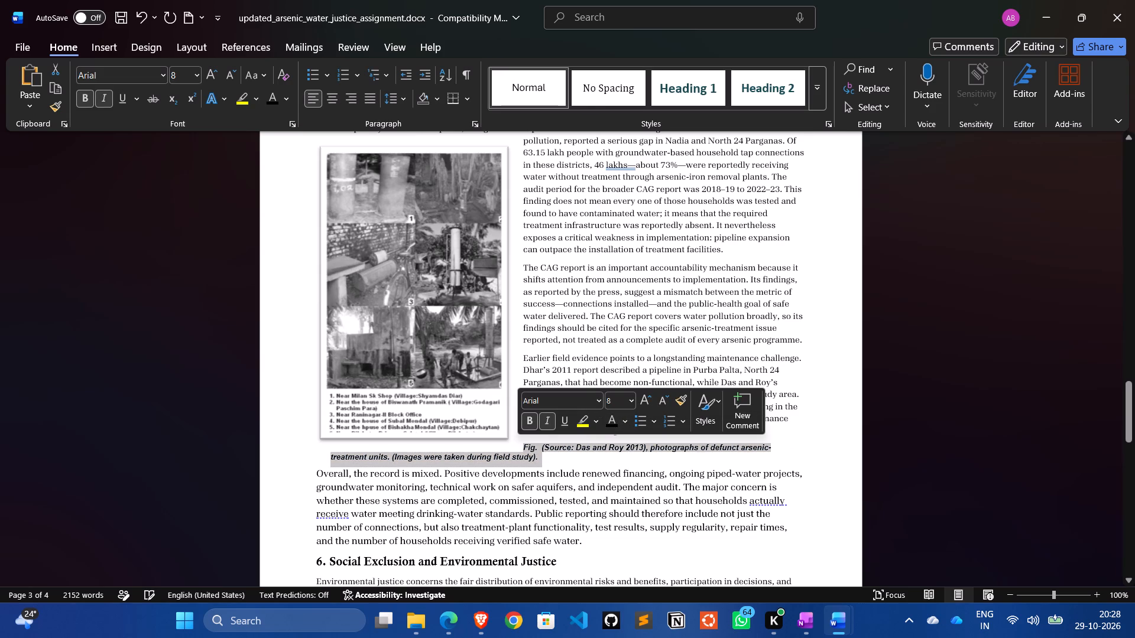
{"action": "left_click", "coordinate": [939, 428]}
Set the font size of all eleven entries in the References list to 9.
{"action": "scroll", "coordinate": [939, 428], "scroll_direction": "down", "scroll_amount": 2}
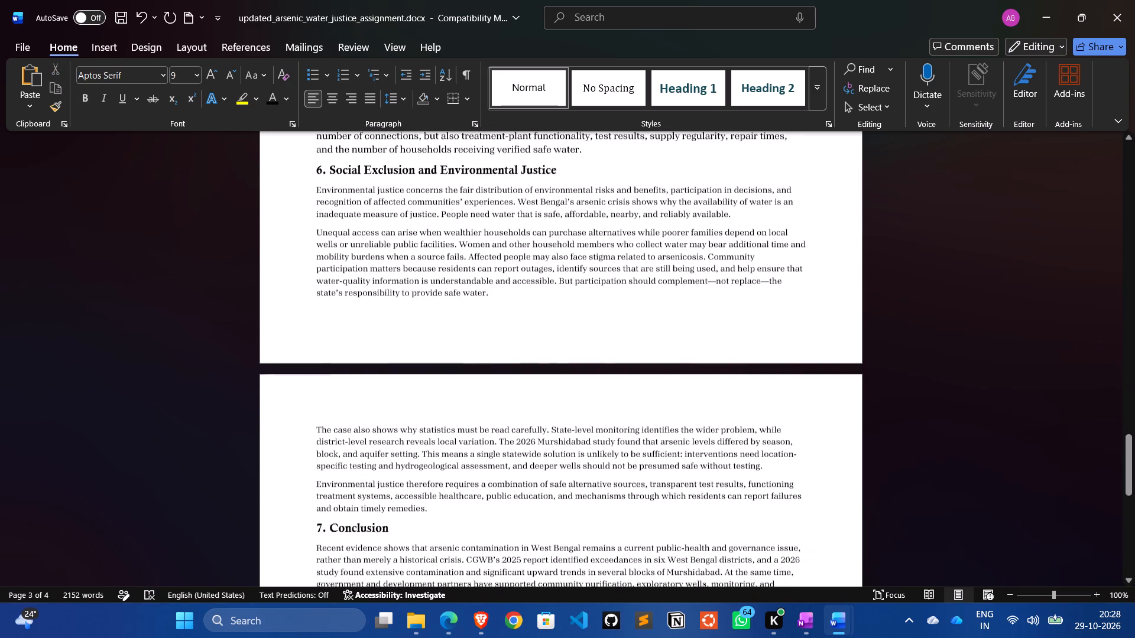
{"action": "scroll", "coordinate": [939, 428], "scroll_direction": "down", "scroll_amount": 3}
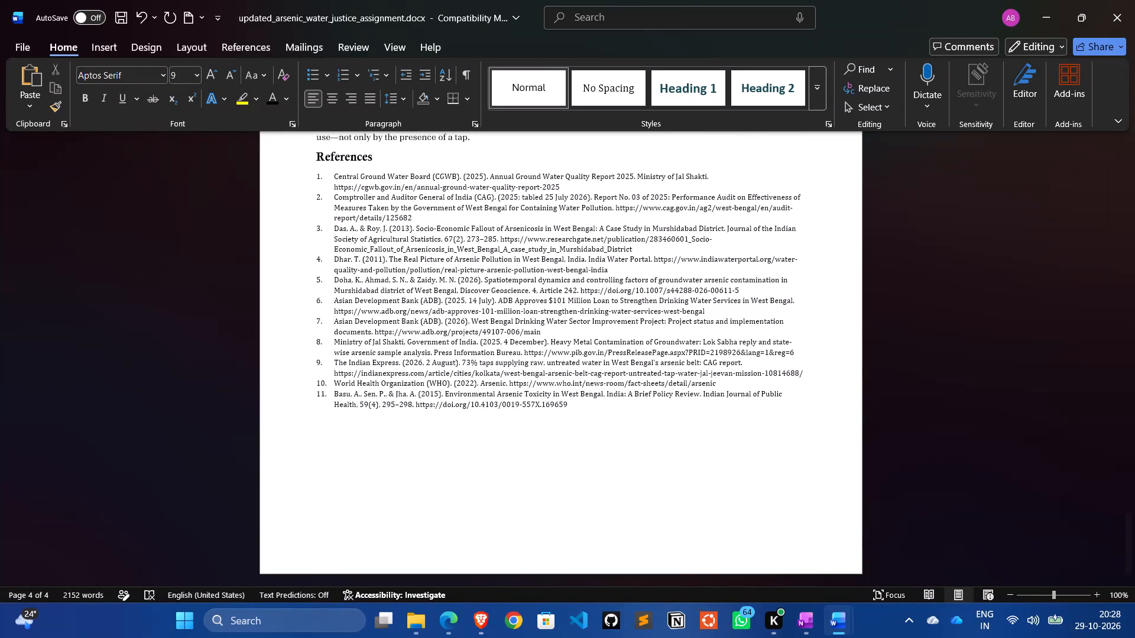
{"action": "scroll", "coordinate": [939, 428], "scroll_direction": "up", "scroll_amount": 3}
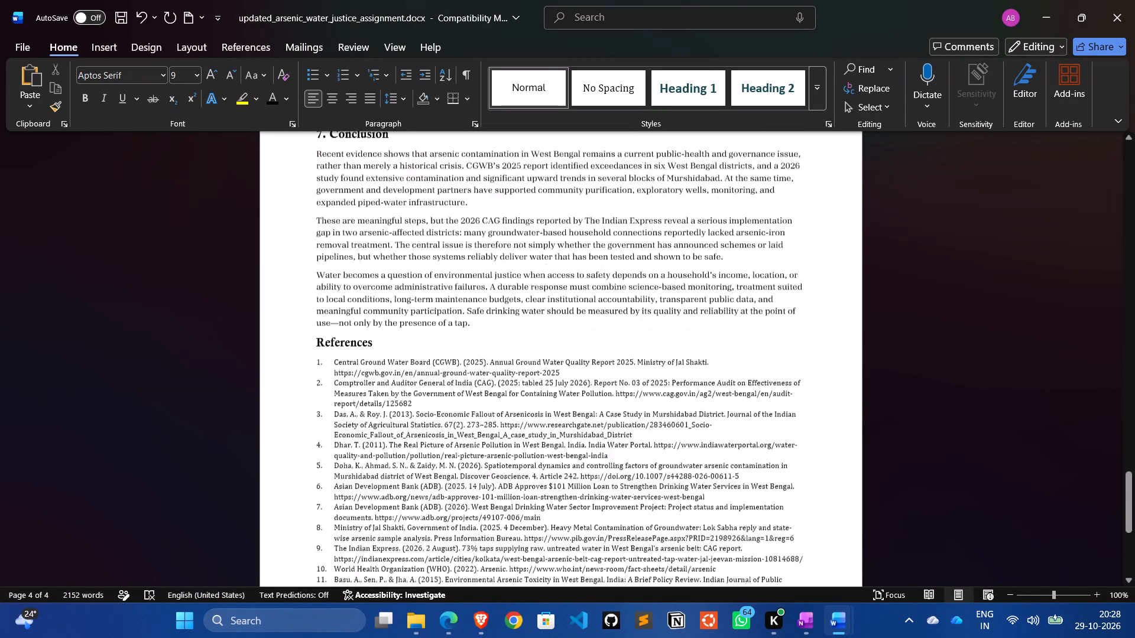
{"action": "scroll", "coordinate": [939, 428], "scroll_direction": "up", "scroll_amount": 3}
{"action": "scroll", "coordinate": [939, 428], "scroll_direction": "down", "scroll_amount": 3}
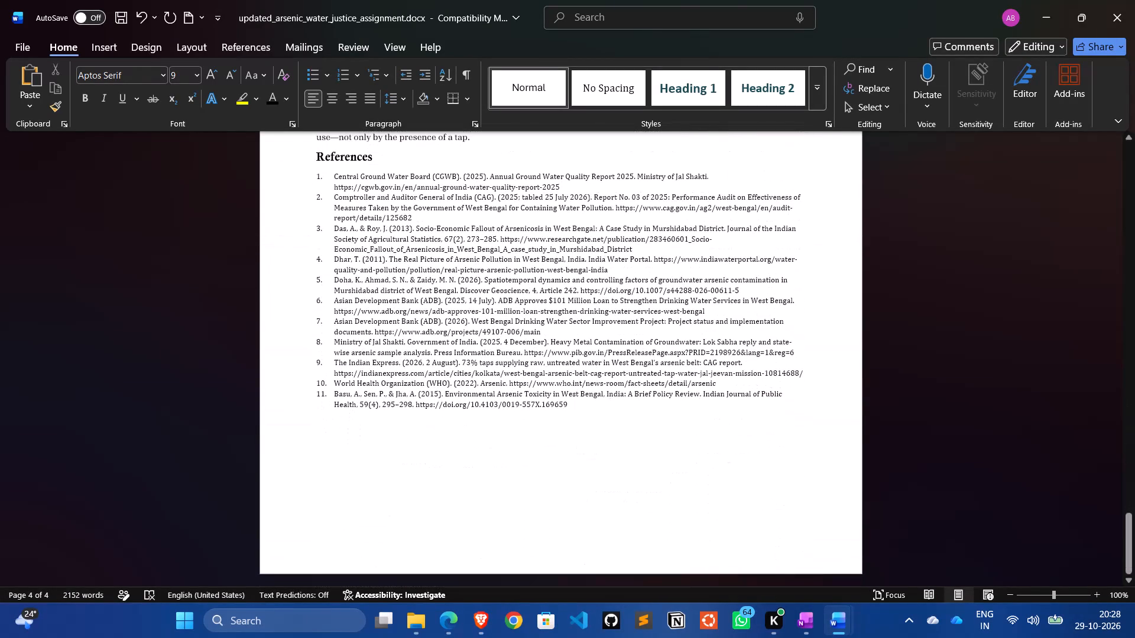
{"action": "left_click_drag", "start_coordinate": [583, 410], "coordinate": [507, 357]}
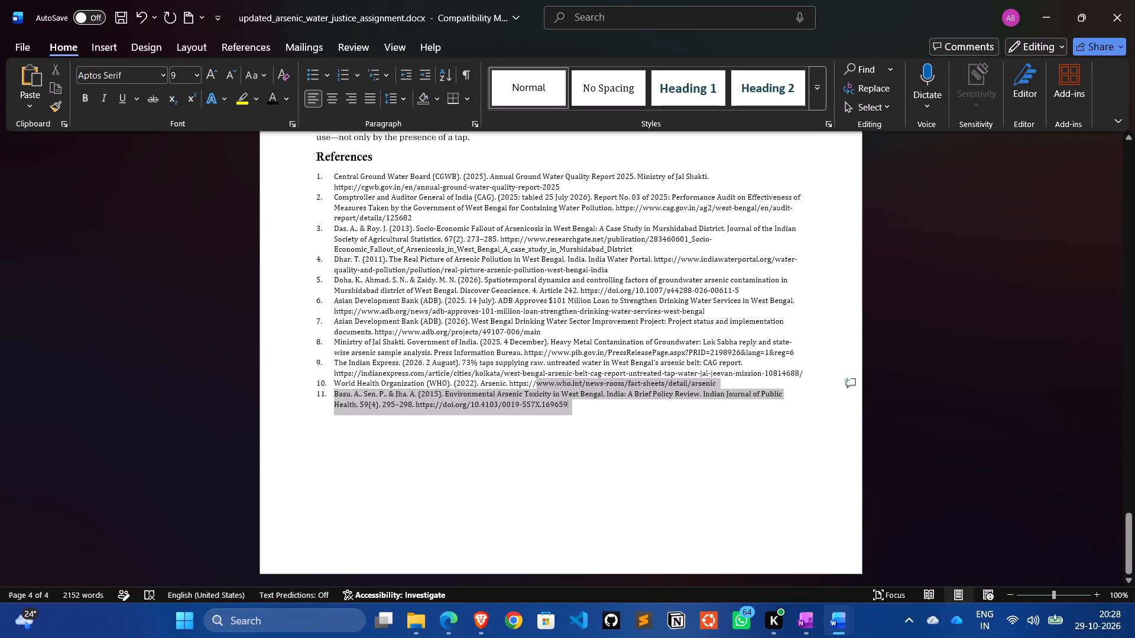
{"action": "left_click_drag", "start_coordinate": [507, 357], "coordinate": [332, 159]}
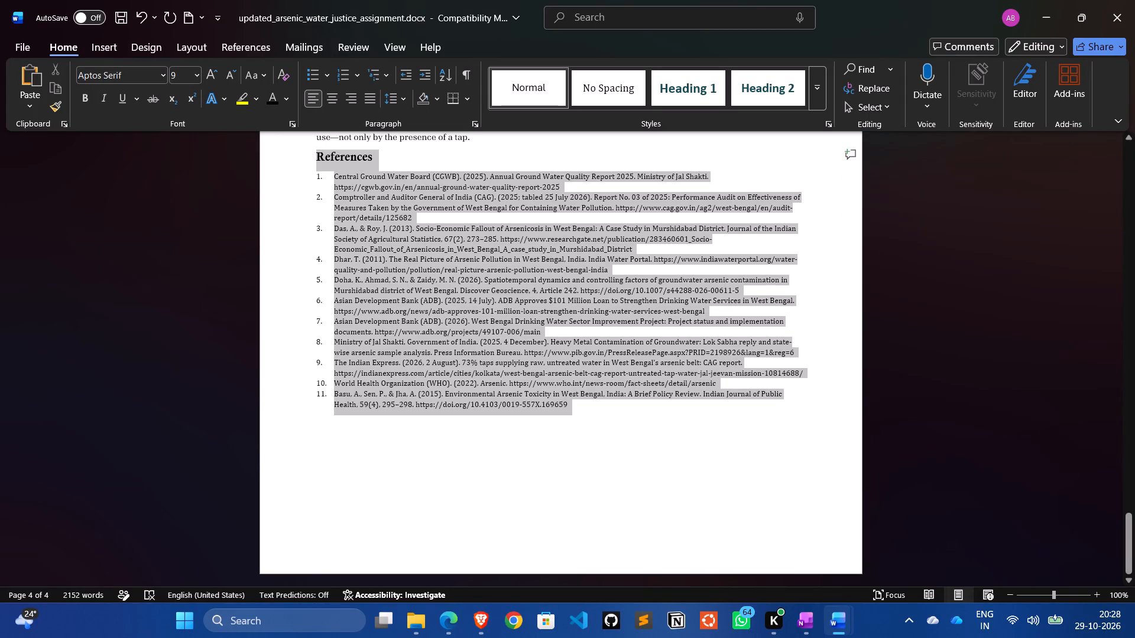
{"action": "left_click_drag", "start_coordinate": [332, 159], "coordinate": [333, 178]}
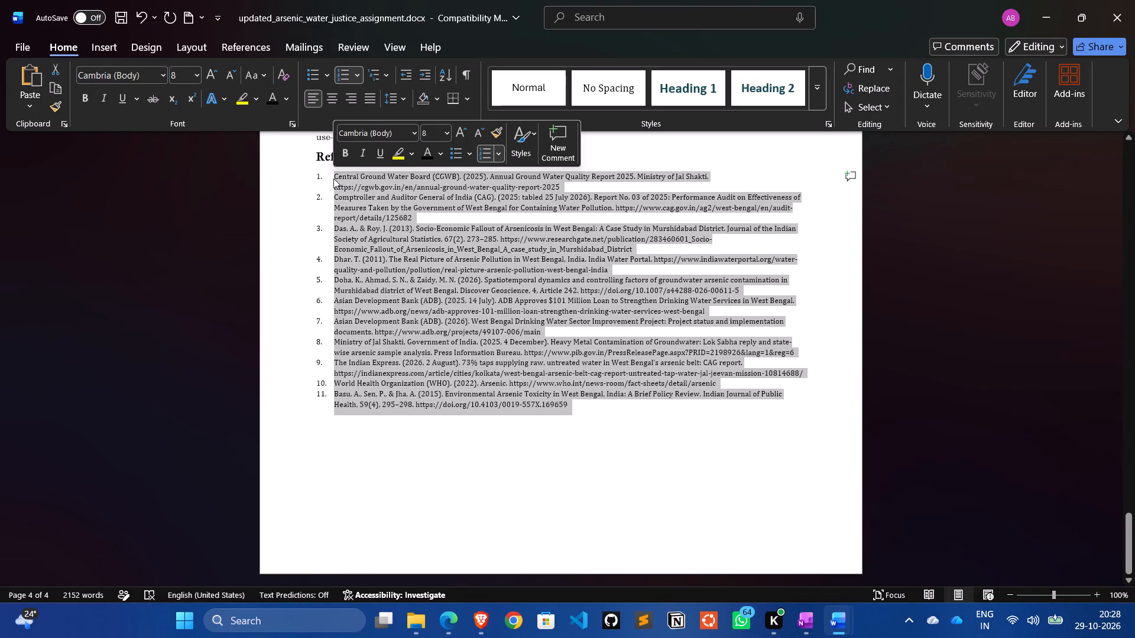
{"action": "left_click", "coordinate": [448, 132]}
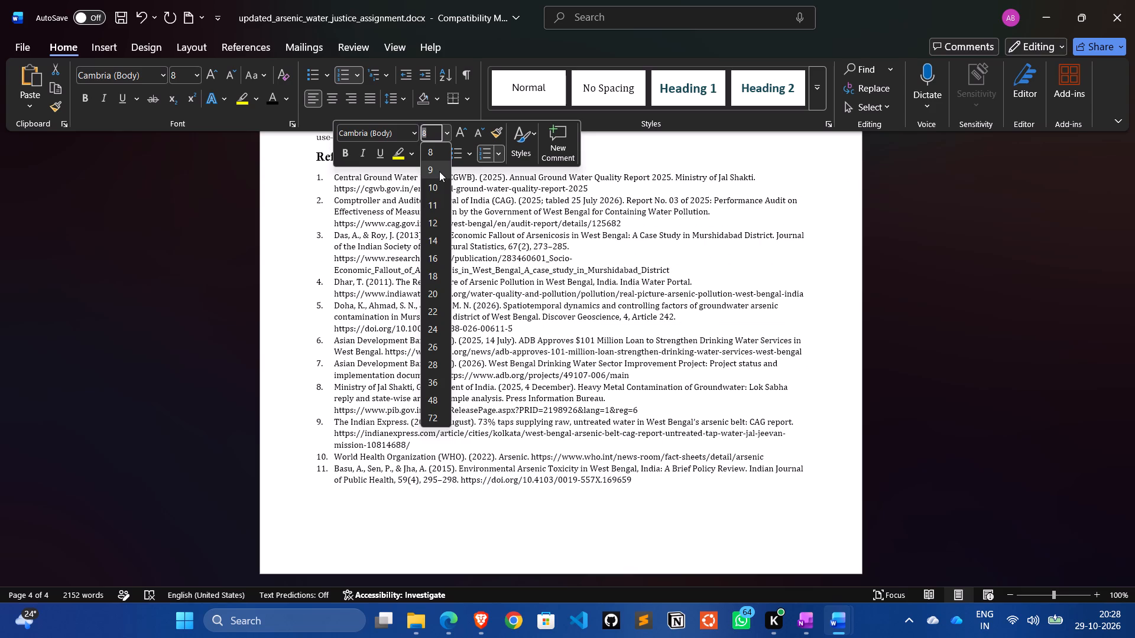
{"action": "left_click", "coordinate": [439, 171]}
{"action": "left_click", "coordinate": [964, 269]}
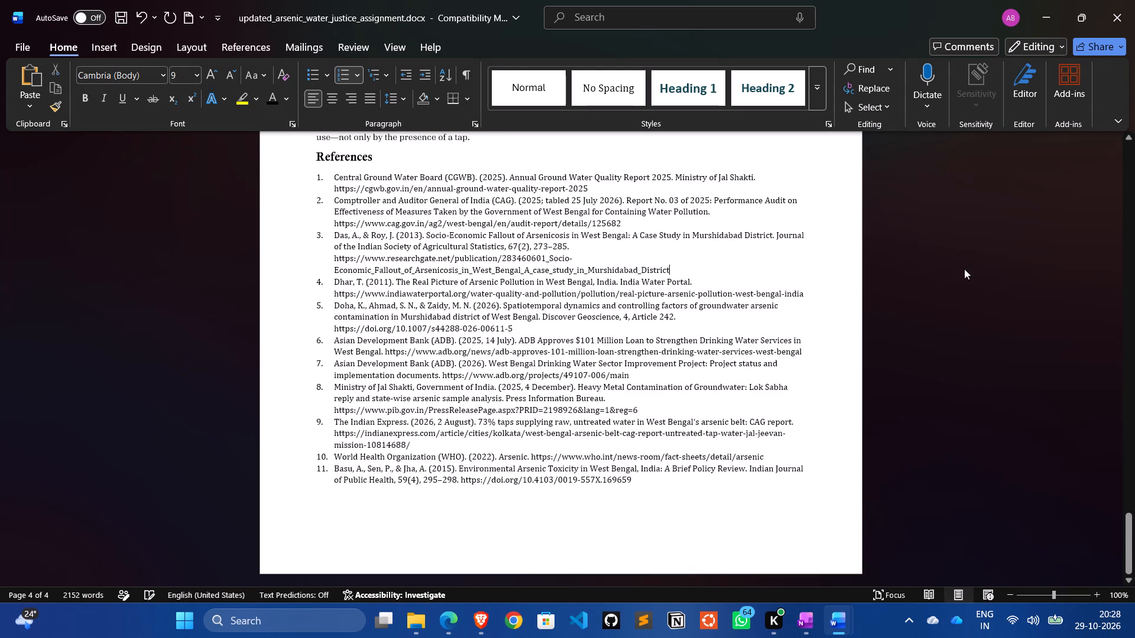
Examine the document's layout from the references back up to the title.
{"action": "scroll", "coordinate": [964, 269], "scroll_direction": "up", "scroll_amount": 3}
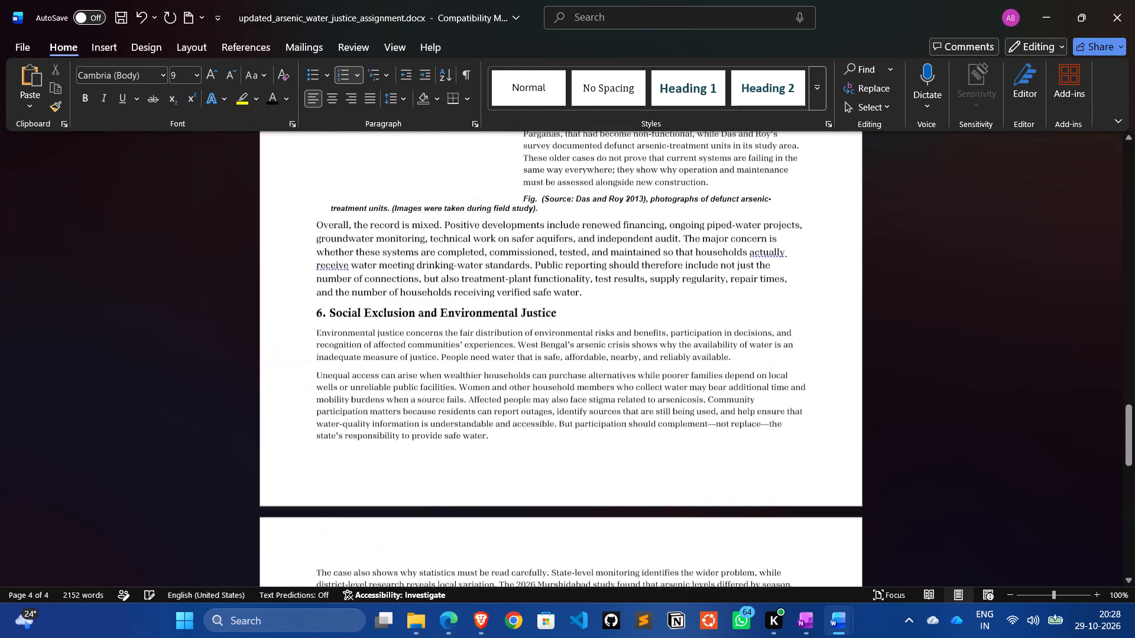
{"action": "scroll", "coordinate": [964, 269], "scroll_direction": "up", "scroll_amount": 4}
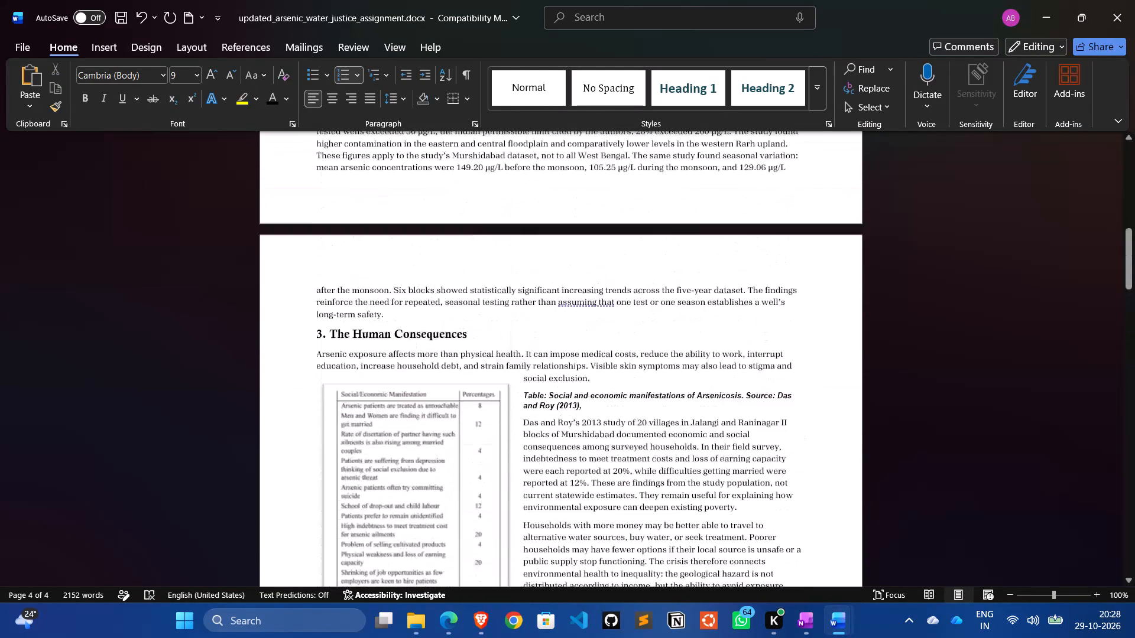
{"action": "scroll", "coordinate": [964, 269], "scroll_direction": "up", "scroll_amount": 5}
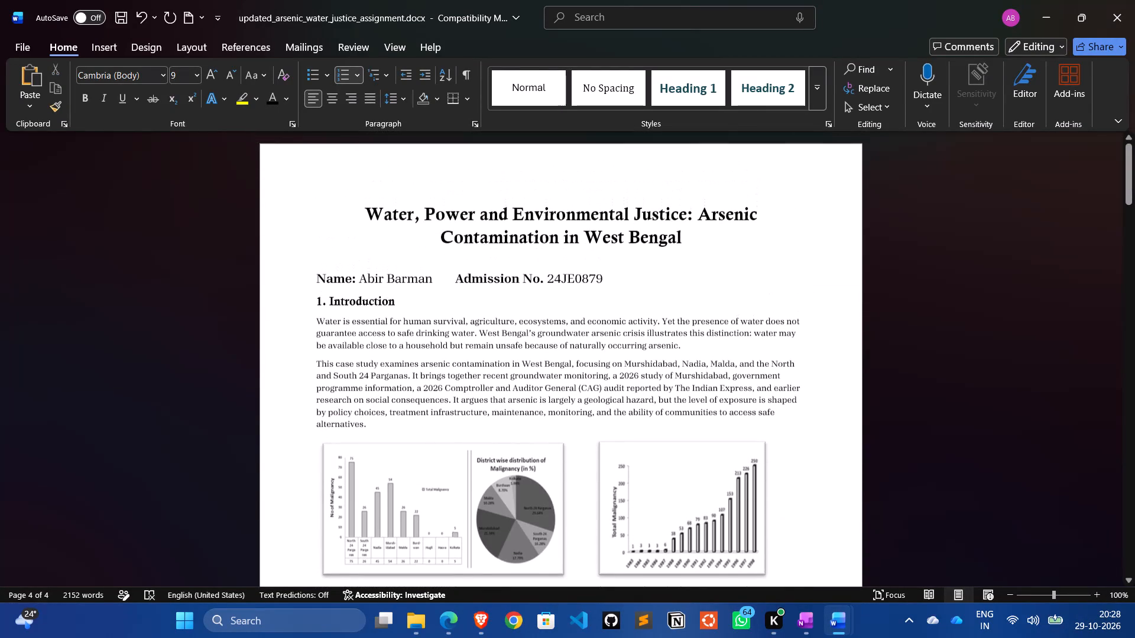
Export the document as a PDF in the Downloads folder, named with the author's name followed by _assignment, replacing the existing file.
{"action": "left_click", "coordinate": [25, 47]}
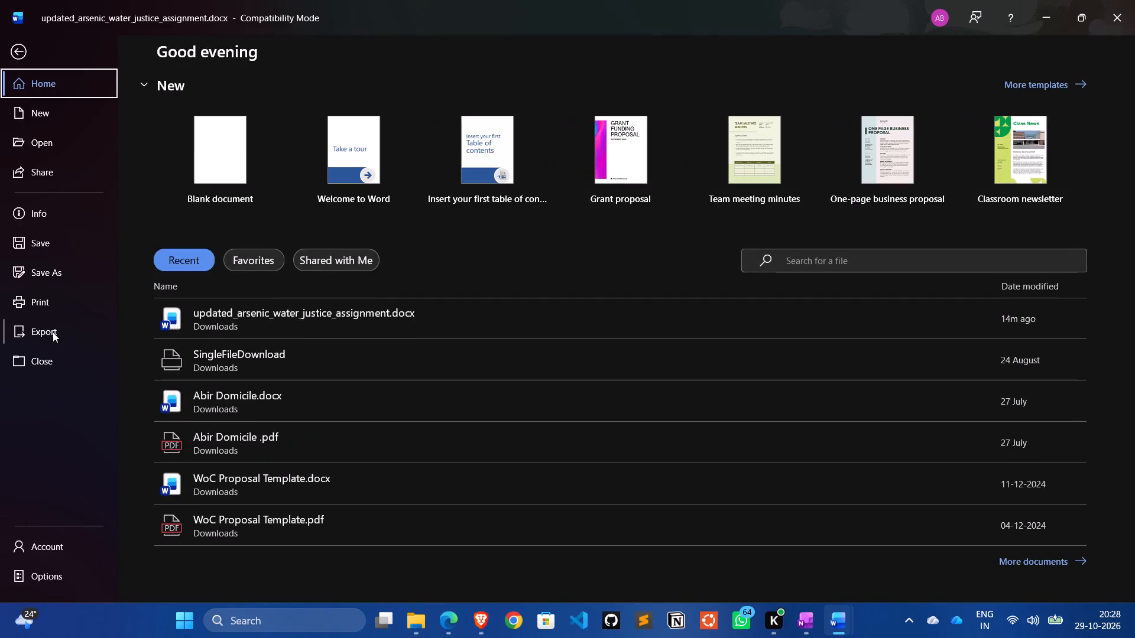
{"action": "left_click", "coordinate": [44, 276]}
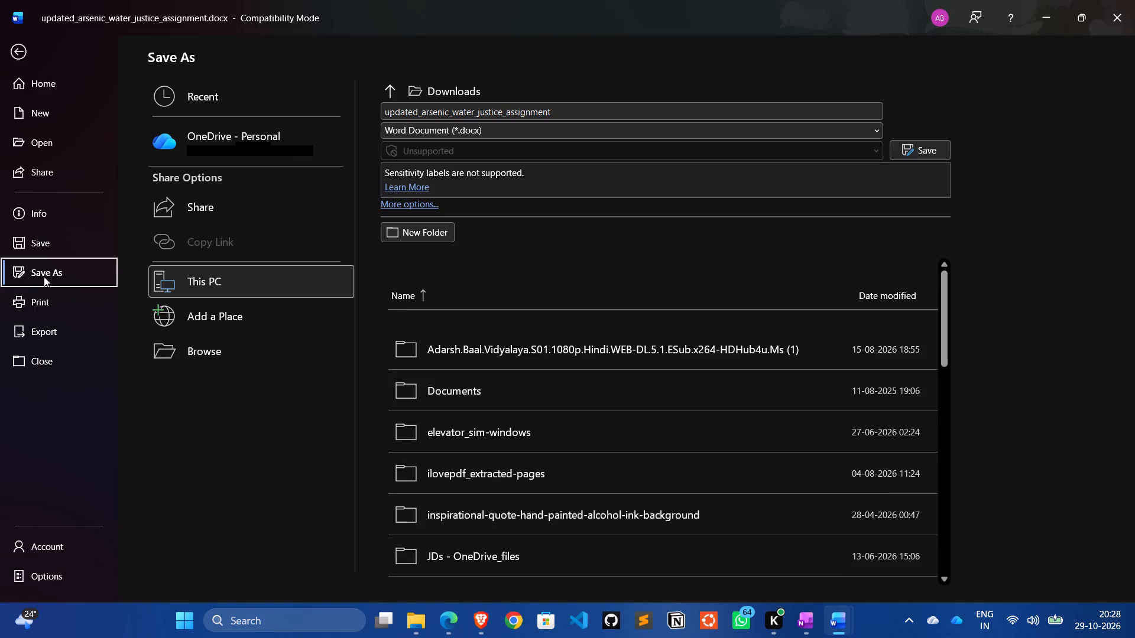
{"action": "left_click", "coordinate": [210, 356]}
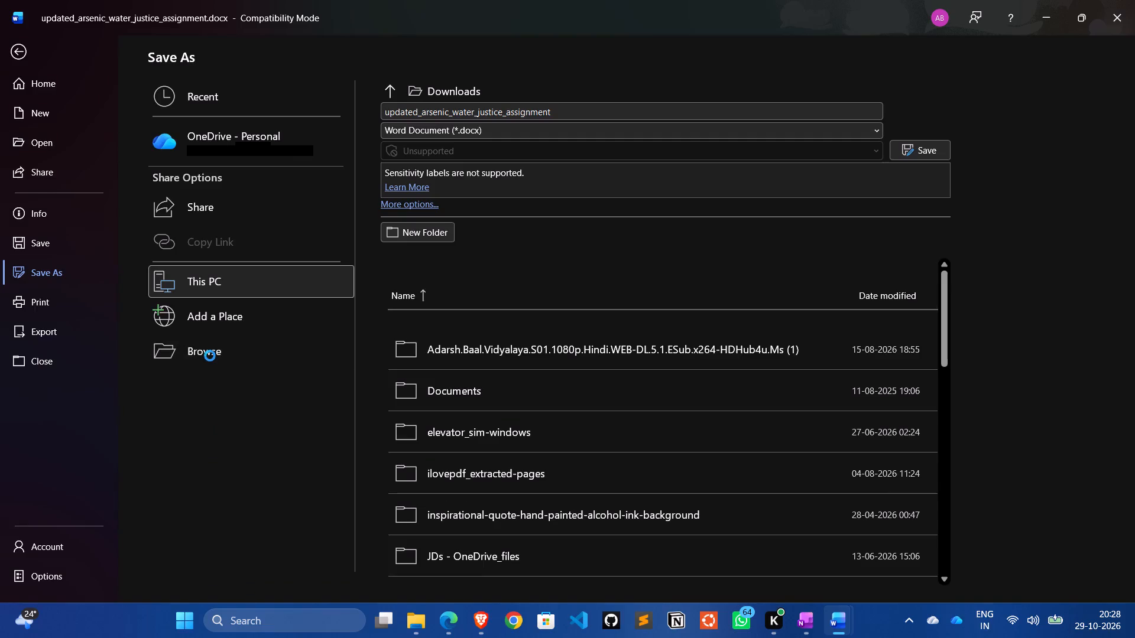
{"action": "scroll", "coordinate": [56, 148], "scroll_direction": "up", "scroll_amount": 2}
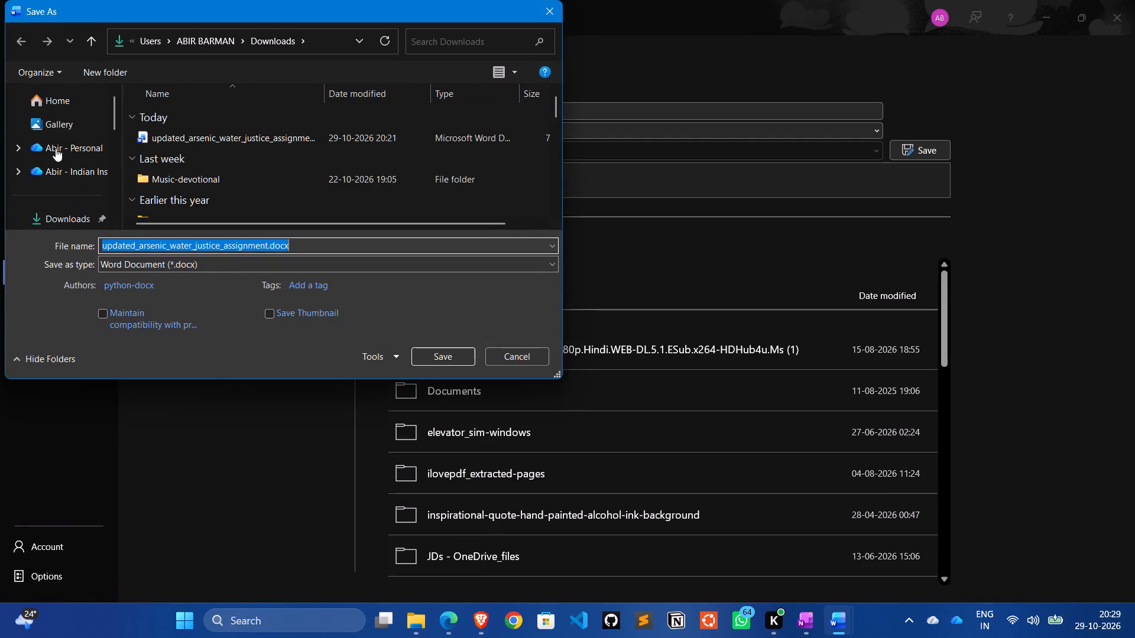
{"action": "left_click", "coordinate": [59, 217]}
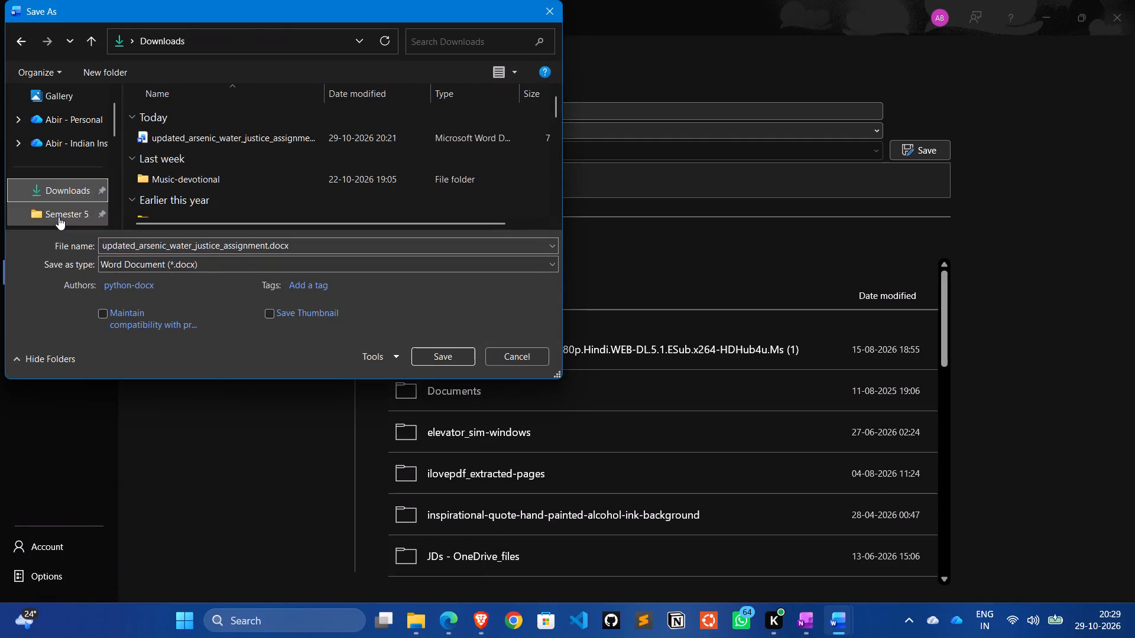
{"action": "scroll", "coordinate": [262, 181], "scroll_direction": "down", "scroll_amount": 2}
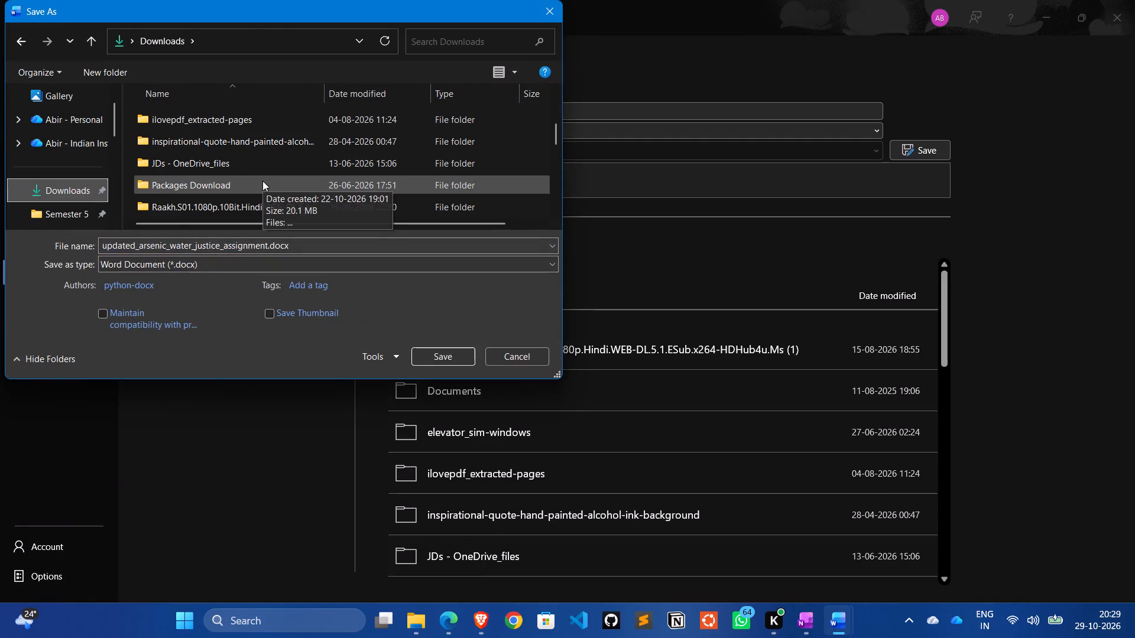
{"action": "scroll", "coordinate": [262, 181], "scroll_direction": "down", "scroll_amount": 1}
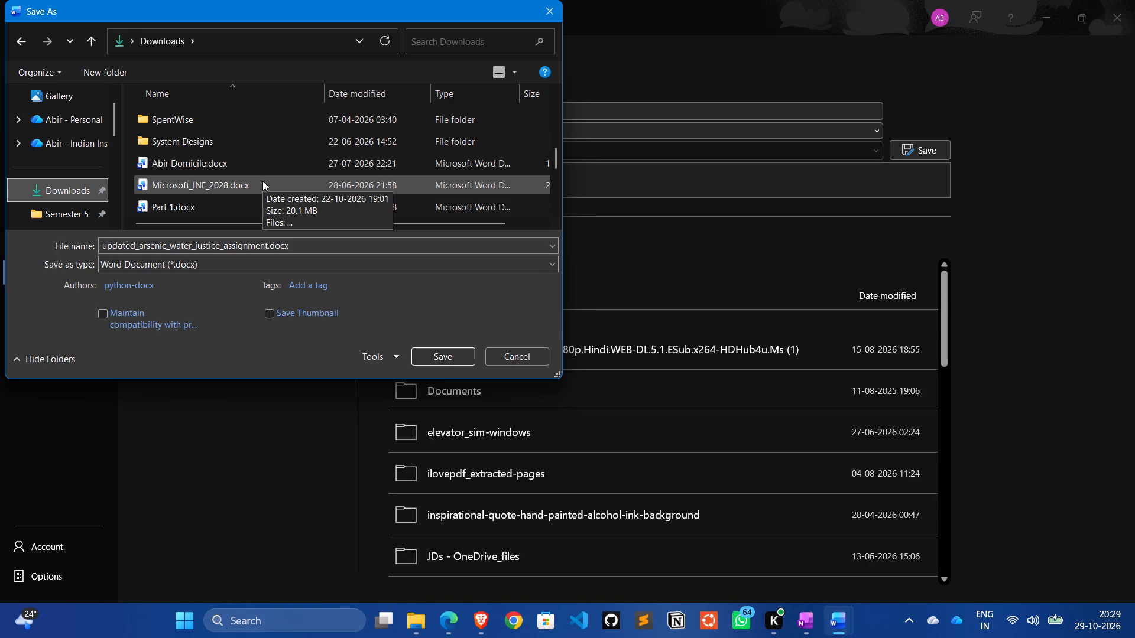
{"action": "scroll", "coordinate": [262, 181], "scroll_direction": "up", "scroll_amount": 1}
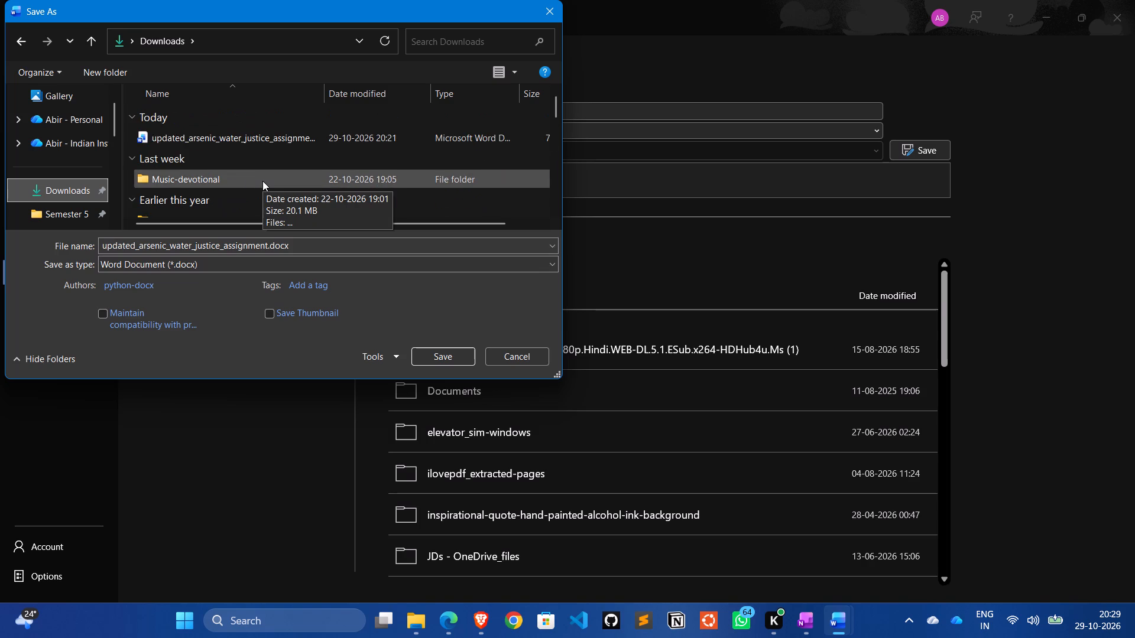
{"action": "left_click", "coordinate": [280, 259]}
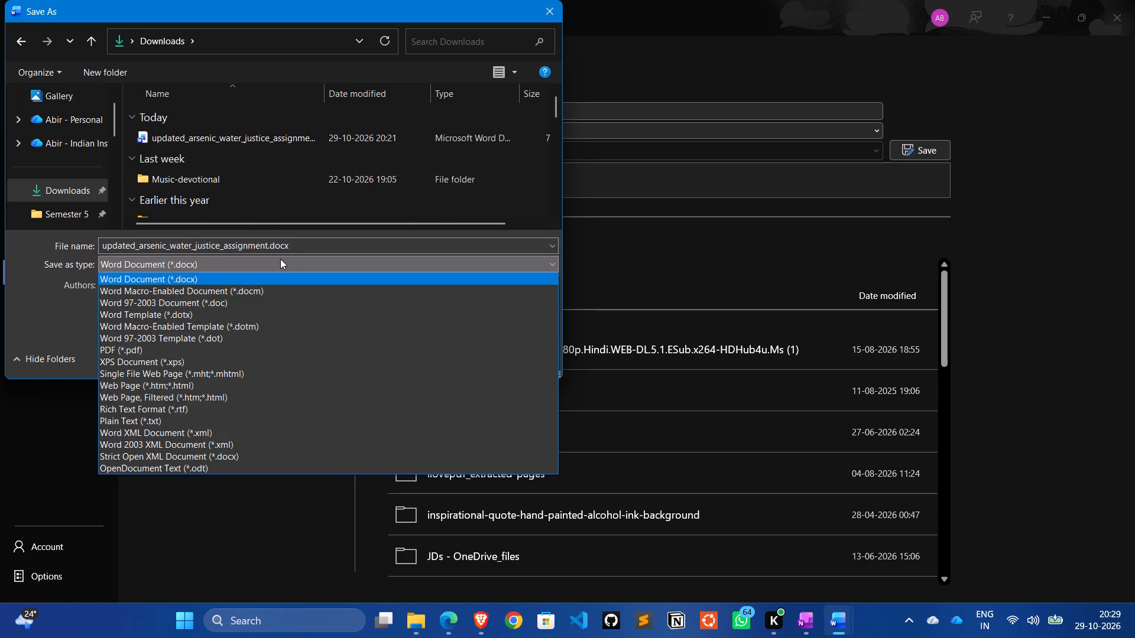
{"action": "left_click", "coordinate": [248, 354]}
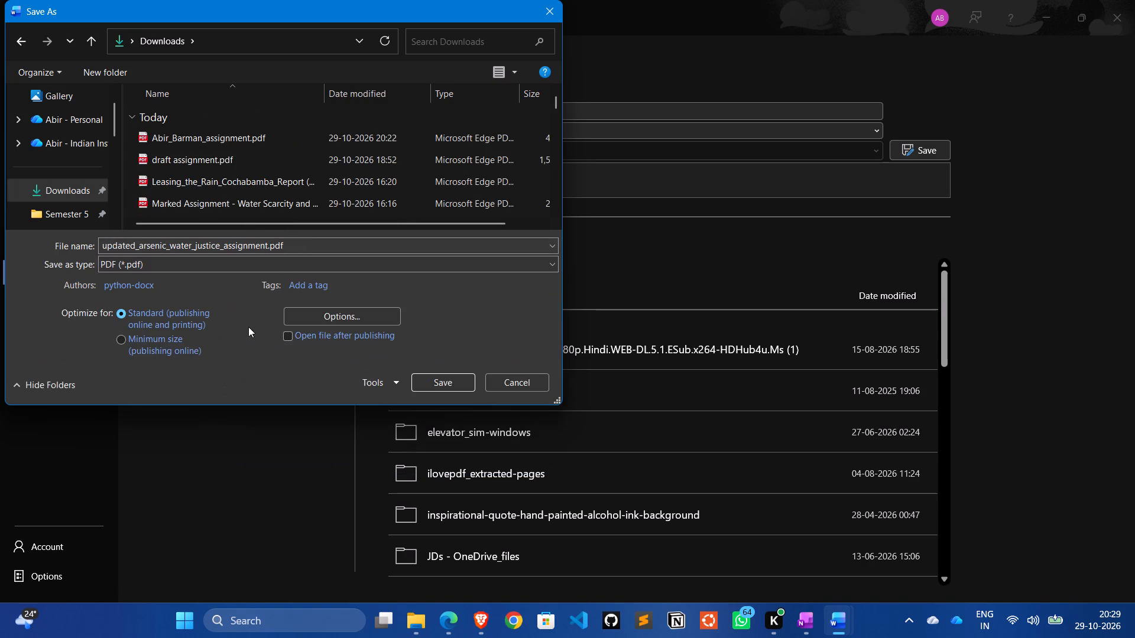
{"action": "left_click", "coordinate": [301, 246]}
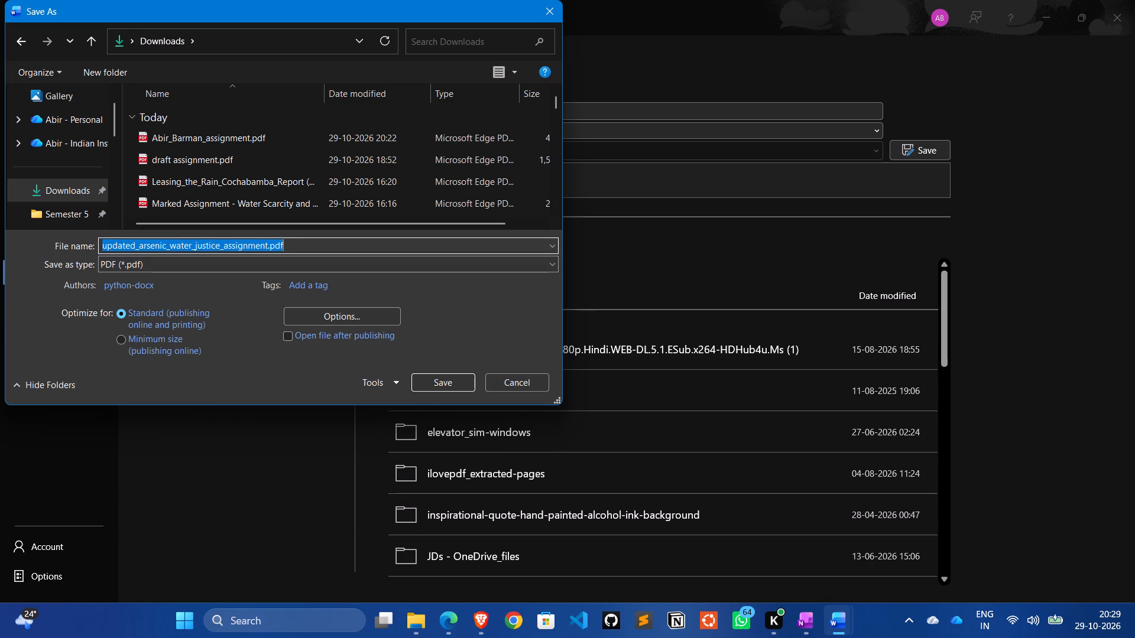
{"action": "type", "text": "bir"}
{"action": "key", "text": "shift+underscore"}
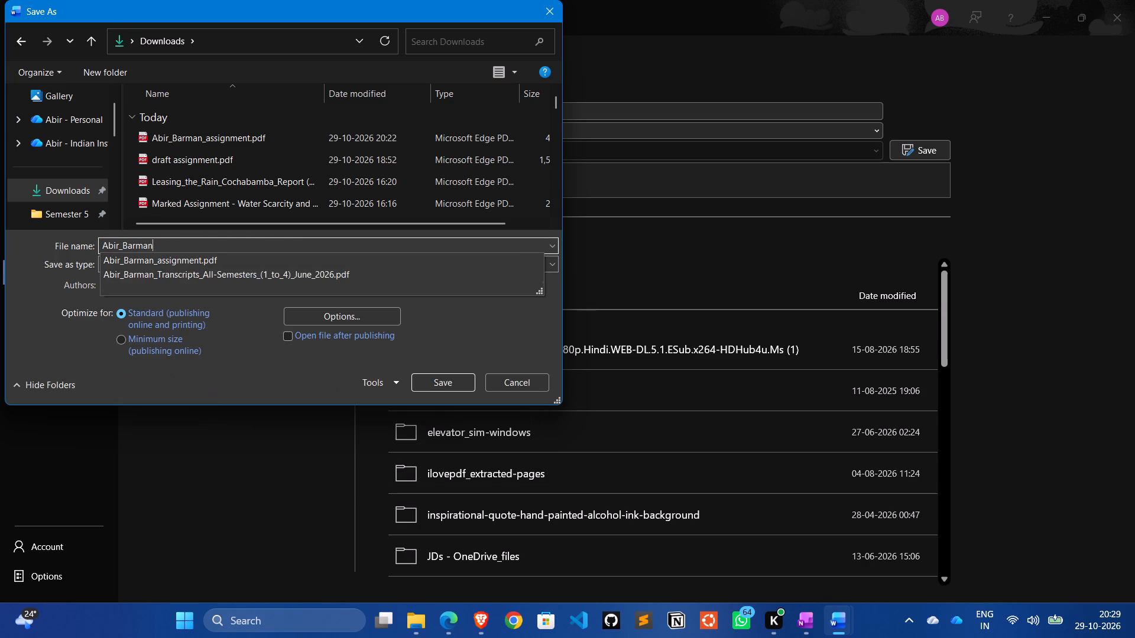
{"action": "key", "text": "shift+underscore"}
{"action": "type", "text": "assignment"}
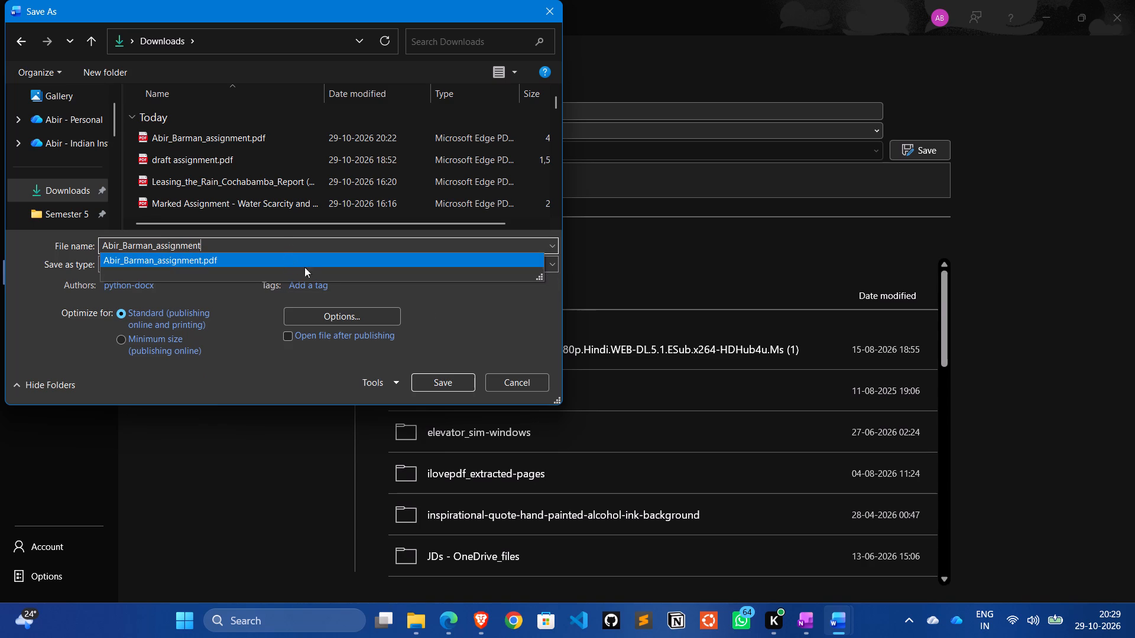
{"action": "left_click", "coordinate": [450, 380]}
{"action": "left_click", "coordinate": [330, 245]}
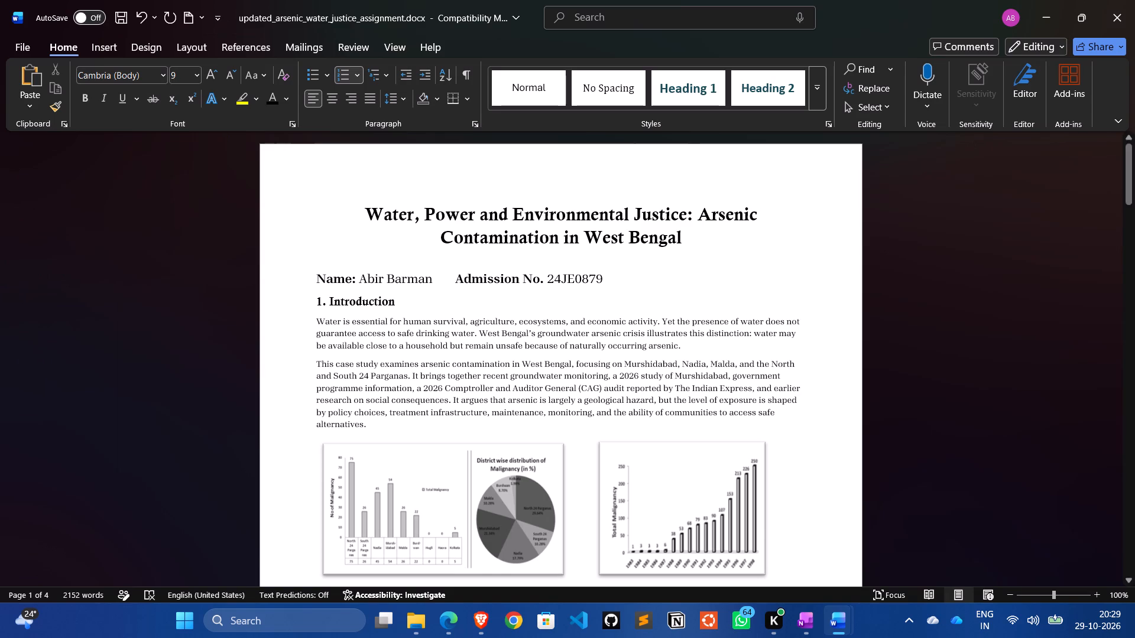
{"action": "left_click", "coordinate": [1114, 25]}
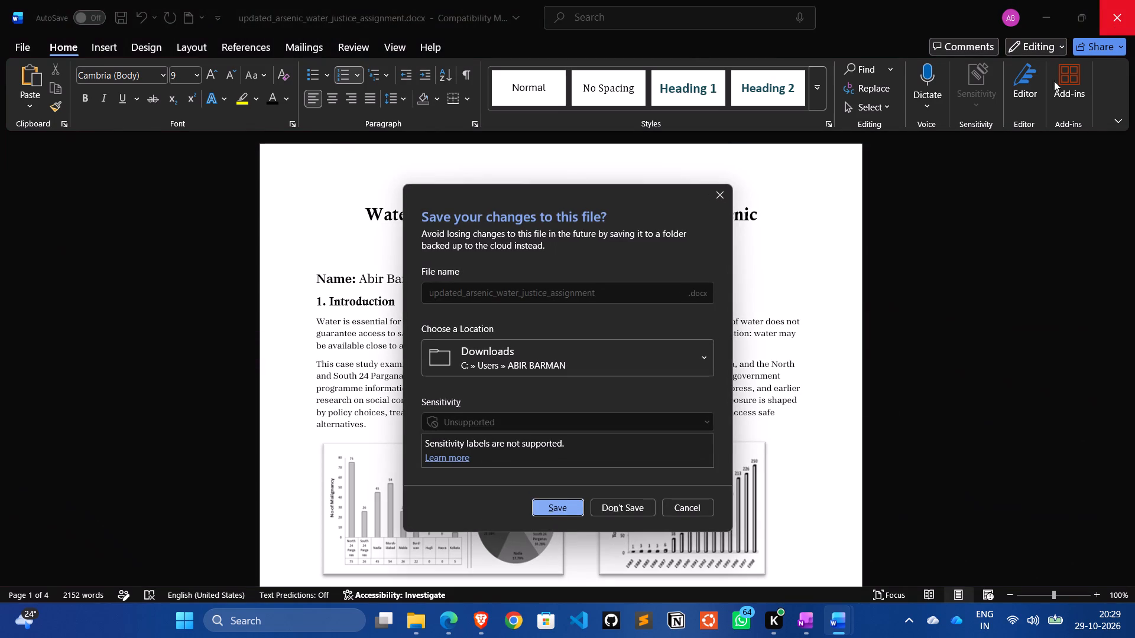
{"action": "left_click", "coordinate": [718, 193]}
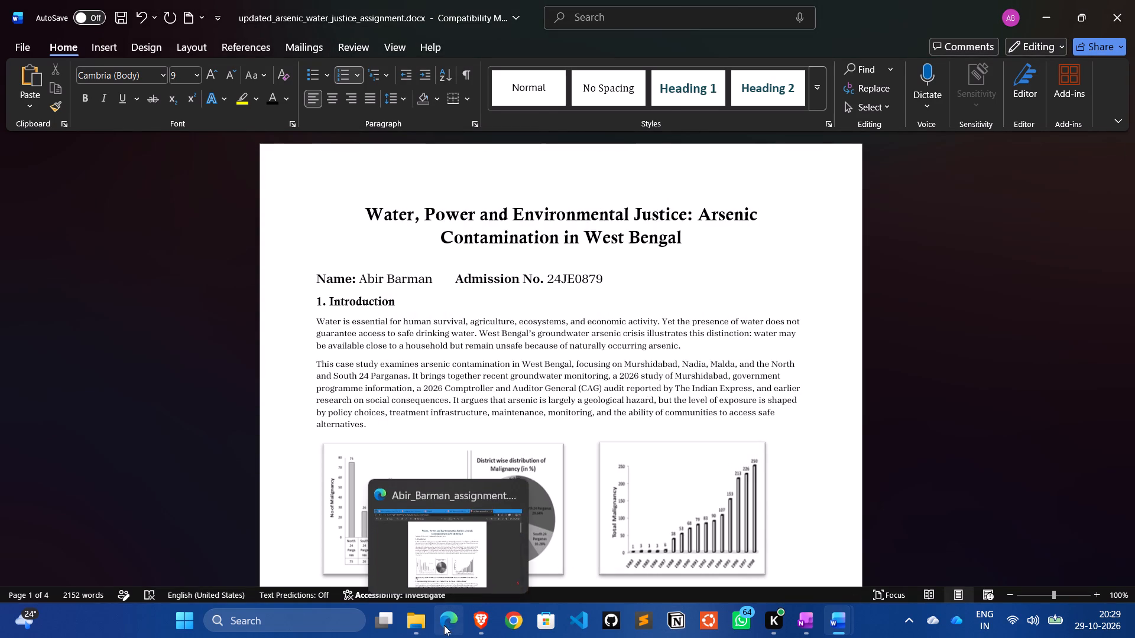
Switch to File Explorer and open the newly exported assignment PDF from the Downloads folder.
{"action": "left_click", "coordinate": [418, 624]}
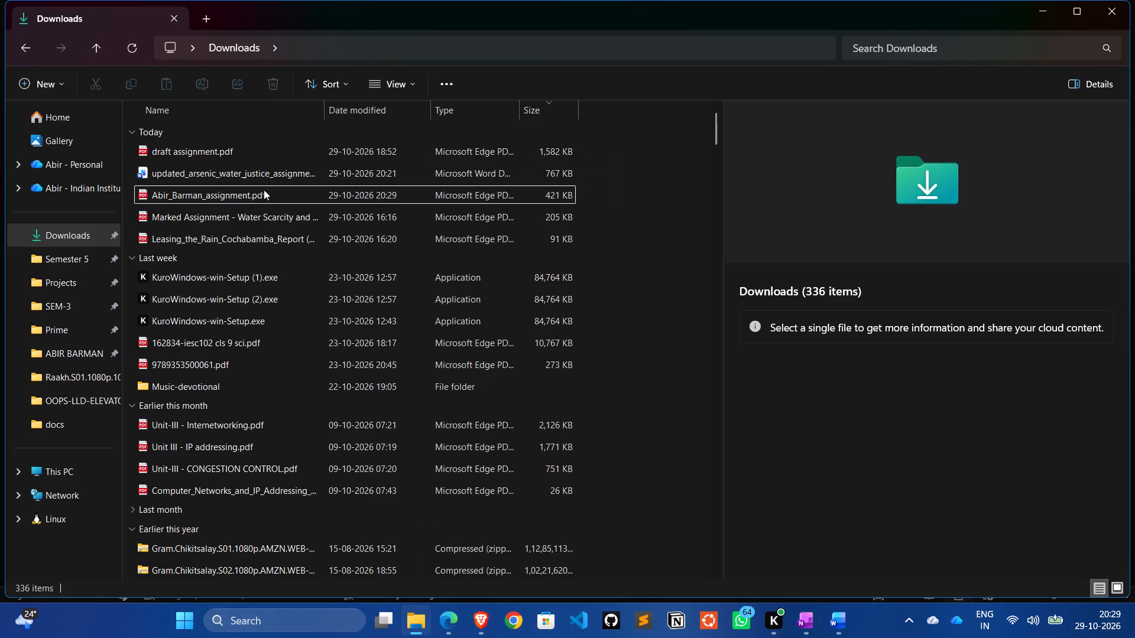
{"action": "double_click", "coordinate": [262, 193]}
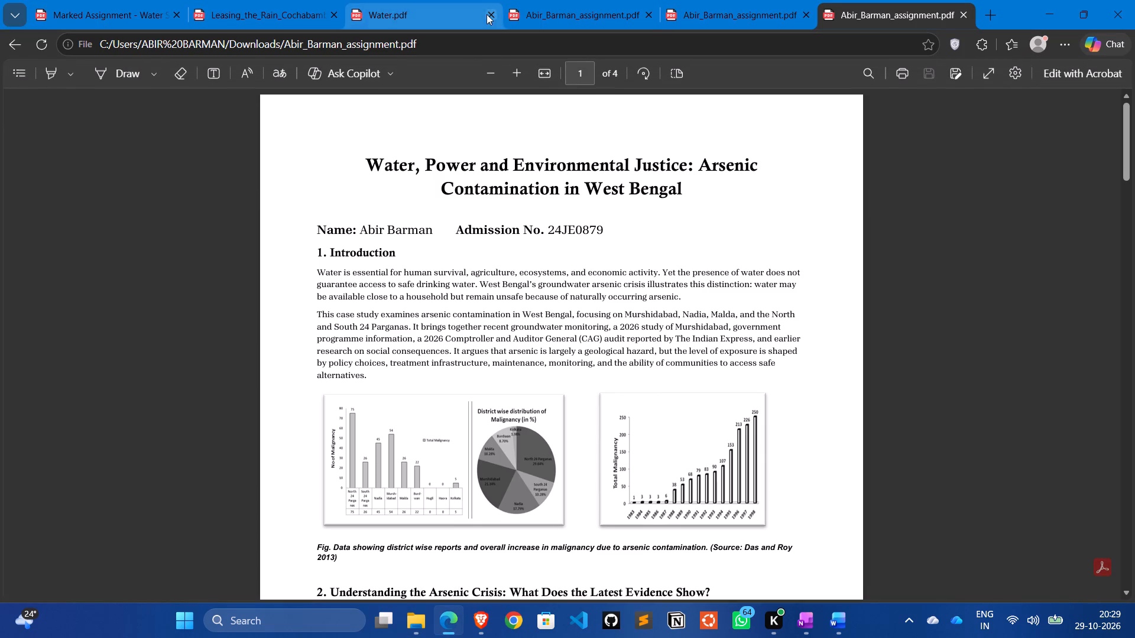
Close the two older copies of the assignment PDF, Water.pdf, the Leasing the Rain report and the Marked Assignment, keeping only the new export open.
{"action": "left_click", "coordinate": [741, 12]}
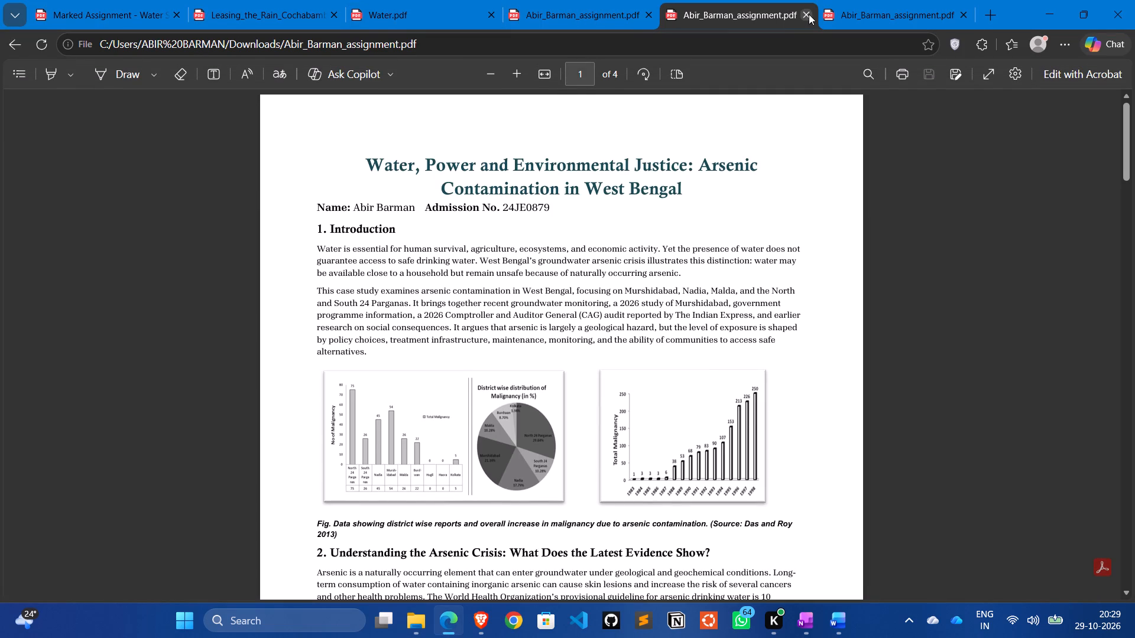
{"action": "left_click", "coordinate": [809, 14]}
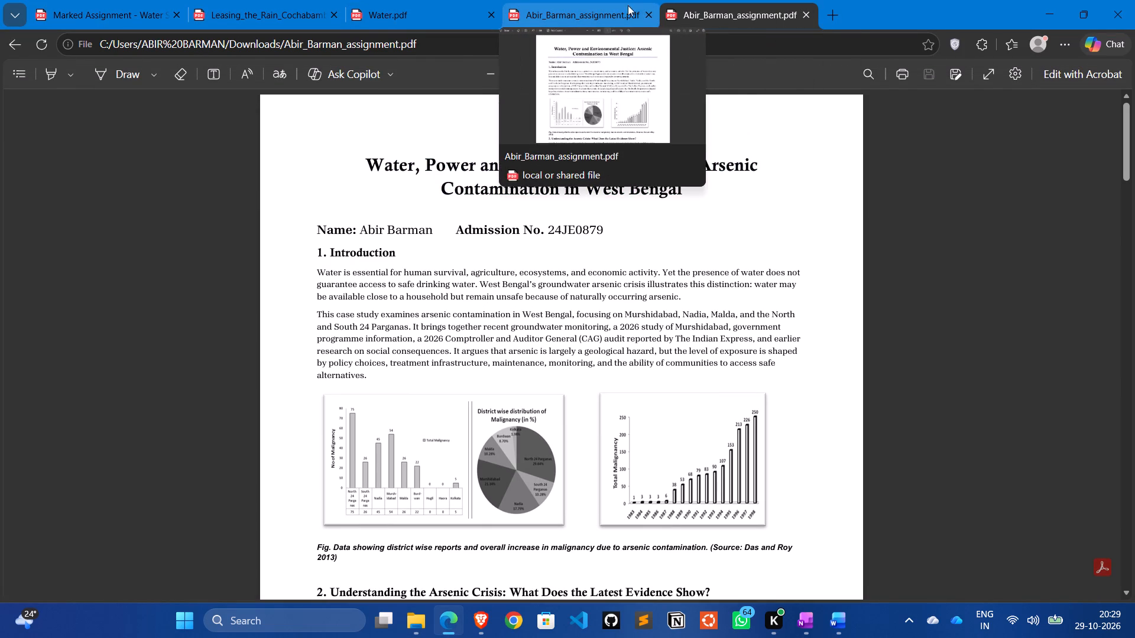
{"action": "left_click", "coordinate": [650, 10]}
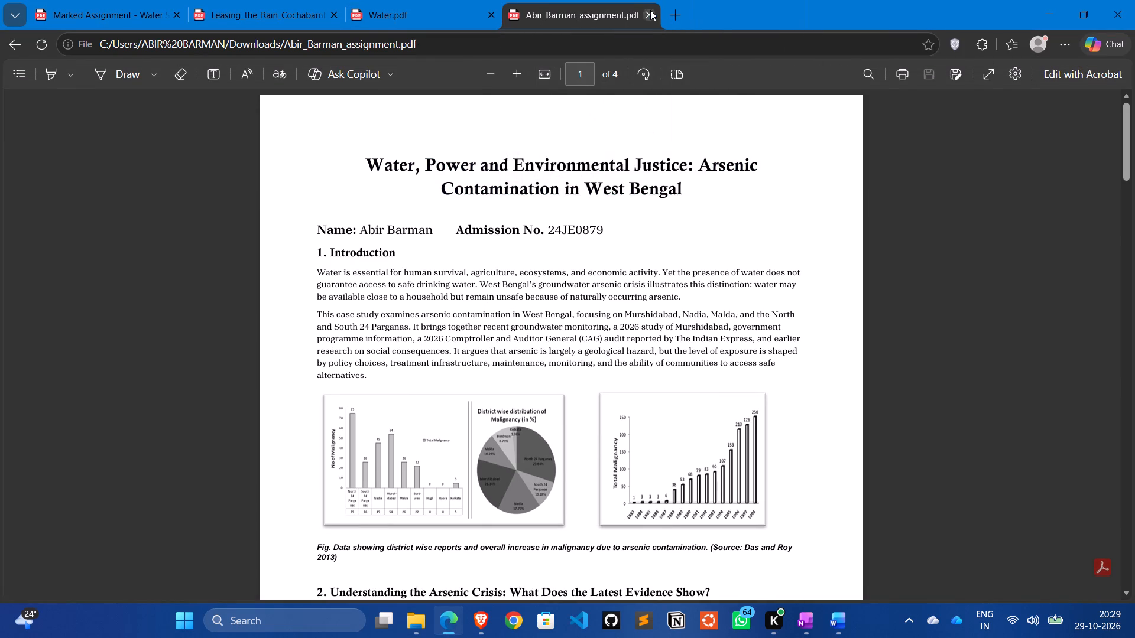
{"action": "left_click", "coordinate": [492, 13]}
{"action": "left_click", "coordinate": [335, 11]}
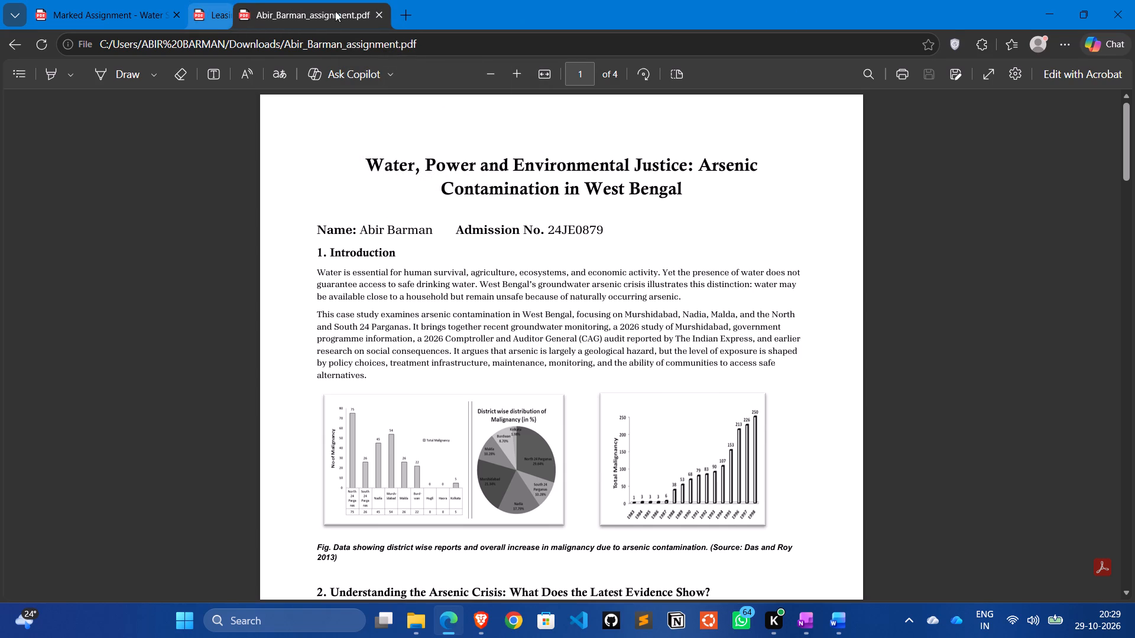
{"action": "left_click", "coordinate": [179, 12]}
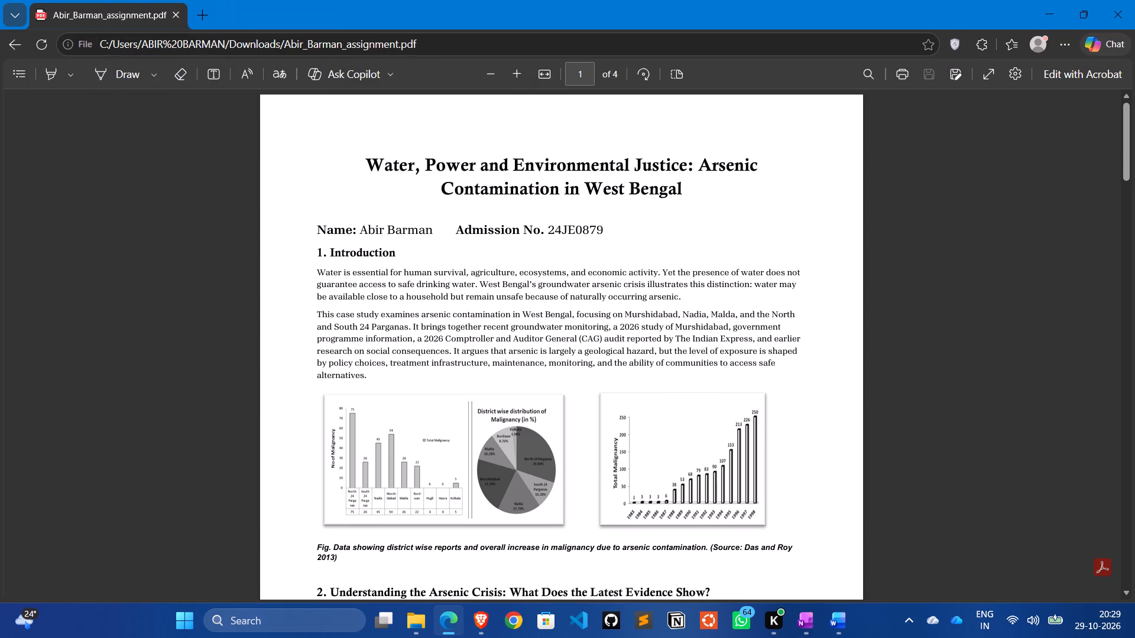
Examine the exported PDF's four pages, checking the figures, captions, section headings, page breaks and references.
{"action": "scroll", "coordinate": [630, 442], "scroll_direction": "down", "scroll_amount": 1}
{"action": "scroll", "coordinate": [630, 442], "scroll_direction": "up", "scroll_amount": 2}
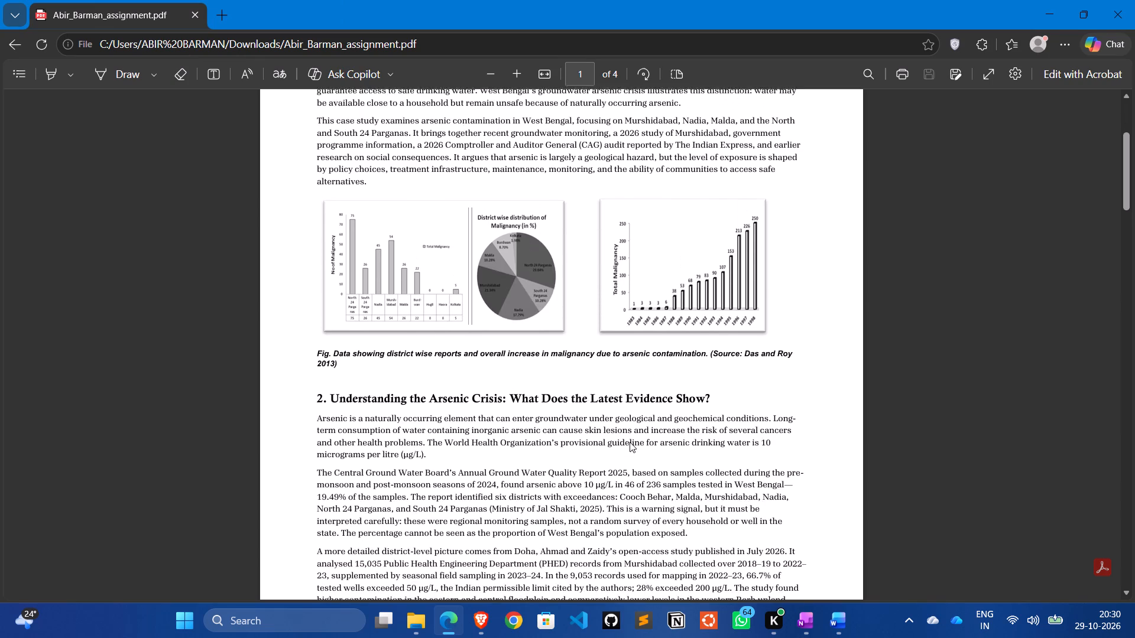
{"action": "scroll", "coordinate": [630, 442], "scroll_direction": "up", "scroll_amount": 2}
{"action": "scroll", "coordinate": [630, 442], "scroll_direction": "down", "scroll_amount": 3}
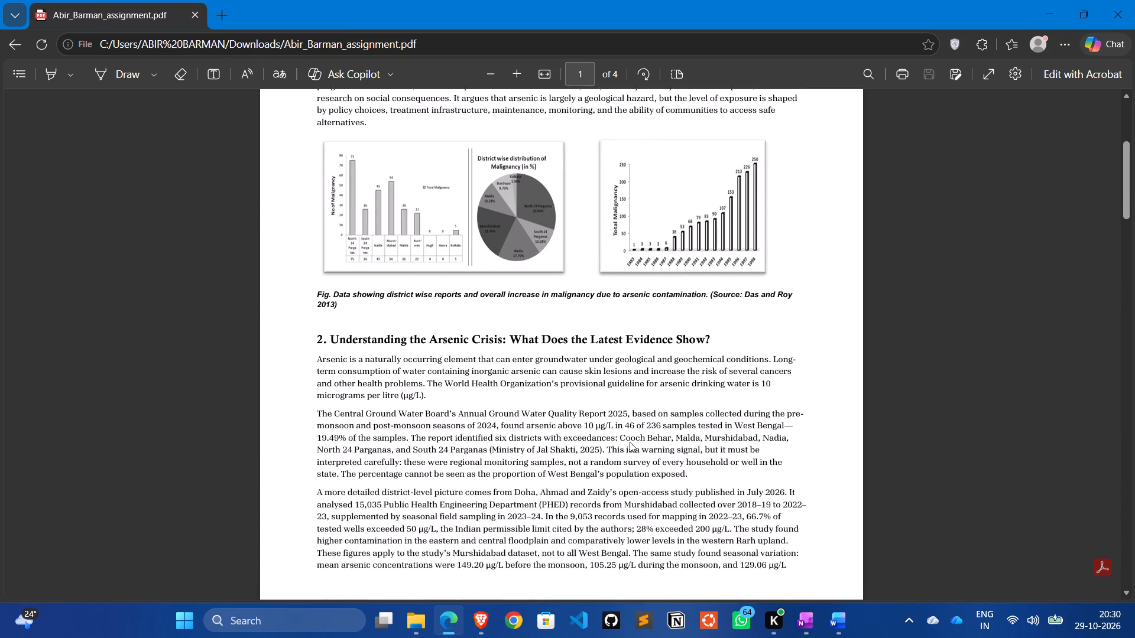
{"action": "scroll", "coordinate": [630, 442], "scroll_direction": "down", "scroll_amount": 5}
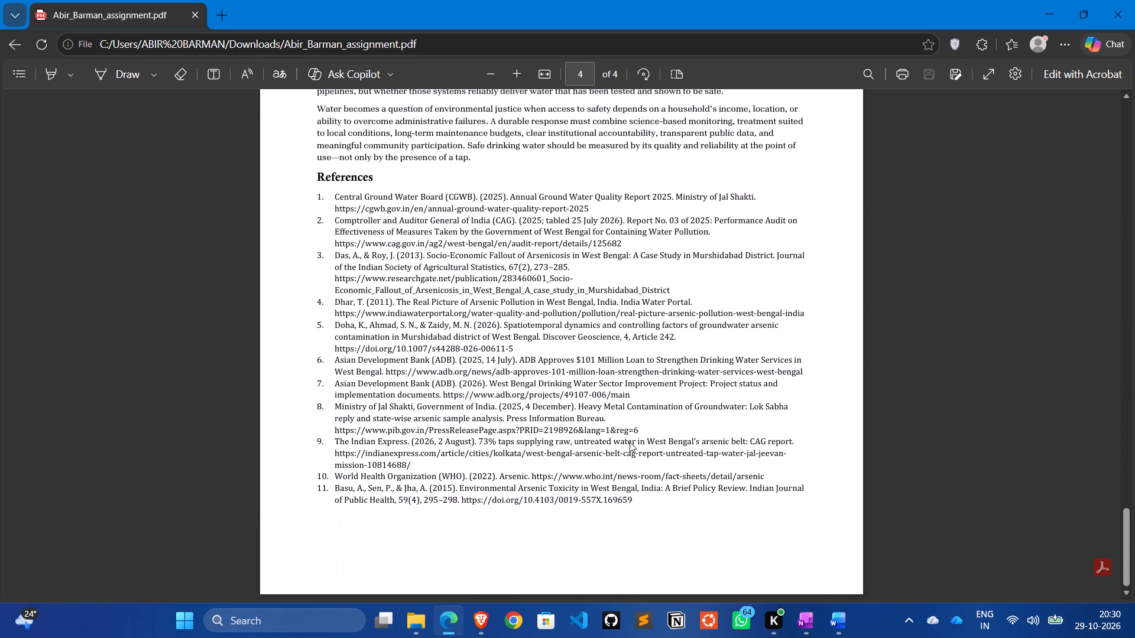
{"action": "scroll", "coordinate": [630, 442], "scroll_direction": "down", "scroll_amount": 1}
{"action": "scroll", "coordinate": [630, 442], "scroll_direction": "up", "scroll_amount": 2}
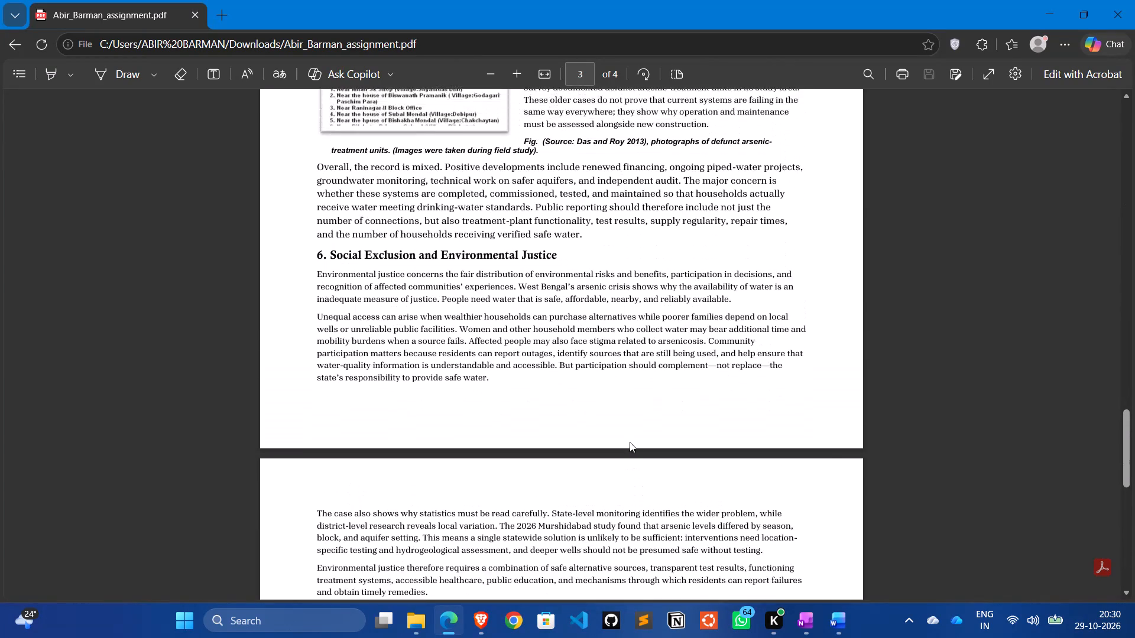
{"action": "scroll", "coordinate": [630, 442], "scroll_direction": "up", "scroll_amount": 4}
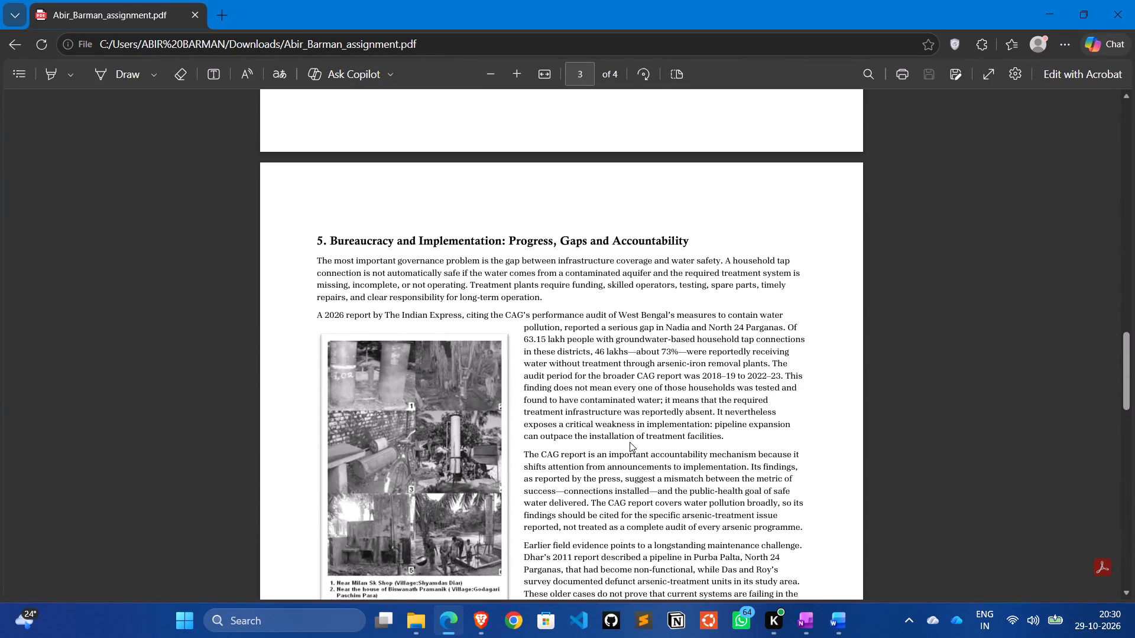
{"action": "scroll", "coordinate": [630, 442], "scroll_direction": "up", "scroll_amount": 4}
{"action": "scroll", "coordinate": [630, 442], "scroll_direction": "down", "scroll_amount": 1}
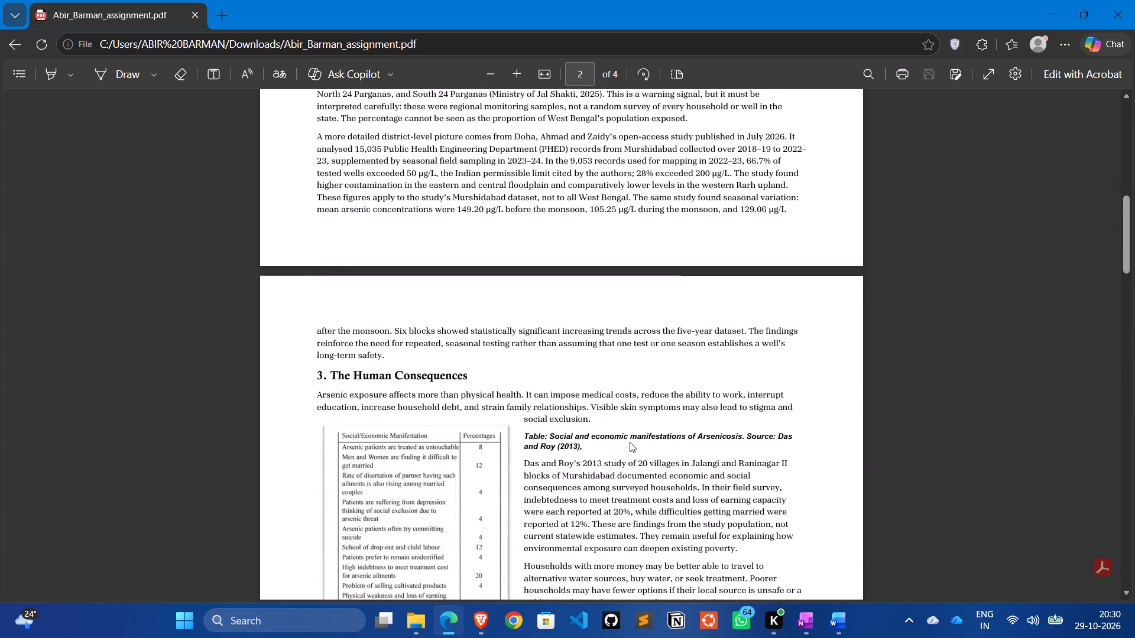
{"action": "scroll", "coordinate": [630, 442], "scroll_direction": "down", "scroll_amount": 3}
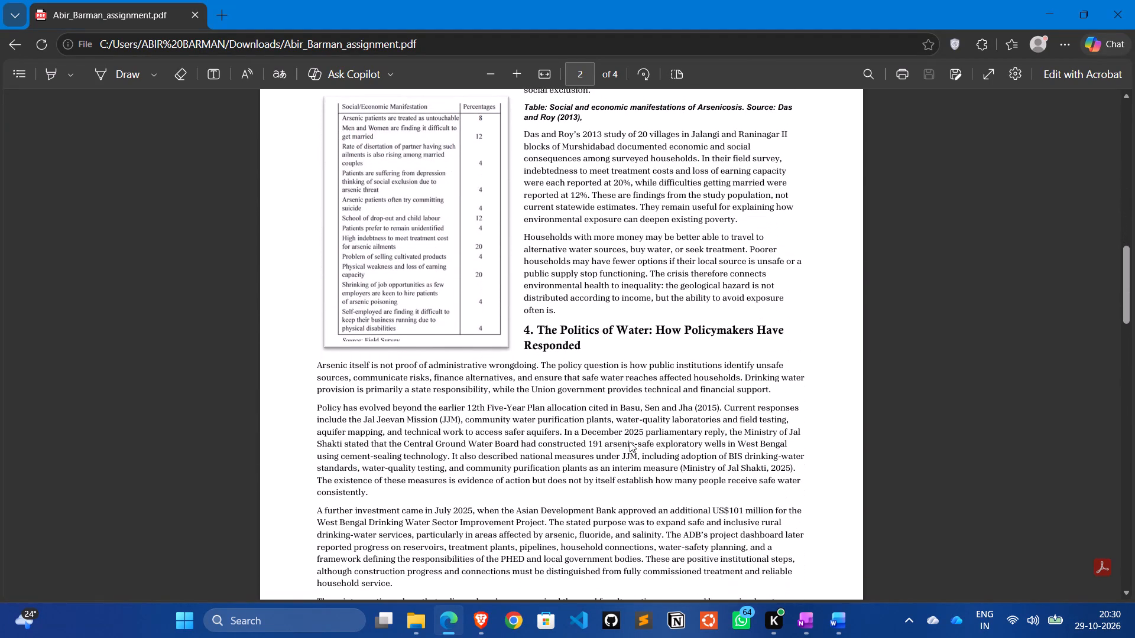
{"action": "scroll", "coordinate": [630, 442], "scroll_direction": "up", "scroll_amount": 2}
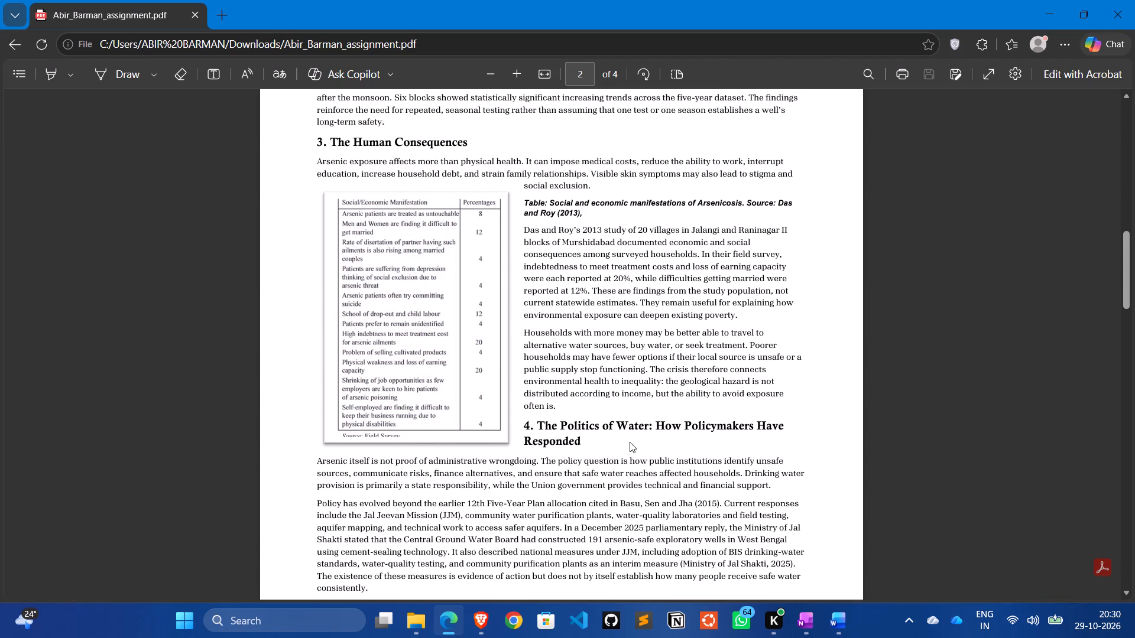
{"action": "scroll", "coordinate": [630, 442], "scroll_direction": "down", "scroll_amount": 1}
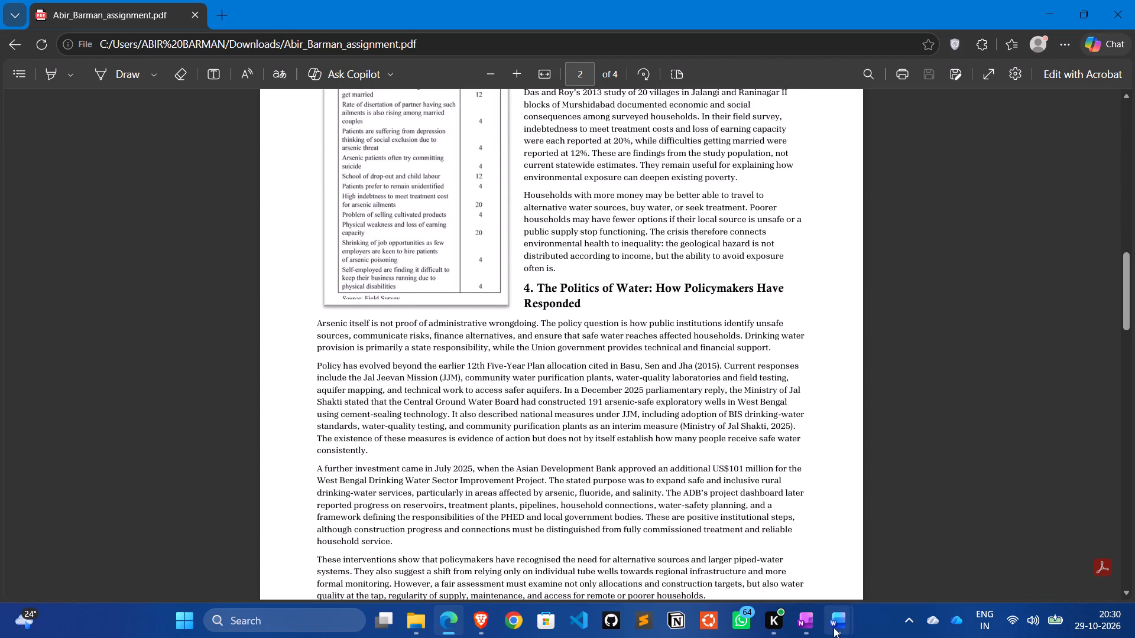
Switch to Word and insert two empty lines before the section 4 heading on page 2, placing it below the table picture.
{"action": "left_click", "coordinate": [907, 529]}
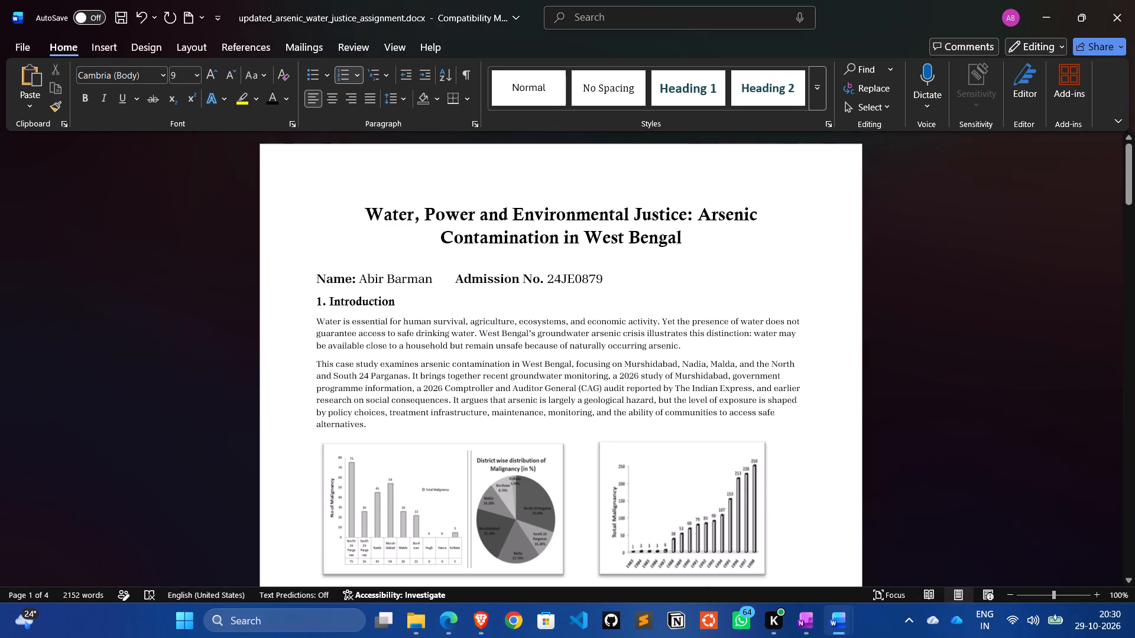
{"action": "scroll", "coordinate": [727, 399], "scroll_direction": "down", "scroll_amount": 2}
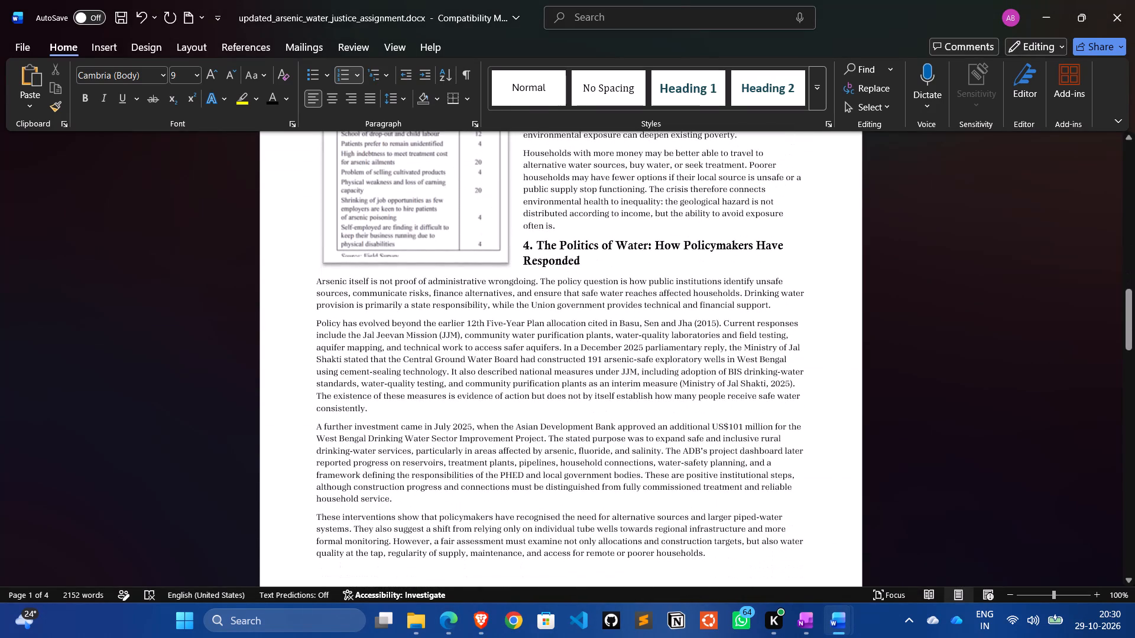
{"action": "left_click", "coordinate": [521, 245]}
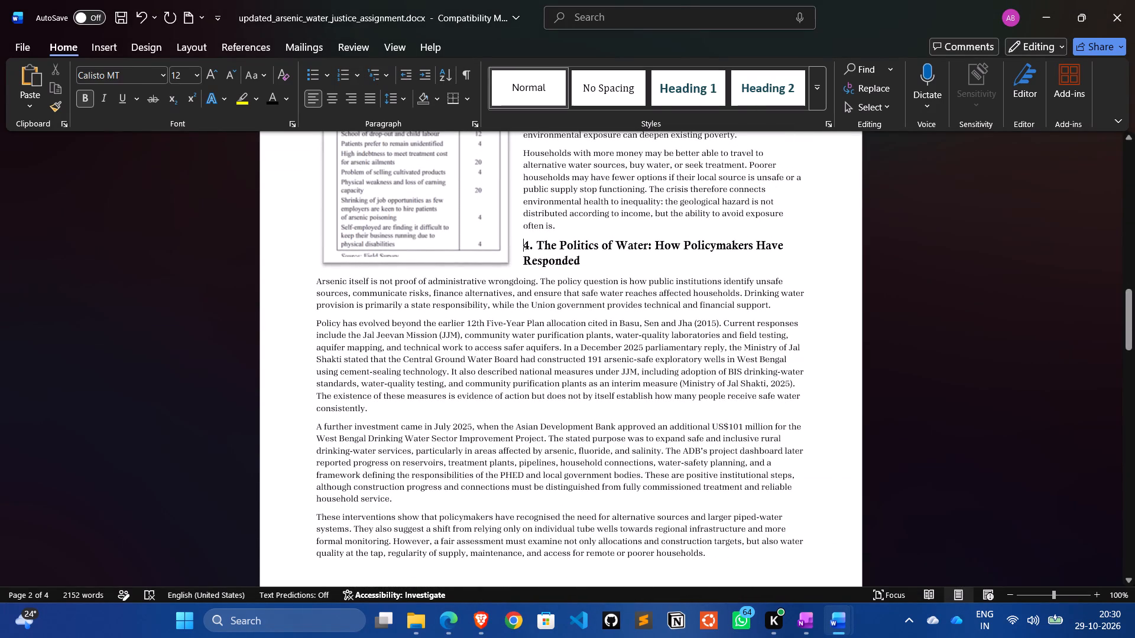
{"action": "key", "text": "Return"}
{"action": "key", "text": "Return"}
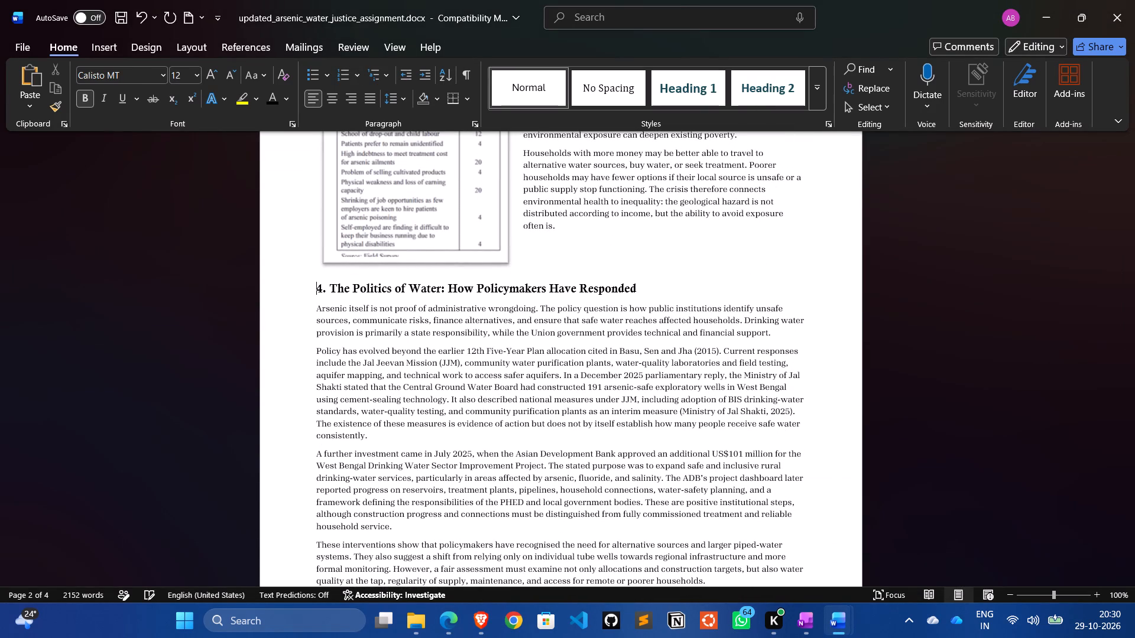
Remove the two extra empty lines above the section 5 heading so it starts at the top margin of page 3.
{"action": "scroll", "coordinate": [521, 245], "scroll_direction": "down", "scroll_amount": 6}
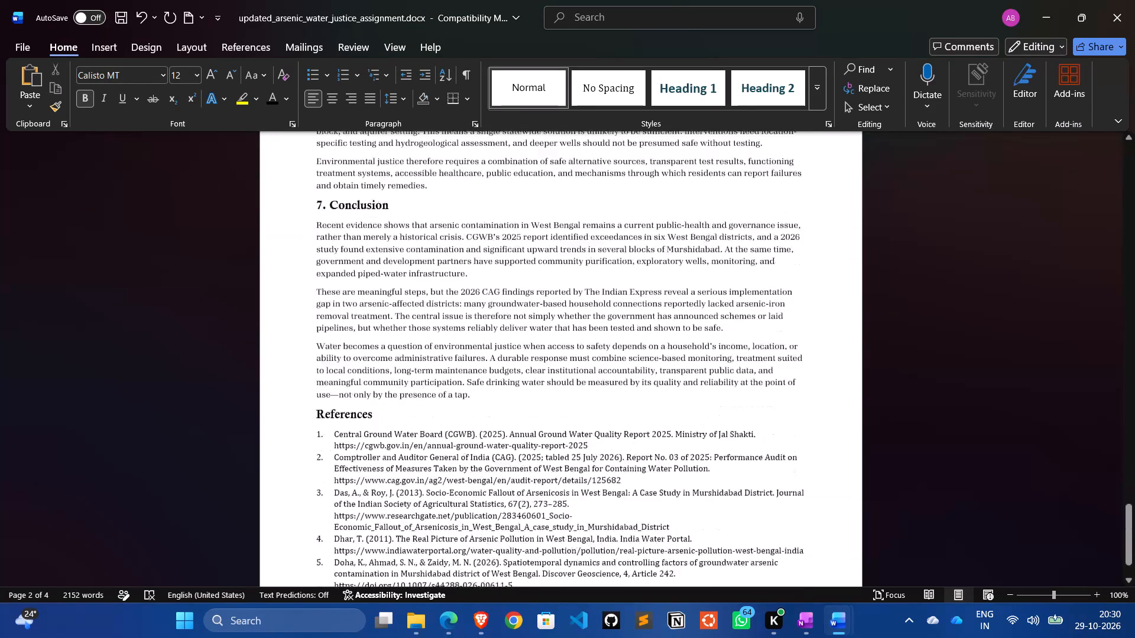
{"action": "scroll", "coordinate": [521, 245], "scroll_direction": "down", "scroll_amount": 1}
{"action": "scroll", "coordinate": [521, 245], "scroll_direction": "up", "scroll_amount": 3}
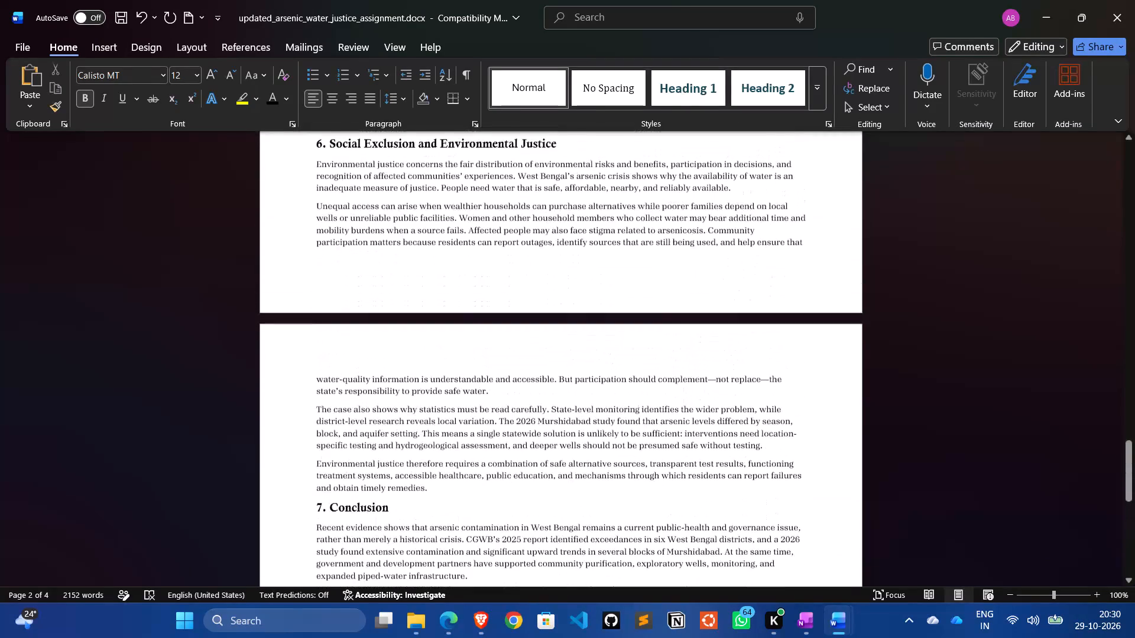
{"action": "scroll", "coordinate": [521, 245], "scroll_direction": "down", "scroll_amount": 2}
{"action": "scroll", "coordinate": [521, 245], "scroll_direction": "up", "scroll_amount": 4}
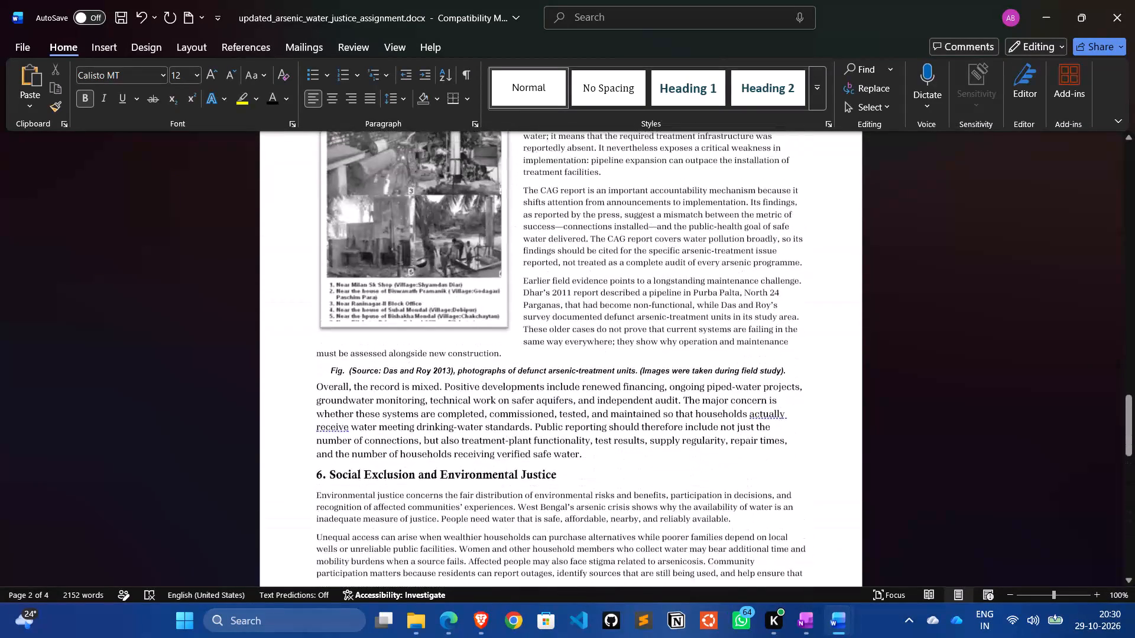
{"action": "scroll", "coordinate": [521, 245], "scroll_direction": "up", "scroll_amount": 2}
{"action": "scroll", "coordinate": [521, 245], "scroll_direction": "down", "scroll_amount": 1}
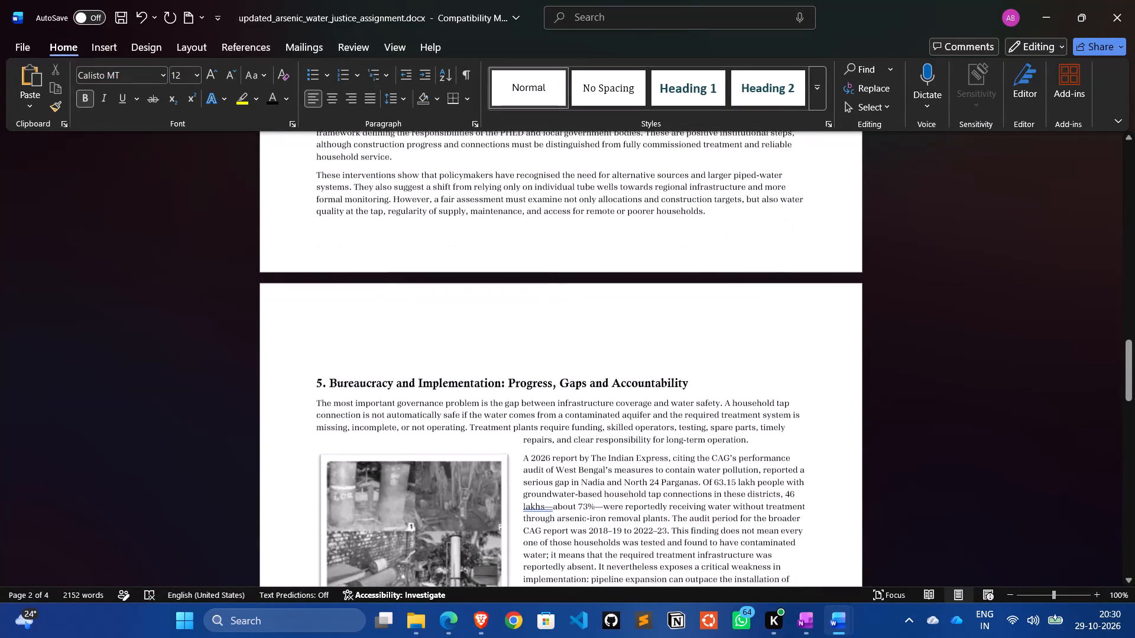
{"action": "left_click", "coordinate": [315, 375]}
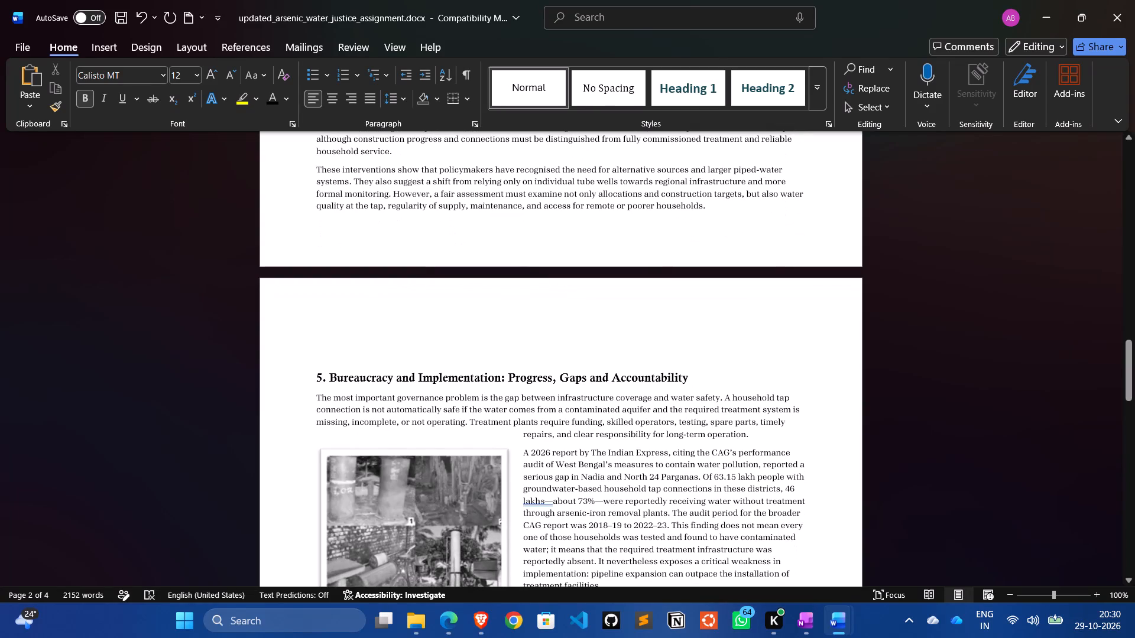
{"action": "key", "text": "BackSpace"}
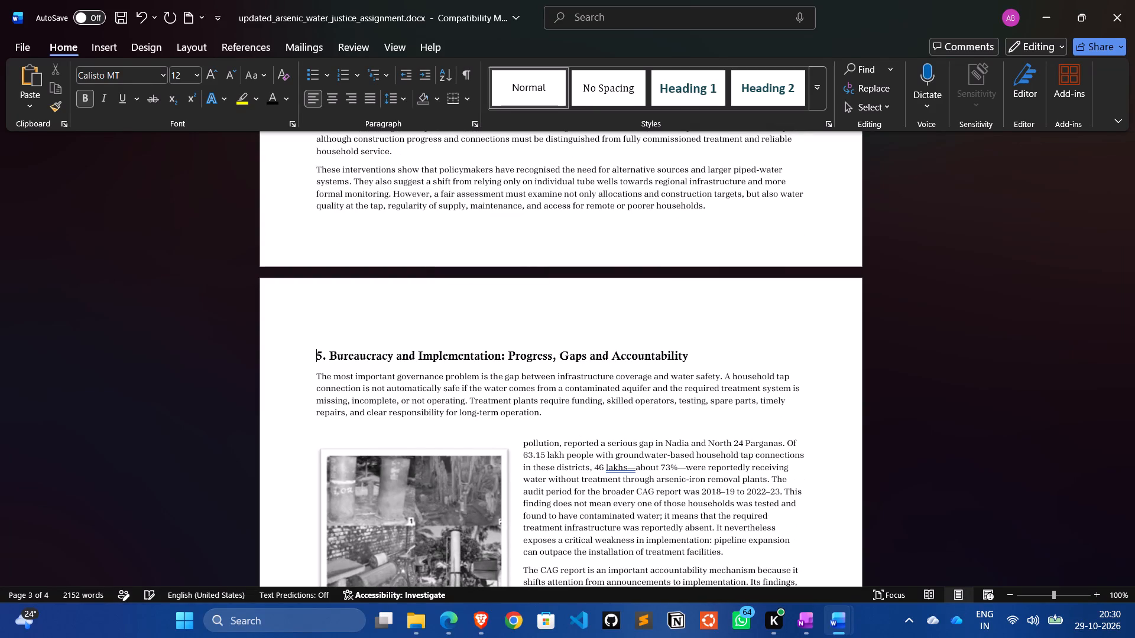
{"action": "key", "text": "BackSpace"}
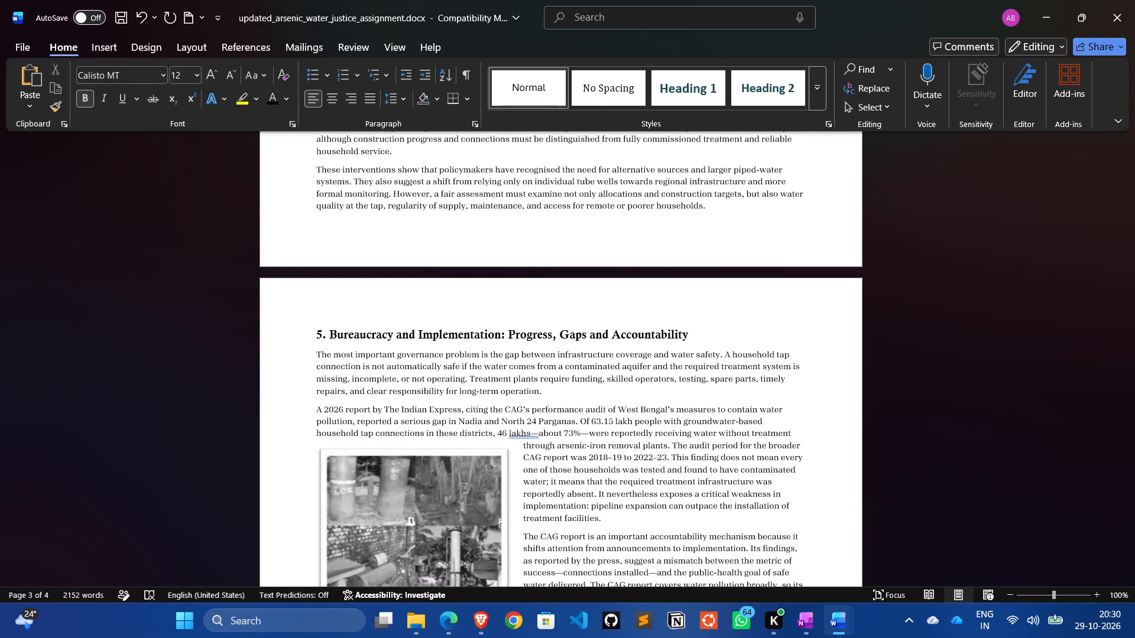
{"action": "key", "text": "BackSpace"}
{"action": "key", "text": "Return"}
Reposition the social and economic manifestations table picture at the left margin, just below the first line of section 3's text.
{"action": "scroll", "coordinate": [315, 375], "scroll_direction": "up", "scroll_amount": 3}
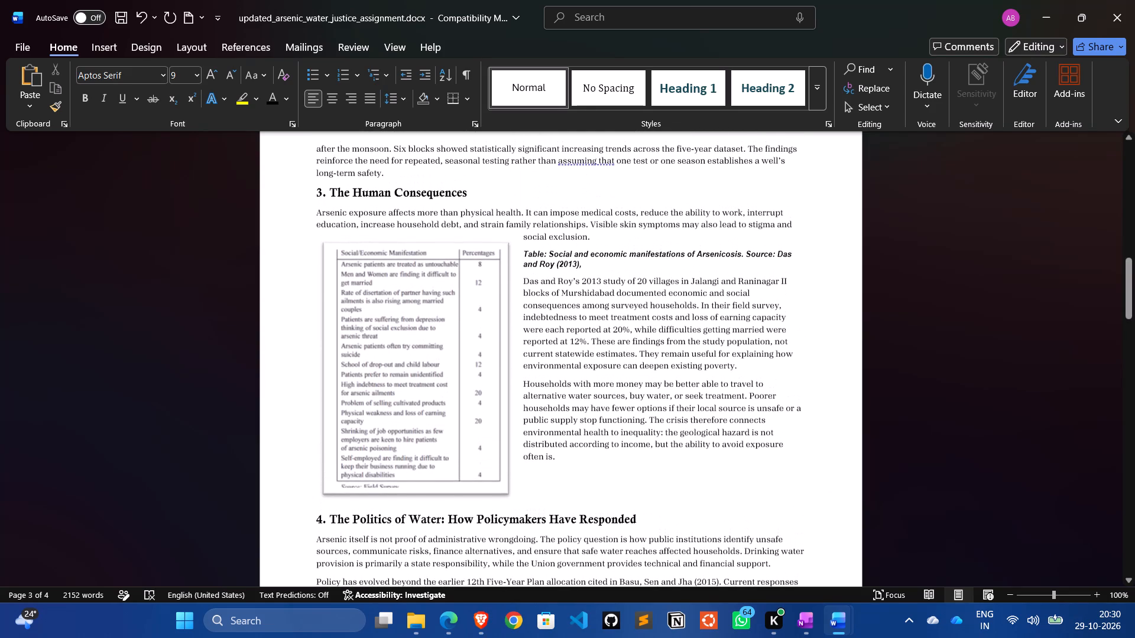
{"action": "left_click_drag", "start_coordinate": [430, 387], "coordinate": [427, 376]}
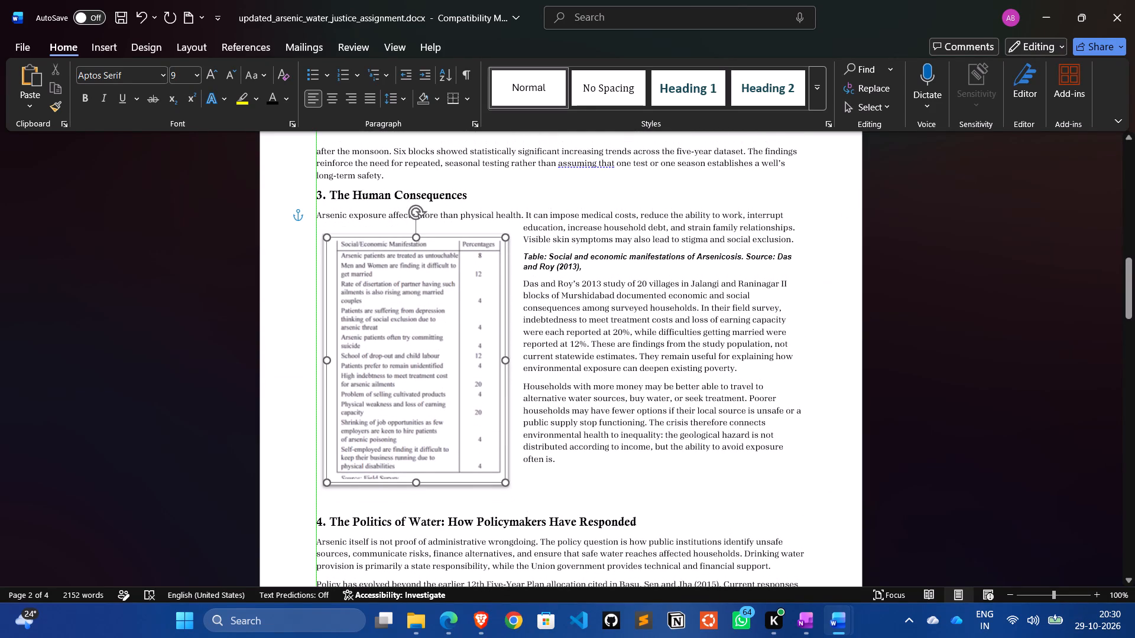
{"action": "left_click_drag", "start_coordinate": [427, 376], "coordinate": [430, 422]}
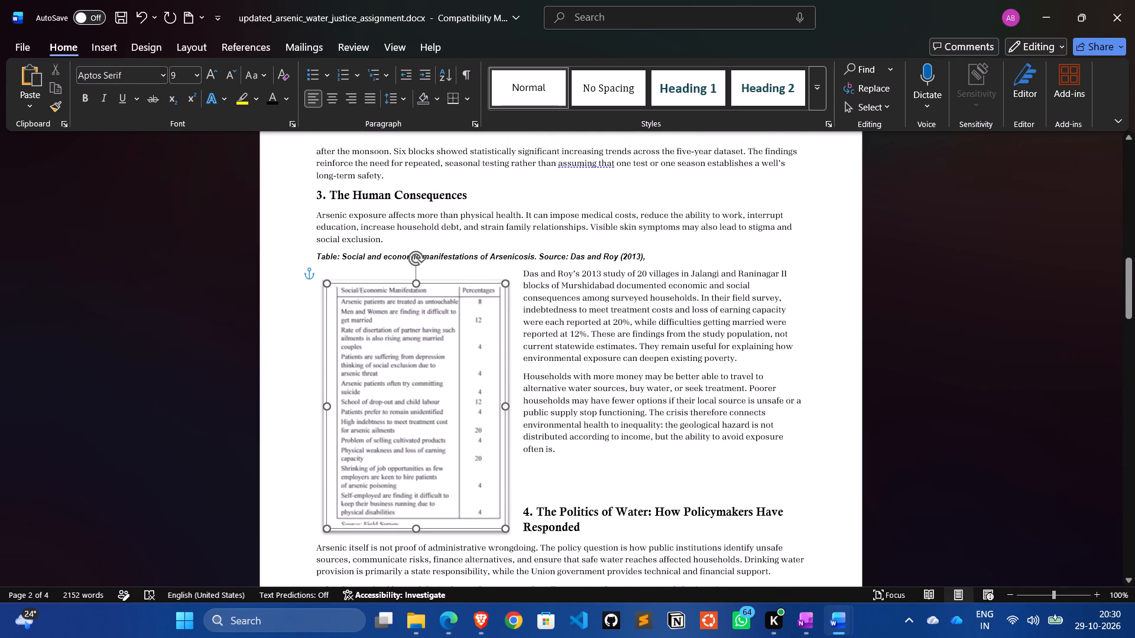
{"action": "left_click_drag", "start_coordinate": [430, 422], "coordinate": [427, 398]}
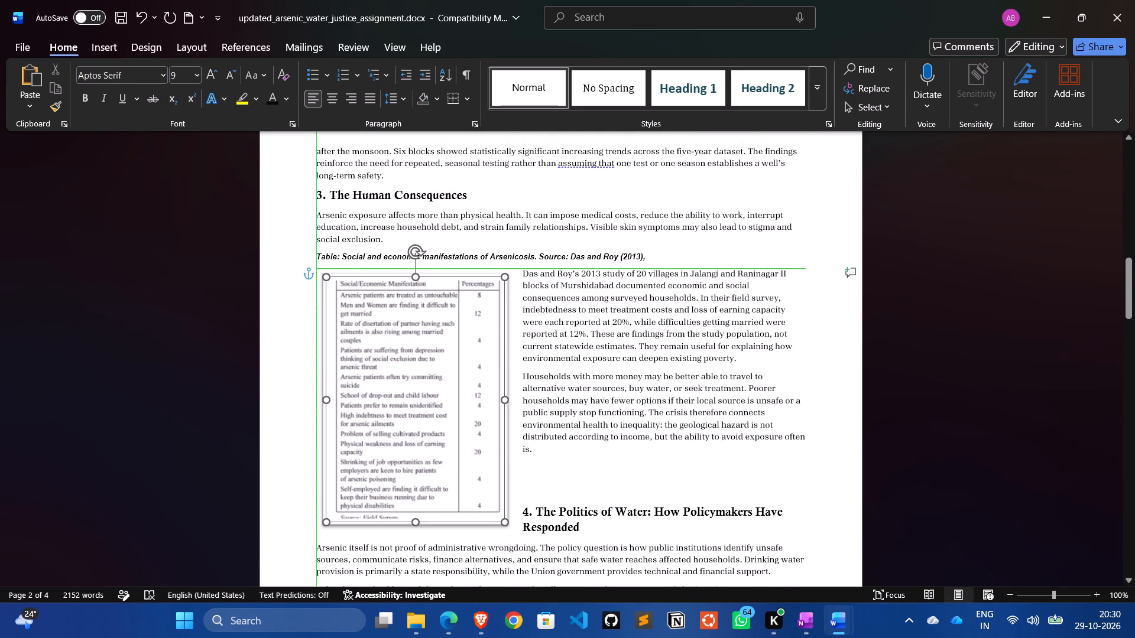
{"action": "left_click_drag", "start_coordinate": [427, 398], "coordinate": [427, 379]}
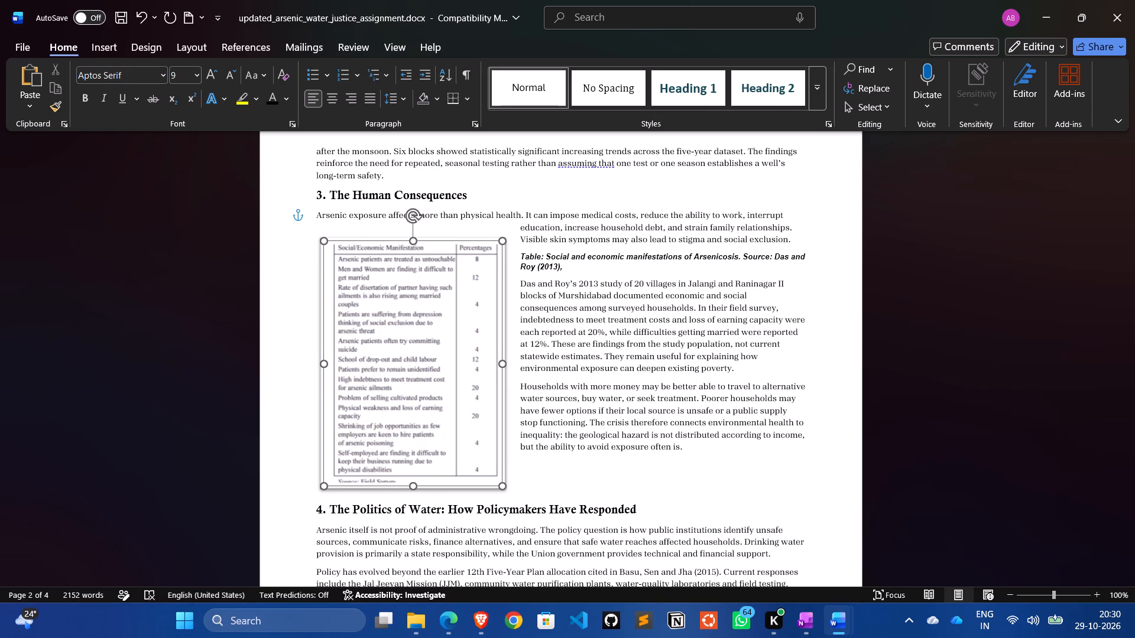
{"action": "left_click_drag", "start_coordinate": [427, 379], "coordinate": [427, 382]}
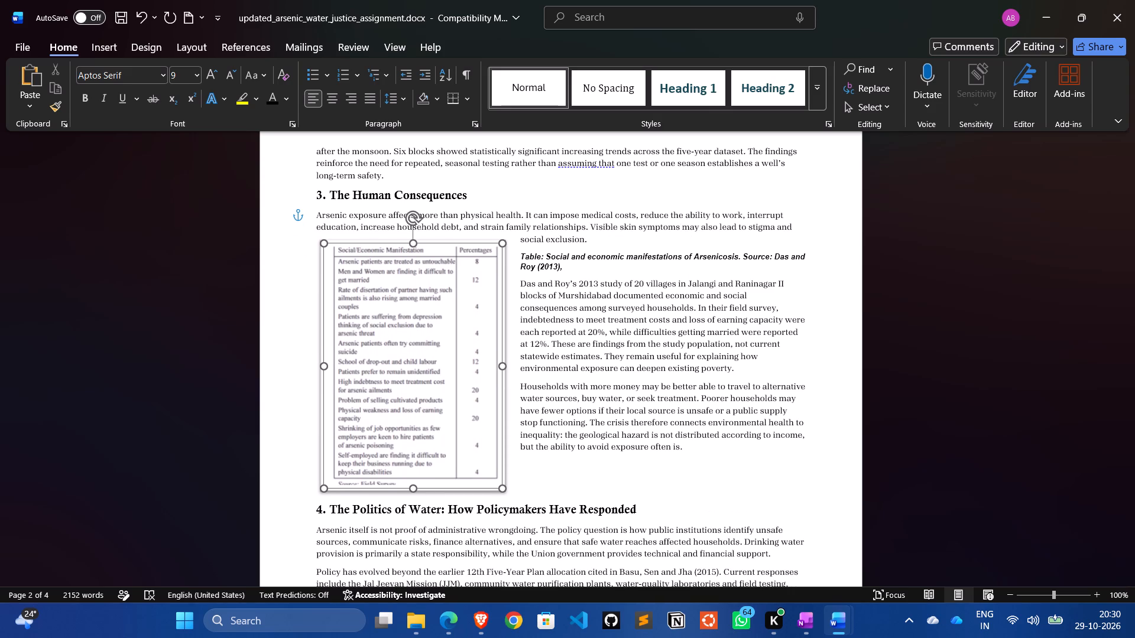
{"action": "left_click_drag", "start_coordinate": [427, 382], "coordinate": [475, 380]}
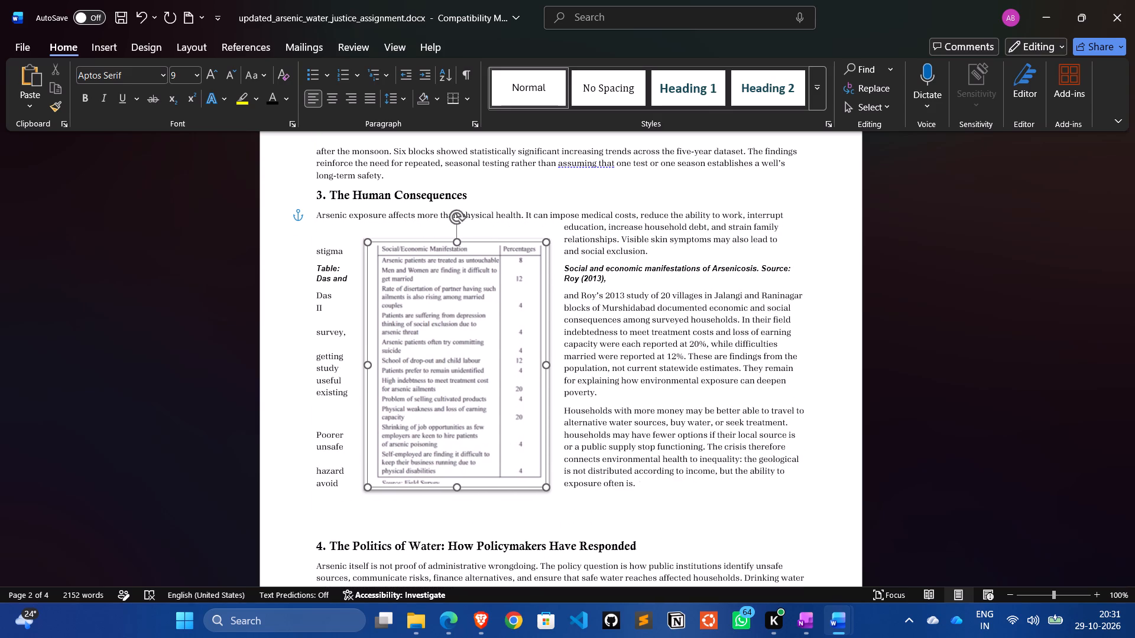
{"action": "left_click_drag", "start_coordinate": [475, 380], "coordinate": [689, 378]}
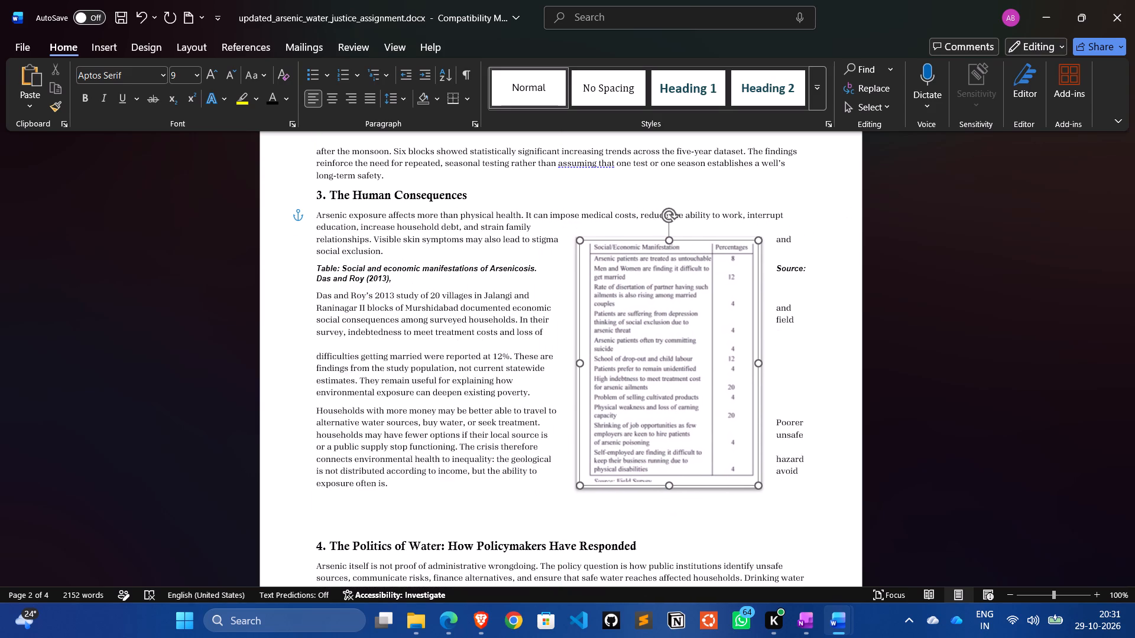
{"action": "left_click_drag", "start_coordinate": [689, 378], "coordinate": [406, 369]}
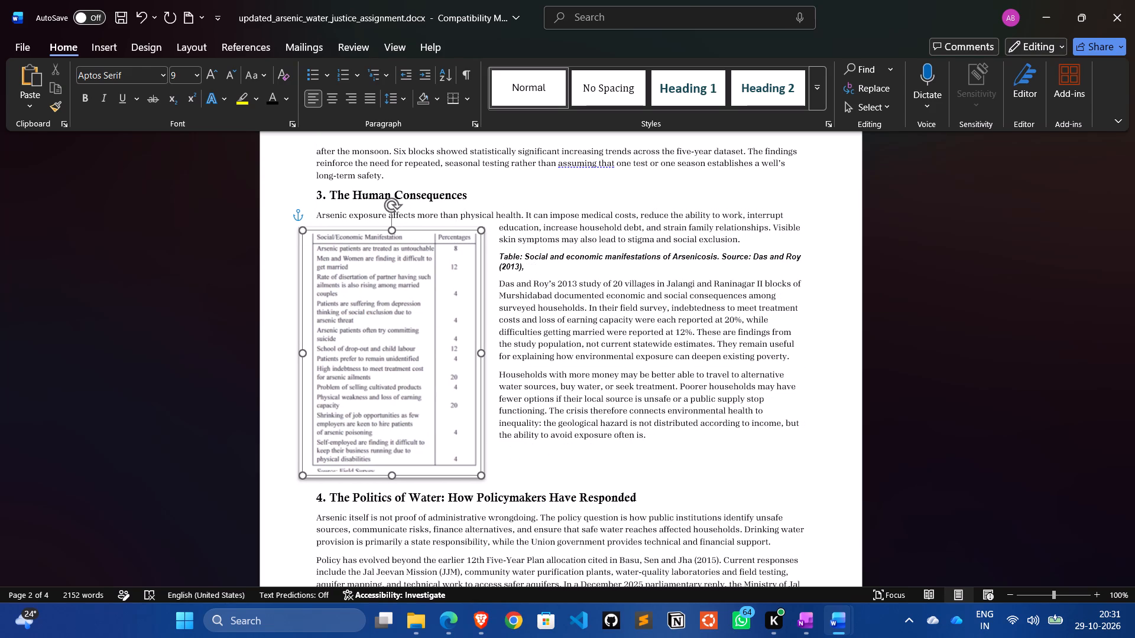
{"action": "left_click_drag", "start_coordinate": [406, 369], "coordinate": [422, 370]}
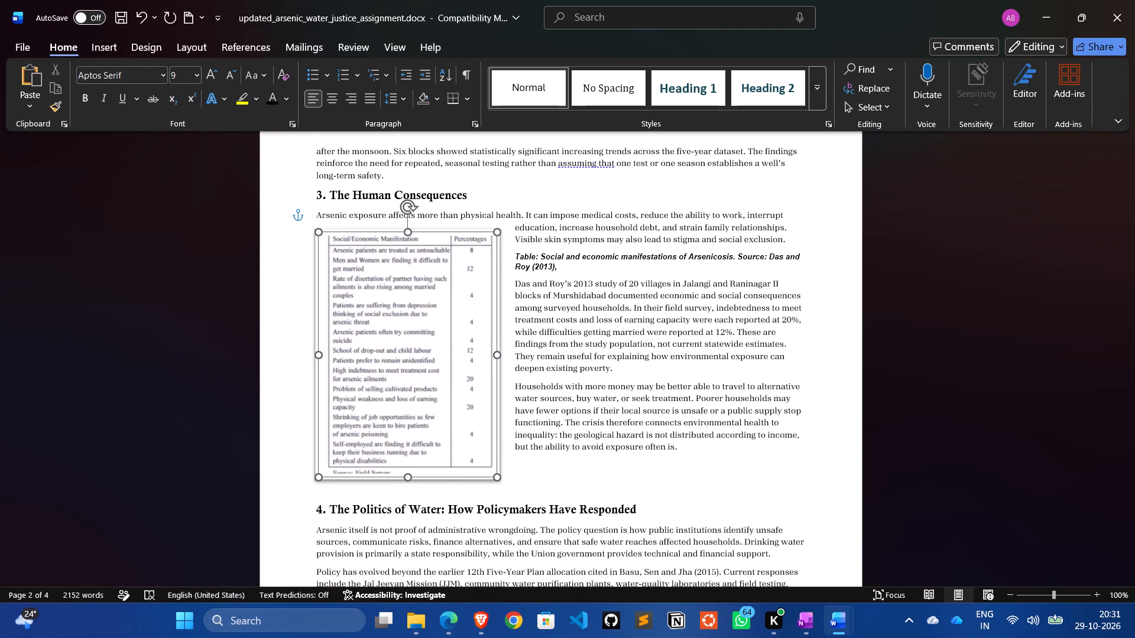
{"action": "left_click_drag", "start_coordinate": [422, 370], "coordinate": [422, 372]}
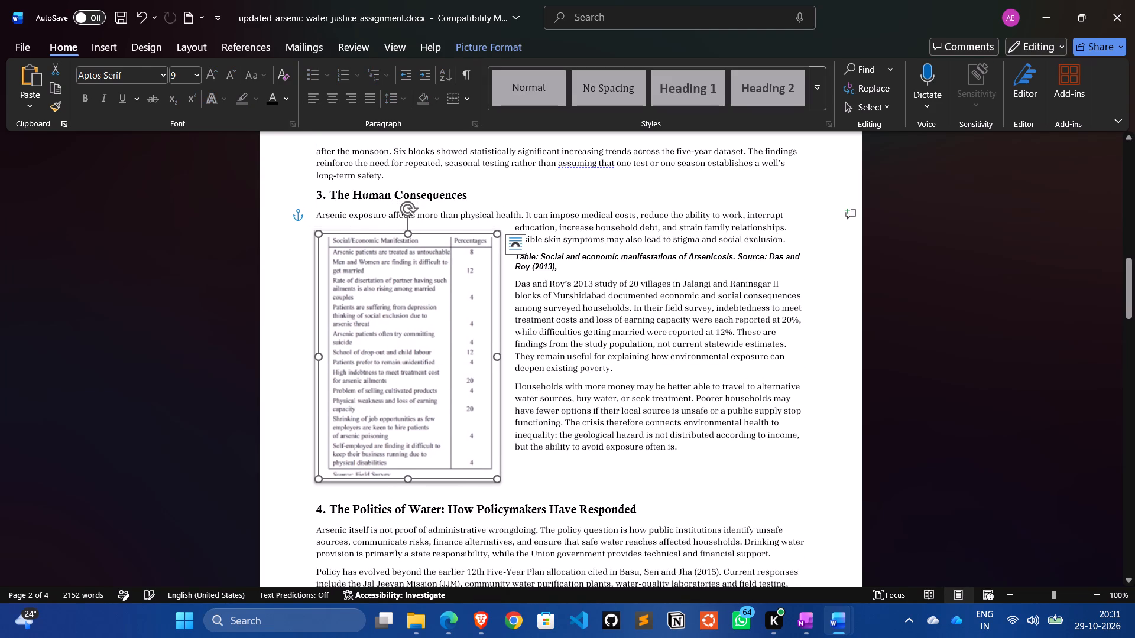
Move the Arsenicosis table caption below section 3's last paragraph and raise the table picture to directly under the section heading.
{"action": "left_click_drag", "start_coordinate": [562, 272], "coordinate": [522, 217]}
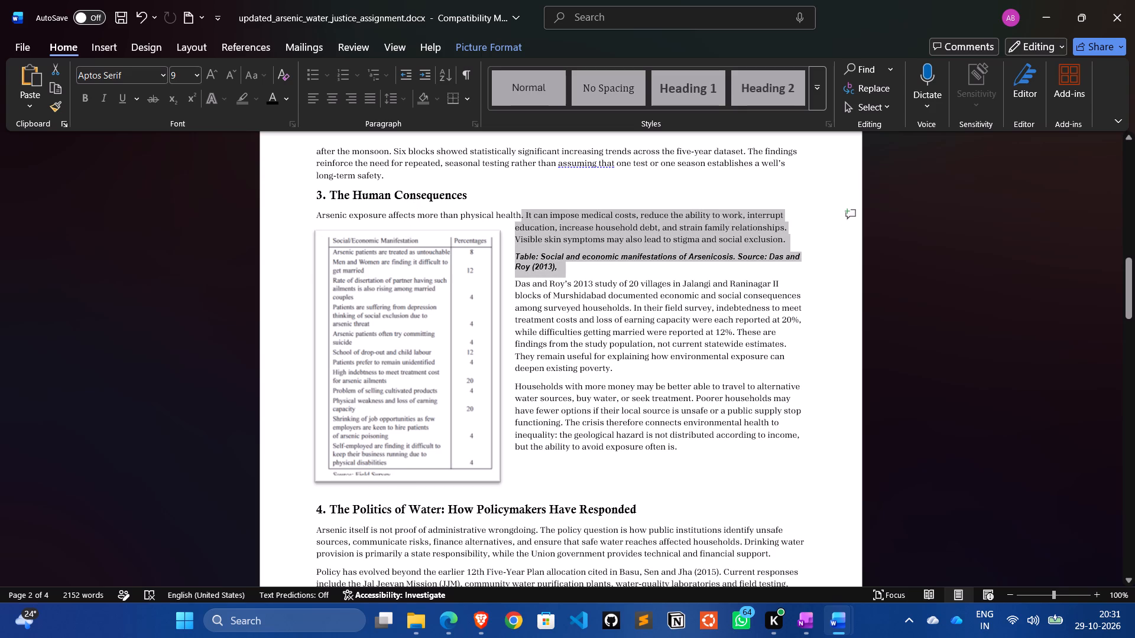
{"action": "left_click_drag", "start_coordinate": [522, 217], "coordinate": [520, 255]}
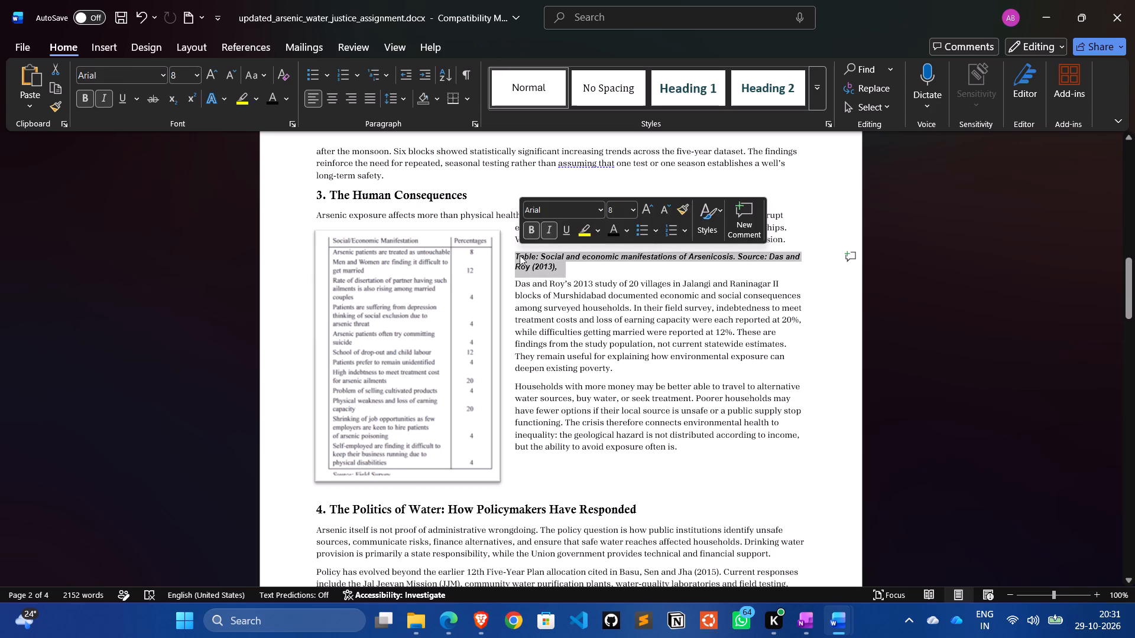
{"action": "key", "text": "ctrl+x"}
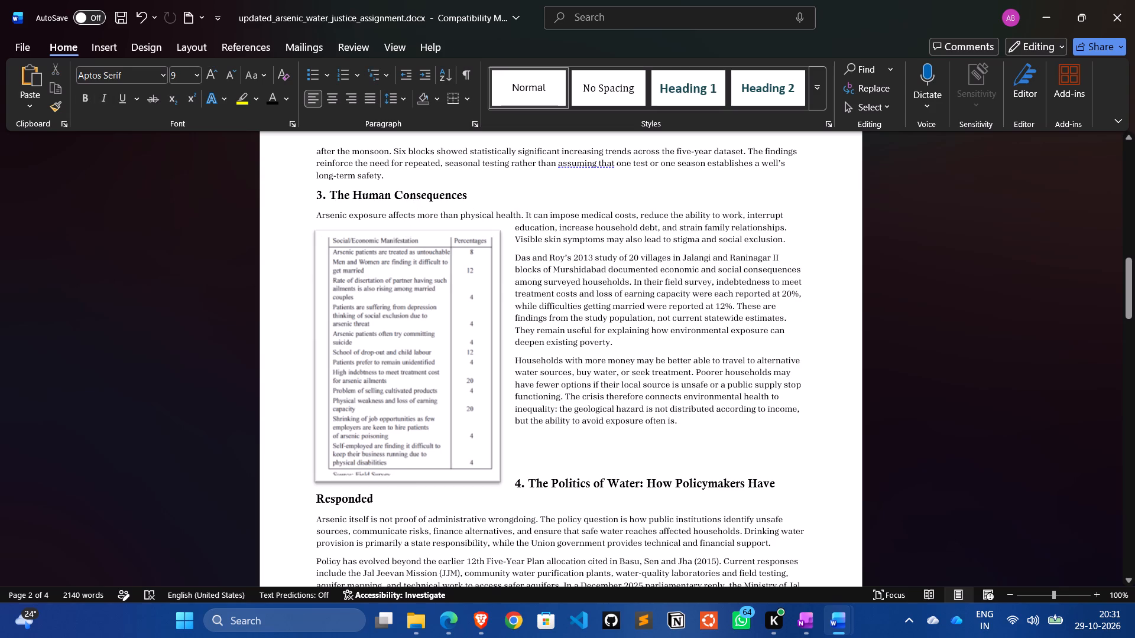
{"action": "left_click_drag", "start_coordinate": [466, 429], "coordinate": [463, 424]}
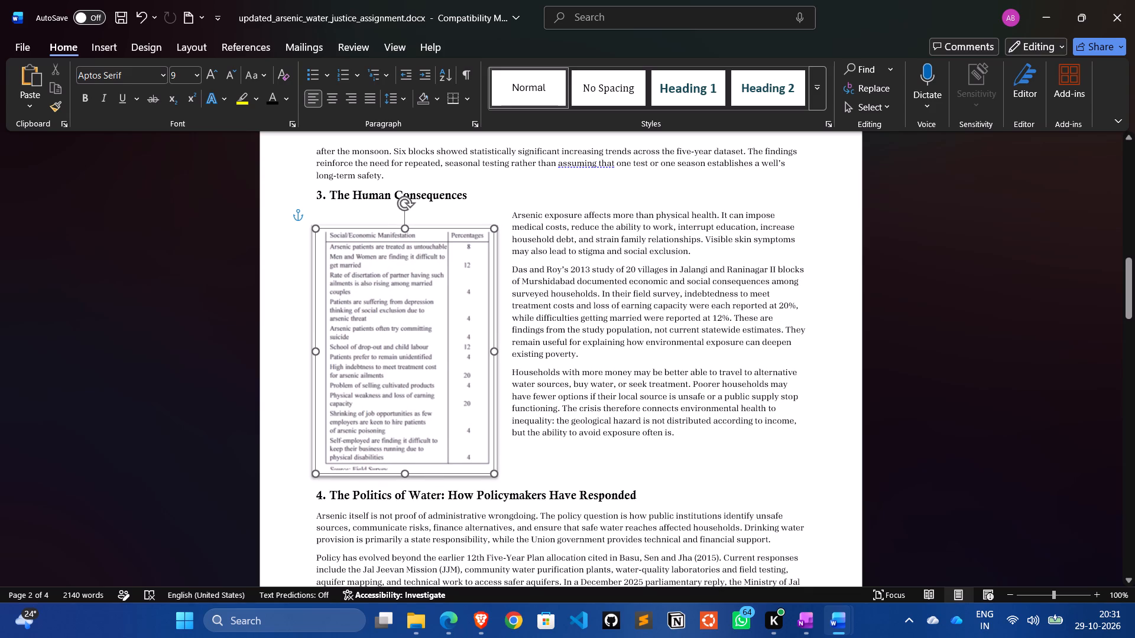
{"action": "left_click_drag", "start_coordinate": [463, 424], "coordinate": [464, 416]}
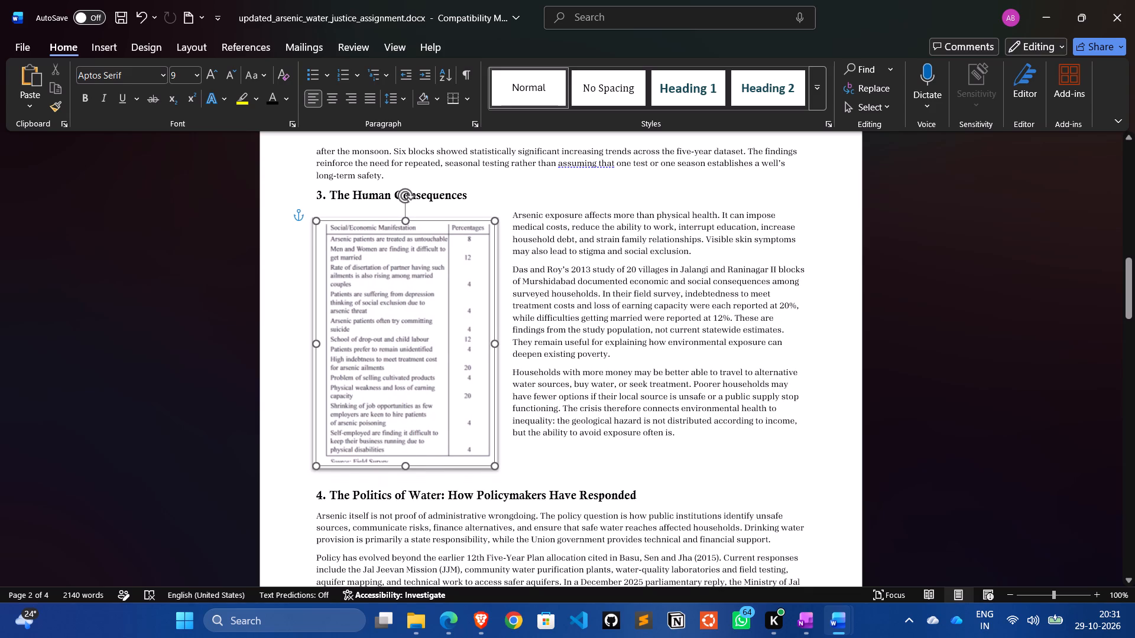
{"action": "left_click_drag", "start_coordinate": [464, 416], "coordinate": [463, 416]}
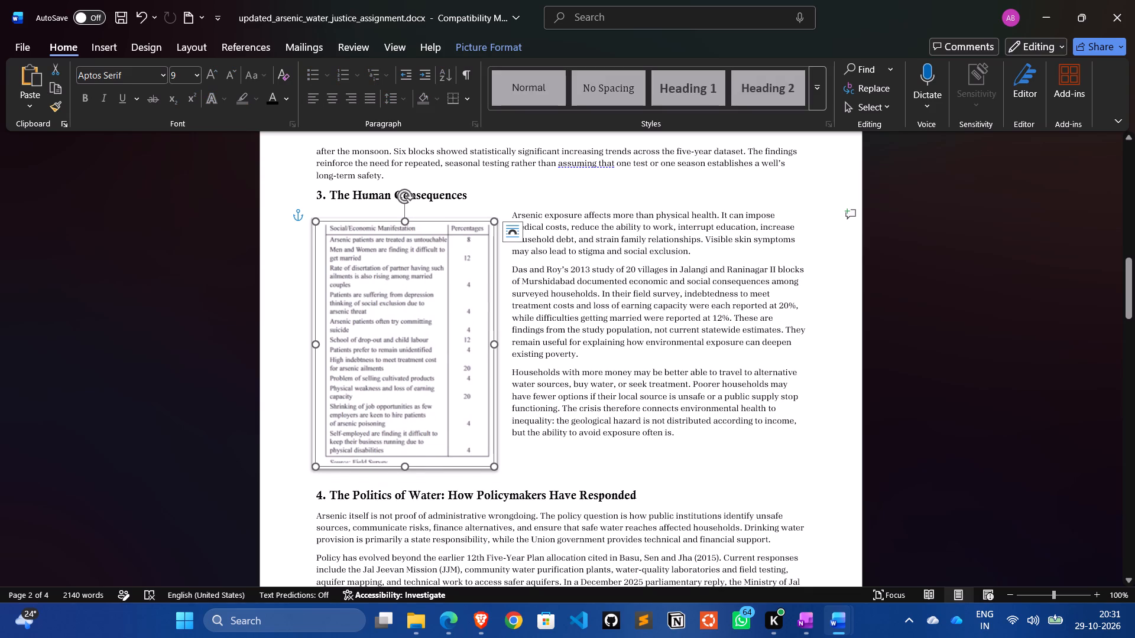
{"action": "left_click", "coordinate": [519, 452]}
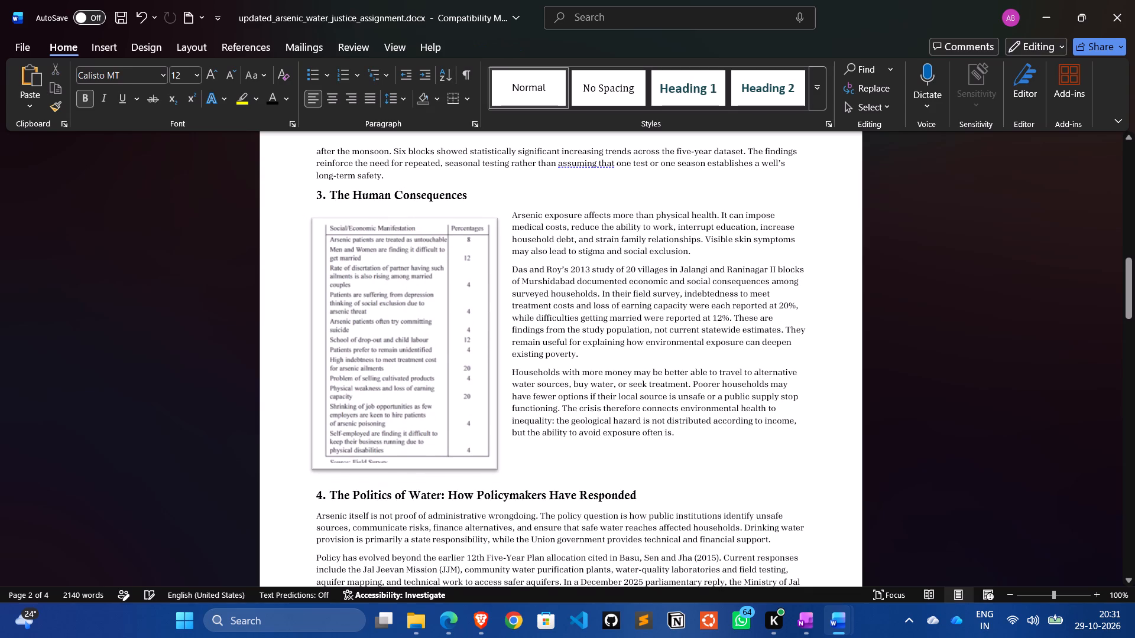
{"action": "key", "text": "ctrl+v"}
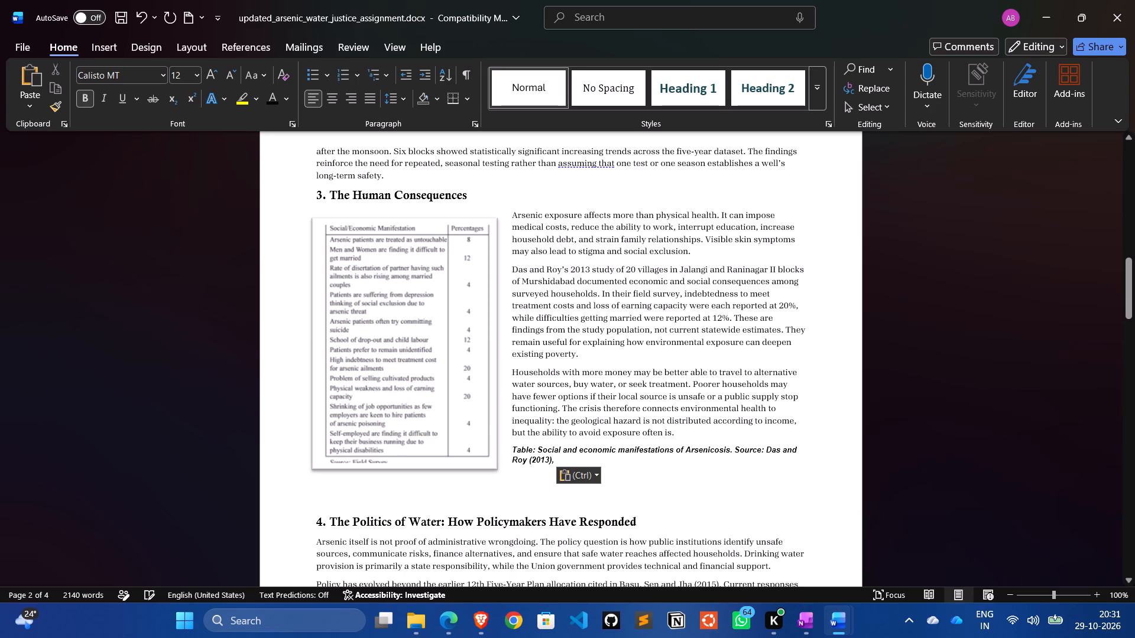
Delete one empty line above the section 4 heading on page 2.
{"action": "left_click", "coordinate": [314, 517]}
{"action": "key", "text": "BackSpace"}
Insert an empty line before the section 5 heading at the end of page 2, moving it to the top of page 3.
{"action": "scroll", "coordinate": [314, 517], "scroll_direction": "down", "scroll_amount": 2}
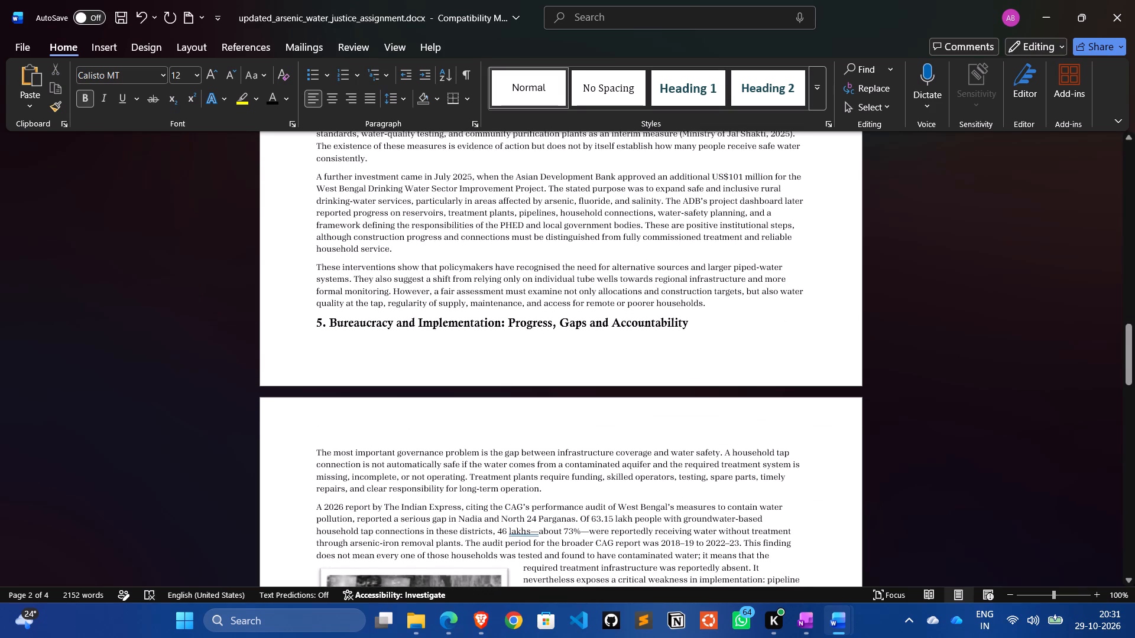
{"action": "left_click", "coordinate": [317, 322]}
{"action": "key", "text": "Return"}
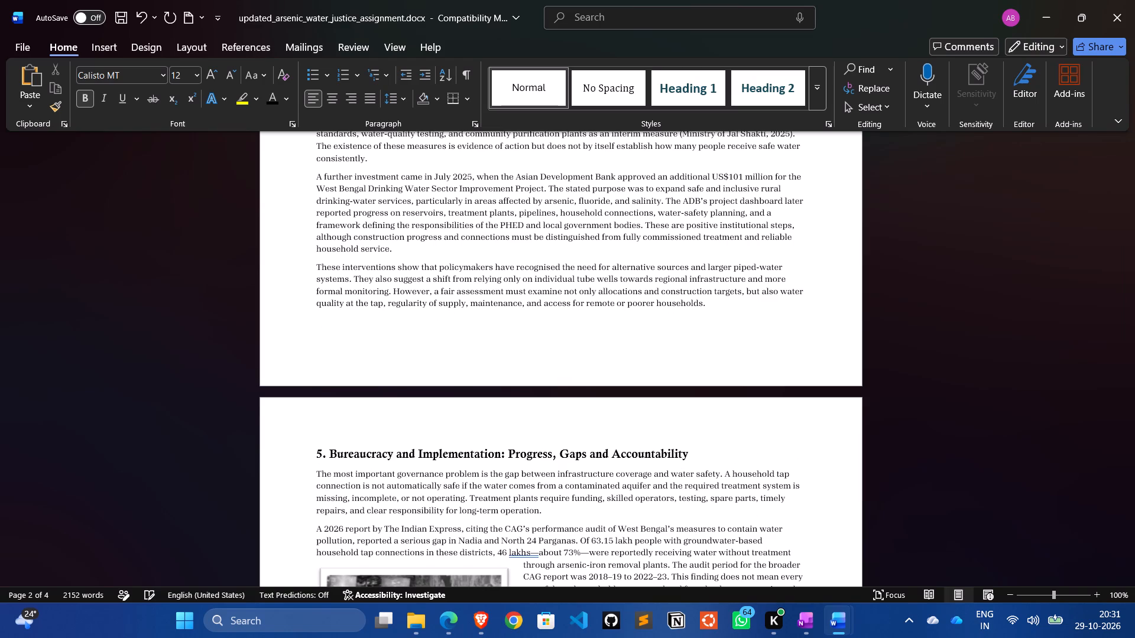
Insert an empty line above the section 6 heading, Social Exclusion and Environmental Justice, on page 3.
{"action": "scroll", "coordinate": [317, 322], "scroll_direction": "down", "scroll_amount": 3}
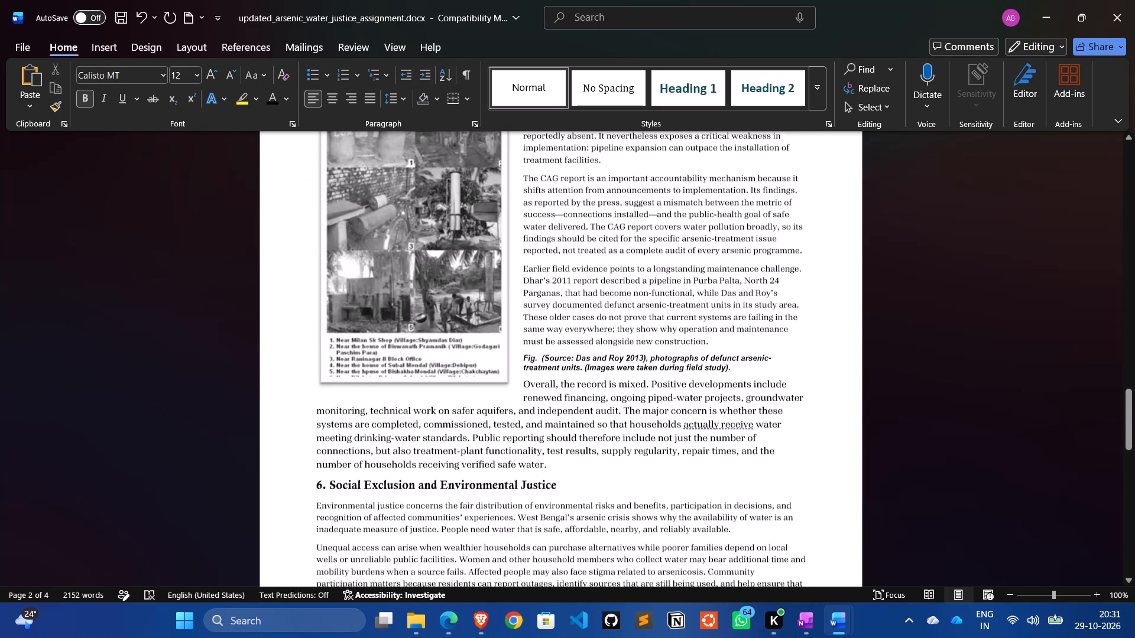
{"action": "scroll", "coordinate": [317, 322], "scroll_direction": "down", "scroll_amount": 3}
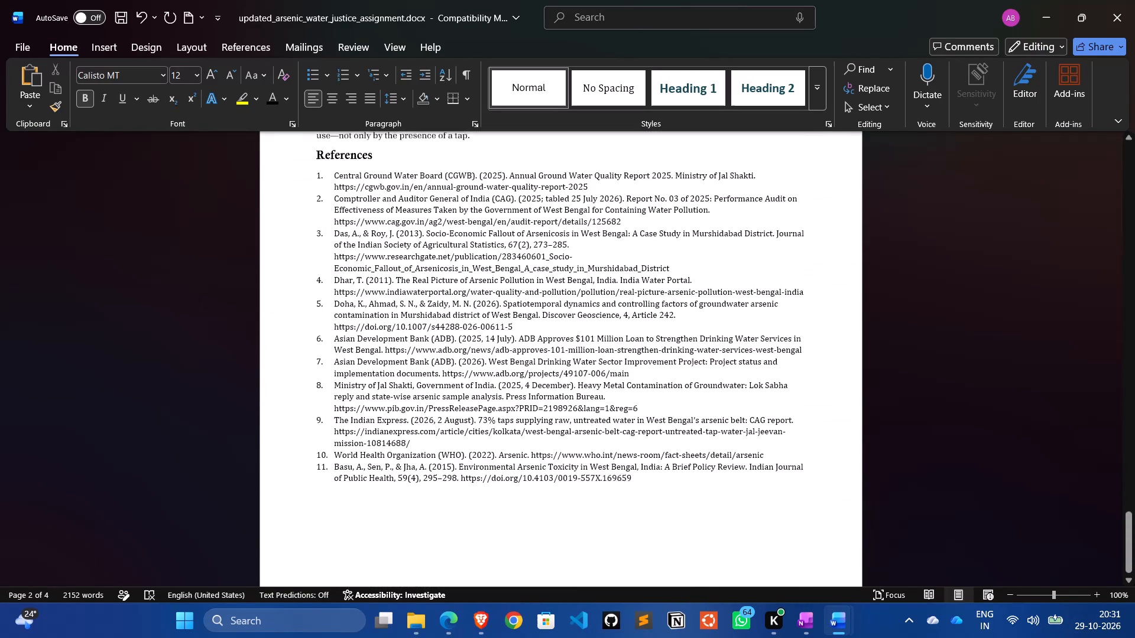
{"action": "scroll", "coordinate": [317, 322], "scroll_direction": "up", "scroll_amount": 4}
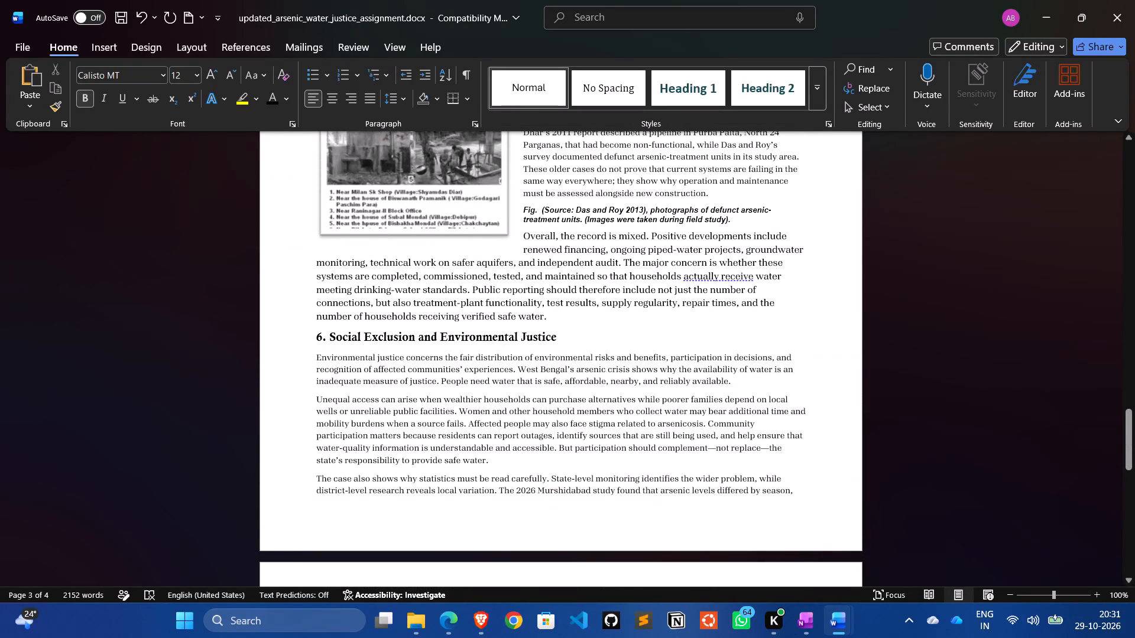
{"action": "left_click", "coordinate": [316, 331]}
{"action": "key", "text": "space"}
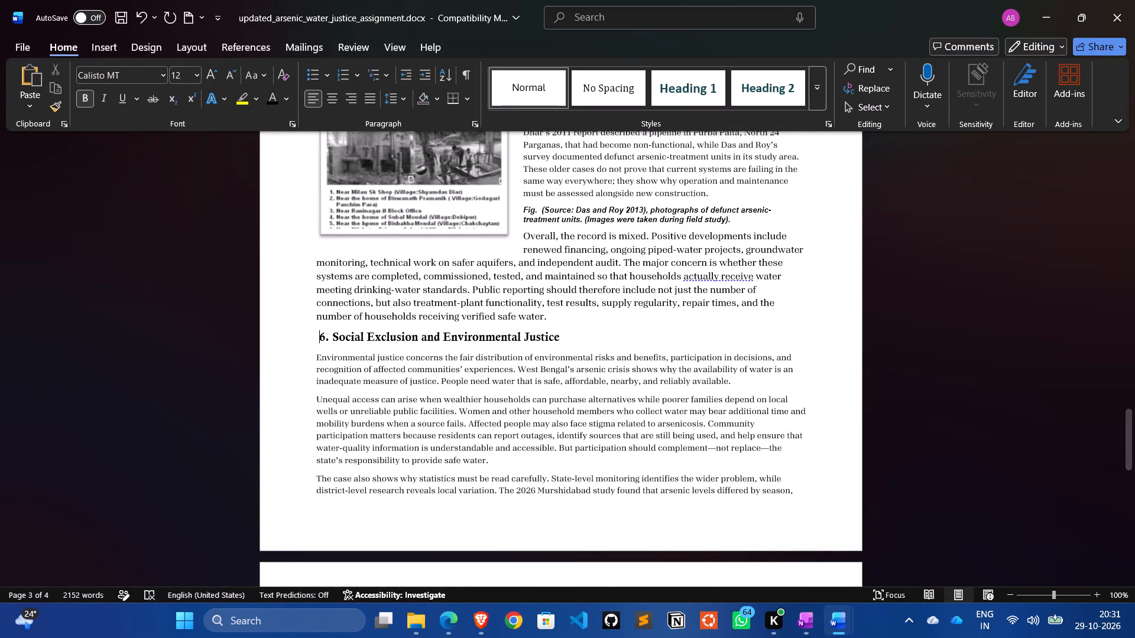
{"action": "key", "text": "BackSpace"}
{"action": "key", "text": "Return"}
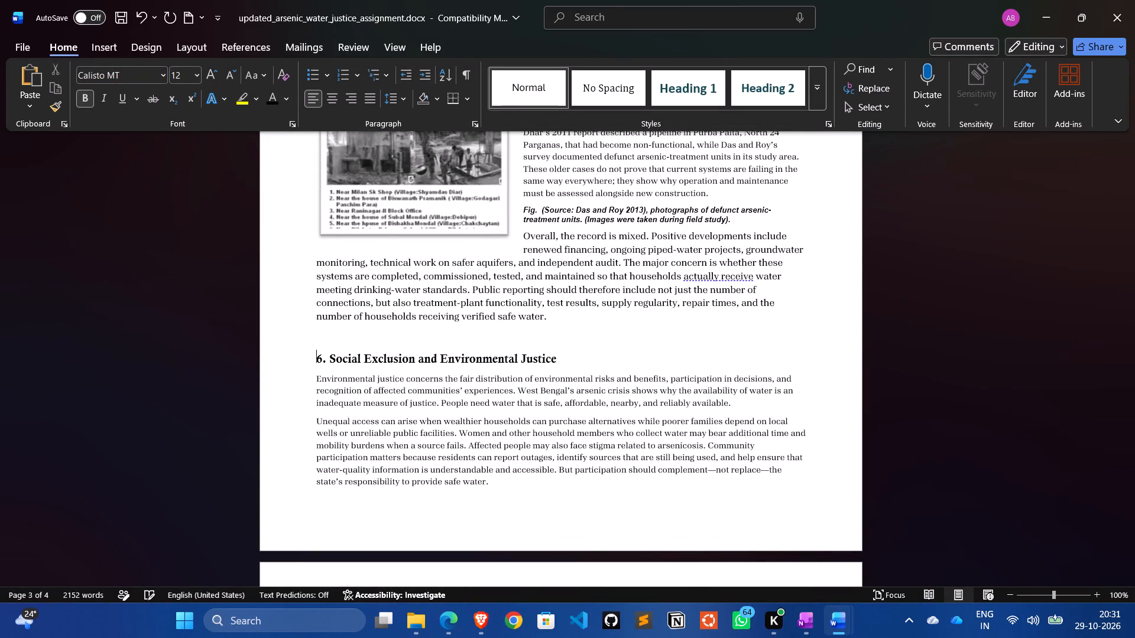
Insert an empty line above the section 7 Conclusion heading on page 4.
{"action": "scroll", "coordinate": [316, 331], "scroll_direction": "down", "scroll_amount": 2}
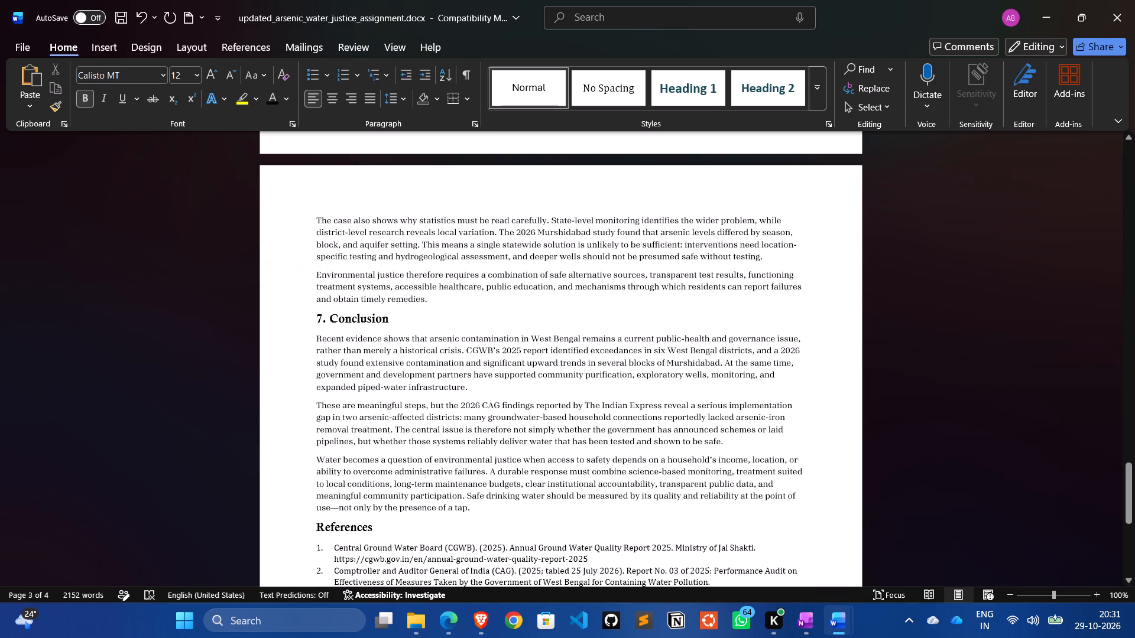
{"action": "left_click", "coordinate": [316, 317]}
{"action": "key", "text": "Return"}
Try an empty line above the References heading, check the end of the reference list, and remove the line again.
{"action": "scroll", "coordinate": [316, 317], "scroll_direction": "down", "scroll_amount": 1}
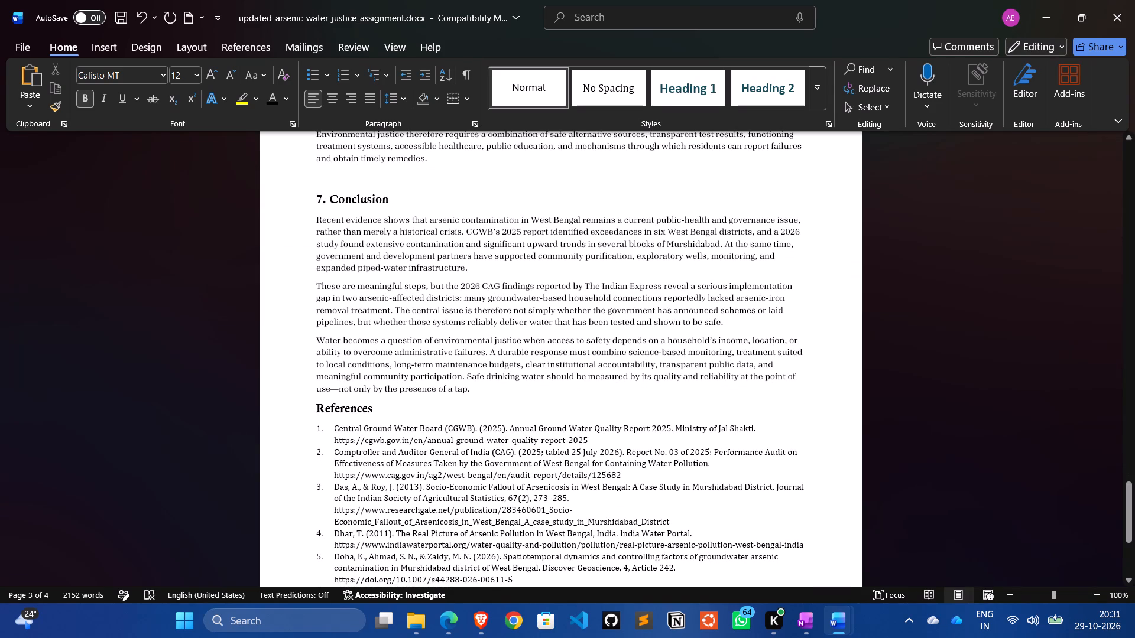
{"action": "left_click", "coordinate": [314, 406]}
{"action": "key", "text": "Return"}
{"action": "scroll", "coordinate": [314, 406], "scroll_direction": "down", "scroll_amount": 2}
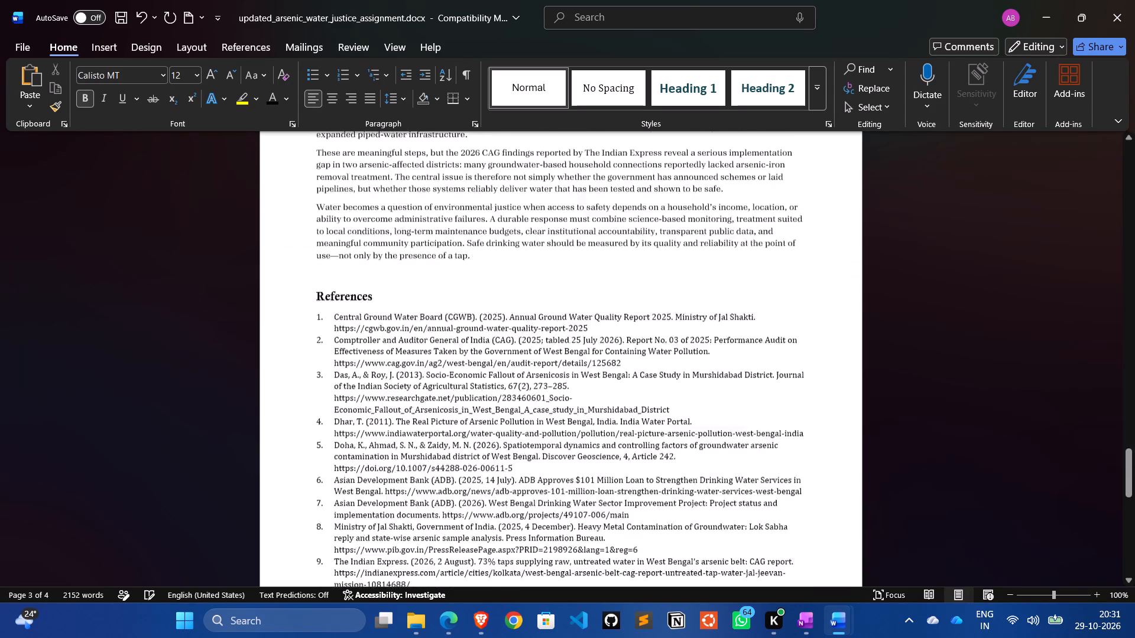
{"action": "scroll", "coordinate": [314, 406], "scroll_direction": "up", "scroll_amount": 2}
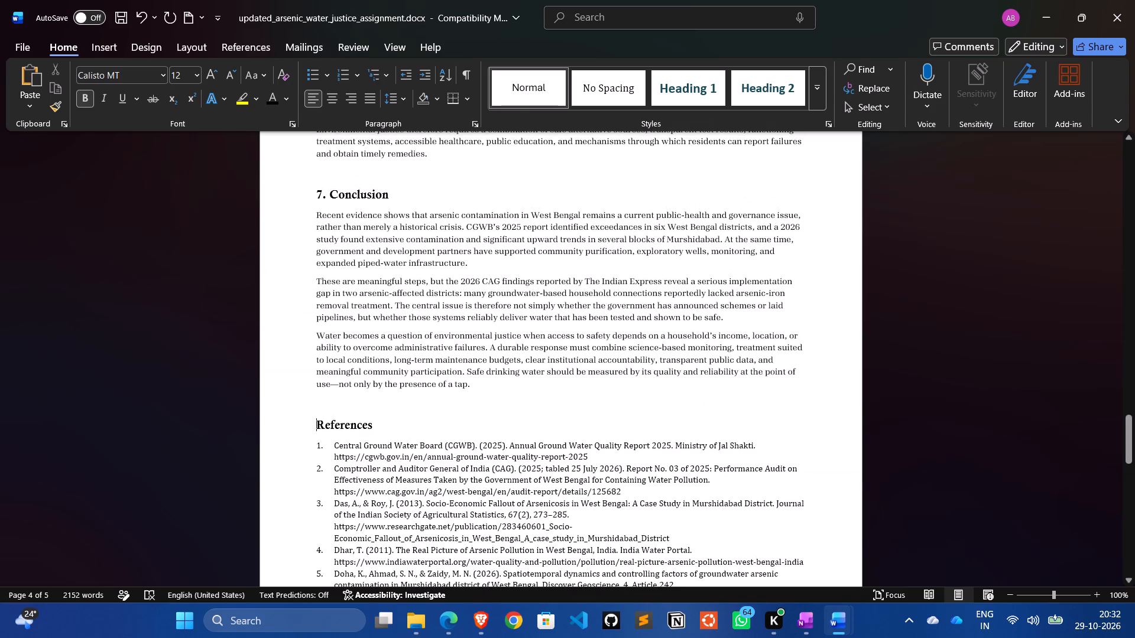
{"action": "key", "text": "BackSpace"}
Check the layout from the end of the references back up to the title on page 1.
{"action": "scroll", "coordinate": [314, 406], "scroll_direction": "down", "scroll_amount": 4}
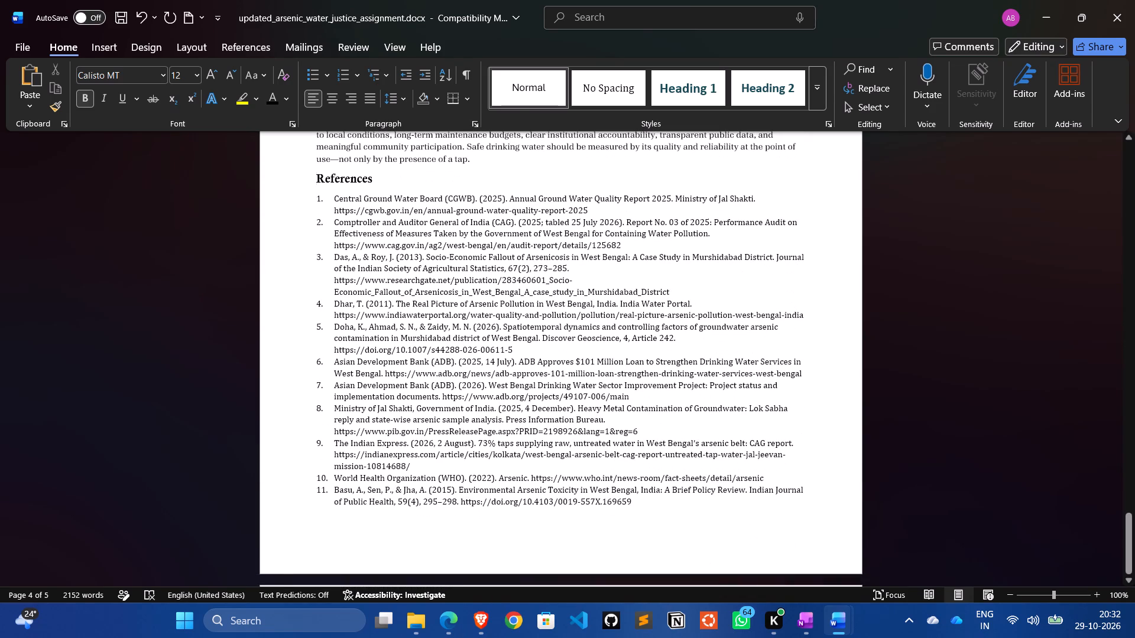
{"action": "scroll", "coordinate": [314, 406], "scroll_direction": "down", "scroll_amount": 3}
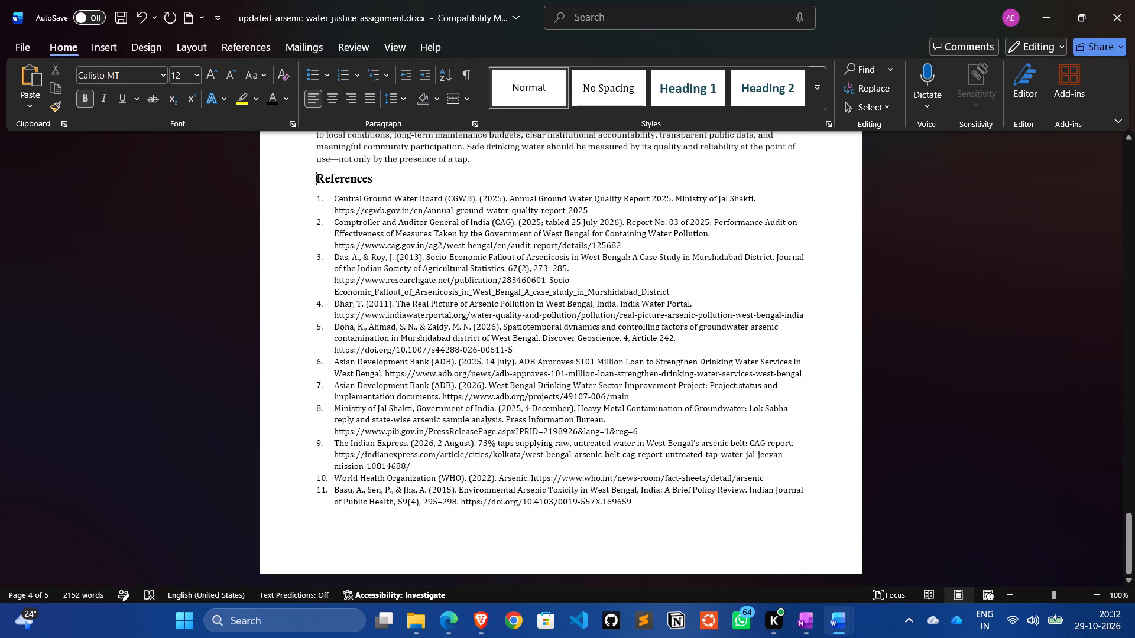
{"action": "scroll", "coordinate": [376, 395], "scroll_direction": "down", "scroll_amount": 3}
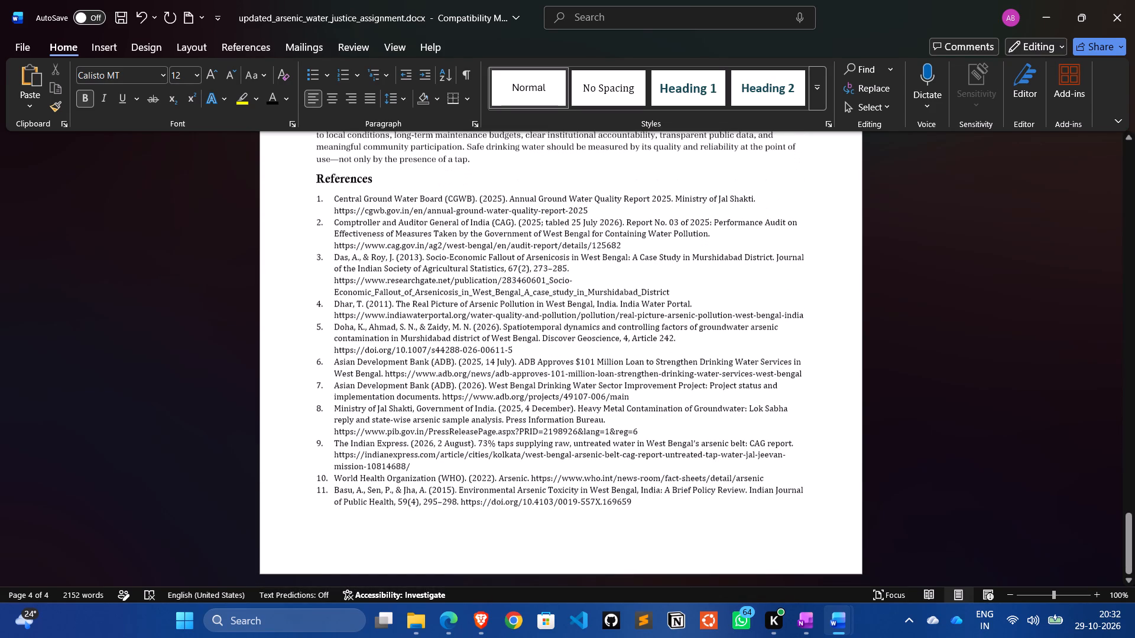
{"action": "scroll", "coordinate": [376, 395], "scroll_direction": "down", "scroll_amount": 2}
{"action": "scroll", "coordinate": [376, 395], "scroll_direction": "up", "scroll_amount": 2}
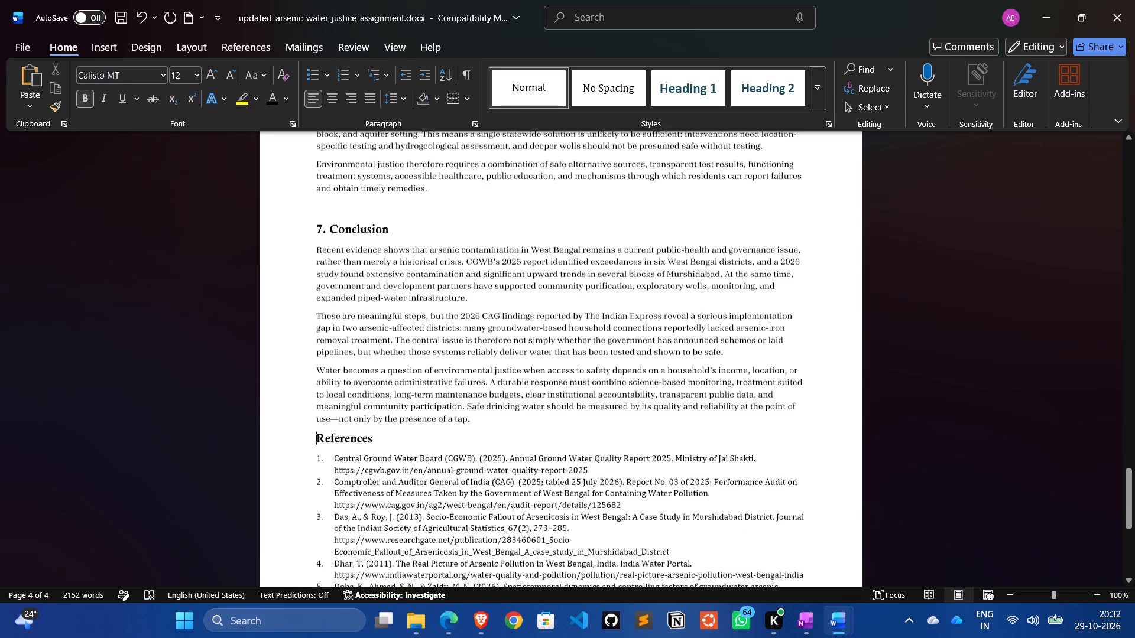
{"action": "scroll", "coordinate": [376, 395], "scroll_direction": "up", "scroll_amount": 7}
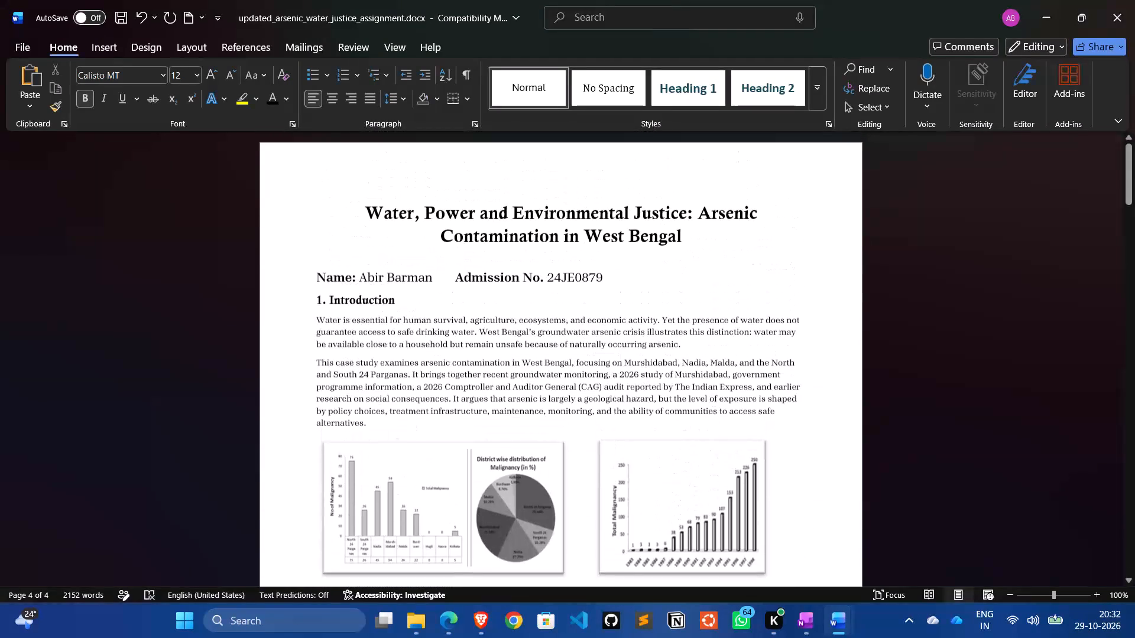
{"action": "scroll", "coordinate": [376, 395], "scroll_direction": "down", "scroll_amount": 1}
{"action": "scroll", "coordinate": [376, 395], "scroll_direction": "up", "scroll_amount": 2}
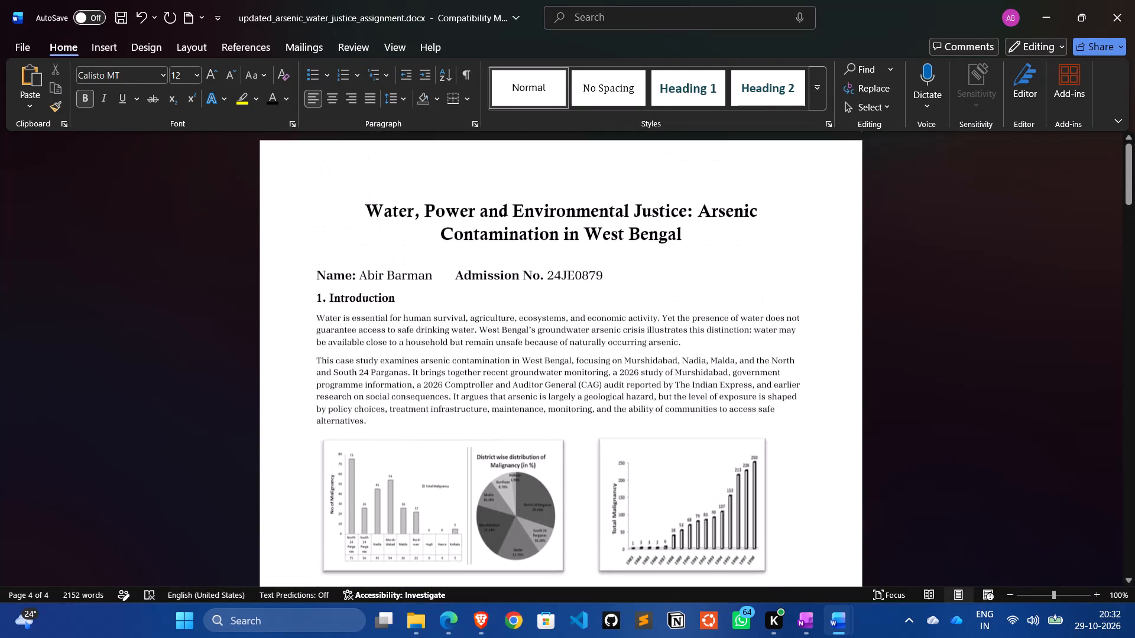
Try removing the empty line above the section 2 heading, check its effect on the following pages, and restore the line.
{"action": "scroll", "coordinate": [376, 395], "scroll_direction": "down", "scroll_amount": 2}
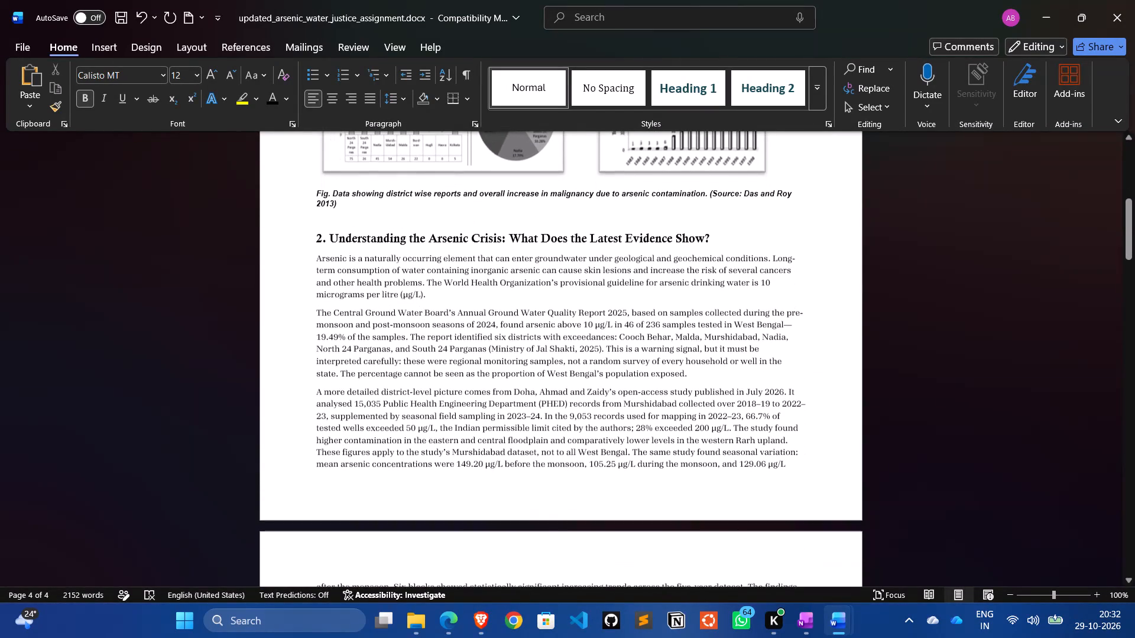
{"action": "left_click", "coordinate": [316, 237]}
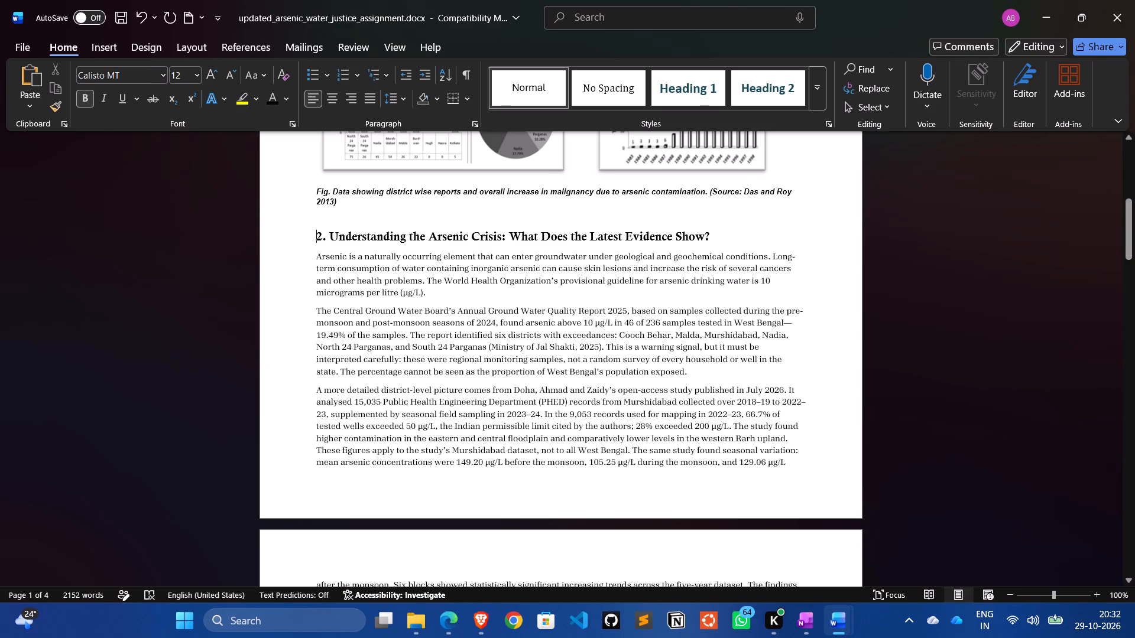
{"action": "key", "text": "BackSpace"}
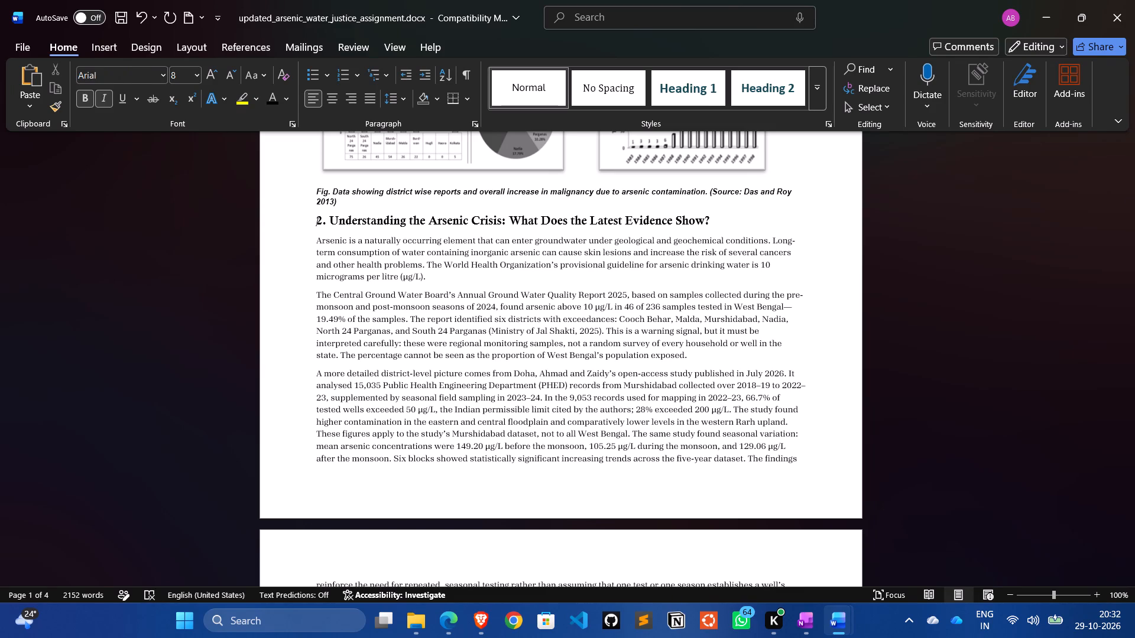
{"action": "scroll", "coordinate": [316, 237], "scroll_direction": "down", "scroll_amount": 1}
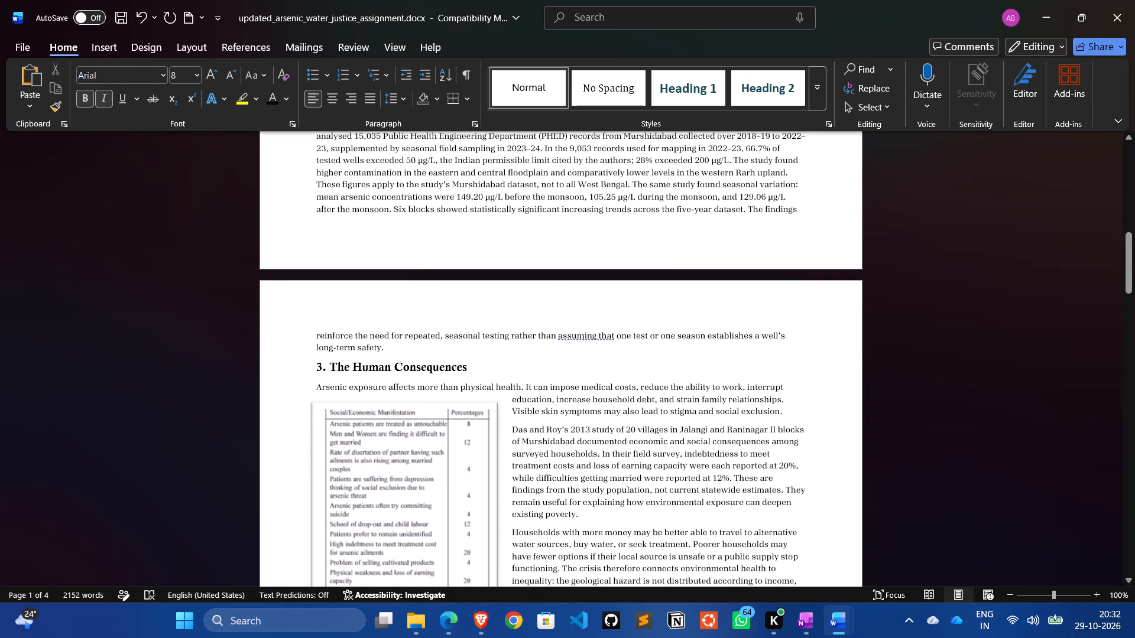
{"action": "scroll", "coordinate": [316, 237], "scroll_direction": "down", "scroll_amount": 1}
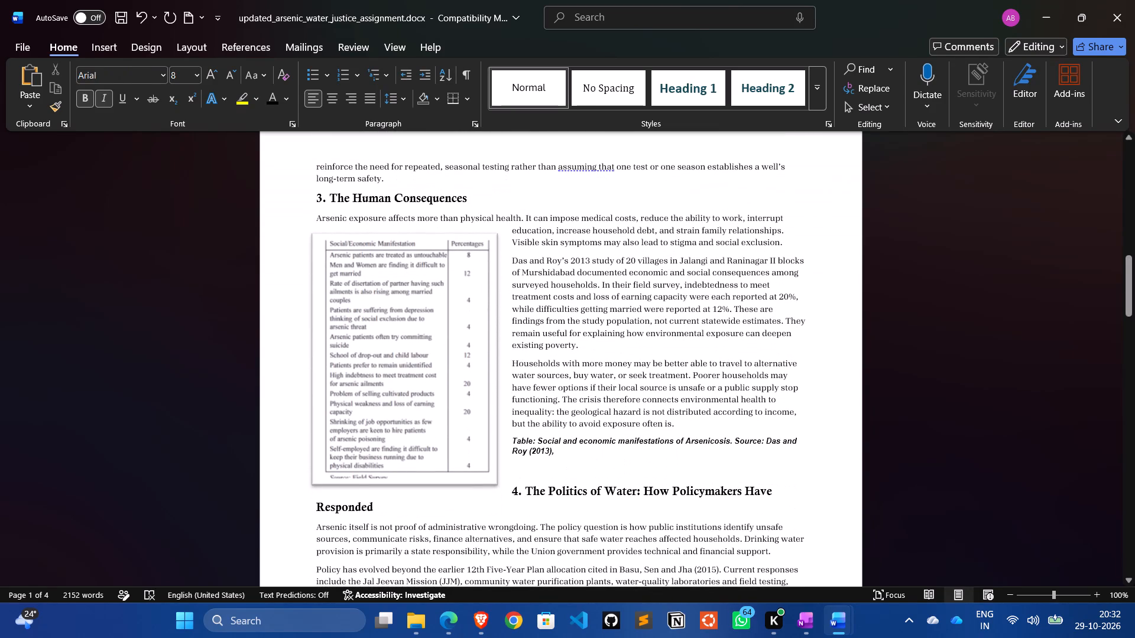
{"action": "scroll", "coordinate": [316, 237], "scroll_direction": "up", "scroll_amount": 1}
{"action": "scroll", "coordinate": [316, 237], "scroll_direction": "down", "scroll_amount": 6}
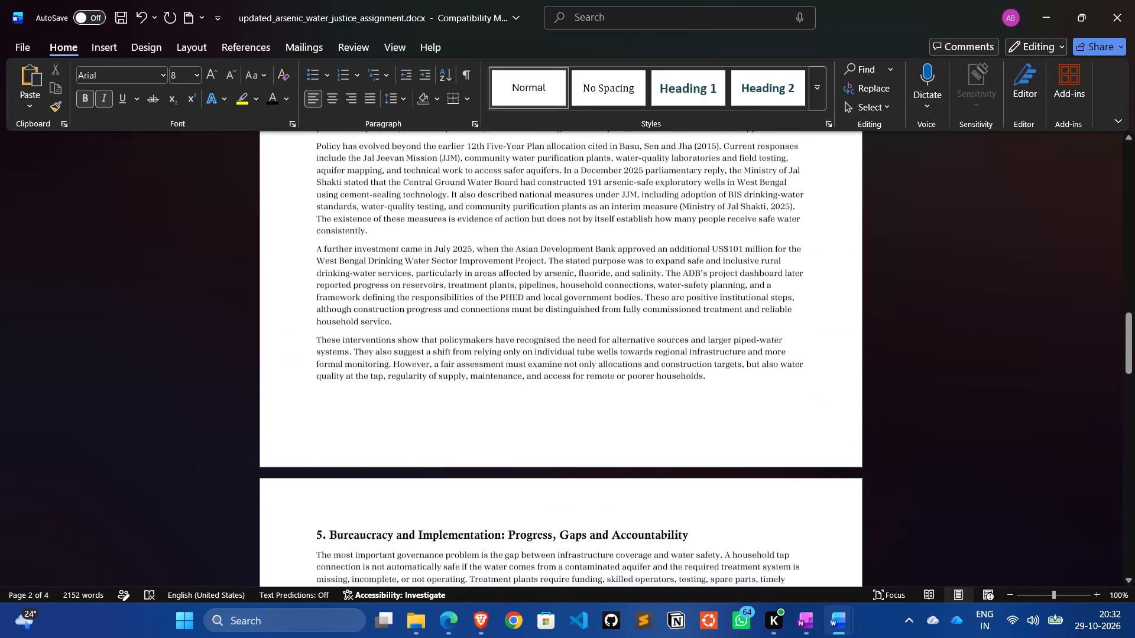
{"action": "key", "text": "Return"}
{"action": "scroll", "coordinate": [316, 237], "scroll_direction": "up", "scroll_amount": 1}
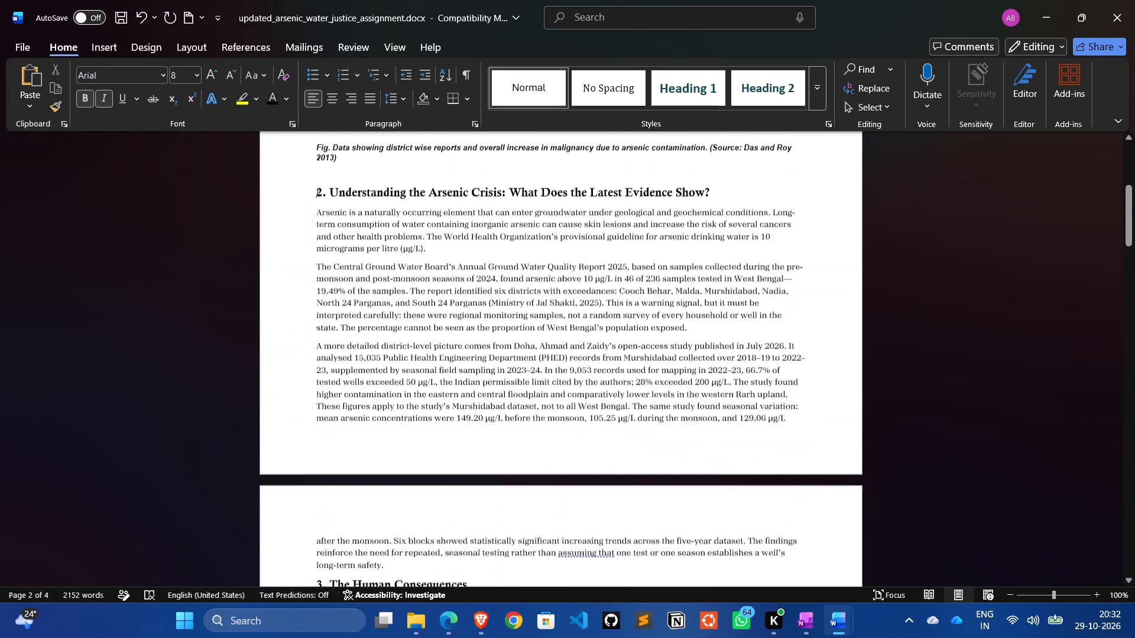
Nudge the social and economic manifestations table picture slightly up and left, keeping it beneath the section 3 heading.
{"action": "scroll", "coordinate": [316, 237], "scroll_direction": "down", "scroll_amount": 2}
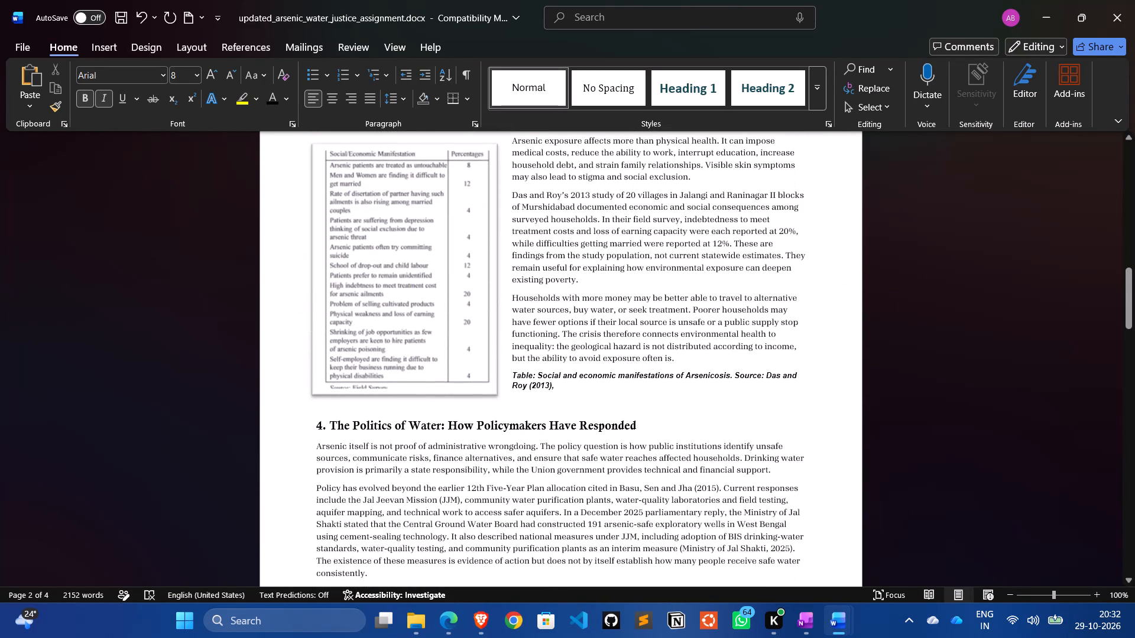
{"action": "scroll", "coordinate": [316, 237], "scroll_direction": "up", "scroll_amount": 2}
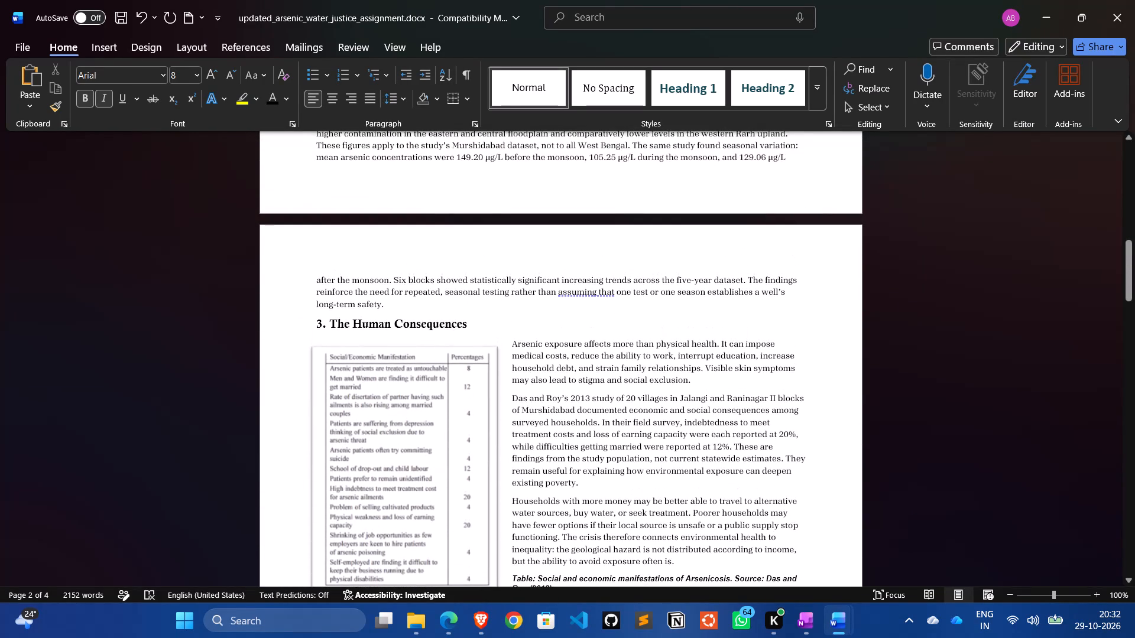
{"action": "left_click_drag", "start_coordinate": [364, 410], "coordinate": [359, 402]}
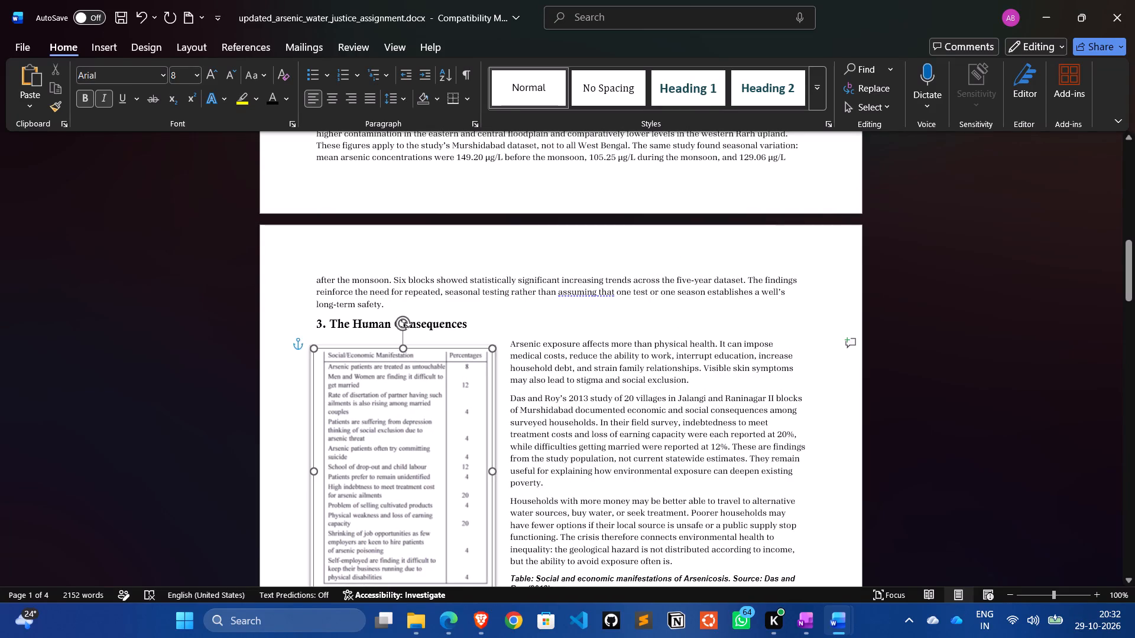
{"action": "left_click_drag", "start_coordinate": [359, 402], "coordinate": [360, 382]}
Insert an empty line before the Arsenicosis table caption so the whole caption sits on one line below the table picture.
{"action": "scroll", "coordinate": [493, 411], "scroll_direction": "down", "scroll_amount": 1}
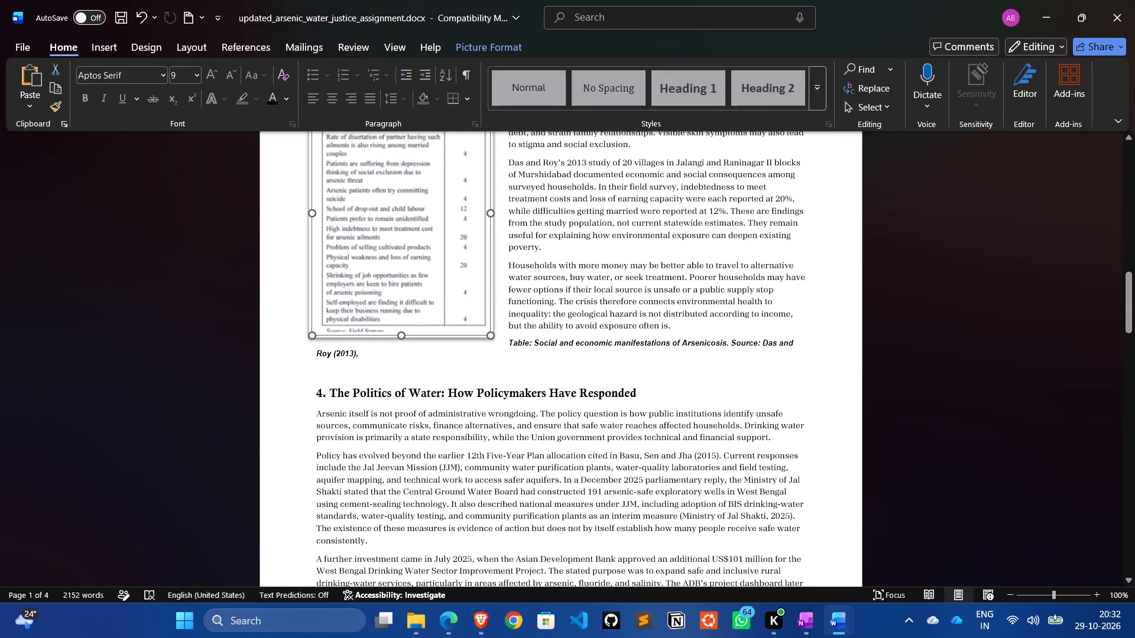
{"action": "left_click", "coordinate": [510, 346]}
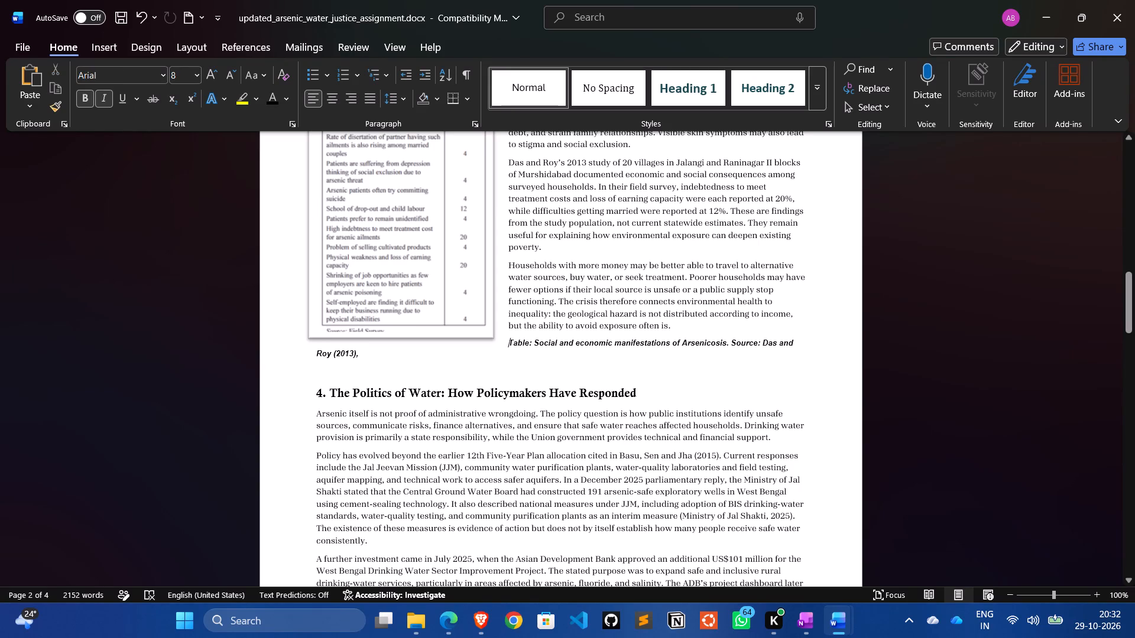
{"action": "key", "text": "Return"}
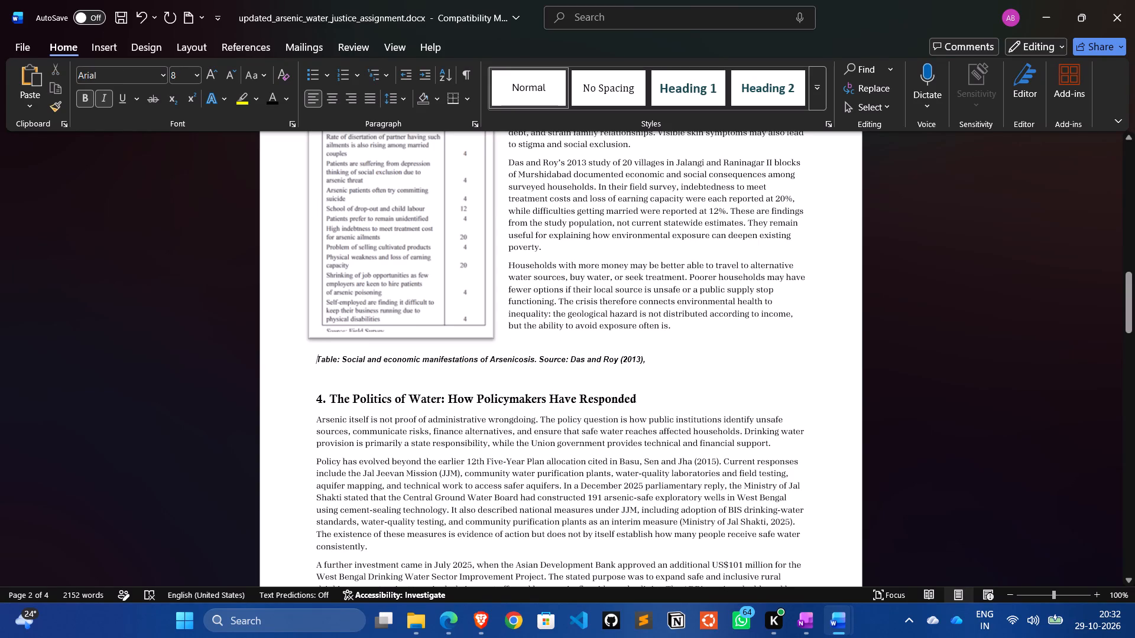
Delete the empty line between the Arsenicosis table caption and the section 4 heading.
{"action": "left_click", "coordinate": [315, 402]}
{"action": "key", "text": "BackSpace"}
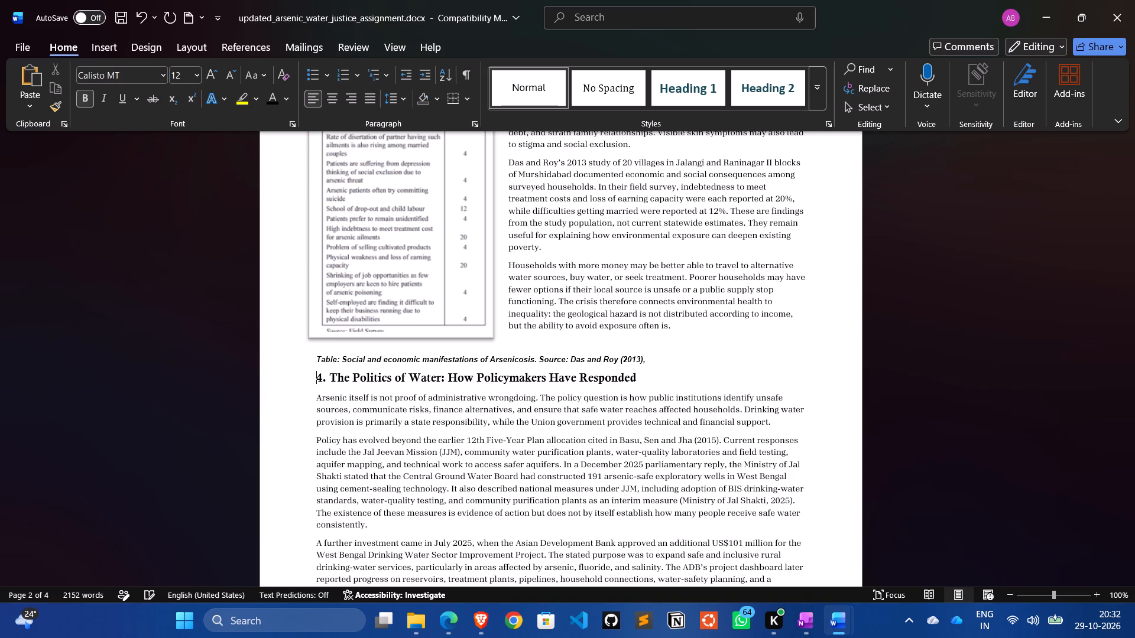
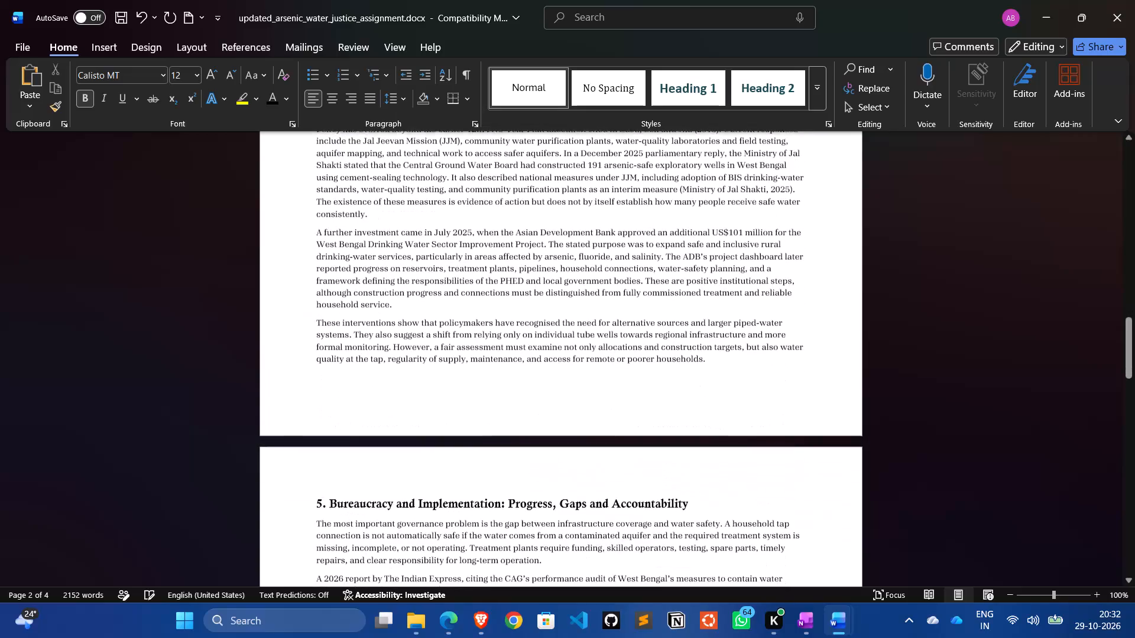
Insert an empty line between the conclusion's final paragraph and the References heading.
{"action": "scroll", "coordinate": [315, 402], "scroll_direction": "down", "scroll_amount": 4}
{"action": "scroll", "coordinate": [315, 402], "scroll_direction": "up", "scroll_amount": 1}
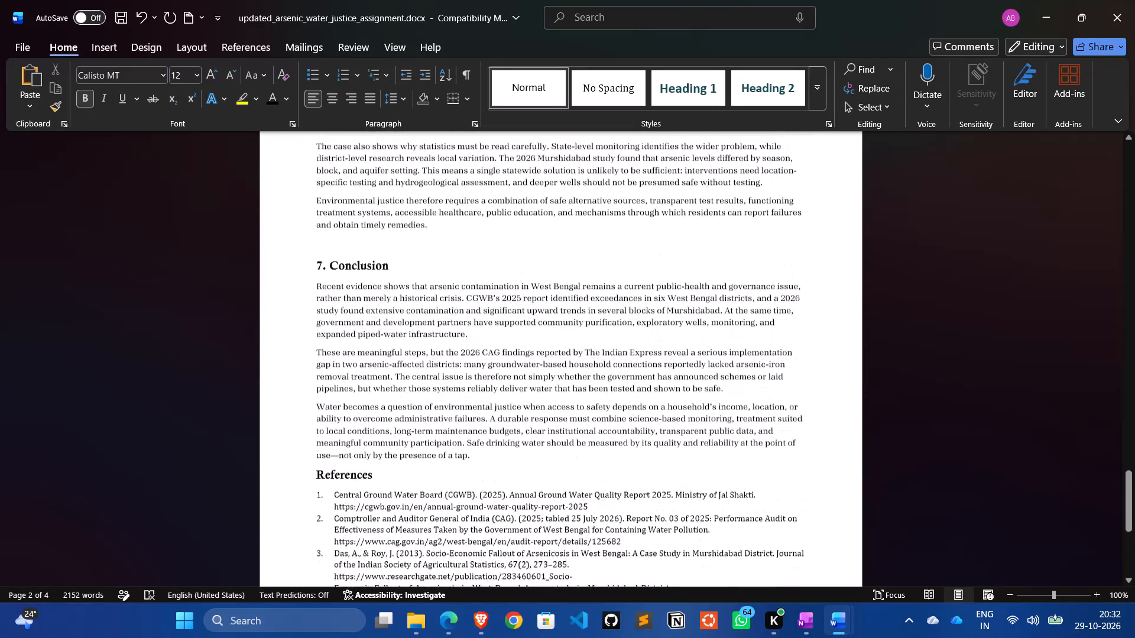
{"action": "scroll", "coordinate": [315, 402], "scroll_direction": "down", "scroll_amount": 1}
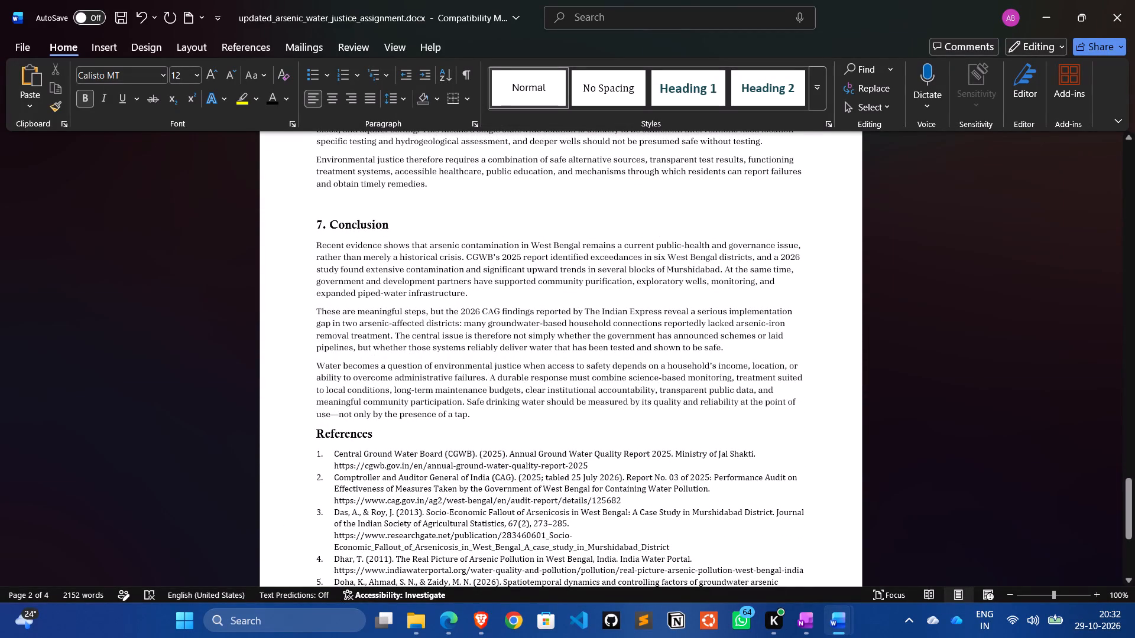
{"action": "left_click", "coordinate": [315, 431]}
{"action": "key", "text": "space"}
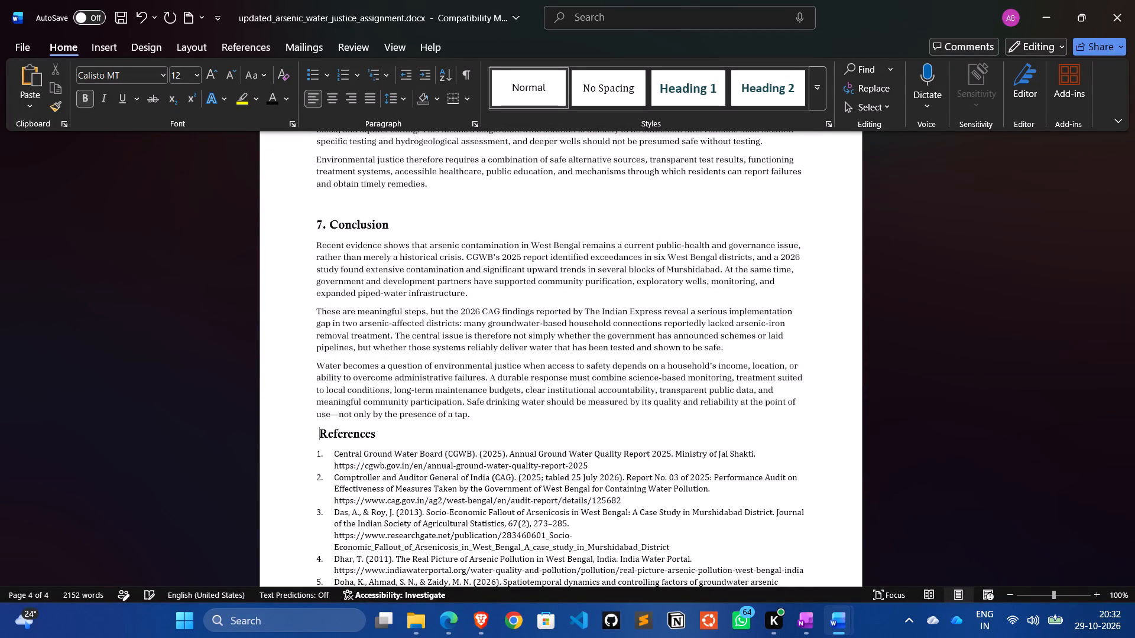
{"action": "key", "text": "BackSpace"}
{"action": "key", "text": "Return"}
Set the font size of all eleven entries in the References list to 8.5.
{"action": "scroll", "coordinate": [315, 431], "scroll_direction": "down", "scroll_amount": 2}
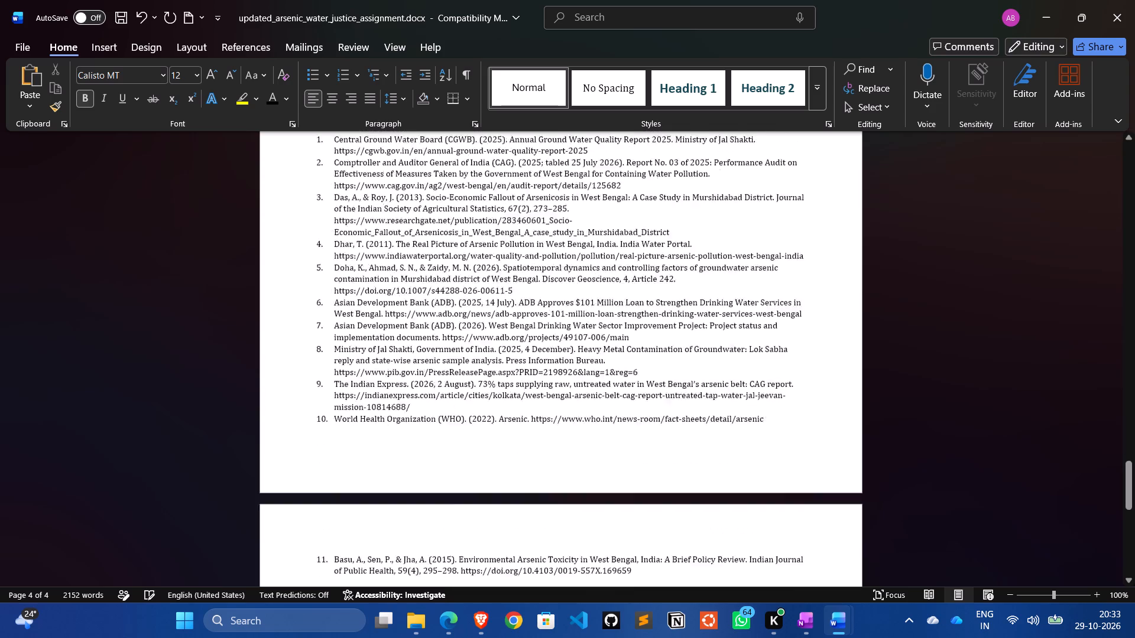
{"action": "scroll", "coordinate": [315, 431], "scroll_direction": "up", "scroll_amount": 2}
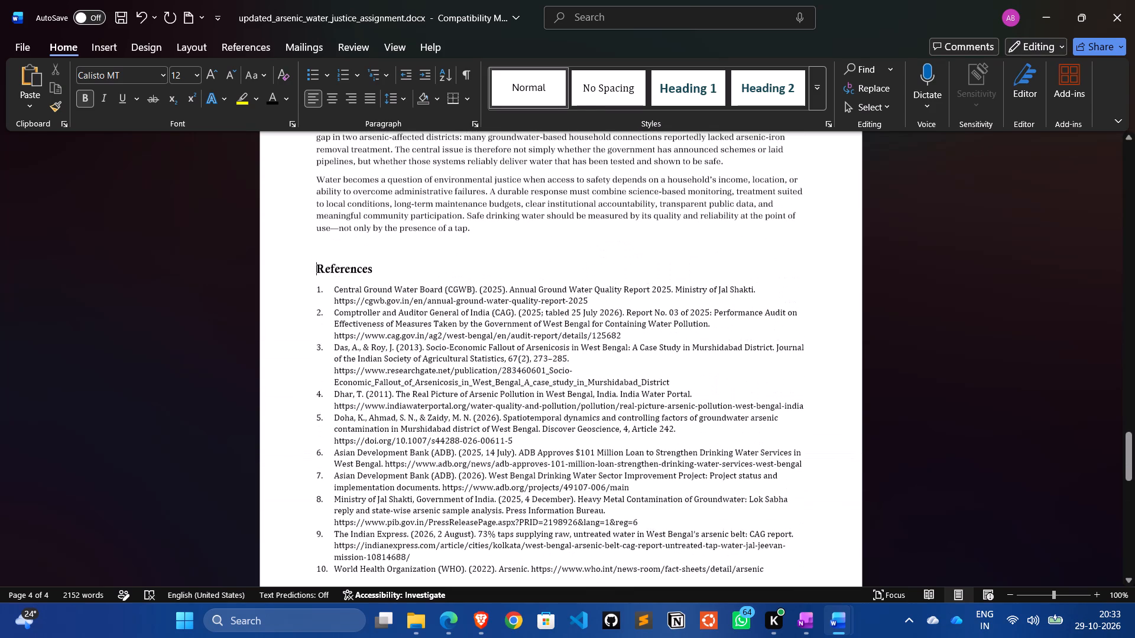
{"action": "scroll", "coordinate": [315, 431], "scroll_direction": "down", "scroll_amount": 1}
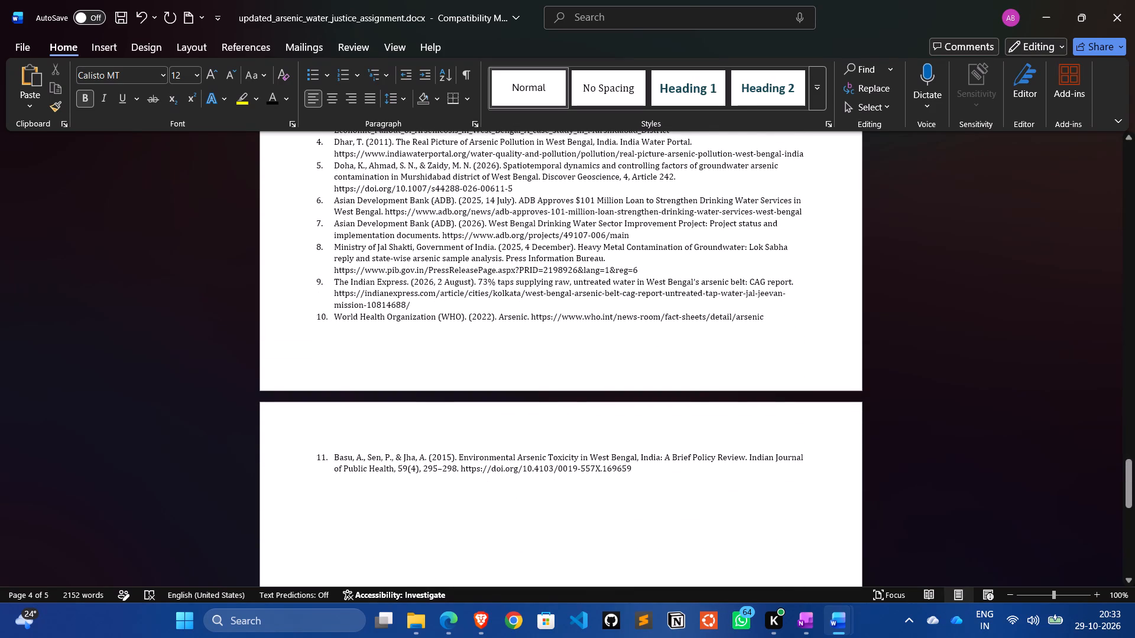
{"action": "left_click_drag", "start_coordinate": [637, 471], "coordinate": [499, 222]}
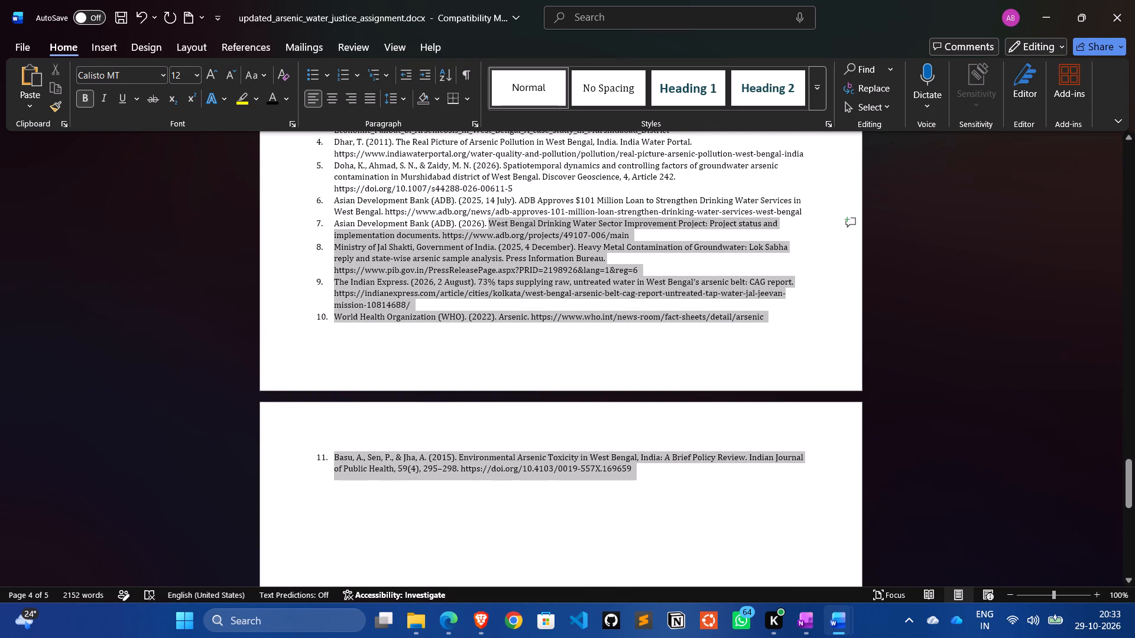
{"action": "left_click_drag", "start_coordinate": [499, 222], "coordinate": [342, 403]}
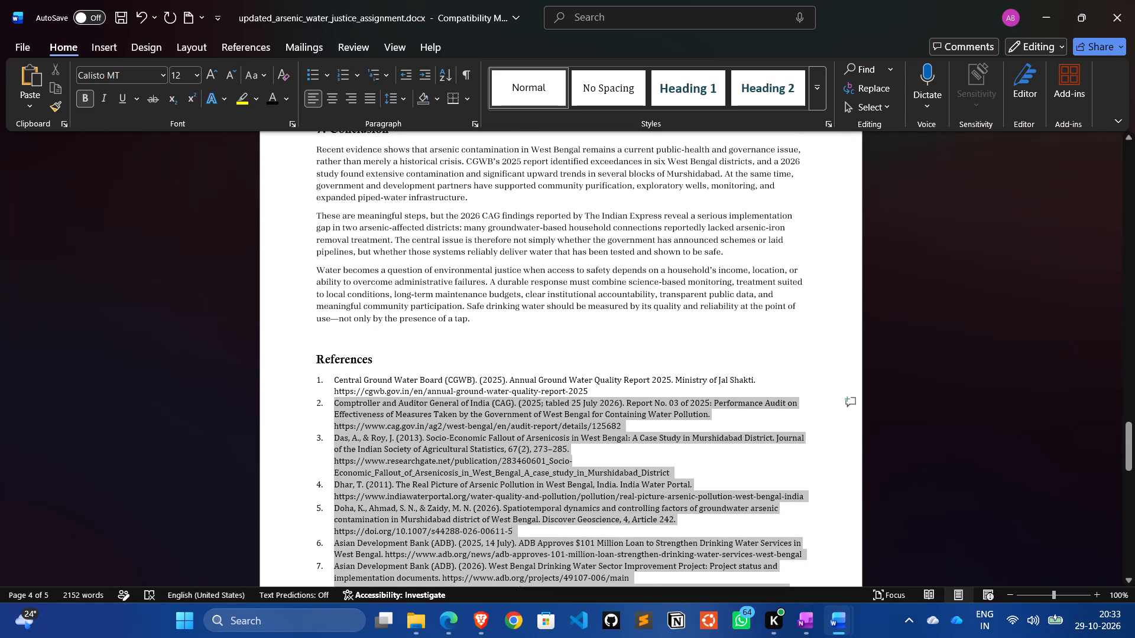
{"action": "left_click_drag", "start_coordinate": [342, 403], "coordinate": [316, 380]}
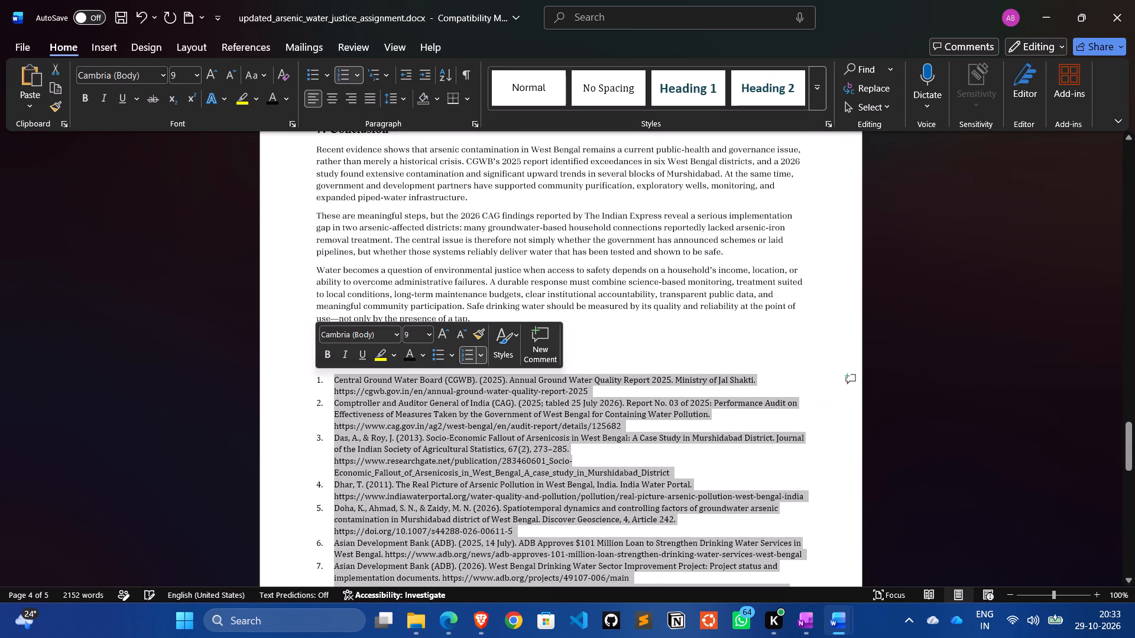
{"action": "left_click", "coordinate": [428, 331]}
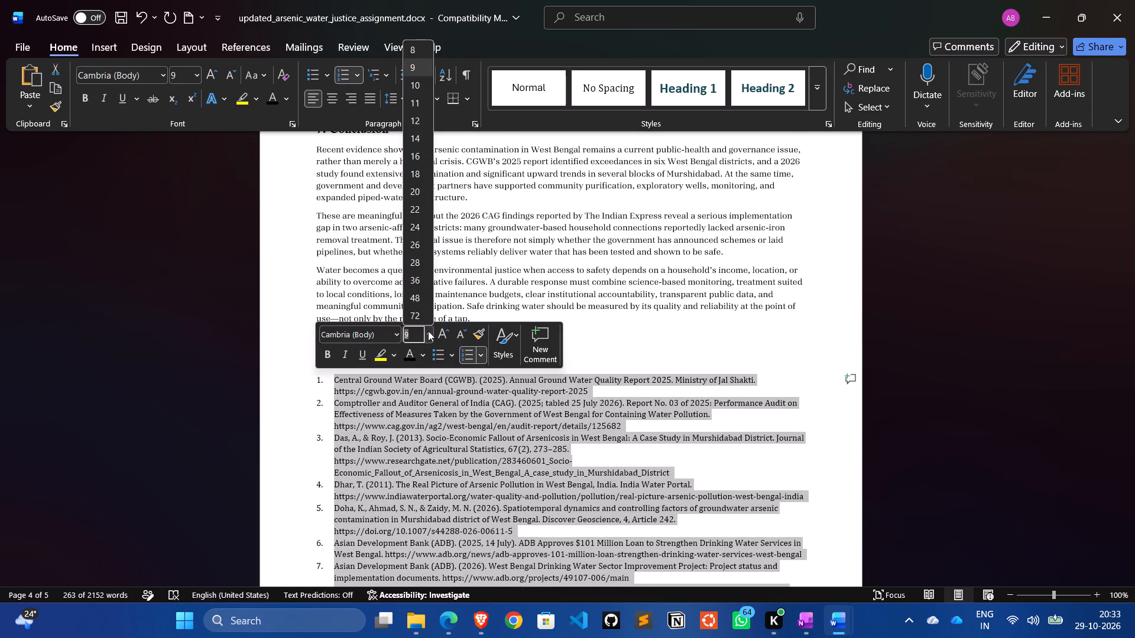
{"action": "type", "text": "8."}
{"action": "key", "text": "5"}
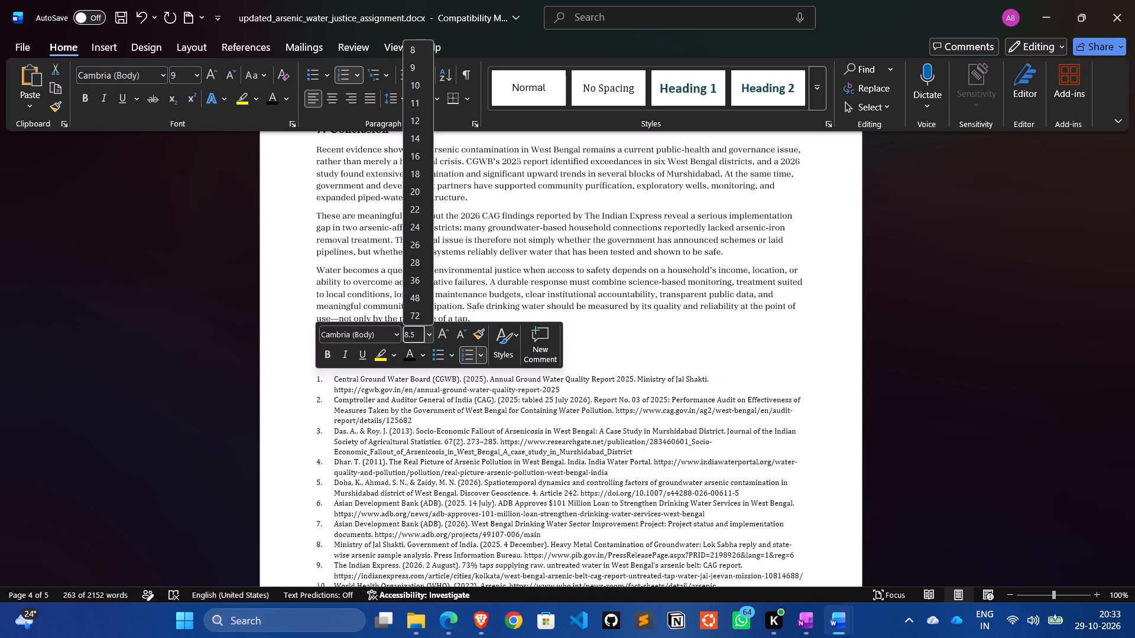
{"action": "key", "text": "Return"}
{"action": "scroll", "coordinate": [428, 331], "scroll_direction": "down", "scroll_amount": 2}
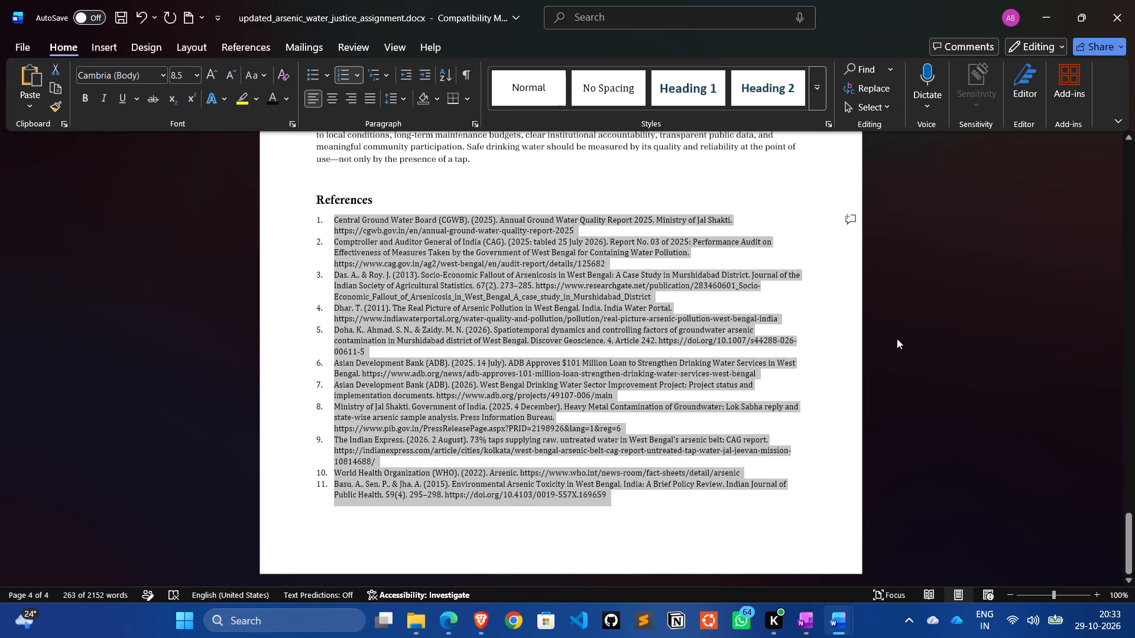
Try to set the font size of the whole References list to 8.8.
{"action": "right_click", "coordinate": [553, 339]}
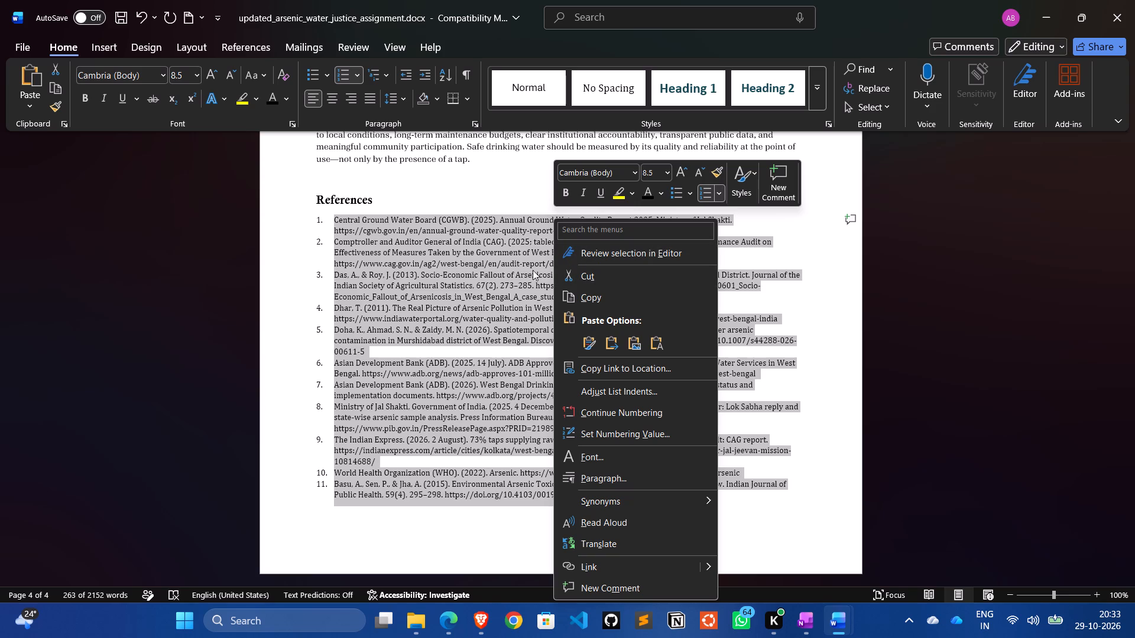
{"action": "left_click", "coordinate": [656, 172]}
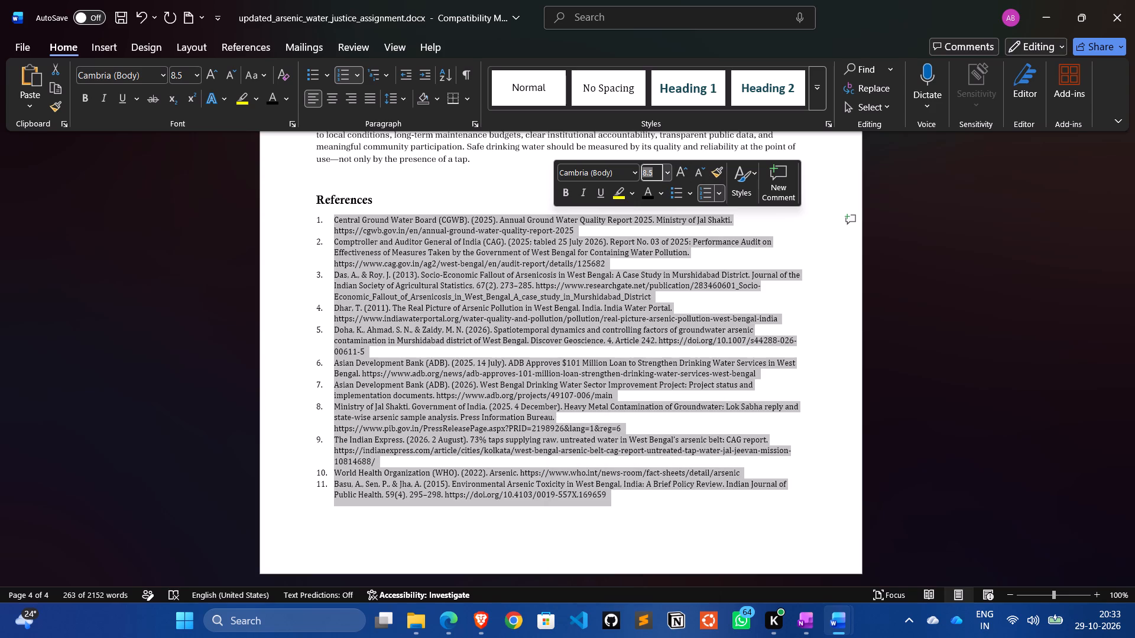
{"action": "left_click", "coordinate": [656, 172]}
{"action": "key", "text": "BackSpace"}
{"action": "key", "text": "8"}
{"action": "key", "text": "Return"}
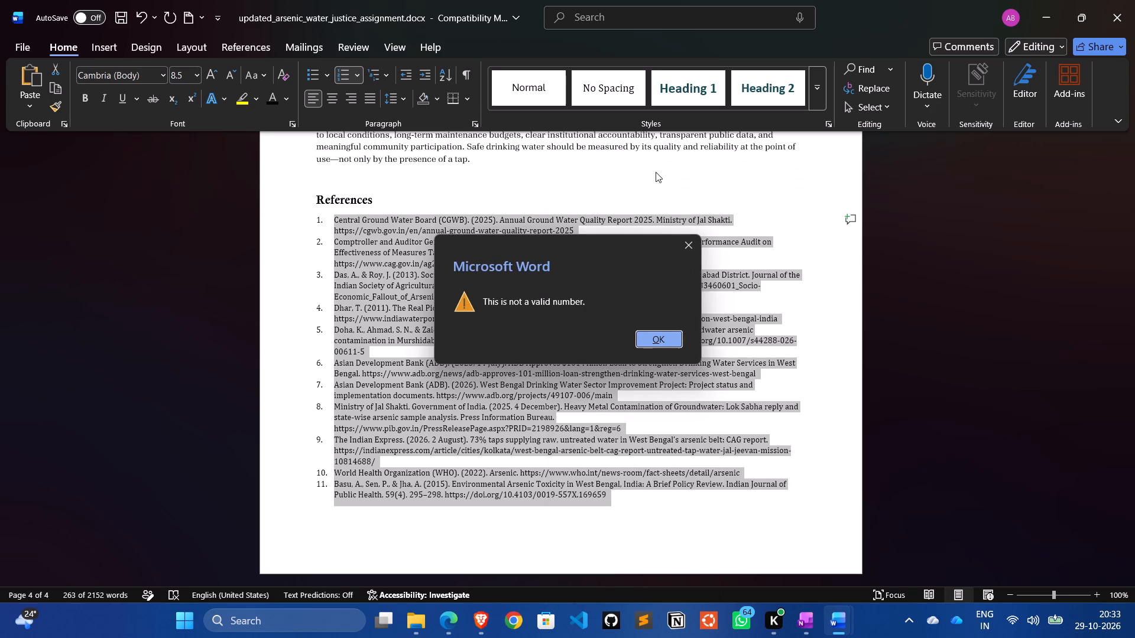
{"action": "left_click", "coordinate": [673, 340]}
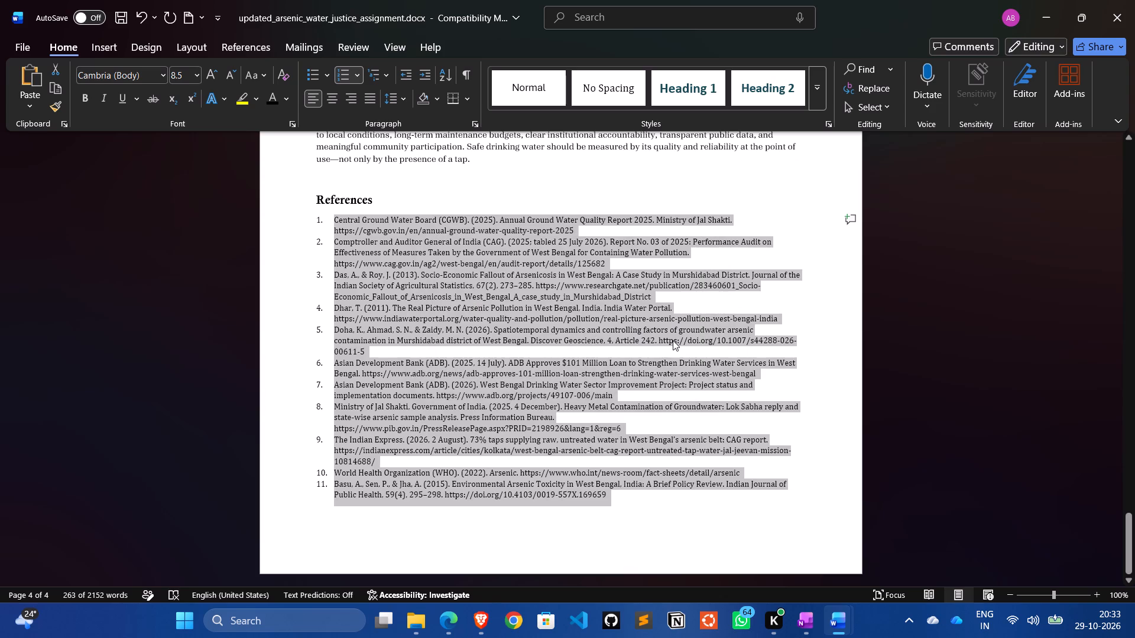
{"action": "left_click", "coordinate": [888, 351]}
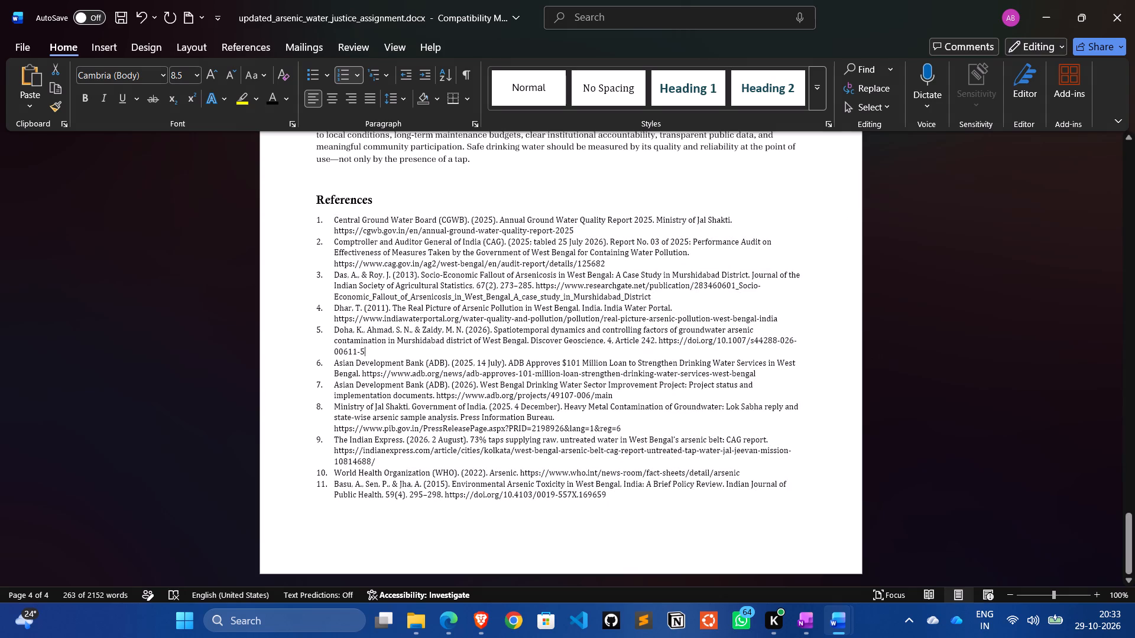
Move the photo figure of defunct treatment units in section 5 slightly upward so the surrounding text wraps beside it.
{"action": "scroll", "coordinate": [888, 351], "scroll_direction": "up", "scroll_amount": 3}
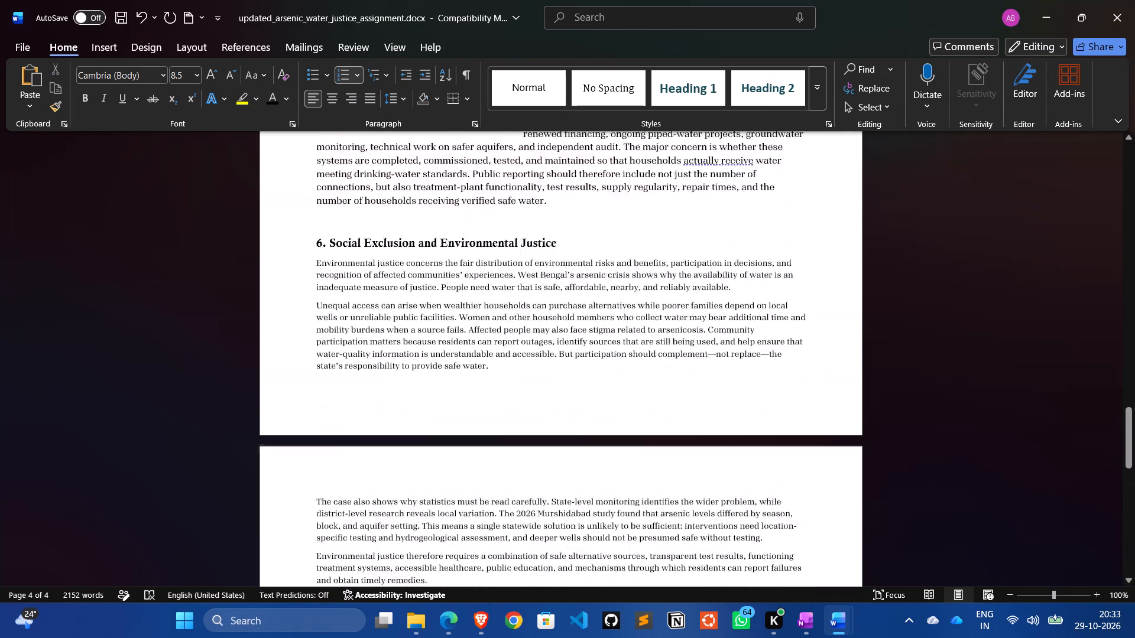
{"action": "scroll", "coordinate": [888, 351], "scroll_direction": "up", "scroll_amount": 3}
{"action": "scroll", "coordinate": [888, 351], "scroll_direction": "down", "scroll_amount": 1}
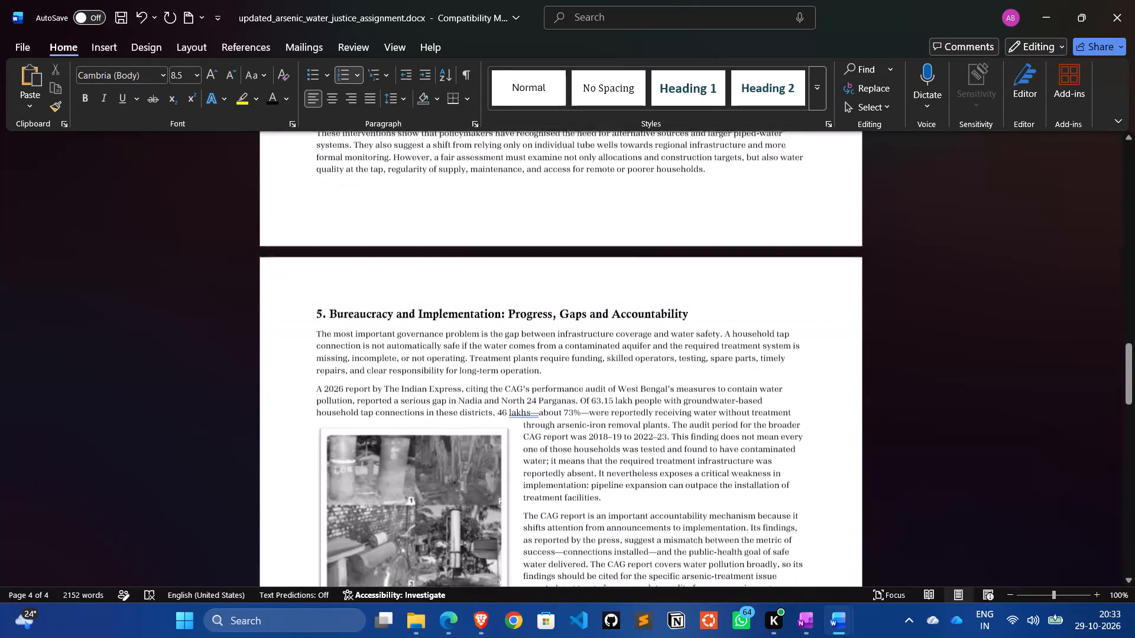
{"action": "scroll", "coordinate": [888, 351], "scroll_direction": "down", "scroll_amount": 3}
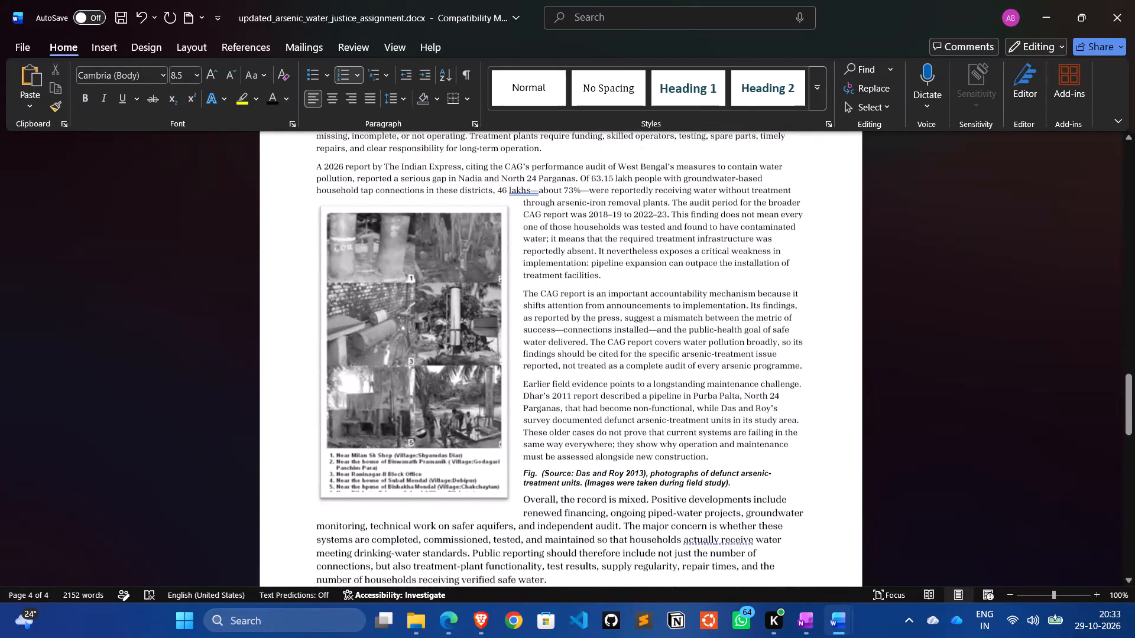
{"action": "left_click_drag", "start_coordinate": [437, 351], "coordinate": [436, 342]}
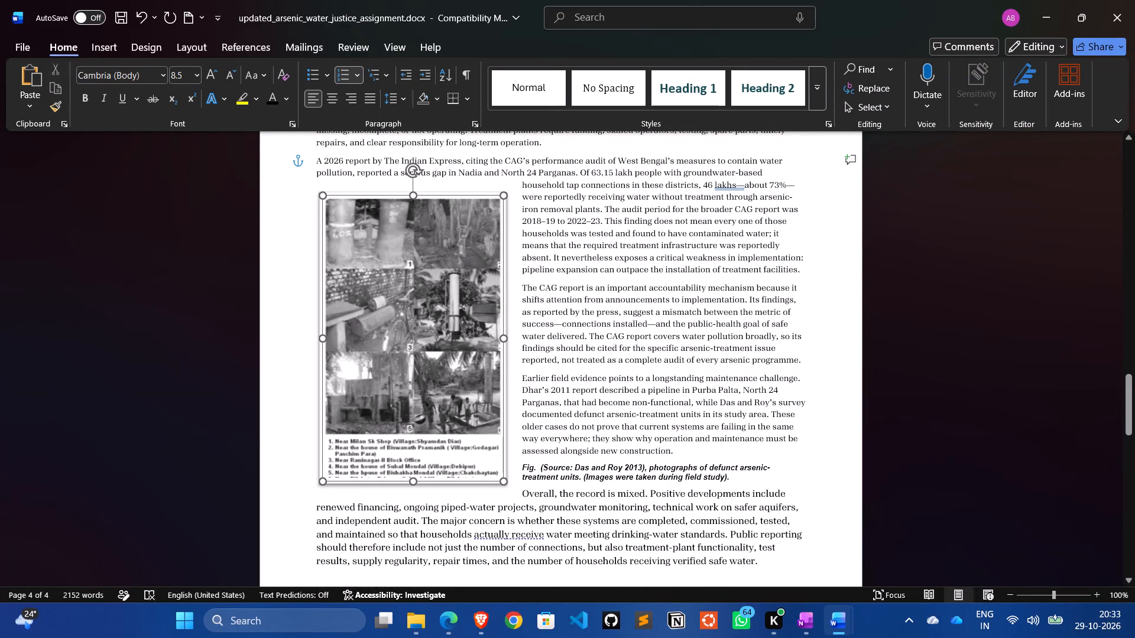
{"action": "left_click_drag", "start_coordinate": [436, 342], "coordinate": [435, 333]}
{"action": "scroll", "coordinate": [435, 333], "scroll_direction": "up", "scroll_amount": 2}
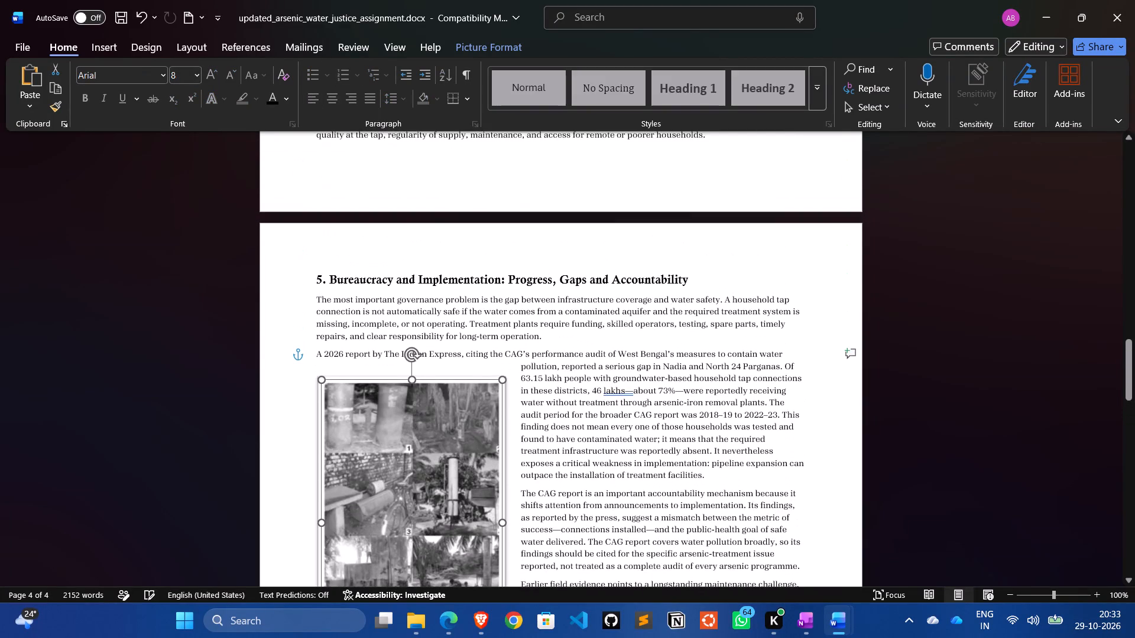
{"action": "scroll", "coordinate": [435, 333], "scroll_direction": "up", "scroll_amount": 2}
{"action": "scroll", "coordinate": [435, 333], "scroll_direction": "down", "scroll_amount": 1}
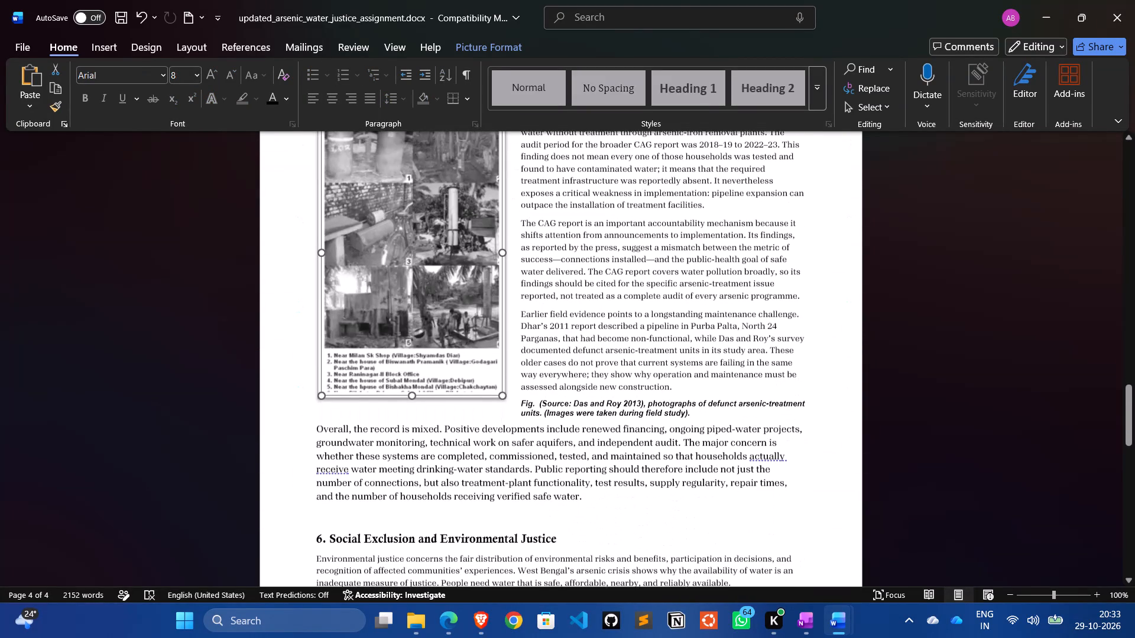
{"action": "left_click", "coordinate": [393, 330]}
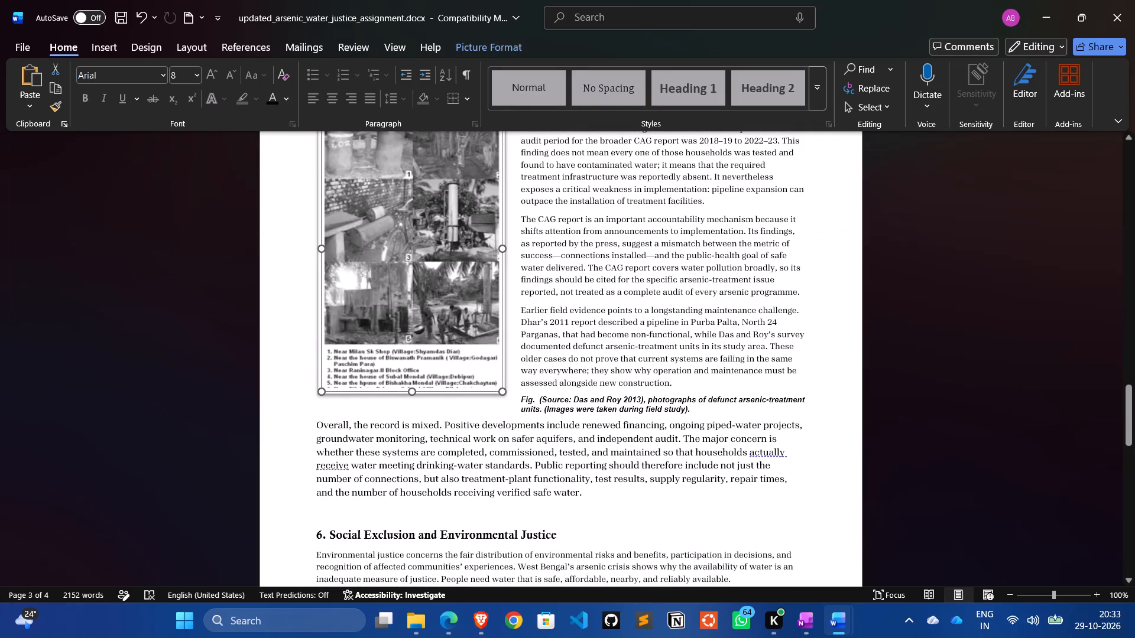
Insert a line break before the "Fig. (Source: Das and Roy 2013)" caption so it sits below the photo figure.
{"action": "left_click", "coordinate": [523, 402]}
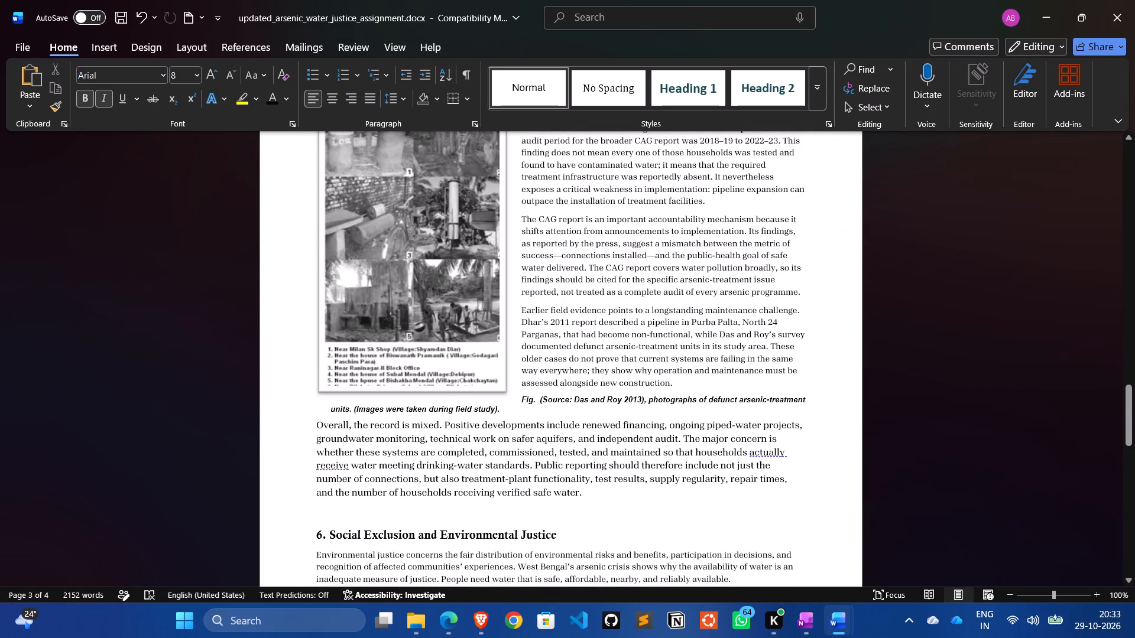
{"action": "key", "text": "Return"}
Review the layout of the whole document, checking page breaks, figures, captions and section spacing from the introduction to the references.
{"action": "scroll", "coordinate": [523, 402], "scroll_direction": "up", "scroll_amount": 1}
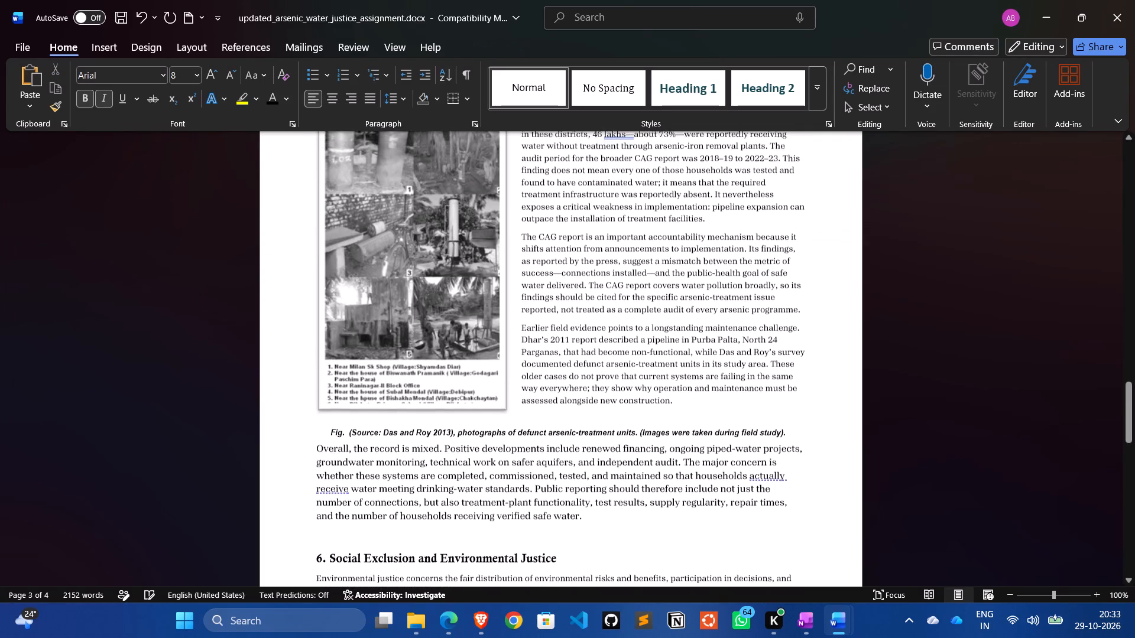
{"action": "scroll", "coordinate": [523, 402], "scroll_direction": "up", "scroll_amount": 1}
{"action": "scroll", "coordinate": [523, 402], "scroll_direction": "down", "scroll_amount": 4}
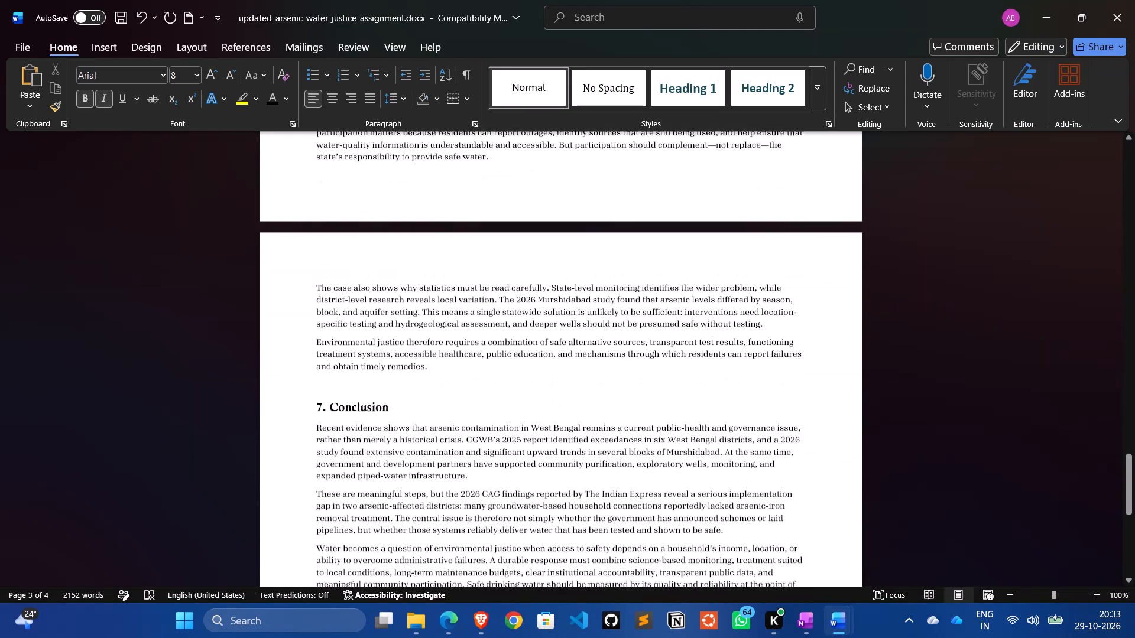
{"action": "scroll", "coordinate": [523, 402], "scroll_direction": "down", "scroll_amount": 2}
{"action": "scroll", "coordinate": [523, 402], "scroll_direction": "up", "scroll_amount": 1}
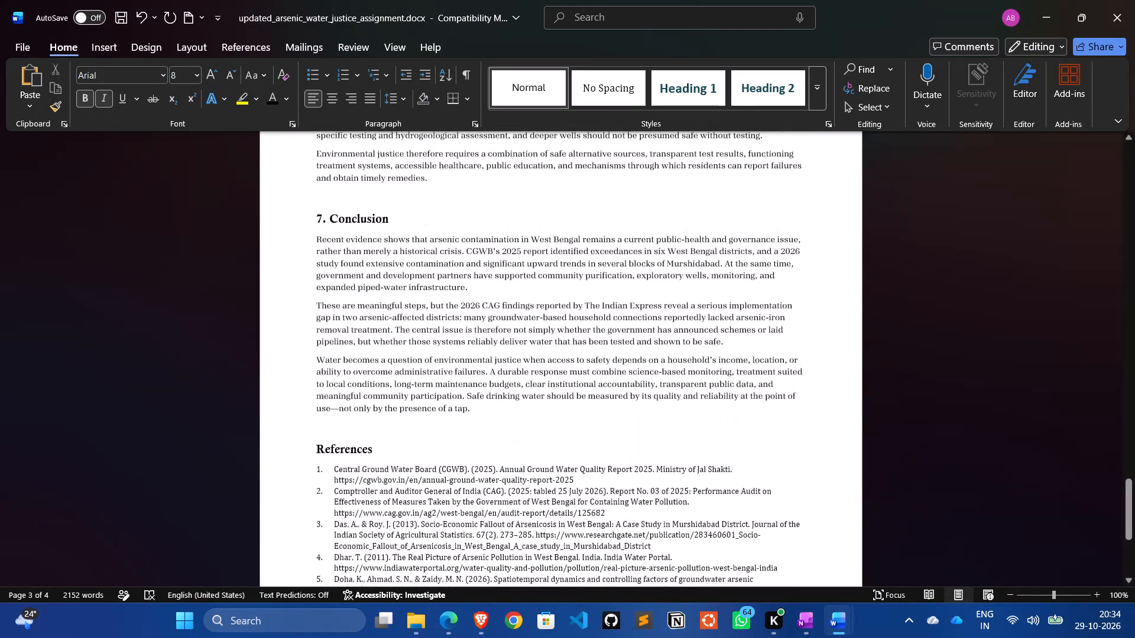
{"action": "scroll", "coordinate": [523, 402], "scroll_direction": "up", "scroll_amount": 3}
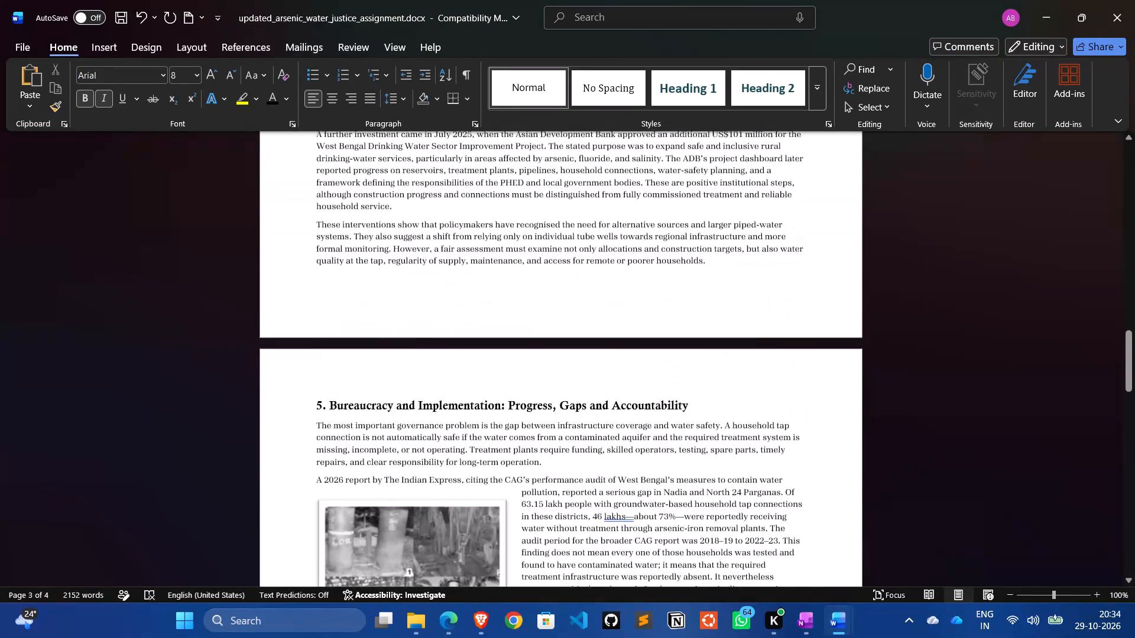
{"action": "scroll", "coordinate": [523, 402], "scroll_direction": "up", "scroll_amount": 3}
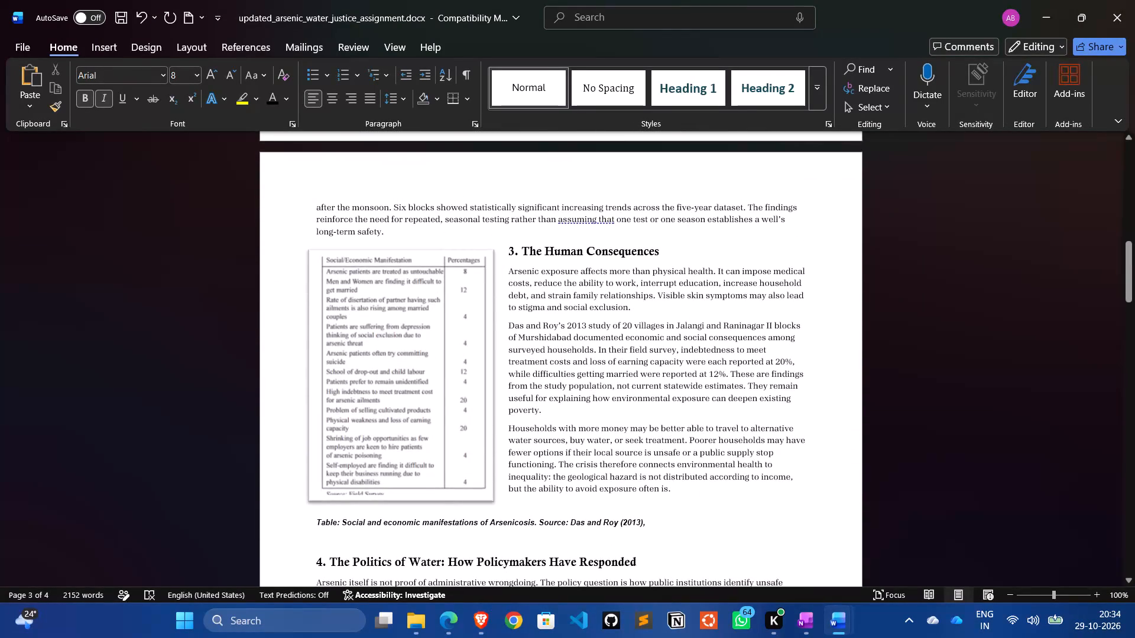
{"action": "scroll", "coordinate": [523, 402], "scroll_direction": "up", "scroll_amount": 5}
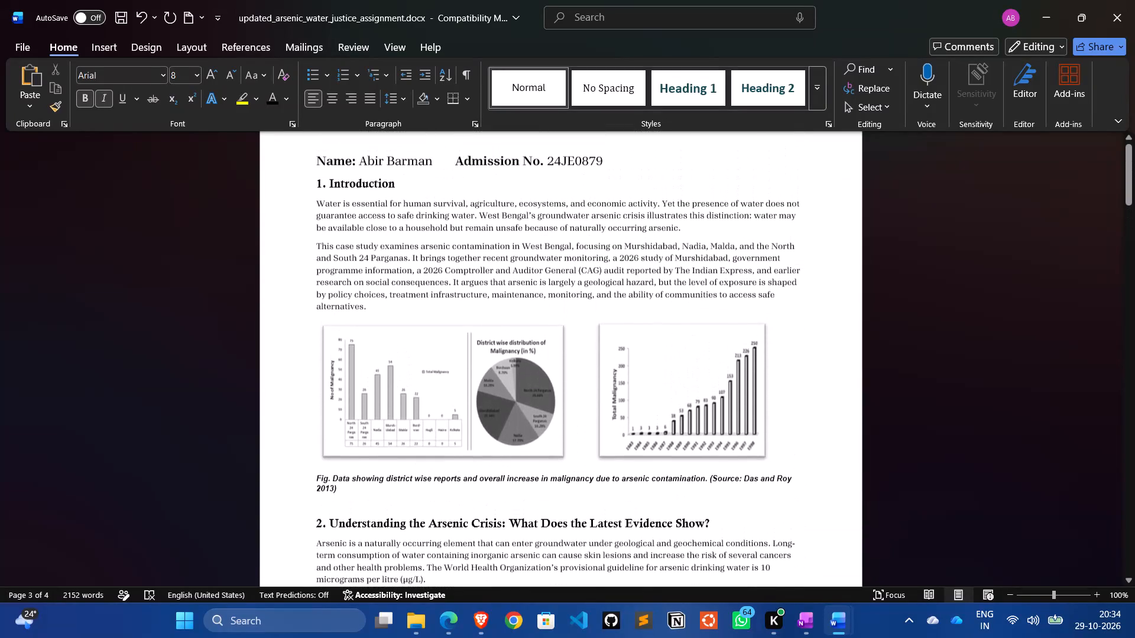
{"action": "scroll", "coordinate": [523, 402], "scroll_direction": "down", "scroll_amount": 1}
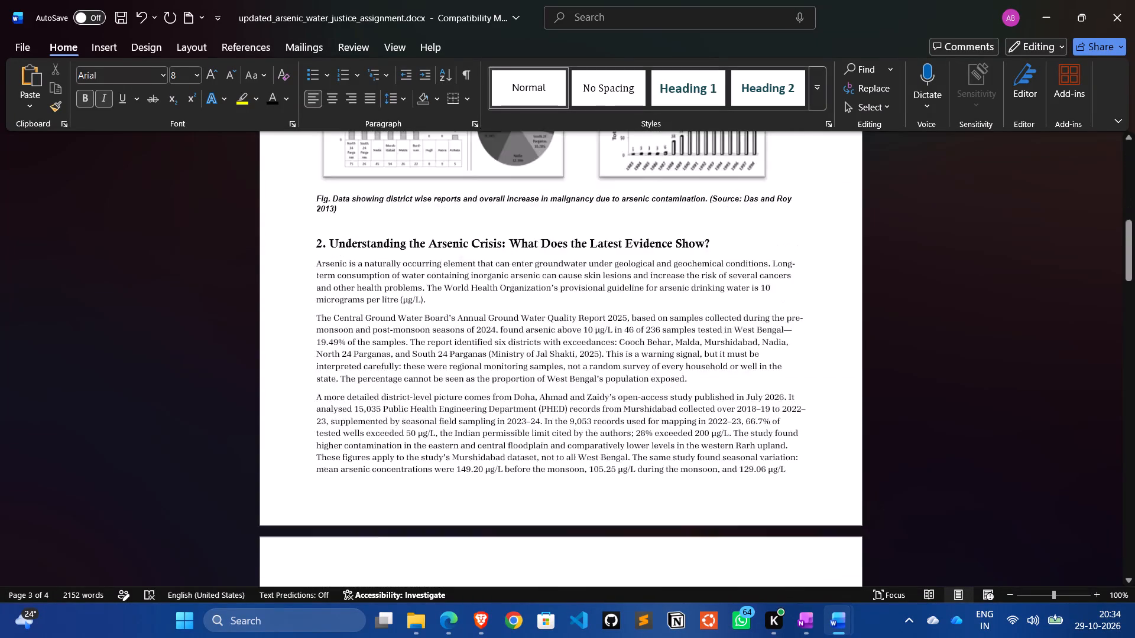
{"action": "scroll", "coordinate": [523, 402], "scroll_direction": "up", "scroll_amount": 2}
{"action": "scroll", "coordinate": [523, 402], "scroll_direction": "down", "scroll_amount": 2}
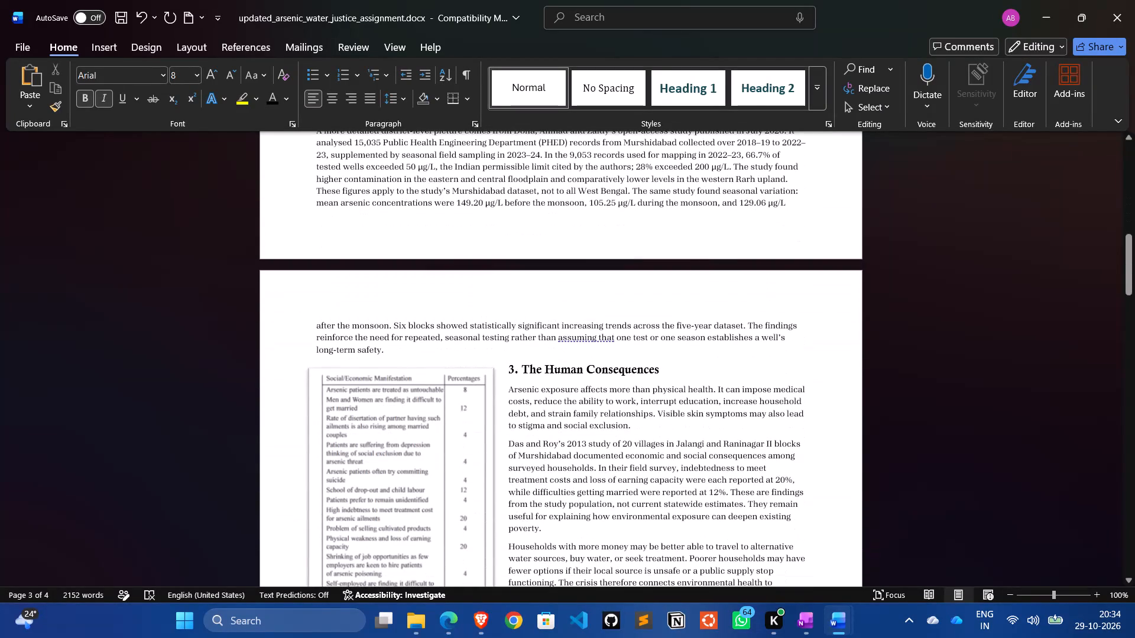
{"action": "scroll", "coordinate": [523, 402], "scroll_direction": "down", "scroll_amount": 2}
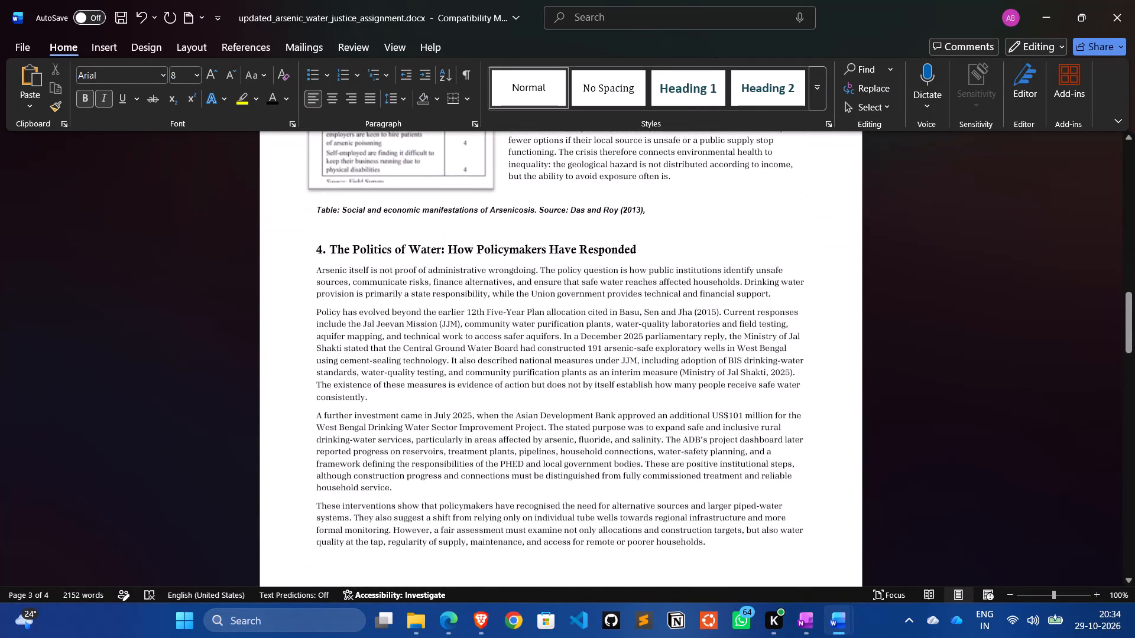
Review the document's layout from section 3 to the references, checking the table, photo figure, captions and page breaks.
{"action": "scroll", "coordinate": [523, 402], "scroll_direction": "up", "scroll_amount": 1}
{"action": "scroll", "coordinate": [523, 402], "scroll_direction": "down", "scroll_amount": 1}
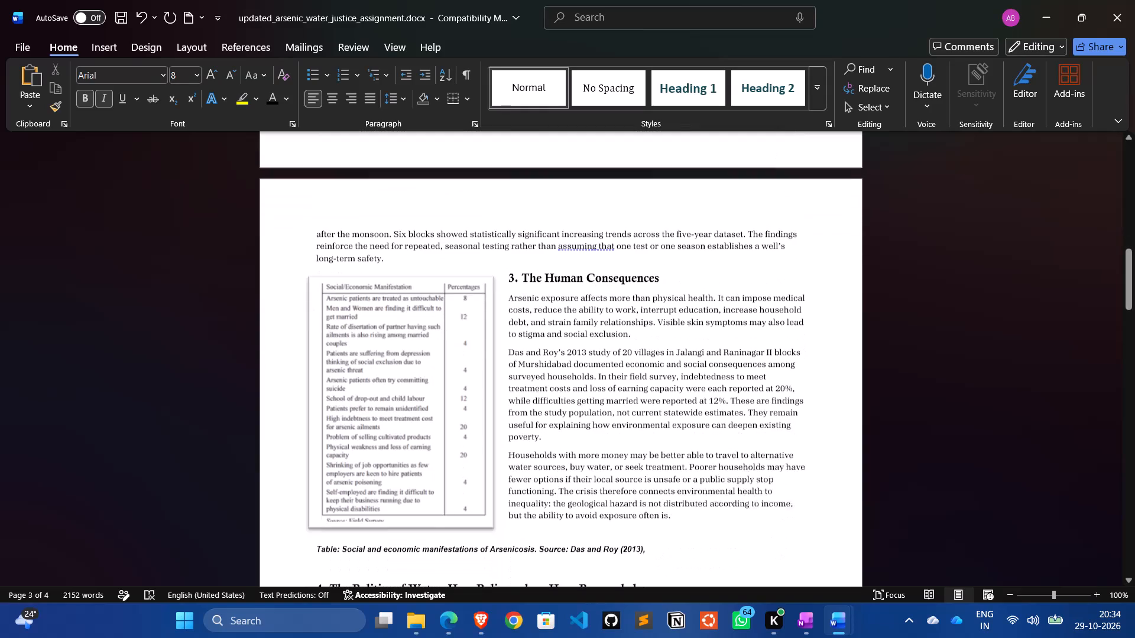
{"action": "scroll", "coordinate": [523, 402], "scroll_direction": "down", "scroll_amount": 2}
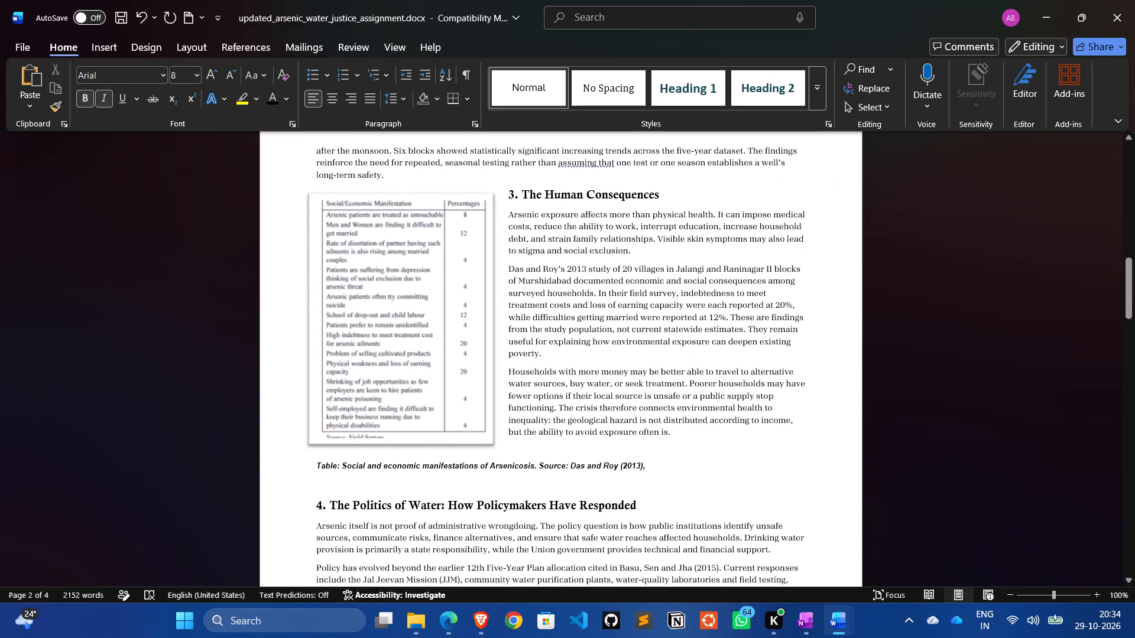
{"action": "scroll", "coordinate": [523, 402], "scroll_direction": "down", "scroll_amount": 2}
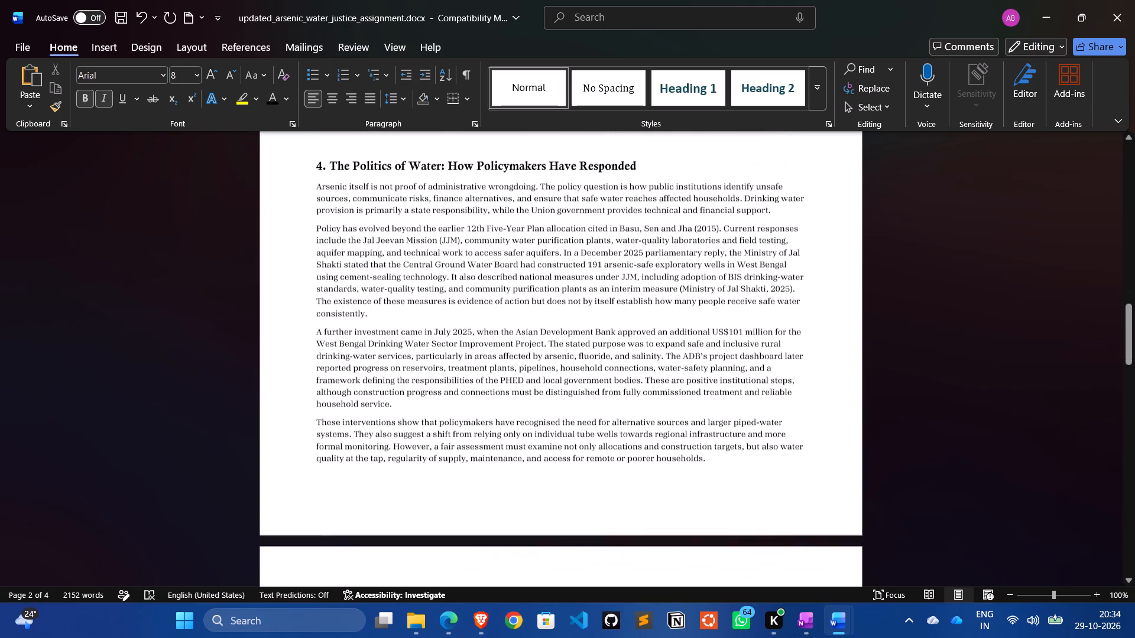
{"action": "scroll", "coordinate": [523, 402], "scroll_direction": "down", "scroll_amount": 3}
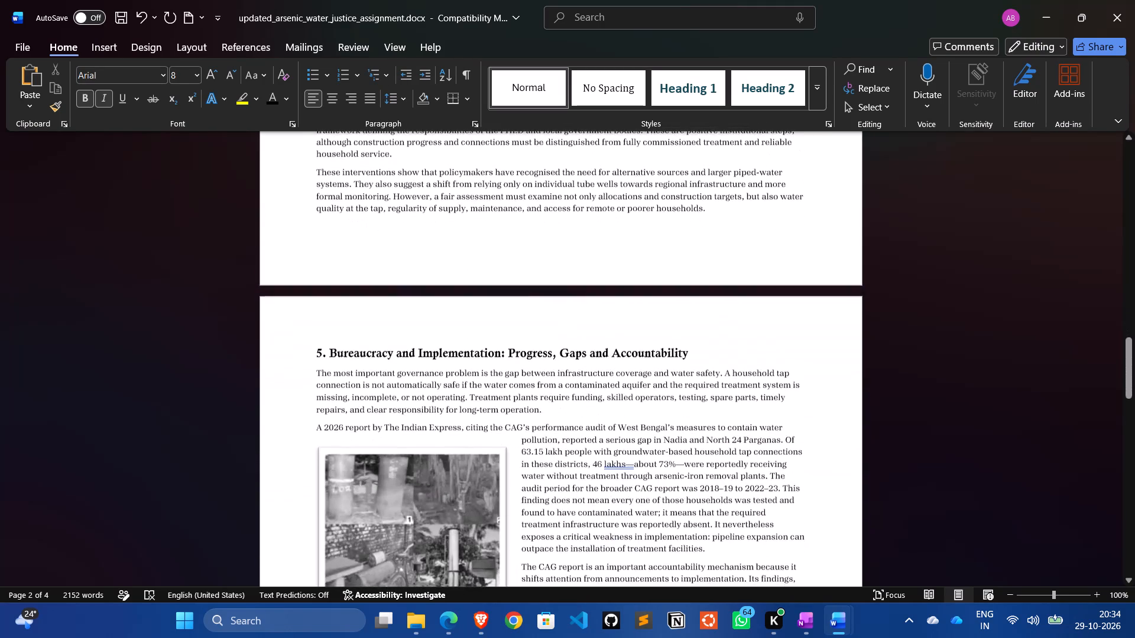
{"action": "scroll", "coordinate": [523, 402], "scroll_direction": "down", "scroll_amount": 1}
{"action": "scroll", "coordinate": [523, 402], "scroll_direction": "up", "scroll_amount": 1}
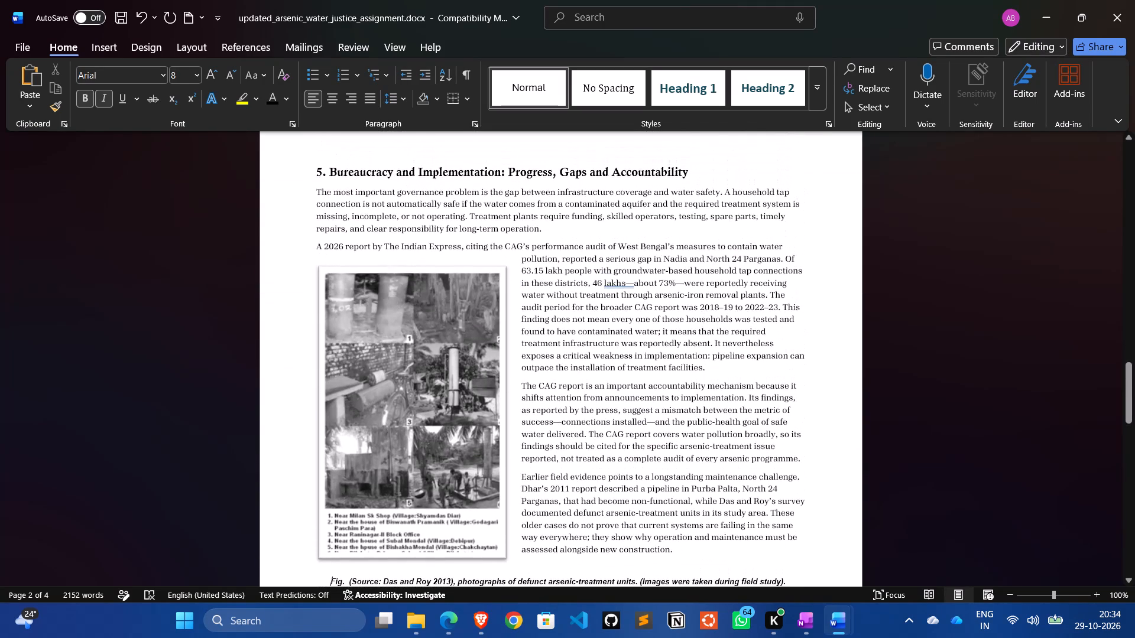
{"action": "scroll", "coordinate": [523, 402], "scroll_direction": "down", "scroll_amount": 2}
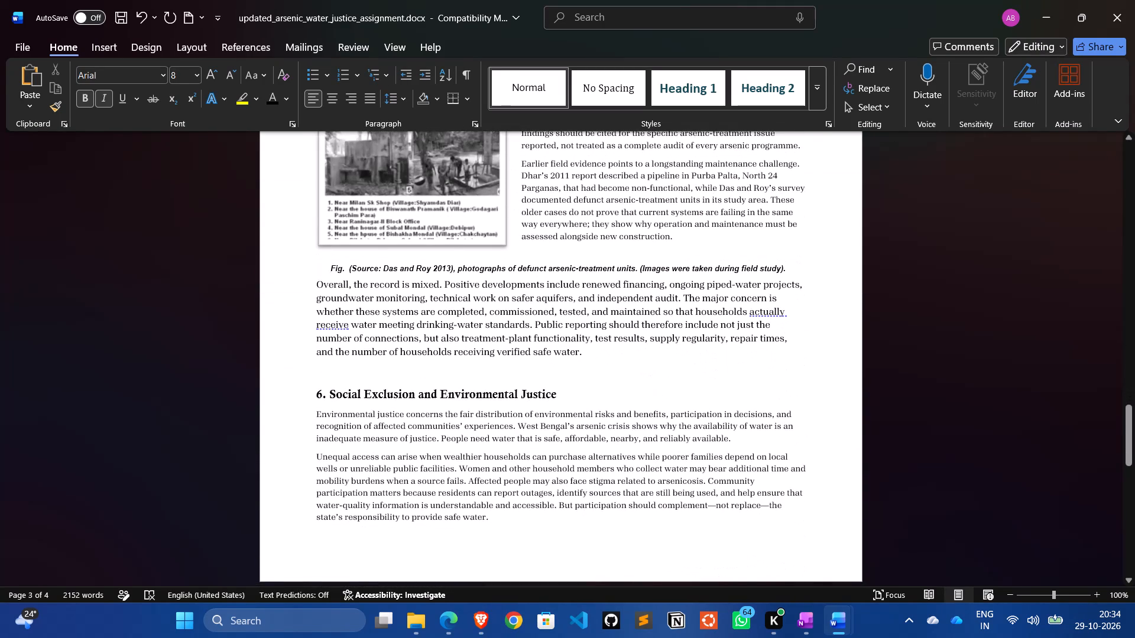
{"action": "scroll", "coordinate": [523, 402], "scroll_direction": "down", "scroll_amount": 7}
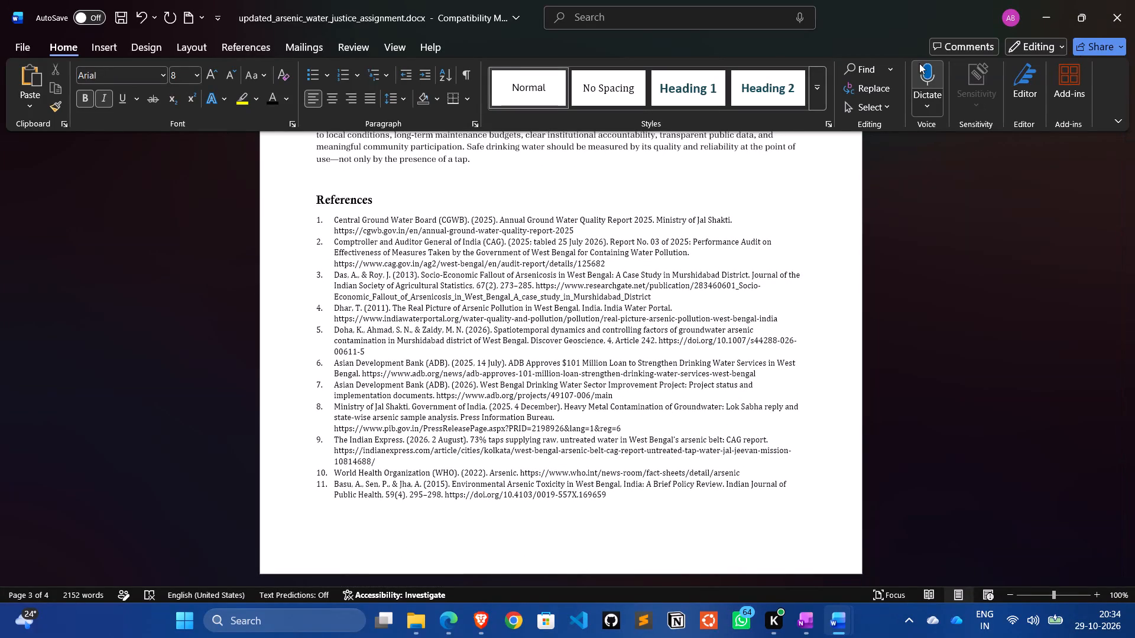
Save the document as a PDF in the Downloads folder, replacing the existing assignment PDF from today.
{"action": "left_click", "coordinate": [26, 46]}
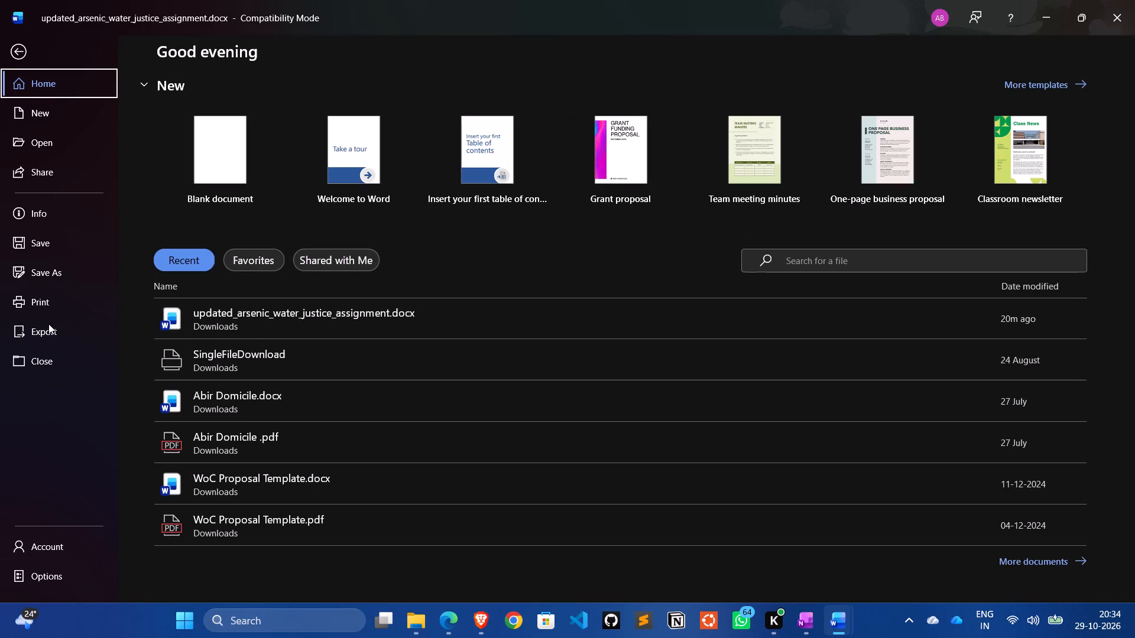
{"action": "left_click", "coordinate": [38, 267]}
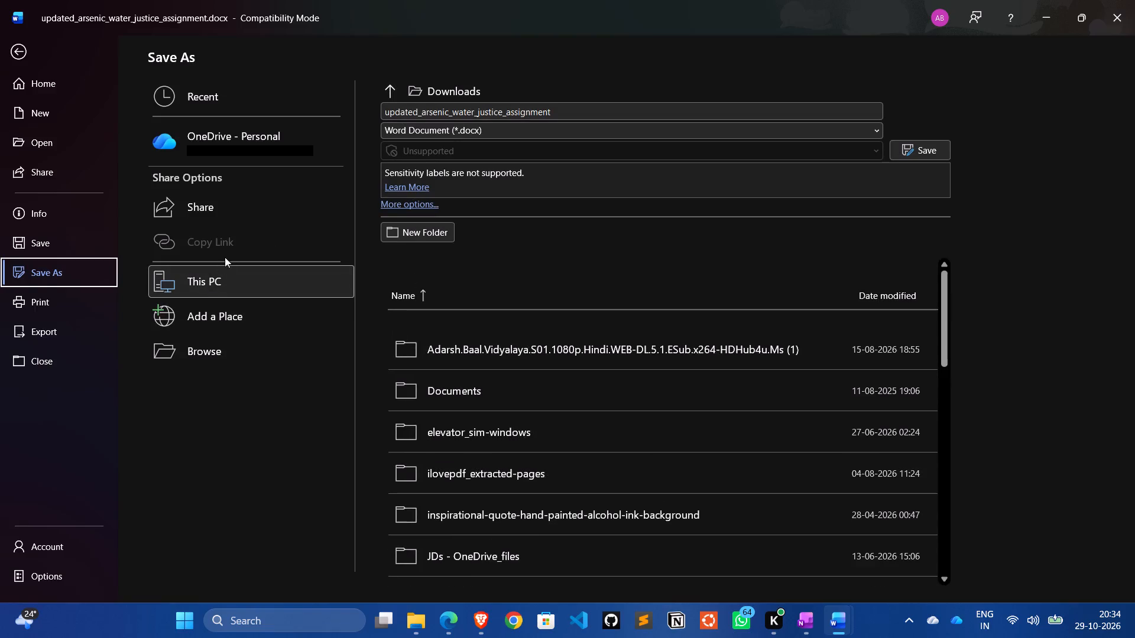
{"action": "left_click", "coordinate": [219, 351]}
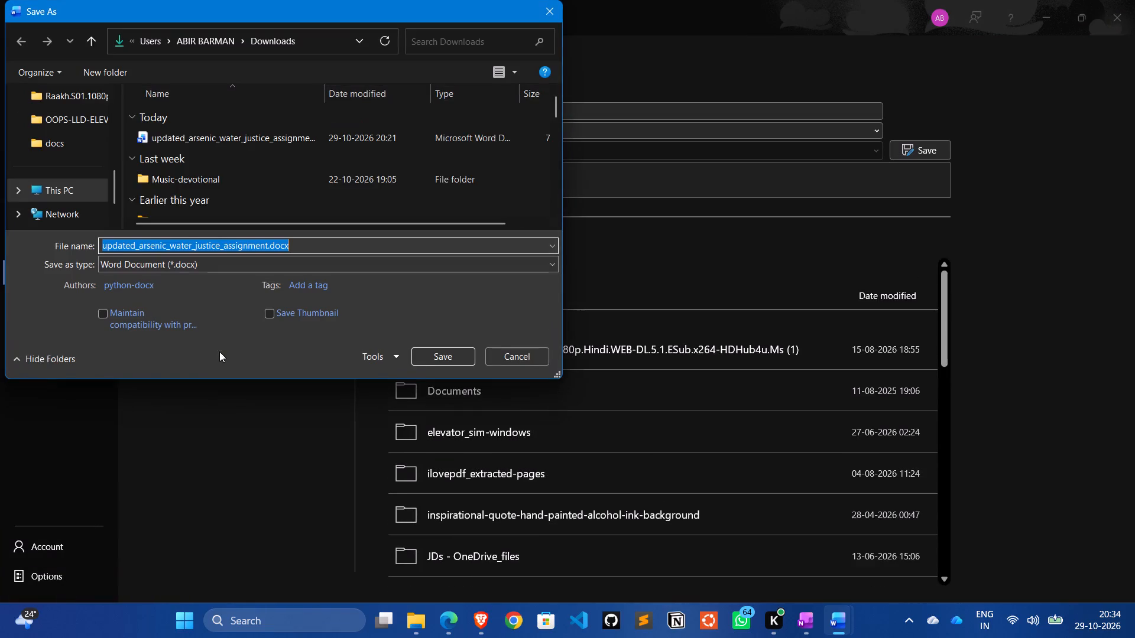
{"action": "scroll", "coordinate": [51, 106], "scroll_direction": "up", "scroll_amount": 1}
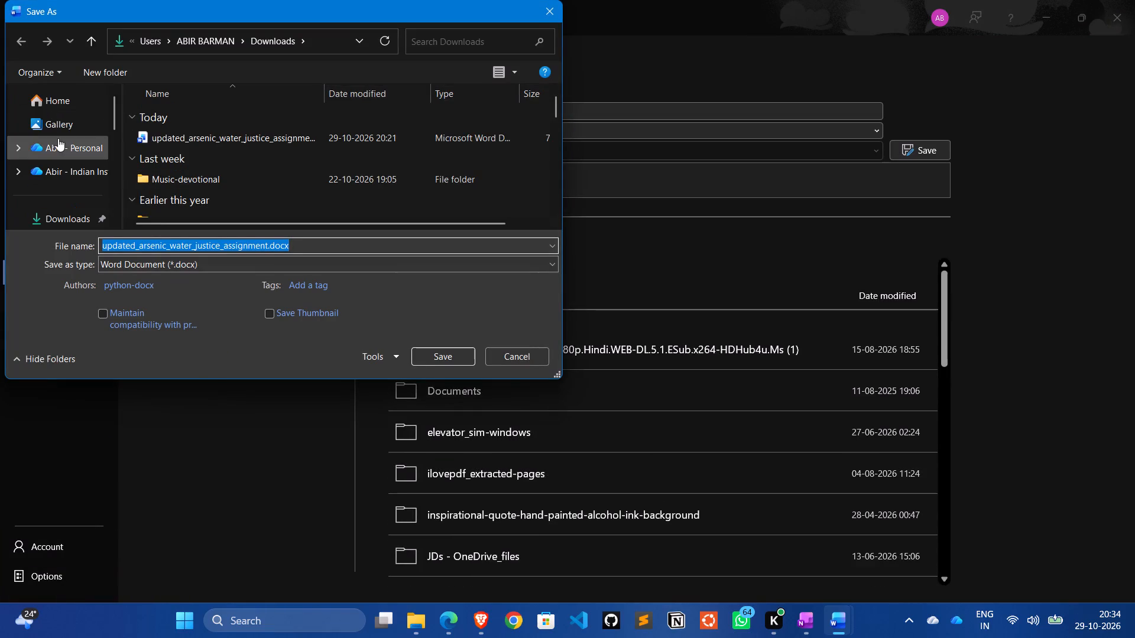
{"action": "left_click", "coordinate": [63, 214]}
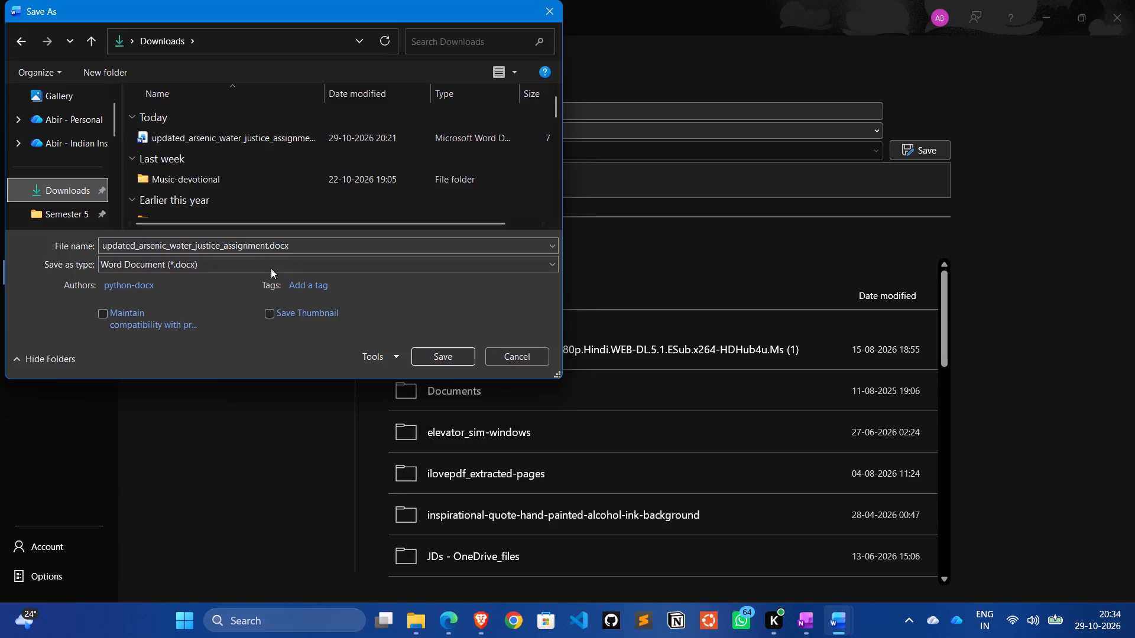
{"action": "left_click", "coordinate": [286, 262]}
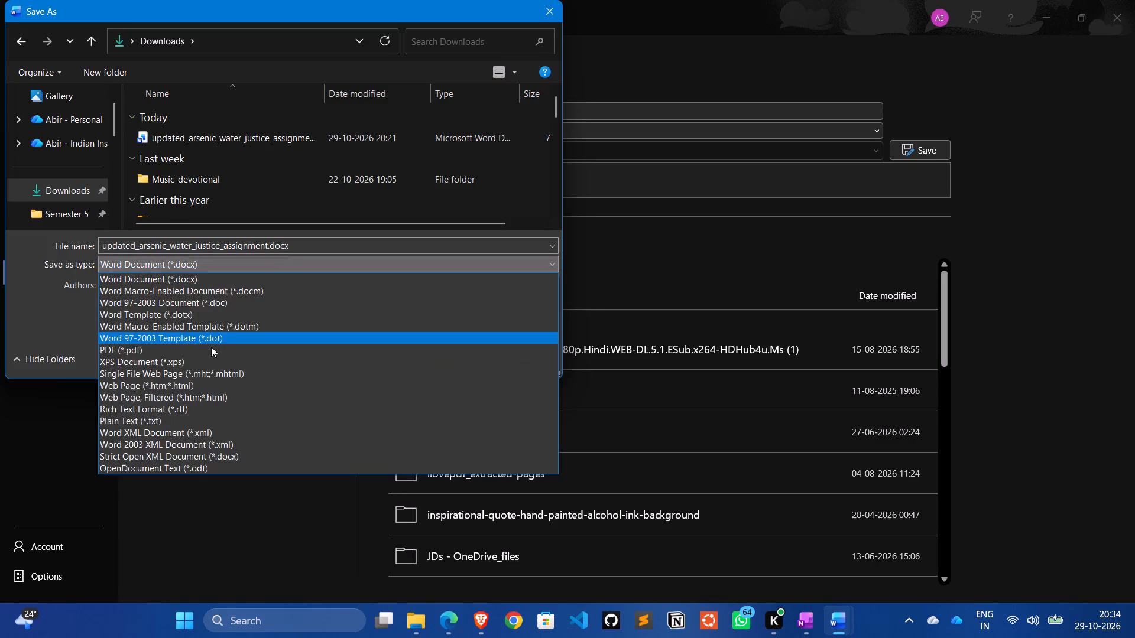
{"action": "left_click", "coordinate": [211, 347]}
{"action": "left_click", "coordinate": [220, 137]}
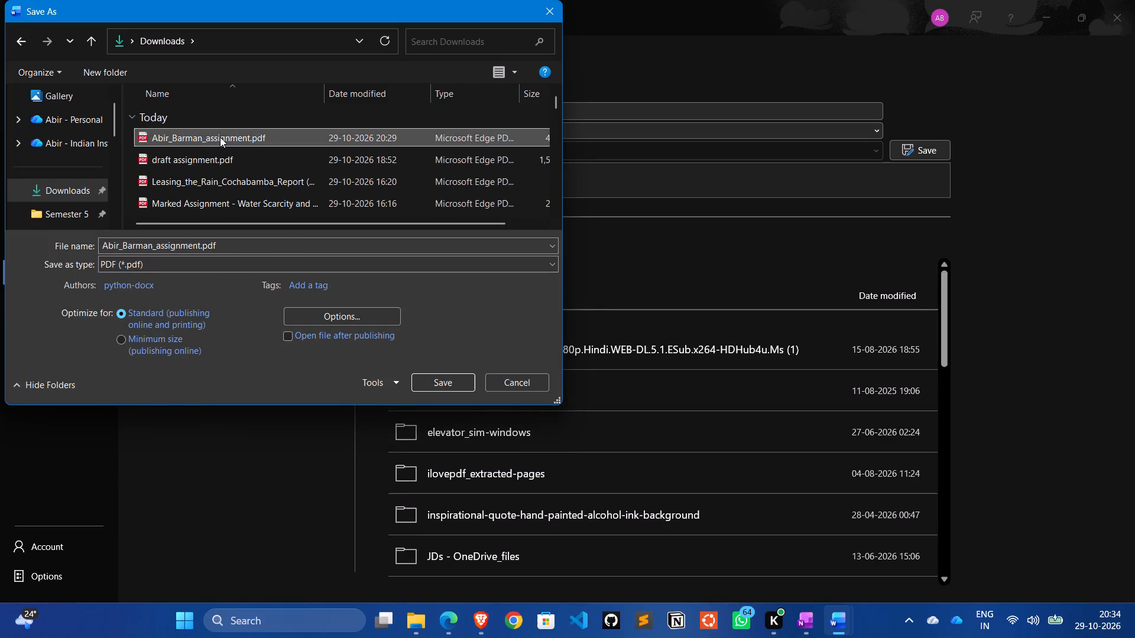
{"action": "left_click", "coordinate": [450, 381]}
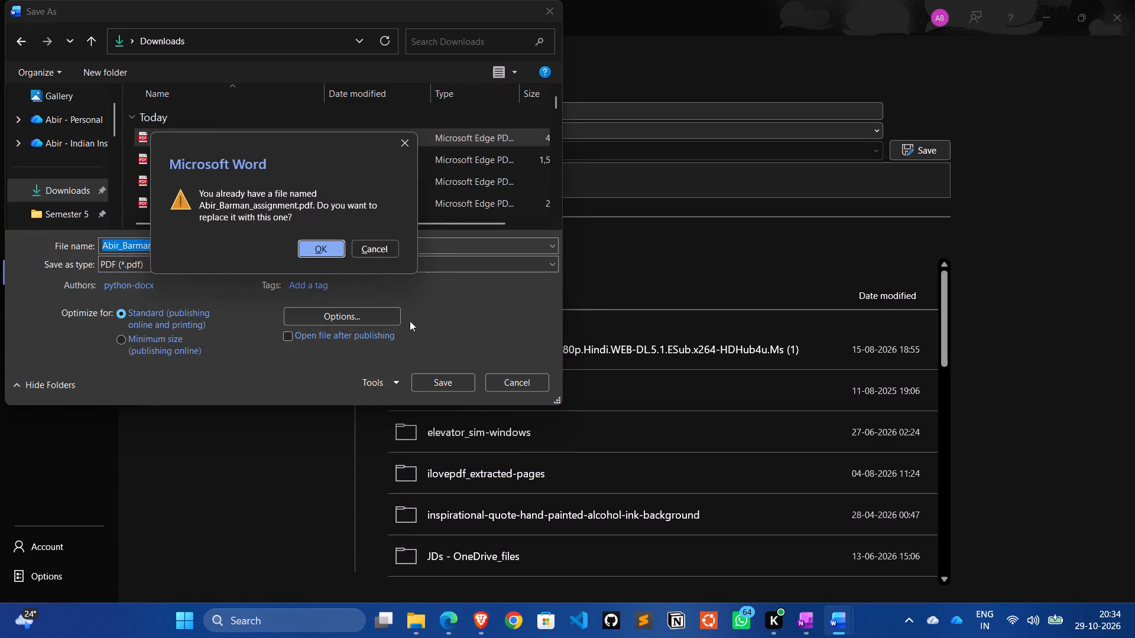
{"action": "left_click", "coordinate": [327, 248]}
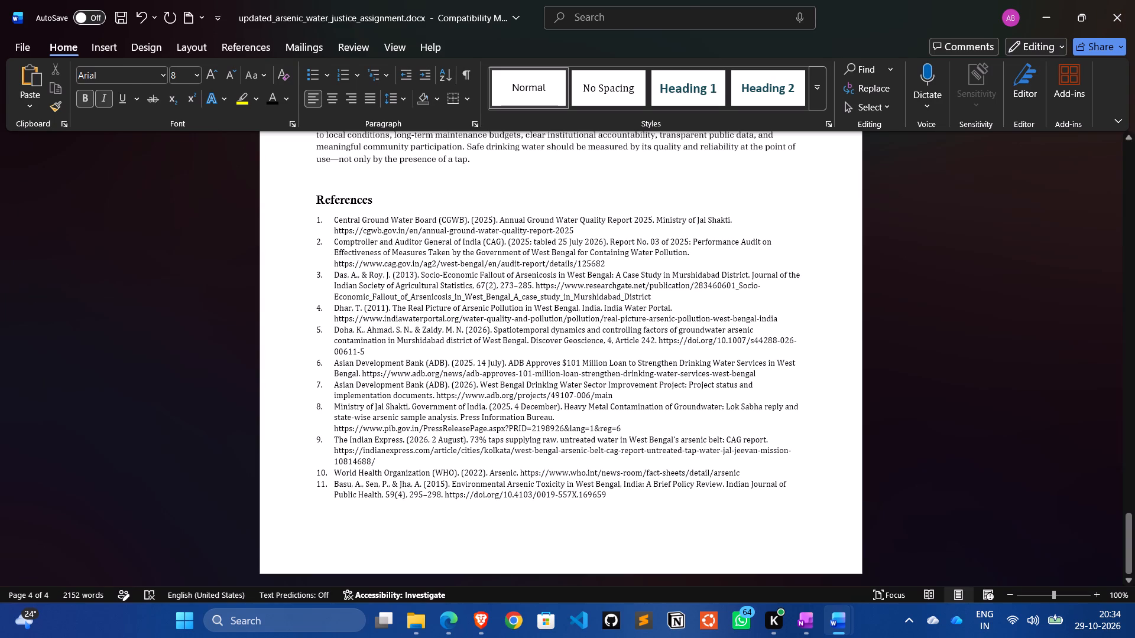
Close the outdated assignment PDF in Edge and open the newly saved copy from the Downloads folder in File Explorer.
{"action": "left_click", "coordinate": [486, 617]}
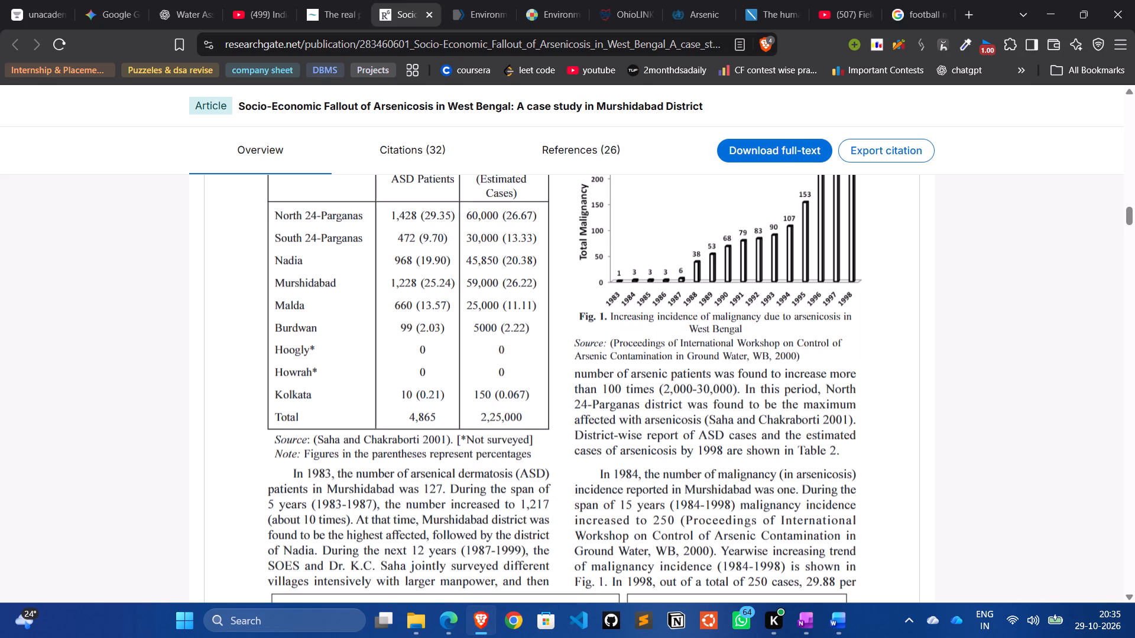
{"action": "left_click", "coordinate": [445, 611]}
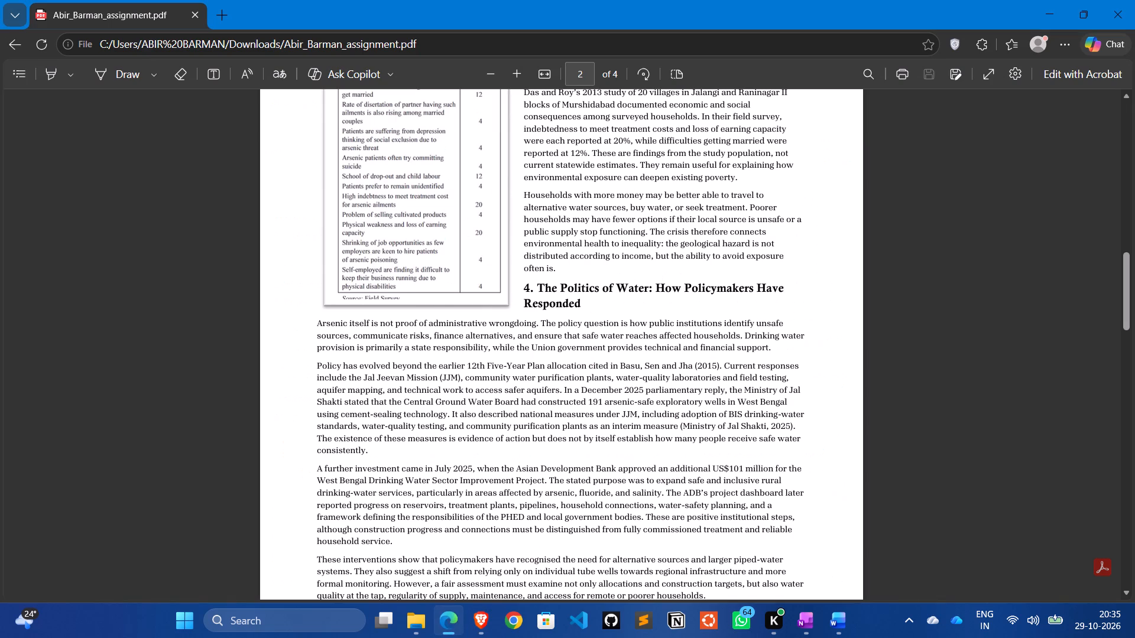
{"action": "left_click", "coordinate": [193, 12]}
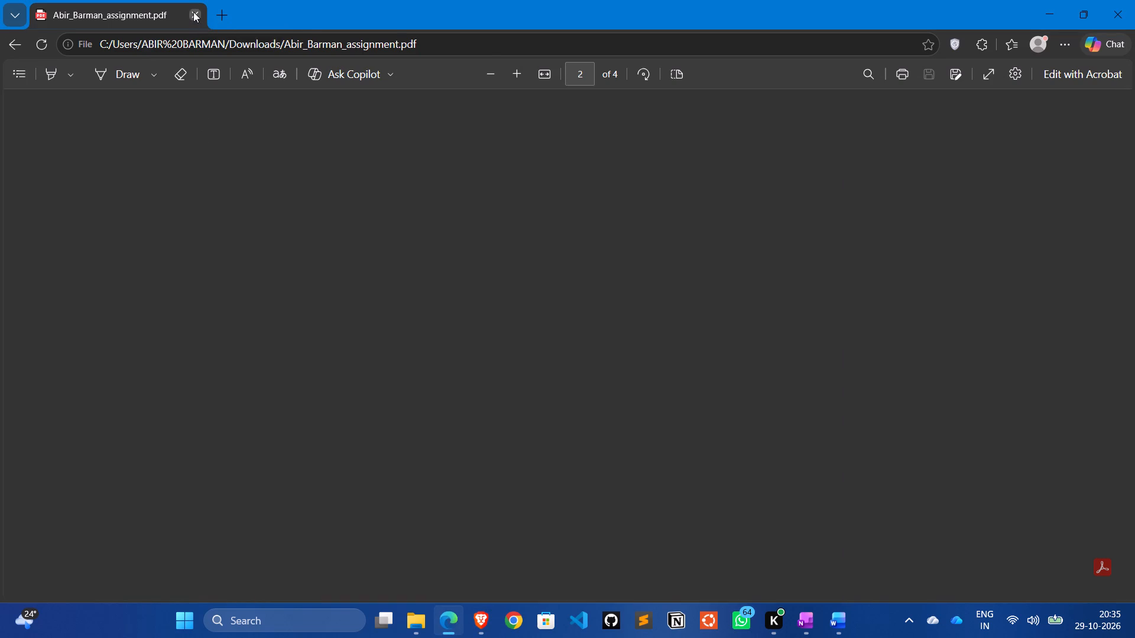
{"action": "left_click", "coordinate": [414, 620]}
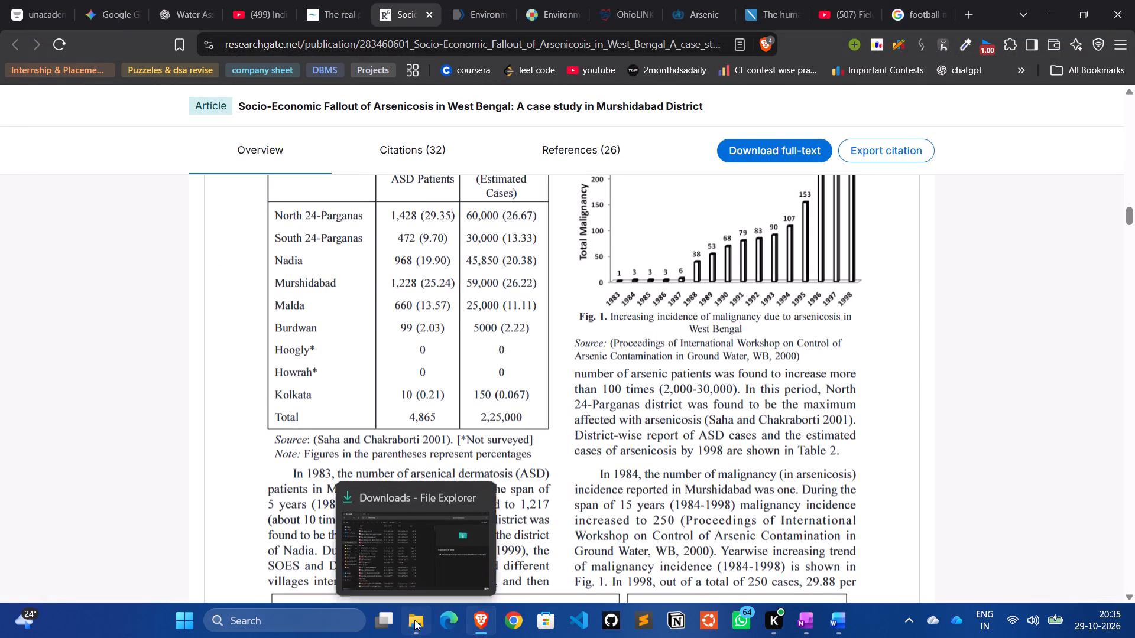
{"action": "double_click", "coordinate": [217, 187]}
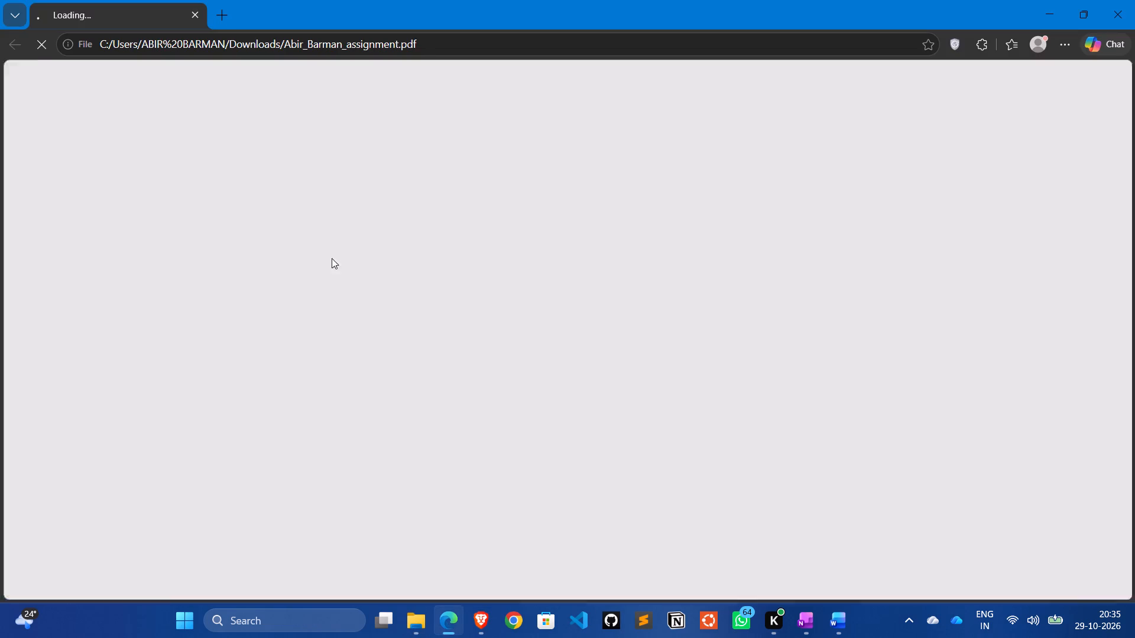
Check the exported PDF's layout on all four pages, including figures, captions and references, and close the viewer.
{"action": "scroll", "coordinate": [387, 314], "scroll_direction": "up", "scroll_amount": 2}
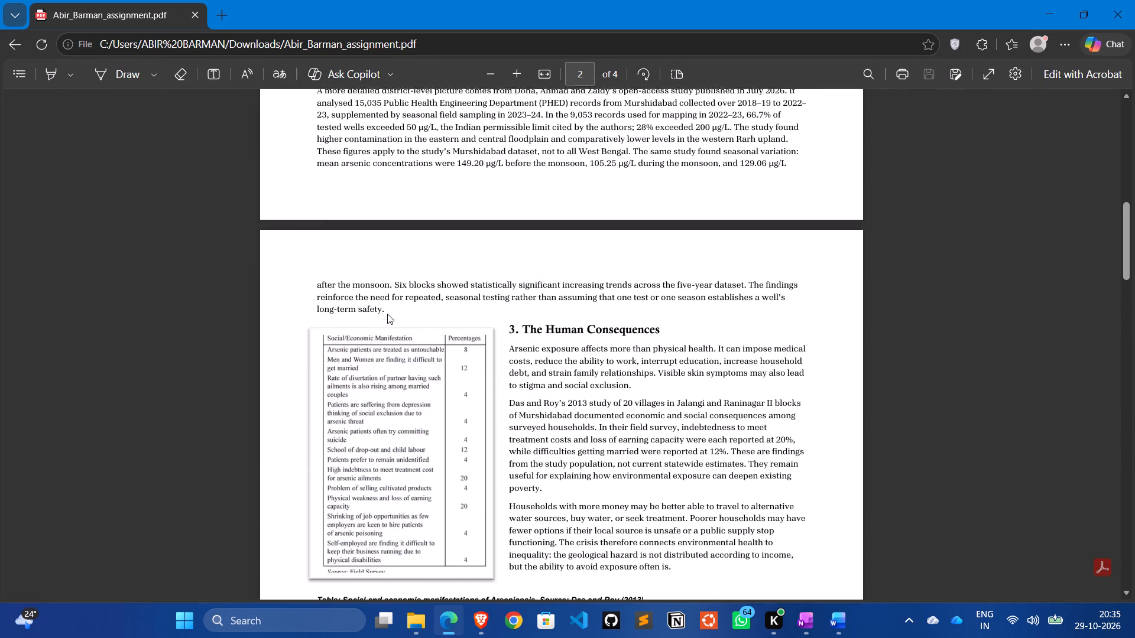
{"action": "scroll", "coordinate": [387, 314], "scroll_direction": "up", "scroll_amount": 2}
{"action": "scroll", "coordinate": [387, 314], "scroll_direction": "down", "scroll_amount": 1}
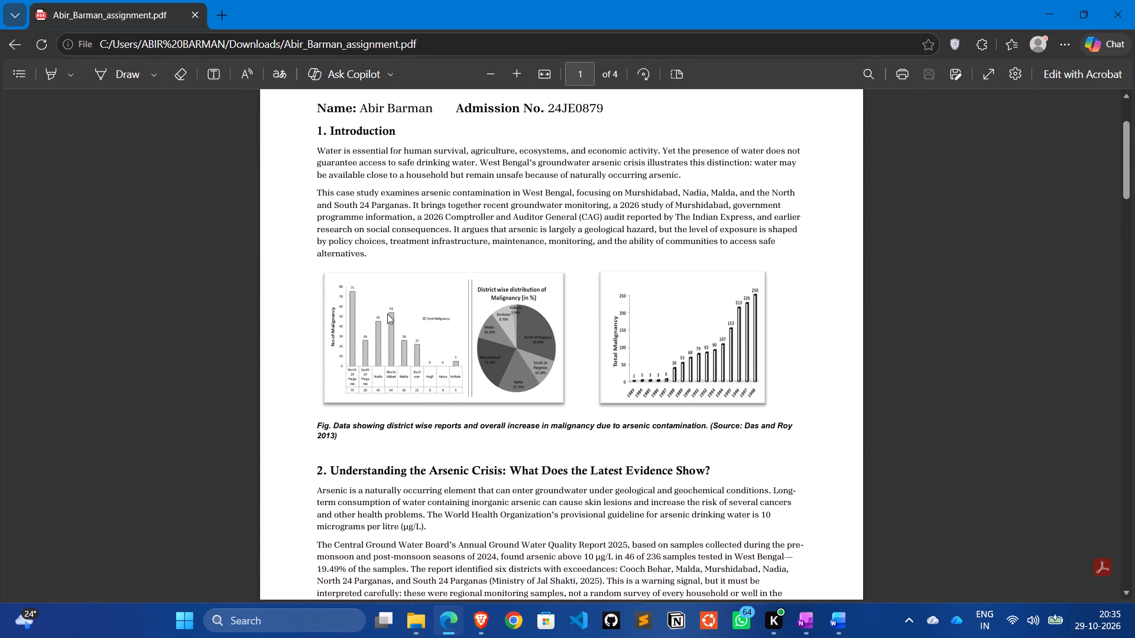
{"action": "scroll", "coordinate": [387, 314], "scroll_direction": "down", "scroll_amount": 4}
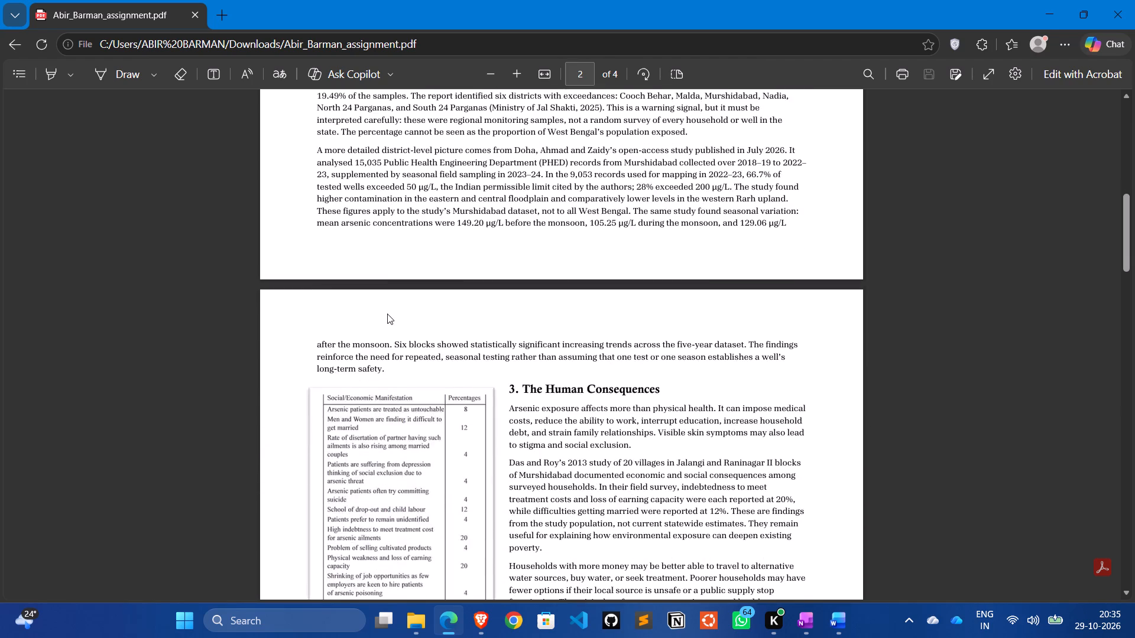
{"action": "scroll", "coordinate": [387, 314], "scroll_direction": "down", "scroll_amount": 4}
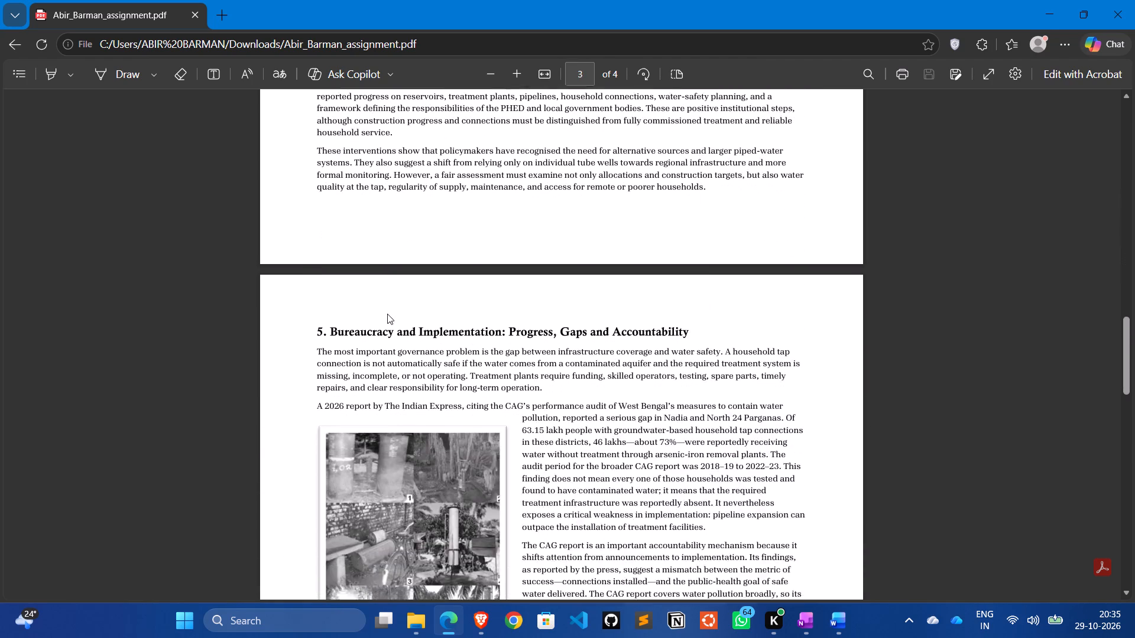
{"action": "scroll", "coordinate": [387, 314], "scroll_direction": "down", "scroll_amount": 2}
{"action": "scroll", "coordinate": [387, 314], "scroll_direction": "up", "scroll_amount": 1}
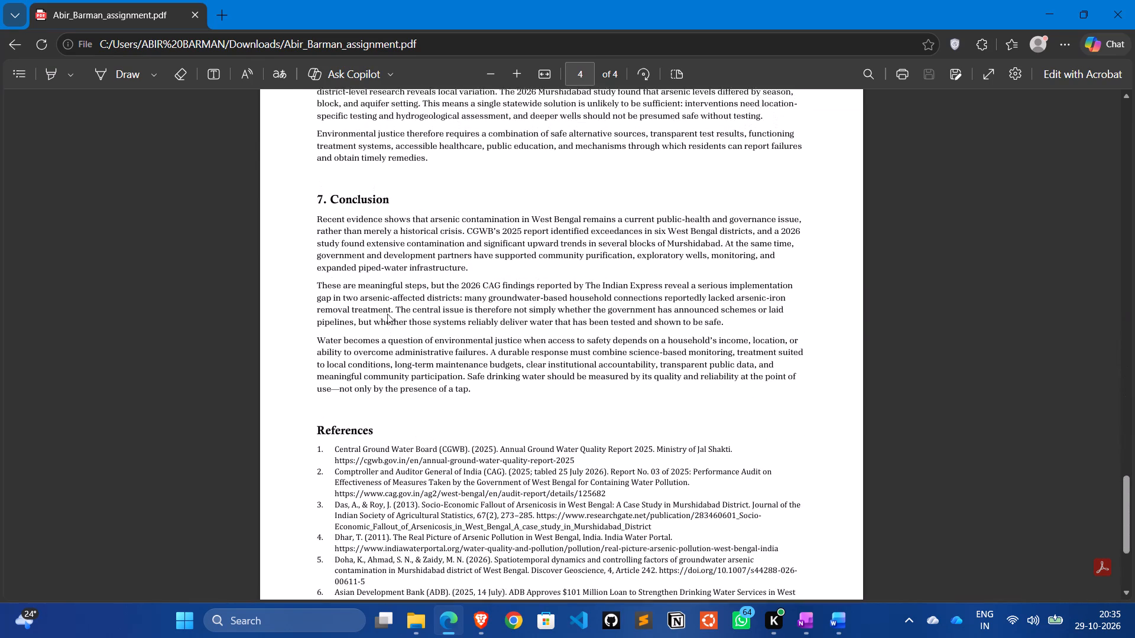
{"action": "scroll", "coordinate": [387, 314], "scroll_direction": "up", "scroll_amount": 3}
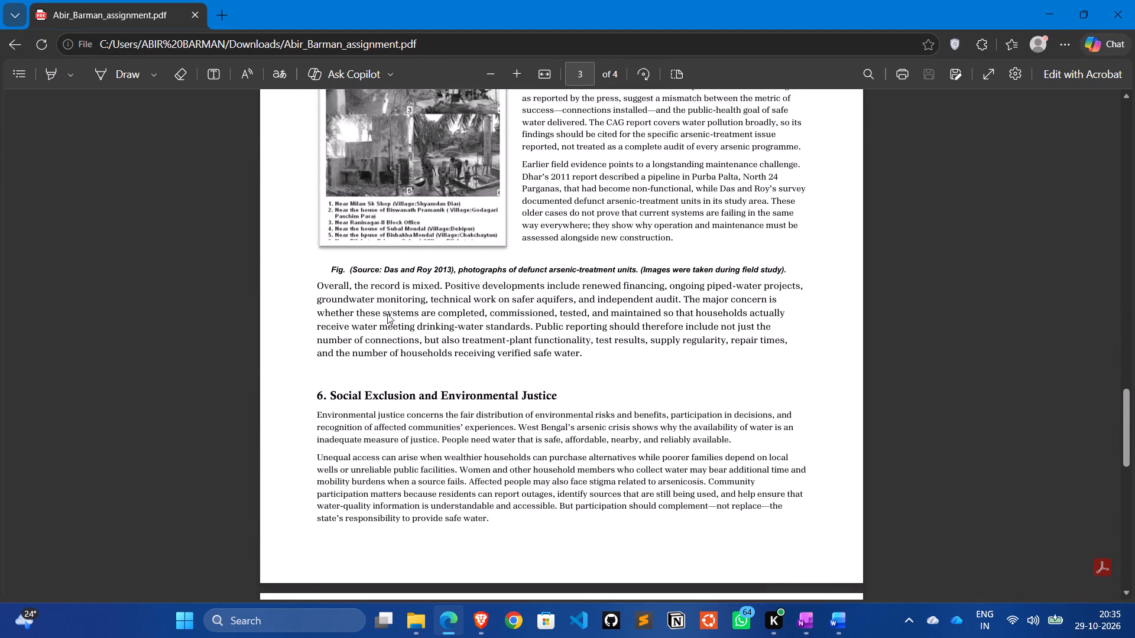
{"action": "scroll", "coordinate": [387, 314], "scroll_direction": "up", "scroll_amount": 3}
{"action": "scroll", "coordinate": [387, 314], "scroll_direction": "down", "scroll_amount": 1}
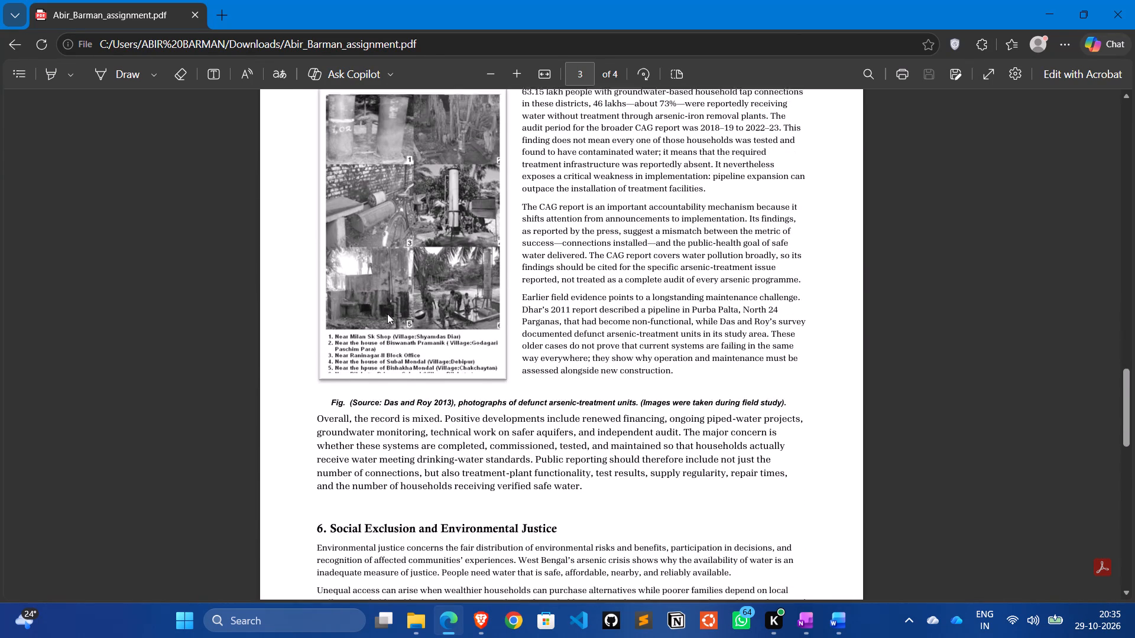
{"action": "scroll", "coordinate": [387, 314], "scroll_direction": "up", "scroll_amount": 4}
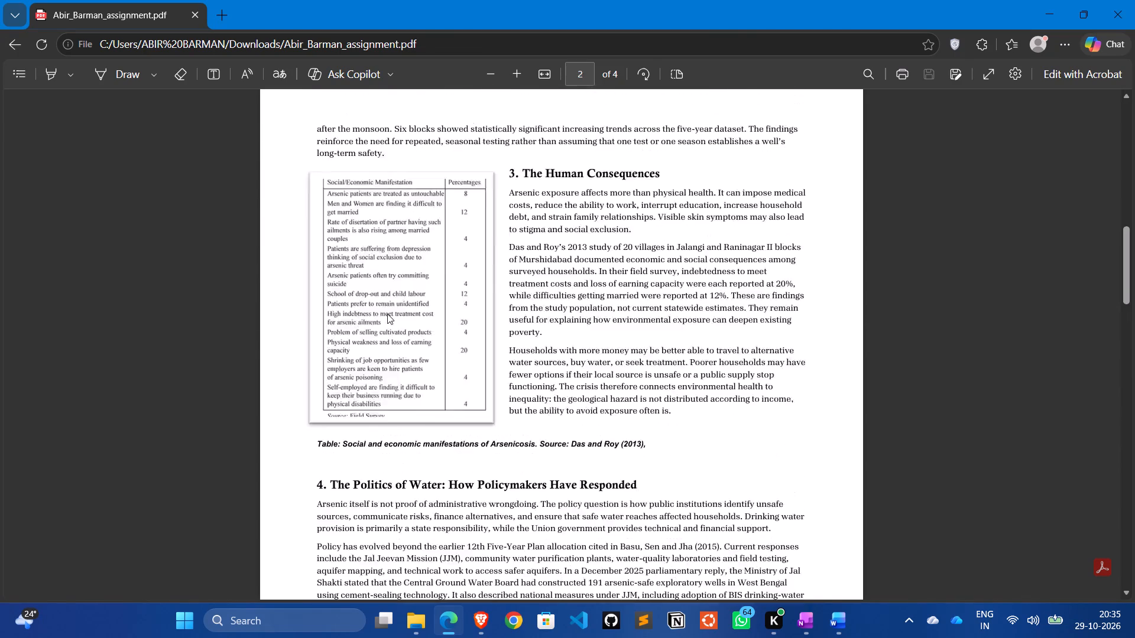
{"action": "scroll", "coordinate": [387, 314], "scroll_direction": "up", "scroll_amount": 4}
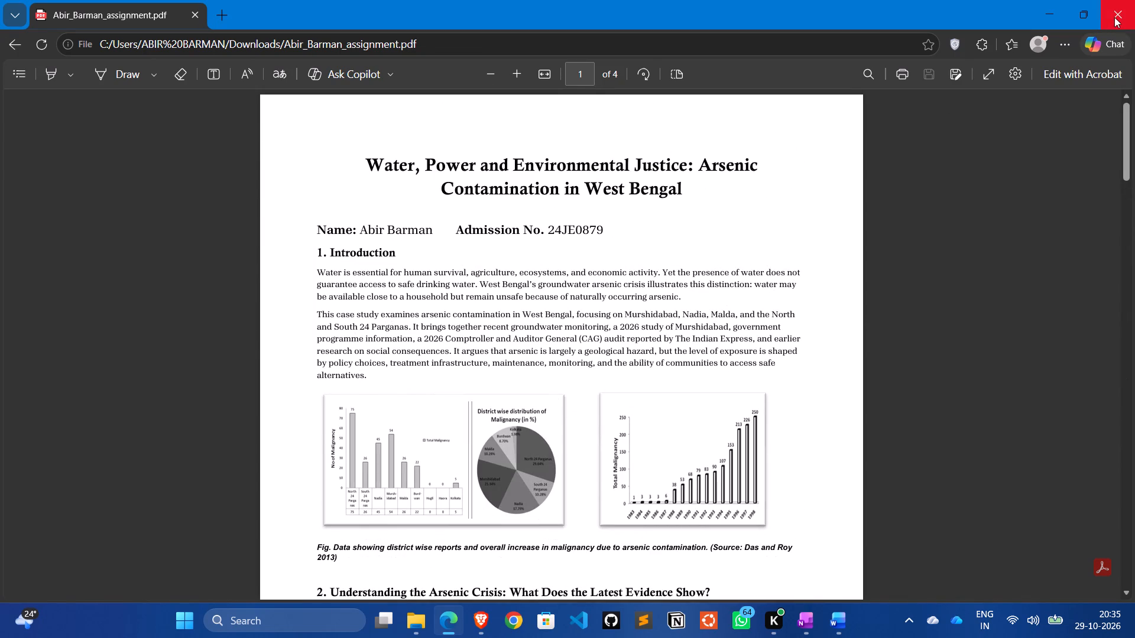
{"action": "left_click", "coordinate": [1114, 17]}
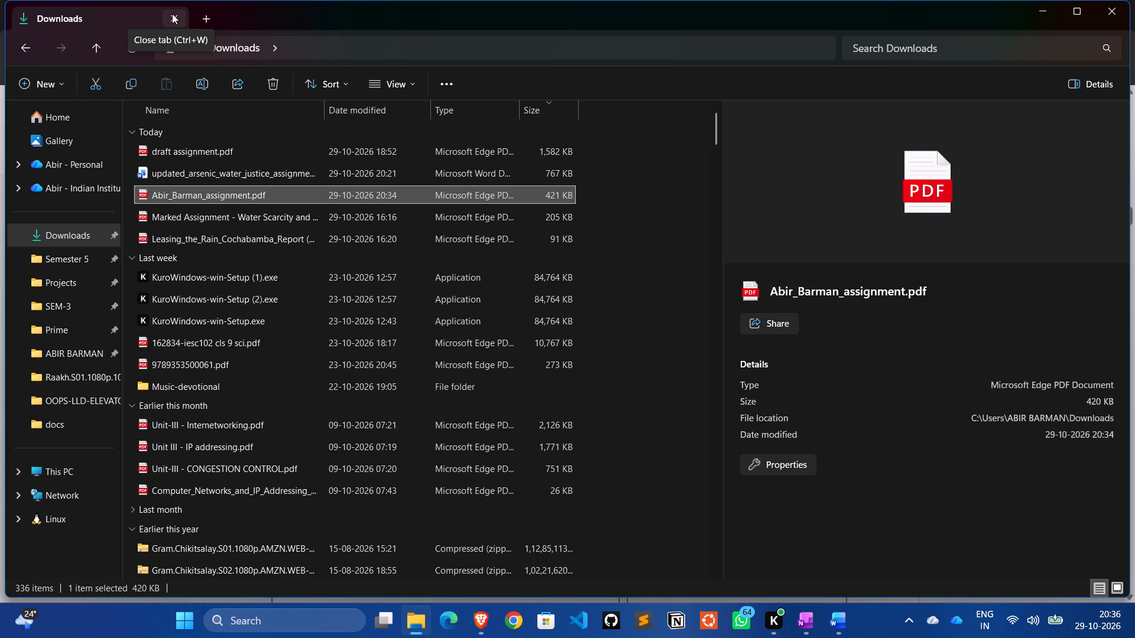
Switch to WhatsApp.
{"action": "left_click", "coordinate": [741, 619]}
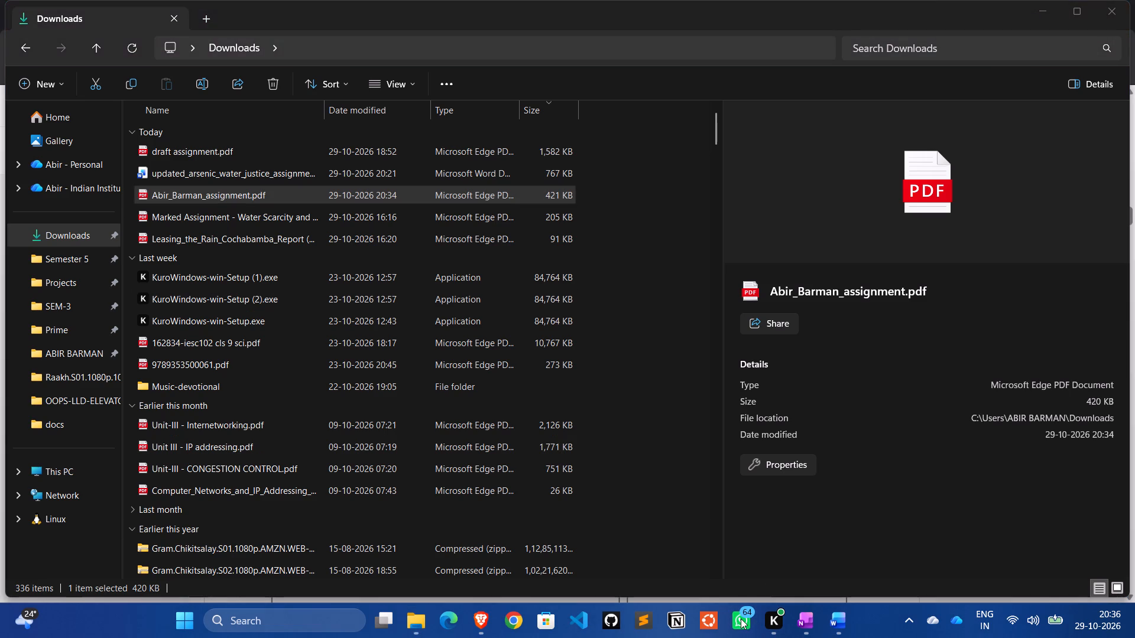
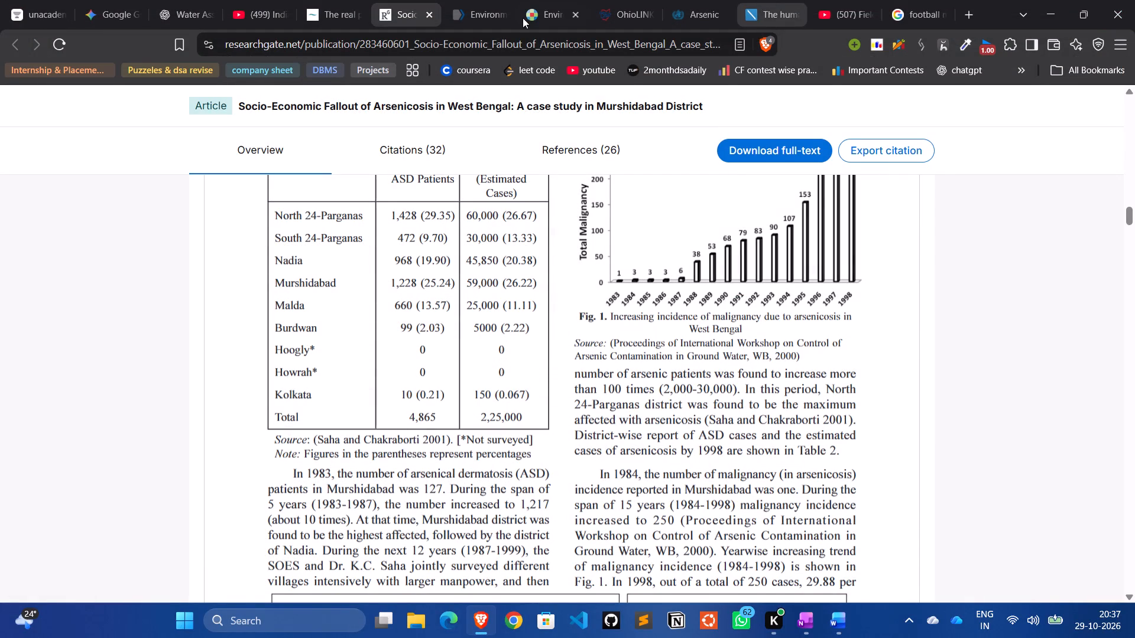
In Brave, close the research source, YouTube and football search tabs, keeping unacademy, Gemini and ChatGPT open, and minimize the window.
{"action": "left_click", "coordinate": [429, 13]}
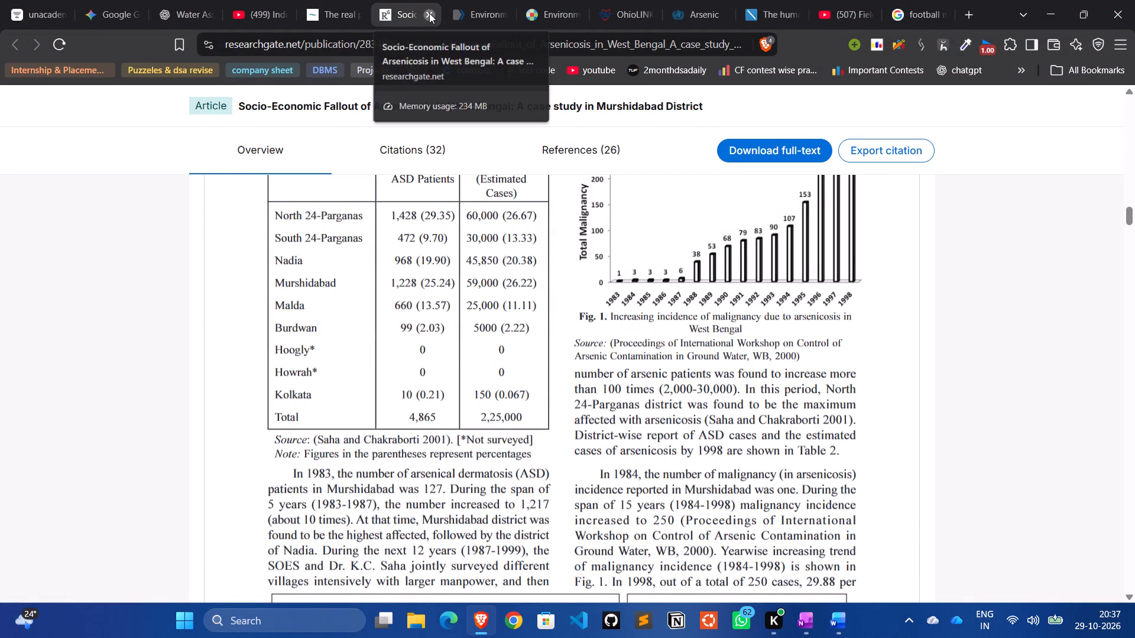
{"action": "left_click", "coordinate": [361, 14]}
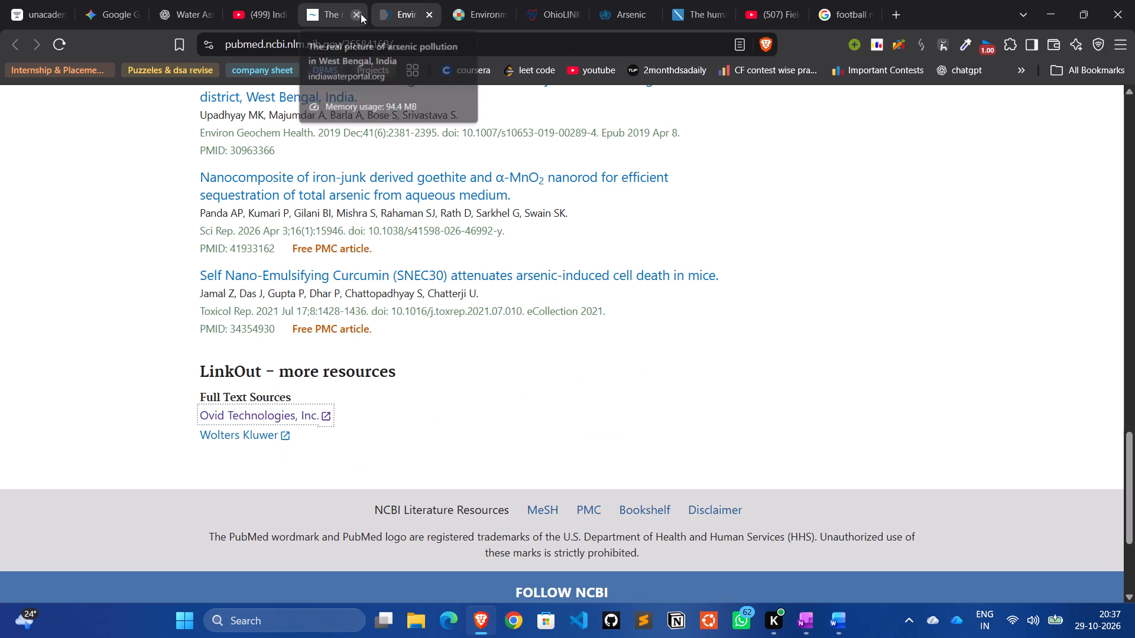
{"action": "left_click", "coordinate": [361, 14]}
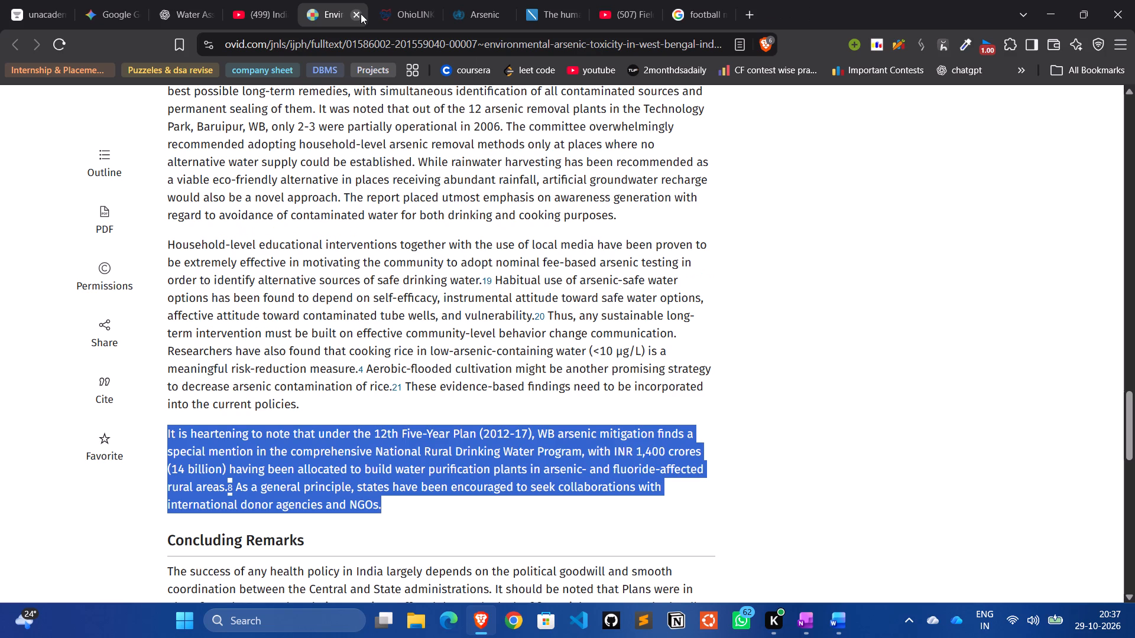
{"action": "left_click", "coordinate": [361, 14]}
{"action": "left_click", "coordinate": [361, 14]}
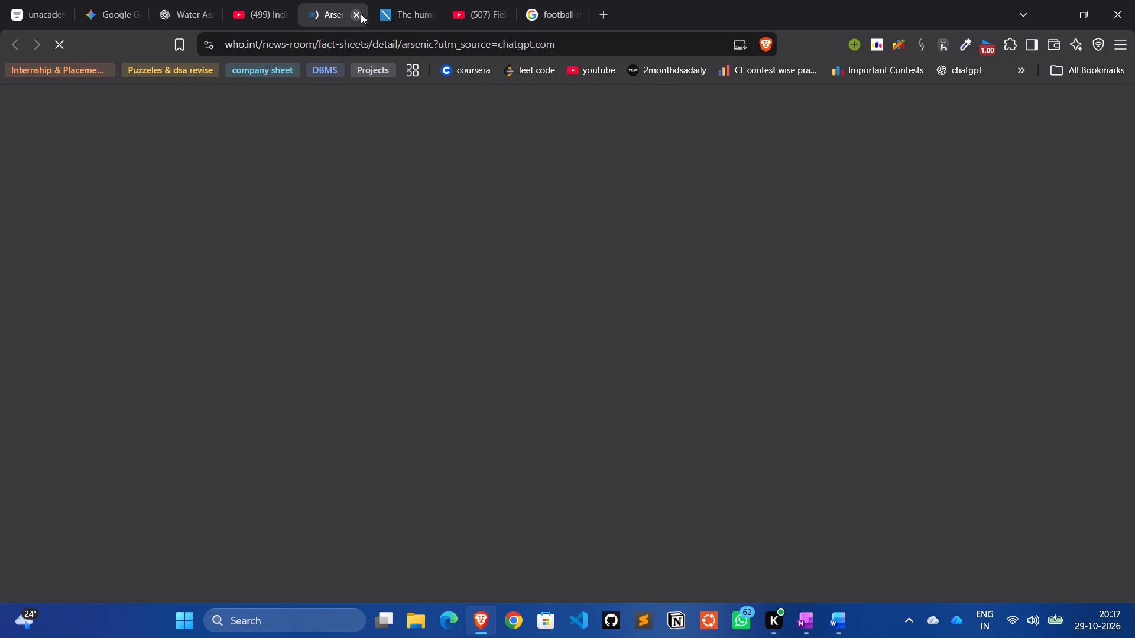
{"action": "left_click", "coordinate": [361, 14]}
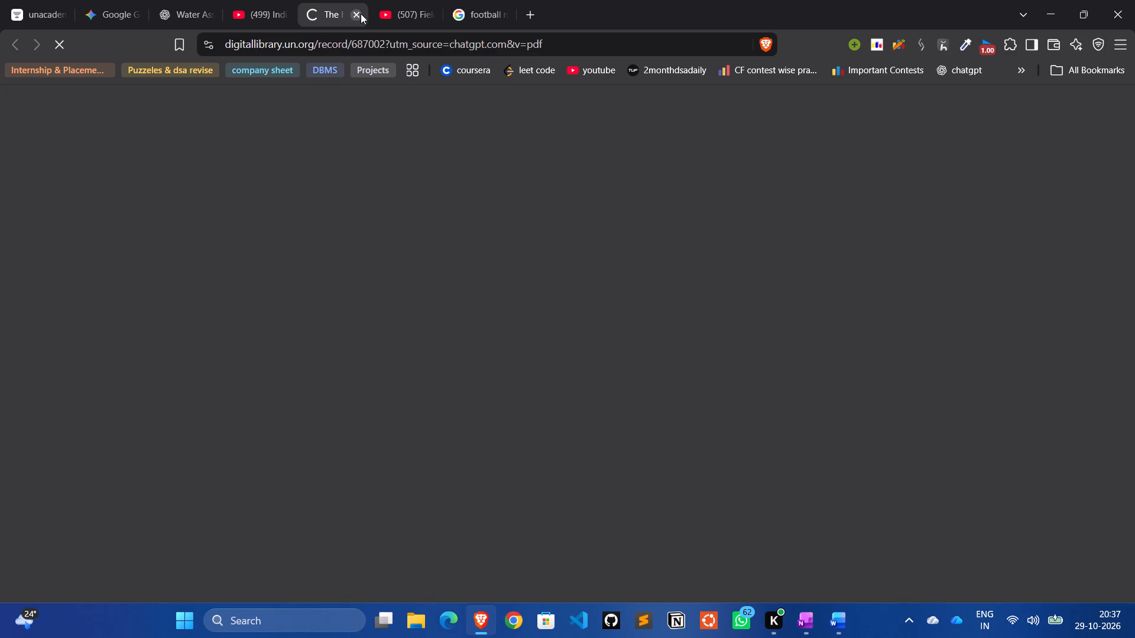
{"action": "left_click", "coordinate": [361, 14]}
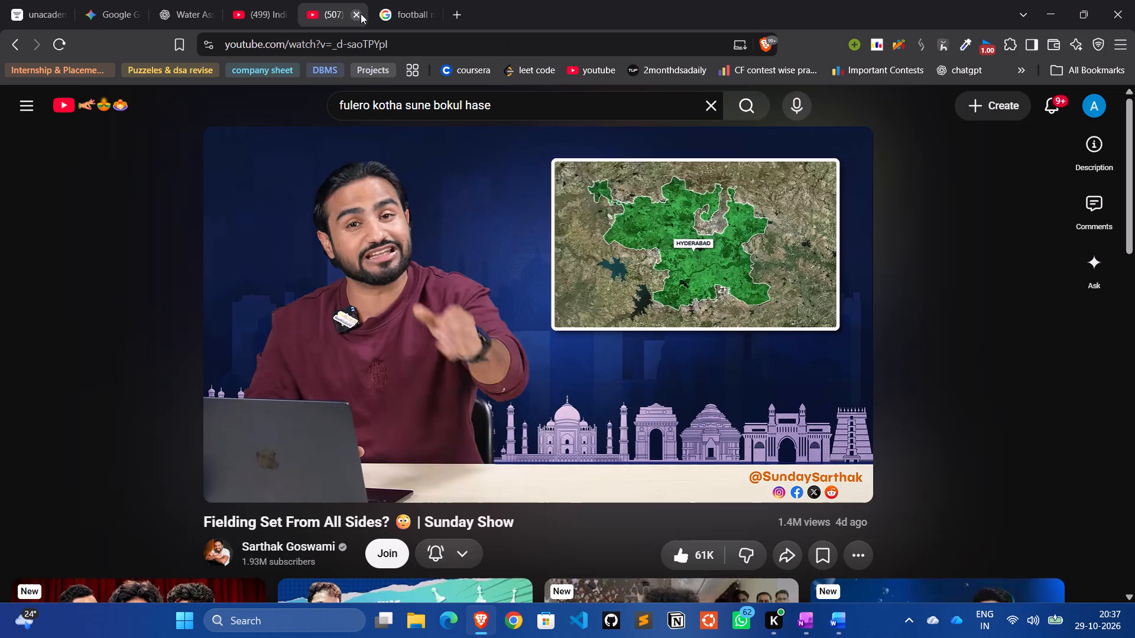
{"action": "left_click", "coordinate": [288, 12]}
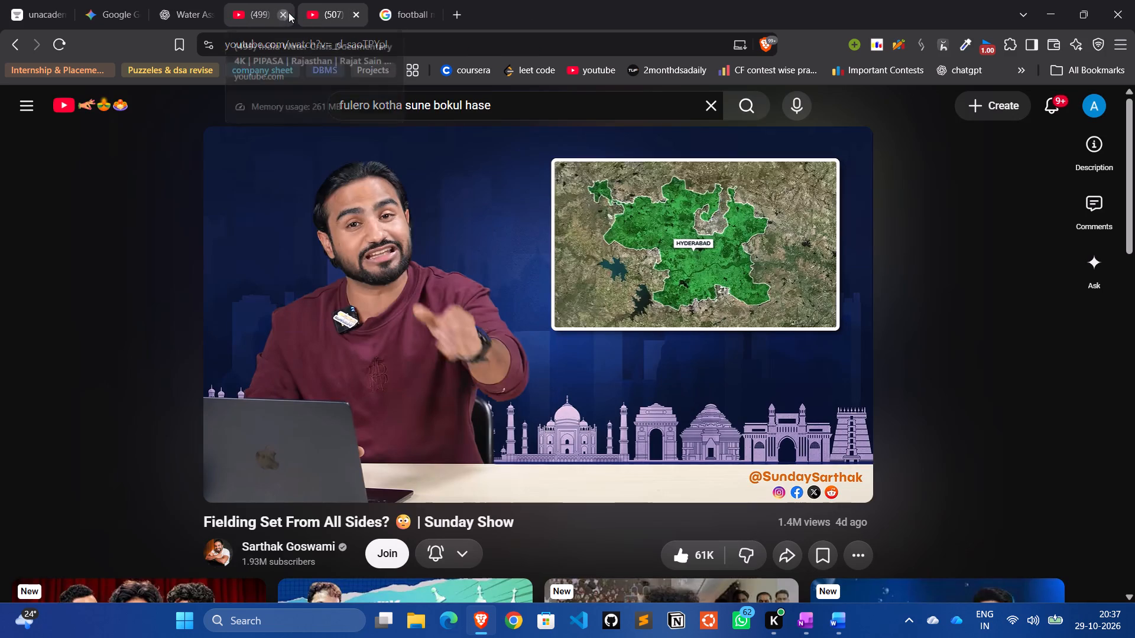
{"action": "left_click", "coordinate": [283, 13]}
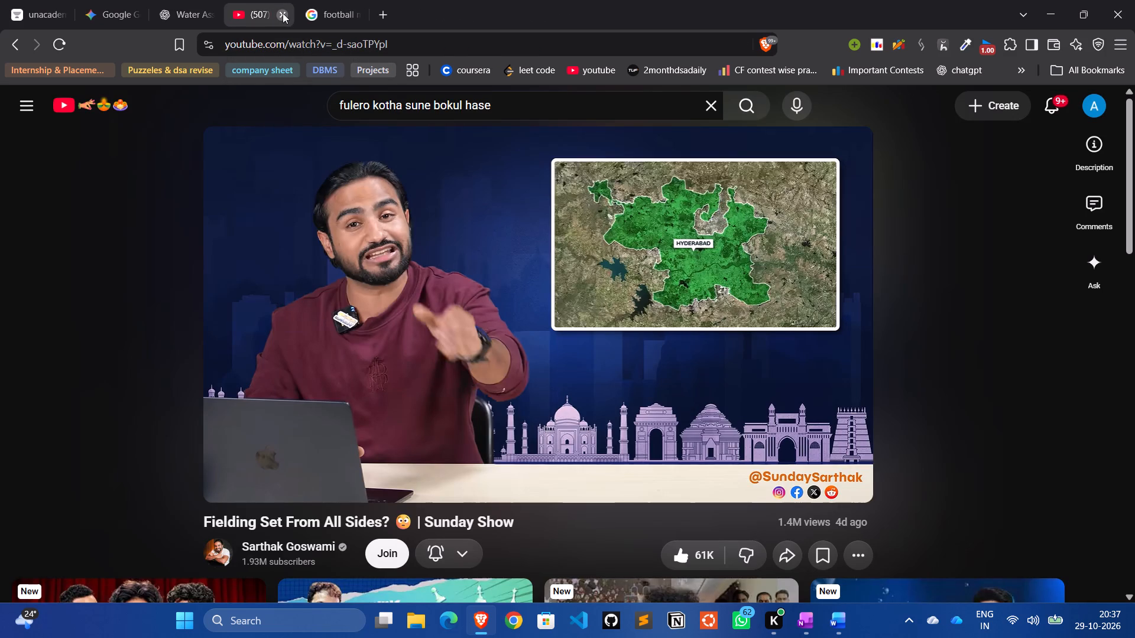
{"action": "left_click", "coordinate": [283, 13]}
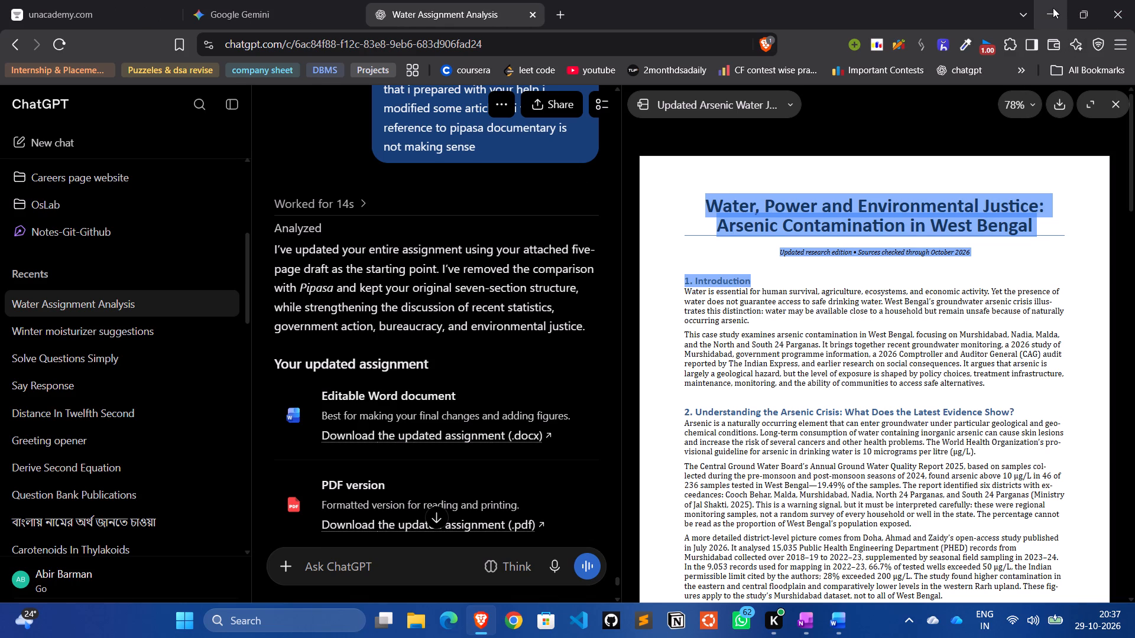
{"action": "left_click", "coordinate": [1053, 8]}
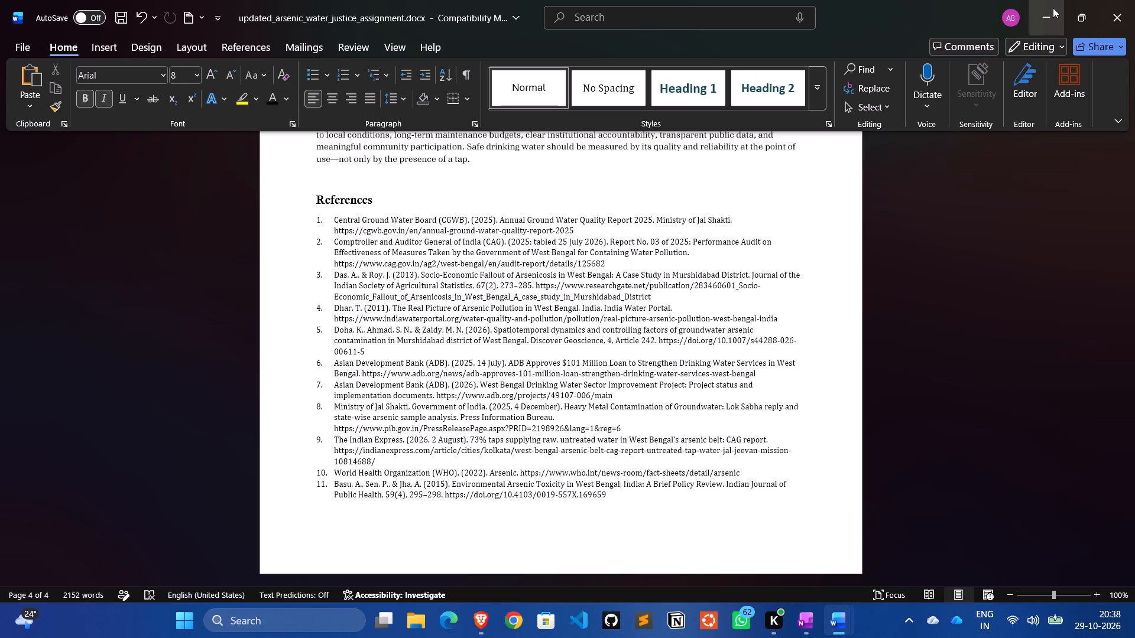
In Word, close updated_arsenic_water_justice_assignment.docx without saving its changes.
{"action": "left_click", "coordinate": [1110, 6]}
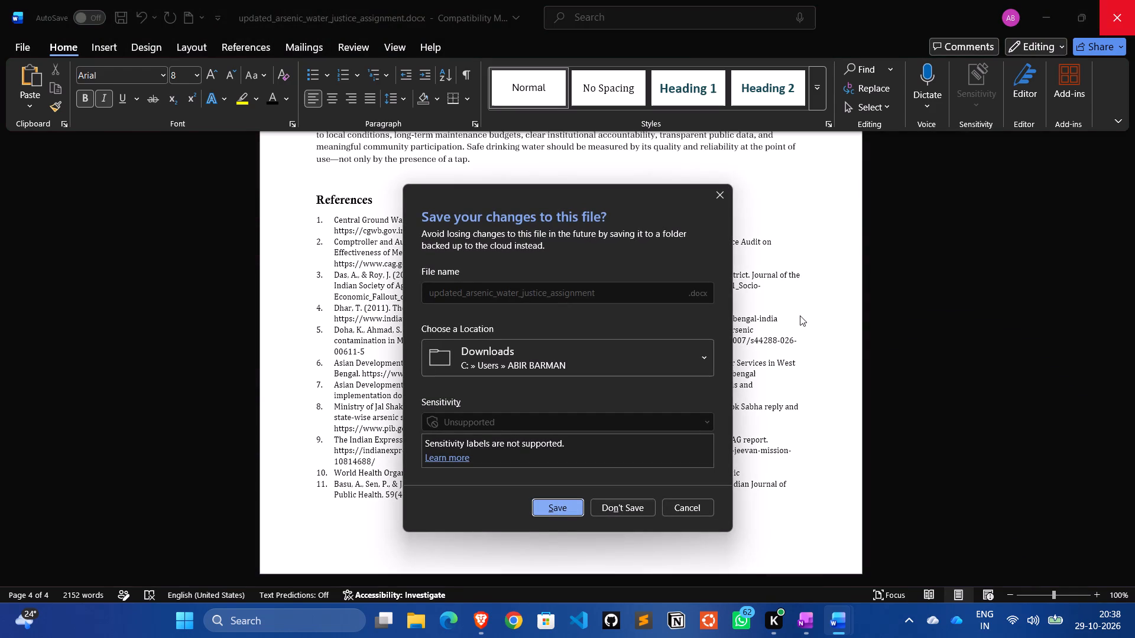
{"action": "left_click", "coordinate": [613, 511]}
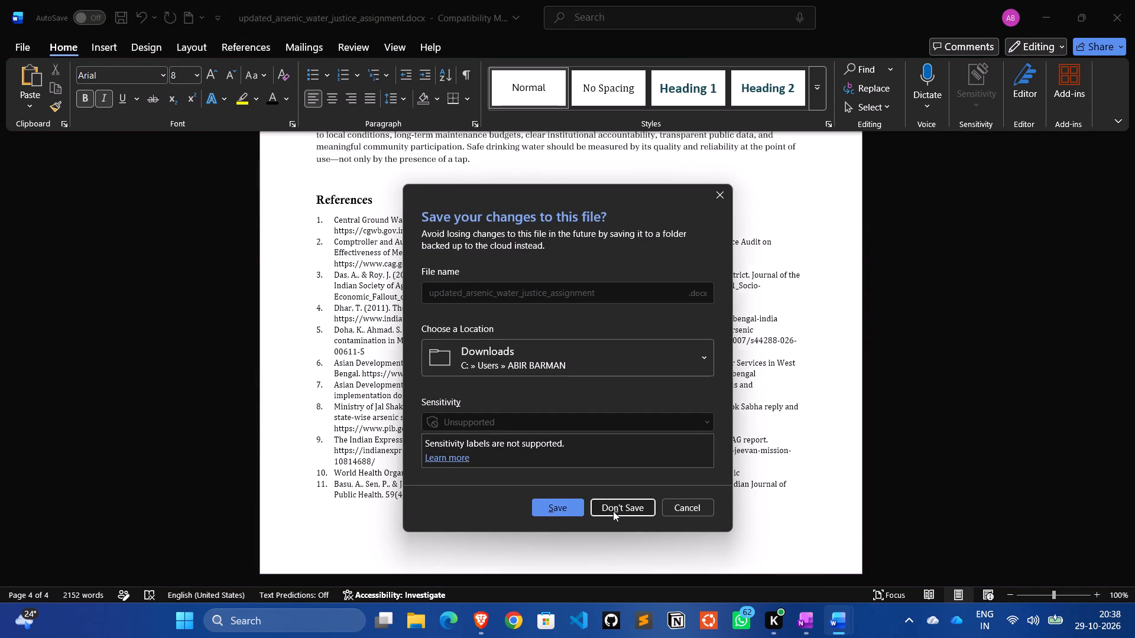
Close the remaining Word document containing the unformatted five-page draft of the arsenic assignment.
{"action": "left_click", "coordinate": [1114, 12]}
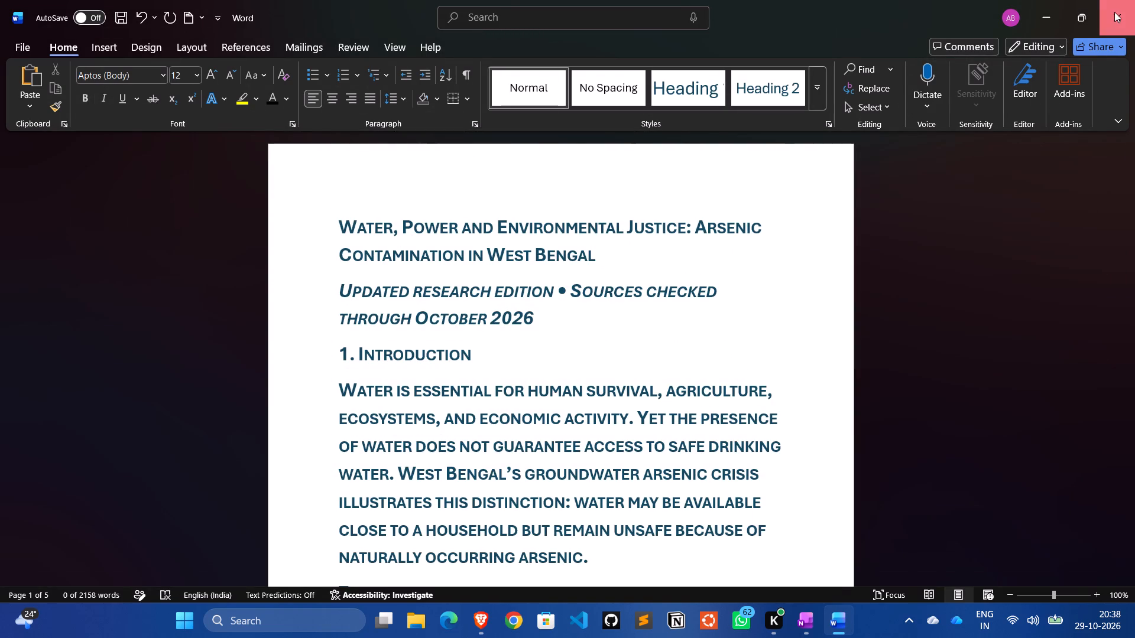
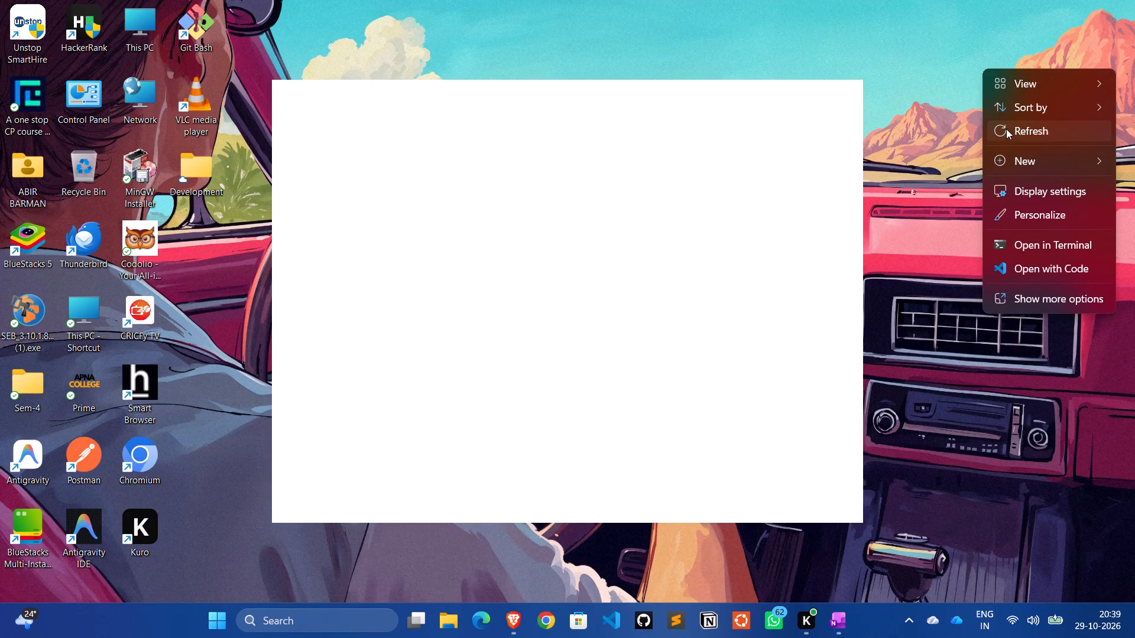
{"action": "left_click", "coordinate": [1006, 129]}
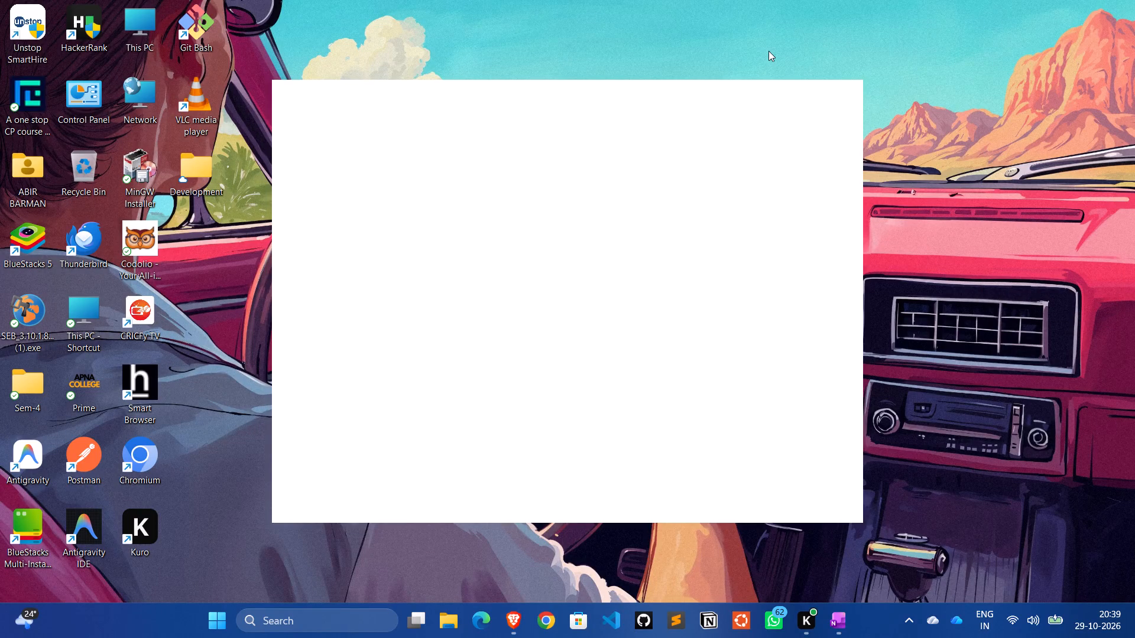